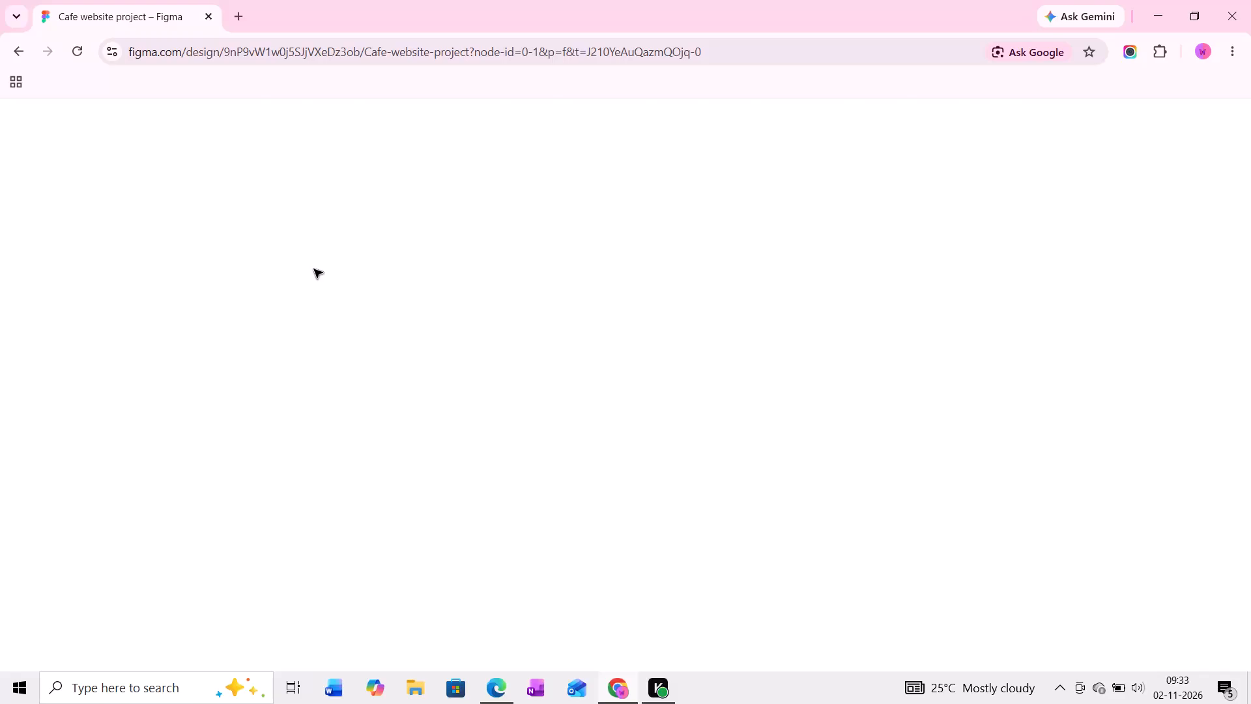
Examine the beauty app home screen (iPhone 13 & 14 - 318) from its greeting header to the bottom navigation.
middle_click_drag(797, 288, 719, 289)
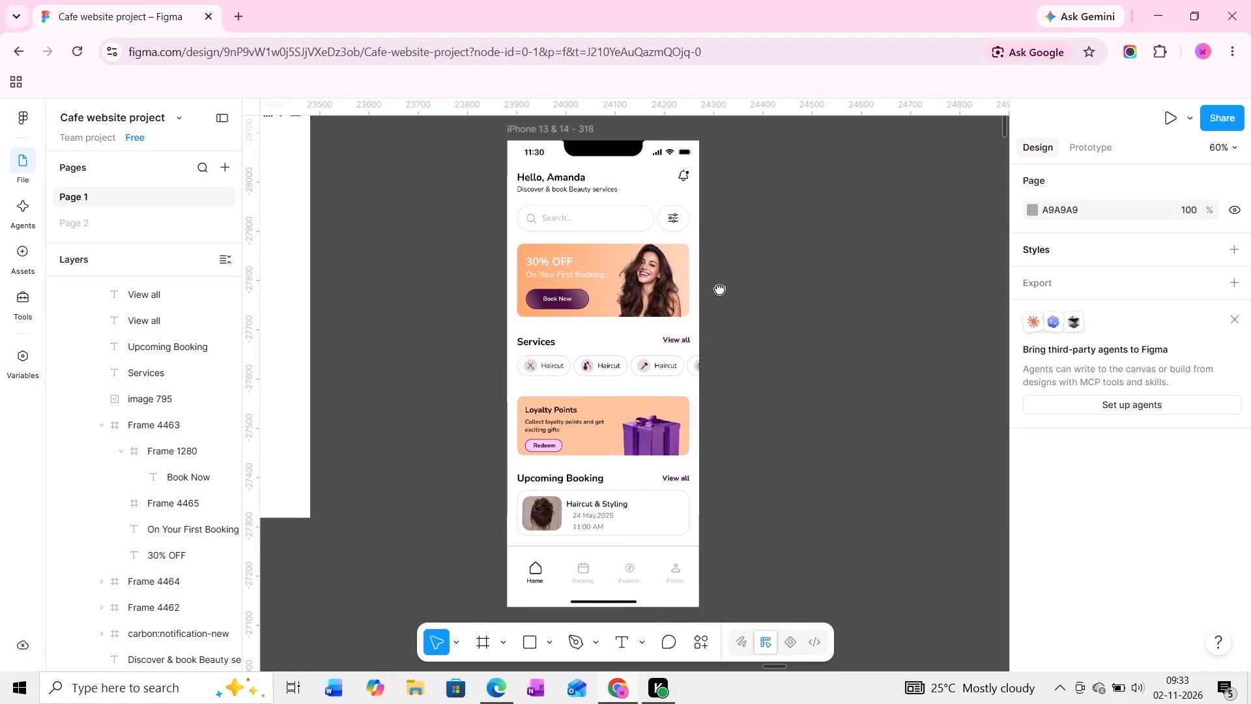
middle_click_drag(719, 289, 719, 289)
middle_click_drag(759, 317, 722, 323)
middle_click_drag(713, 335, 721, 301)
scroll(538, 220, "up", 10, "ctrl")
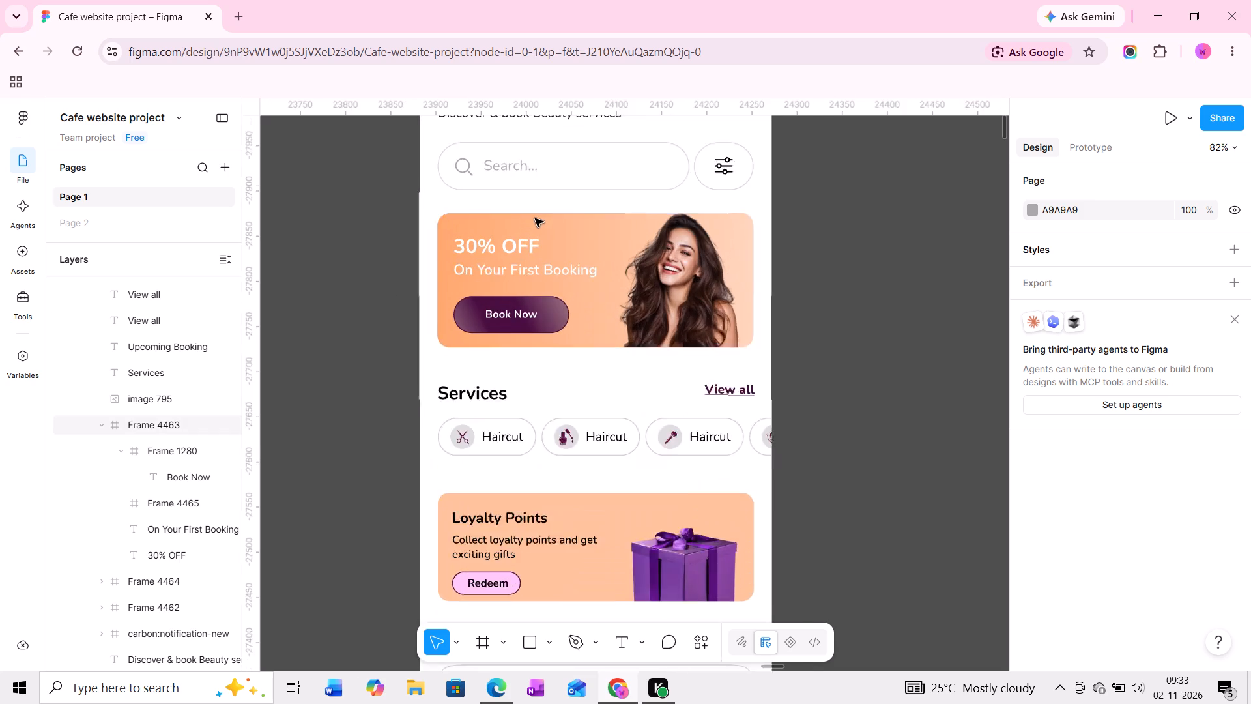
middle_click_drag(559, 197, 545, 324)
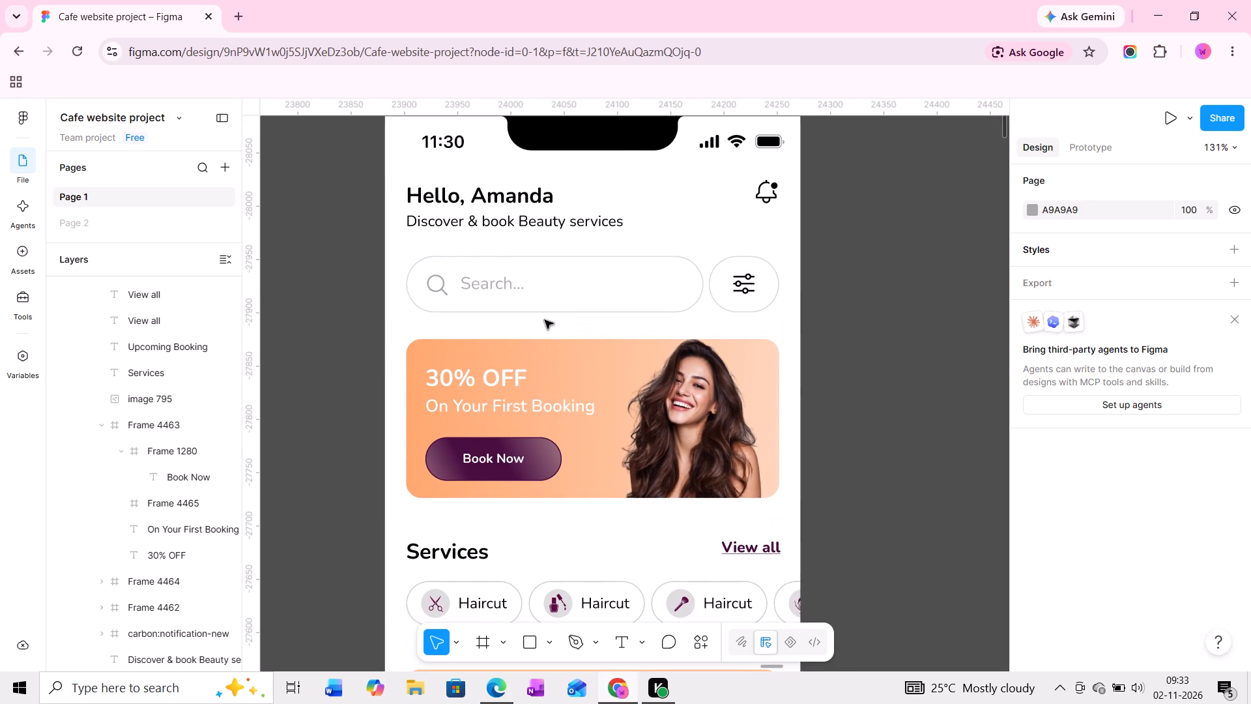
scroll(545, 320, "down", 2, "ctrl")
scroll(545, 319, "down", 8)
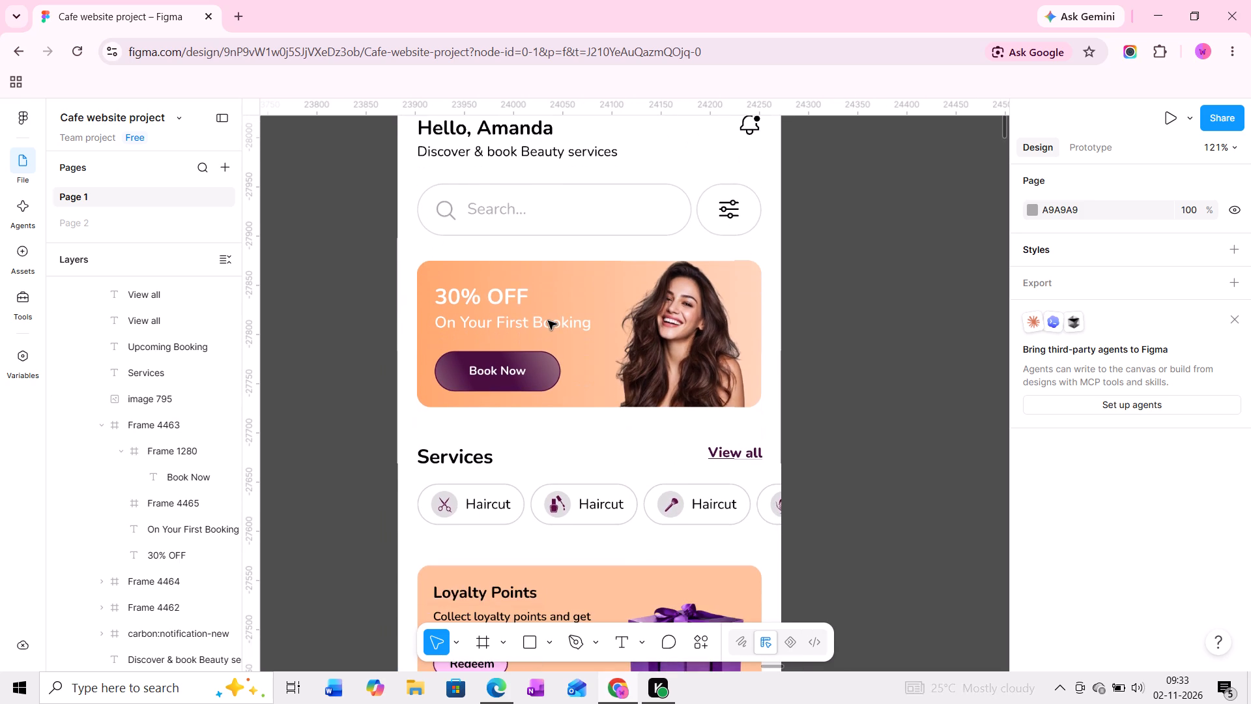
scroll(548, 321, "down", 12)
scroll(549, 325, "up", 2)
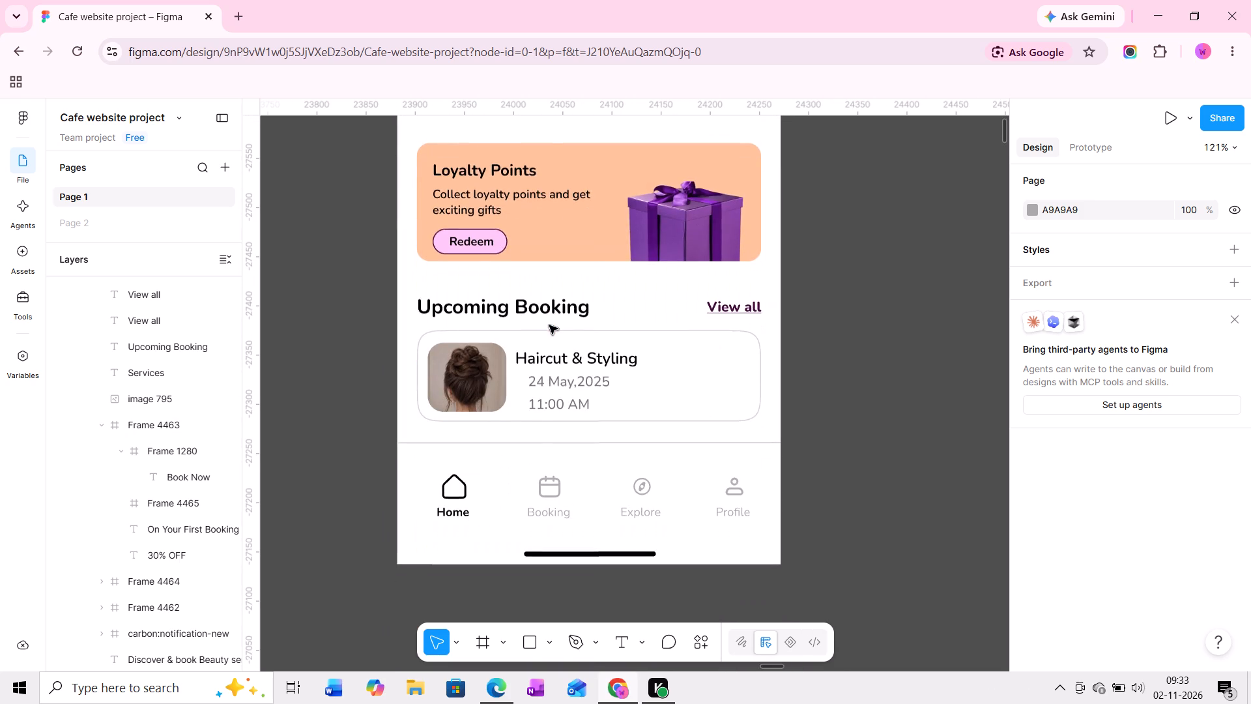
scroll(549, 325, "up", 10)
scroll(549, 325, "down", 4)
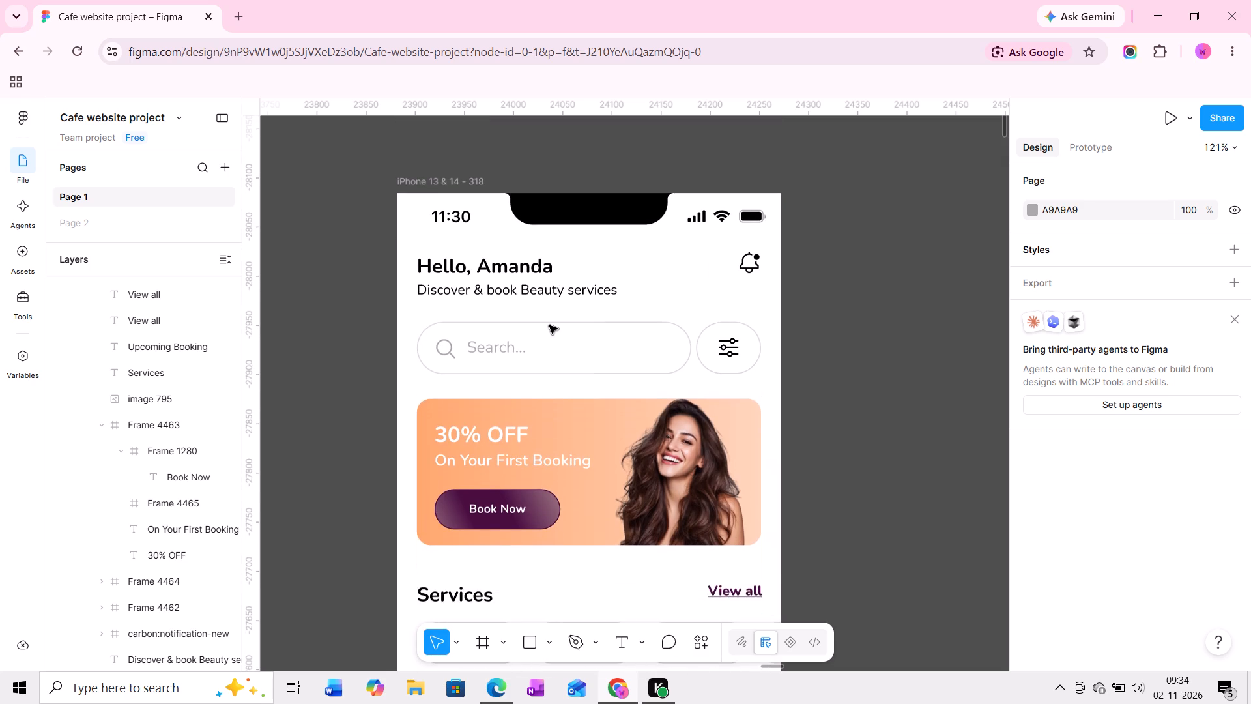
scroll(549, 325, "down", 10)
middle_click_drag(621, 368, 614, 301)
scroll(614, 301, "down", 5, "ctrl")
middle_click_drag(697, 344, 630, 327)
middle_click_drag(640, 322, 631, 316)
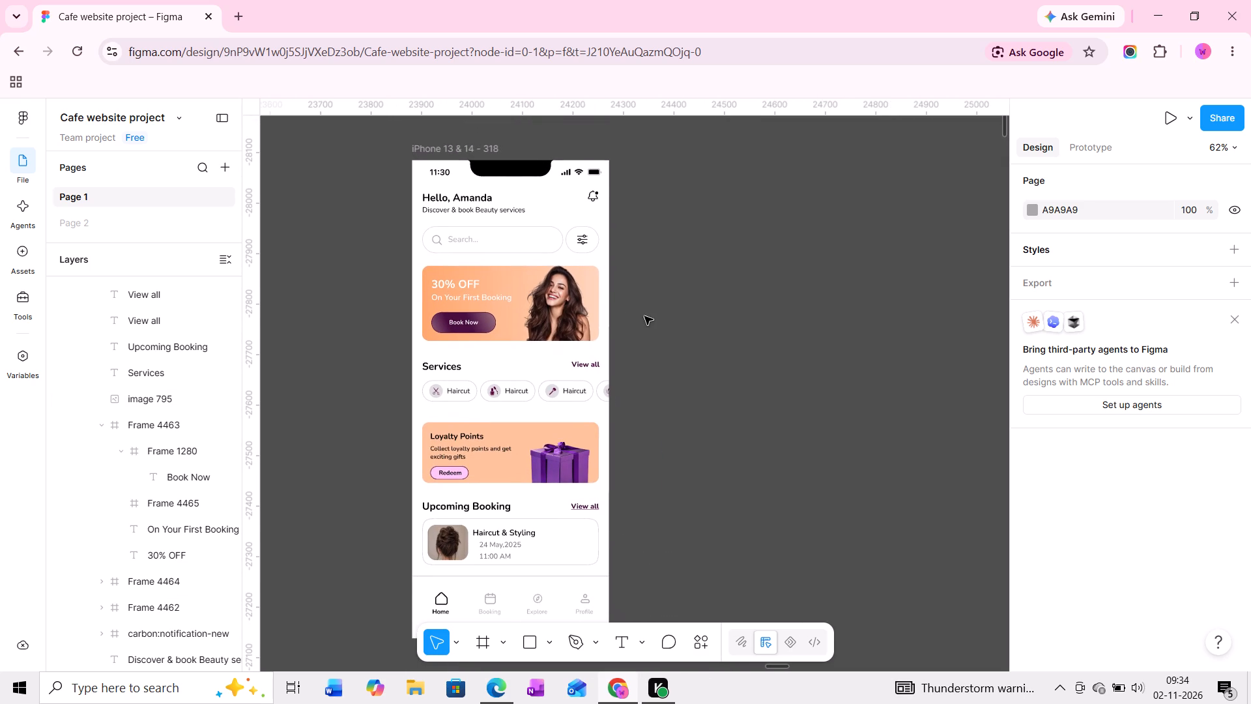
middle_click_drag(645, 315, 639, 306)
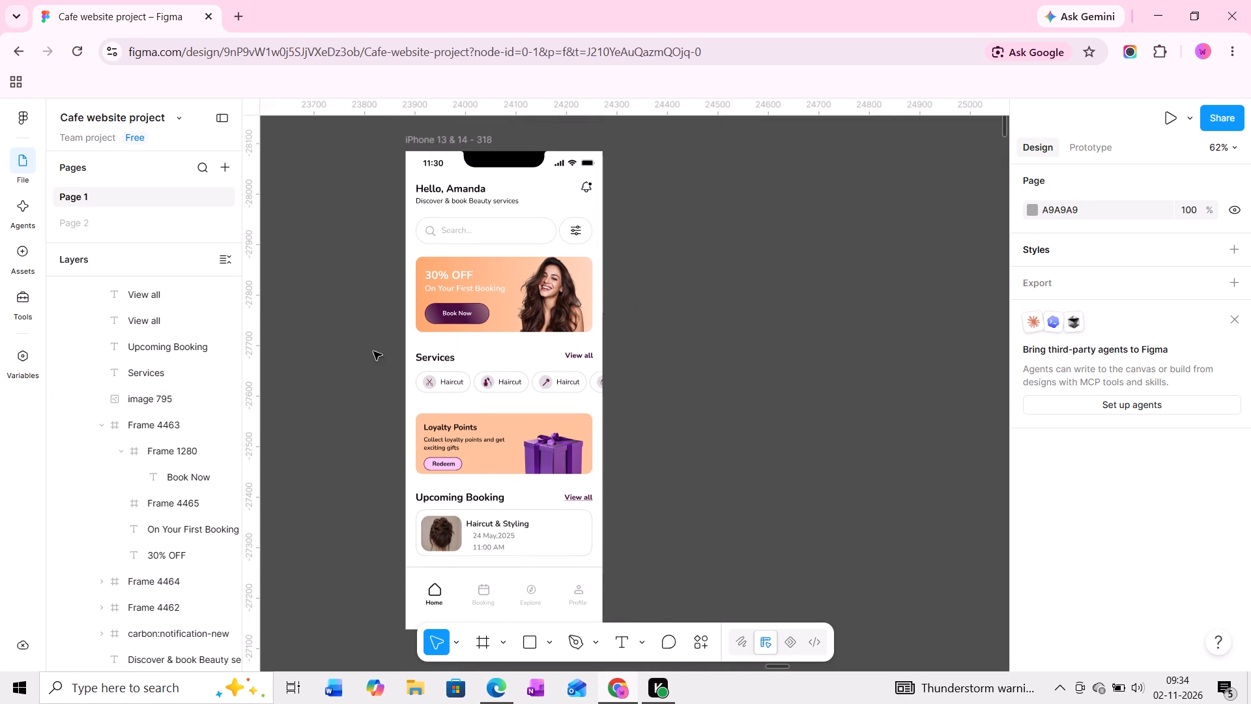
Inspect the home screen's Services, Loyalty Points and Upcoming Booking sections up close, and review the whole frame again.
scroll(451, 390, "up", 8, "ctrl")
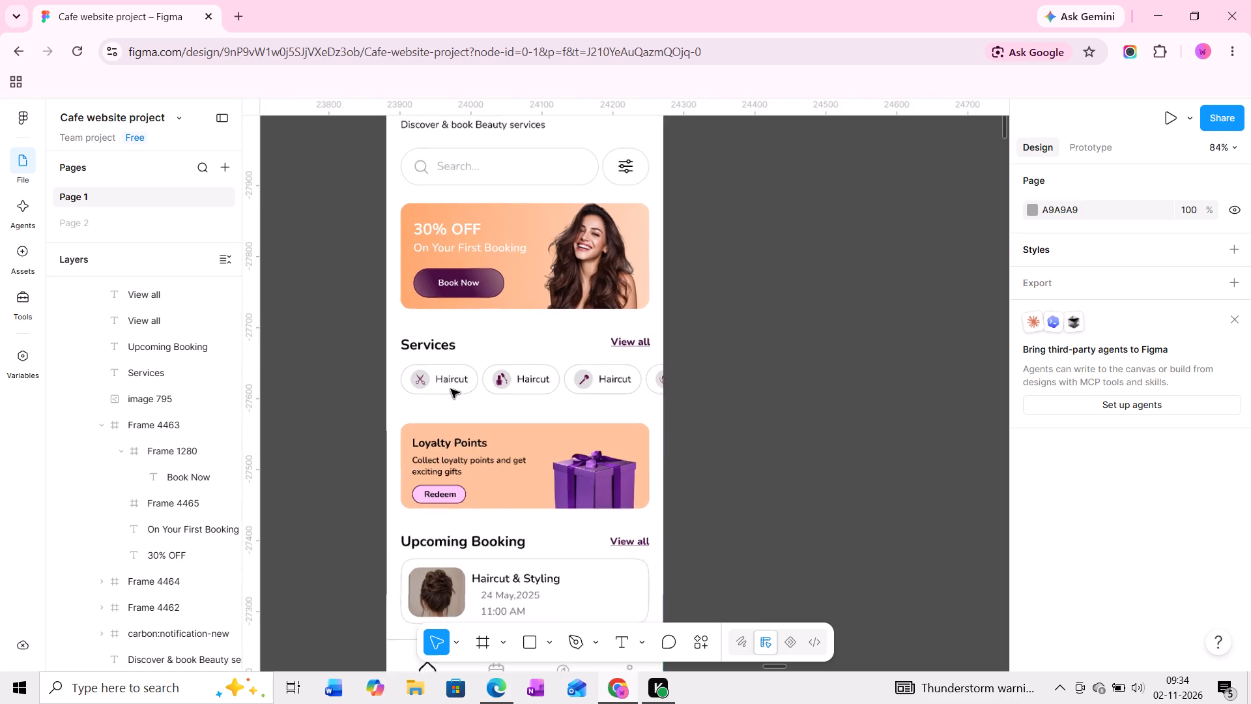
scroll(451, 389, "up", 2, "ctrl")
middle_click_drag(494, 405, 495, 364)
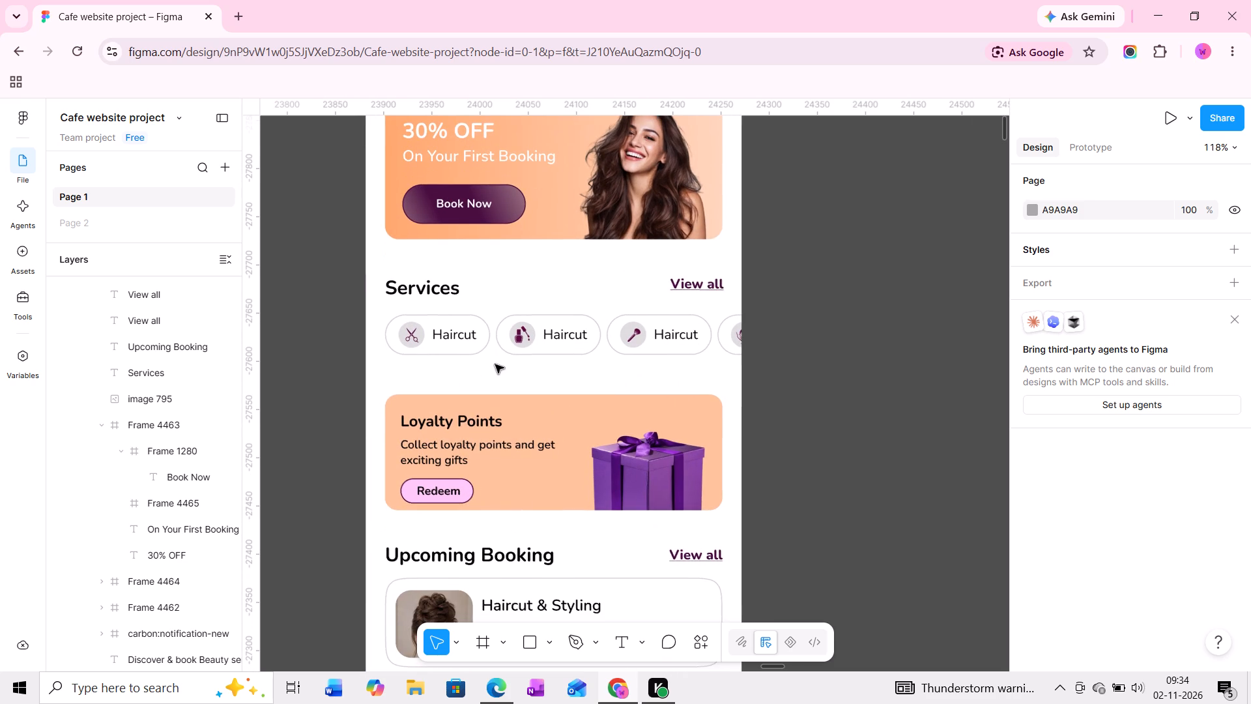
middle_click_drag(495, 364, 496, 375)
scroll(496, 375, "down", 2, "ctrl")
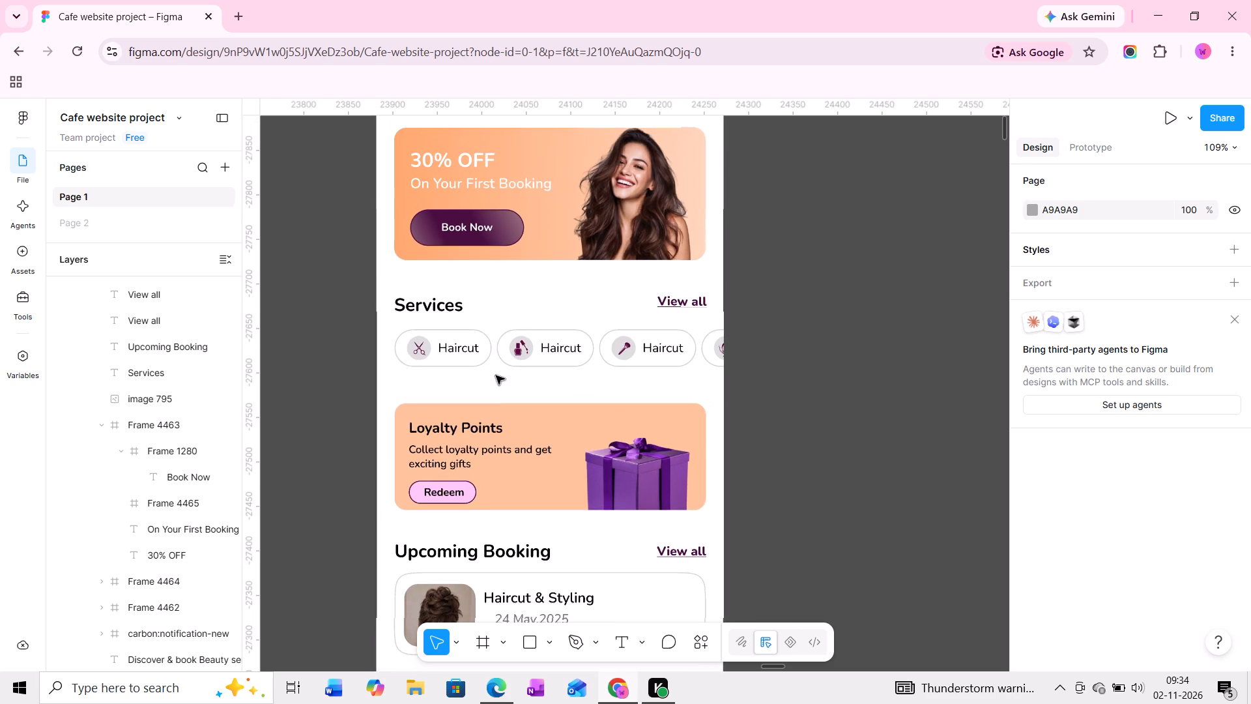
middle_click_drag(497, 375, 508, 370)
scroll(508, 370, "down", 4, "ctrl")
middle_click_drag(612, 381, 569, 375)
scroll(568, 375, "down", 4, "ctrl")
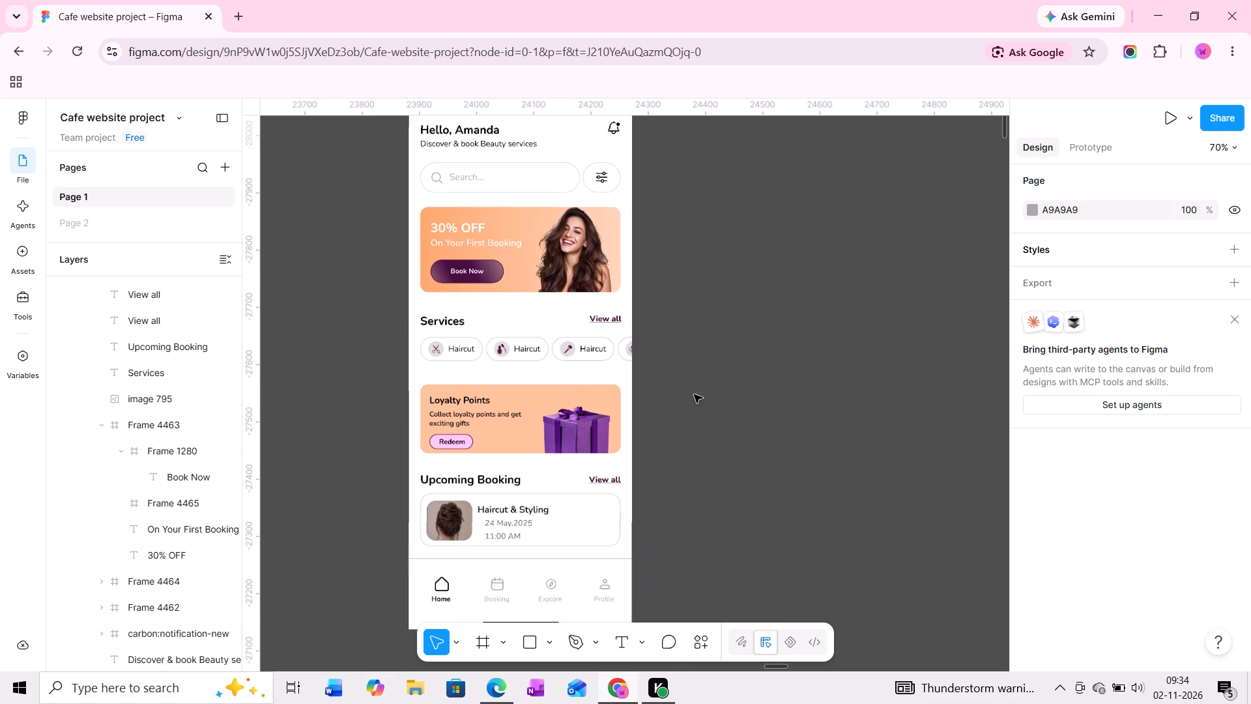
middle_click_drag(696, 394, 637, 389)
scroll(634, 389, "down", 2, "ctrl")
middle_click(651, 336)
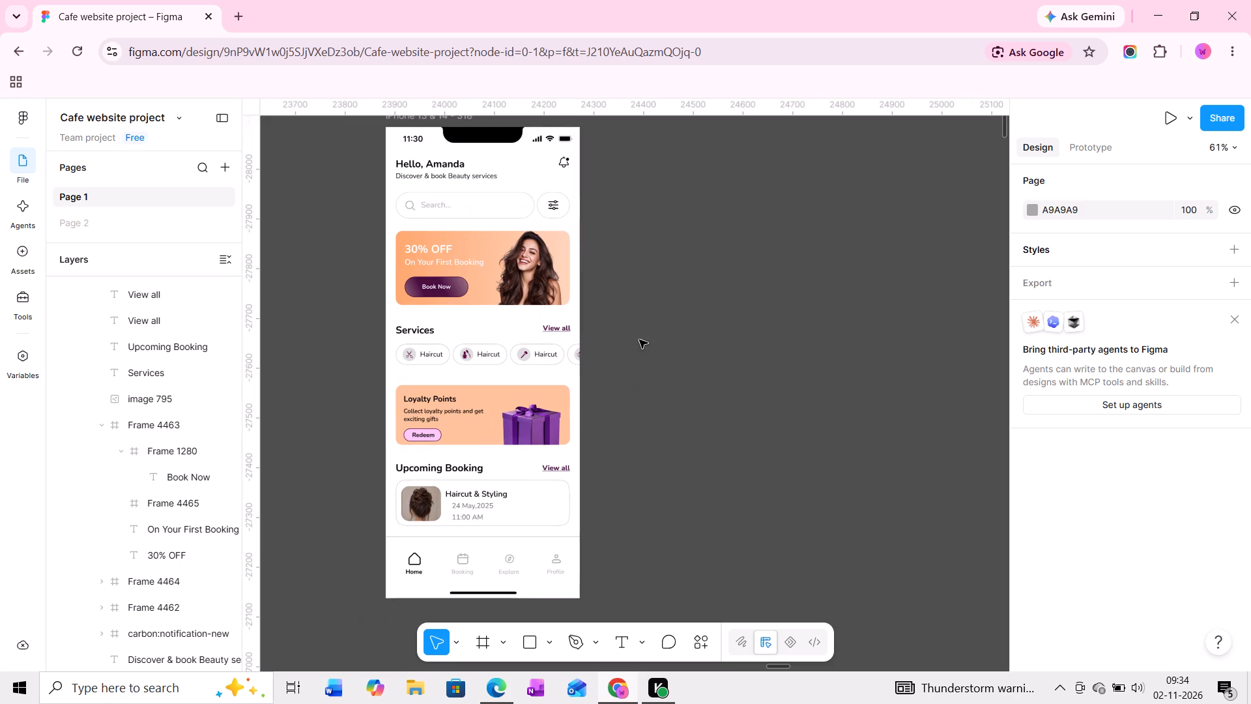
middle_click_drag(713, 303, 707, 312)
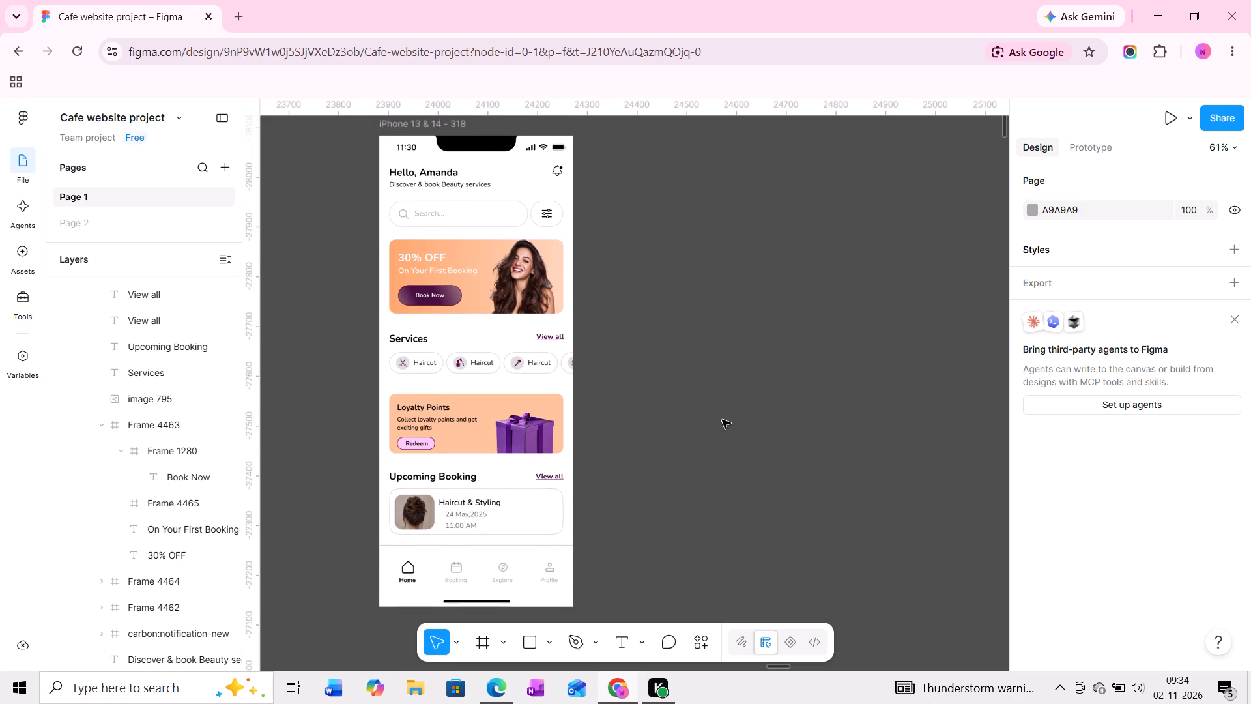
Review the whole iPhone 13 & 14 - 318 home screen and the empty canvas area around it.
middle_click_drag(722, 420, 718, 411)
scroll(715, 407, "down", 2, "ctrl")
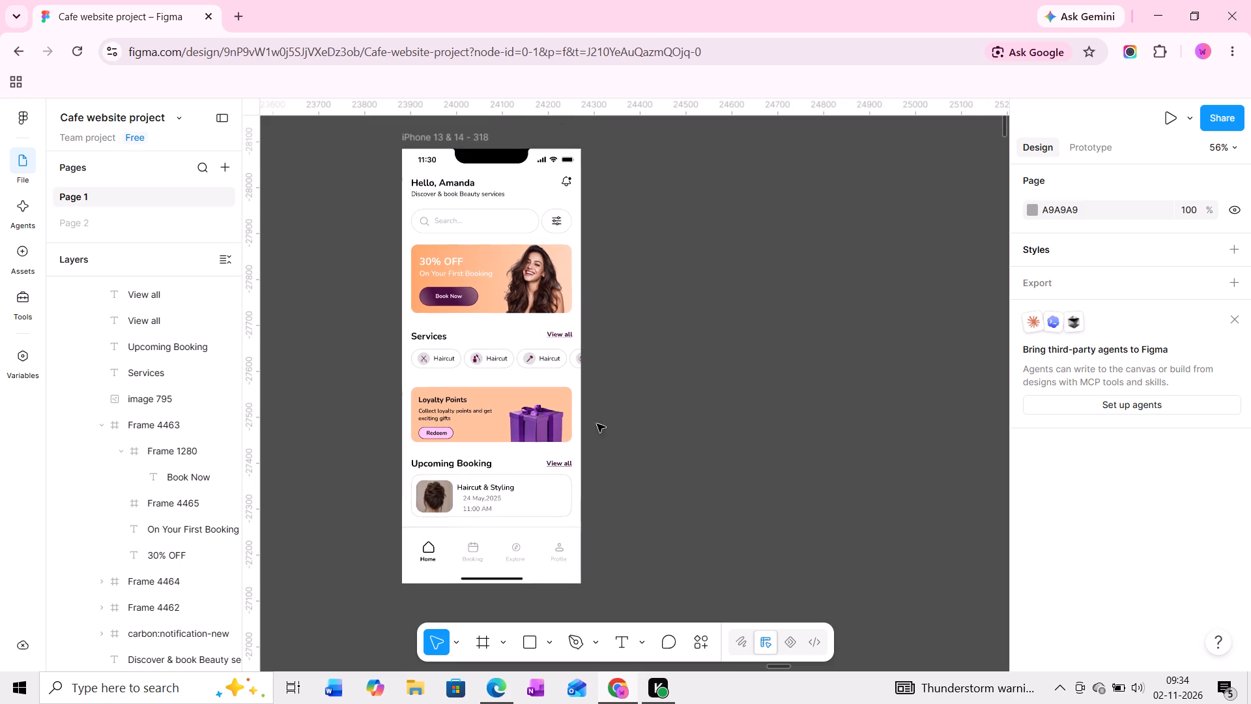
middle_click_drag(597, 424, 601, 379)
middle_click_drag(597, 337, 593, 439)
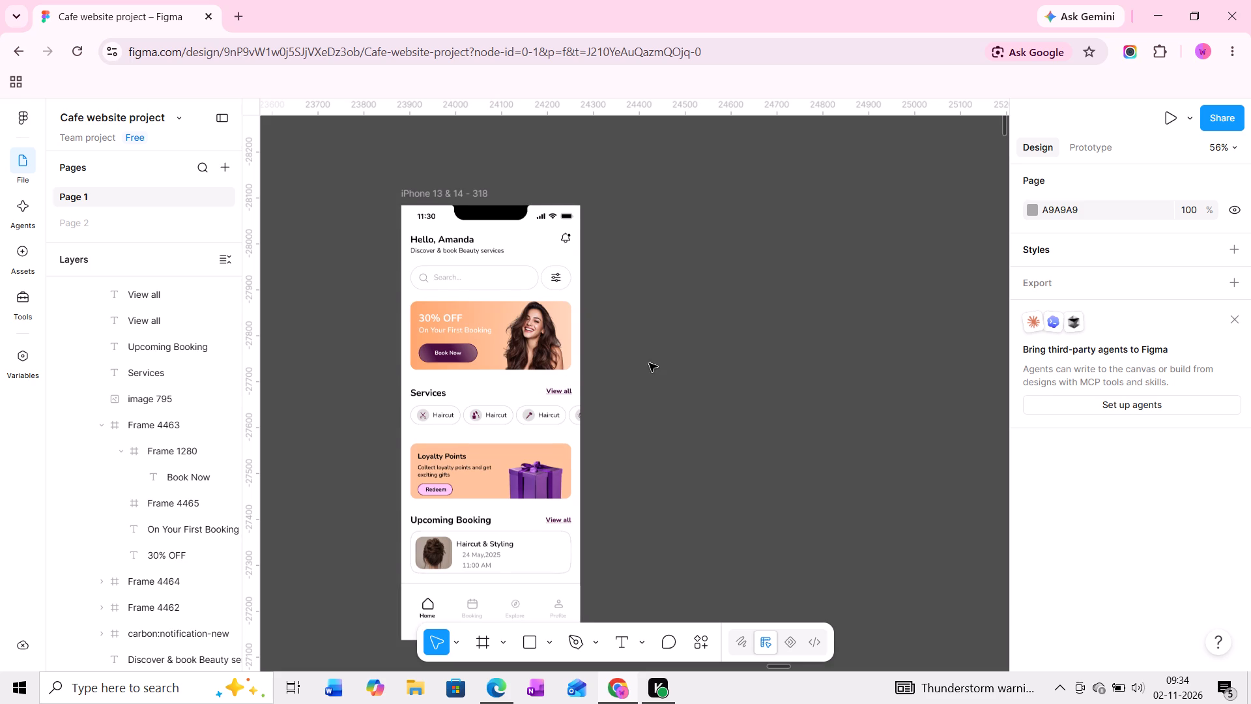
middle_click_drag(649, 363, 633, 353)
scroll(632, 349, "down", 2, "ctrl")
middle_click_drag(657, 364, 652, 338)
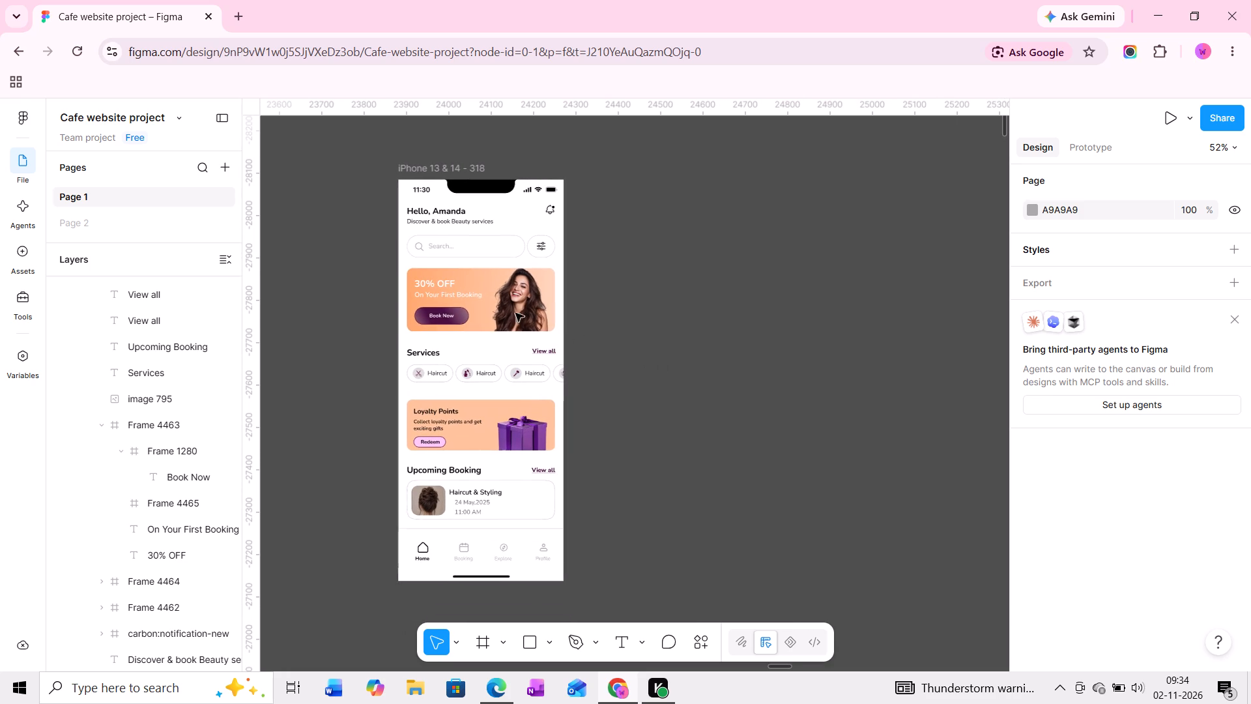
scroll(459, 282, "down", 3, "ctrl")
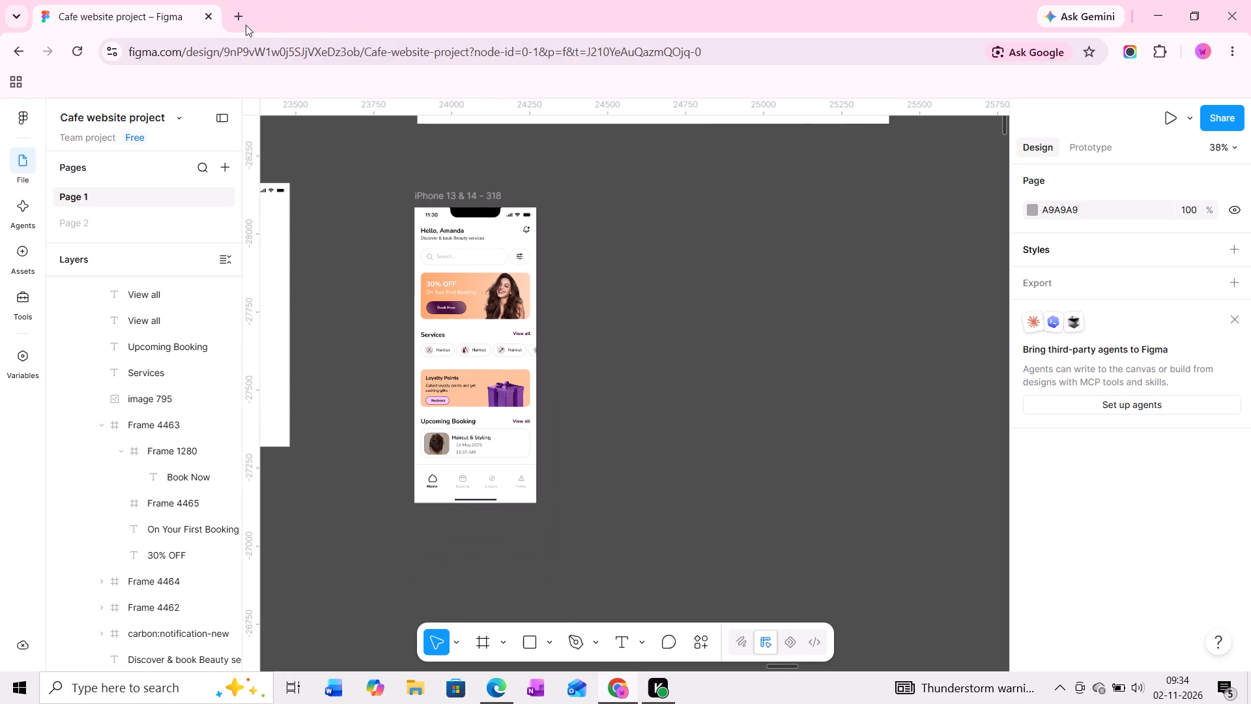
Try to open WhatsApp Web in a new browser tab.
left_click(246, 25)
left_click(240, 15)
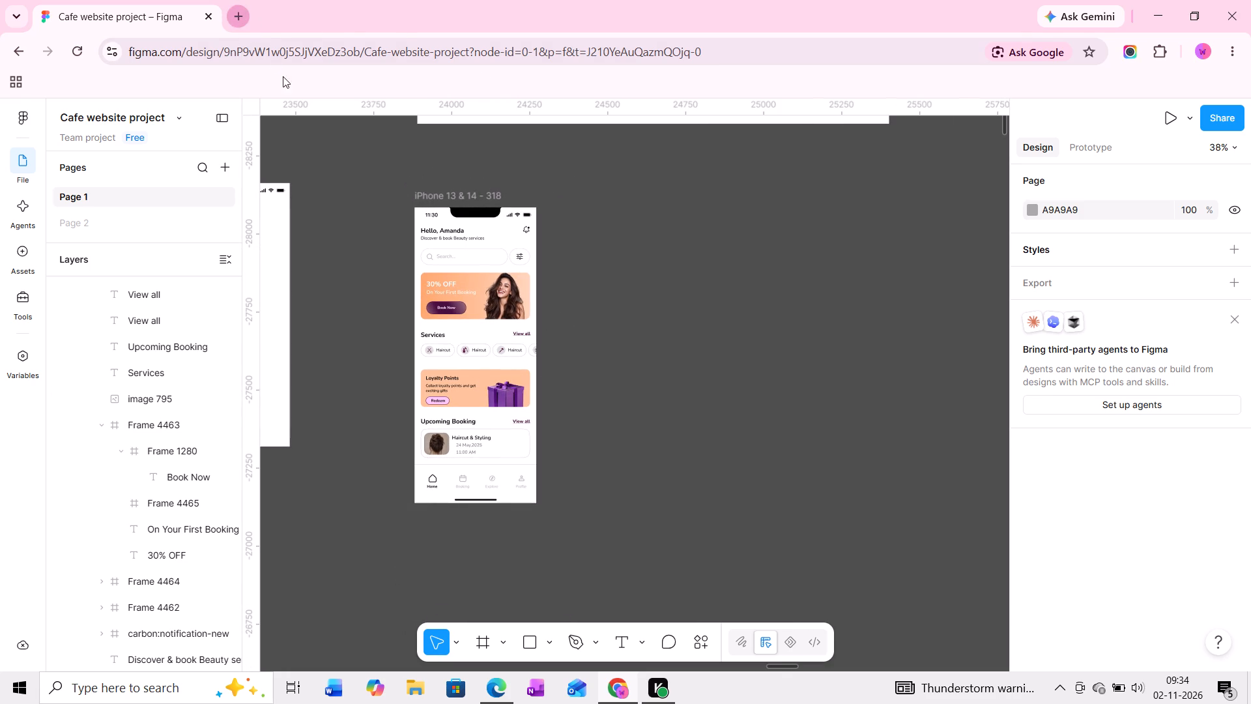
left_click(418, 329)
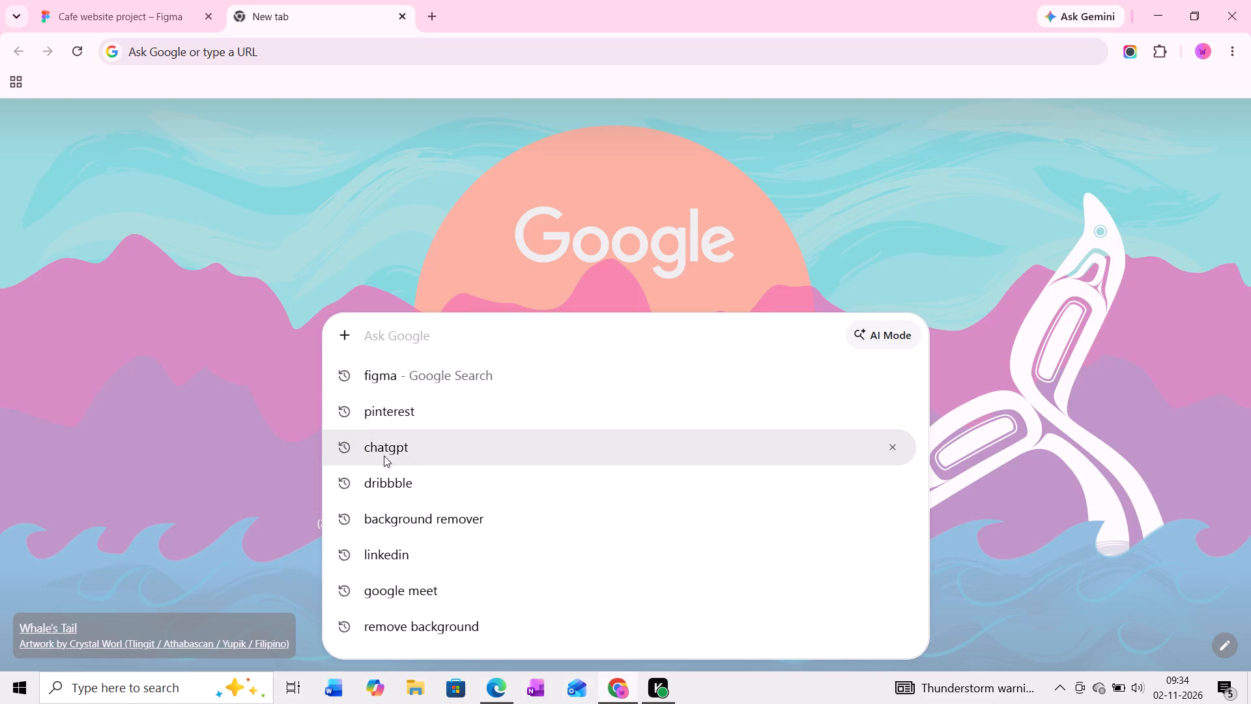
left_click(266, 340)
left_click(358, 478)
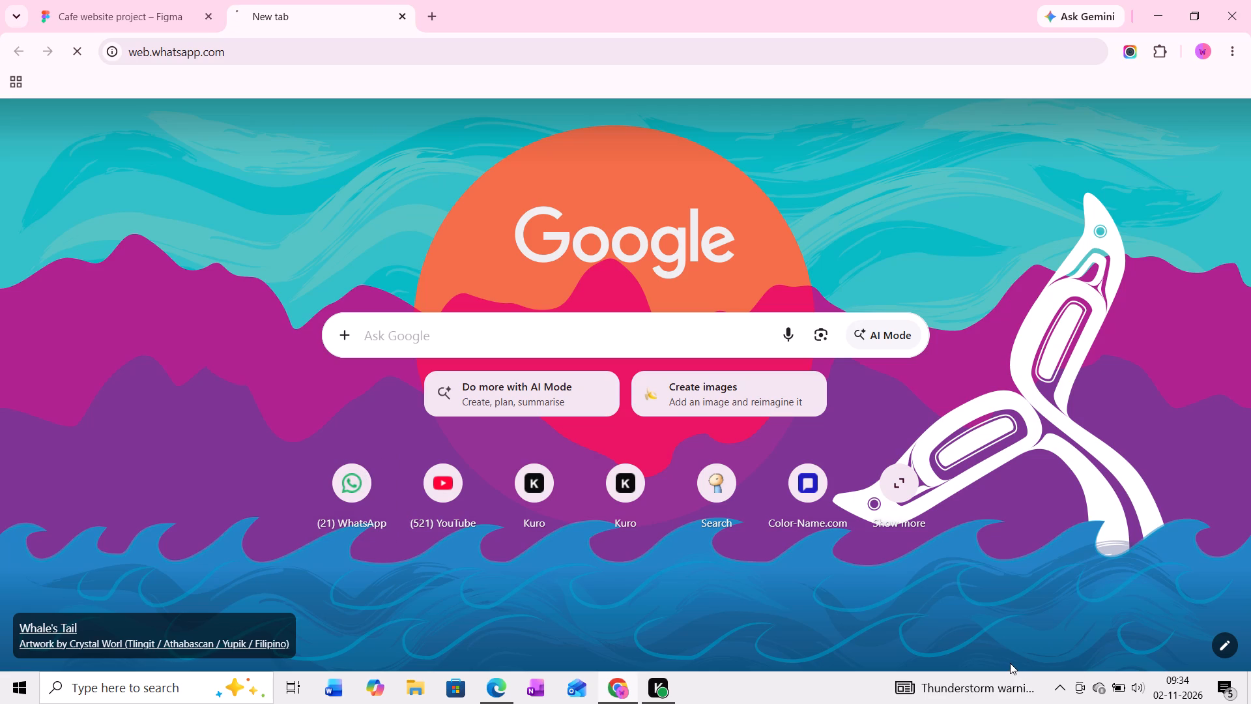
Connect the computer to the Wi-Fi network Zuzuzuzuzu.
left_click(1063, 686)
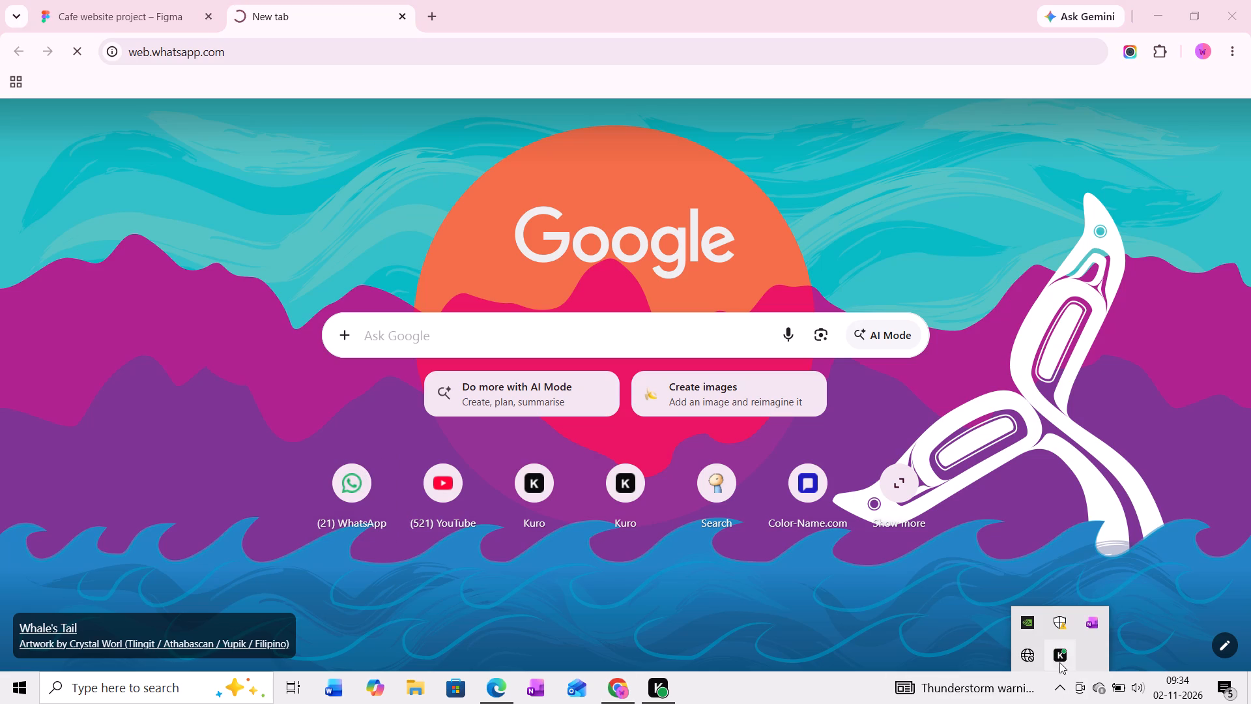
left_click(1037, 647)
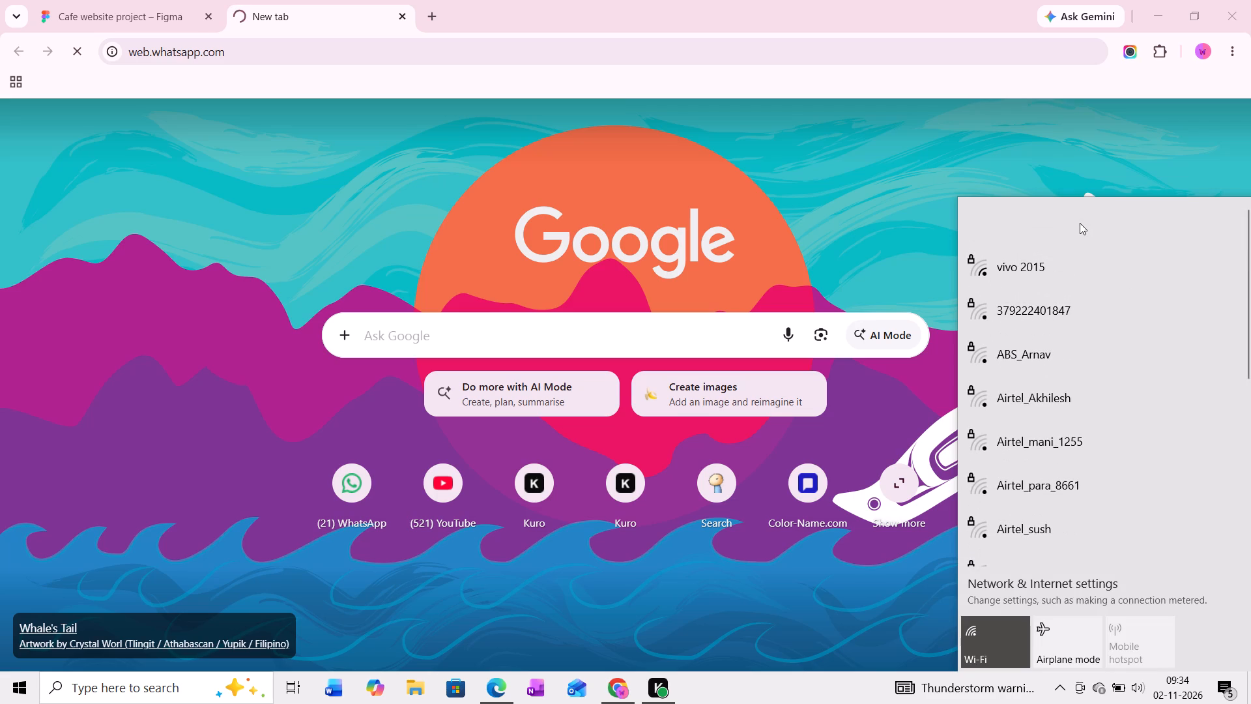
left_click(1080, 223)
left_click(1198, 301)
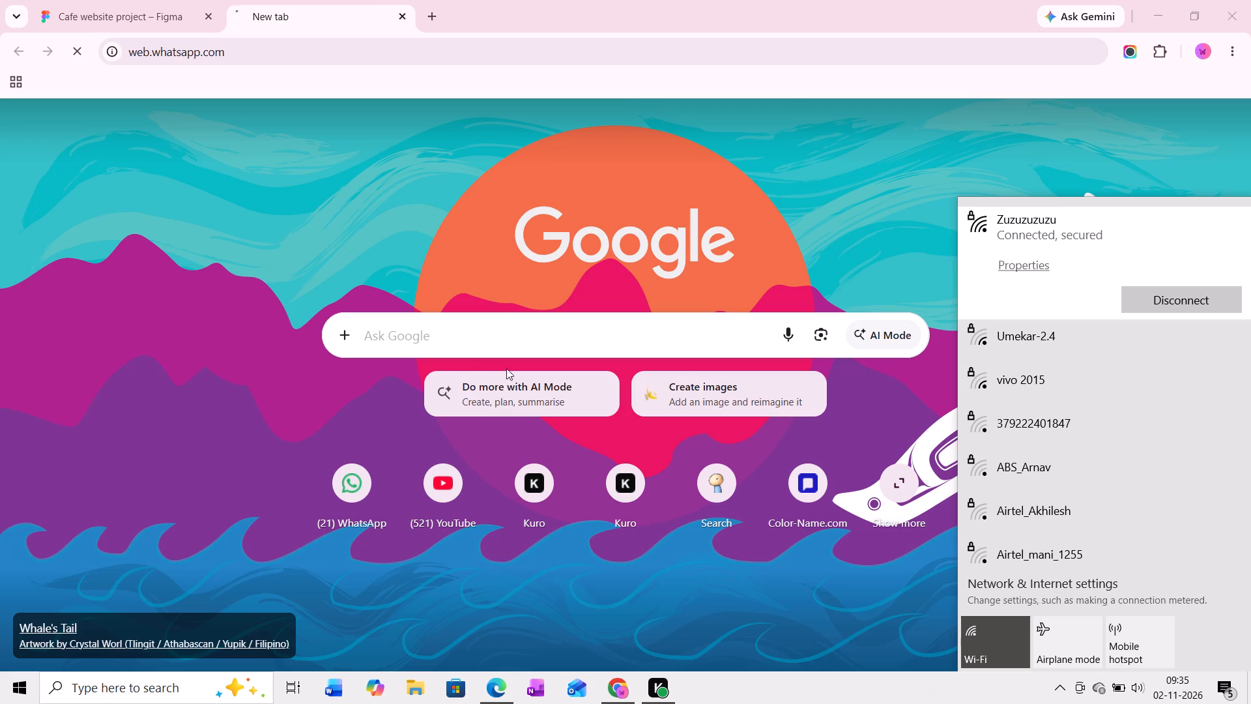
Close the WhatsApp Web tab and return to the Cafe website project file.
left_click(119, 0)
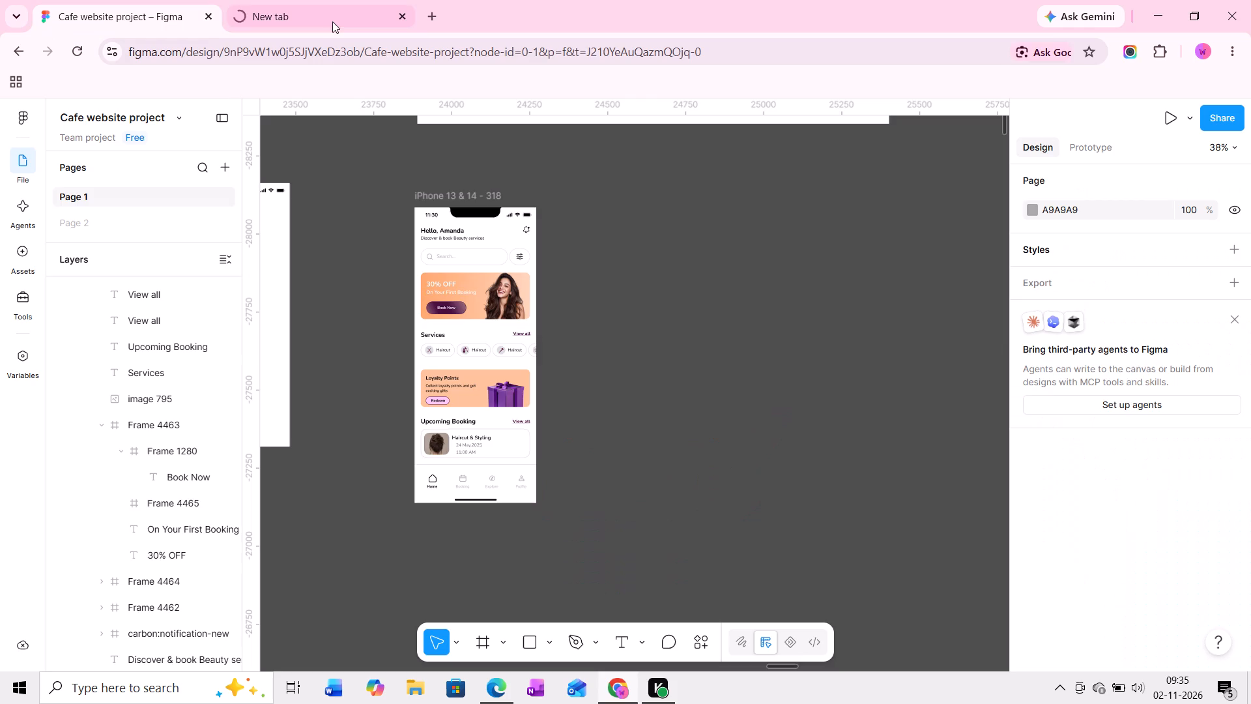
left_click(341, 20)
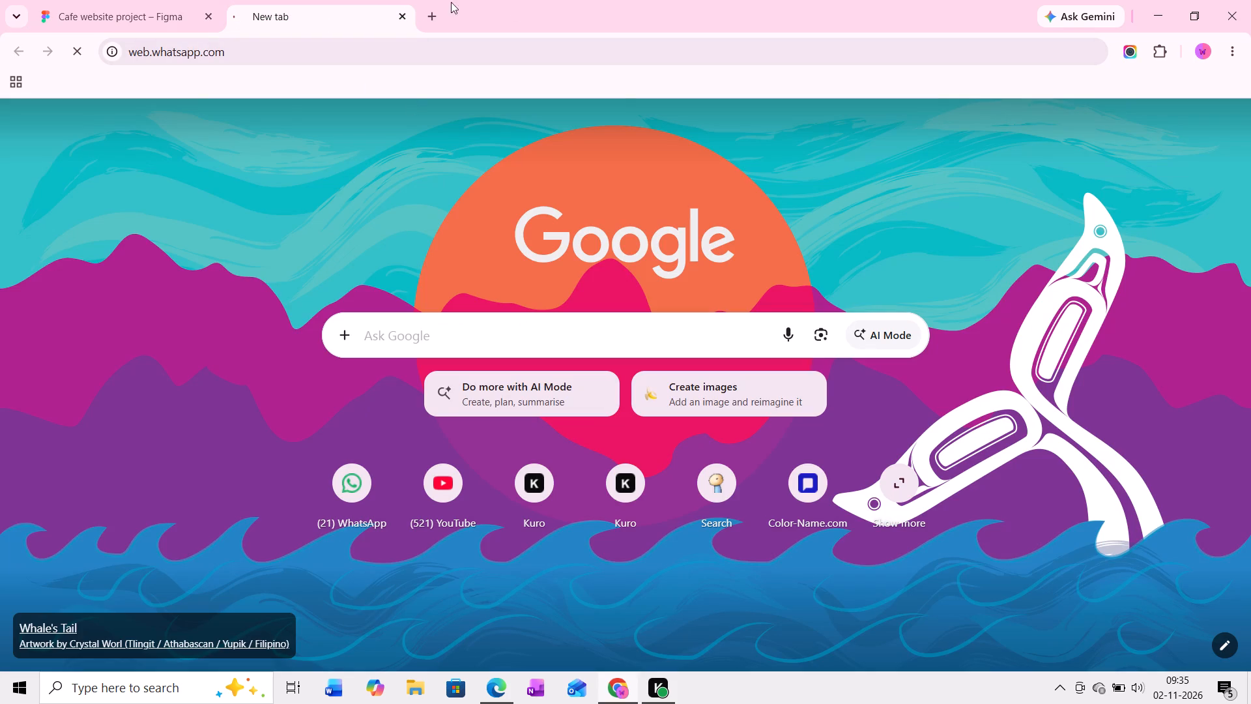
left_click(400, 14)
Open a new browser tab.
left_click(232, 10)
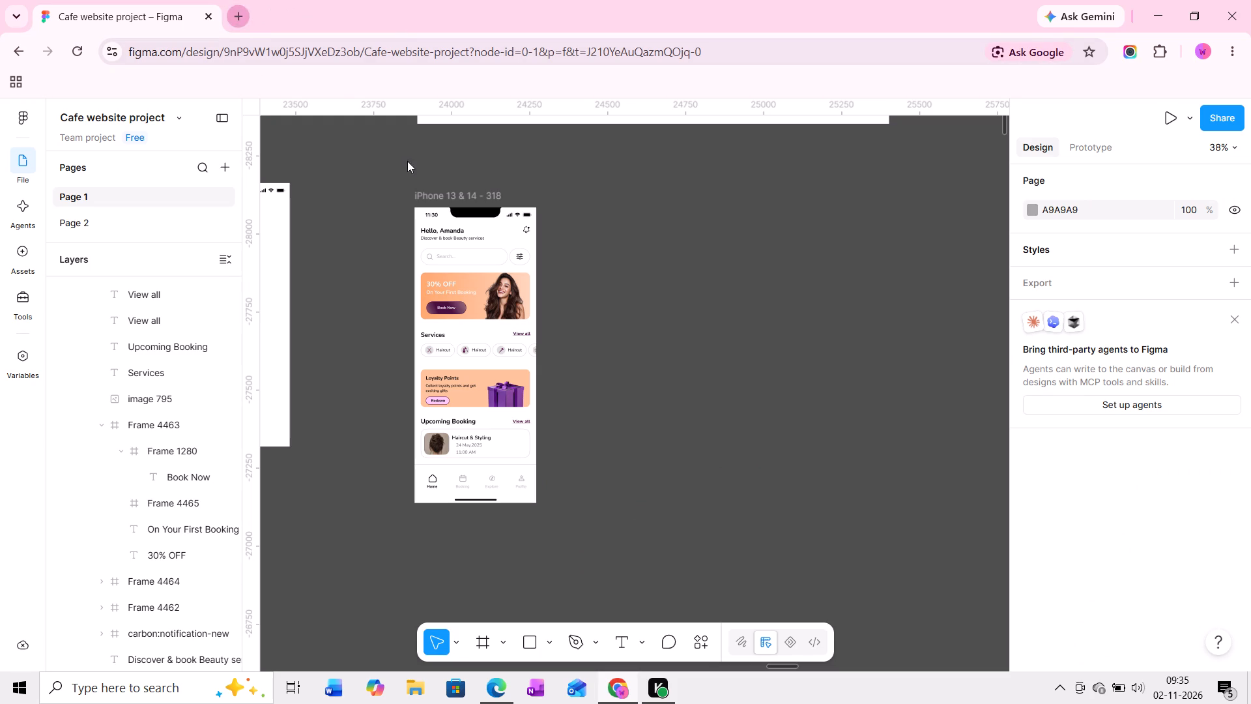
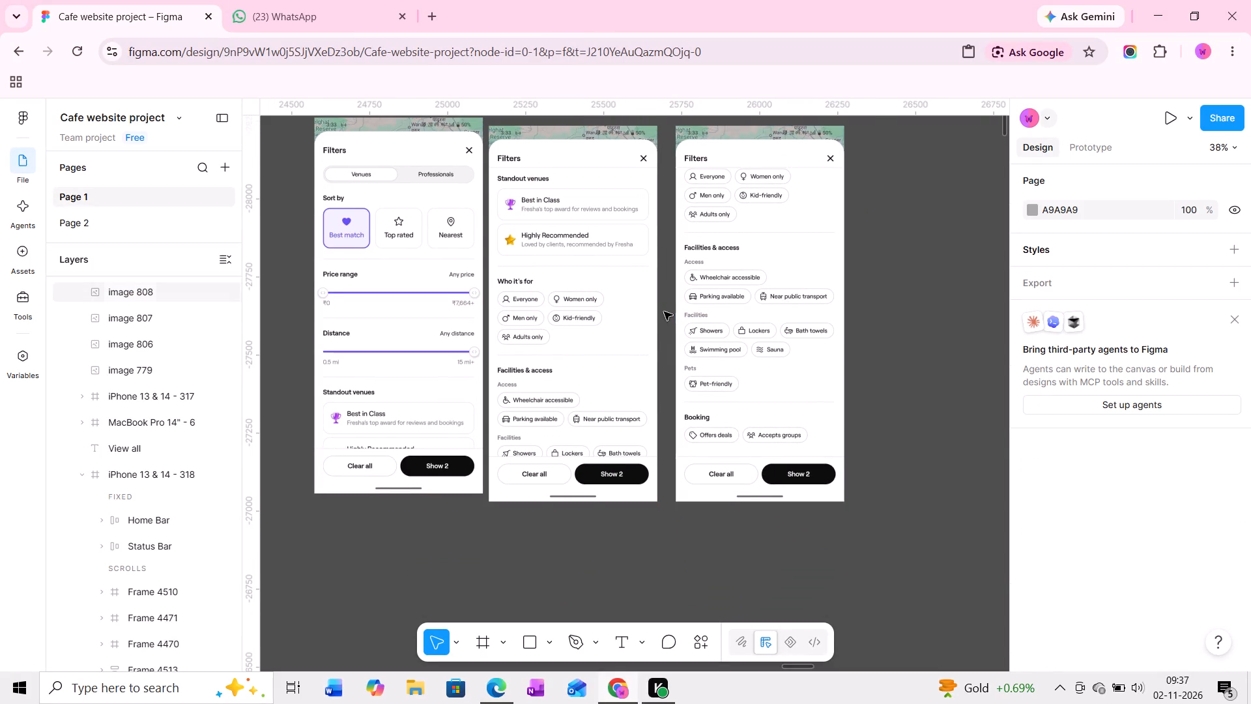
Examine the Filters screenshots up close, focusing on the Standout venues, Who it's for and Facilities & access sections.
scroll(664, 312, "up", 4, "ctrl")
middle_click_drag(667, 320, 695, 357)
scroll(603, 289, "up", 3, "ctrl")
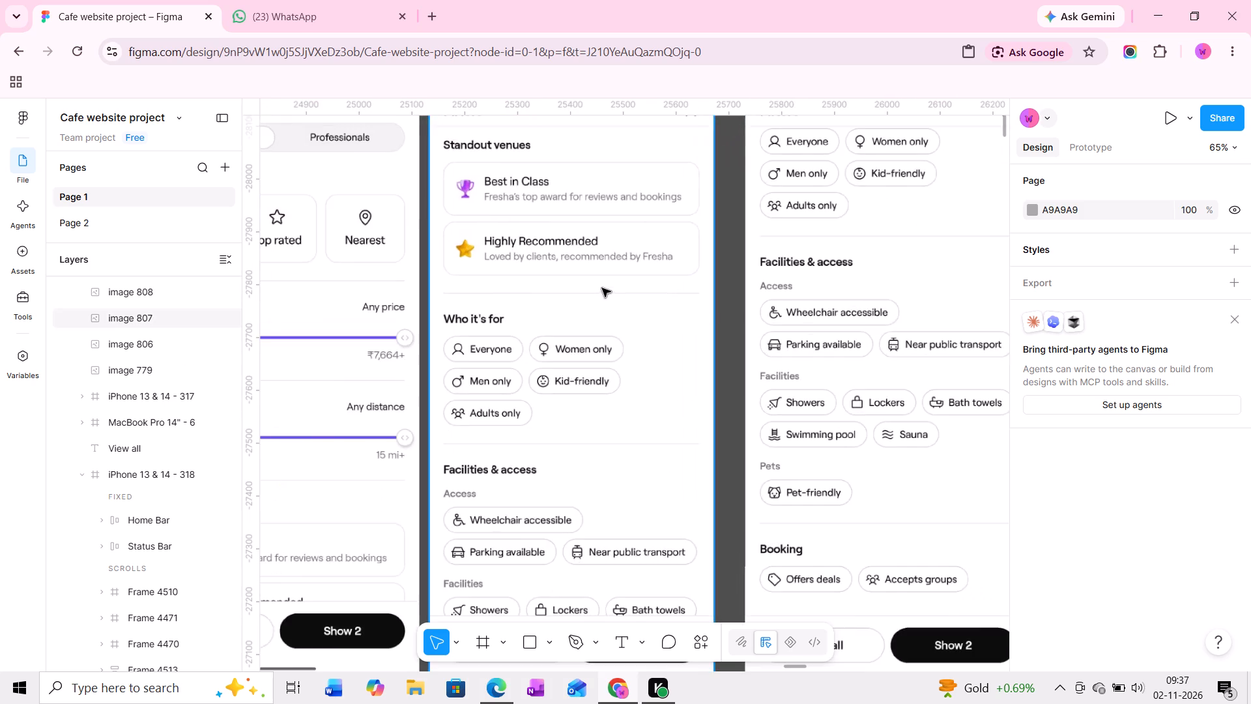
Examine the venue filter screens, from the Standout venues and Who it's for options to Facilities & access, Pets and Booking.
middle_click_drag(602, 288, 381, 351)
middle_click_drag(626, 340, 489, 272)
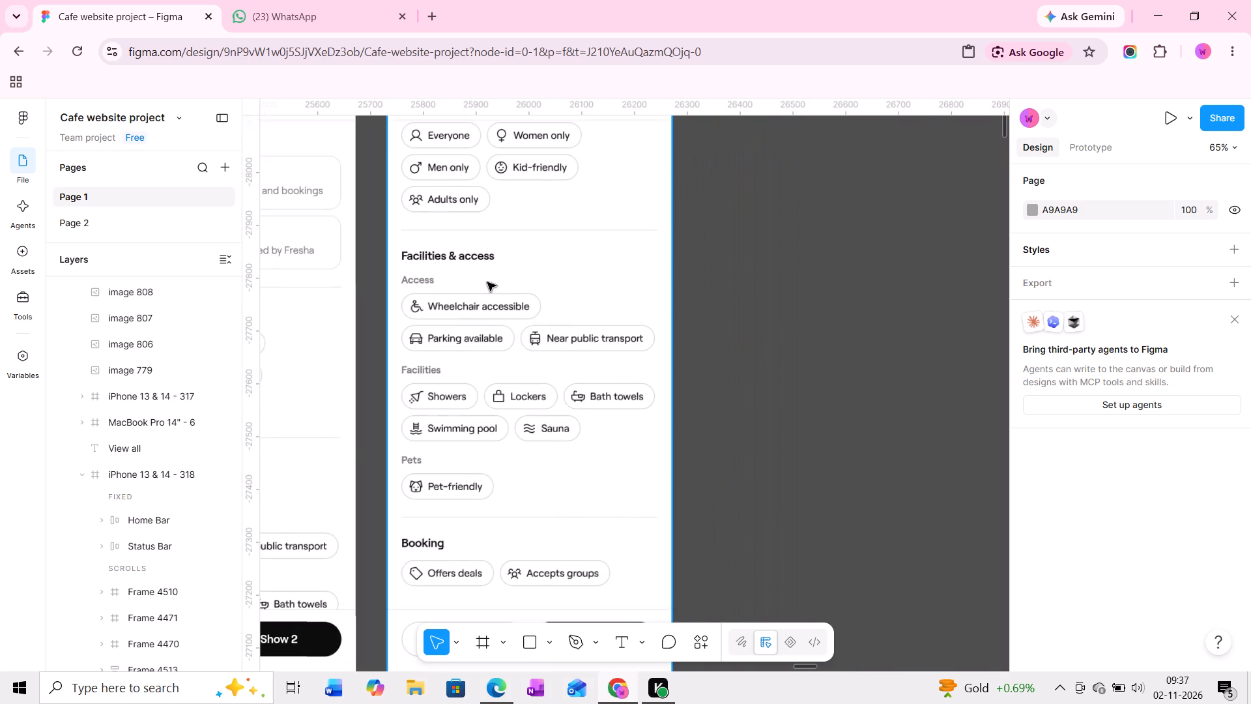
middle_click_drag(523, 325, 509, 304)
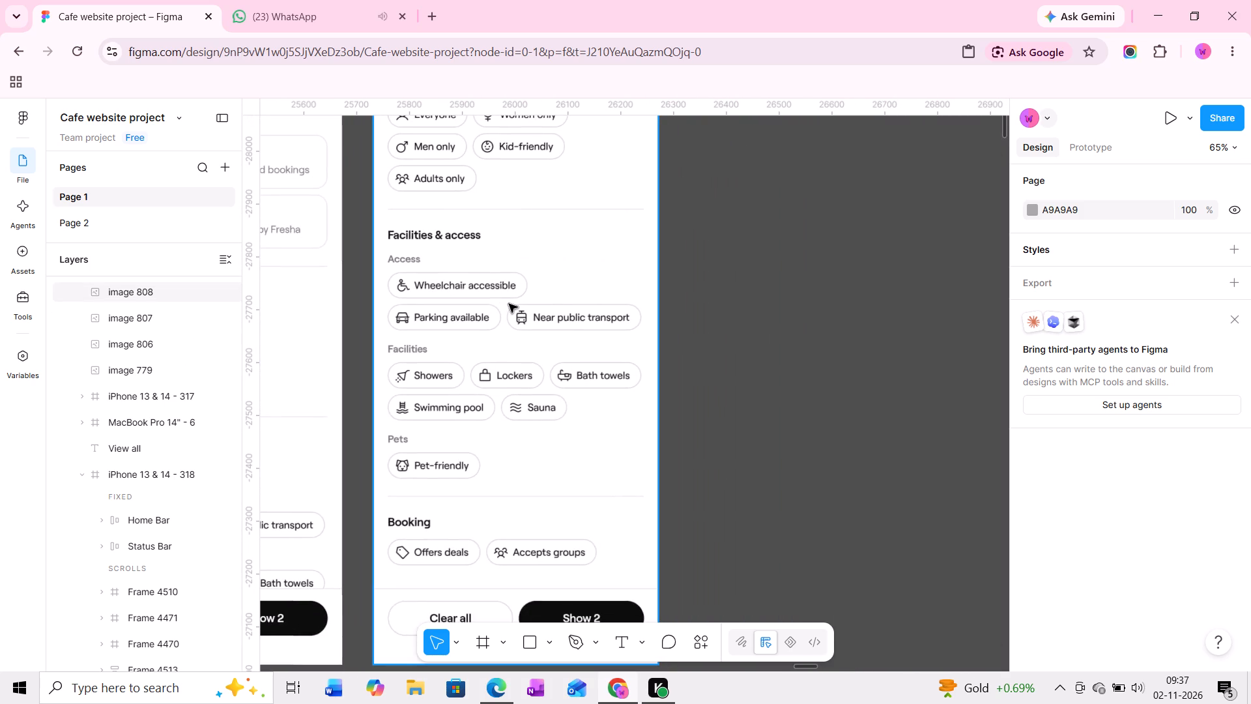
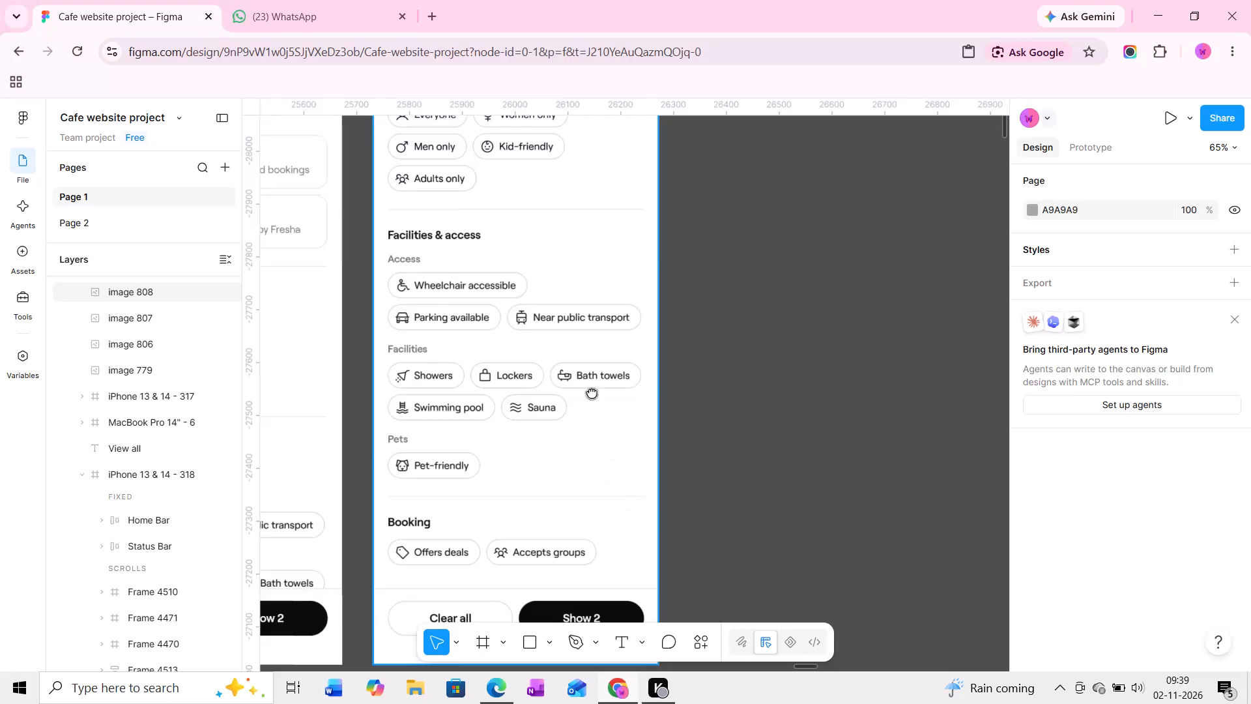
Examine the last Filters screen from its Booking section back up to the audience options and header.
middle_click_drag(592, 425, 584, 392)
scroll(596, 369, "up", 1)
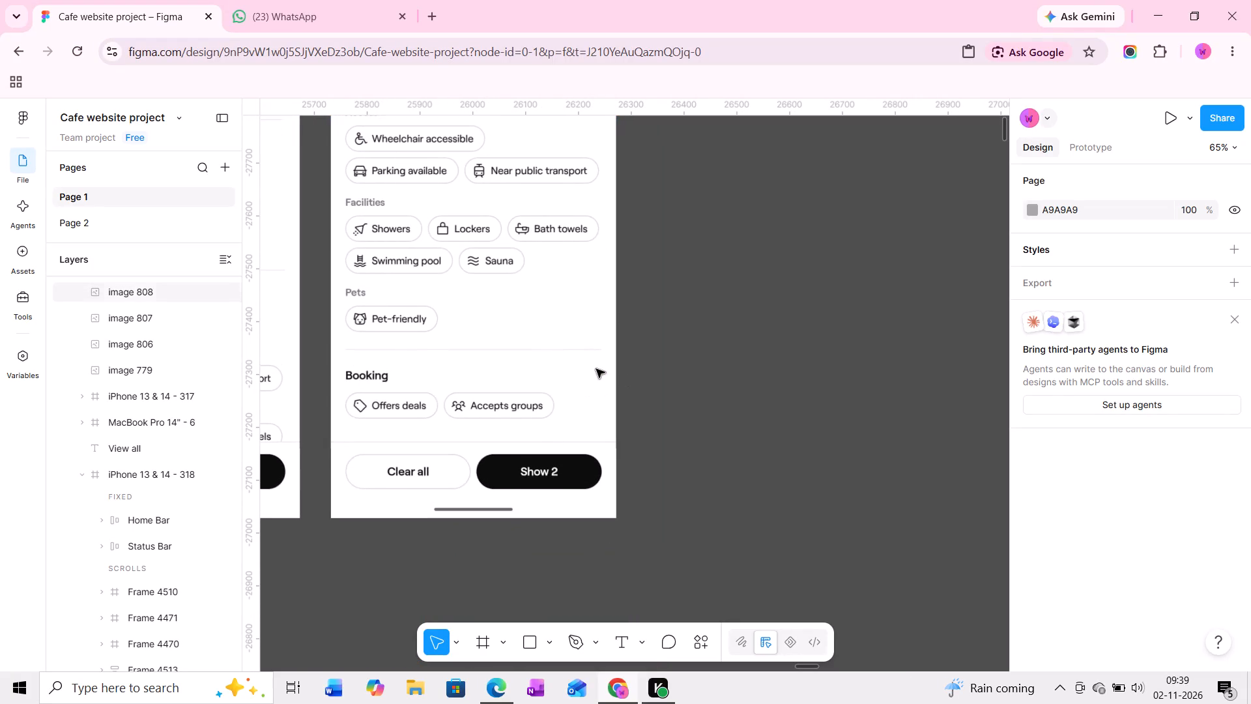
scroll(596, 369, "up", 7)
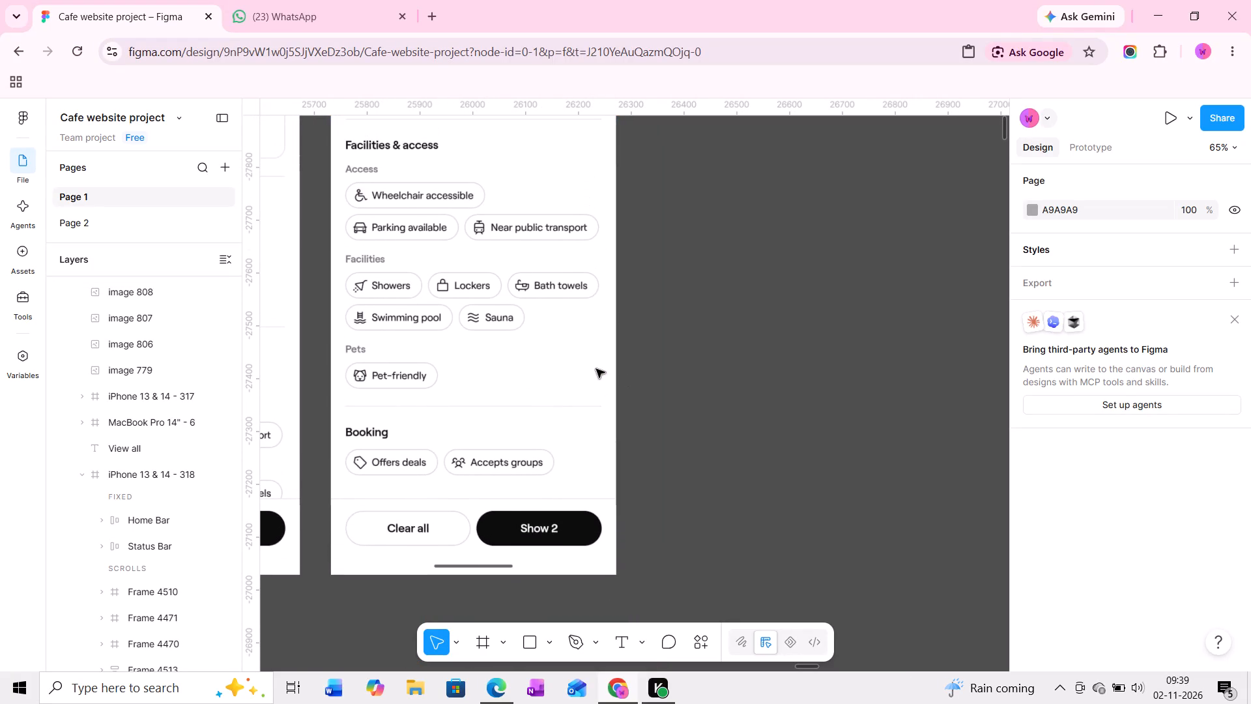
scroll(596, 369, "up", 7)
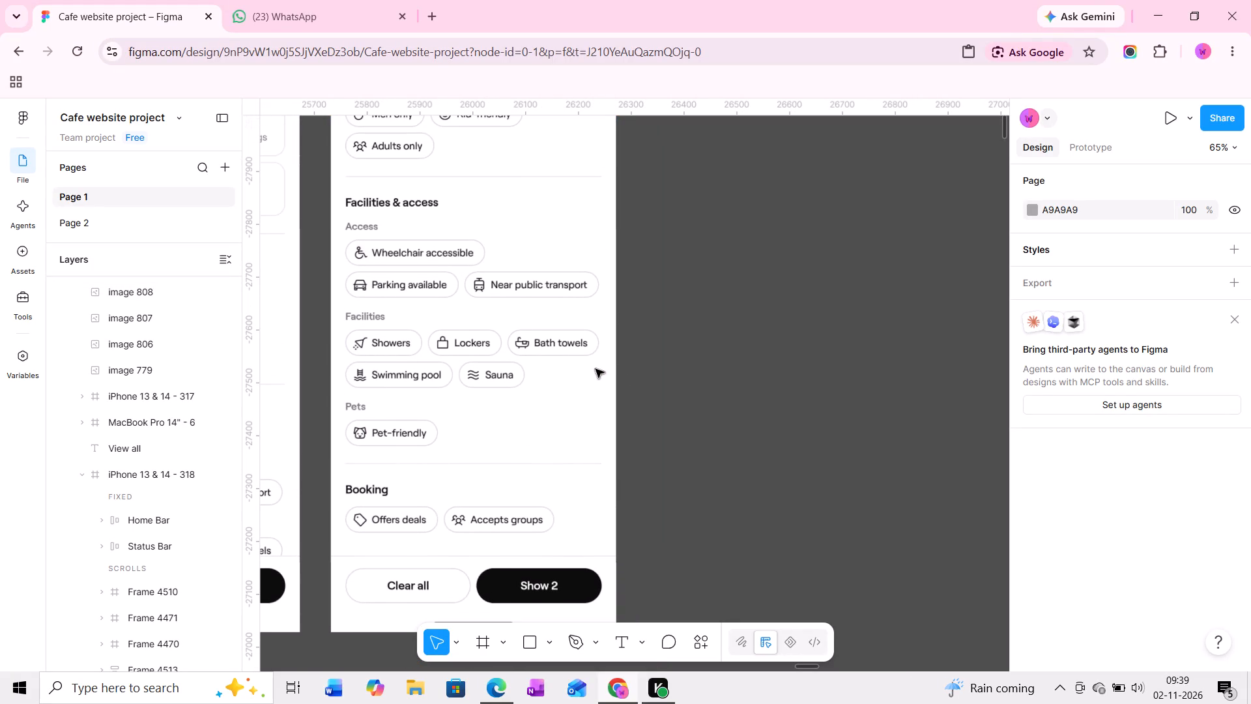
scroll(596, 369, "up", 2)
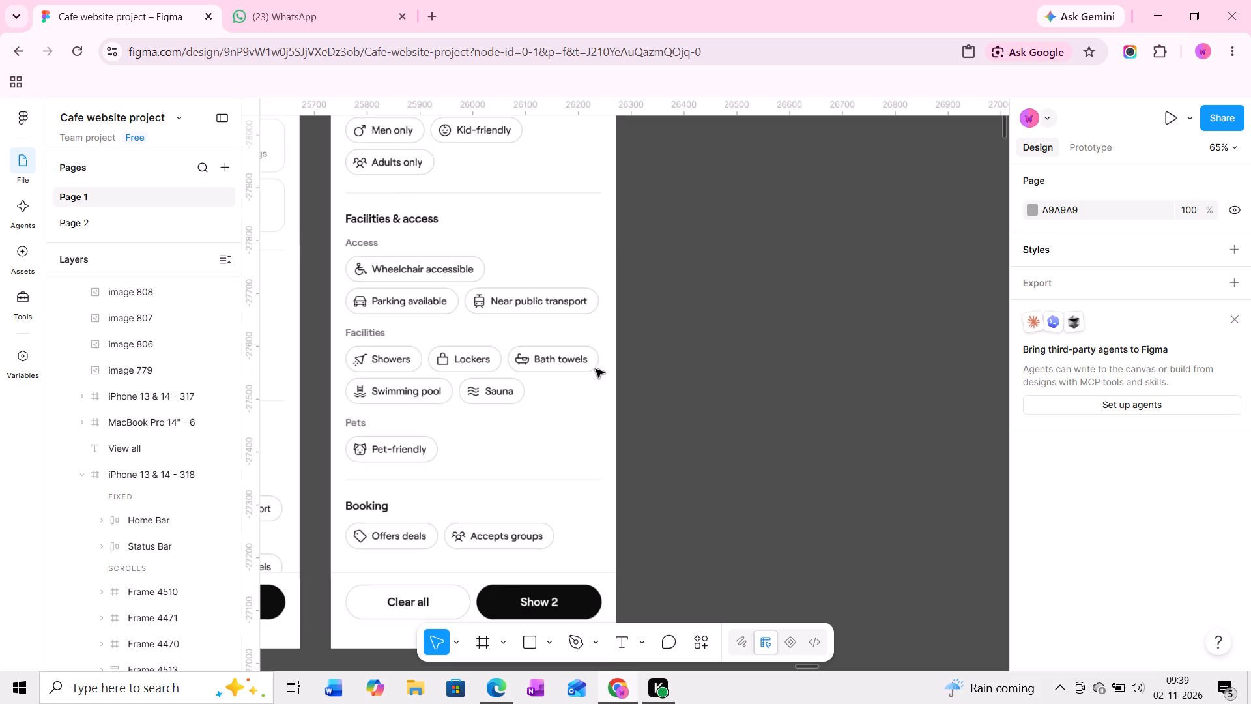
scroll(596, 369, "up", 3)
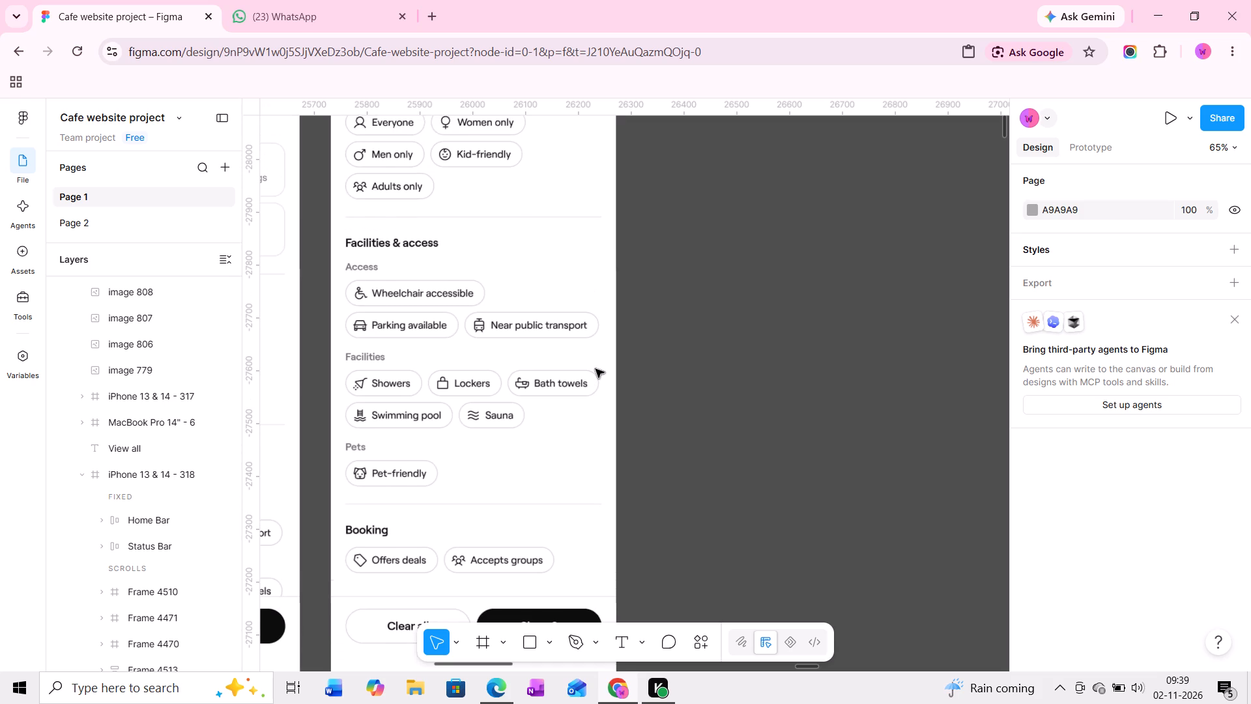
scroll(596, 369, "up", 4)
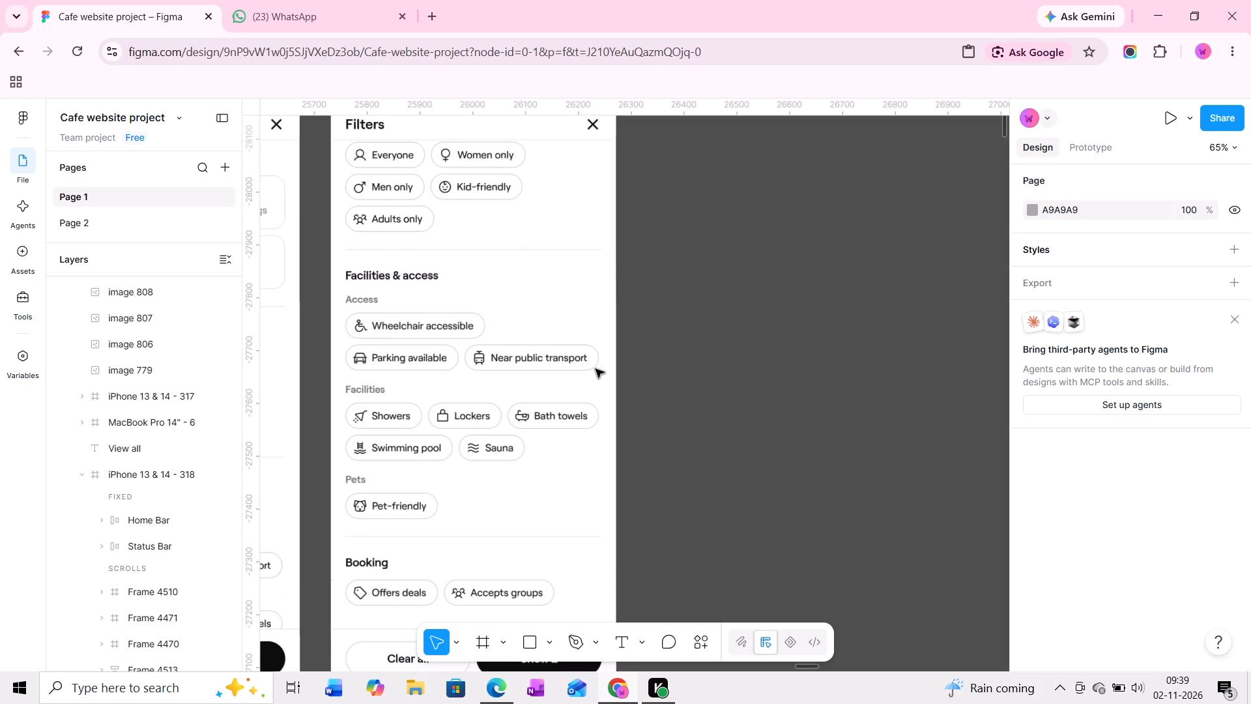
scroll(595, 370, "up", 1)
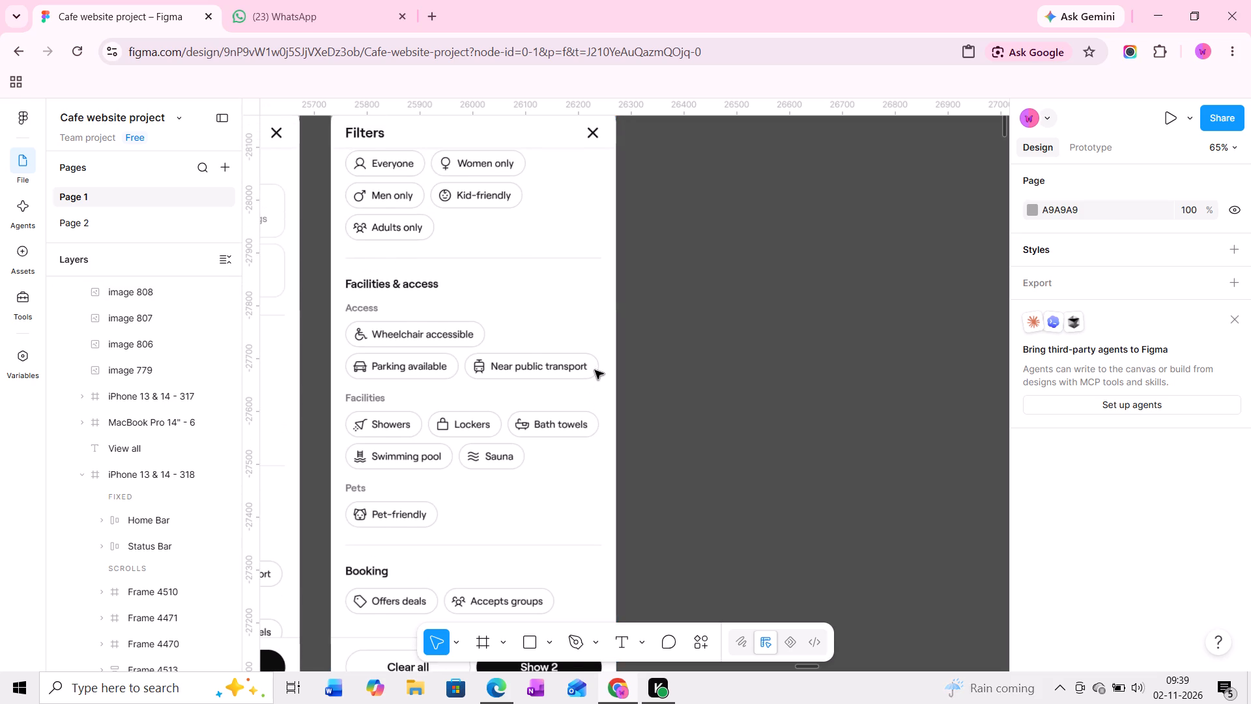
scroll(584, 372, "up", 1)
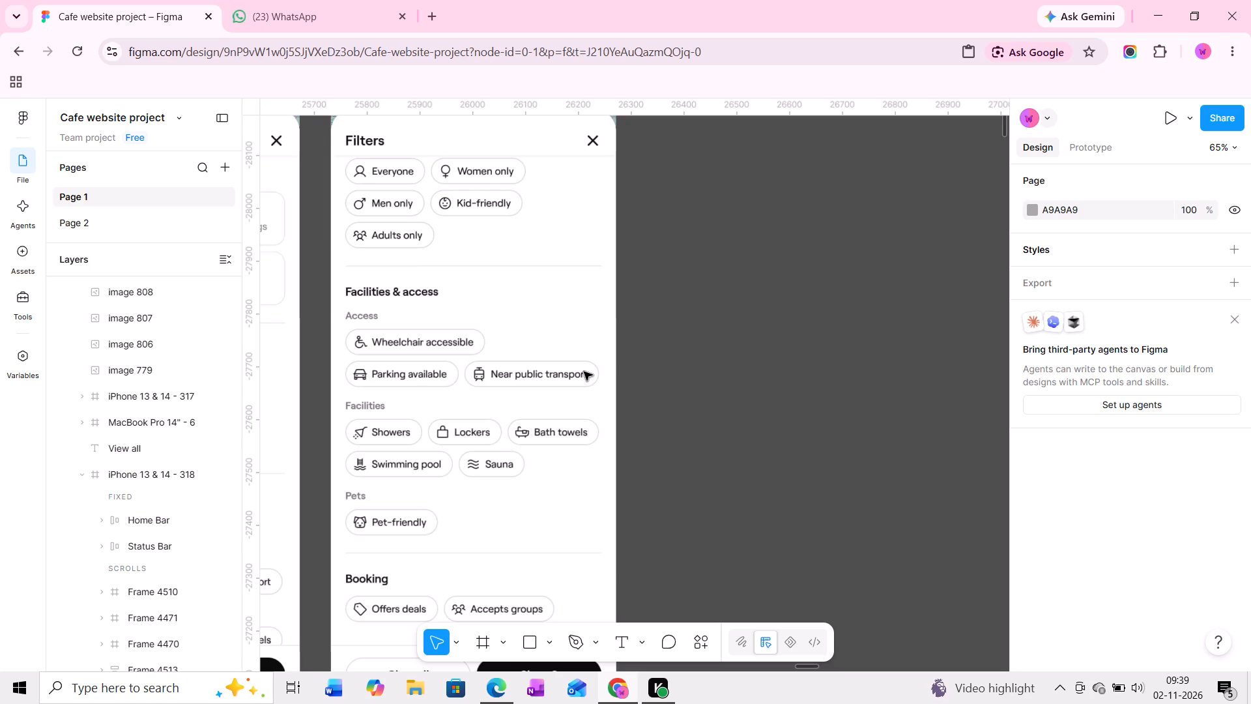
scroll(584, 372, "up", 1)
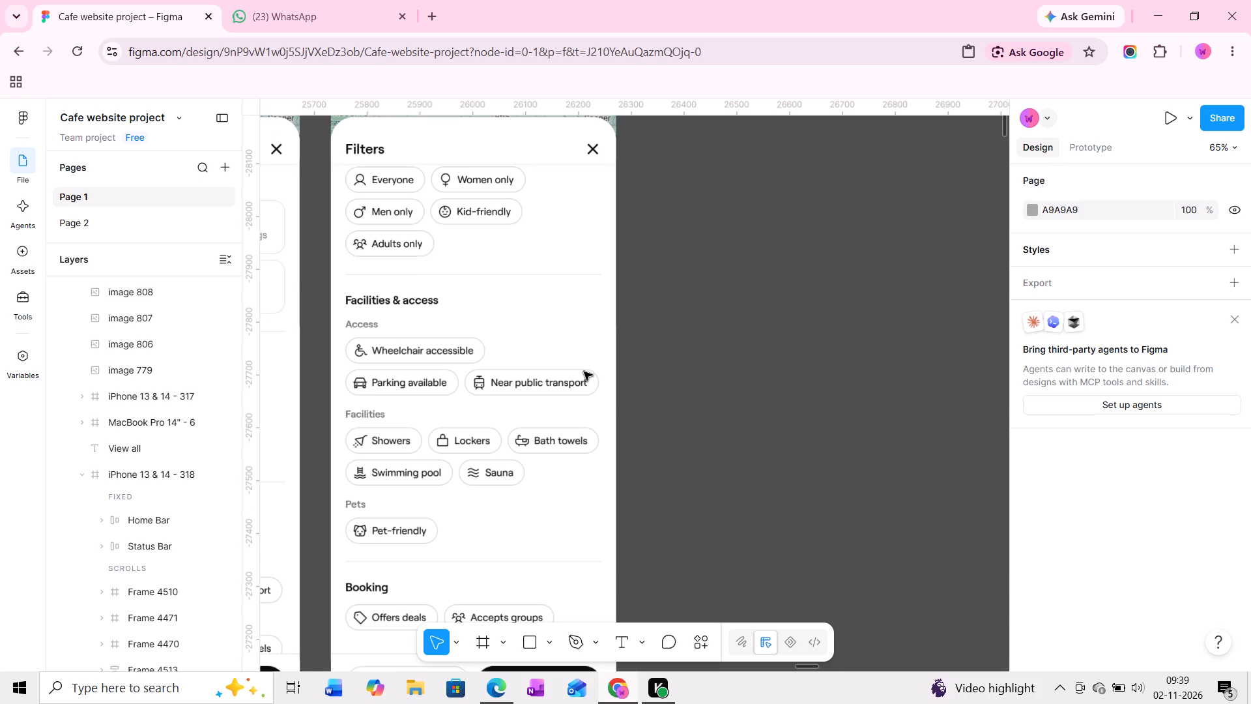
scroll(583, 372, "up", 2)
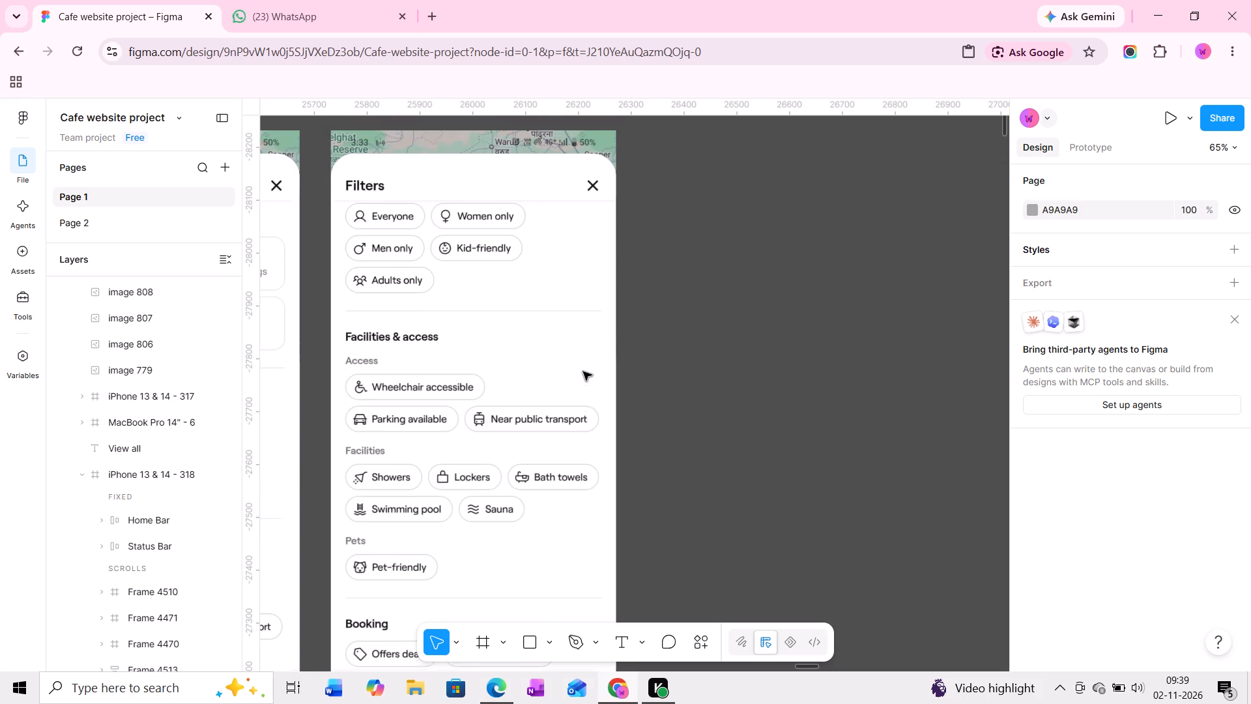
scroll(583, 372, "up", 7)
Examine the last Filters screen's Facilities & access, Pets and Booking sections down to the Clear all and Show 2 footer.
scroll(583, 372, "down", 5)
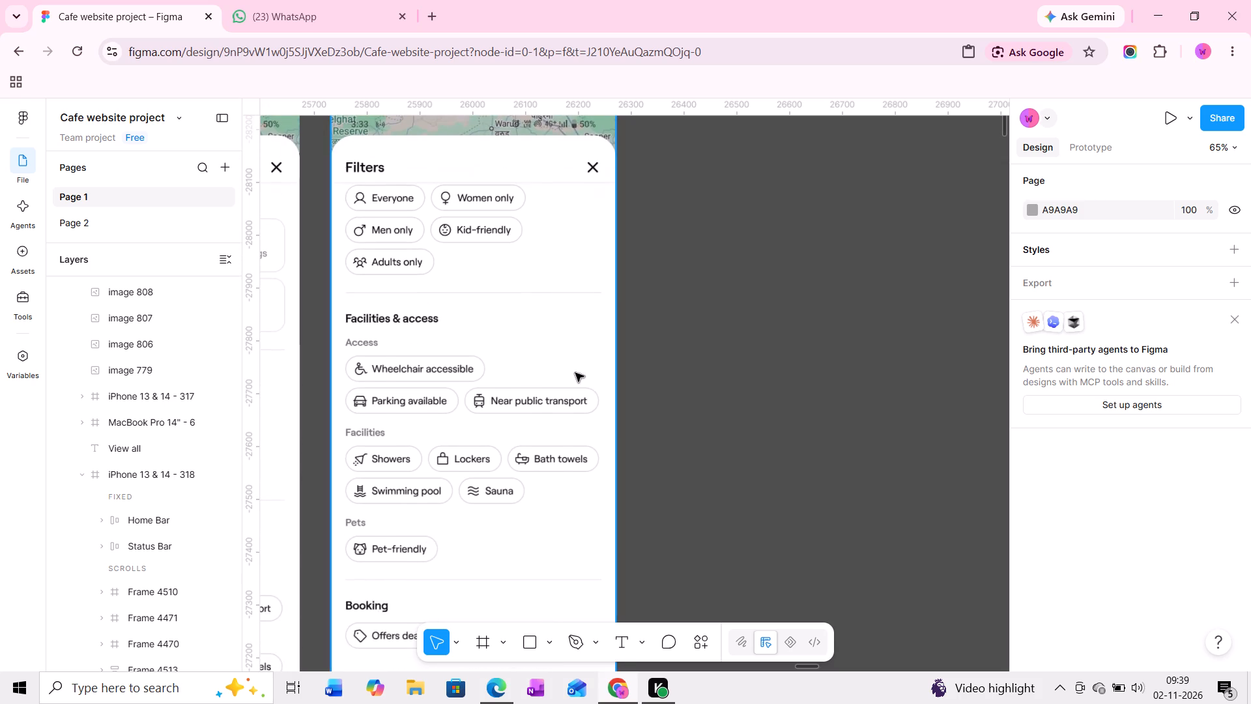
scroll(575, 373, "down", 2)
middle_click_drag(500, 378, 526, 384)
scroll(526, 384, "down", 4)
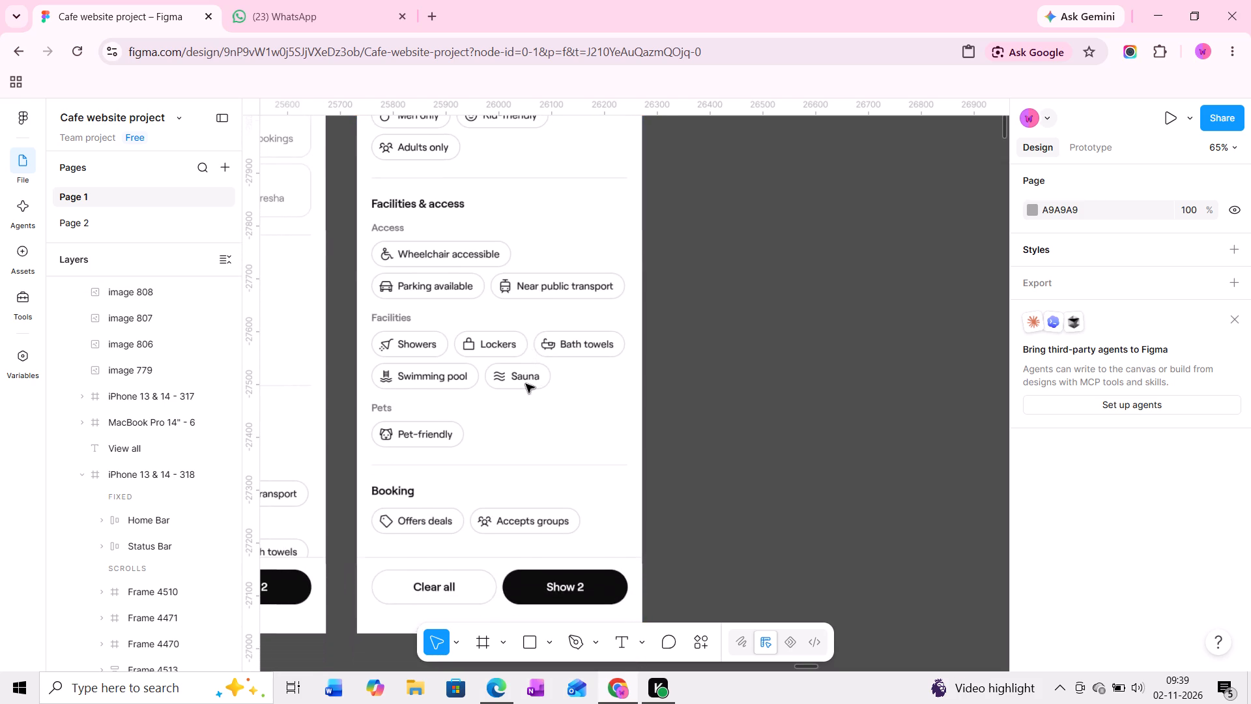
scroll(526, 384, "down", 7)
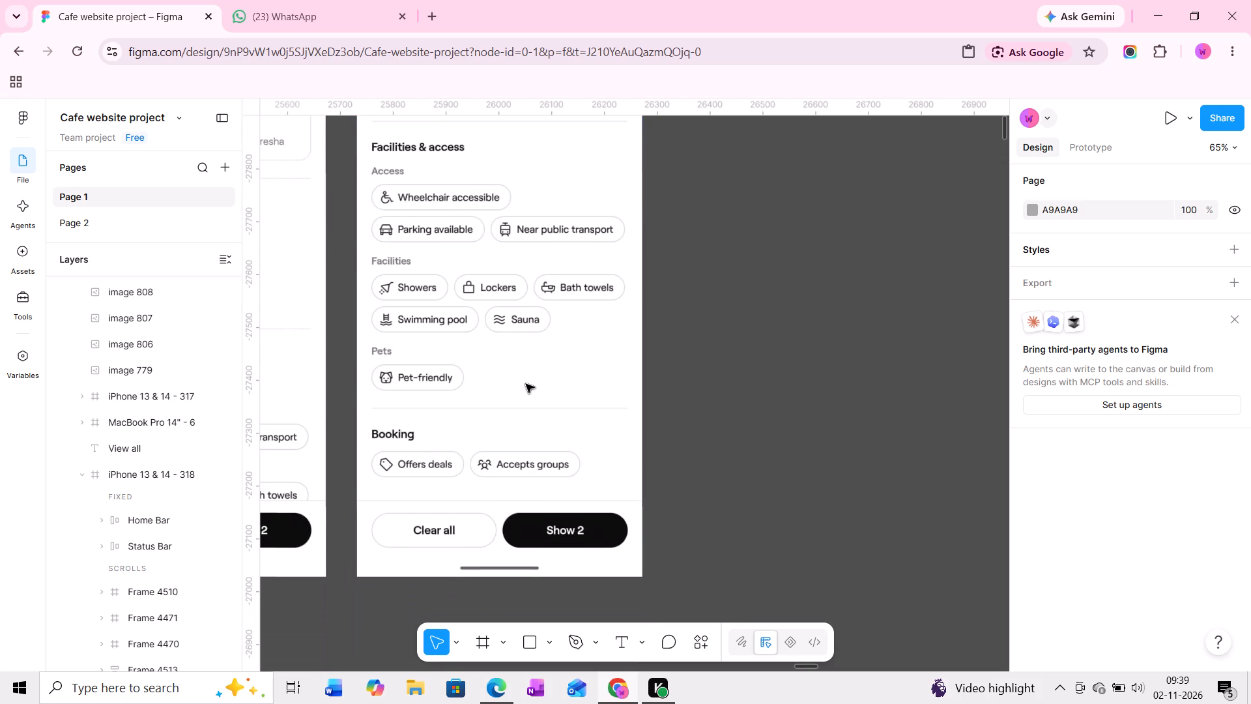
scroll(526, 384, "down", 4)
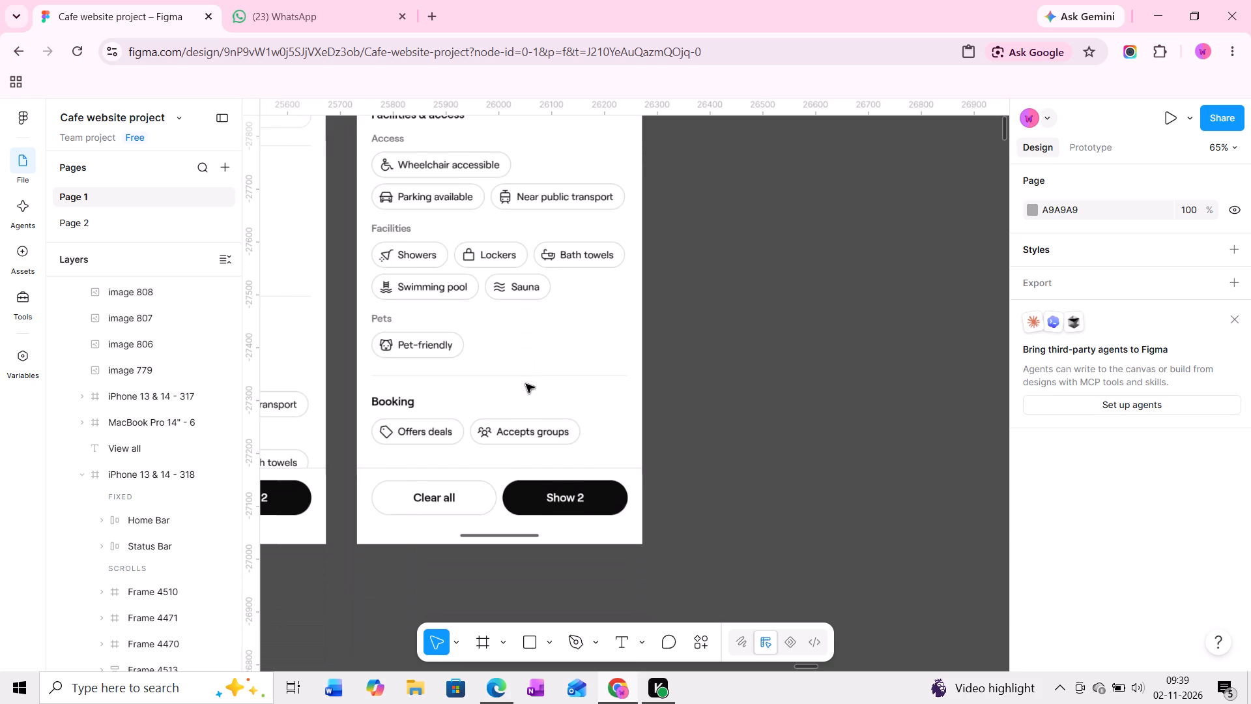
scroll(526, 384, "down", 1)
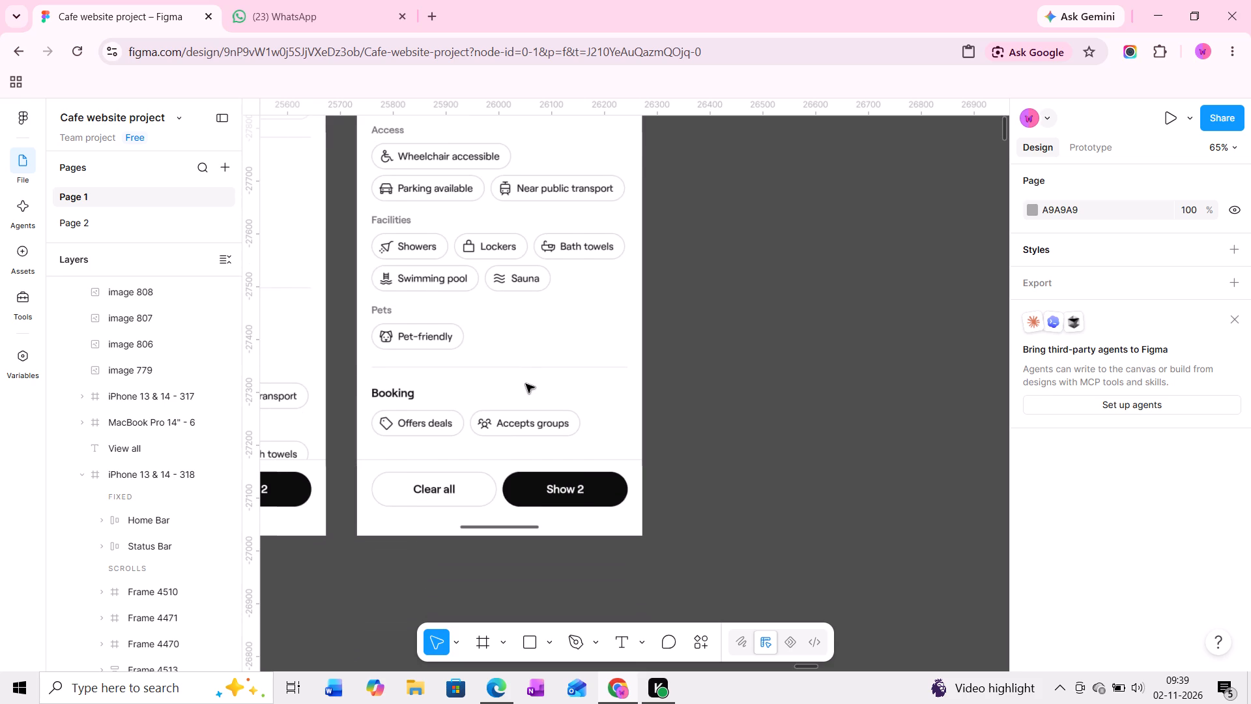
scroll(526, 384, "down", 1)
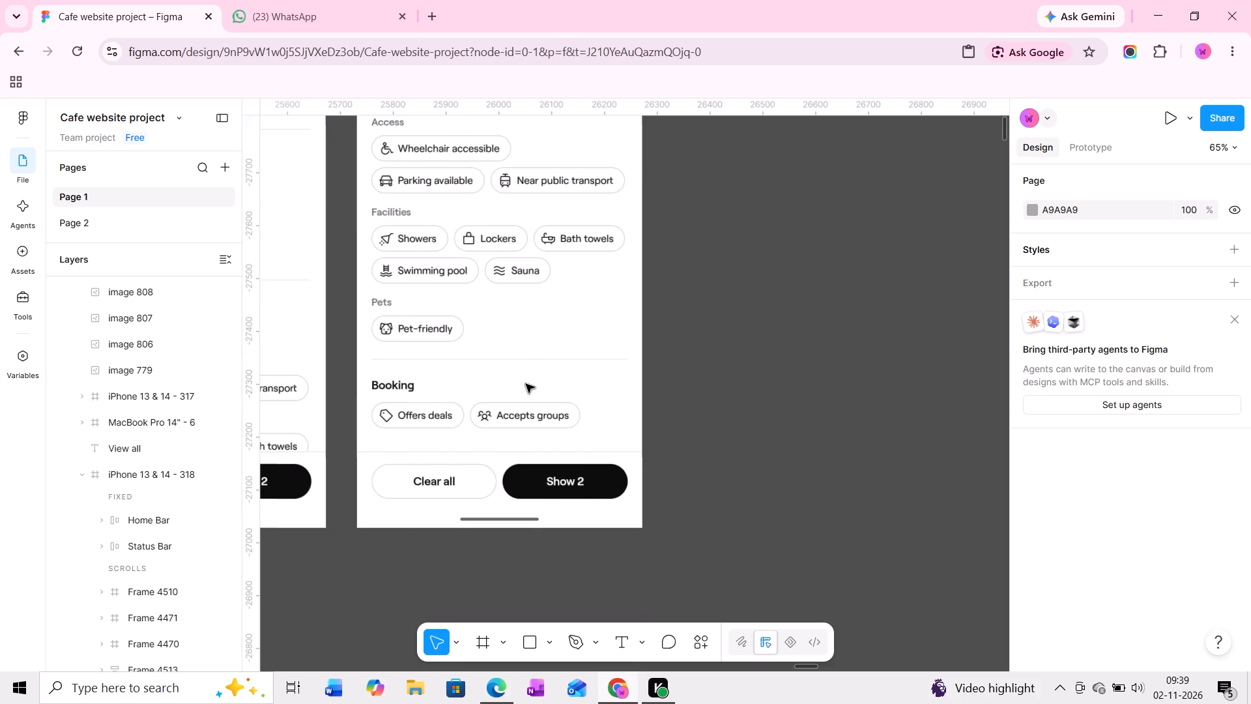
scroll(526, 384, "down", 1)
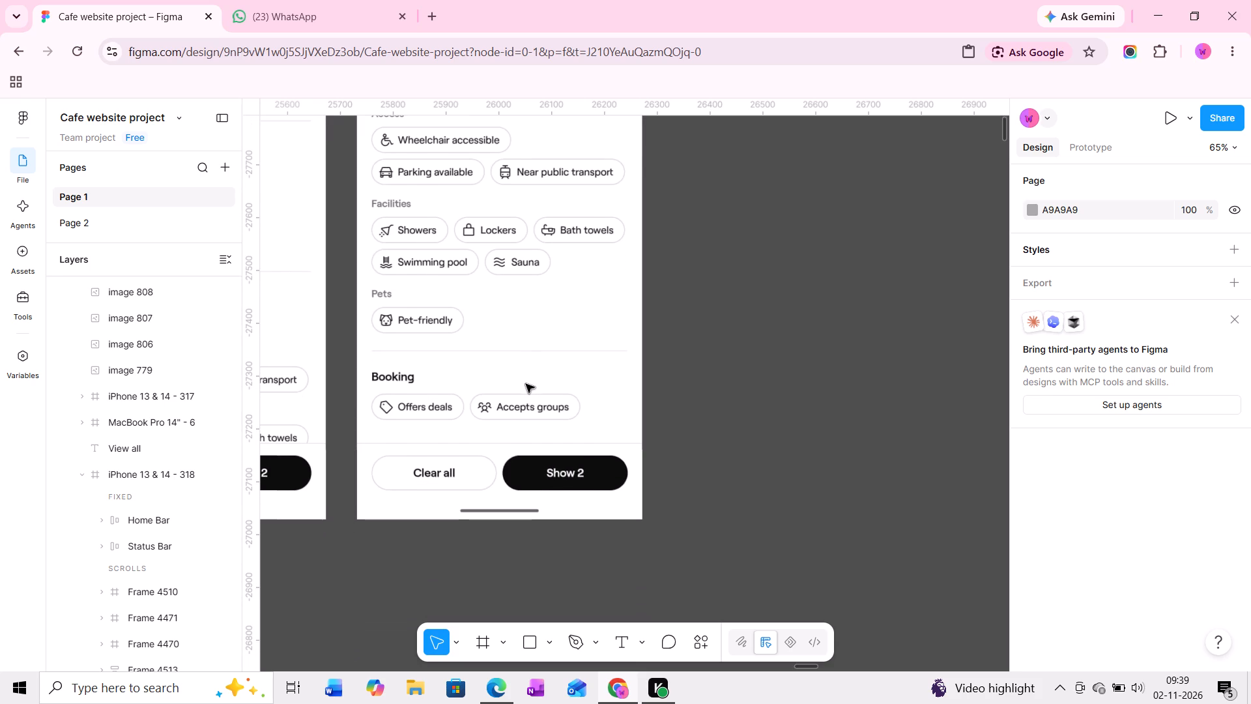
middle_click_drag(526, 384, 571, 388)
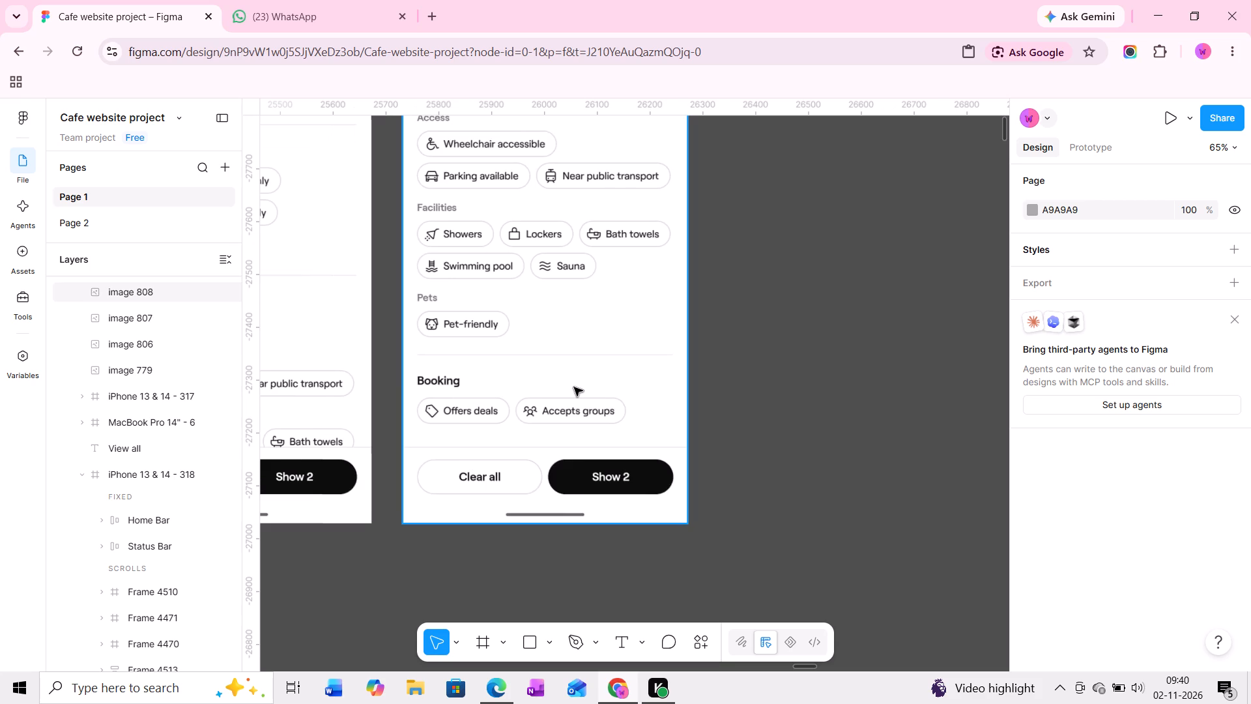
scroll(574, 387, "down", 3)
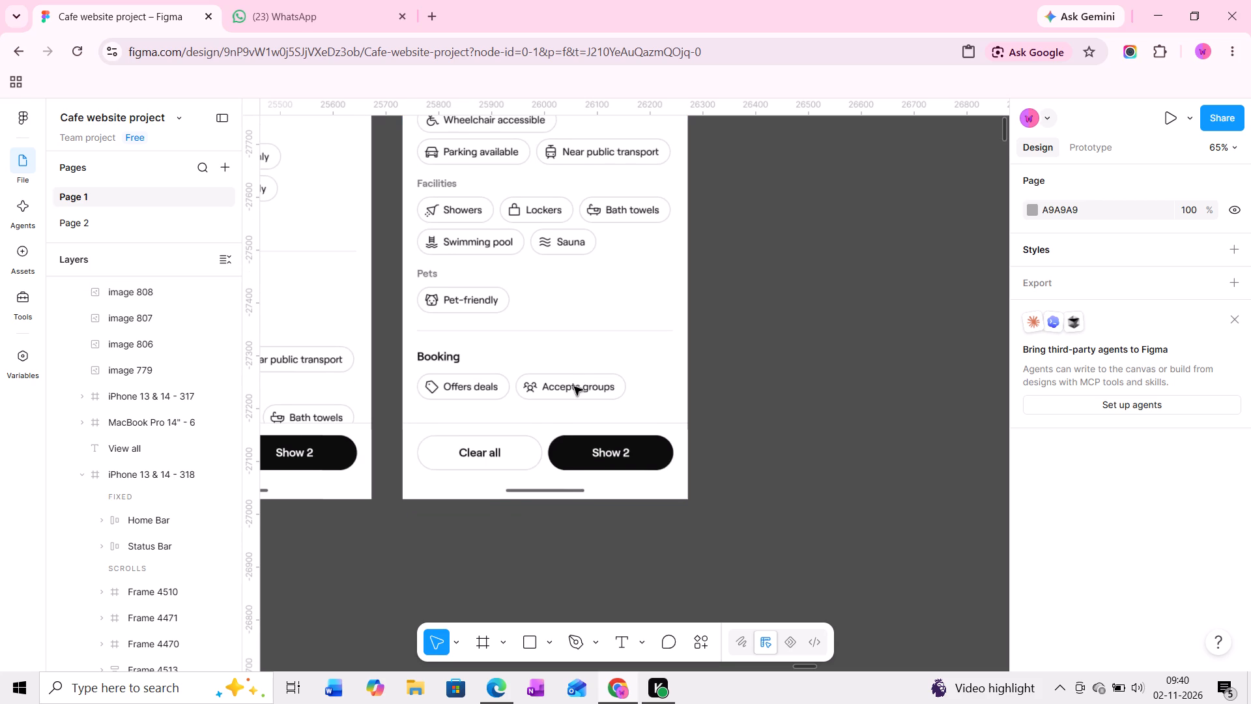
scroll(574, 387, "down", 3)
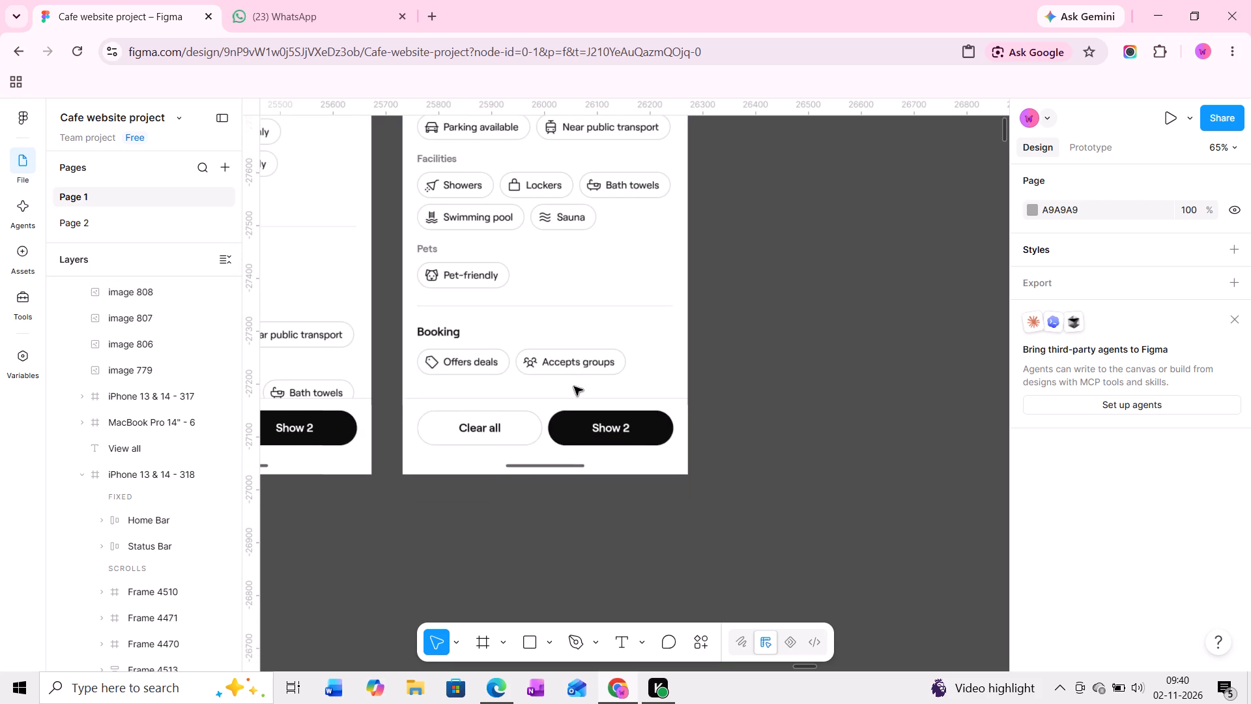
scroll(574, 387, "down", 2)
Examine the middle Filters screen with its Standout venues, Who it's for and Facilities & access sections.
middle_click_drag(591, 387, 698, 401)
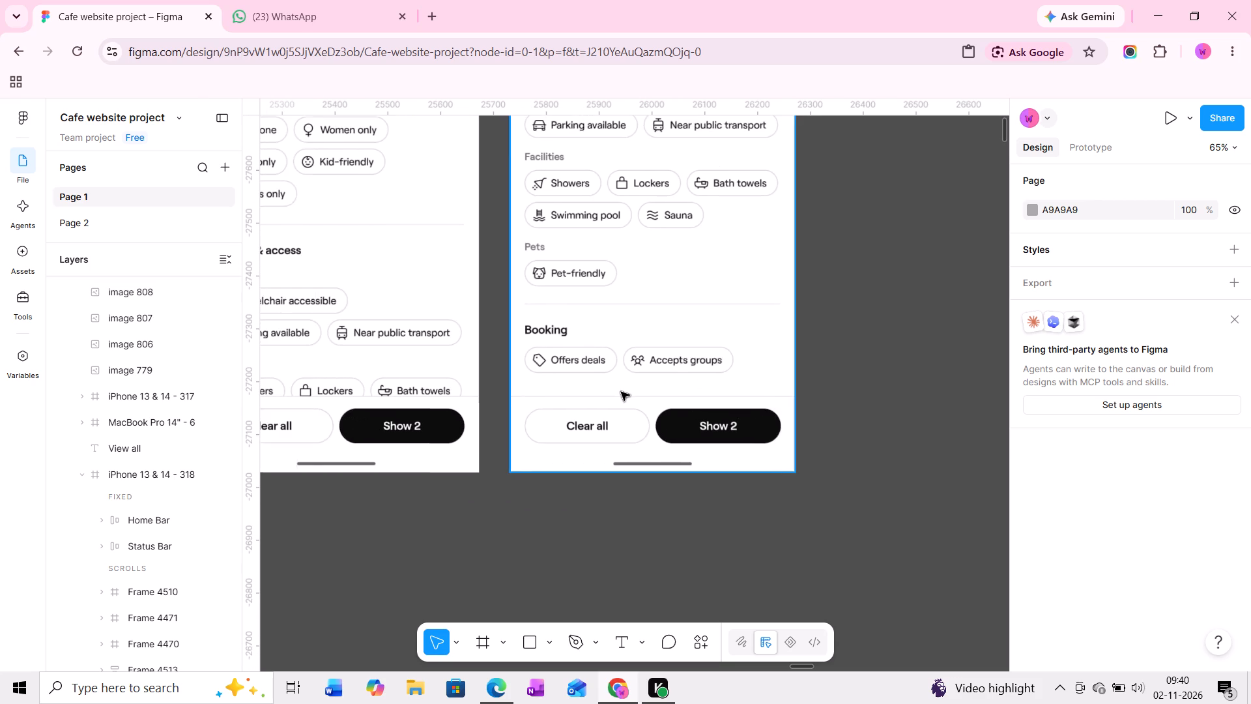
middle_click_drag(617, 391, 674, 397)
middle_click_drag(674, 414, 787, 417)
middle_click_drag(725, 426, 803, 433)
scroll(736, 462, "up", 2)
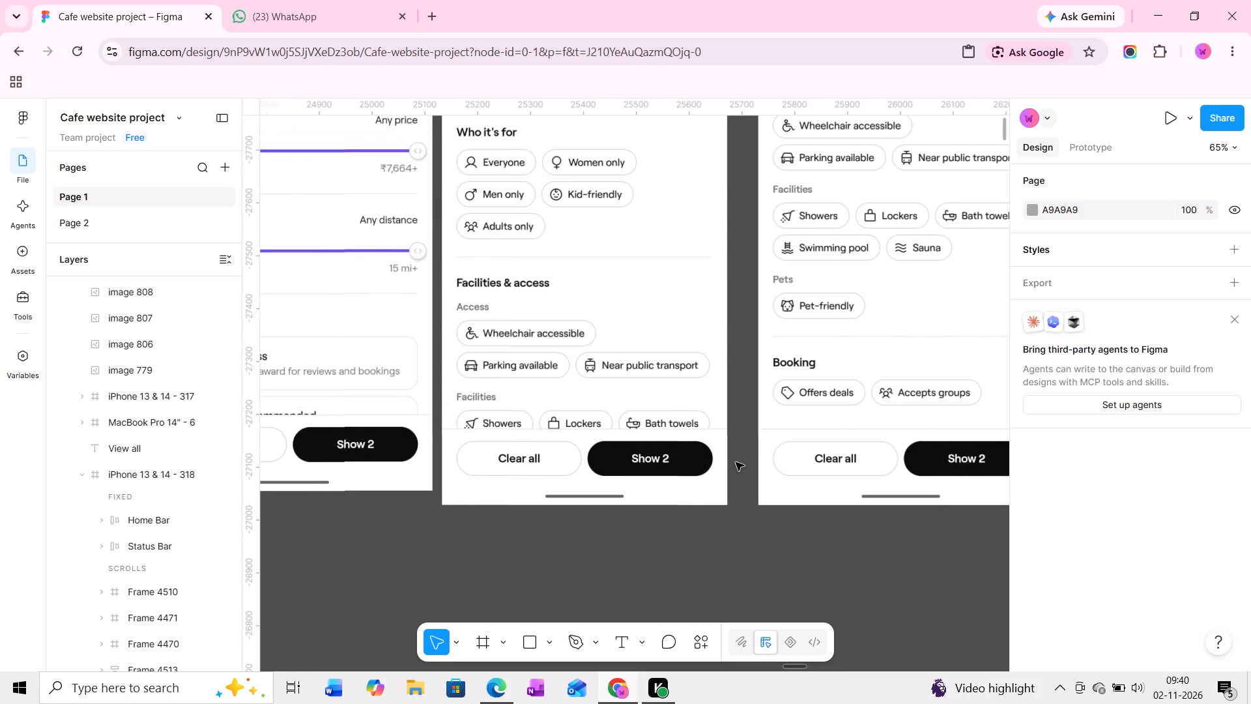
scroll(736, 462, "up", 2)
scroll(633, 456, "up", 4)
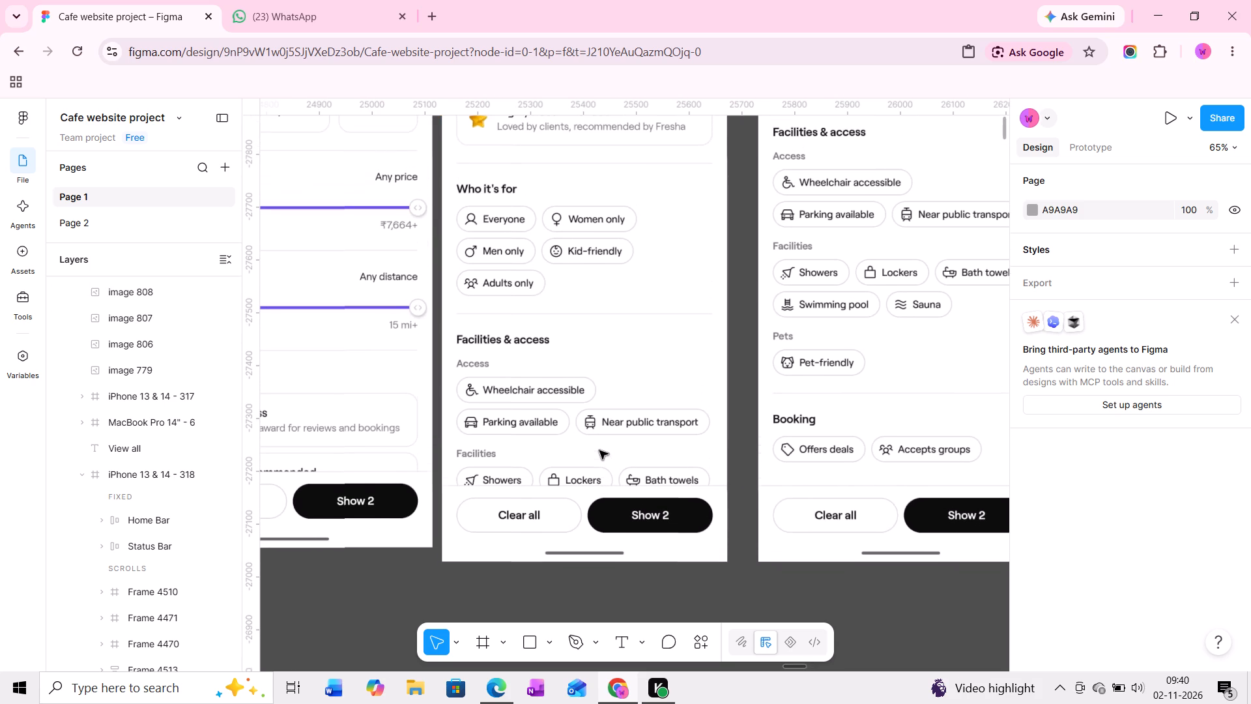
scroll(599, 450, "up", 2)
scroll(482, 444, "up", 2)
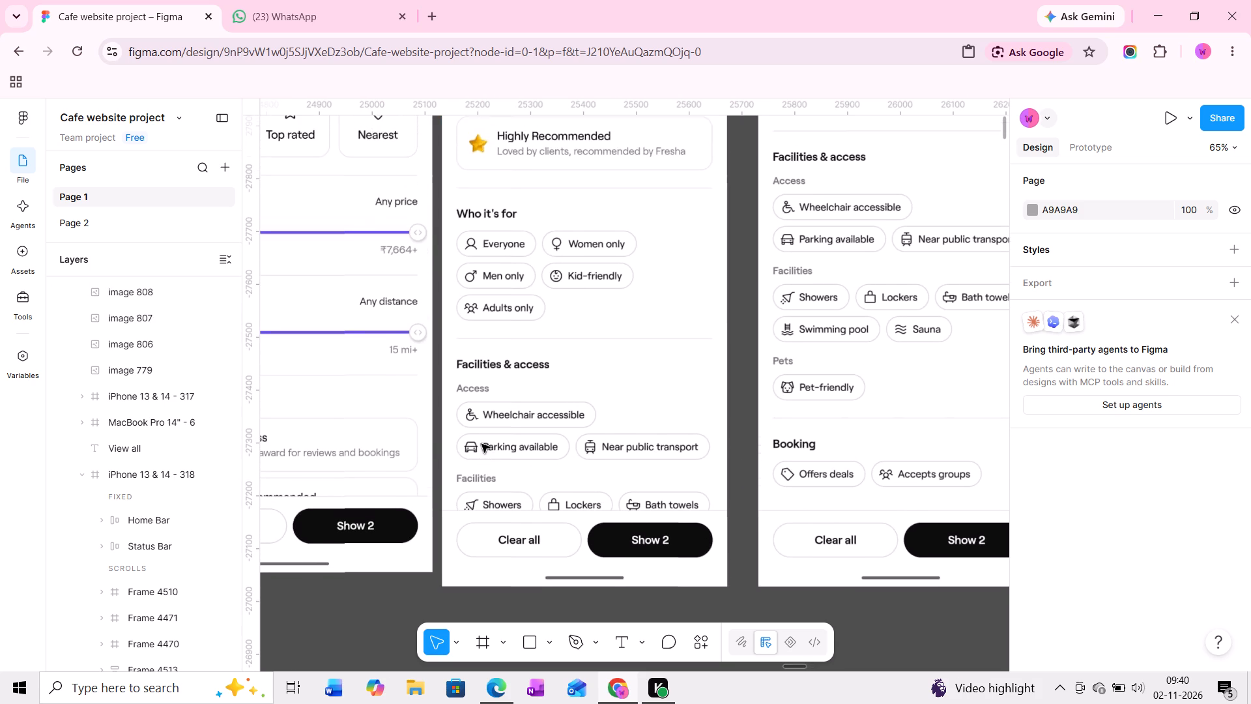
scroll(482, 444, "up", 7)
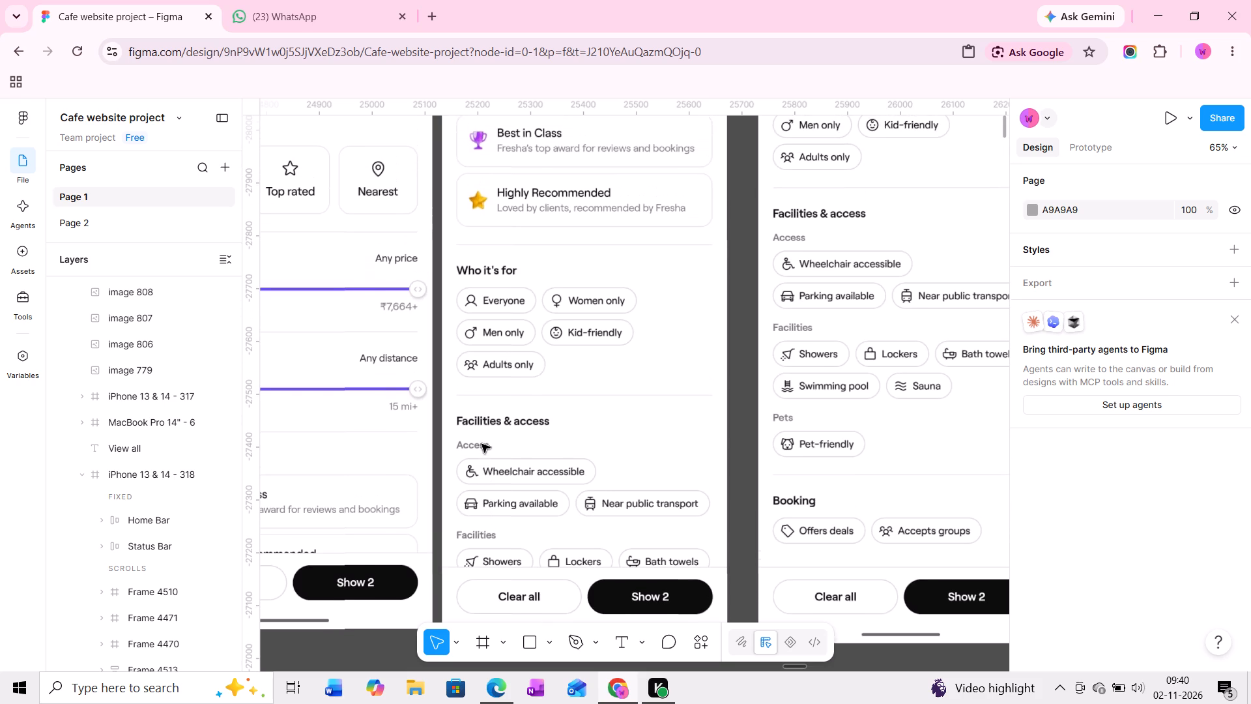
scroll(482, 444, "up", 5)
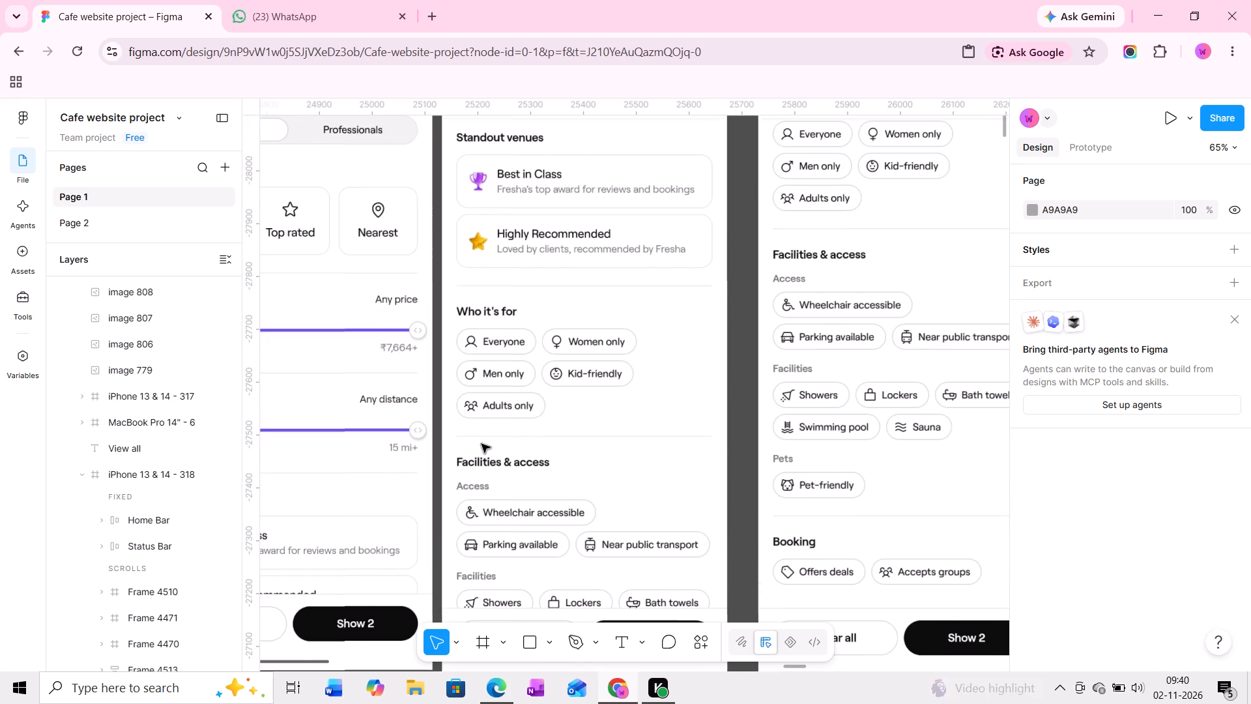
scroll(482, 444, "up", 5)
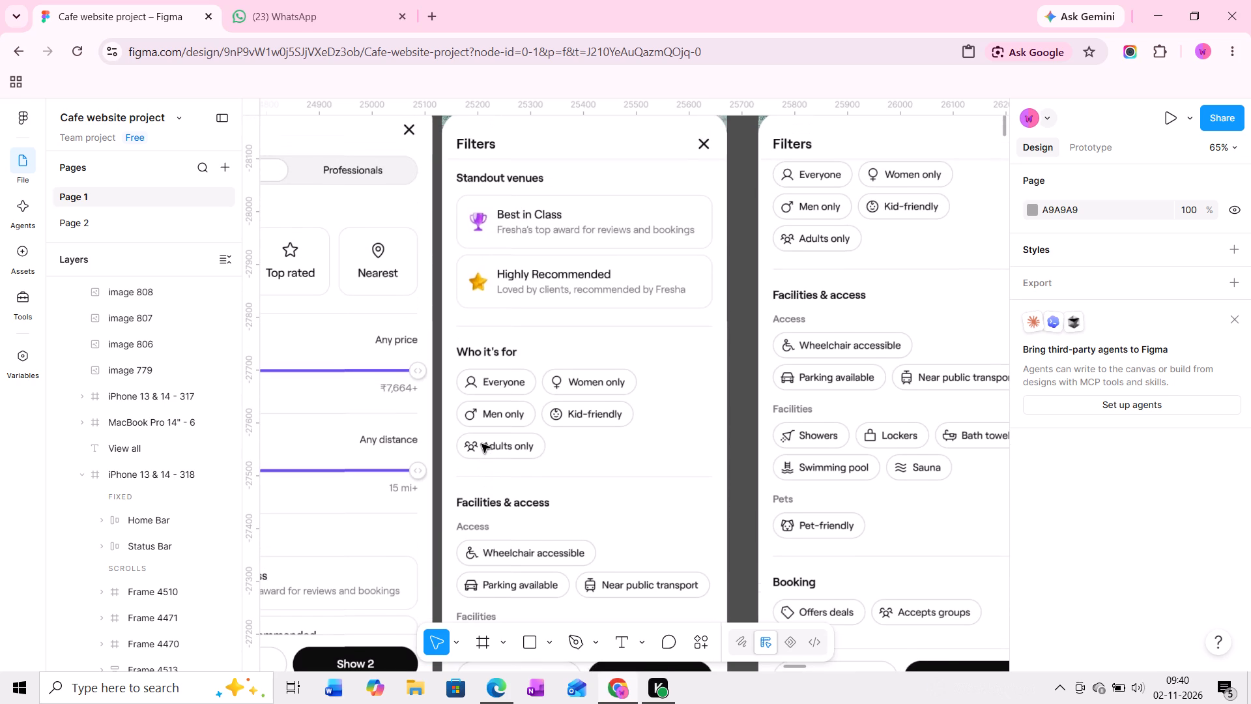
scroll(482, 444, "up", 2)
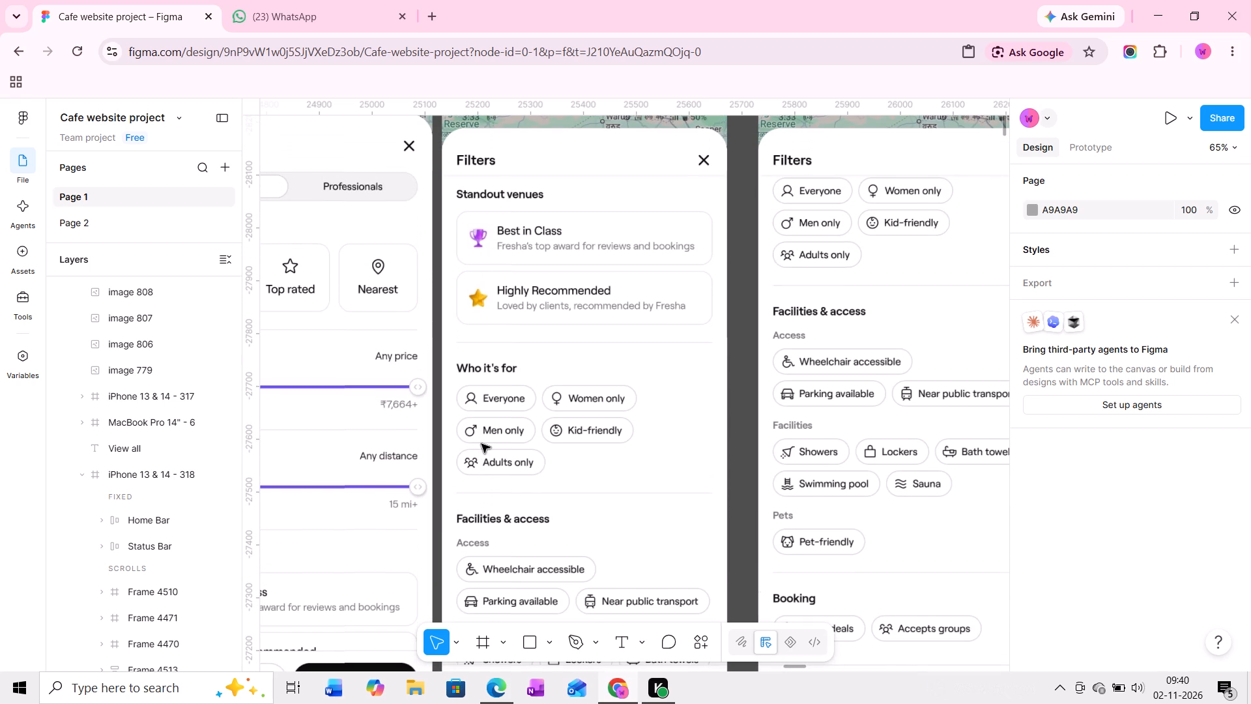
scroll(482, 444, "down", 3)
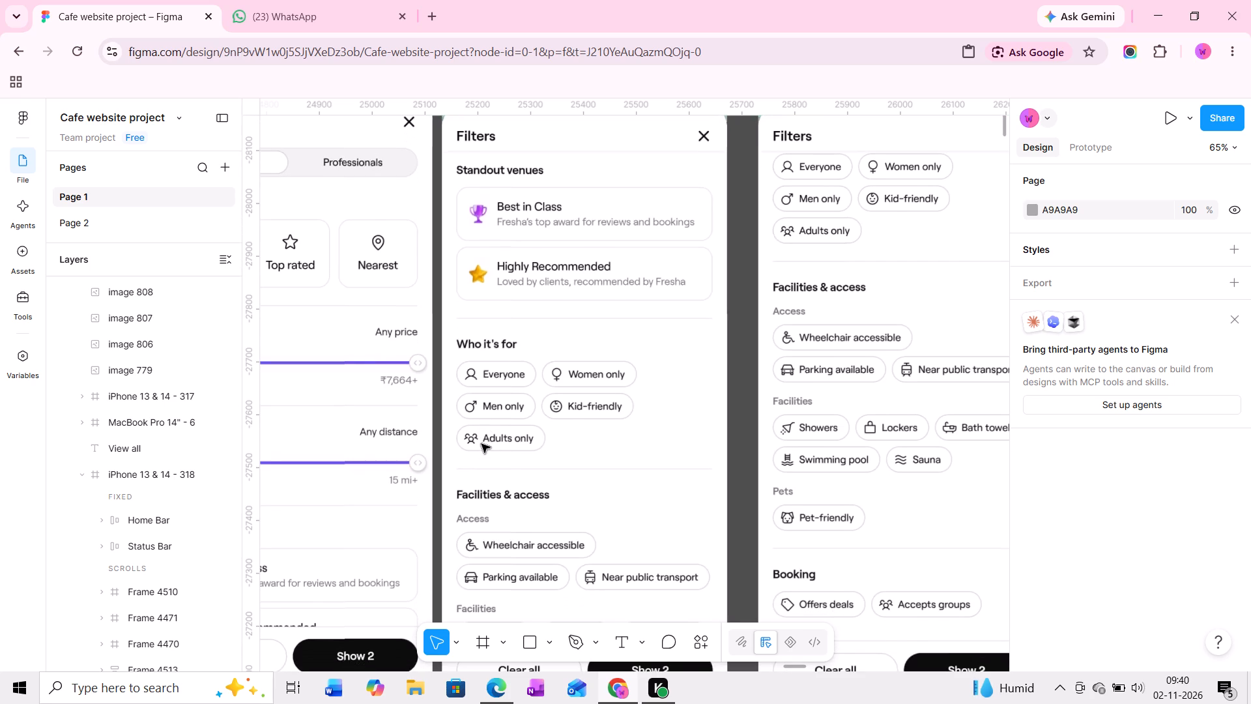
middle_click_drag(561, 450, 561, 439)
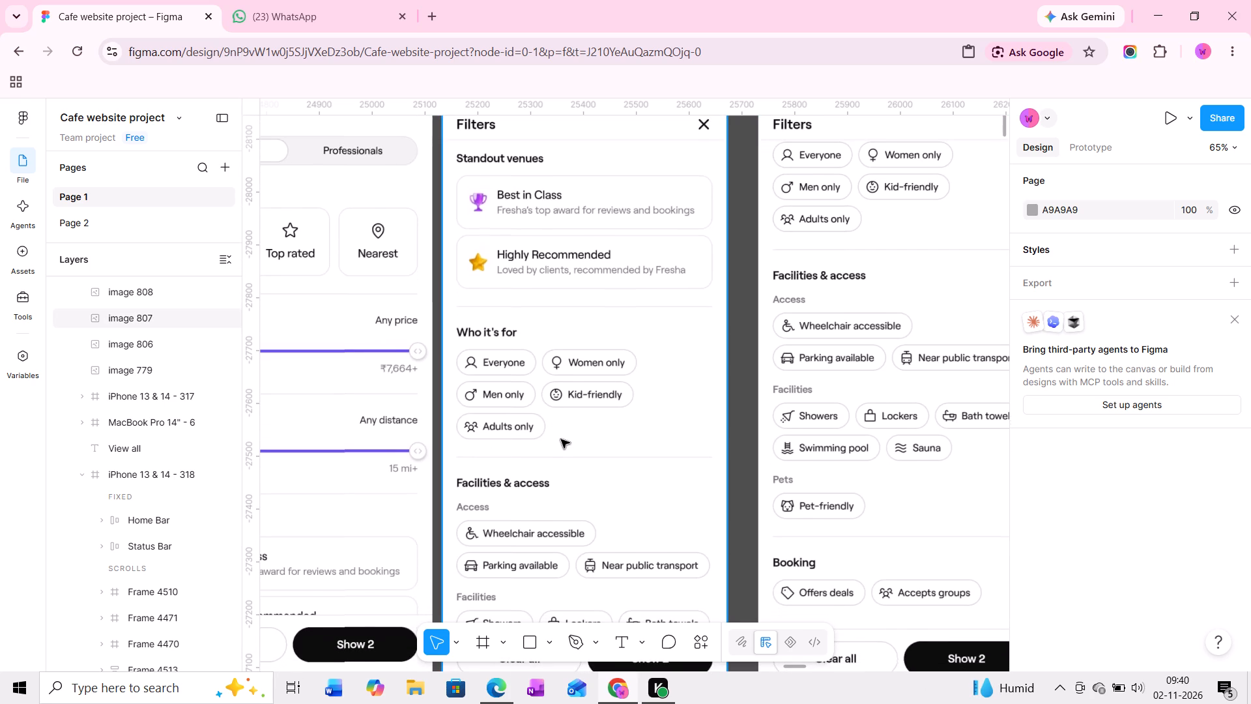
middle_click_drag(561, 439, 561, 420)
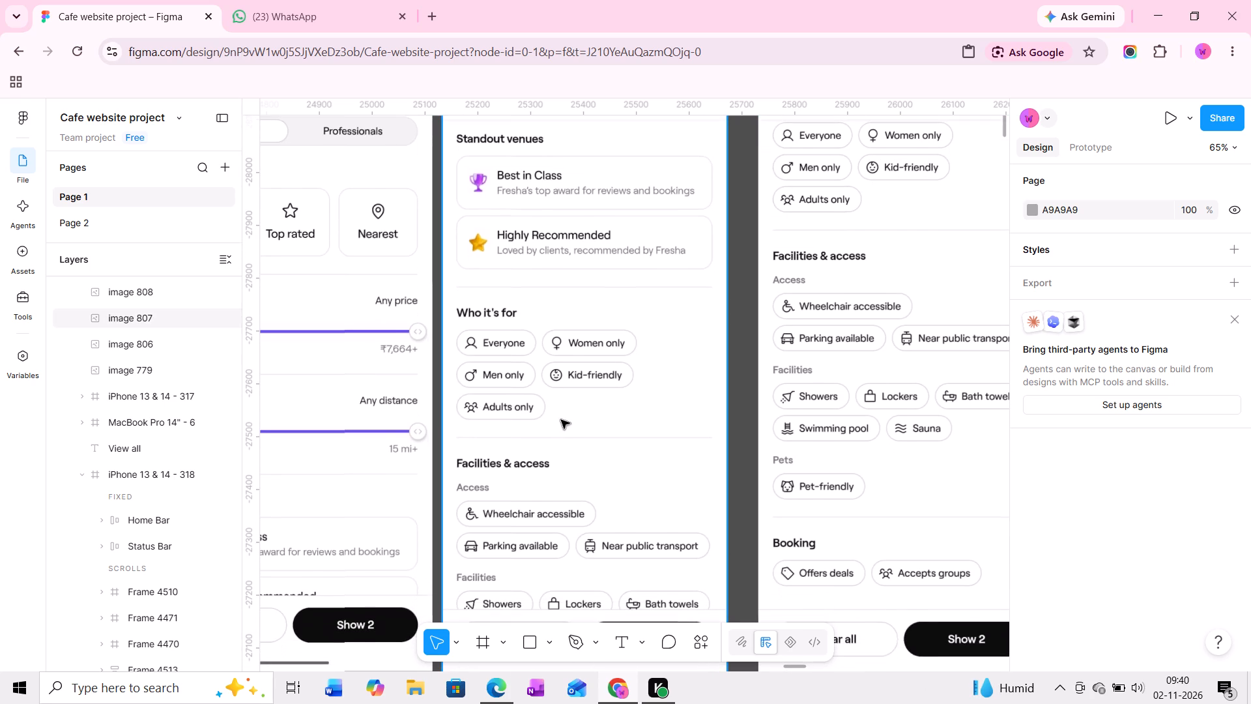
middle_click_drag(585, 446, 577, 425)
middle_click_drag(582, 380, 593, 453)
middle_click_drag(616, 357, 611, 325)
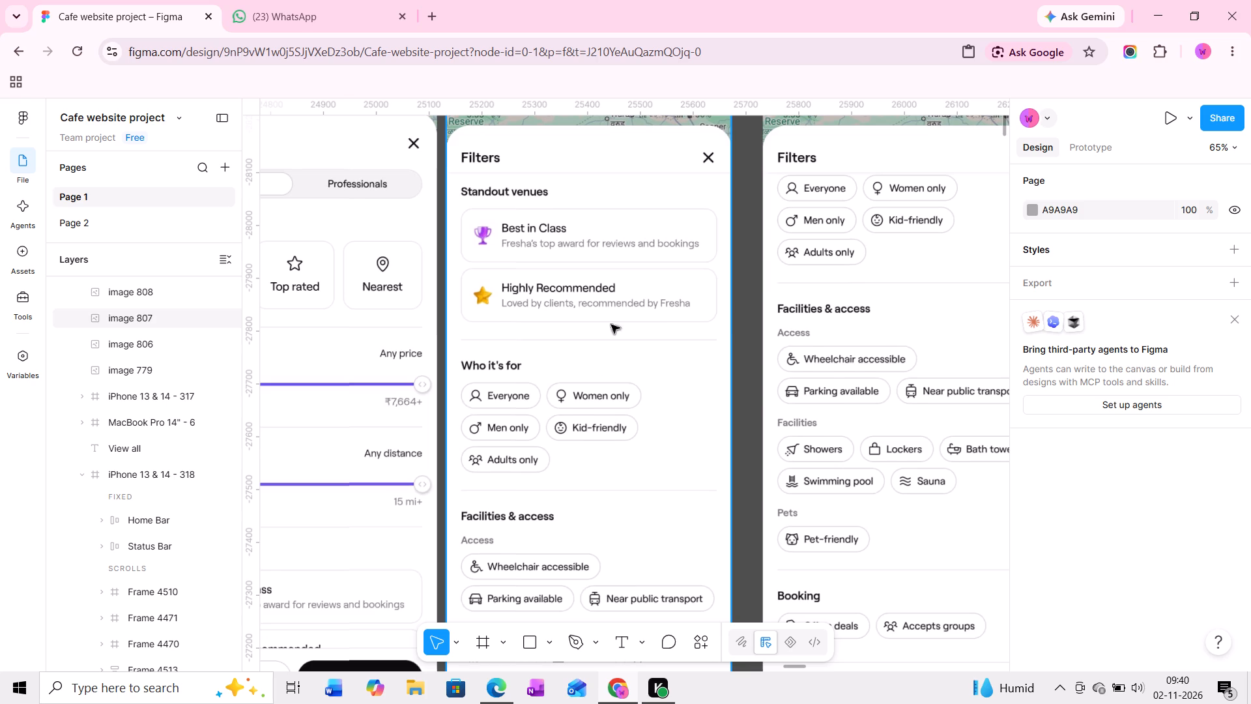
middle_click_drag(611, 325, 605, 291)
middle_click_drag(480, 424, 480, 394)
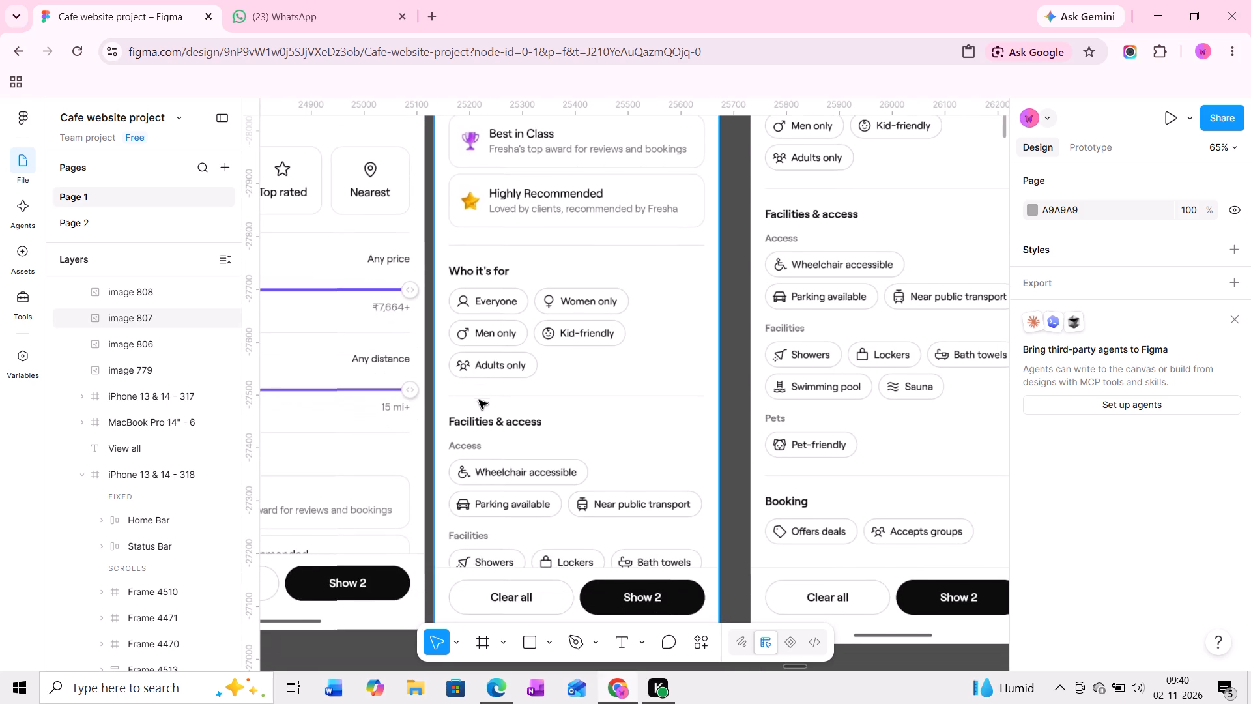
middle_click_drag(554, 404, 554, 390)
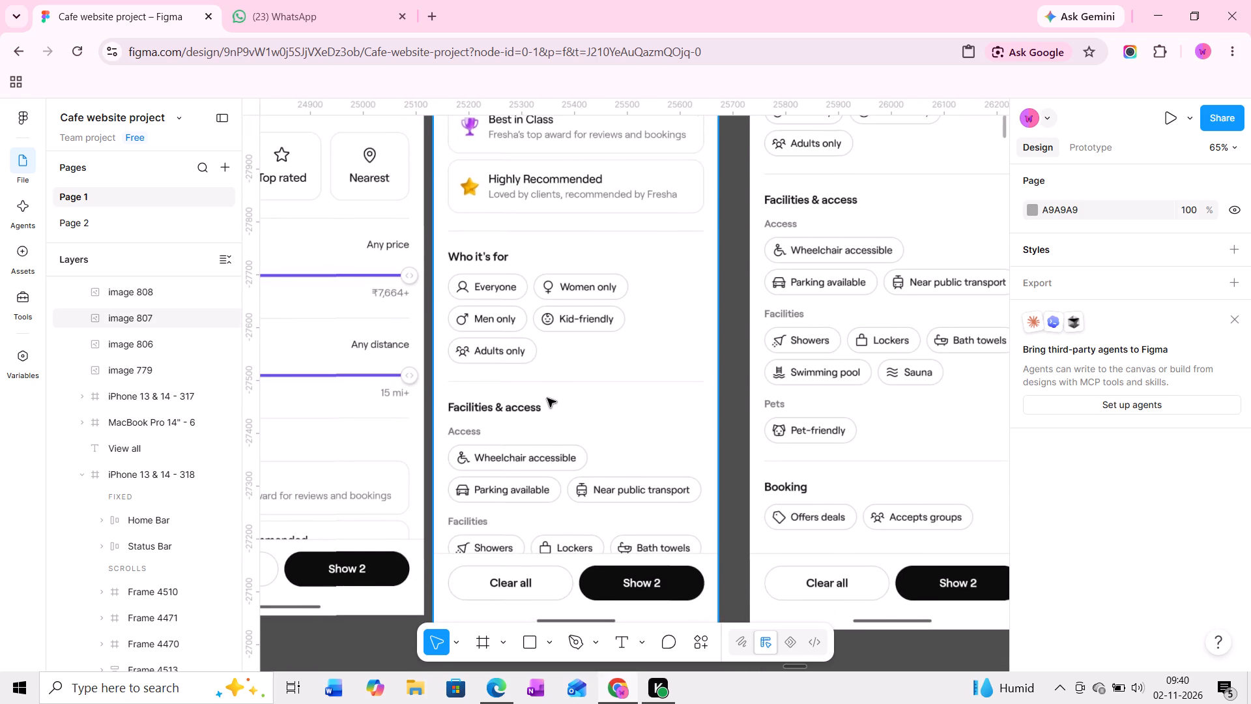
Examine the first Filters screen's Sort by, Price range and Distance sections, and the upper parts of the other two Filters screens.
middle_click_drag(526, 409, 689, 432)
middle_click_drag(574, 424, 612, 420)
middle_click_drag(525, 407, 532, 439)
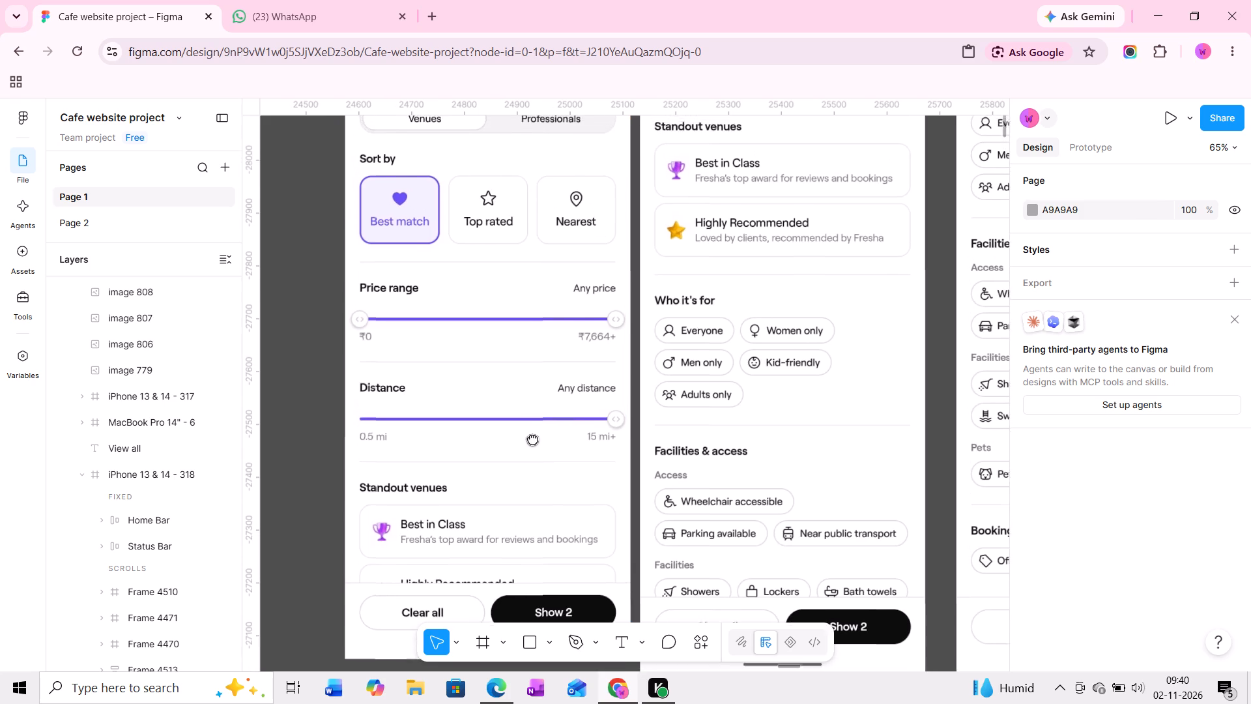
middle_click_drag(532, 439, 534, 443)
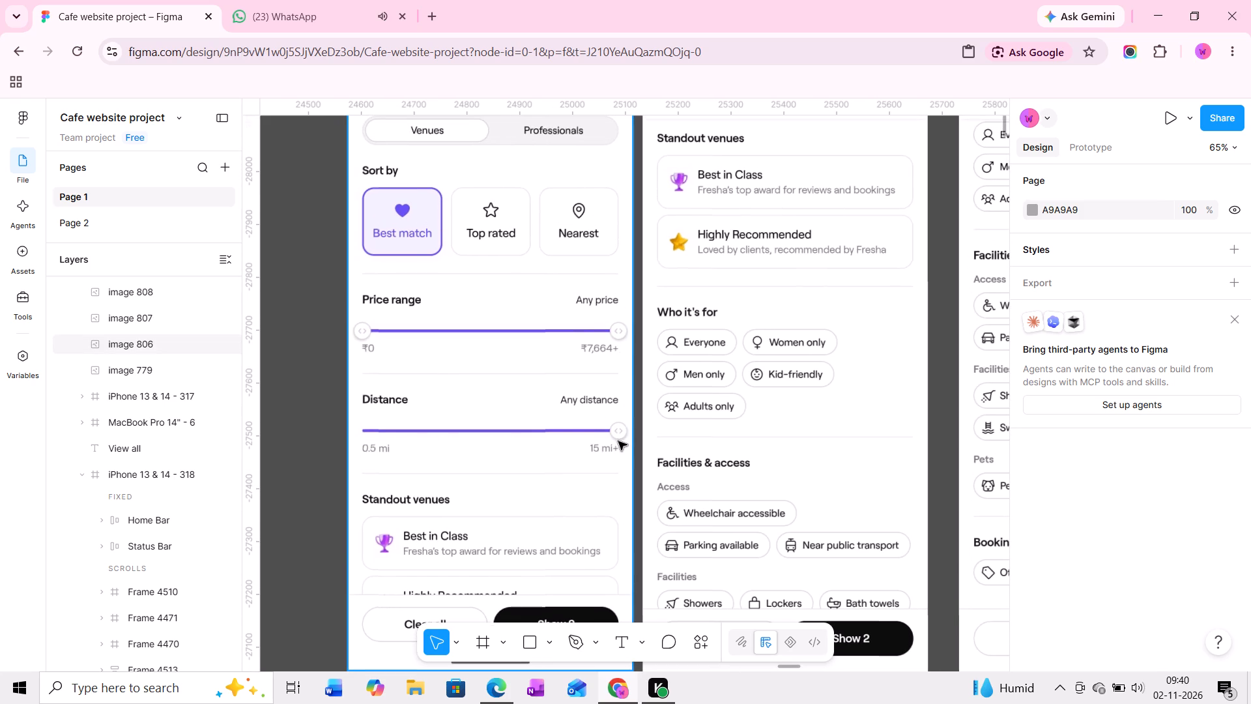
middle_click_drag(618, 441, 618, 431)
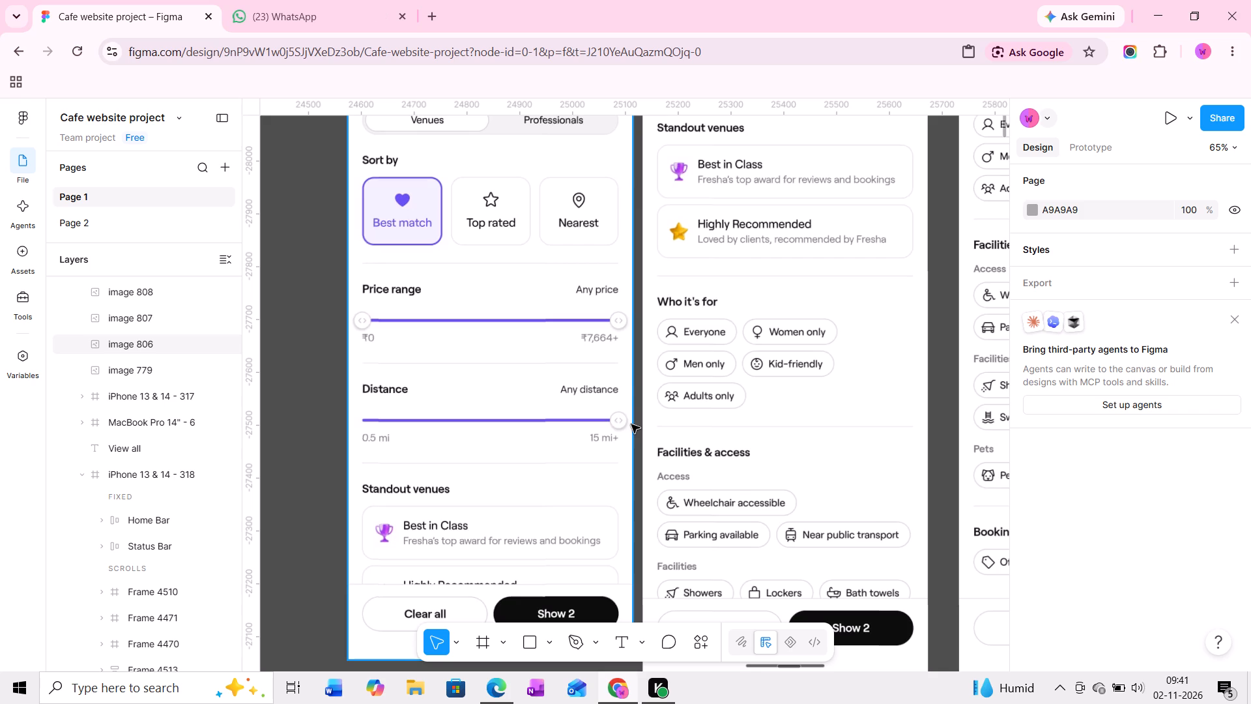
middle_click_drag(634, 409, 635, 329)
middle_click_drag(629, 362, 631, 344)
middle_click_drag(618, 311, 694, 383)
middle_click_drag(648, 319, 691, 407)
middle_click_drag(692, 336, 693, 386)
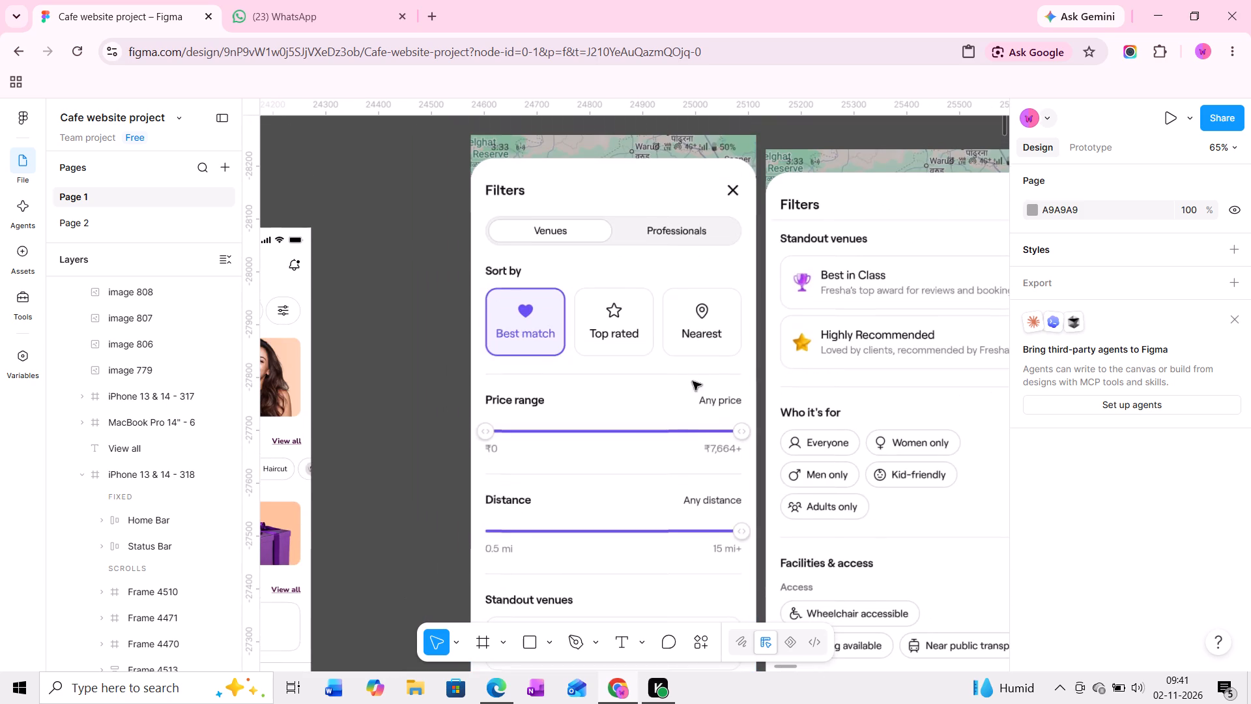
middle_click_drag(698, 367, 561, 385)
scroll(698, 367, "up", 1)
middle_click_drag(696, 392, 577, 365)
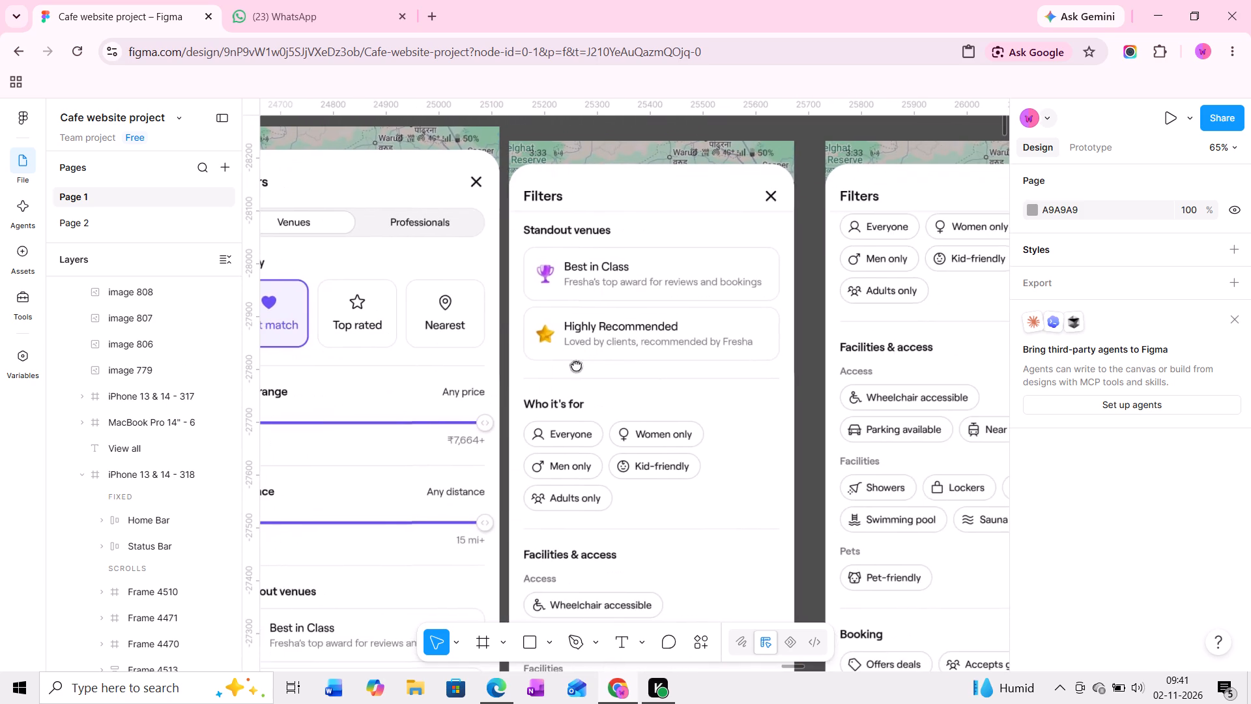
middle_click_drag(718, 366, 573, 353)
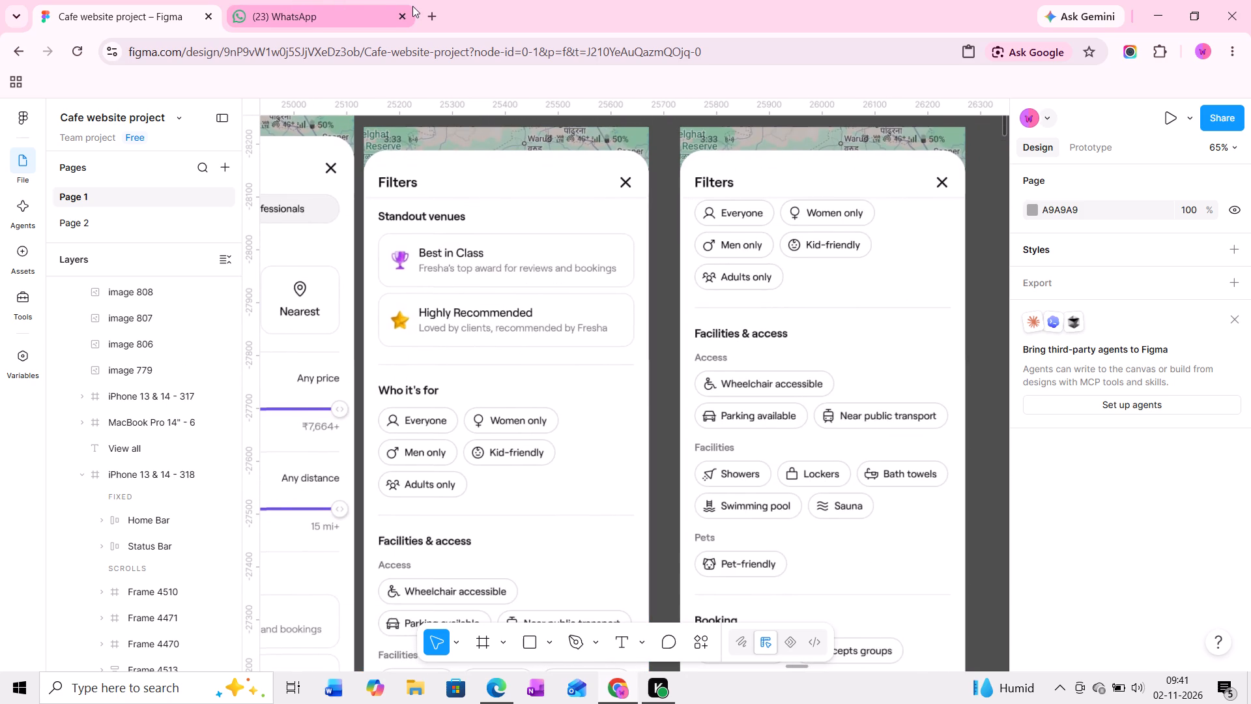
left_click(427, 12)
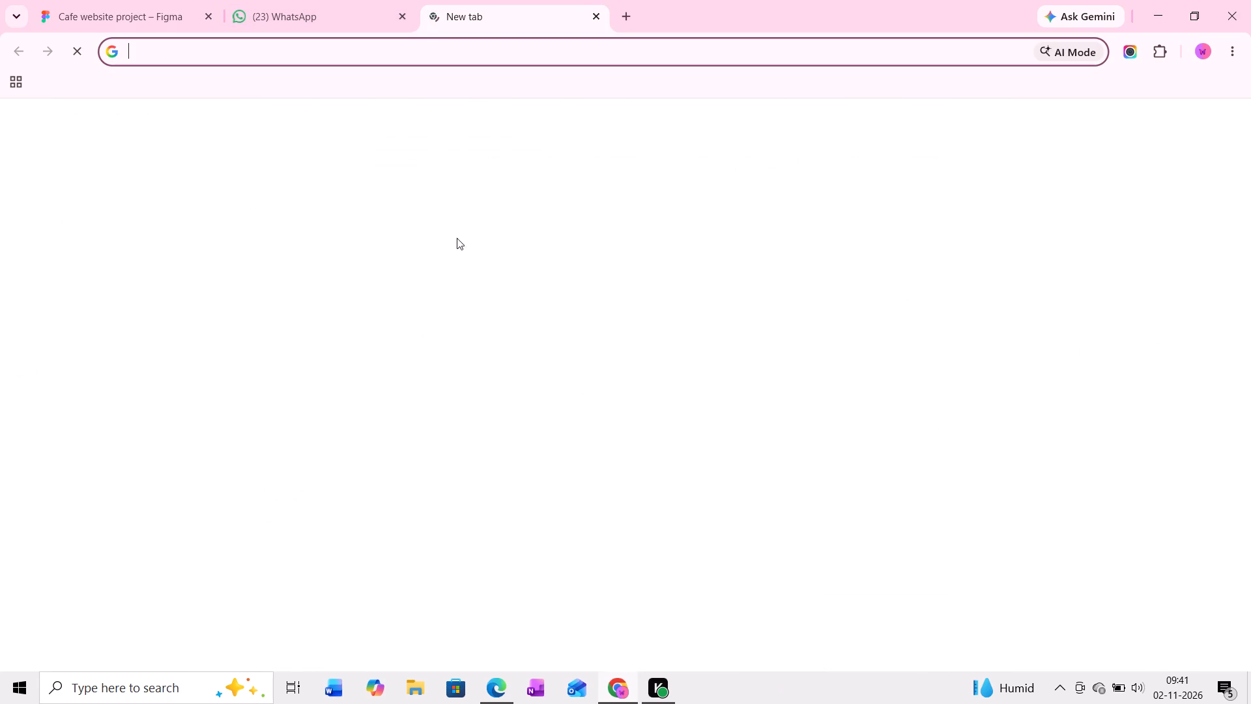
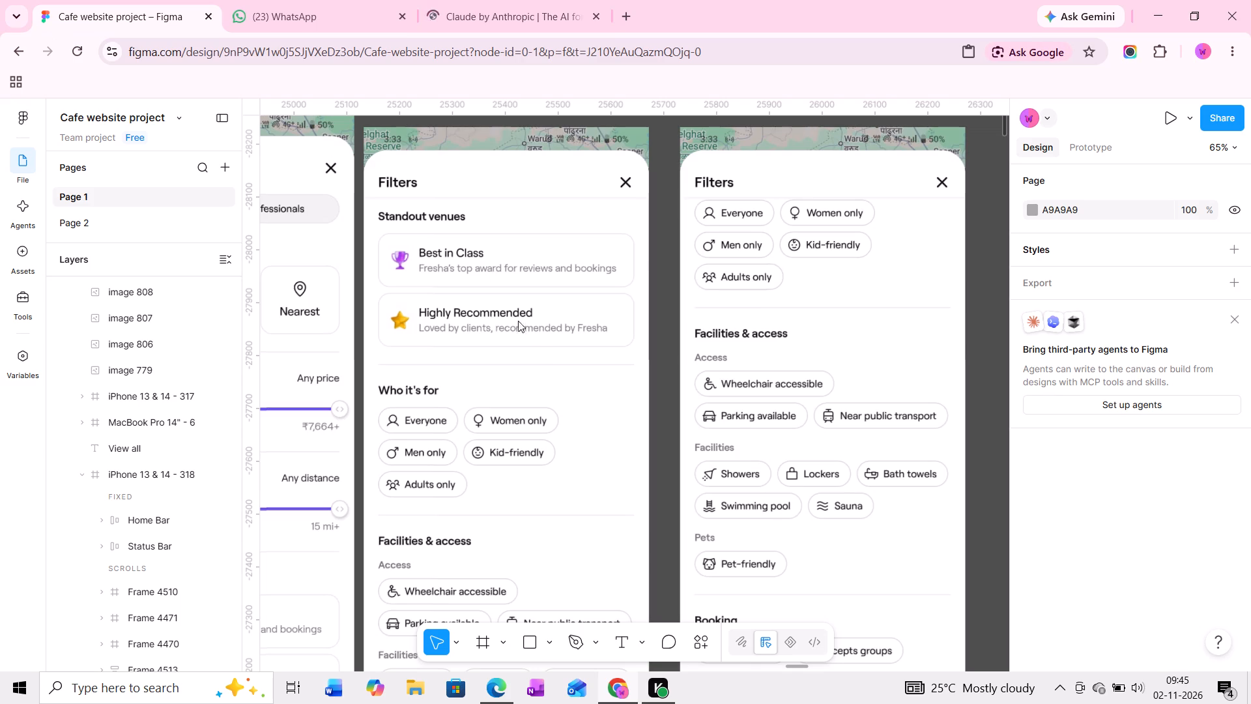
scroll(541, 357, "down", 3)
scroll(539, 347, "down", 14, "ctrl")
scroll(539, 347, "down", 11, "ctrl")
scroll(540, 351, "down", 19, "ctrl")
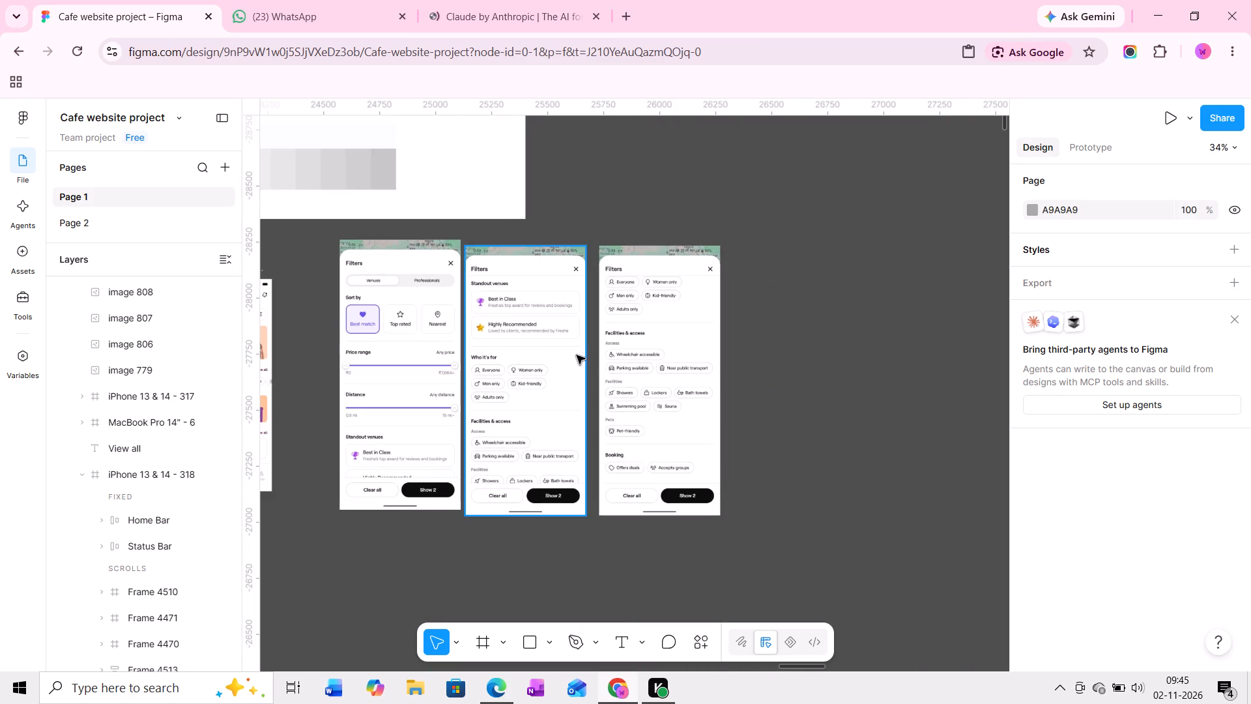
scroll(577, 354, "down", 17, "ctrl")
scroll(577, 360, "up", 1, "ctrl")
scroll(577, 360, "down", 3, "ctrl")
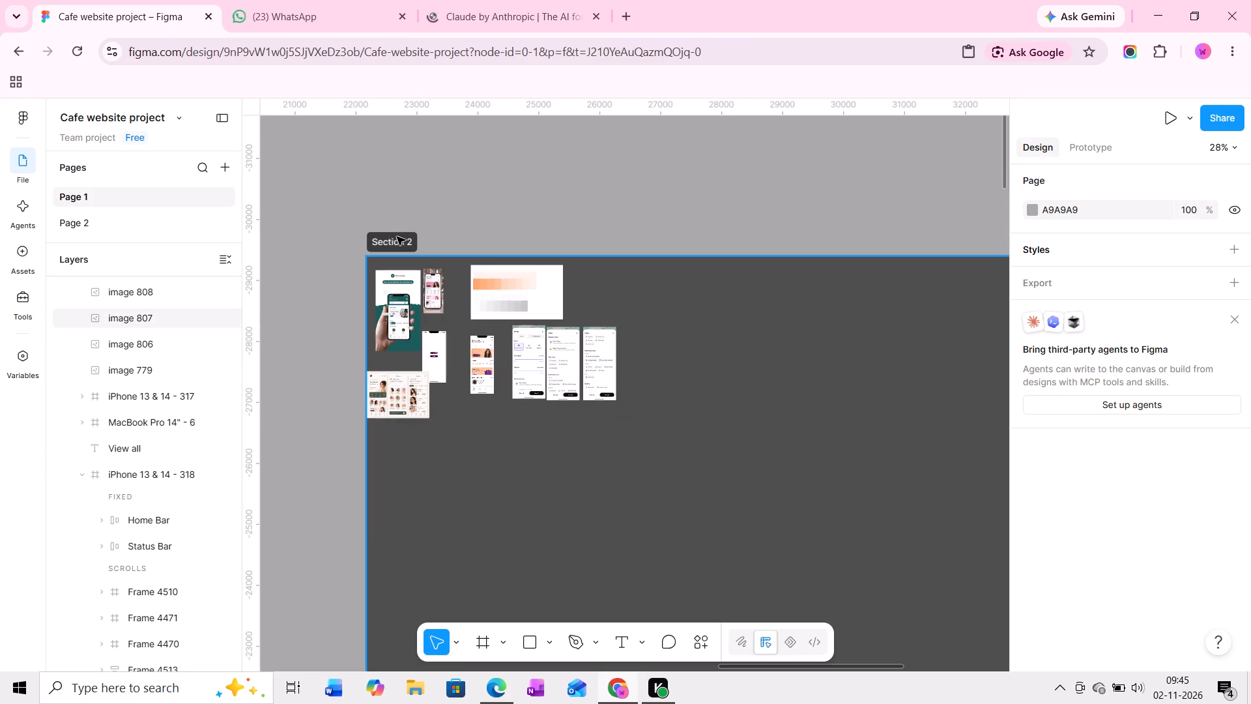
Locate the Trupti section below the other sections on the canvas and select it.
left_click(397, 237)
scroll(442, 271, "down", 20, "ctrl")
scroll(442, 271, "down", 3, "ctrl")
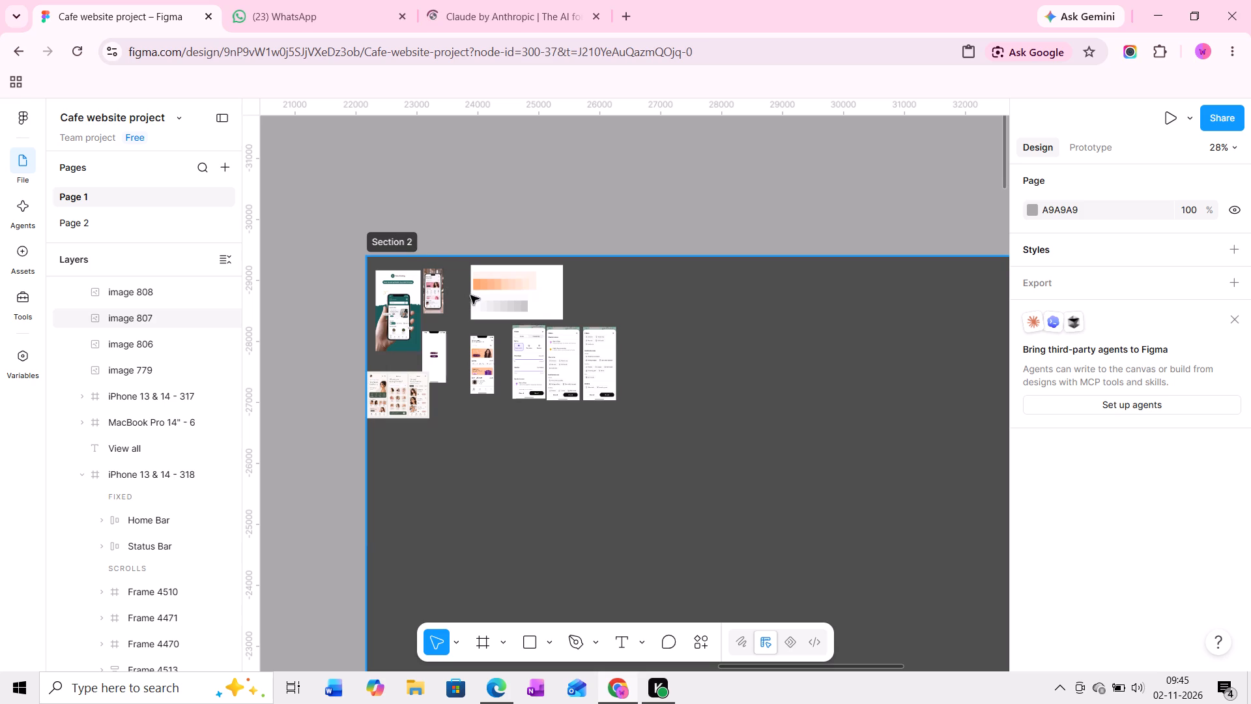
scroll(470, 295, "down", 18, "ctrl")
middle_click_drag(489, 355, 553, 147)
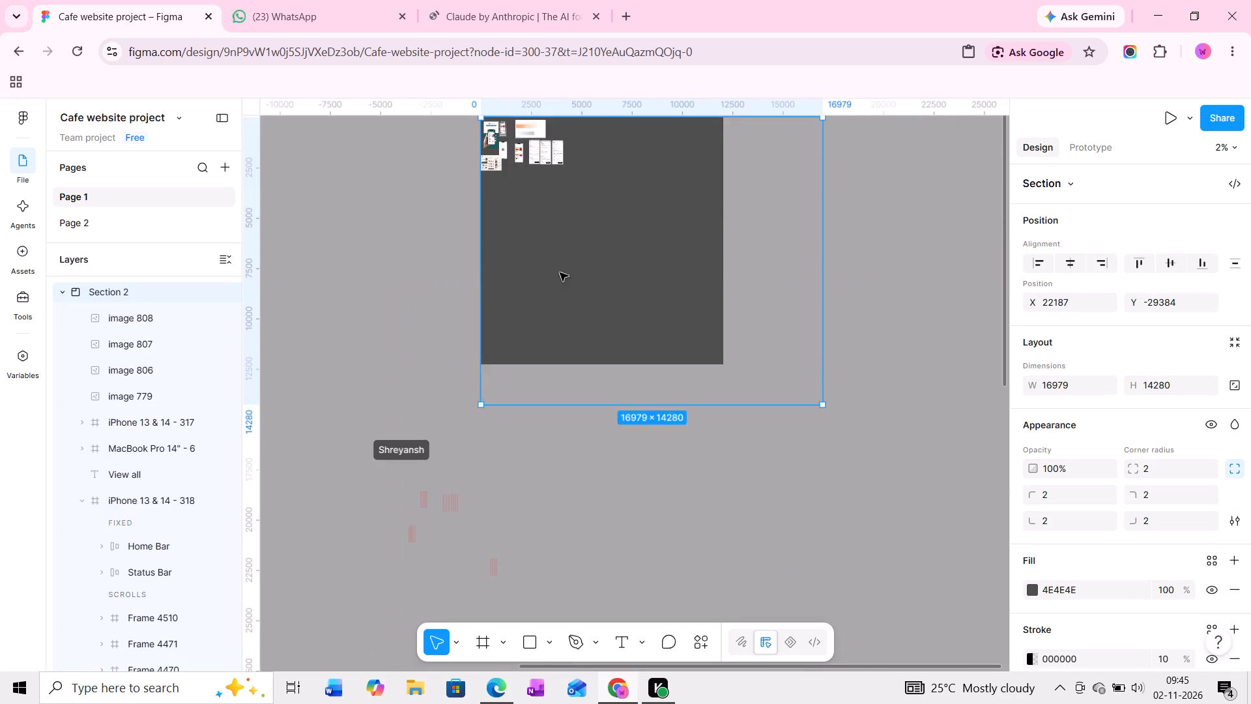
middle_click_drag(560, 270, 567, 210)
middle_click_drag(553, 320, 598, 243)
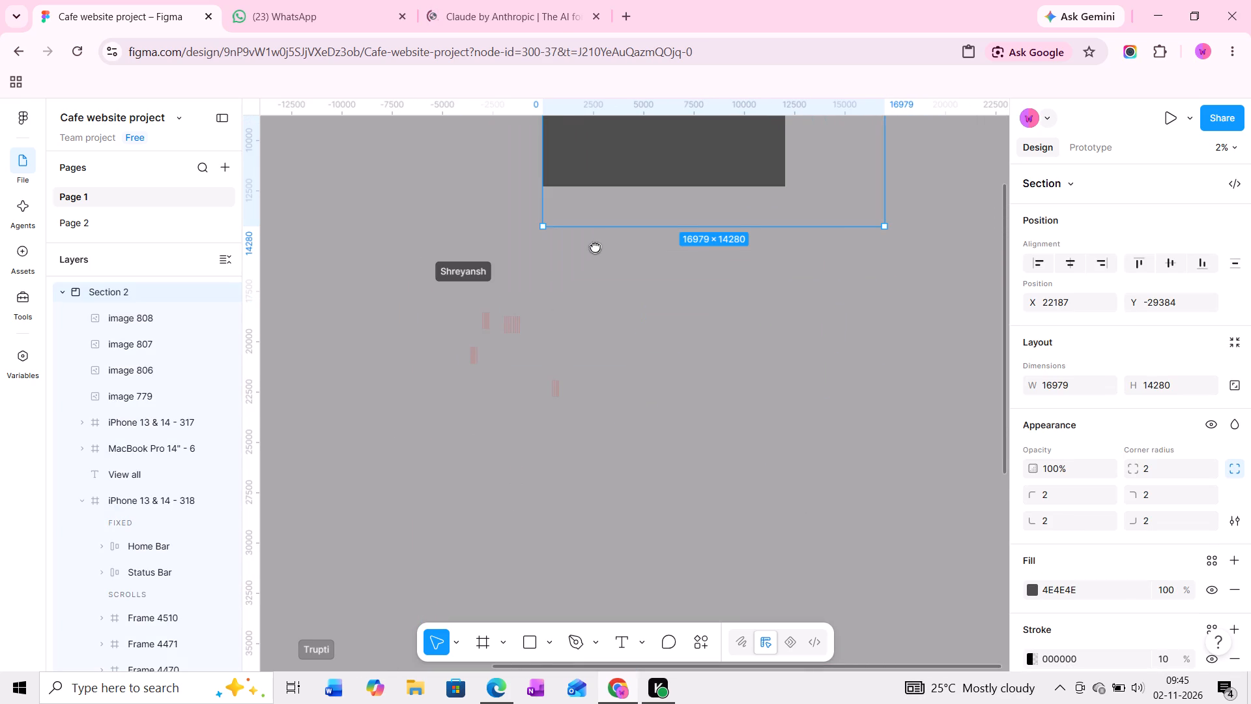
middle_click_drag(421, 345, 522, 233)
middle_click_drag(495, 345, 496, 352)
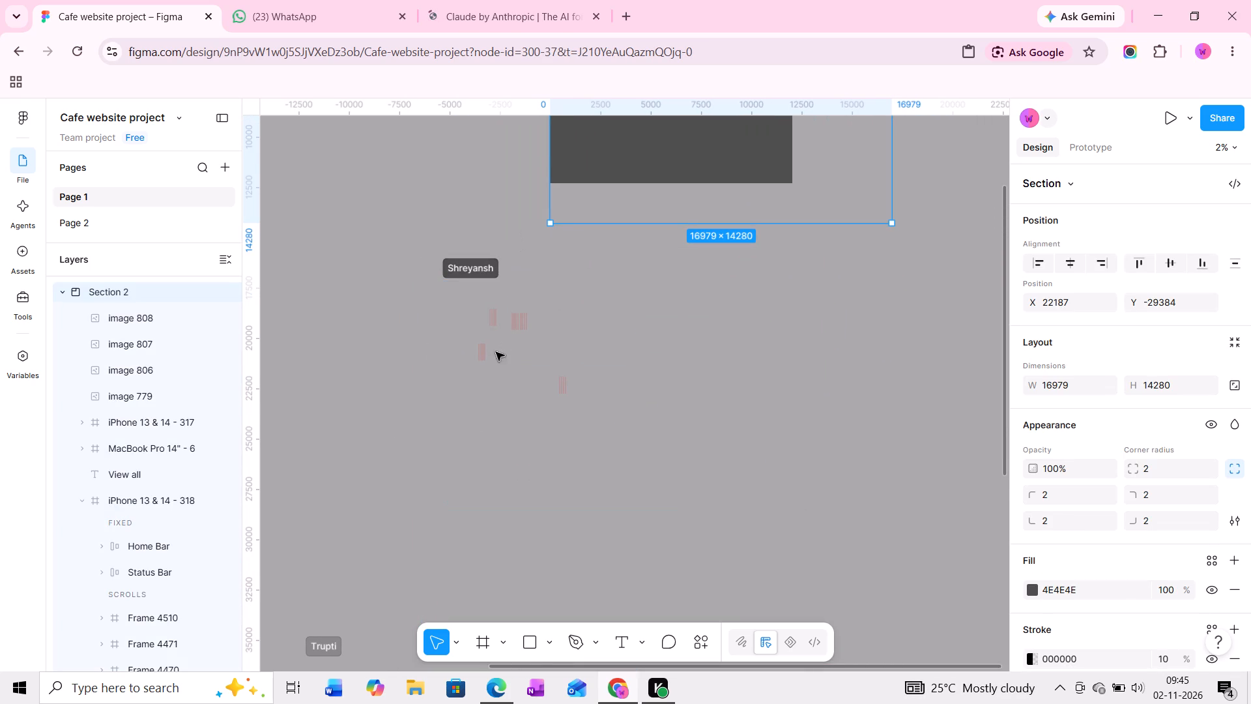
middle_click_drag(496, 352, 513, 235)
middle_click_drag(491, 306, 504, 232)
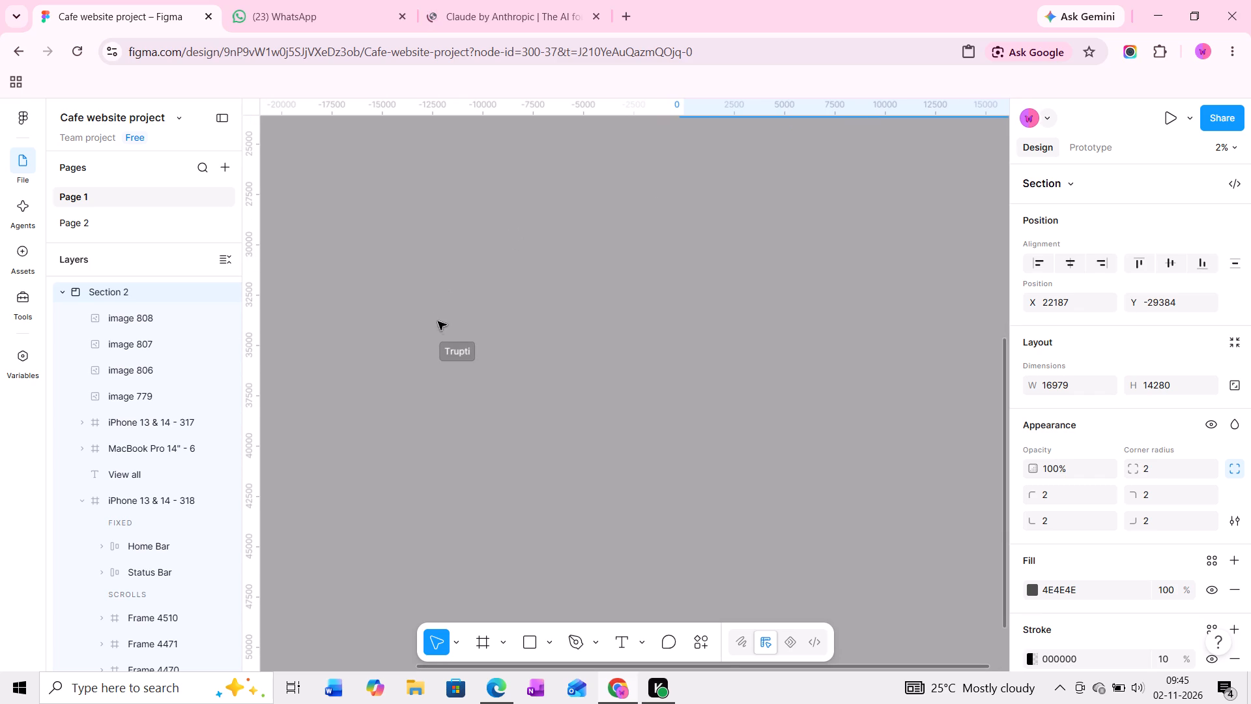
left_click(452, 347)
Examine the customer Reviews & Ratings screen in the Trupti section, from the rating summary through the customer feedback entries.
scroll(480, 468, "up", 3, "ctrl")
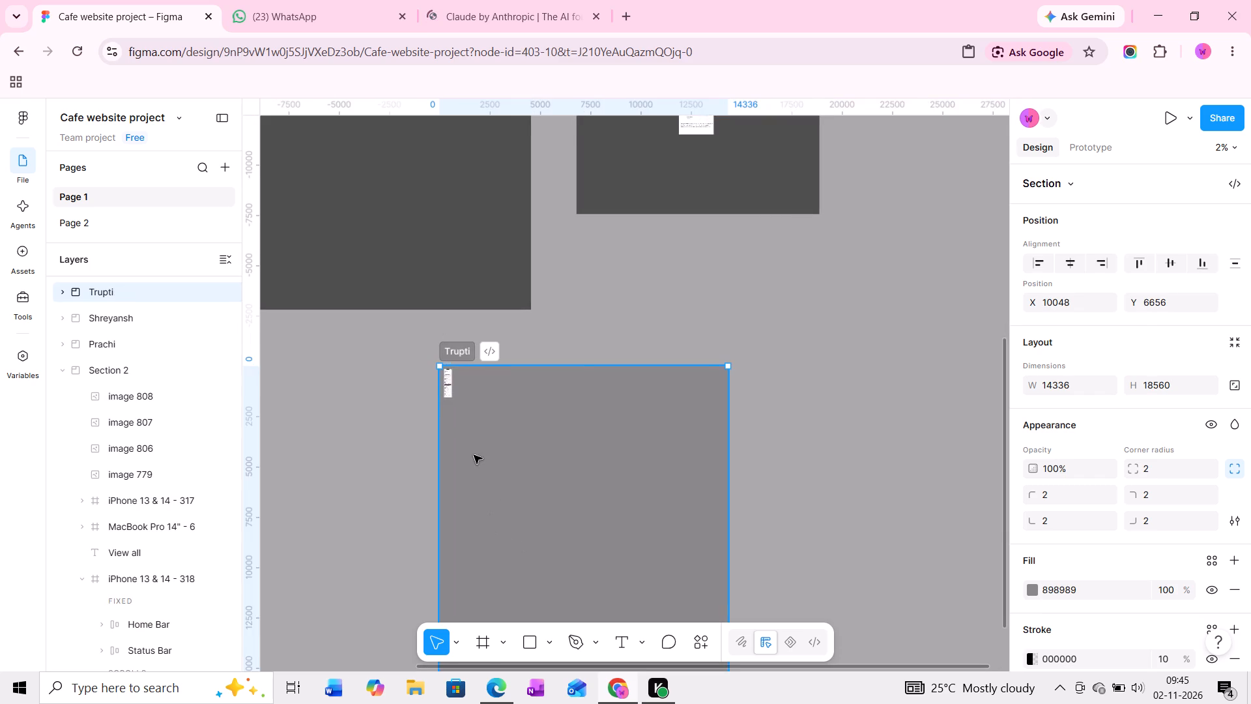
scroll(474, 455, "up", 20, "ctrl")
scroll(474, 455, "up", 15, "ctrl")
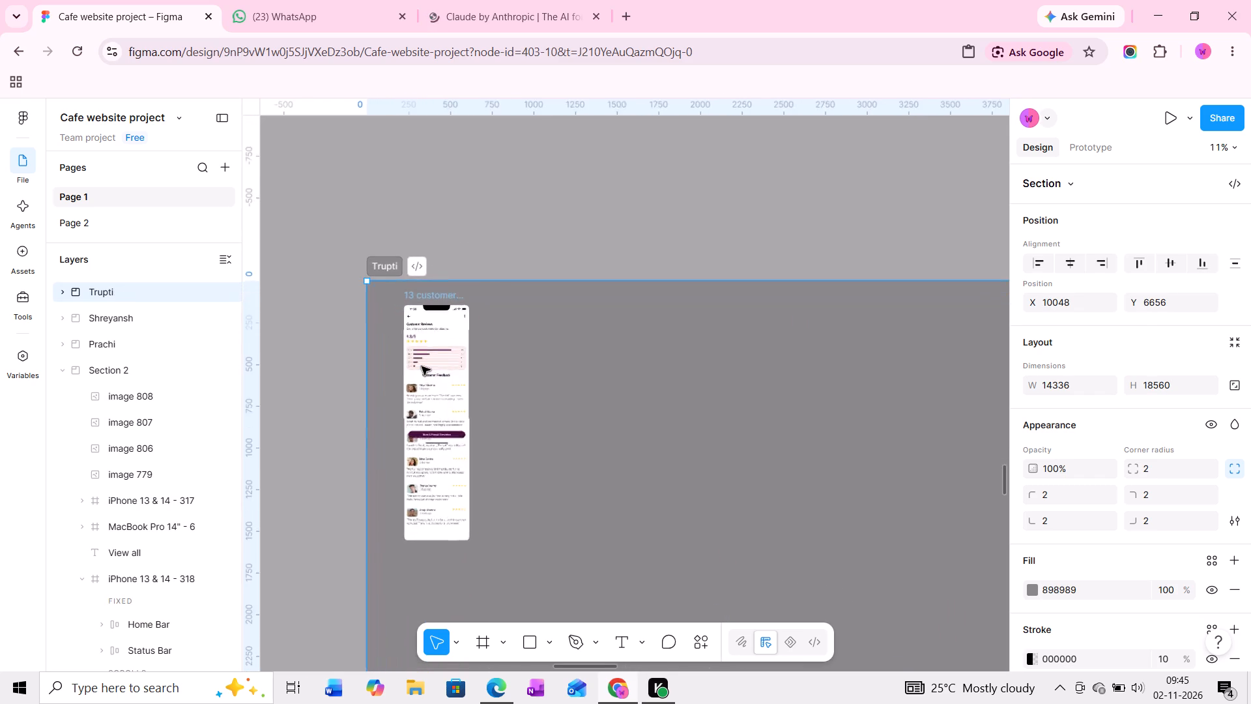
scroll(422, 366, "up", 15, "ctrl")
scroll(422, 366, "up", 7, "ctrl")
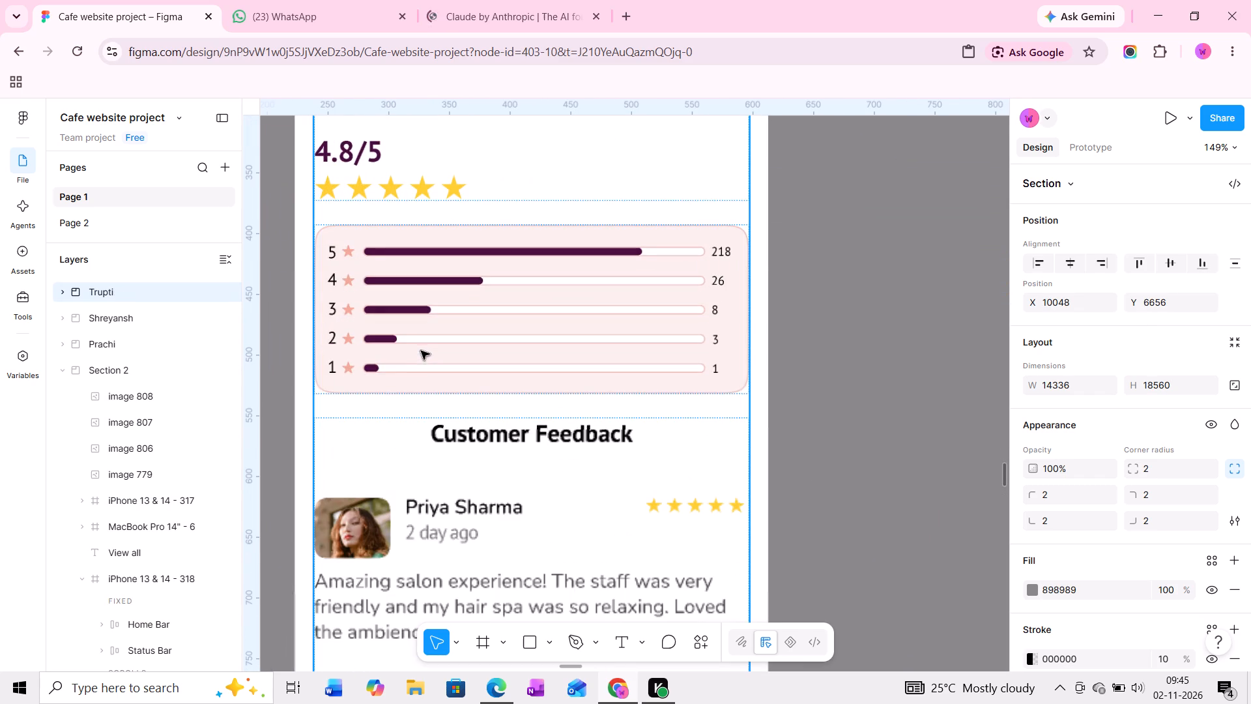
scroll(427, 346, "up", 5)
scroll(427, 346, "down", 4, "ctrl")
scroll(429, 301, "up", 3)
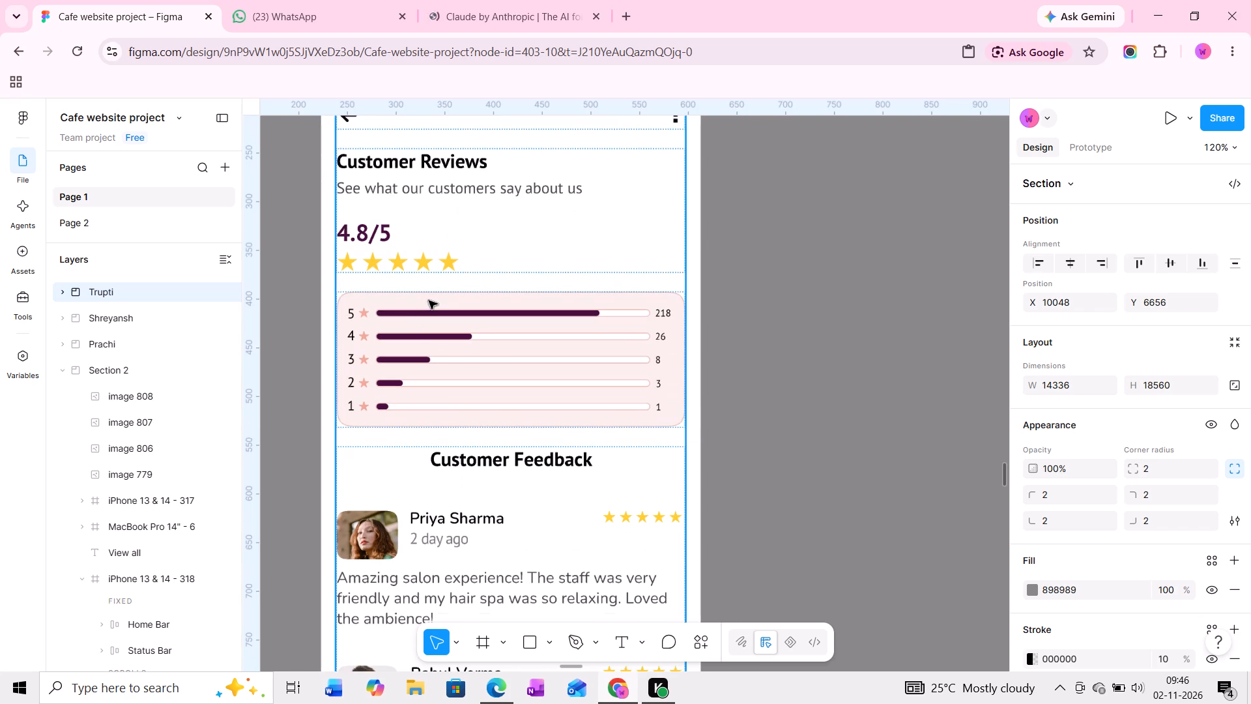
scroll(429, 301, "down", 2)
scroll(429, 301, "up", 4)
scroll(430, 301, "down", 7)
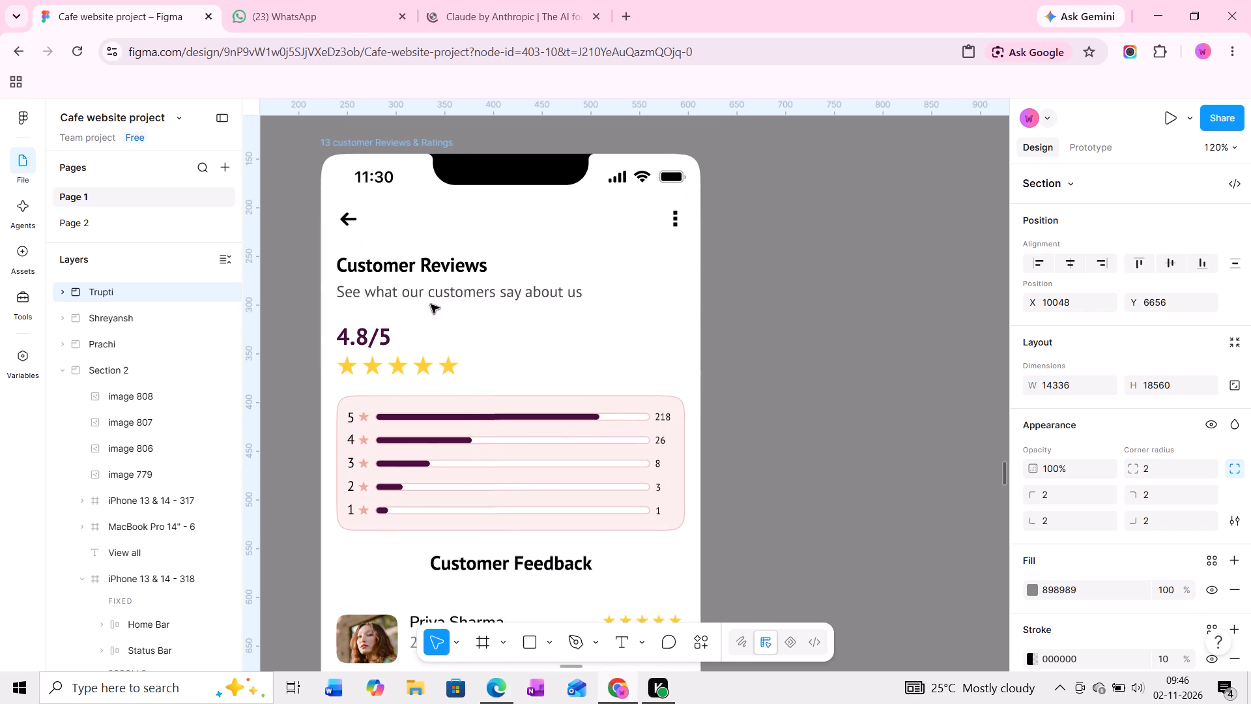
scroll(431, 305, "down", 6)
scroll(431, 308, "down", 20)
scroll(431, 308, "down", 7)
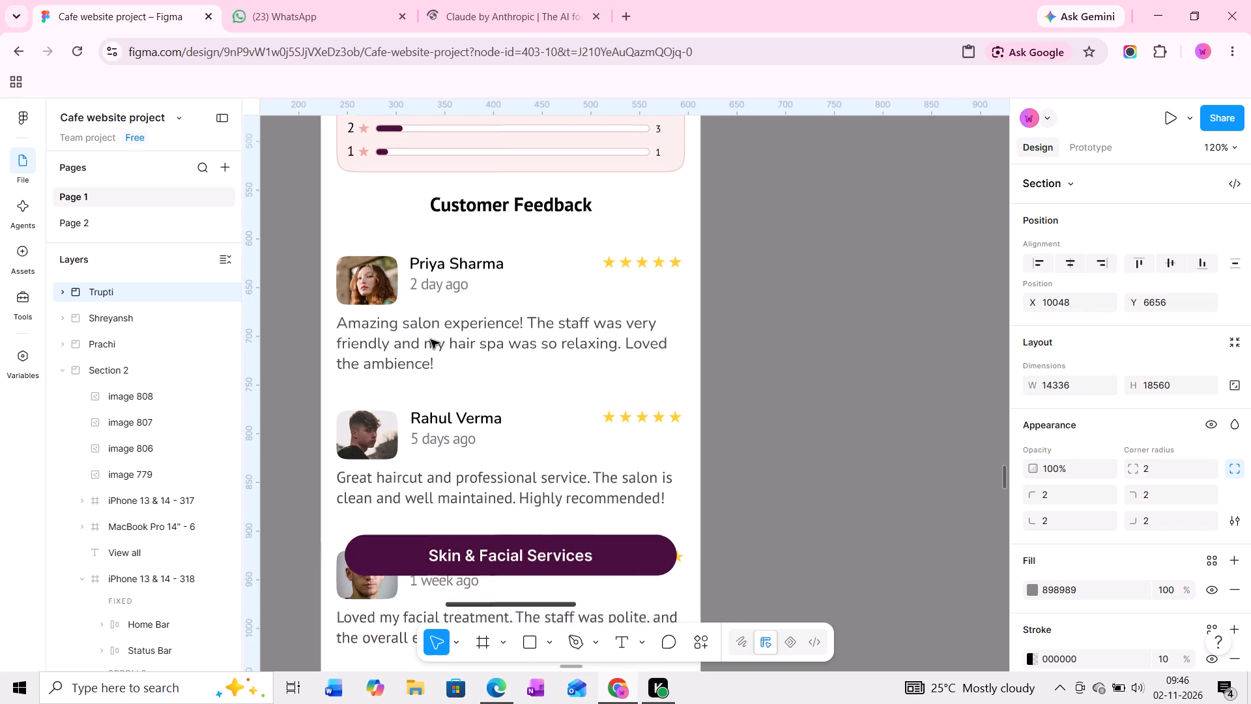
scroll(431, 340, "down", 19)
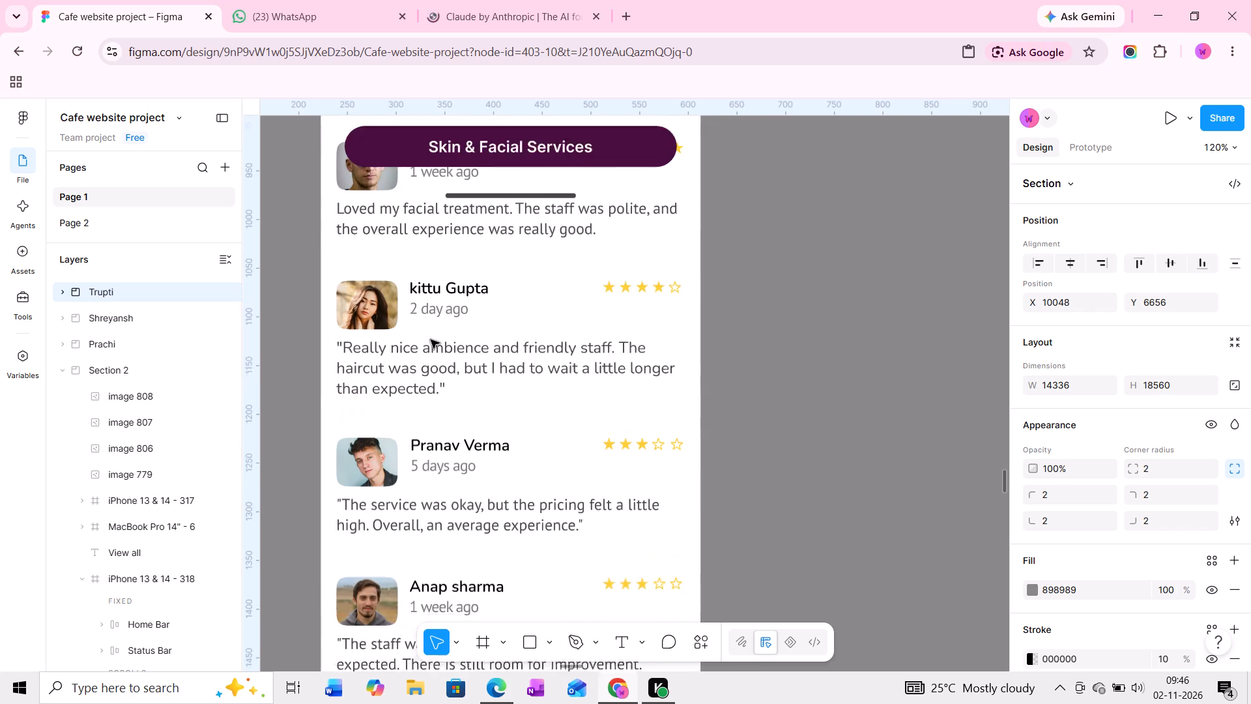
scroll(431, 340, "down", 9)
scroll(431, 340, "up", 5)
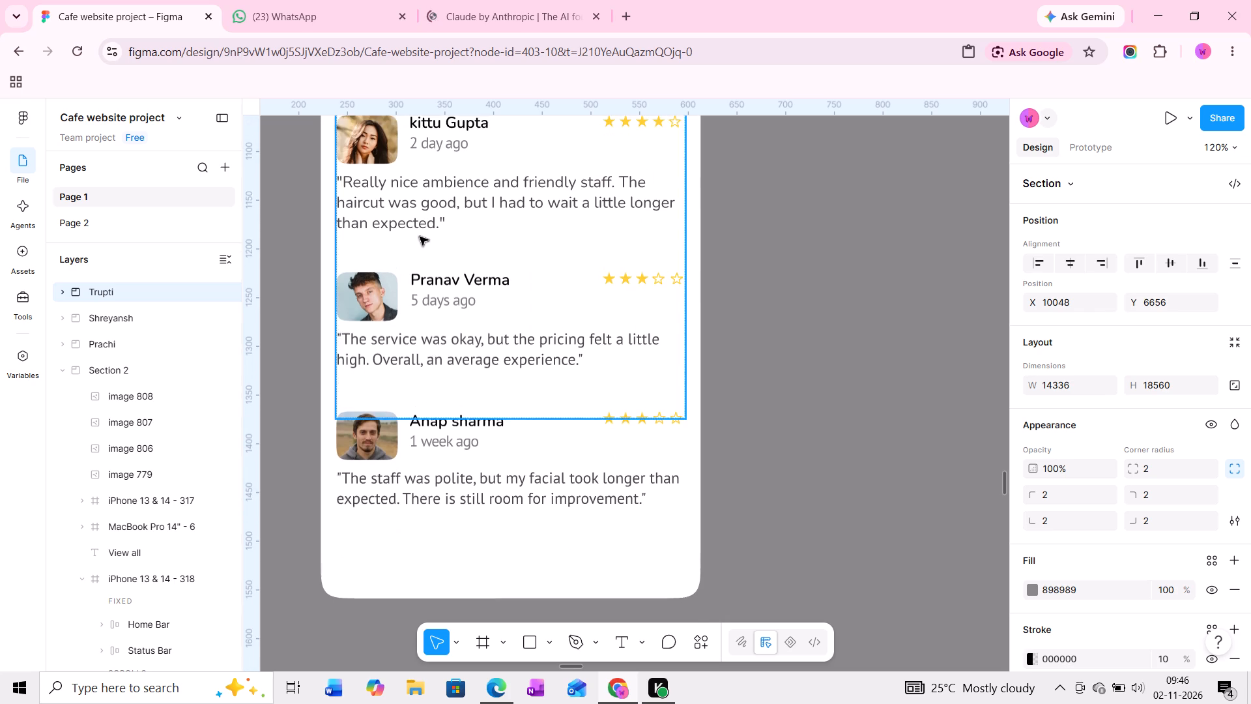
scroll(420, 237, "up", 16)
scroll(475, 317, "up", 14)
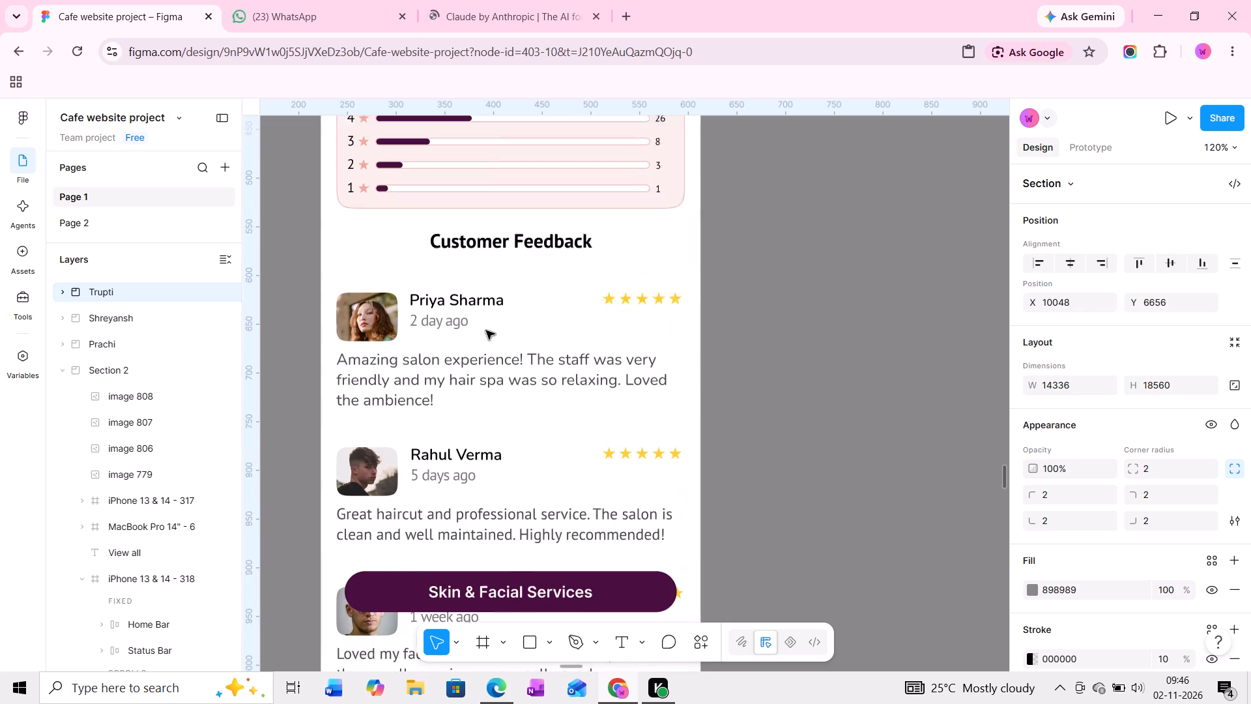
scroll(486, 330, "up", 10)
Re-examine the rating breakdown and first feedback entries on the customer Reviews & Ratings screen.
middle_click_drag(770, 332, 783, 450)
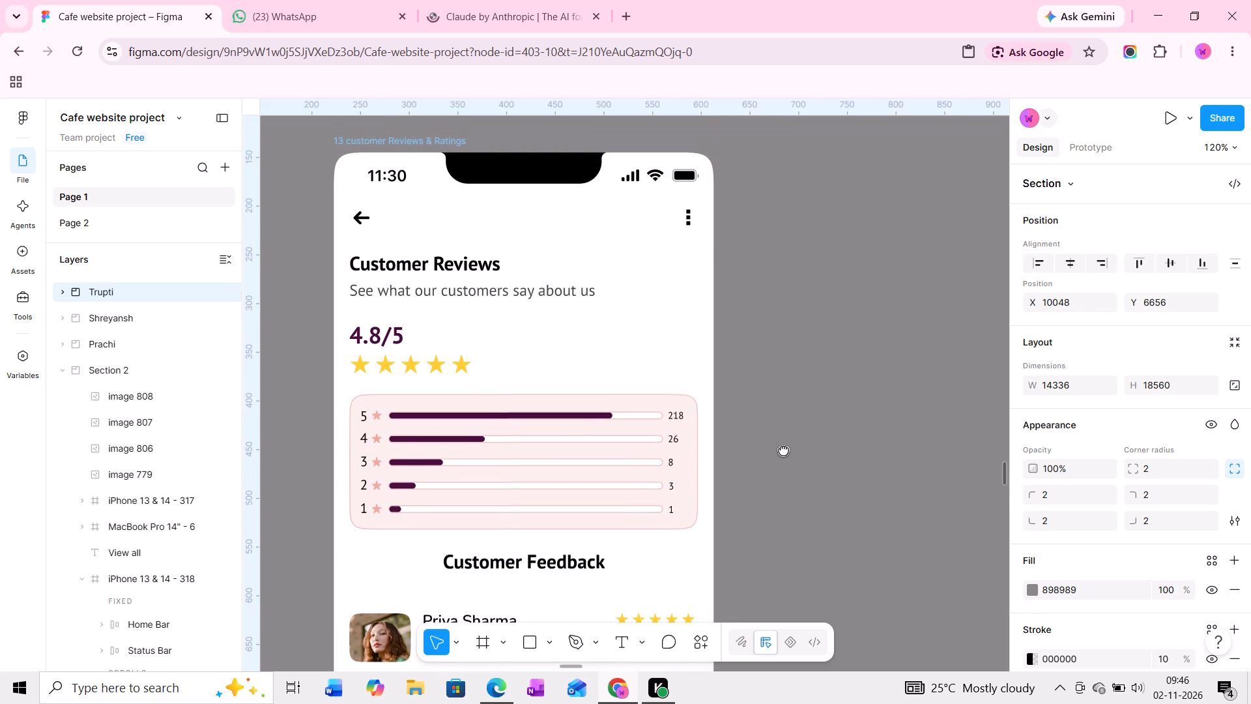
middle_click_drag(783, 450, 771, 450)
scroll(767, 421, "down", 16, "ctrl")
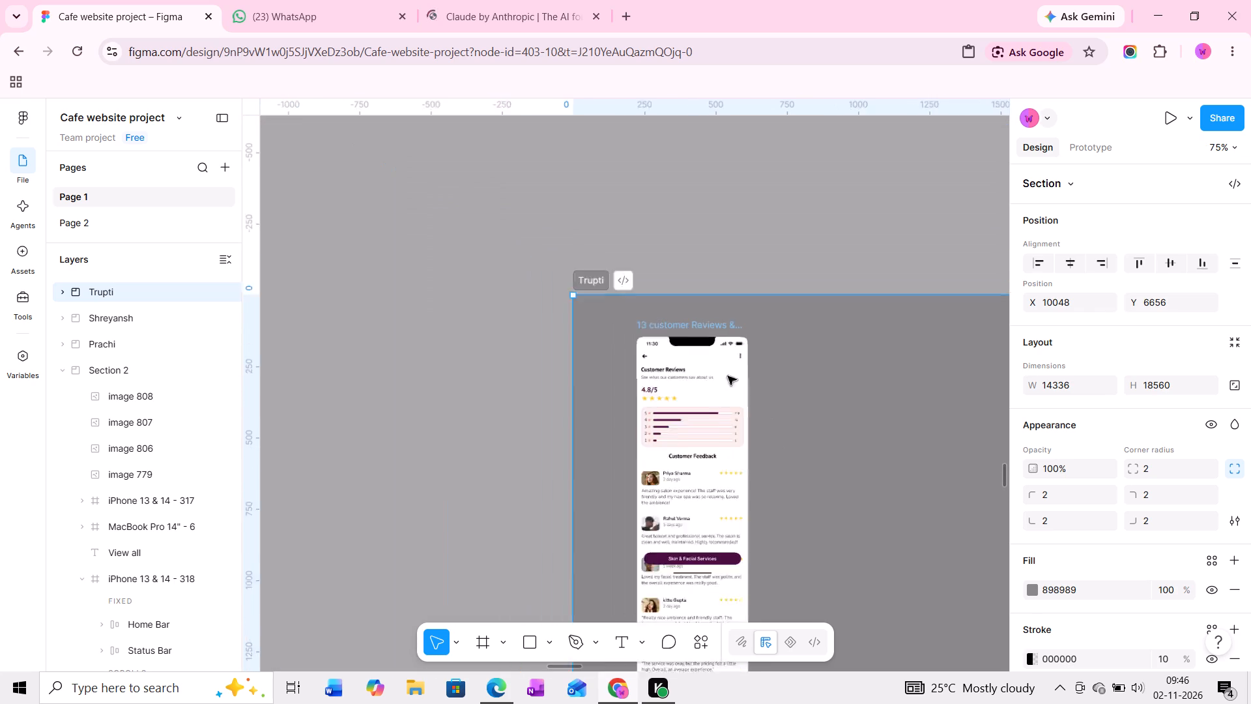
middle_click_drag(555, 272, 624, 377)
middle_click_drag(614, 335, 497, 216)
scroll(605, 328, "up", 1)
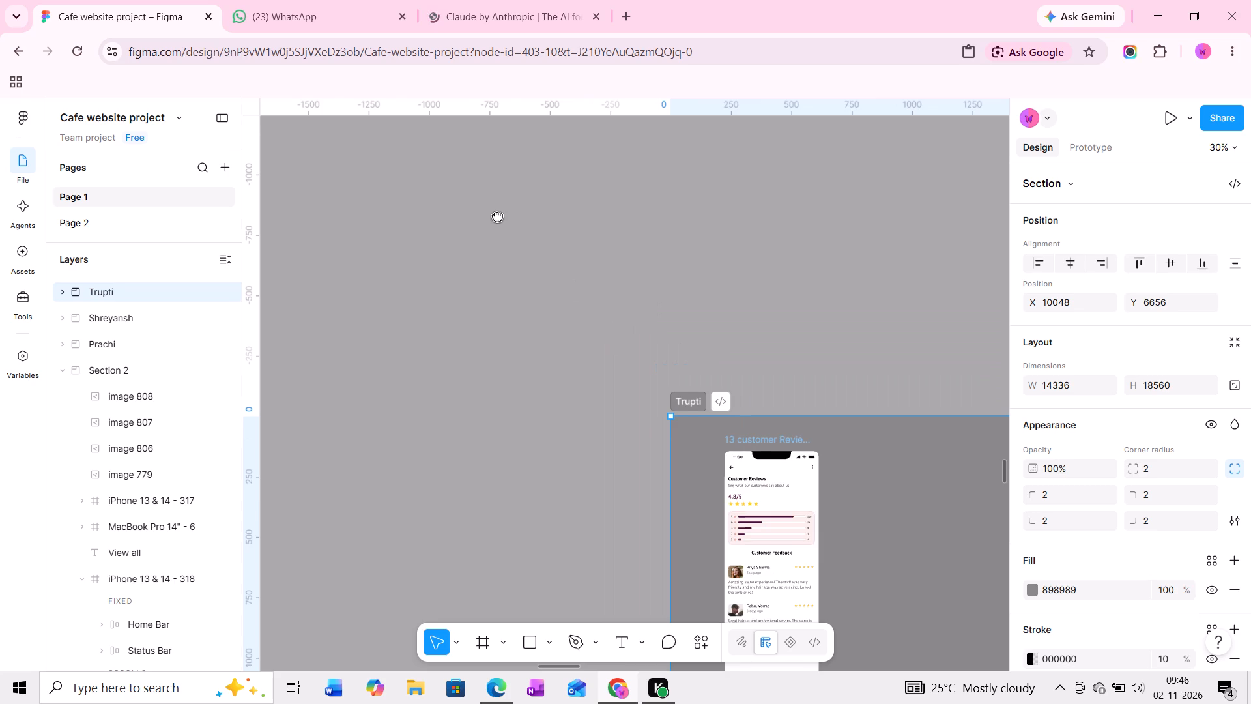
middle_click_drag(497, 216, 485, 201)
middle_click_drag(594, 300, 546, 235)
scroll(539, 341, "up", 12, "ctrl")
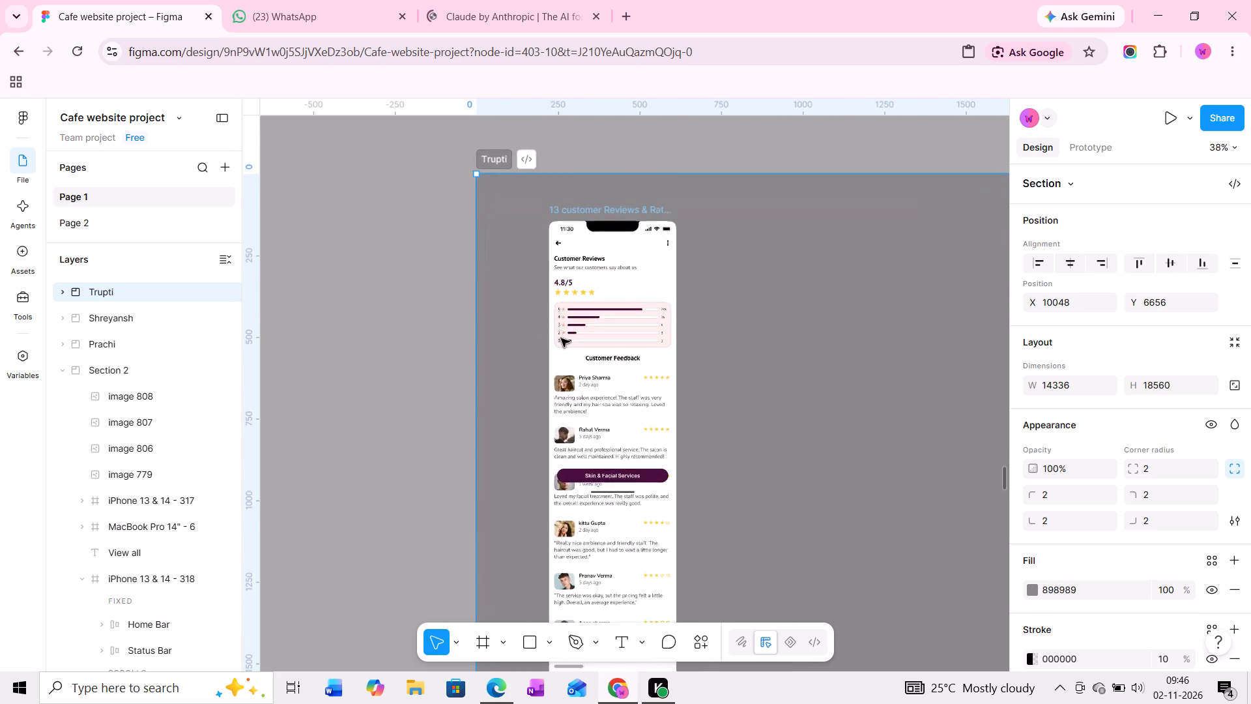
scroll(562, 338, "up", 7, "ctrl")
middle_click_drag(592, 333, 474, 330)
scroll(511, 326, "up", 6, "ctrl")
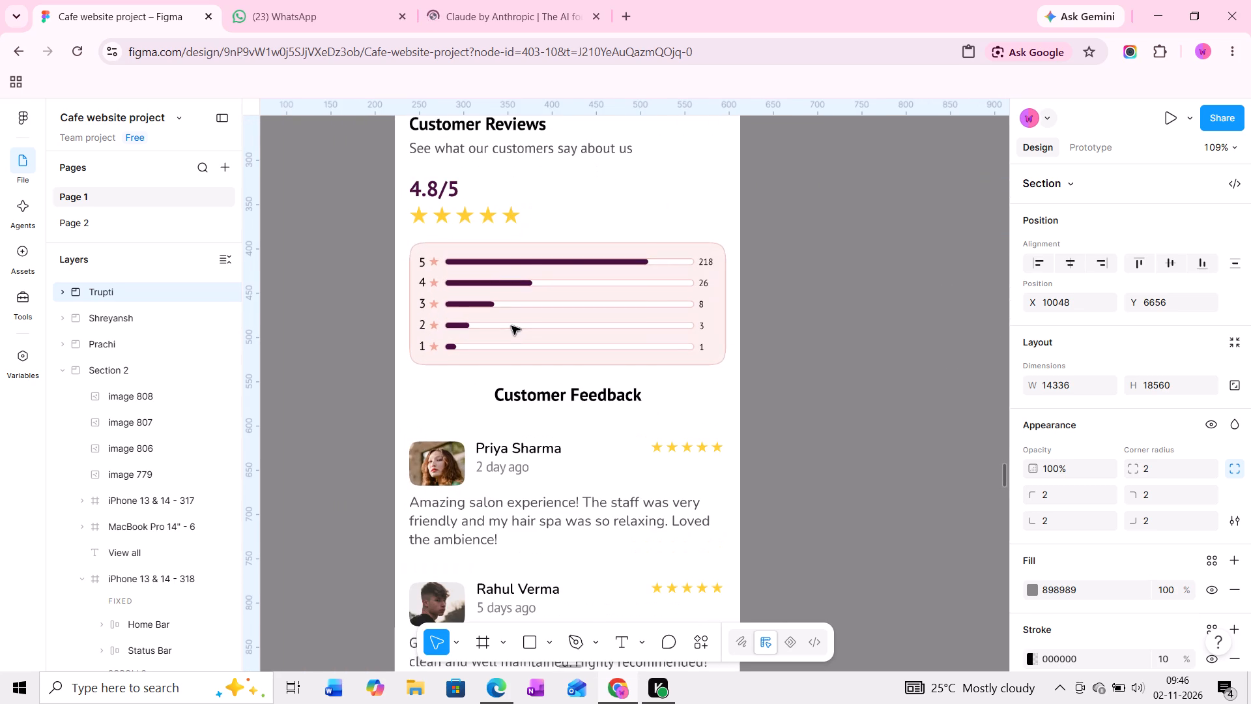
scroll(490, 297, "down", 19, "ctrl")
Look over how the Trupti, Prachi and Shreyansh sections are laid out around the large main section of the canvas.
middle_click_drag(443, 241, 498, 366)
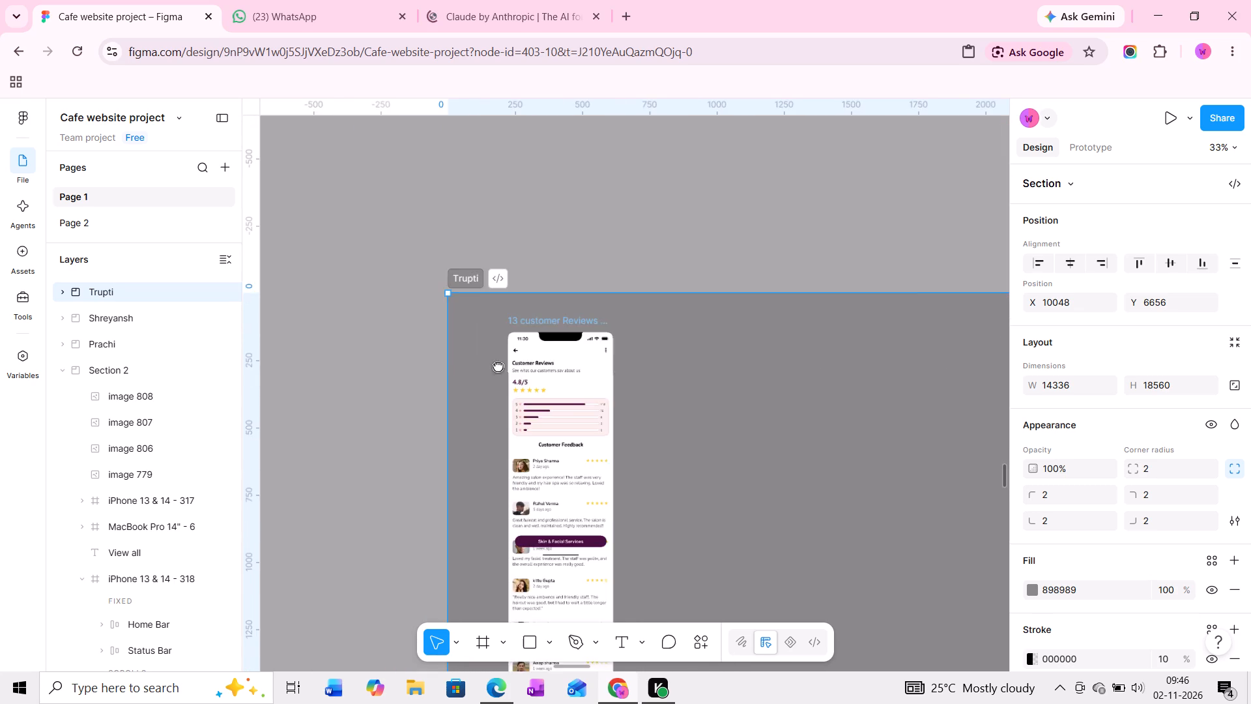
middle_click_drag(498, 366, 506, 367)
middle_click_drag(478, 277, 631, 386)
scroll(510, 264, "down", 19, "ctrl")
middle_click_drag(474, 244, 568, 362)
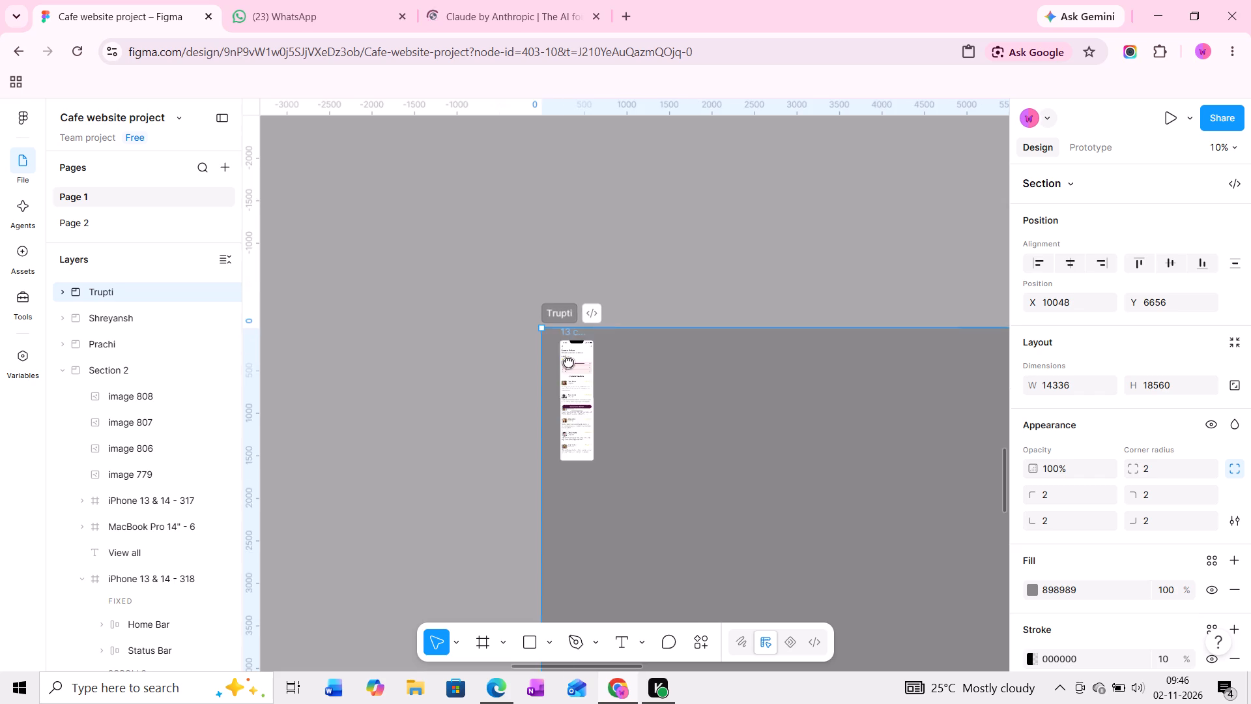
middle_click_drag(568, 362, 630, 423)
middle_click_drag(551, 300, 719, 434)
middle_click_drag(684, 336, 796, 441)
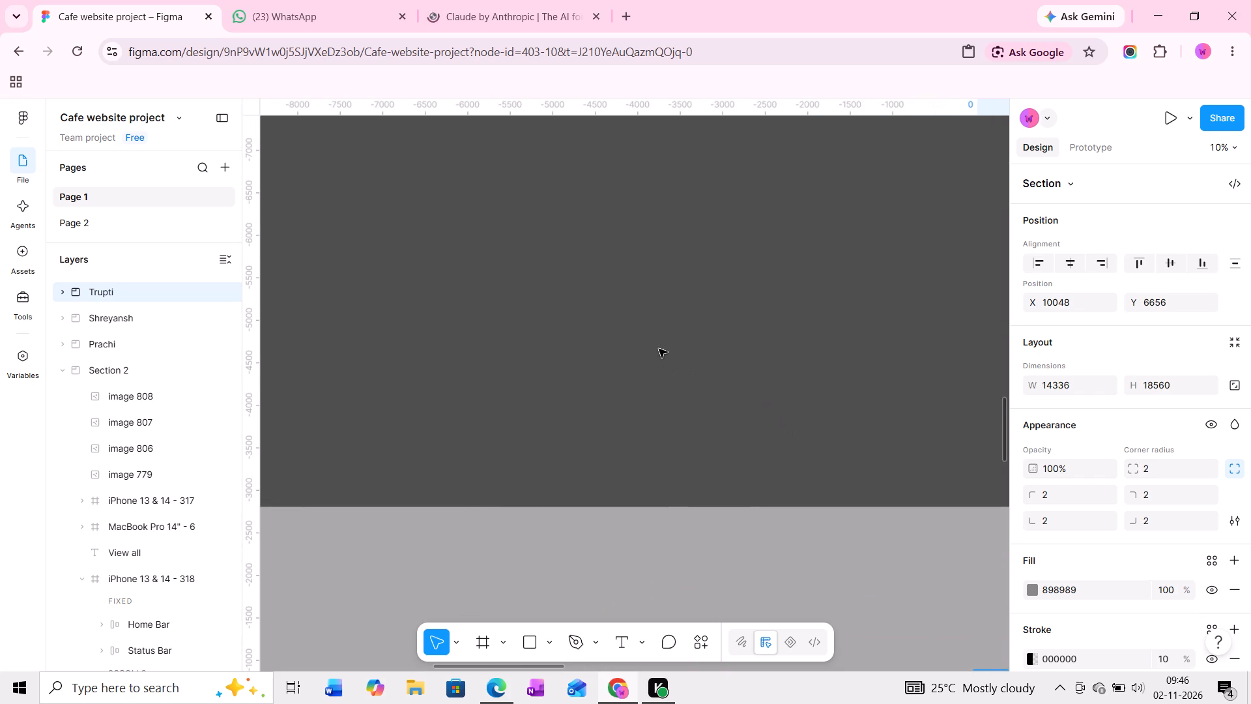
scroll(658, 349, "down", 20, "ctrl")
scroll(658, 349, "down", 10, "ctrl")
middle_click_drag(625, 316, 576, 579)
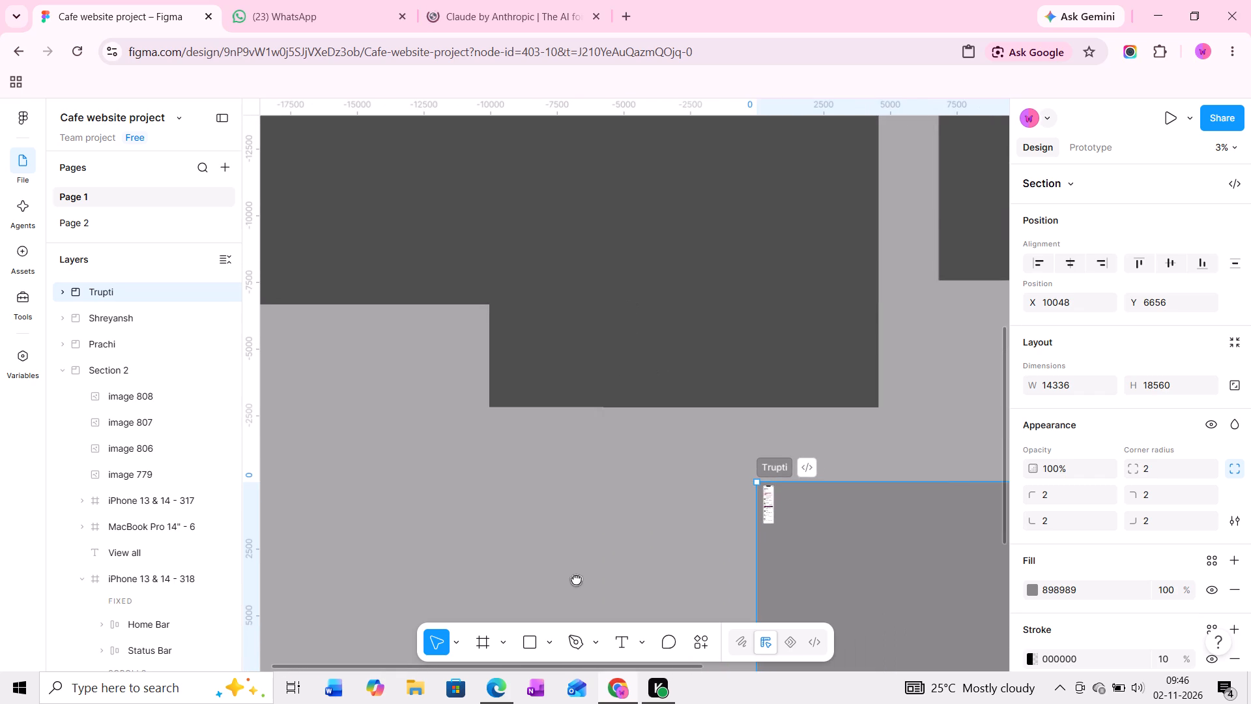
middle_click_drag(609, 372, 666, 480)
scroll(666, 476, "down", 12, "ctrl")
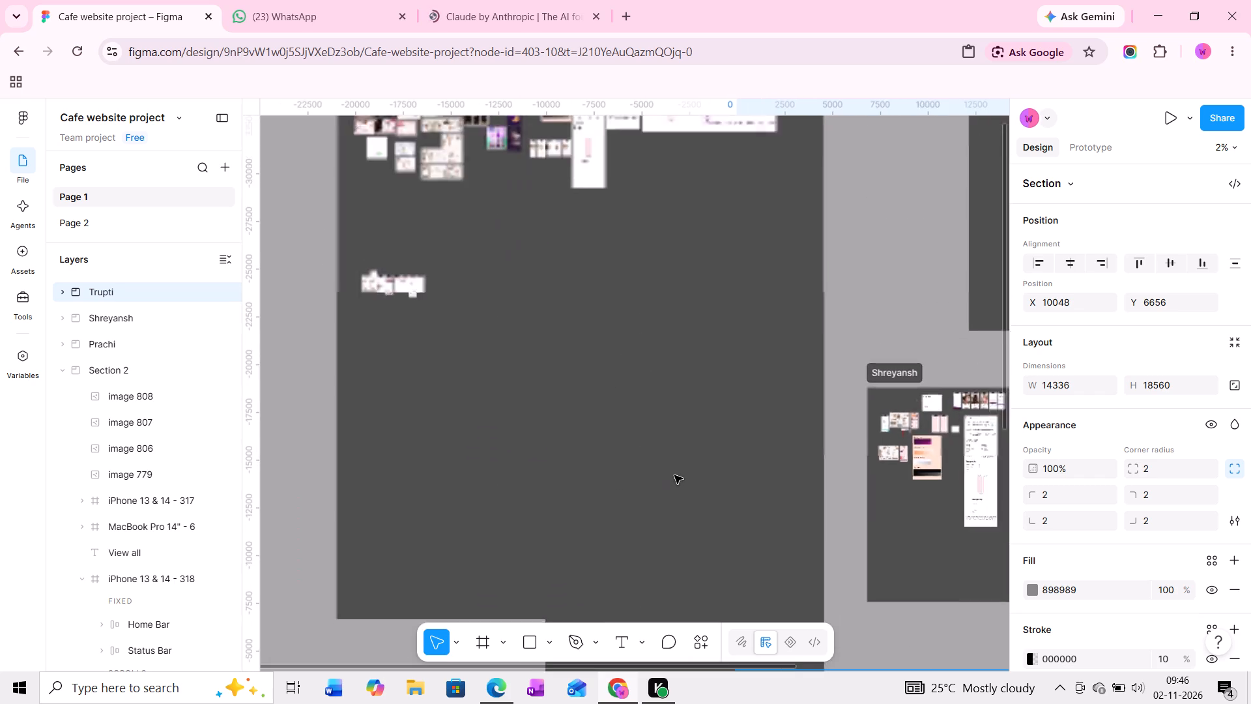
scroll(674, 475, "down", 6, "ctrl")
middle_click_drag(701, 476, 567, 332)
middle_click_drag(620, 412, 611, 373)
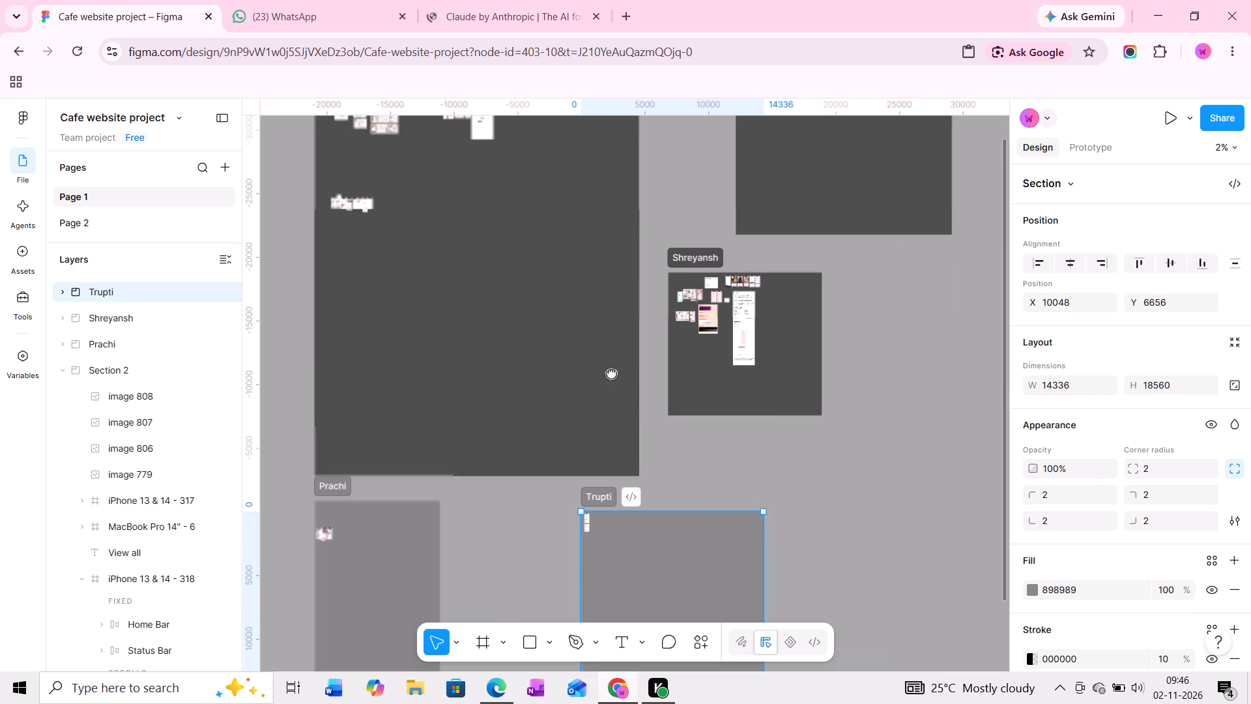
middle_click_drag(611, 373, 553, 318)
middle_click_drag(653, 374, 581, 323)
scroll(581, 323, "down", 6, "ctrl")
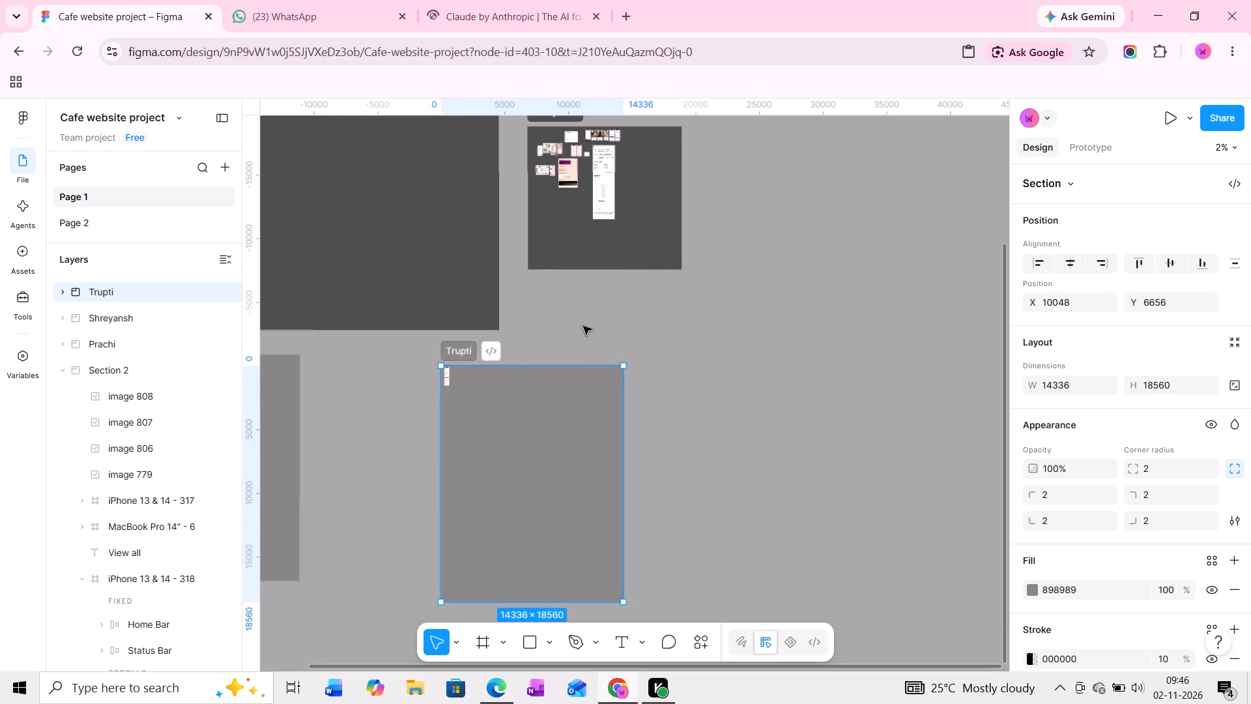
scroll(583, 326, "down", 18, "ctrl")
scroll(608, 360, "down", 6, "ctrl")
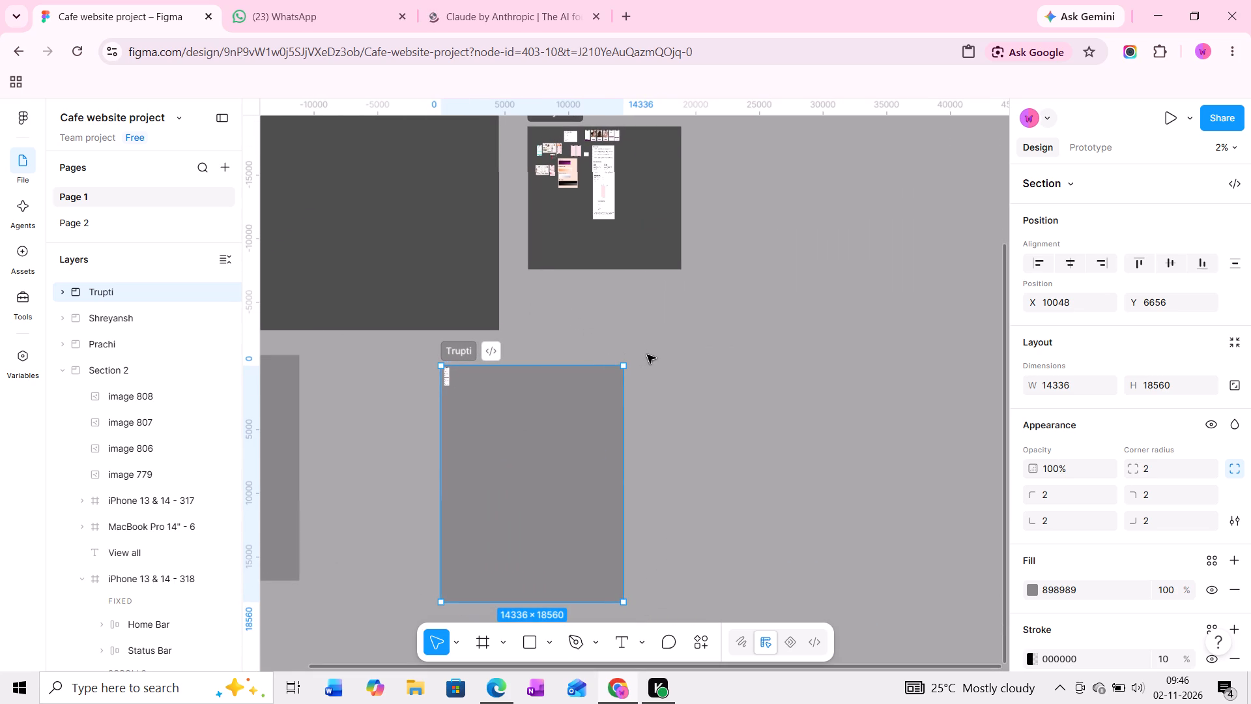
Examine the row of booking screens in the large main section, from Upcoming Bookings through Appointment Details and Cancellation to User Rating.
middle_click_drag(510, 311, 649, 388)
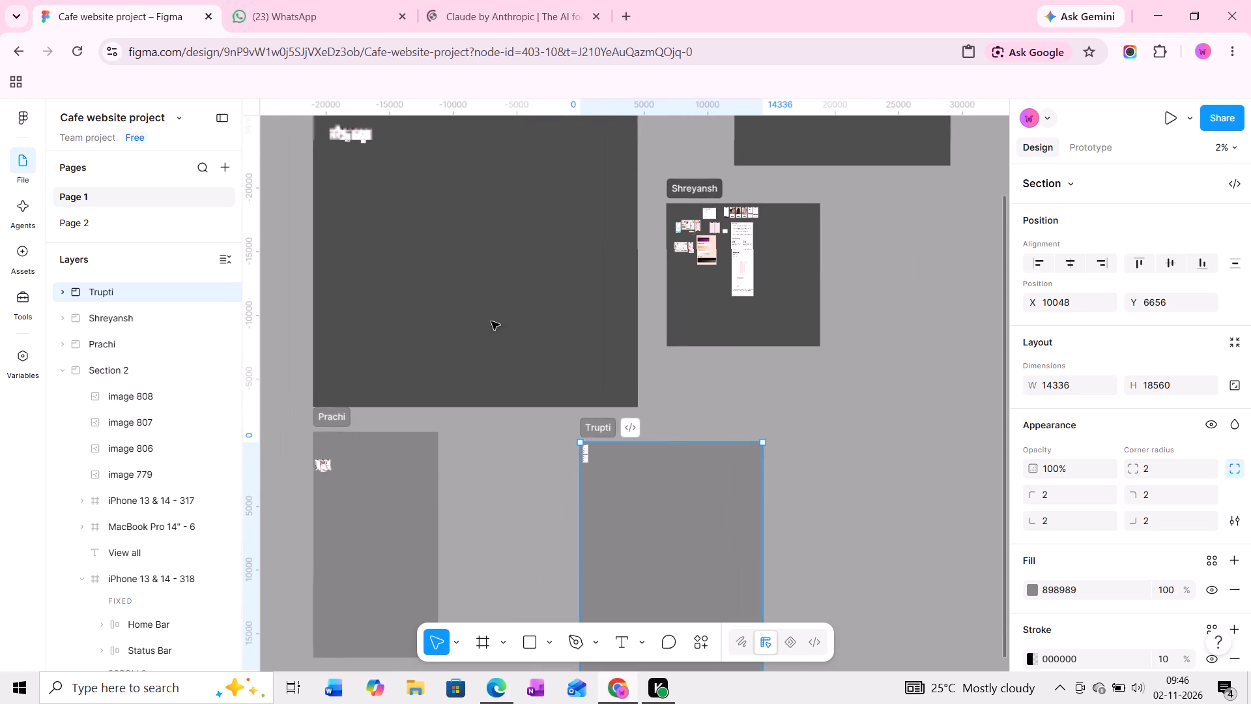
middle_click_drag(491, 321, 625, 468)
scroll(467, 277, "up", 14, "ctrl")
scroll(470, 279, "up", 8, "ctrl")
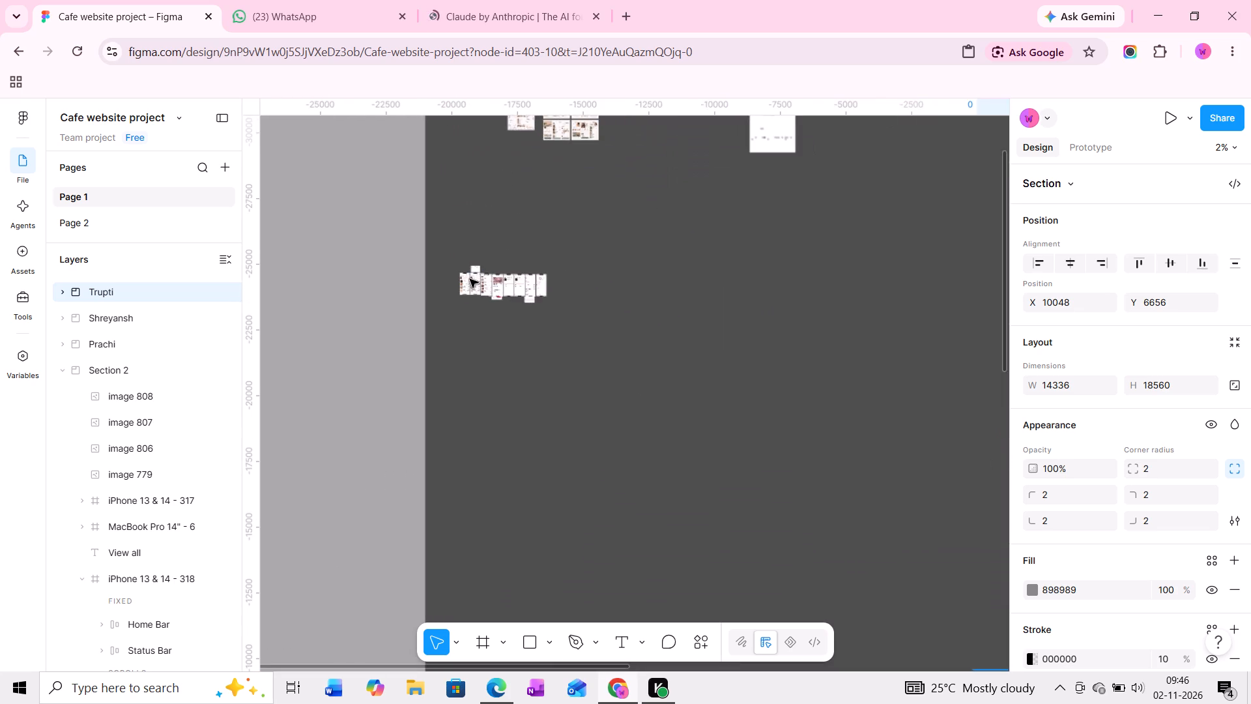
scroll(471, 280, "up", 14, "ctrl")
scroll(473, 280, "up", 12, "ctrl")
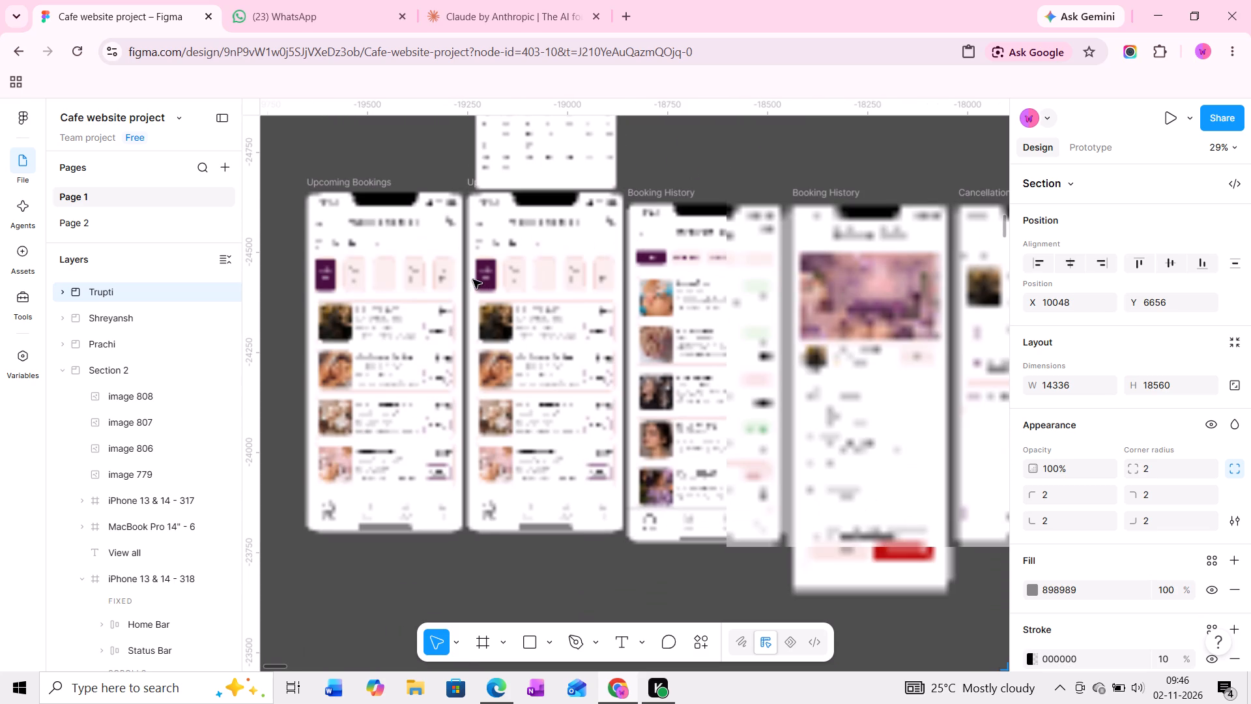
middle_click_drag(449, 276, 471, 276)
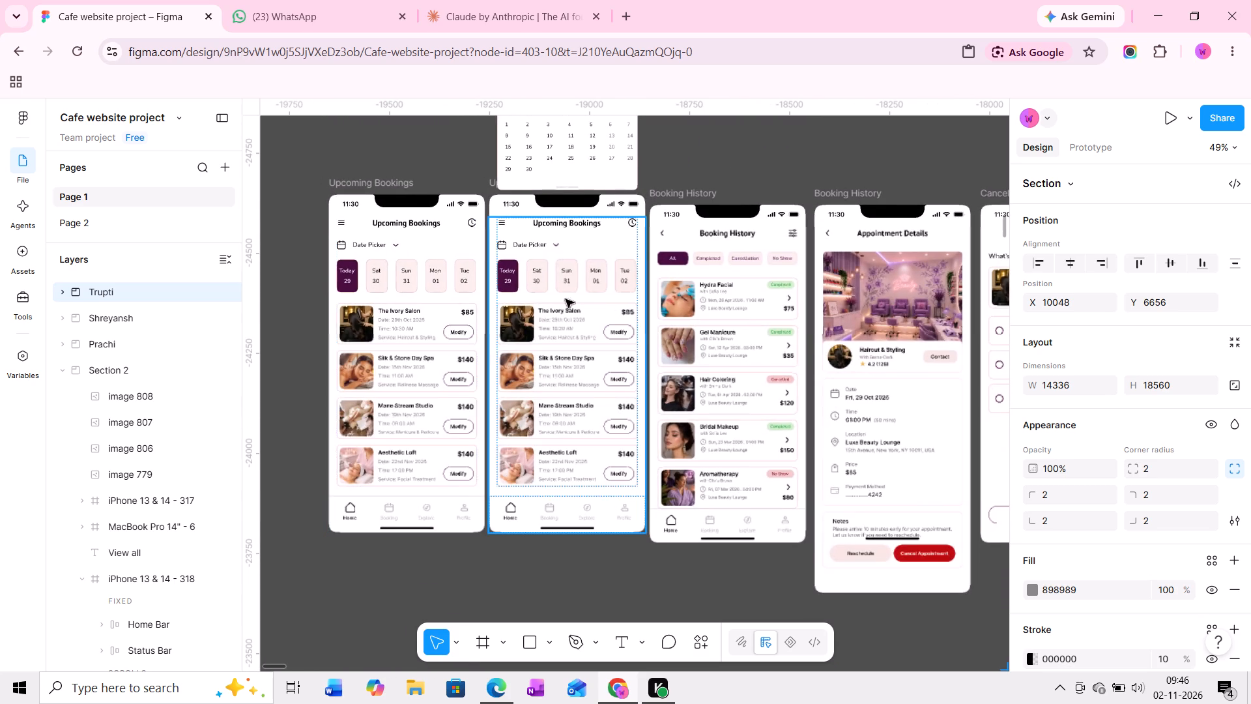
middle_click_drag(566, 299, 441, 302)
middle_click_drag(659, 313, 446, 314)
middle_click_drag(585, 320, 552, 316)
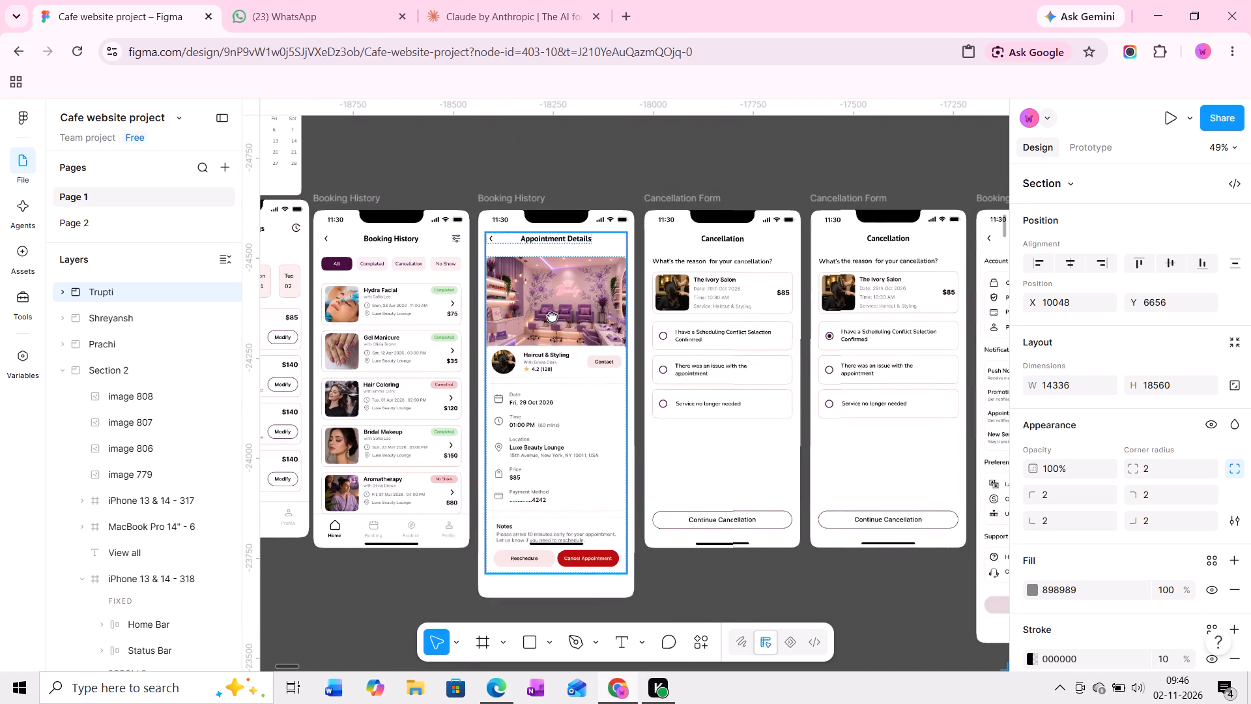
middle_click_drag(552, 316, 446, 315)
middle_click_drag(678, 312, 564, 319)
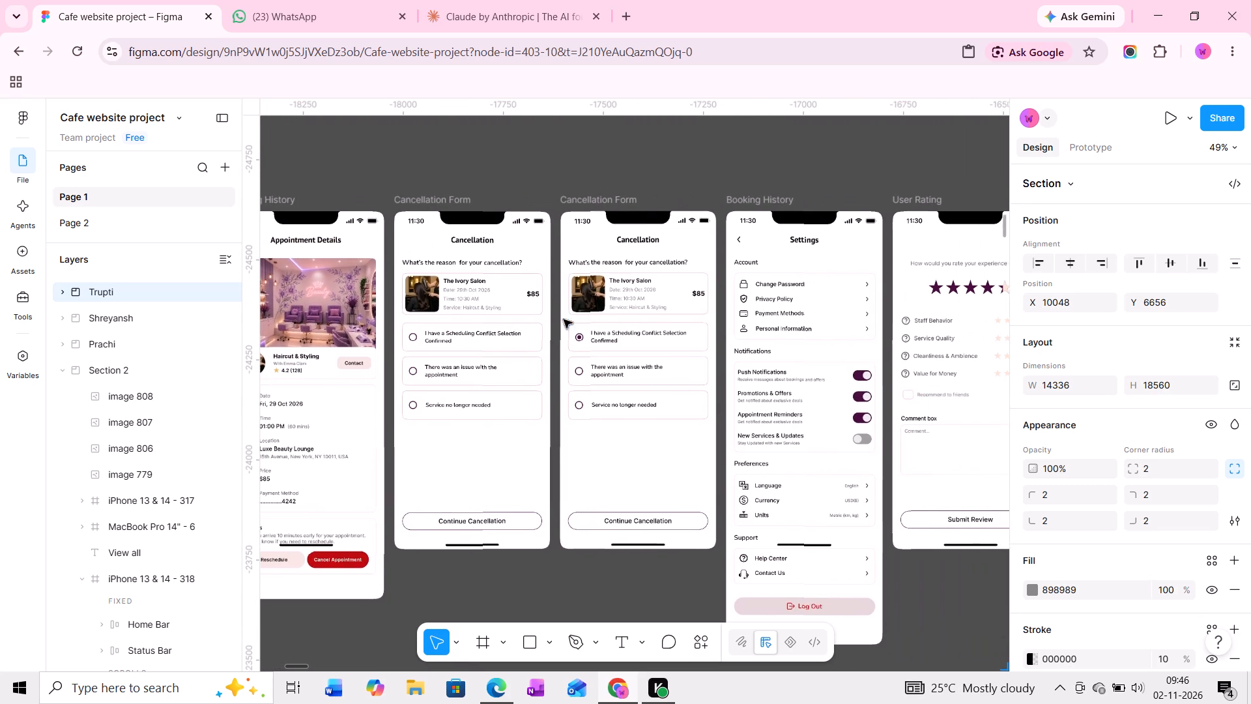
middle_click_drag(534, 323, 685, 321)
middle_click_drag(685, 321, 453, 323)
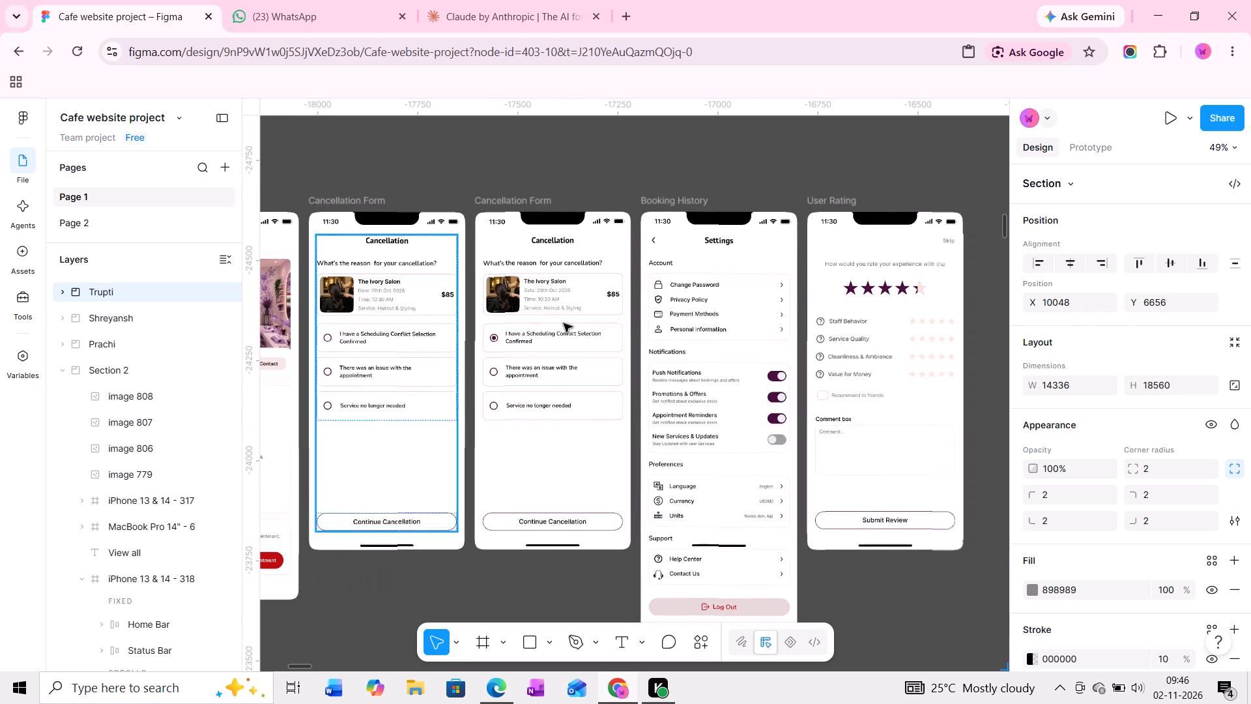
middle_click_drag(603, 329, 481, 323)
Examine the Settings screen from the account options down to Log Out, alongside the neighbouring User Rating screen.
scroll(530, 316, "up", 5, "ctrl")
middle_click_drag(556, 310, 514, 292)
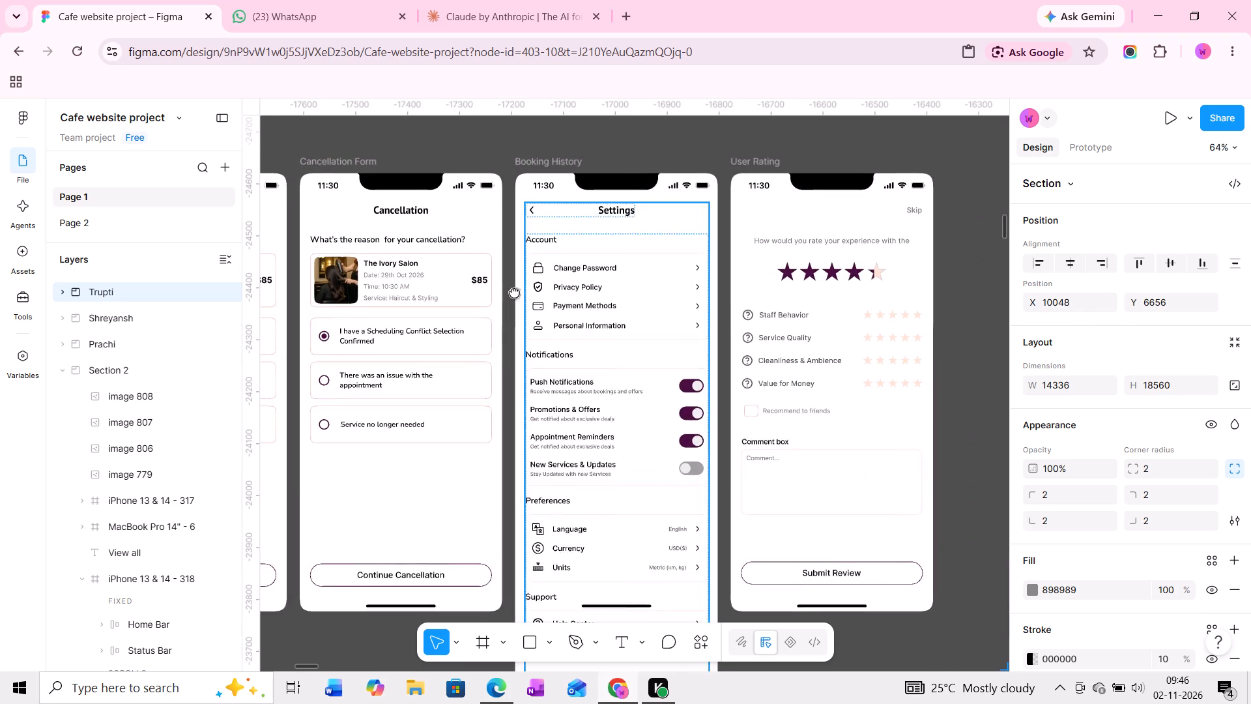
middle_click_drag(514, 292, 497, 284)
middle_click_drag(564, 287, 549, 255)
scroll(549, 255, "up", 1)
scroll(582, 282, "up", 5, "ctrl")
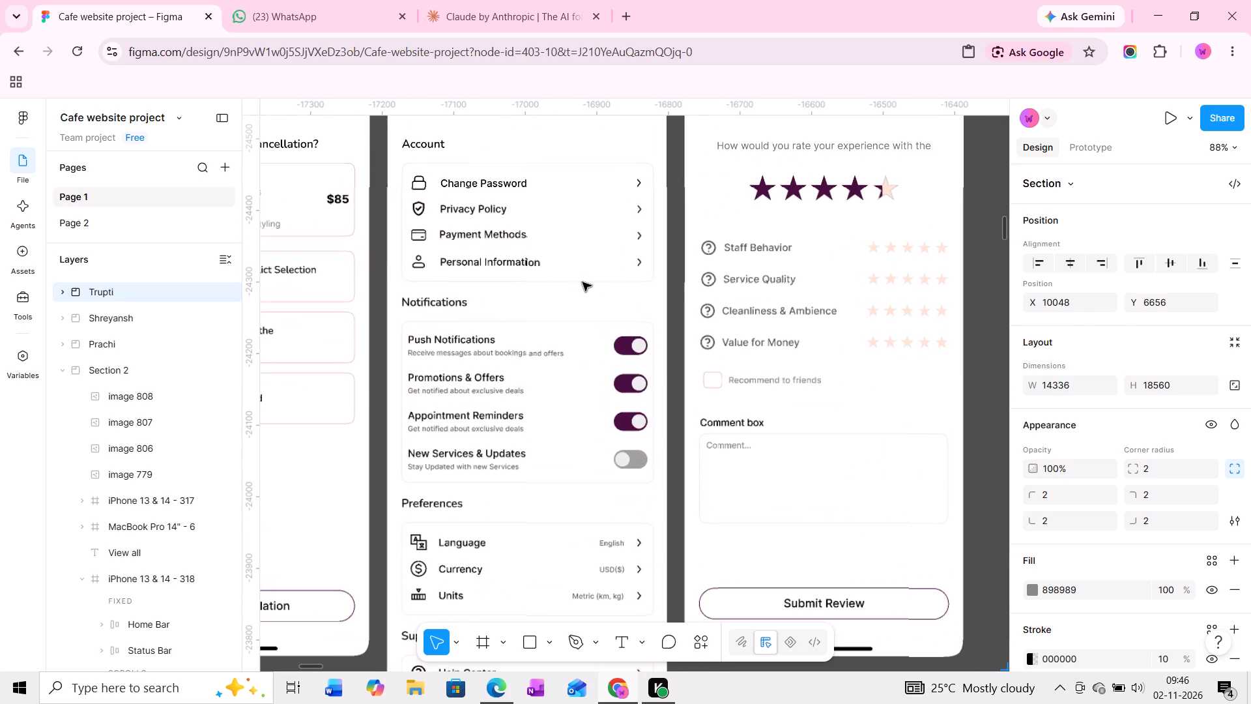
scroll(636, 437, "down", 8)
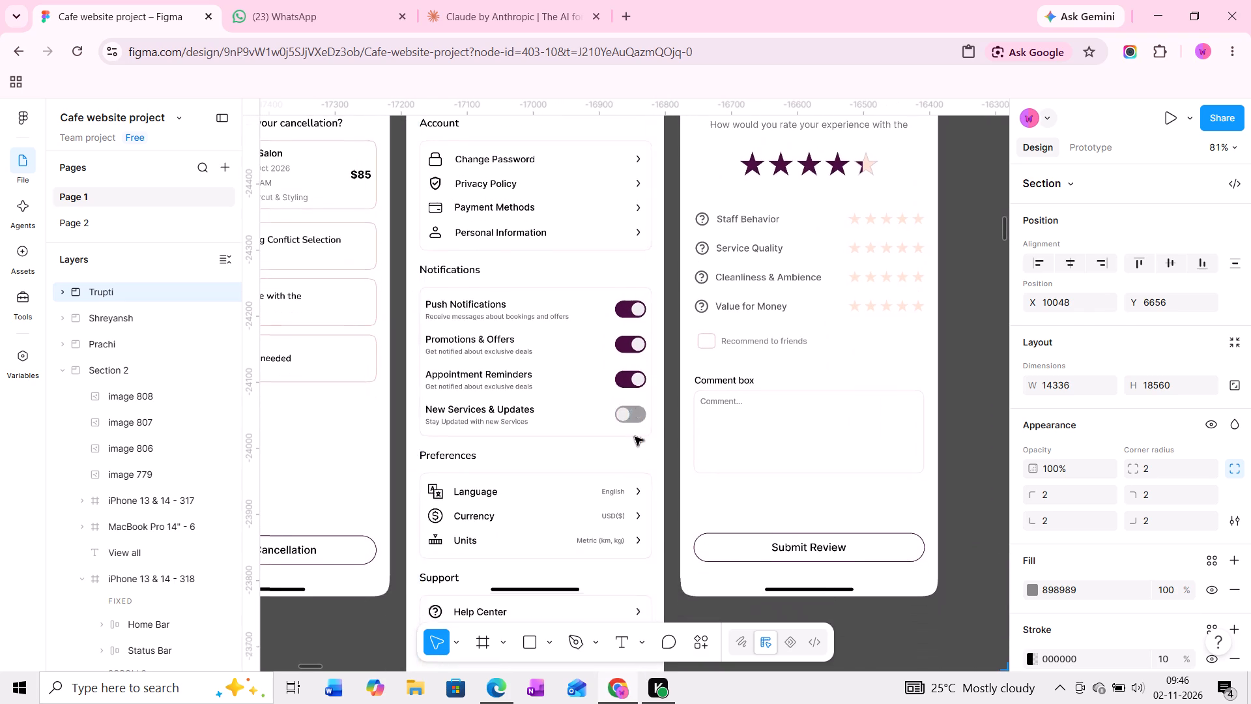
scroll(635, 437, "down", 1)
scroll(490, 253, "down", 5, "ctrl")
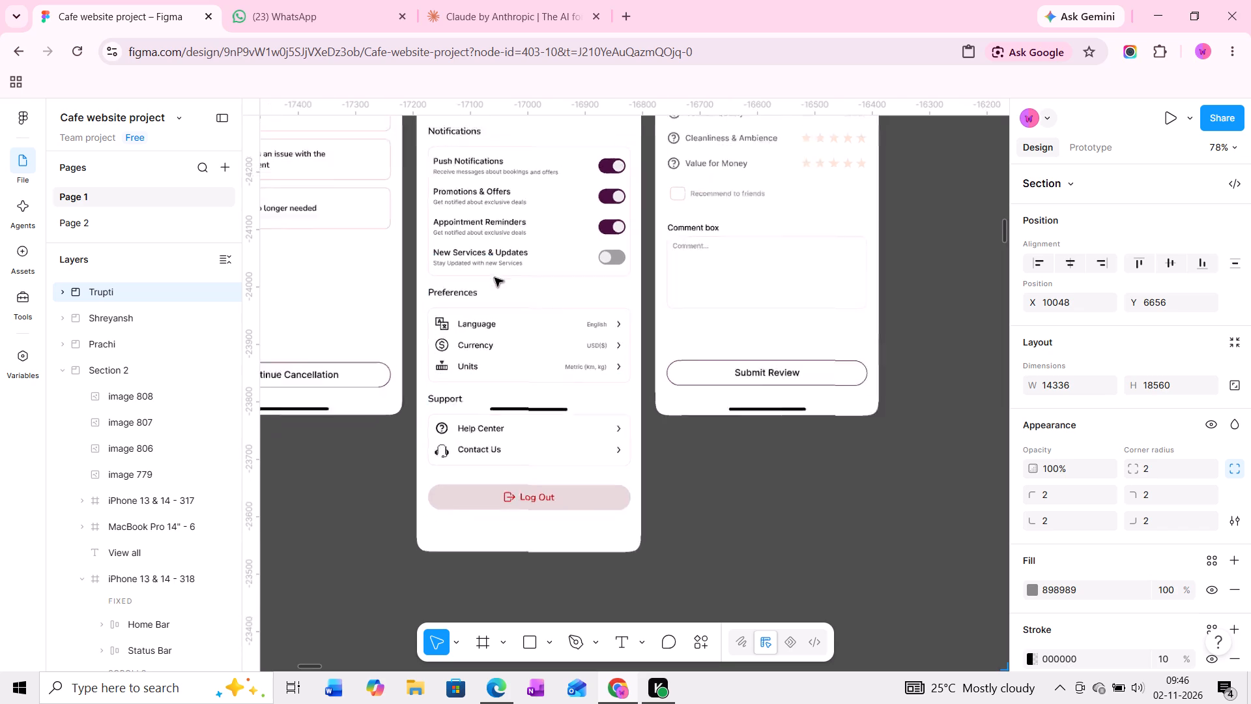
Examine the Cancellation Form screen with the scheduling-conflict reason selected, checking its appointment card and reason options up close.
scroll(506, 286, "down", 4, "ctrl")
middle_click_drag(562, 277, 529, 438)
scroll(554, 400, "down", 13, "ctrl")
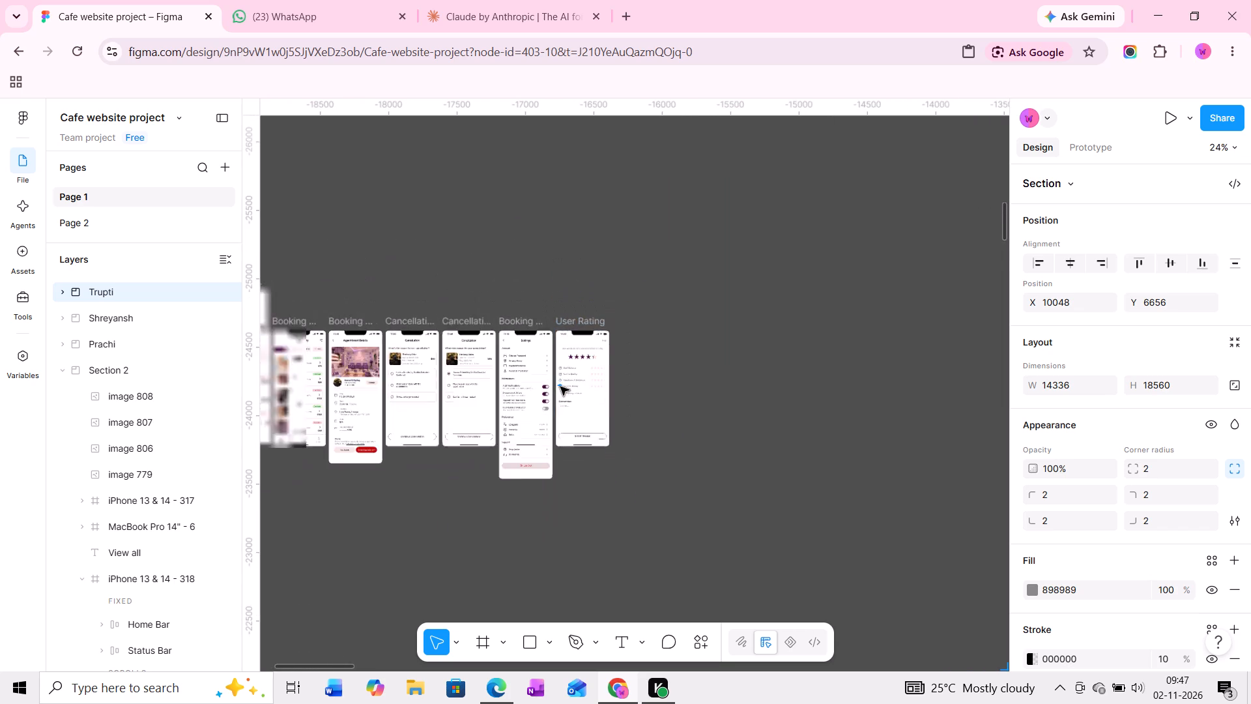
scroll(560, 387, "down", 5, "ctrl")
scroll(512, 377, "up", 15, "ctrl")
scroll(507, 368, "up", 10, "ctrl")
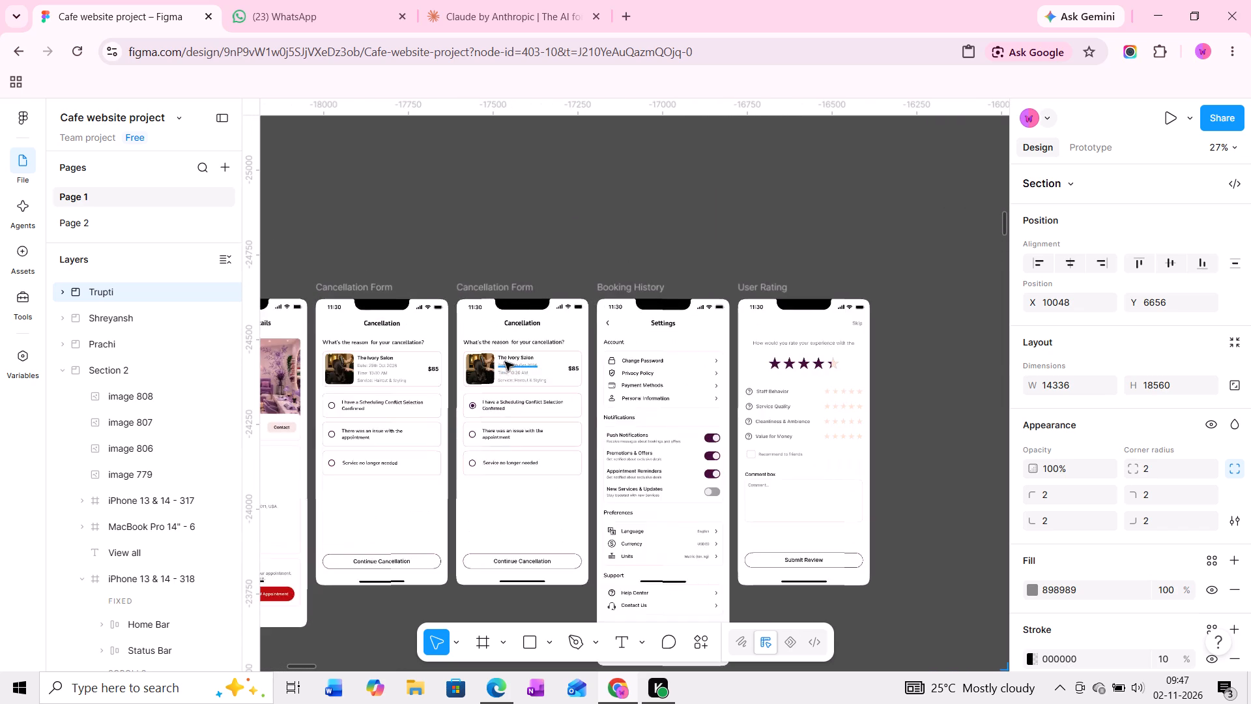
scroll(505, 362, "up", 12, "ctrl")
scroll(505, 362, "down", 6)
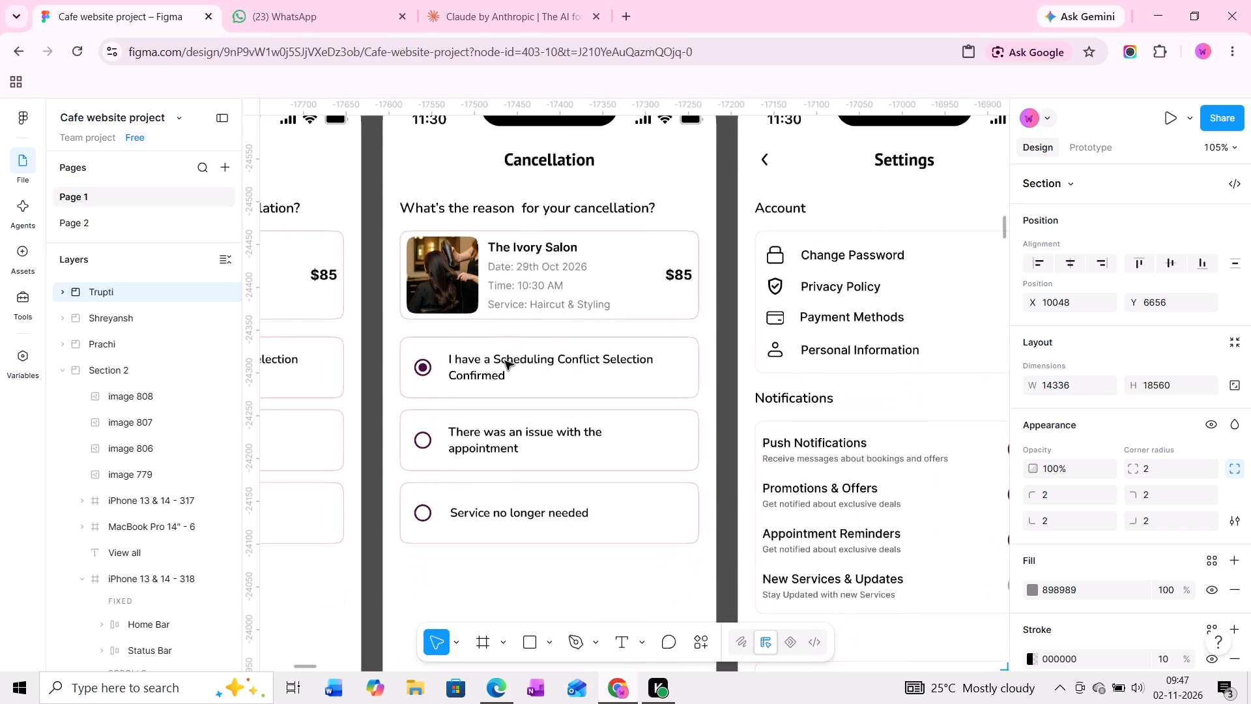
scroll(505, 361, "down", 11, "ctrl")
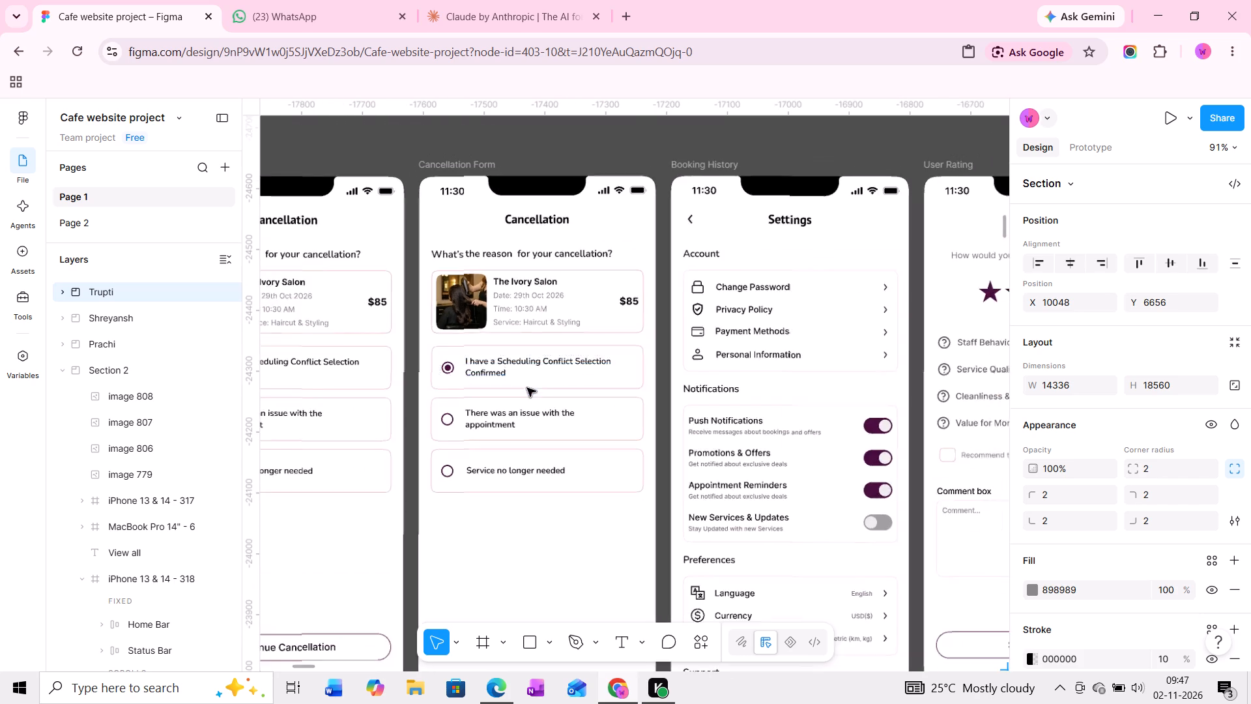
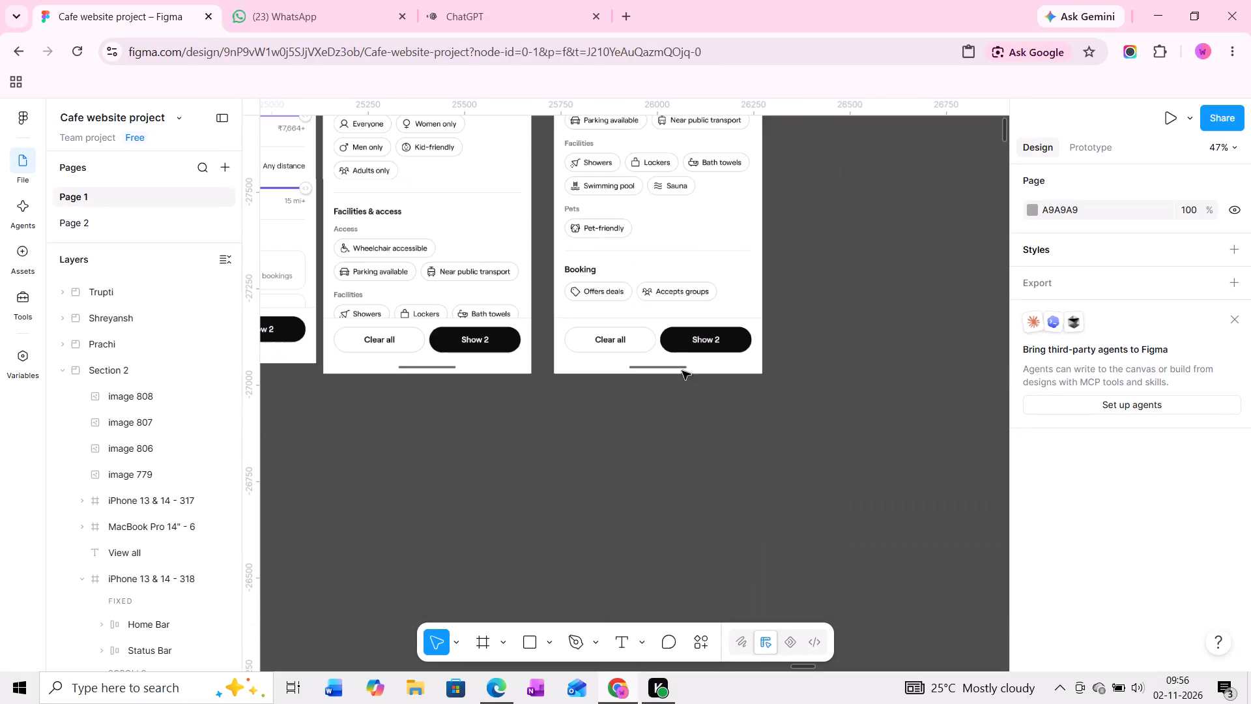
Examine the two rightmost reference Filters screens in Section 2, from the venue and audience options down to Booking.
middle_click_drag(636, 342, 656, 461)
middle_click_drag(709, 397, 667, 426)
middle_click_drag(694, 390, 688, 402)
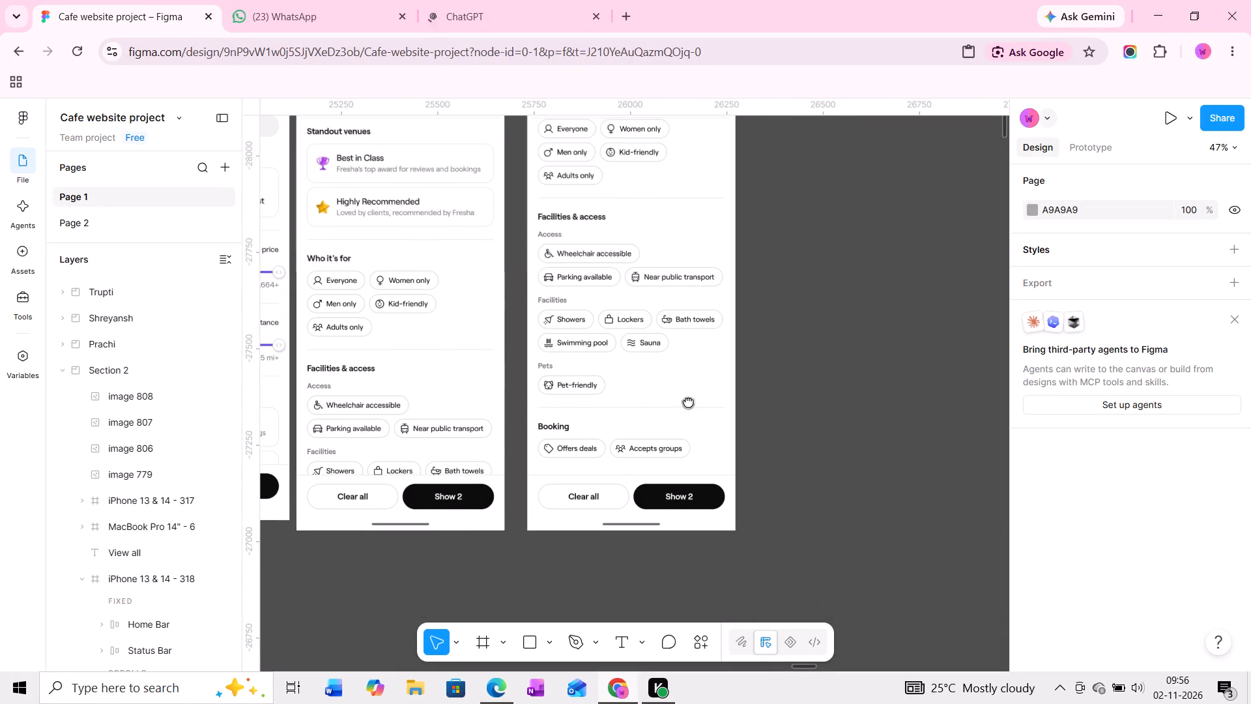
middle_click_drag(688, 402, 674, 447)
middle_click_drag(663, 422, 661, 434)
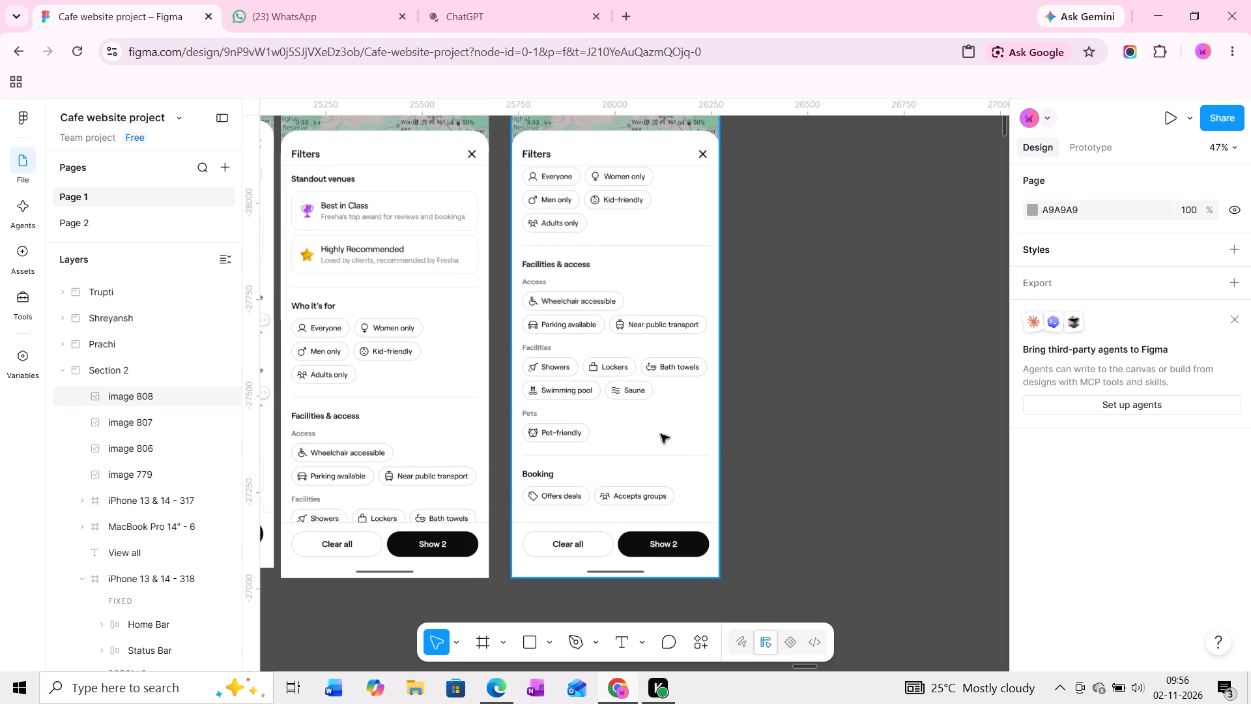
Examine the three reference Filters screens for their sorting, price, distance, audience, facilities and booking options.
middle_click_drag(661, 434, 659, 441)
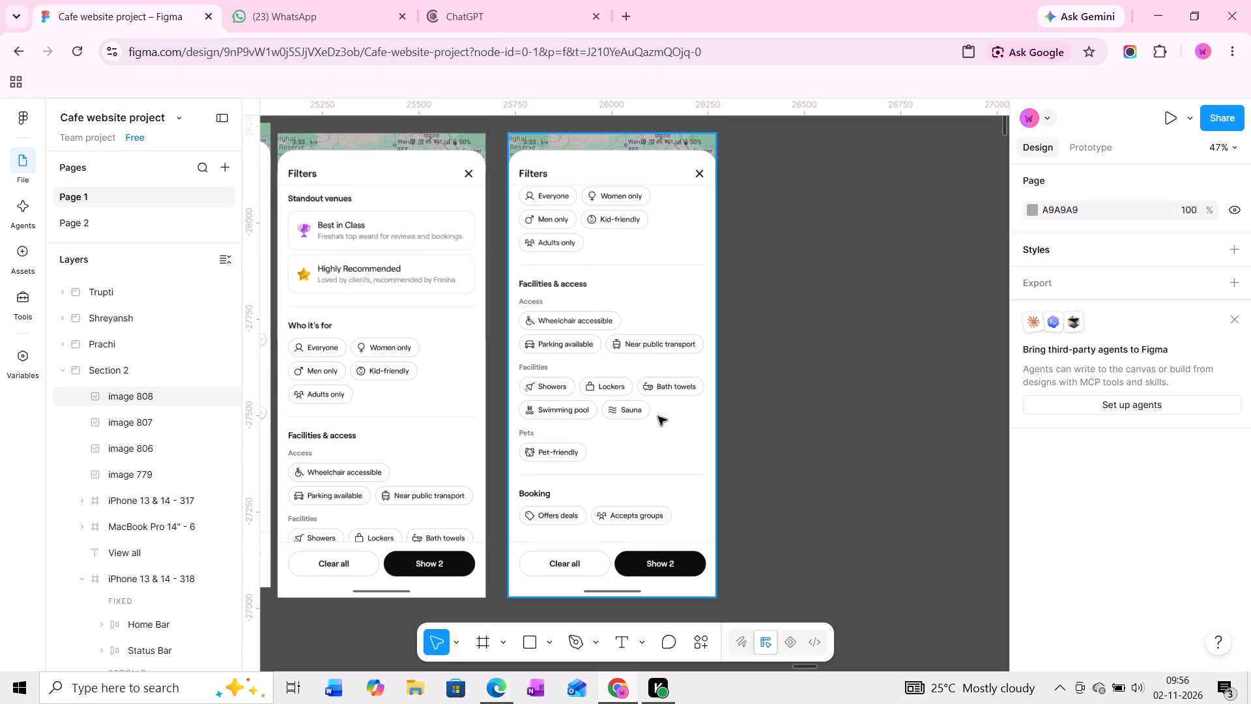
middle_click_drag(657, 396, 656, 412)
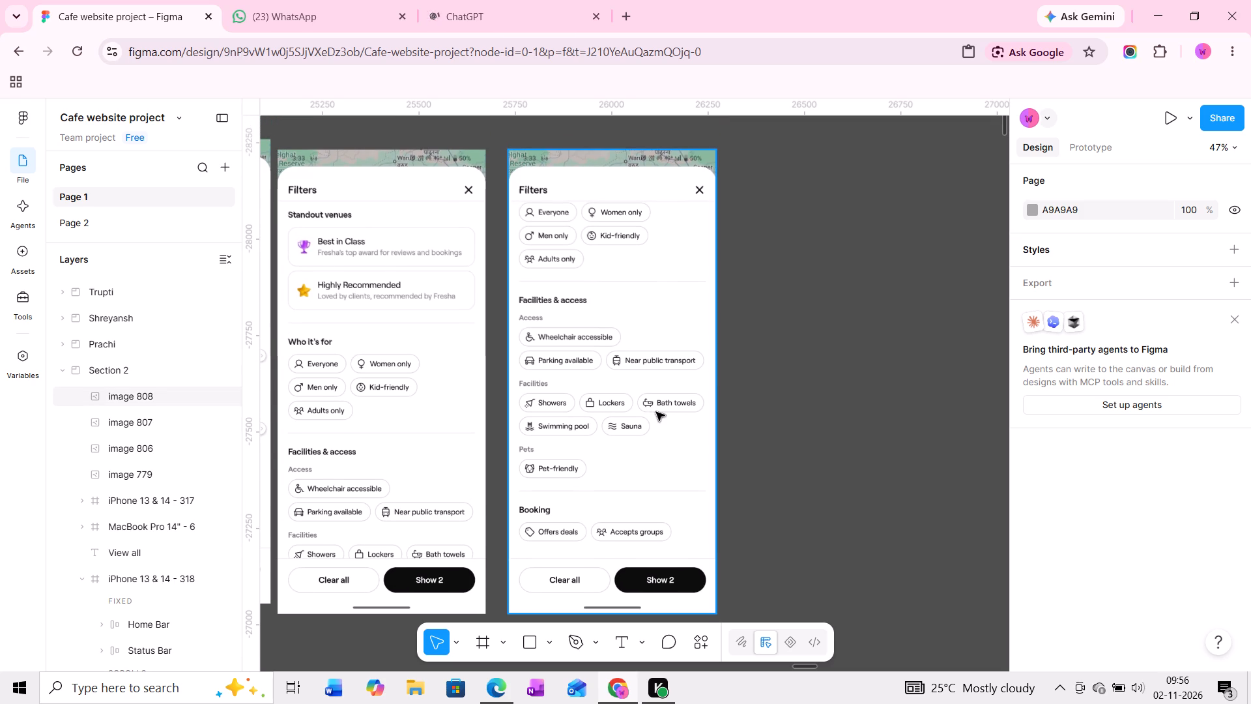
middle_click_drag(621, 403, 673, 394)
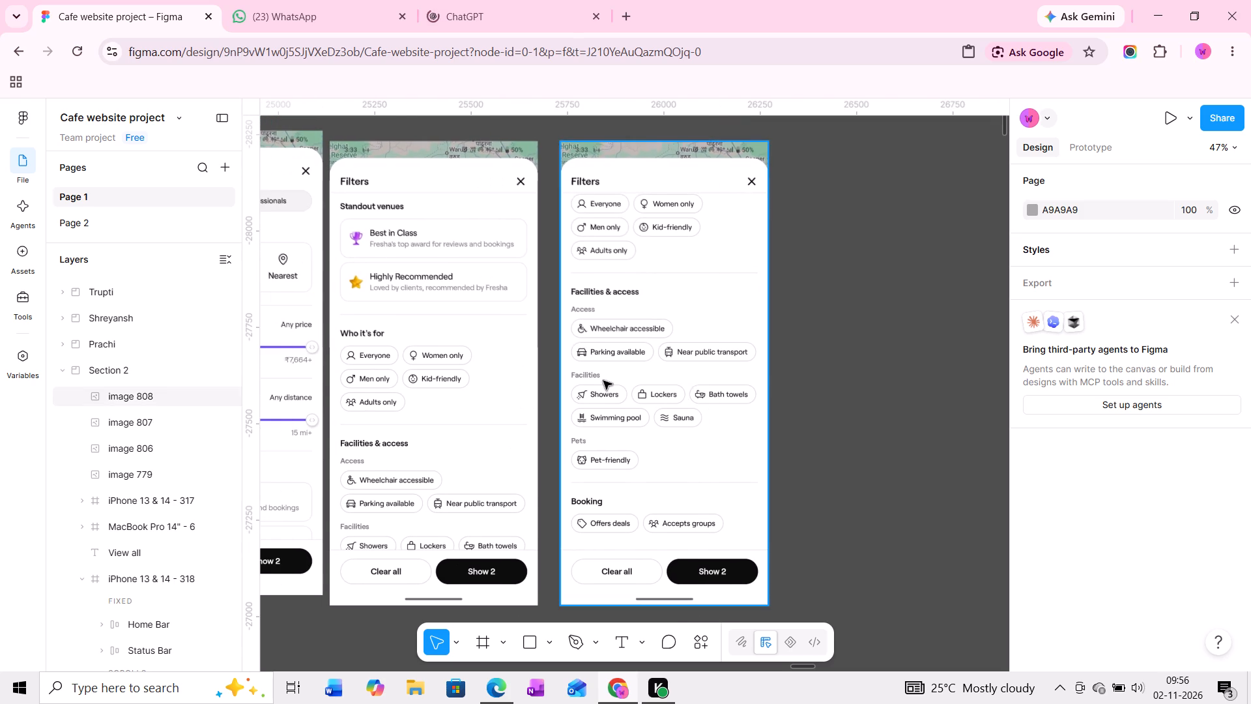
middle_click_drag(643, 255, 596, 330)
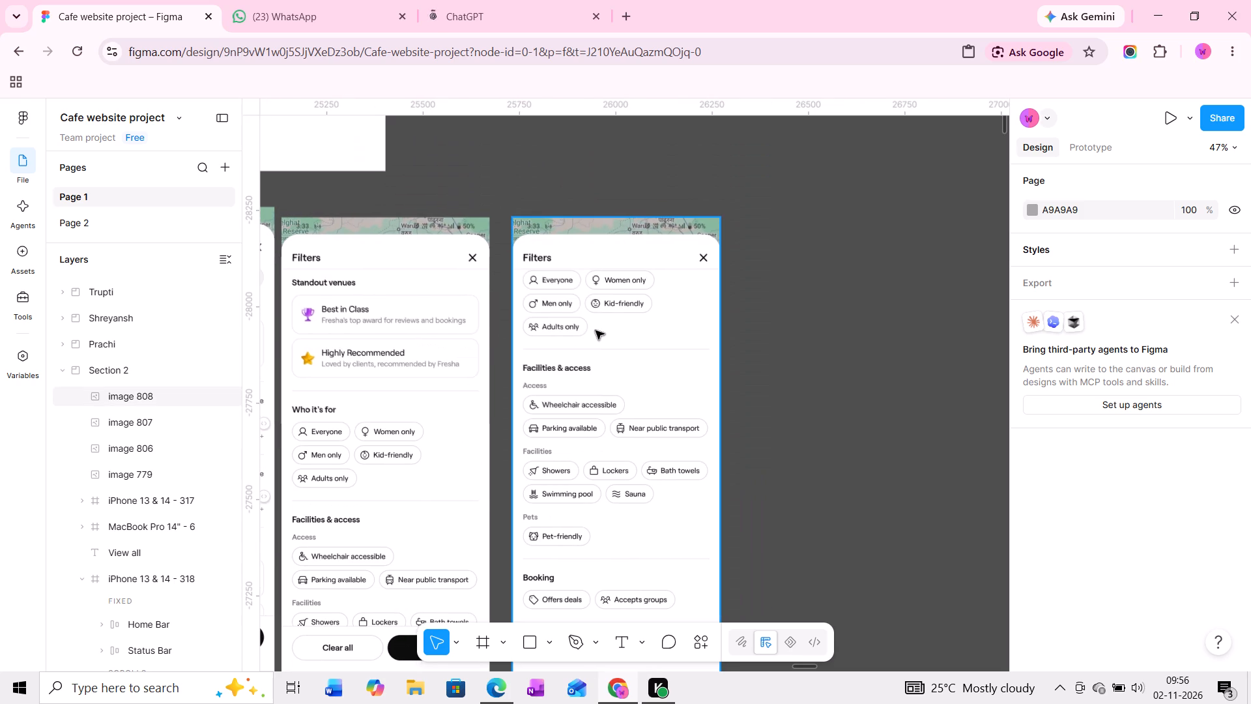
middle_click_drag(596, 330, 599, 320)
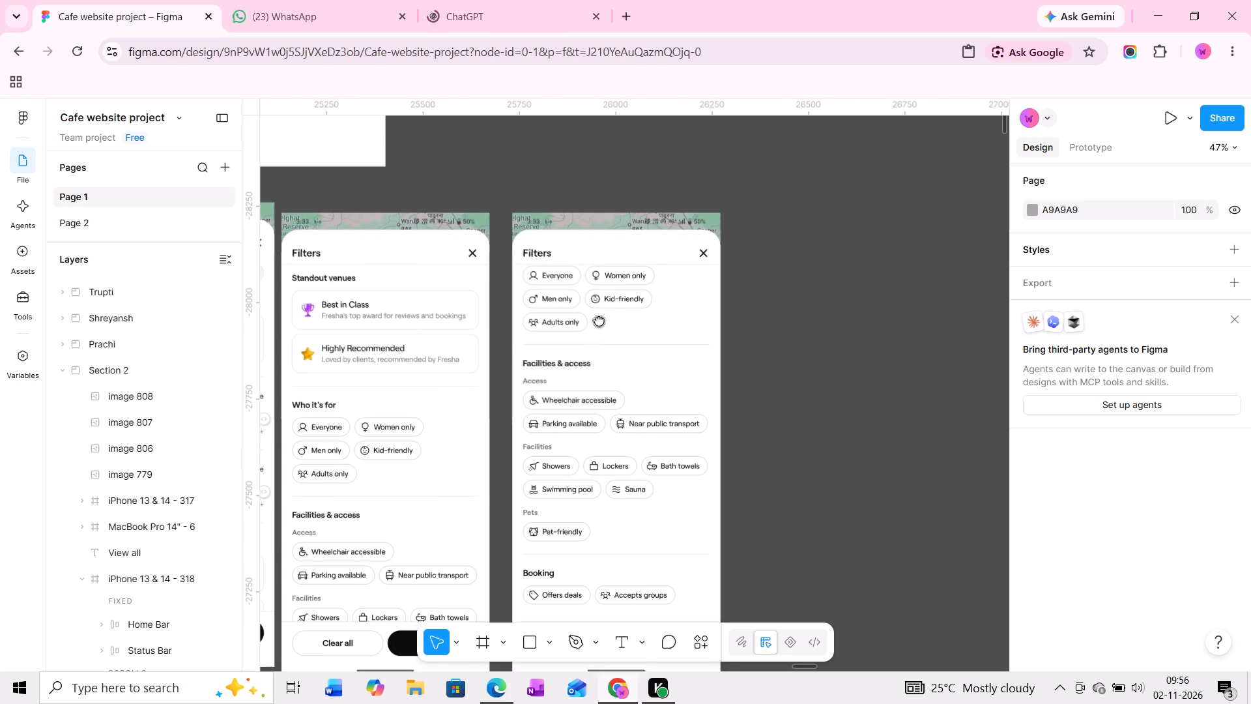
middle_click_drag(599, 320, 599, 319)
middle_click_drag(554, 338, 563, 306)
middle_click_drag(529, 351, 530, 345)
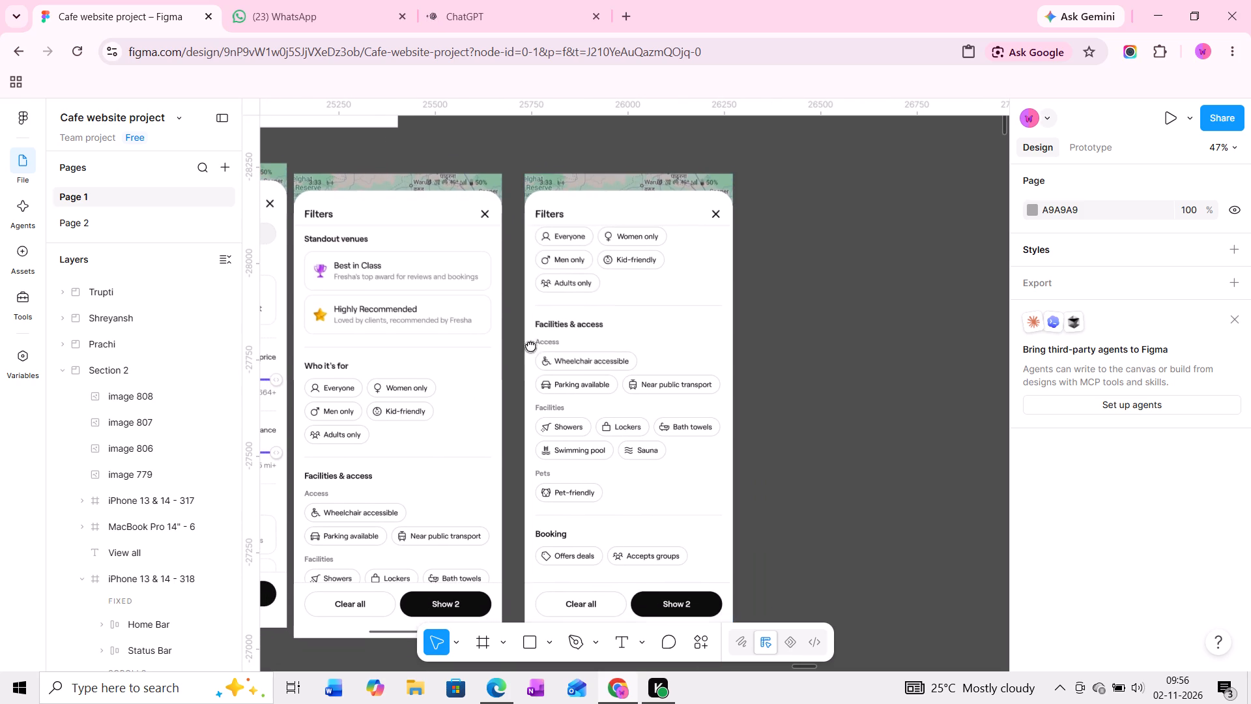
middle_click_drag(530, 345, 584, 325)
middle_click_drag(575, 334, 612, 322)
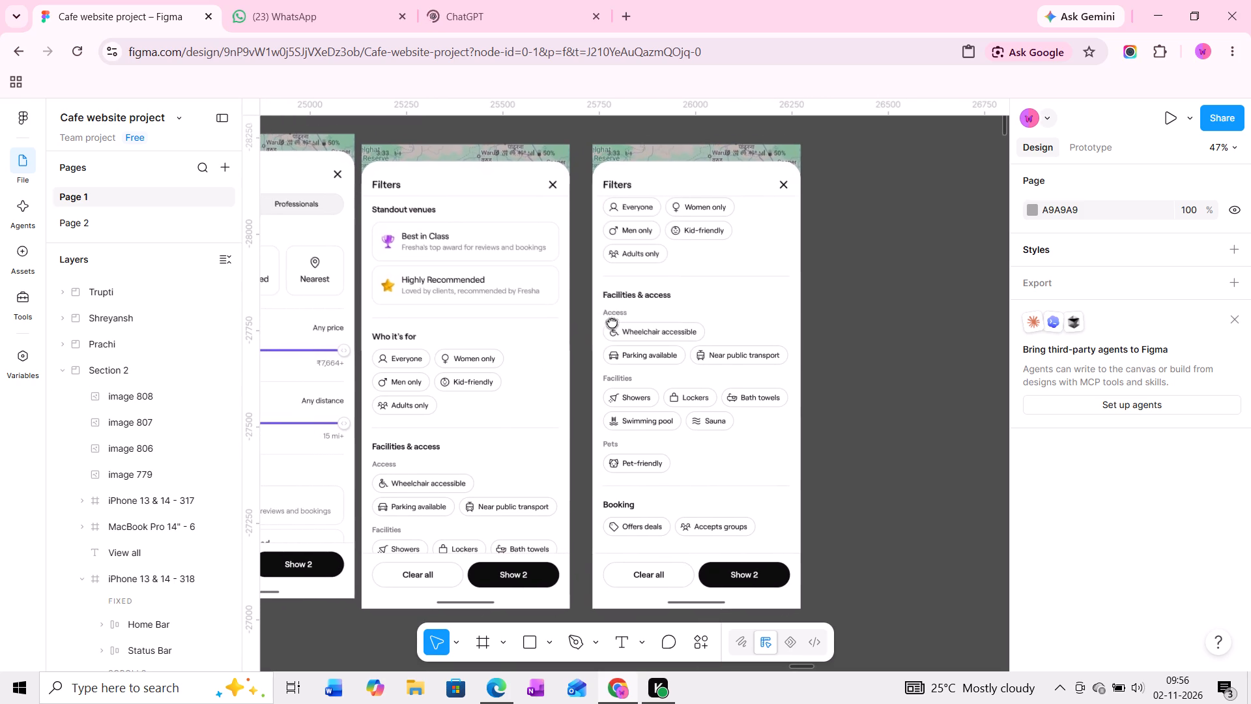
middle_click_drag(612, 322, 621, 321)
middle_click_drag(548, 334, 611, 269)
middle_click_drag(589, 313, 616, 278)
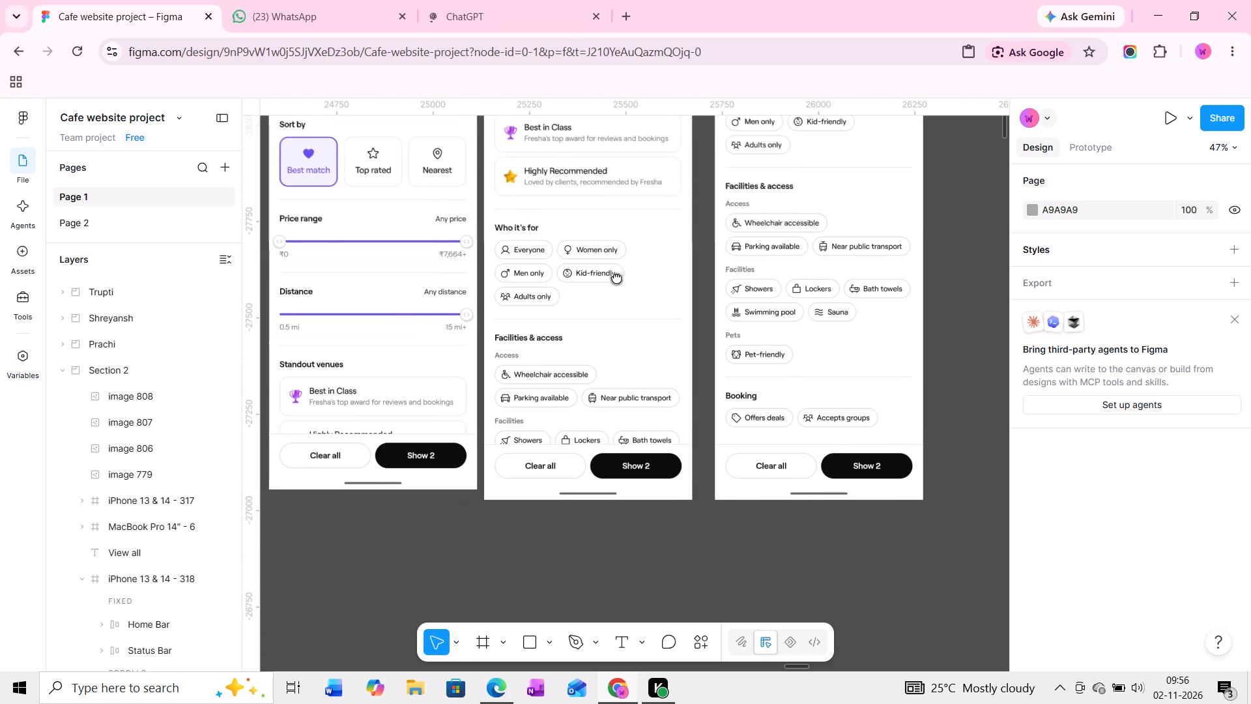
middle_click_drag(625, 312, 625, 306)
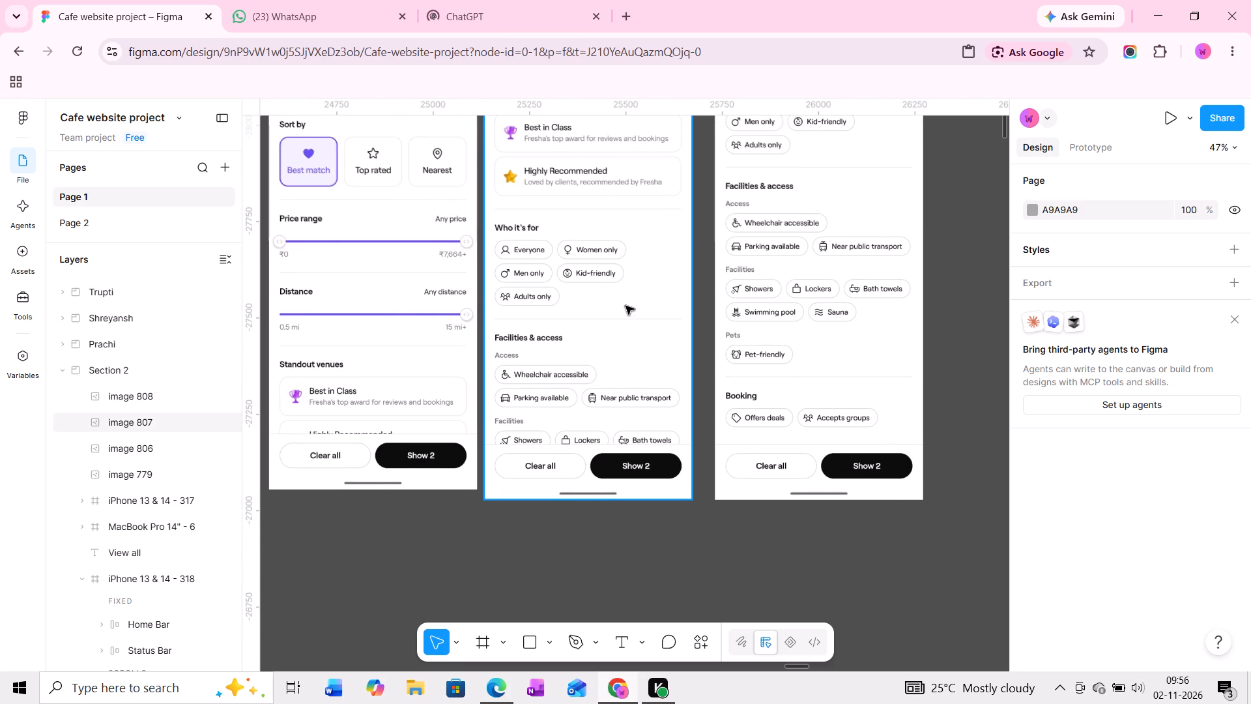
middle_click_drag(625, 306, 625, 299)
middle_click_drag(620, 340, 618, 321)
middle_click_drag(618, 351, 616, 334)
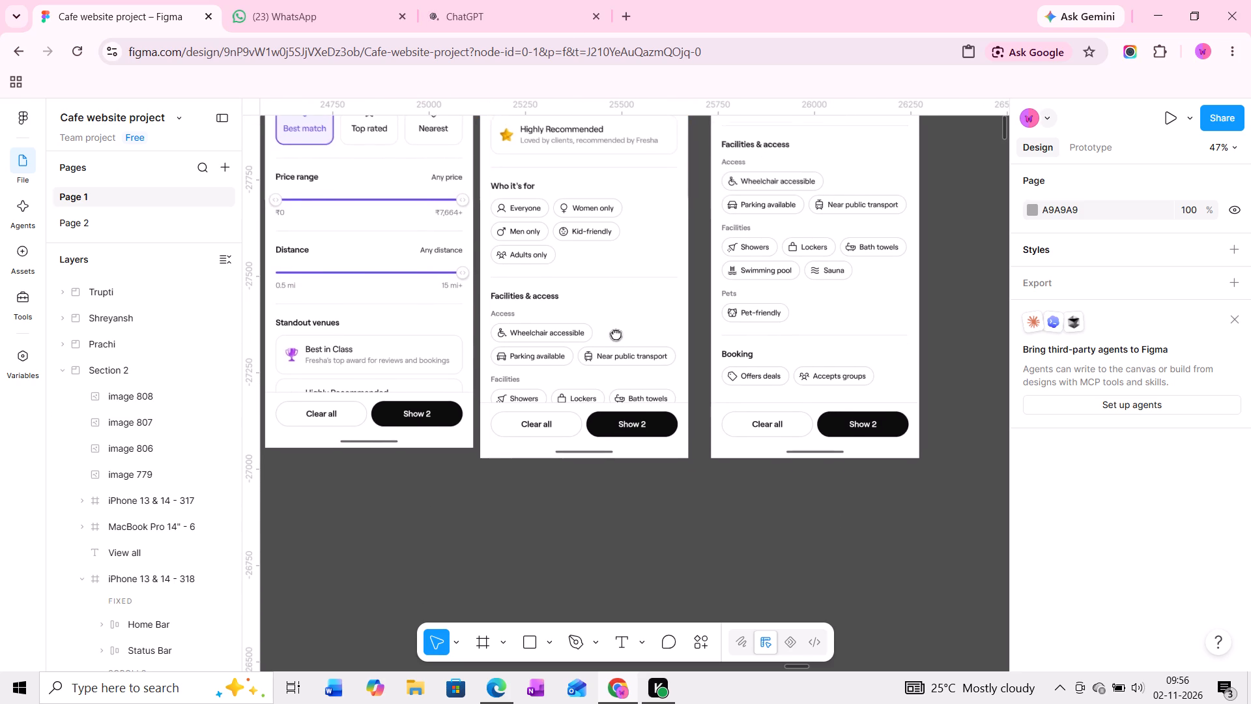
middle_click_drag(616, 334, 616, 330)
middle_click_drag(607, 357, 606, 338)
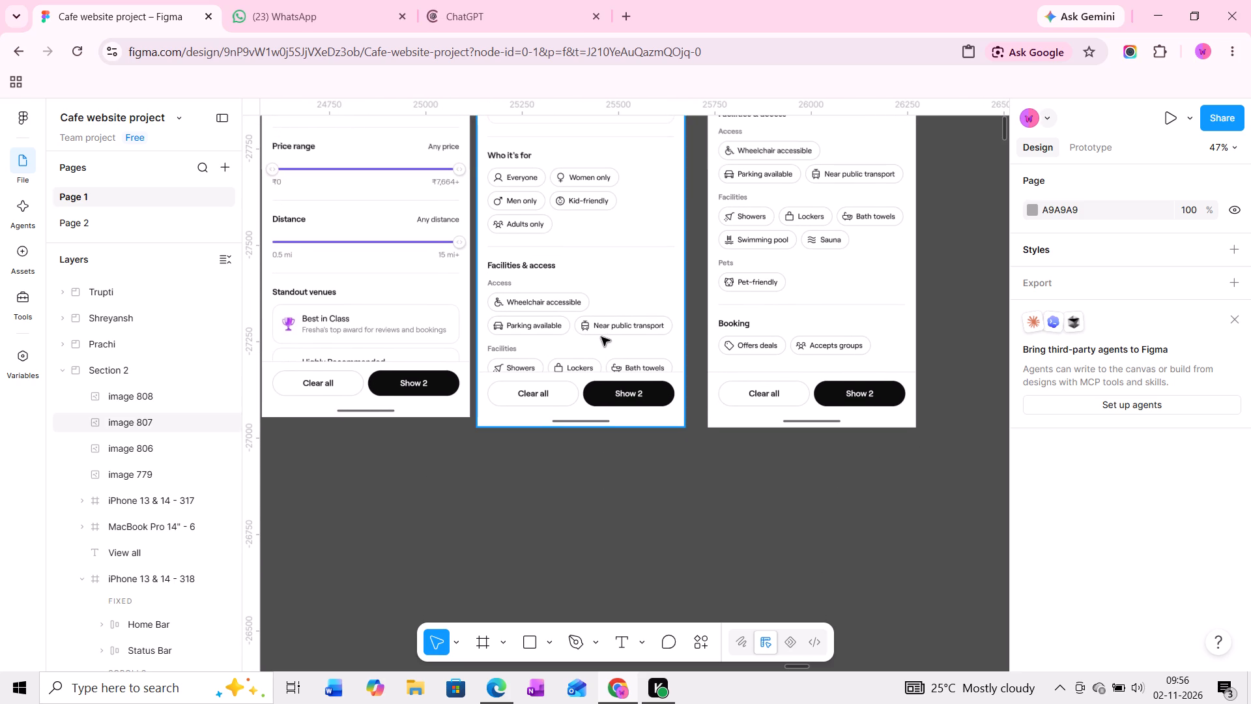
middle_click_drag(591, 276, 588, 436)
middle_click_drag(558, 323, 562, 345)
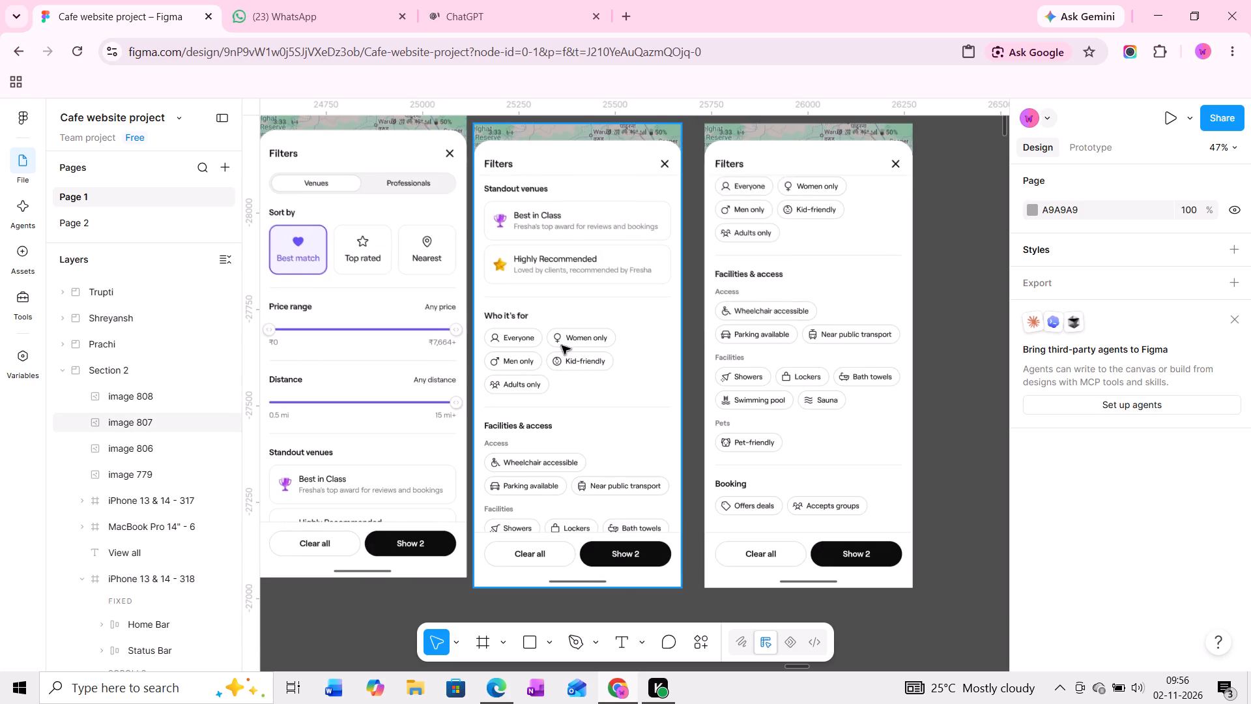
middle_click_drag(562, 345, 685, 349)
middle_click_drag(592, 360, 596, 325)
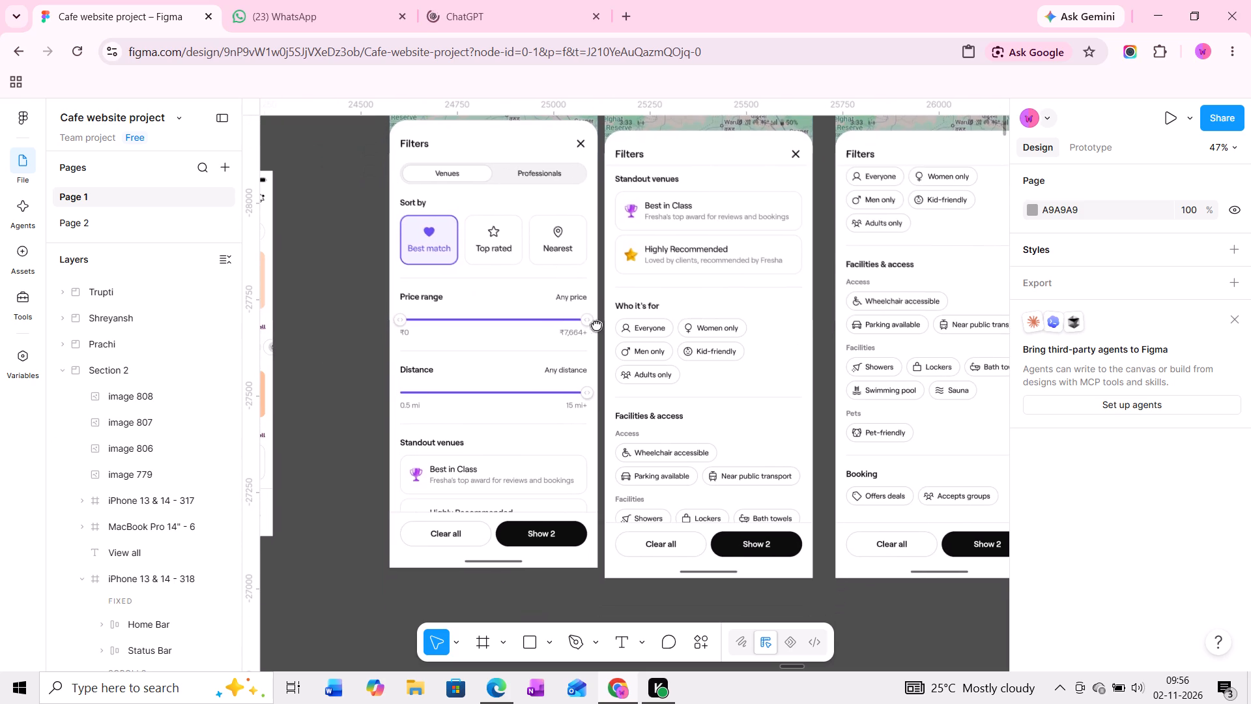
middle_click_drag(531, 396, 531, 392)
middle_click_drag(531, 392, 531, 373)
middle_click_drag(700, 353, 688, 353)
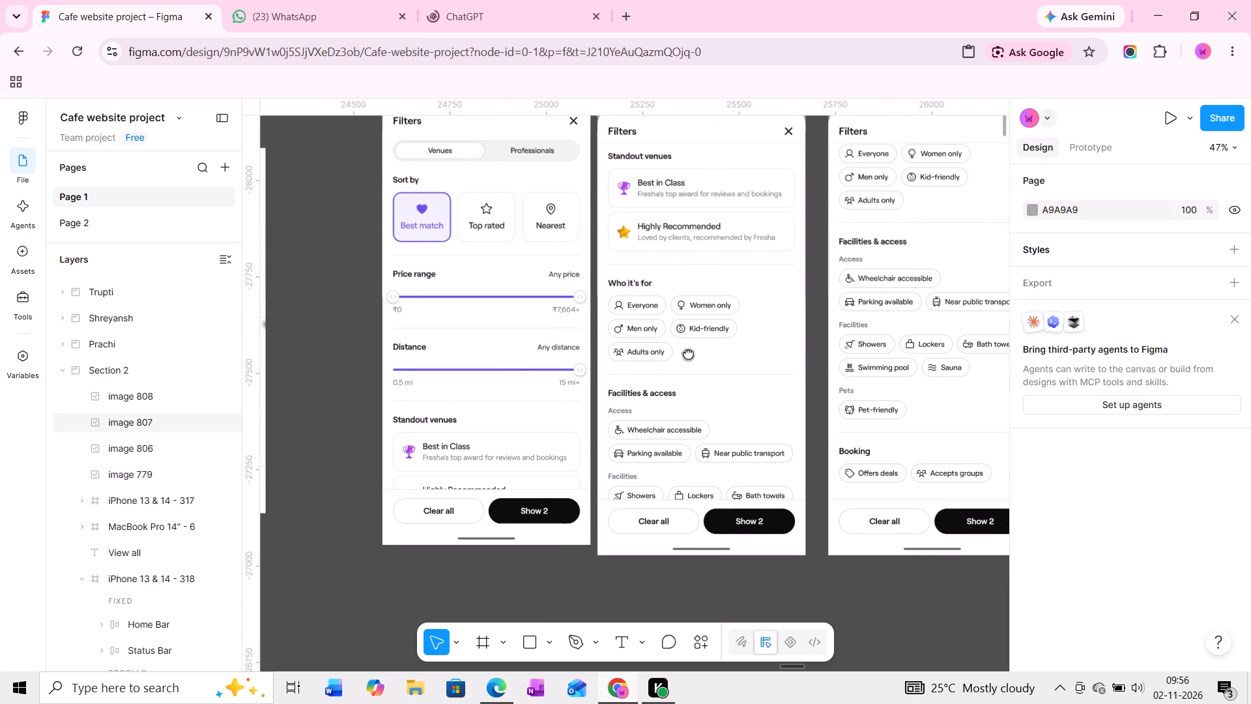
middle_click_drag(688, 353, 656, 396)
middle_click_drag(594, 379, 651, 377)
middle_click_drag(689, 379, 670, 377)
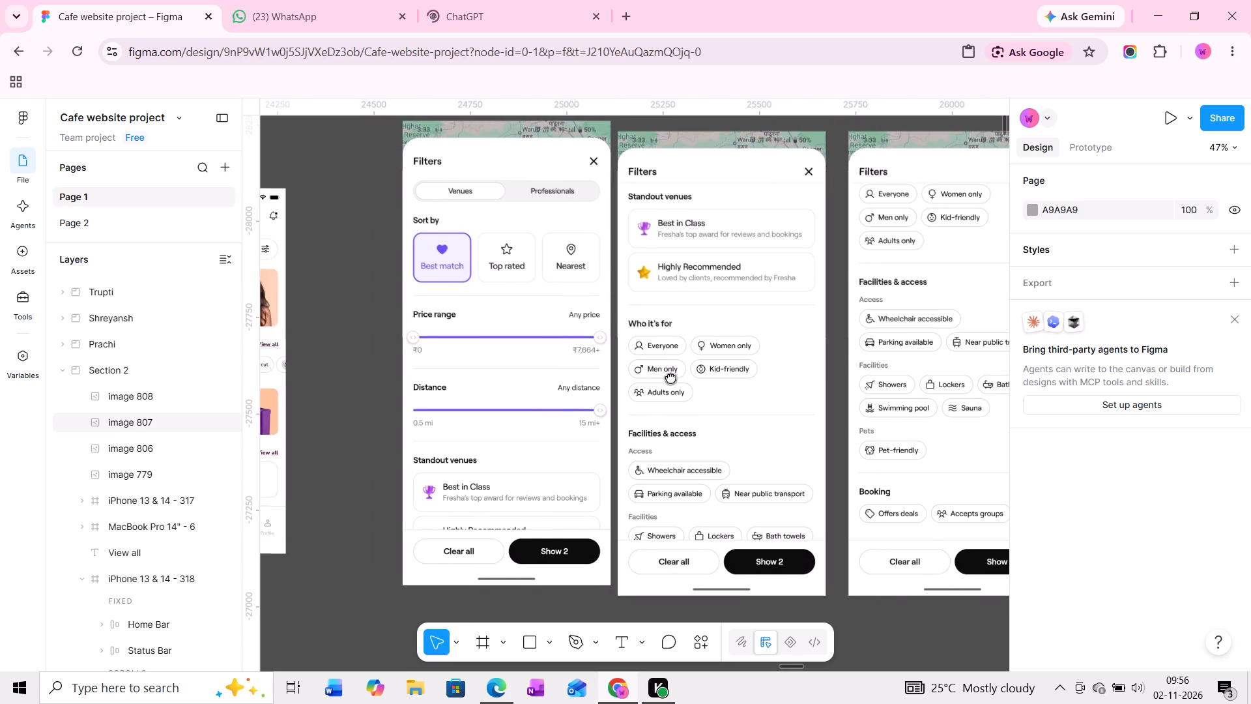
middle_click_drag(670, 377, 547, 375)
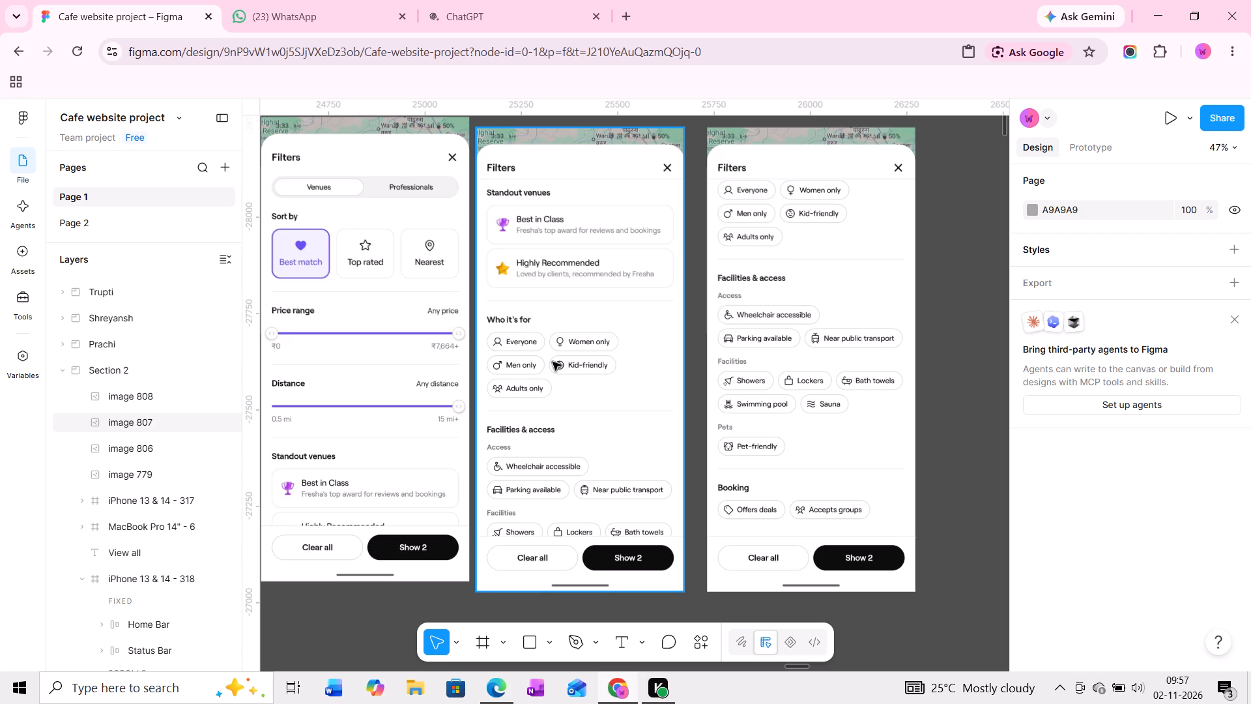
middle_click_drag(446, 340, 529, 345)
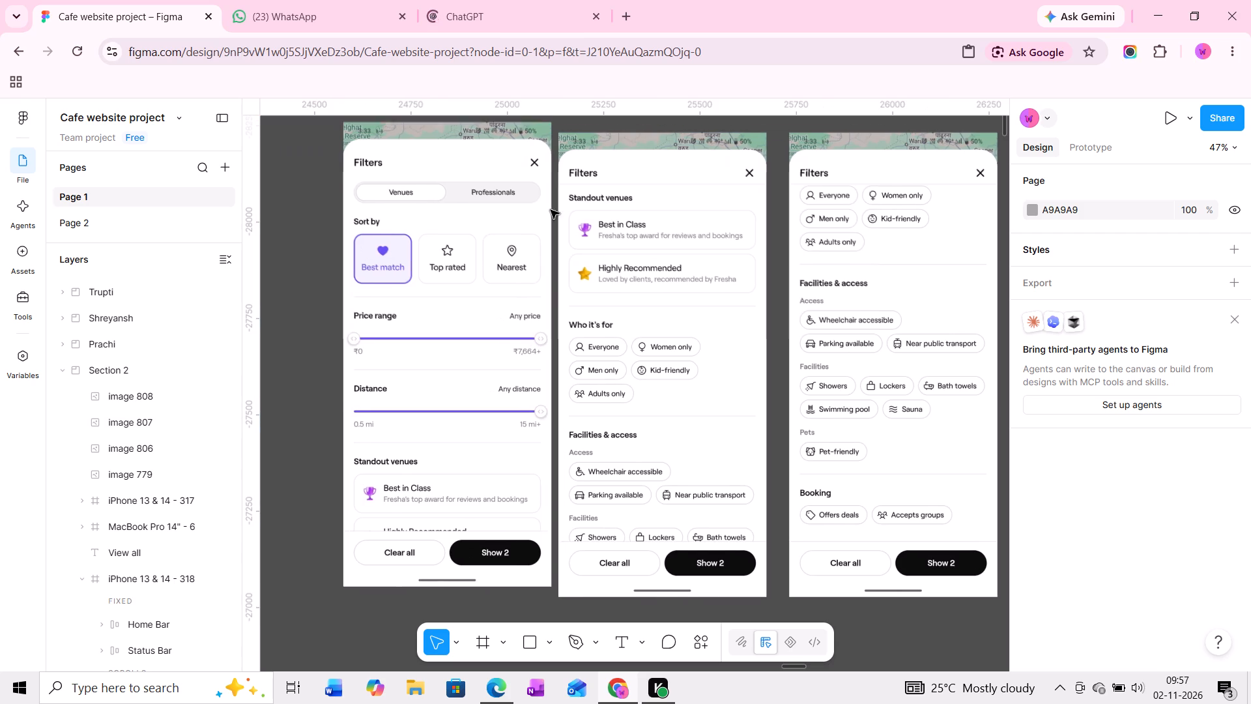
Close the ChatGPT browser tab.
left_click(596, 16)
Examine the beauty app home screen alongside the first reference Filters screen and the neighbouring frame with the Book Now and Buy Now buttons.
middle_click_drag(394, 422, 446, 425)
middle_click_drag(435, 419, 541, 392)
middle_click_drag(560, 385, 586, 389)
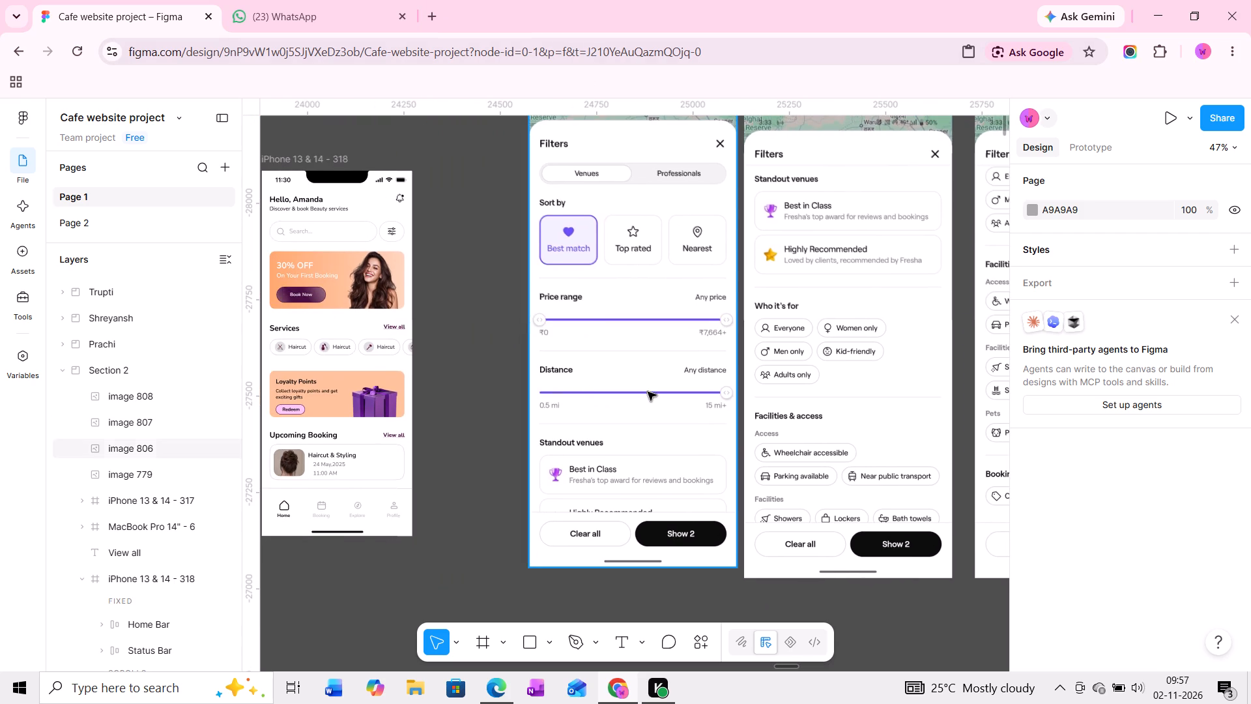
middle_click_drag(648, 392, 760, 389)
middle_click_drag(495, 362, 573, 365)
middle_click_drag(618, 375, 623, 329)
middle_click_drag(623, 329, 624, 362)
middle_click(300, 351)
middle_click_drag(330, 355, 418, 357)
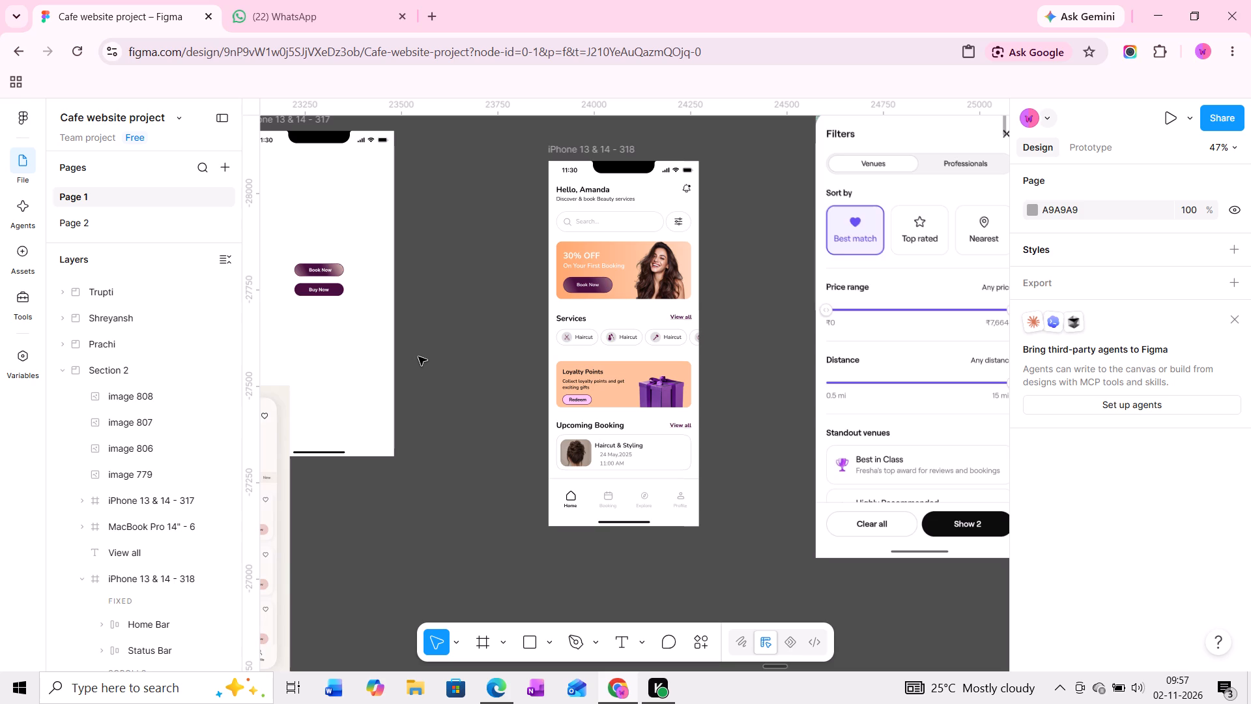
Review the reference Filters screens again, from the salon home screen across to the facilities and booking sections.
middle_click_drag(721, 300, 584, 322)
middle_click_drag(654, 370, 567, 344)
middle_click_drag(647, 313, 553, 339)
middle_click_drag(584, 339, 461, 370)
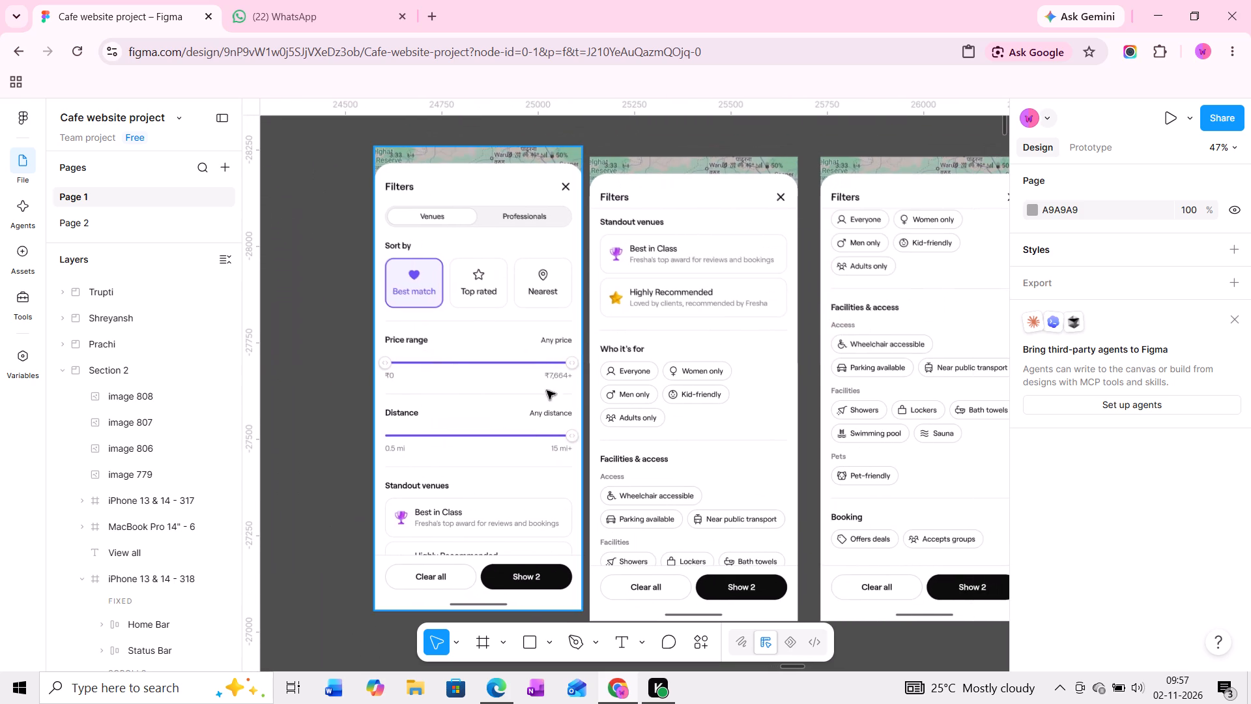
middle_click_drag(582, 387, 508, 385)
middle_click_drag(668, 384, 563, 366)
middle_click_drag(680, 355, 568, 339)
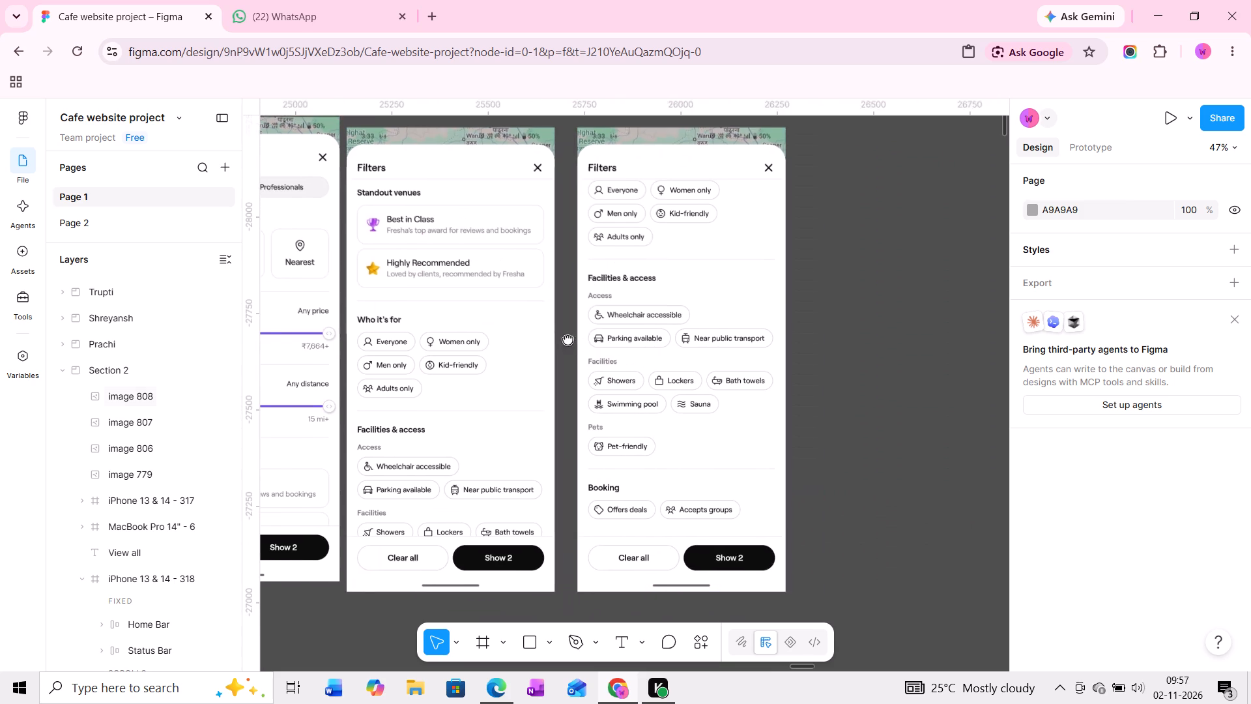
middle_click_drag(568, 339, 560, 338)
middle_click_drag(783, 323, 730, 315)
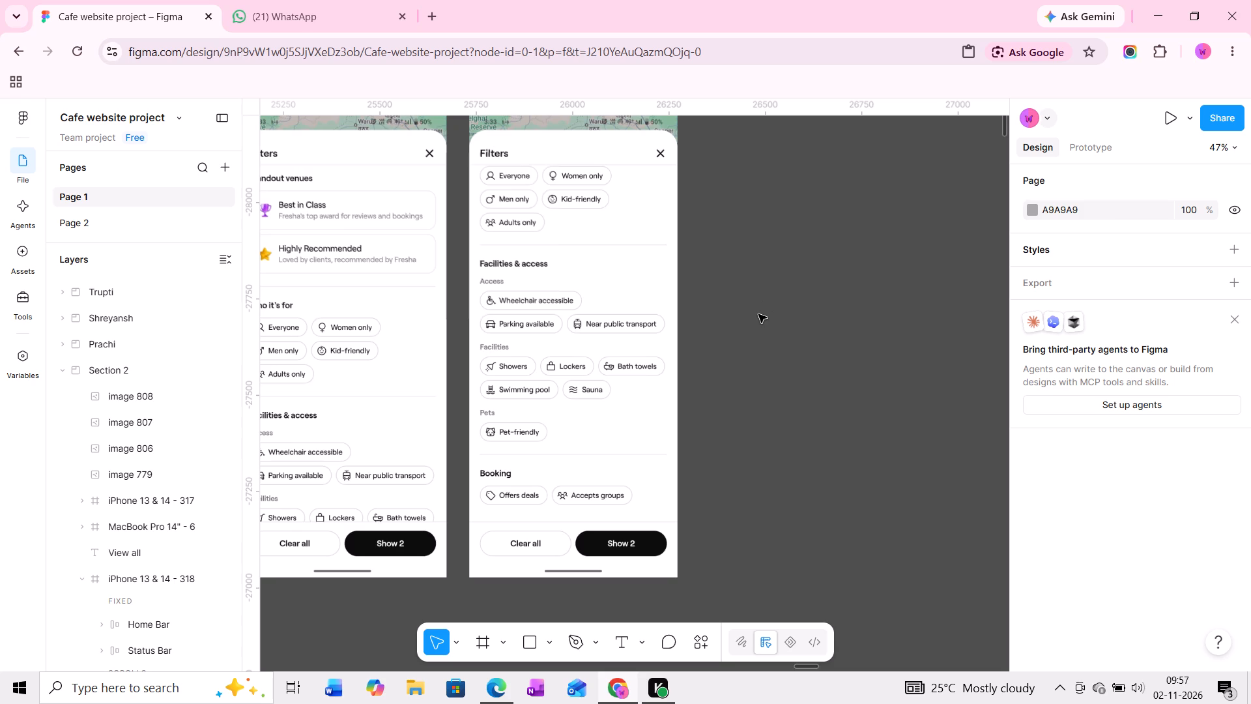
middle_click_drag(723, 324, 758, 340)
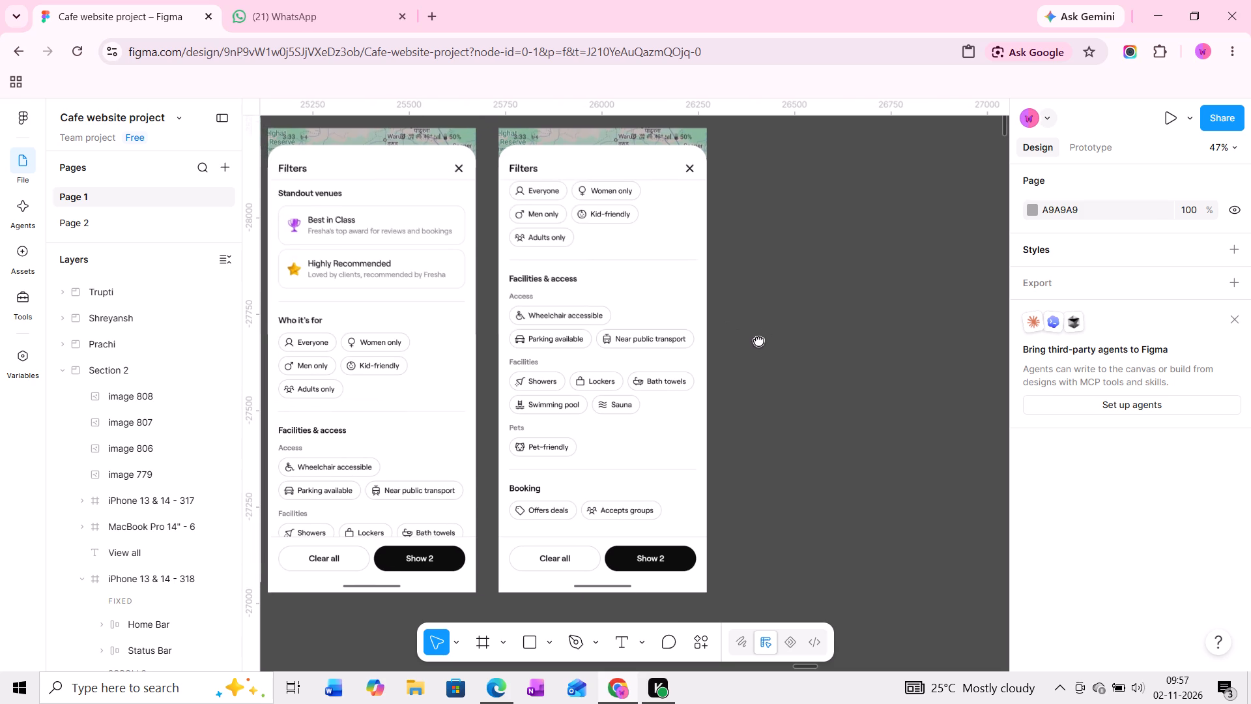
middle_click_drag(758, 340, 784, 342)
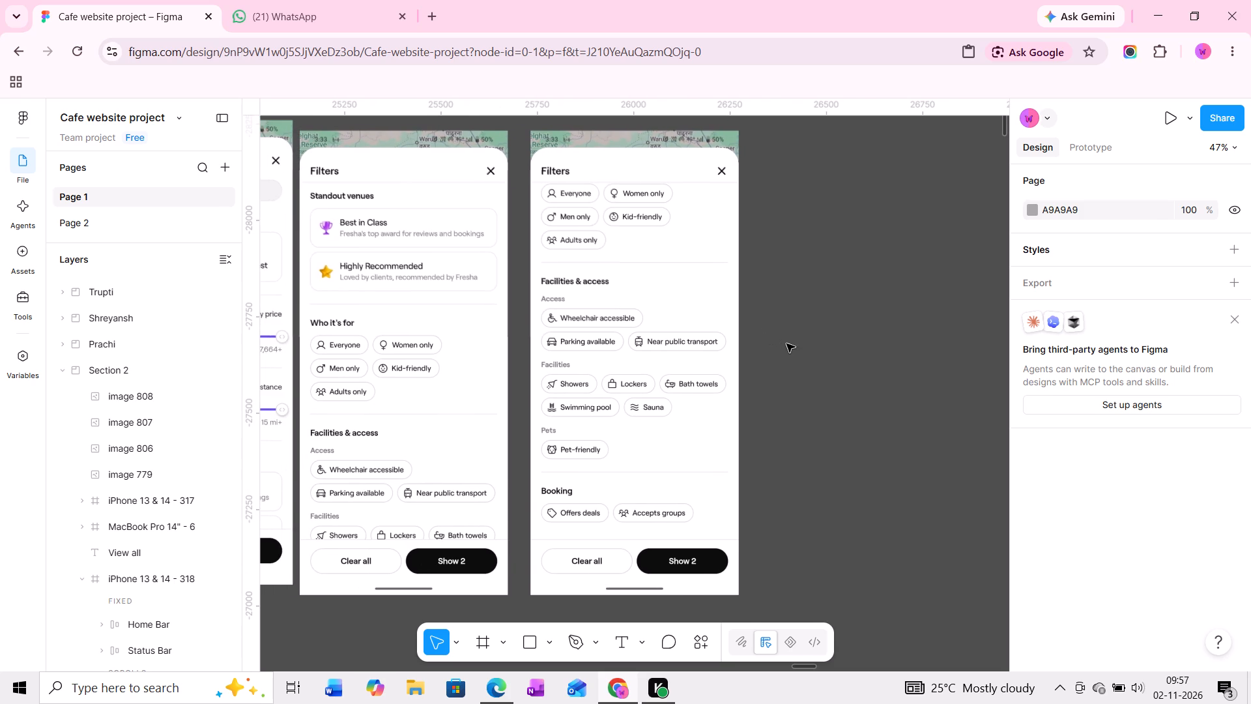
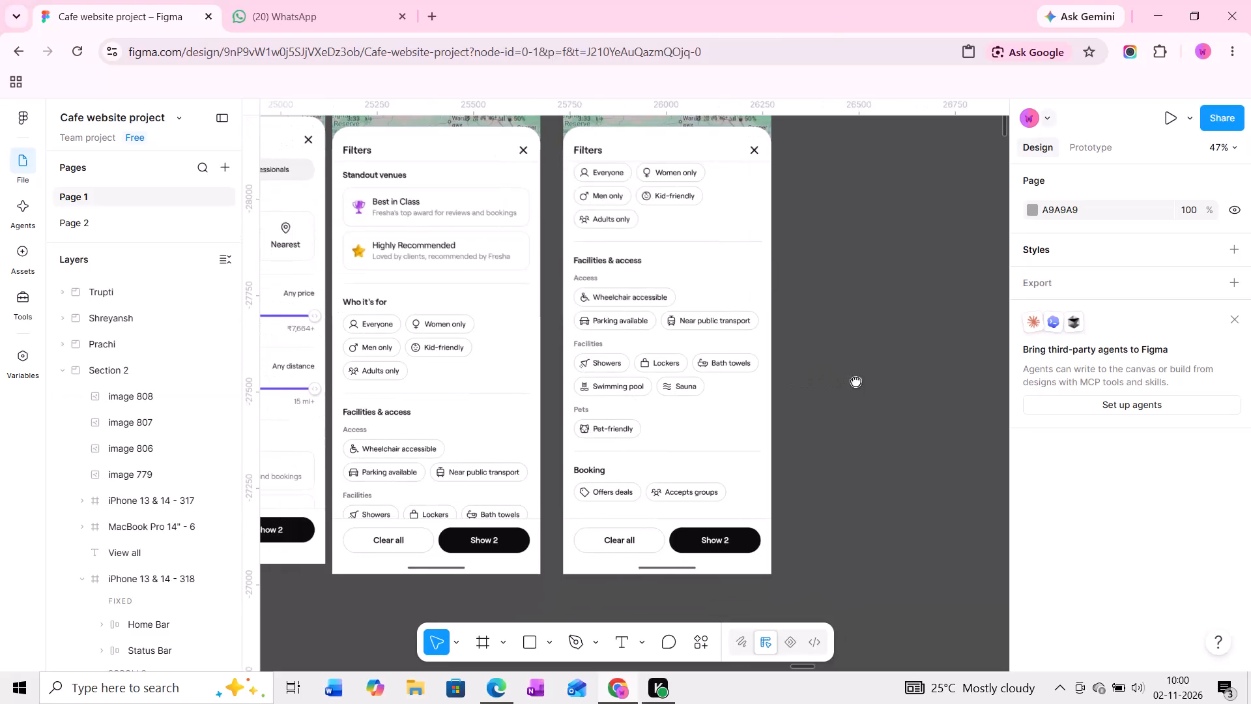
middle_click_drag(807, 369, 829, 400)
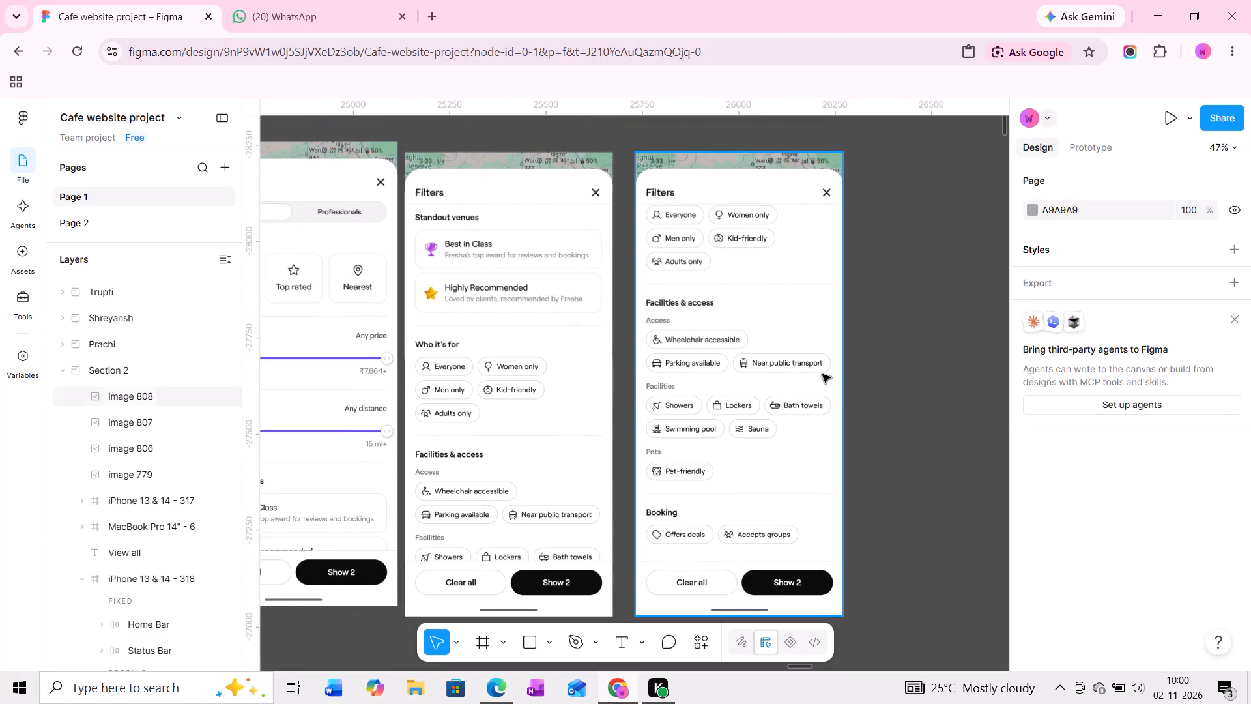
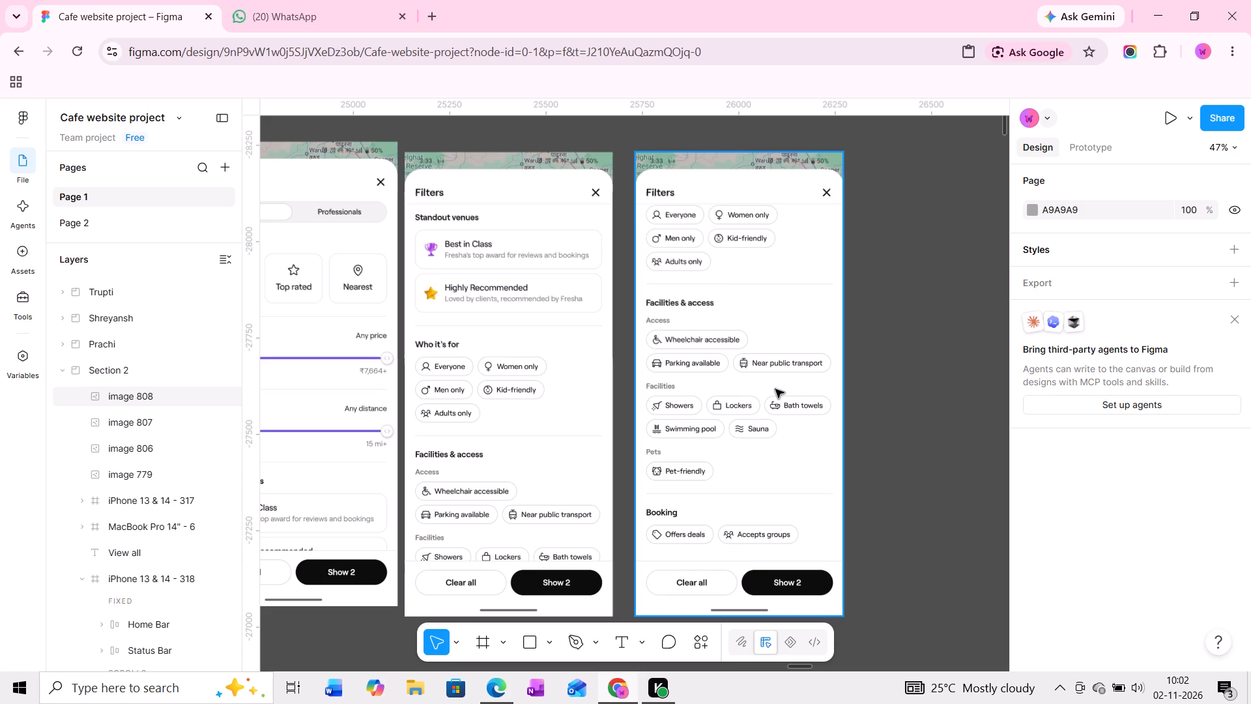
Examine the reference Filters screens on the canvas, including sorting, price range, distance, venue and facility options.
middle_click_drag(612, 399, 774, 383)
middle_click_drag(559, 375, 606, 381)
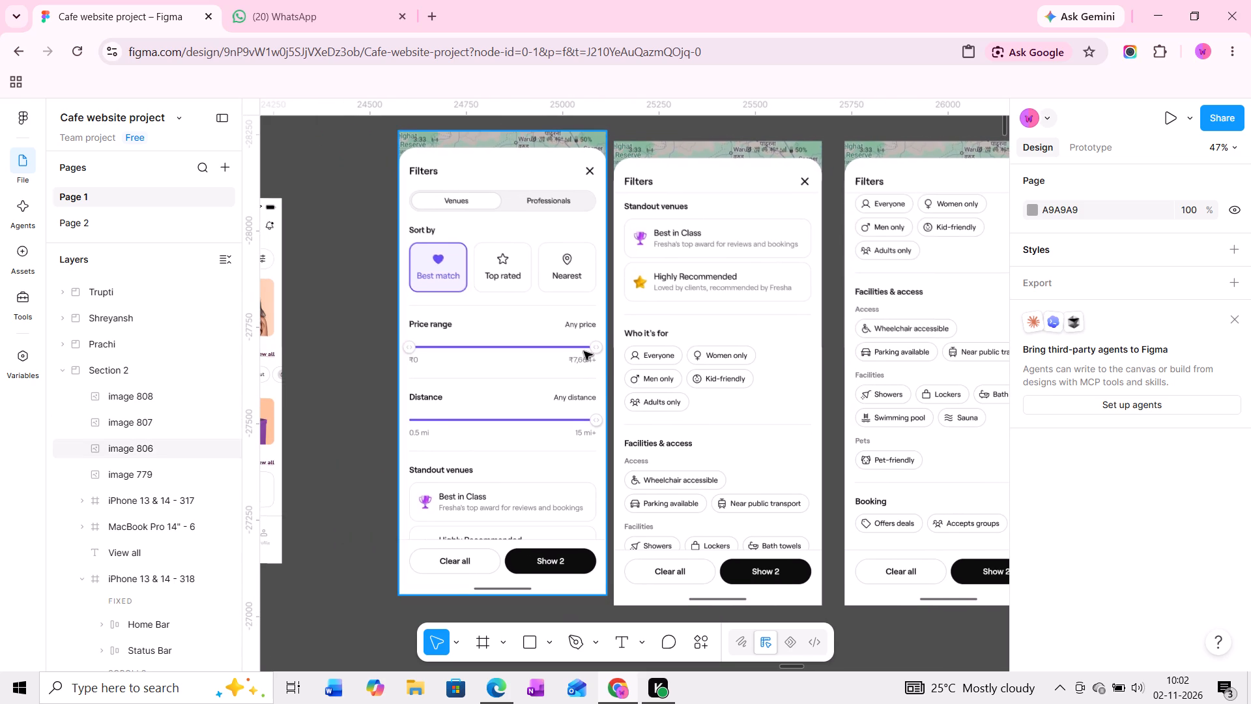
middle_click_drag(584, 351, 583, 357)
middle_click_drag(606, 444, 615, 380)
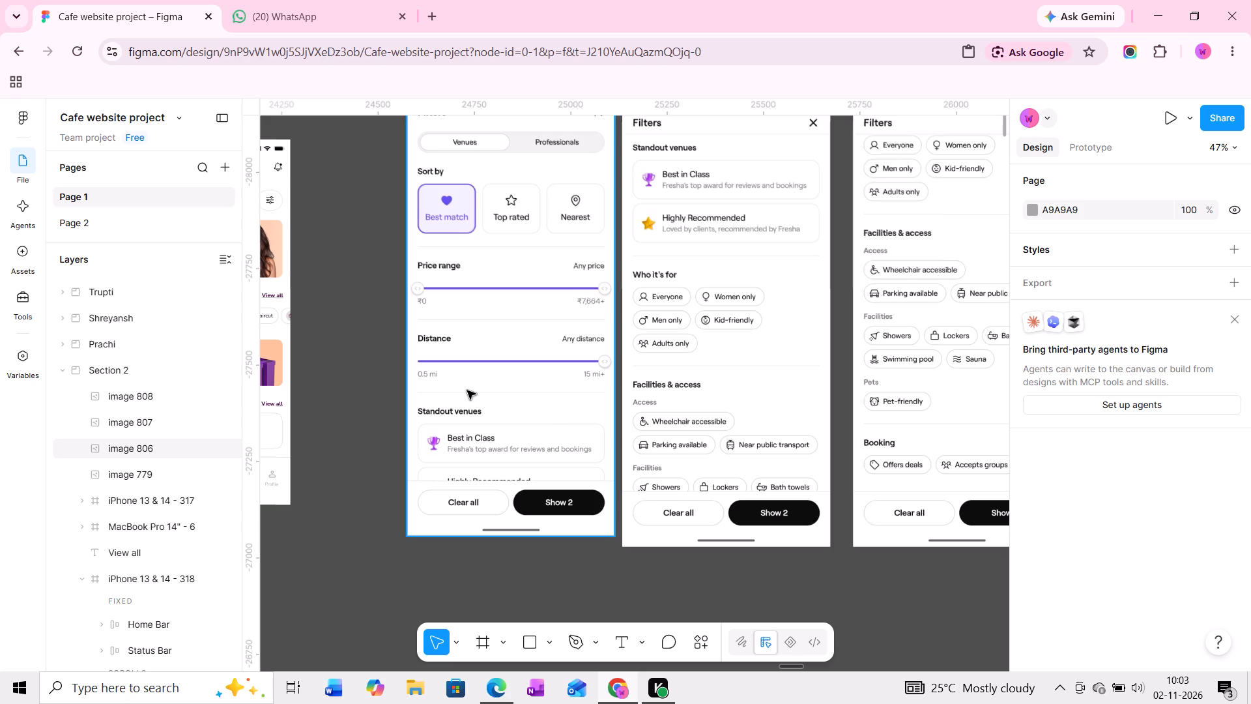
middle_click_drag(467, 390, 459, 458)
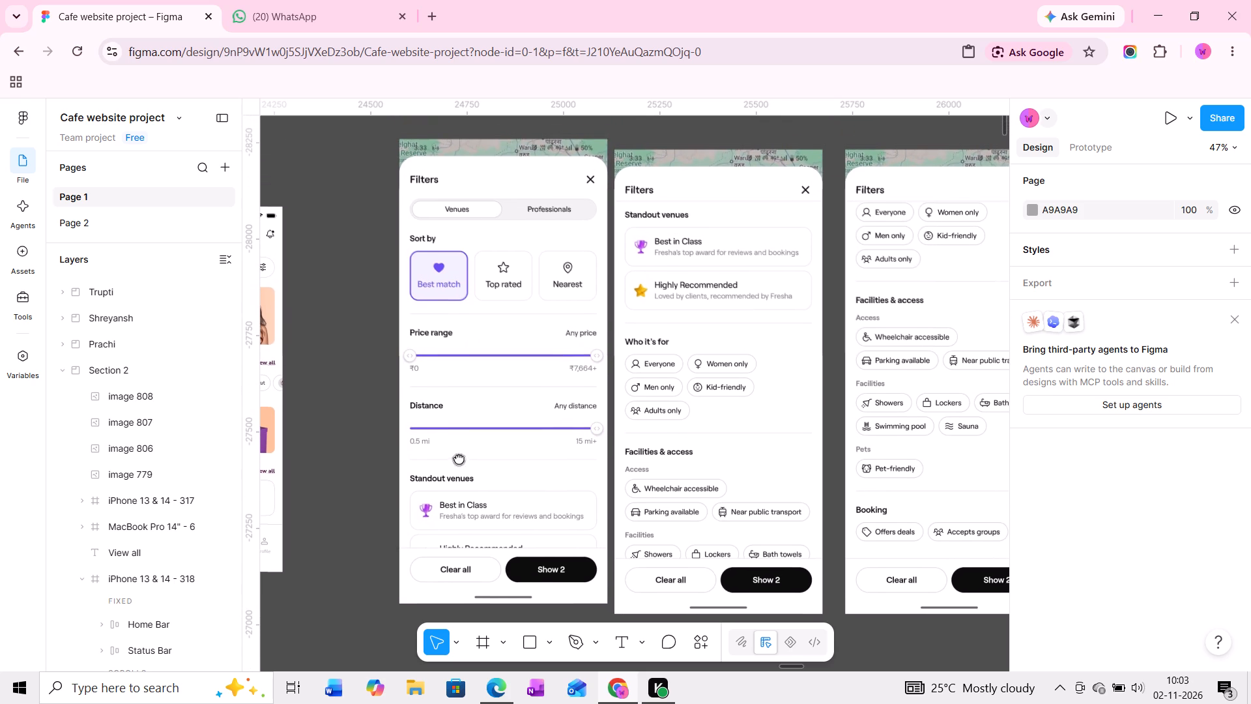
middle_click_drag(459, 458, 459, 459)
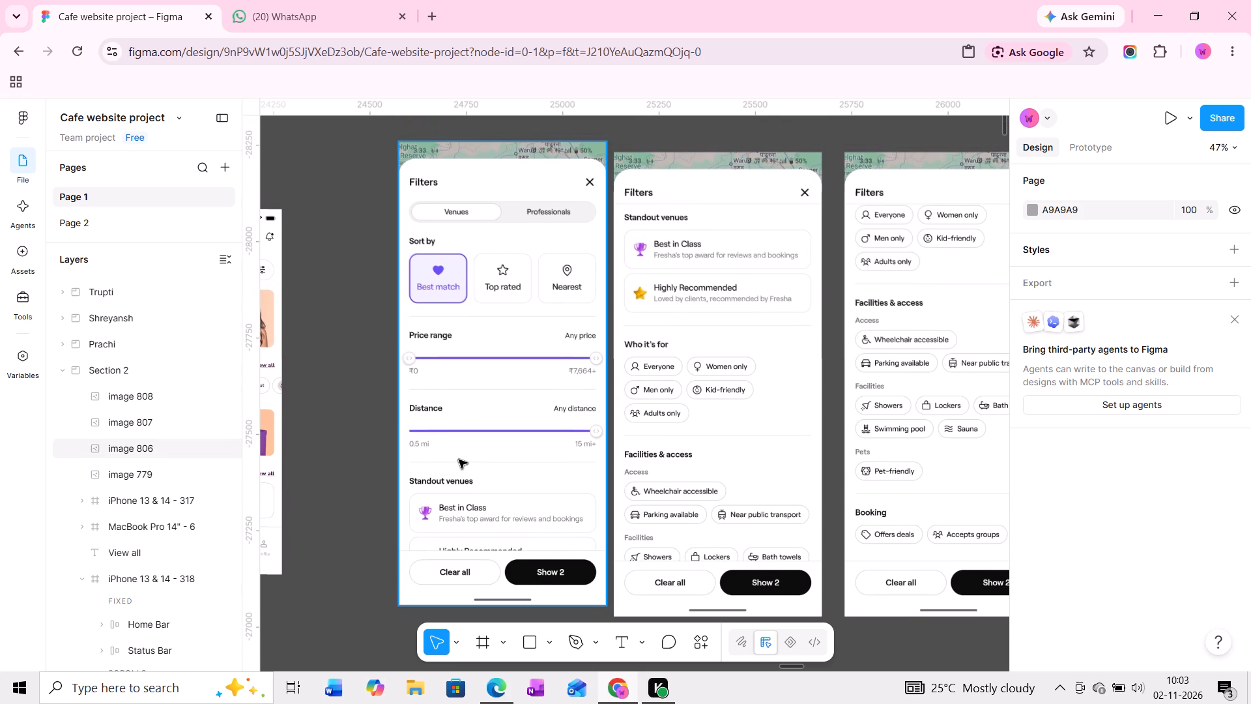
middle_click_drag(459, 450, 460, 441)
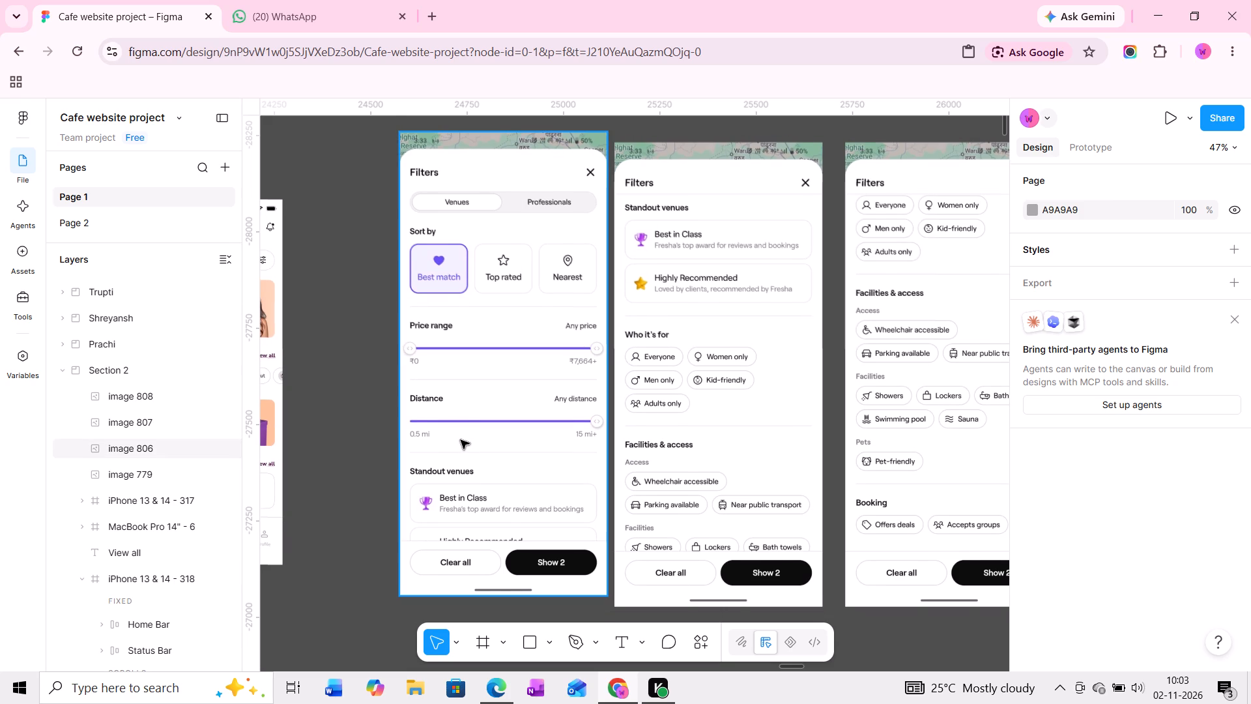
middle_click_drag(461, 440, 461, 421)
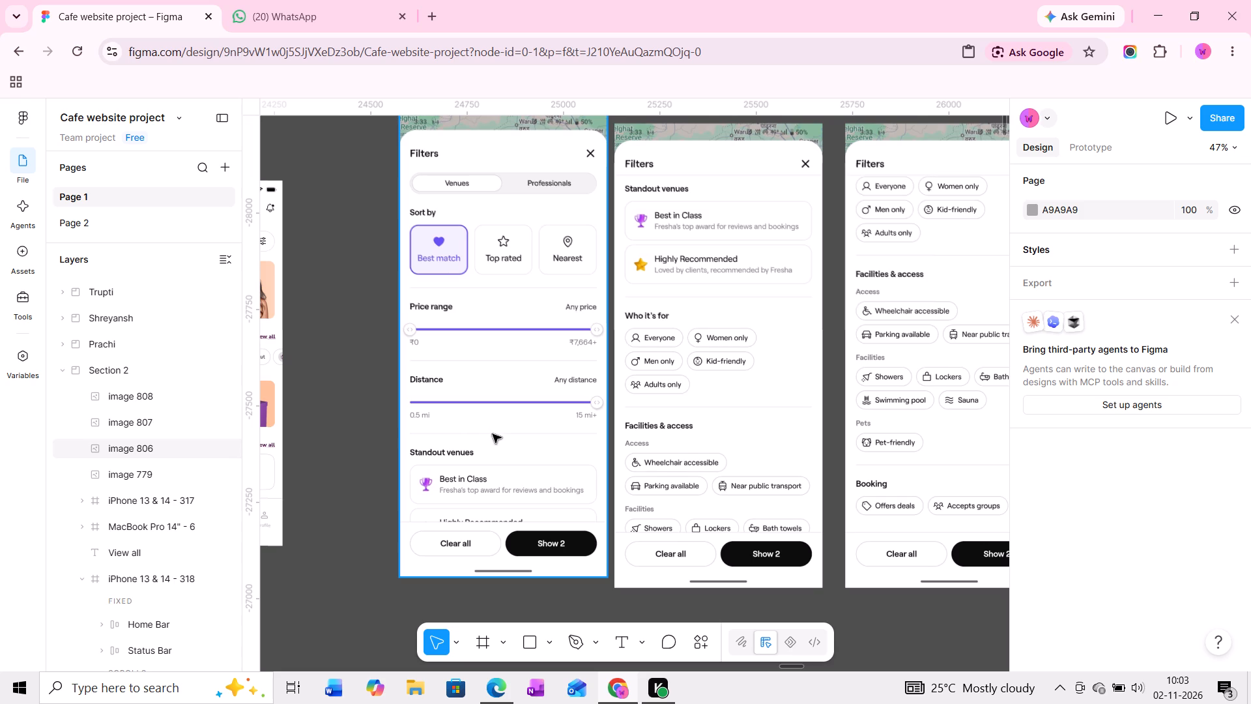
middle_click_drag(495, 426, 495, 449)
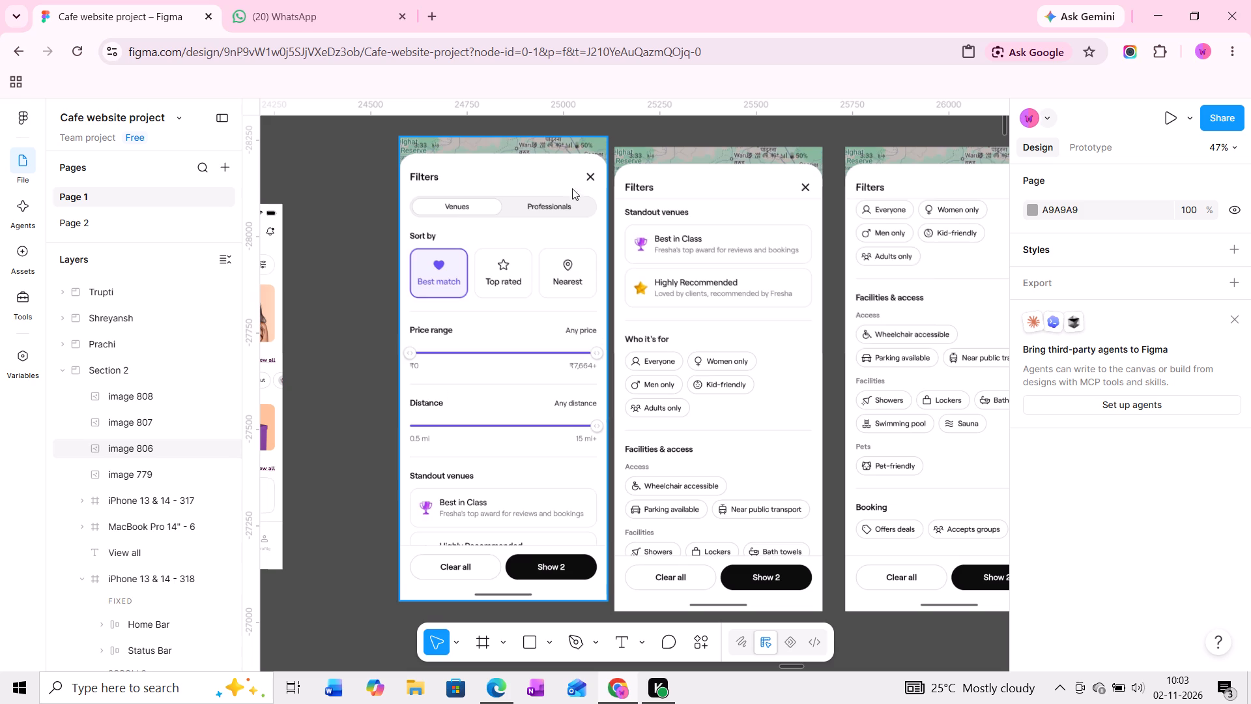
Open Pinterest in a new browser tab and search it for "filter screen for salon app".
left_click(425, 11)
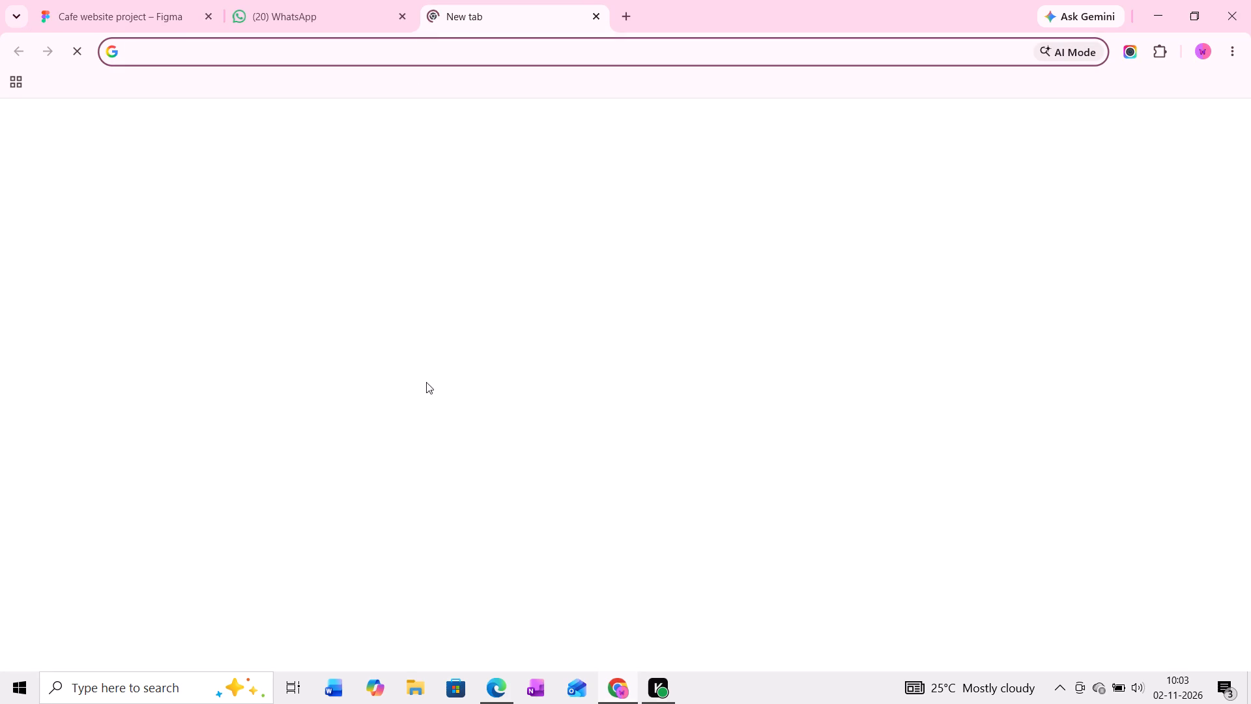
left_click(424, 343)
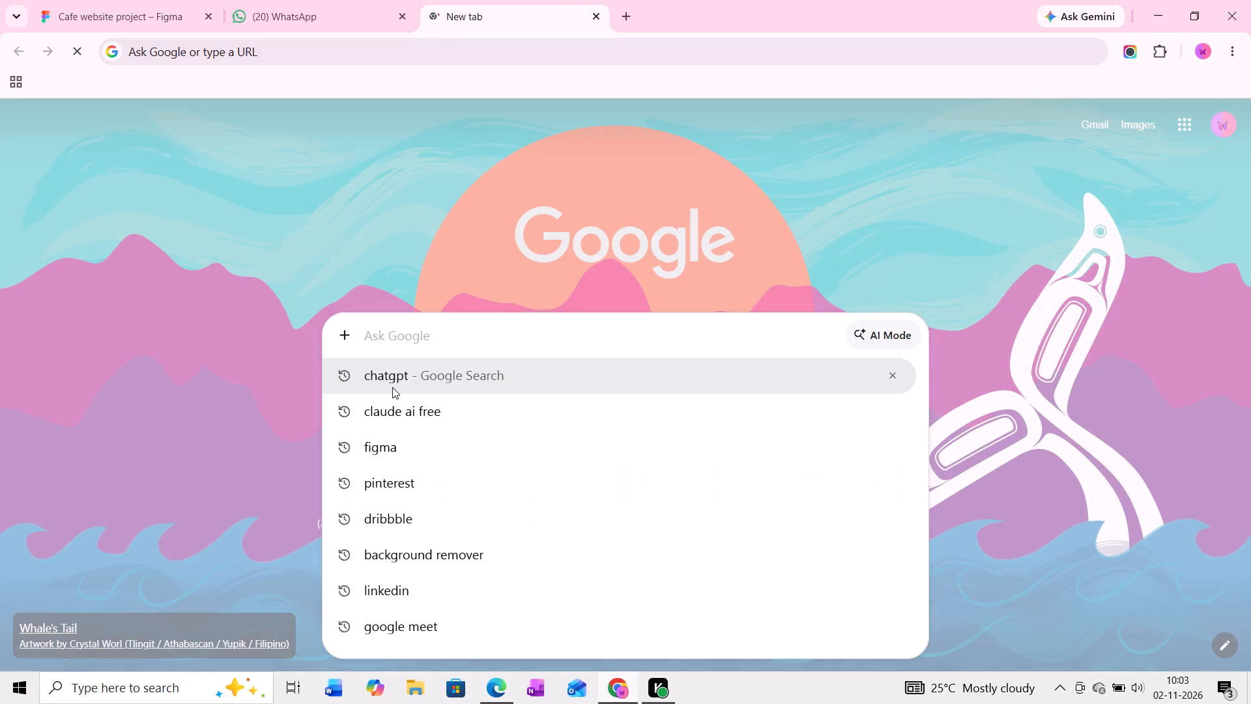
left_click(377, 478)
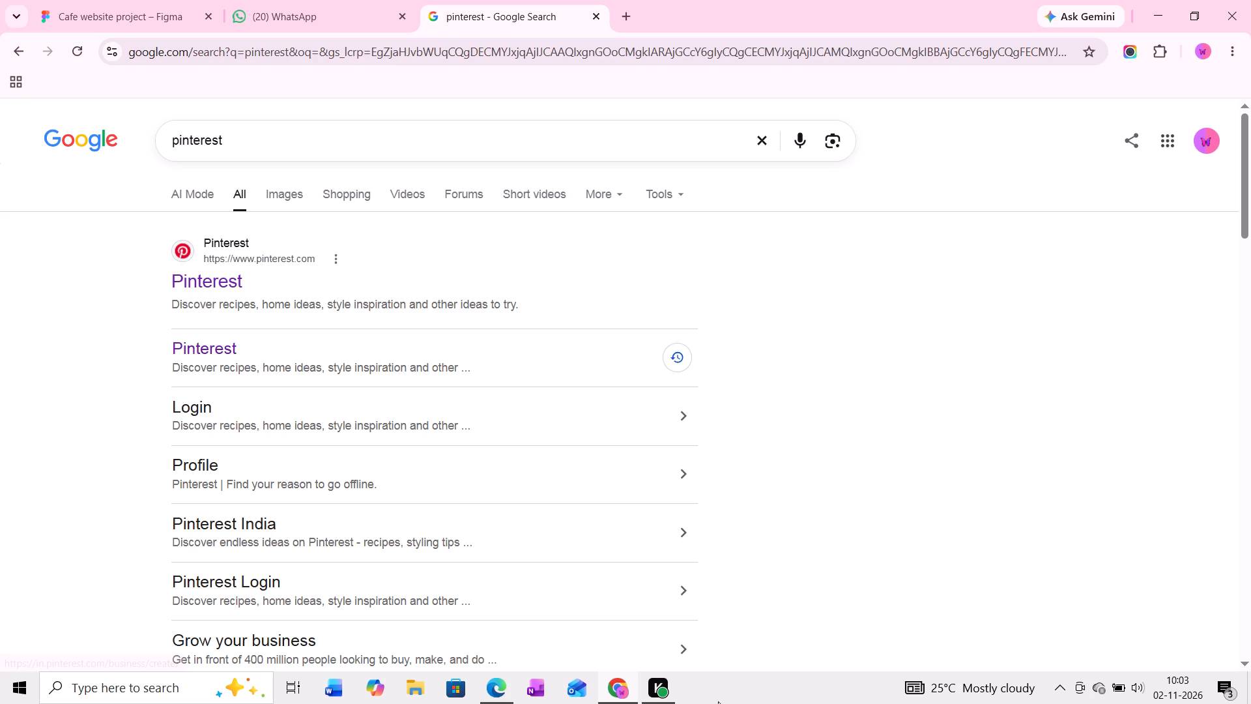
left_click(212, 275)
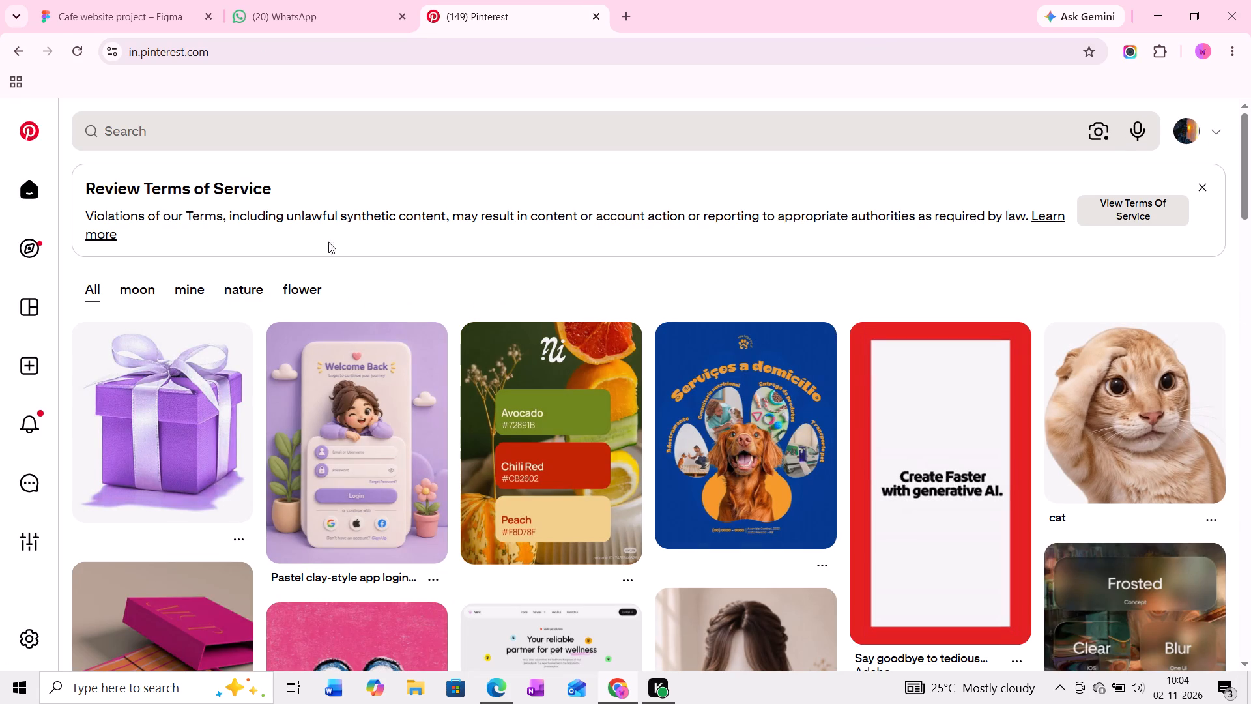
left_click(242, 125)
type("fi")
key("l")
type("ter screen for salon a")
type("pp")
key("Return")
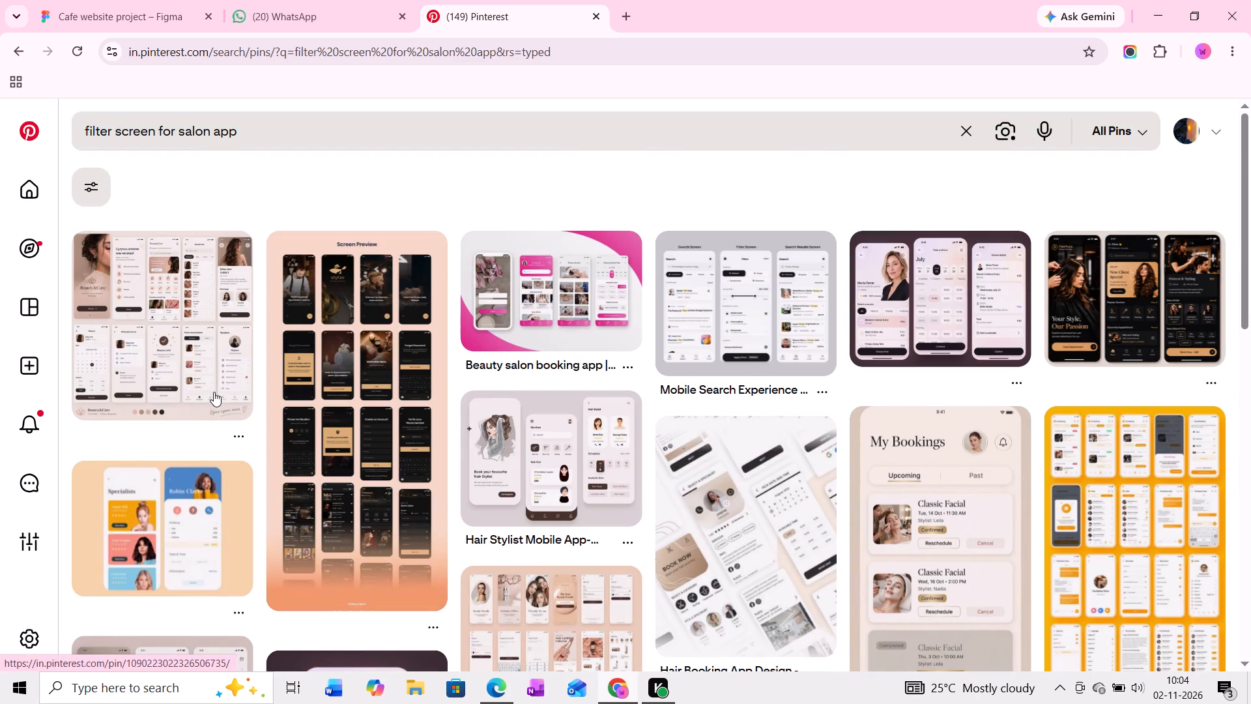
Open the Beauty&Care salon app pin from the results enlarged and examine its screens for design ideas.
left_click(164, 340)
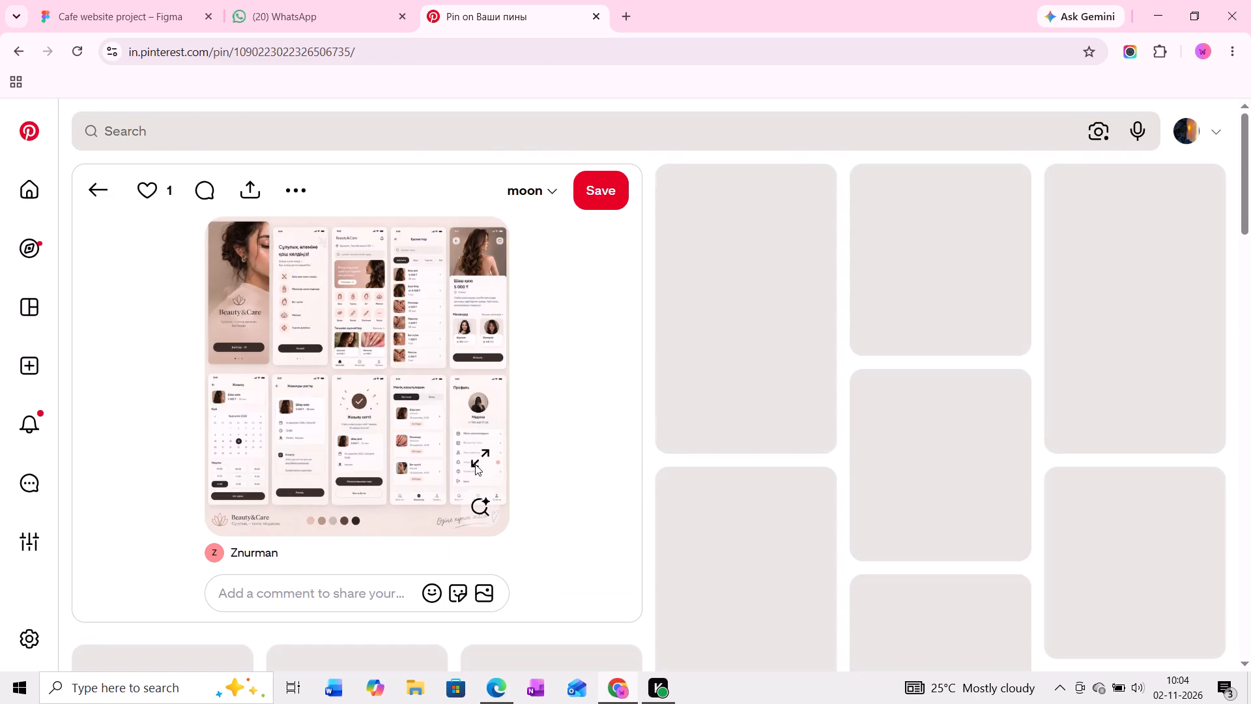
left_click(475, 464)
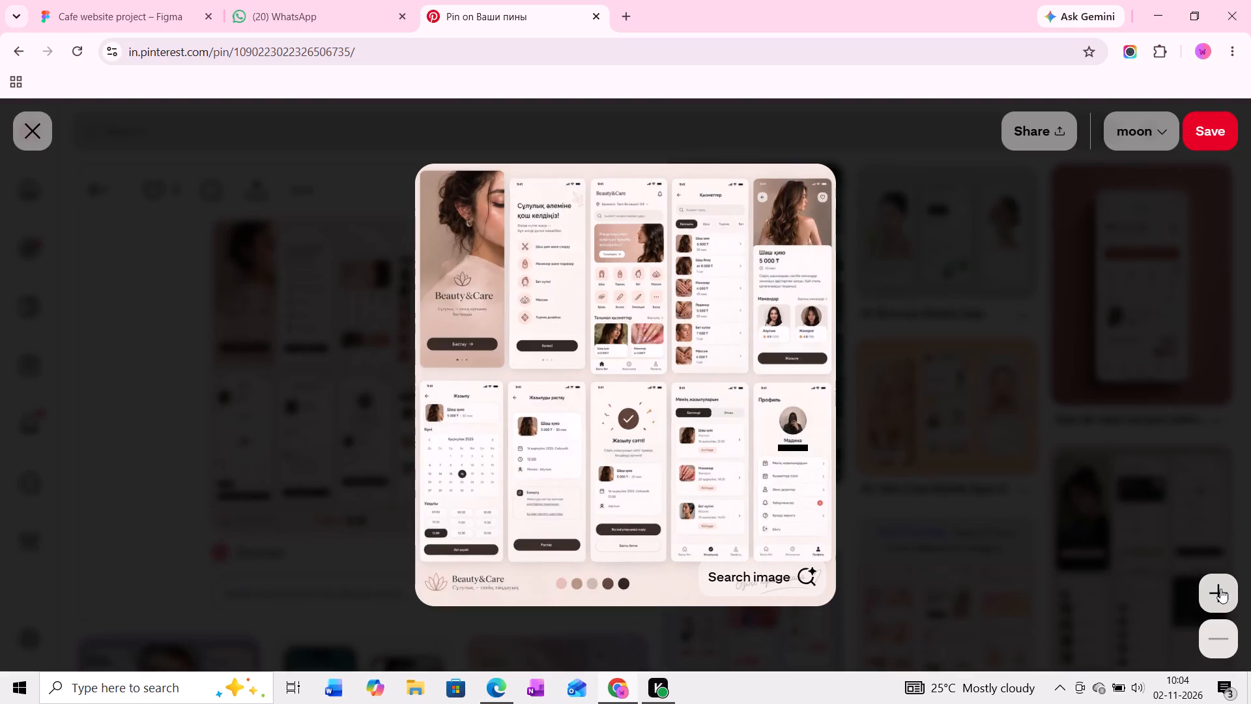
left_click(1224, 589)
scroll(756, 317, "up", 6)
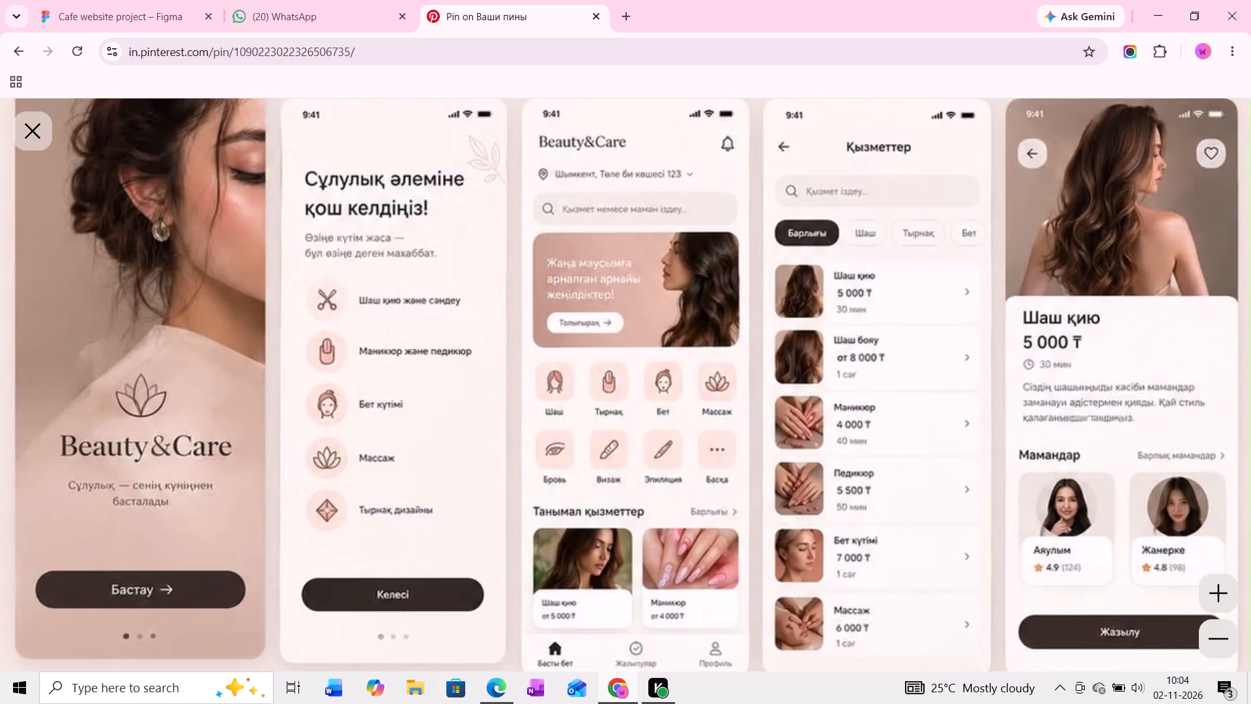
scroll(756, 317, "down", 6)
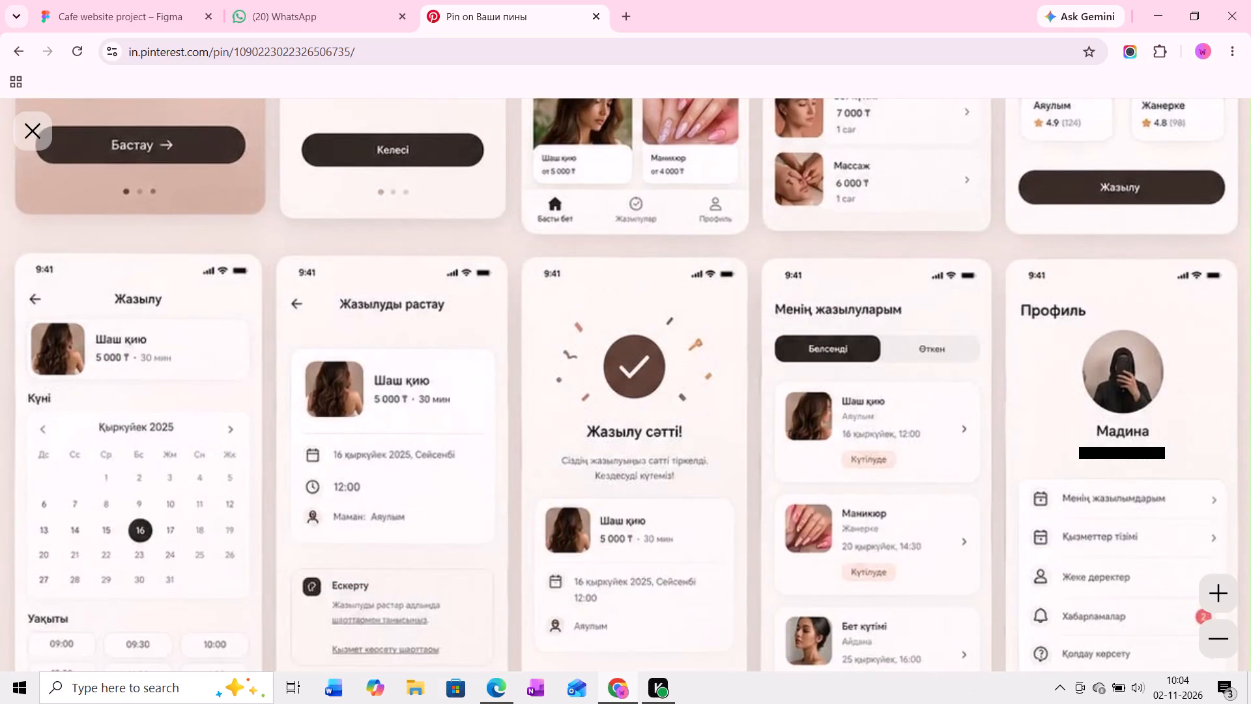
scroll(756, 323, "down", 2)
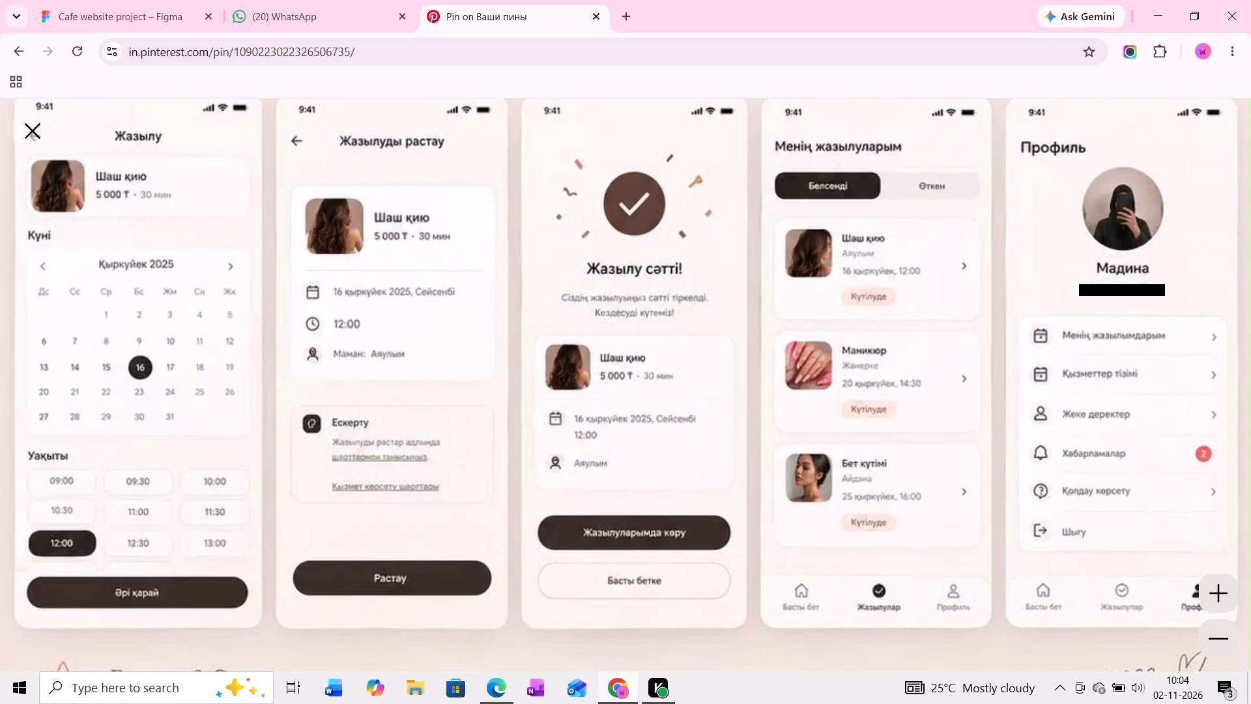
scroll(128, 253, "up", 1)
scroll(134, 254, "down", 1)
scroll(134, 254, "up", 1)
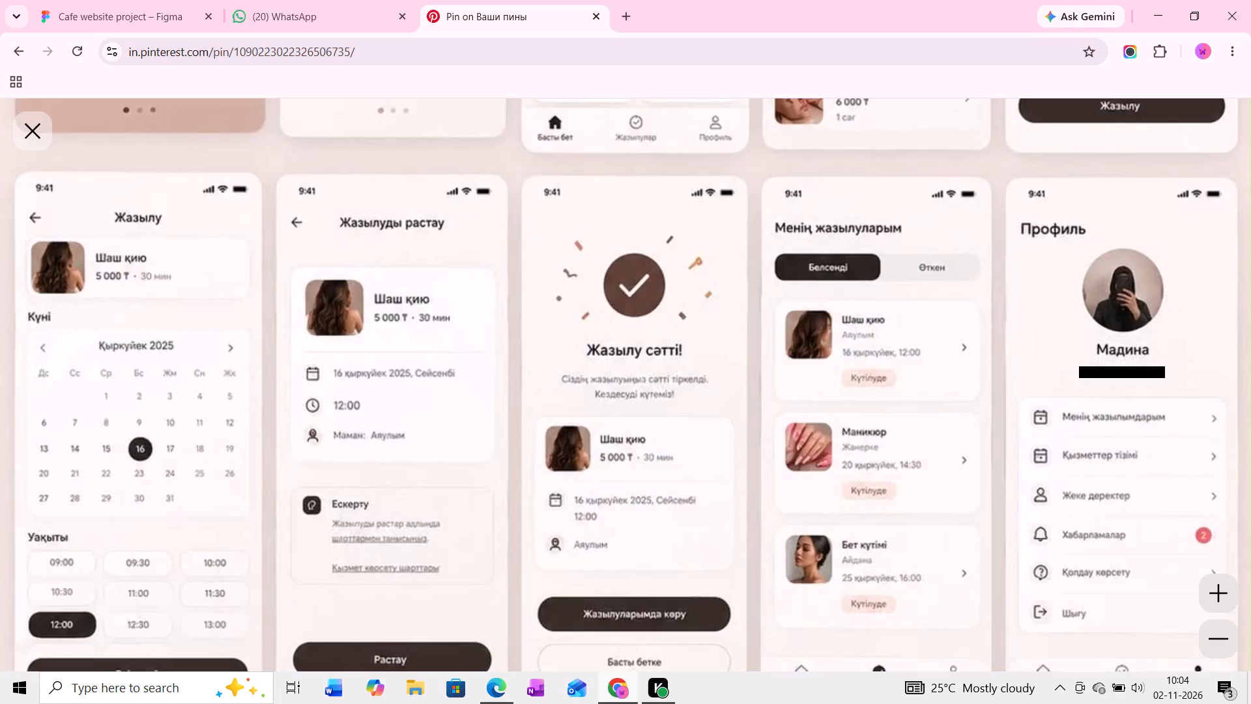
scroll(134, 254, "down", 1)
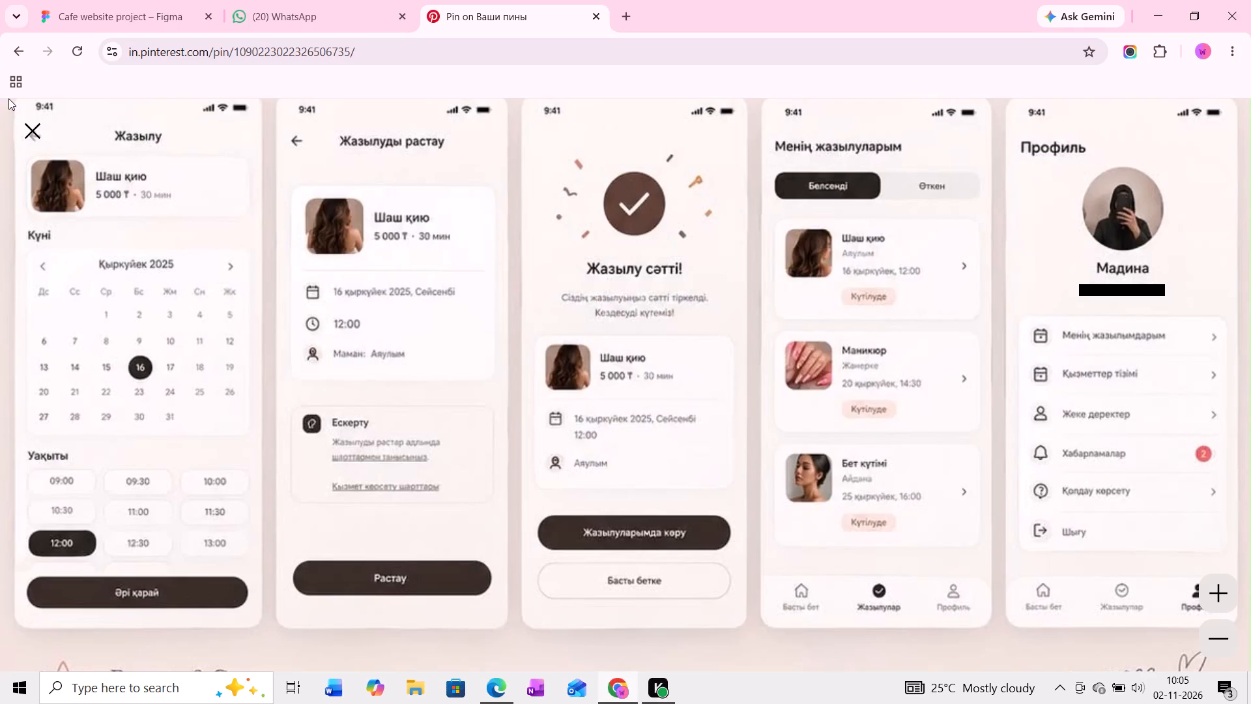
scroll(80, 201, "up", 1)
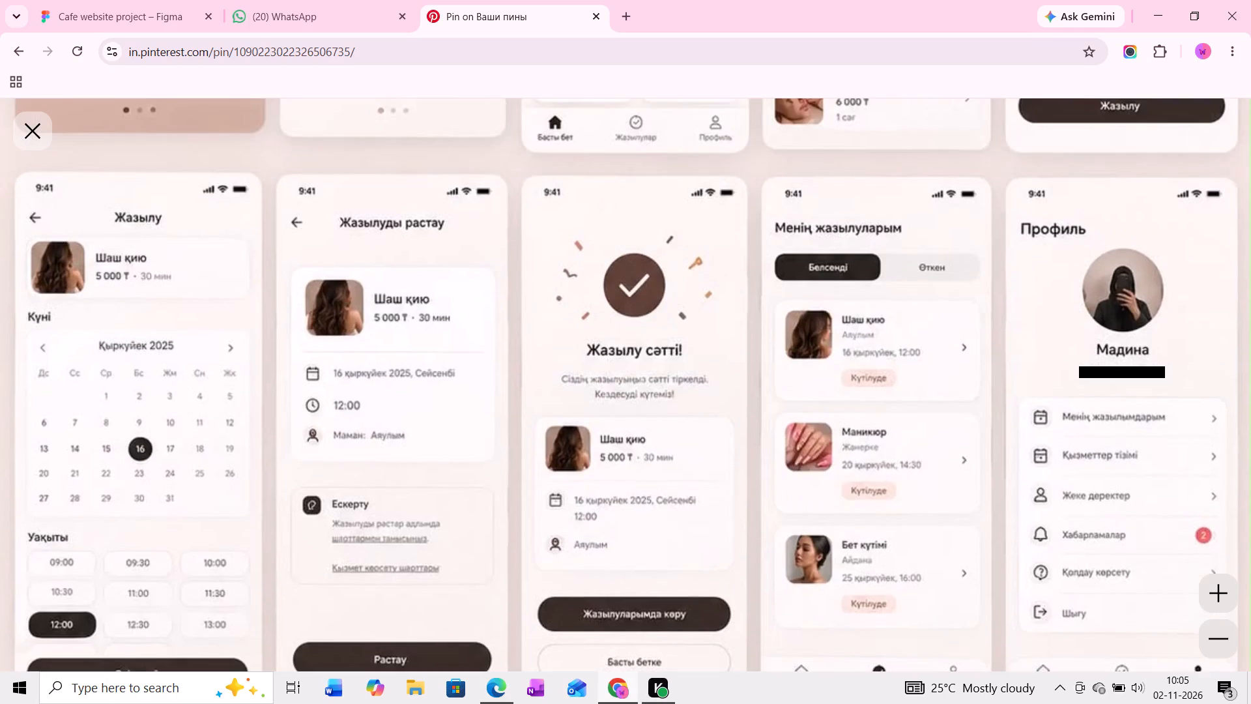
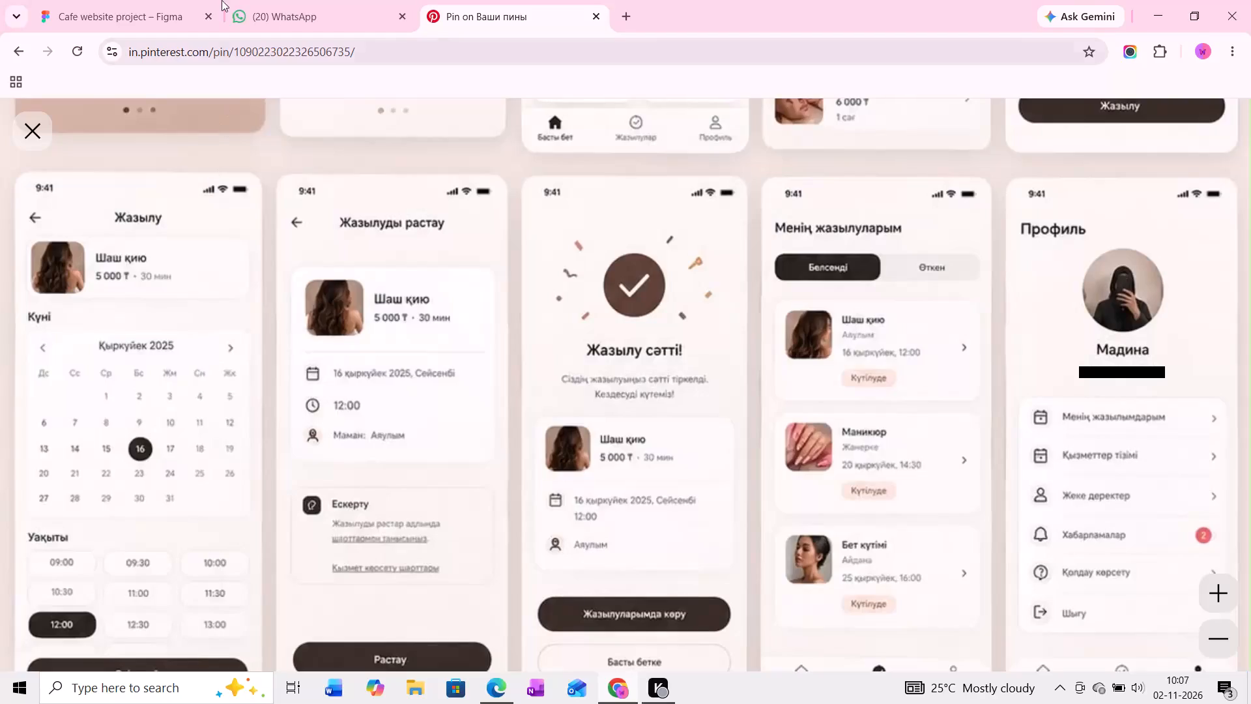
Return to the Figma design, add an iPhone 13 & 14 frame of 390 × 844, and place it in Section 2 beside the reference Filters screens.
left_click(167, 2)
scroll(579, 293, "down", 6, "ctrl")
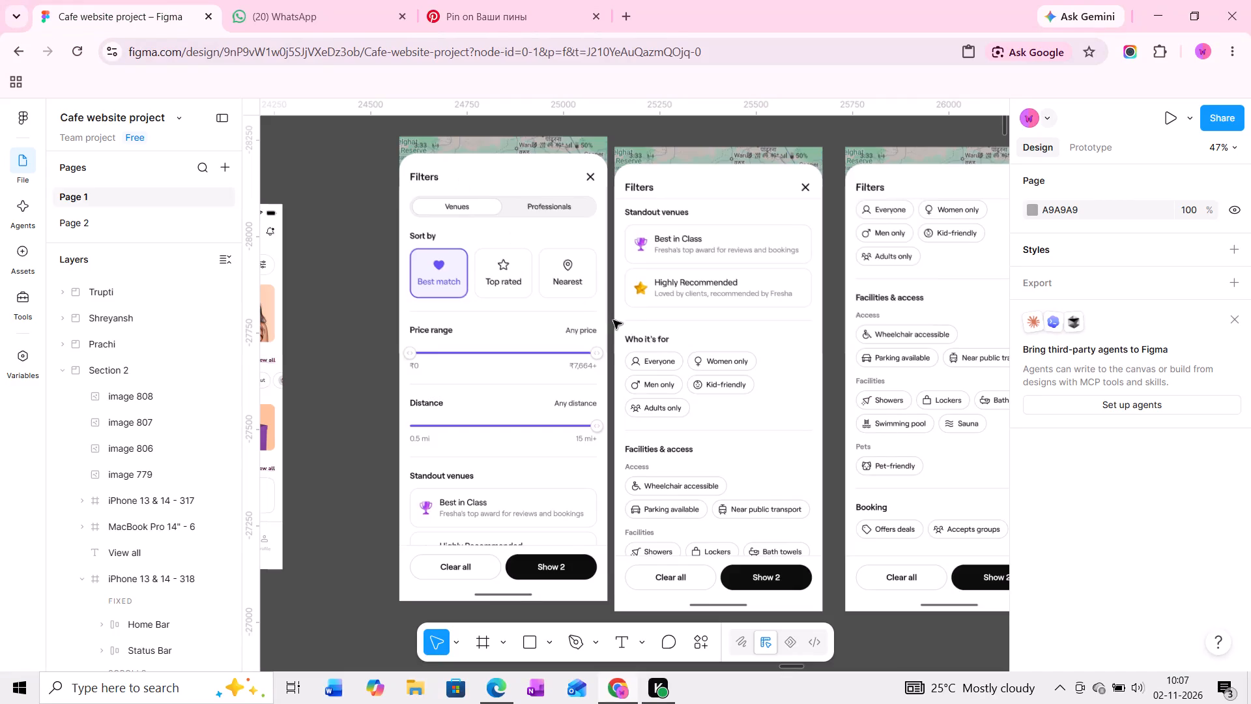
middle_click_drag(613, 343, 721, 316)
middle_click_drag(666, 338, 842, 234)
middle_click_drag(702, 321, 756, 300)
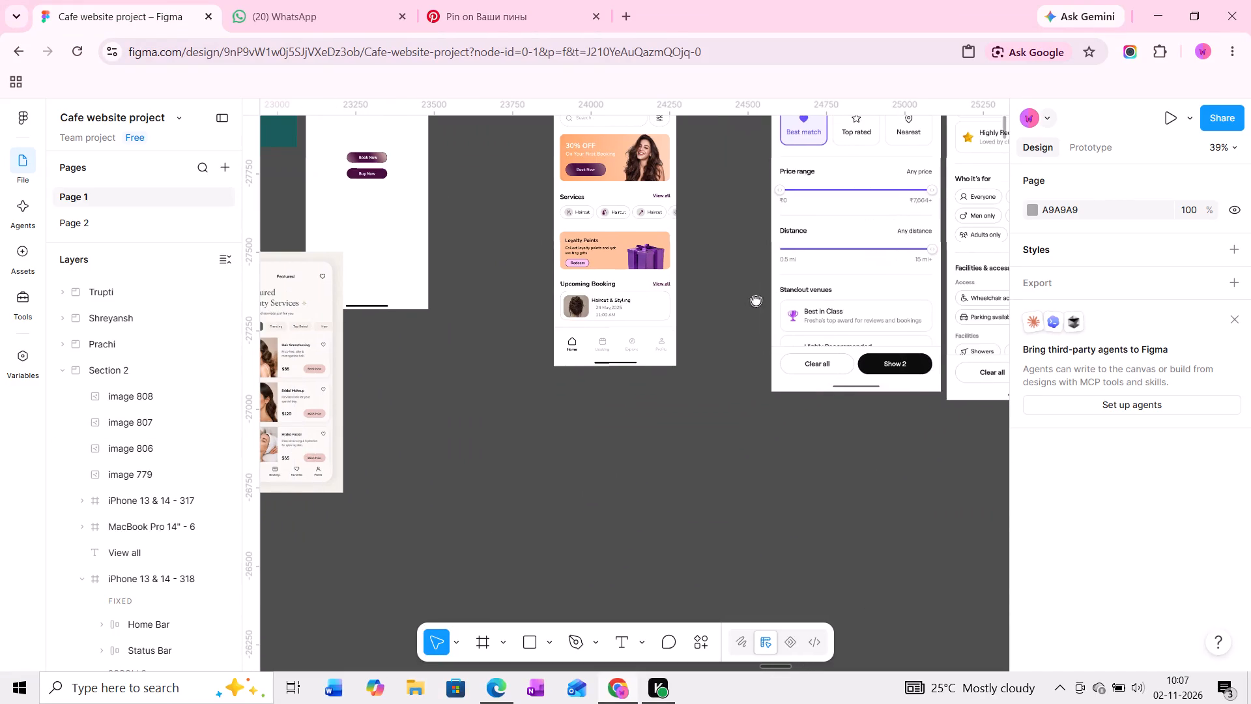
middle_click_drag(756, 300, 756, 299)
left_click(513, 471)
key("f")
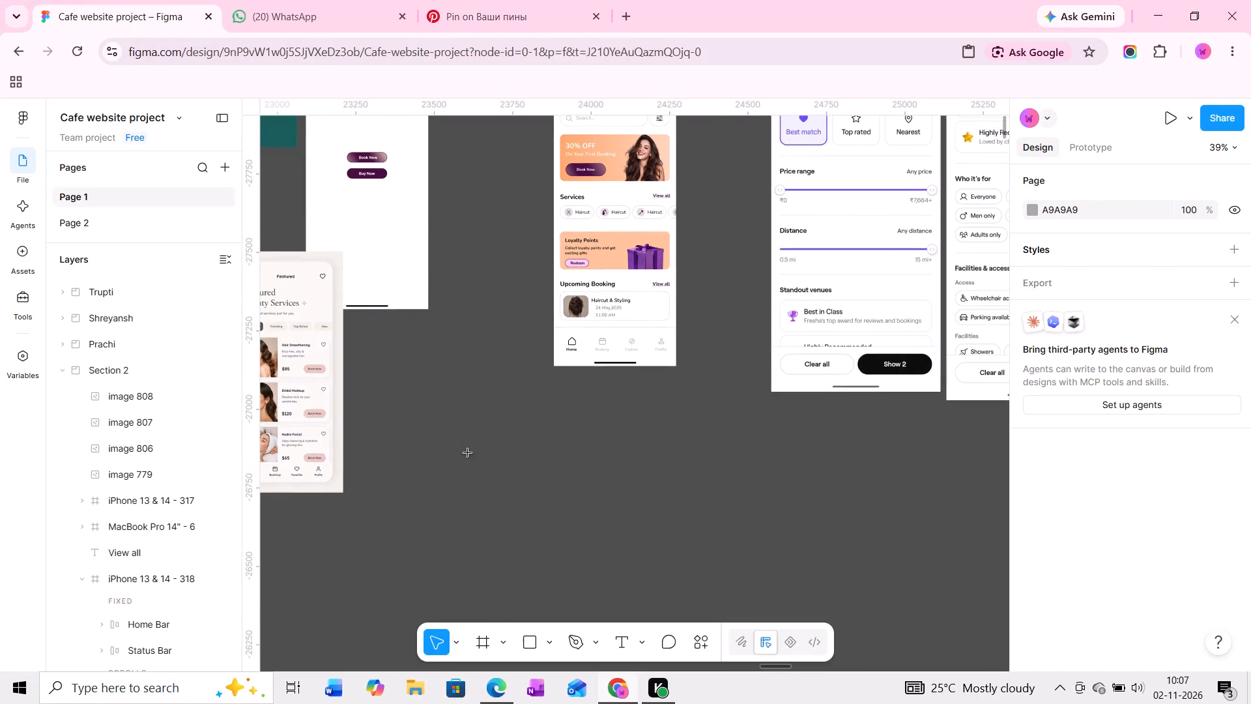
left_click(1103, 552)
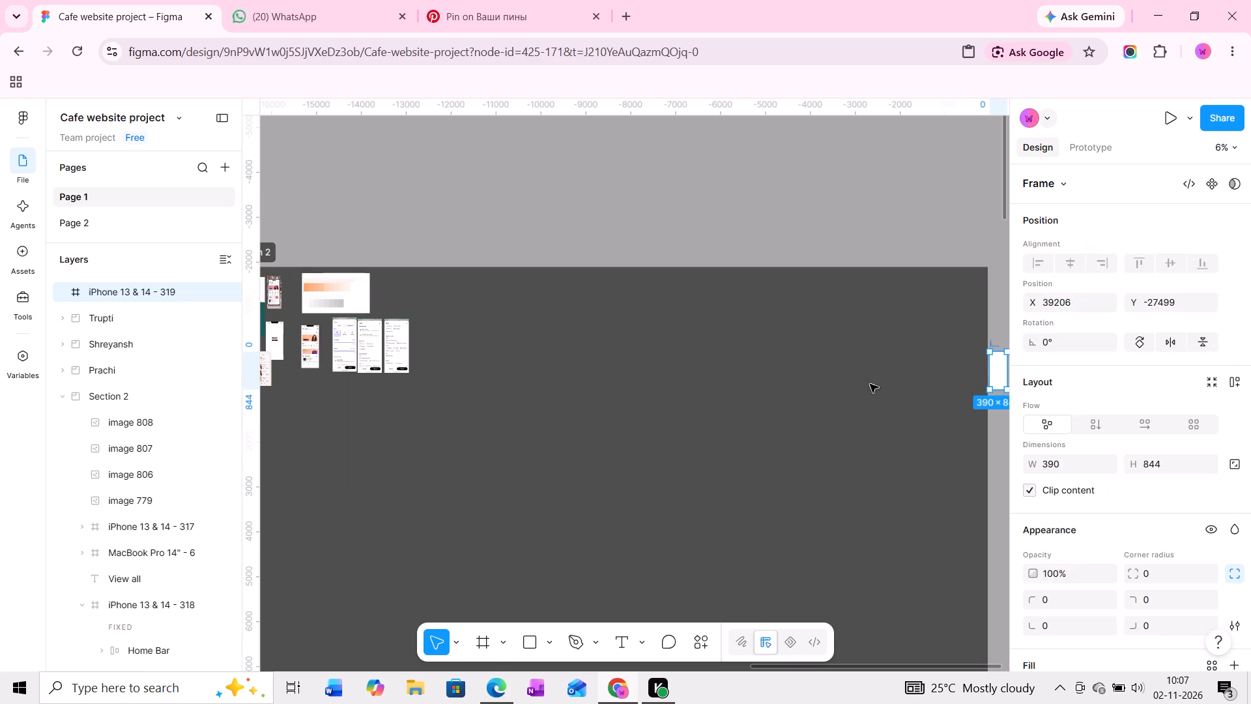
left_click_drag(996, 369, 320, 422)
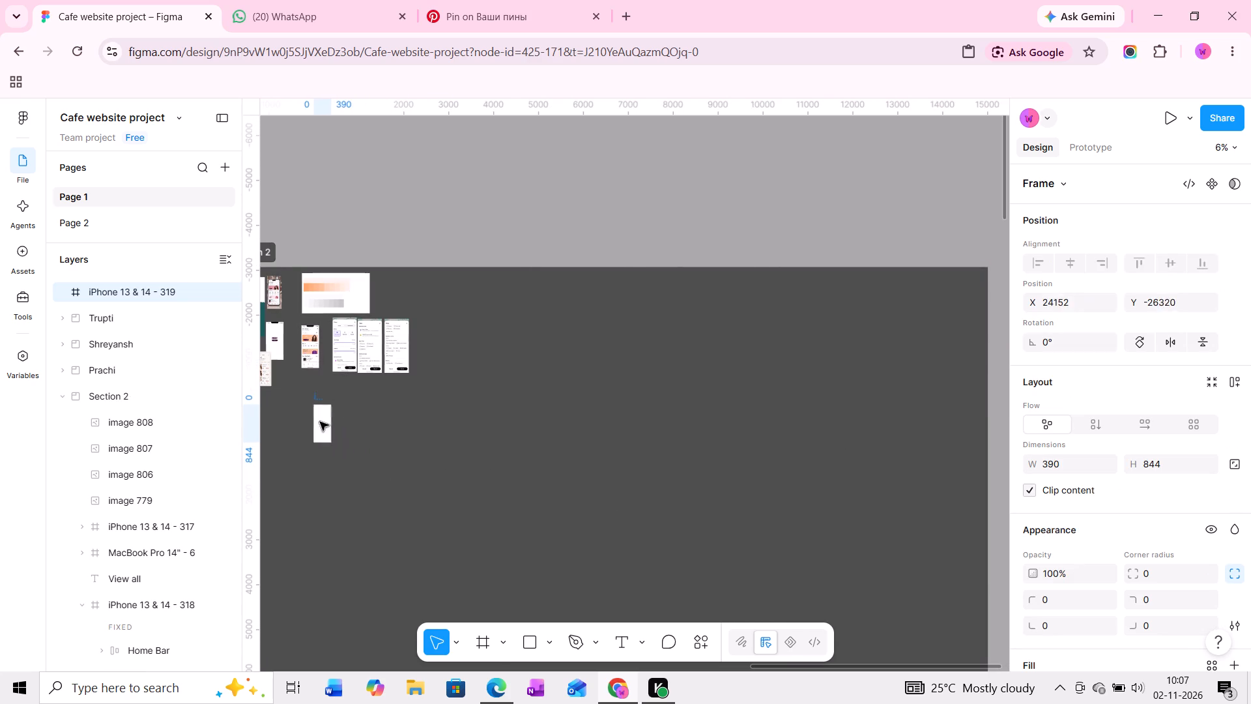
left_click_drag(320, 422, 487, 345)
Move the salon home screen frame away from the reference Filters screens to the far side of the new blank frame.
scroll(315, 329, "up", 11, "ctrl")
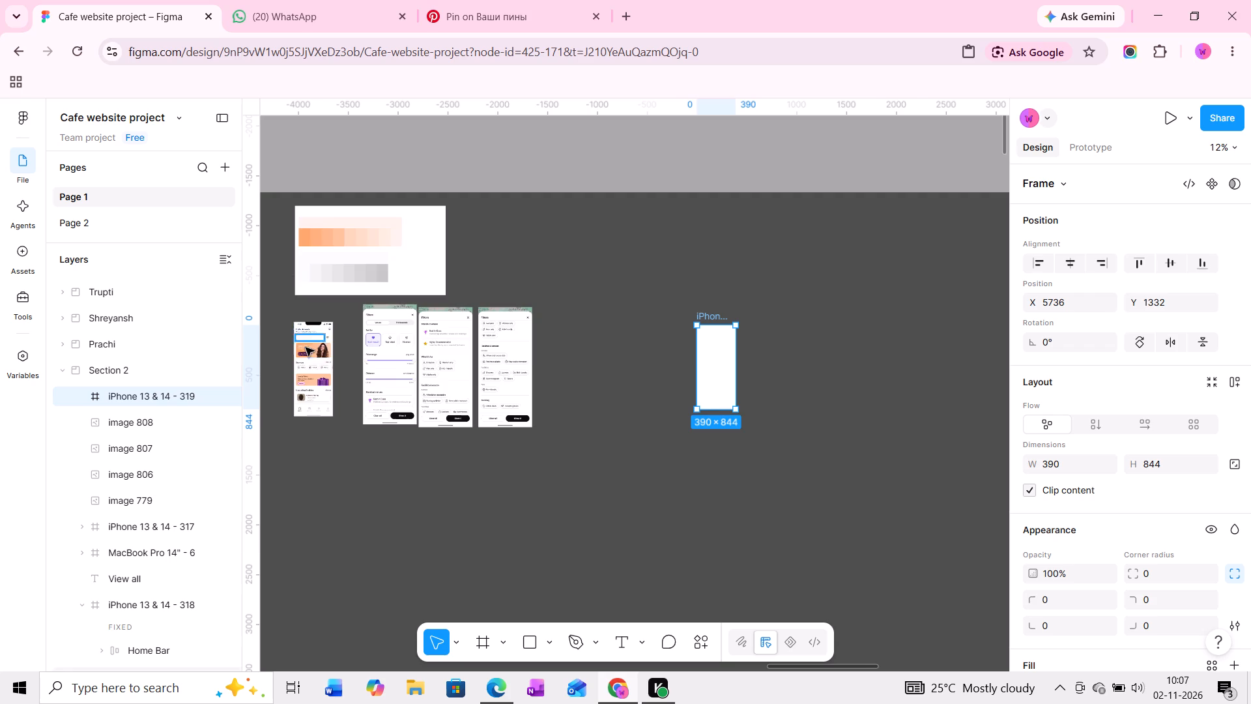
scroll(306, 347, "up", 2, "ctrl")
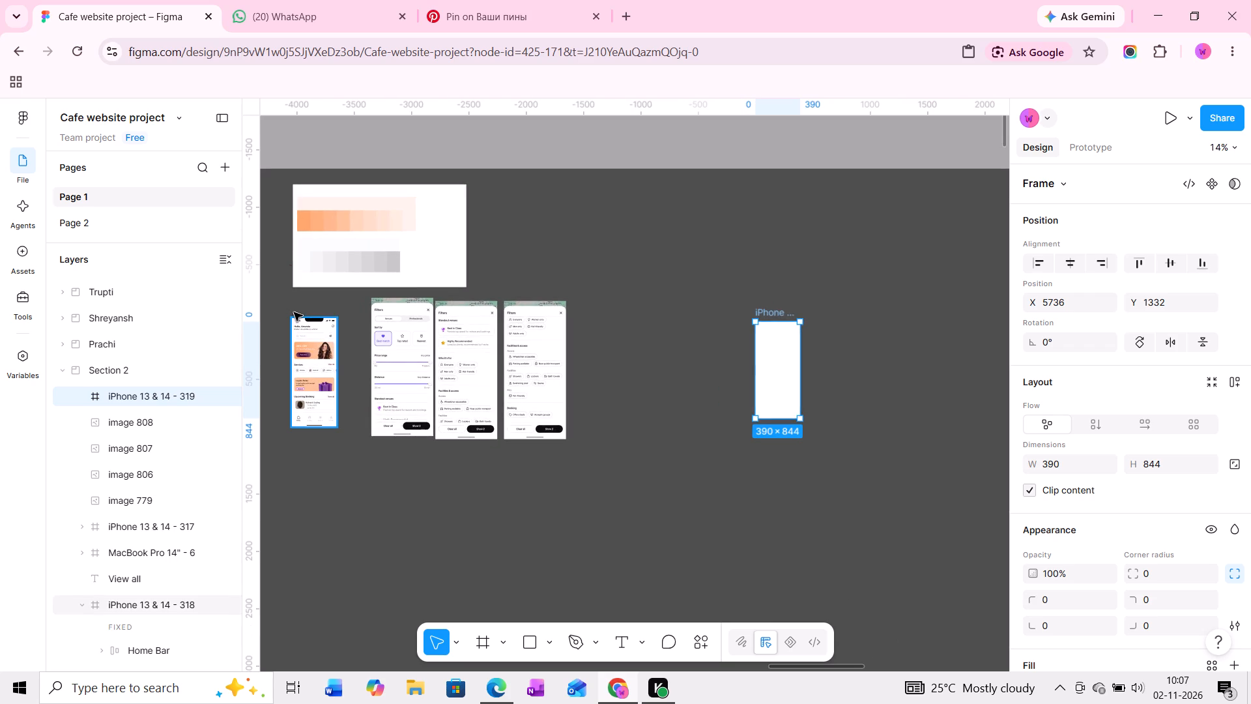
left_click_drag(294, 312, 778, 214)
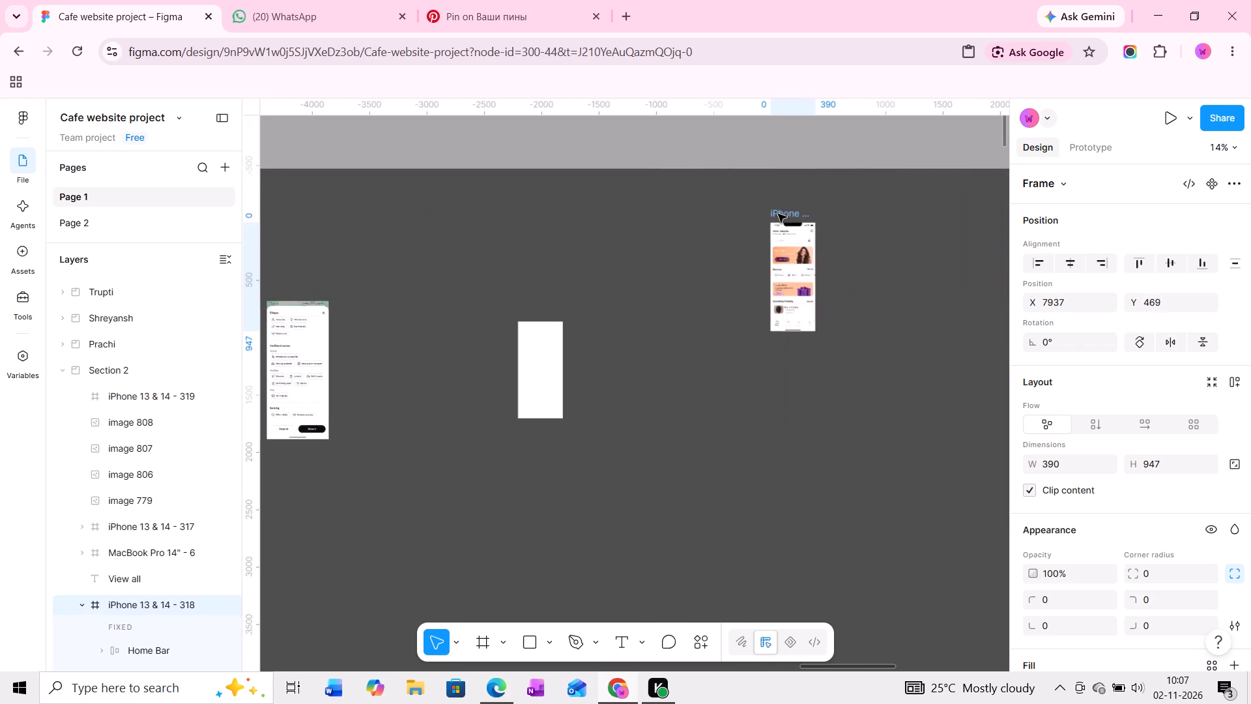
left_click_drag(778, 214, 779, 213)
Add a column layout guide to the blank iPhone frame with 4 columns, a margin of 20 and a gutter of 16.
scroll(530, 380, "up", 6, "ctrl")
left_click(534, 381)
scroll(996, 437, "down", 5)
scroll(1101, 433, "down", 4)
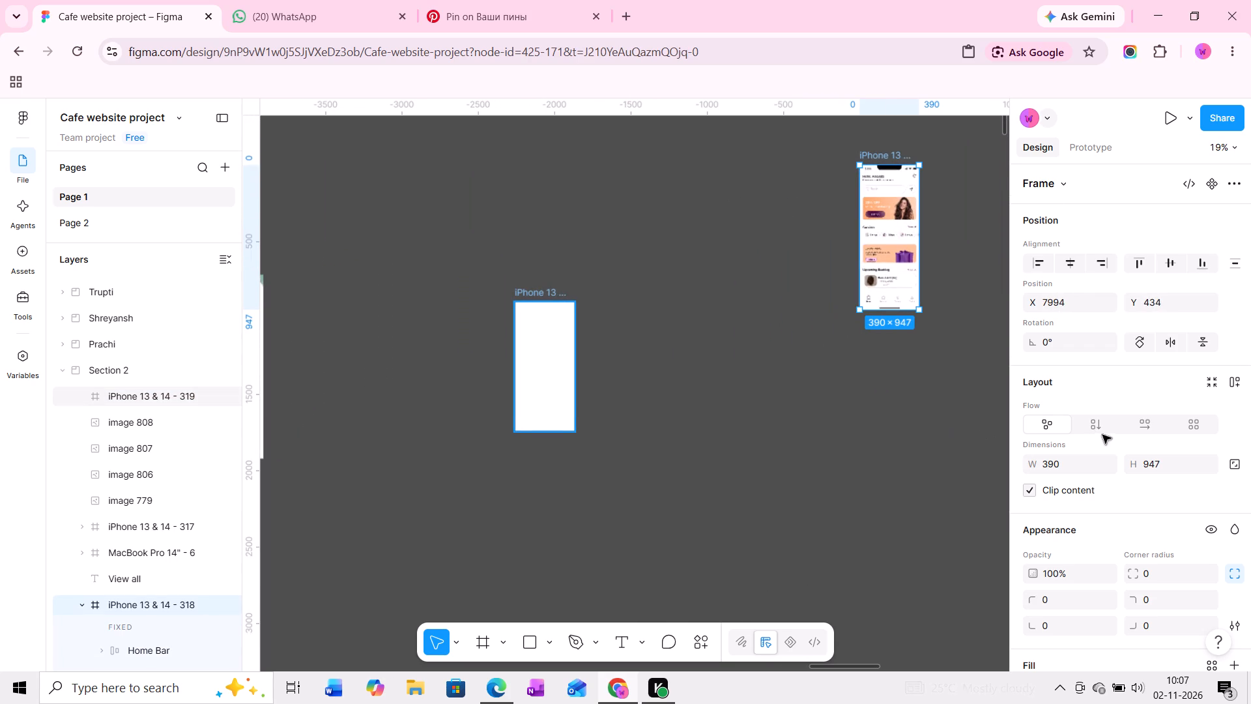
scroll(1102, 435, "down", 2)
scroll(1209, 490, "down", 8)
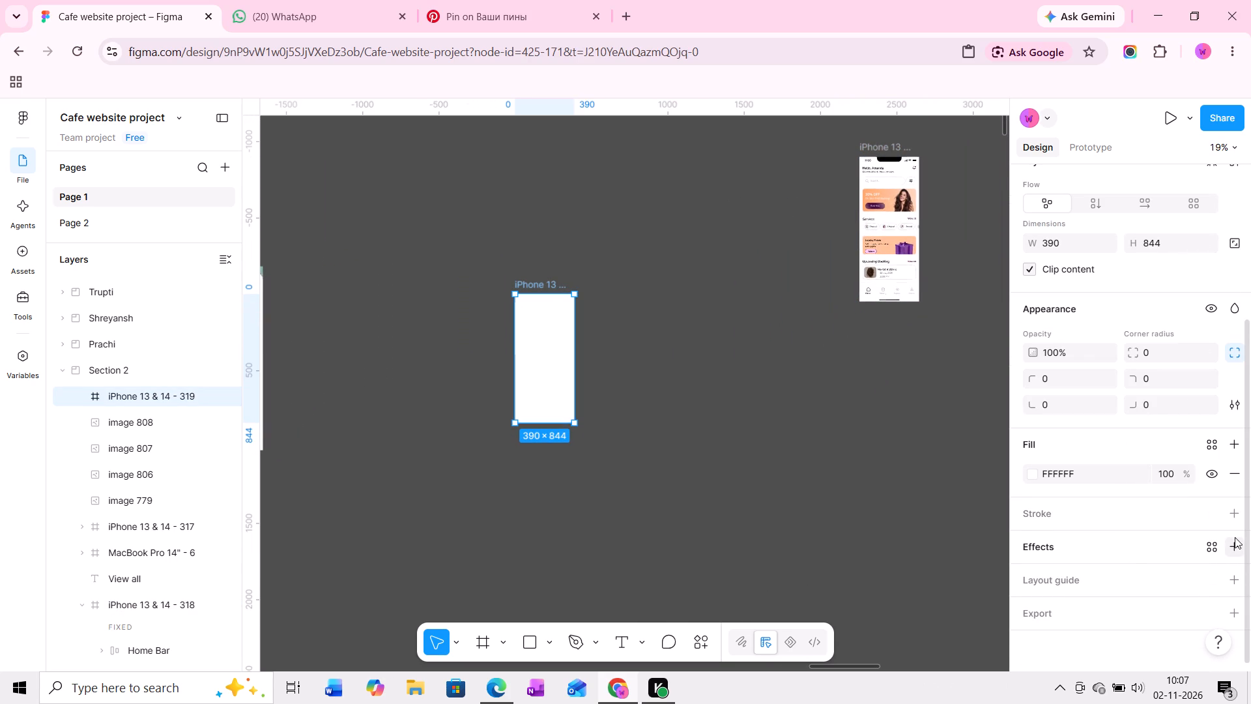
left_click(1231, 576)
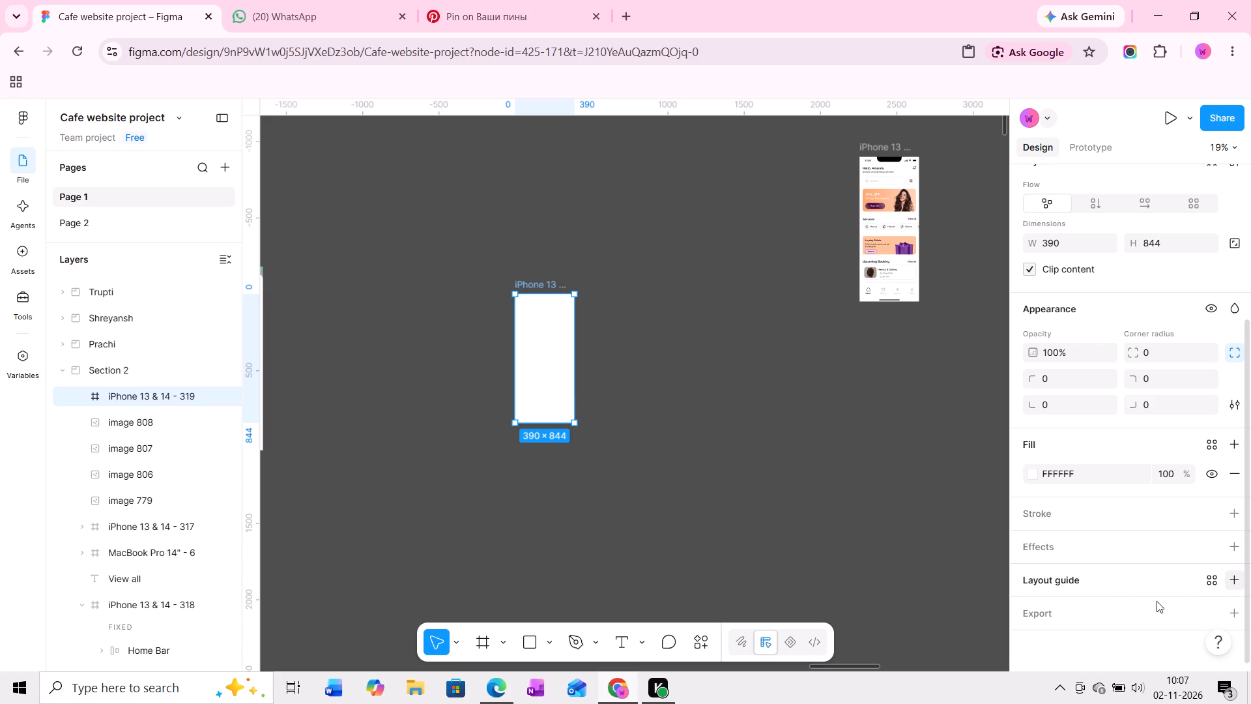
left_click(1117, 601)
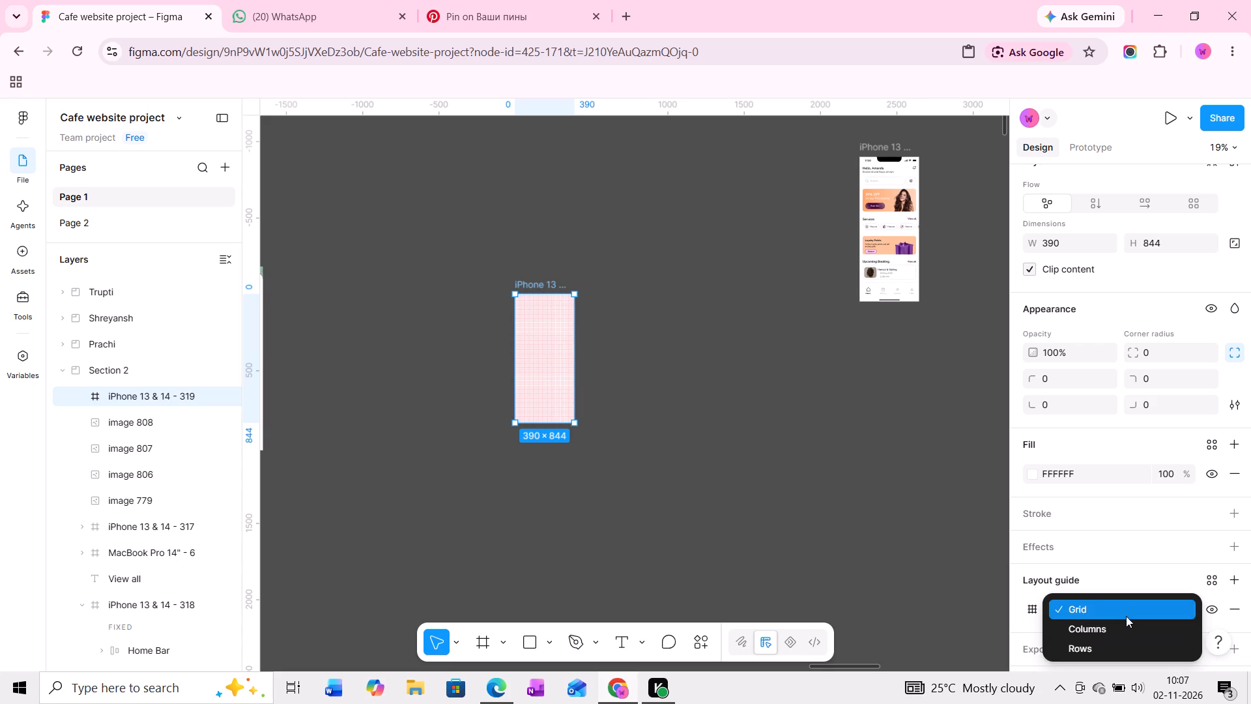
left_click(1125, 622)
left_click(1026, 604)
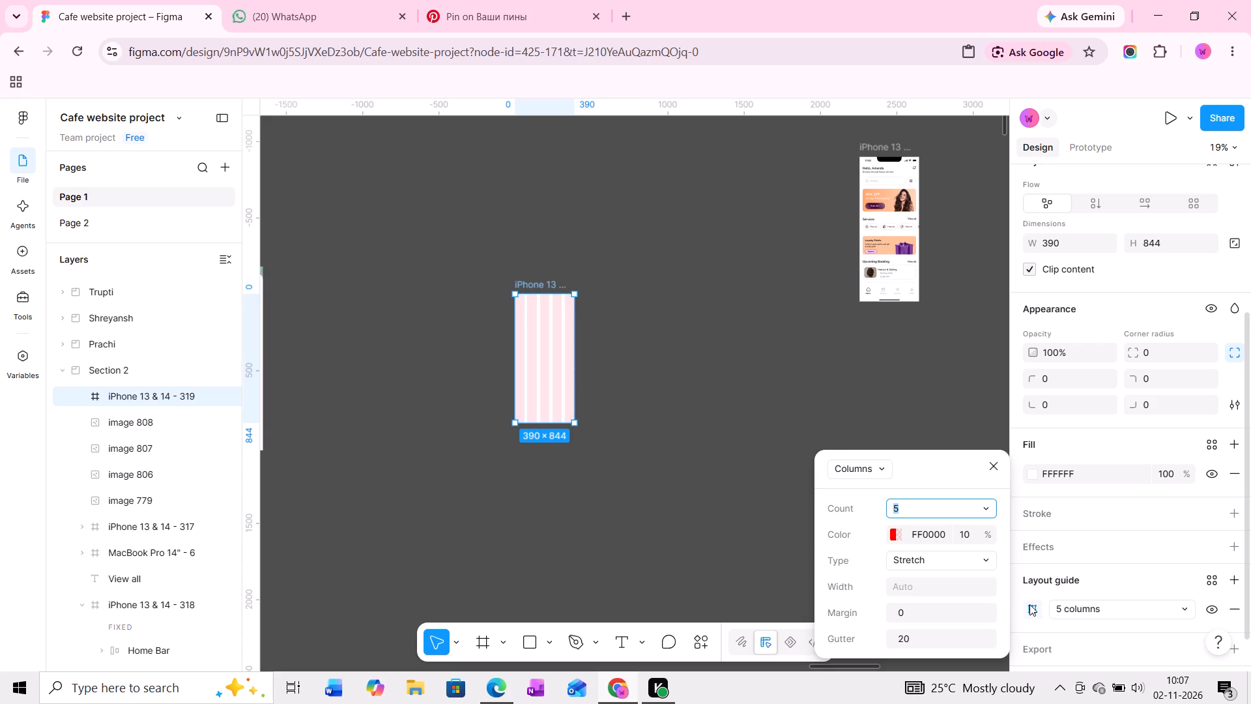
key("4")
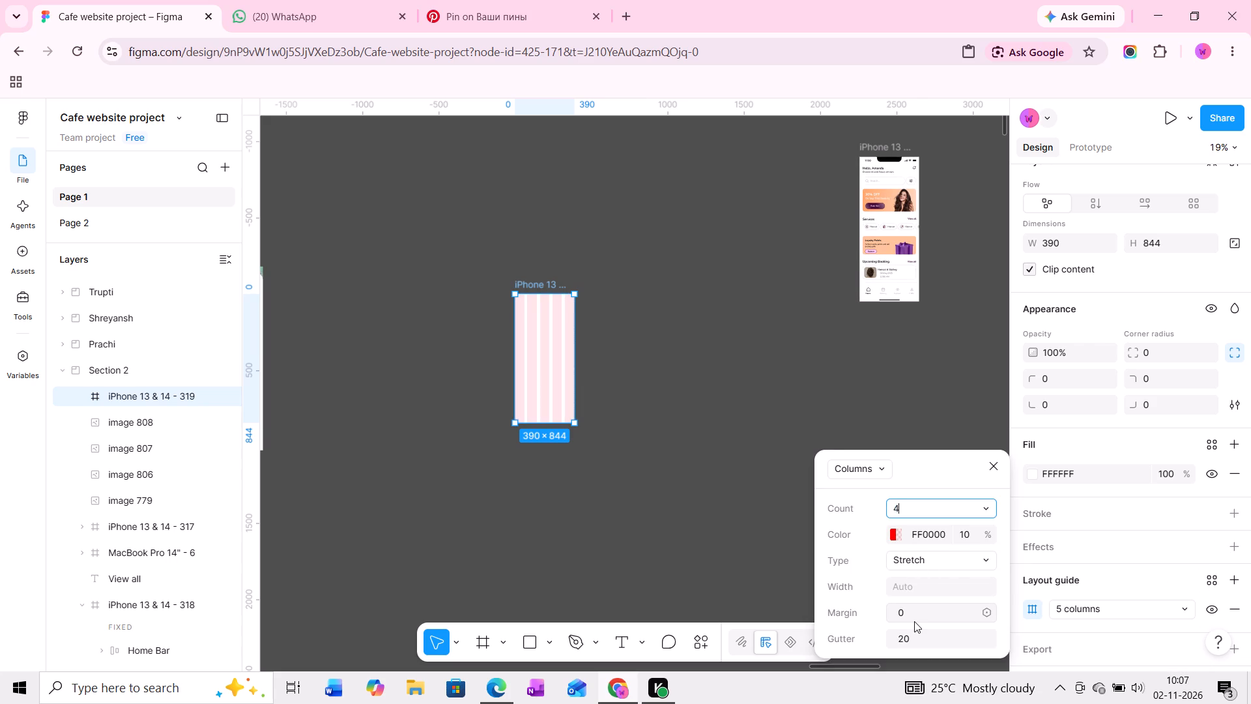
left_click(915, 611)
key("2")
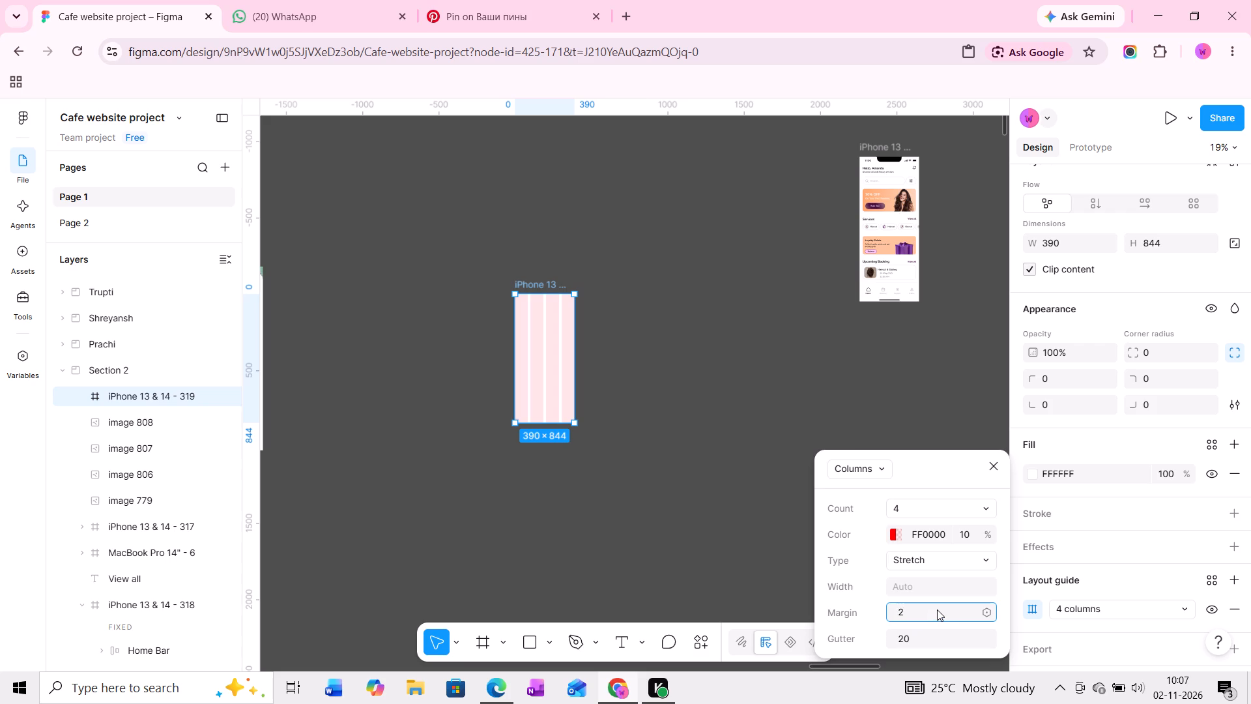
key("0")
left_click(923, 630)
key("1")
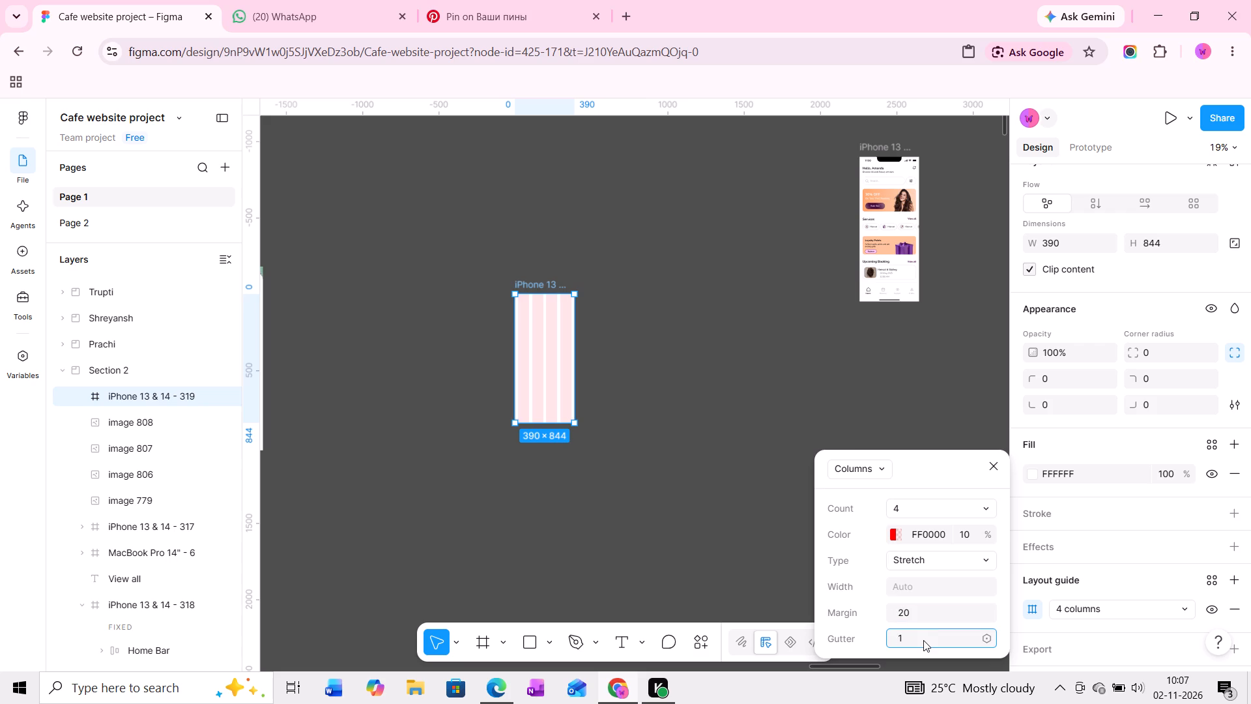
key("6")
key("Return")
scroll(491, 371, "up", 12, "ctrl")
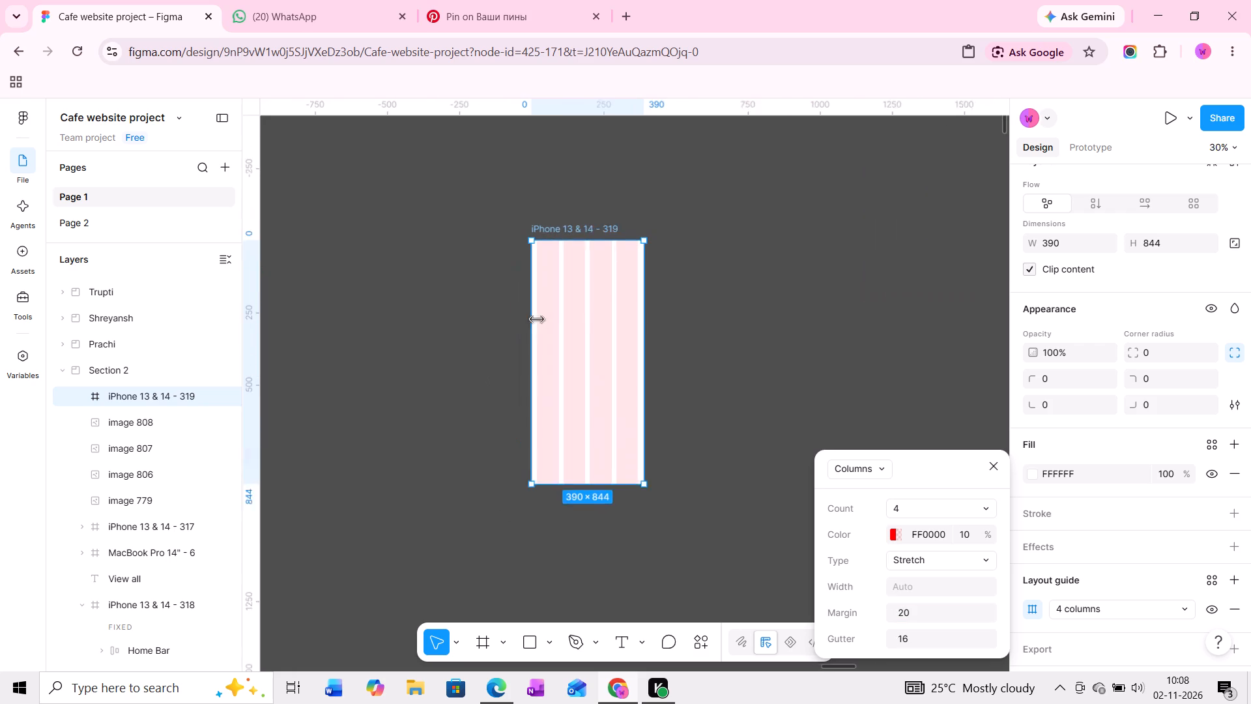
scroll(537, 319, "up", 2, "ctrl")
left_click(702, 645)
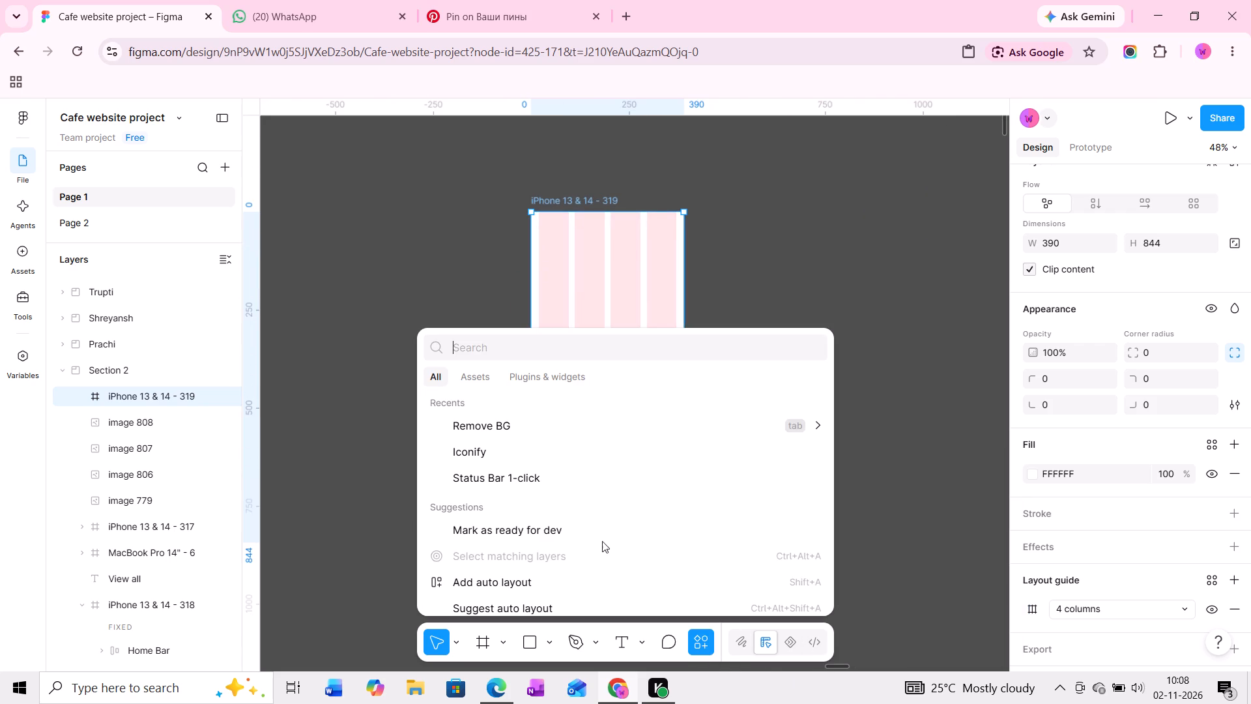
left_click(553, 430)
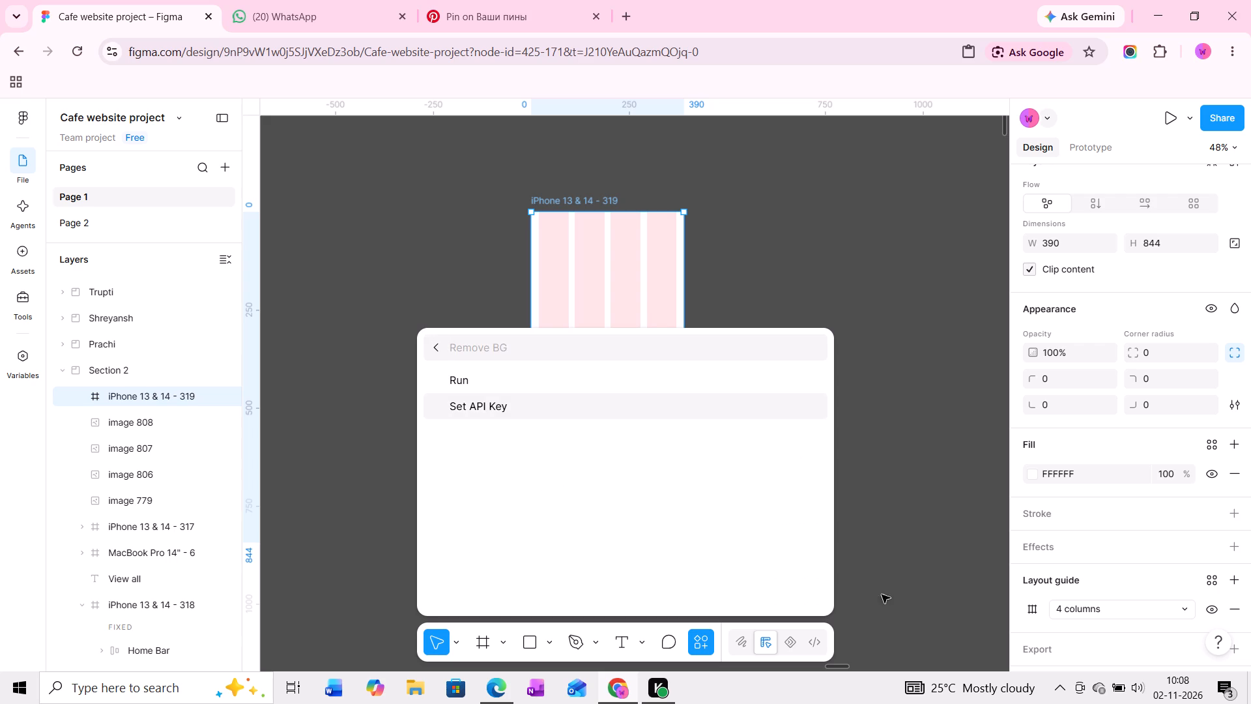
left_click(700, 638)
Run the Status Bar 1-click plugin for the new iPhone frame.
left_click(700, 638)
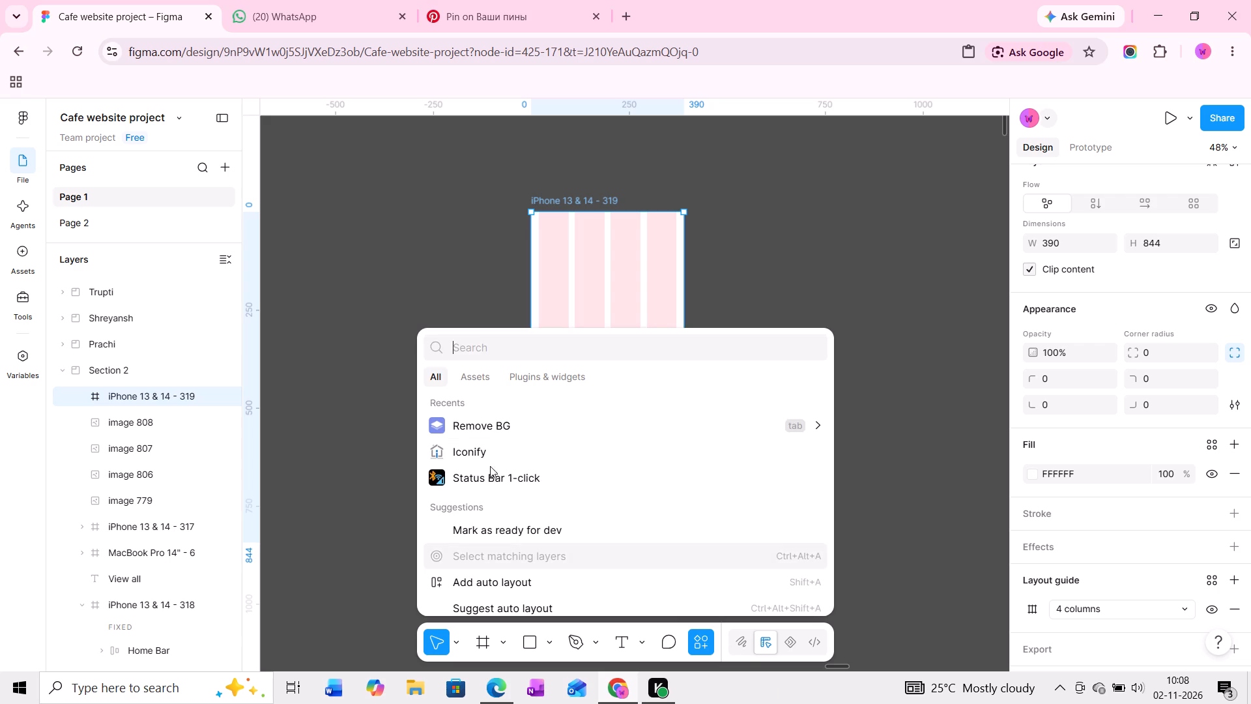
left_click(506, 479)
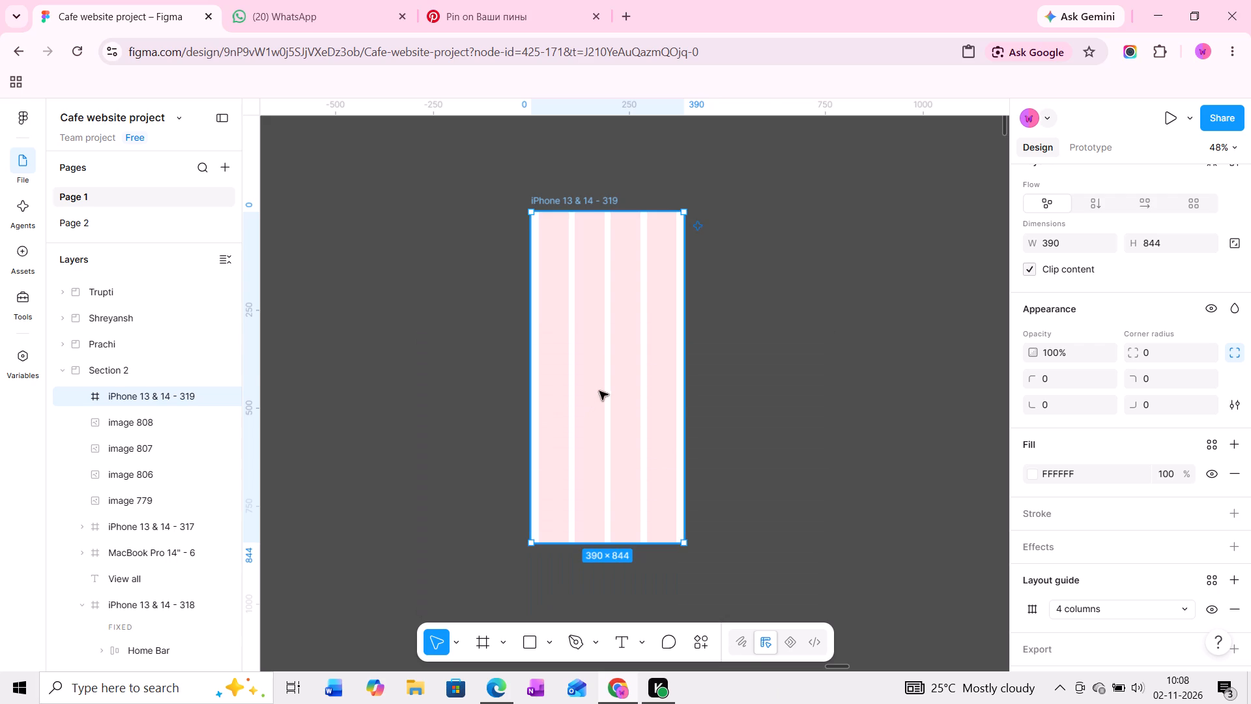
scroll(609, 370, "up", 4, "ctrl")
middle_click_drag(605, 366, 524, 342)
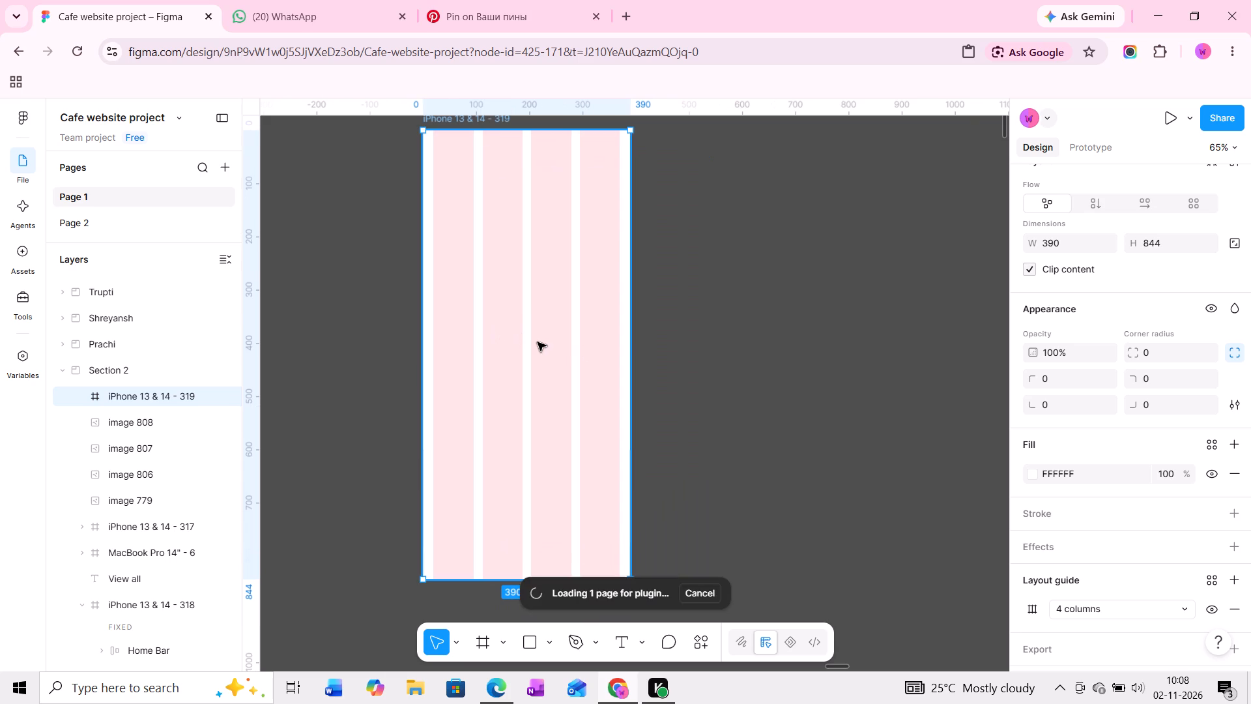
Duplicate the blank iPhone frame with its column guide and place the copy beside the original with a small gap.
left_click_drag(538, 342, 726, 346, "alt")
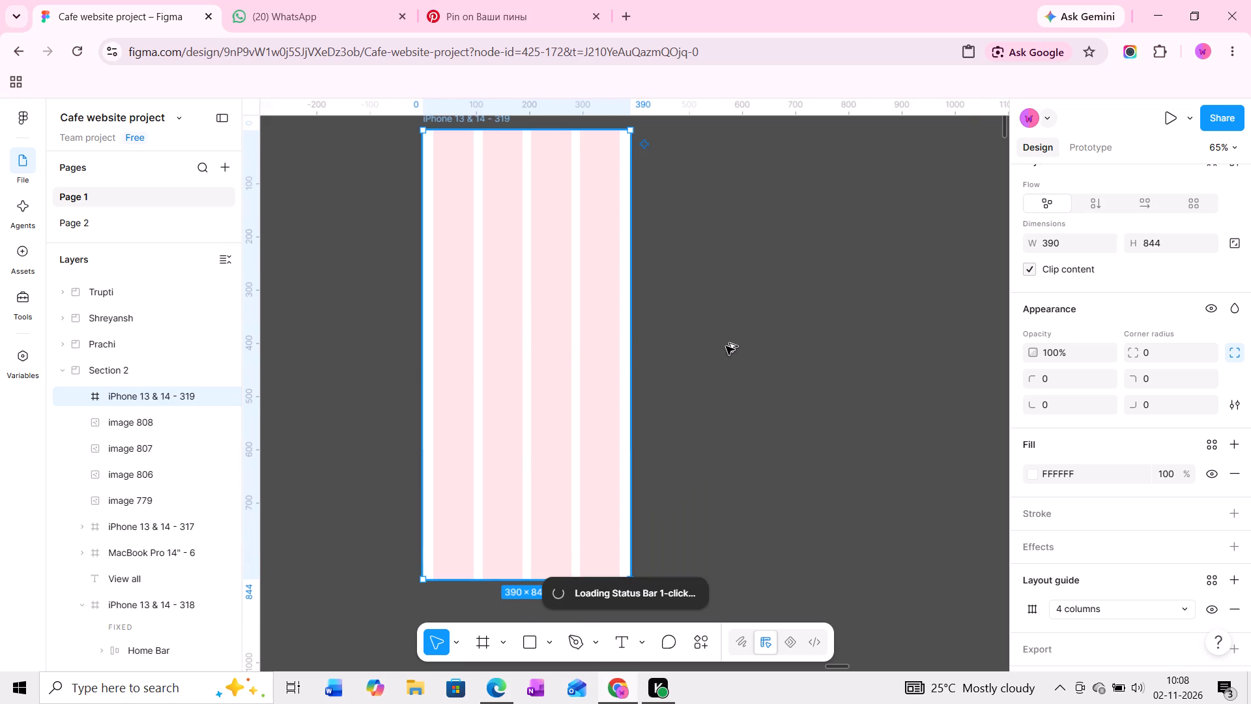
left_click_drag(726, 346, 770, 334, "alt")
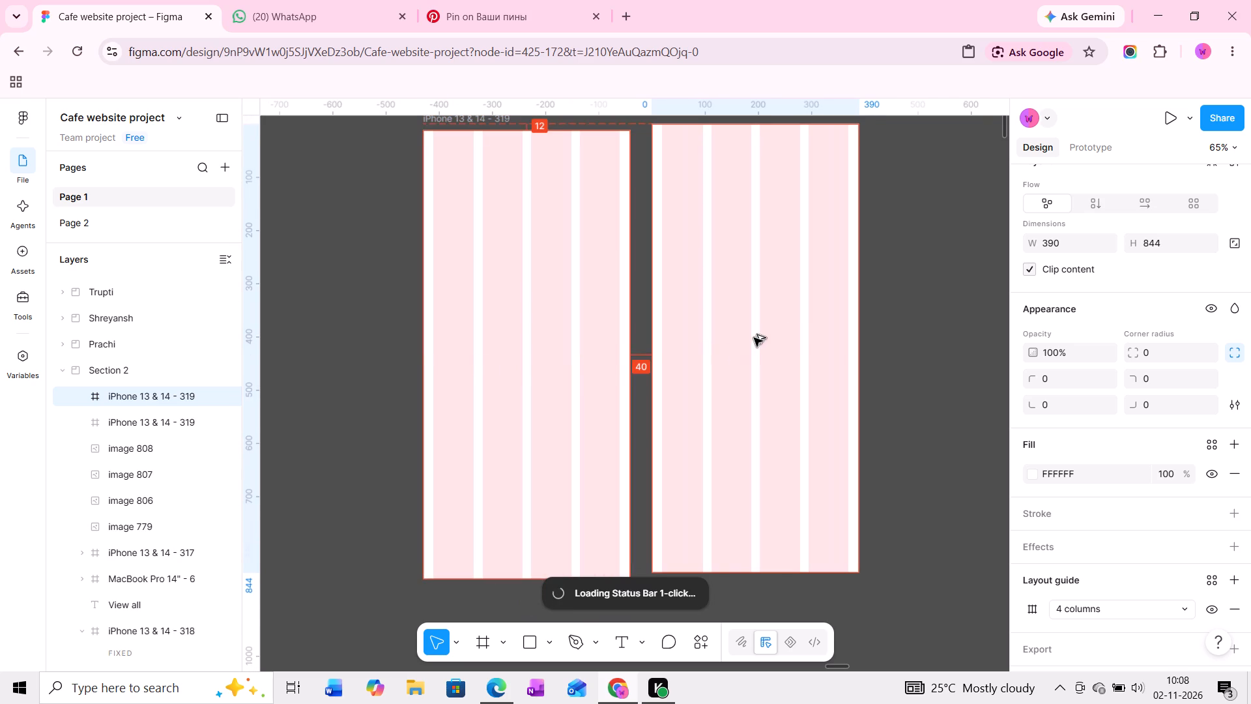
left_click_drag(685, 339, 685, 353)
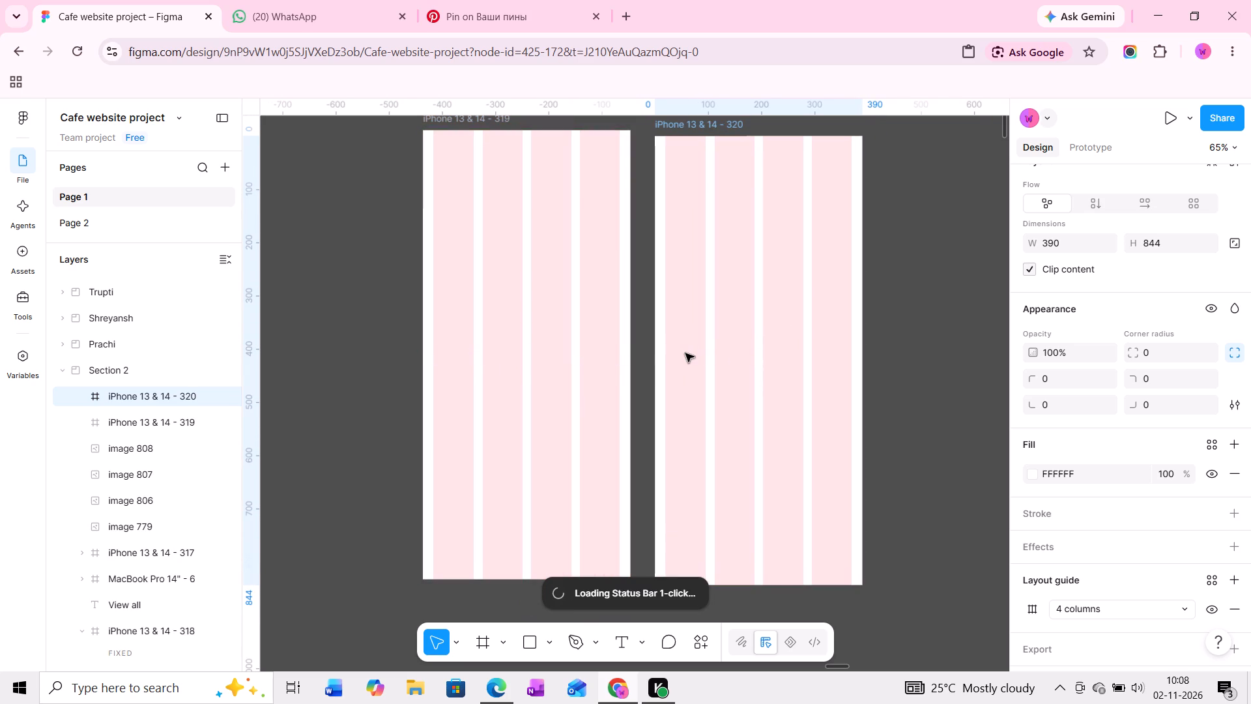
Delete the original iPhone frame that has no status bar.
left_click(577, 342)
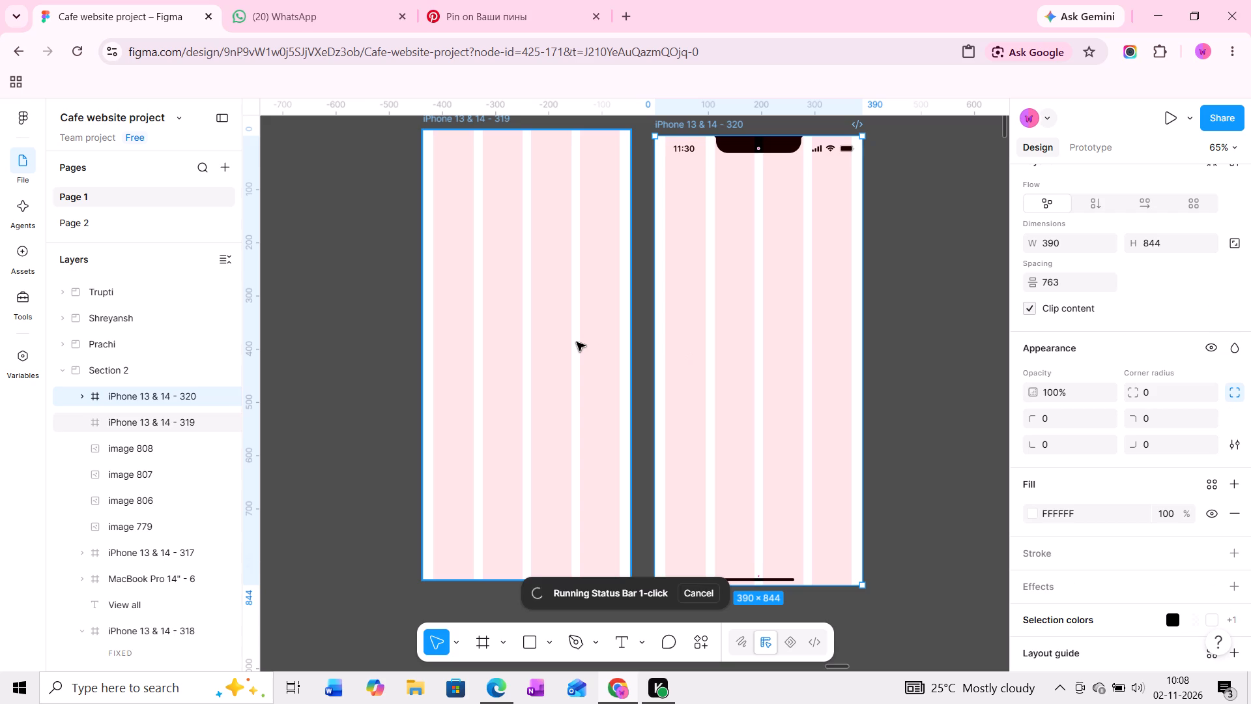
key("Delete")
Duplicate the iPhone frame that has the status bar and place the copy in the space of the deleted frame.
left_click_drag(725, 333, 460, 325, "alt")
left_click(675, 340, "ctrl")
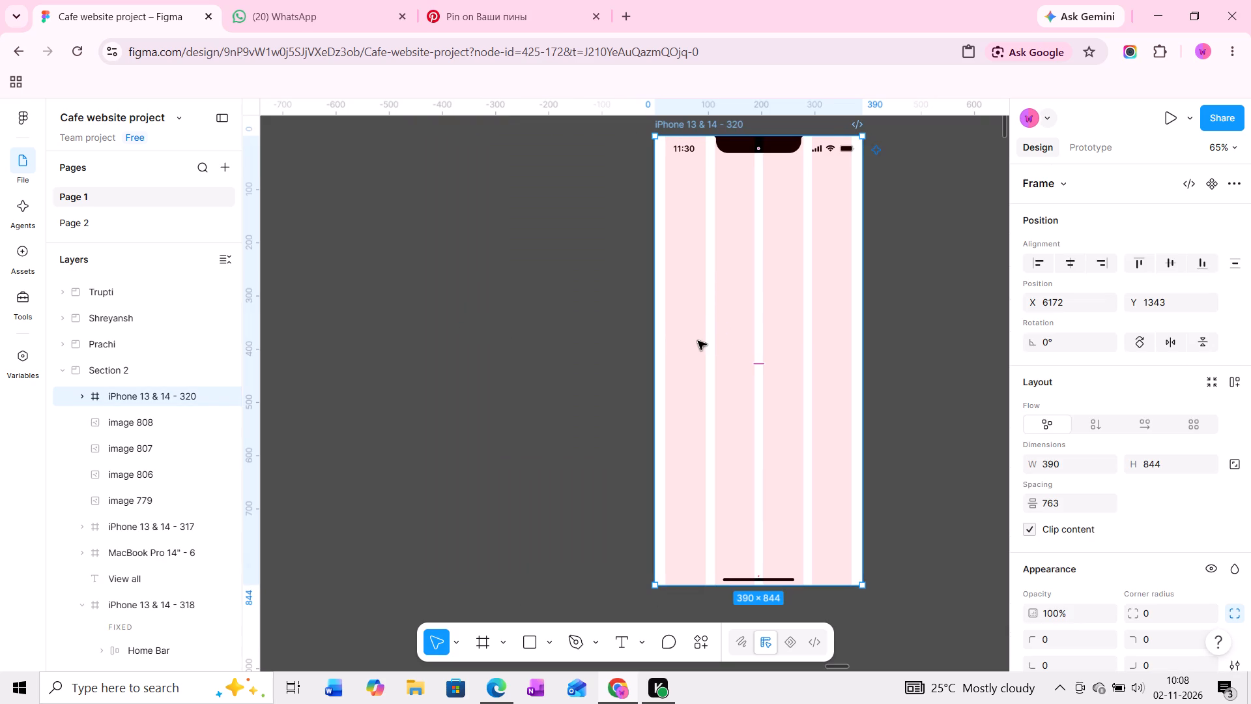
left_click_drag(698, 341, 465, 332, "alt")
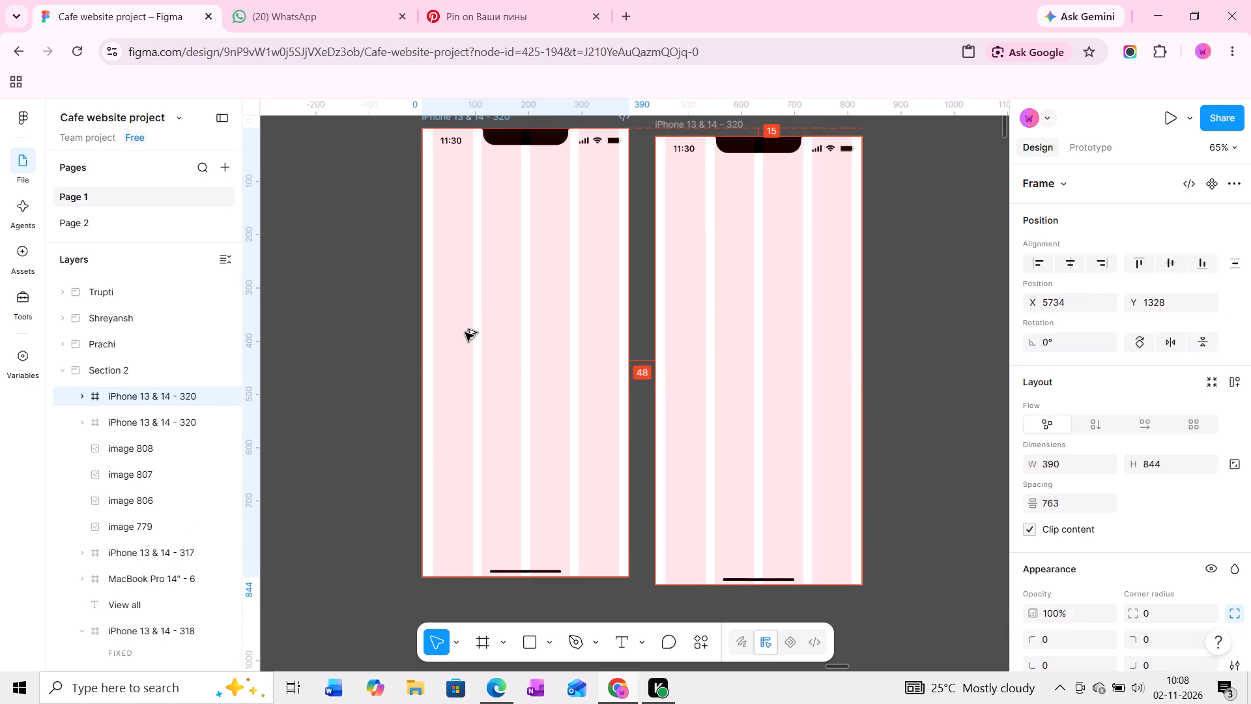
left_click_drag(465, 332, 461, 333, "alt")
Rename the new copy of the iPhone frame as Filter screen.
middle_click_drag(469, 306, 465, 412)
scroll(447, 274, "up", 5, "ctrl")
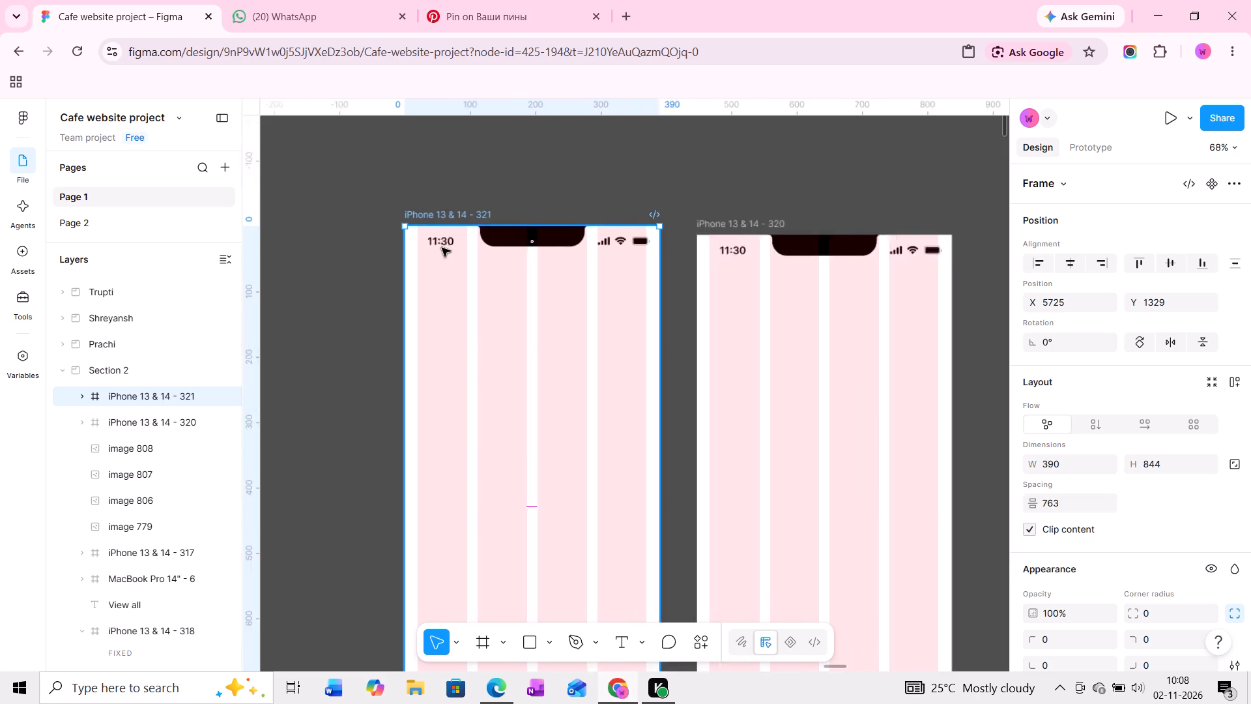
double_click(435, 207, "ctrl")
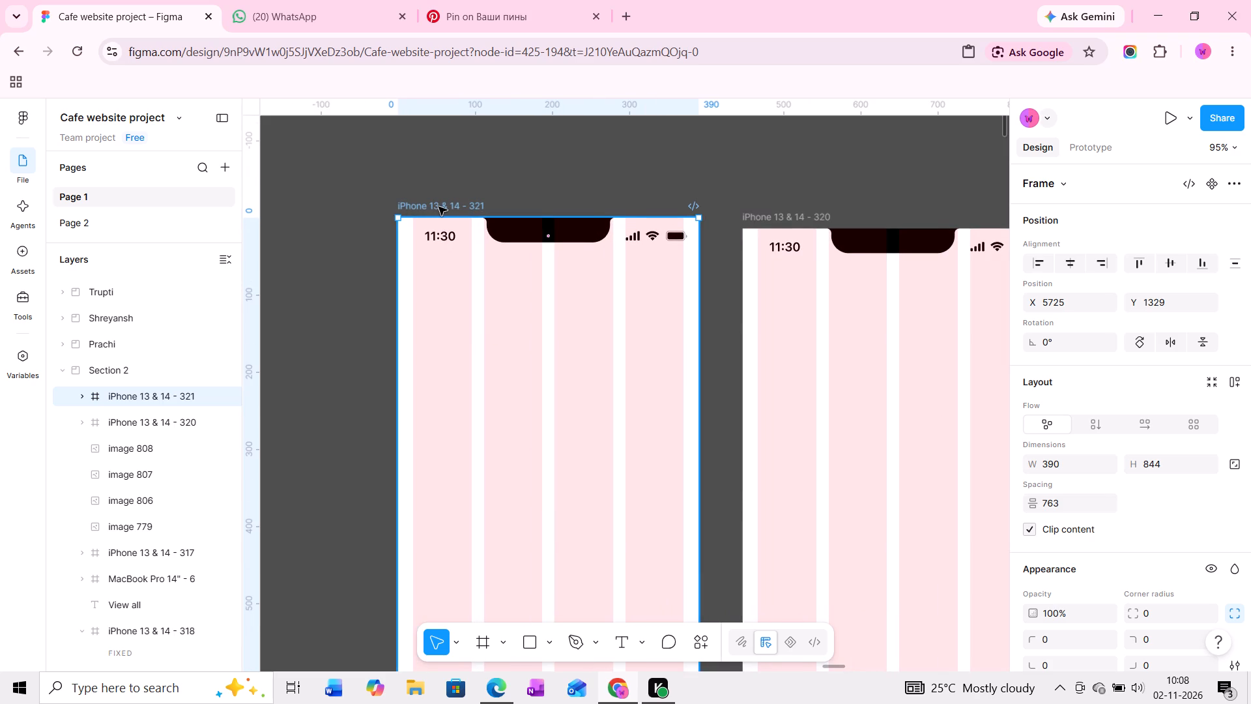
double_click(436, 206, "ctrl")
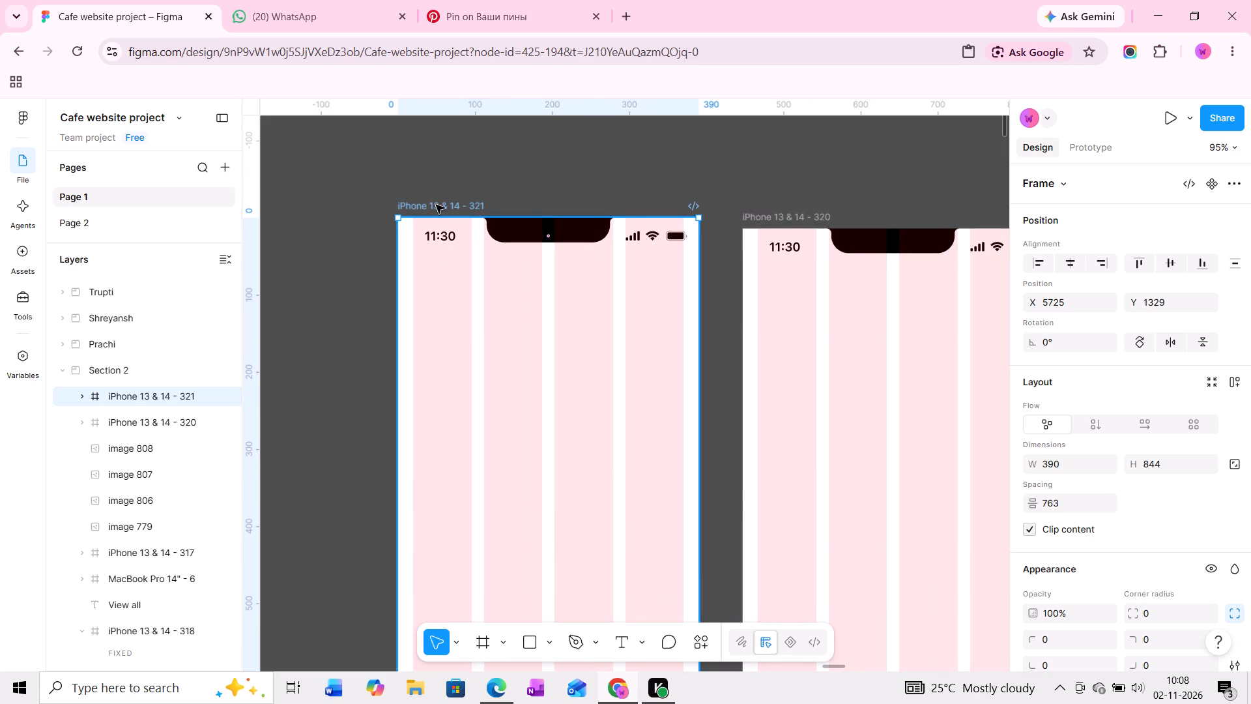
double_click(436, 205)
type("Filter screen")
left_click(346, 330)
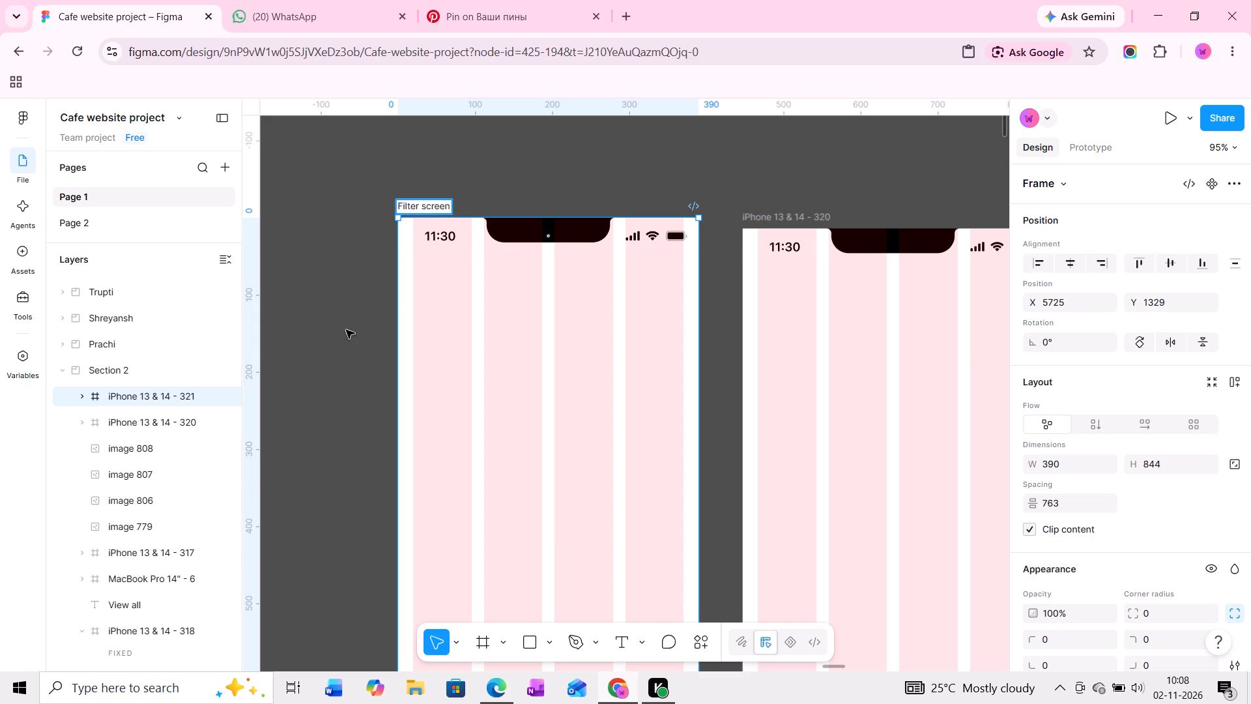
Look over the row of existing booking screens, from Upcoming Bookings to User Rating, as a reference for the app's design.
scroll(400, 292, "up", 6, "ctrl")
middle_click_drag(482, 275, 452, 248)
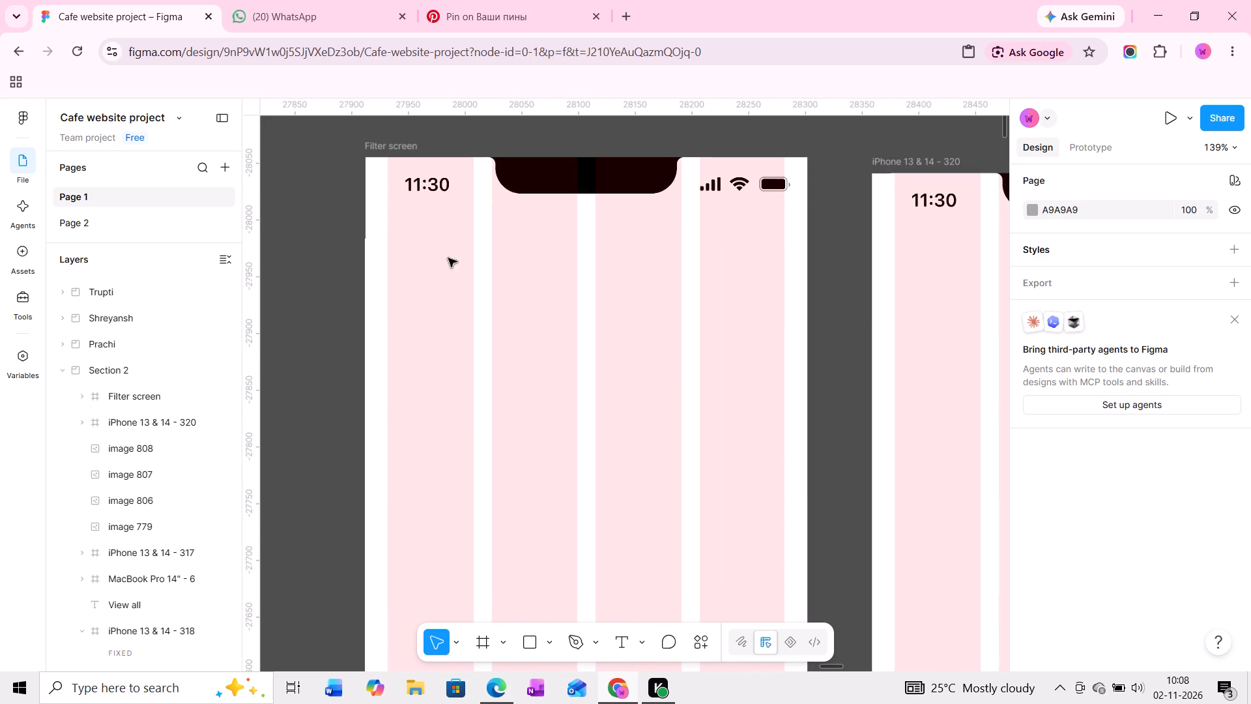
scroll(447, 268, "down", 20)
scroll(447, 268, "down", 12)
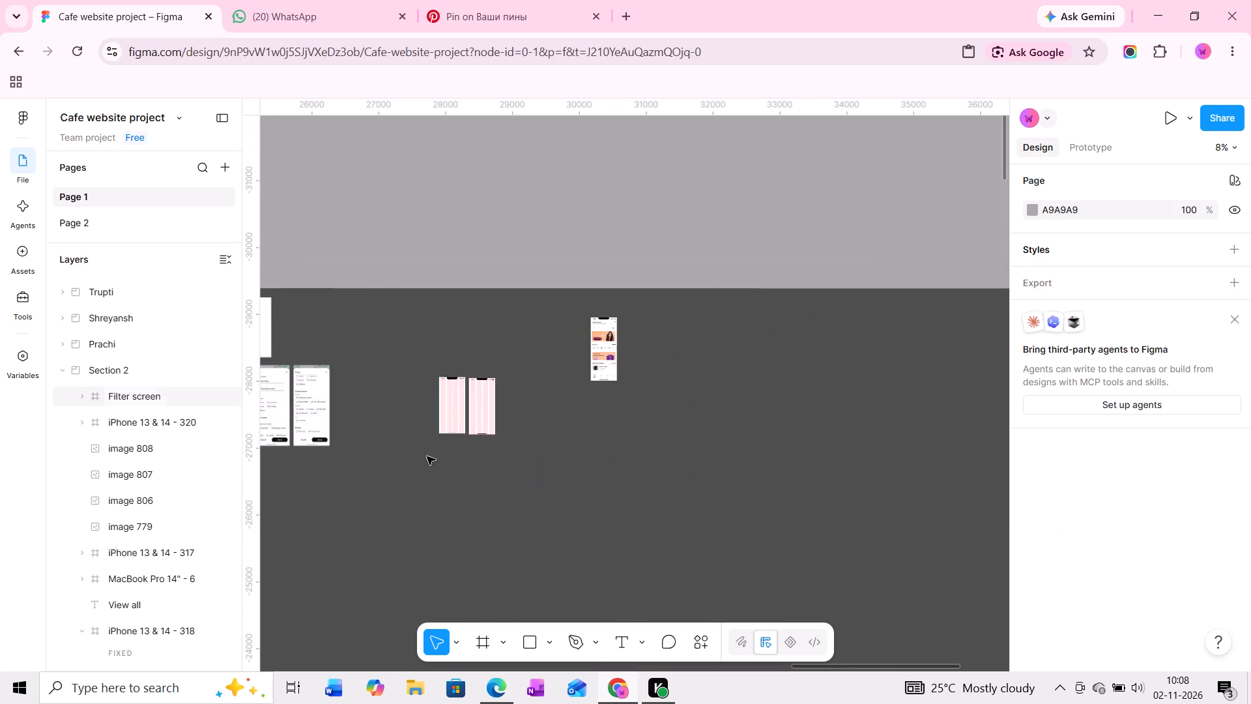
middle_click_drag(427, 456, 826, 142)
scroll(667, 326, "down", 11, "ctrl")
middle_click_drag(596, 422, 753, 52)
middle_click_drag(639, 372, 787, 84)
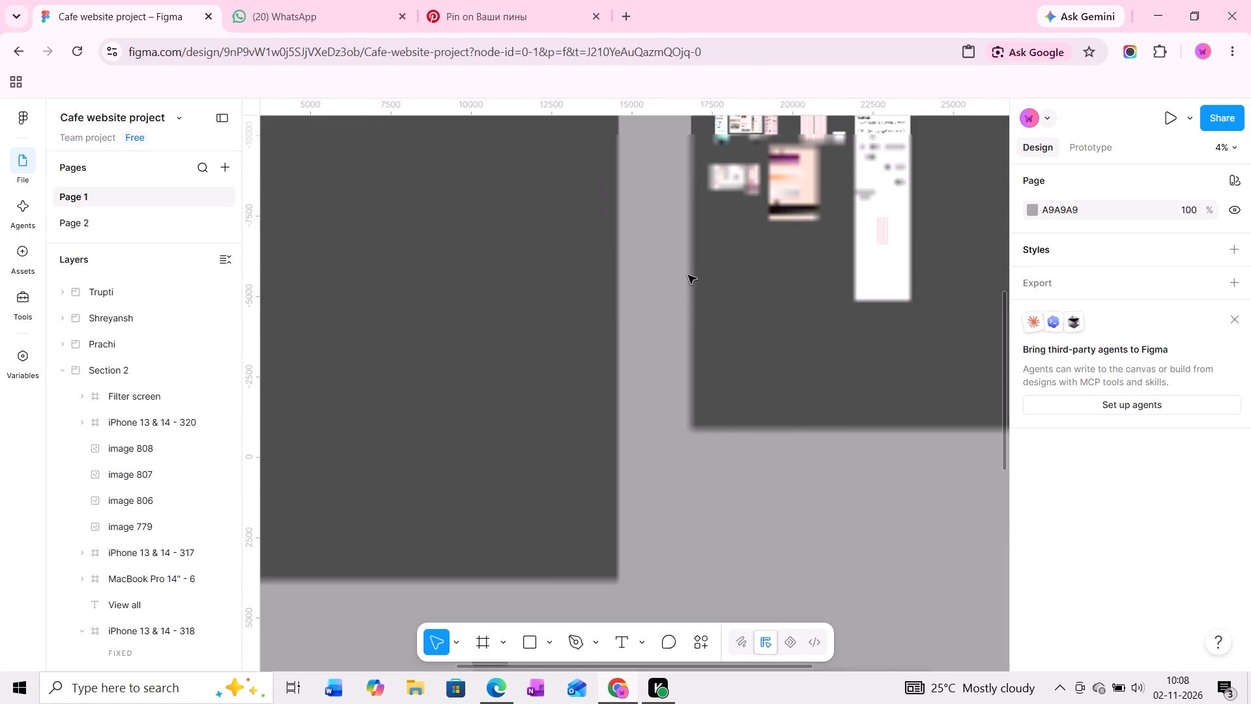
middle_click_drag(620, 324, 828, 136)
middle_click_drag(552, 383, 645, 282)
middle_click_drag(747, 317, 736, 457)
middle_click_drag(578, 329, 867, 469)
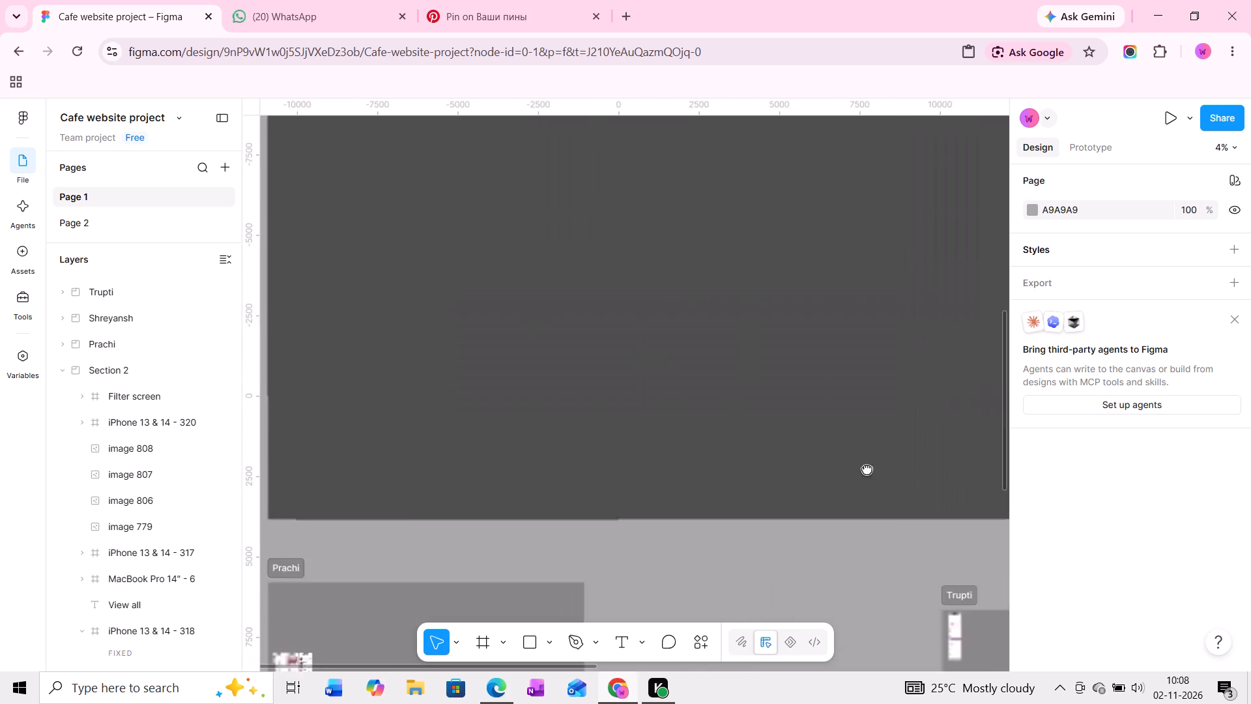
middle_click_drag(867, 469, 874, 470)
middle_click_drag(702, 317, 738, 424)
middle_click_drag(768, 196, 667, 420)
middle_click_drag(629, 323, 691, 387)
scroll(480, 290, "up", 10, "ctrl")
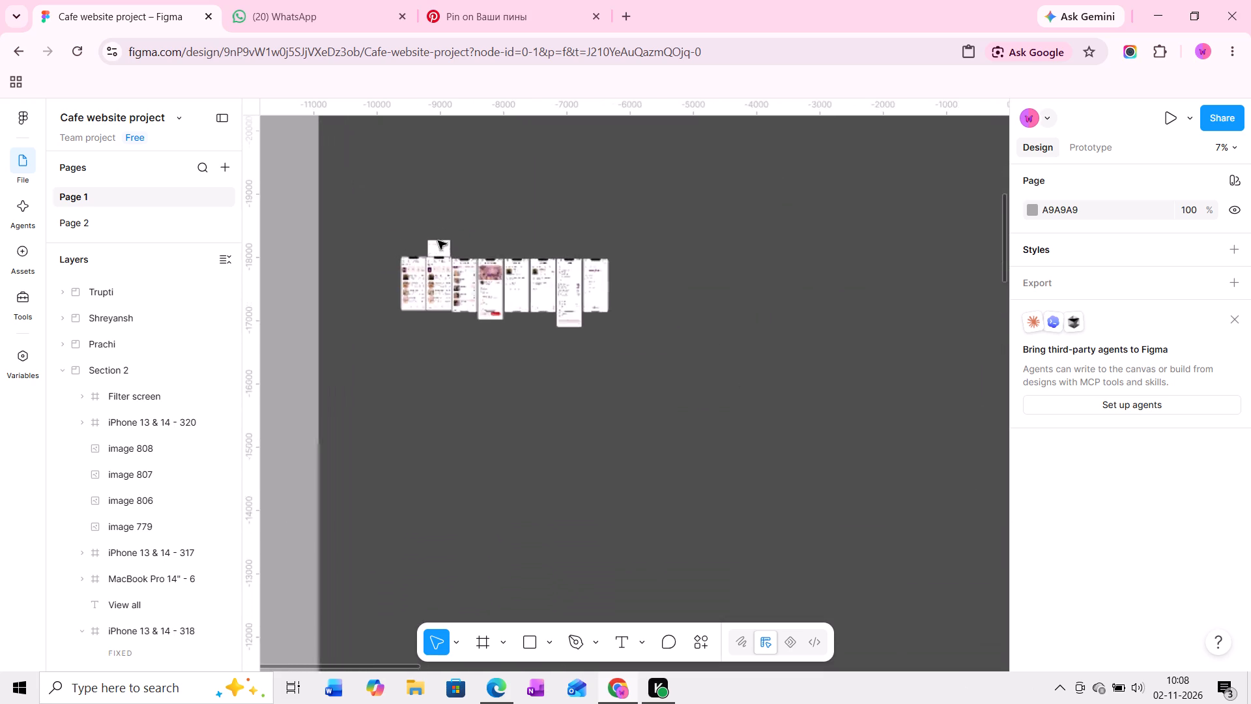
scroll(438, 241, "up", 11, "ctrl")
middle_click_drag(626, 325, 511, 320)
scroll(554, 321, "up", 8, "ctrl")
scroll(605, 303, "up", 7, "ctrl")
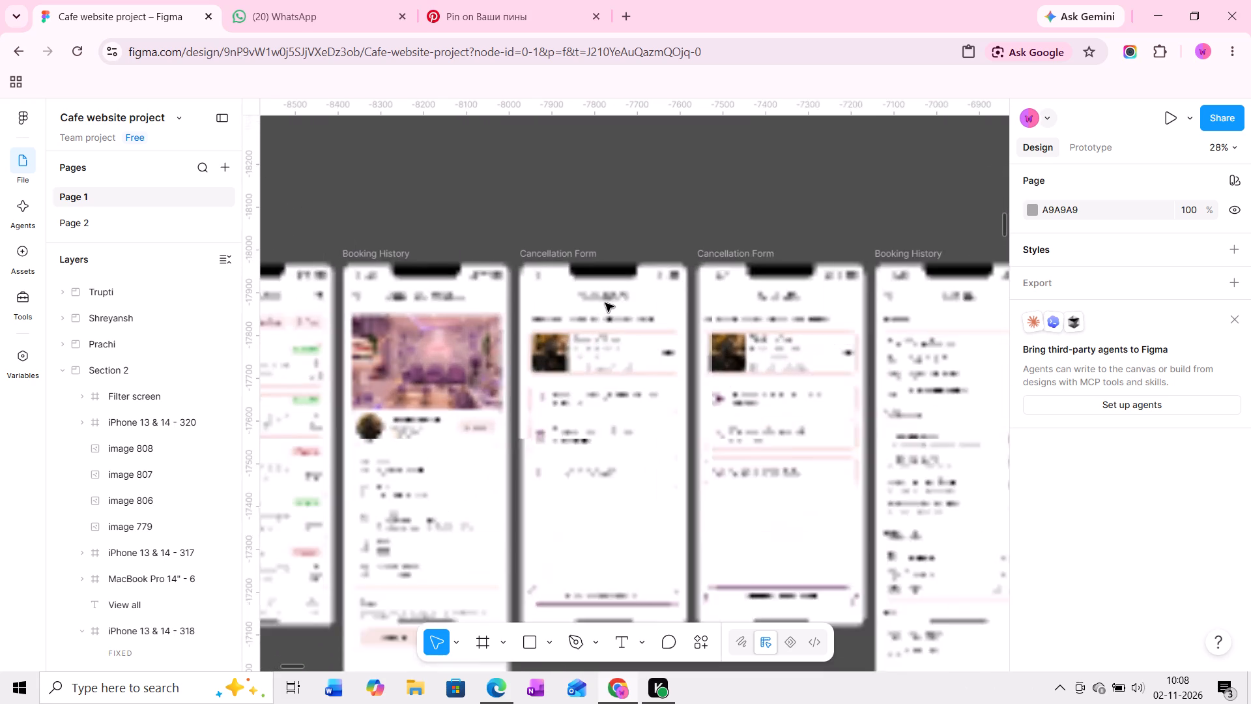
middle_click_drag(670, 311, 639, 312)
scroll(639, 312, "down", 6, "ctrl")
scroll(710, 313, "down", 7, "ctrl")
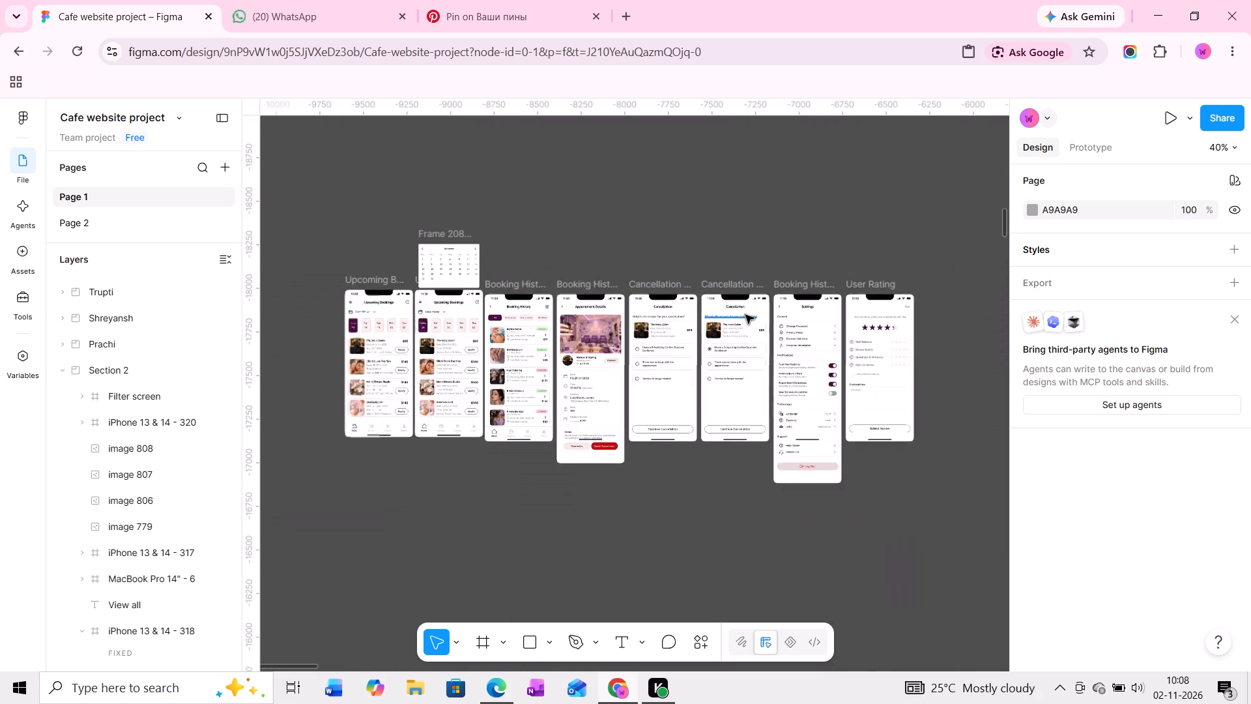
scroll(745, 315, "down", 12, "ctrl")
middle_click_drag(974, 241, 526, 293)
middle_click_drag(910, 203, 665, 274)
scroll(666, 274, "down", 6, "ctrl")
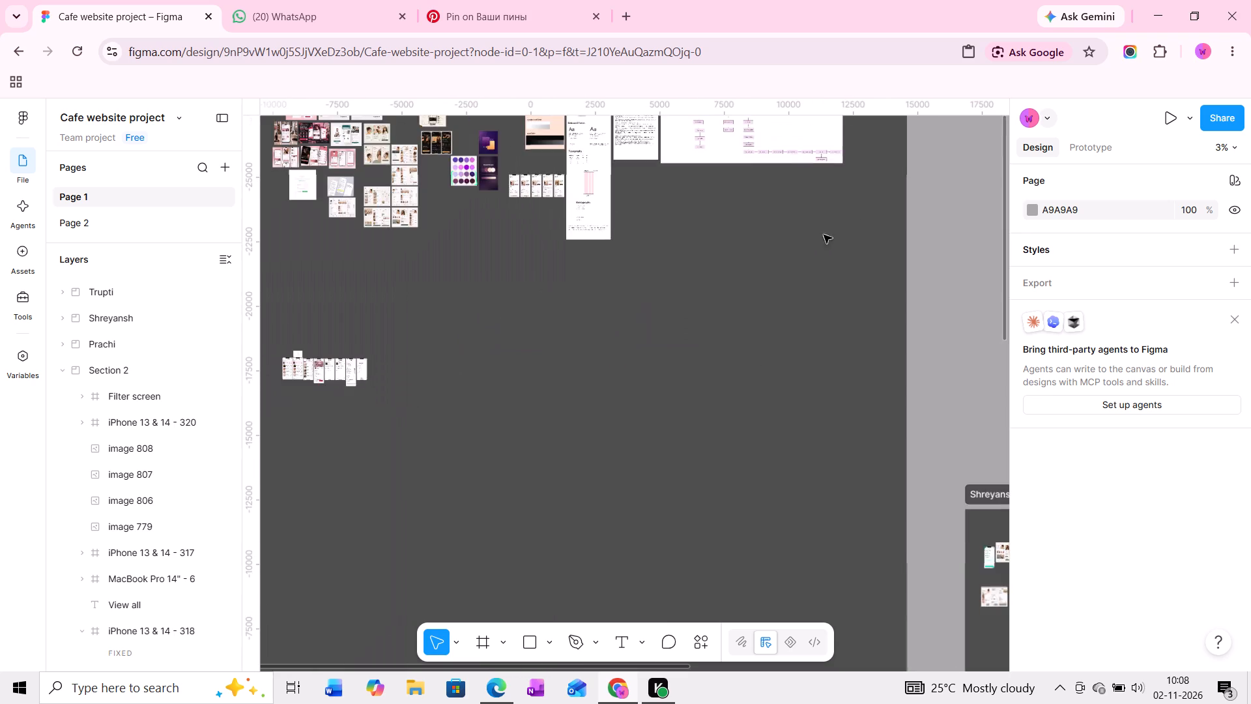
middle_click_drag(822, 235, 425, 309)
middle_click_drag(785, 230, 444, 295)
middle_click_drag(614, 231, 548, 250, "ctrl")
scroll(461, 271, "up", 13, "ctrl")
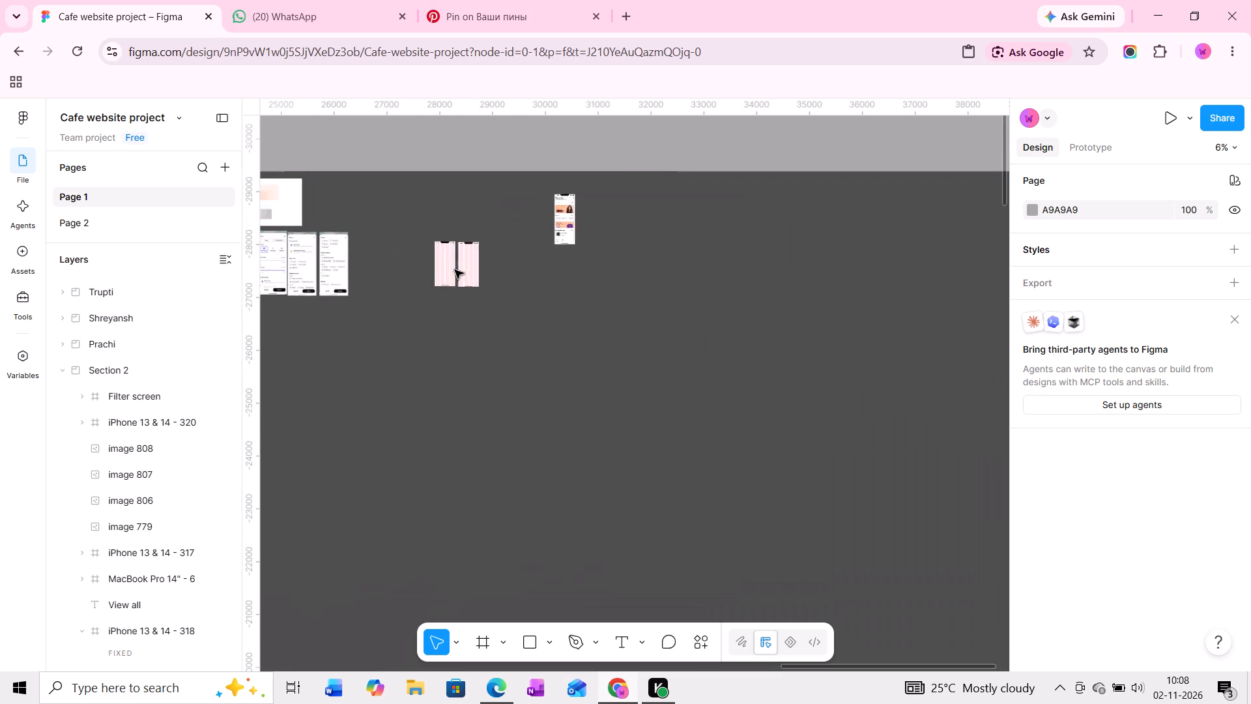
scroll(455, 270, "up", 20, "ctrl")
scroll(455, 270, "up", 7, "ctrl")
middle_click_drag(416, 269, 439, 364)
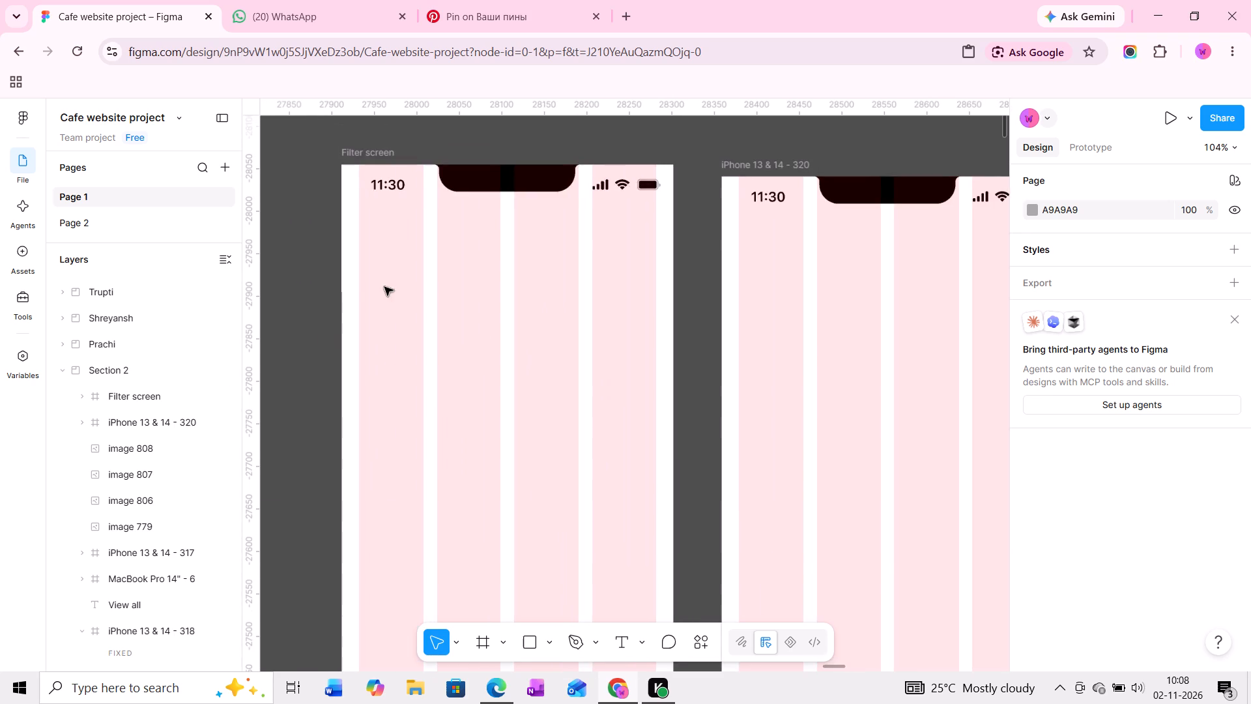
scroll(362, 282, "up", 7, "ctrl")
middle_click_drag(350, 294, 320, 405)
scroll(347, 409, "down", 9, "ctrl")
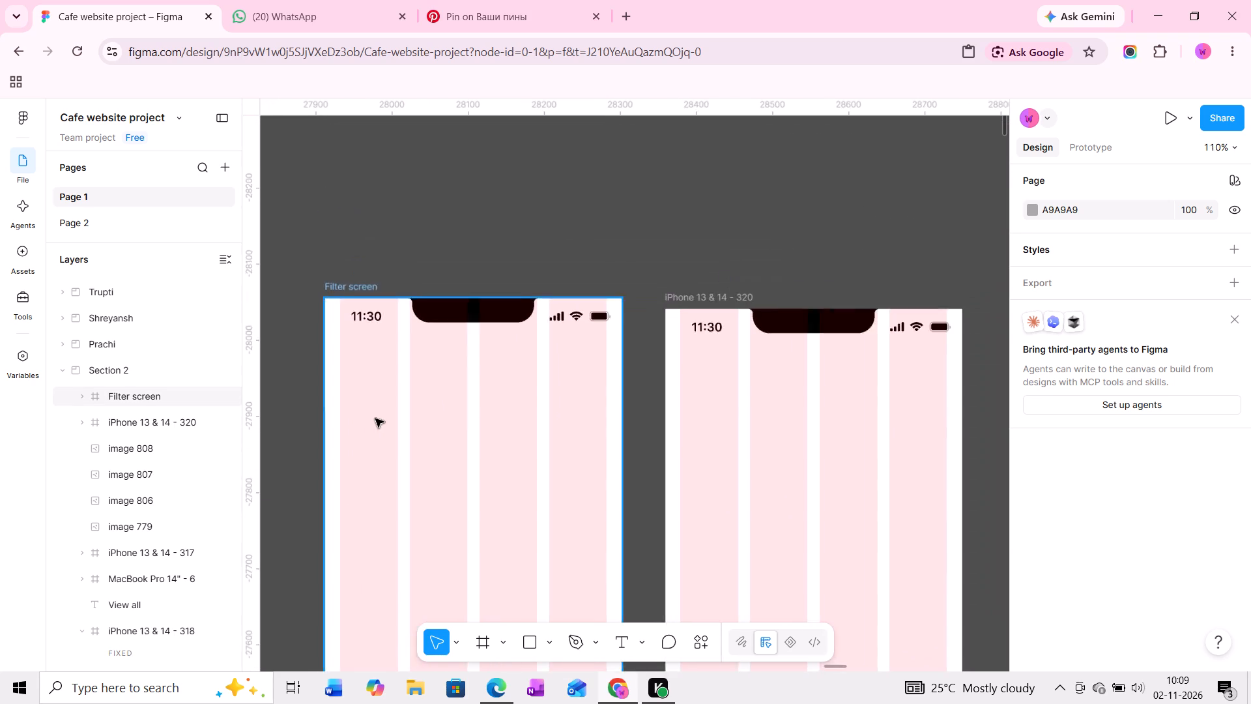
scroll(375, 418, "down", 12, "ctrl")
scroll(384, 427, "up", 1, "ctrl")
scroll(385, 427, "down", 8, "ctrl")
Examine the layout of the Upcoming Bookings and Booking History screens up close.
middle_click_drag(373, 500, 670, 295)
scroll(672, 299, "down", 17, "ctrl")
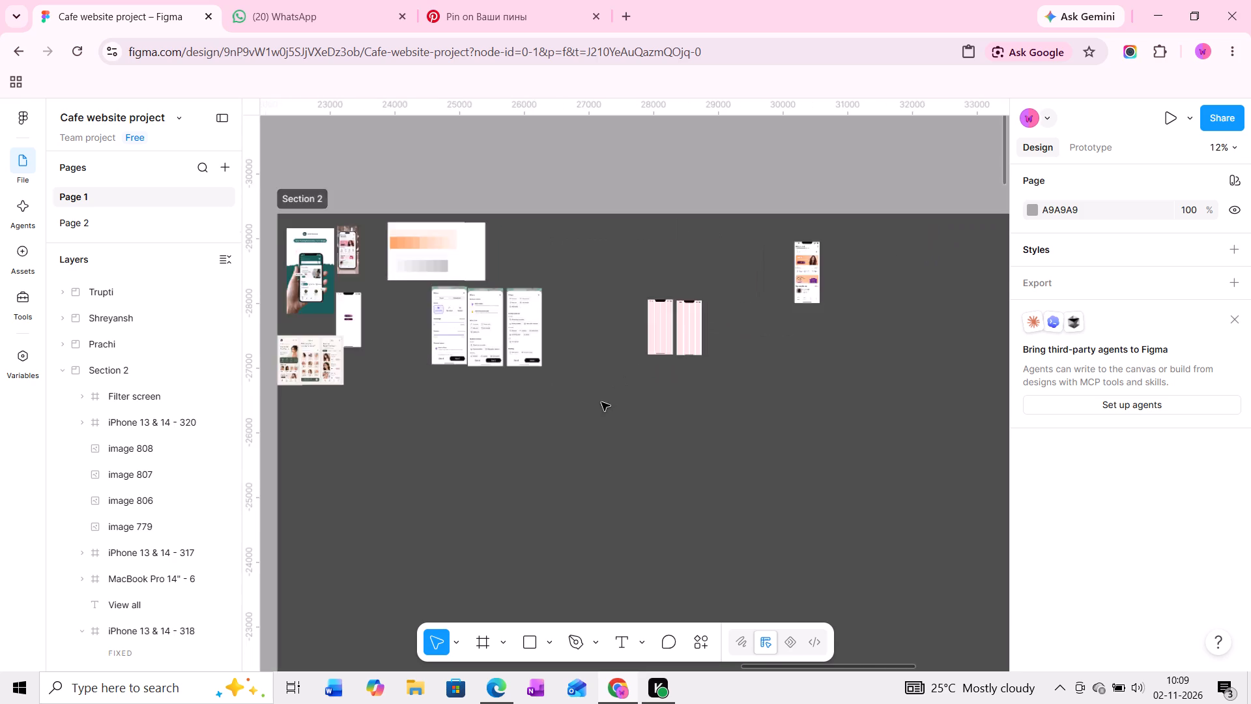
scroll(601, 402, "down", 4, "ctrl")
middle_click_drag(509, 434, 865, 274)
middle_click_drag(664, 336, 1112, 166)
middle_click_drag(577, 386, 1031, 126)
middle_click_drag(590, 322, 681, 297)
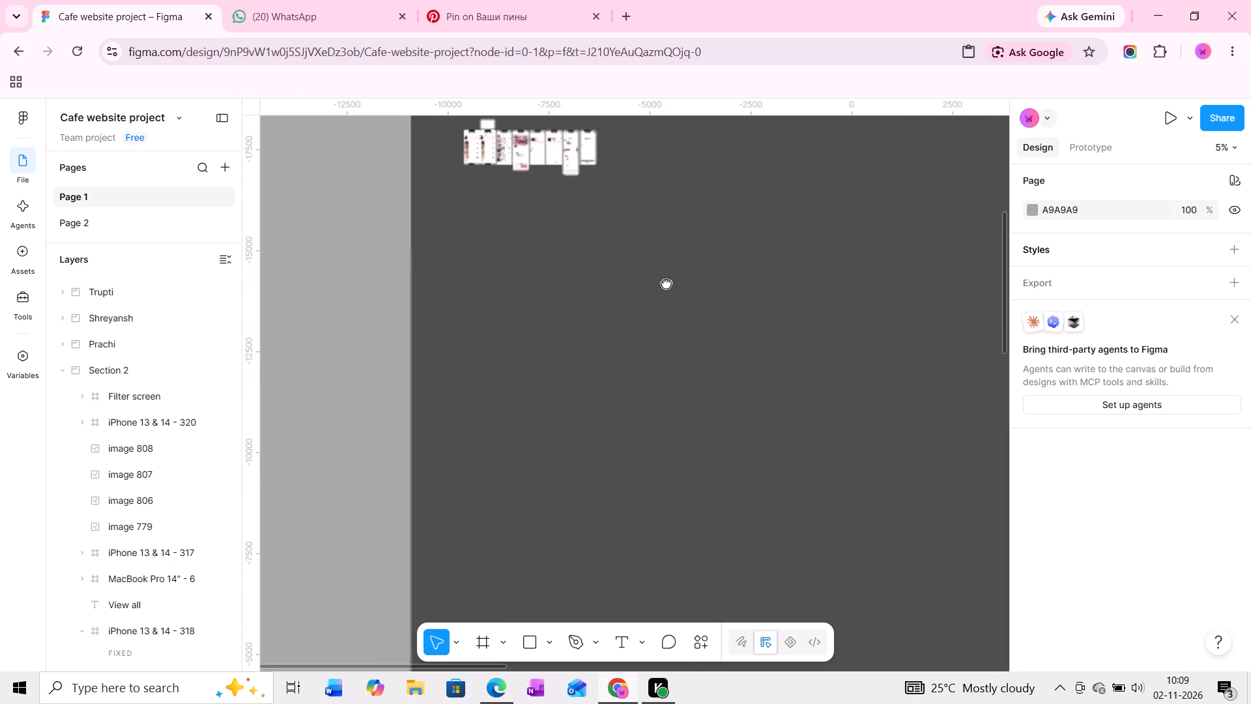
middle_click_drag(594, 227, 622, 369)
scroll(519, 298, "up", 20, "ctrl")
scroll(519, 298, "up", 9, "ctrl")
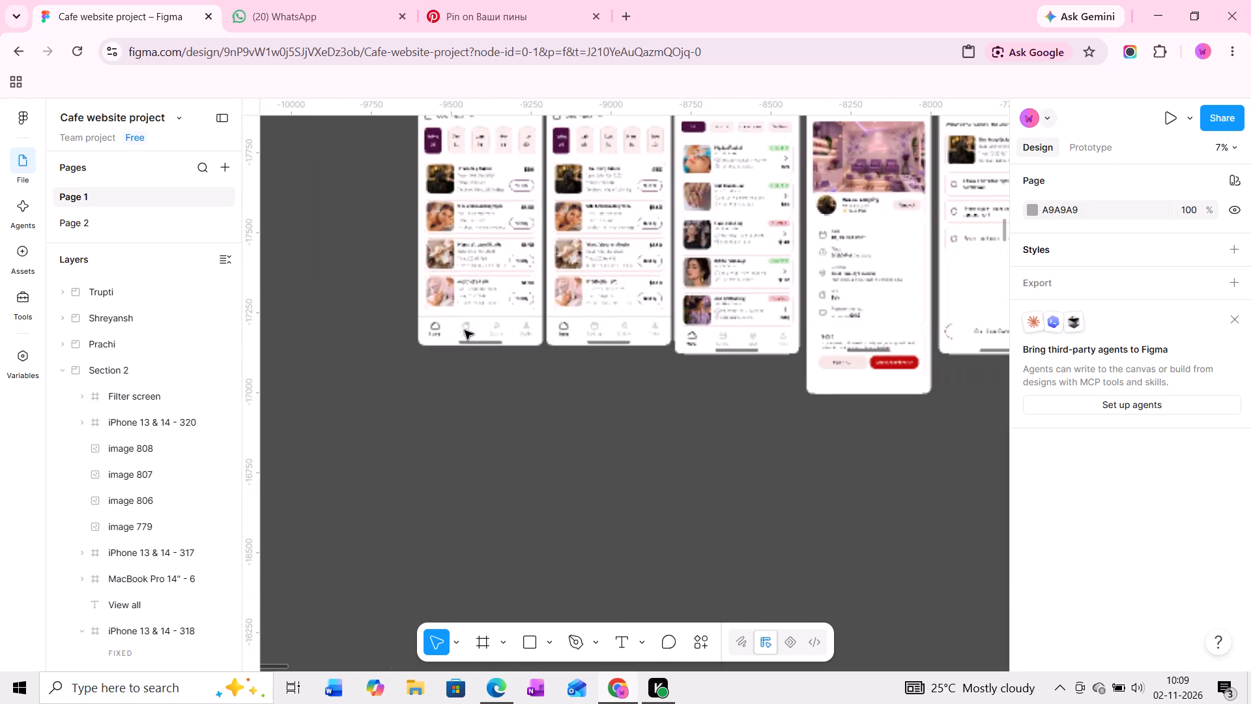
scroll(465, 330, "up", 14, "ctrl")
scroll(625, 265, "down", 6, "ctrl")
middle_click_drag(624, 240, 622, 410)
middle_click_drag(618, 312, 599, 453)
middle_click_drag(568, 207, 563, 428)
middle_click_drag(571, 287, 568, 356)
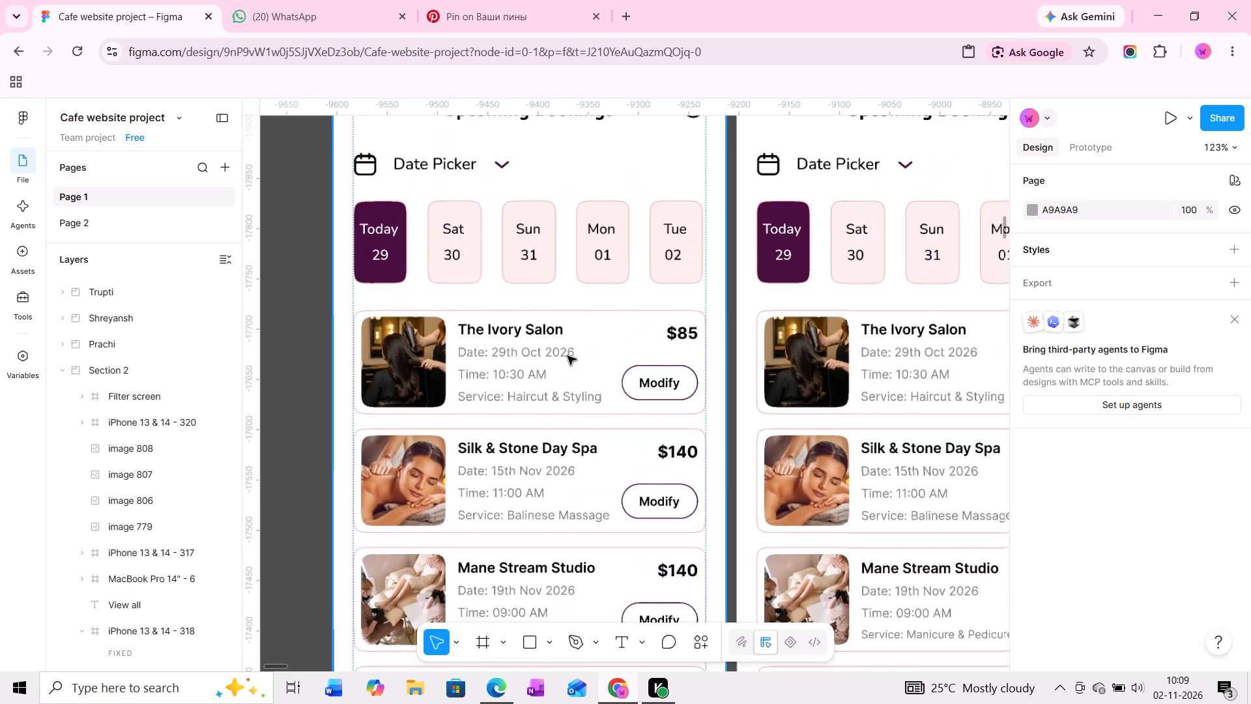
middle_click_drag(568, 356, 566, 410)
middle_click_drag(823, 326, 573, 326)
middle_click_drag(820, 319, 612, 312)
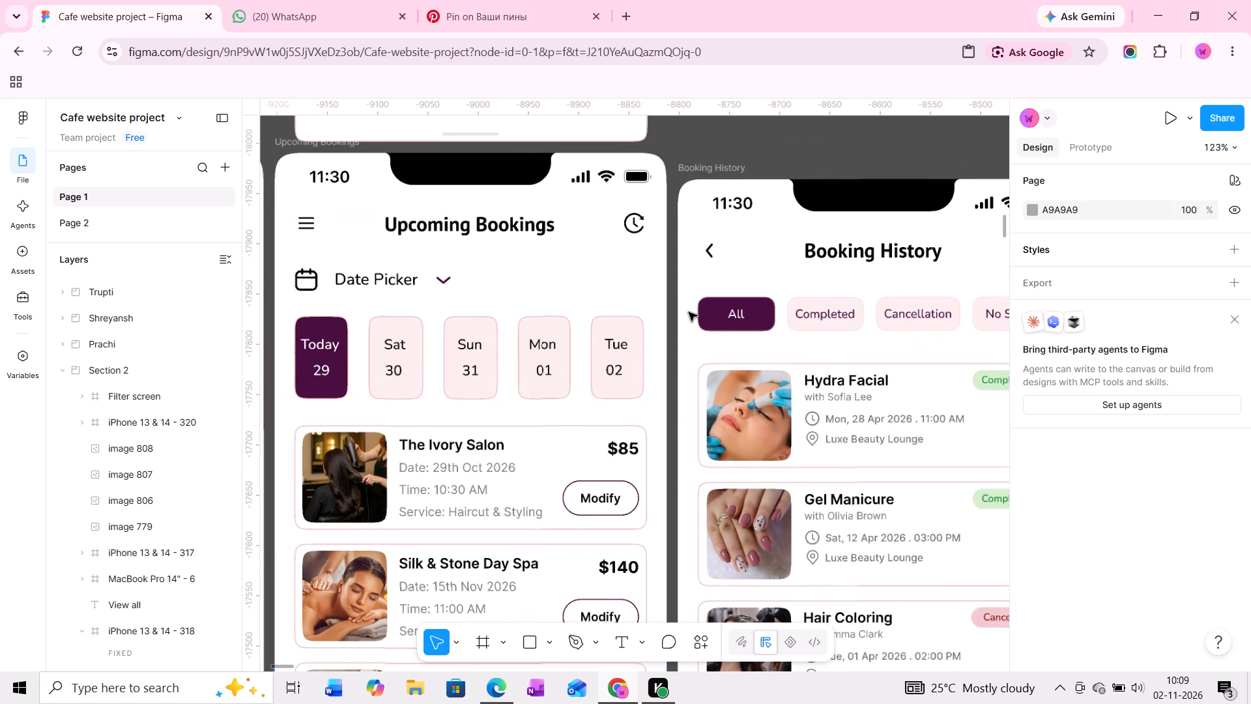
middle_click_drag(745, 312, 556, 312)
Inspect the Booking History header row, including its back arrow, auto layout spacing and the title's typography.
left_click(674, 248, "ctrl")
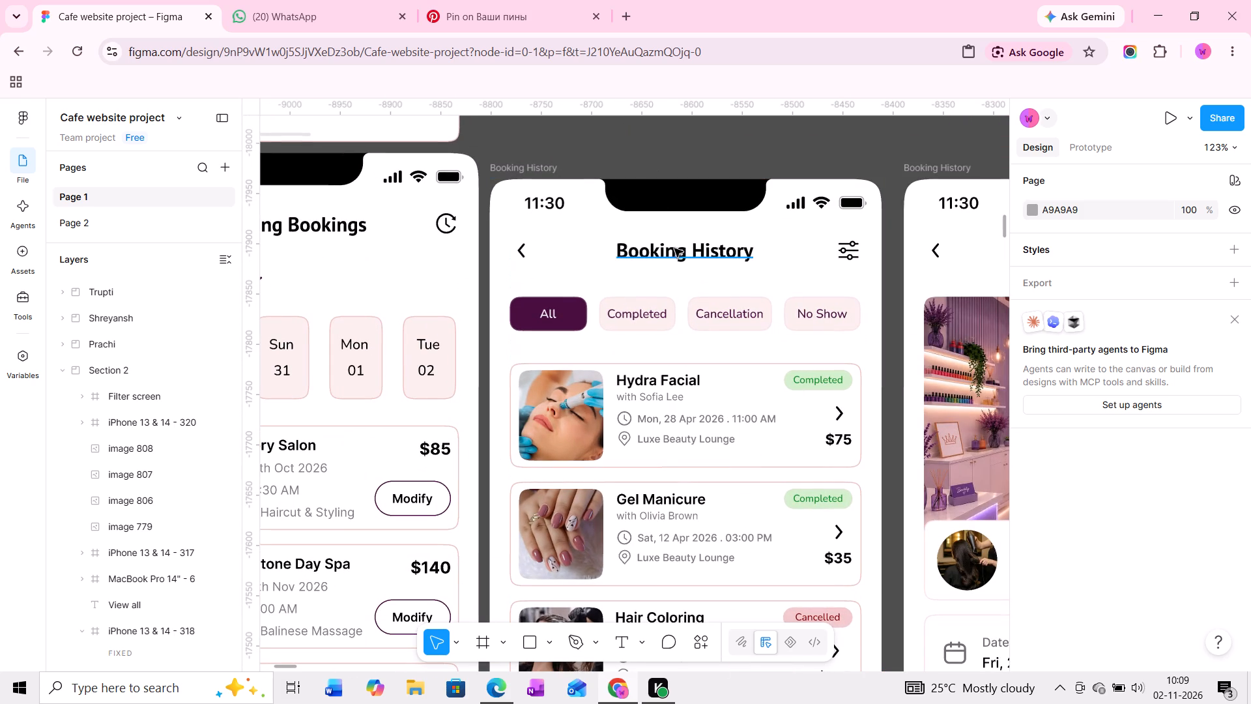
left_click(524, 252, "shift")
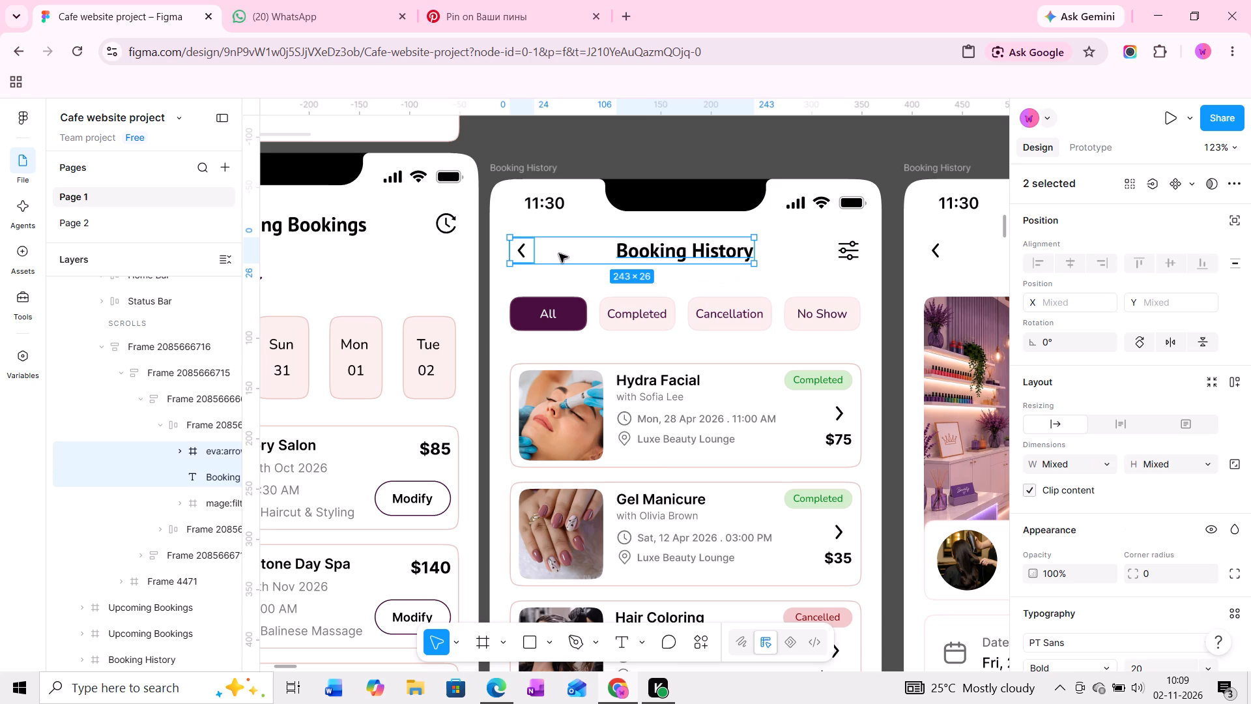
left_click(560, 254)
scroll(560, 254, "down", 3, "ctrl")
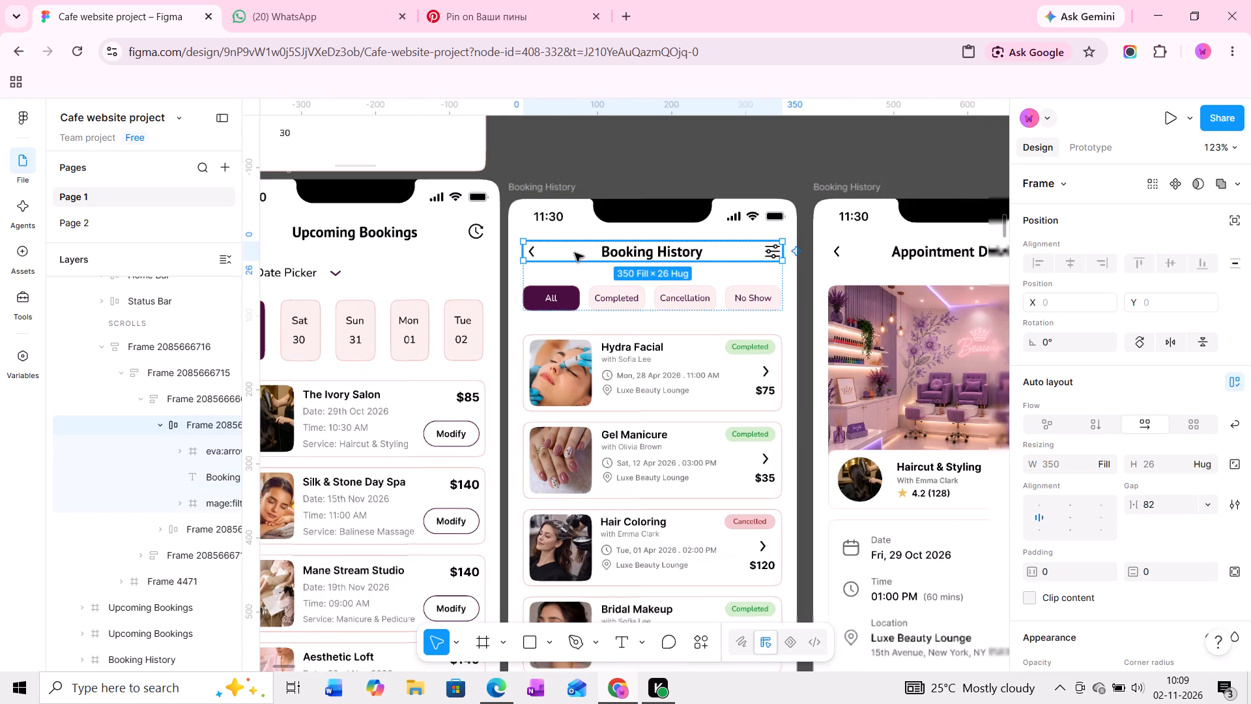
scroll(623, 248, "up", 6, "ctrl")
left_click(622, 249, "ctrl")
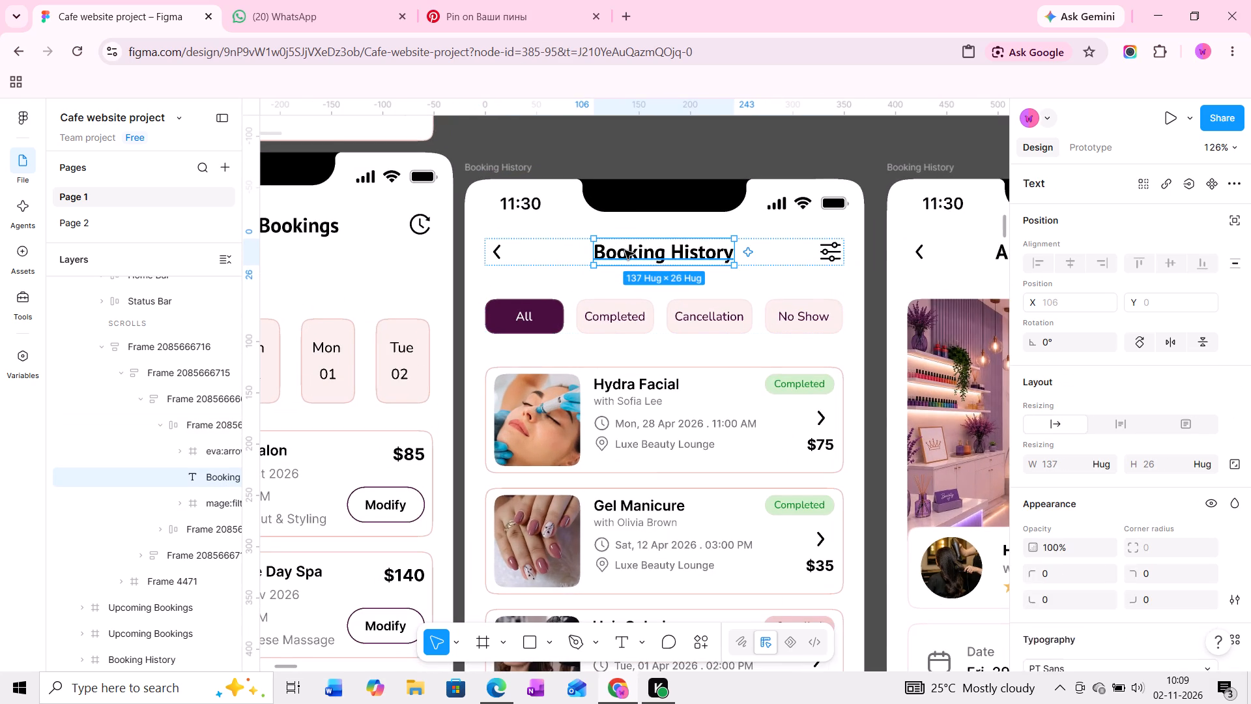
scroll(1250, 395, "down", 2)
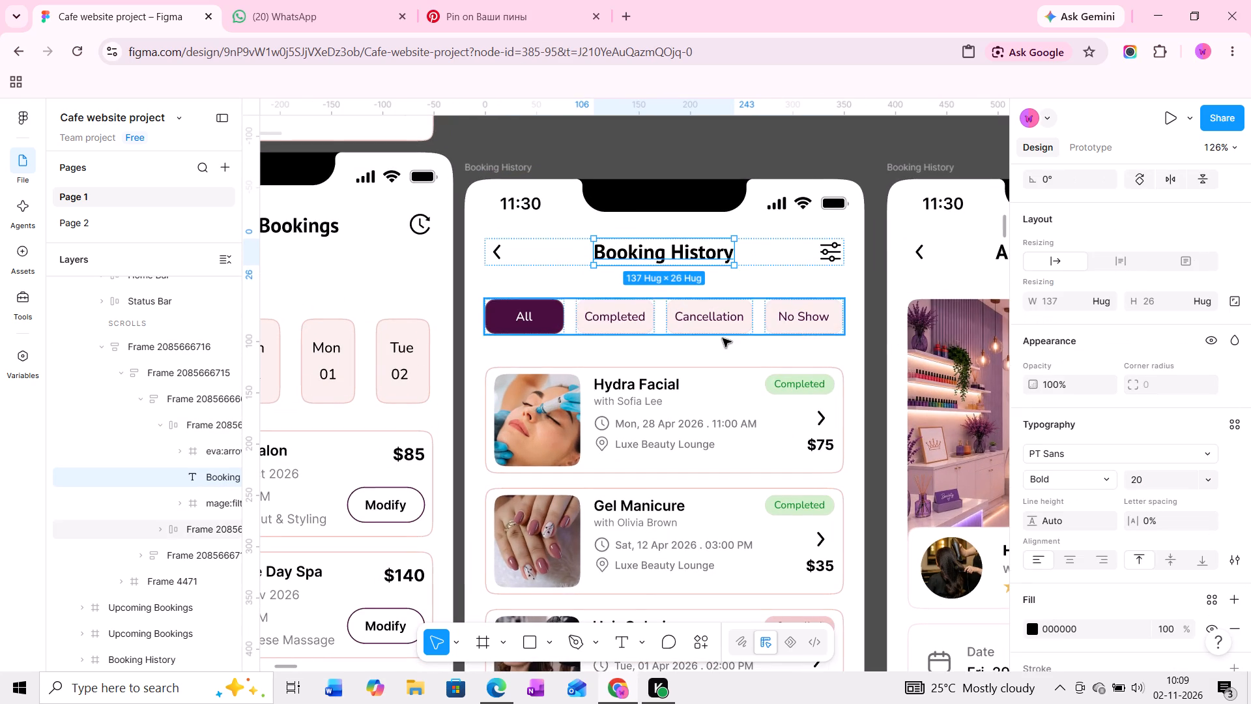
Inspect the text styles and detail rows of the Hydra Facial, Gel Manicure and Hair Coloring cards in Booking History.
scroll(725, 336, "down", 10, "ctrl")
middle_click_drag(756, 340, 726, 333)
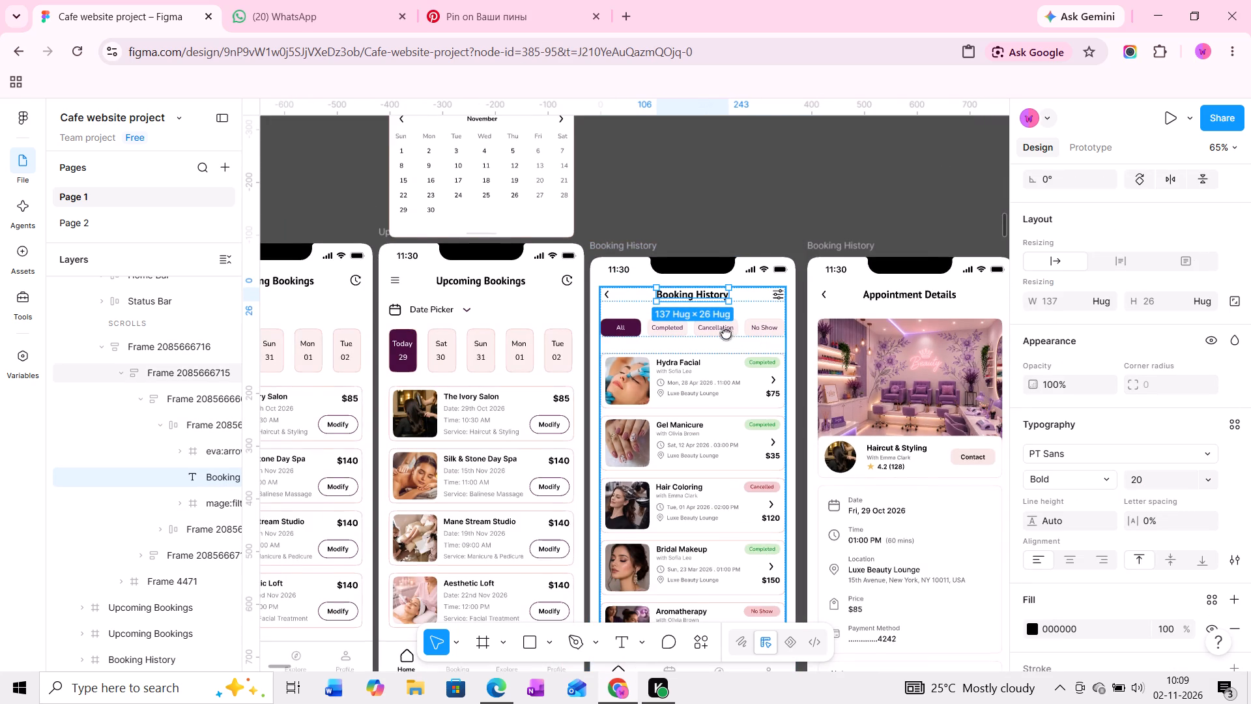
middle_click_drag(726, 333, 698, 330)
scroll(642, 345, "up", 6, "ctrl")
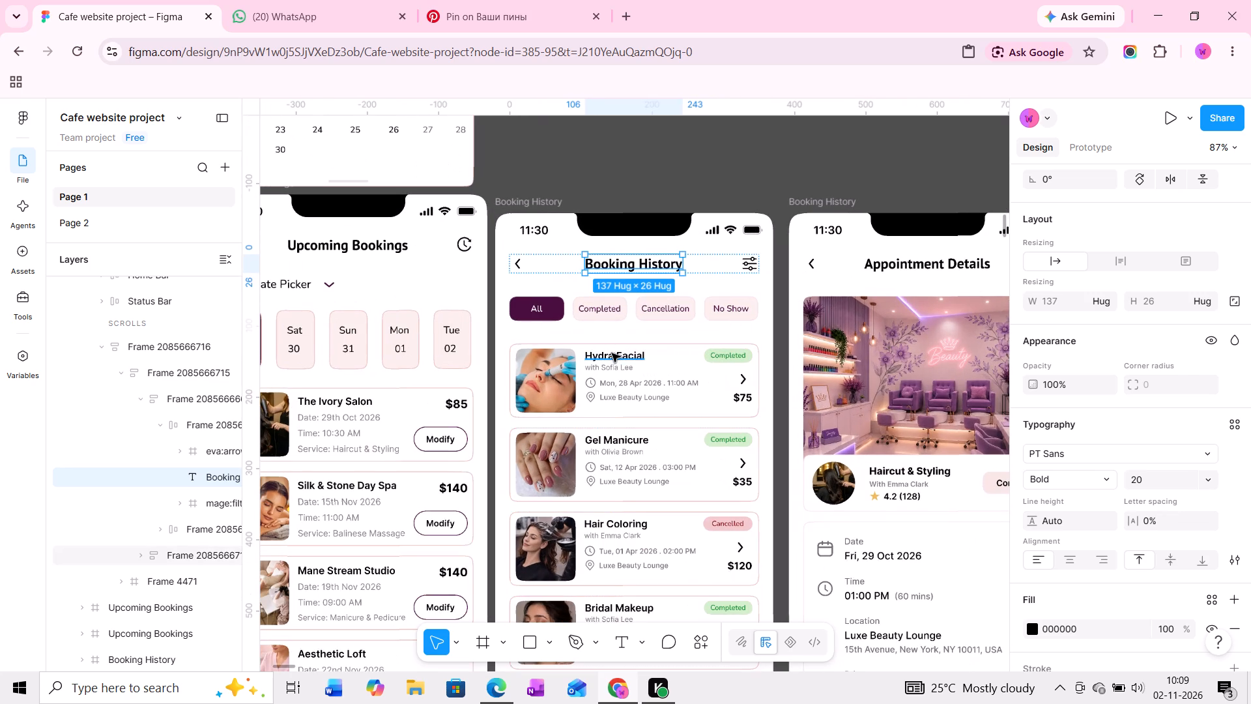
left_click(612, 353, "ctrl")
scroll(640, 352, "down", 5, "ctrl")
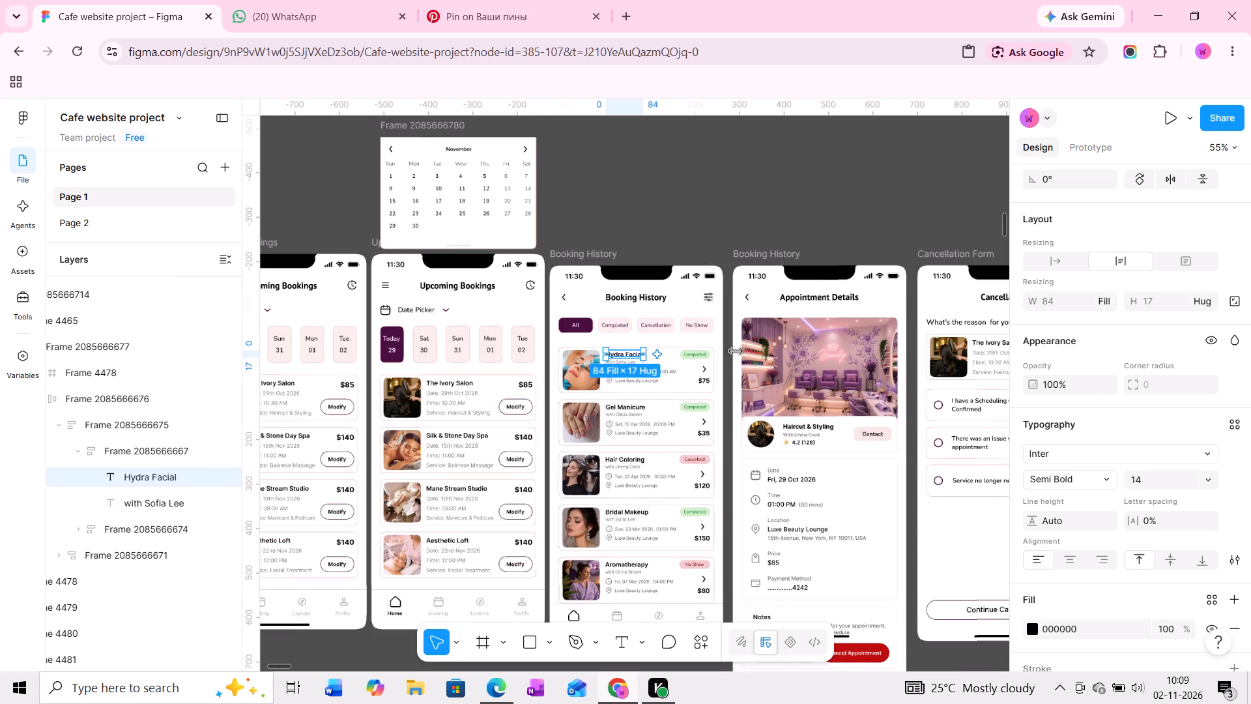
middle_click_drag(736, 351, 704, 342)
scroll(704, 342, "down", 5, "ctrl")
scroll(760, 341, "down", 5, "ctrl")
scroll(684, 351, "up", 4, "ctrl")
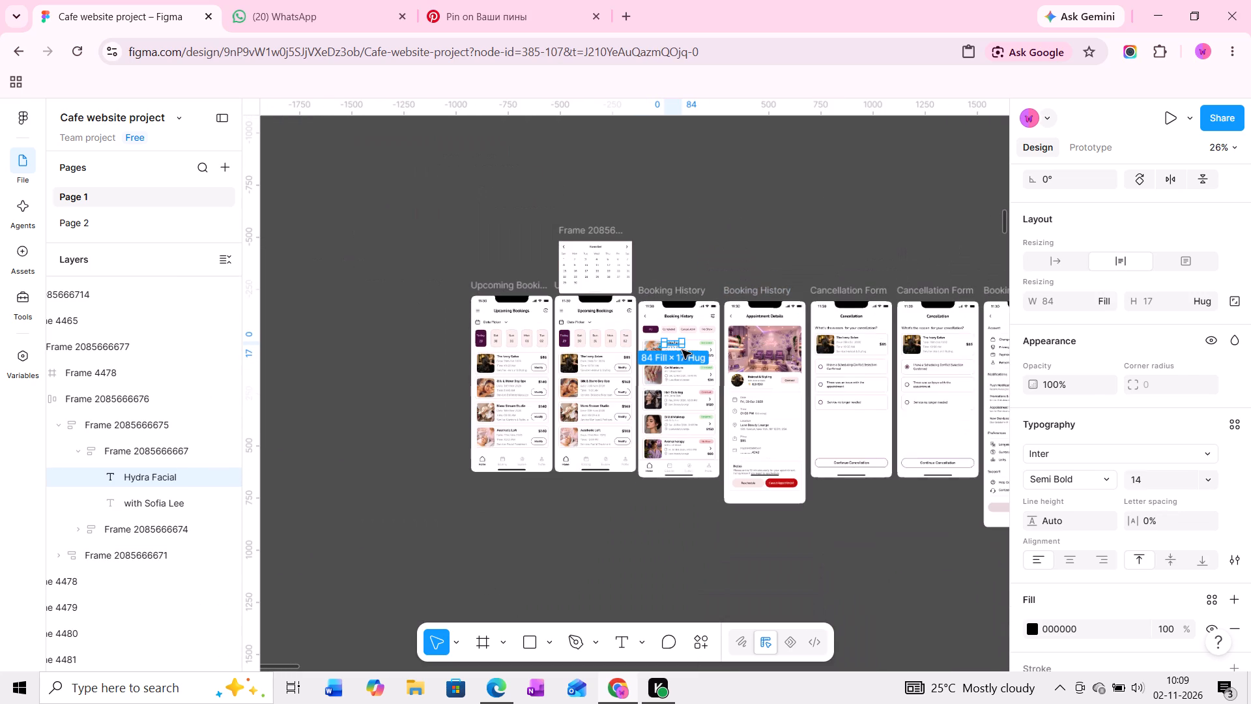
scroll(682, 350, "up", 16, "ctrl")
left_click(671, 364, "ctrl")
scroll(662, 385, "up", 5, "ctrl")
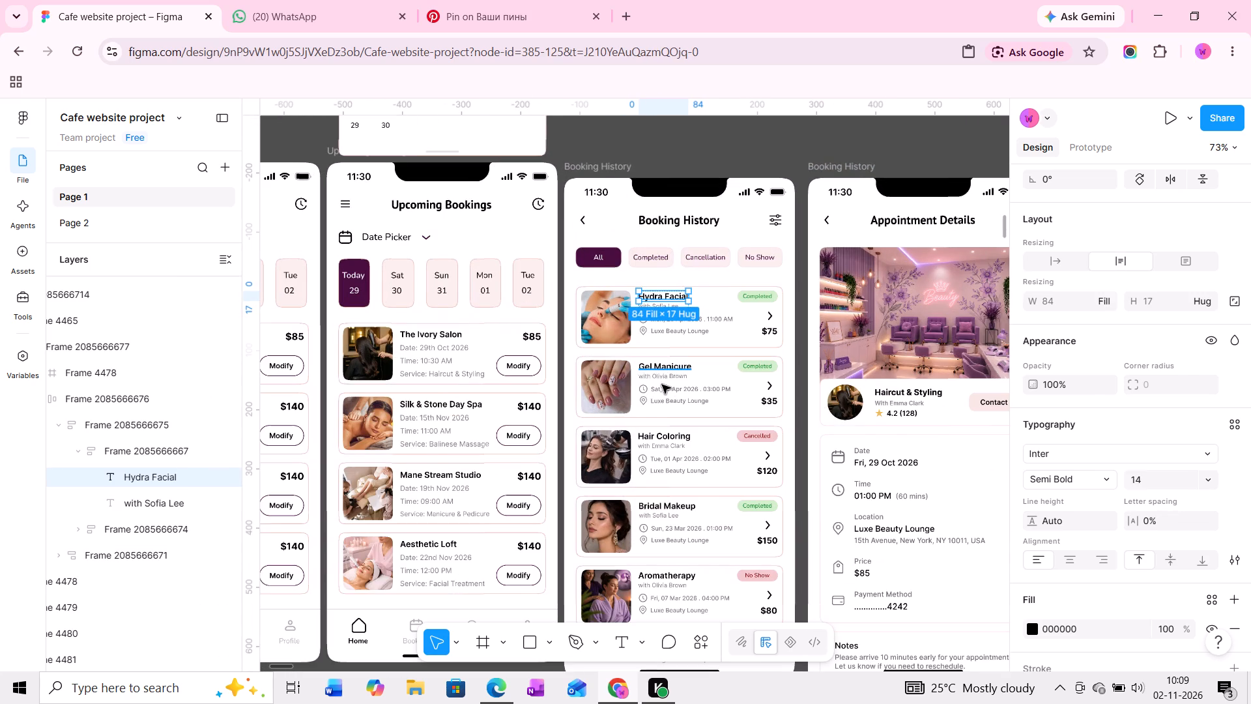
scroll(662, 385, "up", 5, "ctrl")
left_click(661, 391)
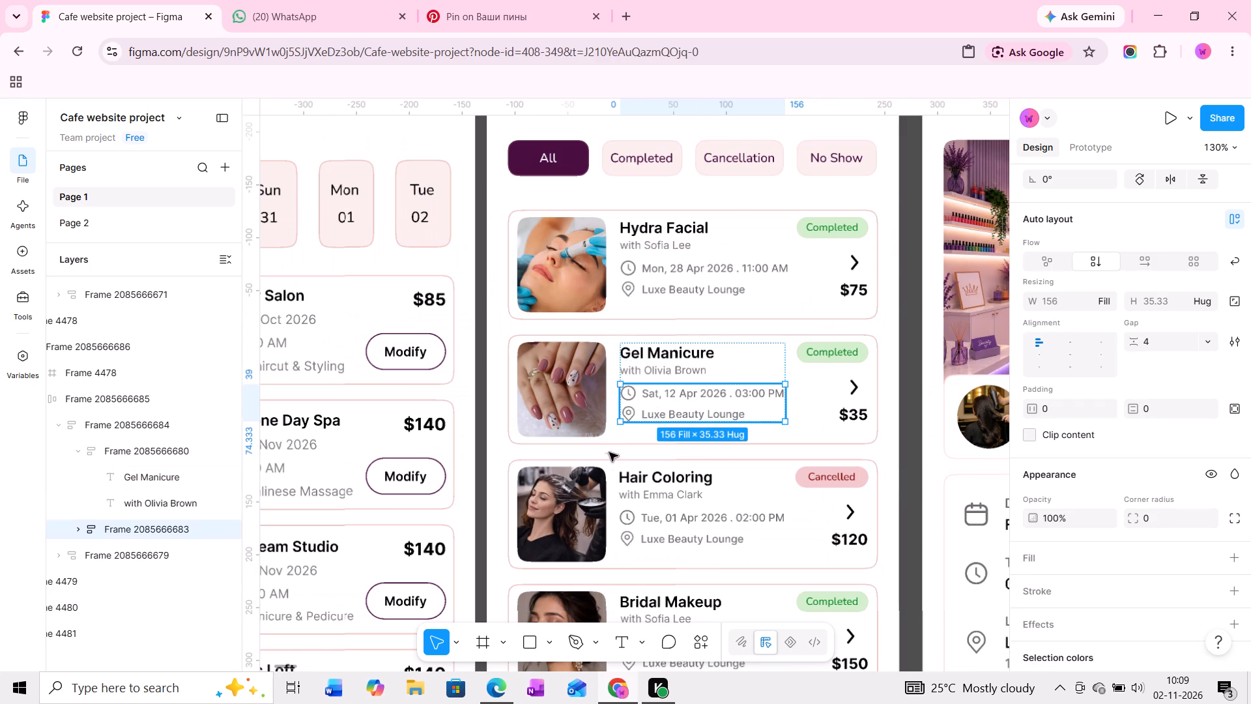
scroll(1134, 437, "down", 5)
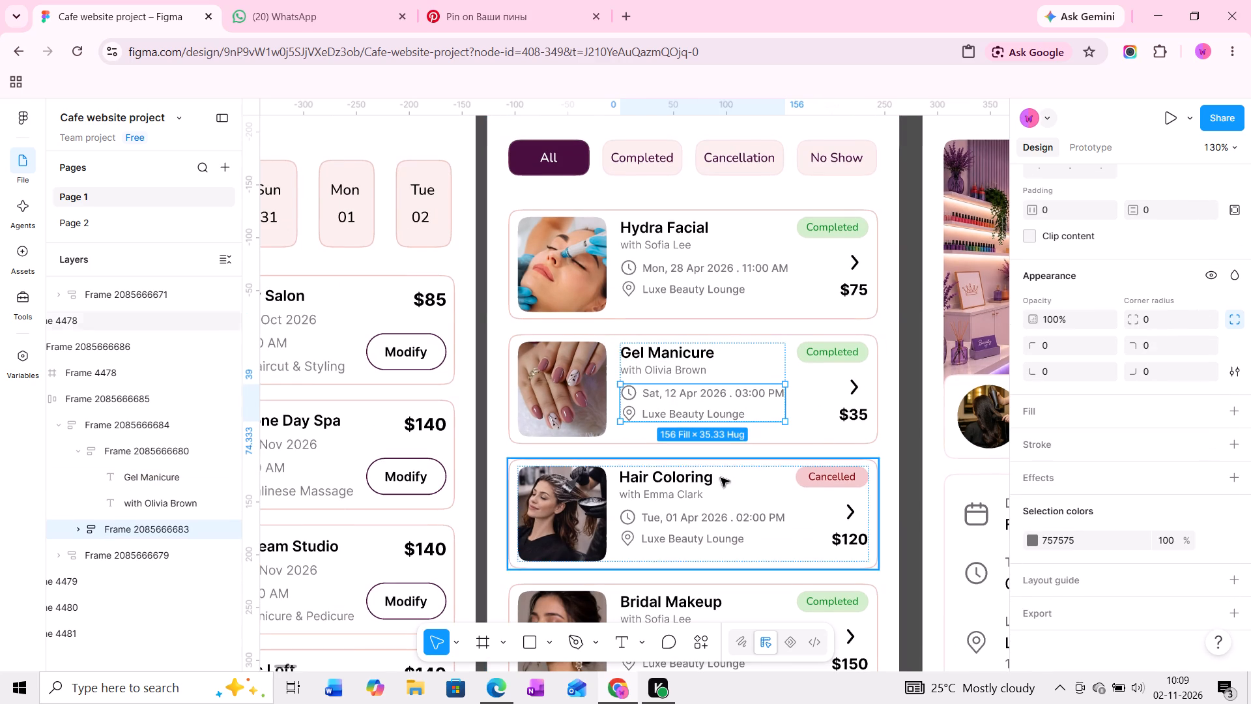
left_click(695, 478, "ctrl")
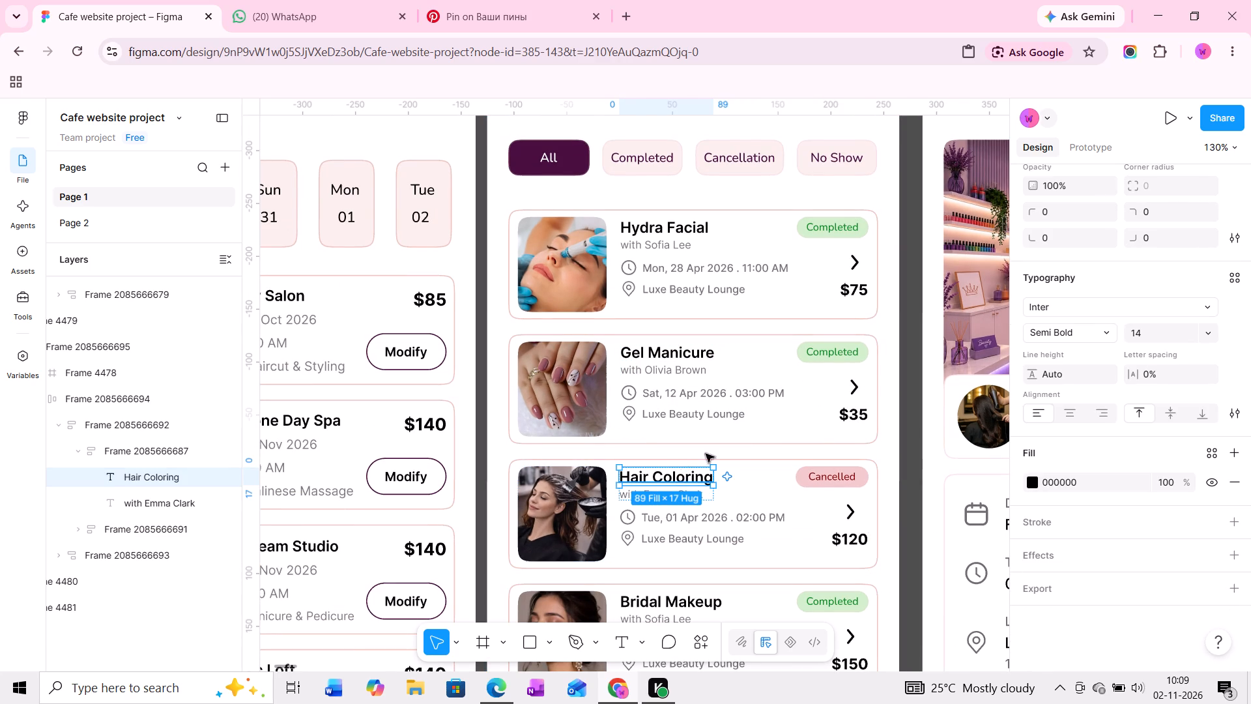
Inspect the typography of the Haircut & Styling heading on the Appointment Details screen.
middle_click_drag(768, 418, 398, 368)
left_click(710, 355, "ctrl")
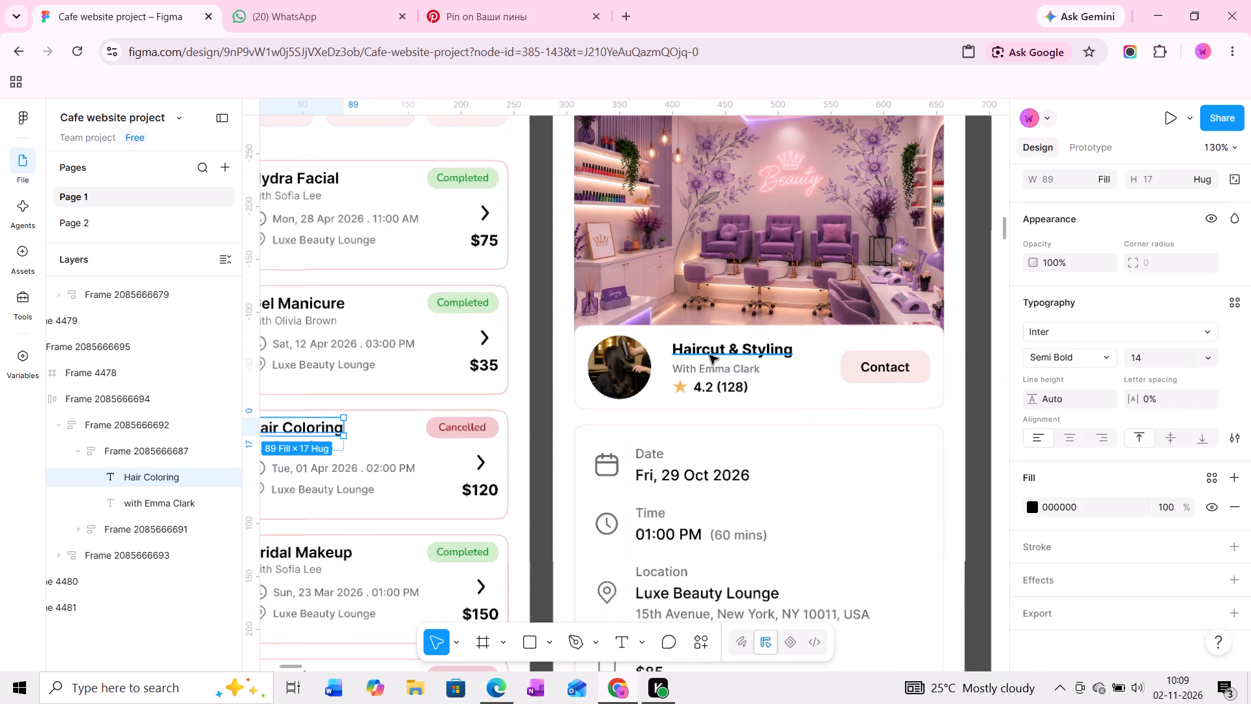
middle_click_drag(724, 381, 611, 320)
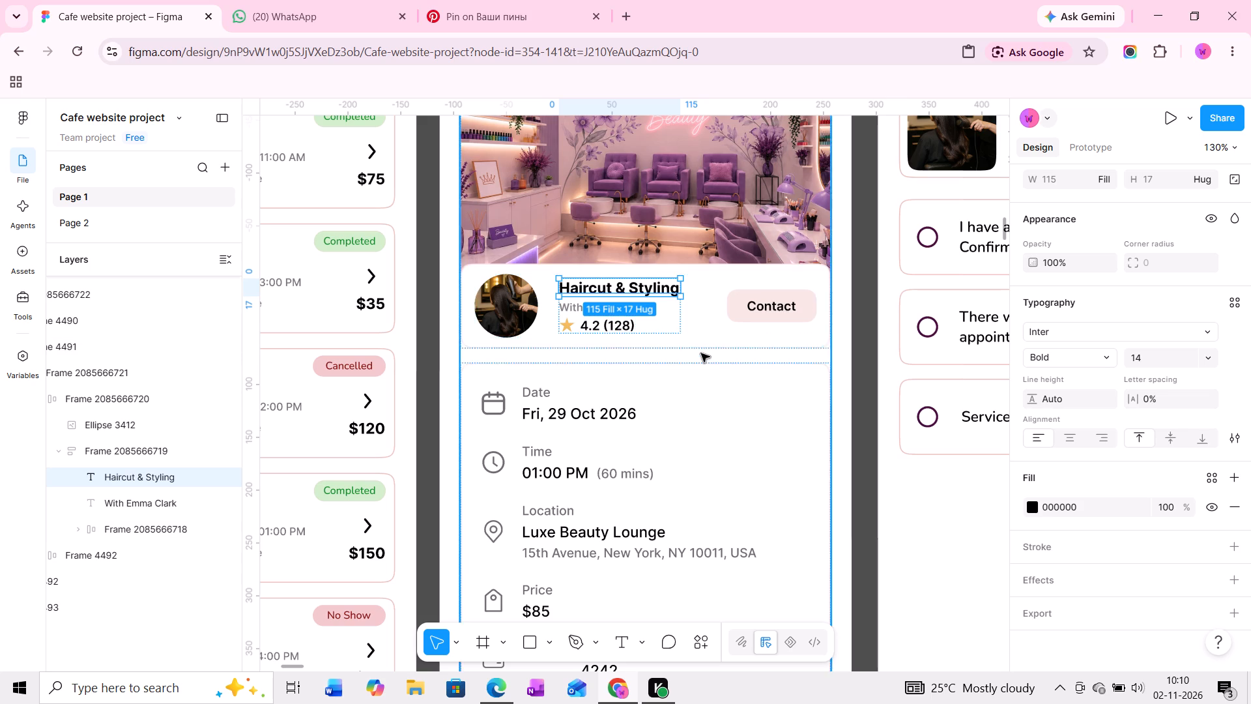
Return to Section 2 and view the filter reference screens alongside the blank Filter screen frame.
scroll(701, 354, "down", 12, "ctrl")
middle_click_drag(768, 379, 646, 379)
scroll(646, 379, "down", 15, "ctrl")
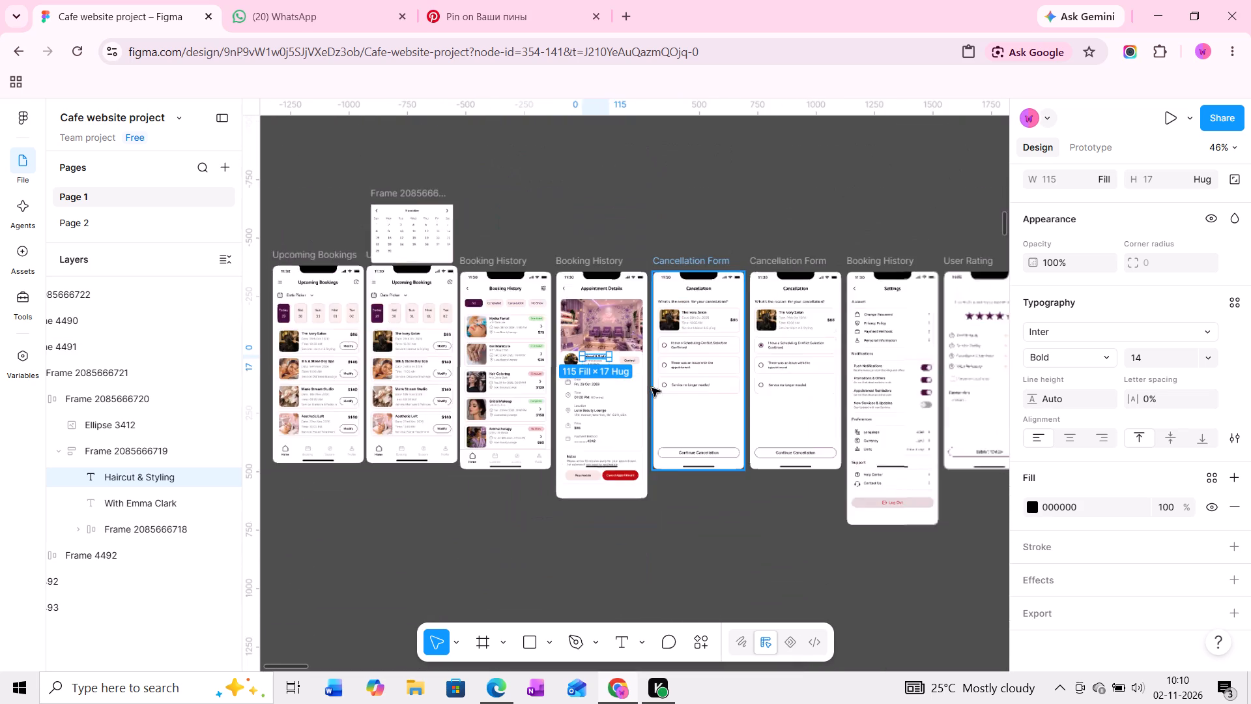
scroll(652, 388, "down", 4, "ctrl")
middle_click_drag(793, 376, 653, 377)
scroll(653, 377, "down", 13, "ctrl")
middle_click_drag(747, 366, 506, 413)
scroll(739, 366, "down", 1)
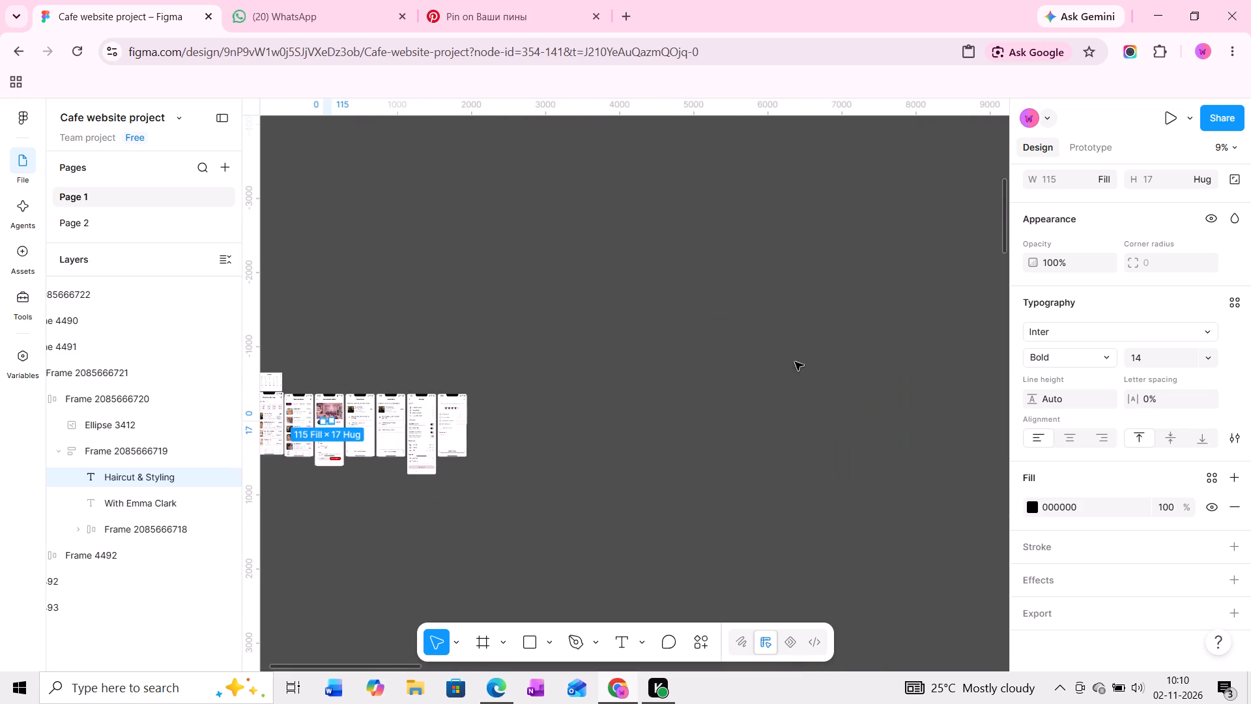
middle_click_drag(786, 362, 612, 387)
scroll(612, 387, "down", 12, "ctrl")
middle_click_drag(737, 351, 377, 420)
middle_click_drag(690, 308, 311, 403)
middle_click_drag(660, 294, 611, 300)
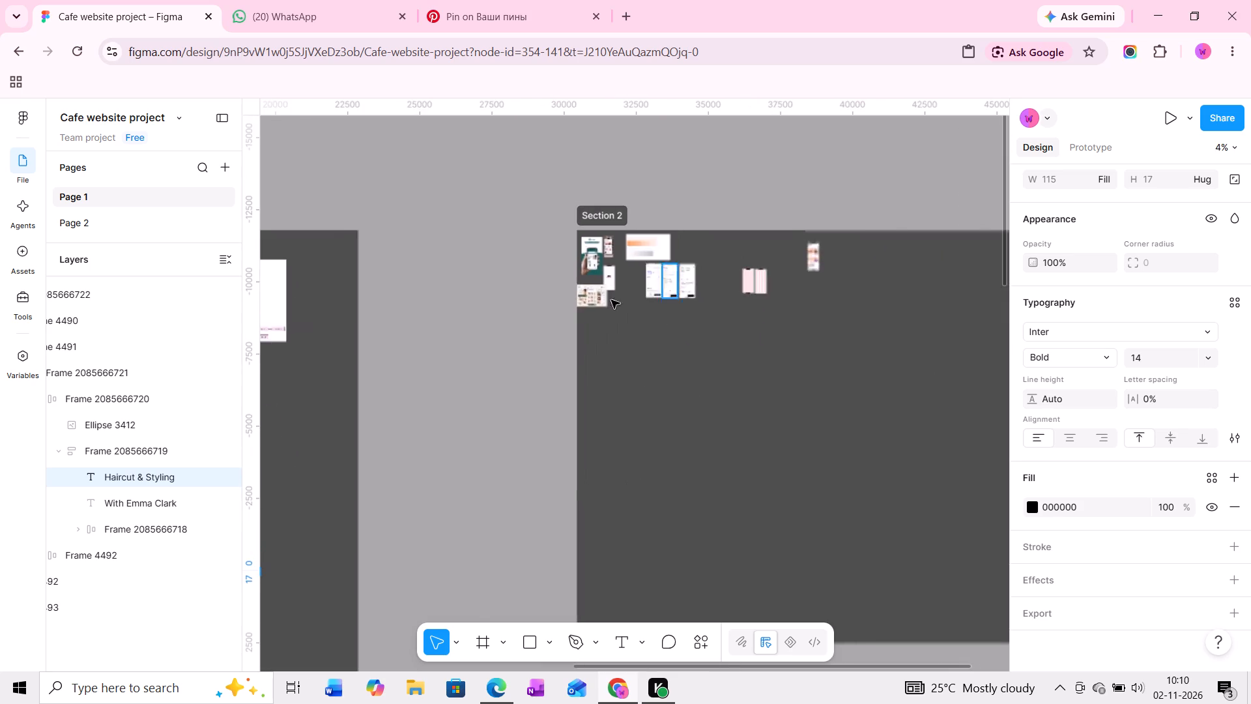
middle_click_drag(611, 300, 549, 309)
scroll(571, 305, "up", 18, "ctrl")
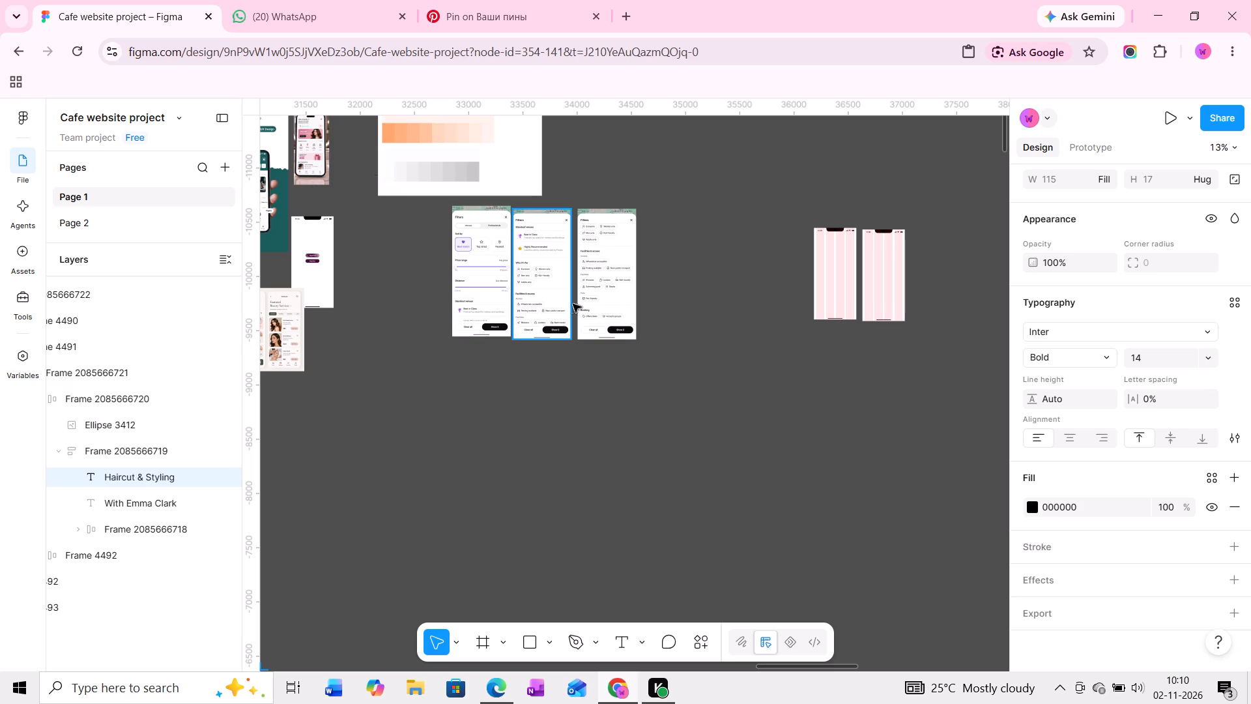
Open the Iconify plugin beside the Filter screen frame and search its icons for "arrow".
scroll(874, 188, "up", 6, "ctrl")
middle_click_drag(848, 298, 692, 297)
scroll(687, 305, "up", 6, "ctrl")
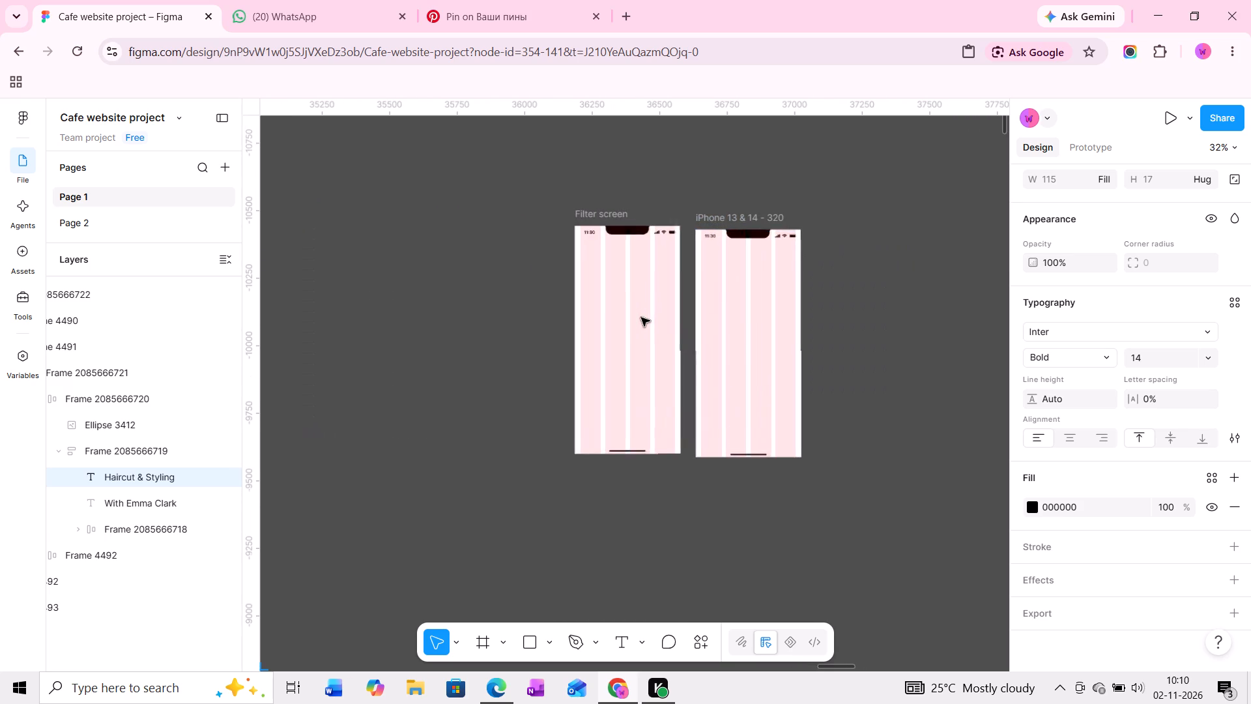
middle_click_drag(639, 322, 639, 297)
scroll(611, 279, "up", 9, "ctrl")
middle_click_drag(612, 252, 510, 383)
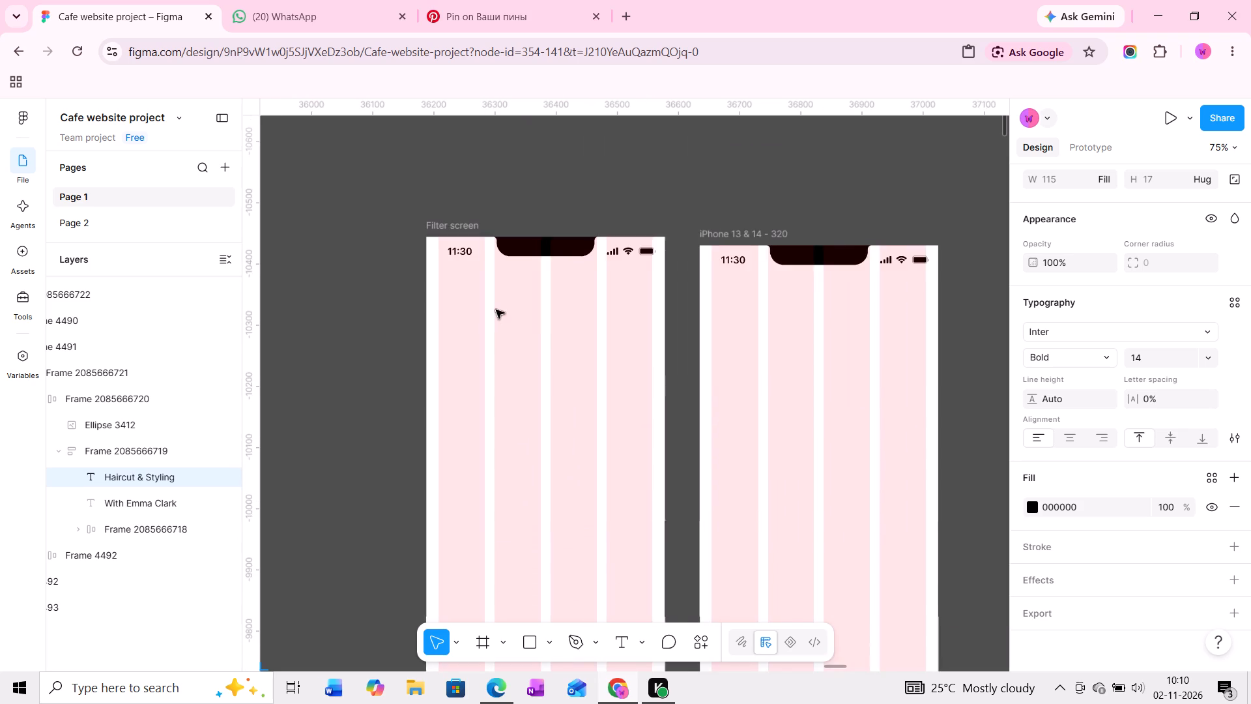
scroll(494, 302, "up", 4, "ctrl")
middle_click_drag(470, 338, 479, 307)
scroll(474, 303, "up", 4, "ctrl")
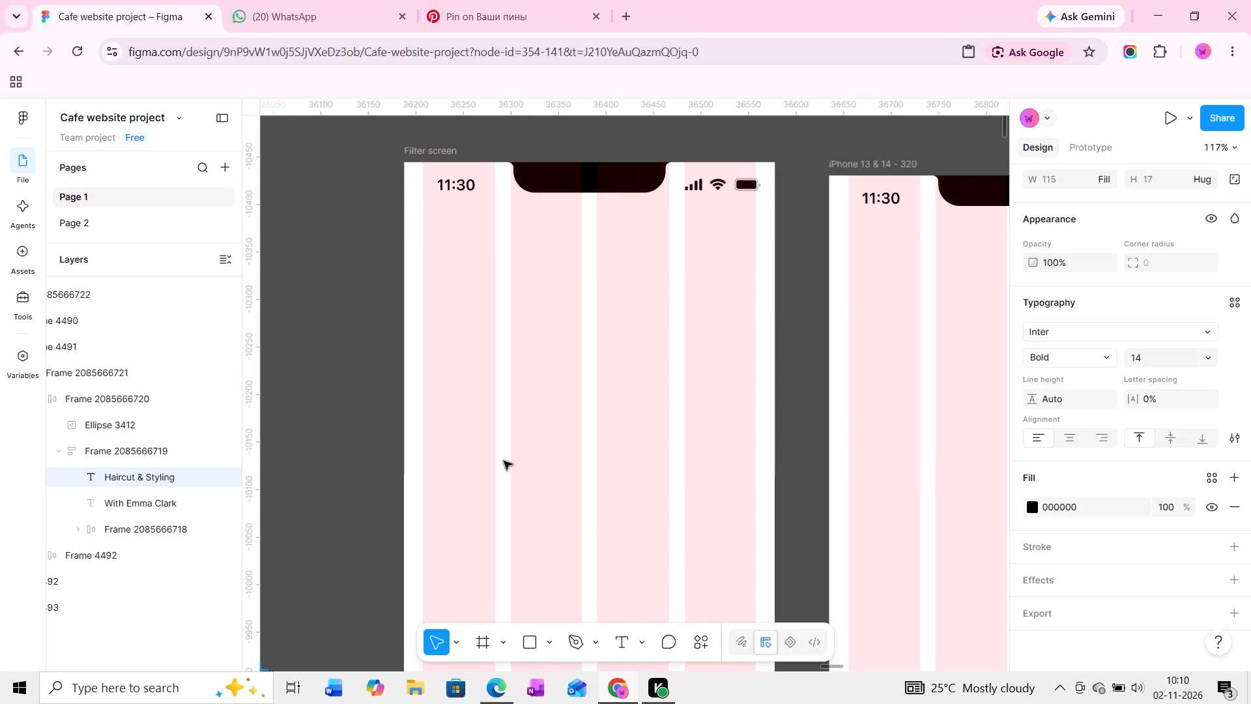
left_click(710, 647)
left_click(474, 474)
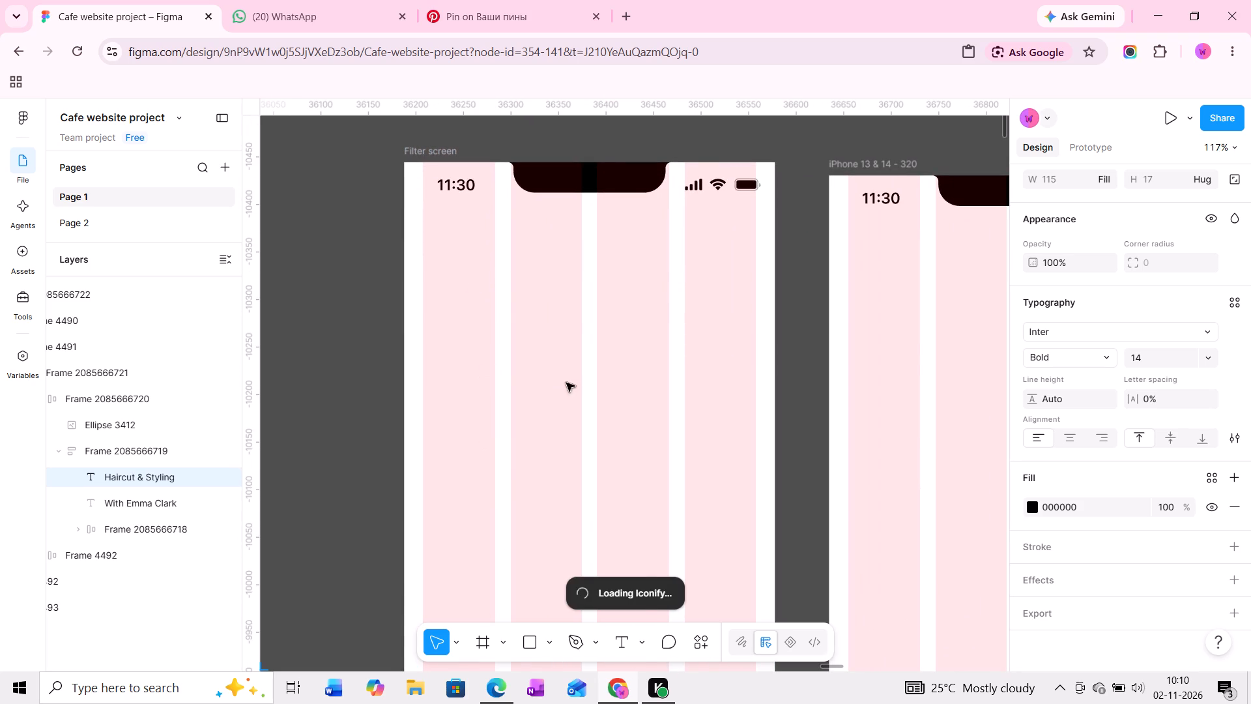
middle_click_drag(566, 383, 628, 381)
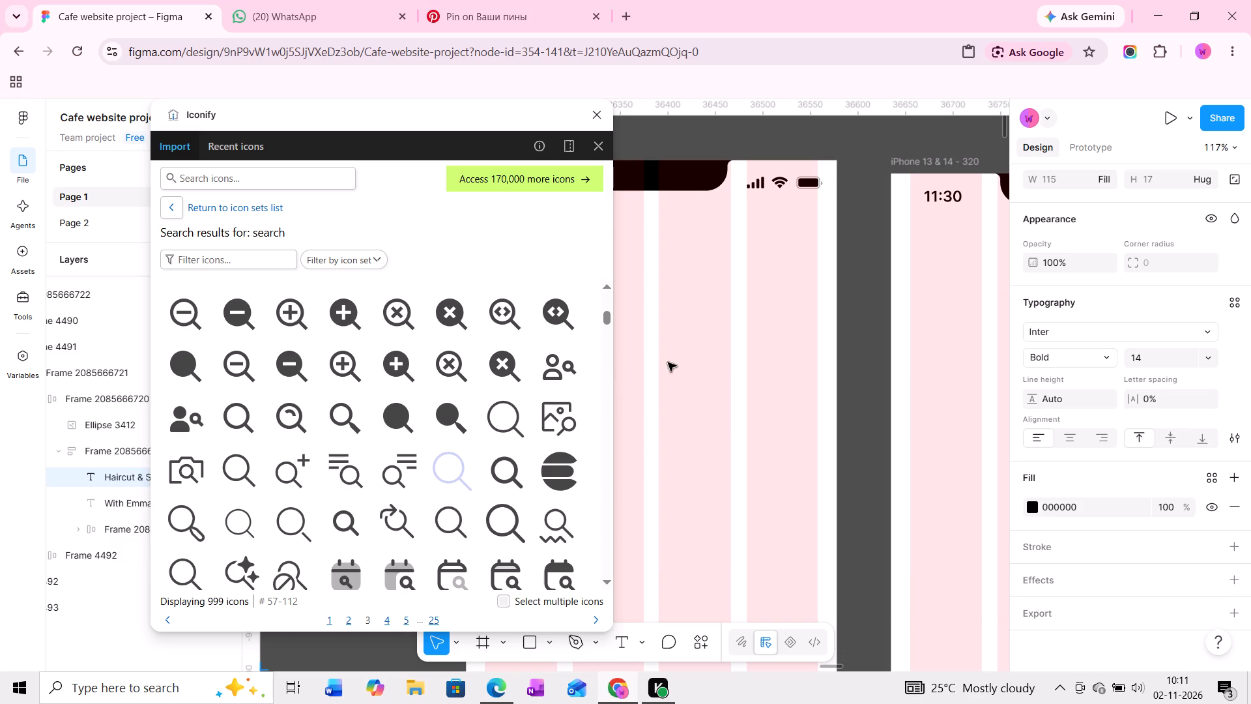
left_click(324, 182)
type("arrow")
key("Return")
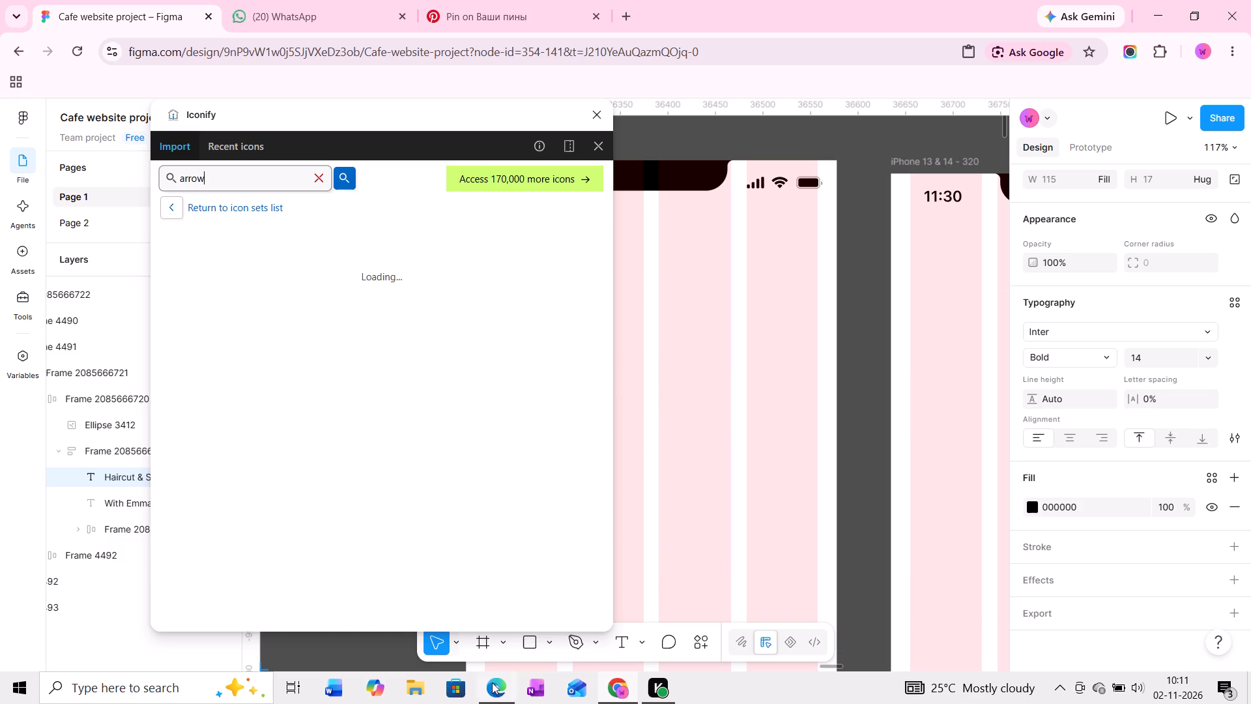
Browse the Iconify arrow results for an icon suited to the Filter screen, and close the plugin.
middle_click_drag(804, 442, 923, 429)
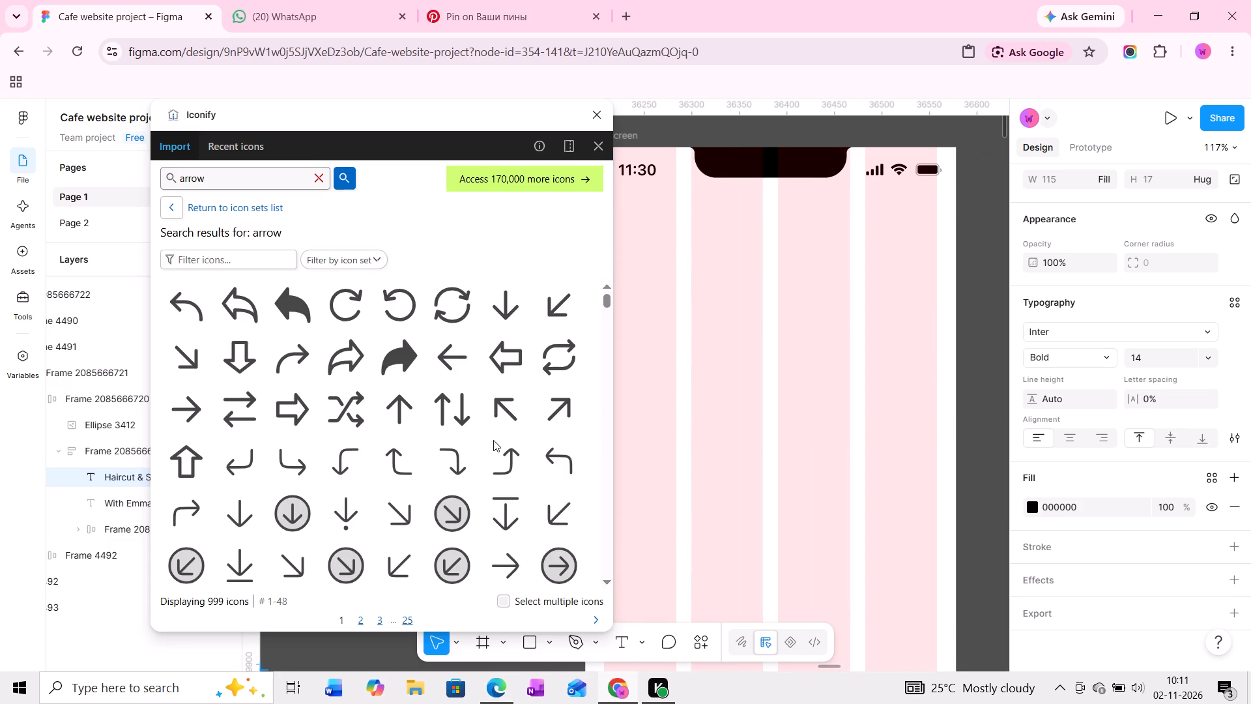
scroll(492, 440, "down", 5)
scroll(478, 540, "down", 1)
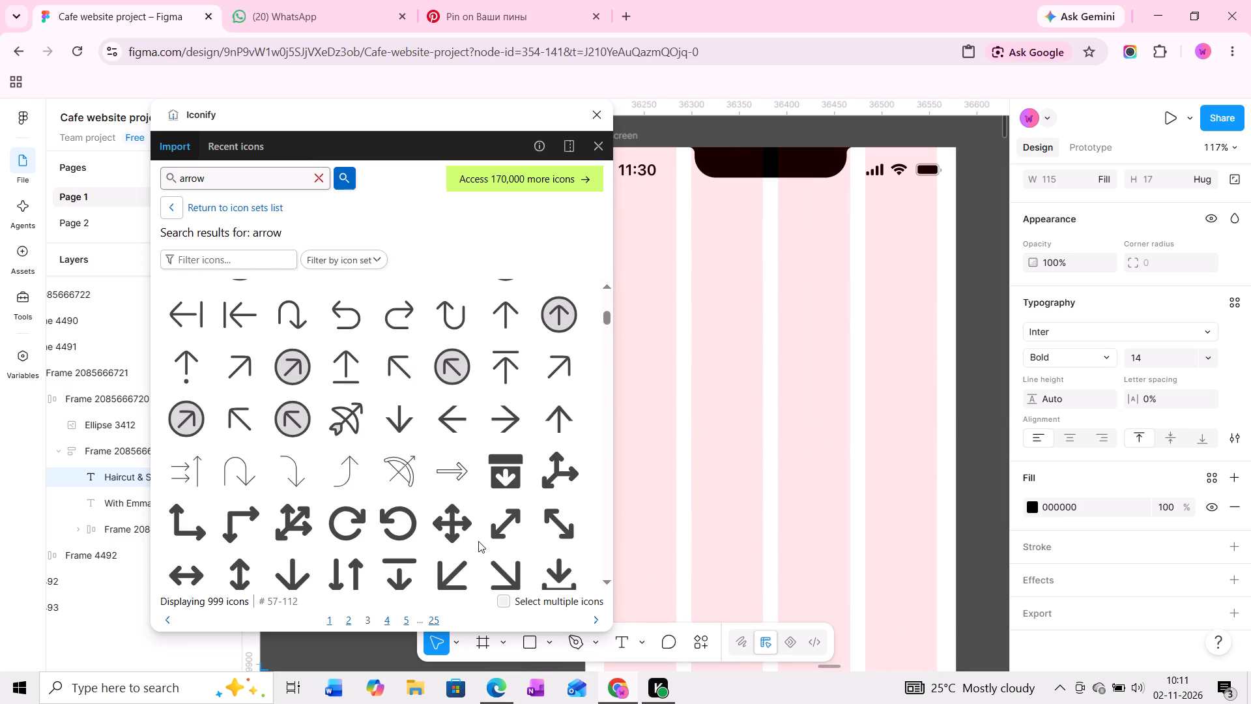
scroll(478, 541, "down", 10)
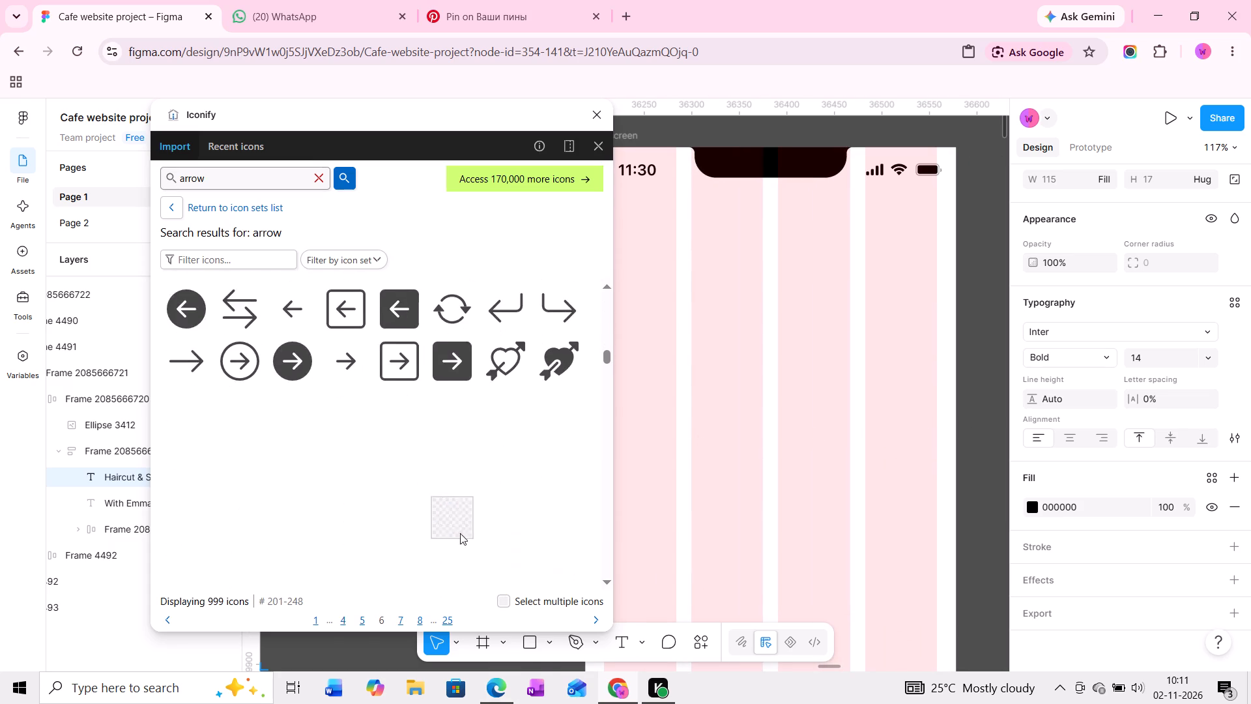
scroll(460, 533, "down", 7)
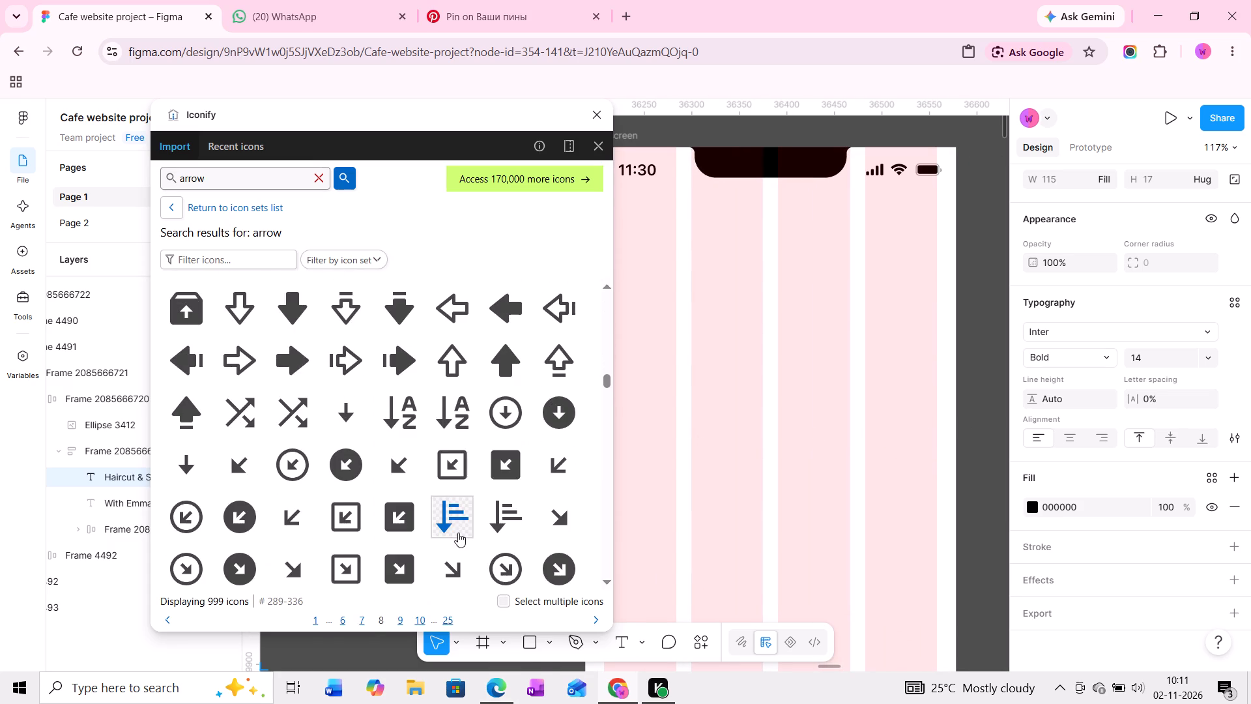
scroll(447, 512, "down", 6)
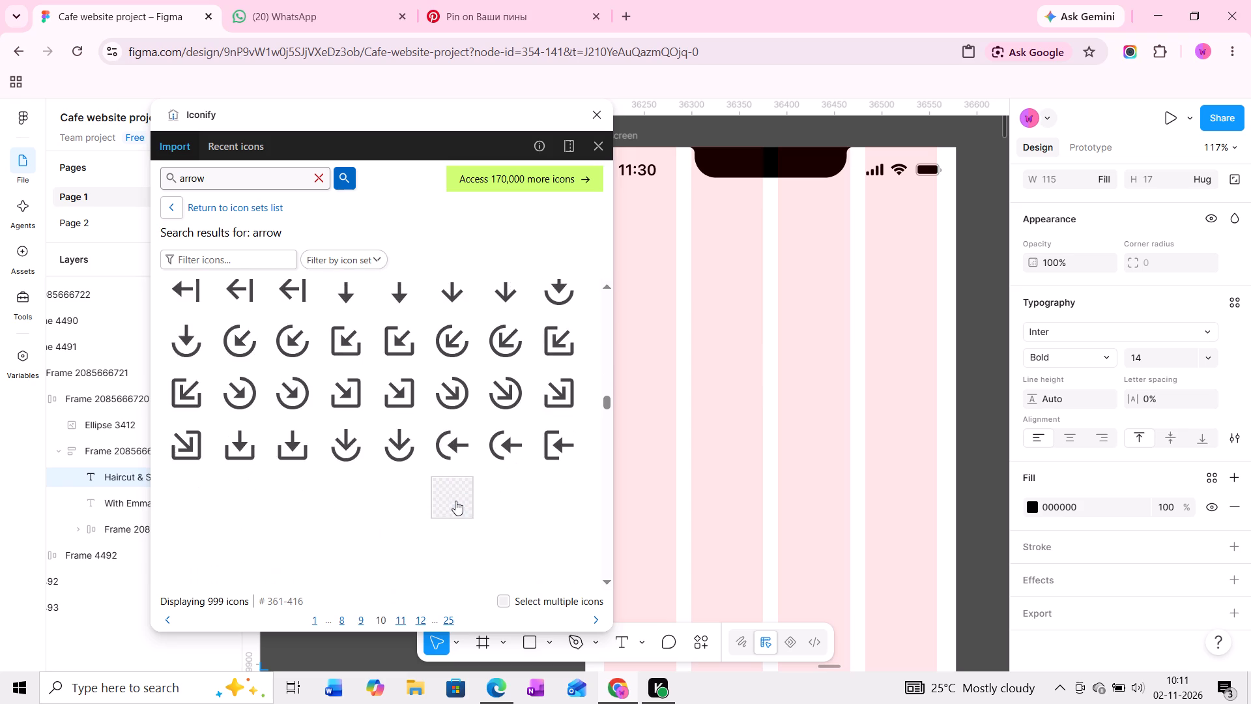
scroll(455, 501, "down", 3)
scroll(372, 452, "down", 5)
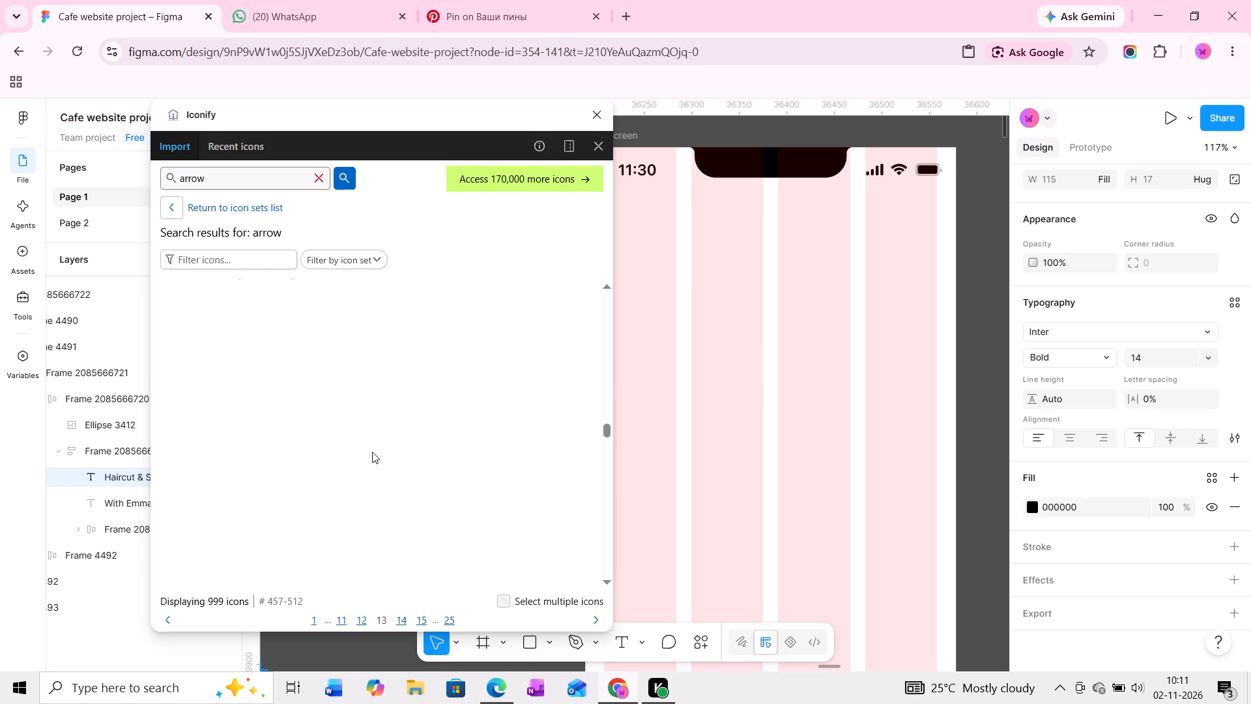
scroll(372, 452, "down", 5)
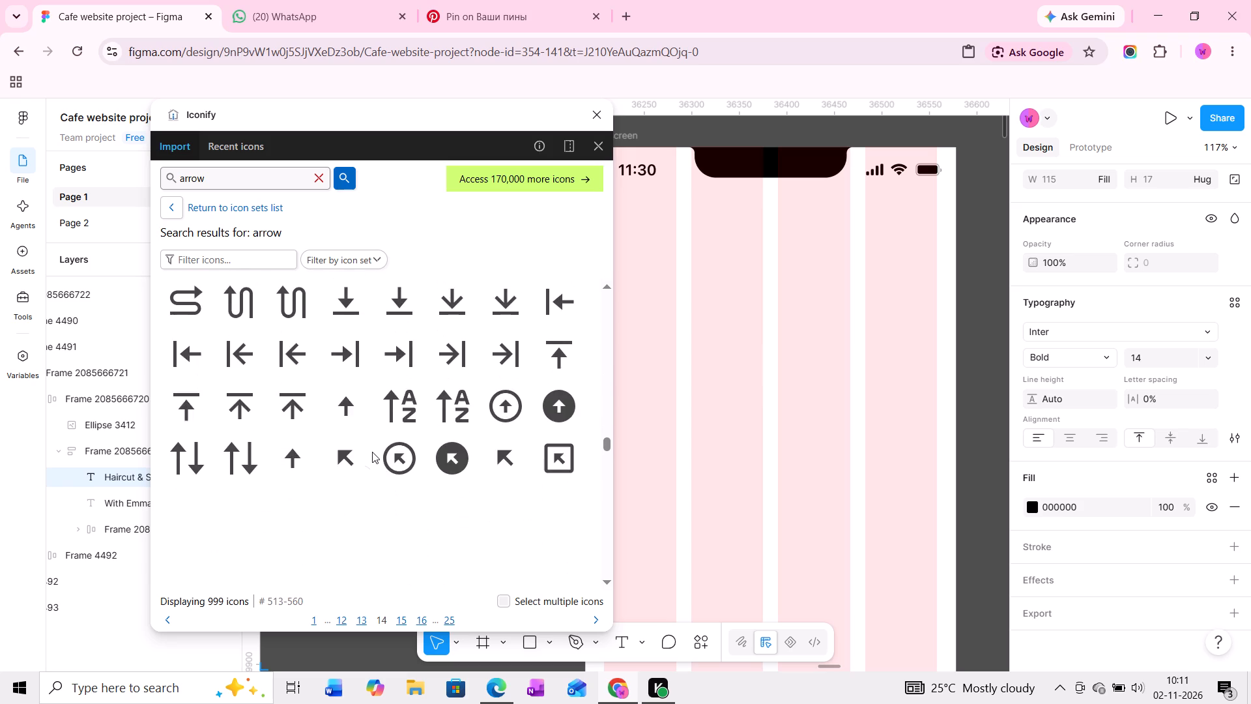
scroll(372, 452, "down", 4)
scroll(372, 452, "up", 1)
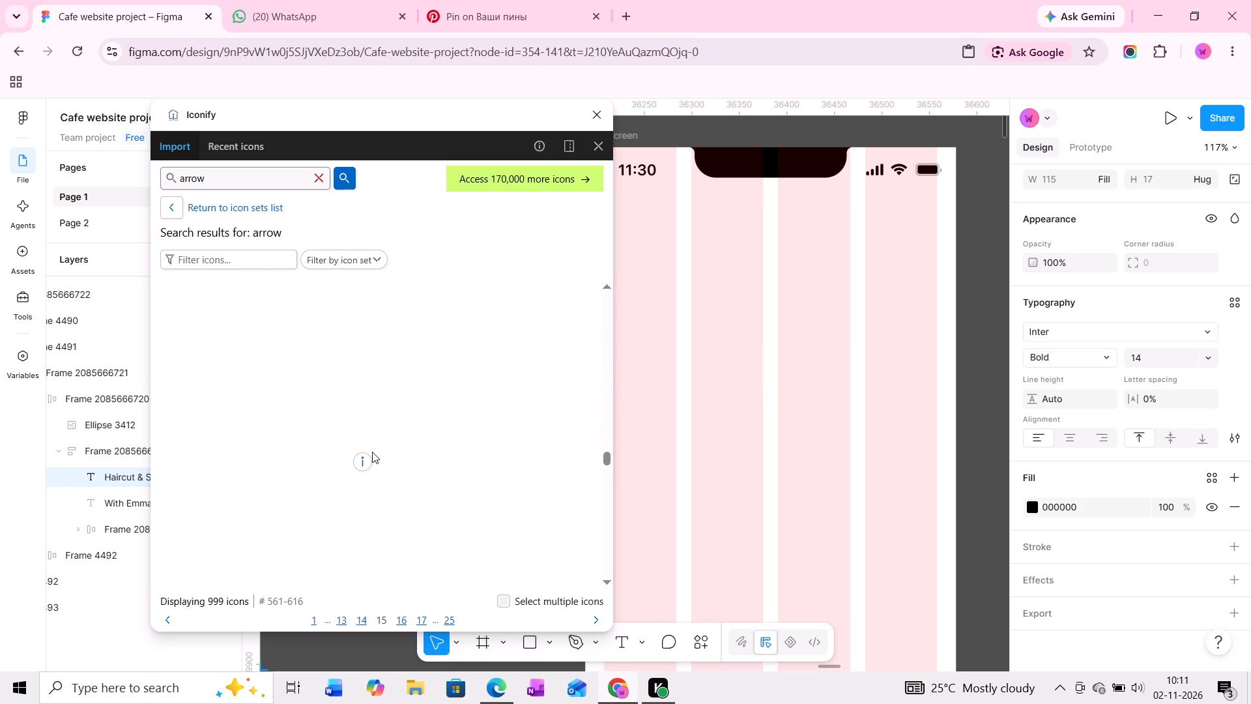
scroll(323, 445, "down", 1)
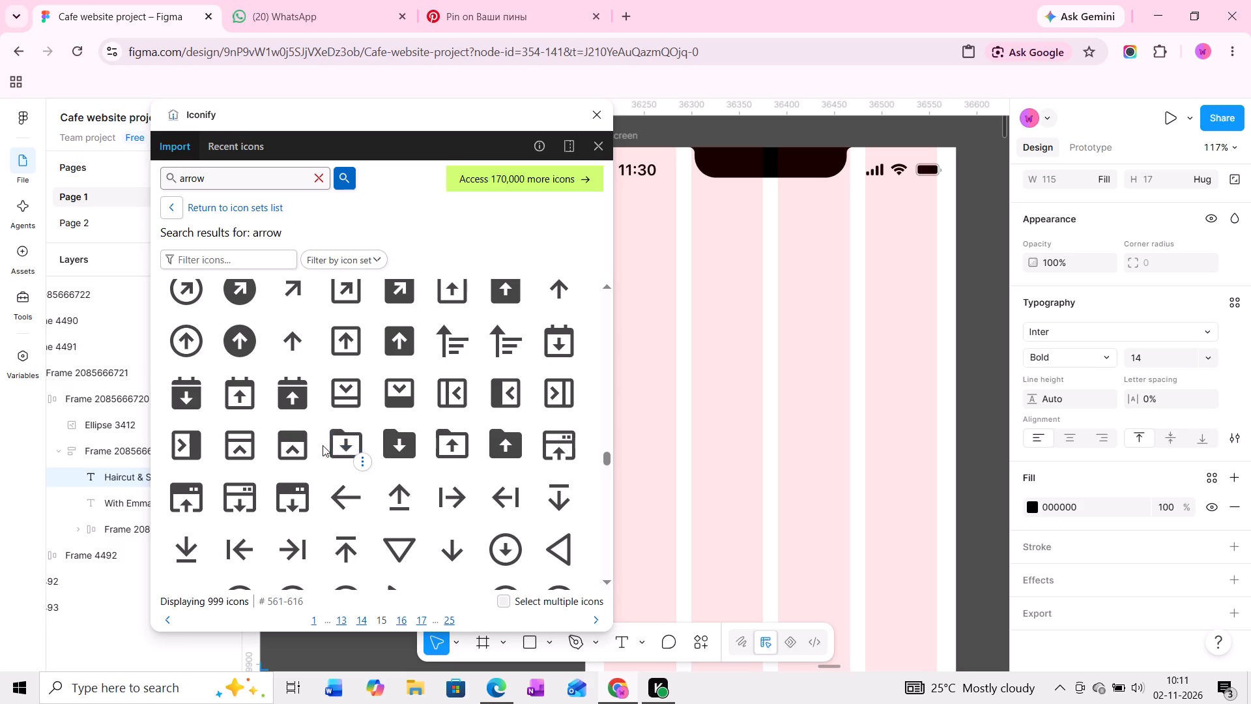
scroll(323, 445, "down", 3)
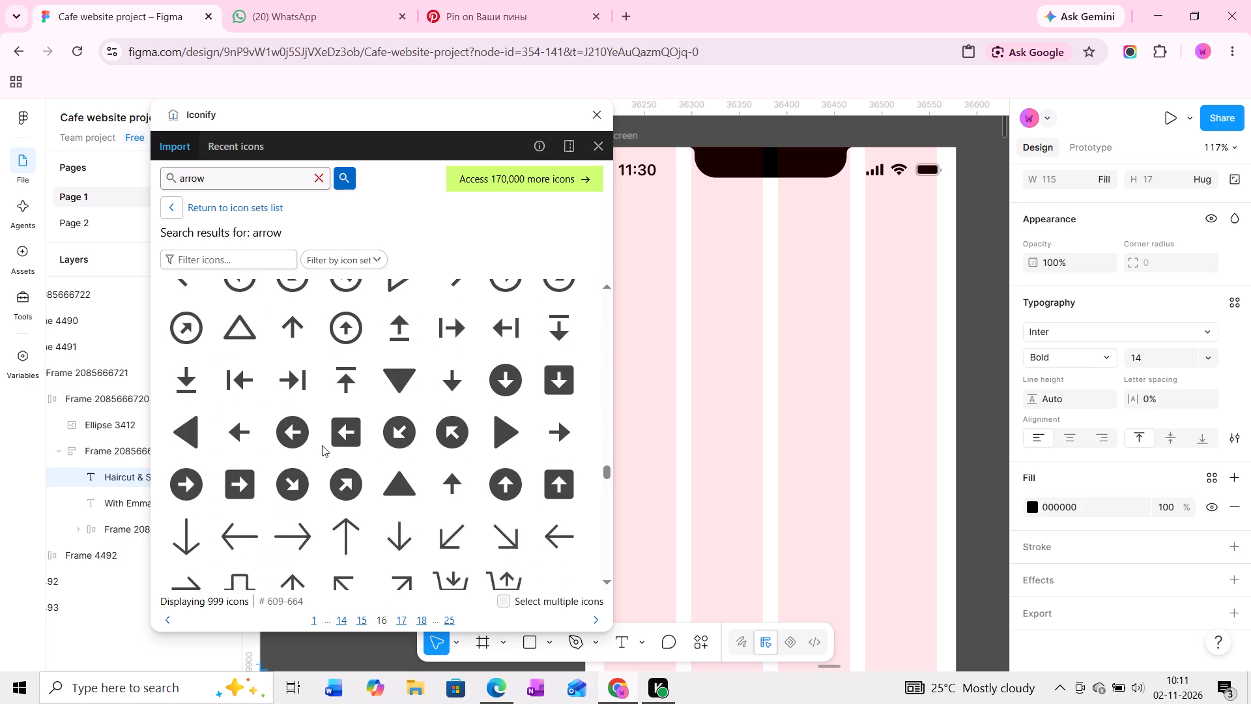
scroll(322, 445, "down", 6)
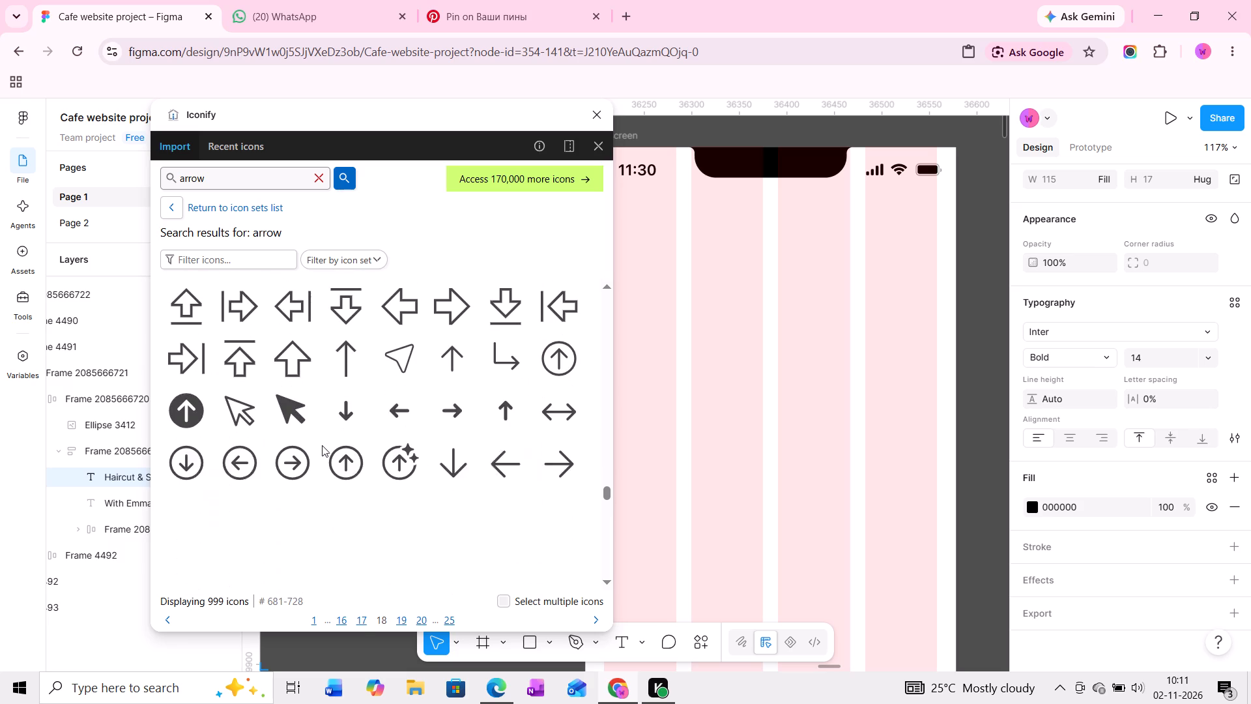
scroll(322, 445, "down", 5)
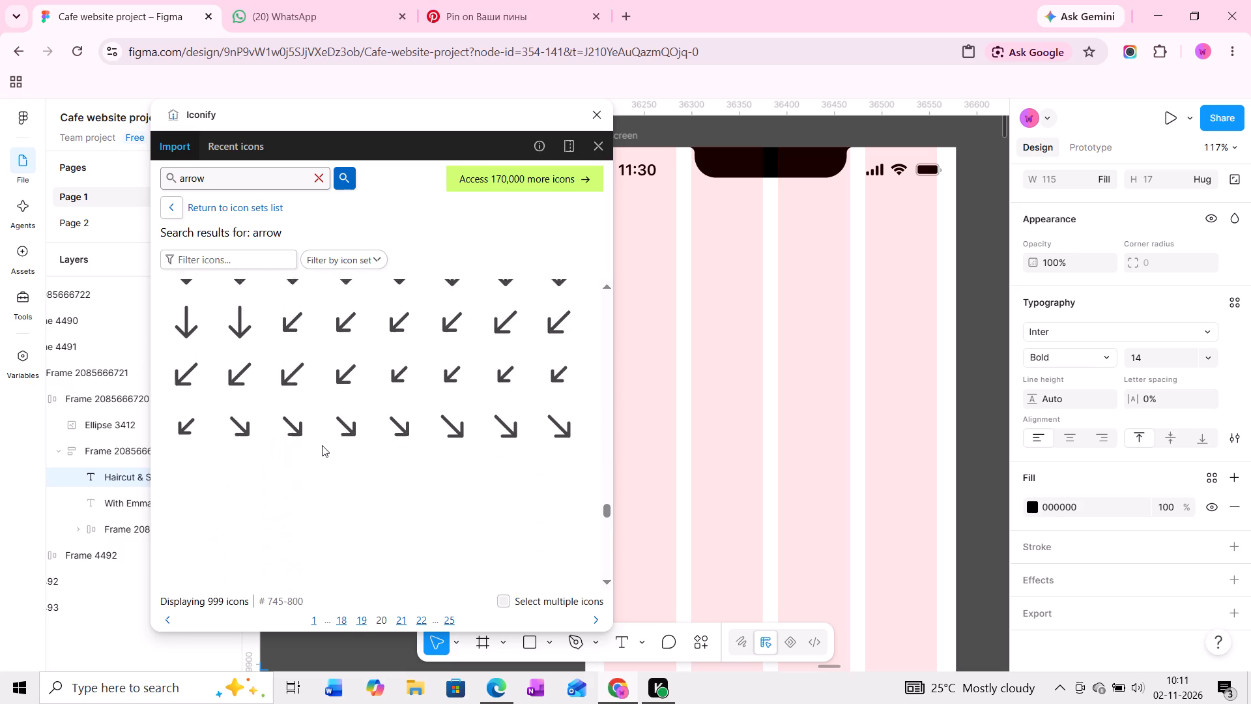
scroll(322, 445, "down", 6)
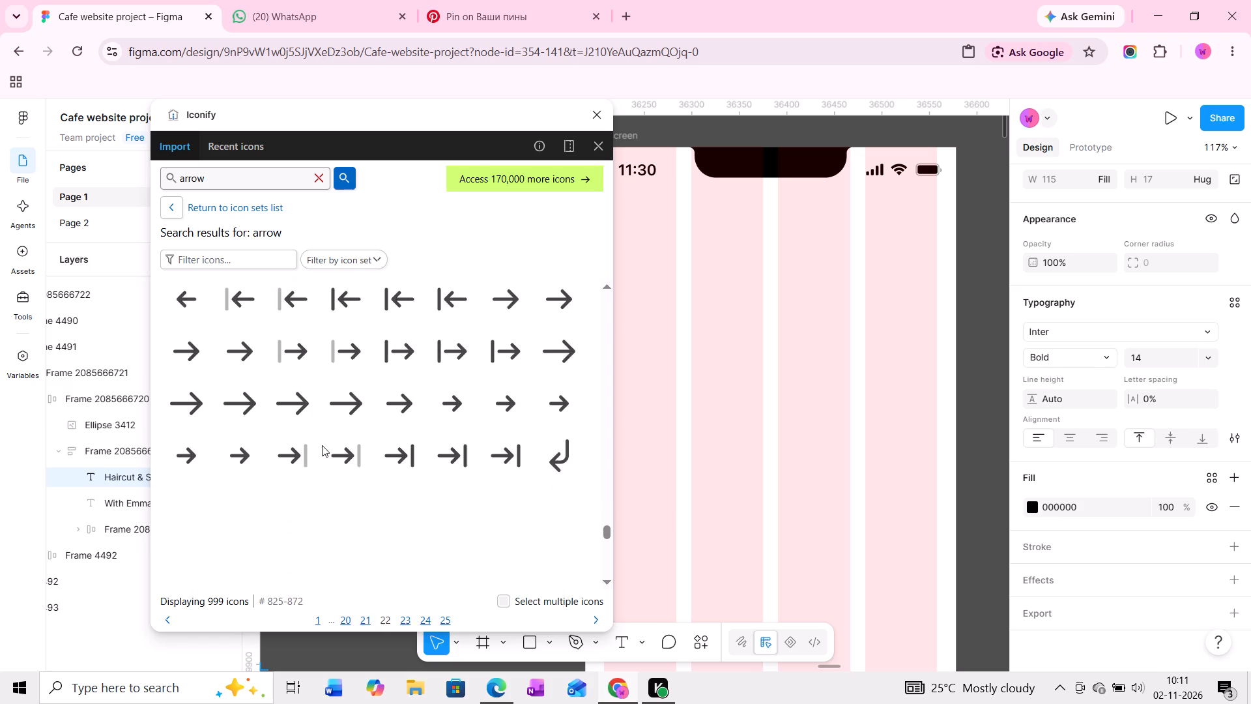
scroll(322, 445, "down", 4)
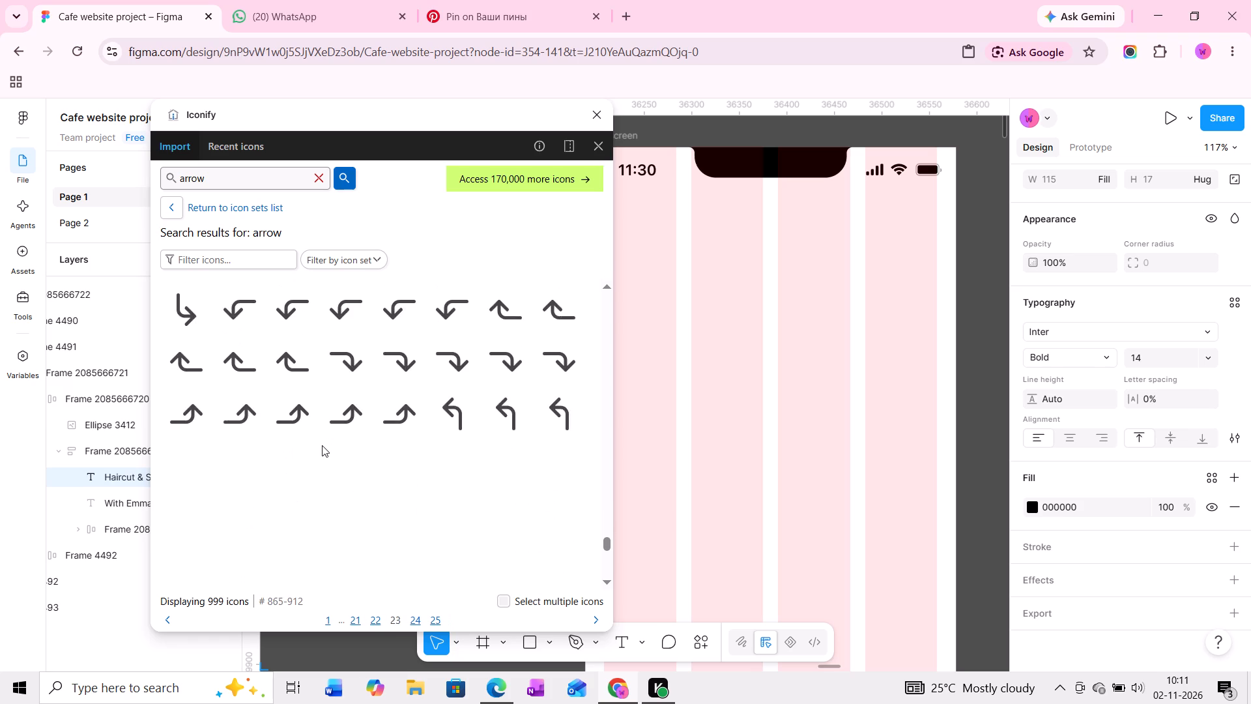
scroll(322, 445, "down", 5)
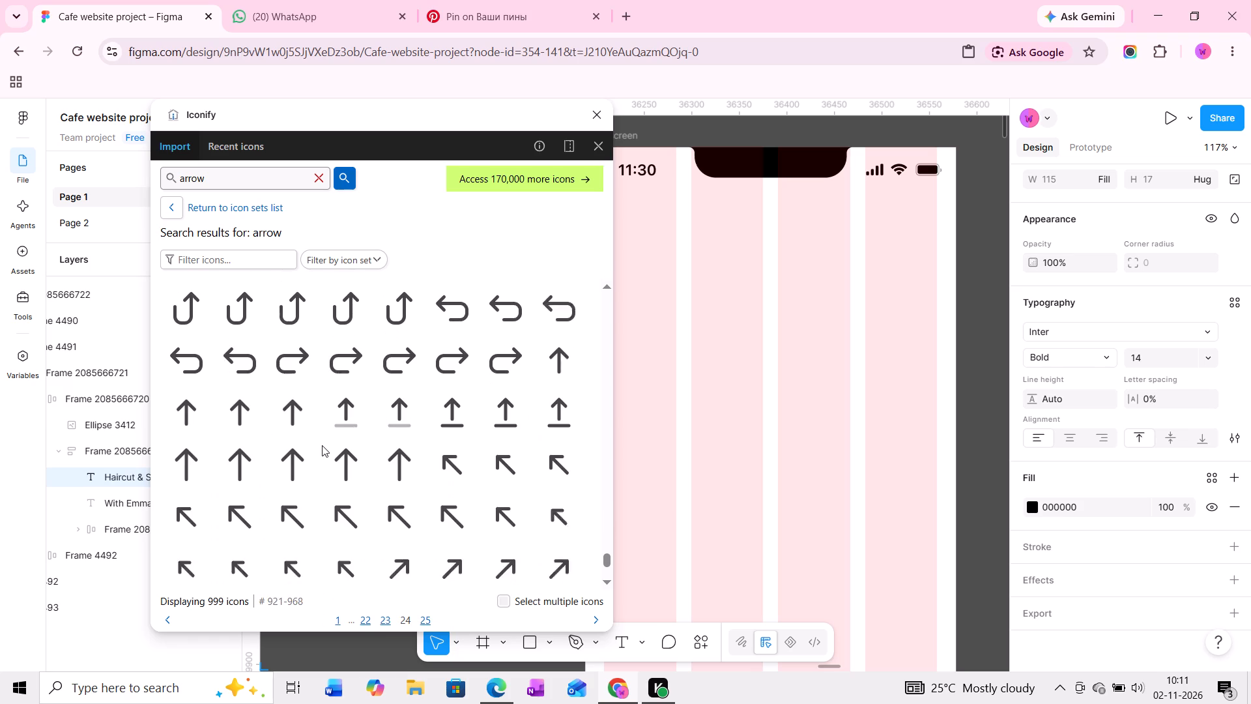
scroll(322, 445, "down", 4)
scroll(322, 445, "up", 9)
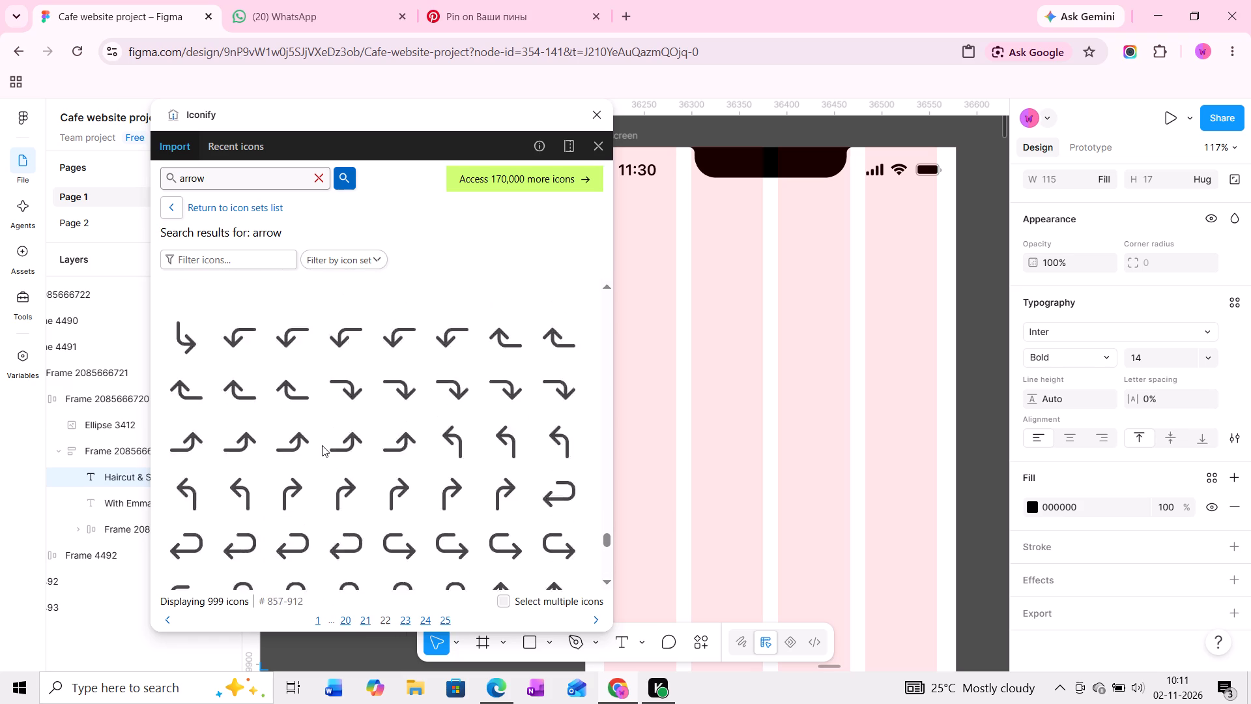
scroll(322, 445, "up", 2)
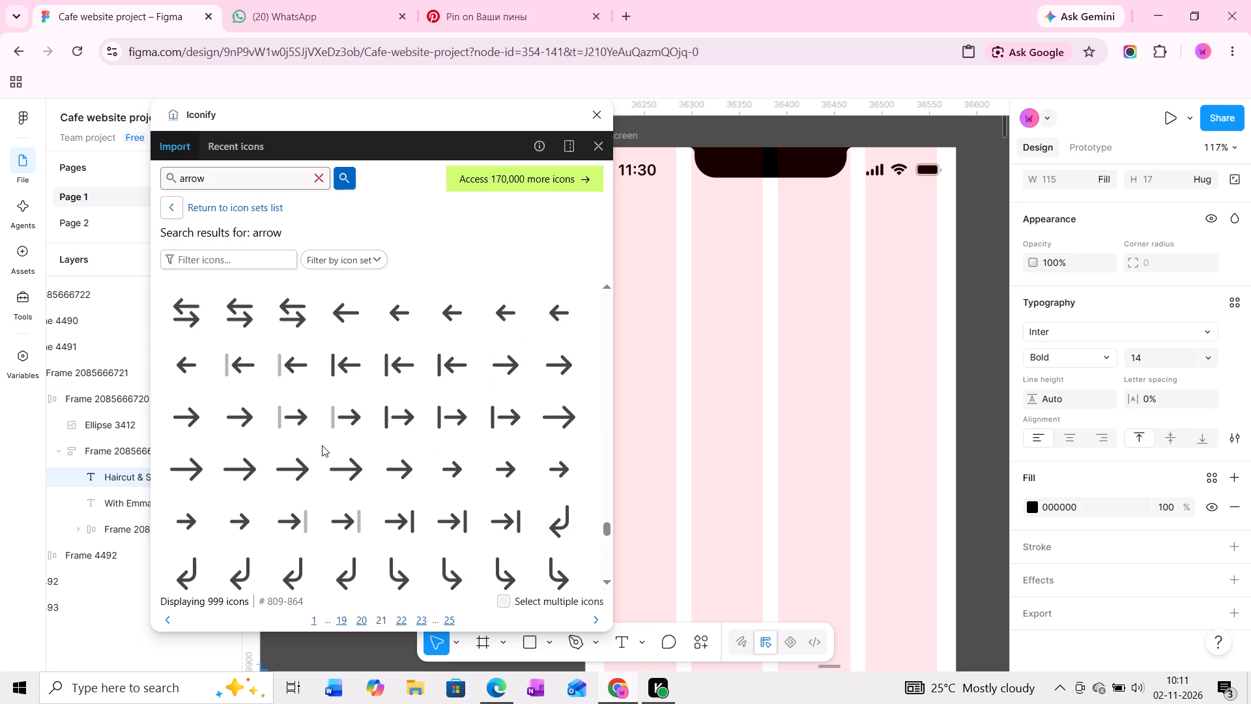
scroll(322, 445, "up", 2)
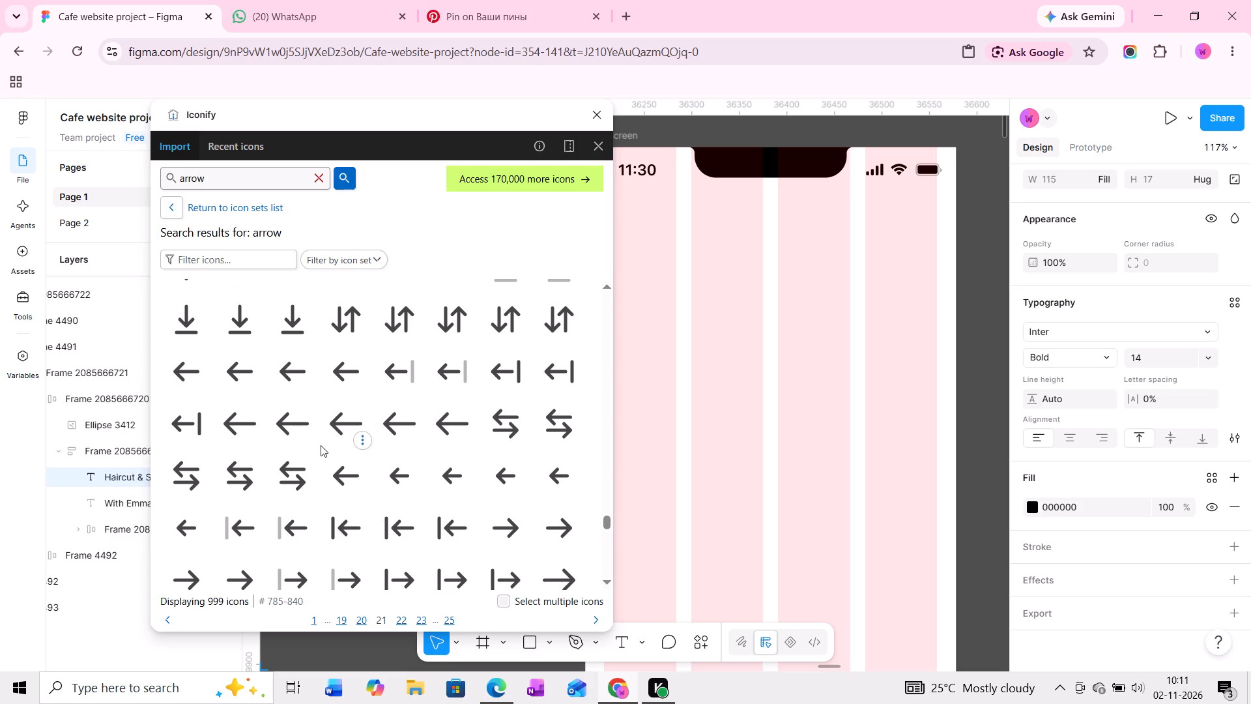
scroll(313, 445, "up", 5)
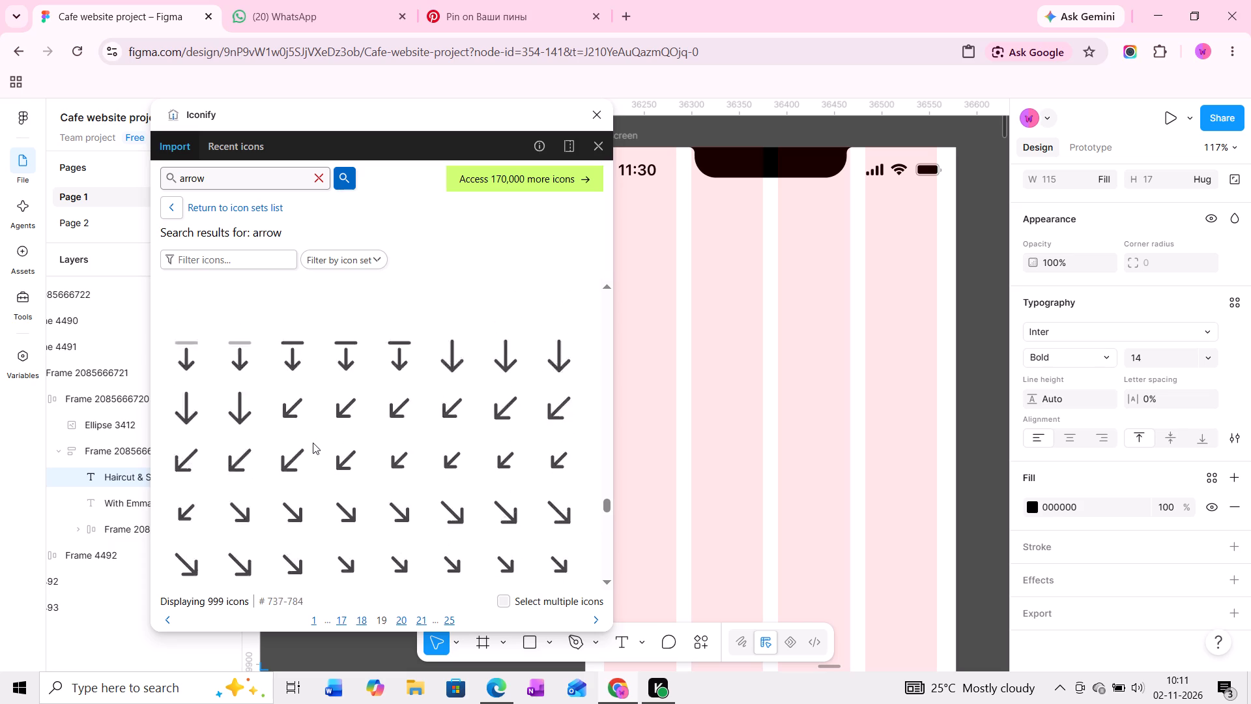
scroll(313, 443, "up", 3)
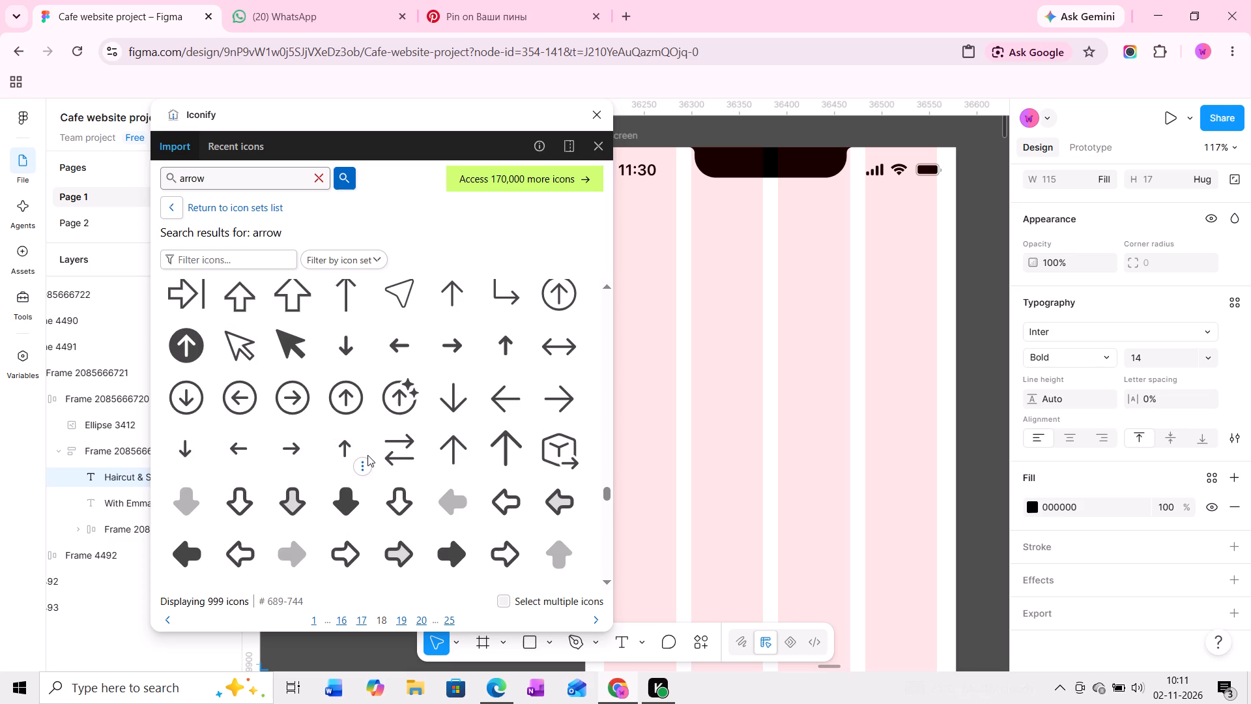
scroll(363, 456, "up", 2)
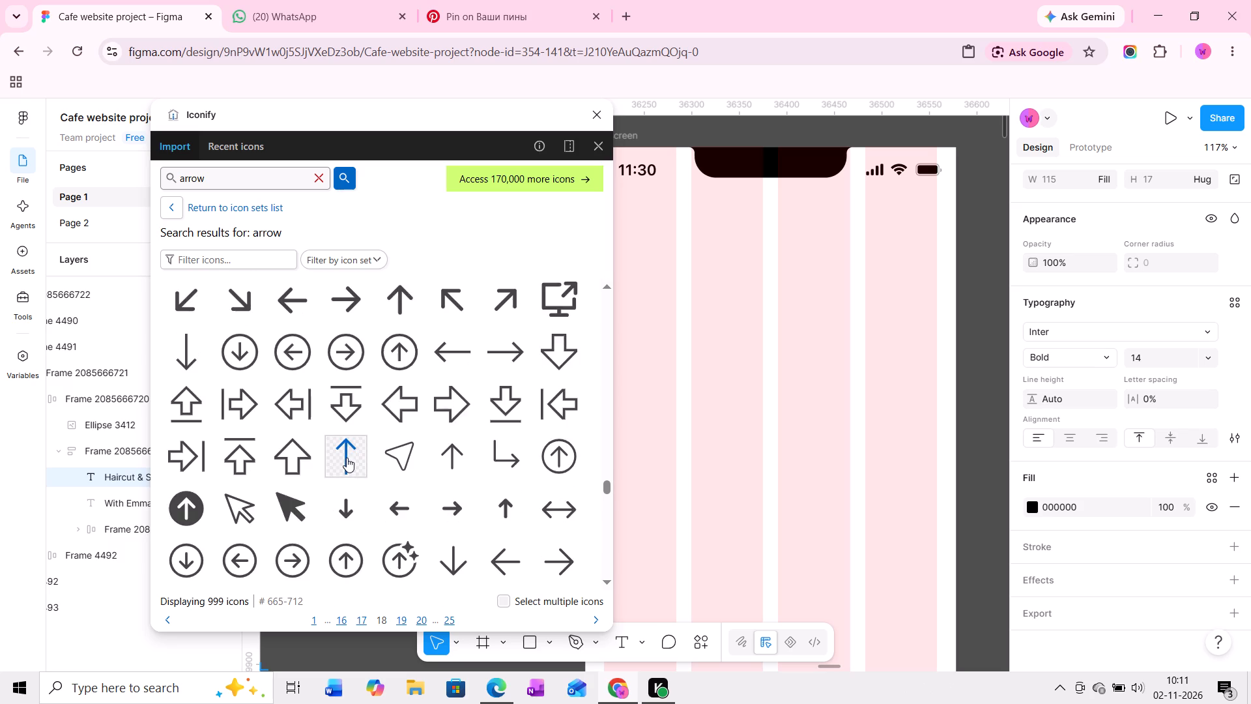
scroll(346, 458, "up", 2)
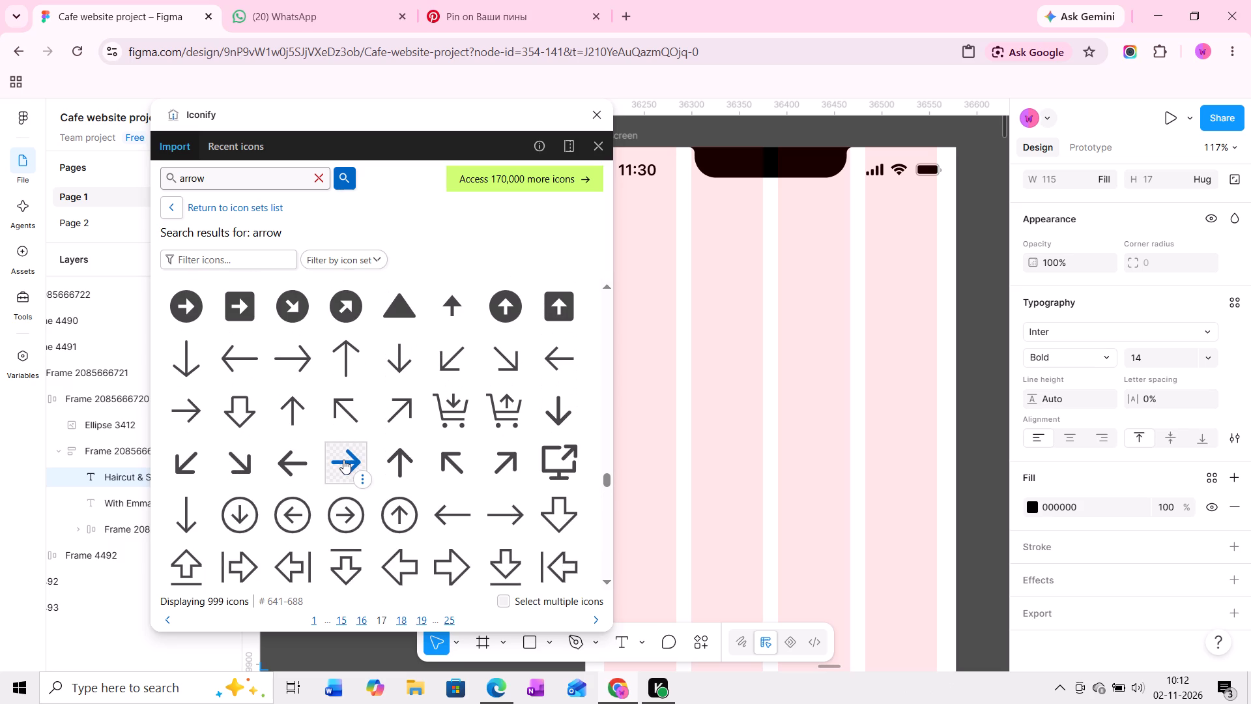
scroll(343, 460, "up", 1)
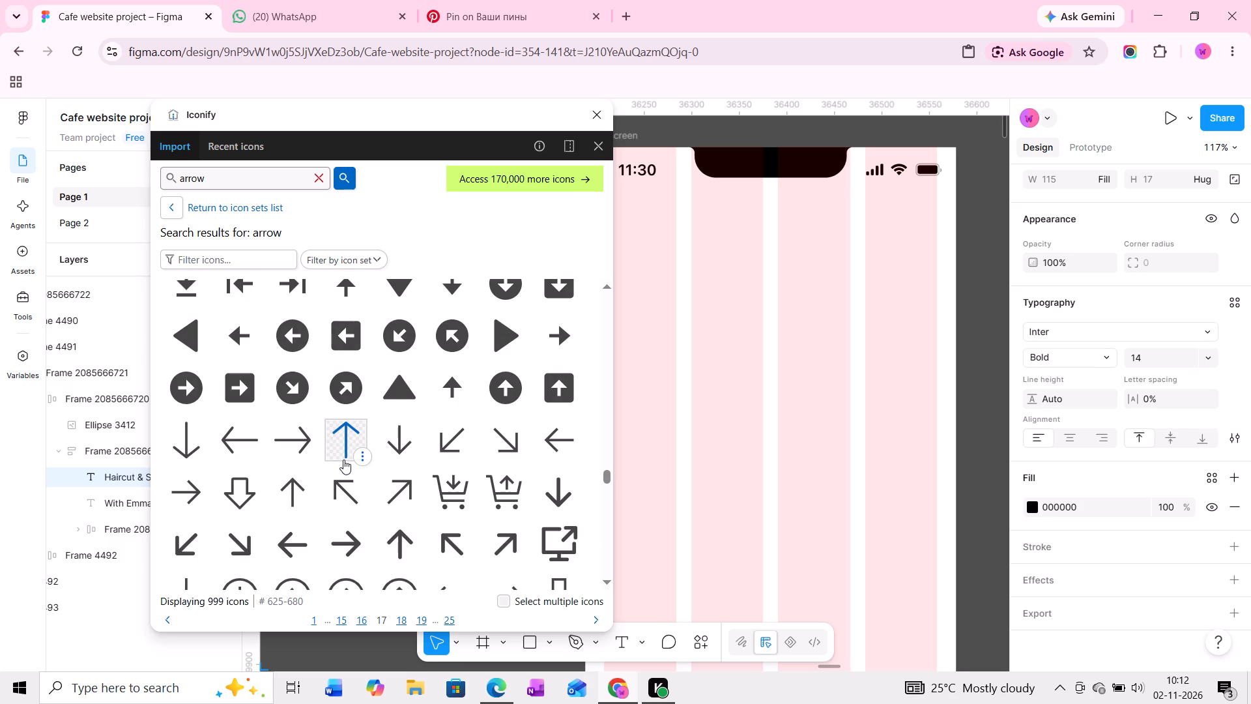
scroll(343, 460, "up", 2)
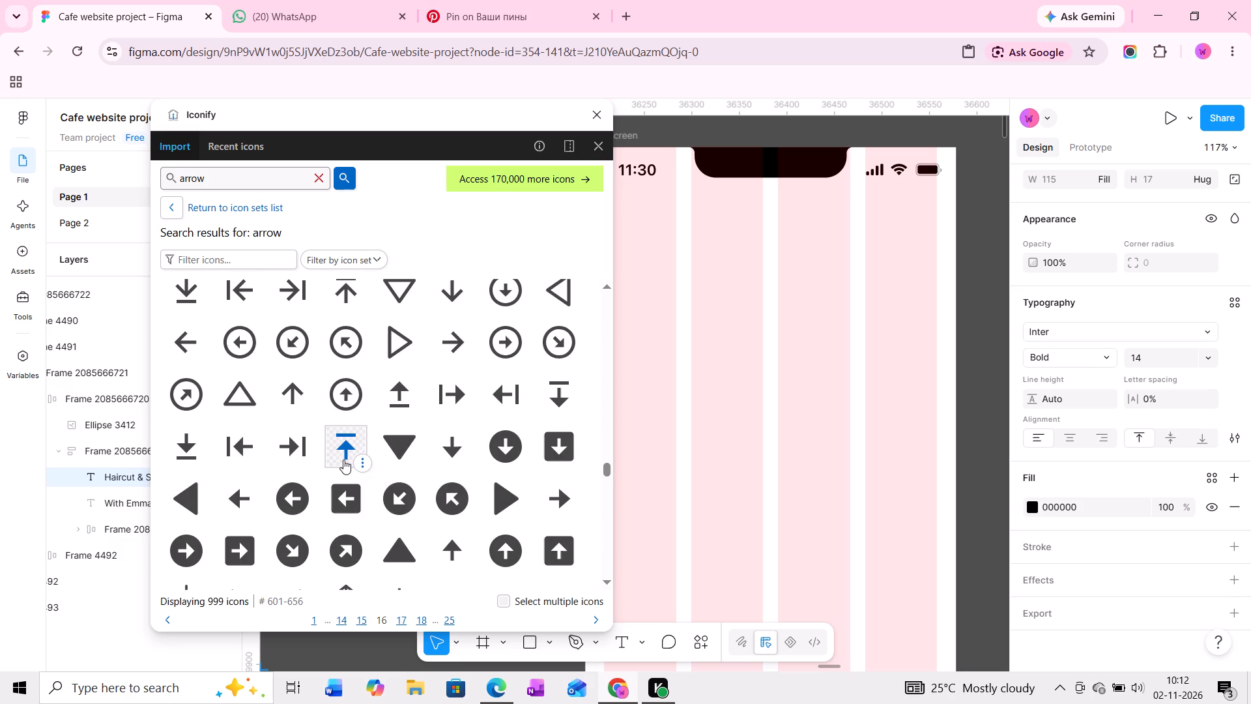
scroll(343, 460, "up", 2)
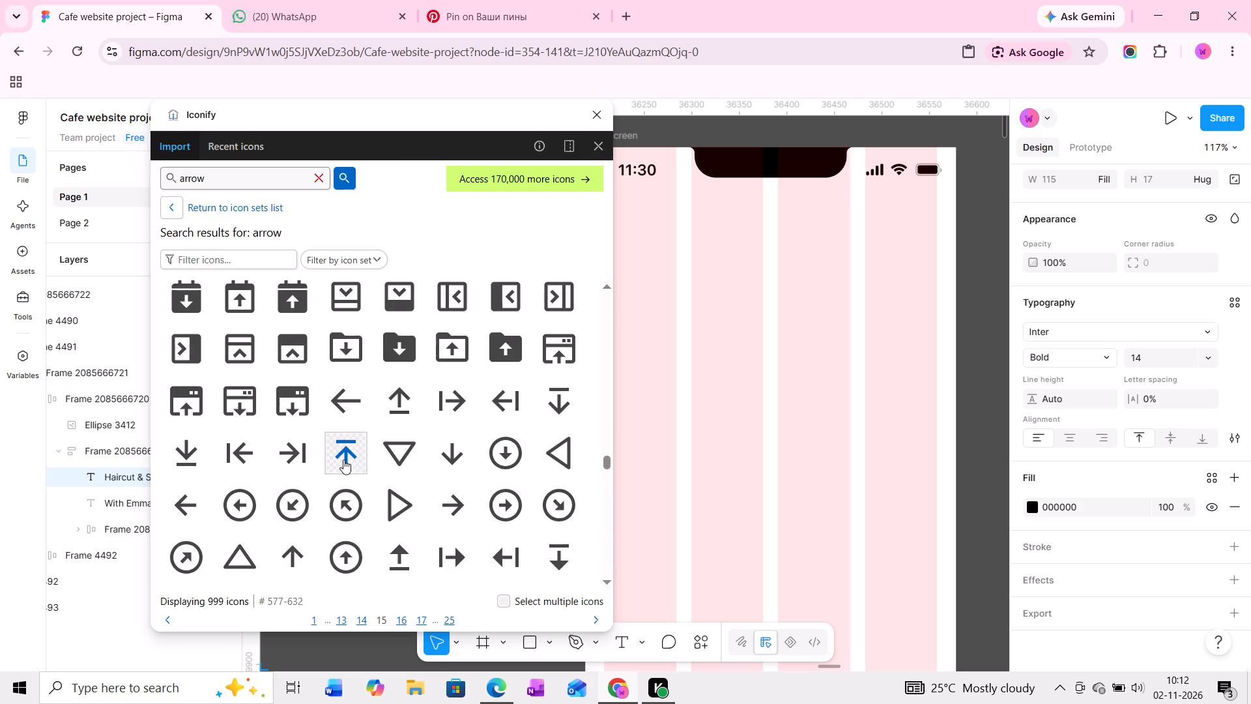
scroll(343, 460, "up", 4)
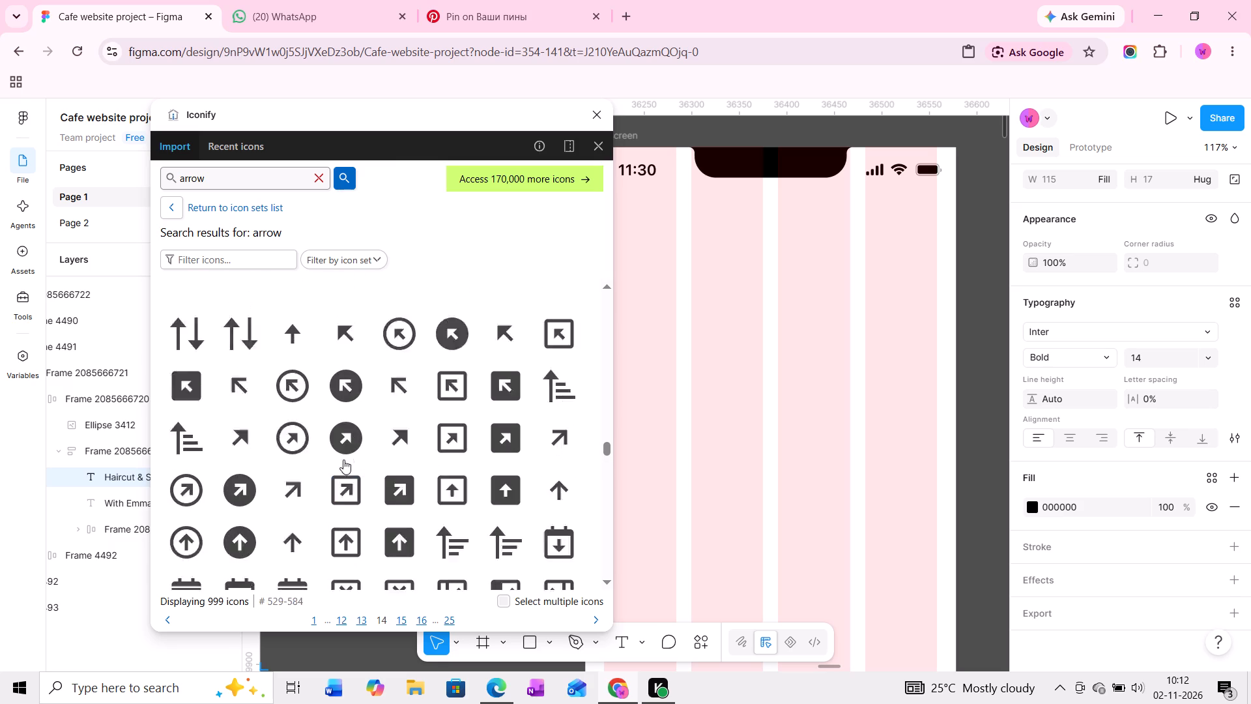
scroll(343, 460, "up", 1)
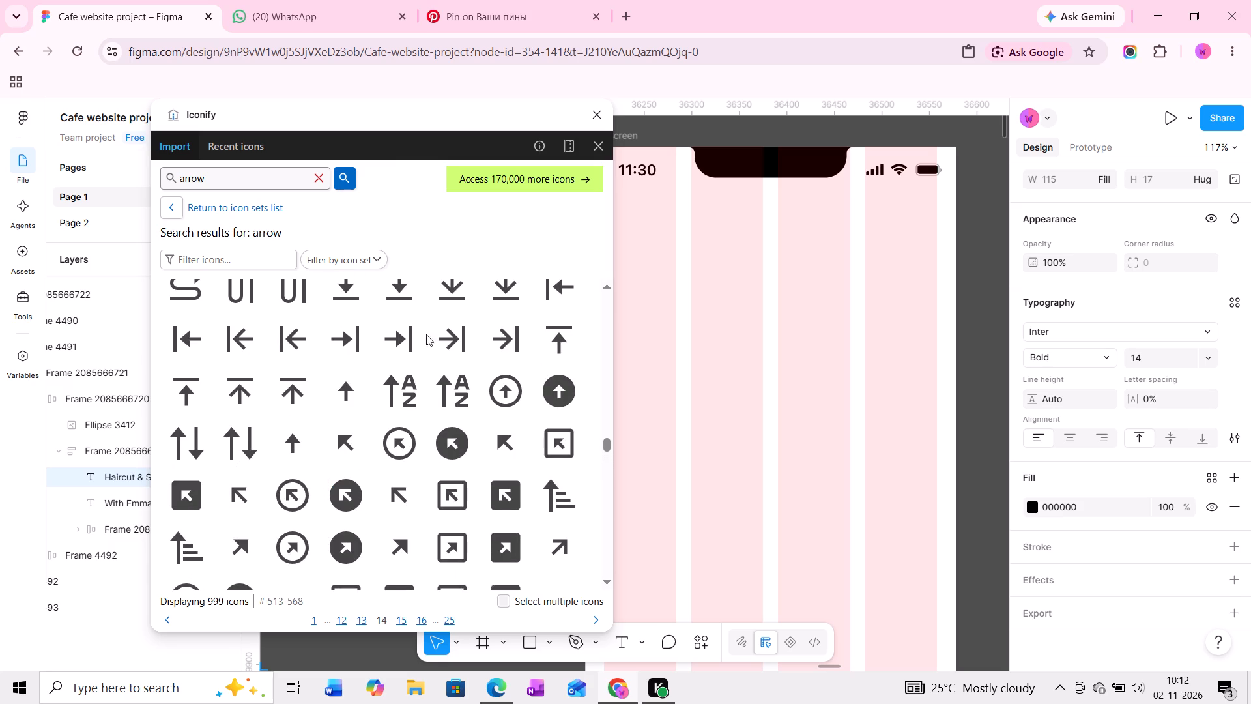
left_click(597, 107)
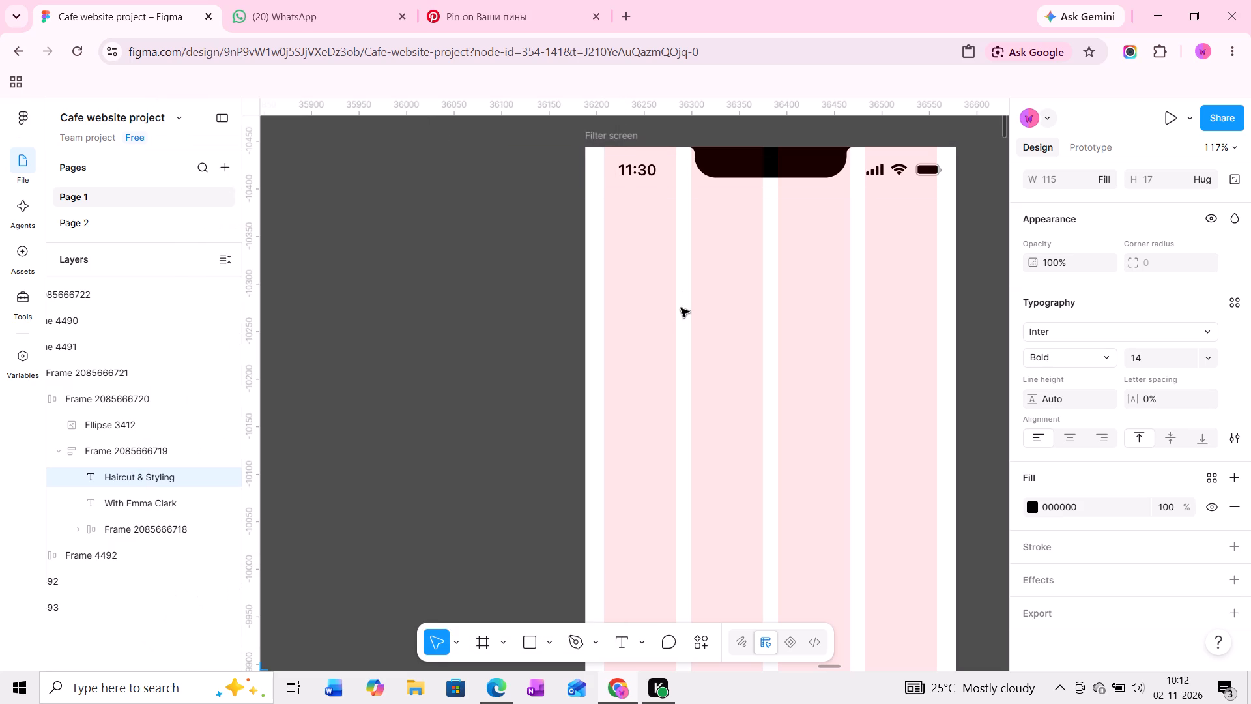
Go to the style guide board and examine its Typography section with the heading and body text sizes.
scroll(656, 325, "down", 20, "ctrl")
scroll(656, 325, "down", 7, "ctrl")
middle_click_drag(541, 374, 831, 370)
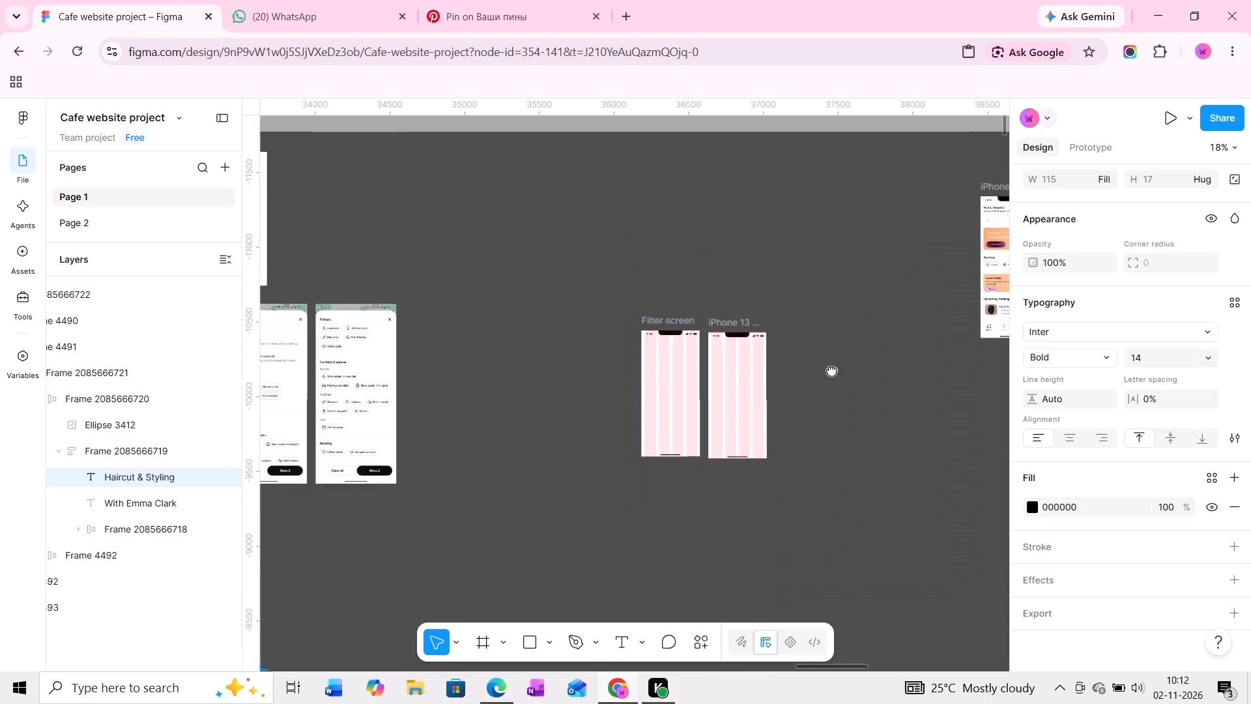
middle_click_drag(831, 370, 848, 370)
middle_click_drag(480, 342, 742, 349)
middle_click_drag(450, 356, 865, 344)
middle_click_drag(530, 351, 876, 329)
middle_click_drag(455, 351, 819, 346)
scroll(590, 372, "down", 10, "ctrl")
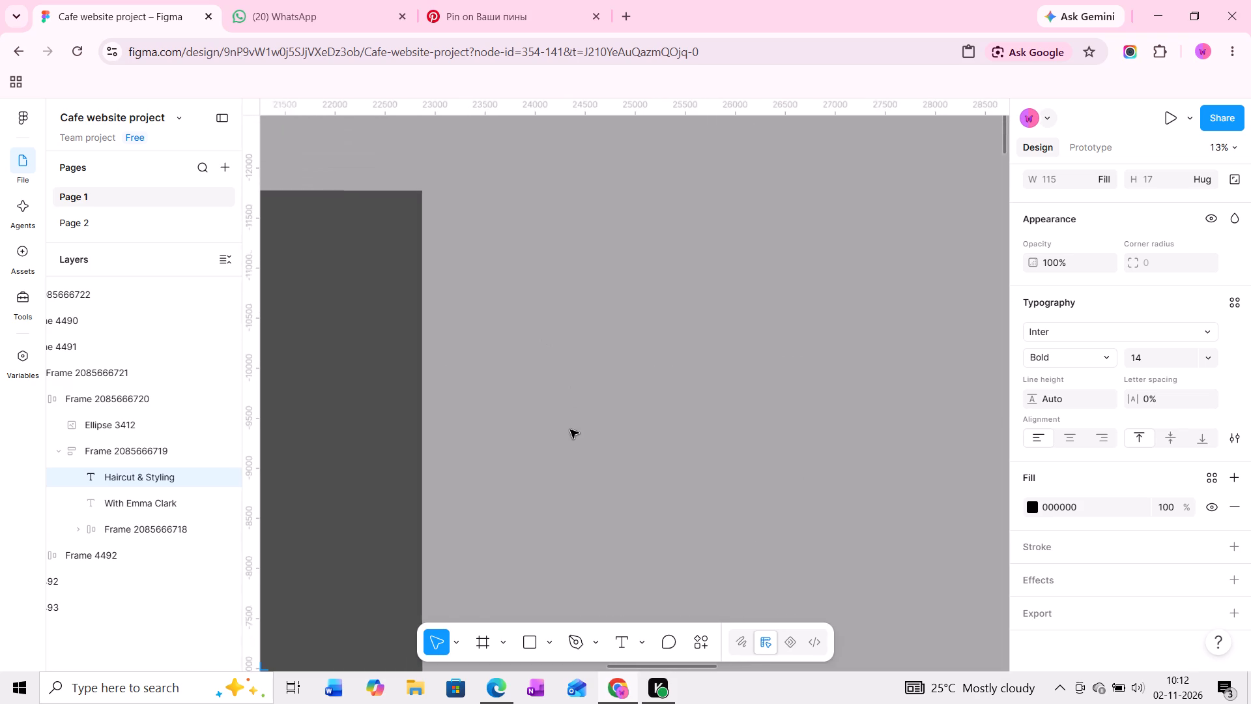
scroll(570, 430, "down", 7, "ctrl")
middle_click_drag(476, 418, 872, 340)
middle_click_drag(723, 353, 934, 332)
scroll(491, 319, "up", 13, "ctrl")
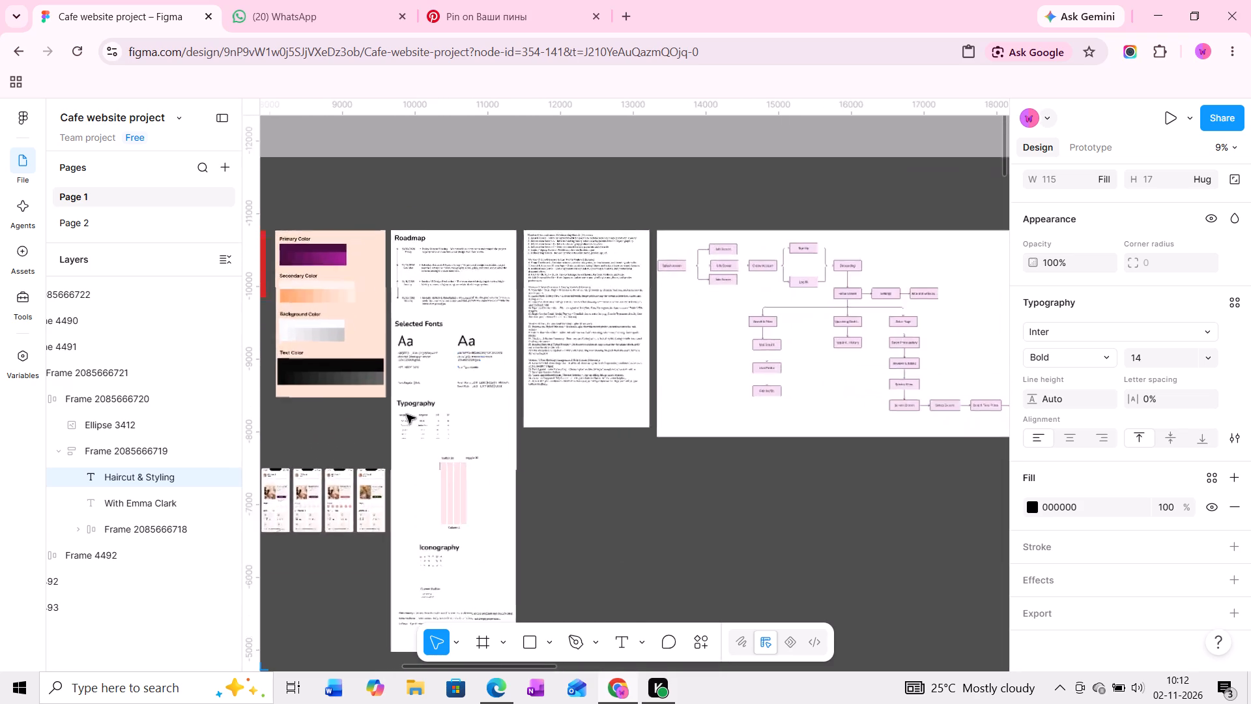
middle_click_drag(438, 465, 471, 373)
left_click(455, 312, "ctrl")
scroll(455, 312, "up", 7, "ctrl")
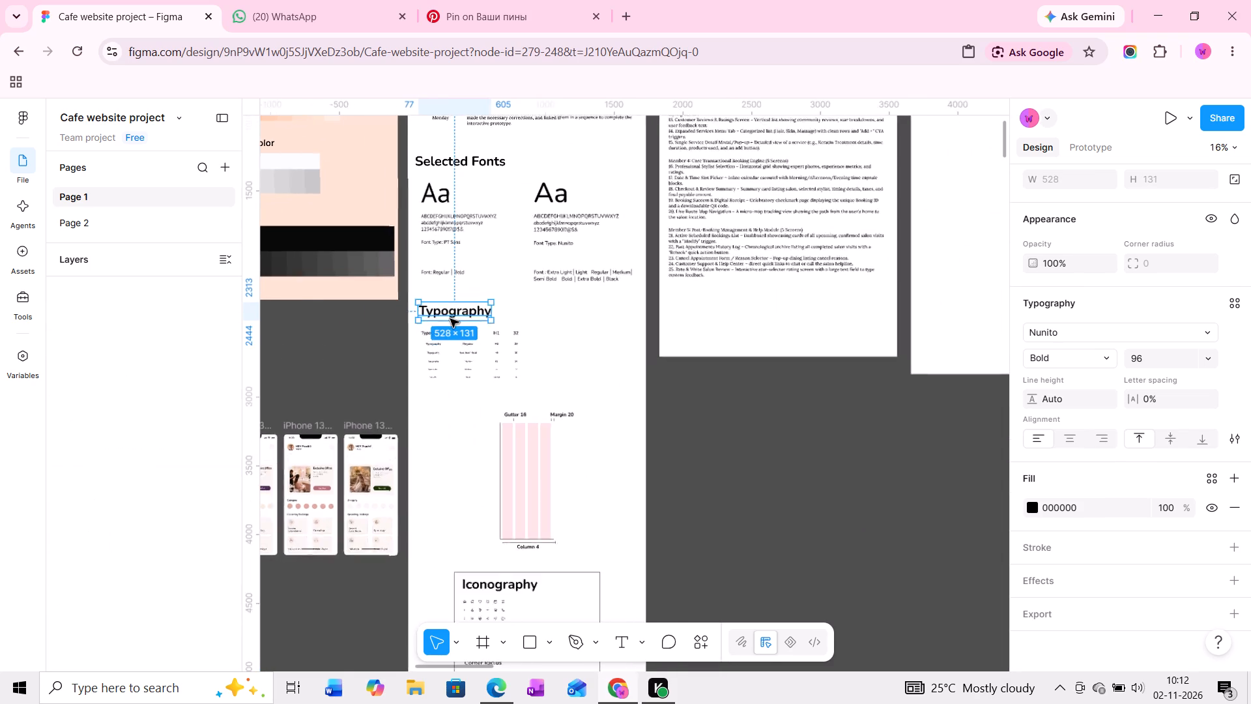
scroll(450, 319, "up", 4, "ctrl")
scroll(413, 358, "up", 4, "ctrl")
scroll(526, 375, "down", 5)
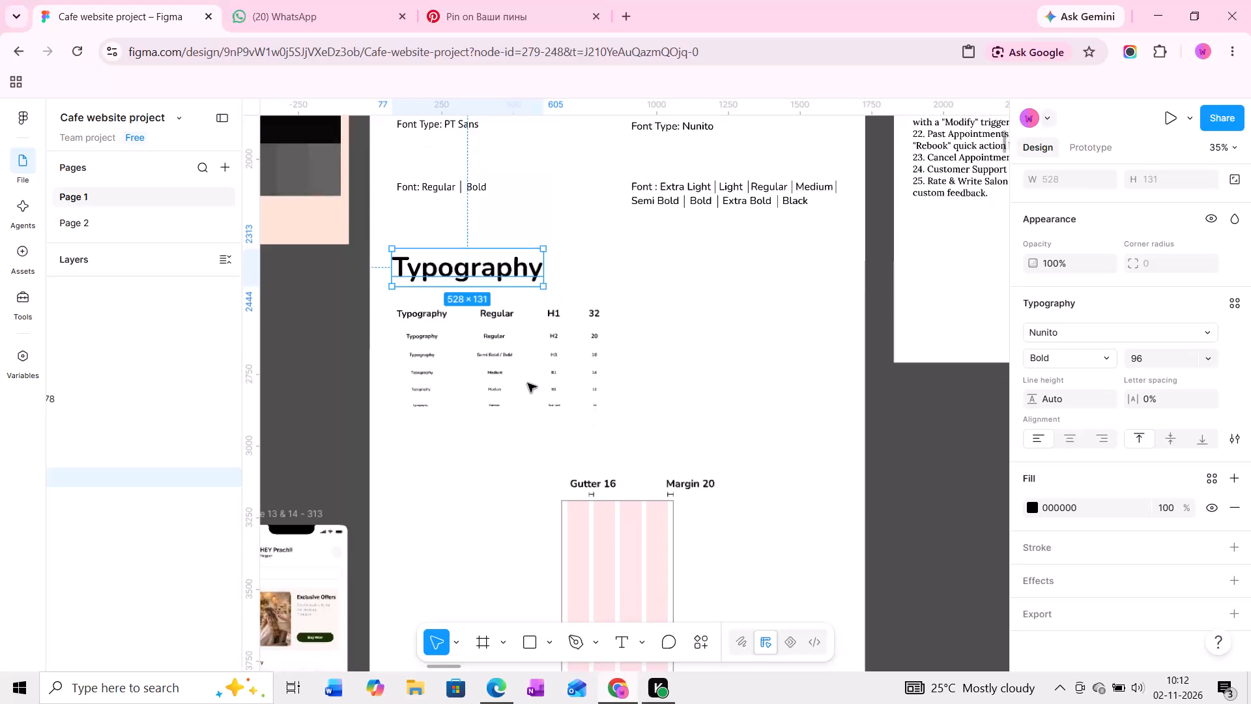
scroll(528, 383, "down", 9)
Duplicate the style guide's Iconography and Corner Radius frame and place the copy between the filter references and the blank Filter screen frame.
middle_click_drag(586, 435, 613, 337)
left_click(665, 470)
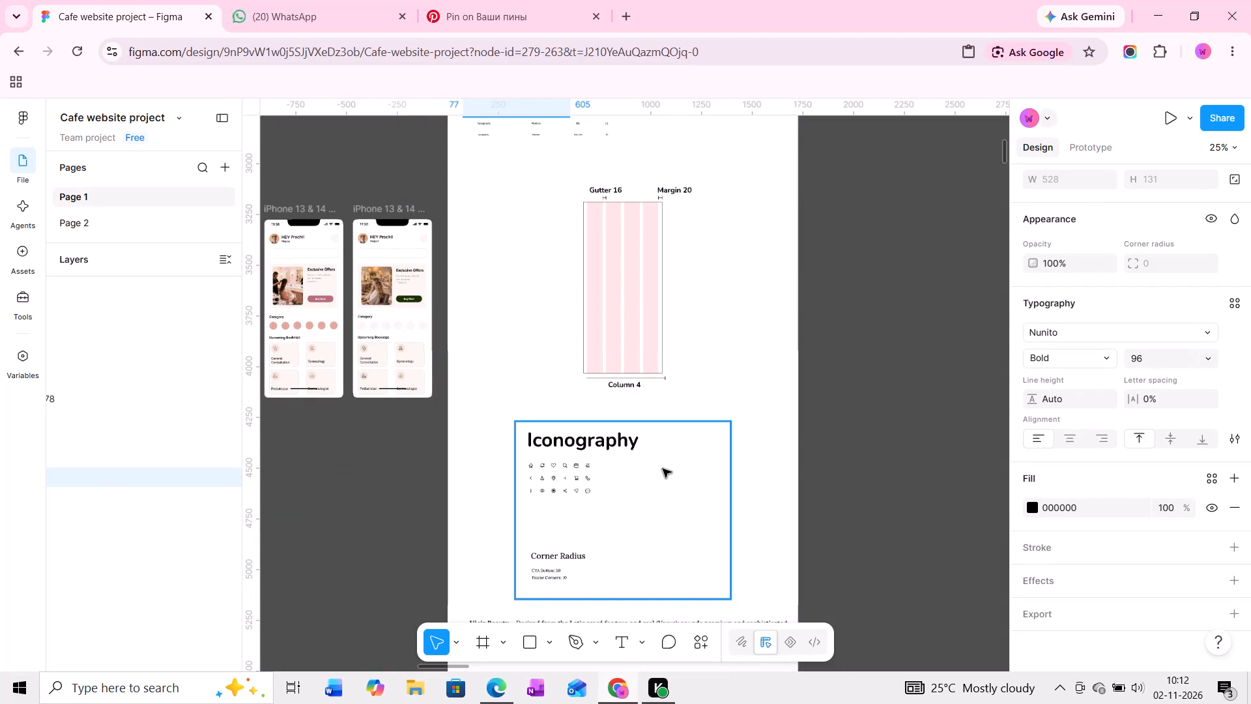
left_click_drag(644, 490, 774, 455, "alt")
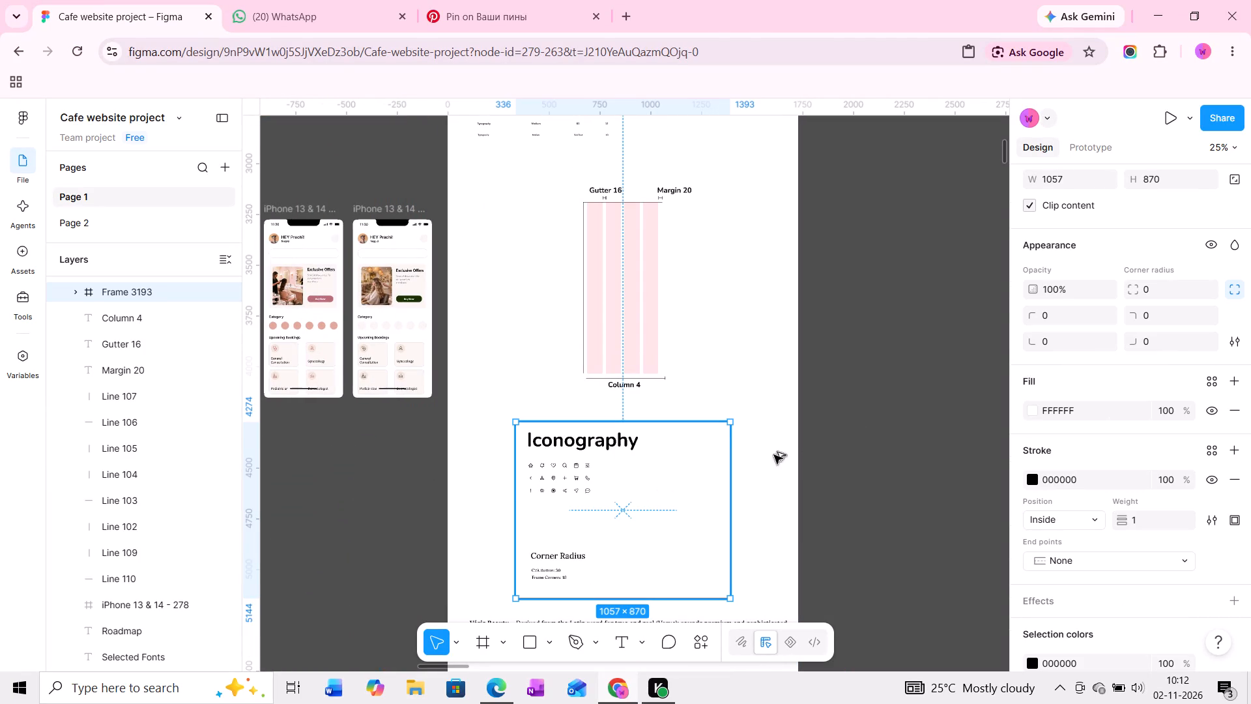
left_click_drag(774, 455, 1190, 364, "alt")
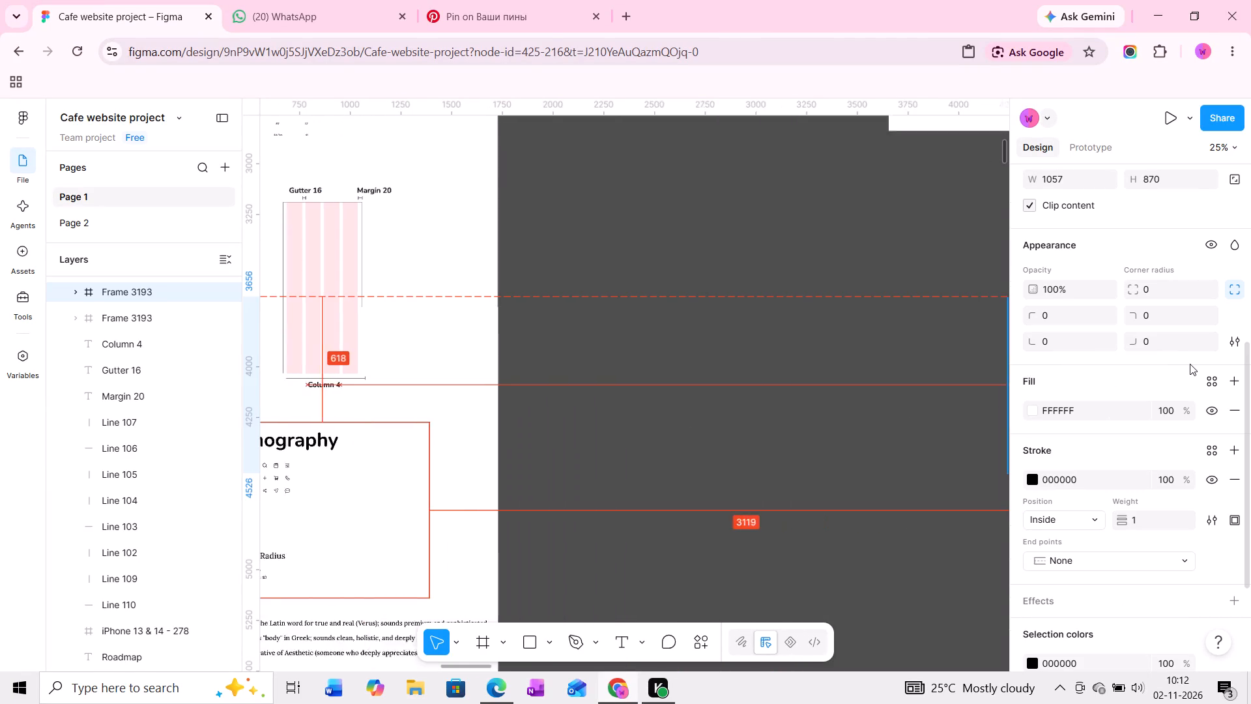
left_click_drag(1190, 364, 1191, 364, "alt")
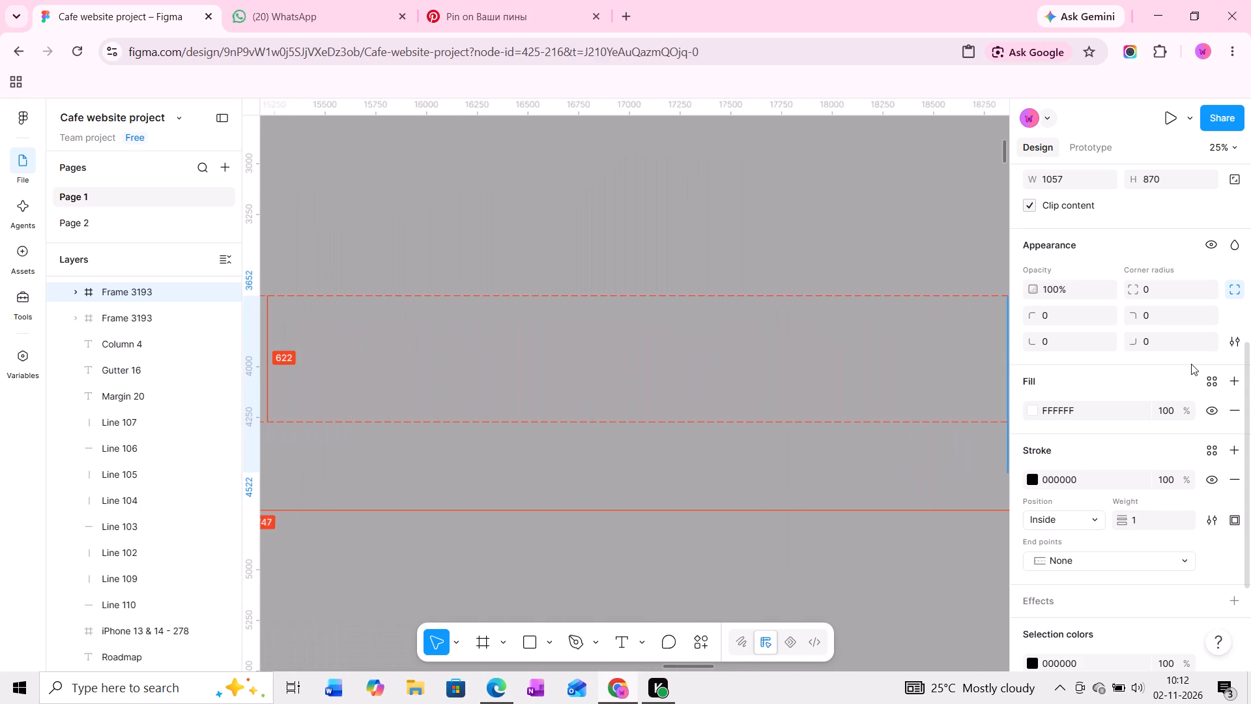
left_click_drag(1191, 364, 878, 197, "alt")
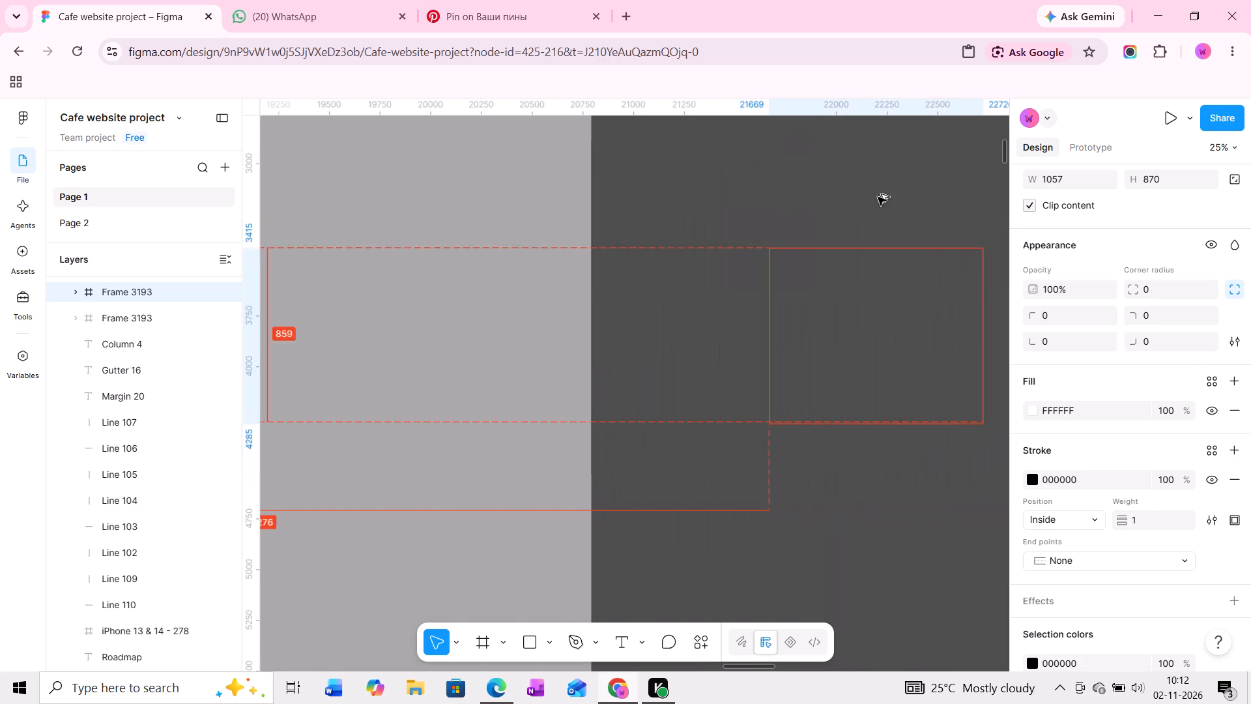
left_click_drag(878, 197, 882, 161, "alt")
middle_click_drag(883, 160, 741, 529)
left_click_drag(741, 529, 827, 281)
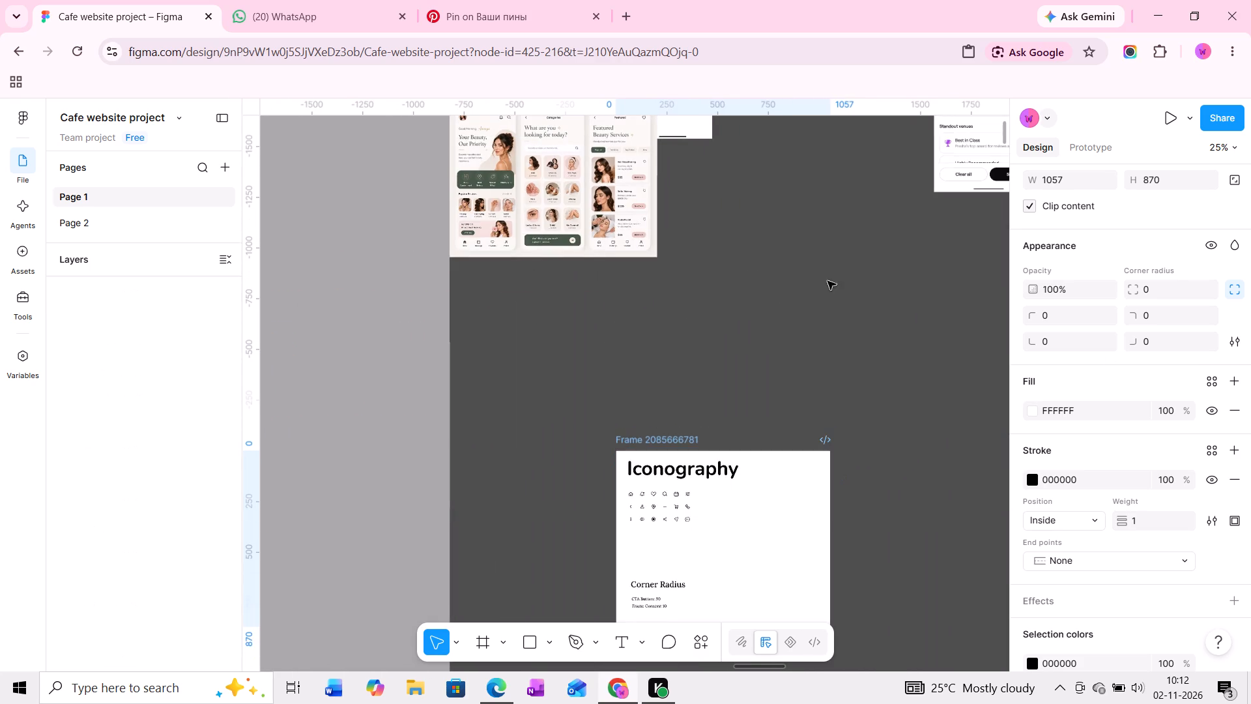
left_click_drag(827, 281, 829, 276)
middle_click_drag(828, 286, 713, 533)
left_click_drag(713, 530, 1070, 518)
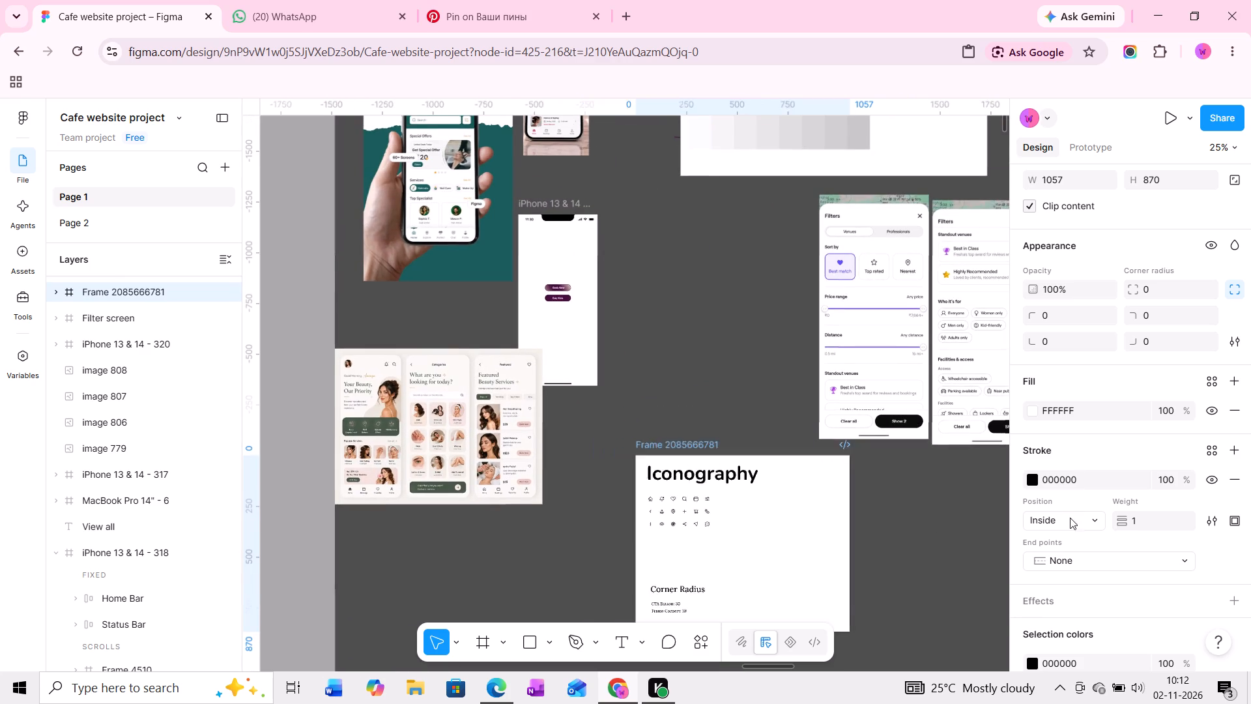
left_click_drag(1070, 518, 487, 405)
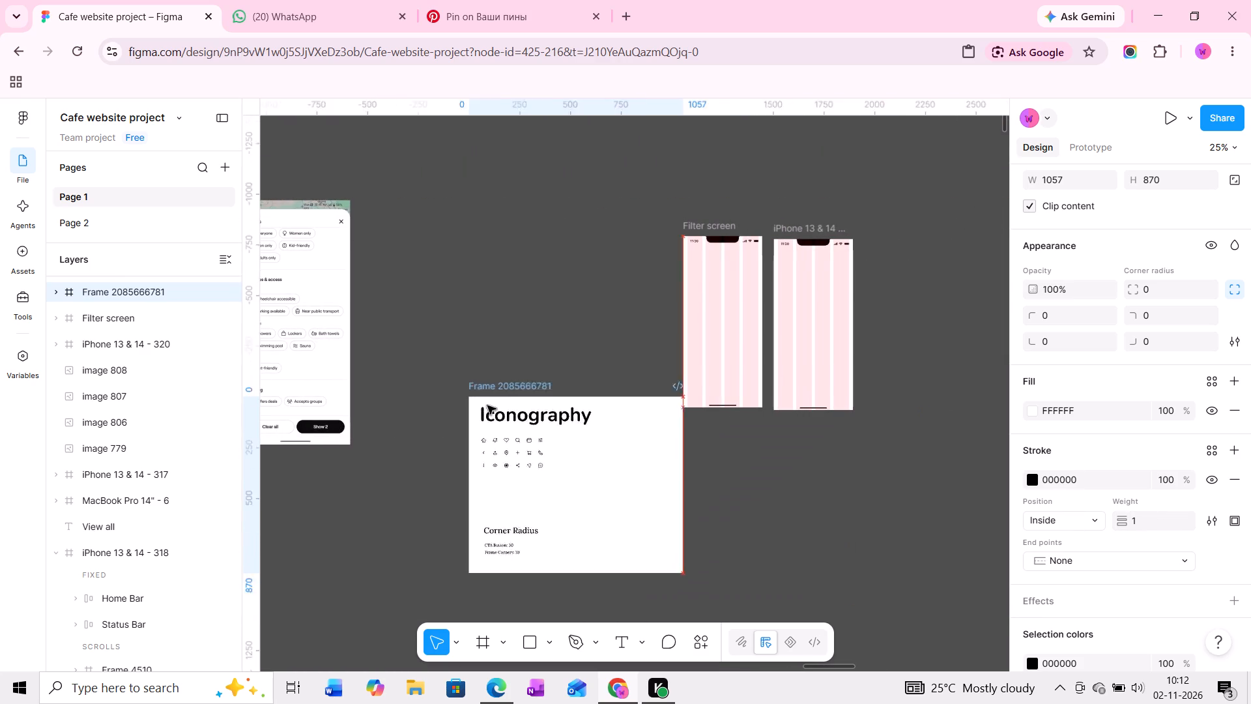
left_click_drag(487, 405, 545, 332)
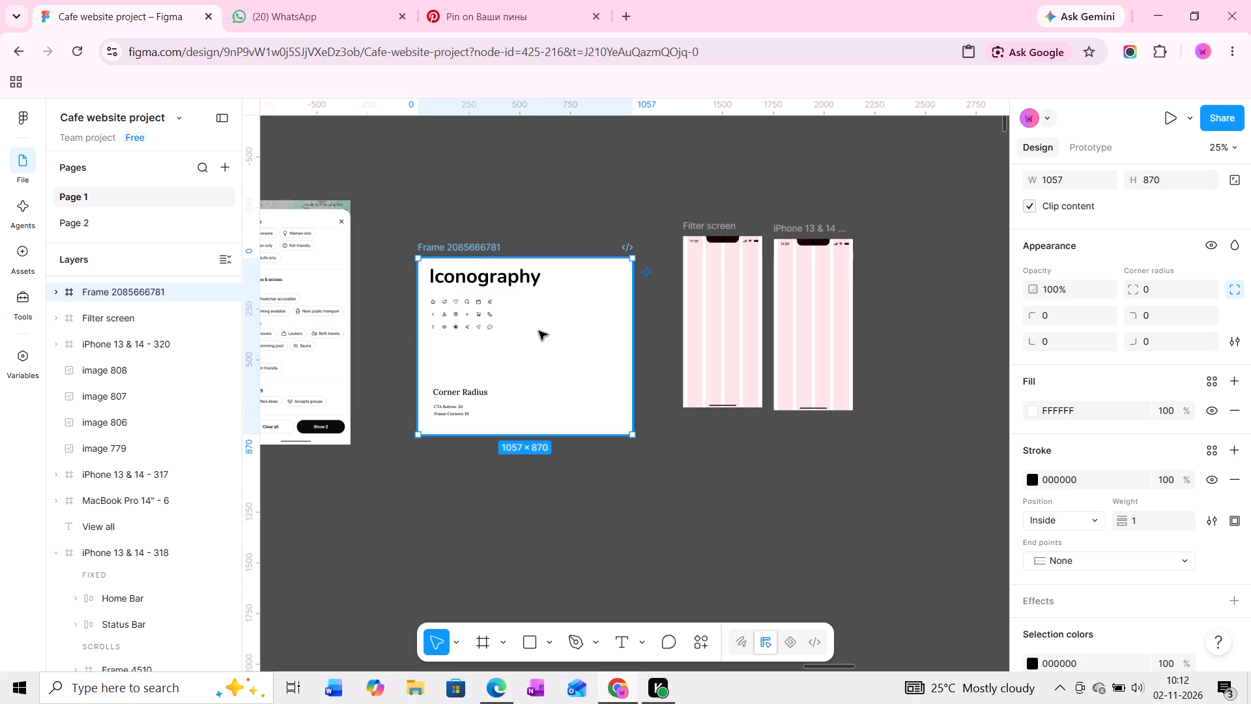
Go to the app's user flow chart and examine the branches around Home Screen, Settings, Upcoming Bookings and Salon Page.
scroll(544, 332, "down", 9)
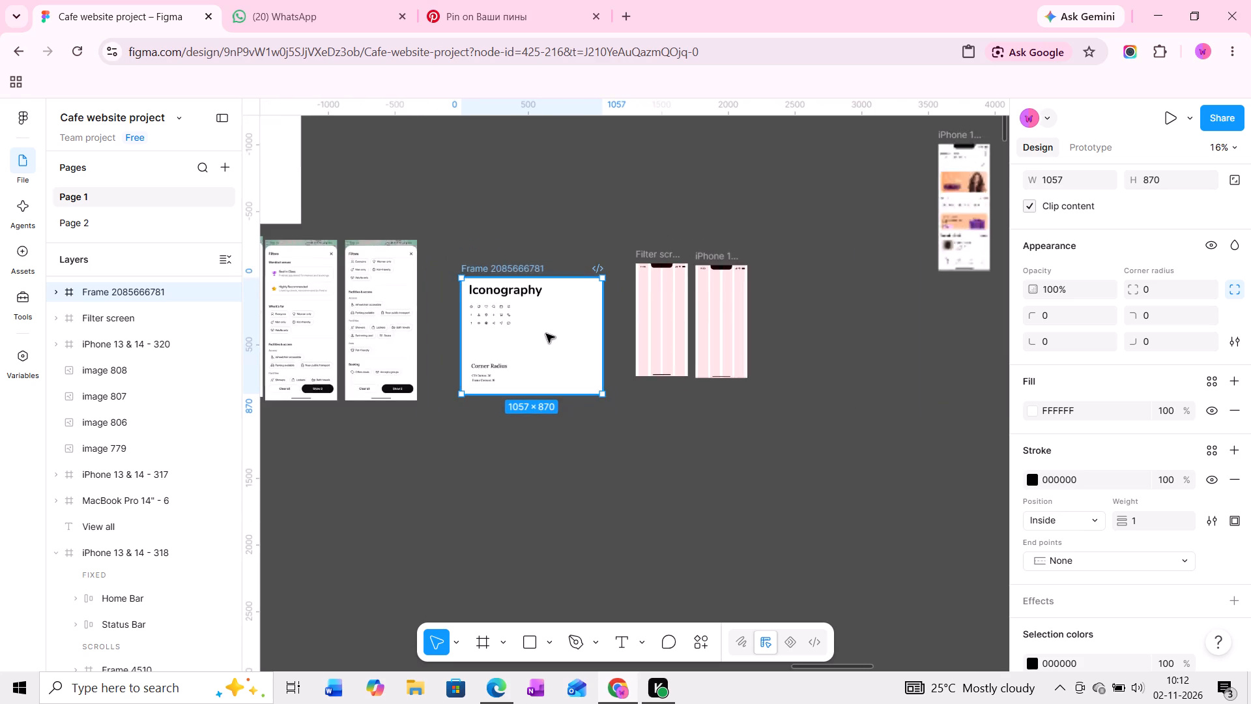
scroll(546, 334, "down", 11)
middle_click_drag(466, 396, 779, 362)
middle_click_drag(411, 364, 762, 338)
middle_click_drag(339, 351, 671, 320)
middle_click_drag(365, 323, 652, 320)
scroll(500, 285, "up", 11, "ctrl")
middle_click_drag(410, 261, 555, 309)
scroll(556, 309, "down", 1, "ctrl")
middle_click_drag(502, 299, 508, 364)
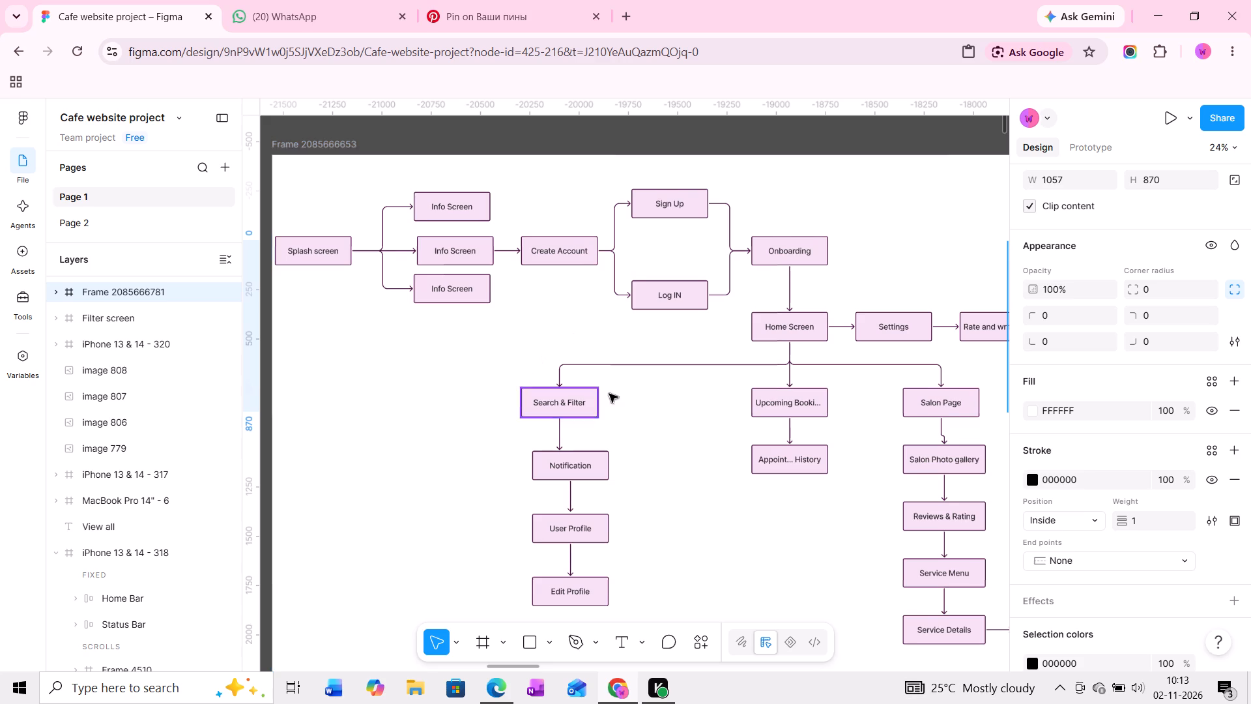
middle_click_drag(618, 392, 481, 380)
middle_click_drag(530, 375, 480, 368)
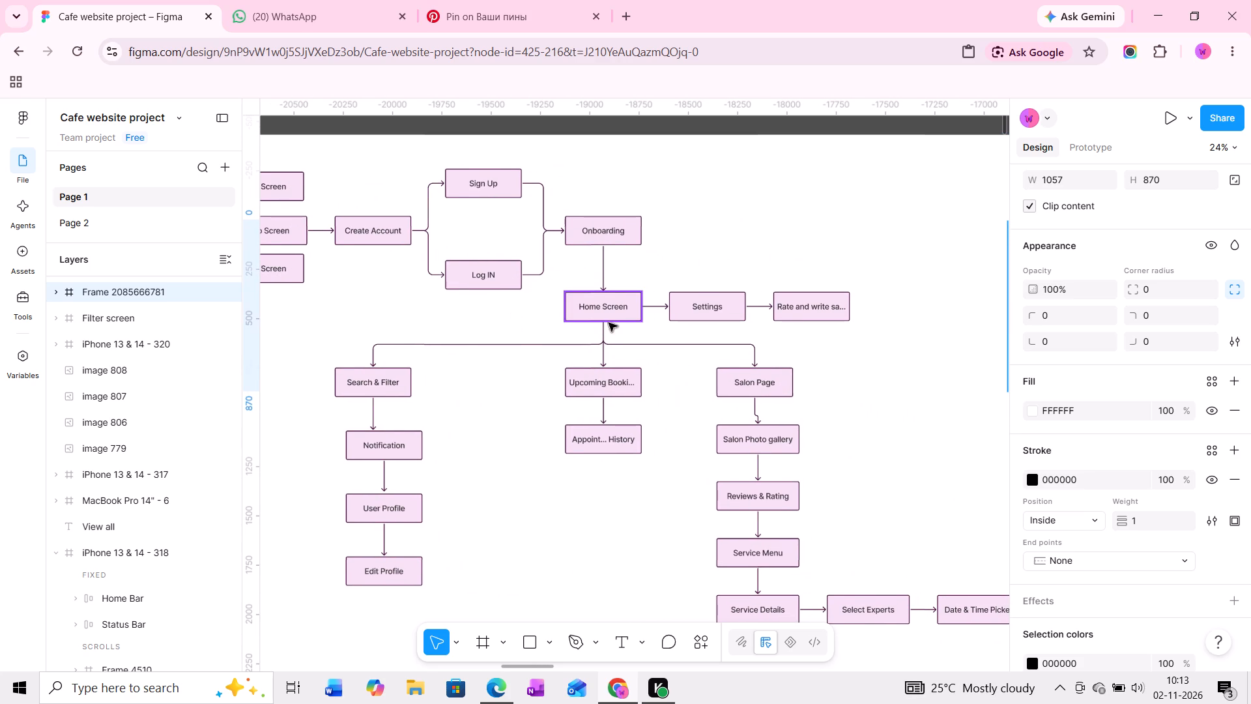
middle_click_drag(640, 321, 607, 289)
middle_click_drag(633, 290, 601, 289)
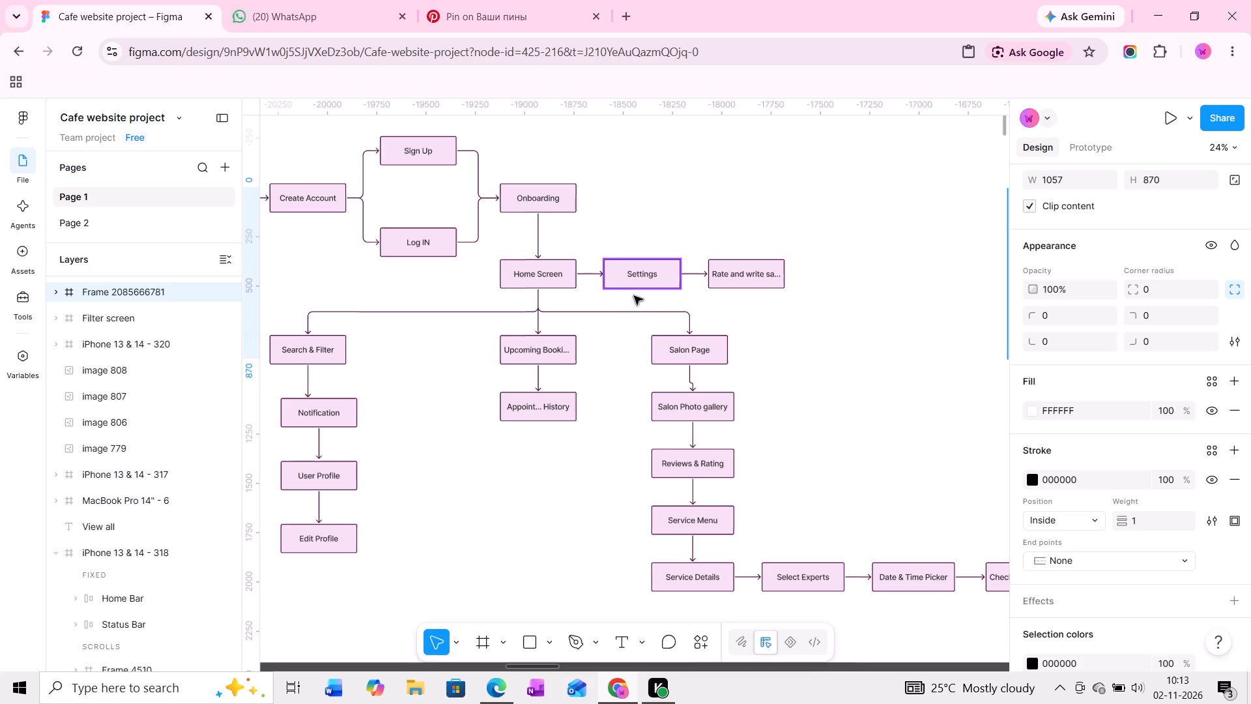
middle_click_drag(691, 299, 667, 288)
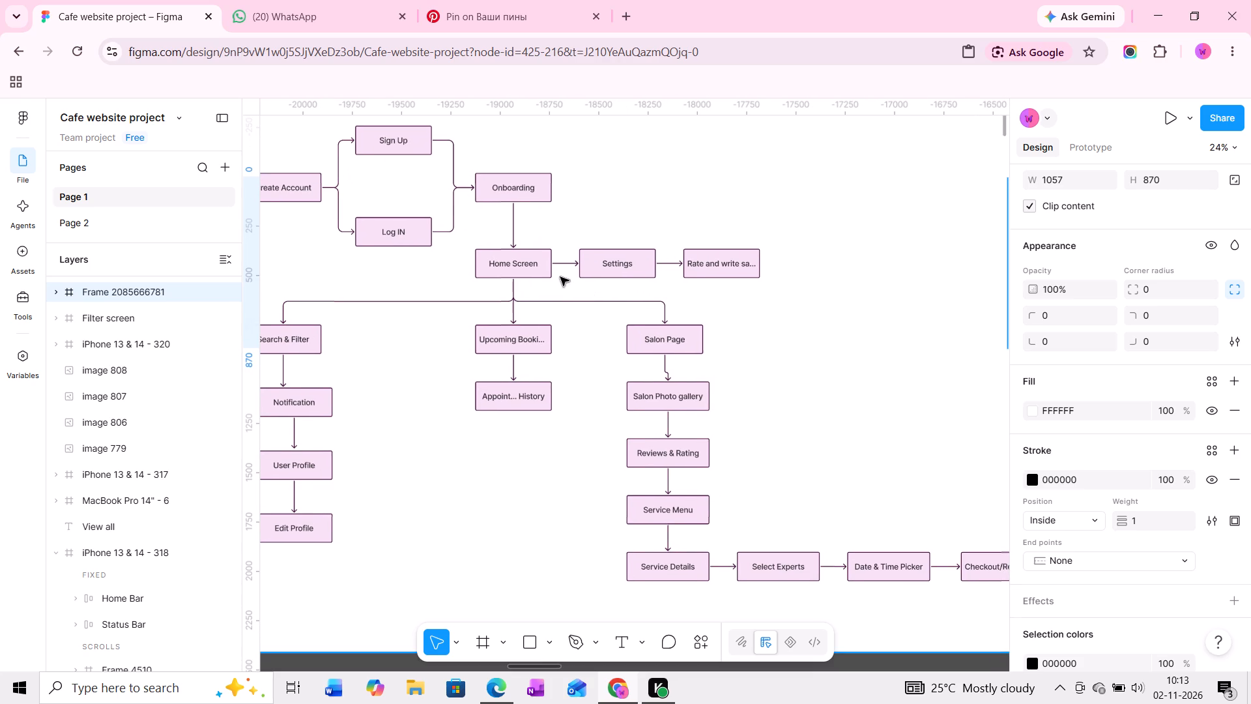
middle_click_drag(523, 275, 529, 297)
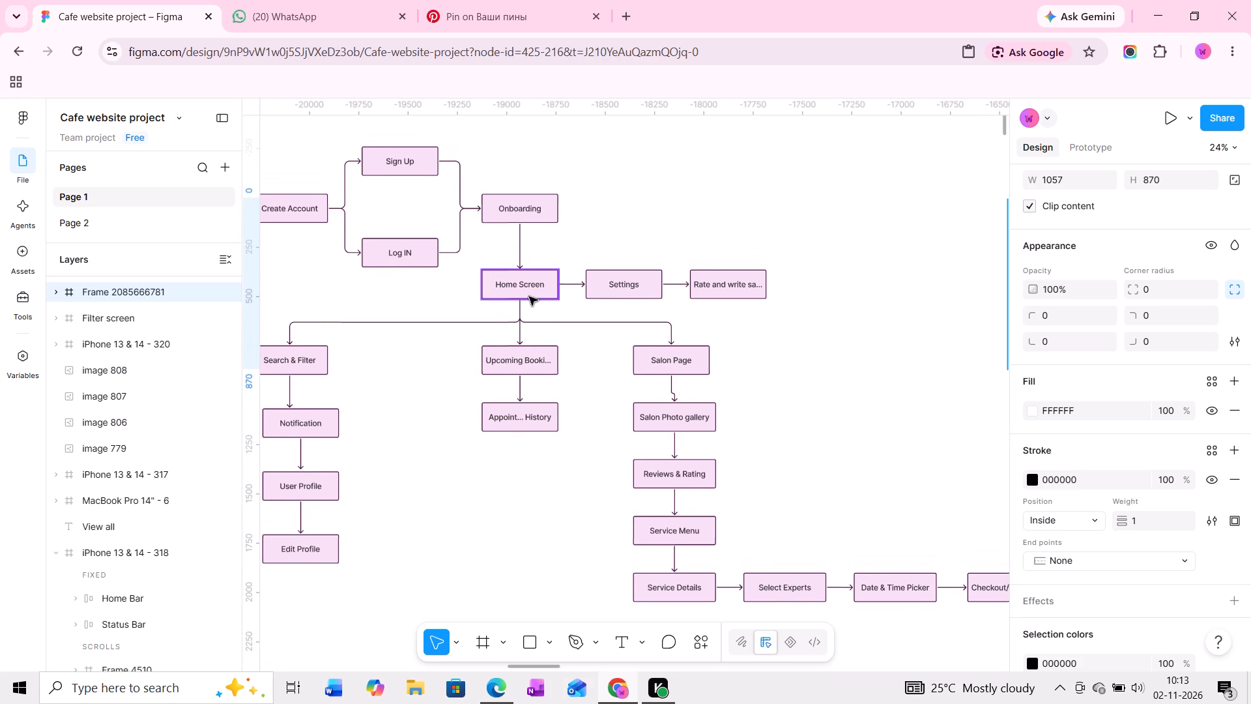
middle_click_drag(530, 304, 539, 304)
middle_click_drag(573, 319, 586, 296)
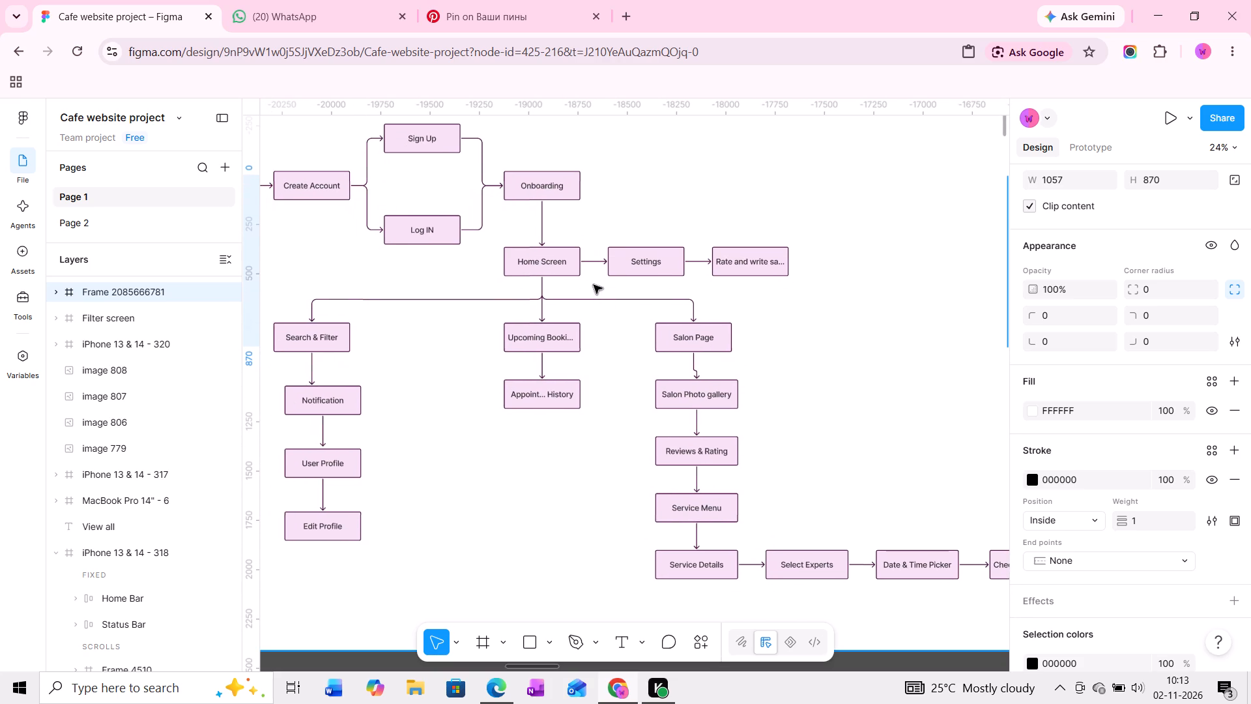
middle_click_drag(545, 281, 556, 289)
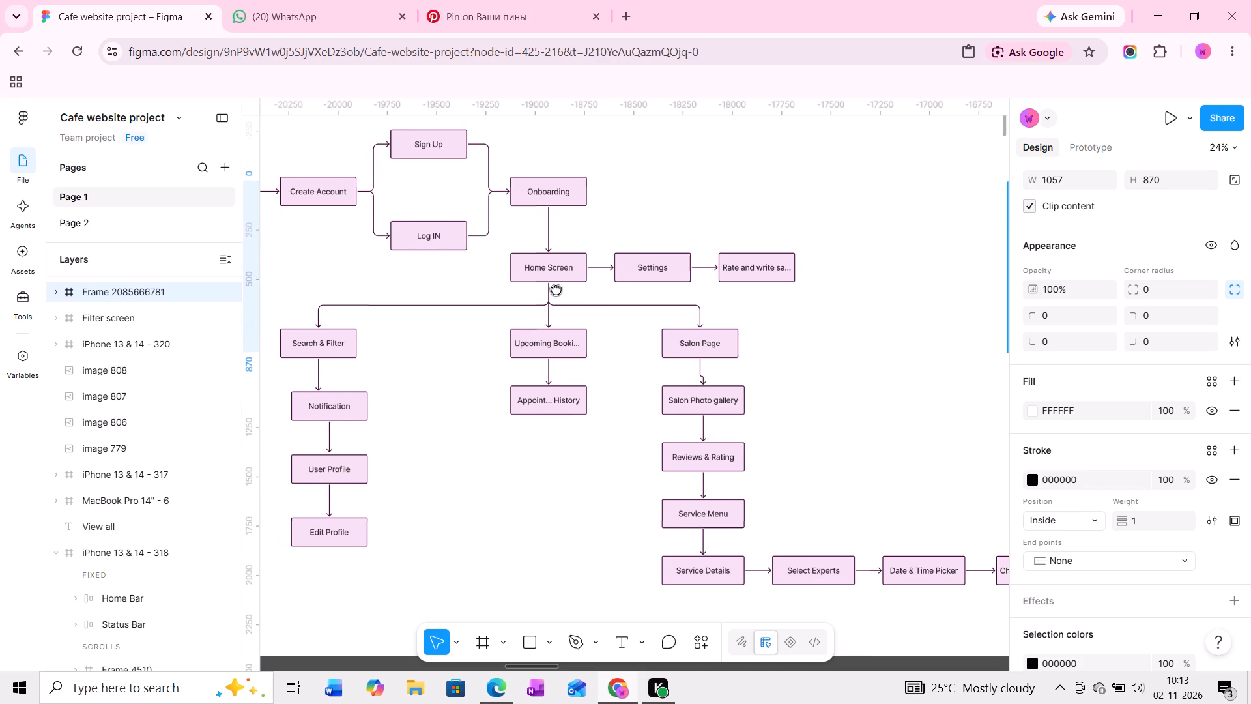
middle_click_drag(556, 289, 556, 289)
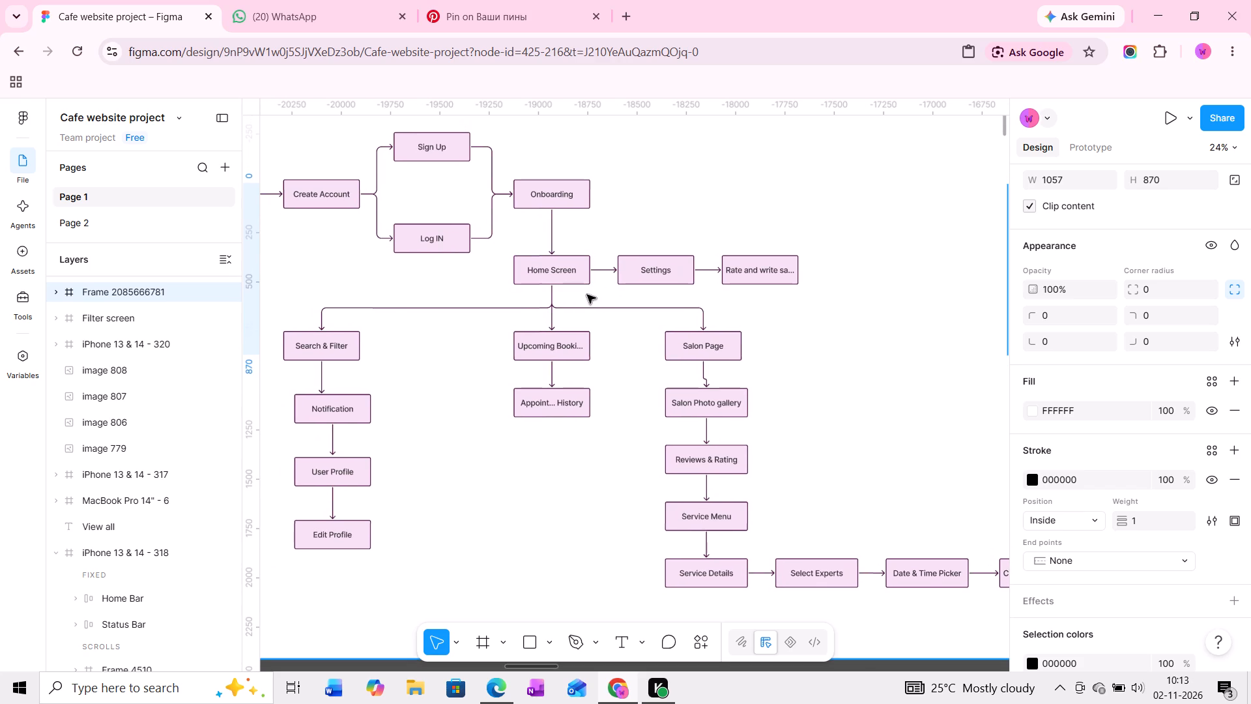
scroll(627, 267, "up", 2, "ctrl")
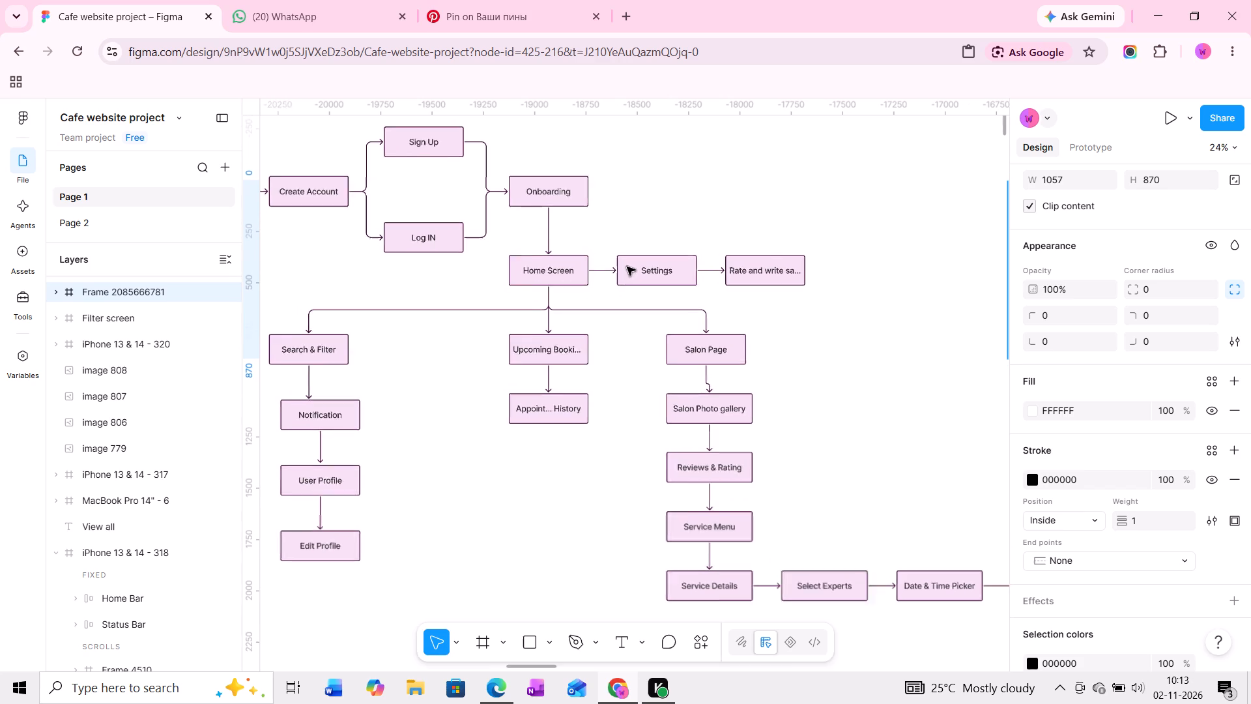
scroll(627, 267, "up", 3, "ctrl")
middle_click_drag(669, 281, 569, 284)
middle_click_drag(681, 287, 667, 287)
scroll(668, 291, "down", 2, "ctrl")
middle_click_drag(647, 344, 679, 290)
middle_click_drag(615, 340, 640, 332)
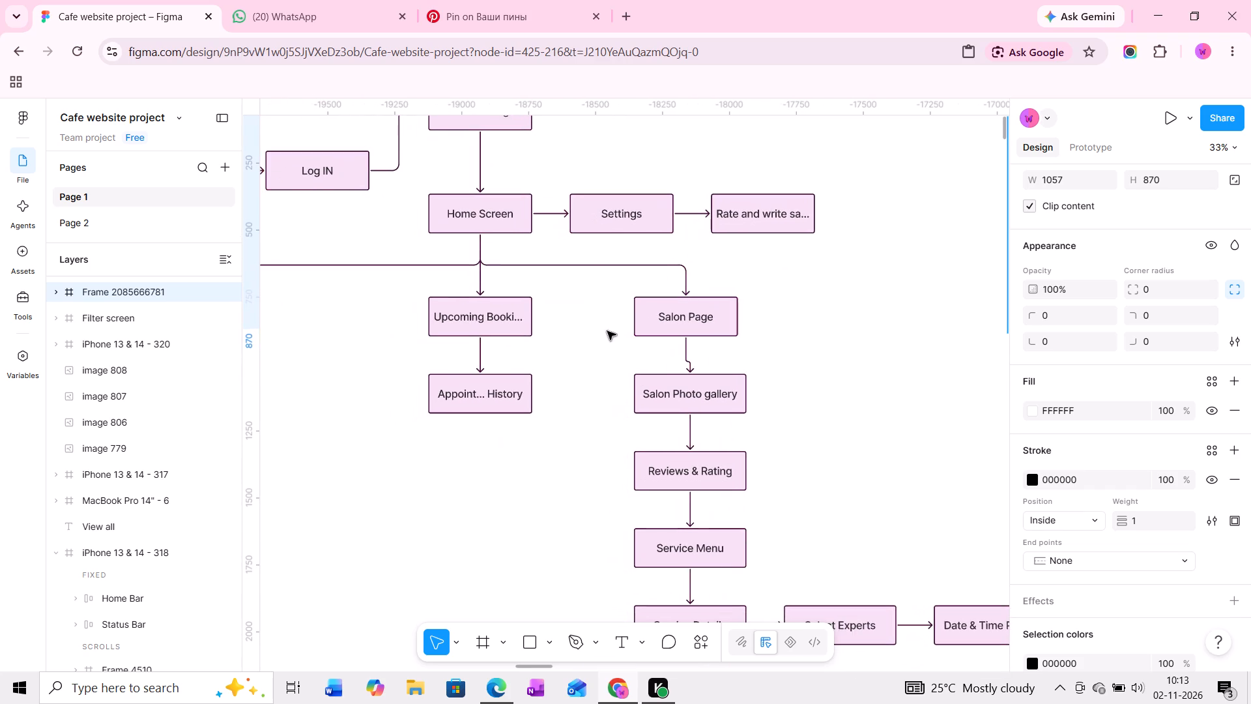
Examine the flow chart's Search & Filter branch through Notification and User Profile down to Edit Profile.
middle_click_drag(594, 331, 655, 323)
middle_click_drag(586, 333, 584, 334)
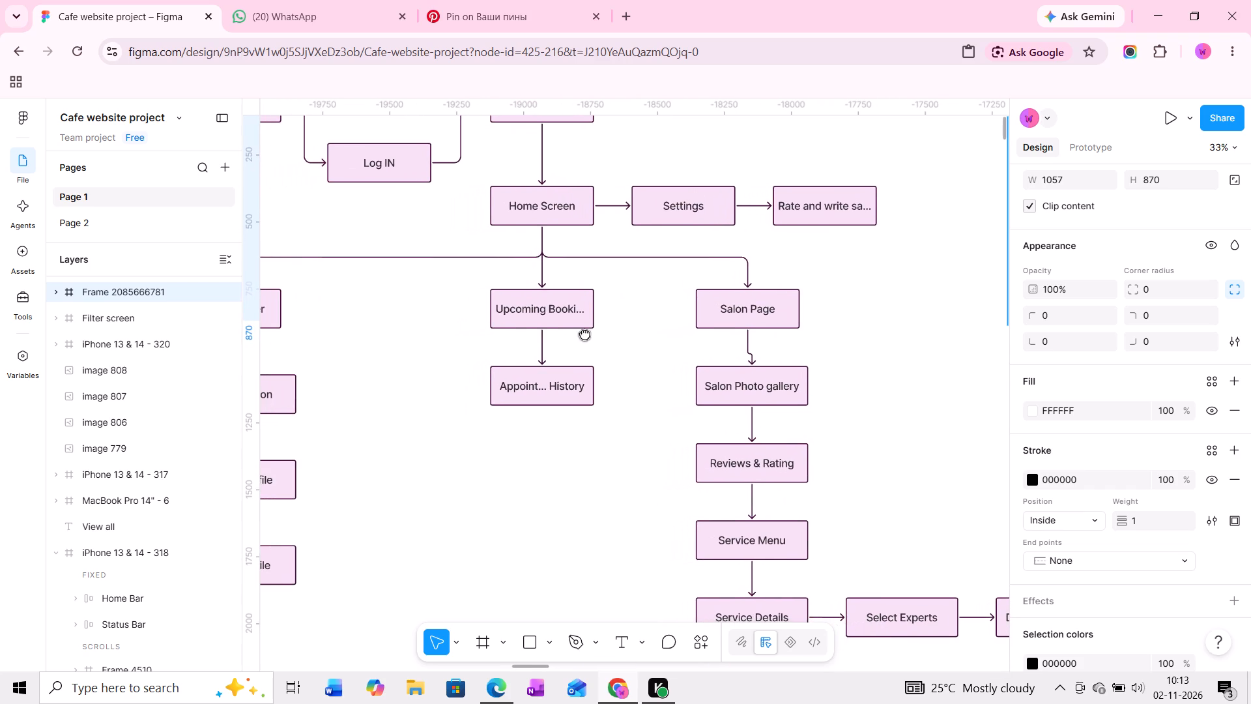
middle_click_drag(584, 334, 715, 323)
scroll(343, 293, "up", 3, "ctrl")
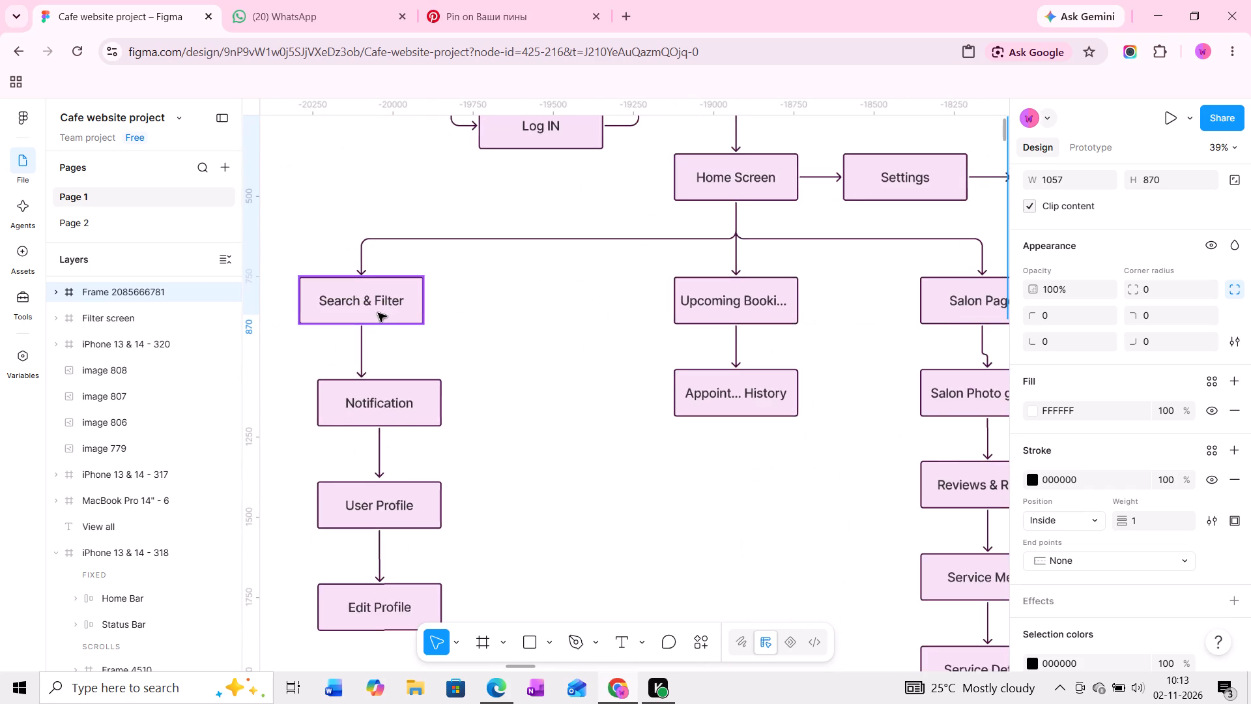
middle_click_drag(378, 313, 435, 305)
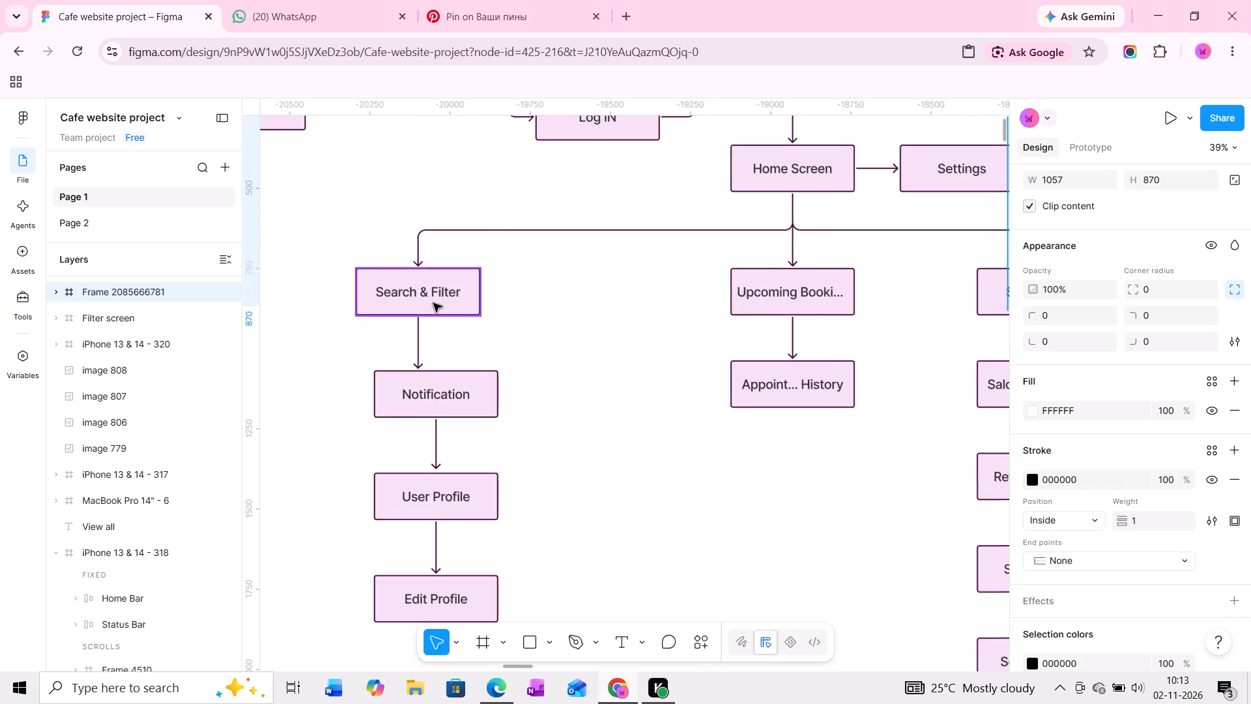
scroll(433, 303, "down", 1, "ctrl")
scroll(423, 303, "down", 4)
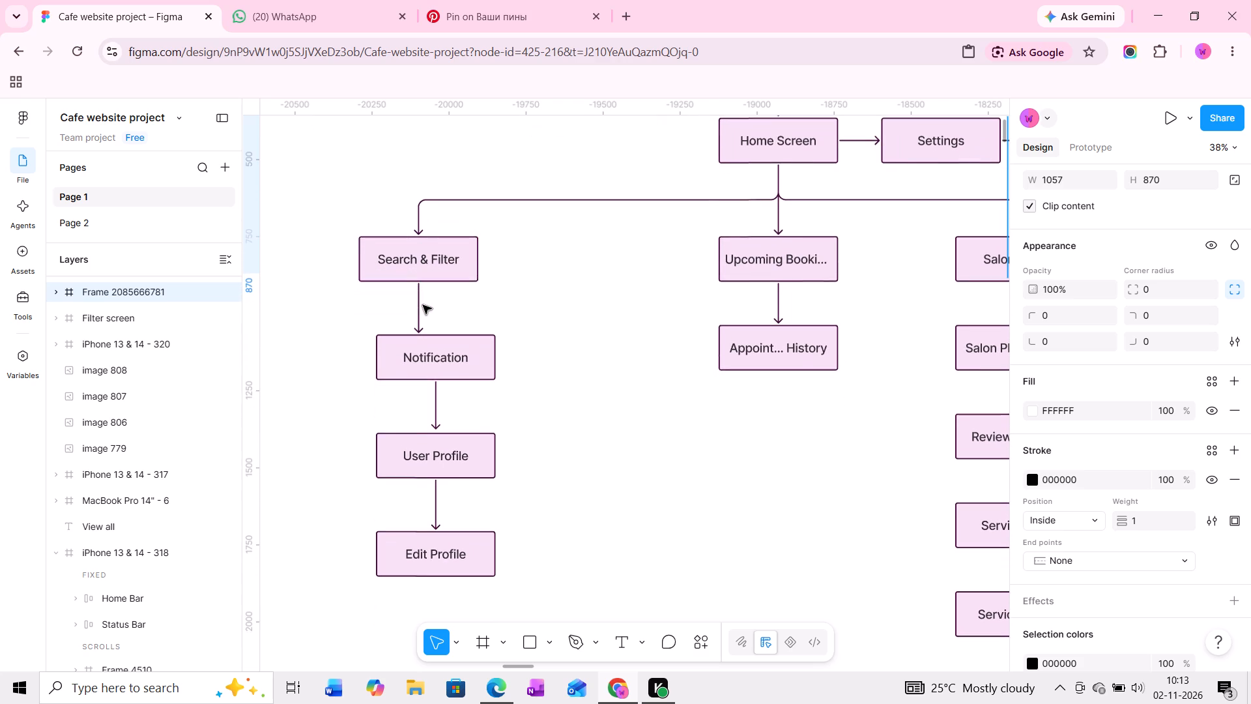
scroll(423, 305, "down", 4)
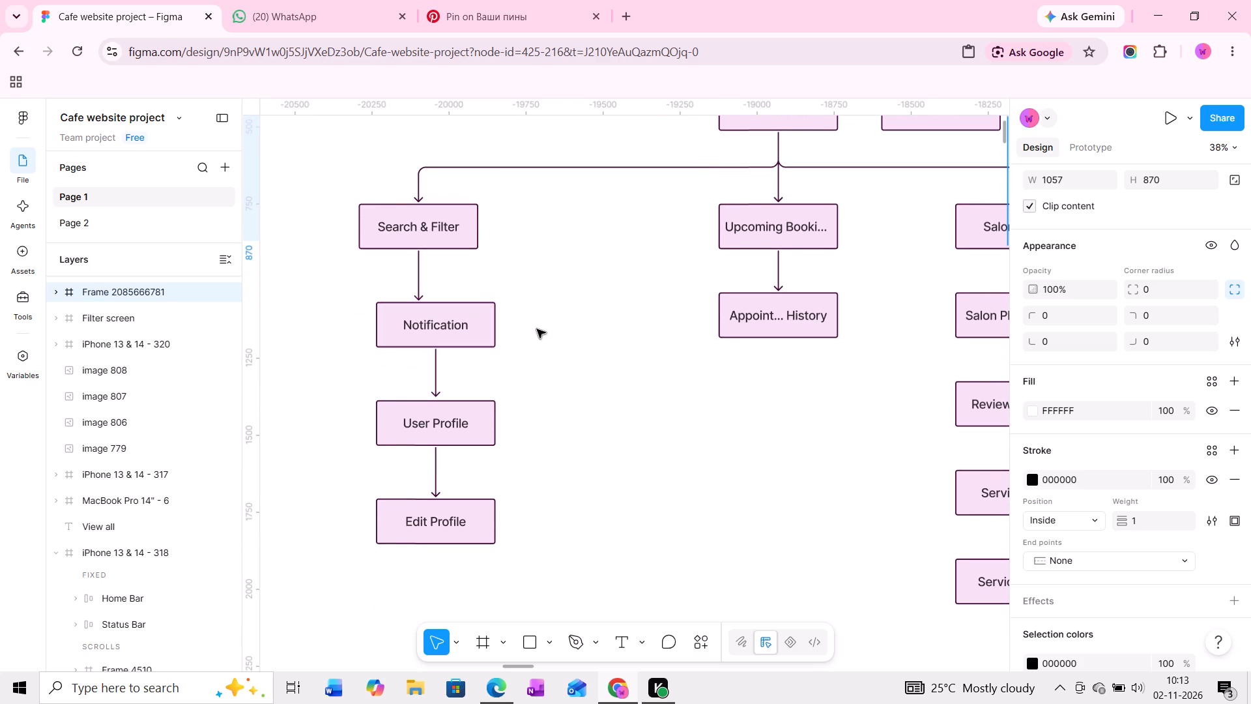
middle_click_drag(597, 308, 556, 318)
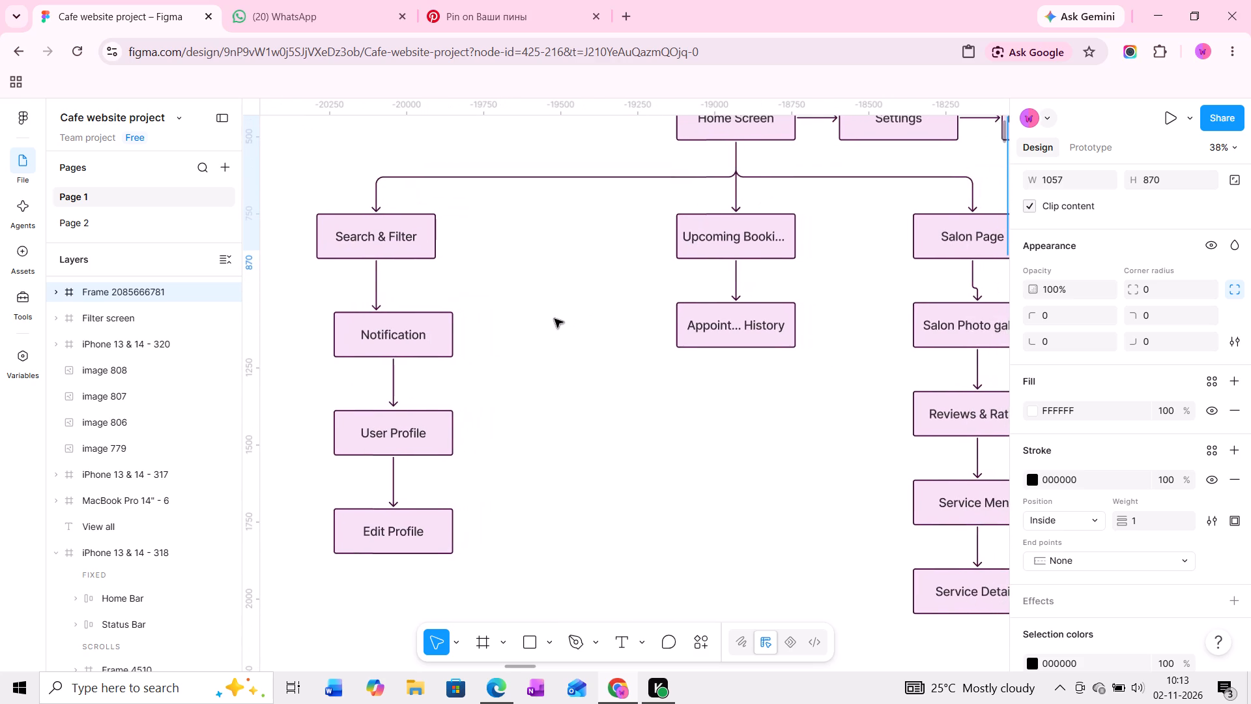
scroll(554, 319, "down", 1, "ctrl")
middle_click_drag(517, 326, 569, 333)
middle_click_drag(431, 370, 506, 347)
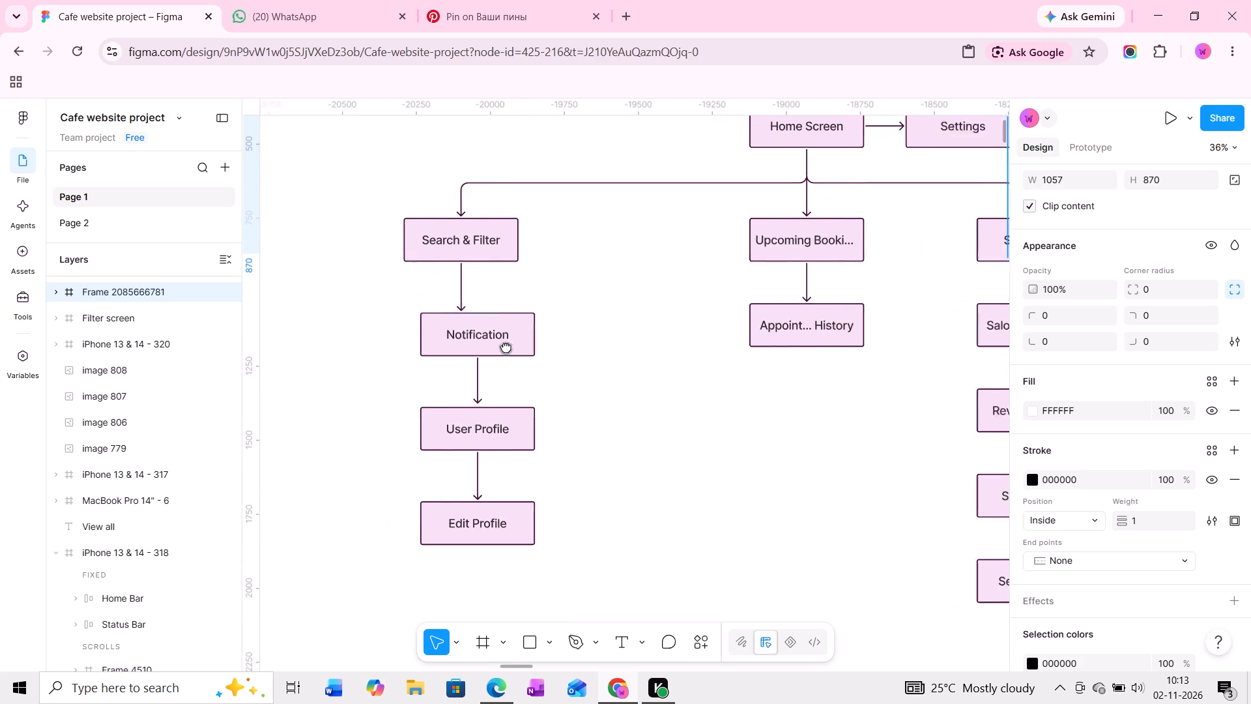
middle_click_drag(506, 347, 507, 346)
scroll(518, 406, "up", 1, "ctrl")
middle_click_drag(552, 413, 476, 412)
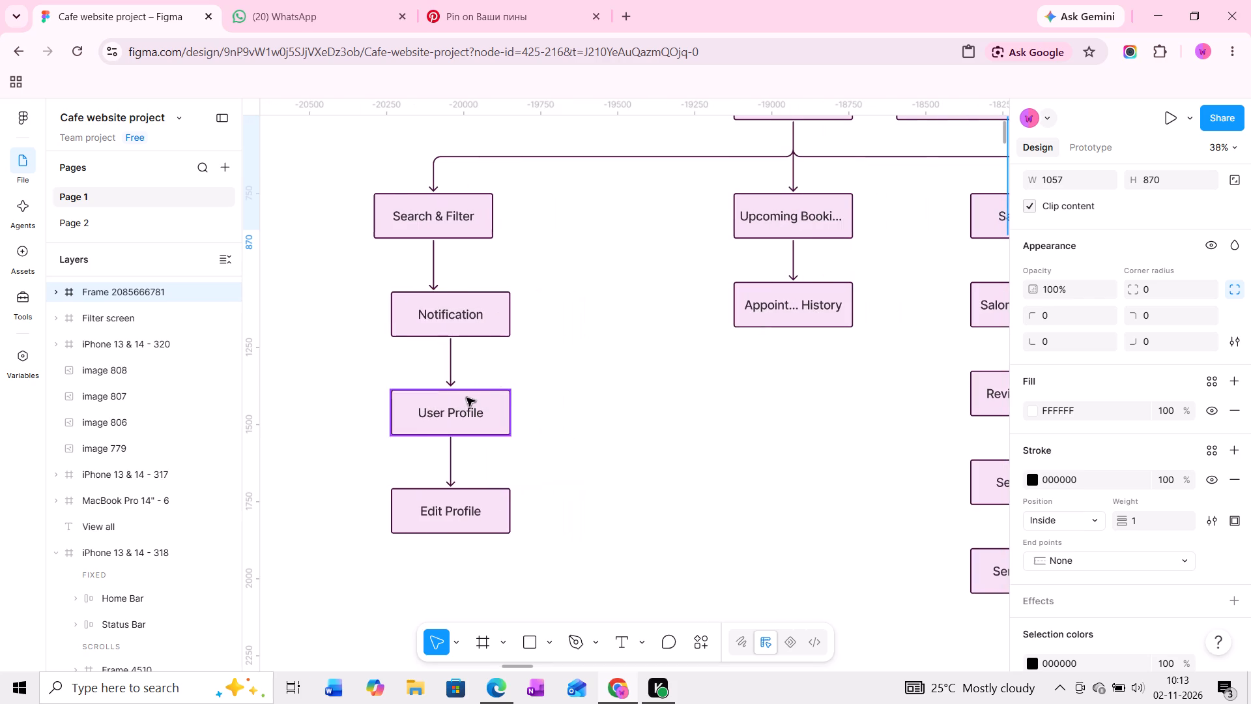
middle_click_drag(446, 326, 422, 346)
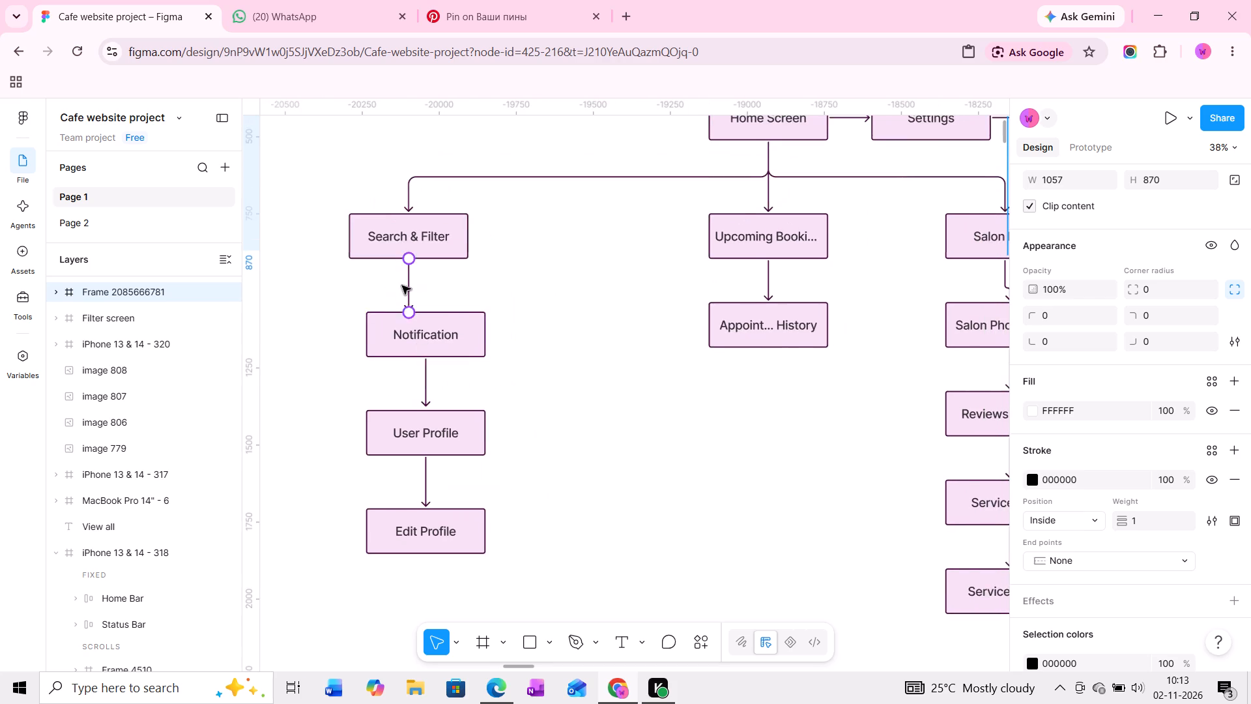
scroll(401, 265, "up", 3, "ctrl")
middle_click_drag(442, 376, 434, 310)
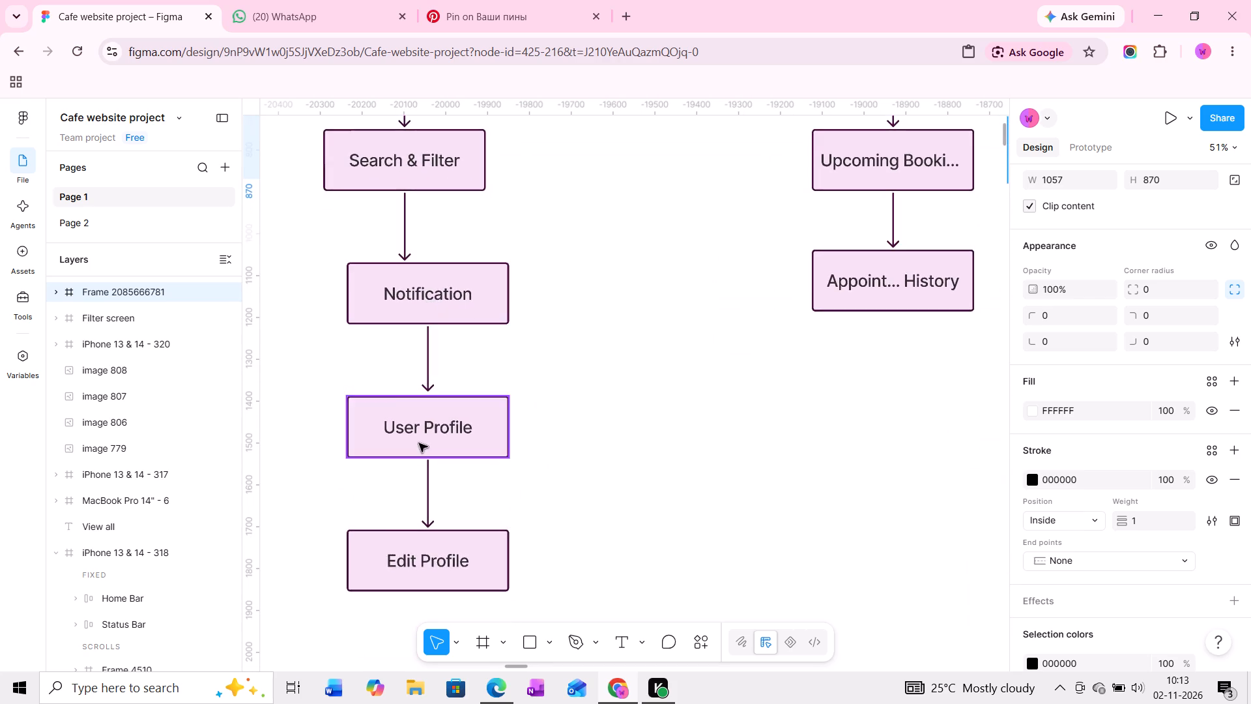
Examine the flow chart from Edit Profile across to the Home Screen's Upcoming Bookings and Appointment History branch.
middle_click_drag(416, 436, 416, 392)
scroll(573, 403, "down", 2, "ctrl")
middle_click_drag(624, 366, 564, 392)
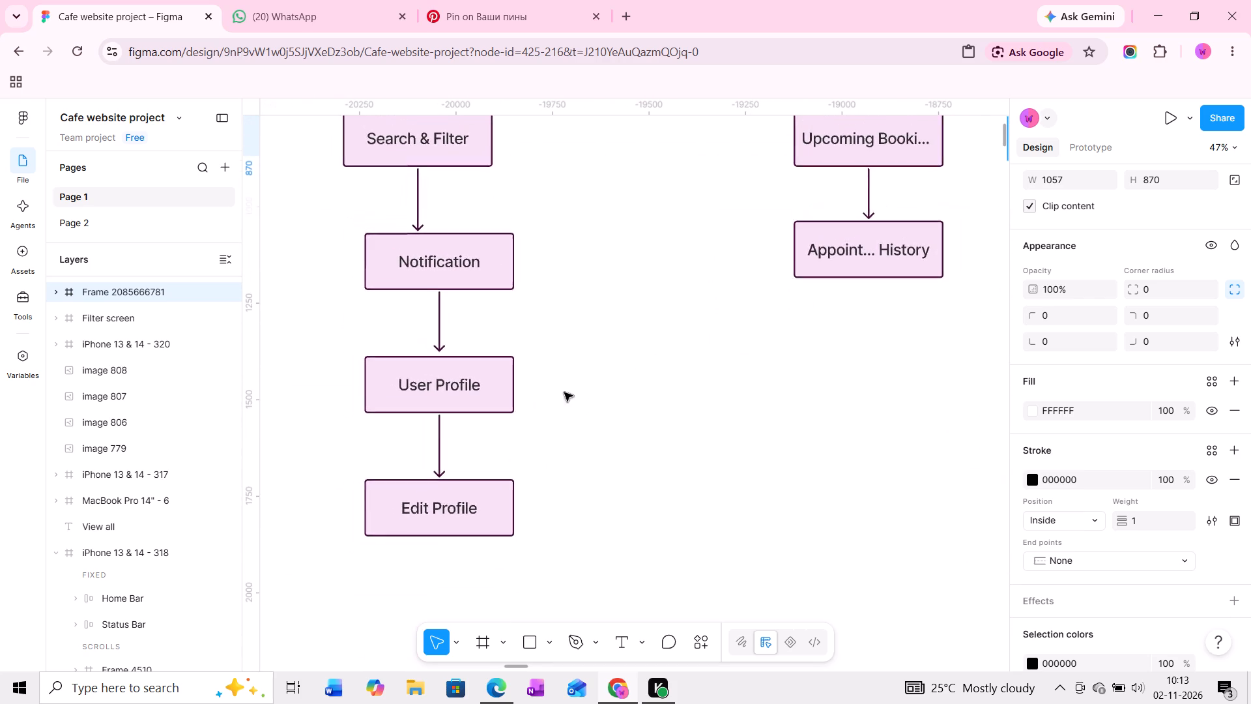
middle_click_drag(564, 392, 504, 422)
scroll(501, 422, "down", 2, "ctrl")
middle_click_drag(549, 387, 262, 460)
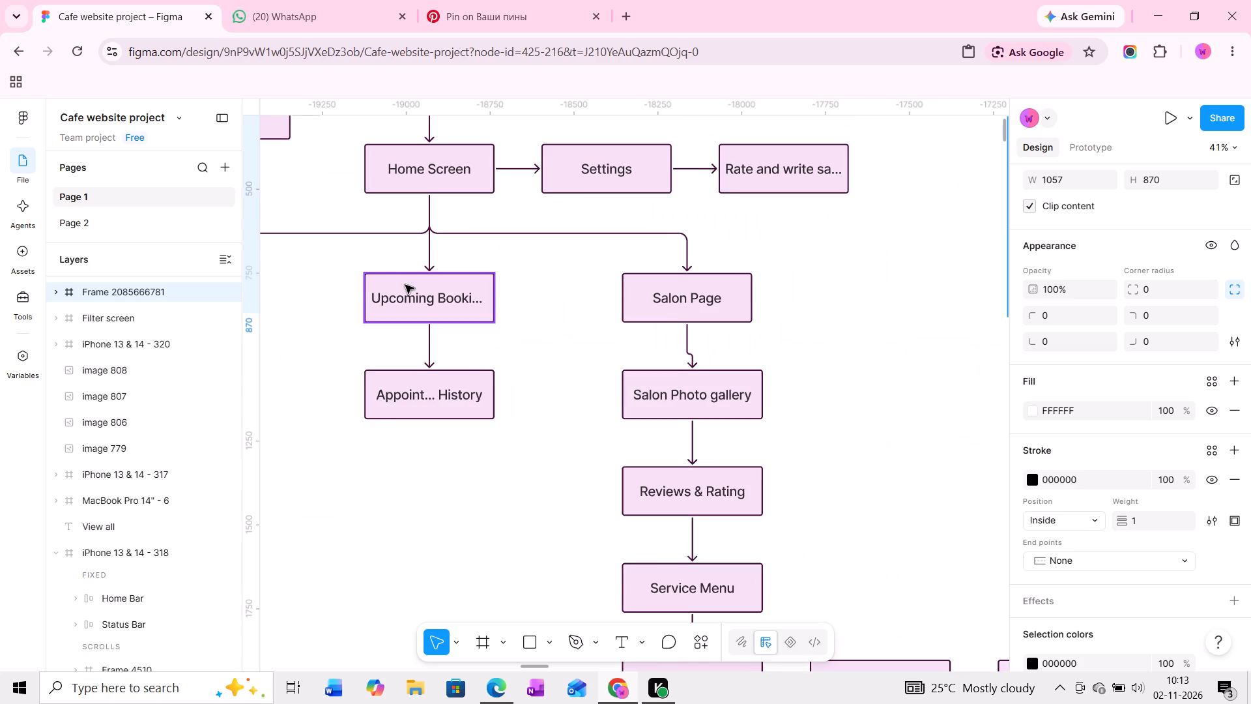
scroll(405, 285, "up", 2, "ctrl")
middle_click_drag(454, 314, 465, 298)
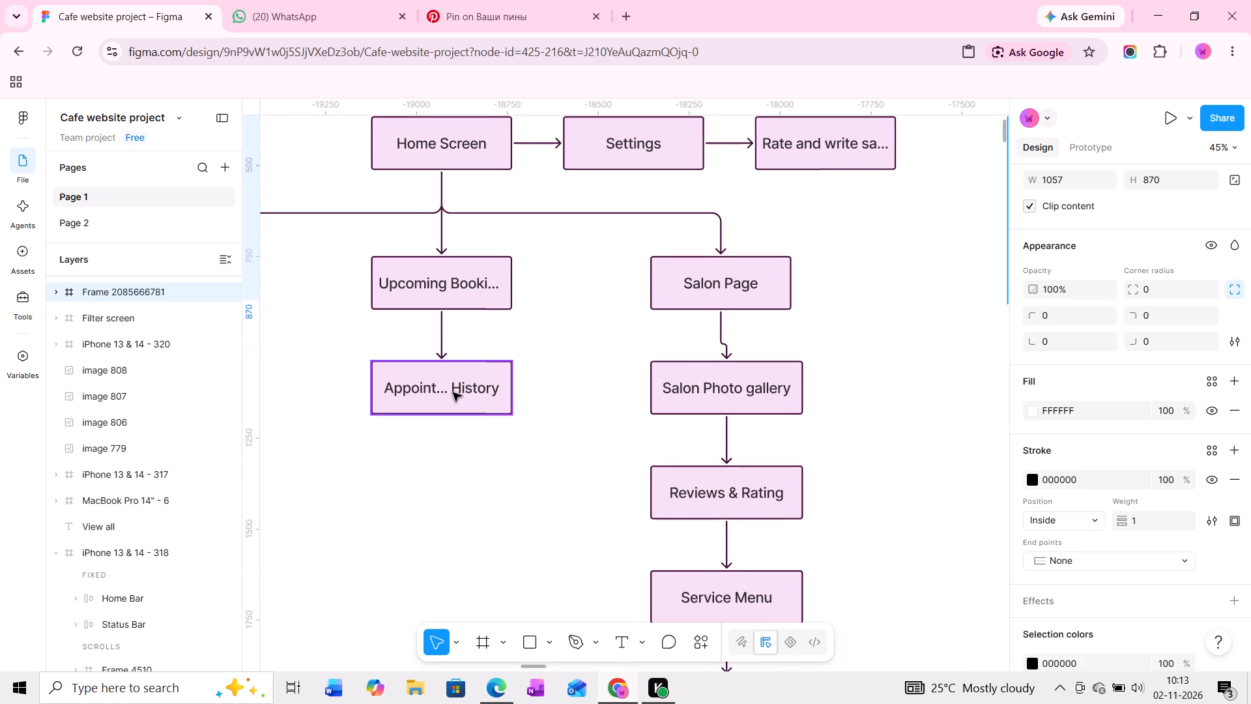
middle_click_drag(598, 370, 465, 415)
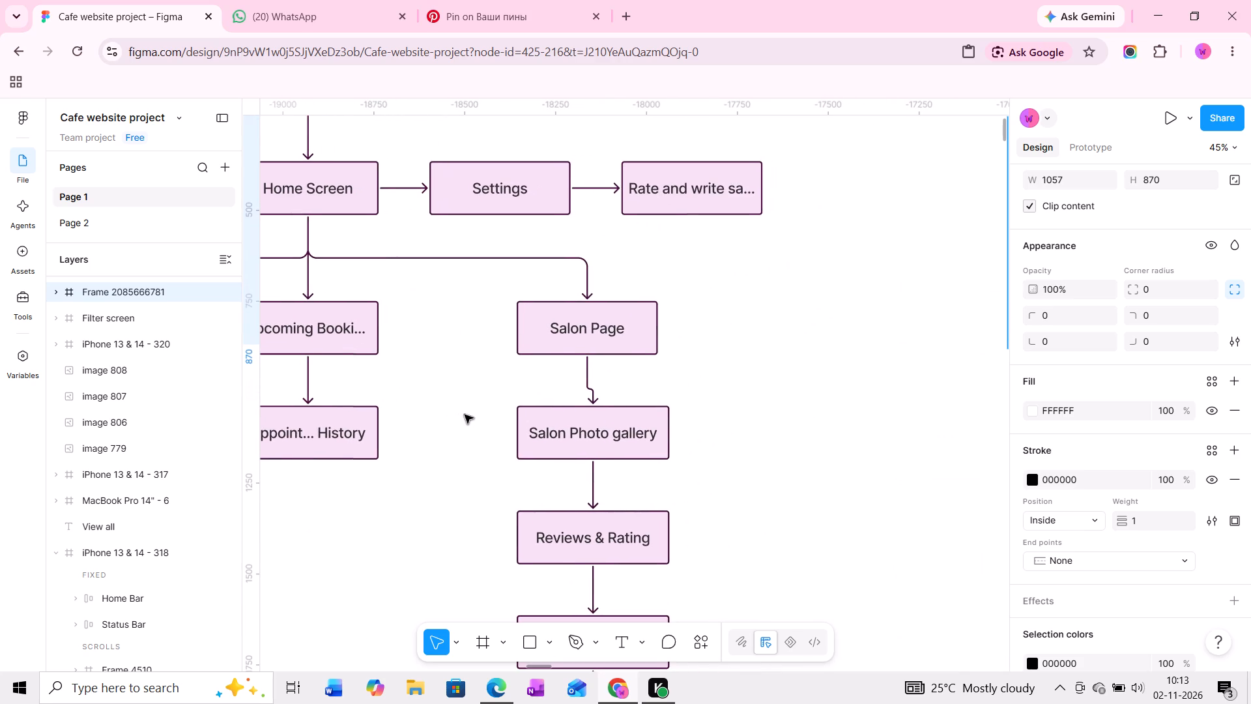
middle_click_drag(465, 415, 366, 400)
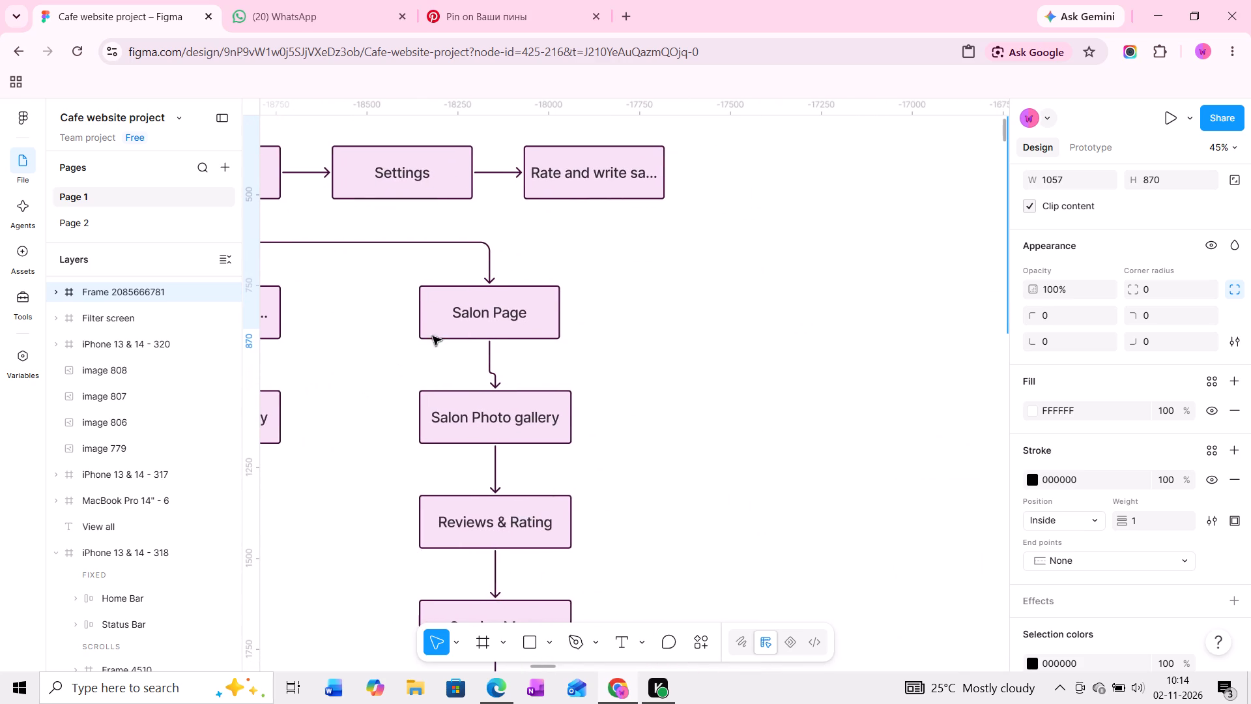
Examine the flow chart's Salon Page branch through Salon Photo gallery, Reviews & Rating and Service Menu down to Service Details.
scroll(433, 336, "up", 2, "ctrl")
middle_click_drag(450, 338, 418, 338)
scroll(418, 338, "down", 1, "ctrl")
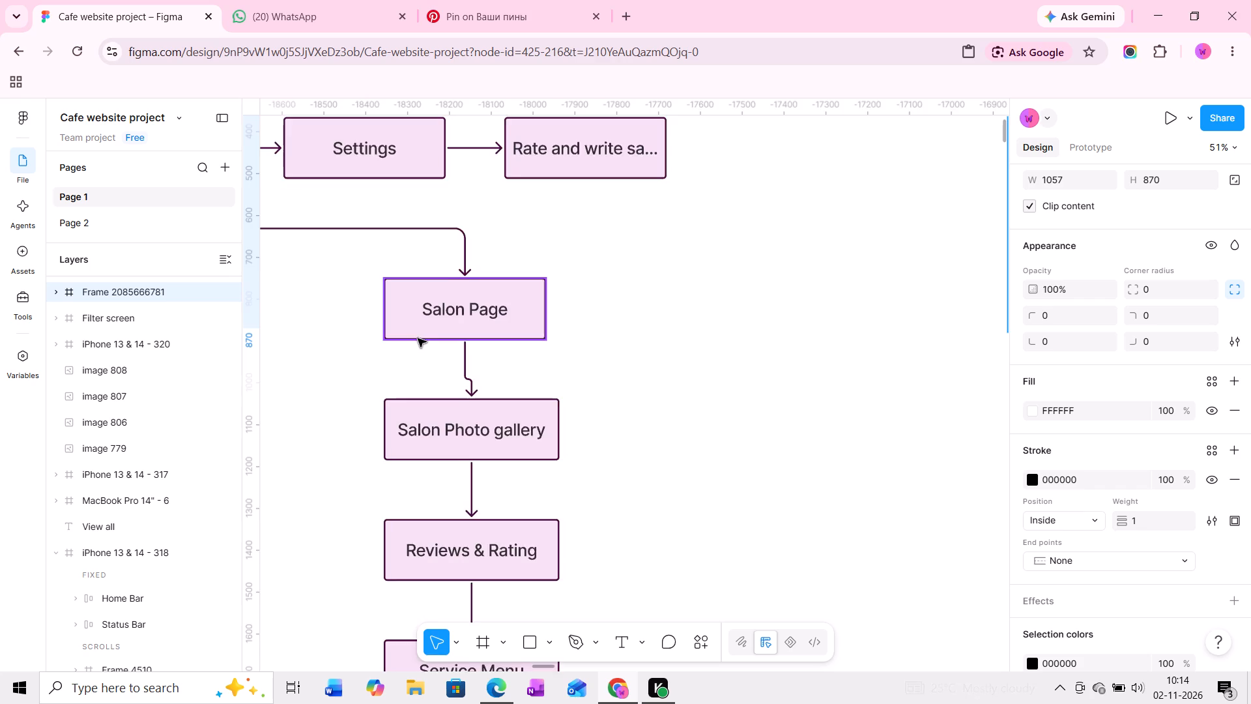
scroll(418, 338, "down", 1, "ctrl")
scroll(422, 359, "down", 5)
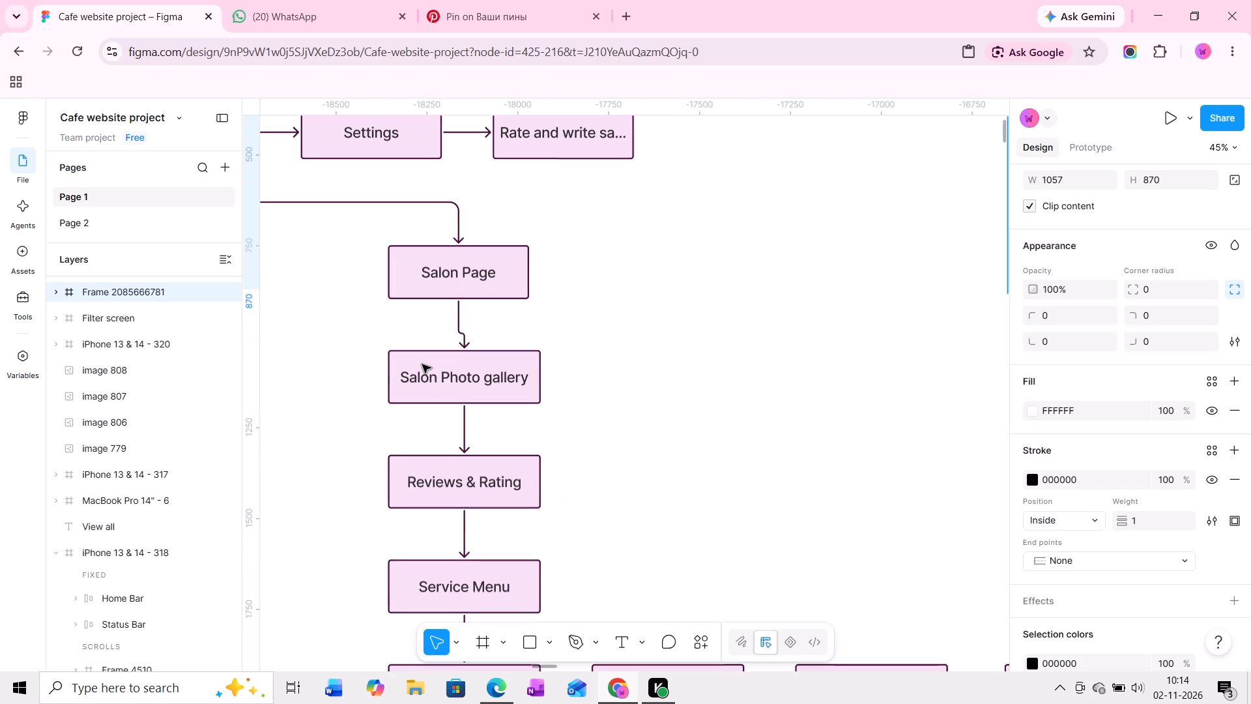
scroll(422, 364, "down", 4)
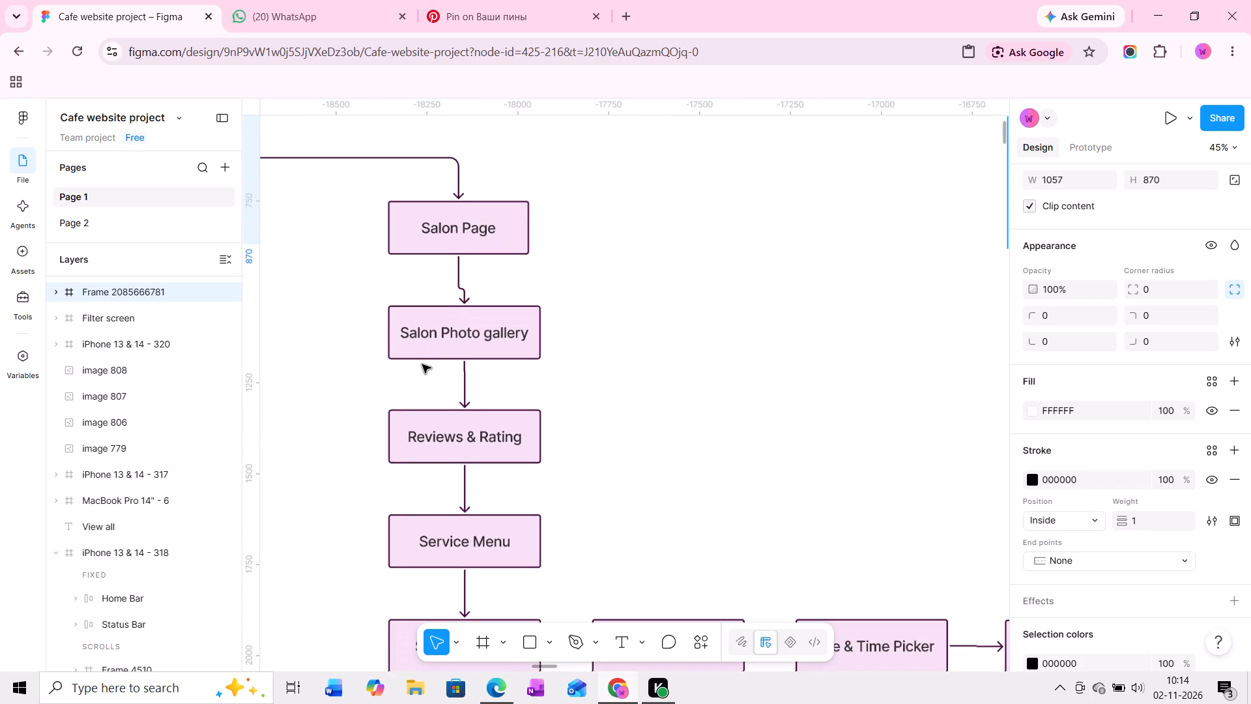
scroll(530, 290, "down", 3)
middle_click_drag(416, 365, 424, 343)
middle_click_drag(435, 381, 435, 347)
middle_click_drag(435, 390, 435, 361)
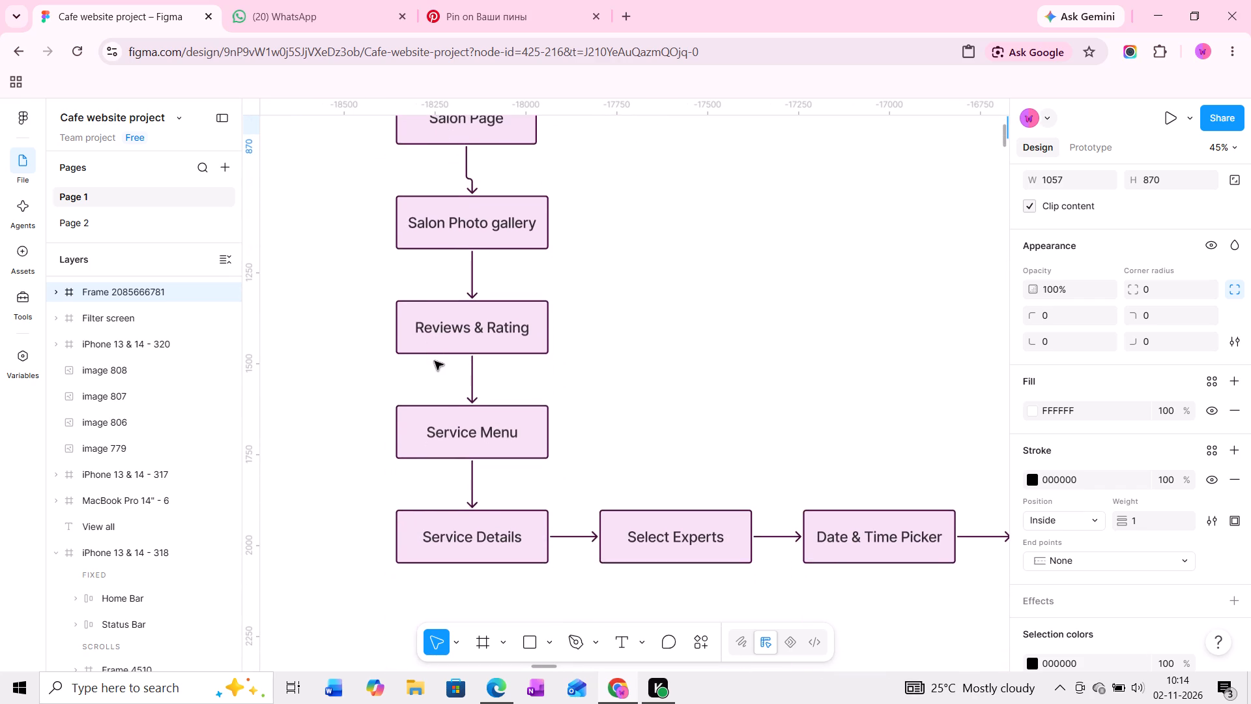
scroll(435, 379, "down", 2)
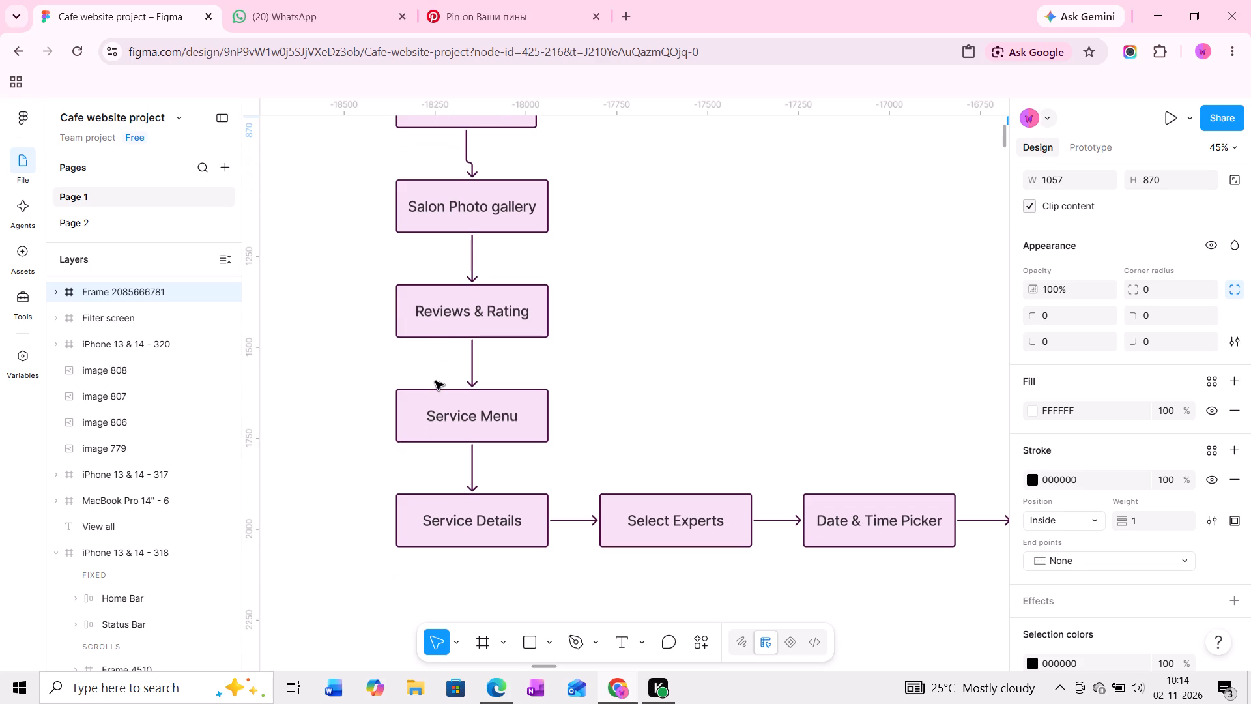
middle_click_drag(482, 399, 487, 362)
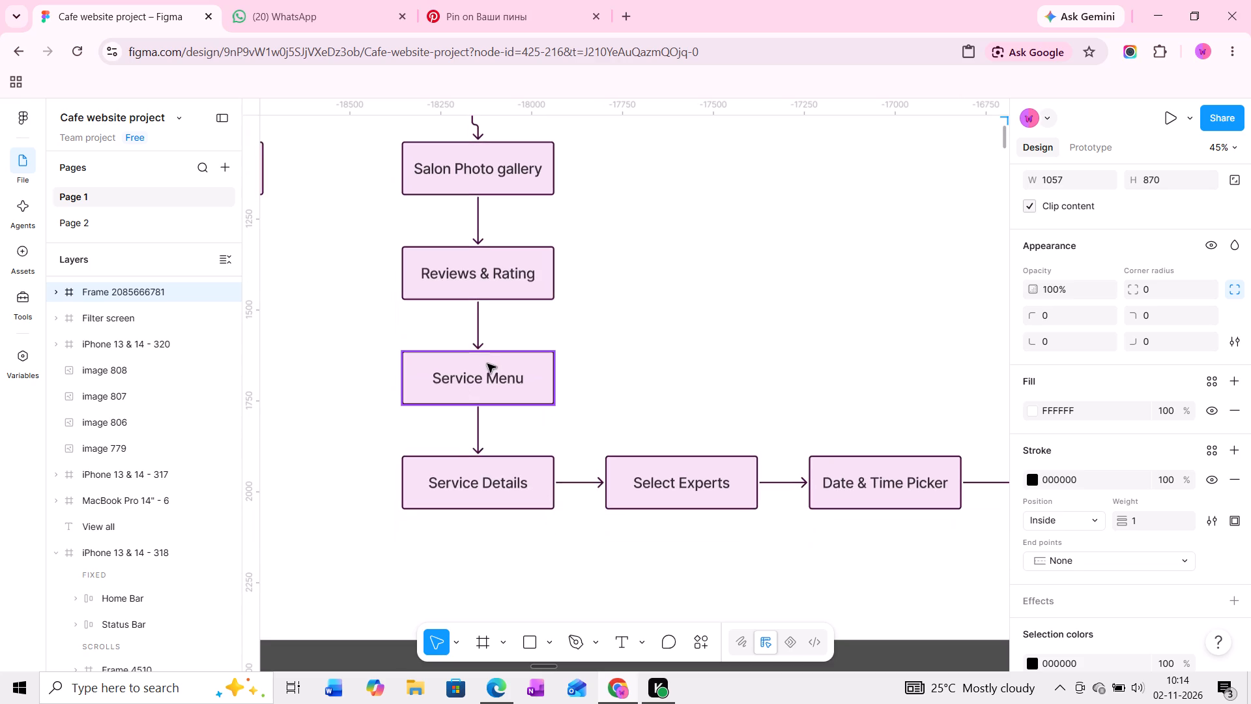
middle_click_drag(527, 361, 531, 344)
Examine the booking sequence from Service Details through Select Experts, Date & Time Picker and Checkout to Receipt, Live Route Map and Cancel Appoint.
middle_click_drag(609, 377, 568, 375)
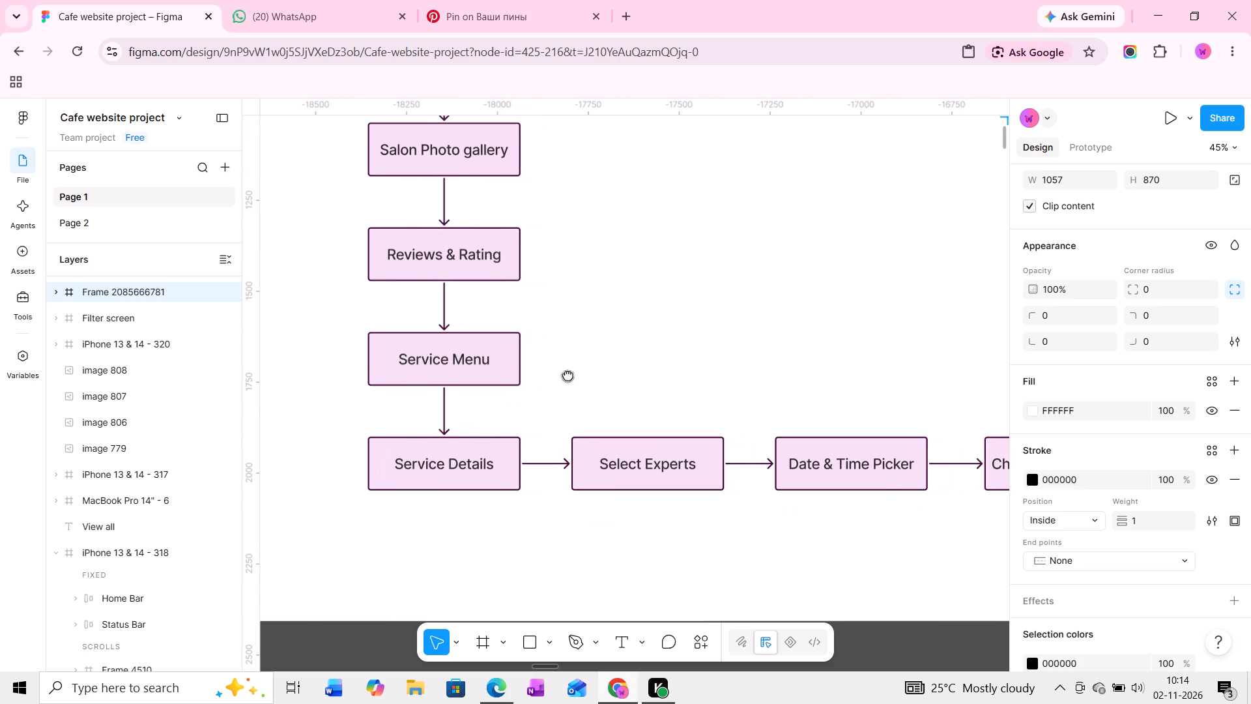
middle_click_drag(568, 375, 560, 375)
middle_click_drag(617, 382, 520, 381)
middle_click_drag(601, 391, 517, 390)
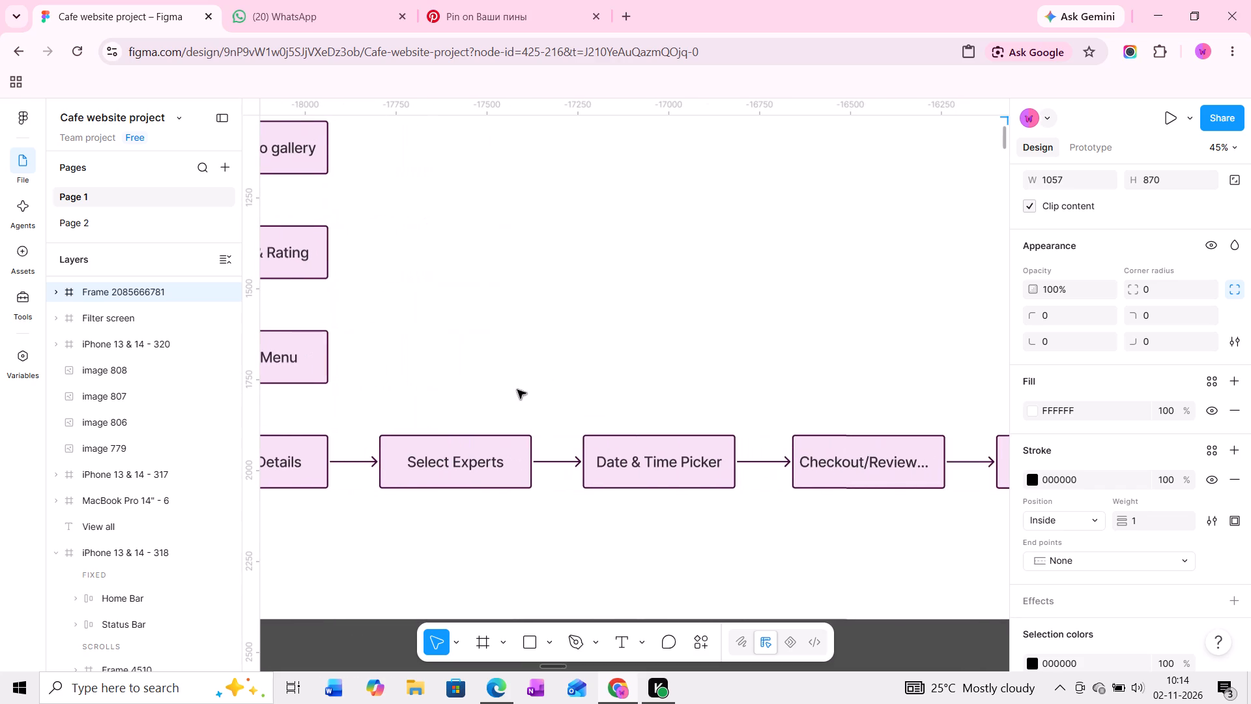
middle_click_drag(630, 387, 441, 383)
middle_click_drag(592, 383, 482, 384)
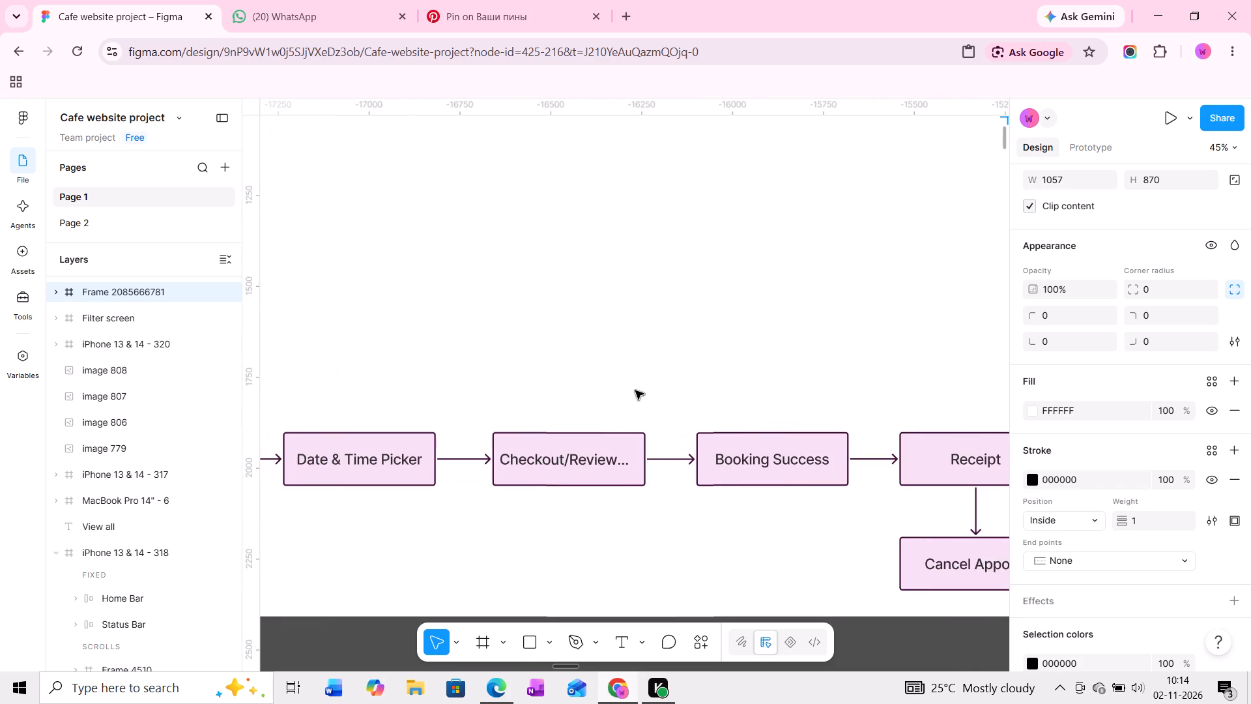
middle_click_drag(635, 390, 502, 390)
middle_click_drag(586, 392, 367, 391)
middle_click_drag(559, 394, 485, 392)
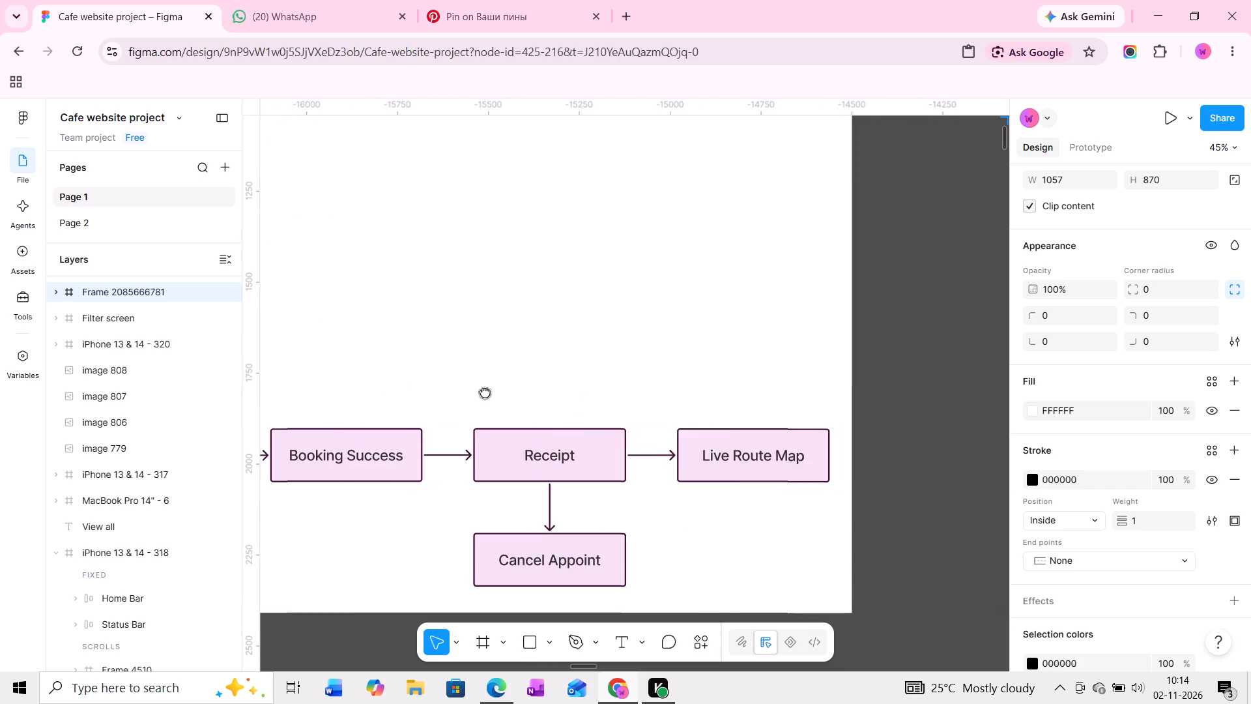
Return to the Home Screen part of the flow chart and review its Settings, Upcoming Bookings and Salon Page branches.
scroll(485, 392, "down", 8, "ctrl")
middle_click_drag(475, 395, 768, 435)
middle_click_drag(519, 379, 838, 415)
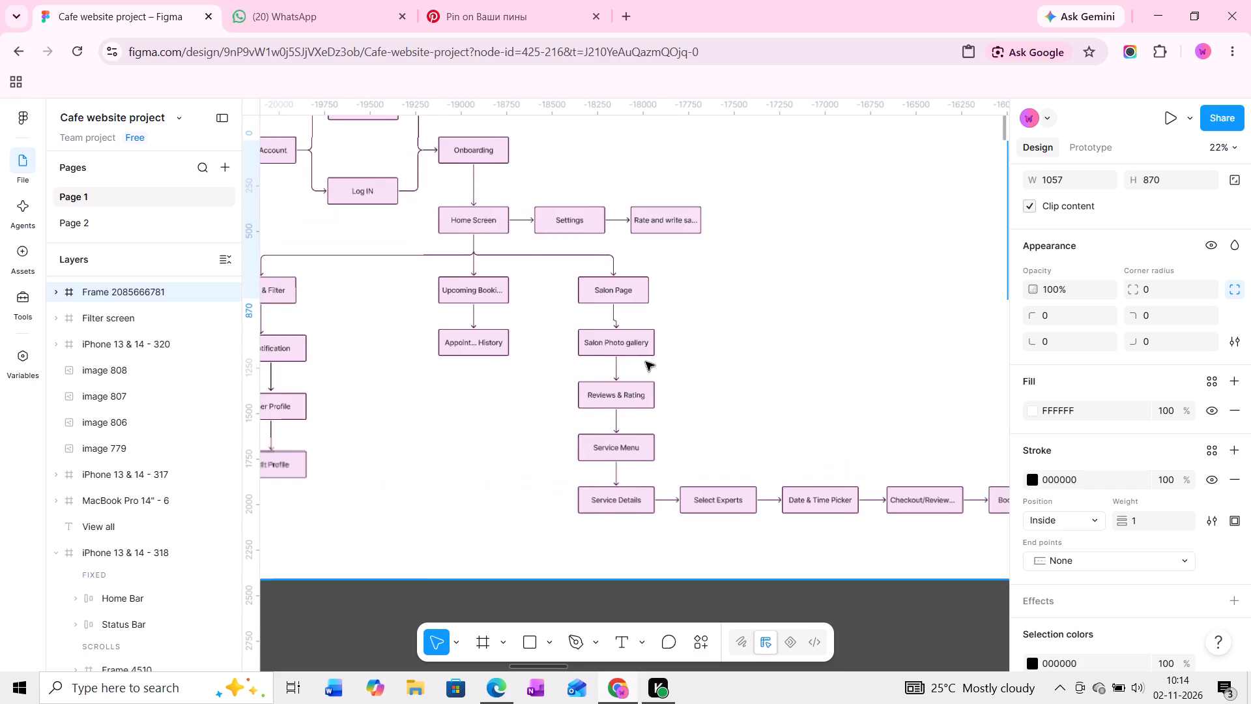
middle_click_drag(637, 360, 749, 403)
scroll(609, 317, "up", 9, "ctrl")
middle_click_drag(611, 315, 528, 331)
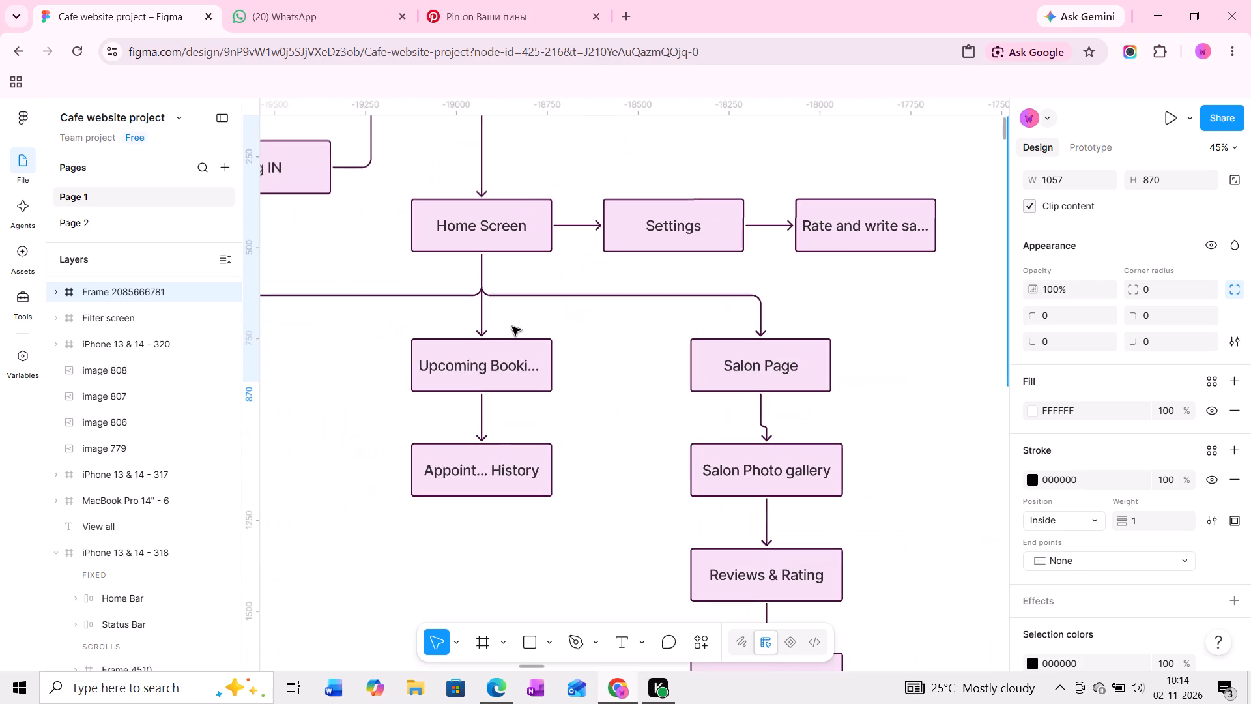
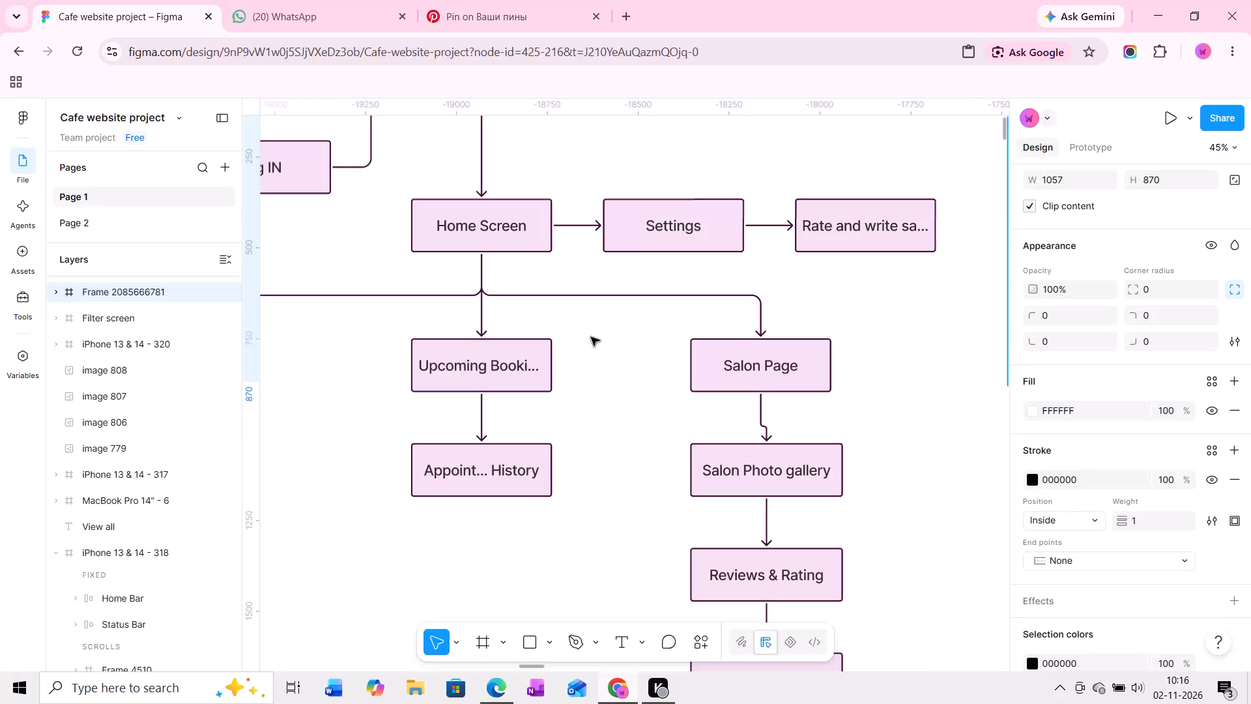
Copy the back arrow icon from the Iconography frame into the top of the Filter screen frame.
scroll(592, 333, "down", 20, "ctrl")
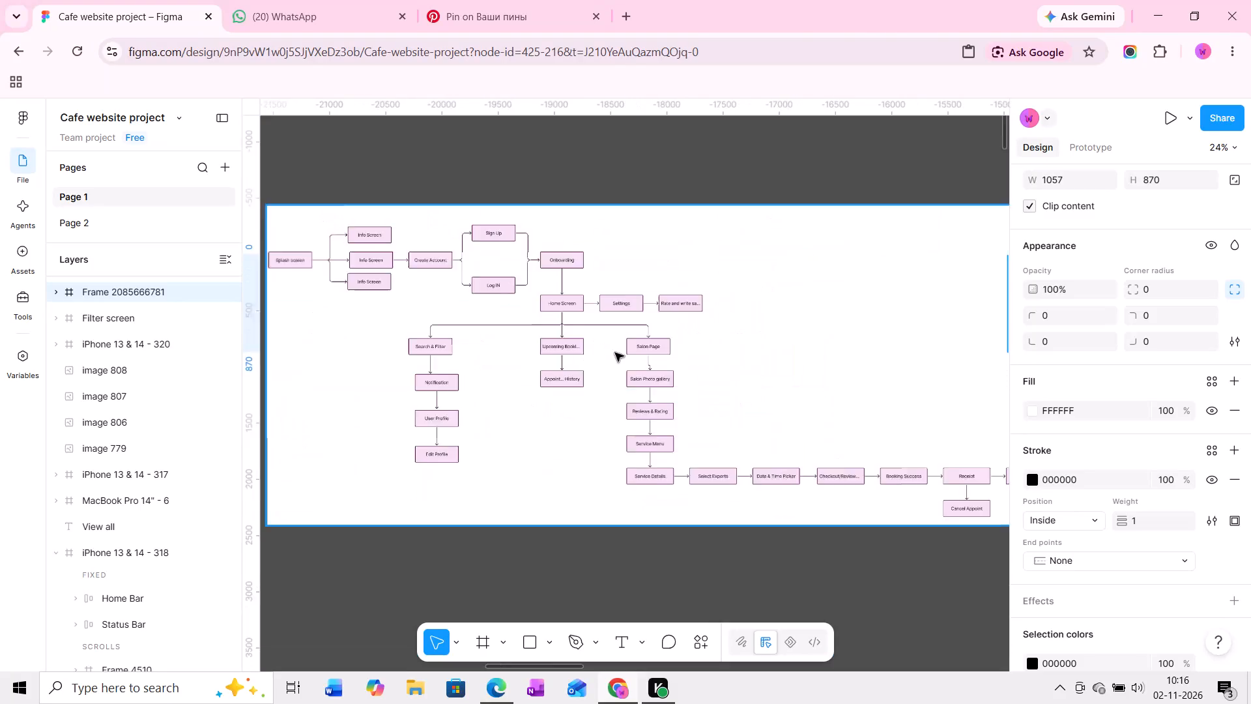
middle_click_drag(726, 372, 430, 369)
middle_click_drag(753, 309, 457, 310)
middle_click_drag(794, 304, 335, 318)
middle_click_drag(870, 235, 651, 248)
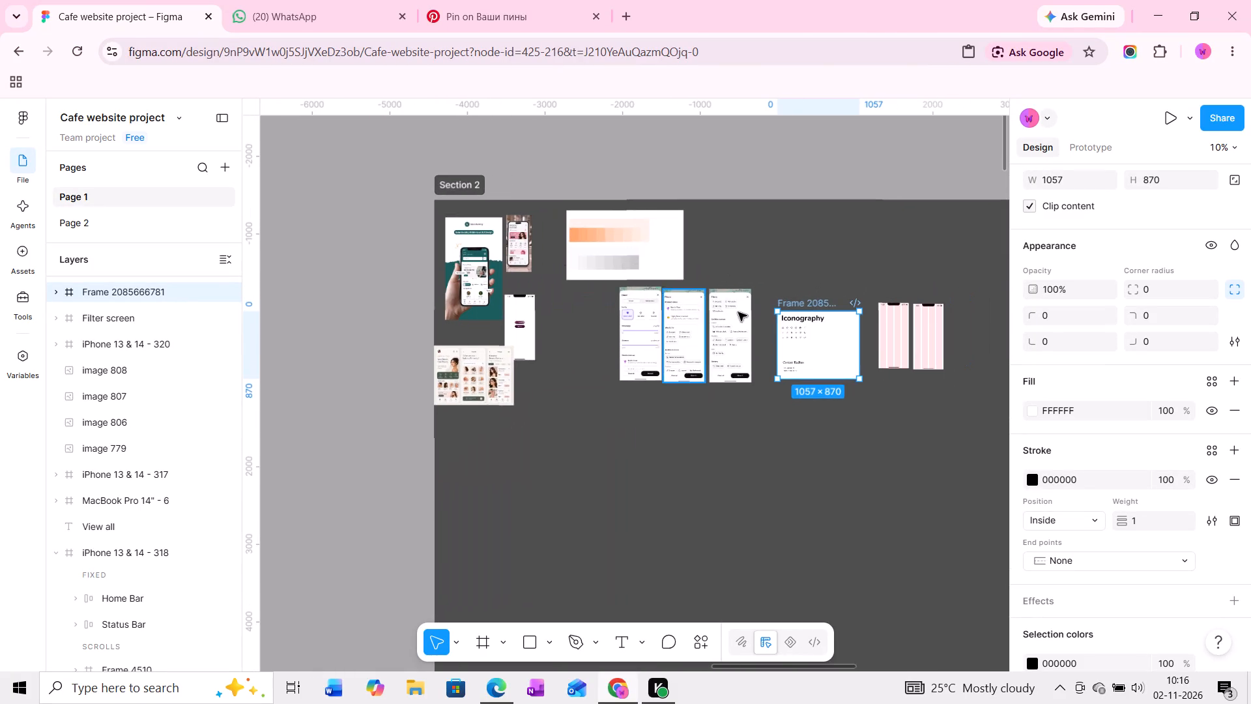
middle_click_drag(758, 323, 612, 298, "ctrl")
scroll(738, 287, "up", 20, "ctrl")
scroll(738, 287, "up", 4, "ctrl")
middle_click_drag(738, 334, 753, 310)
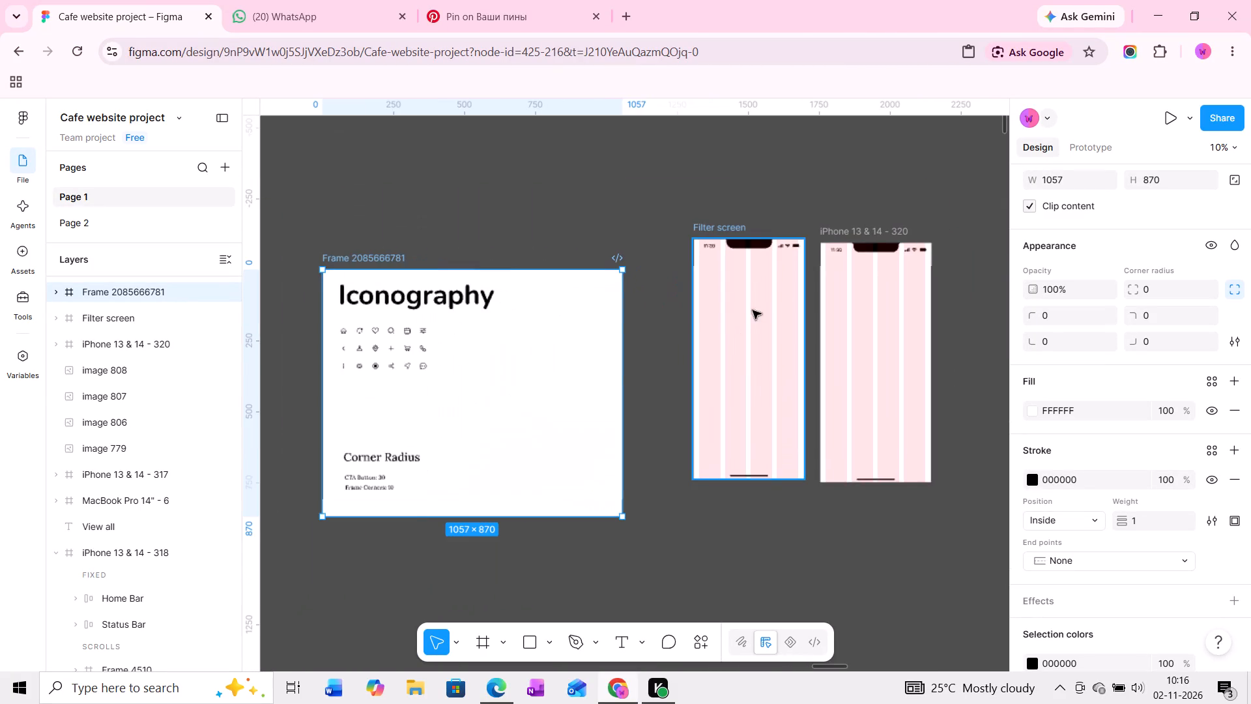
middle_click_drag(753, 310, 786, 291)
scroll(452, 346, "up", 11, "ctrl")
left_click_drag(342, 271, 672, 231)
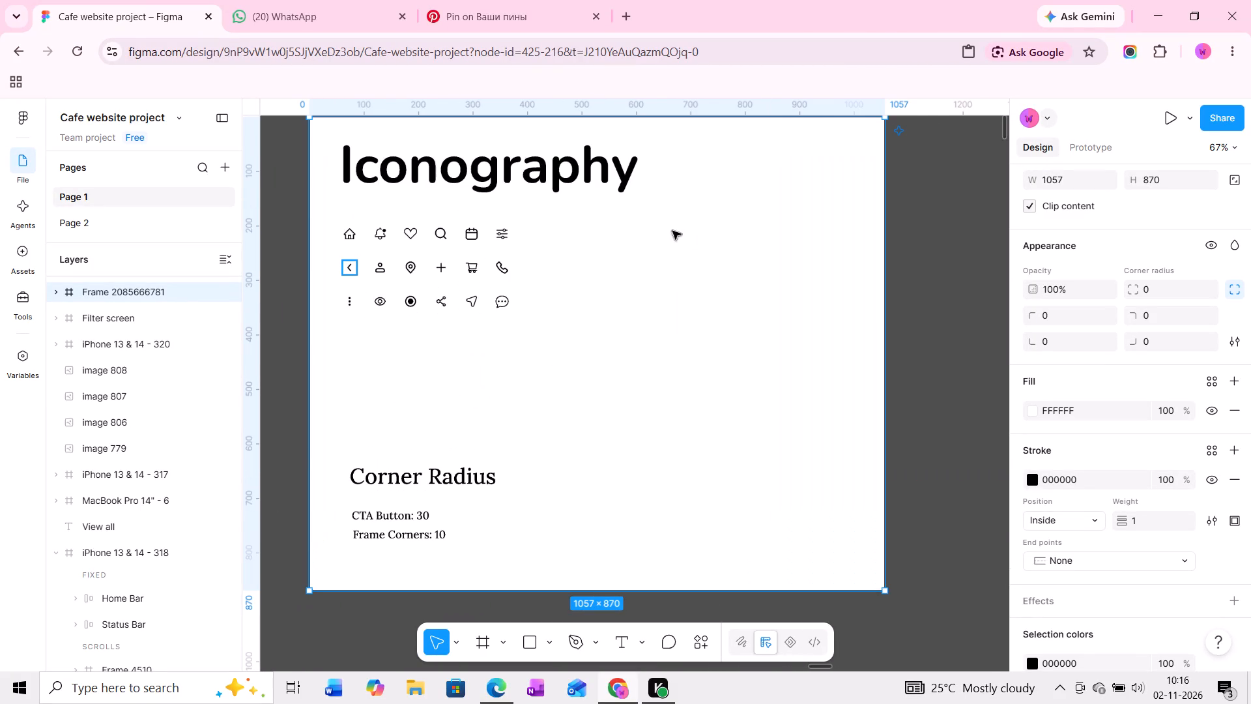
left_click_drag(672, 231, 373, 264)
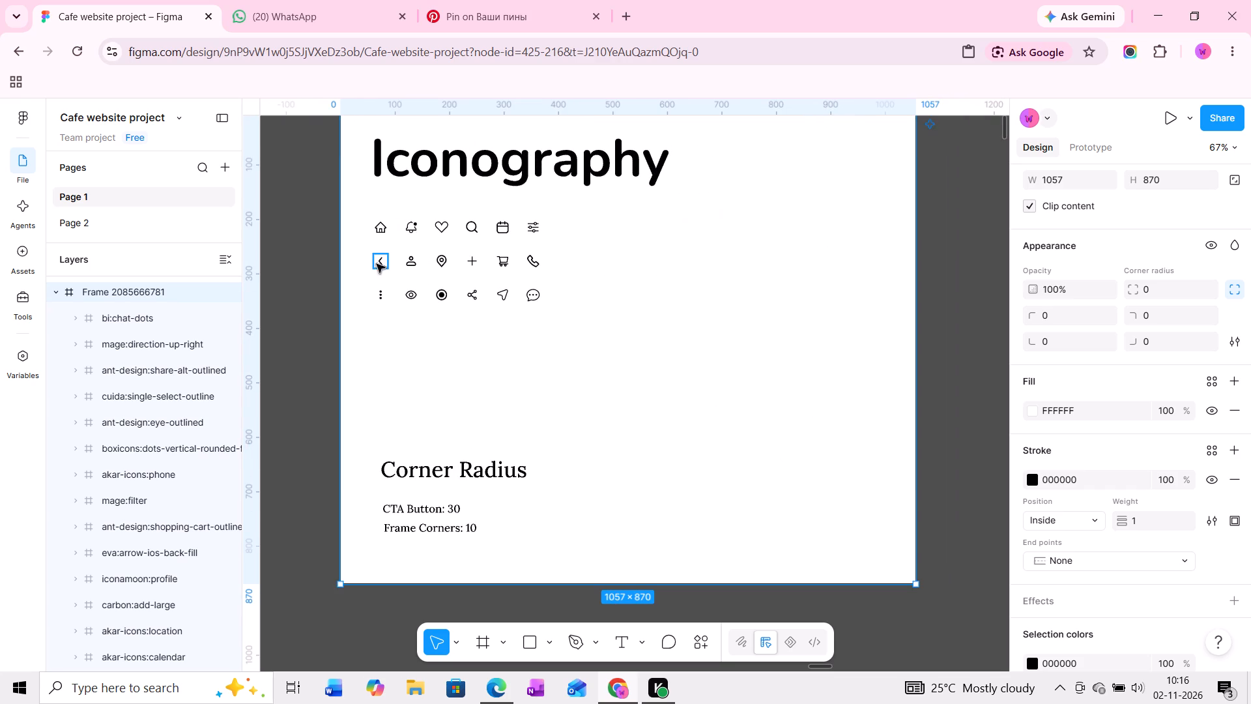
left_click(377, 264)
left_click_drag(379, 262, 940, 211, "alt")
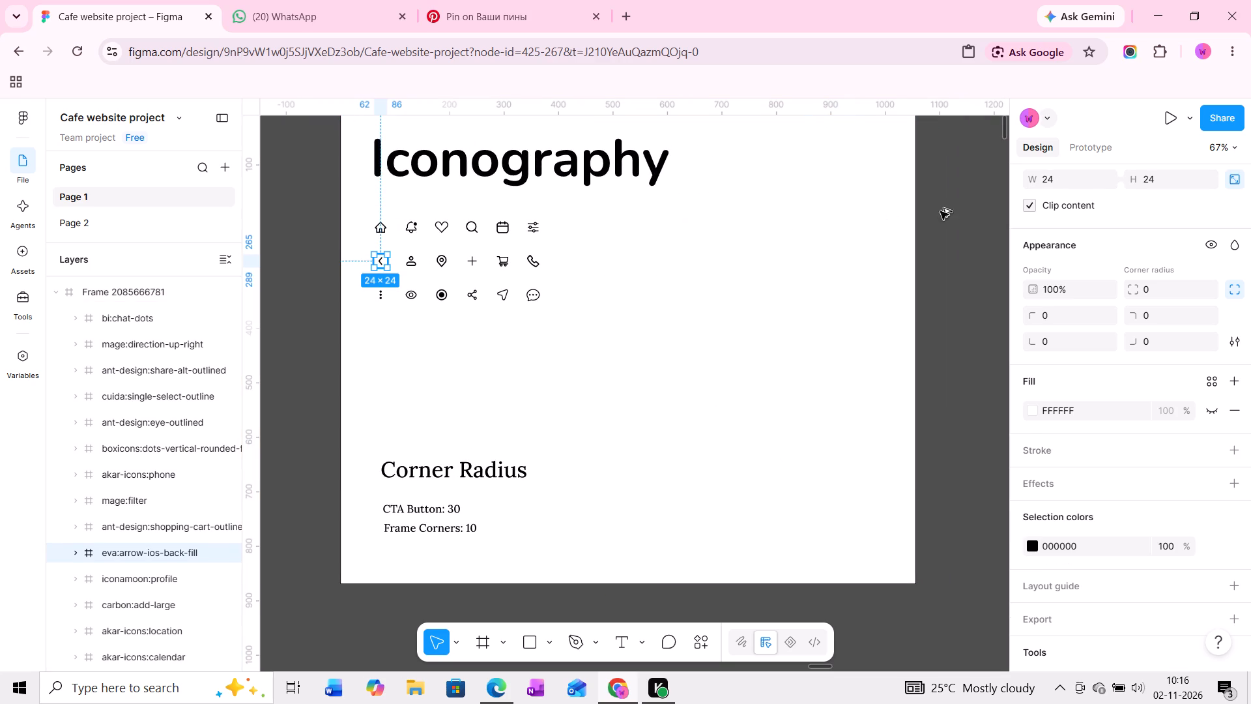
left_click_drag(940, 211, 977, 208, "alt")
middle_click_drag(977, 208, 566, 322)
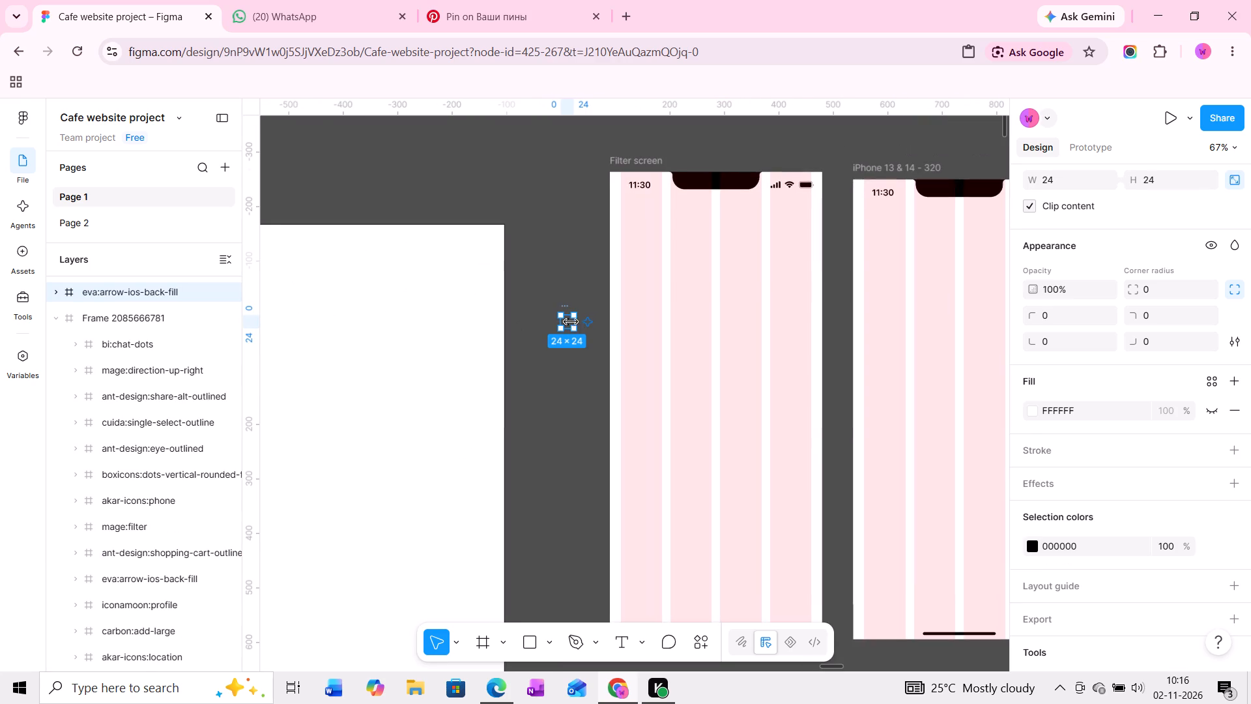
left_click_drag(570, 322, 657, 229)
Align the back arrow icon to the first layout column's left edge below the status bar, at about X 20, Y 61.
scroll(1059, 262, "up", 1)
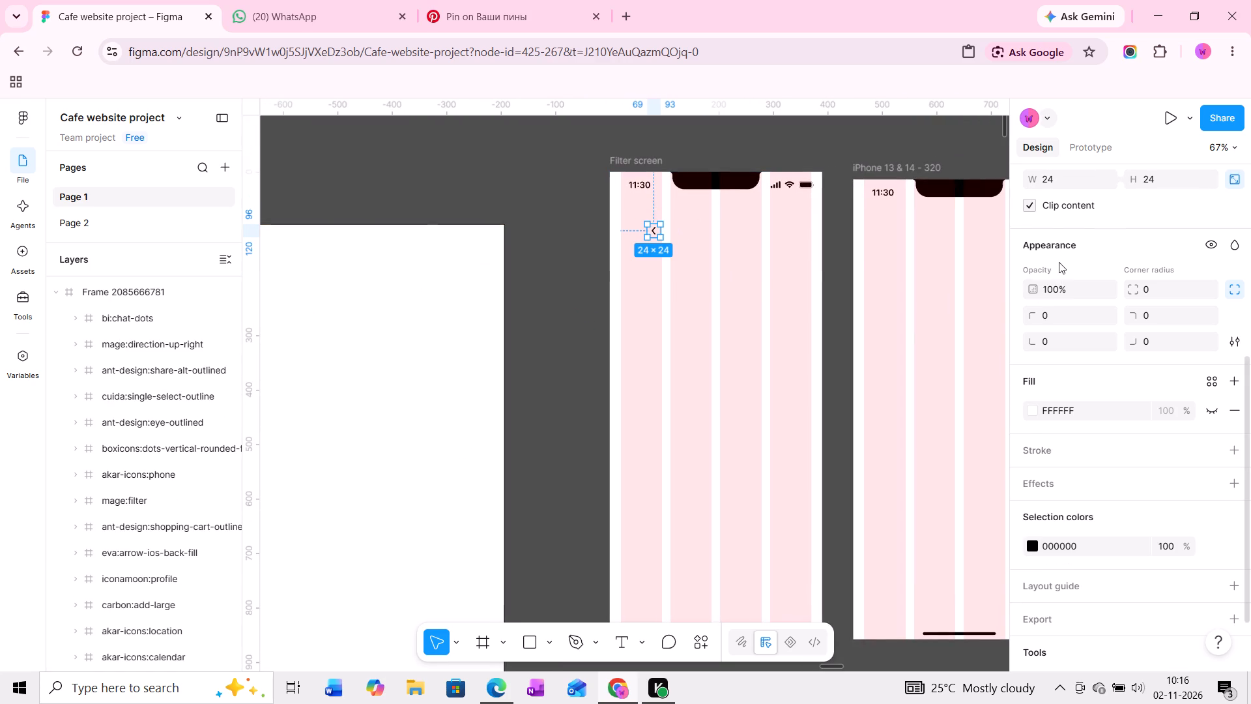
scroll(1059, 262, "up", 1)
scroll(634, 230, "up", 20, "ctrl")
scroll(634, 230, "up", 6, "ctrl")
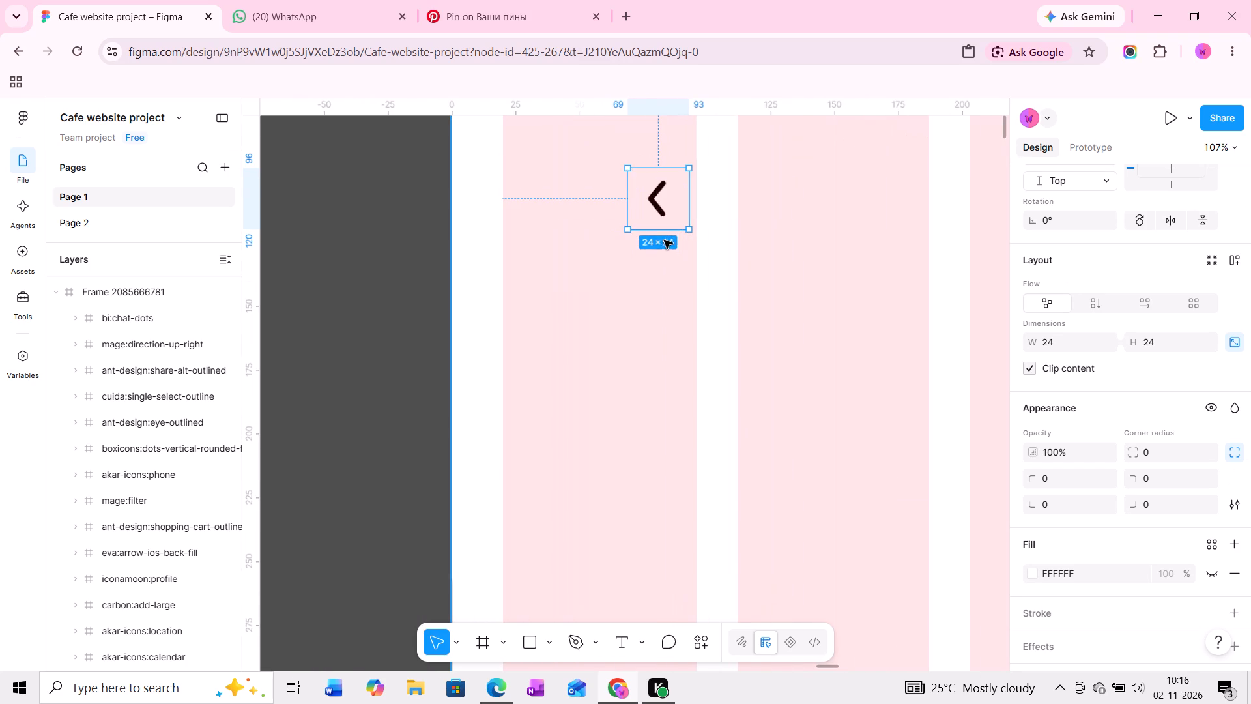
left_click_drag(661, 205, 564, 201)
scroll(561, 201, "down", 4, "ctrl")
middle_click_drag(564, 219, 560, 291)
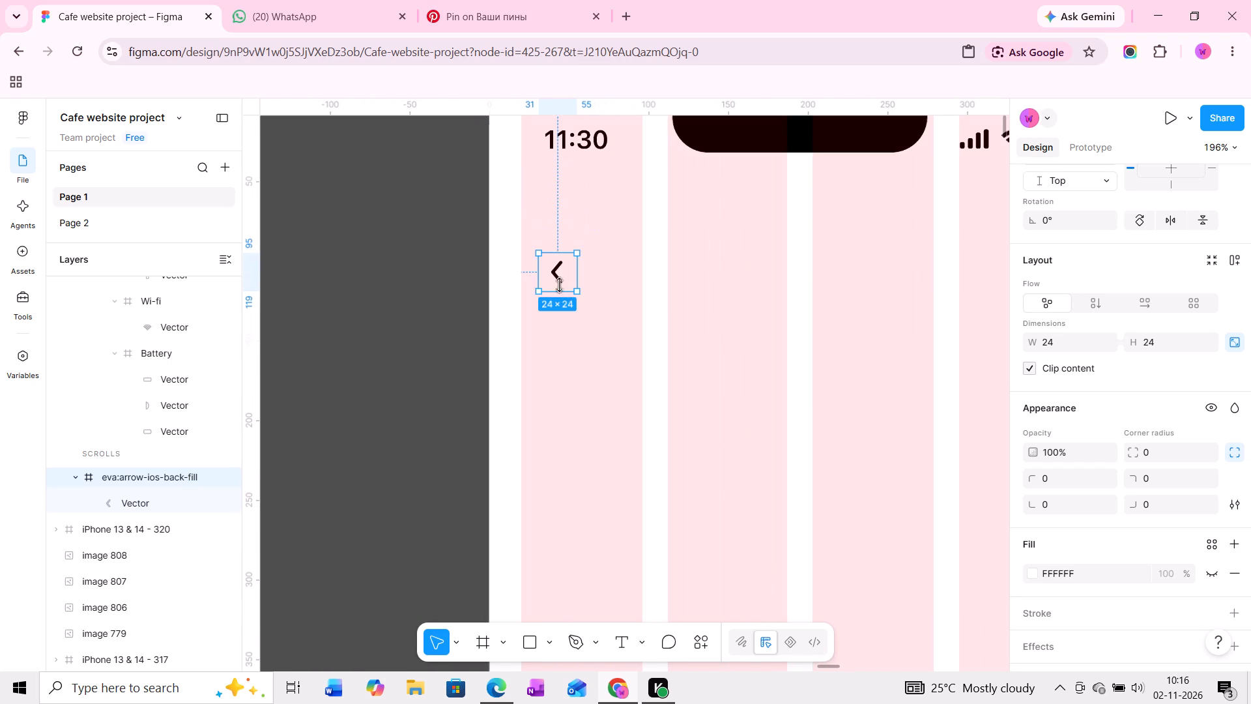
left_click_drag(559, 278, 541, 220)
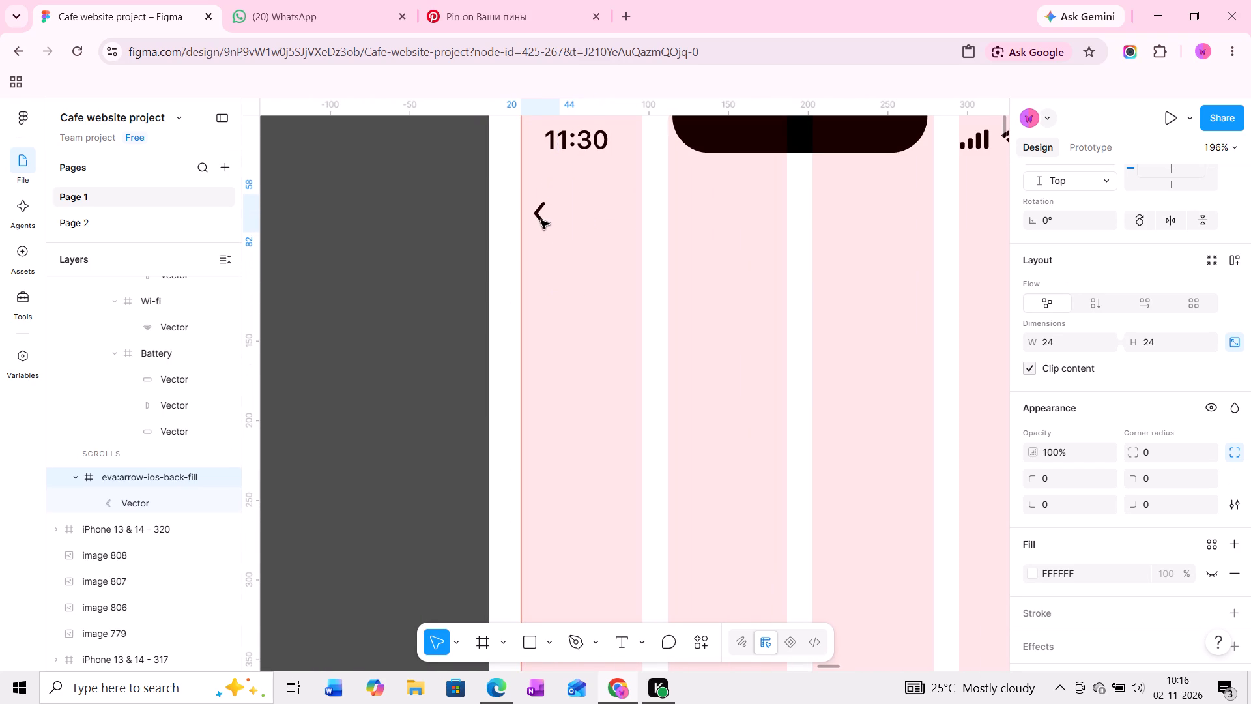
left_click_drag(541, 220, 541, 224)
middle_click_drag(590, 229, 491, 299)
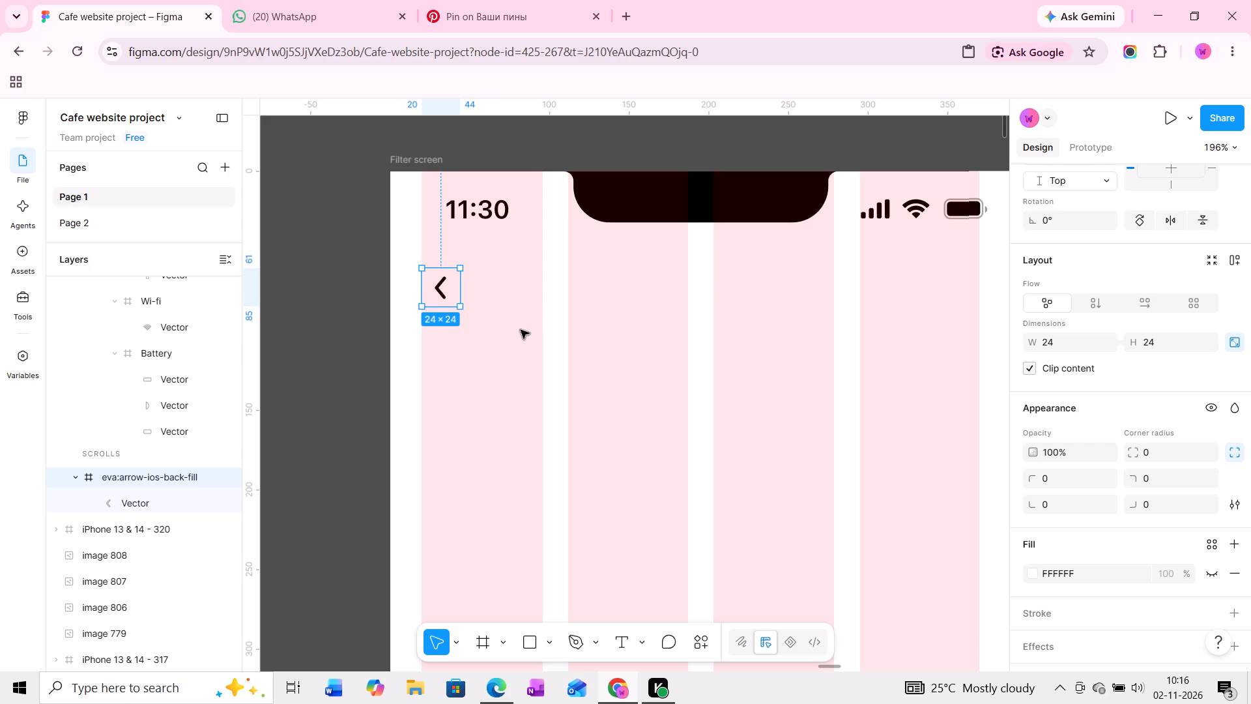
Add the heading text "Filter" beside the back arrow in the Filter screen.
scroll(522, 298, "up", 3, "ctrl")
middle_click_drag(557, 310, 424, 320)
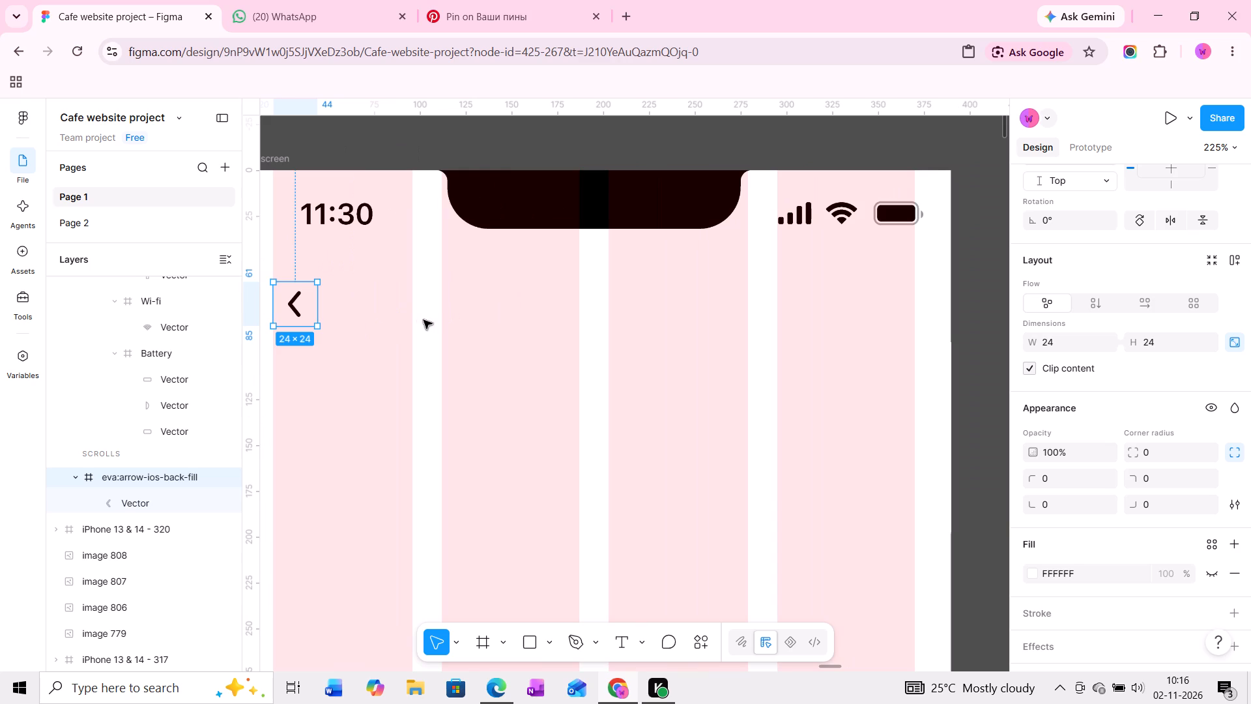
left_click(384, 330)
middle_click_drag(392, 330, 457, 325)
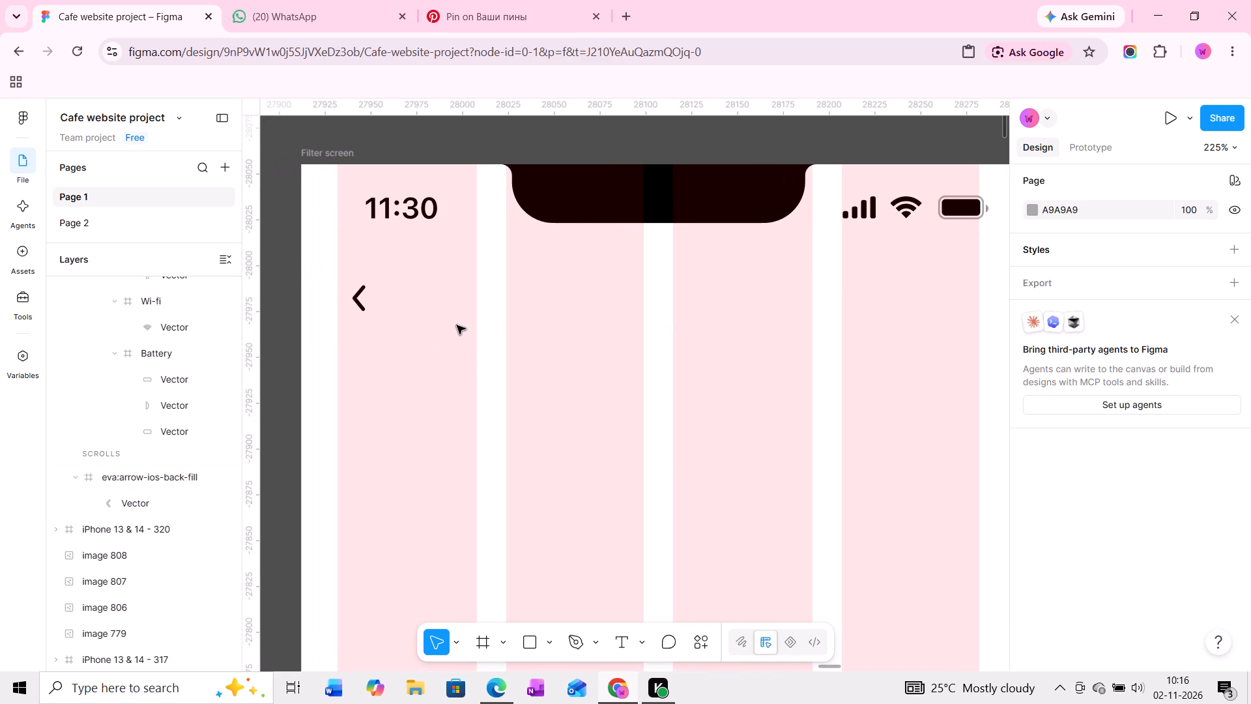
scroll(457, 325, "down", 1, "ctrl")
middle_click_drag(460, 328, 437, 329)
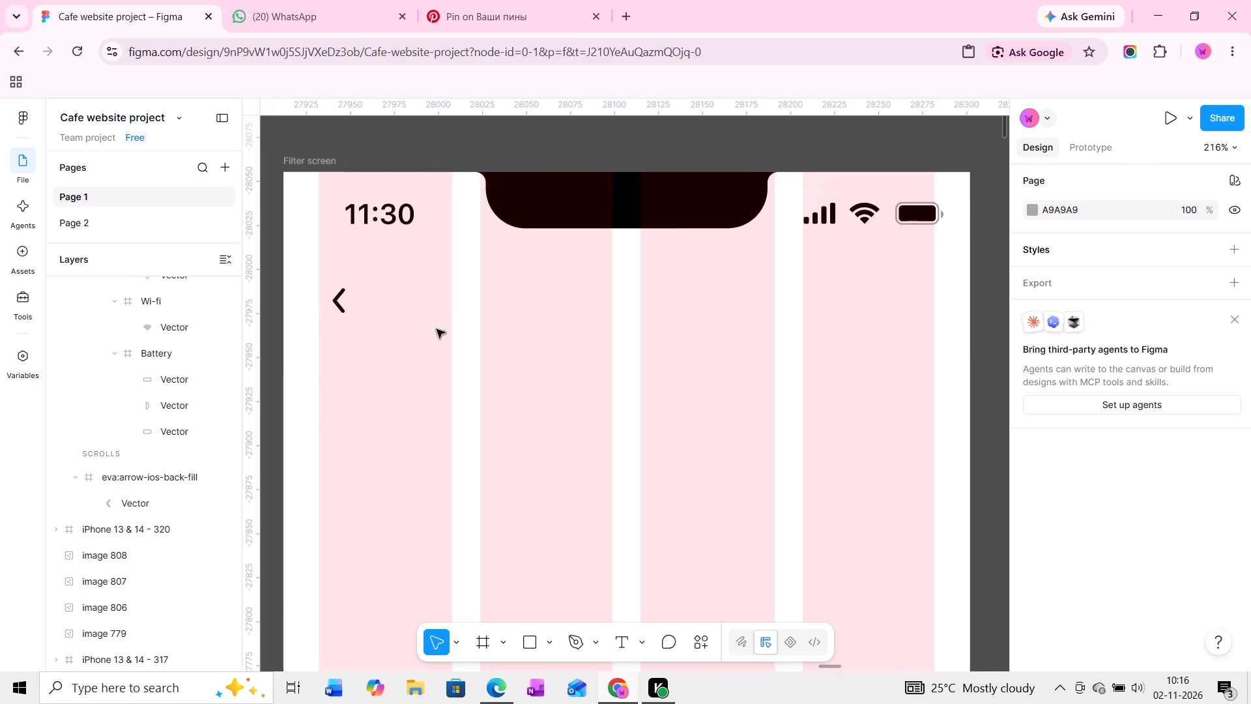
key("t")
left_click(426, 293)
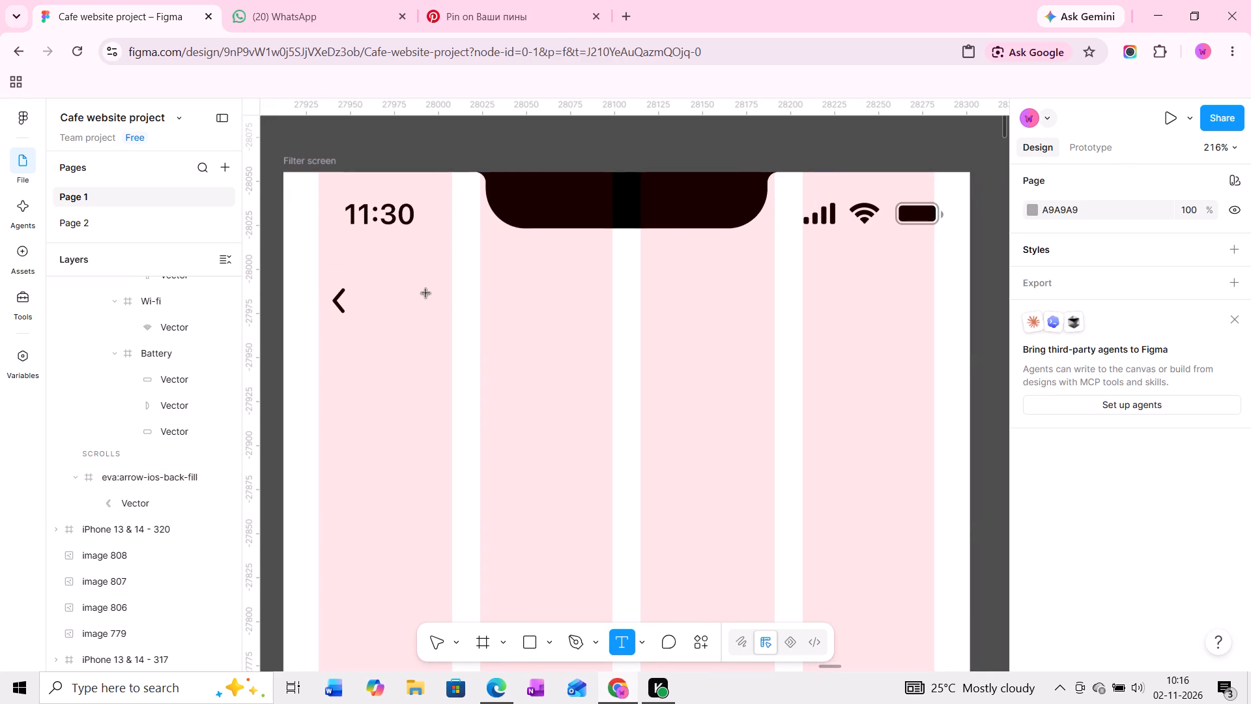
type("Filter")
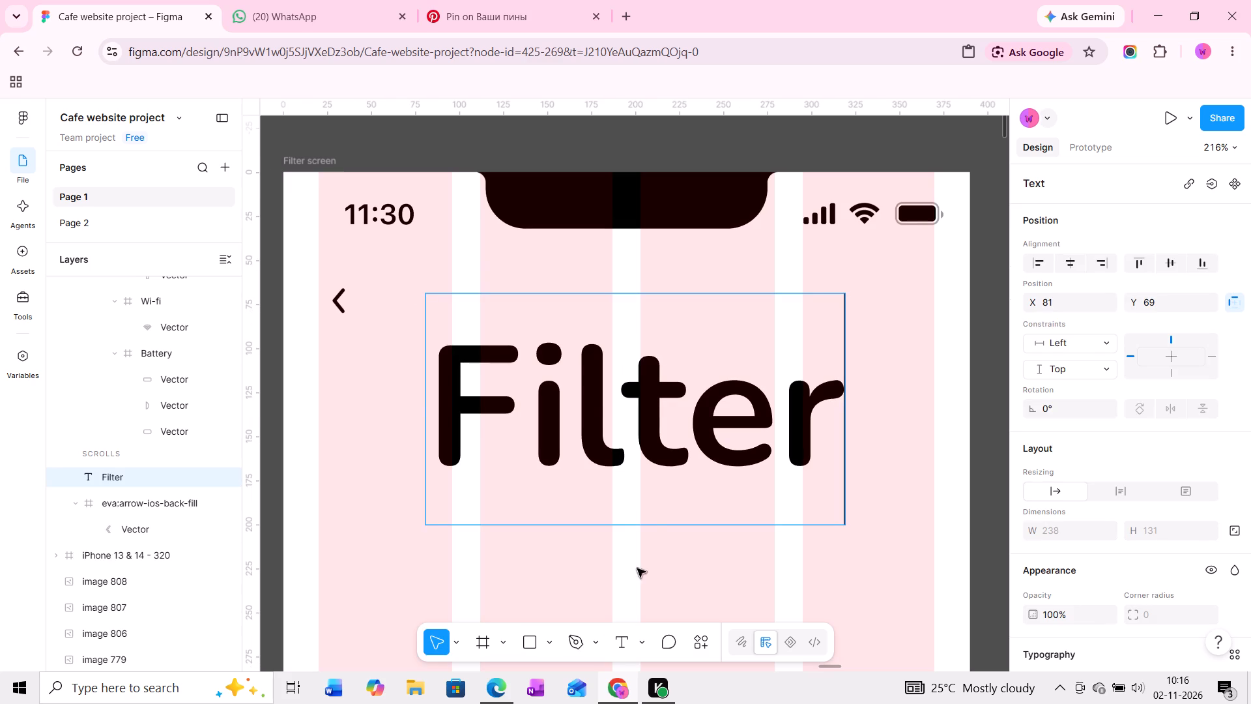
left_click(622, 585)
Set the Filter heading's font to PT Sans at size 20.
scroll(1042, 508, "down", 4)
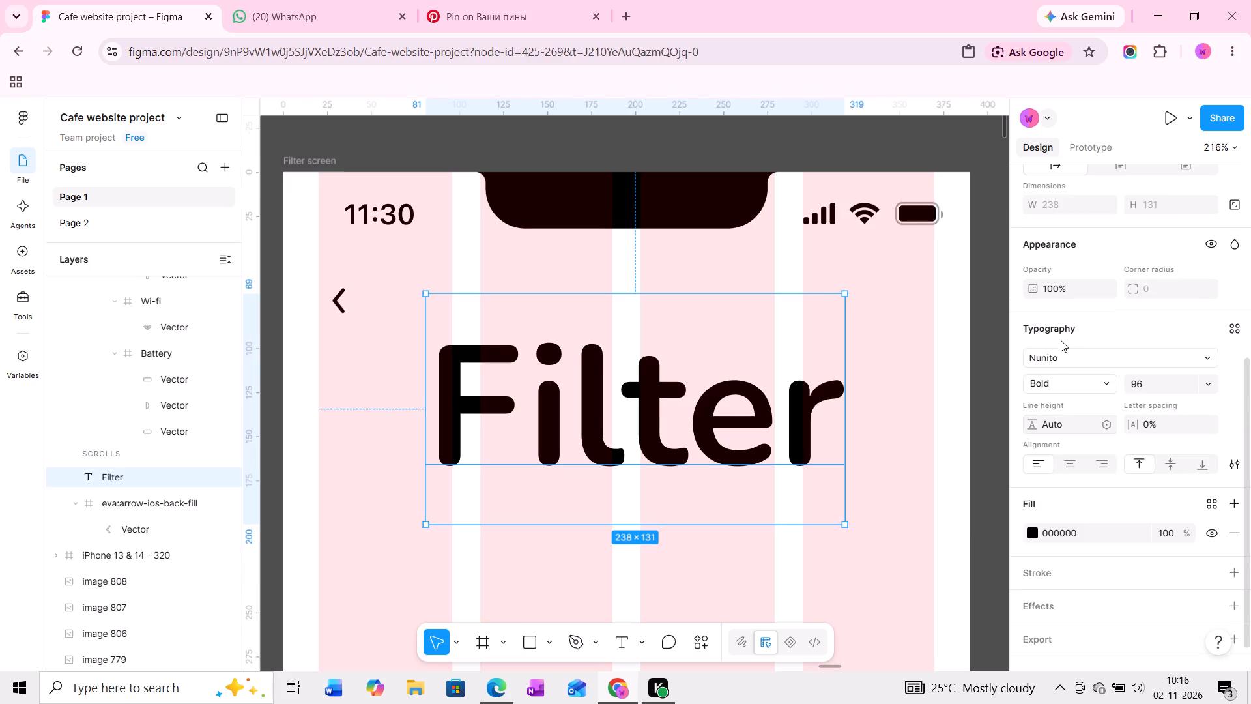
left_click(1061, 352)
key("p")
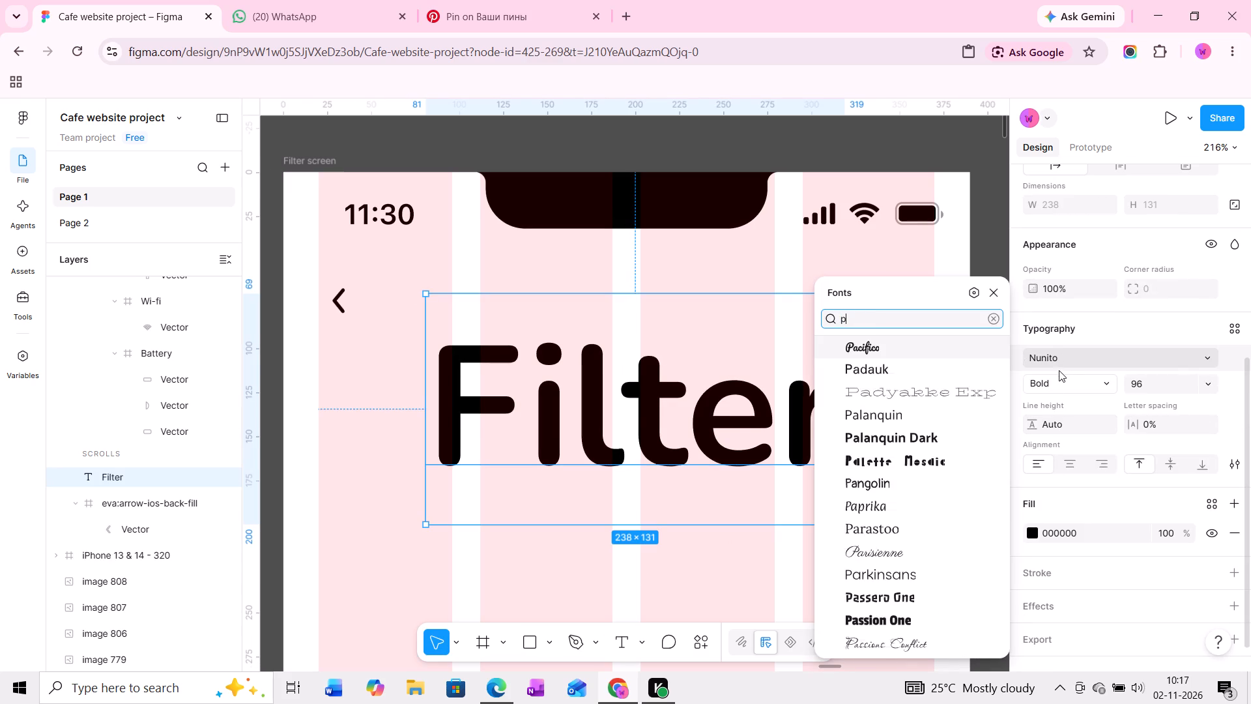
key("t")
left_click(878, 372)
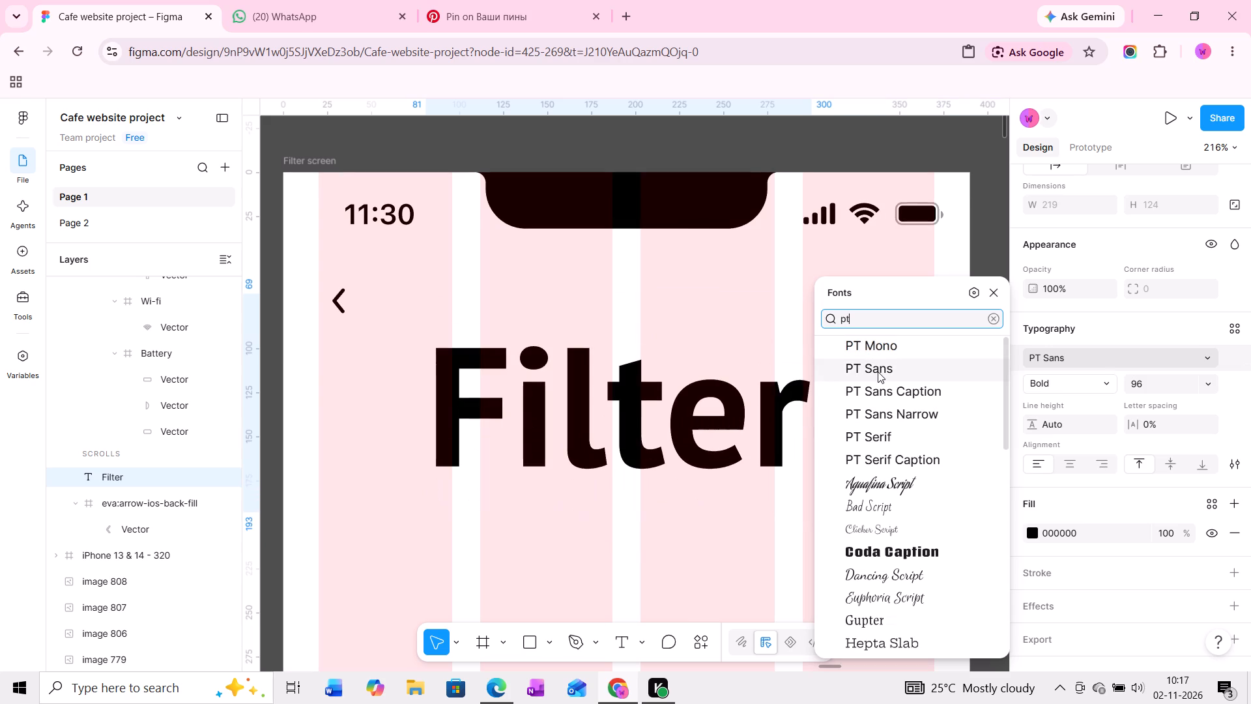
left_click(1204, 381)
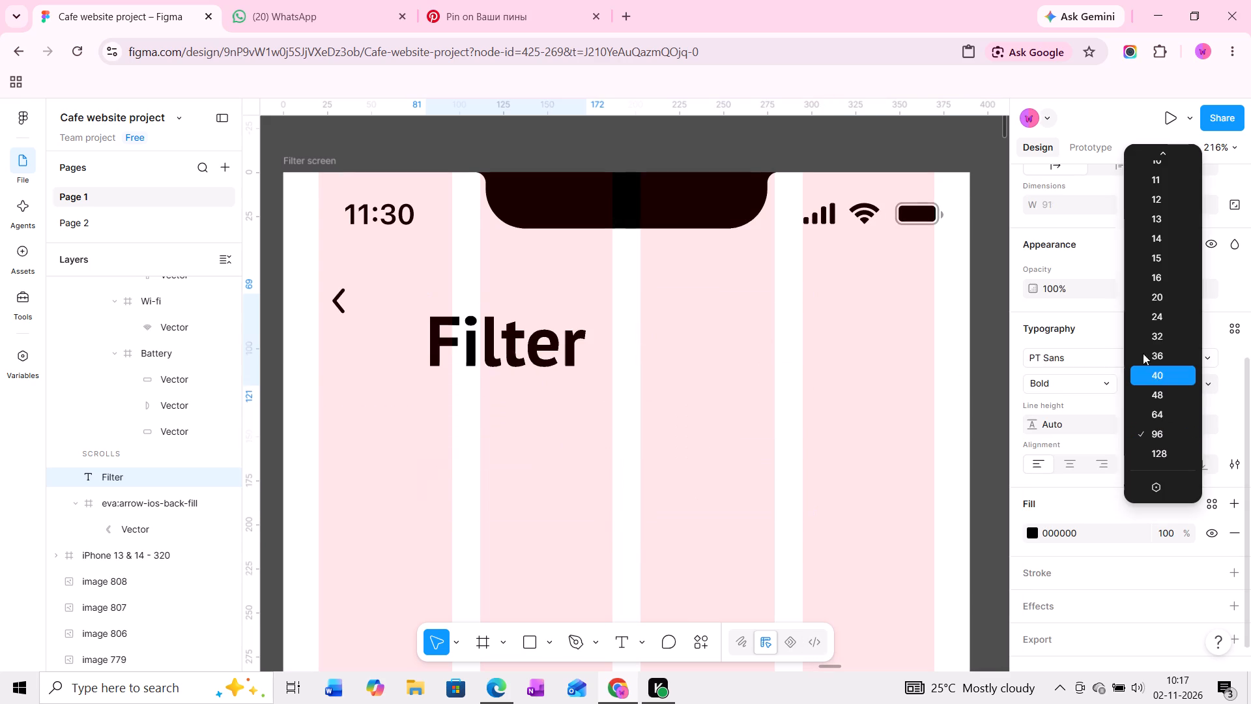
left_click(1150, 302)
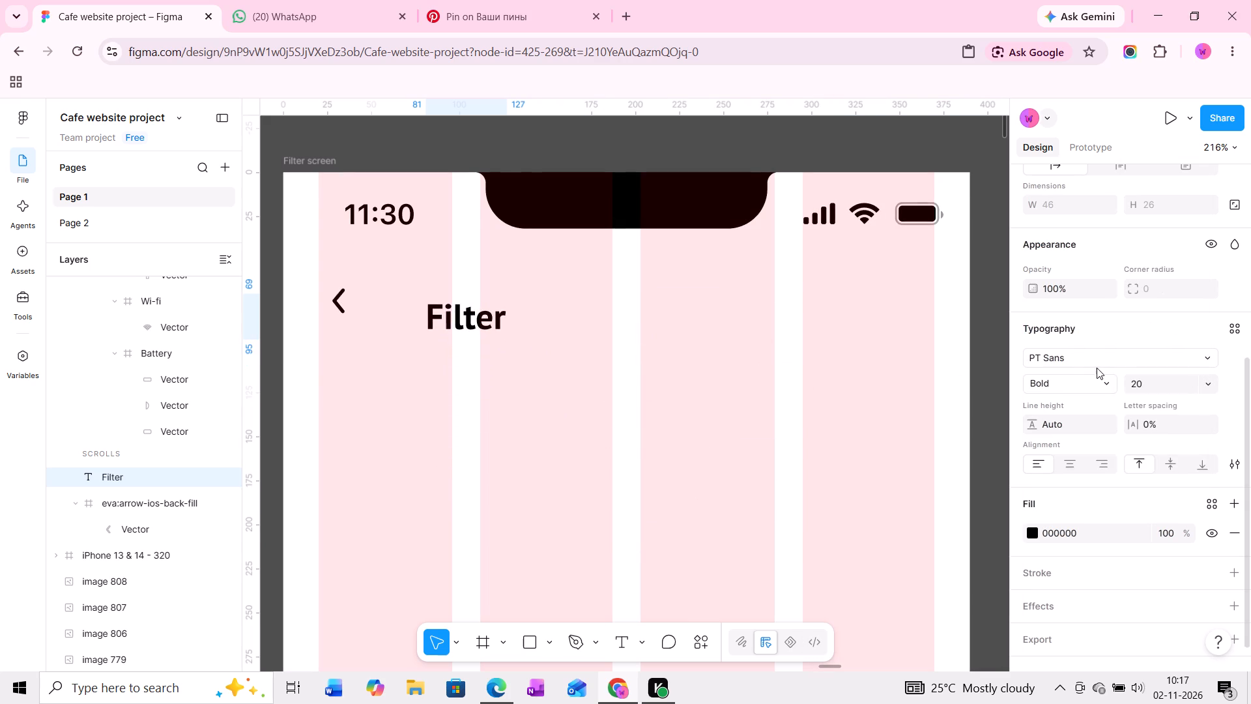
Move the Filter heading level with the back arrow, at about X 160, Y 60.
scroll(449, 334, "up", 2, "ctrl")
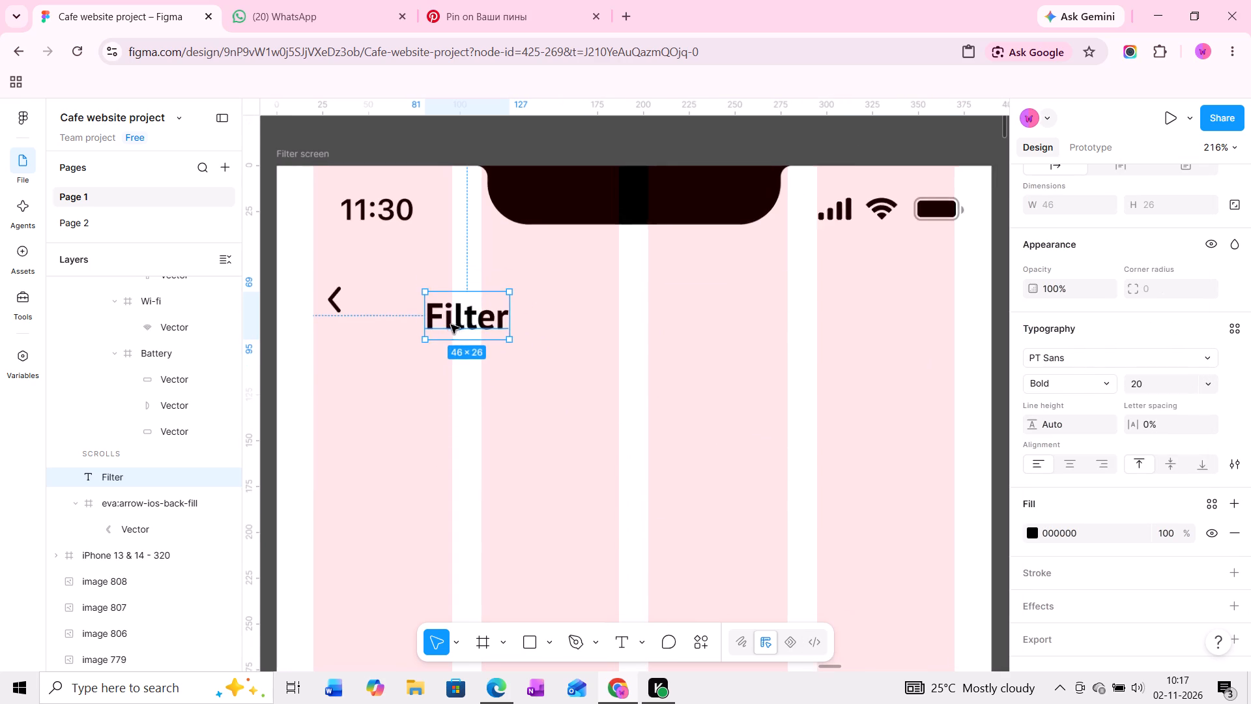
left_click_drag(452, 324, 425, 306)
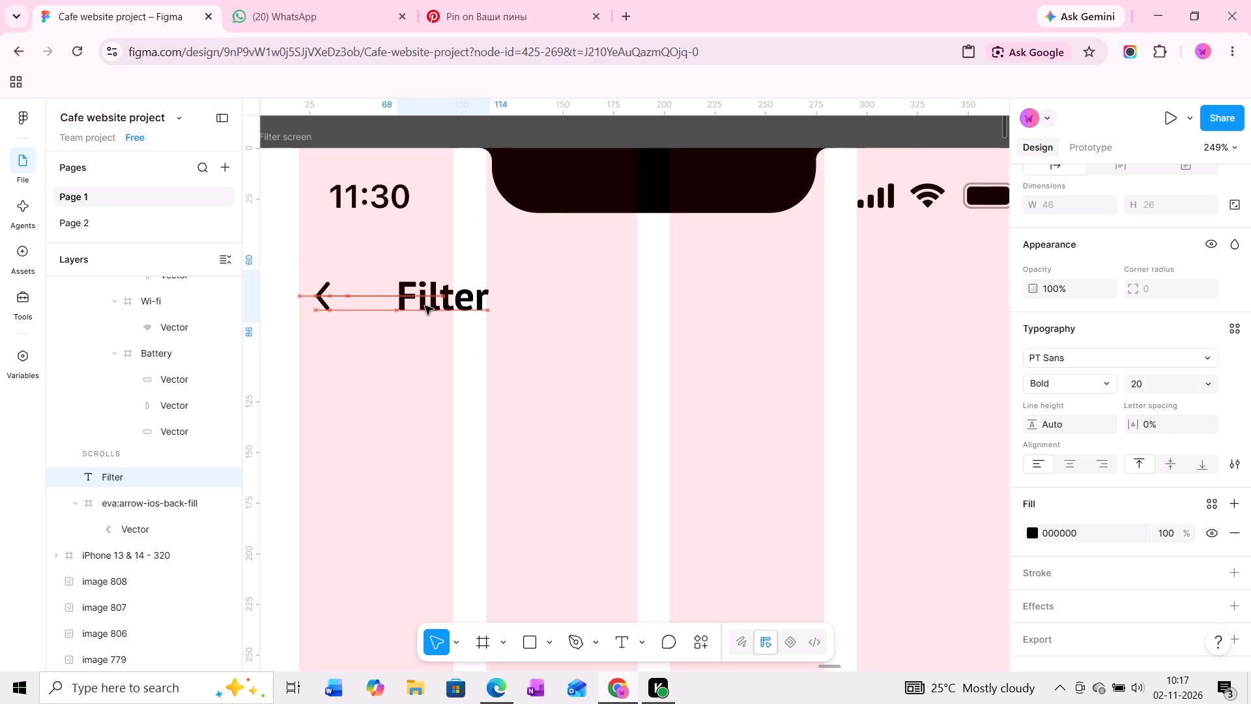
left_click_drag(425, 306, 640, 306)
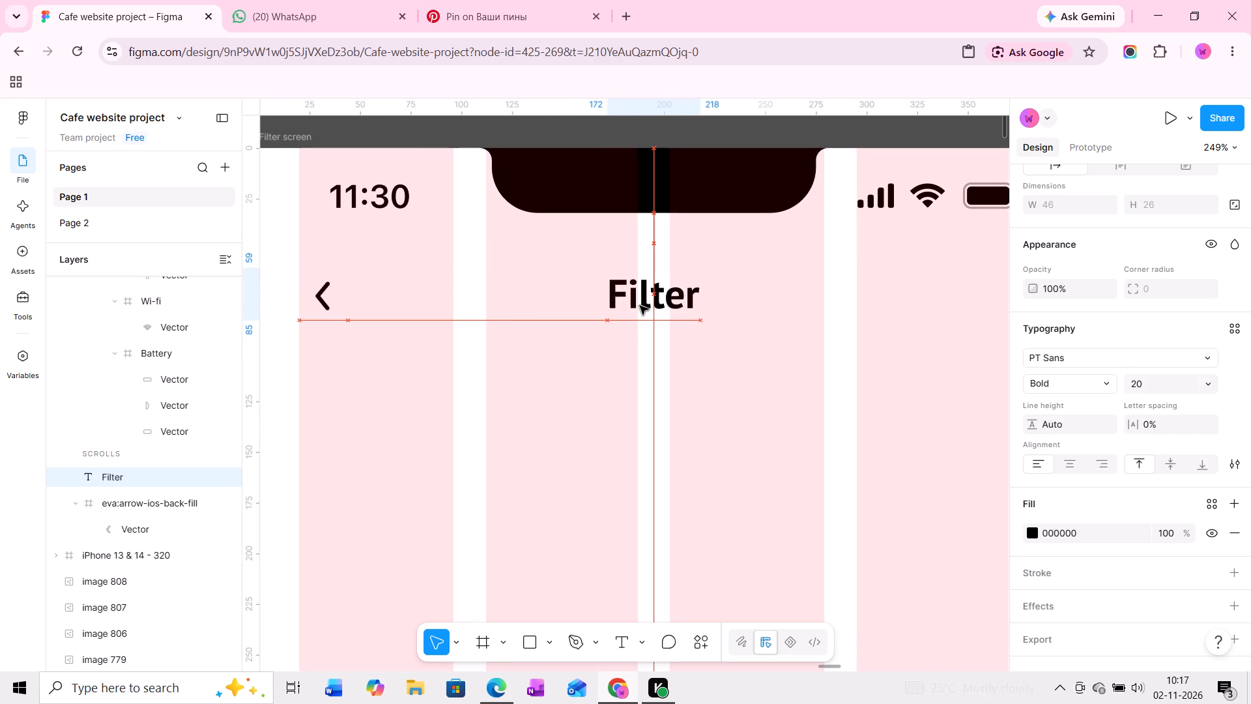
left_click_drag(640, 306, 611, 306)
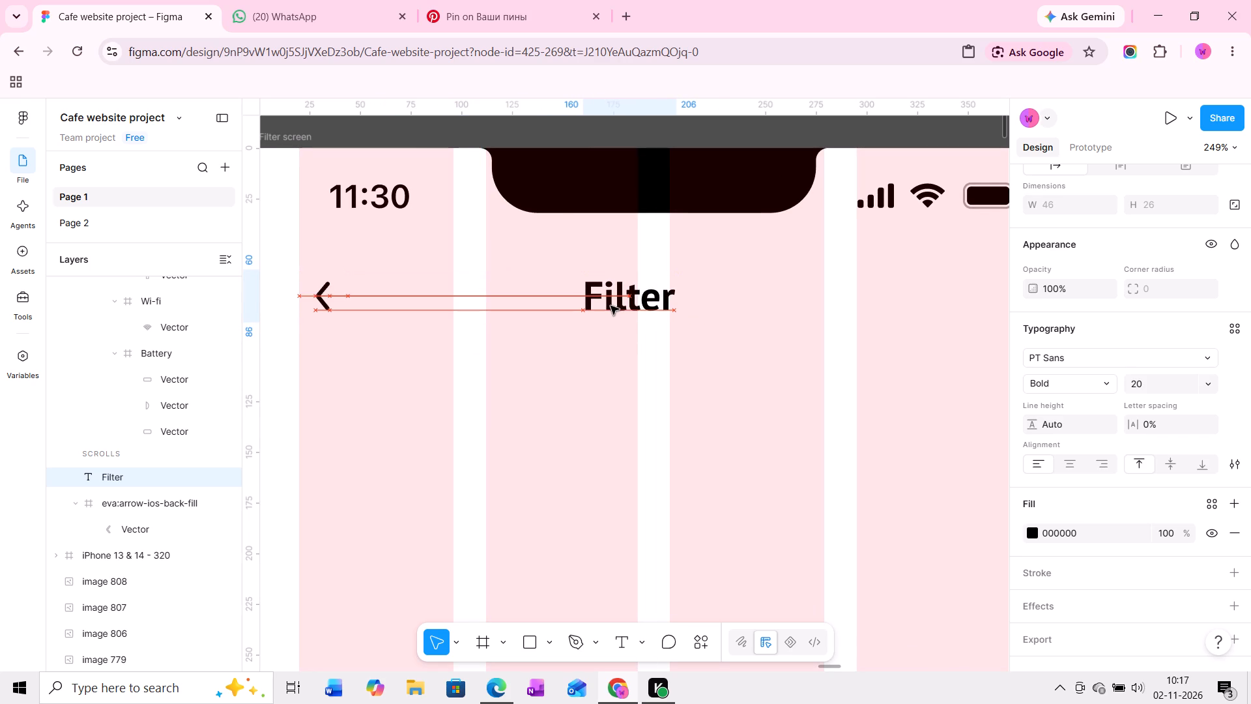
Extend the heading text to read "Filter & Refine".
double_click(668, 302)
left_click(669, 302)
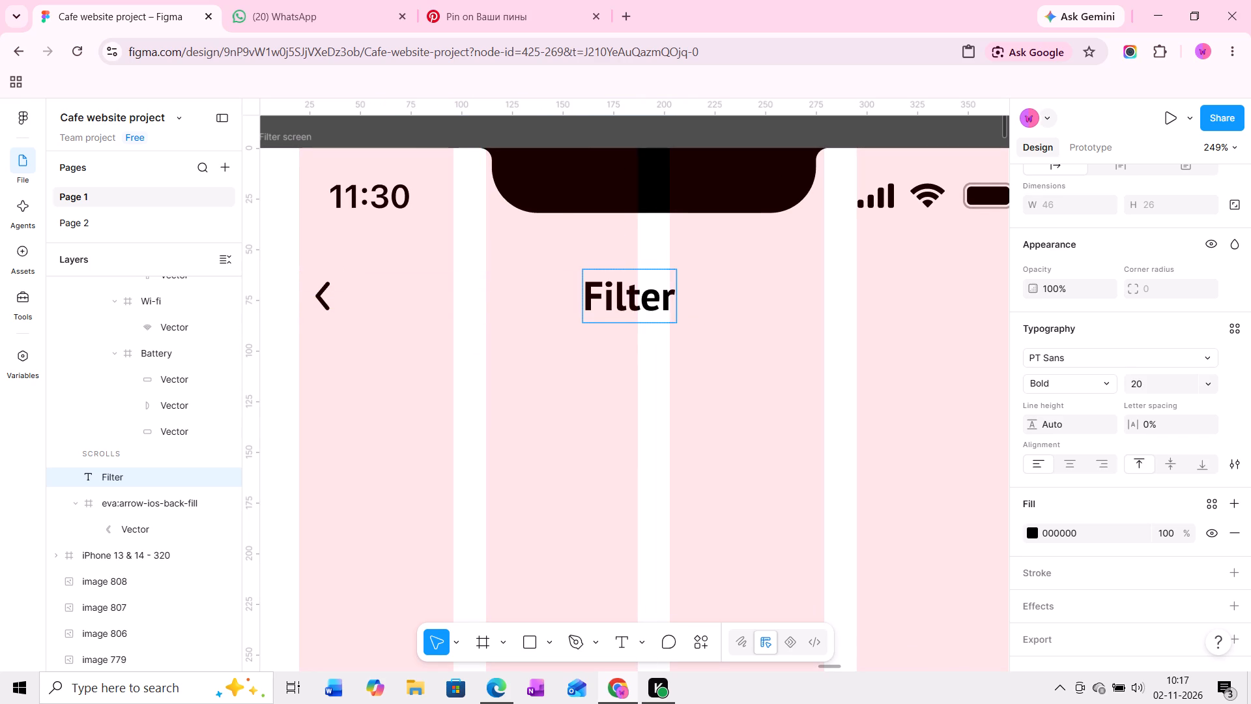
key("space")
type("&")
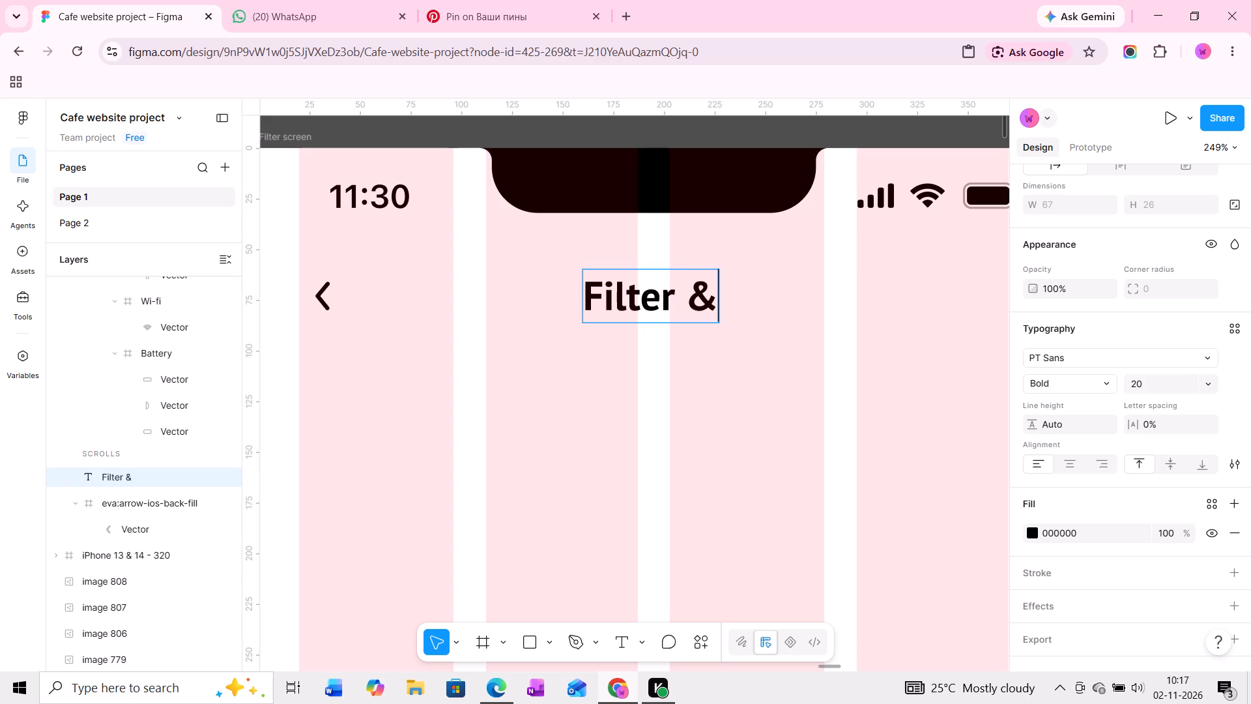
key("space")
type("Re")
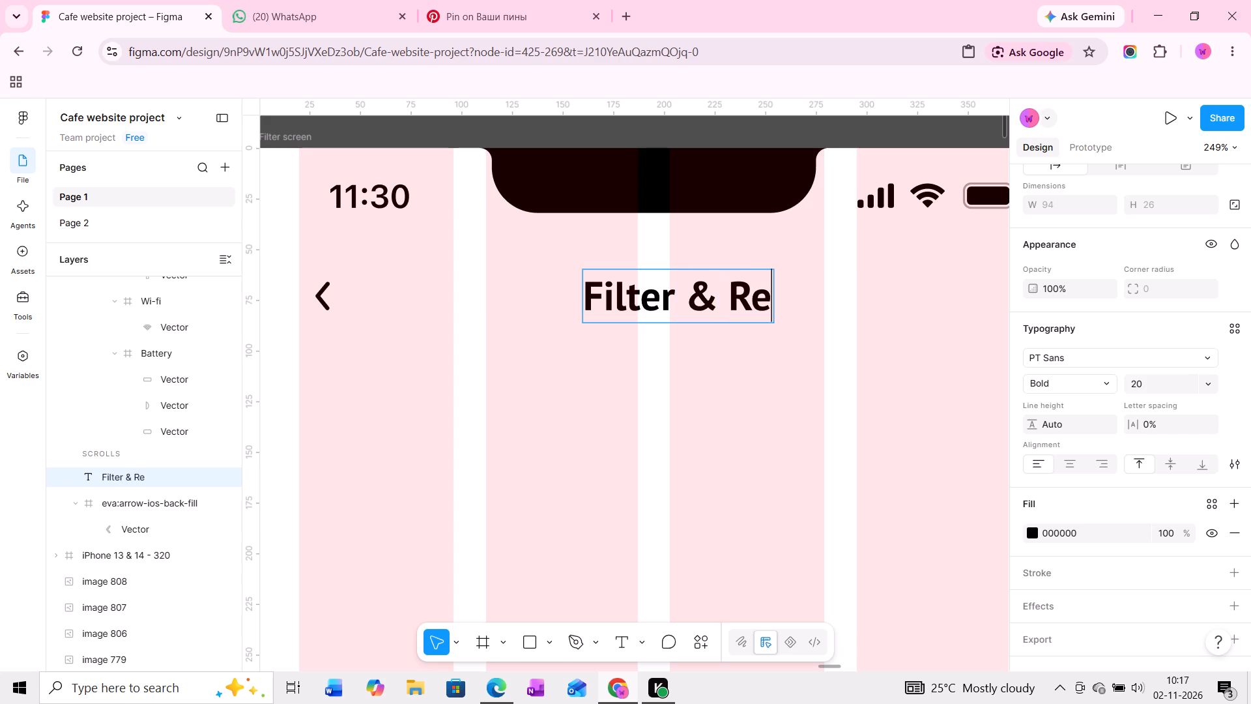
type("fine")
left_click(684, 374)
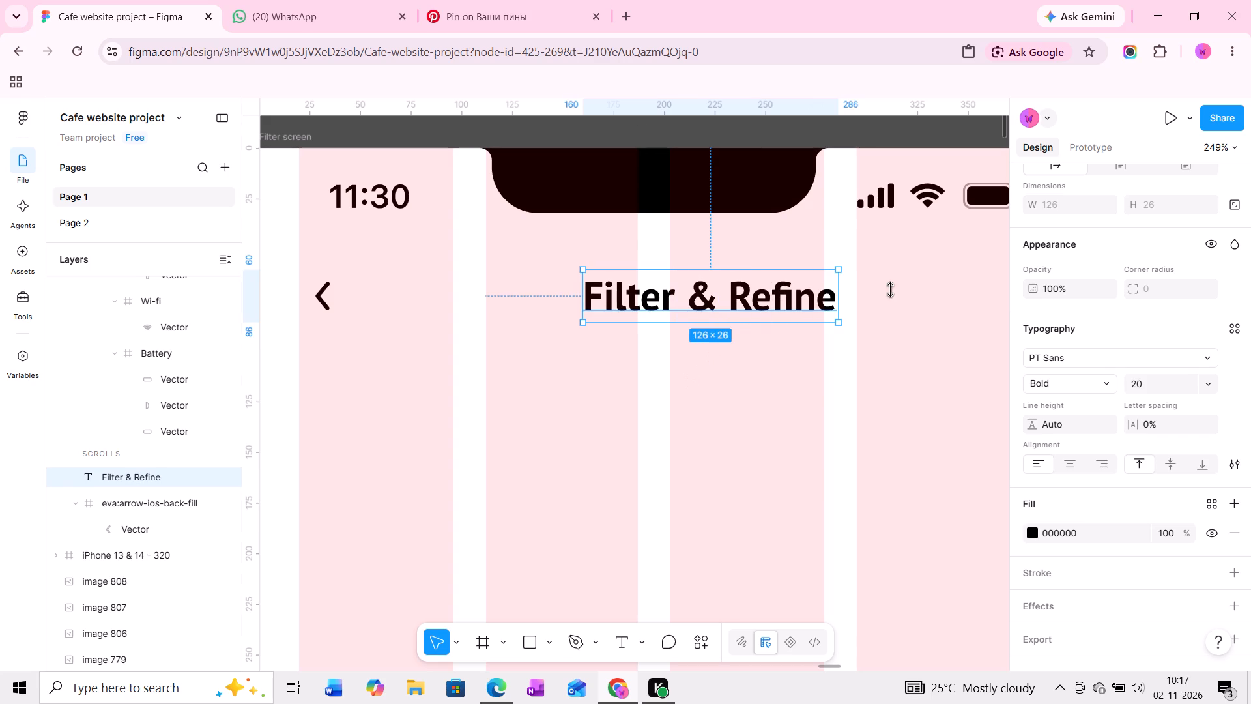
Centre the Filter & Refine heading horizontally within the Filter screen.
scroll(1129, 292, "up", 6)
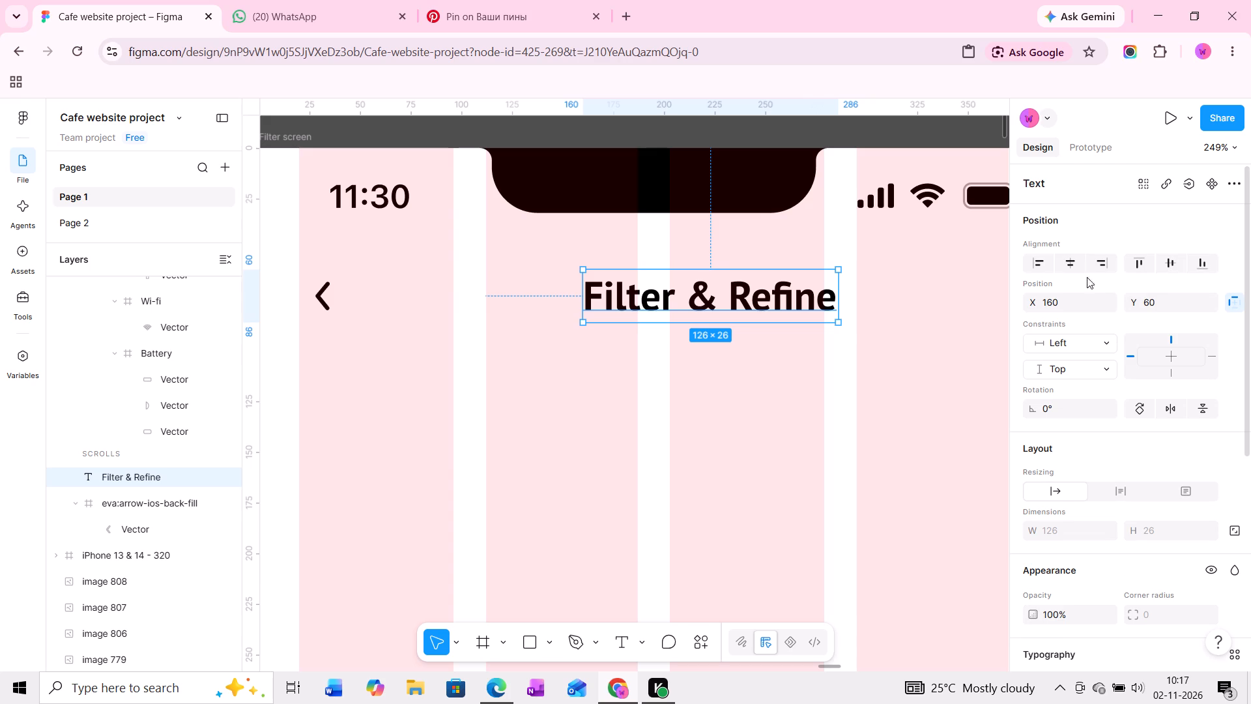
left_click(1063, 265)
Draw a frame about 73 × 42 to the right of the Filter & Refine heading, over the last layout column.
middle_click_drag(687, 428, 581, 433)
middle_click(582, 434)
middle_click_drag(628, 427, 534, 422)
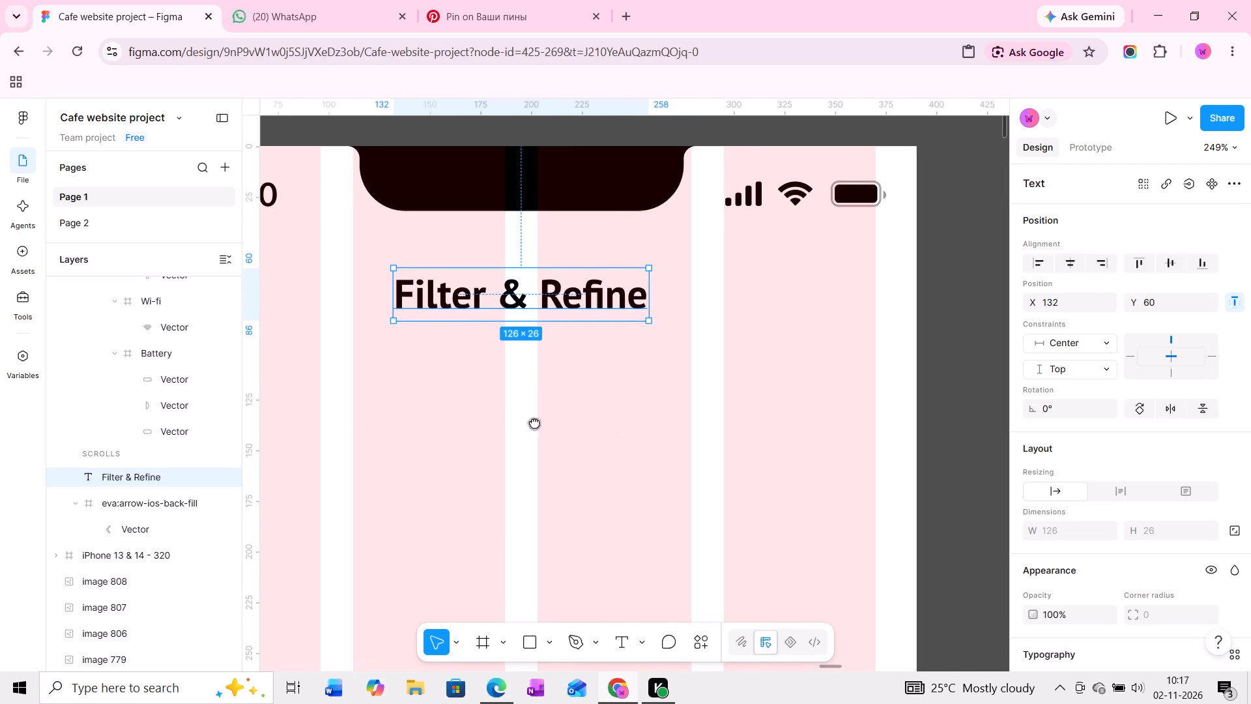
middle_click_drag(534, 422, 519, 423)
scroll(613, 357, "up", 4, "ctrl")
middle_click_drag(678, 346, 533, 367)
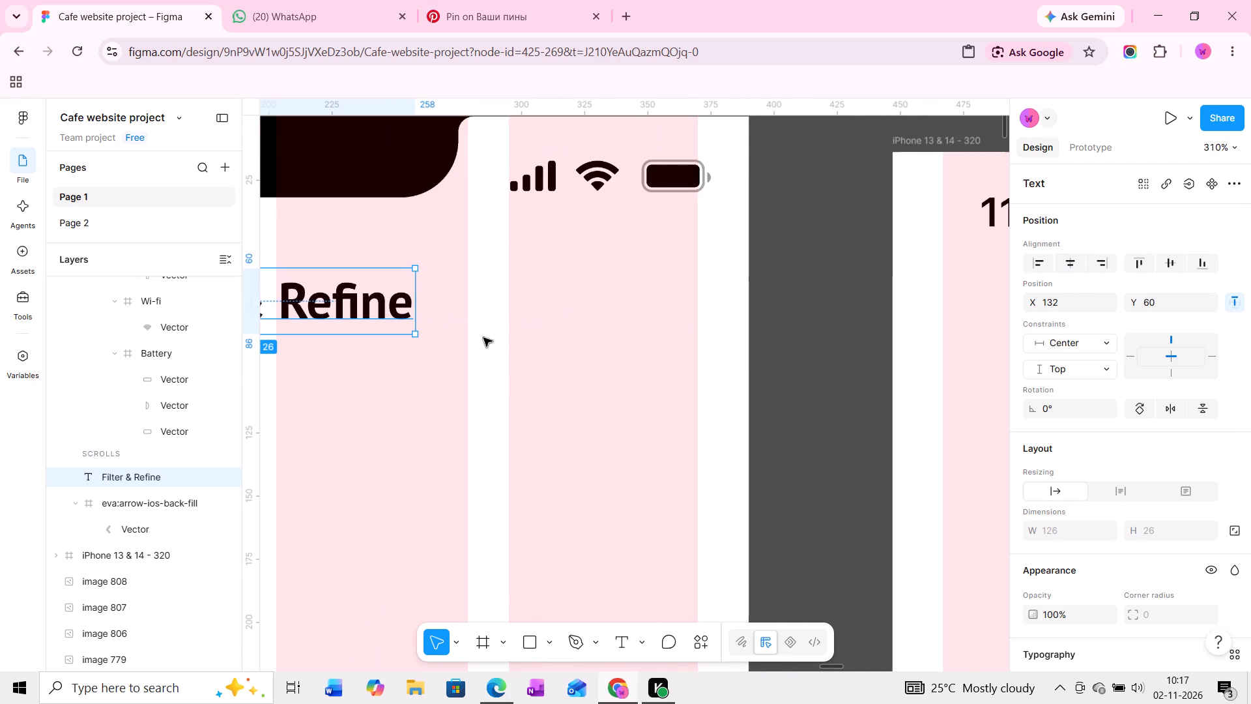
key("f")
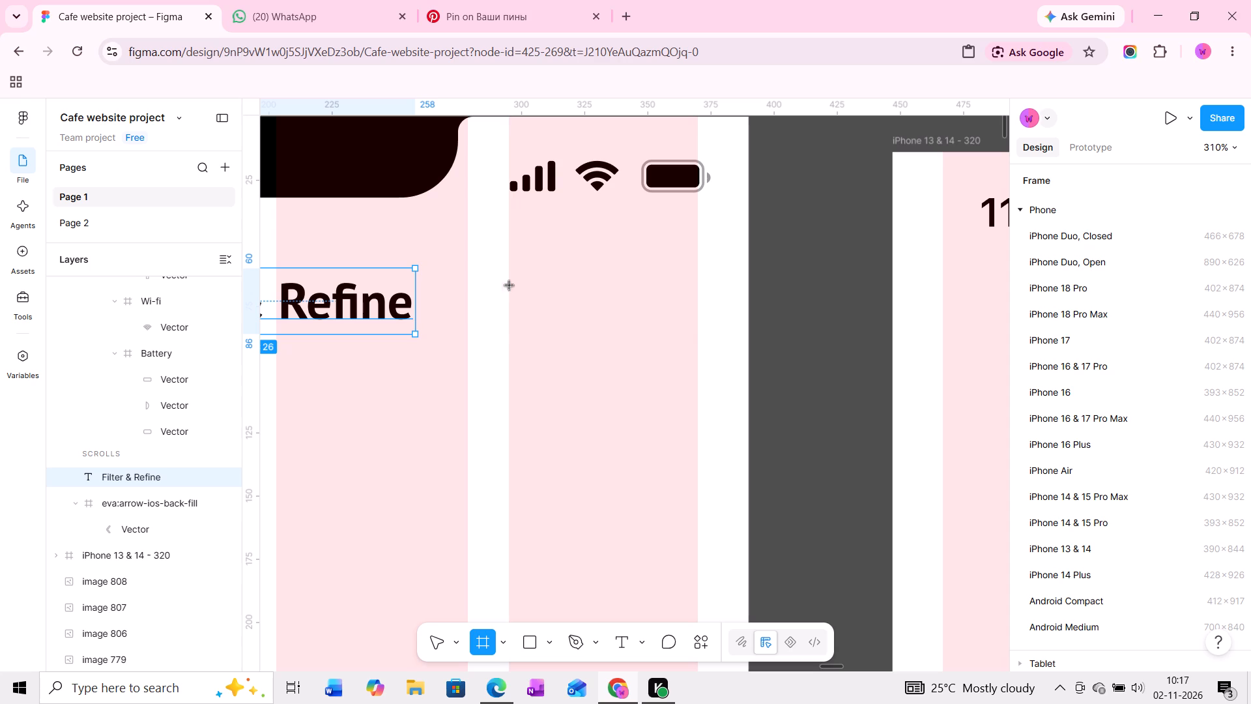
left_click_drag(502, 271, 689, 377)
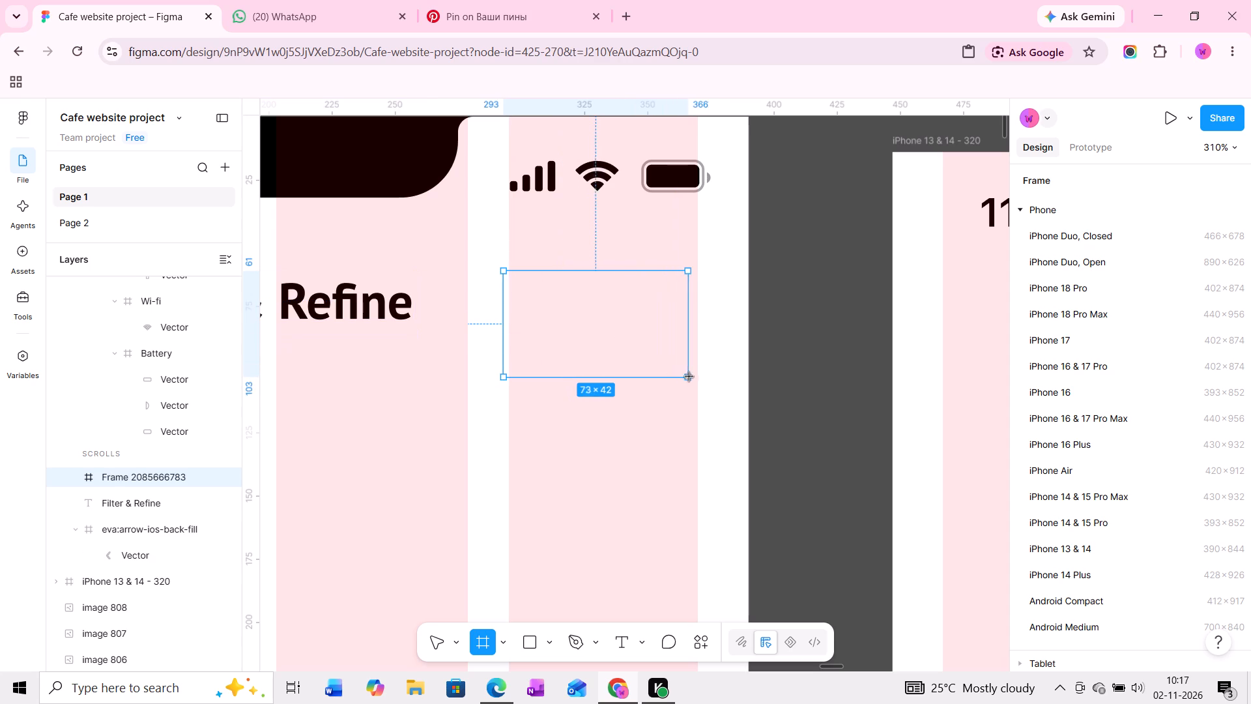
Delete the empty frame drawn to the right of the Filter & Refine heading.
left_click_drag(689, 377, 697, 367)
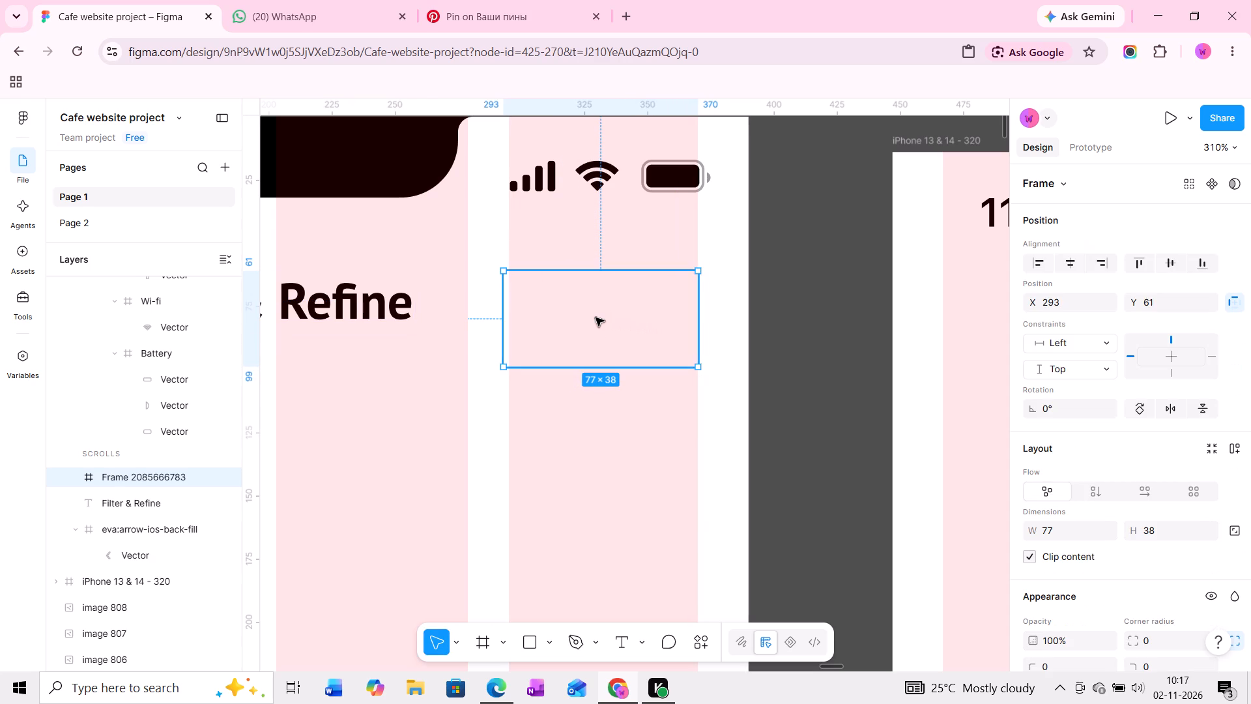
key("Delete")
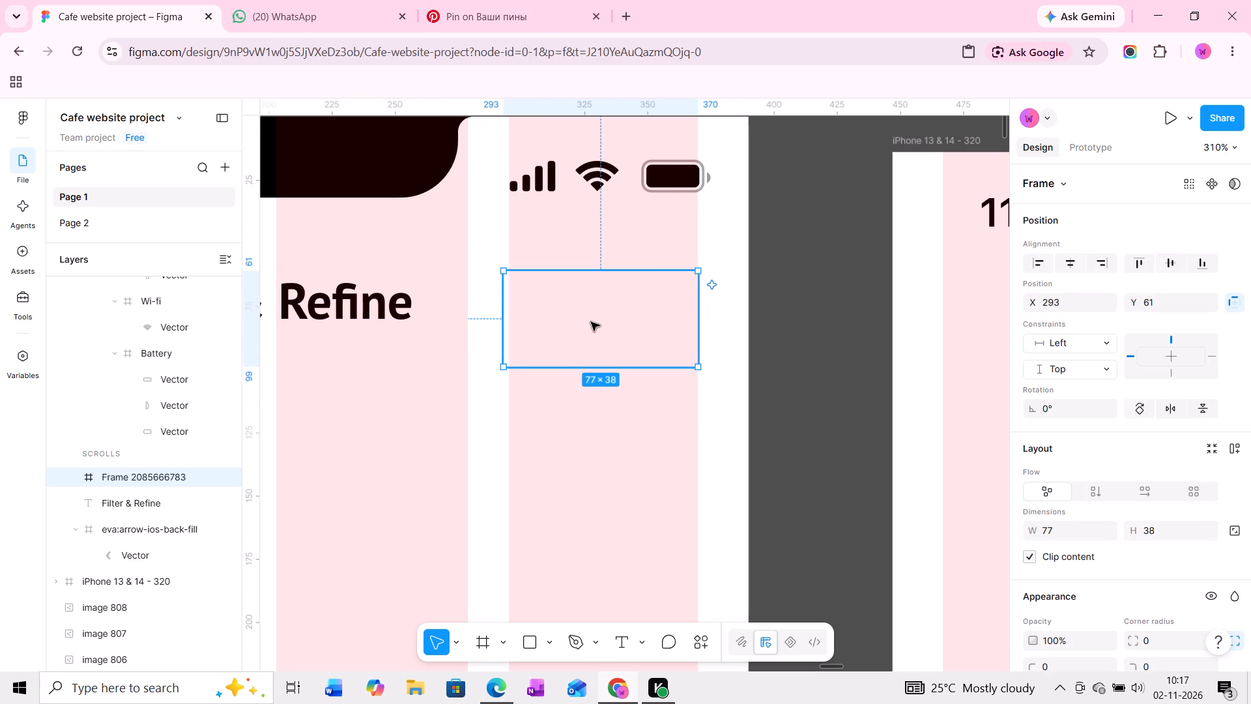
Duplicate the Filter & Refine heading just below itself and change the copy's text to "Reset All".
left_click(369, 302)
left_click_drag(369, 302, 571, 332, "alt")
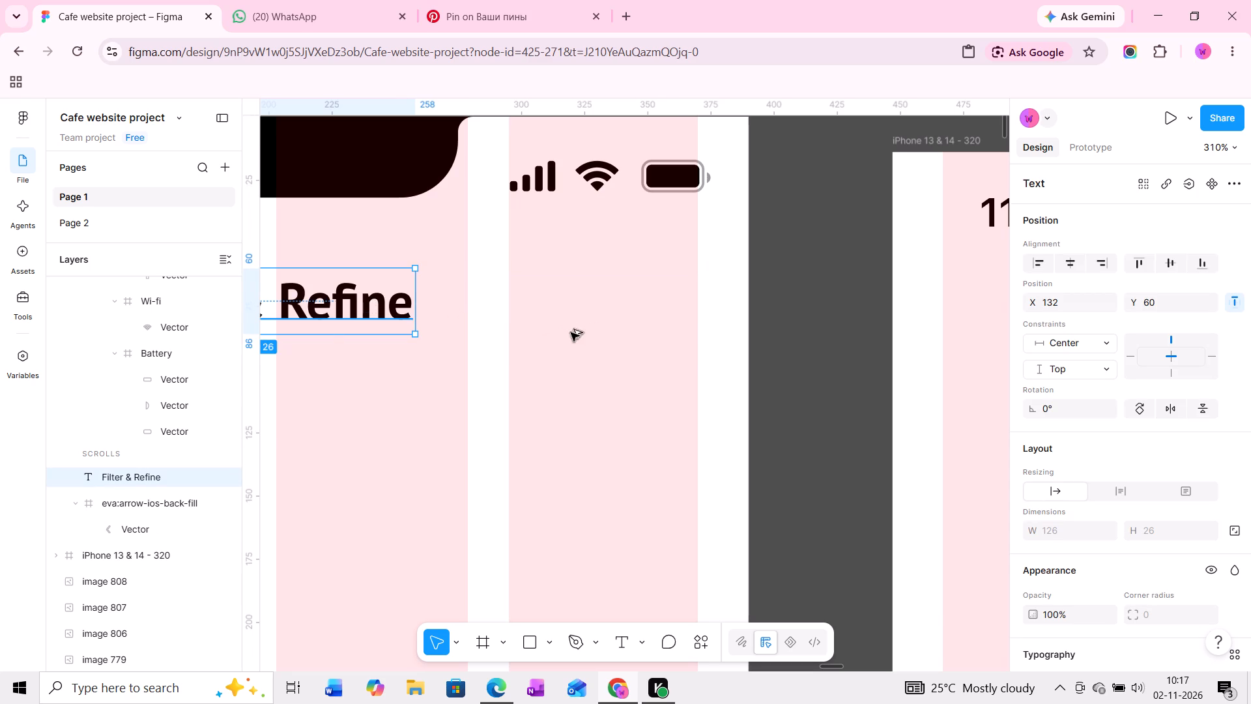
left_click_drag(571, 332, 566, 399, "alt")
double_click(566, 399)
type("Reset all")
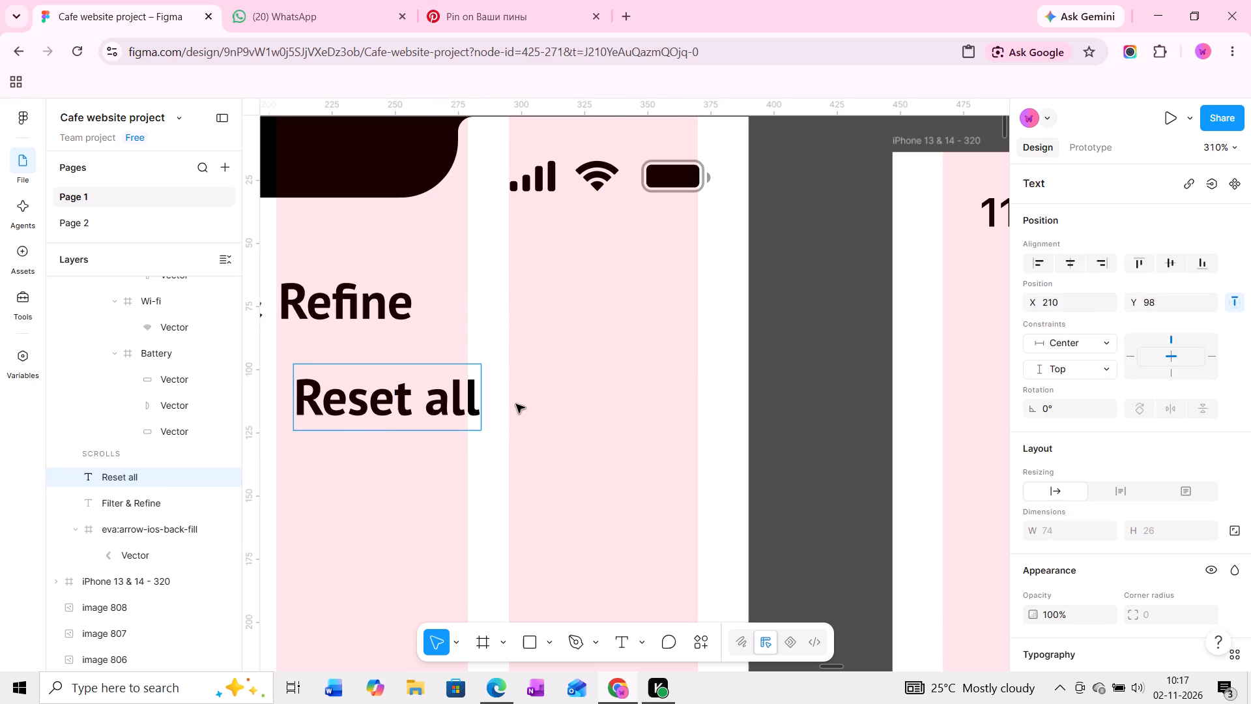
key("BackSpace")
key("BackSpace")
key("BackSpace")
type("All")
left_click(534, 413)
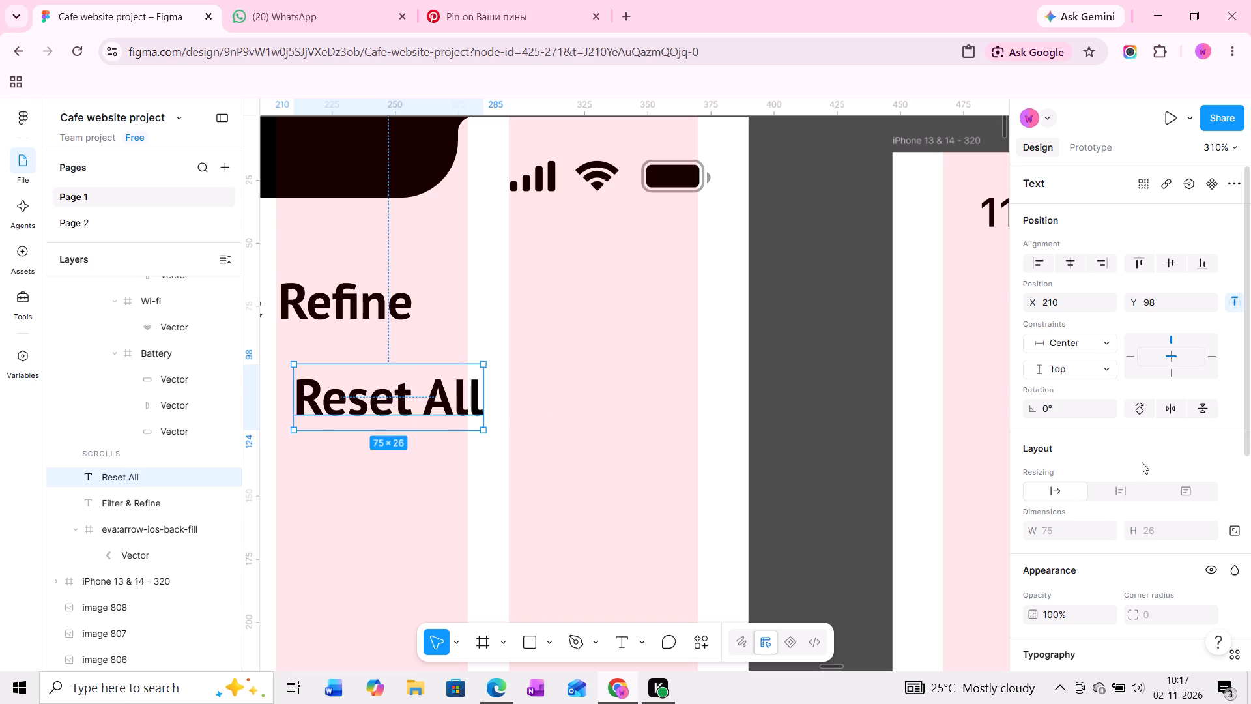
Underline the Reset All text and set its font size to 14.
scroll(1164, 460, "down", 5)
left_click(1105, 360)
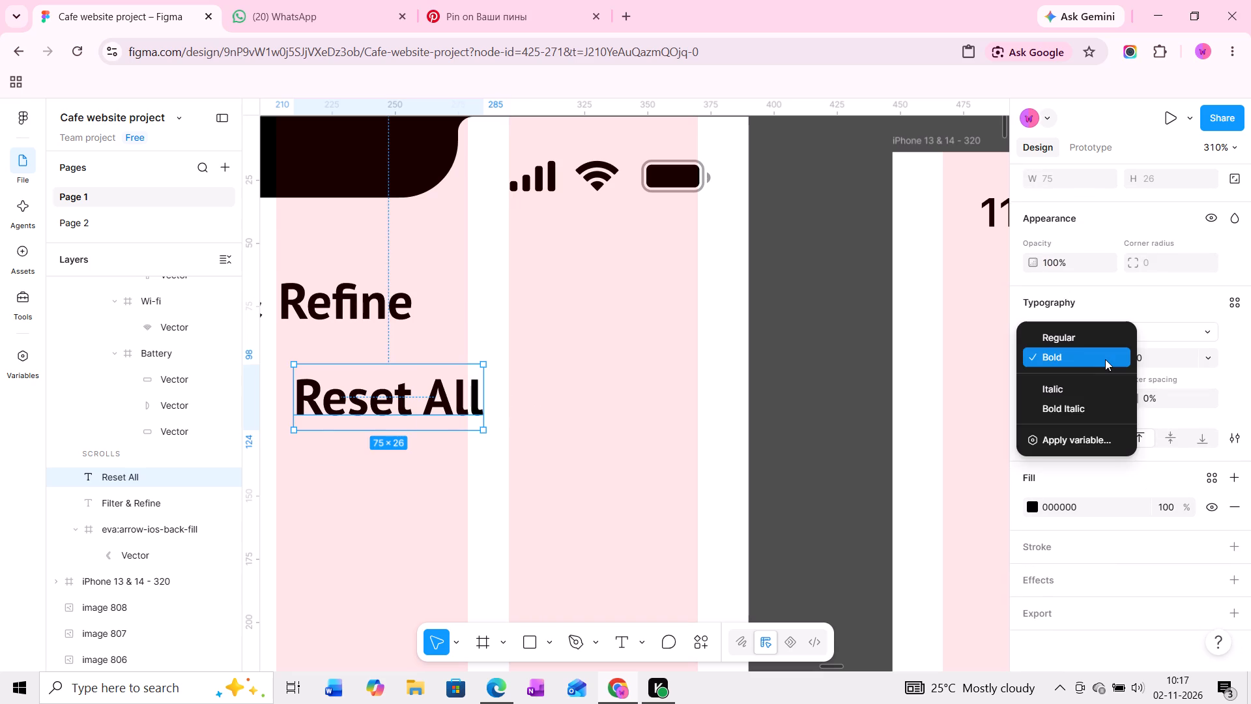
left_click(1105, 359)
left_click(1203, 365)
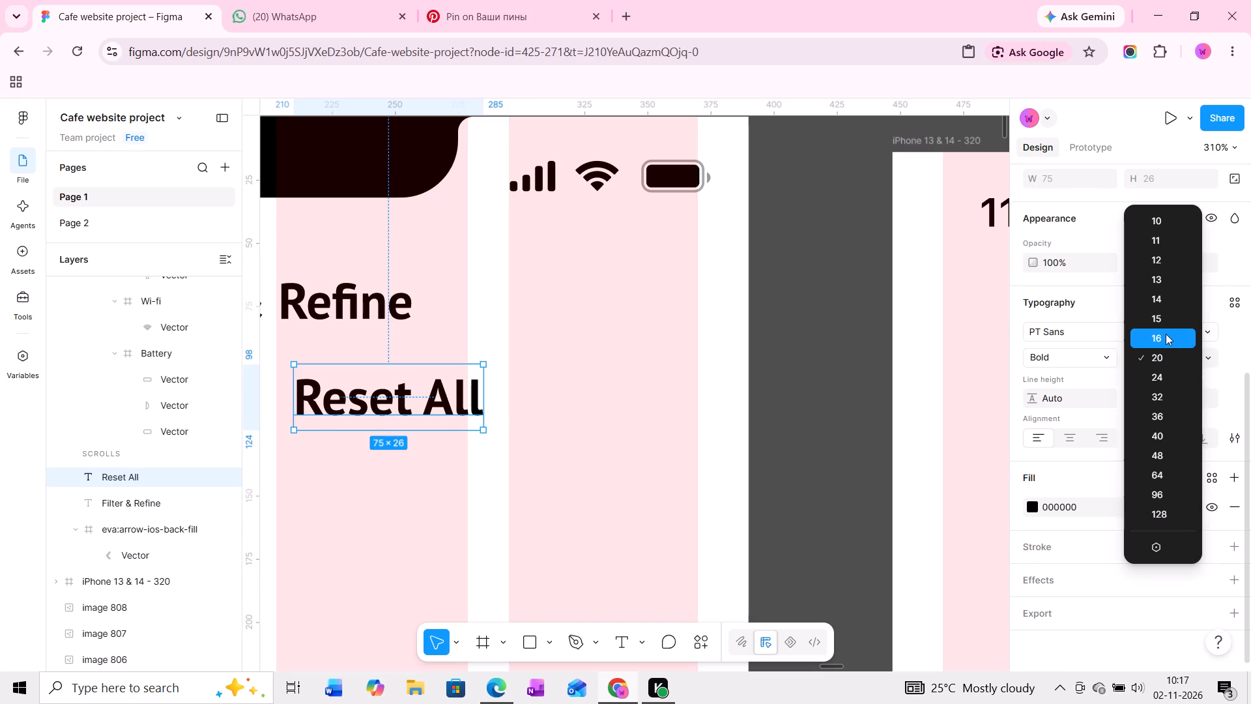
left_click(1165, 332)
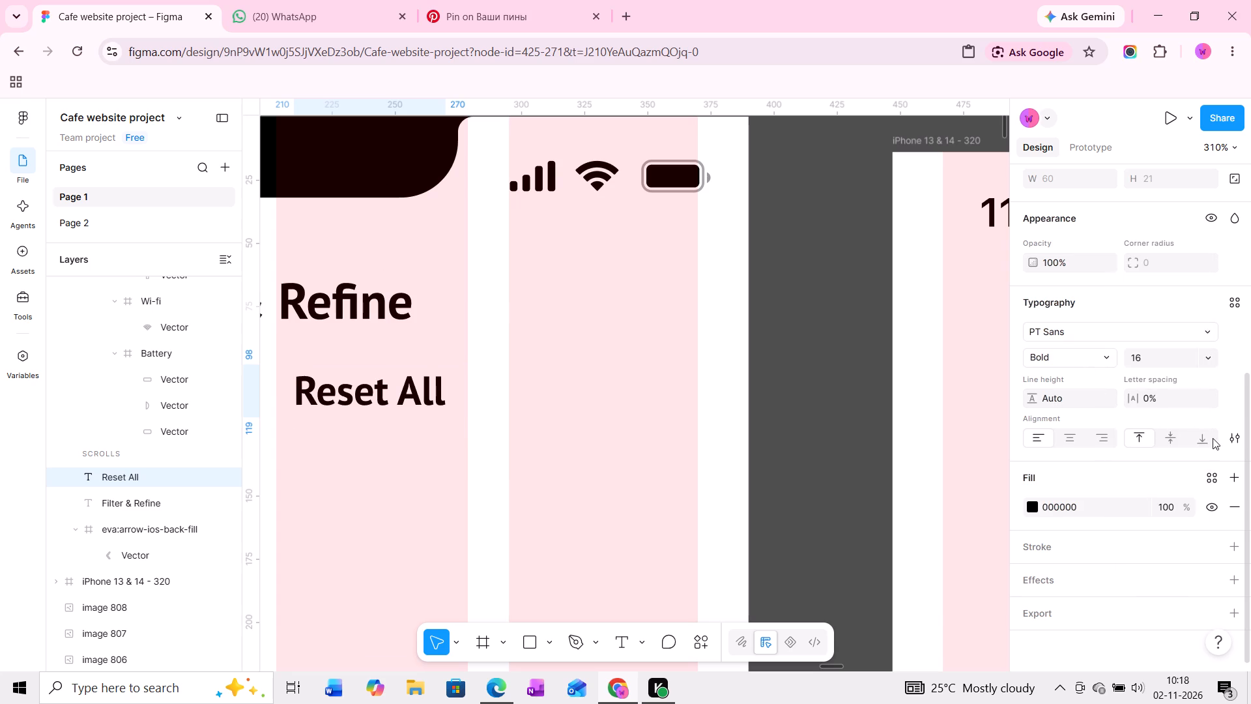
left_click(1224, 439)
left_click(1233, 433)
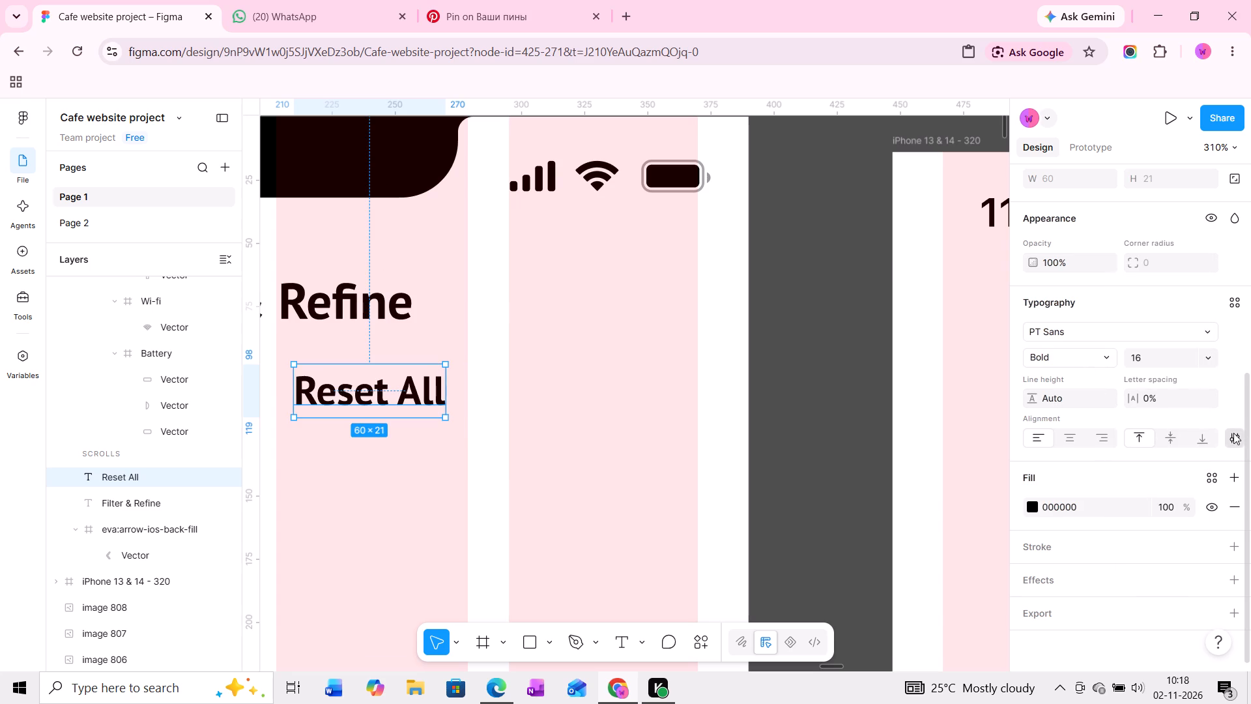
left_click(952, 430)
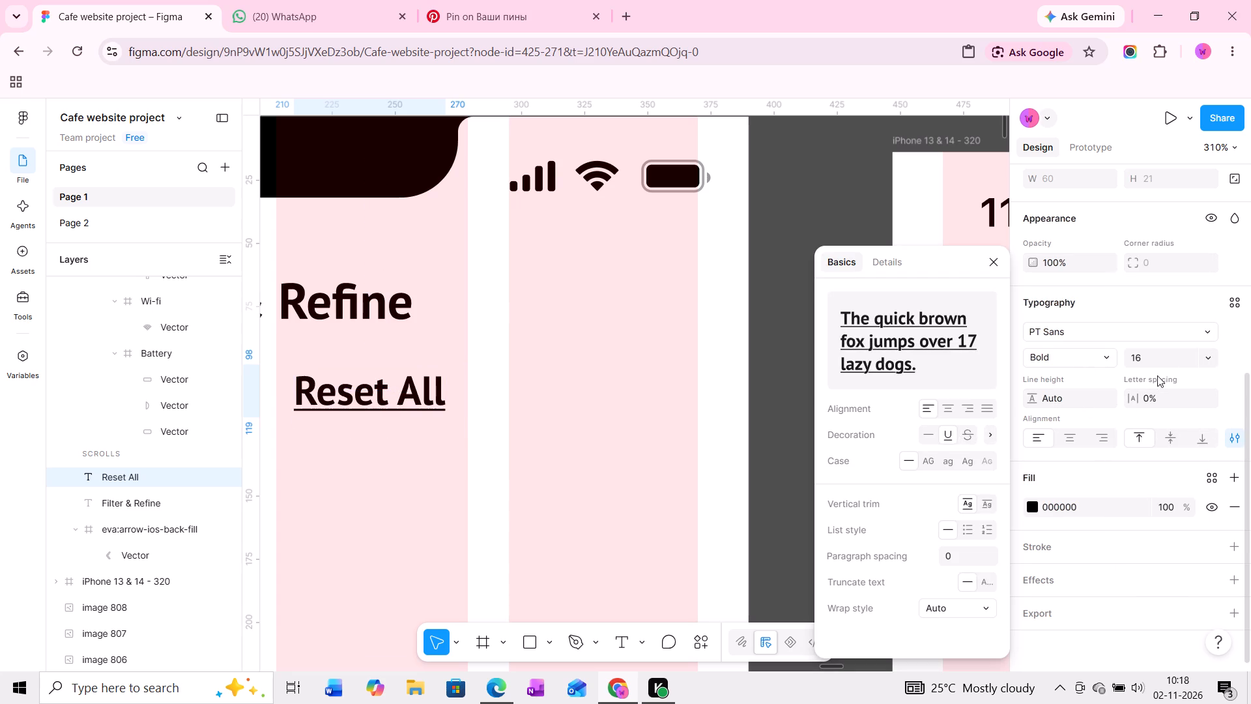
left_click(1202, 360)
left_click(1161, 321)
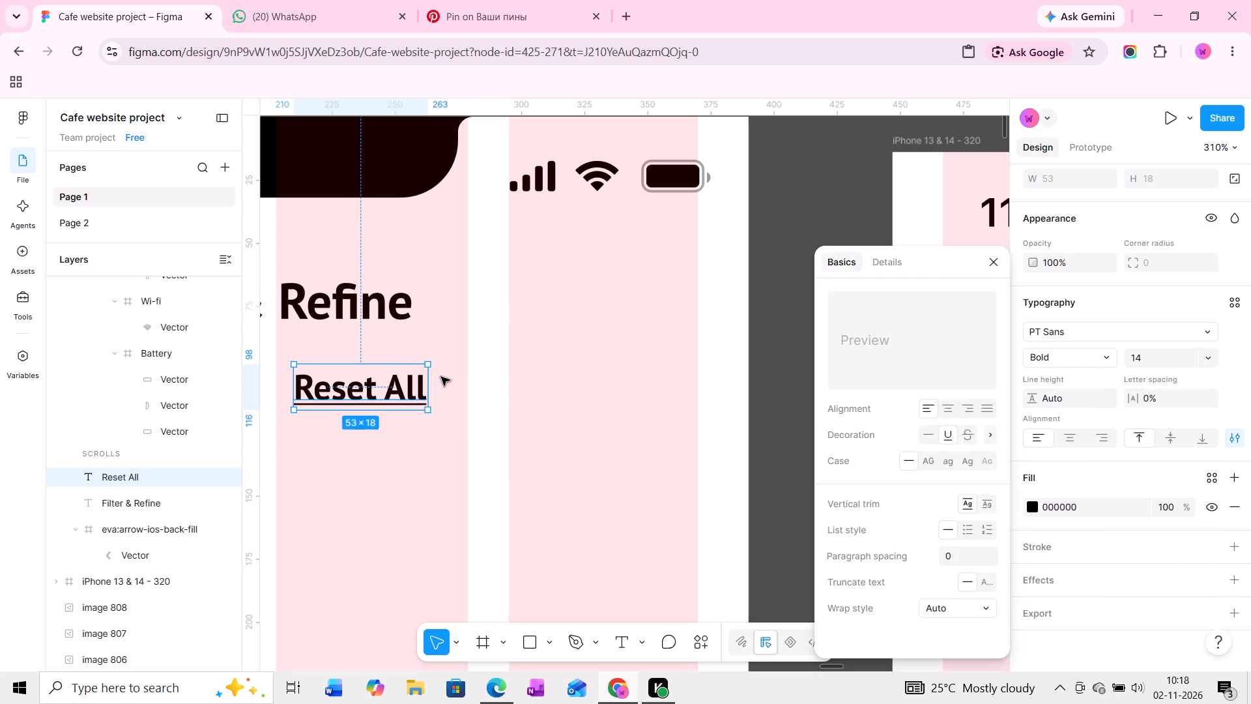
Move Reset All to about X 317, Y 64, flush with the last column's outer edge and vertically centred on the heading.
left_click_drag(358, 381, 623, 290)
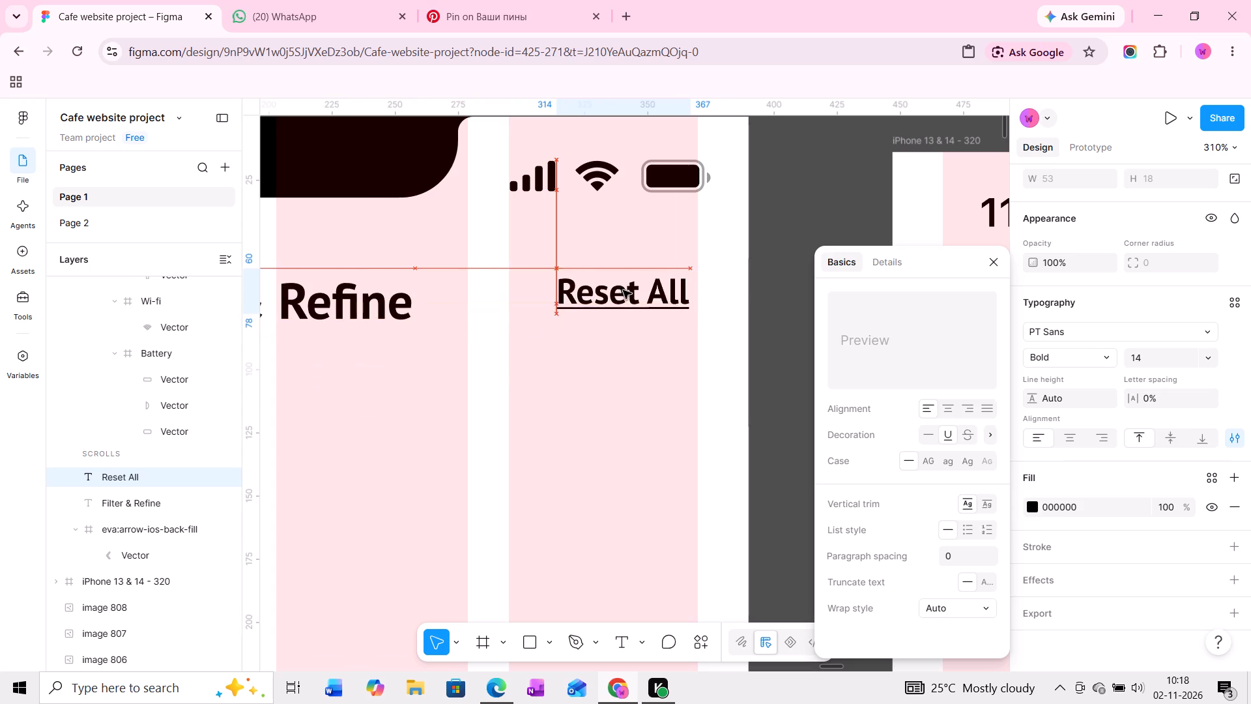
left_click_drag(623, 290, 629, 294)
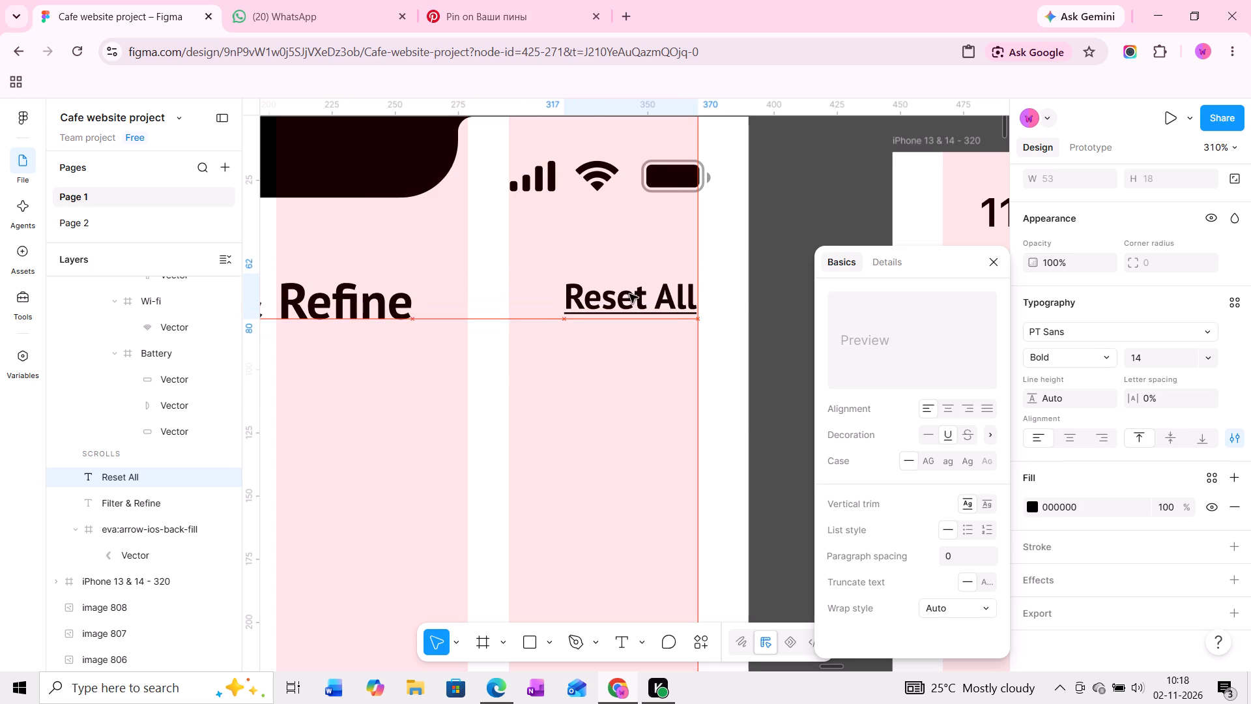
scroll(629, 314, "down", 3, "ctrl")
middle_click_drag(619, 390, 733, 372)
scroll(726, 374, "down", 2, "ctrl")
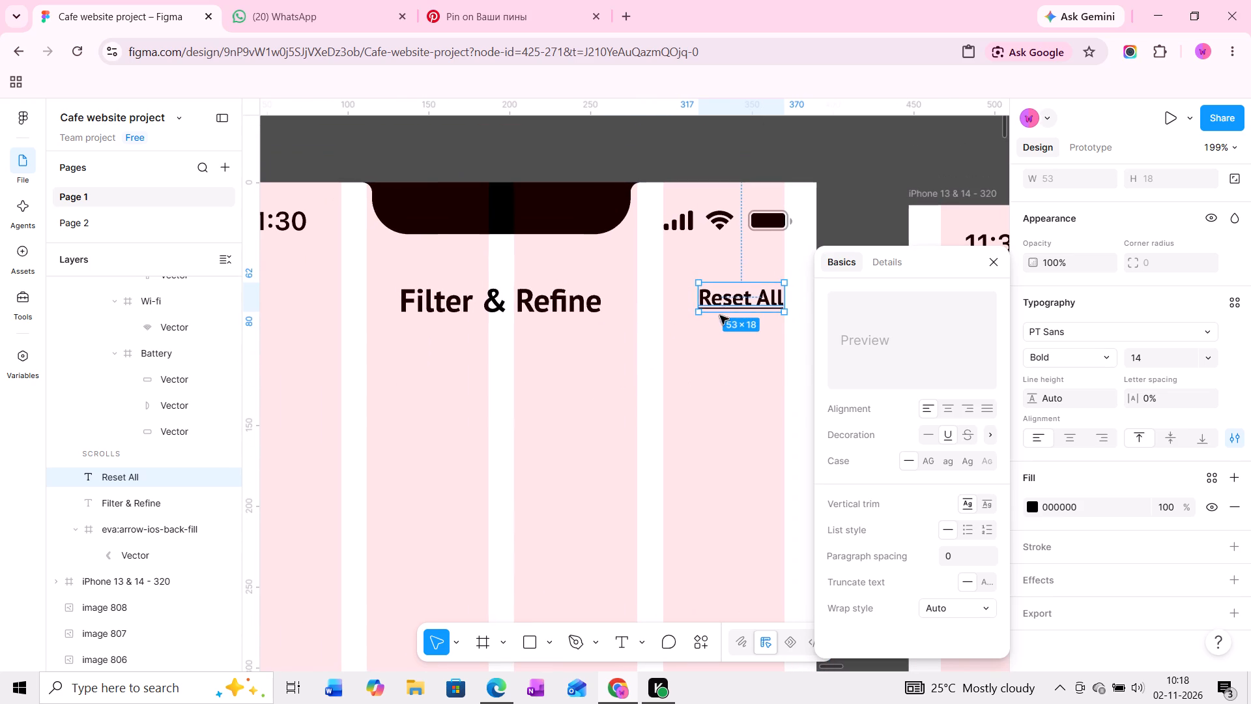
left_click(730, 300)
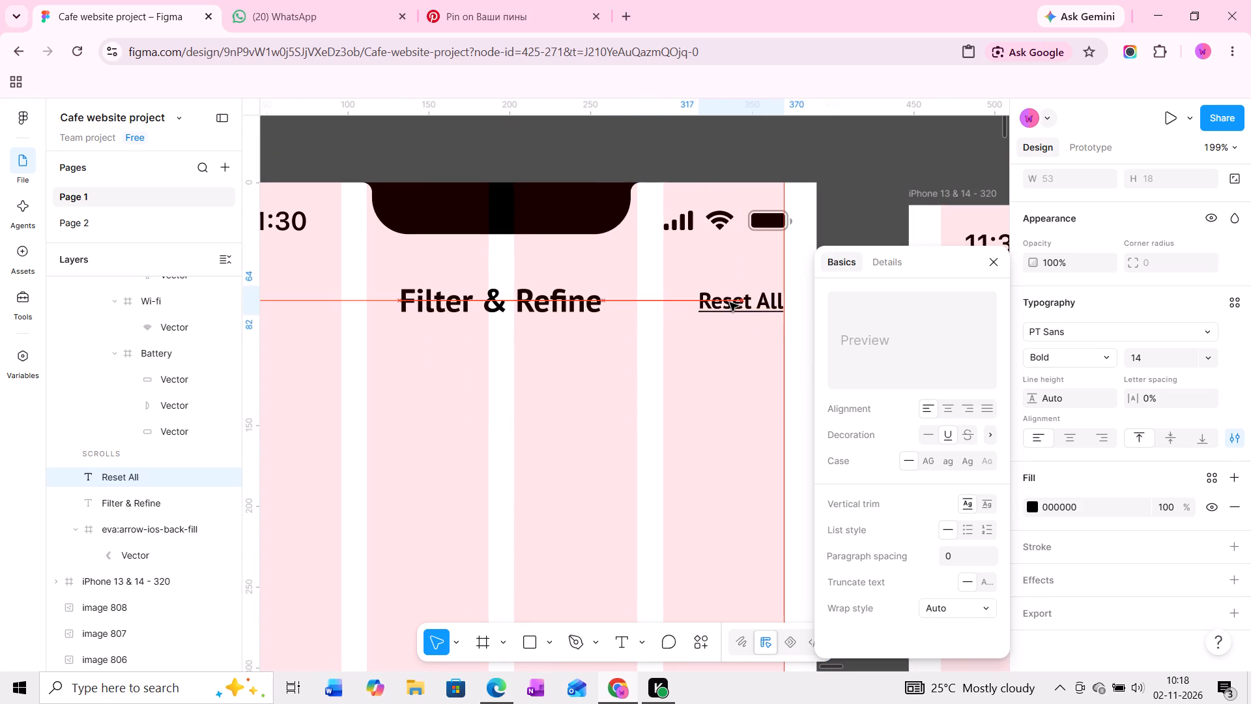
Group the back arrow, the Filter & Refine heading and Reset All into one horizontal auto layout row.
left_click(563, 298, "shift")
middle_click_drag(463, 325, 585, 326)
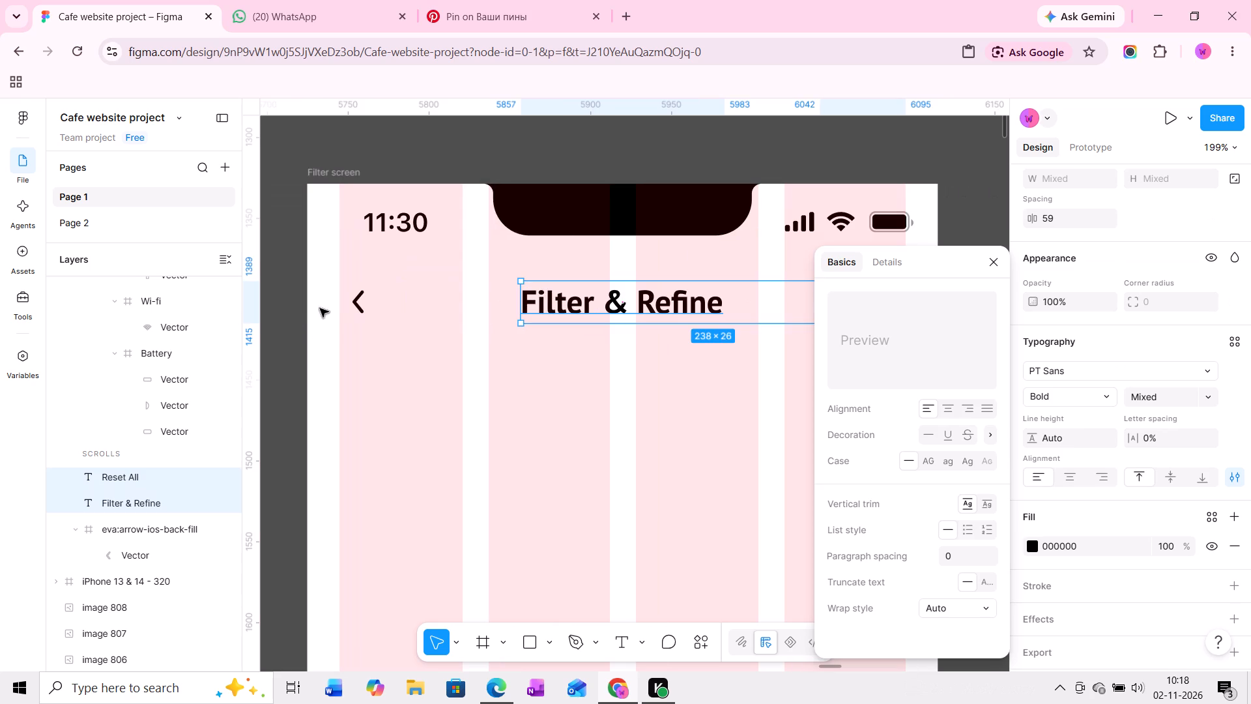
left_click(349, 305, "shift")
middle_click_drag(444, 319, 414, 315)
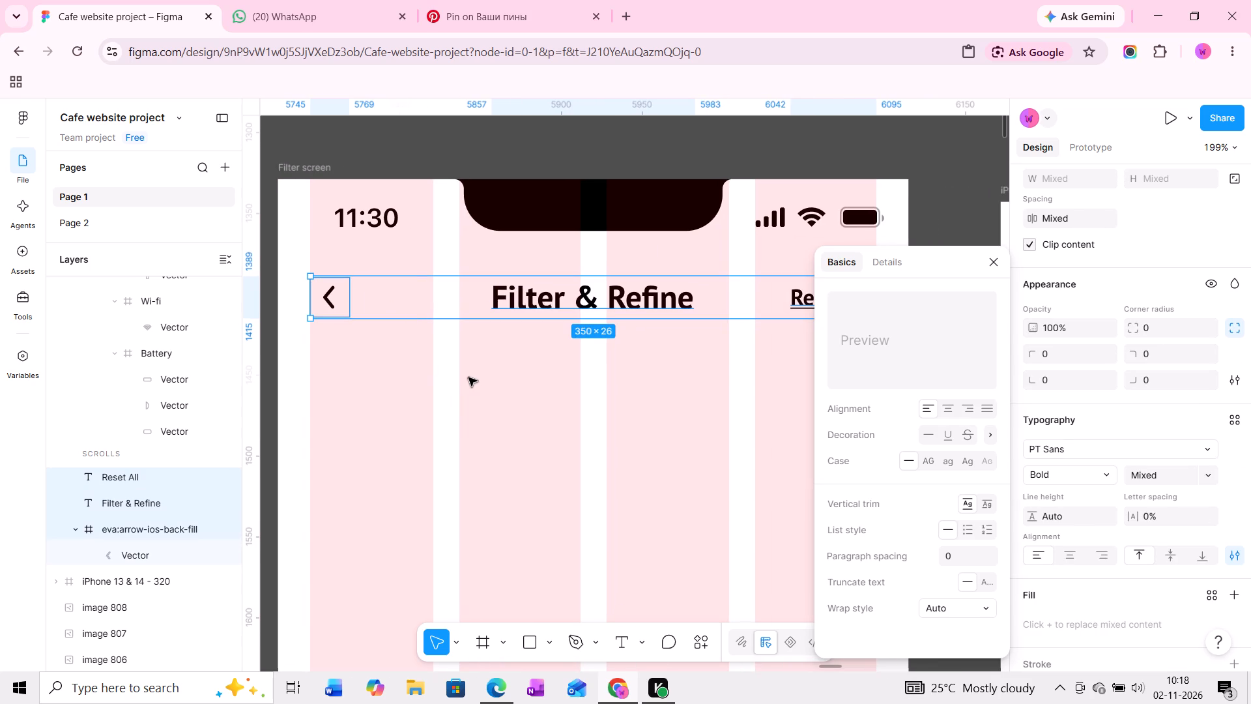
key("shift+a")
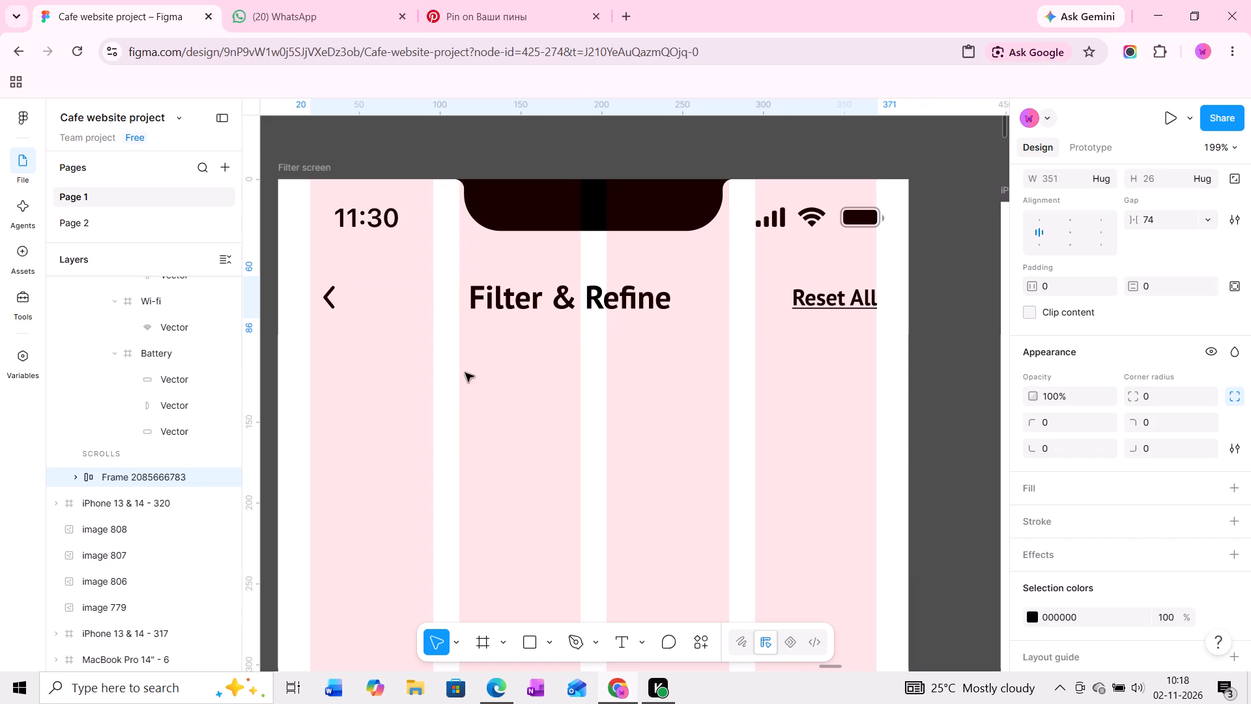
Set the header row's auto layout alignment to centre.
middle_click_drag(498, 374, 505, 366)
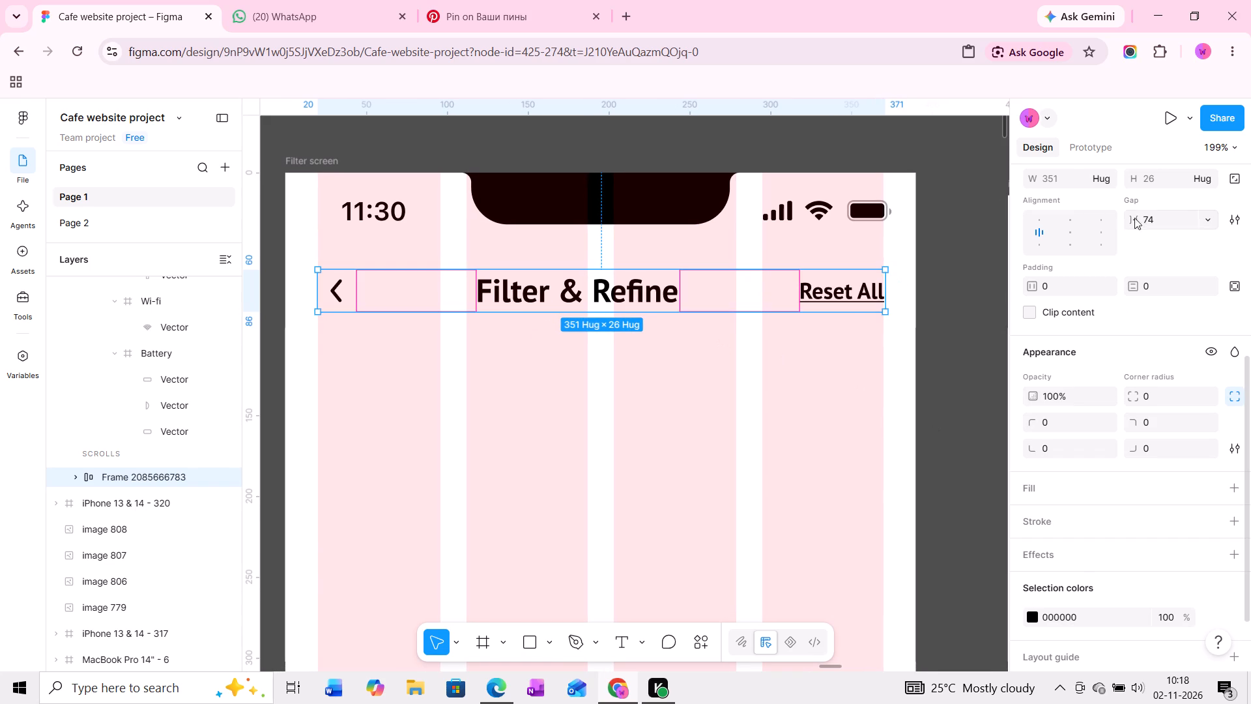
left_click(1069, 226)
left_click(1069, 228)
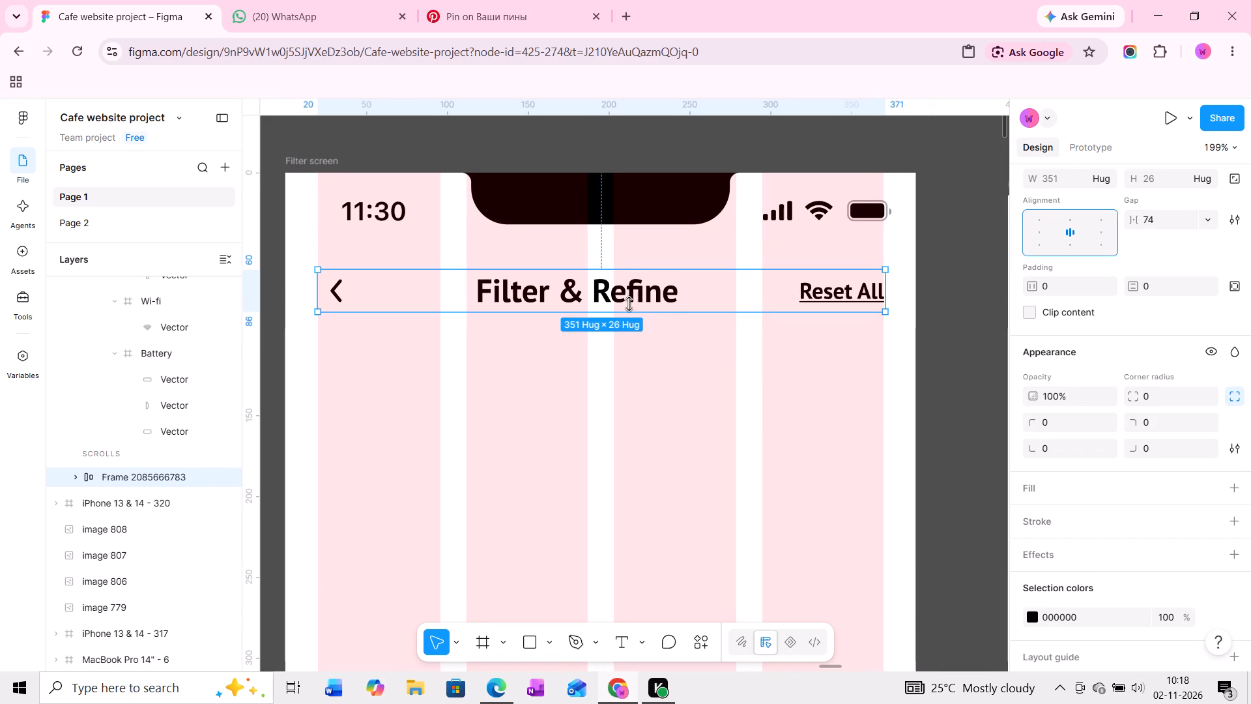
left_click(620, 282)
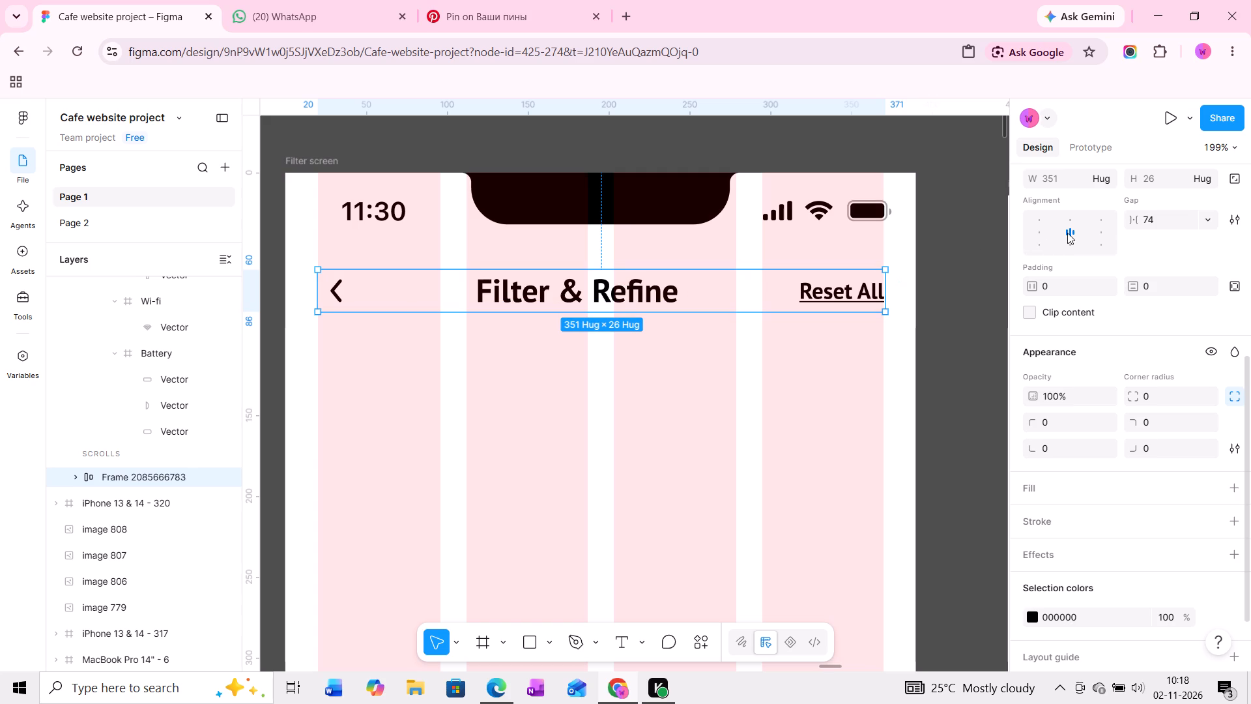
left_click(1067, 233)
Examine the Filter & Refine heading's position and alignment inside the header row.
left_click(584, 297)
left_click(584, 297, "ctrl")
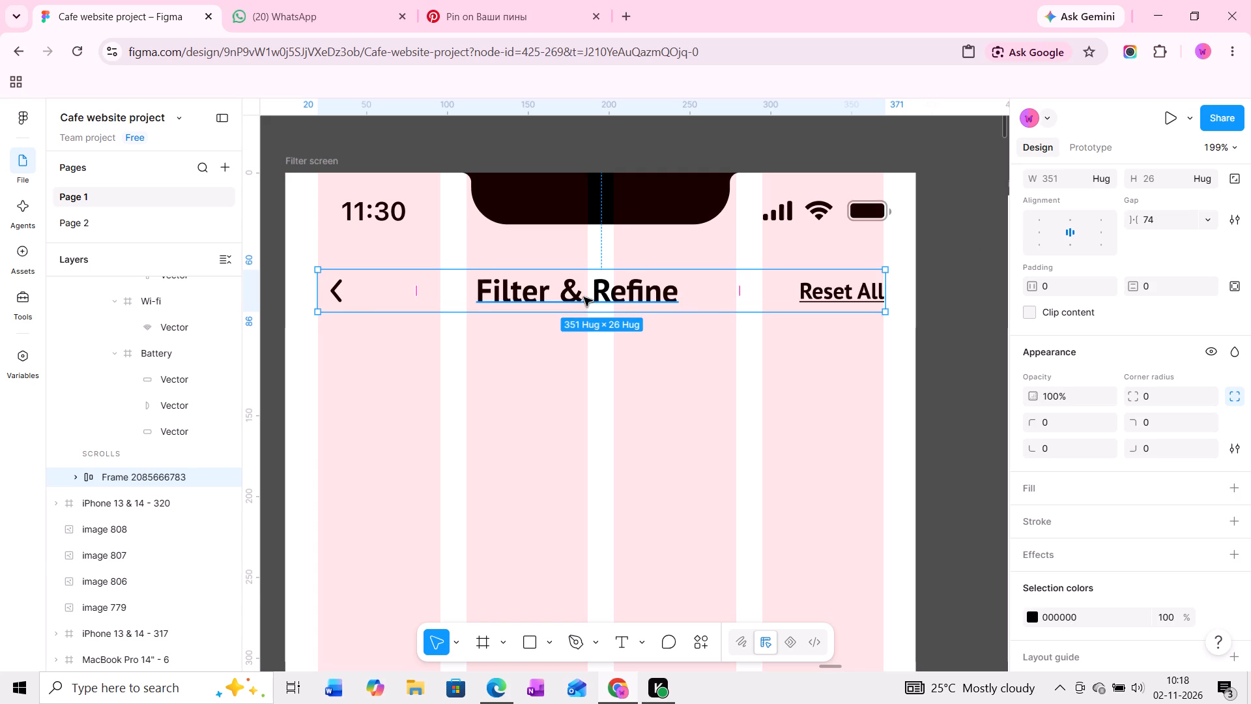
scroll(599, 299, "up", 3, "ctrl")
middle_click_drag(599, 299, 670, 300)
scroll(673, 301, "up", 1)
scroll(1038, 221, "up", 4)
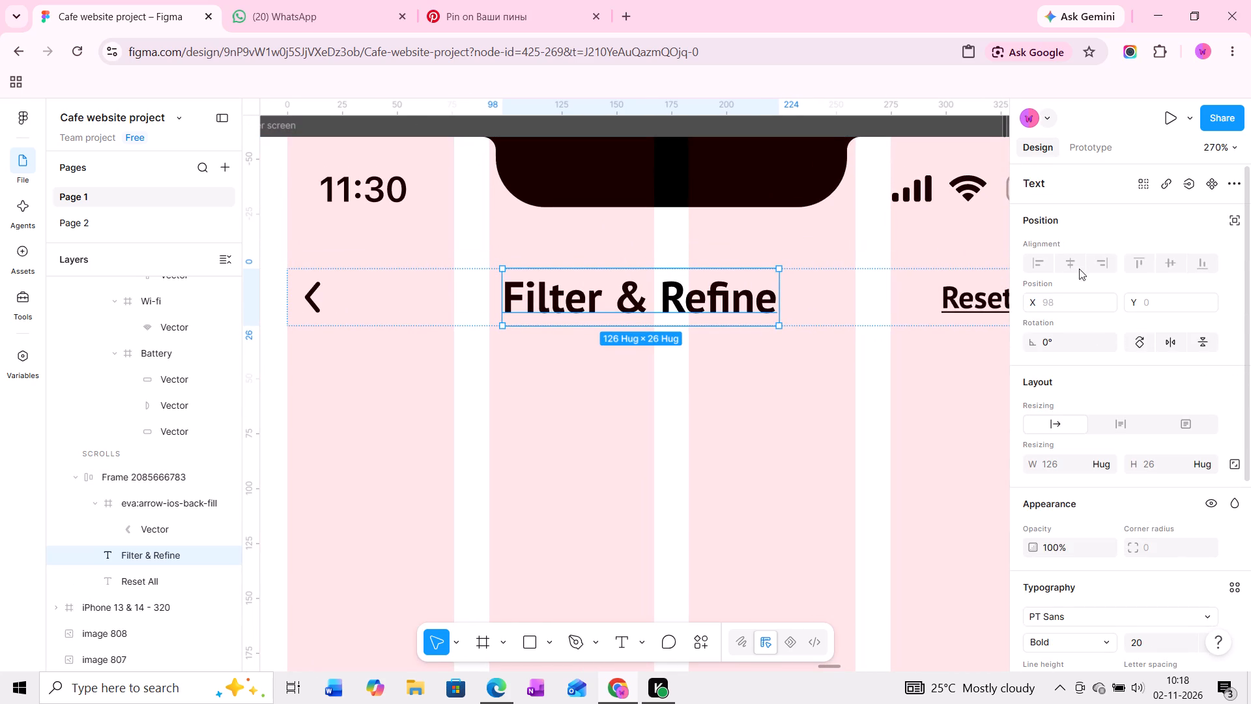
scroll(601, 347, "down", 4, "ctrl")
middle_click_drag(633, 351, 654, 354)
left_click(682, 381)
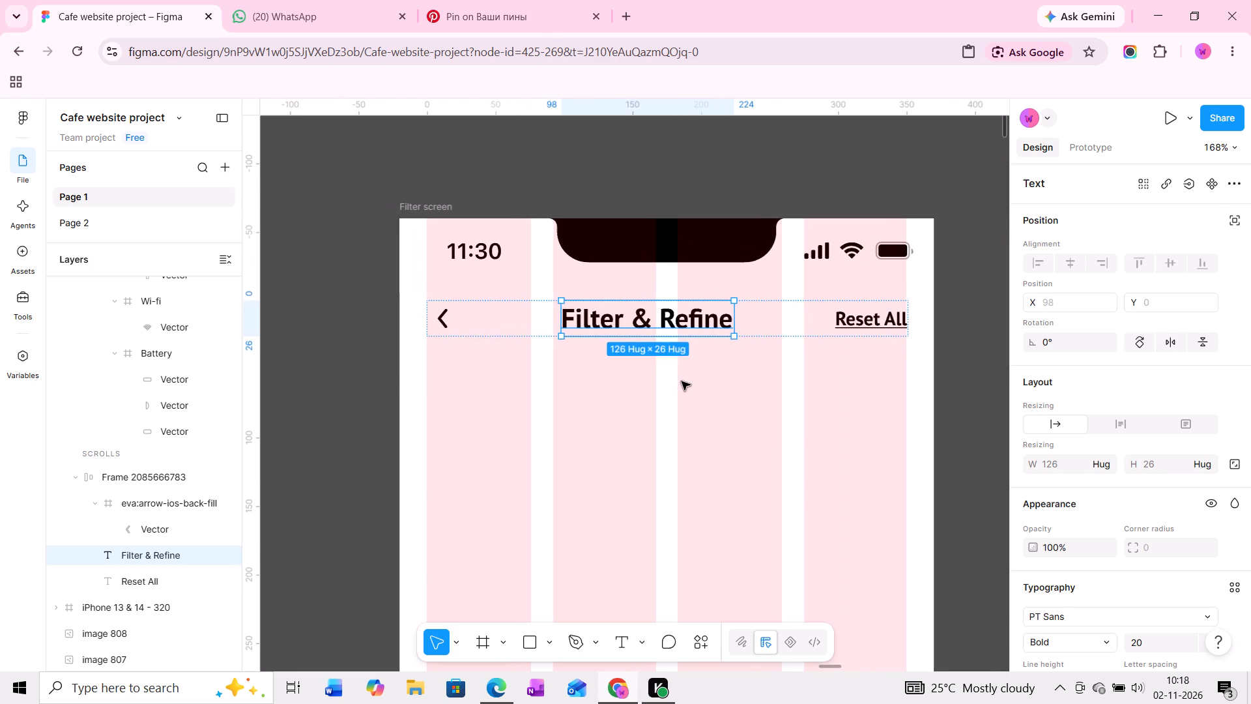
scroll(682, 382, "down", 3, "ctrl")
middle_click_drag(686, 388, 577, 376)
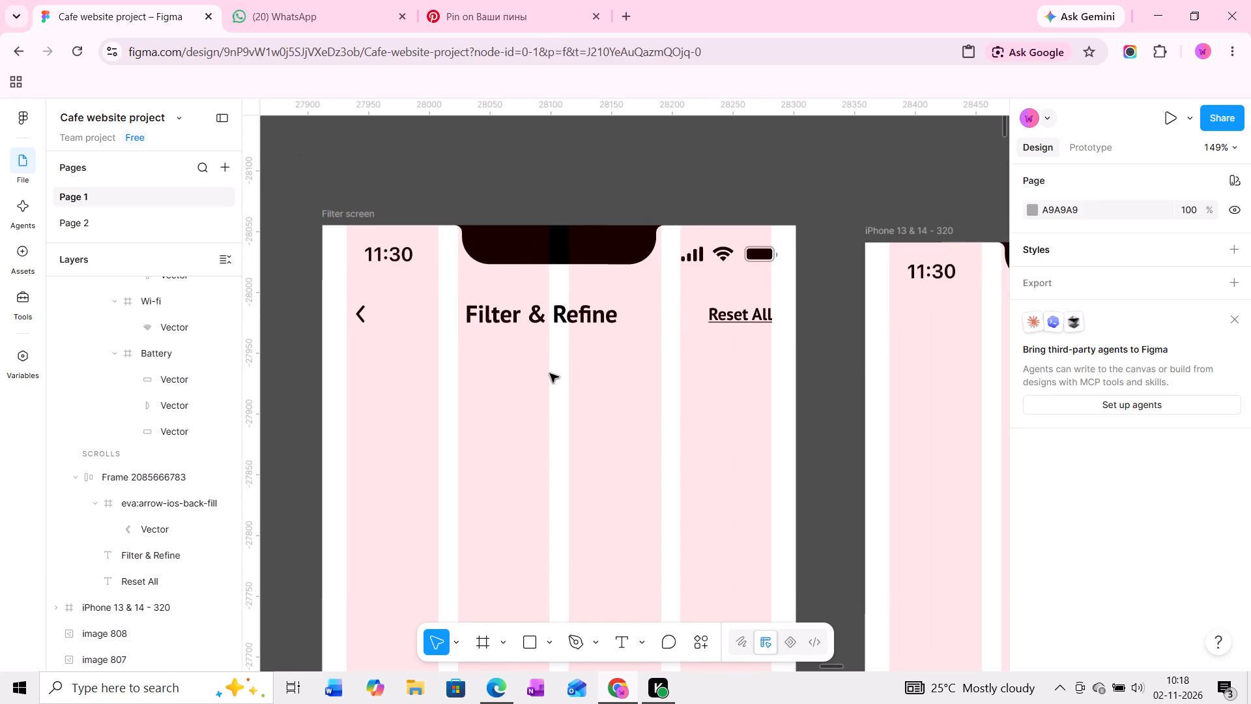
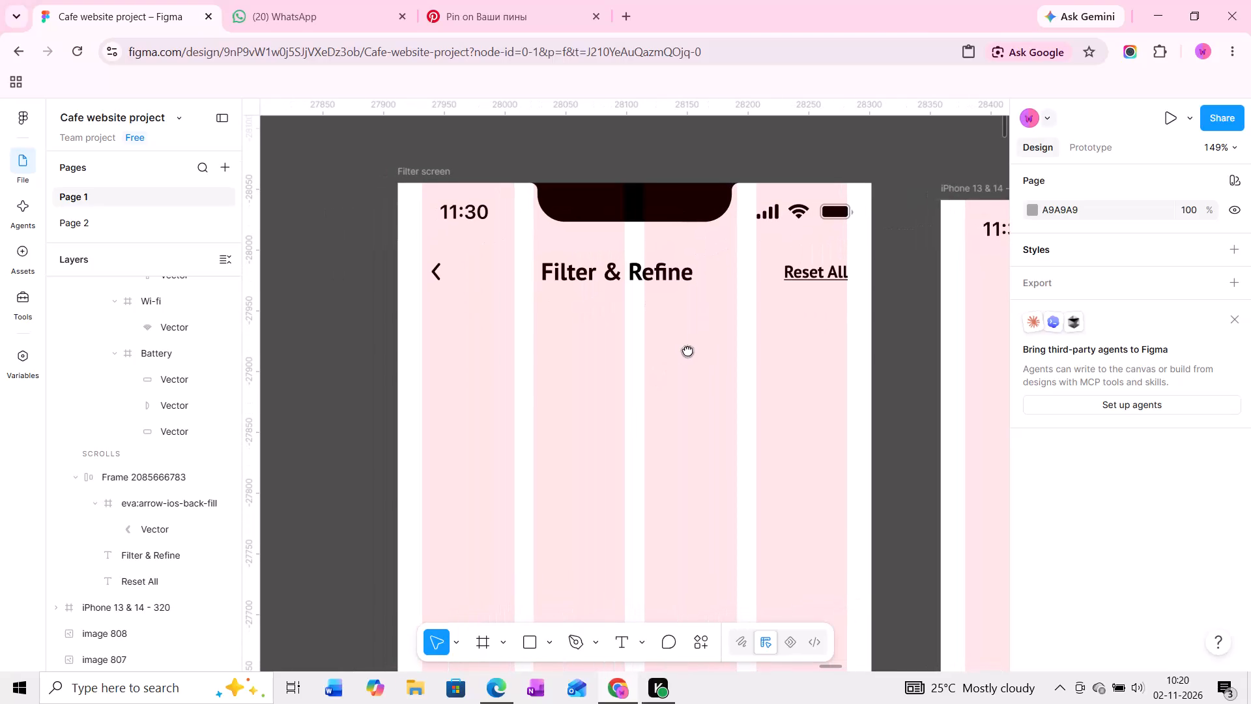
Examine the finished Choose Stylist screen, including its banner, category chips and stylist cards, for layout and styling cues.
middle_click_drag(674, 362, 616, 345)
middle_click_drag(605, 327, 612, 301)
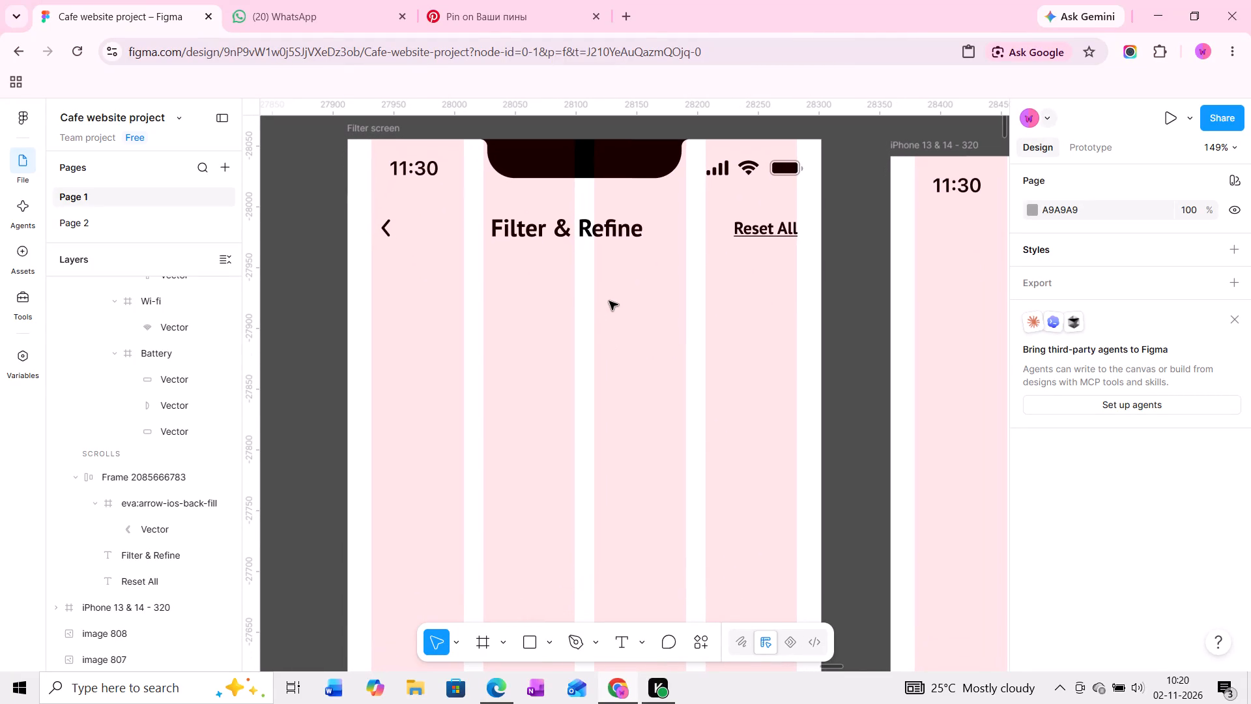
middle_click_drag(607, 301, 601, 291)
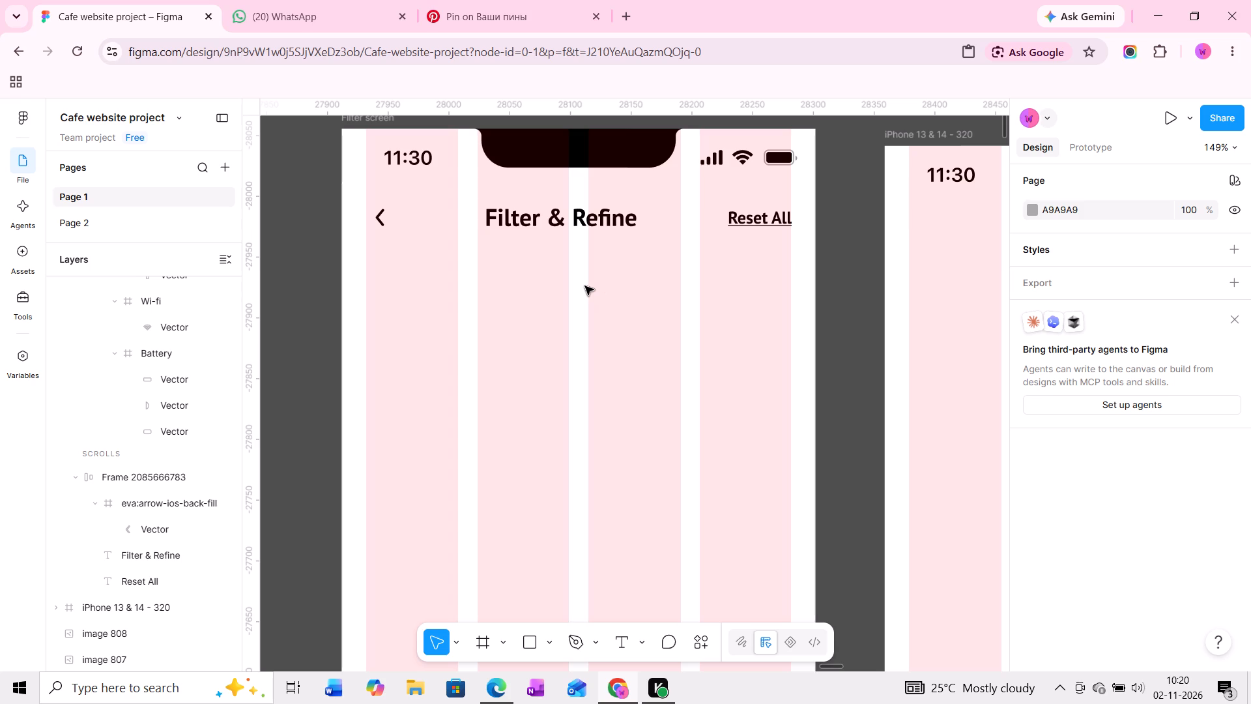
scroll(589, 237, "down", 20, "ctrl")
scroll(589, 237, "down", 12, "ctrl")
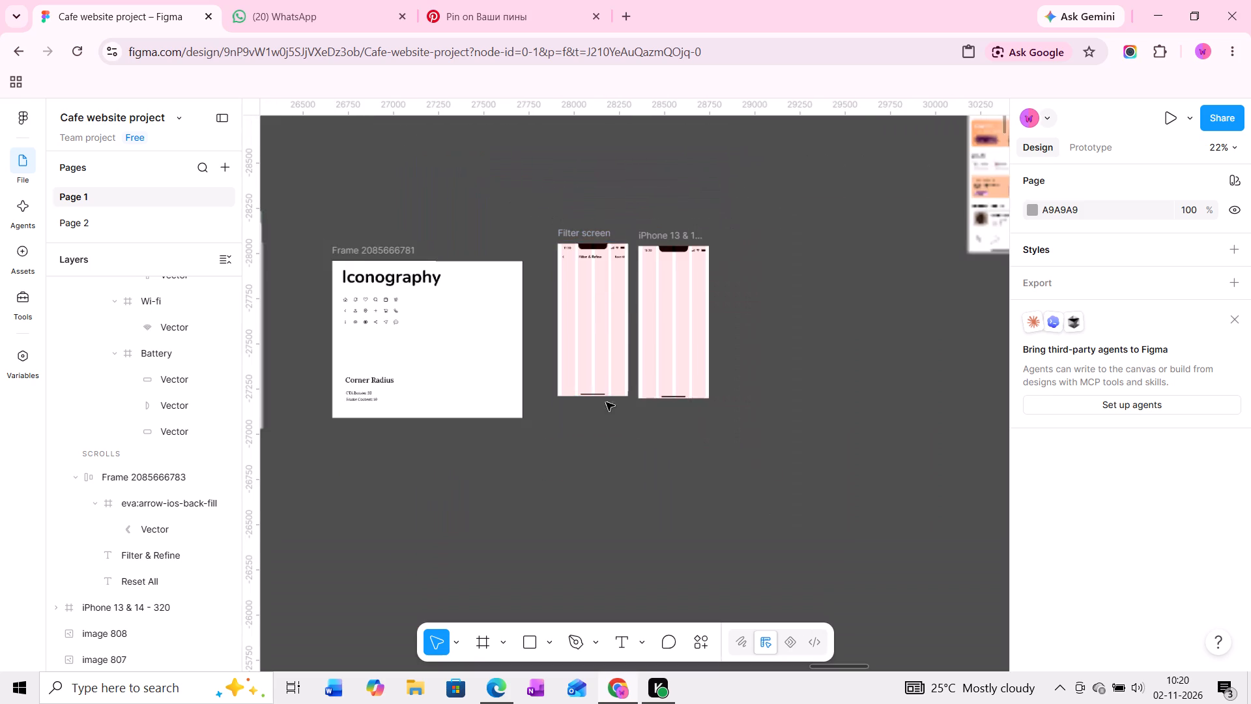
middle_click_drag(602, 410, 635, 289)
scroll(635, 289, "down", 20, "ctrl")
scroll(635, 289, "down", 2, "ctrl")
middle_click_drag(582, 430, 633, 208)
middle_click_drag(596, 389, 661, 143)
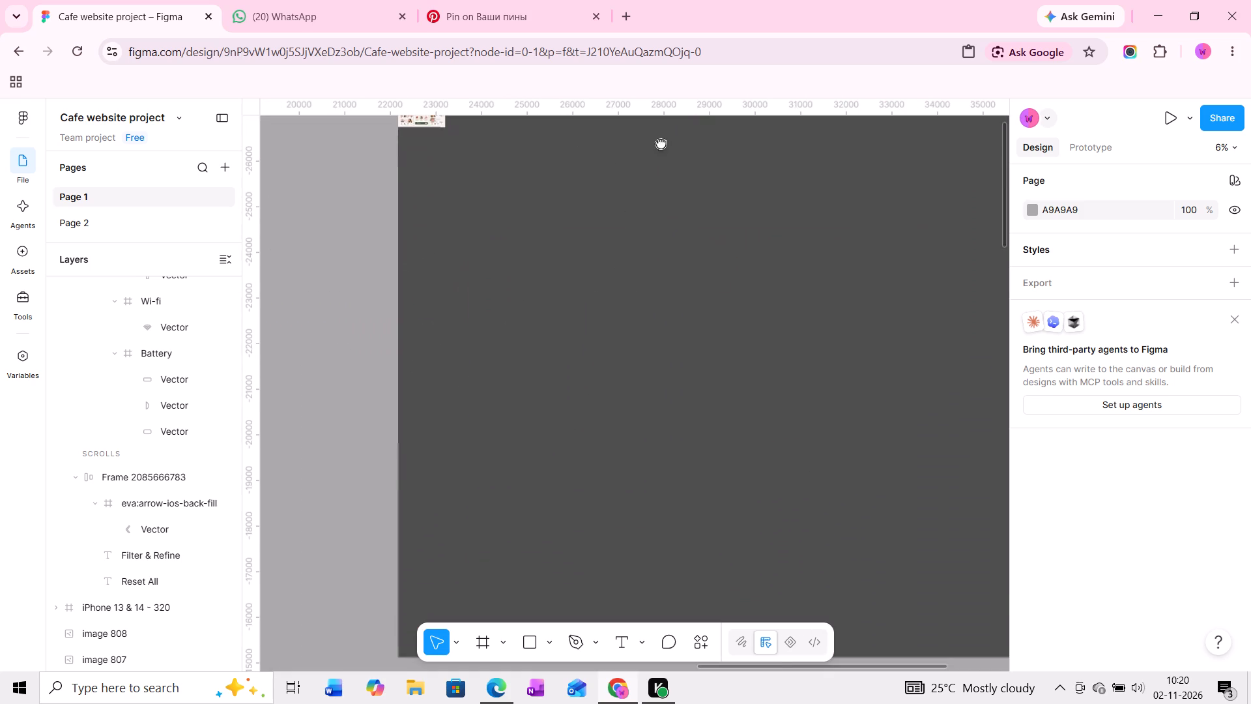
middle_click_drag(661, 143, 672, 103)
middle_click_drag(634, 375, 663, 98)
middle_click_drag(560, 293, 696, 227)
scroll(480, 242, "up", 2, "ctrl")
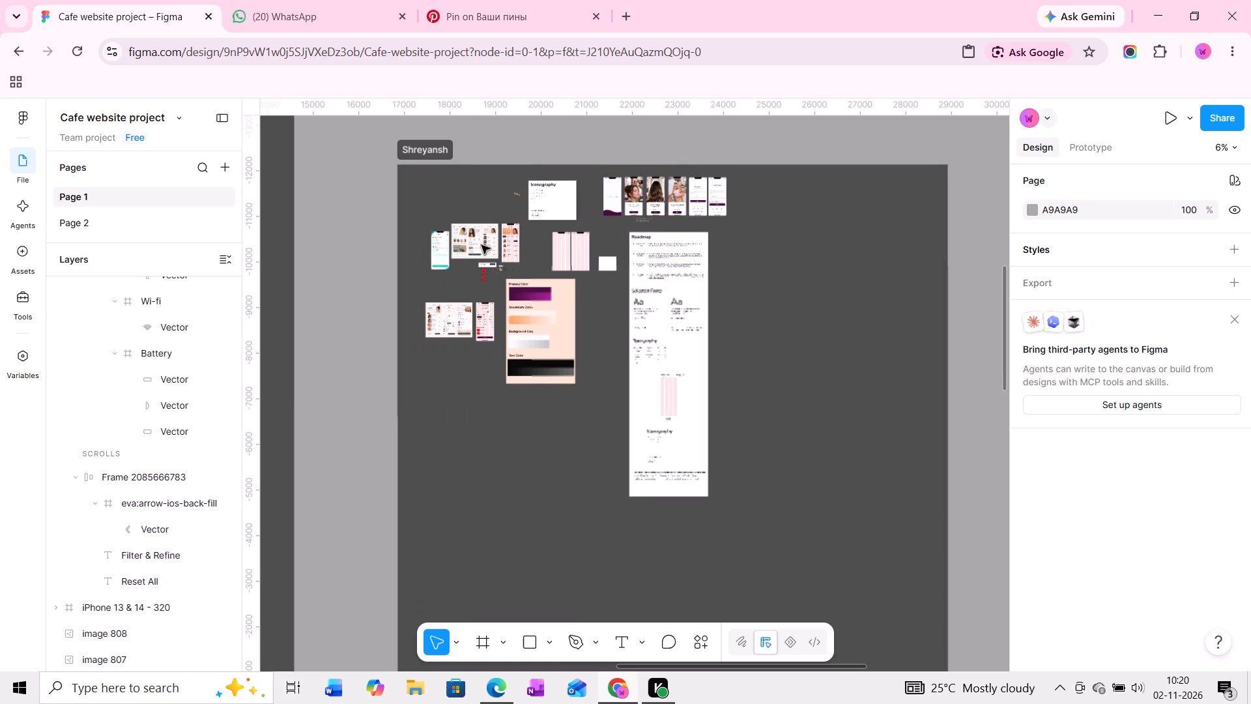
scroll(482, 245, "up", 20, "ctrl")
scroll(482, 245, "up", 1, "ctrl")
scroll(565, 222, "up", 8, "ctrl")
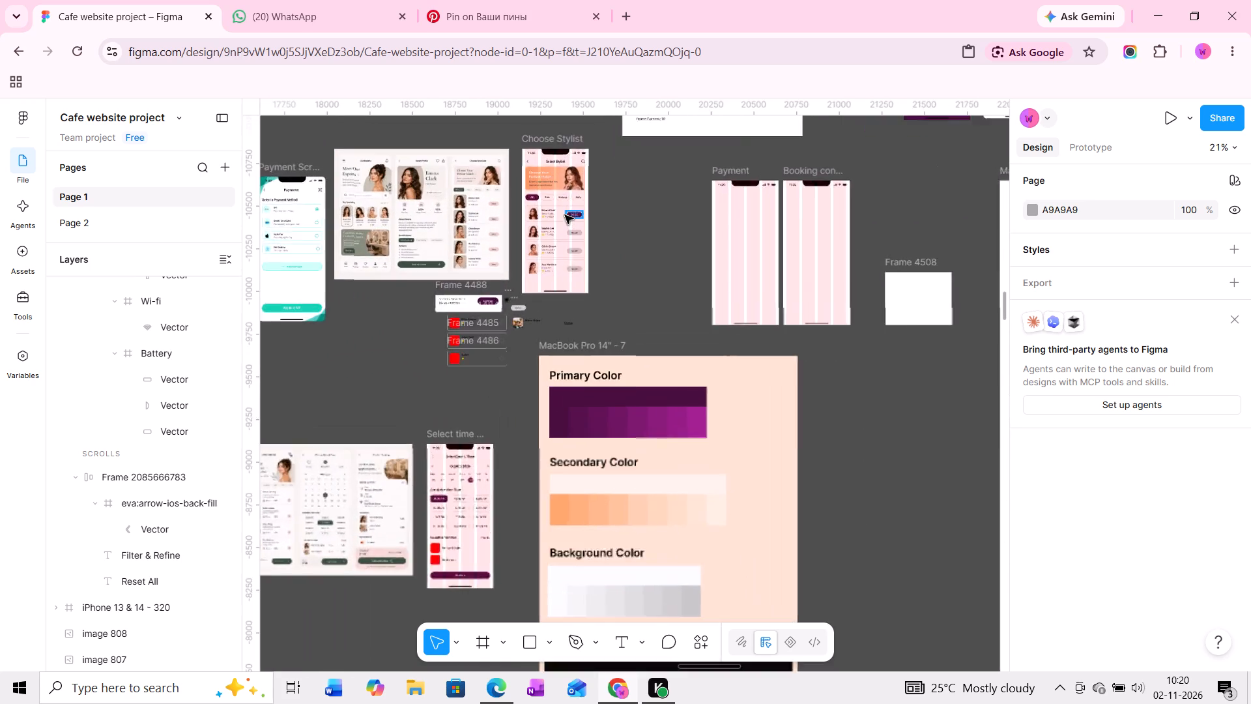
scroll(565, 215, "up", 13, "ctrl")
middle_click_drag(564, 213, 535, 291)
scroll(515, 244, "up", 5, "ctrl")
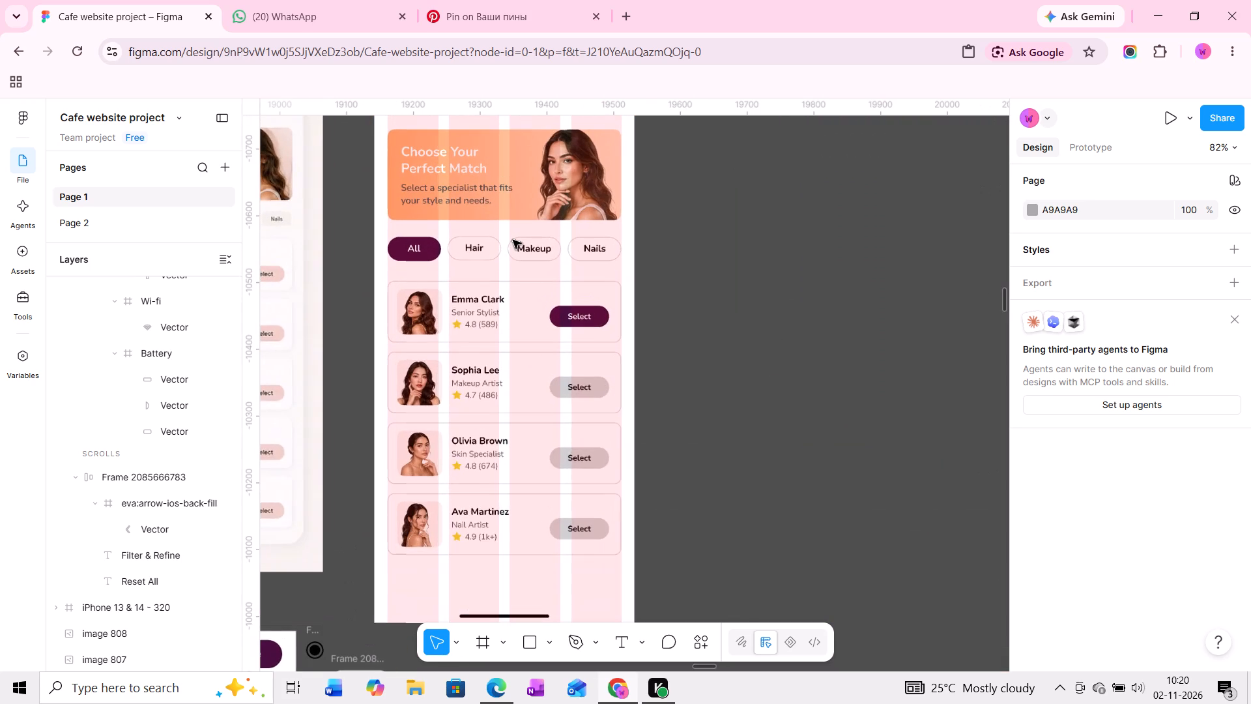
scroll(512, 239, "down", 12, "ctrl")
middle_click_drag(500, 309, 539, 217)
middle_click_drag(486, 312, 527, 272)
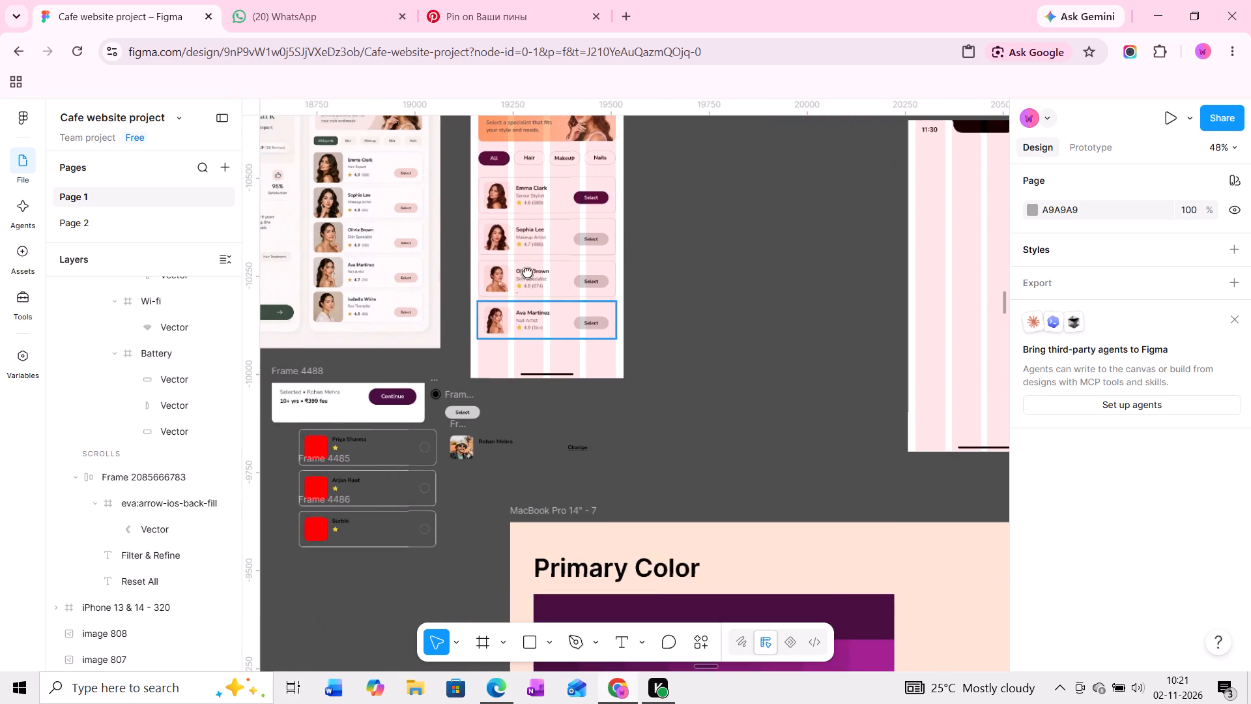
middle_click_drag(527, 272, 577, 243)
Examine the Select time & date screen's time slots, section headings and Continue button alongside its booking reference mockups.
scroll(592, 364, "down", 5, "ctrl")
middle_click_drag(545, 462, 589, 373)
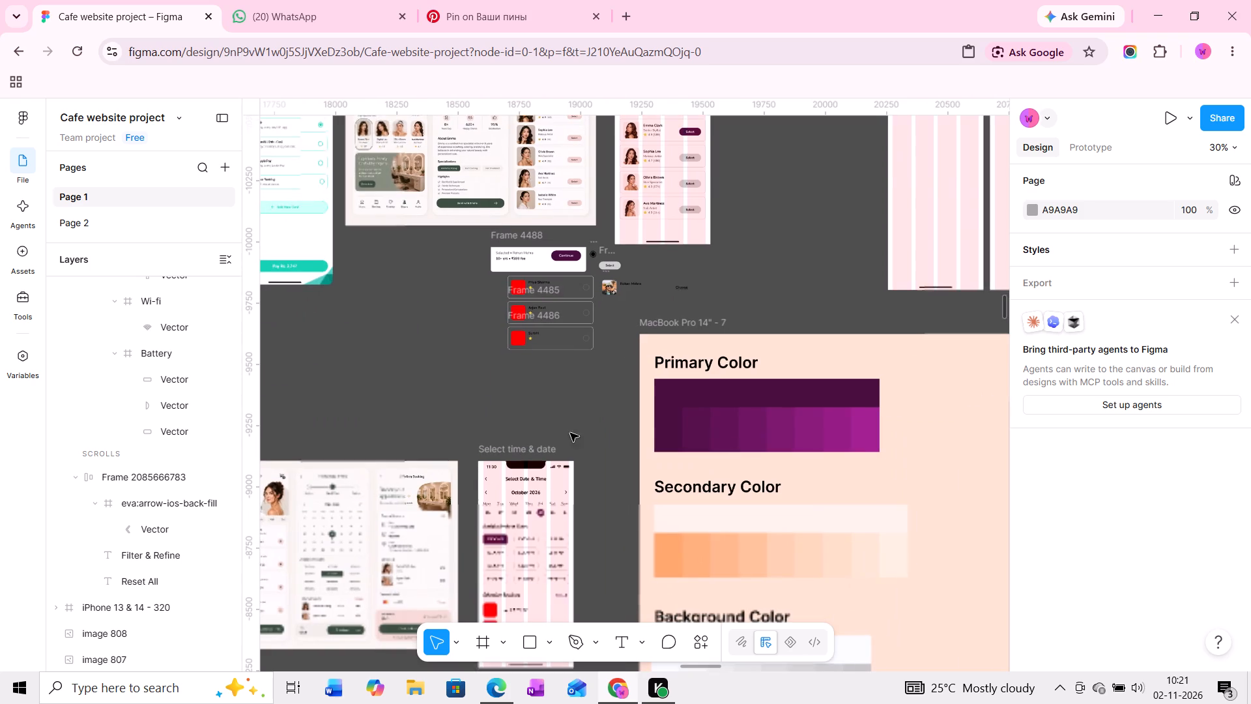
middle_click_drag(570, 435, 622, 300)
scroll(564, 443, "up", 13, "ctrl")
middle_click_drag(575, 507, 582, 396)
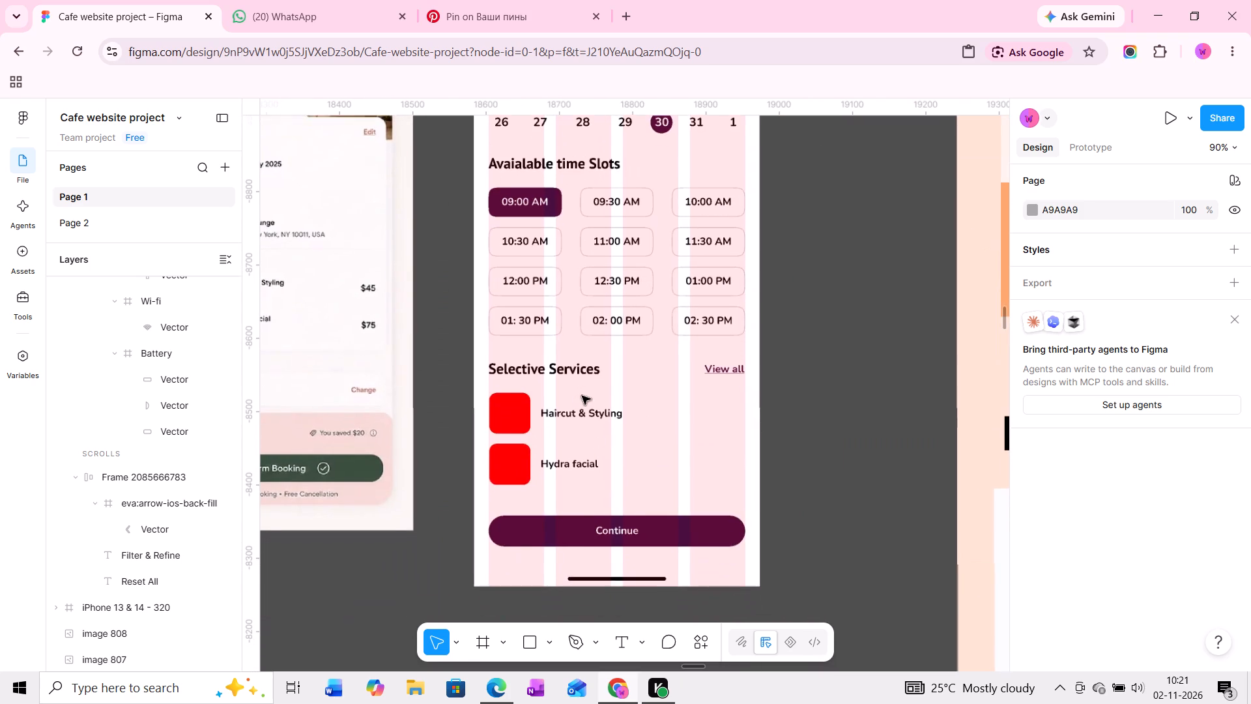
middle_click_drag(652, 459, 570, 514)
middle_click_drag(594, 392, 594, 414)
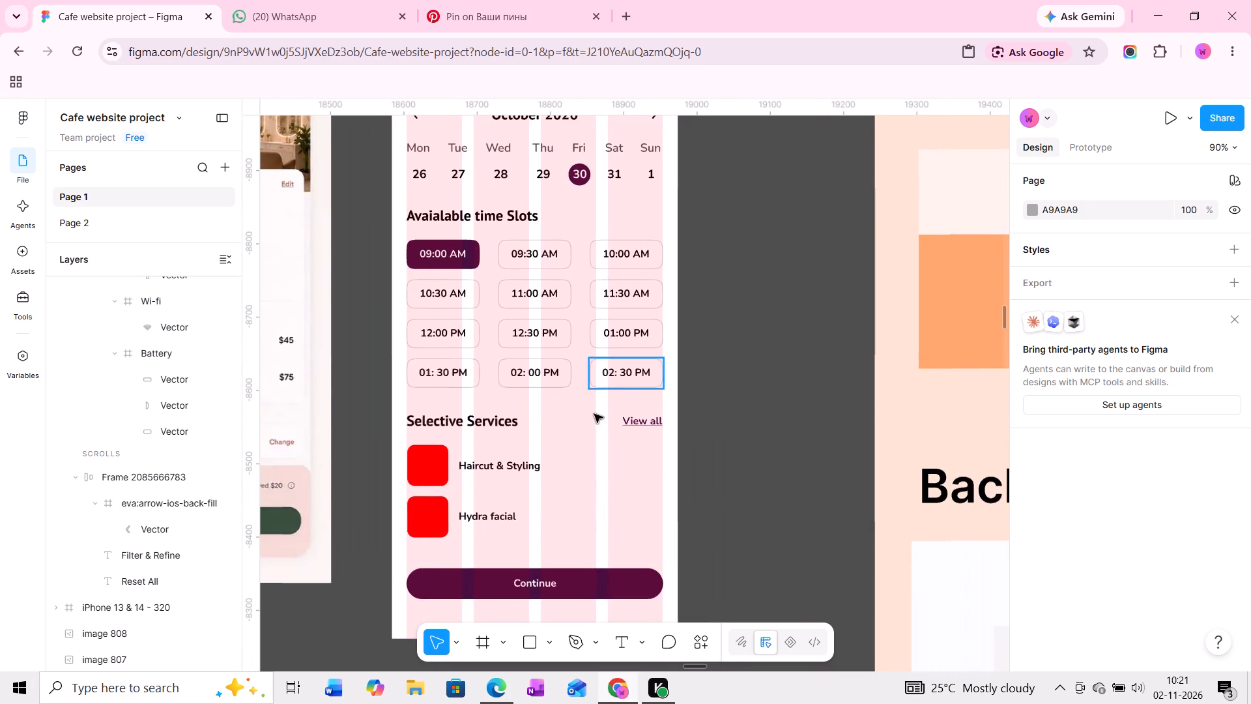
middle_click_drag(594, 414, 575, 486)
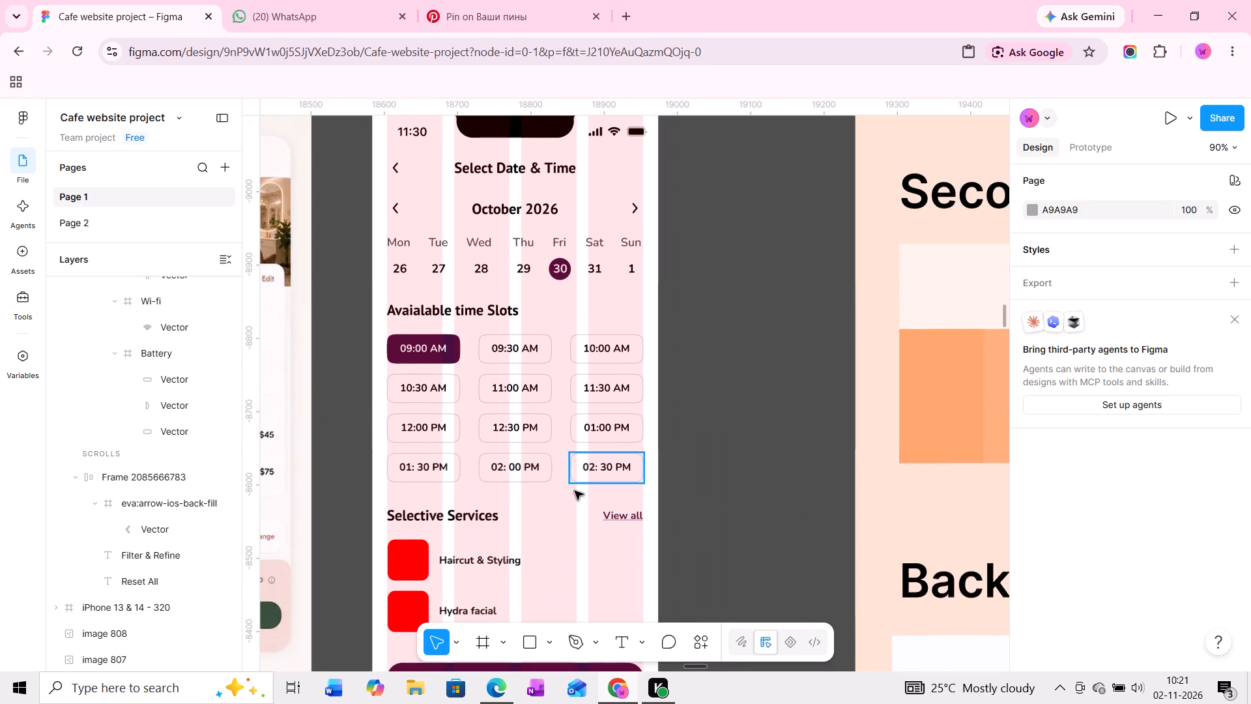
middle_click_drag(578, 468, 581, 404)
middle_click_drag(580, 436, 580, 387)
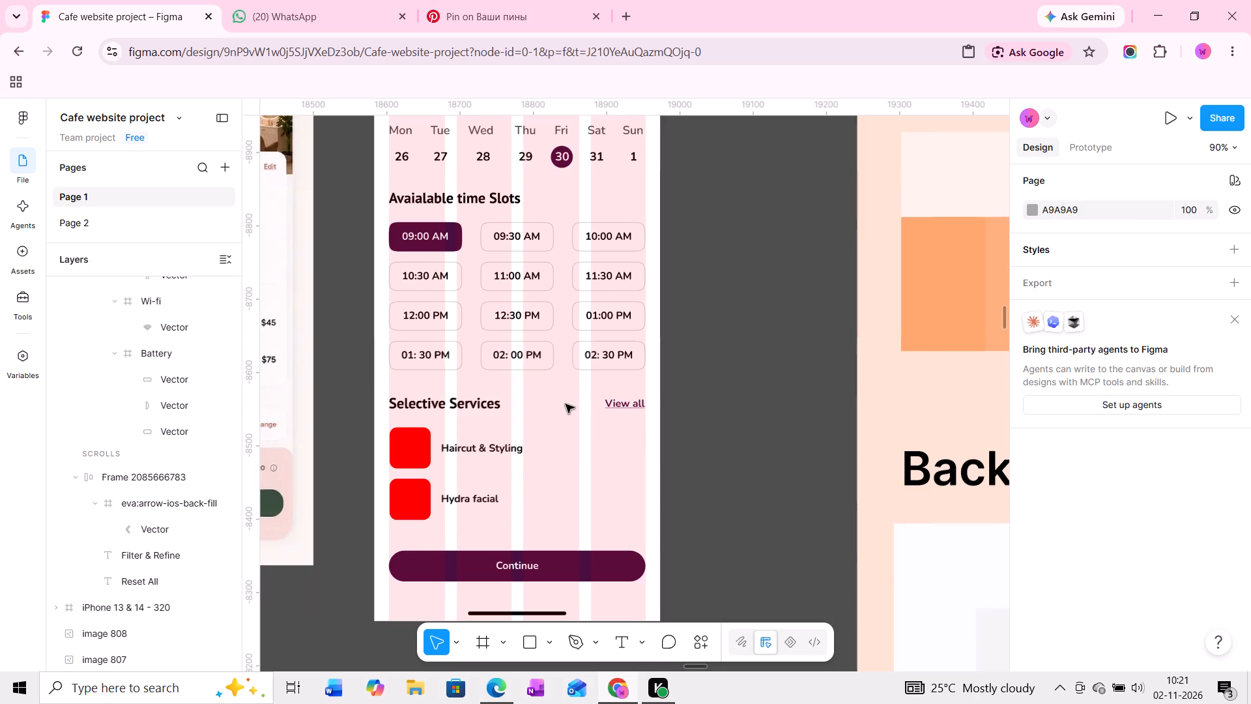
scroll(563, 403, "down", 3, "ctrl")
middle_click_drag(592, 370, 665, 387)
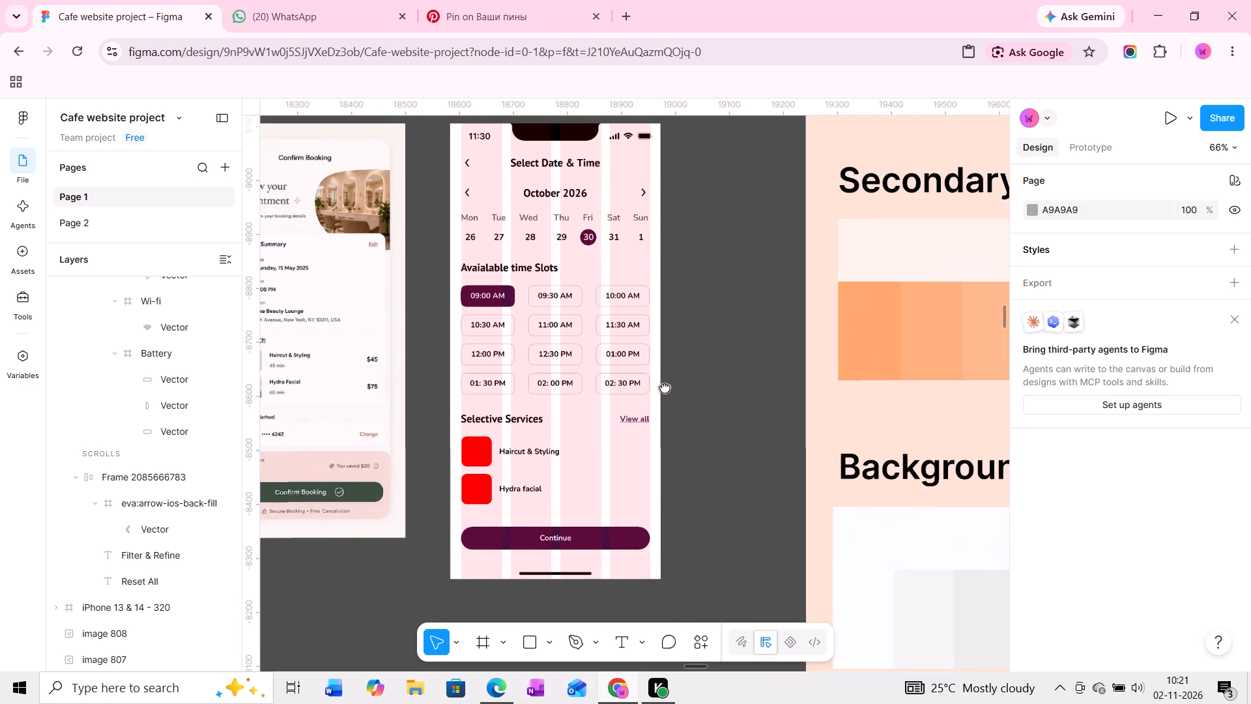
middle_click_drag(665, 387, 704, 387)
middle_click_drag(676, 402, 768, 420)
middle_click_drag(755, 419, 857, 439)
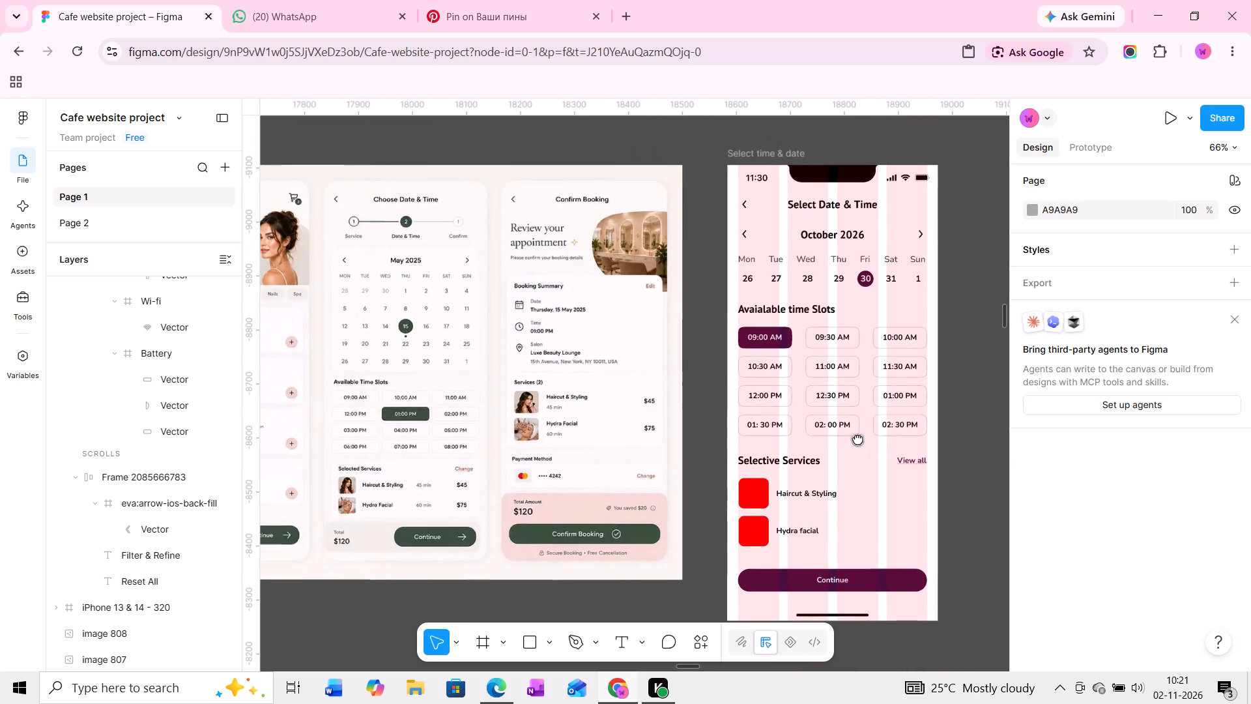
middle_click_drag(857, 439, 858, 439)
middle_click_drag(766, 439, 890, 441)
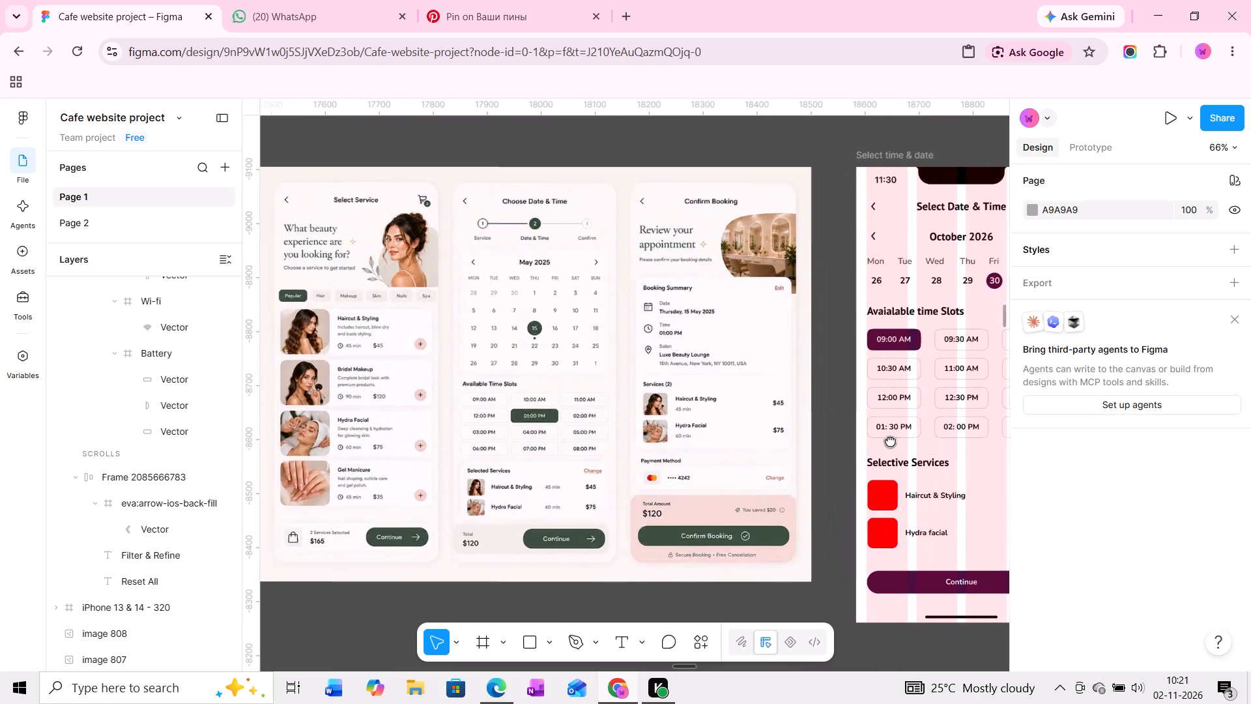
middle_click_drag(890, 441, 567, 420)
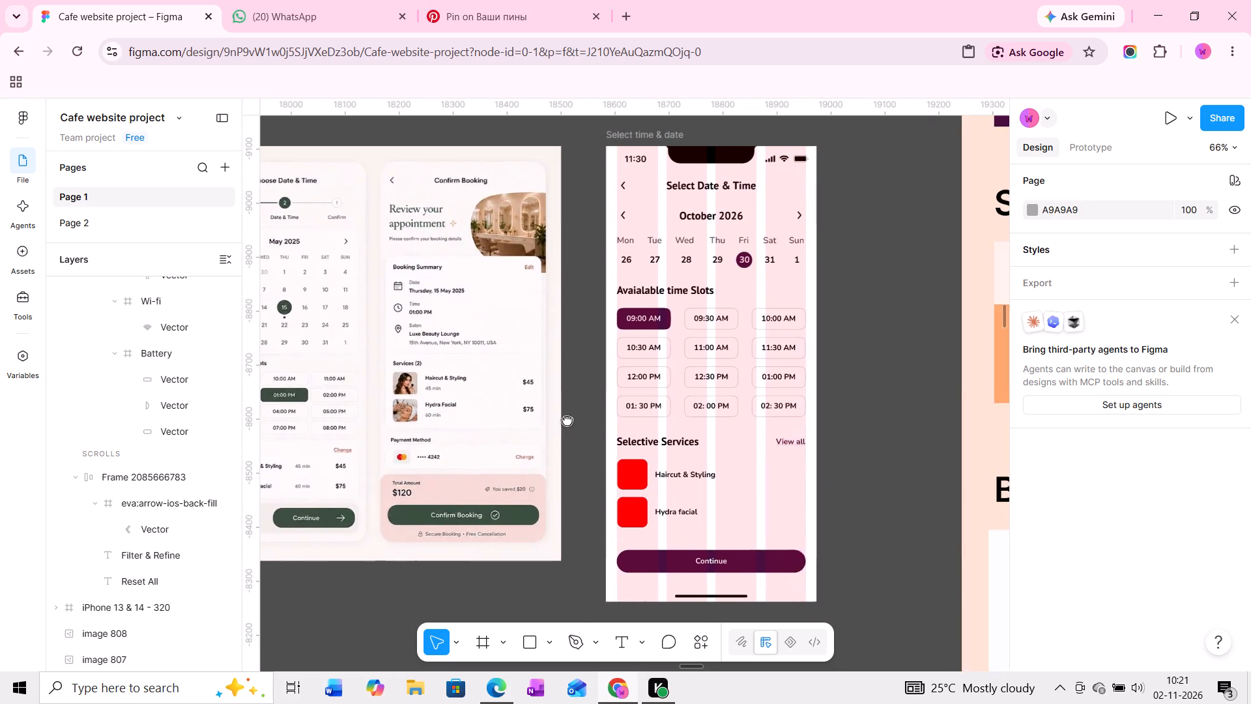
middle_click_drag(567, 420, 566, 419)
middle_click_drag(736, 377, 655, 373)
scroll(650, 375, "down", 13, "ctrl")
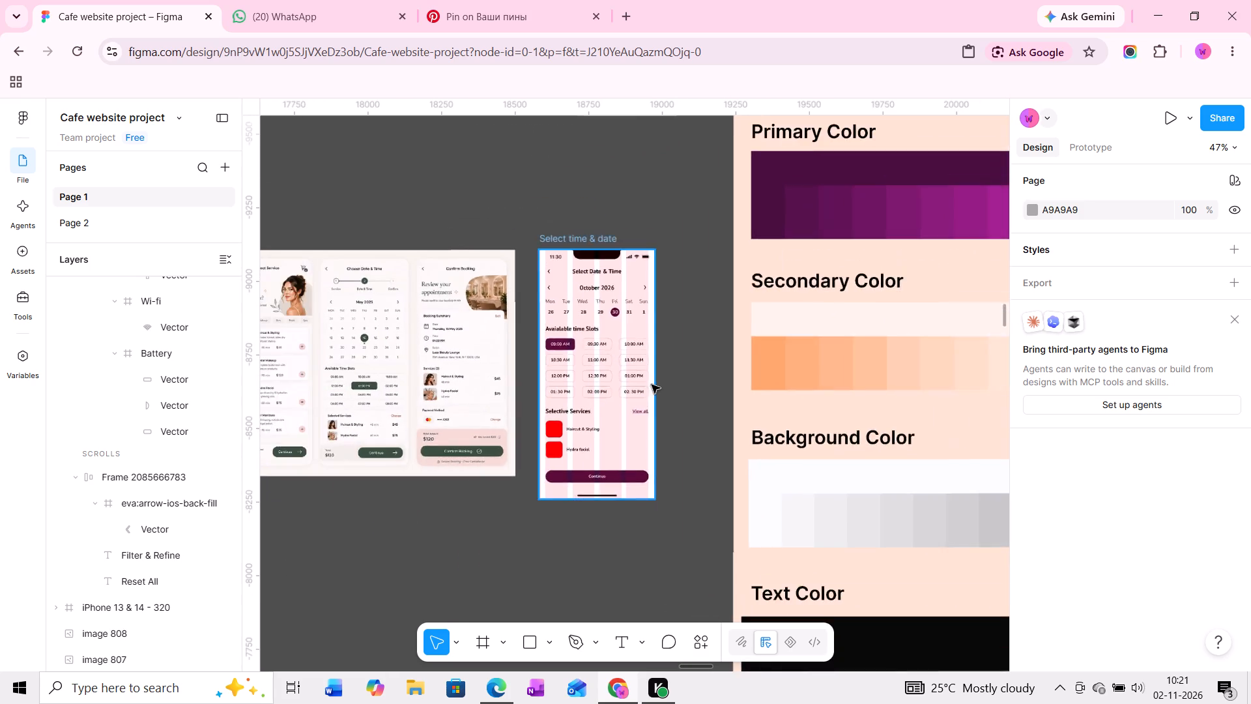
Review the splash, info, Login and Sign up screens above the Roadmap for the app's visual style.
scroll(652, 385, "down", 8, "ctrl")
middle_click_drag(805, 296, 562, 488)
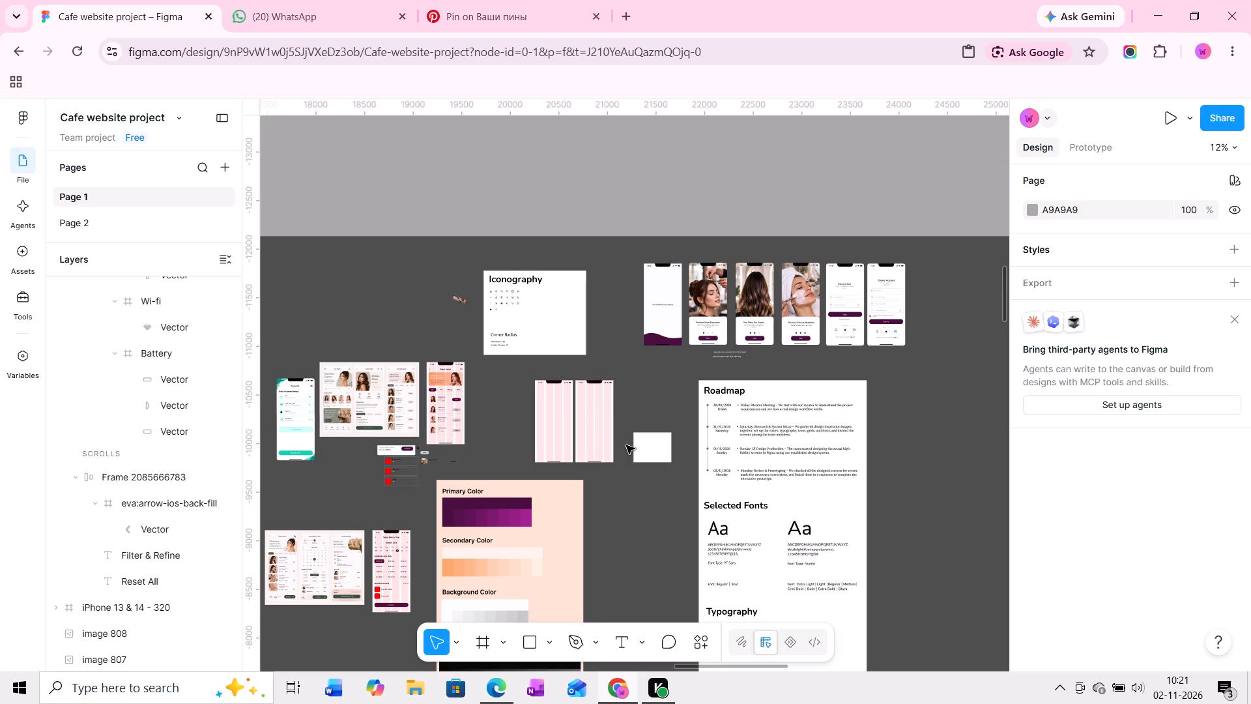
scroll(870, 291, "up", 11, "ctrl")
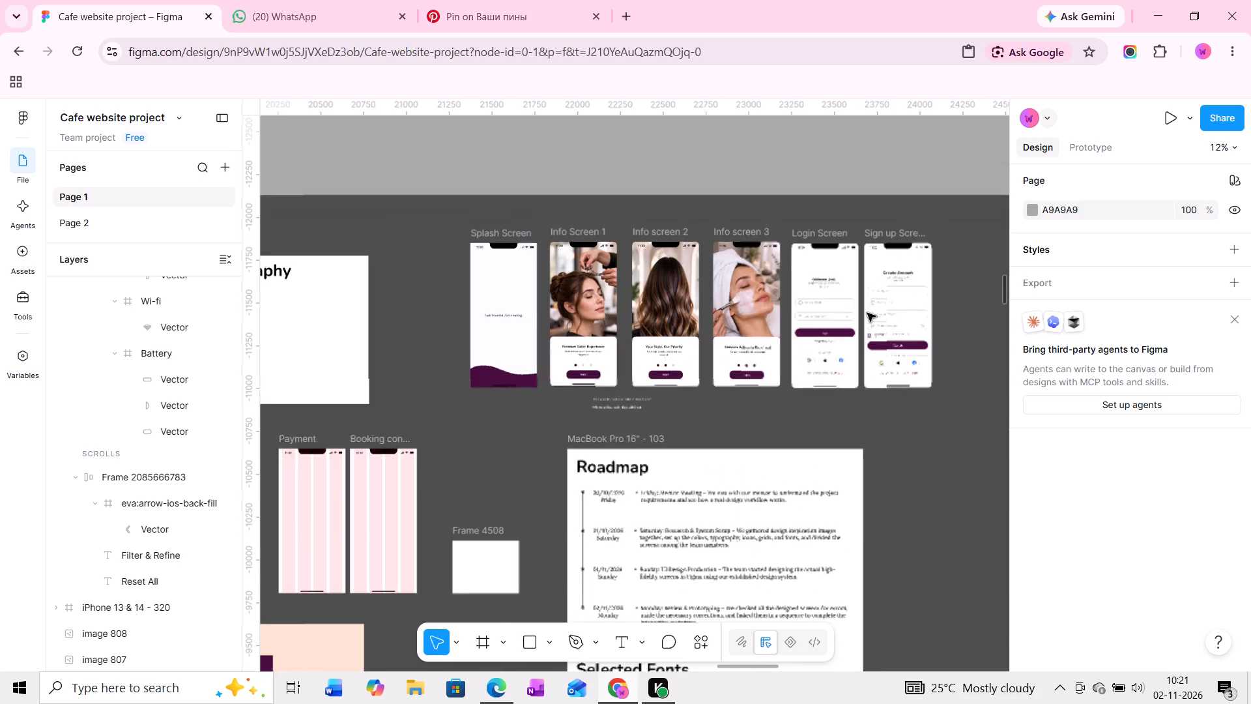
middle_click_drag(879, 355, 811, 356)
scroll(775, 364, "up", 3, "ctrl")
middle_click_drag(760, 364, 827, 374)
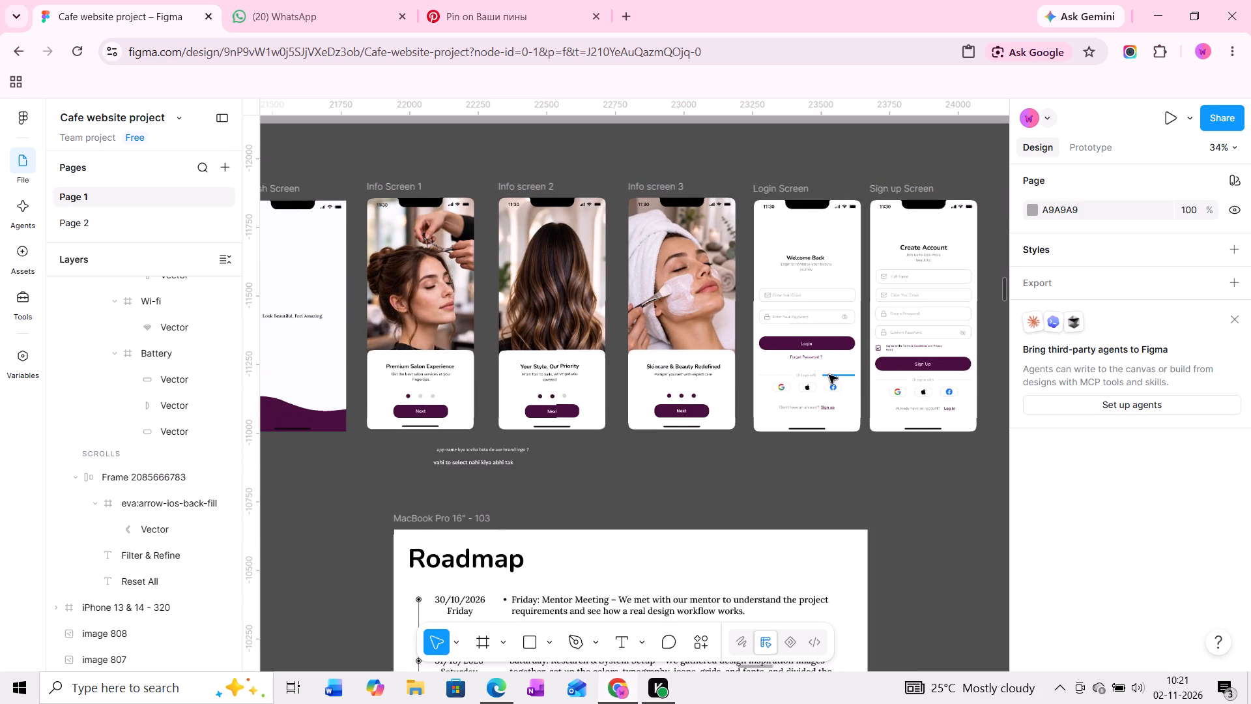
middle_click_drag(818, 379, 852, 383)
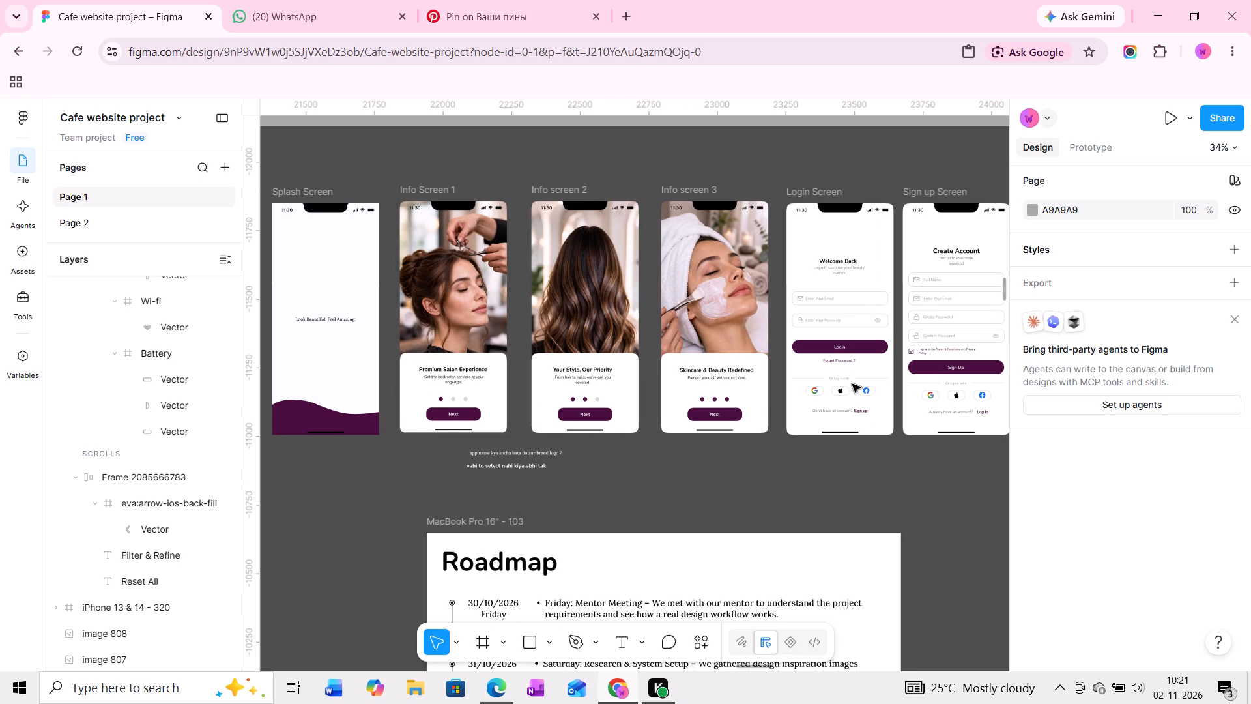
Return to the Filter screen frame in Section 2 and review its header and empty body.
scroll(852, 384, "down", 12, "ctrl")
middle_click_drag(921, 328, 743, 586)
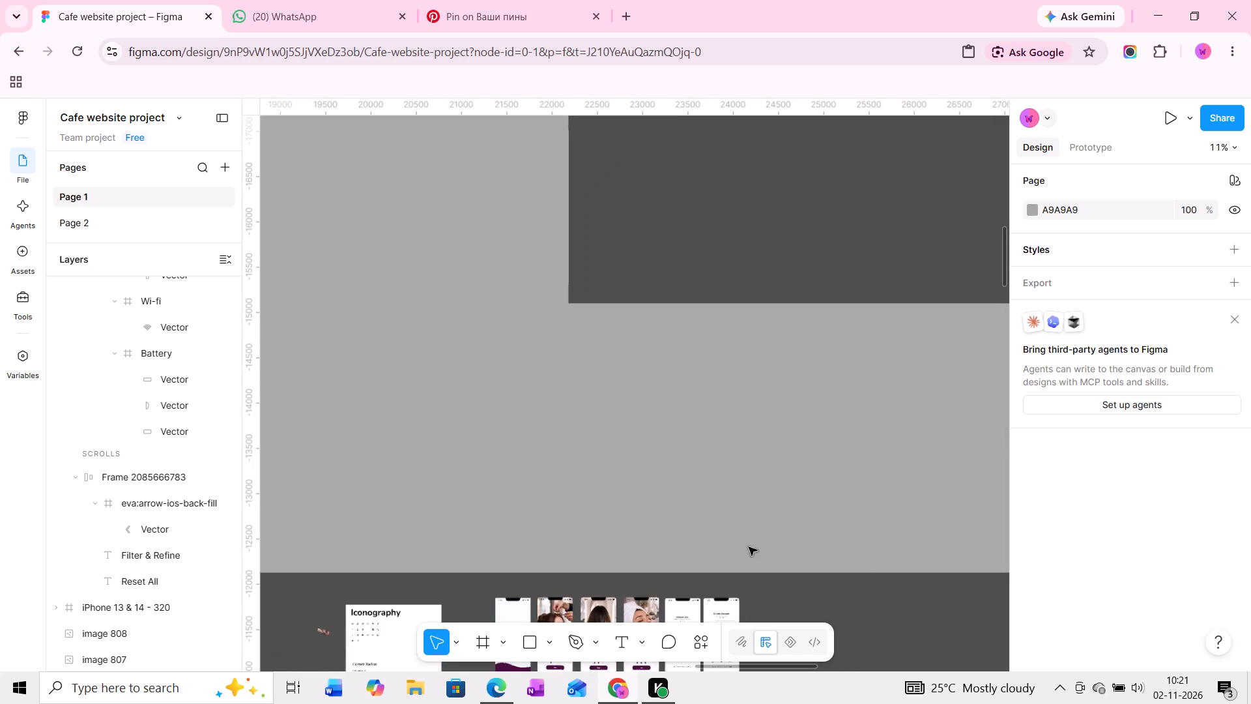
middle_click_drag(767, 510, 208, 653)
middle_click_drag(407, 384, 330, 675)
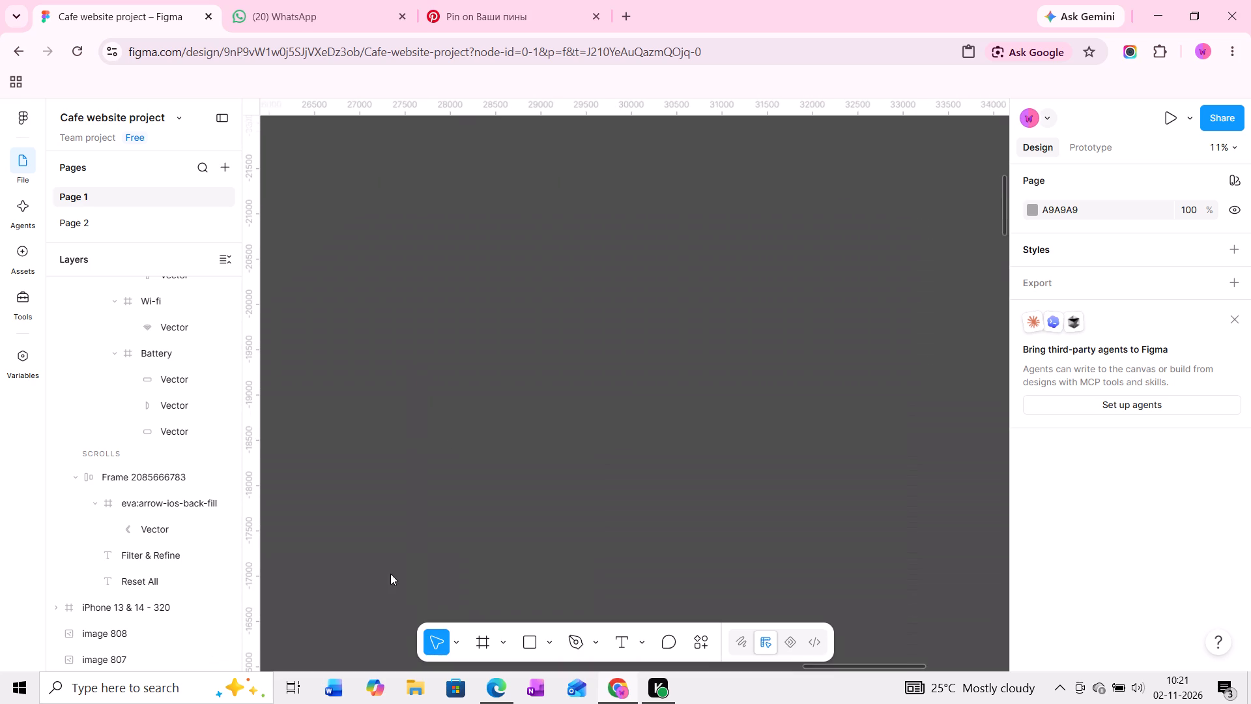
middle_click_drag(569, 237, 612, 456)
middle_click_drag(635, 266, 641, 433)
scroll(641, 411, "down", 11, "ctrl")
middle_click_drag(629, 265, 607, 536)
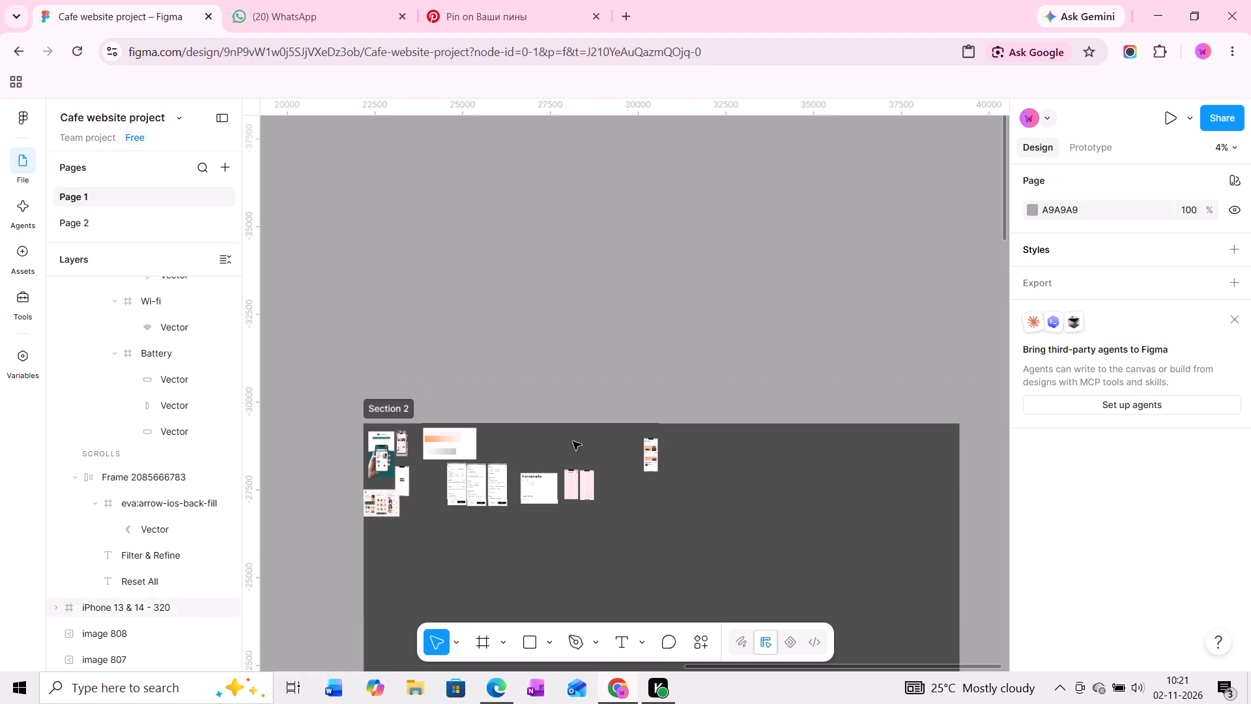
scroll(571, 441, "up", 20, "ctrl")
scroll(571, 441, "up", 2, "ctrl")
middle_click_drag(588, 544, 642, 388)
scroll(642, 388, "up", 5, "ctrl")
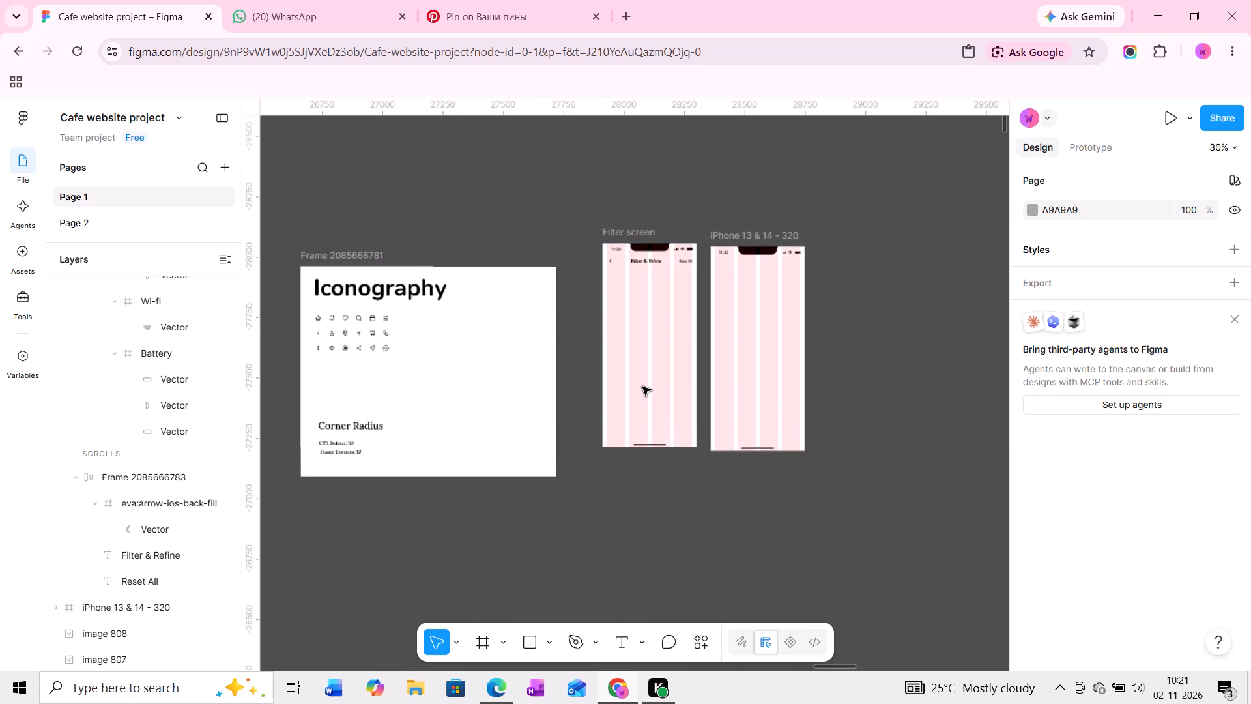
middle_click_drag(633, 385, 699, 387)
scroll(709, 349, "up", 12, "ctrl")
middle_click_drag(714, 340, 595, 413)
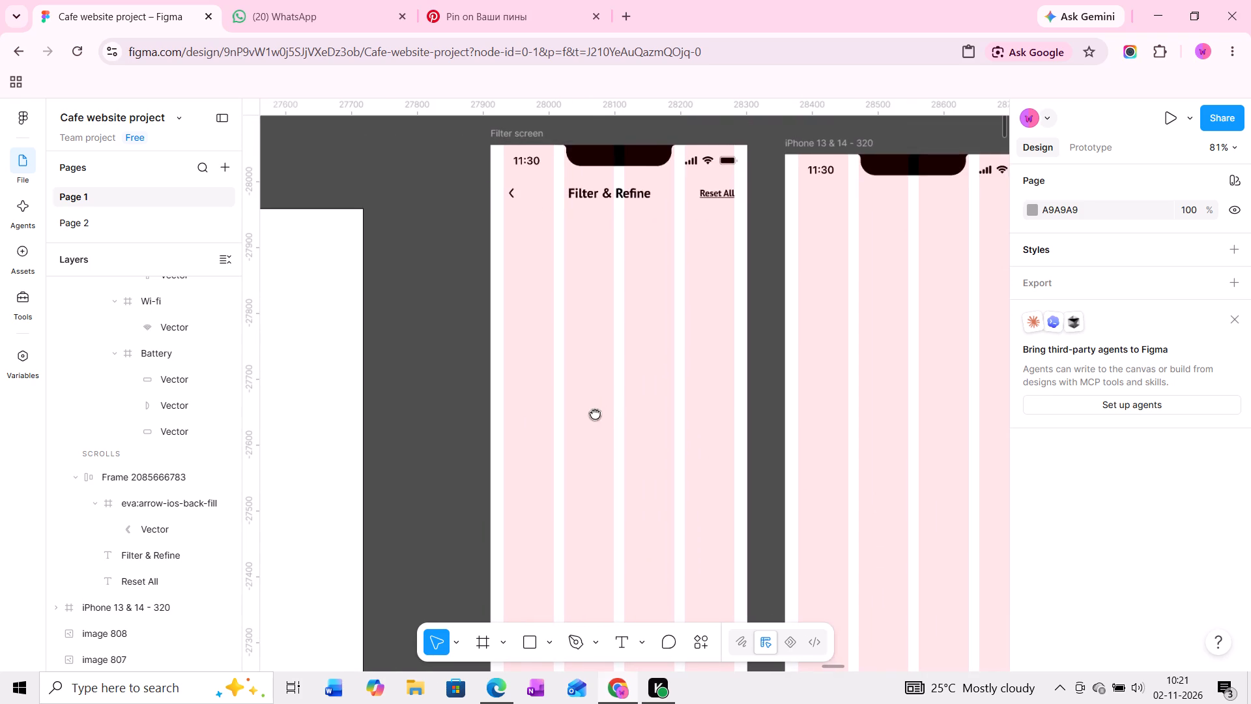
middle_click_drag(595, 413, 586, 415)
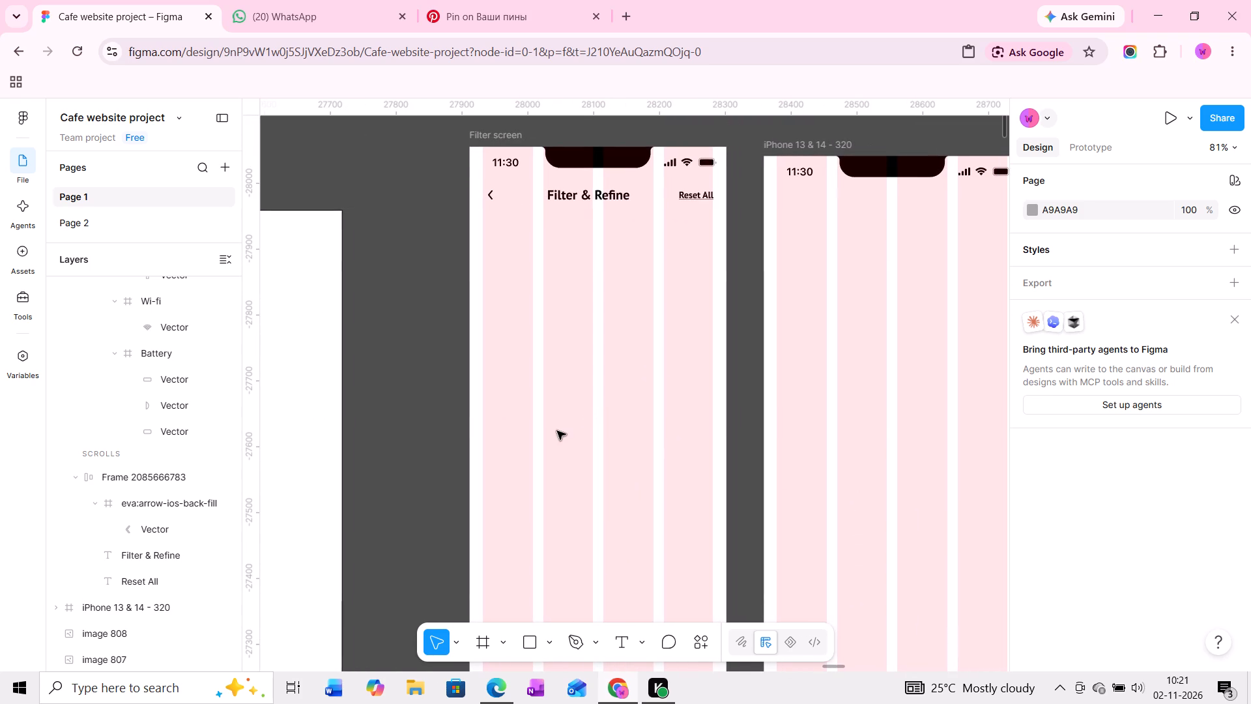
Check the Filters reference screen and the Iconography and Corner Radius sheet against the Filter screen frame.
middle_click_drag(556, 431, 738, 432)
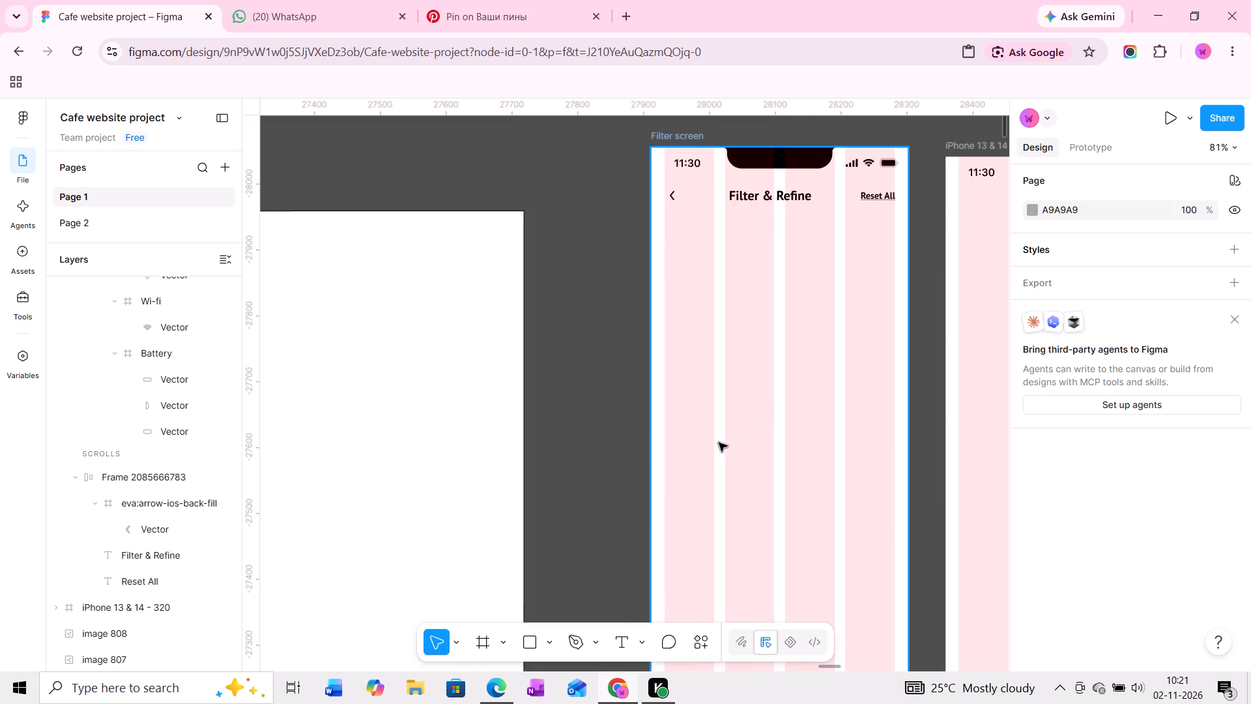
scroll(718, 451, "down", 4, "ctrl")
middle_click_drag(678, 472, 841, 456)
middle_click(585, 458)
scroll(585, 458, "down", 5, "ctrl")
middle_click_drag(560, 463, 772, 450)
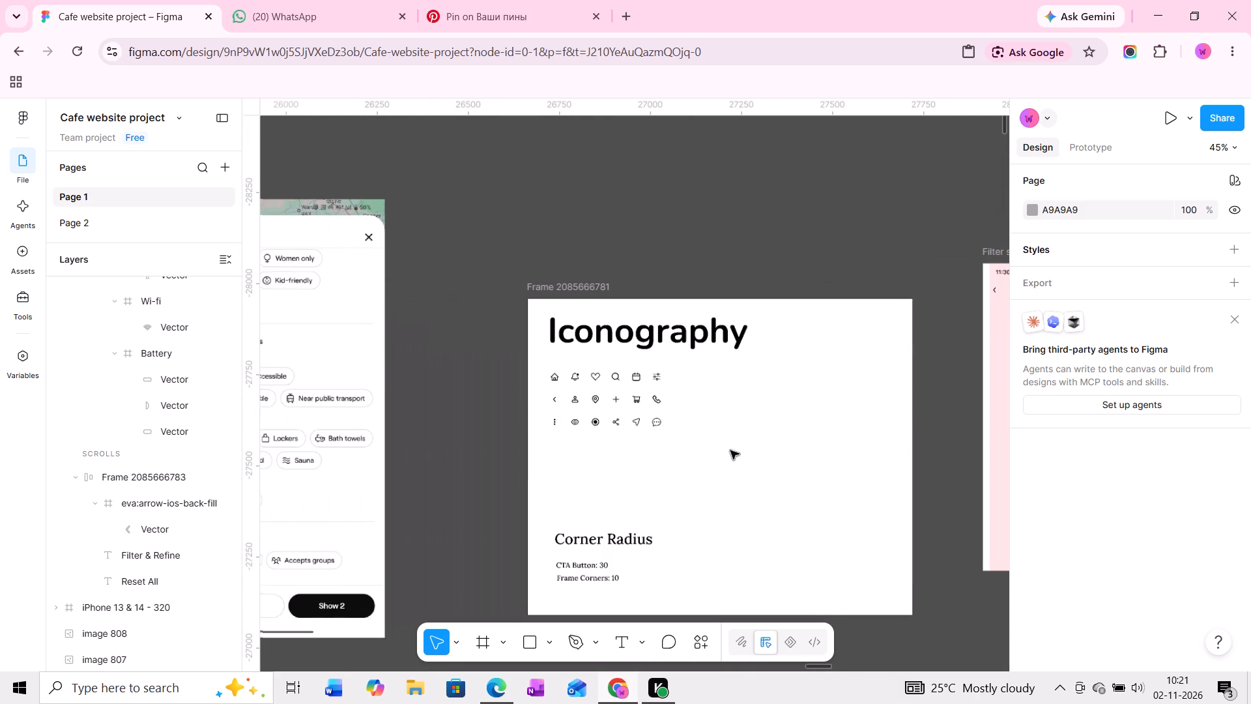
middle_click_drag(633, 445, 745, 439)
middle_click_drag(609, 401, 825, 424)
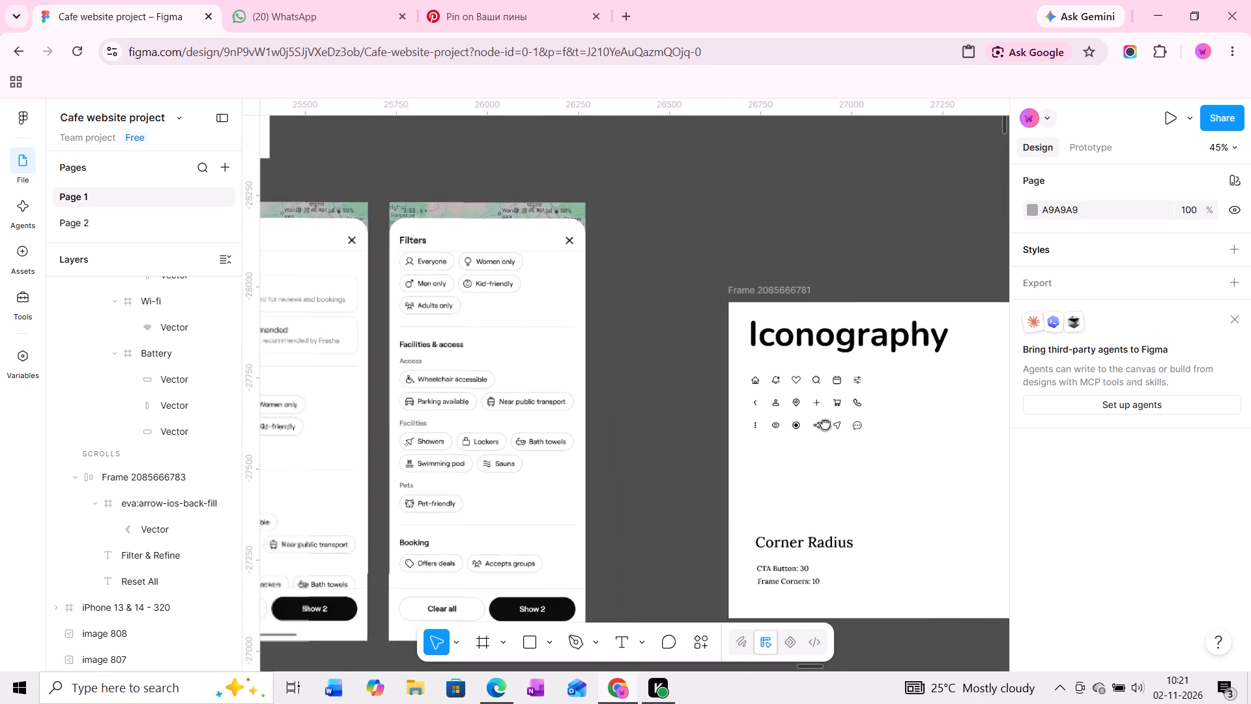
middle_click_drag(825, 424, 494, 409)
middle_click_drag(739, 437, 616, 407)
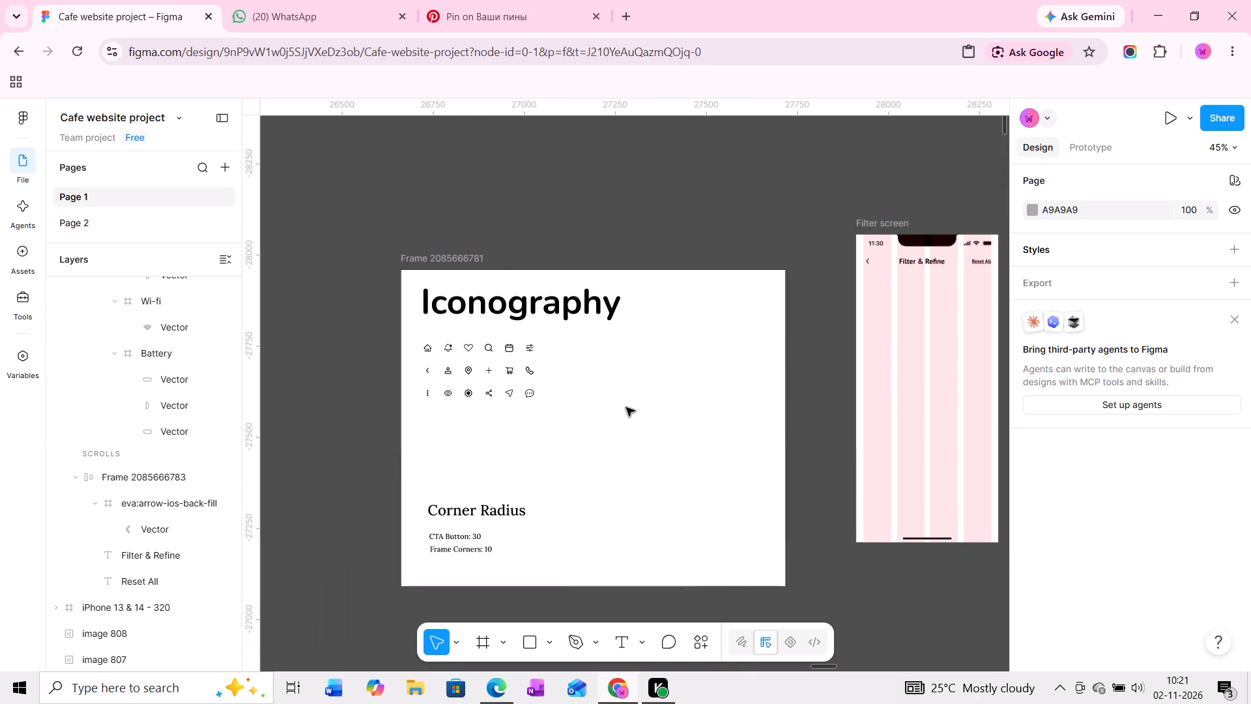
middle_click_drag(726, 407, 611, 402)
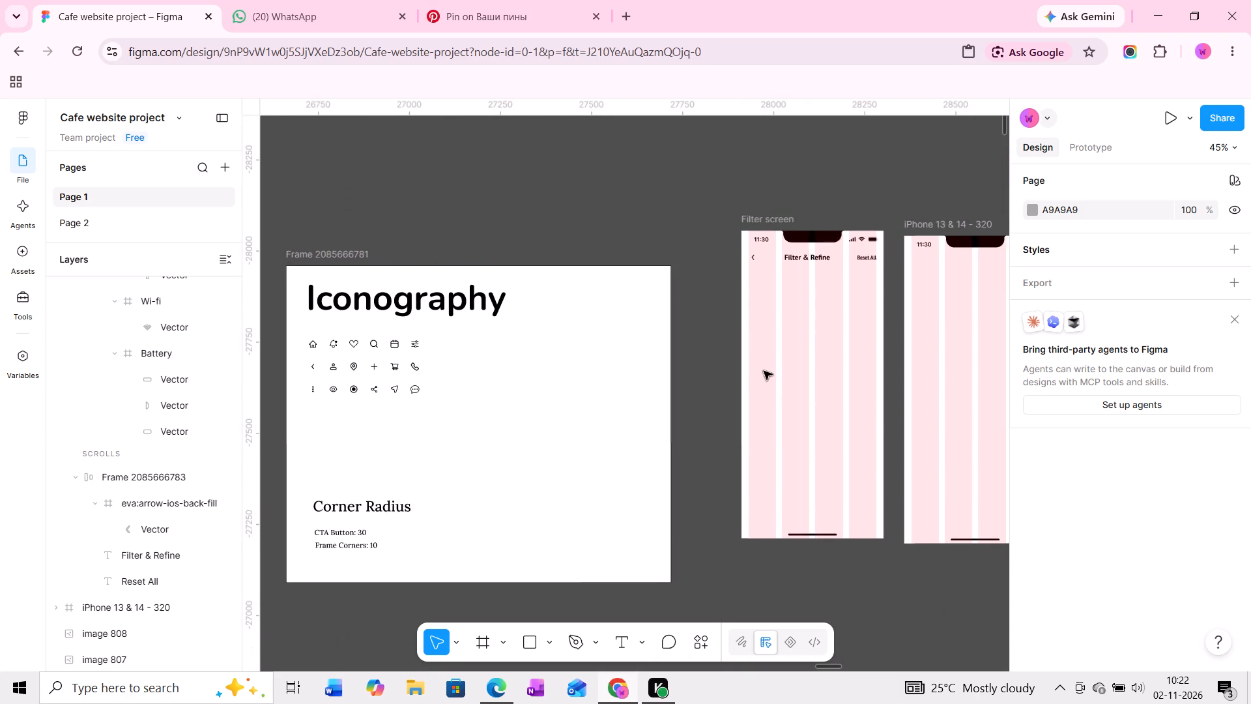
middle_click_drag(758, 370, 683, 369)
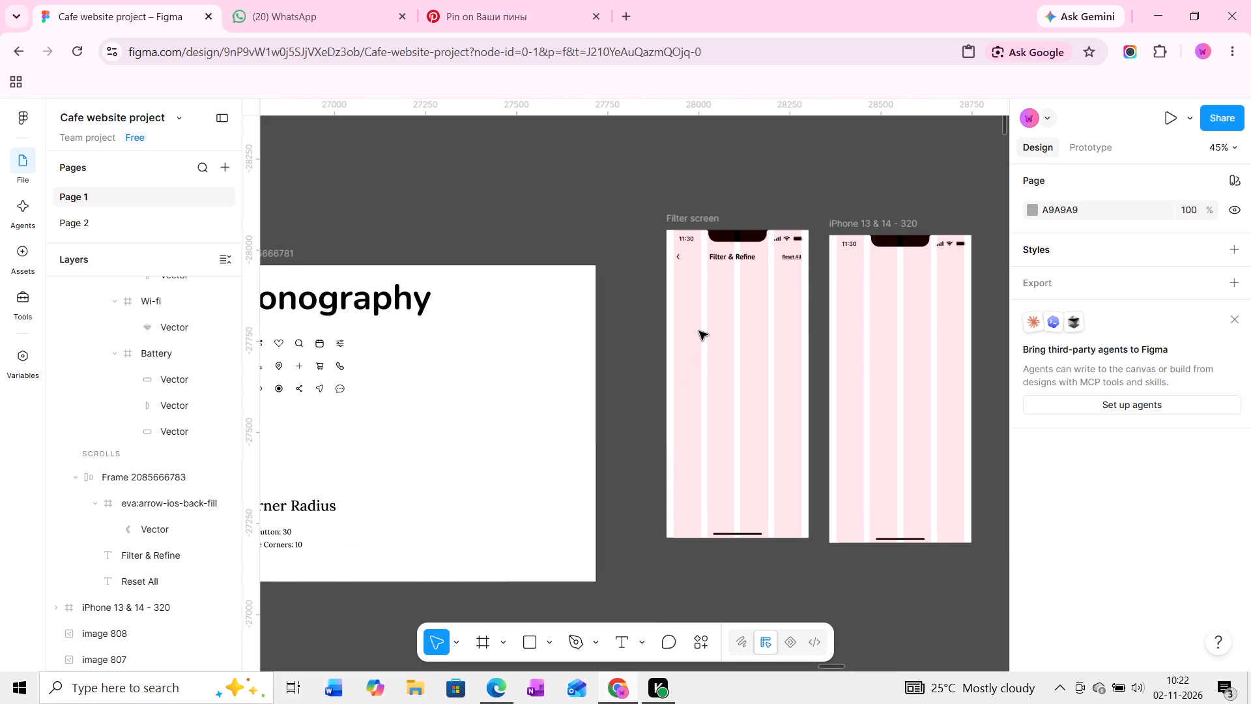
middle_click_drag(755, 329, 676, 329)
scroll(657, 309, "up", 10, "ctrl")
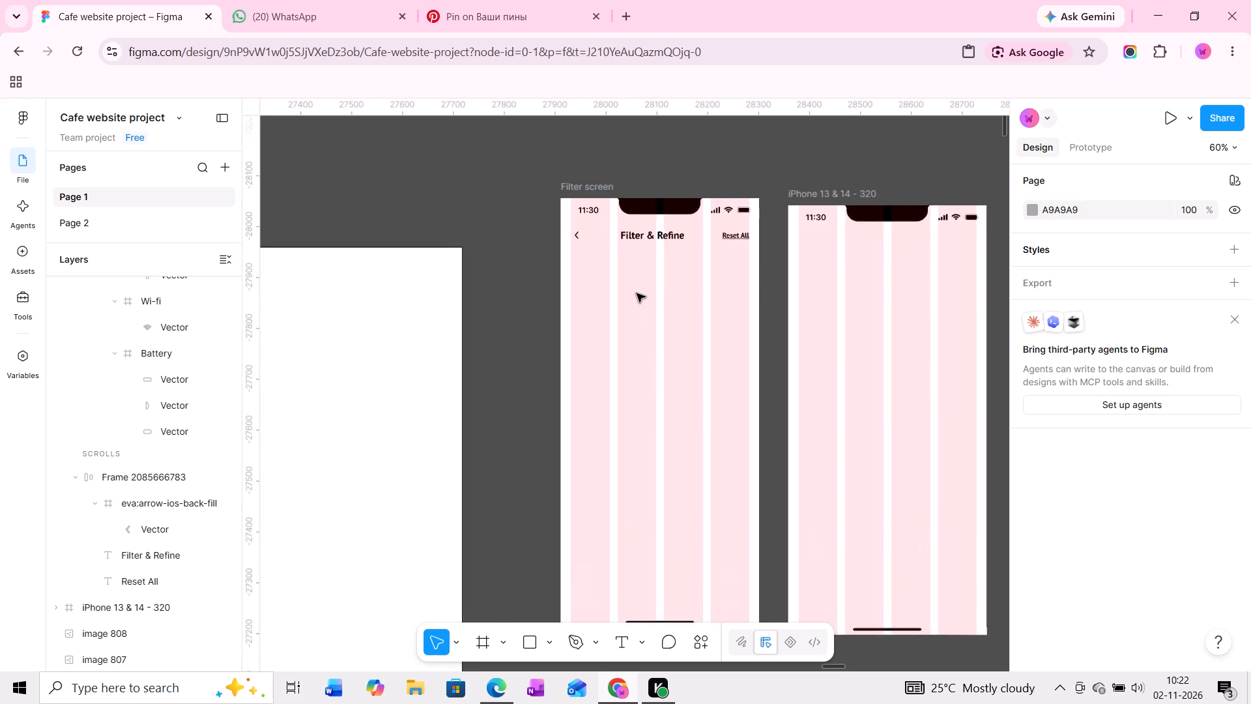
Examine the Filter screen's header and the empty space beneath it against the column grid.
scroll(637, 293, "up", 3, "ctrl")
middle_click_drag(592, 278, 538, 301)
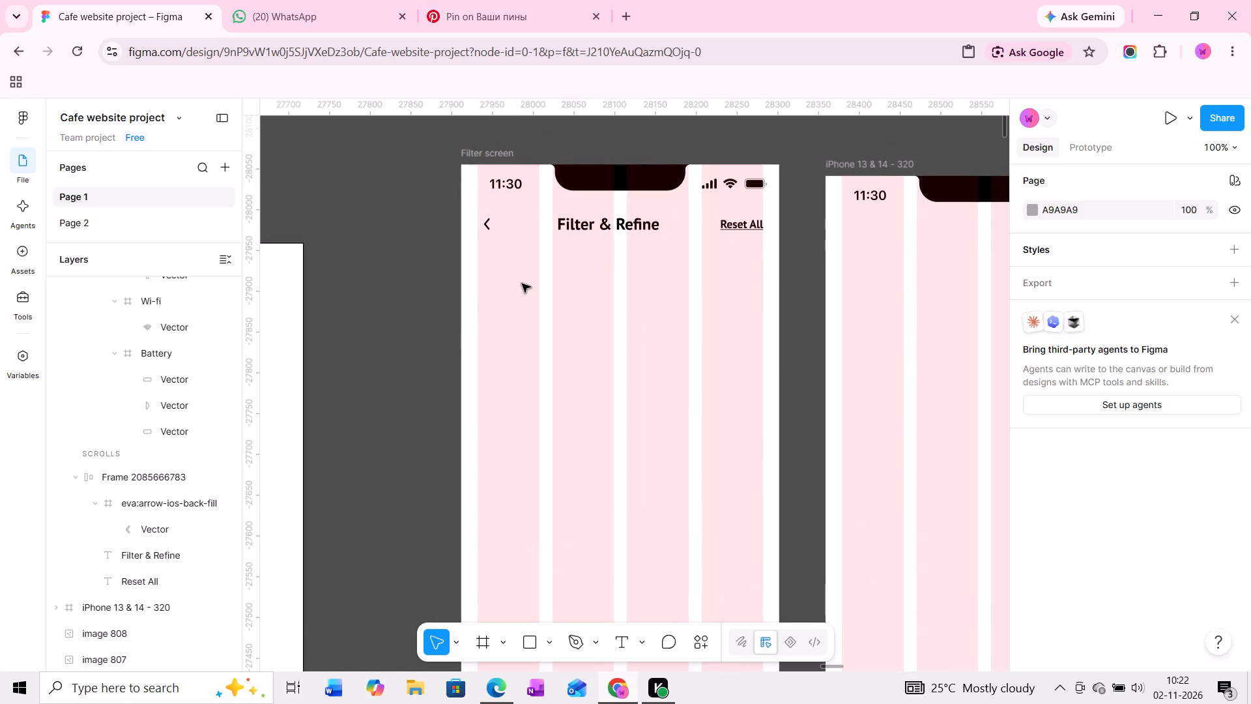
scroll(513, 282, "up", 6, "ctrl")
middle_click_drag(504, 275, 406, 271)
scroll(400, 269, "up", 4, "ctrl")
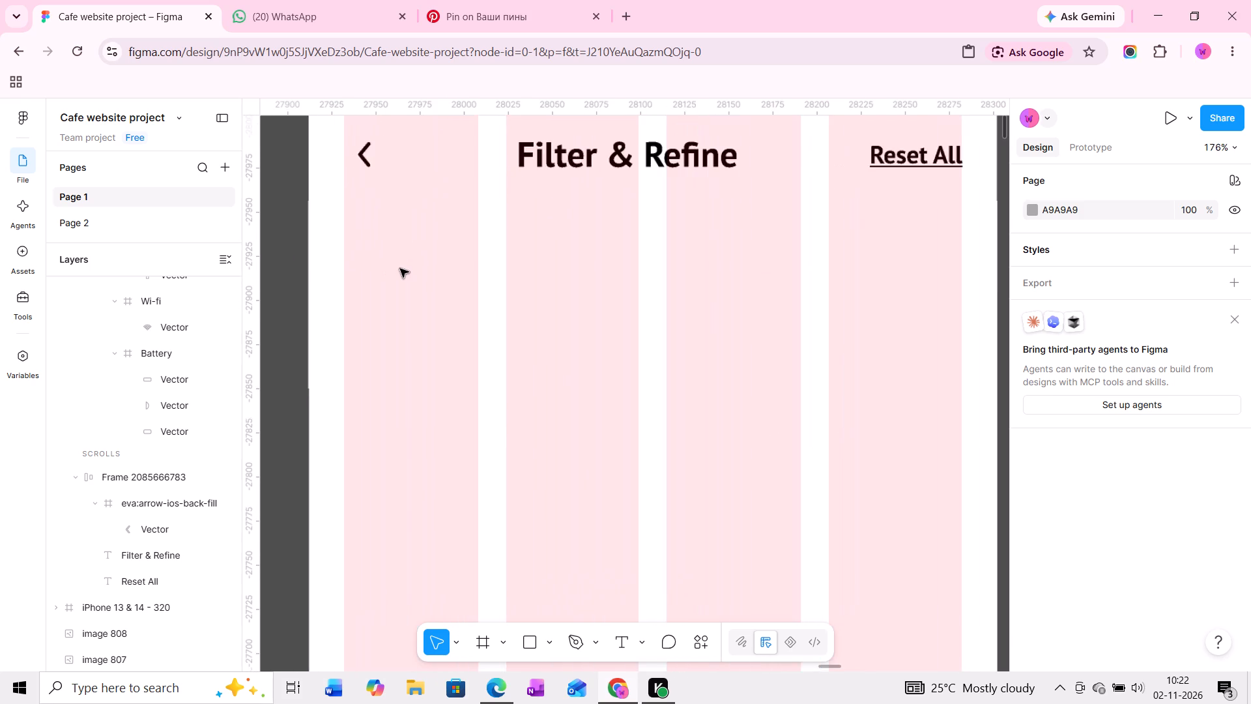
middle_click_drag(400, 268, 339, 319)
scroll(344, 321, "down", 2, "ctrl")
middle_click_drag(345, 323, 354, 341)
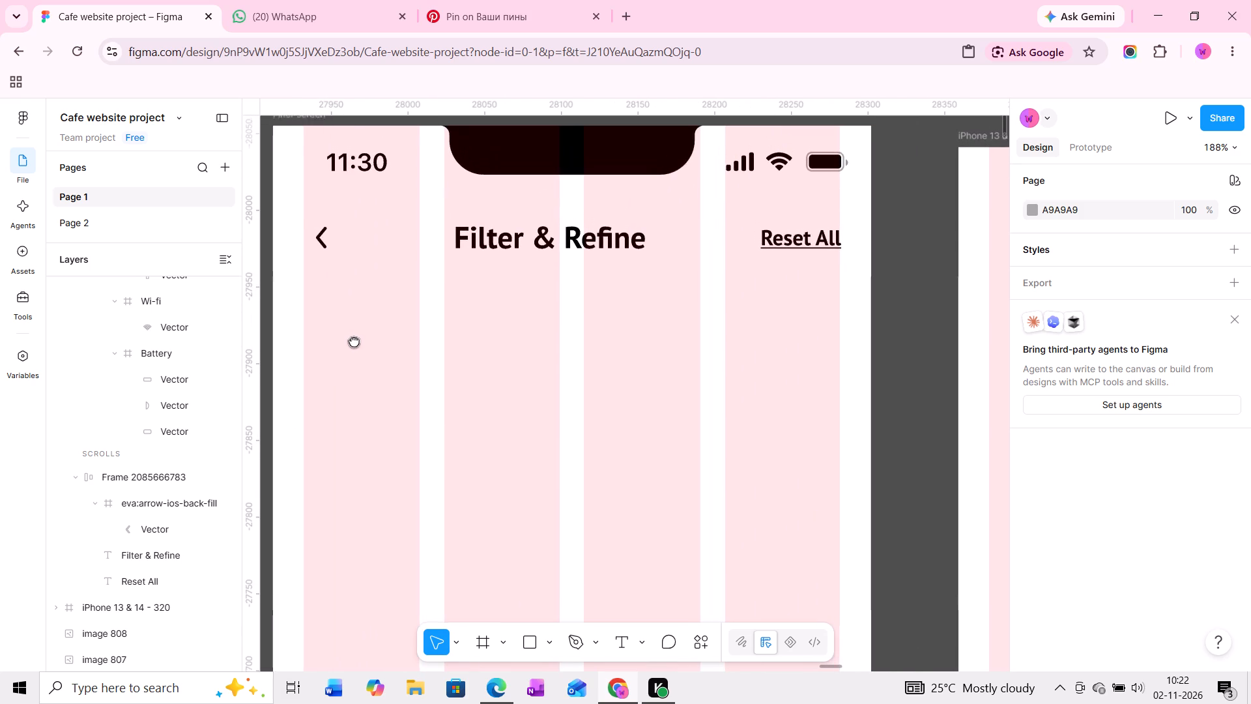
middle_click_drag(354, 341, 353, 342)
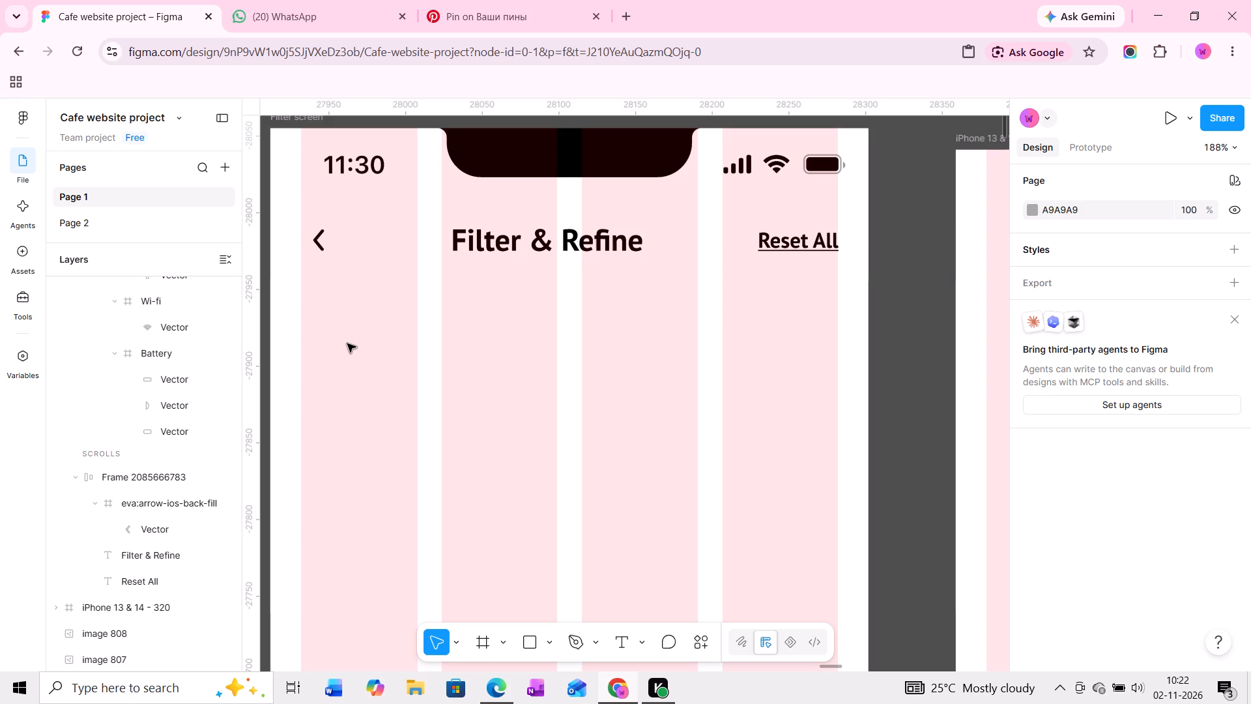
middle_click_drag(389, 375, 468, 305)
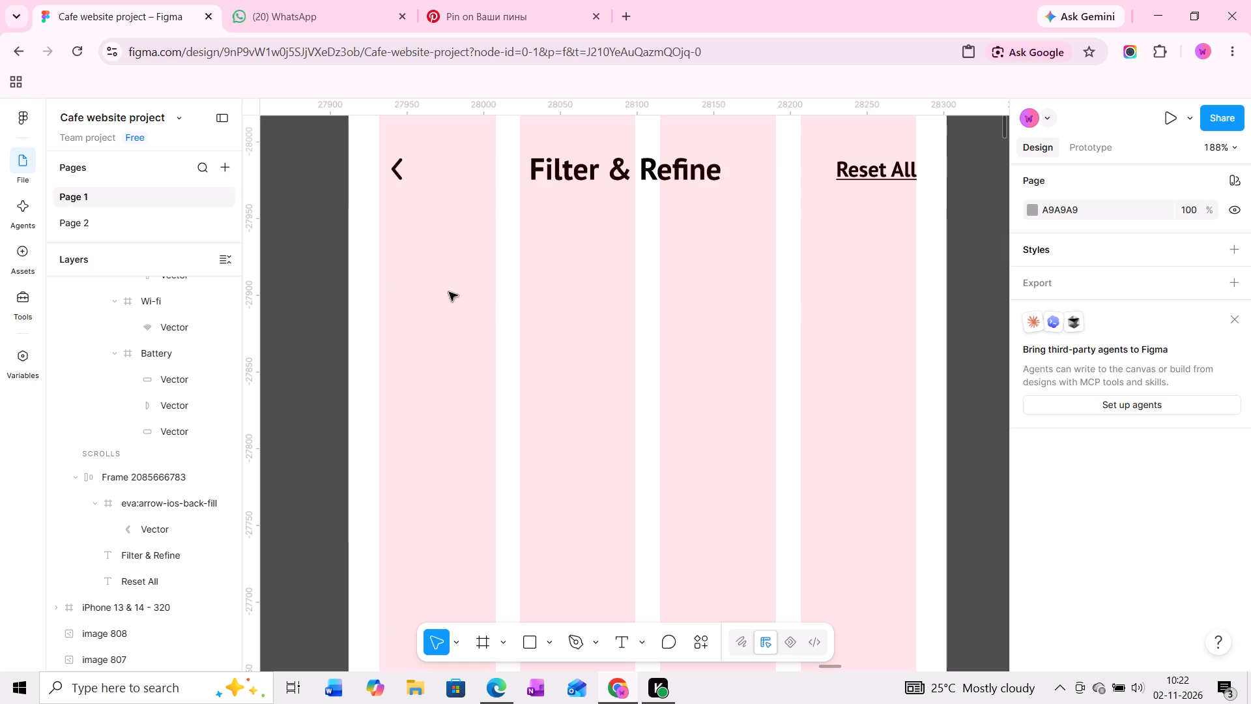
middle_click_drag(508, 349, 469, 314)
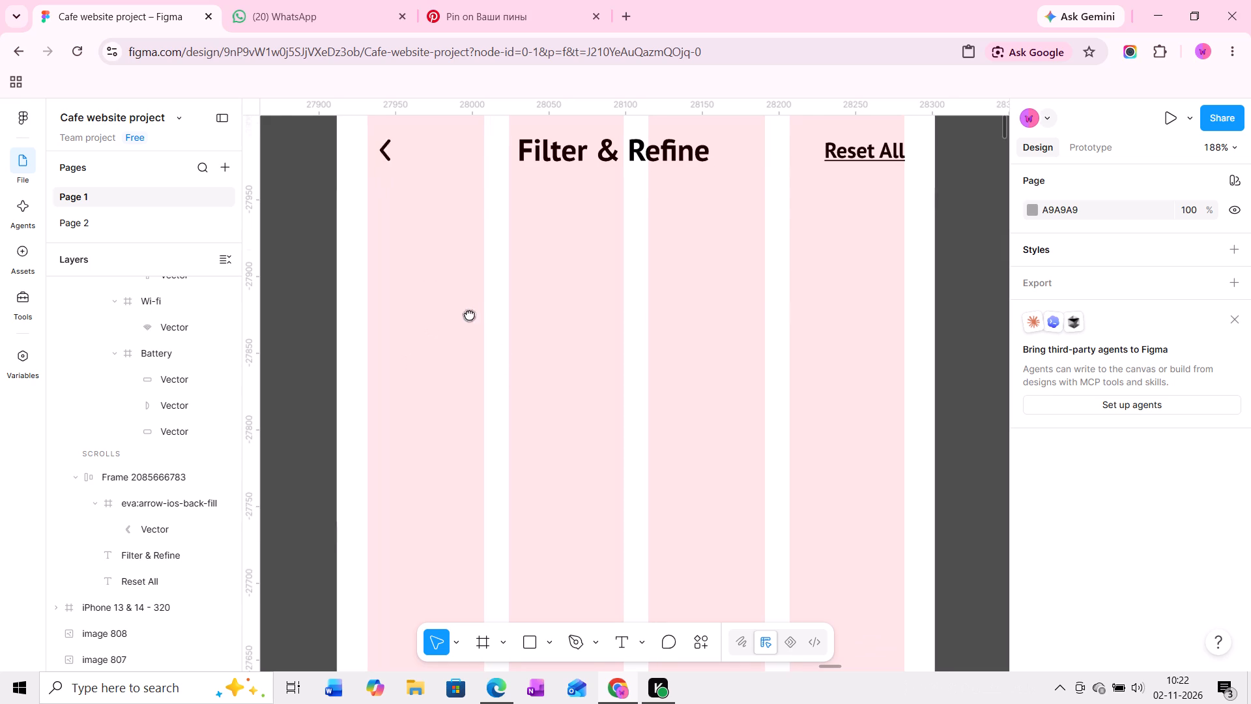
middle_click_drag(469, 314, 442, 406)
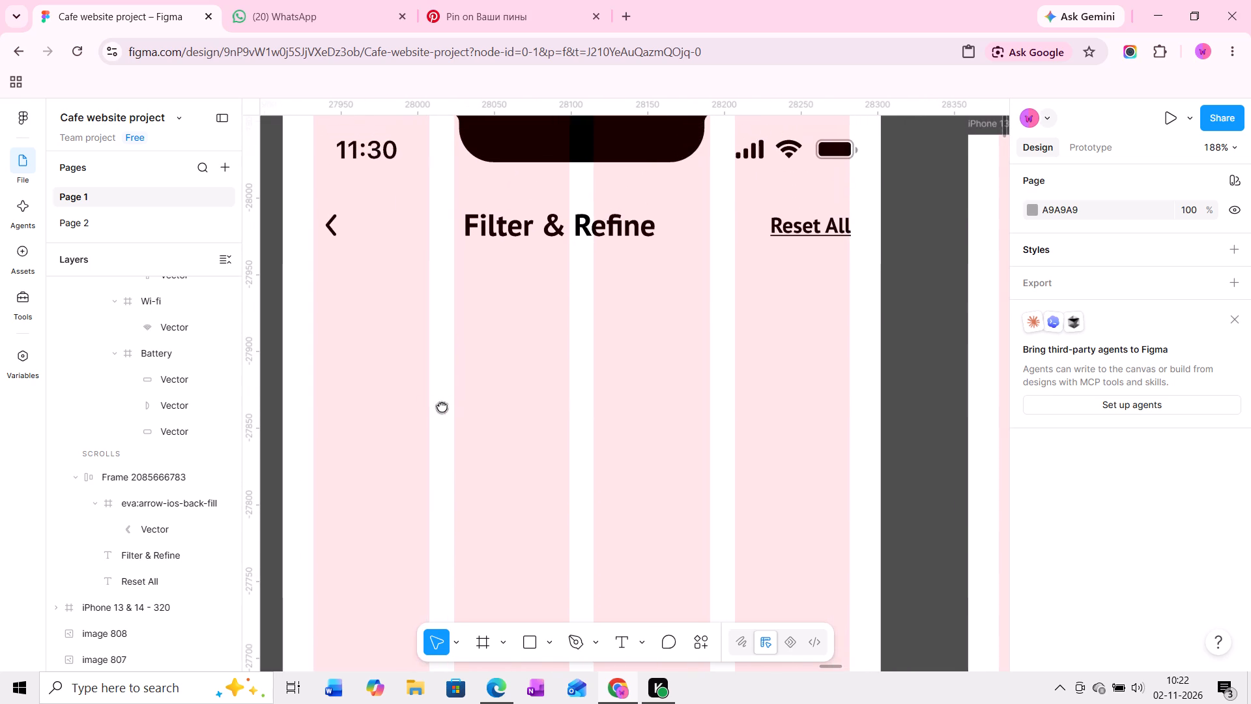
middle_click_drag(442, 406, 423, 402)
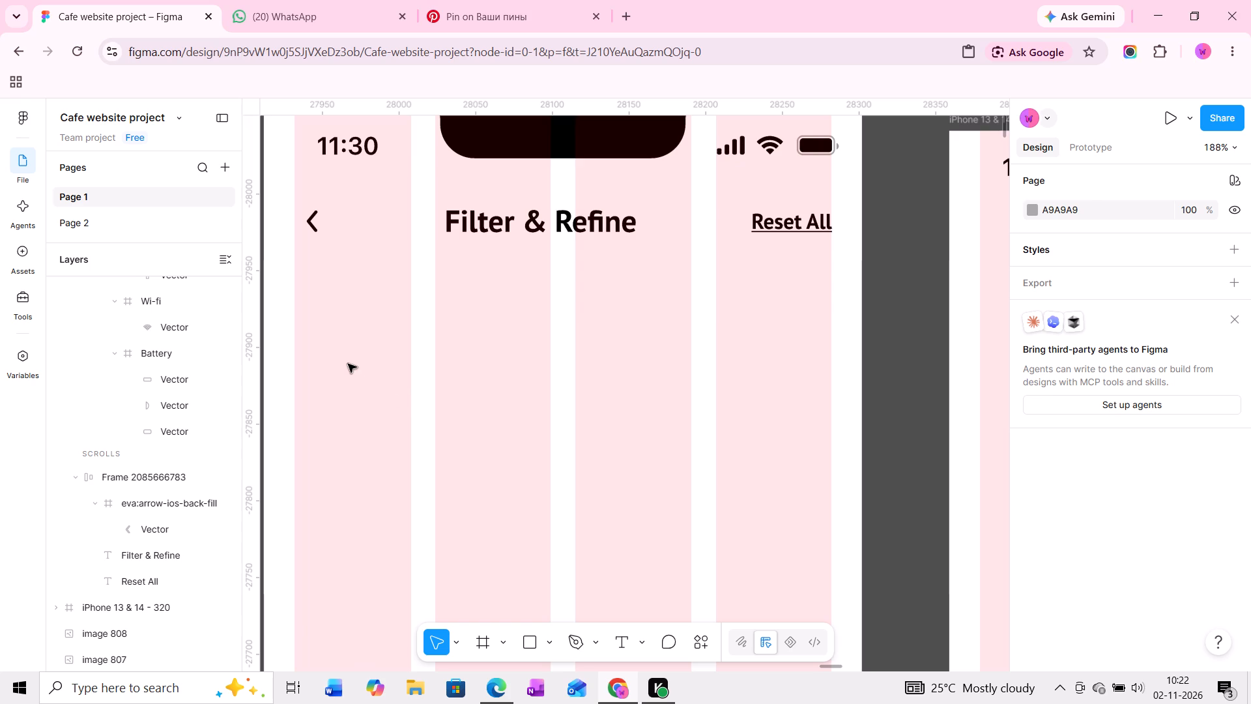
middle_click_drag(352, 371, 392, 359)
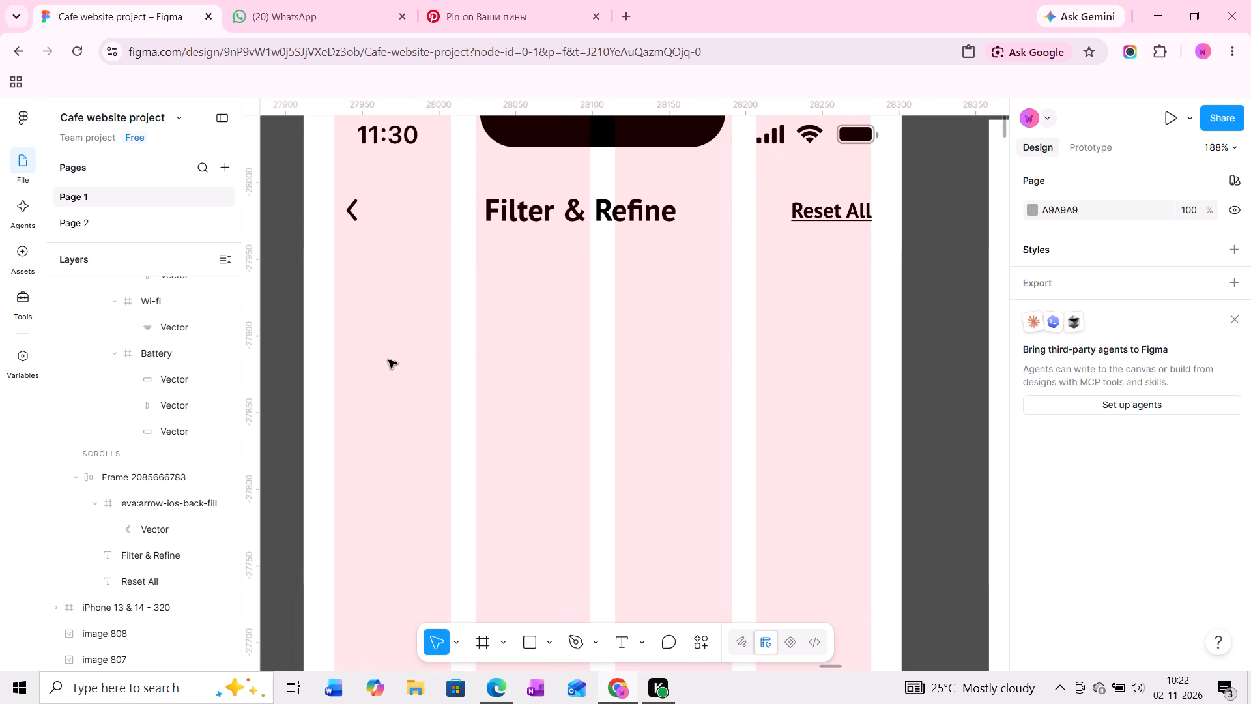
Add the section heading text "SORTED RESULTS BY" below the Filter & Refine header.
key("t")
left_click(351, 310)
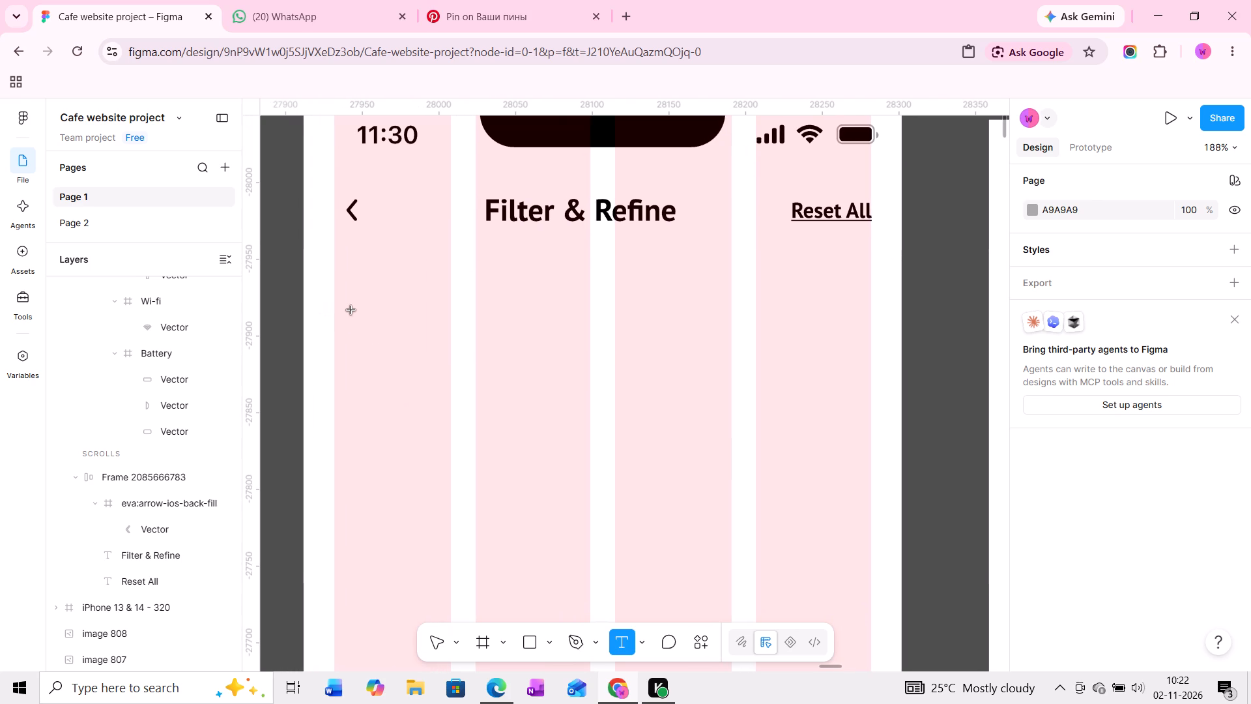
type("So")
key("BackSpace")
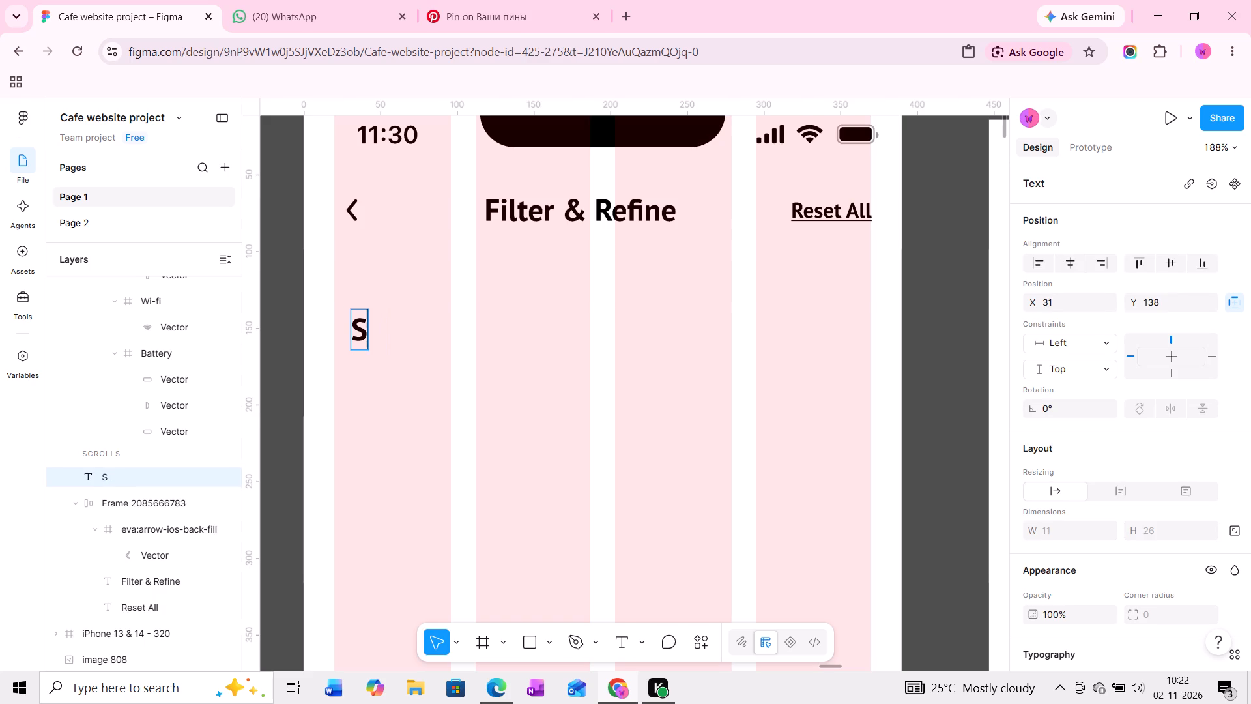
type("ORTED RE")
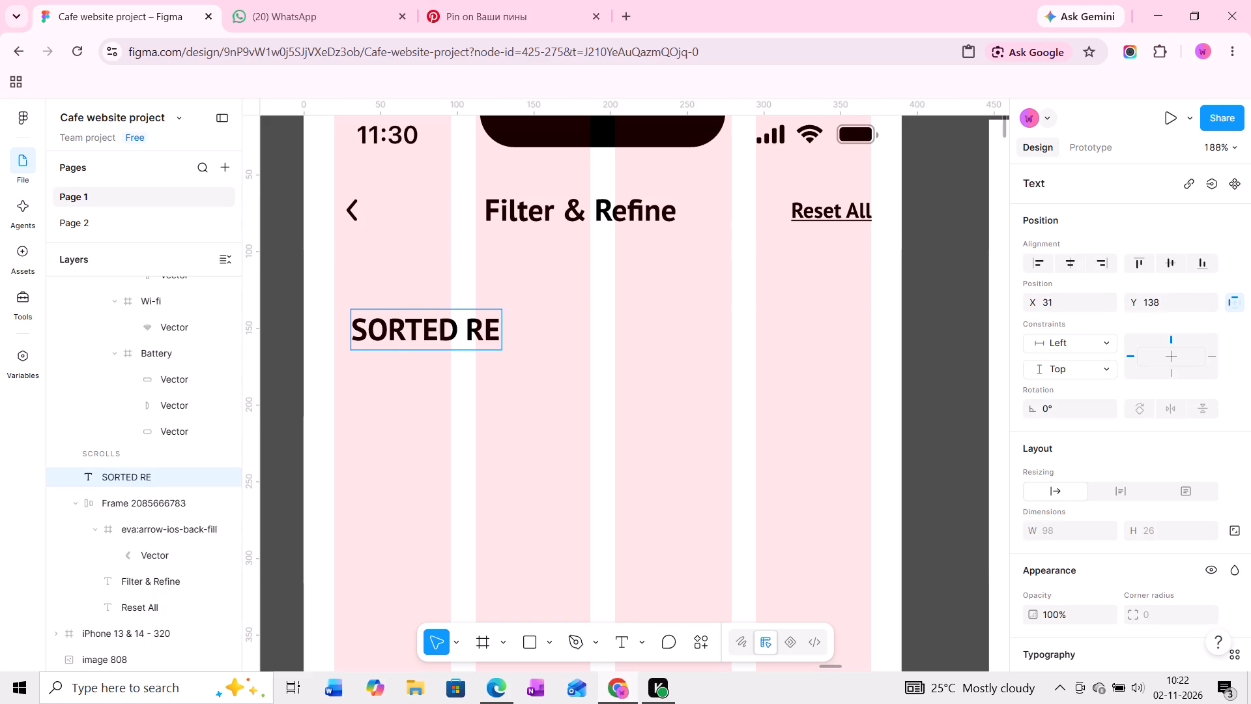
type("SULT")
key("space")
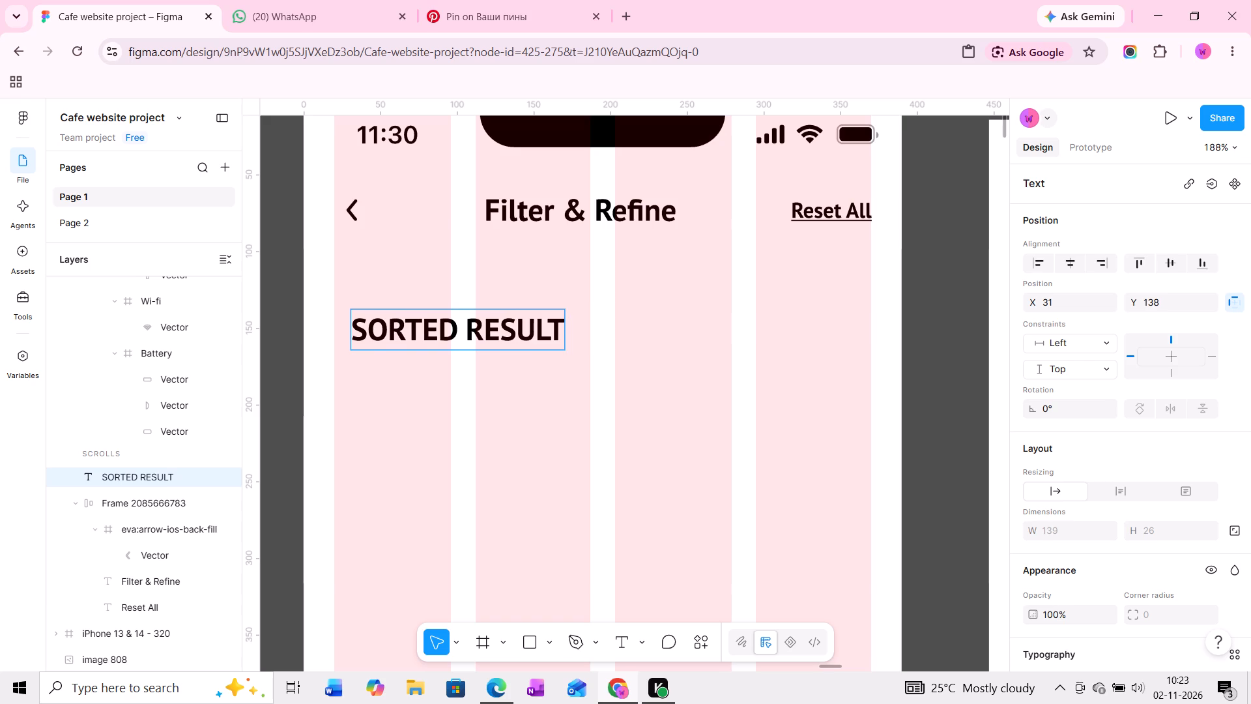
type("BY")
left_click(453, 405)
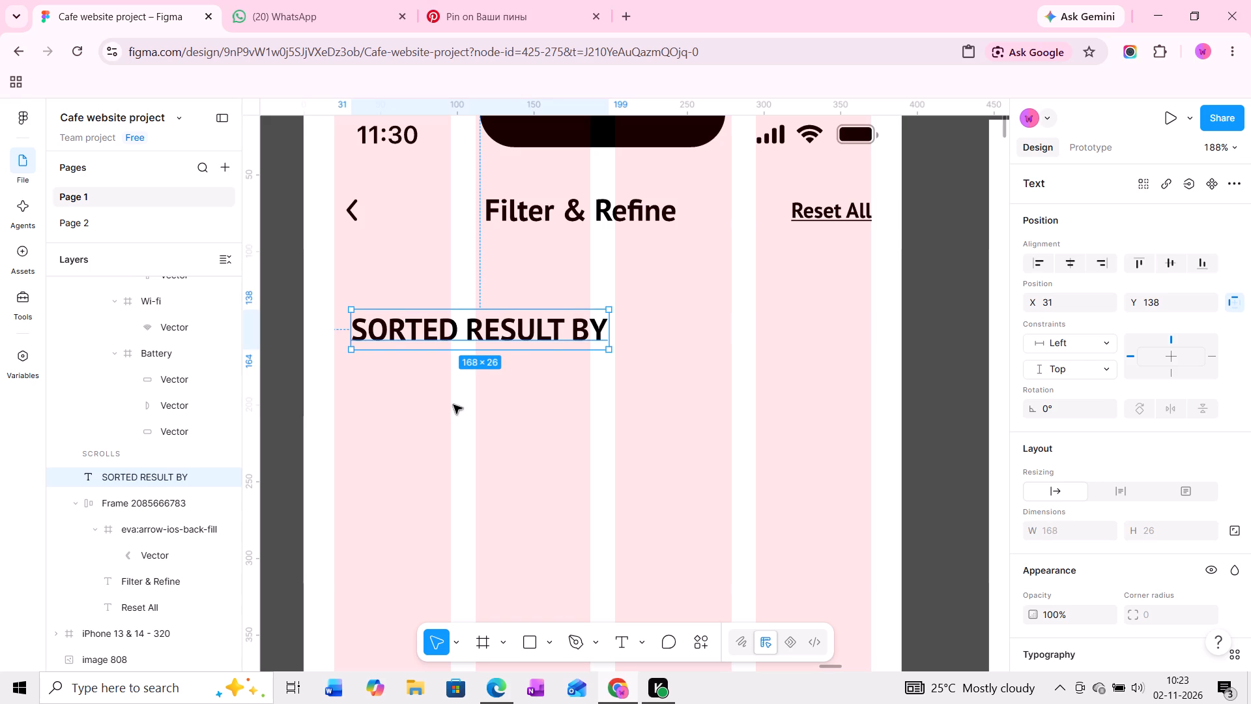
left_click(560, 326)
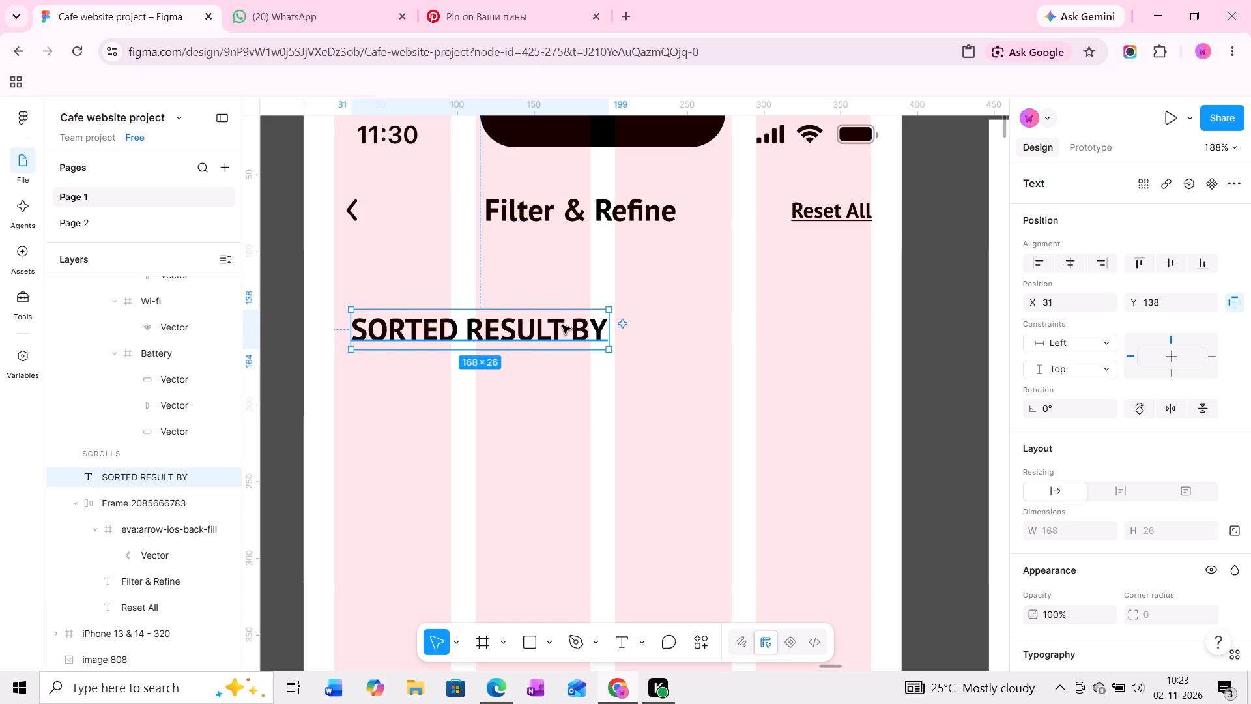
double_click(564, 325)
left_click(564, 325)
key("s")
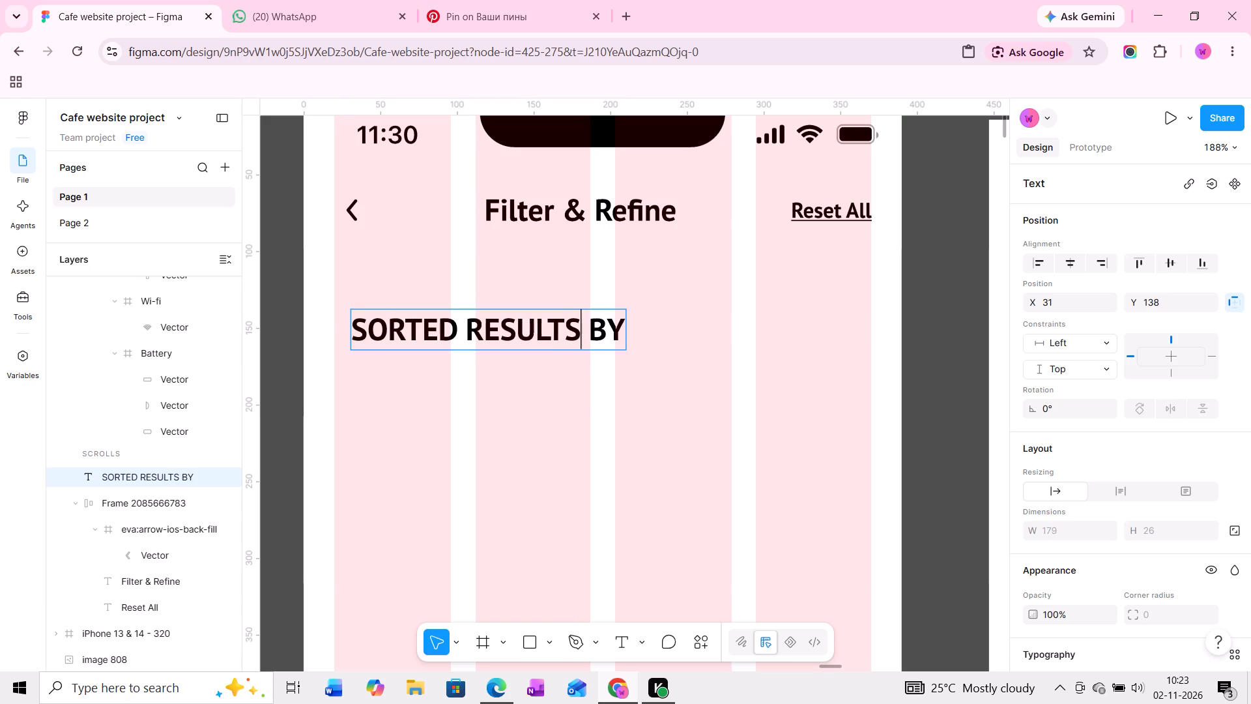
left_click(598, 409)
Set the SORTED RESULTS BY heading to size 16 and align it with the first column's left edge, at about X 20, Y 118.
scroll(1145, 445, "down", 4)
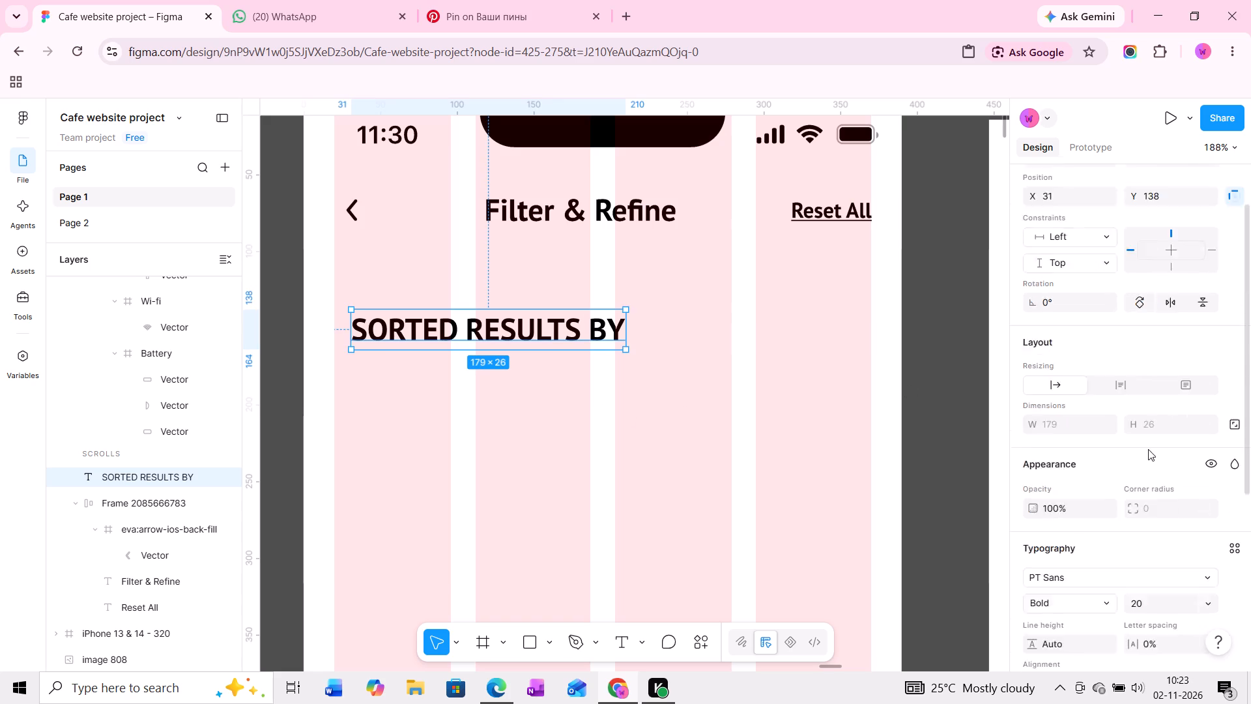
left_click(1215, 382)
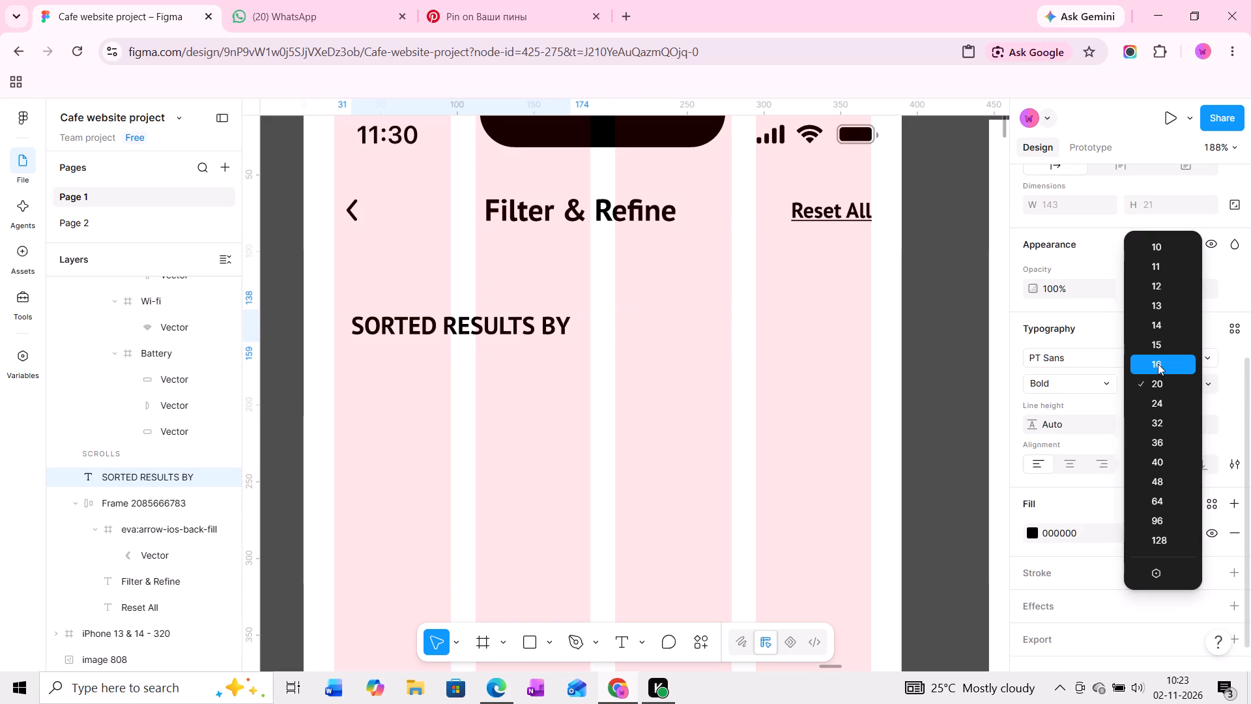
left_click(1158, 364)
left_click_drag(421, 322, 396, 292)
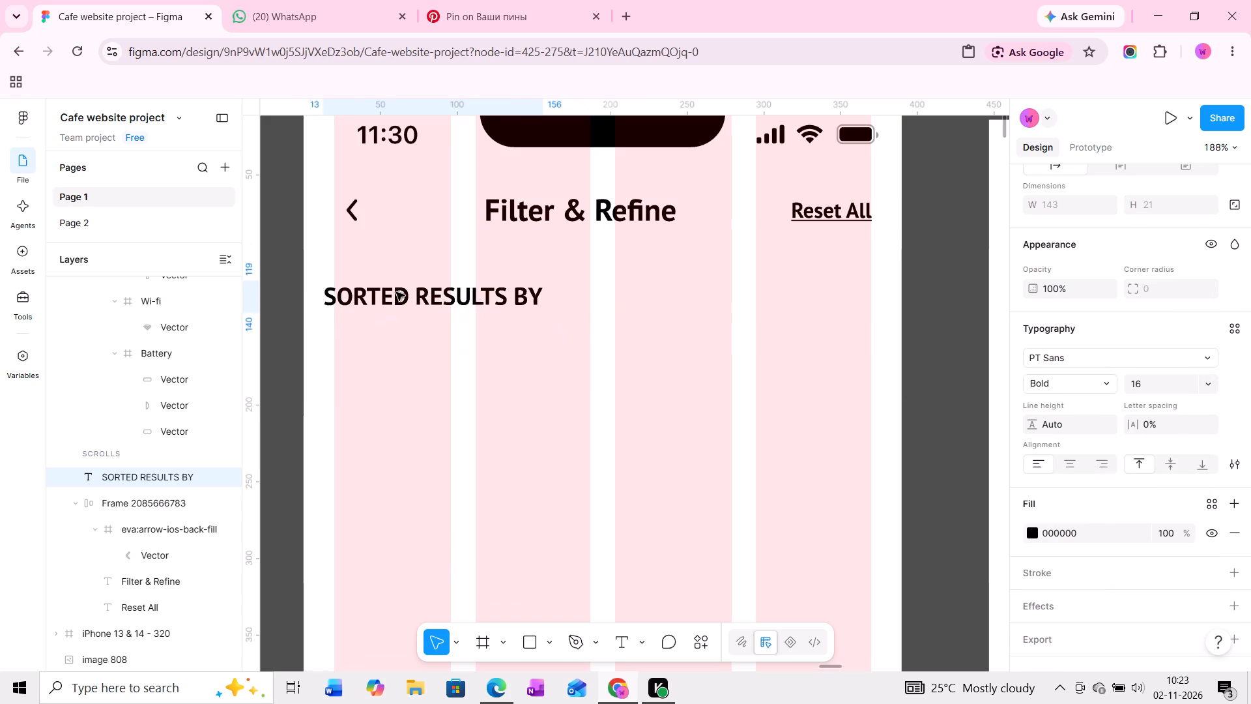
left_click_drag(396, 292, 403, 291)
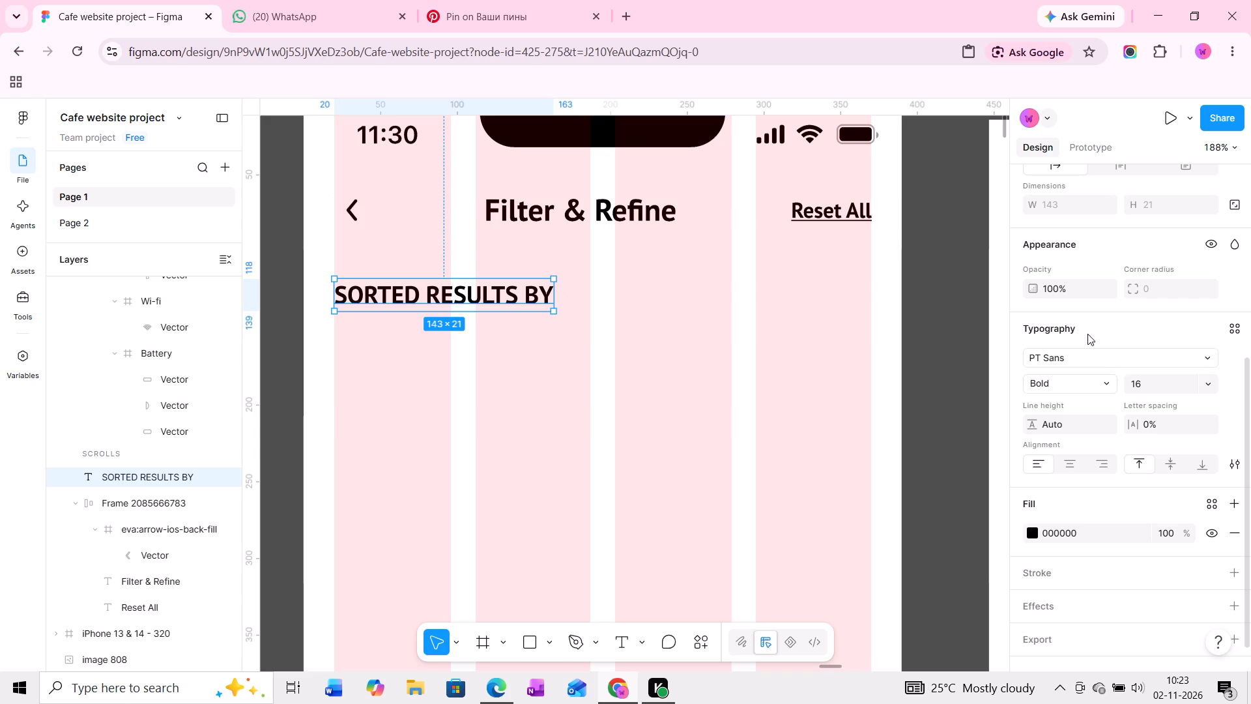
left_click(1101, 380)
left_click(1101, 380)
Add the option label "Recommended" beneath the SORTED RESULTS BY heading, at about X 42, Y 182.
scroll(392, 306, "up", 3, "ctrl")
middle_click_drag(392, 306, 343, 250)
middle_click_drag(366, 235, 384, 213)
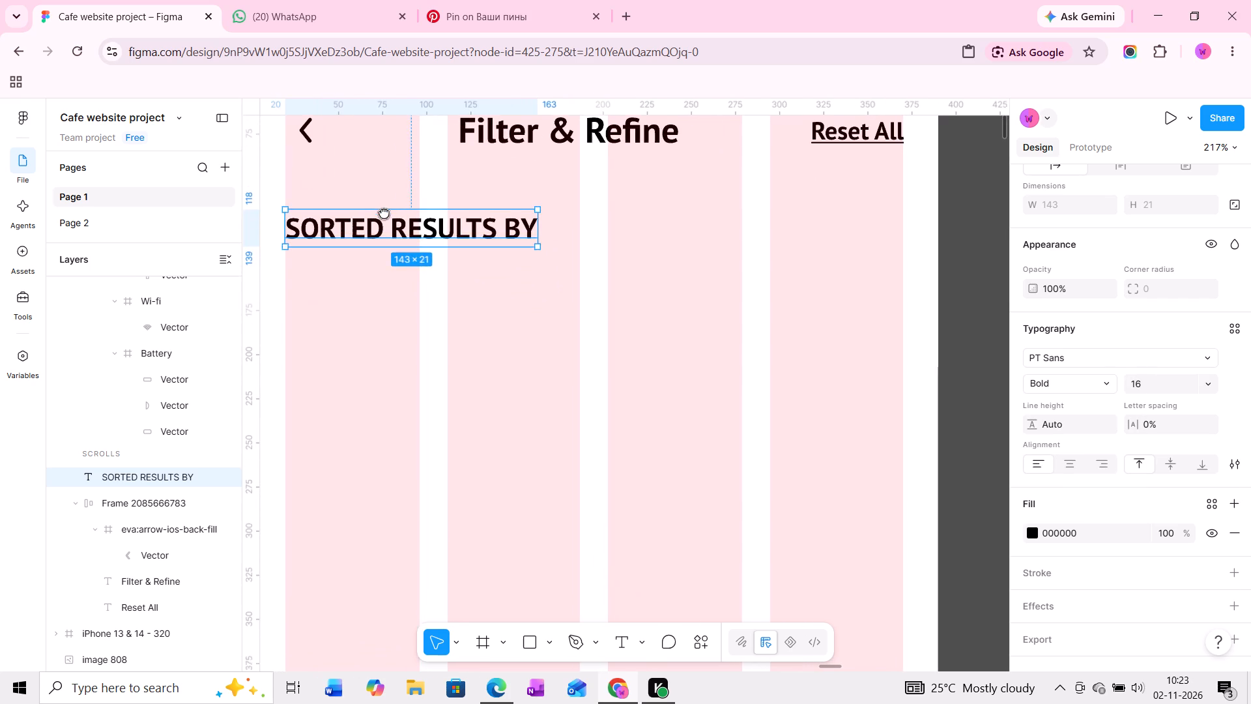
middle_click_drag(384, 213, 406, 208)
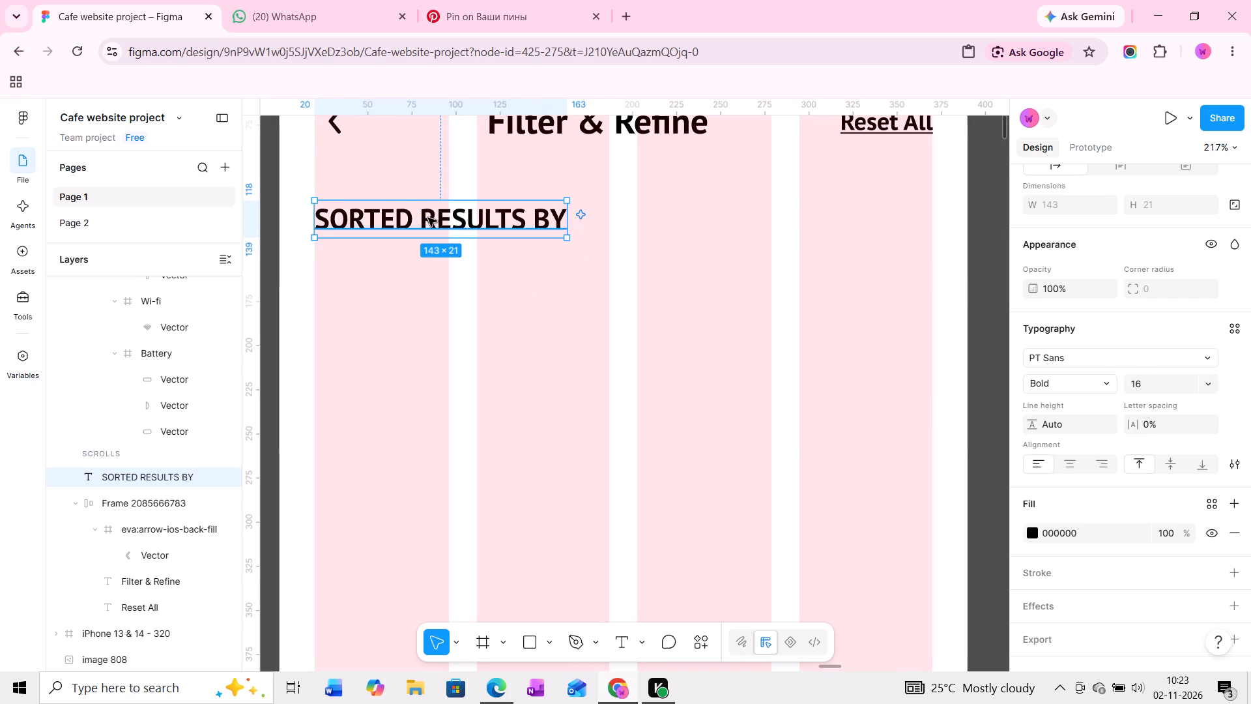
middle_click_drag(394, 301, 392, 293)
scroll(392, 293, "down", 1, "ctrl")
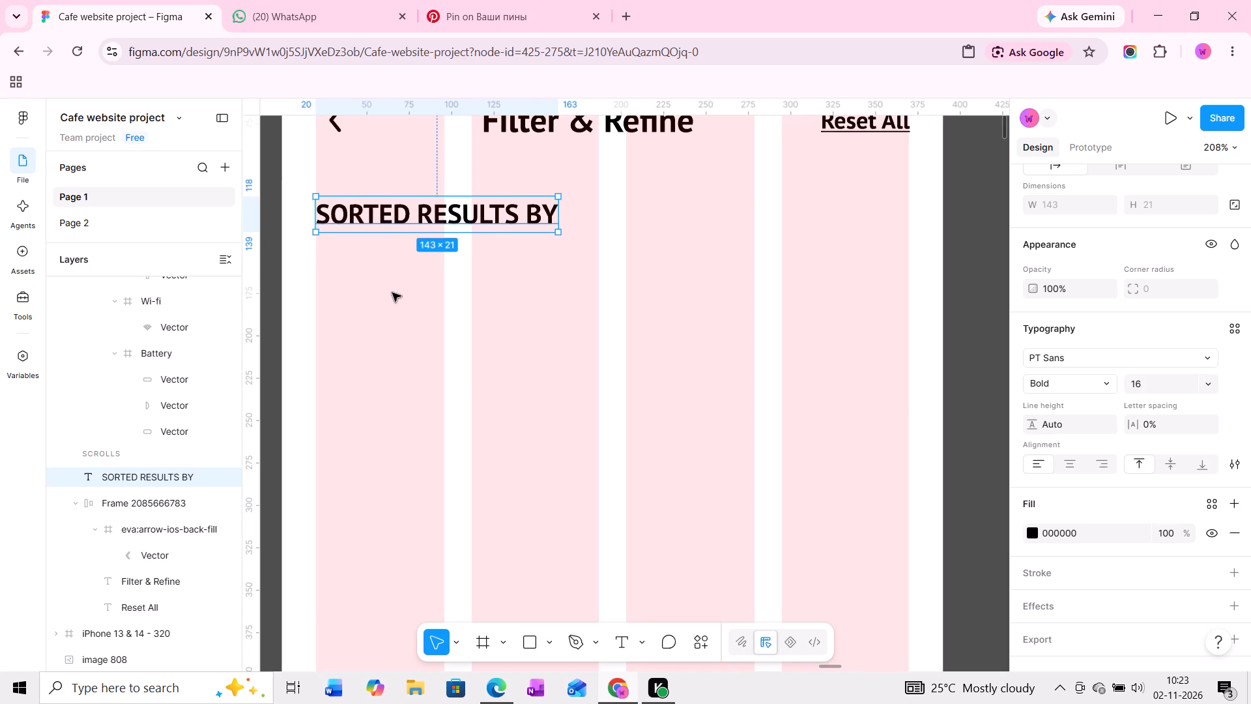
middle_click_drag(392, 293, 389, 301)
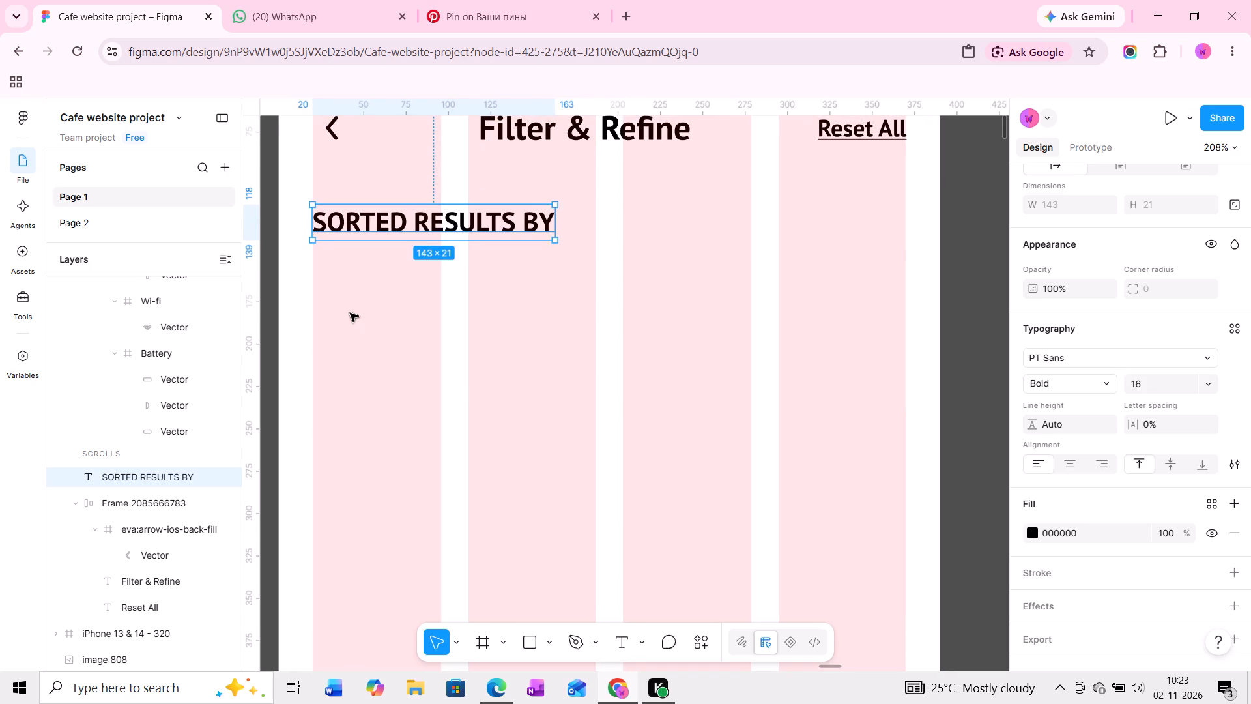
key("t")
left_click(350, 313)
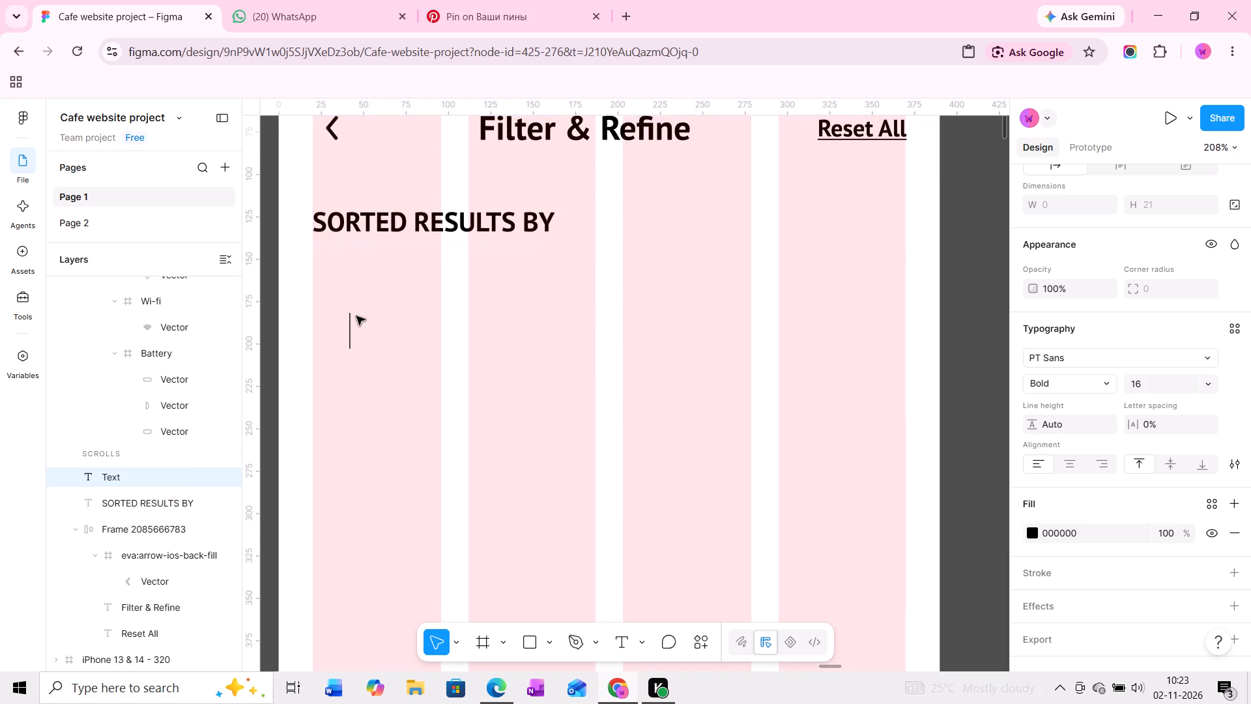
type("Re")
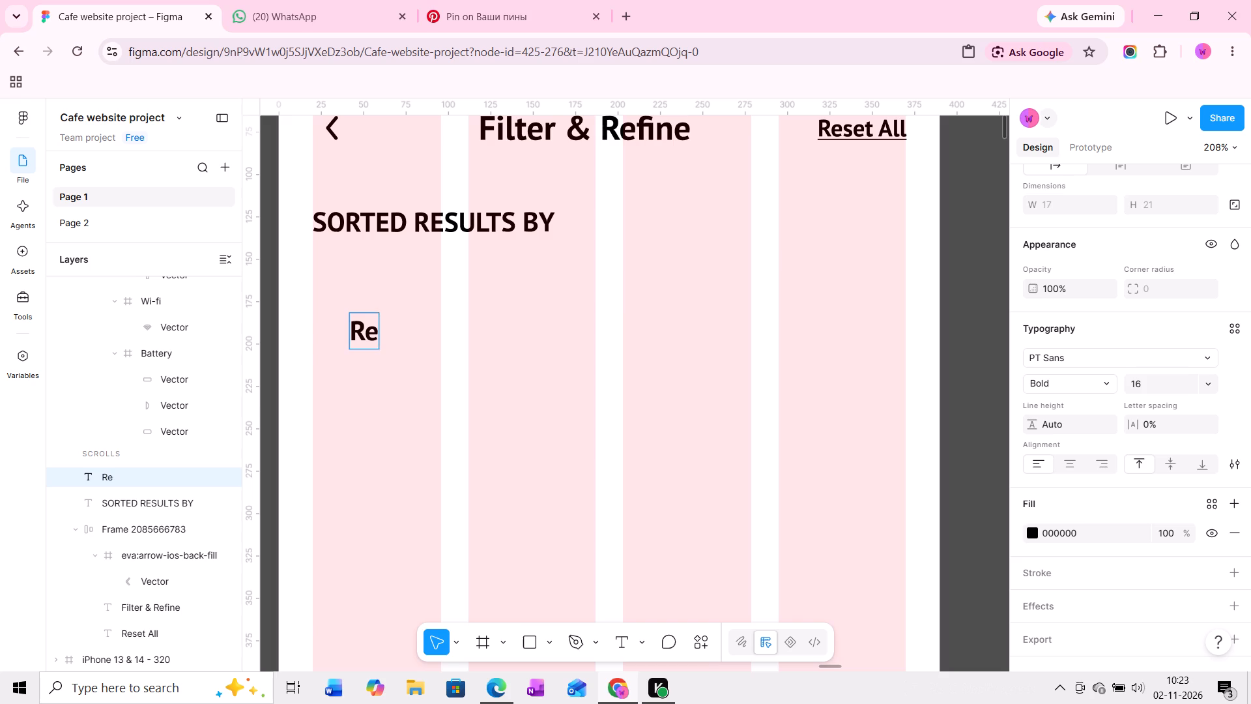
type("comented")
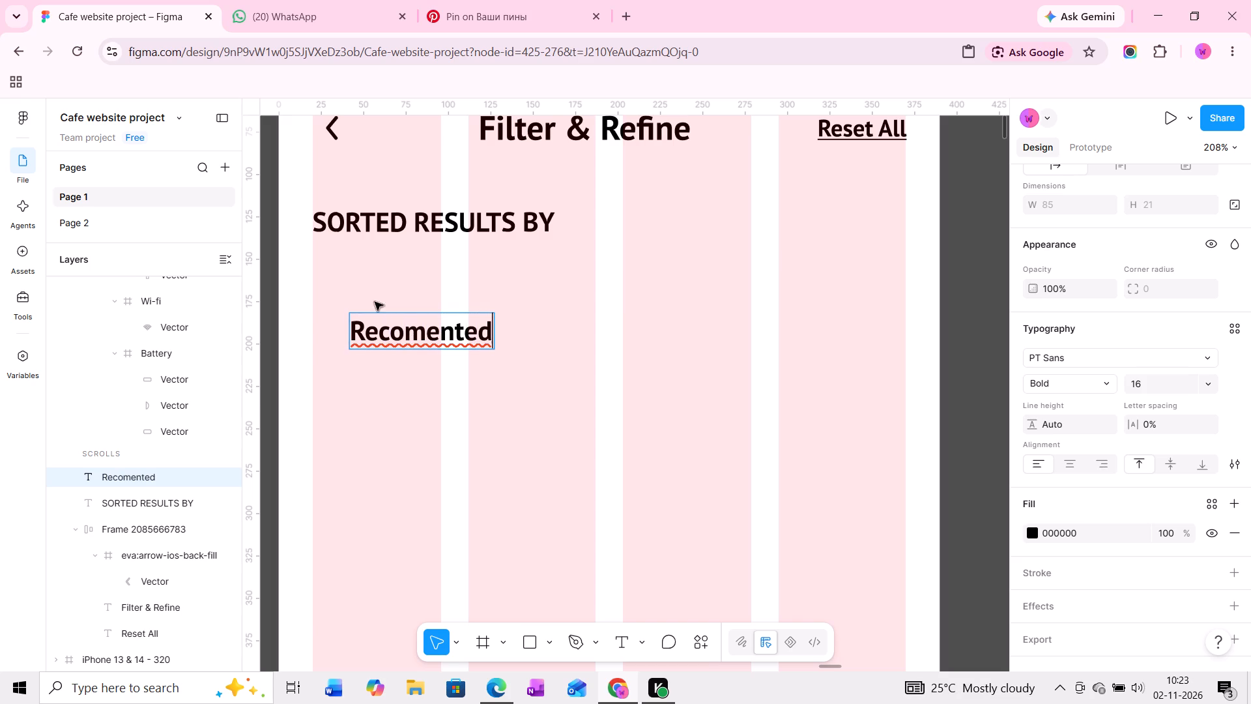
left_click(401, 330)
key("m")
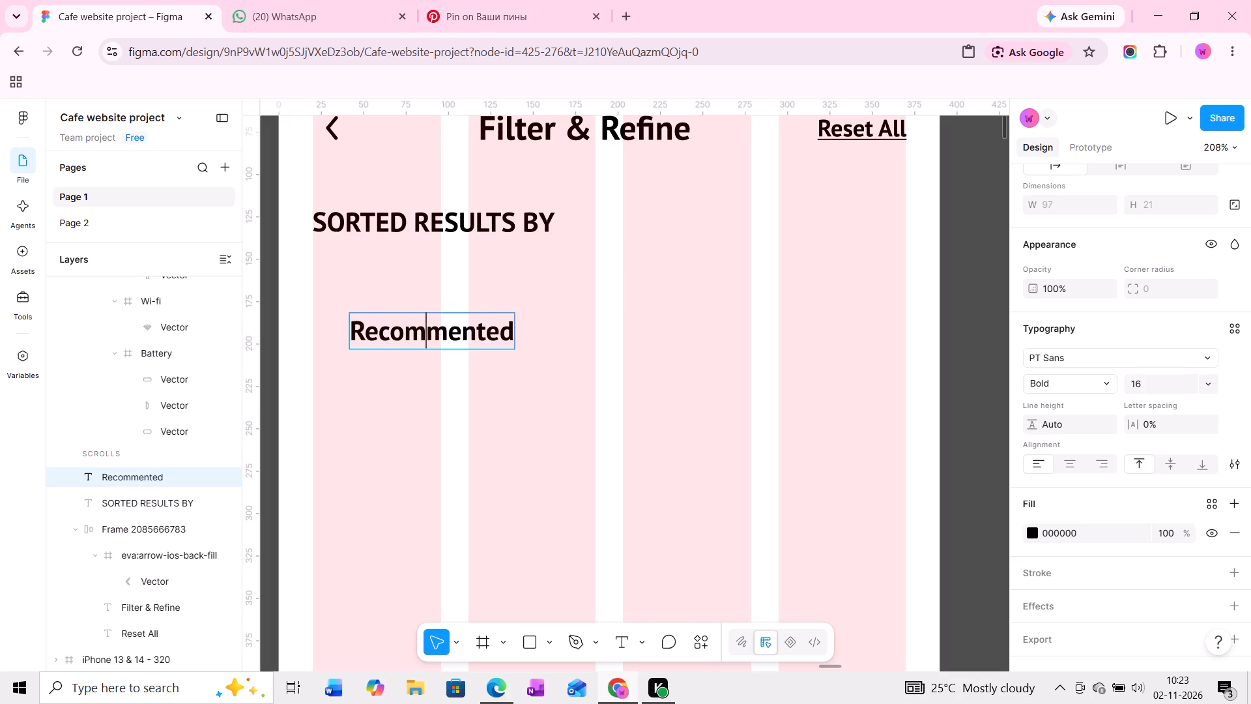
left_click(485, 327)
key("BackSpace")
key("d")
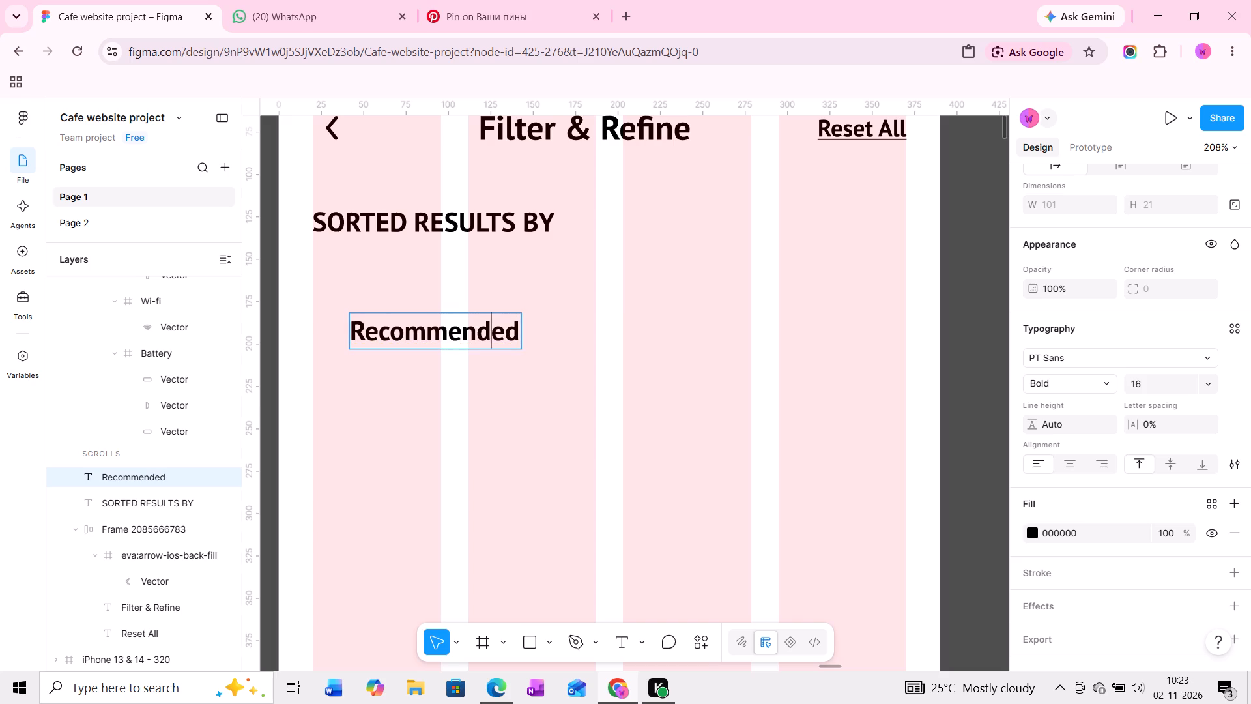
left_click(458, 392)
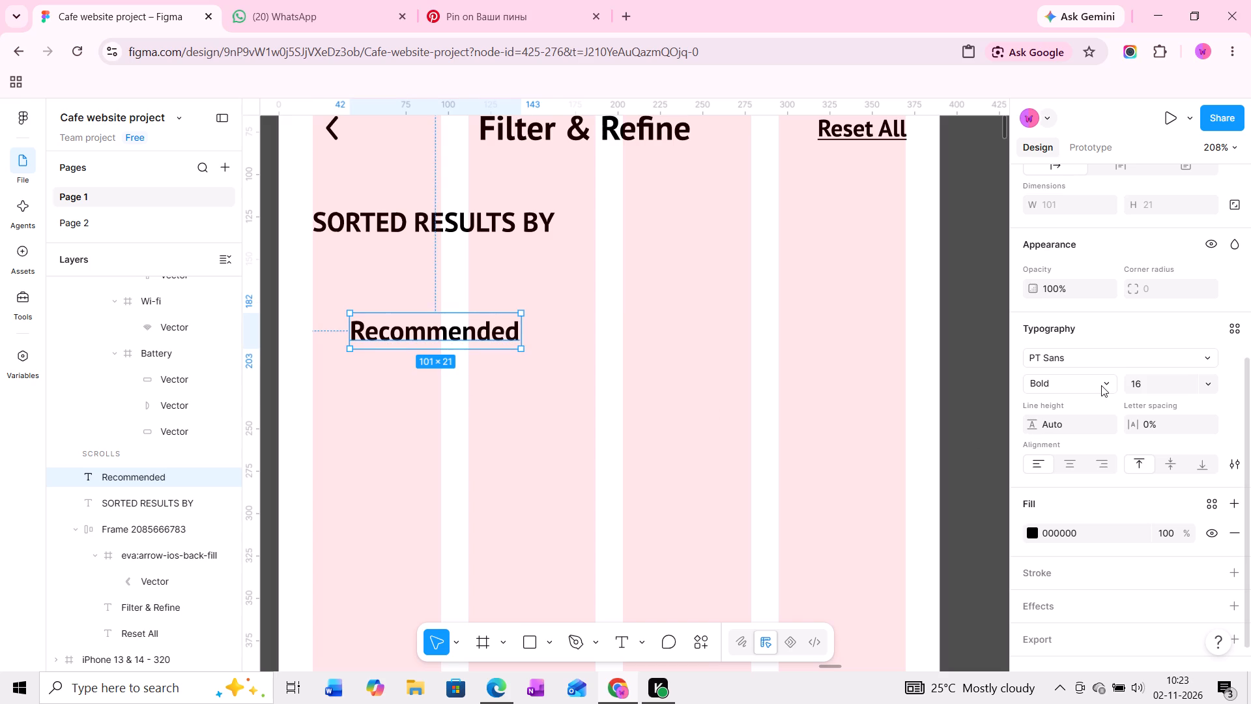
Change the Recommended label's font to Nunito.
left_click(1135, 360)
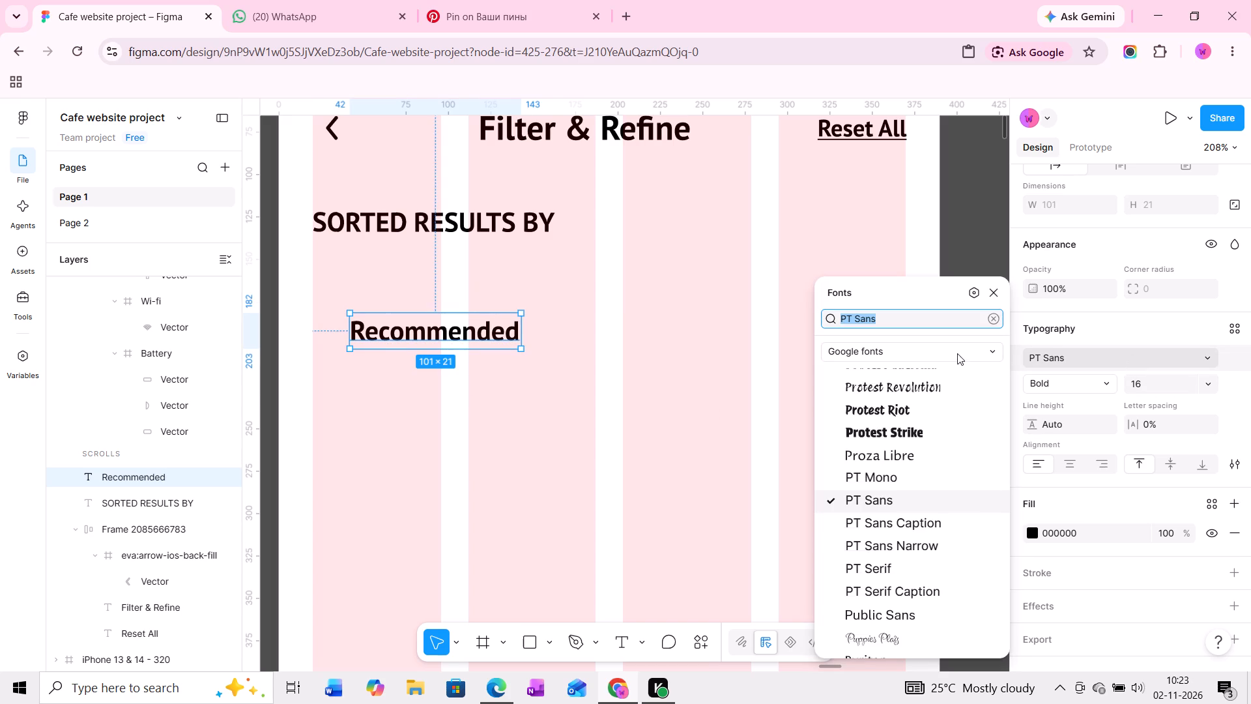
key("n")
key("u")
key("n")
left_click(891, 347)
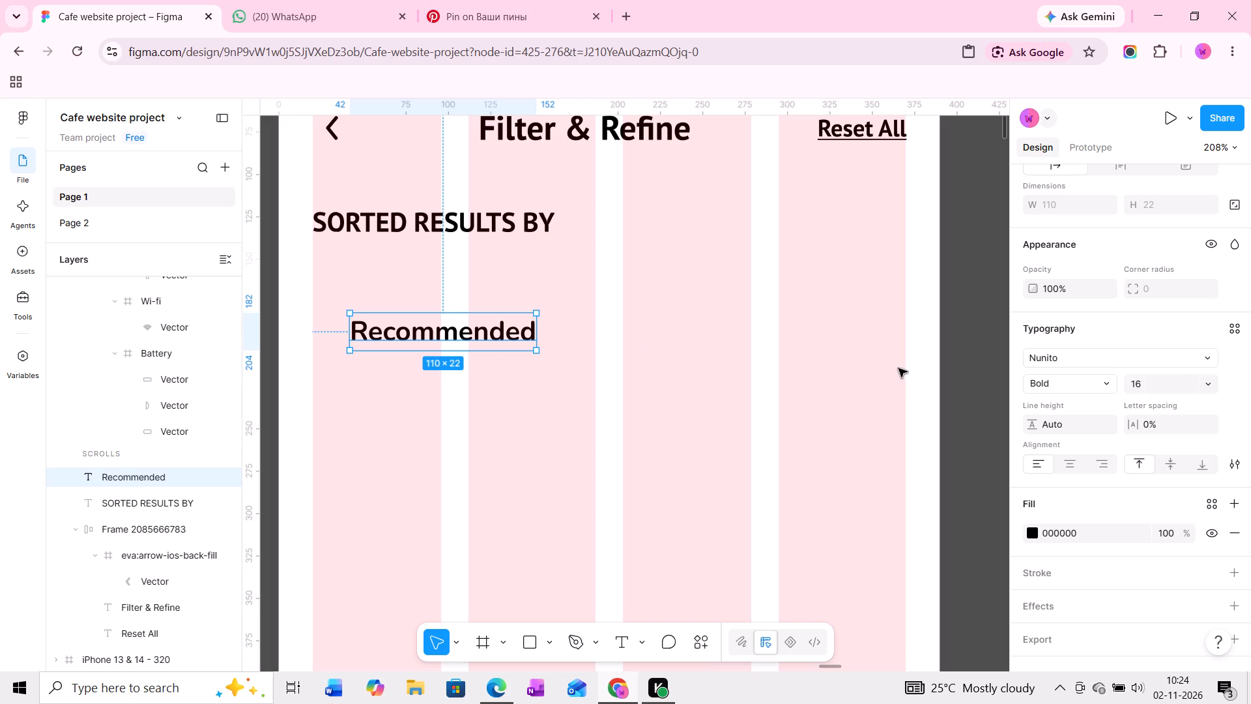
left_click(467, 390)
middle_click_drag(500, 389, 541, 390)
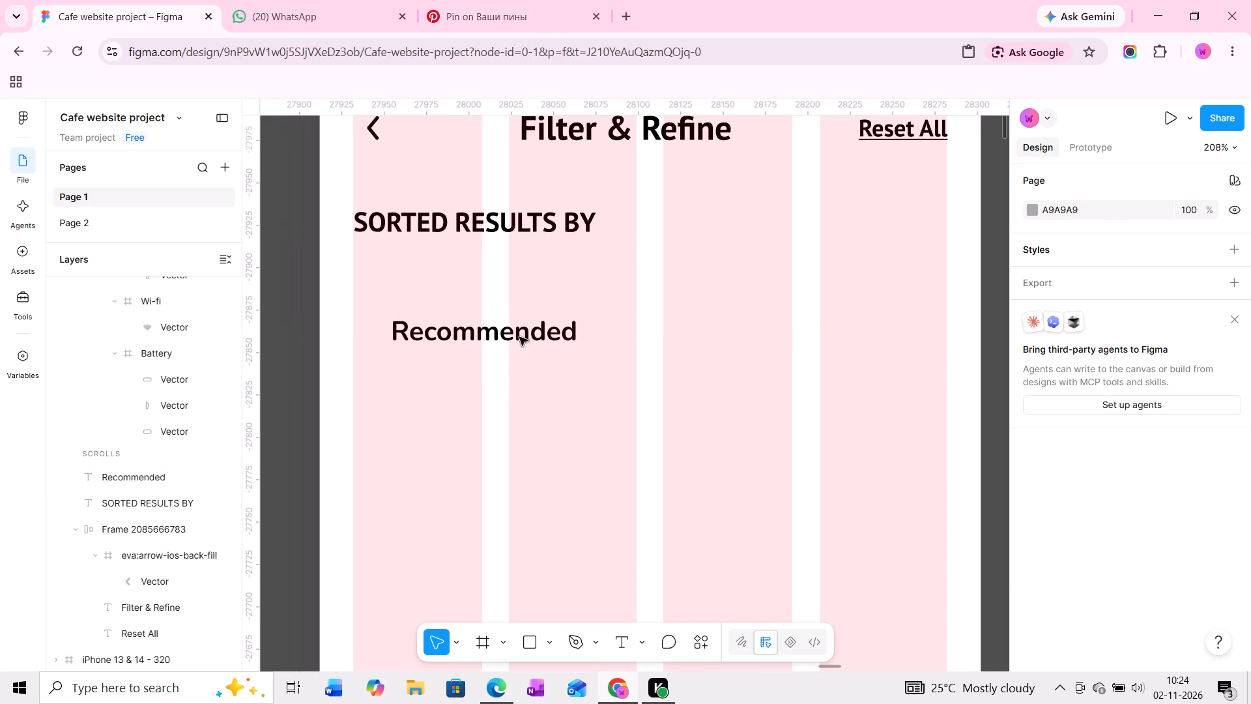
left_click(517, 331)
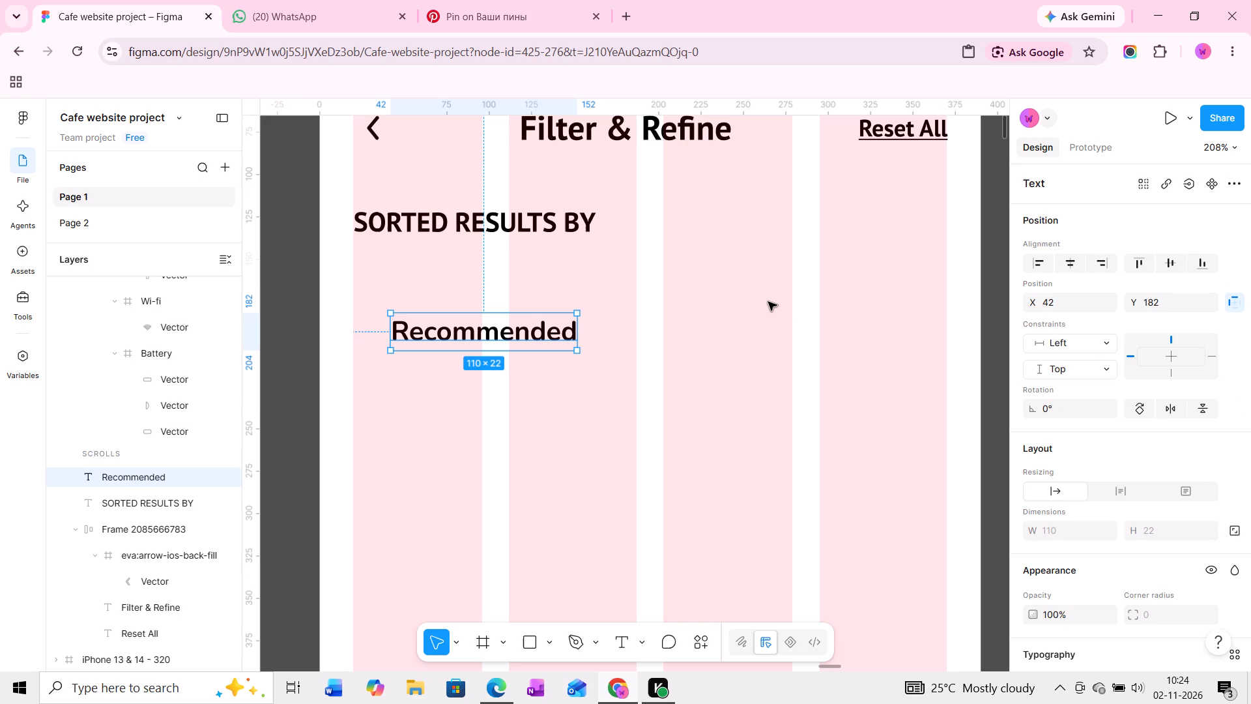
Move the Recommended label up under the SORTED RESULTS BY heading, flush with its left edge, at about X 20, Y 164.
scroll(1218, 455, "down", 4)
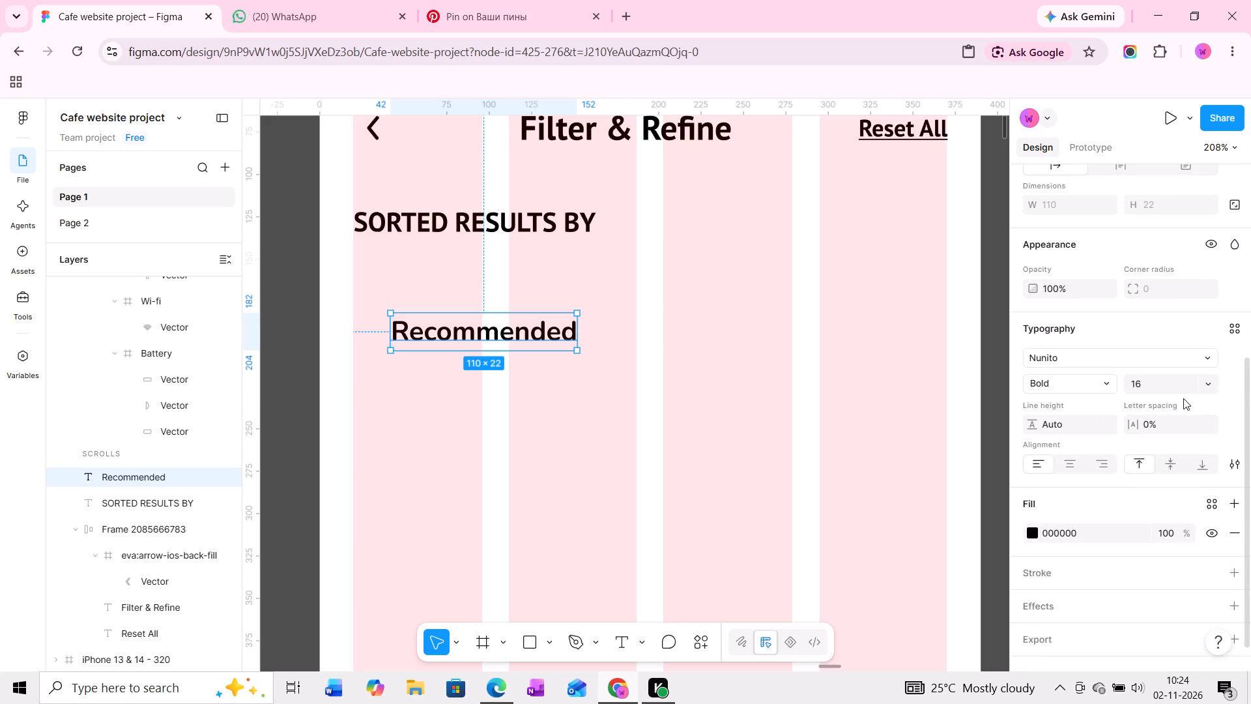
scroll(501, 326, "up", 4, "ctrl")
left_click_drag(490, 327, 426, 301)
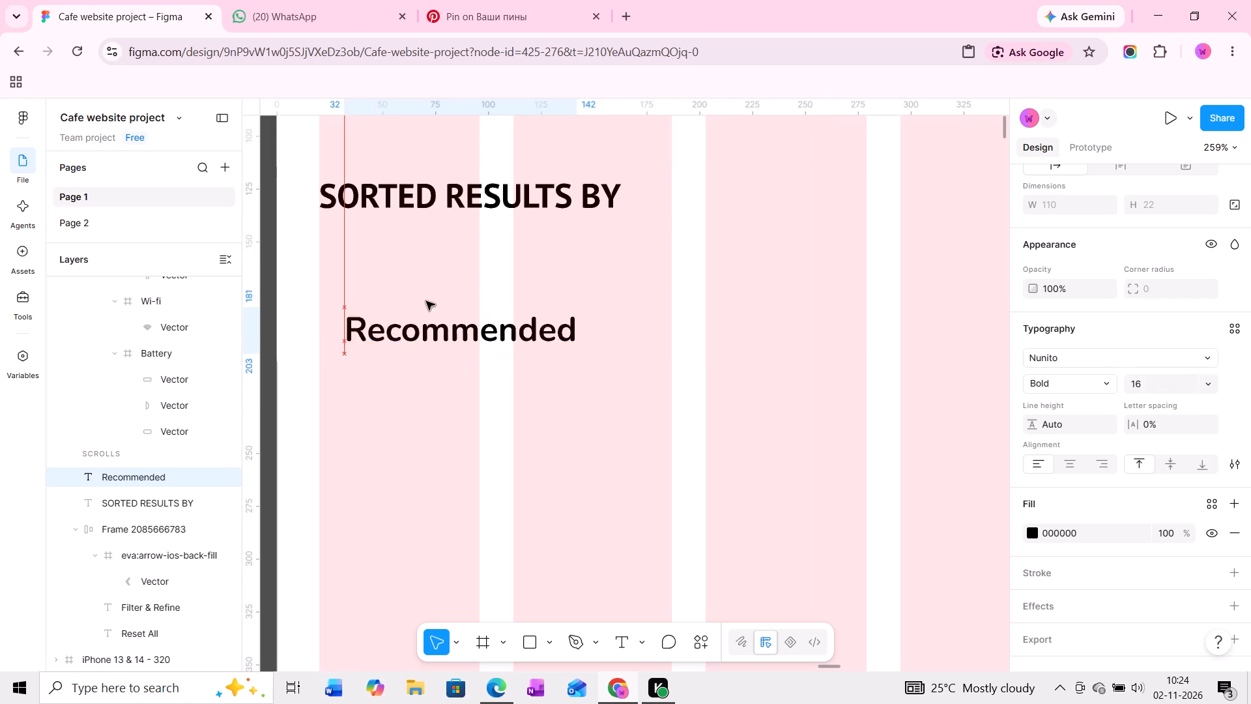
left_click_drag(426, 301, 441, 289)
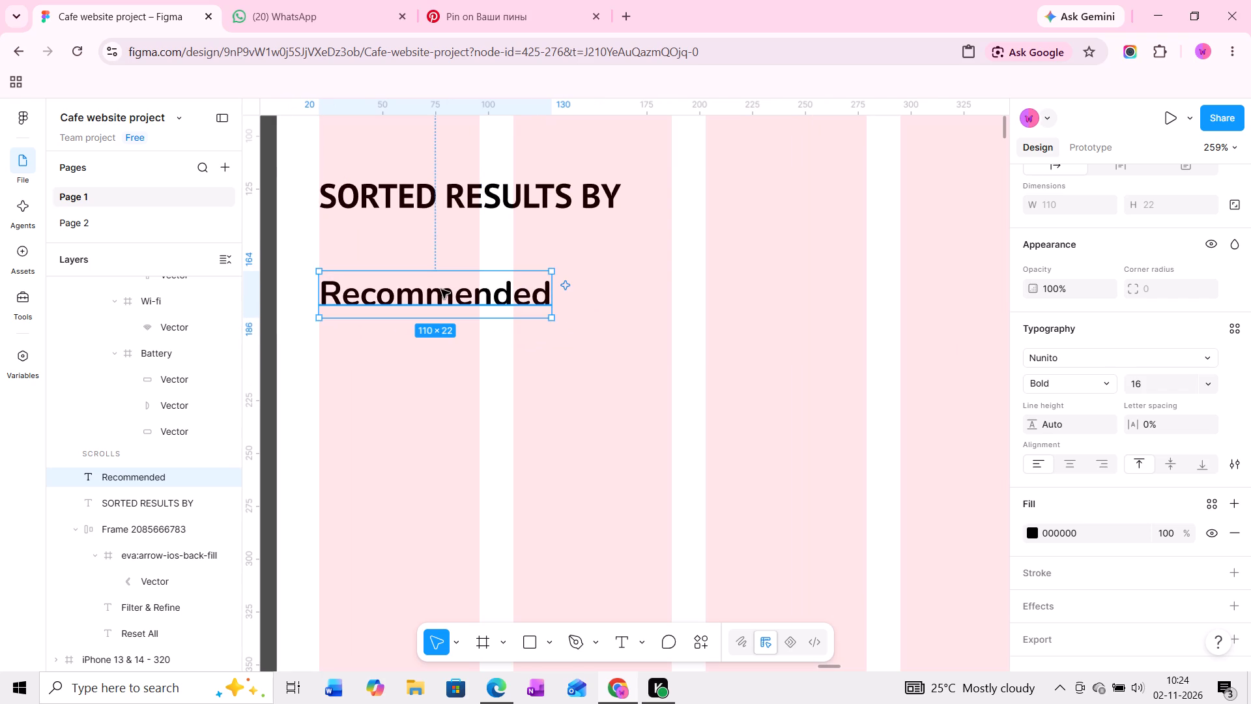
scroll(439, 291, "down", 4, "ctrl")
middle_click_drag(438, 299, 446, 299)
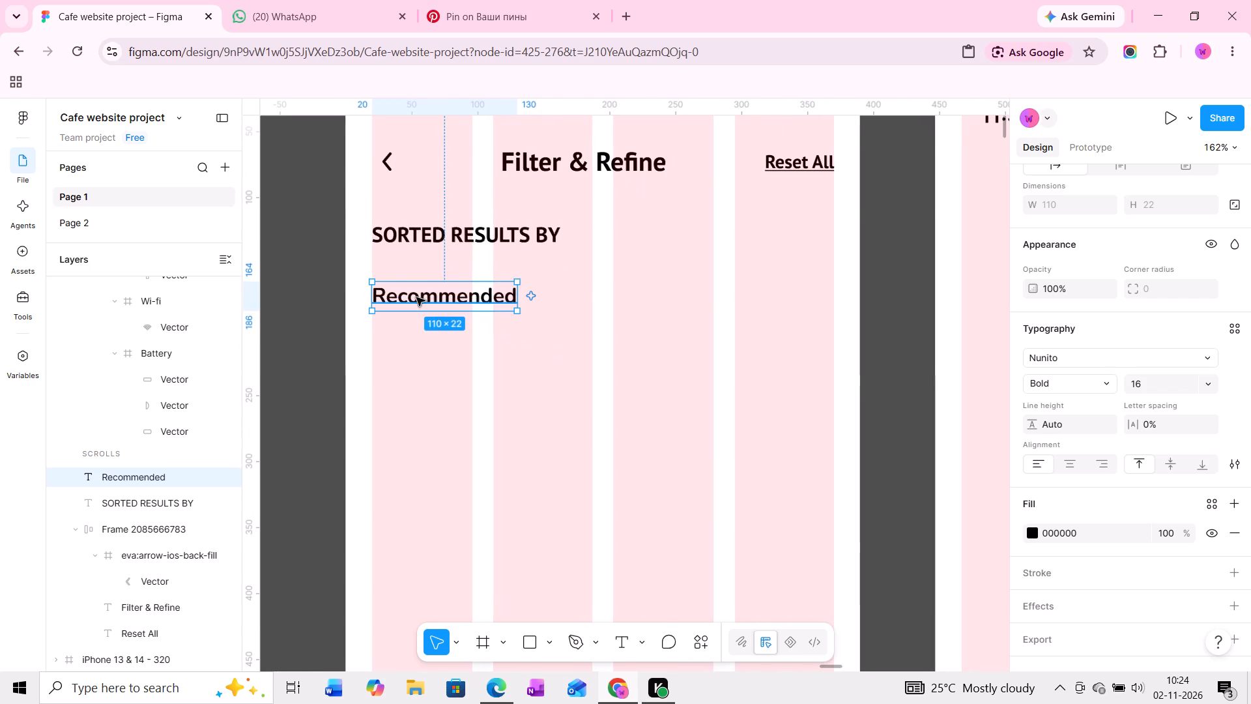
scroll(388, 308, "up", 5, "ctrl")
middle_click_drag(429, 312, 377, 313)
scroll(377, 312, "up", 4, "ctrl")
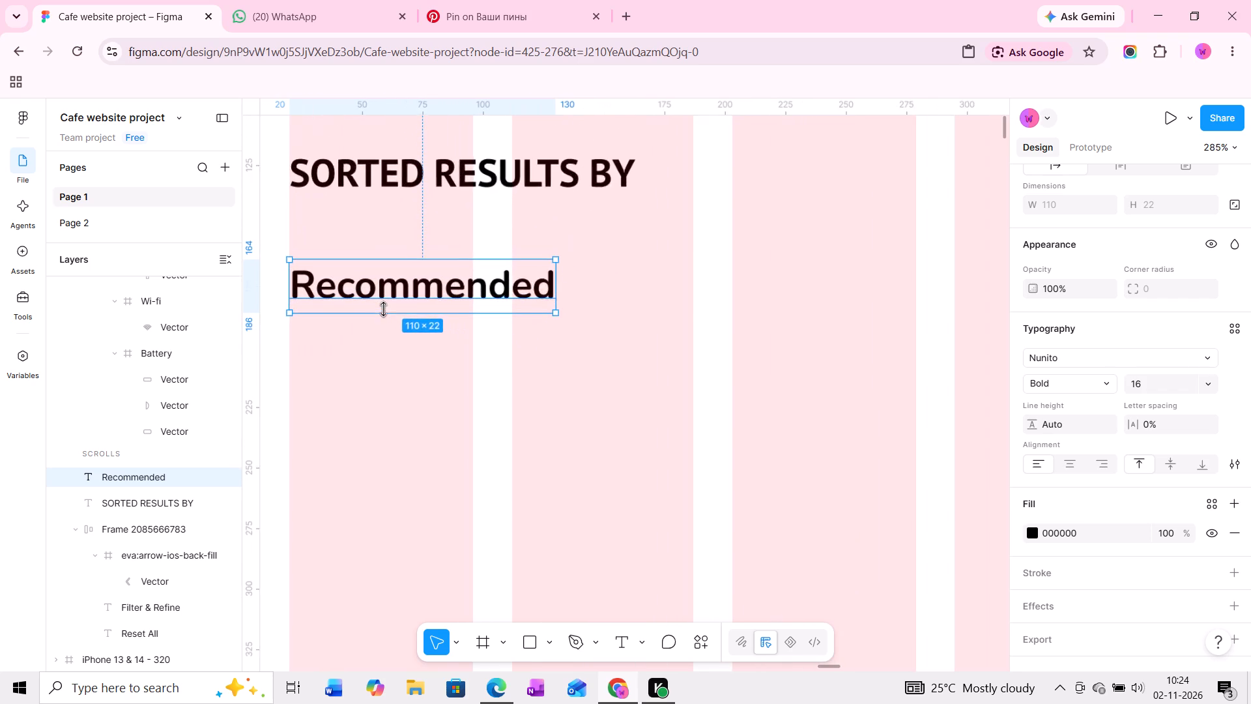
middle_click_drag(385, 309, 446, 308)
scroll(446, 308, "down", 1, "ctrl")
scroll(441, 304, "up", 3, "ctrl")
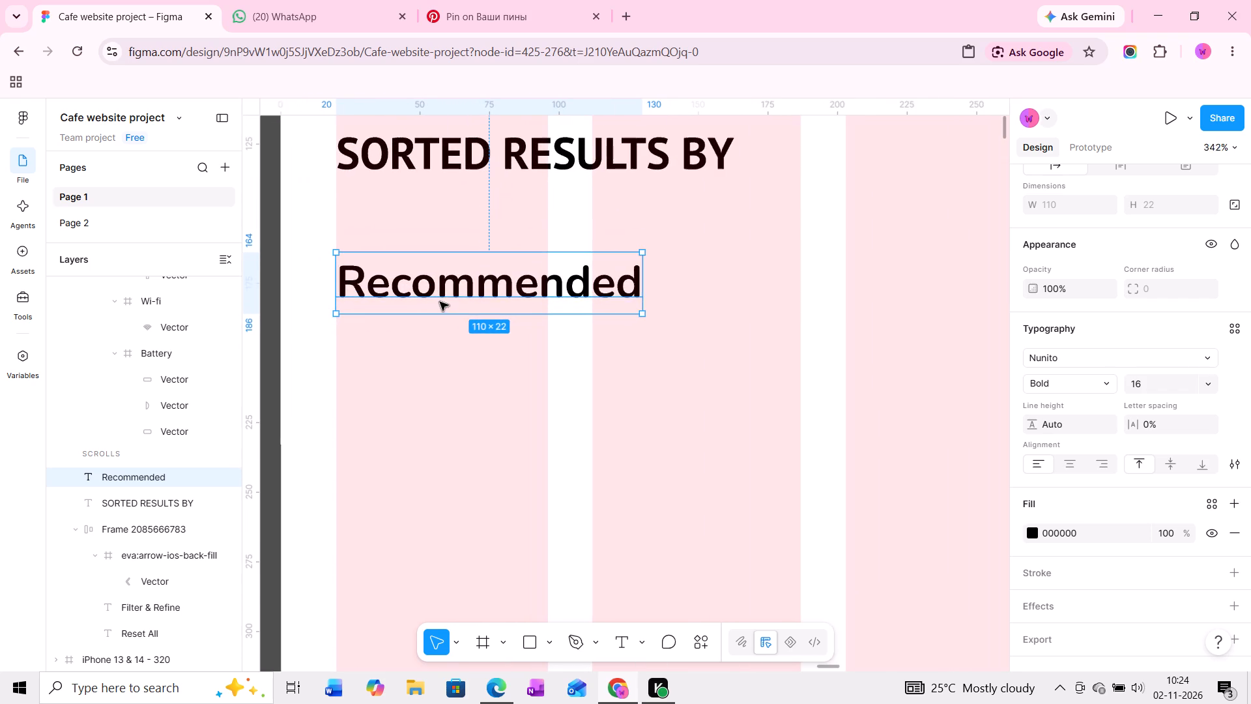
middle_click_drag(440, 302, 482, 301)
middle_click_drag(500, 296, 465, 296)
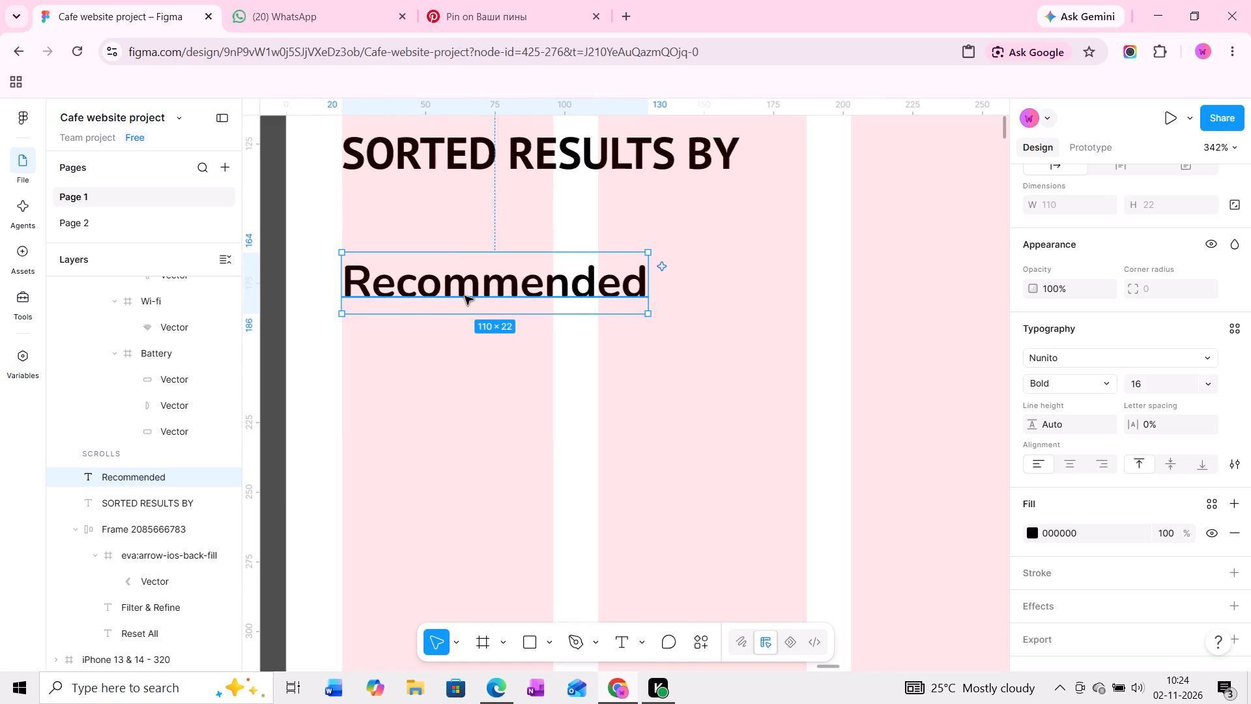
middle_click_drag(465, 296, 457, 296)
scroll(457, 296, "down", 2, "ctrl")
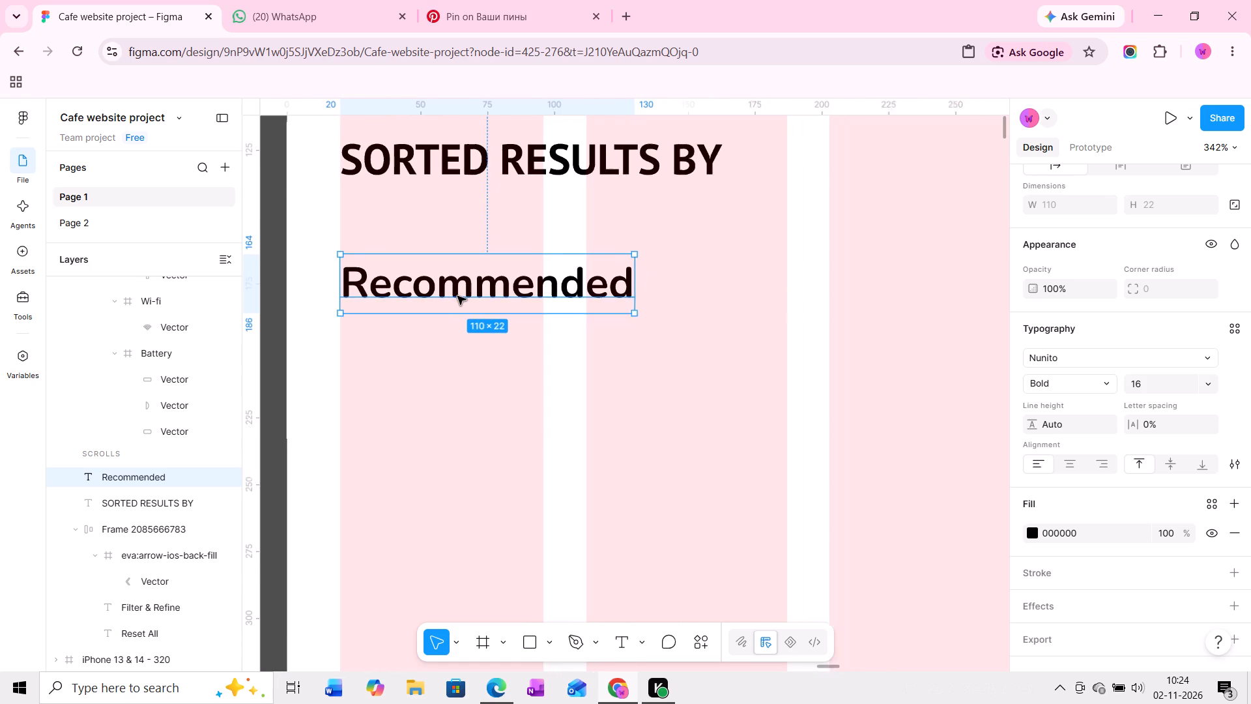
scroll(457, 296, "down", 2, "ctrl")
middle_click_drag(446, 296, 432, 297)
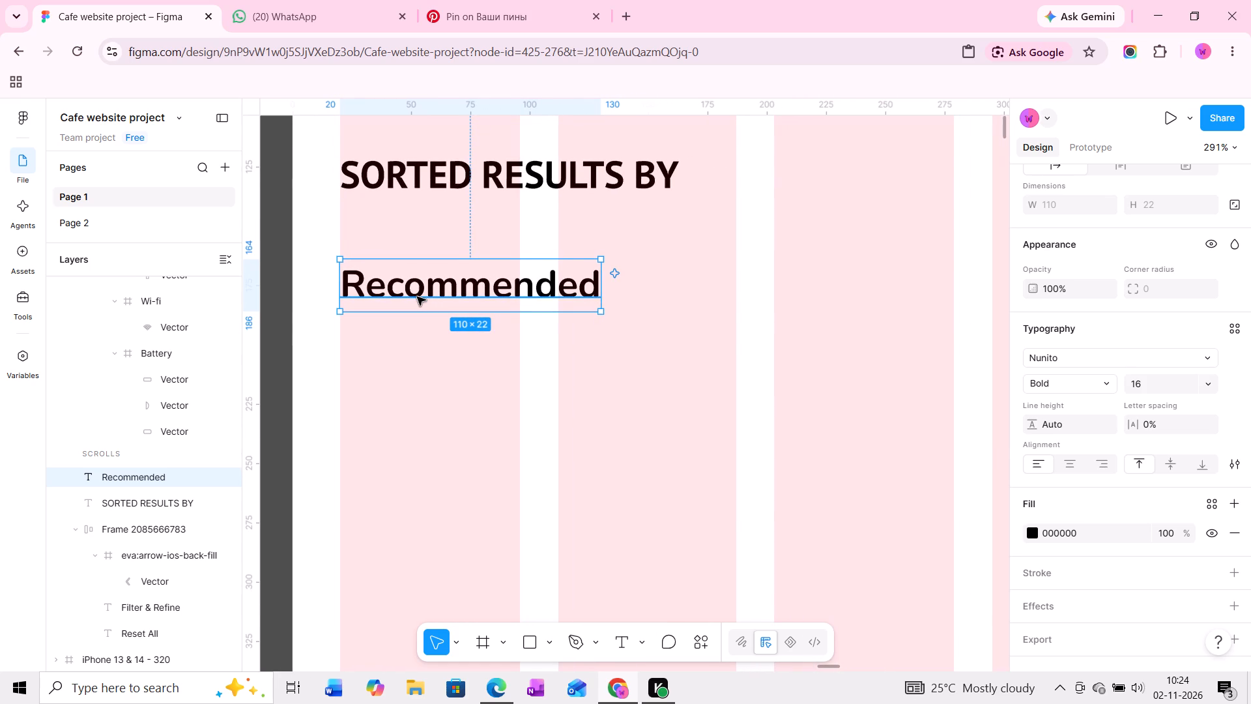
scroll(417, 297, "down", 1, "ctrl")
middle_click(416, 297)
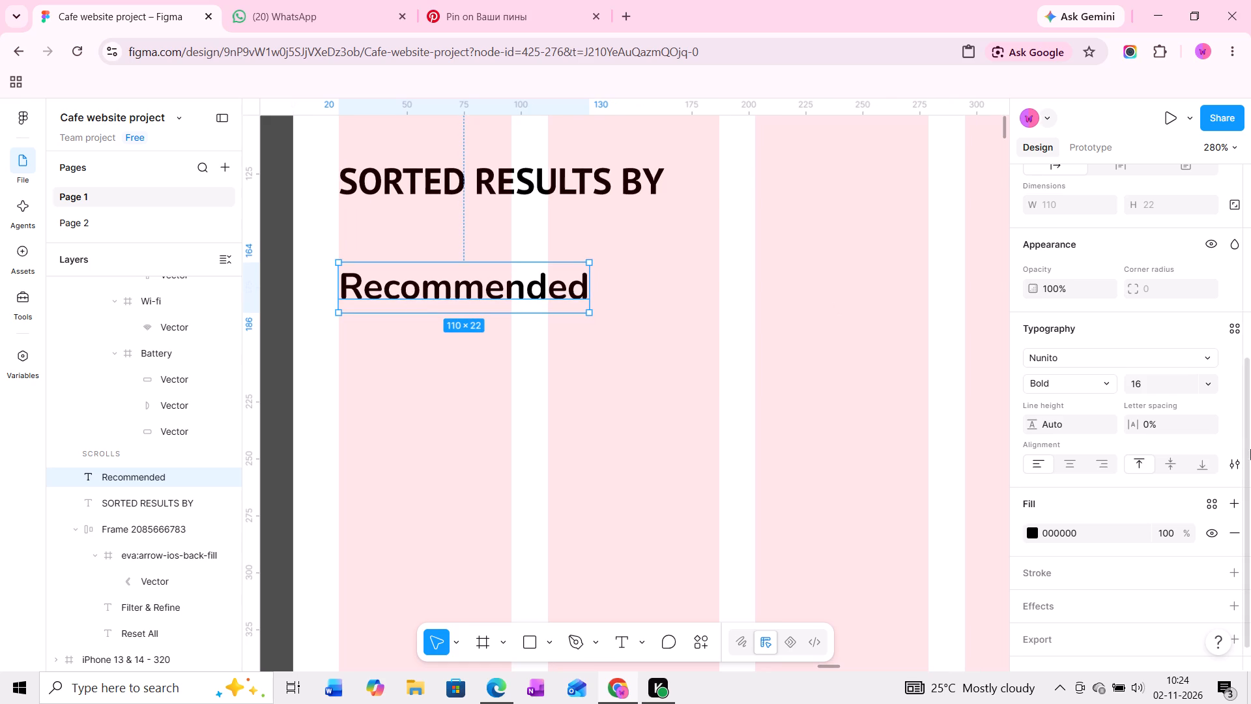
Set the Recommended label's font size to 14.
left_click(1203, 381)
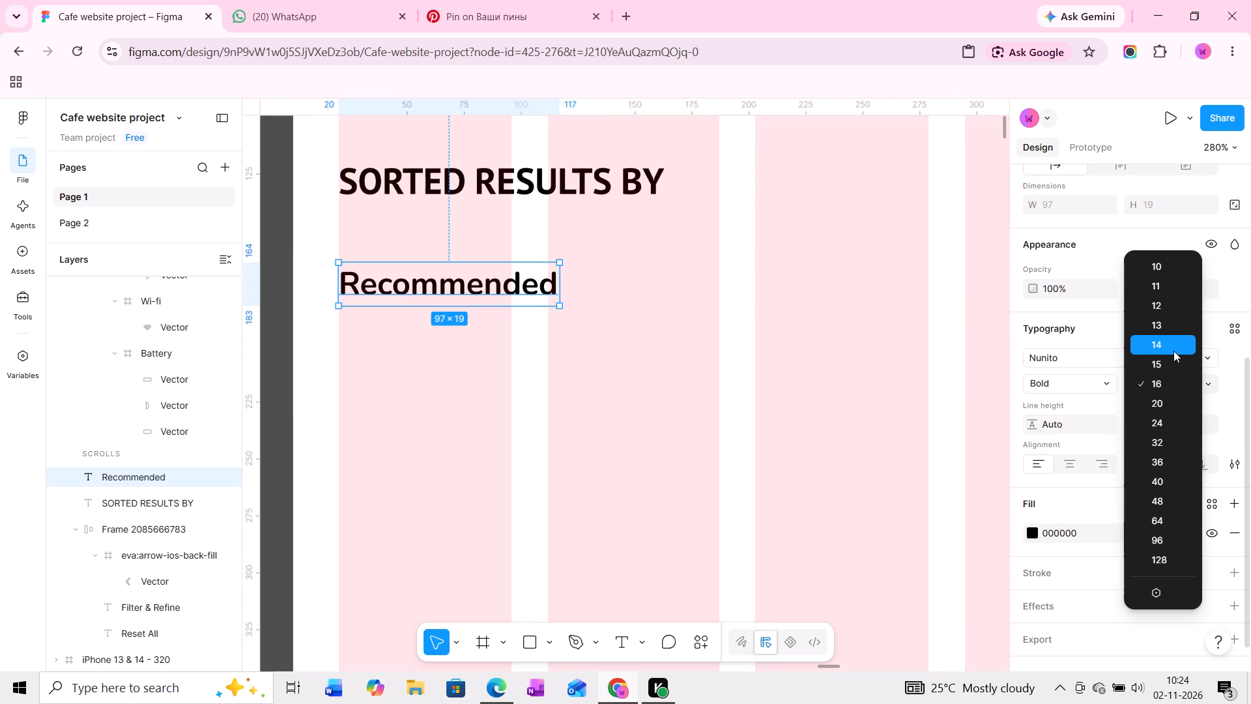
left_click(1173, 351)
Open a live preview of the Filter screen frame and keep its text in view beside the preview.
scroll(494, 311, "down", 4, "ctrl")
middle_click_drag(493, 321, 489, 392)
scroll(521, 383, "down", 1, "ctrl")
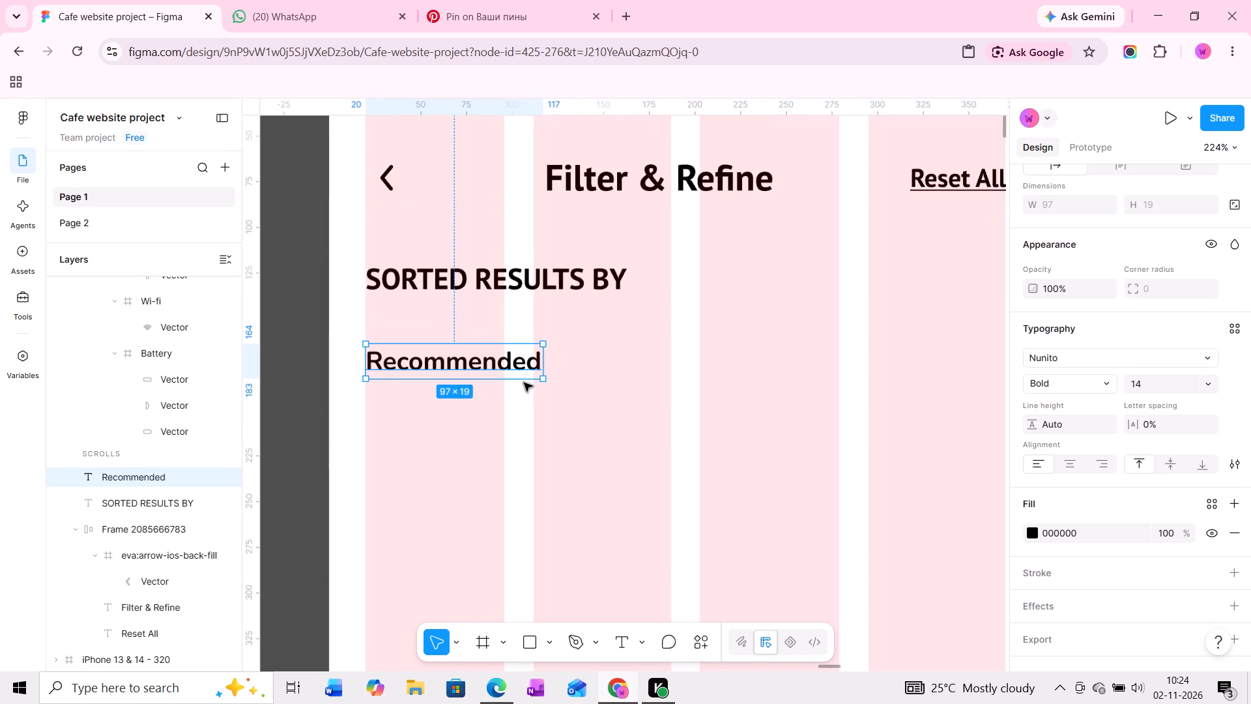
scroll(524, 383, "down", 2, "ctrl")
middle_click_drag(620, 362, 622, 462)
left_click(352, 173)
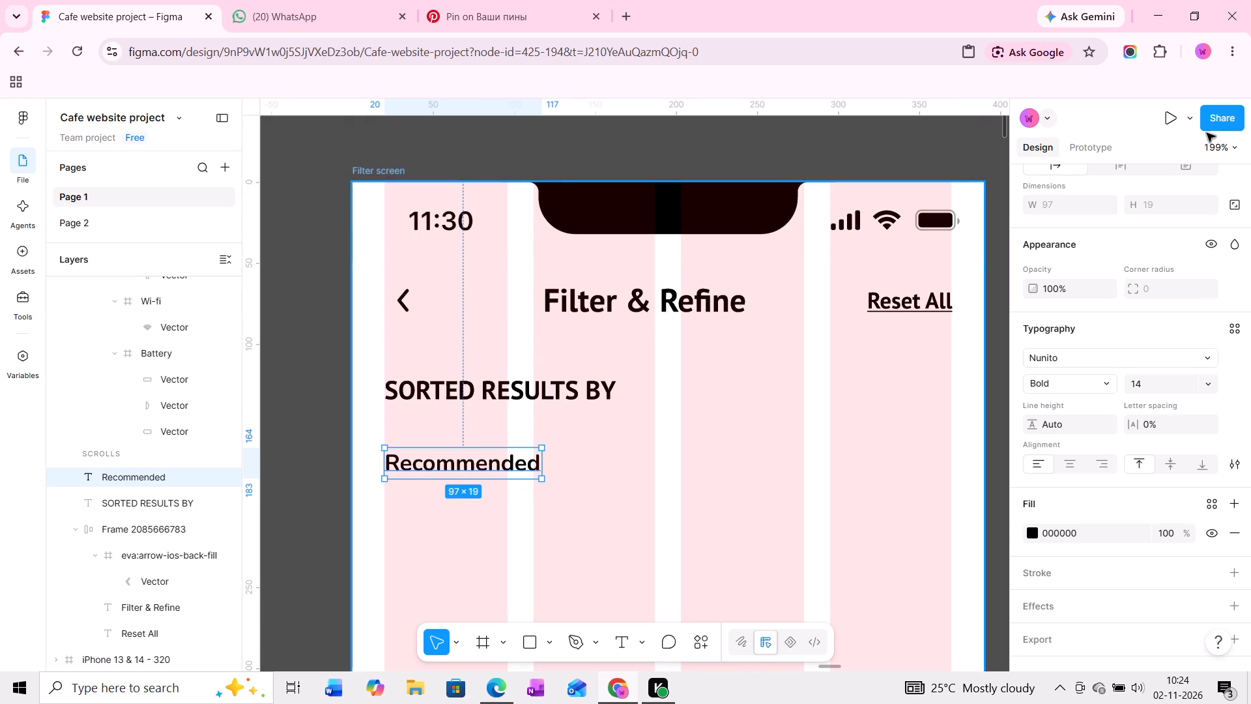
left_click(1192, 117)
left_click(1147, 169)
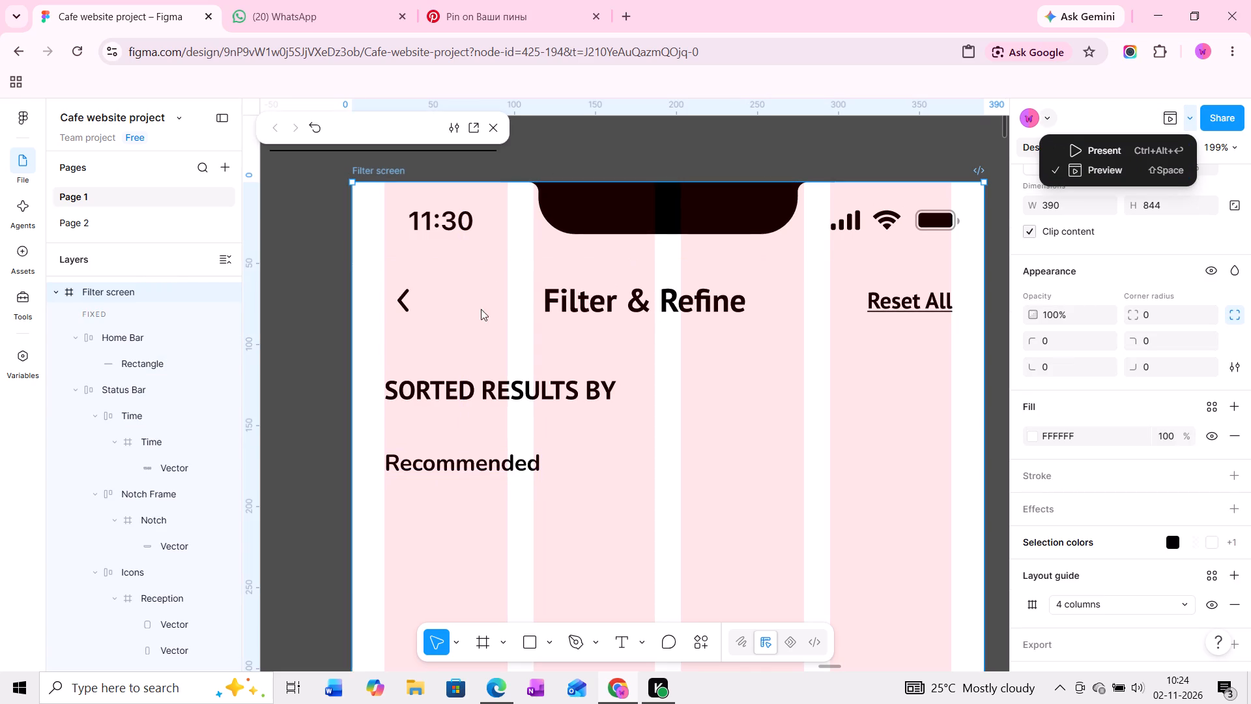
middle_click_drag(481, 309, 662, 309)
middle_click_drag(629, 375, 794, 368)
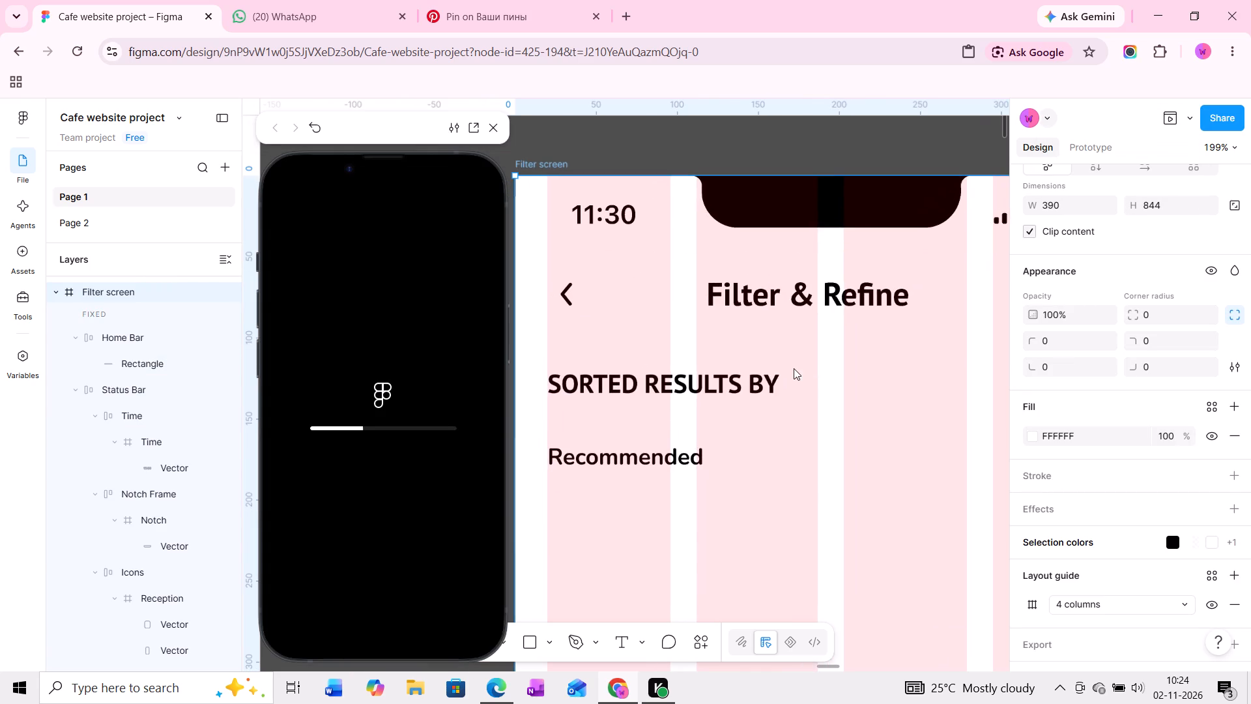
middle_click_drag(794, 368, 794, 368)
middle_click_drag(745, 417, 772, 379)
Set the Recommended label's font size to 16.
left_click(702, 418)
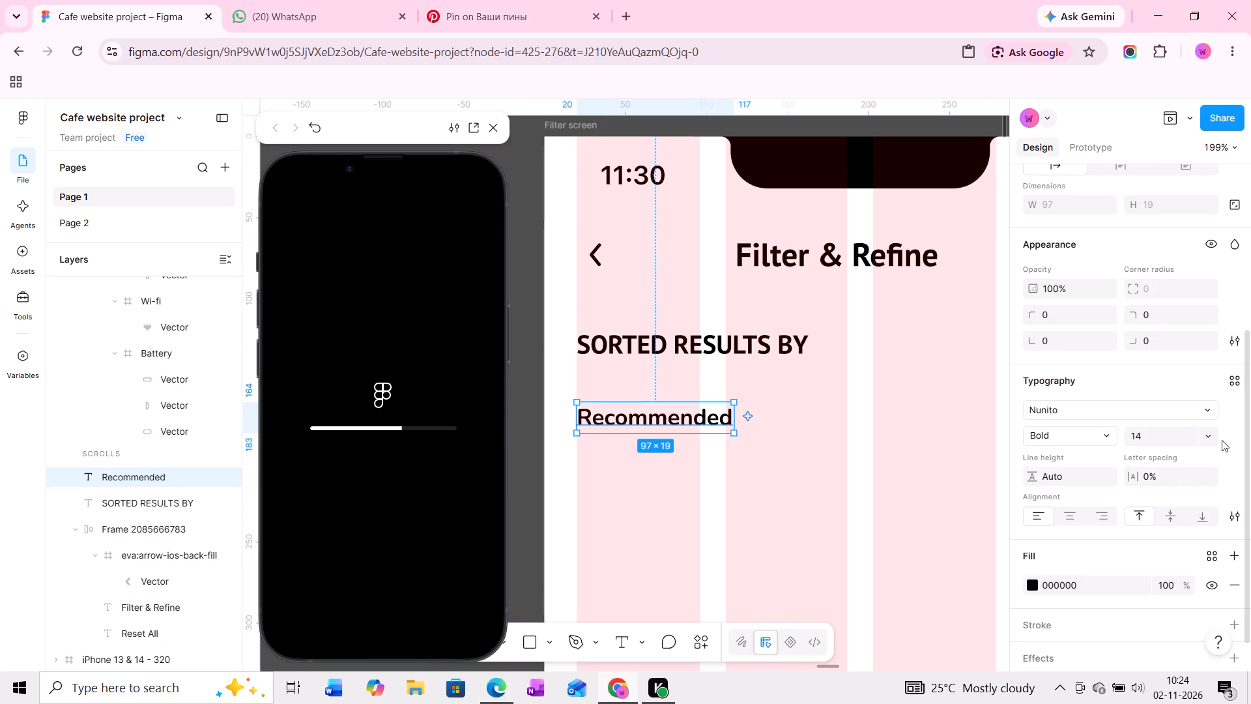
left_click(1207, 436)
left_click(1207, 435)
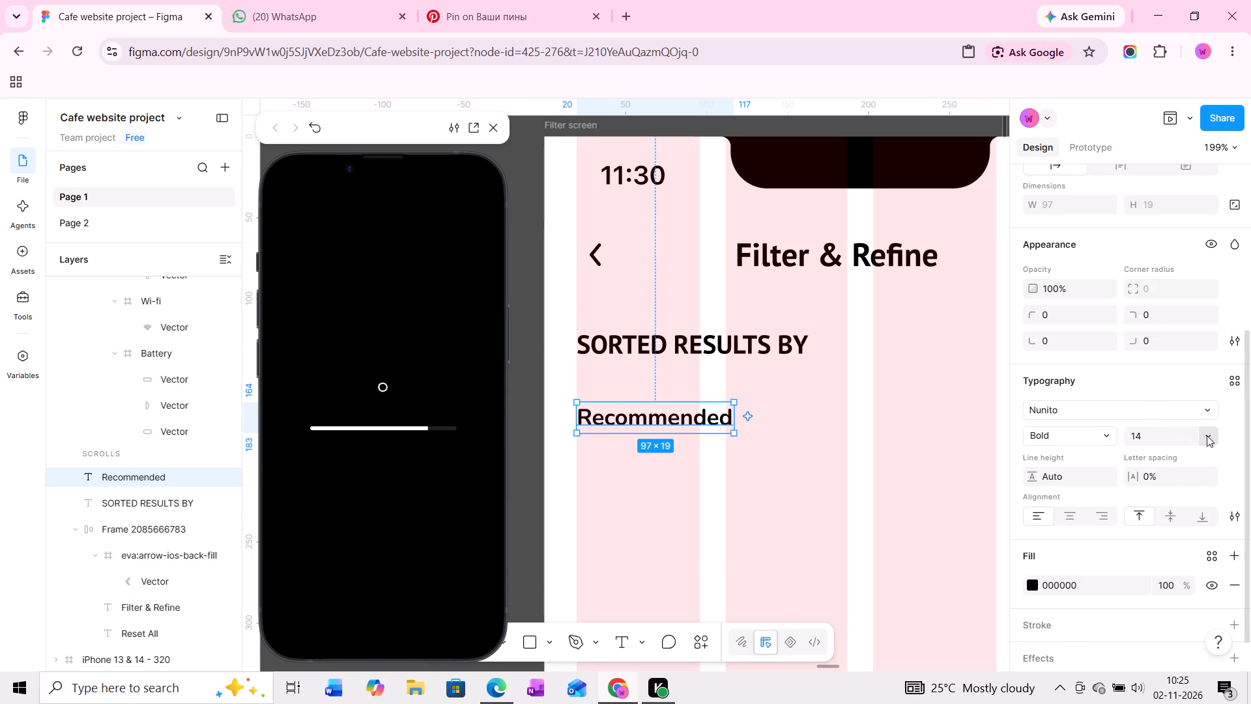
left_click(1156, 439)
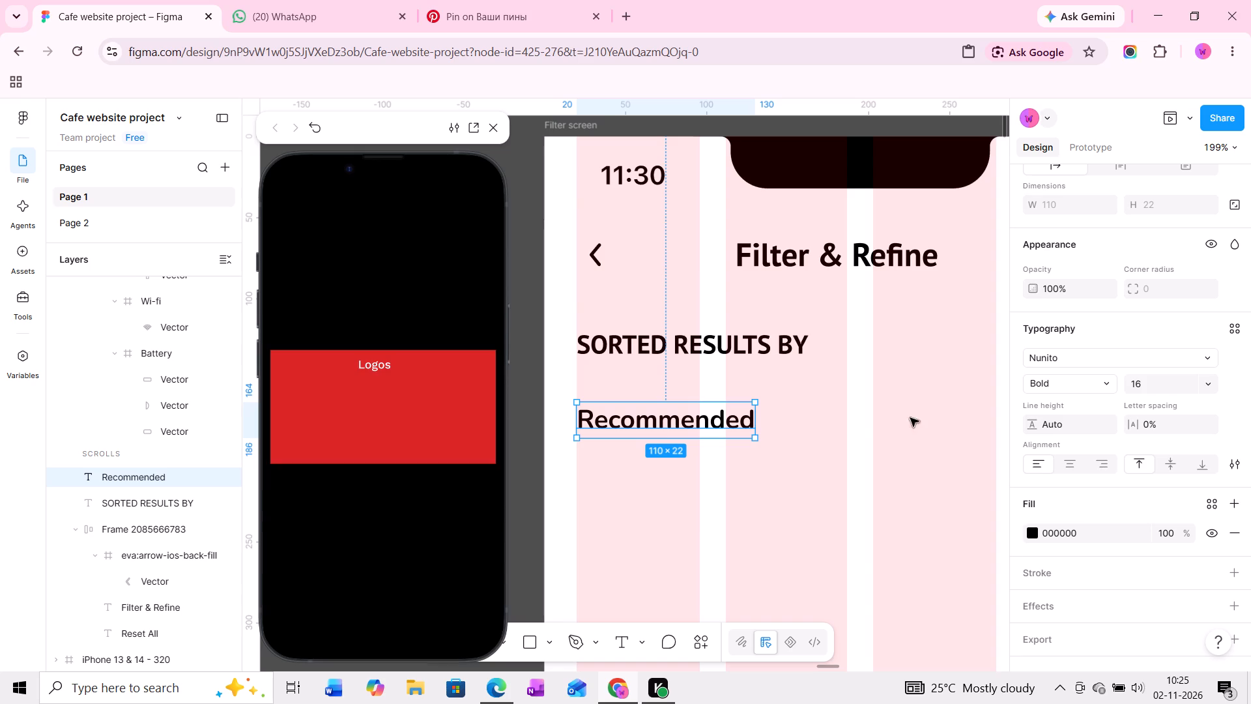
Wrap the Recommended label in an auto layout frame.
middle_click_drag(849, 456, 828, 453)
scroll(824, 453, "down", 3, "ctrl")
scroll(822, 458, "down", 1)
middle_click_drag(822, 458, 802, 452)
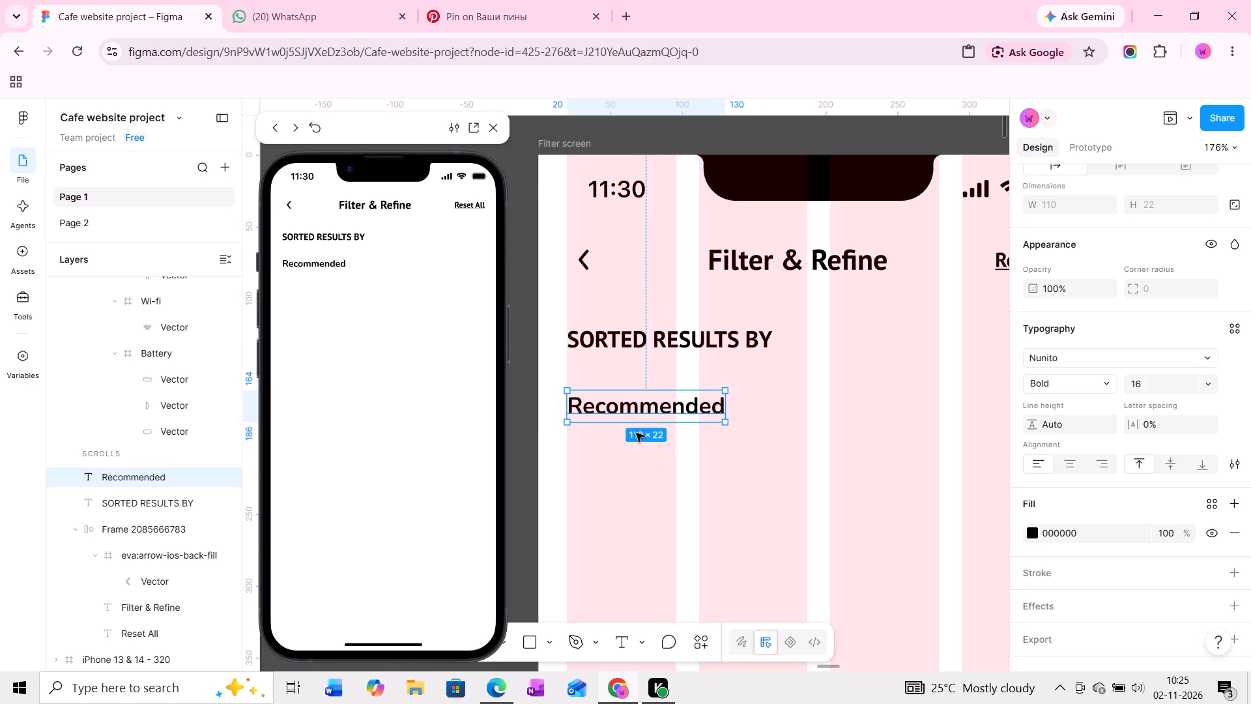
key("shift+a")
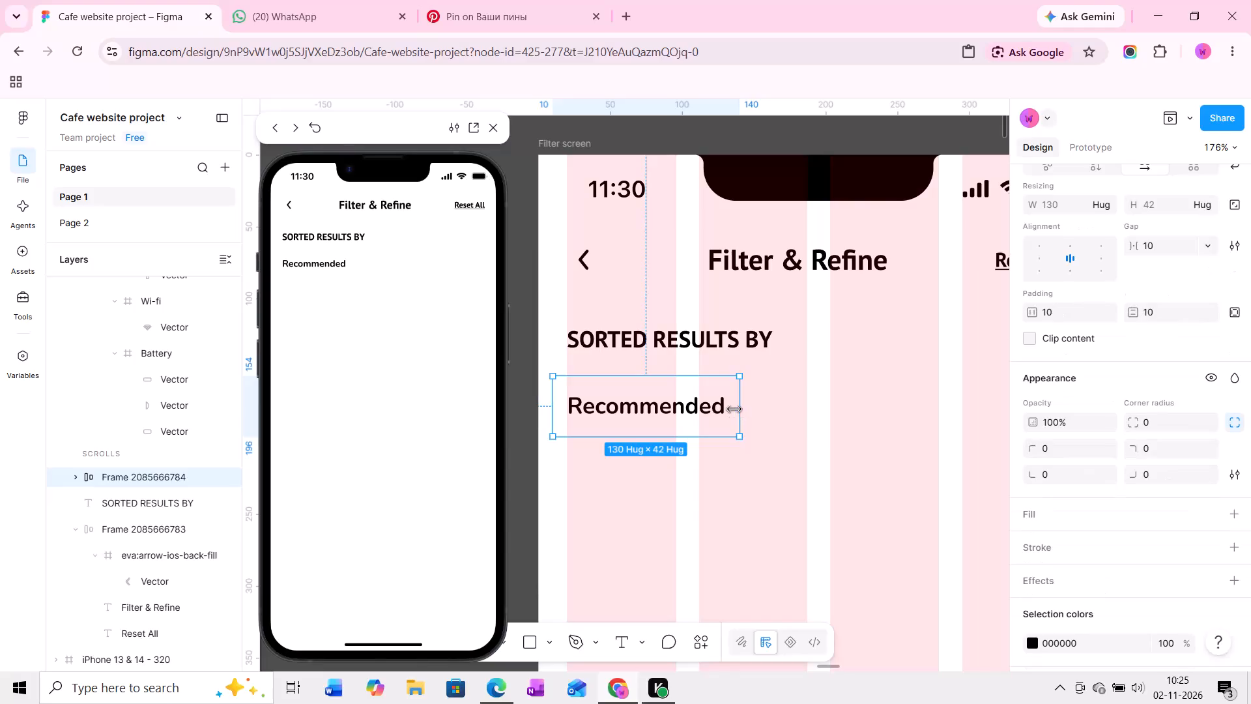
Fill the Recommended label's frame with the dark purple 480E40 sampled from the Buy Now button in the iPhone 13 & 14 - 317 frame.
scroll(1129, 563, "down", 1)
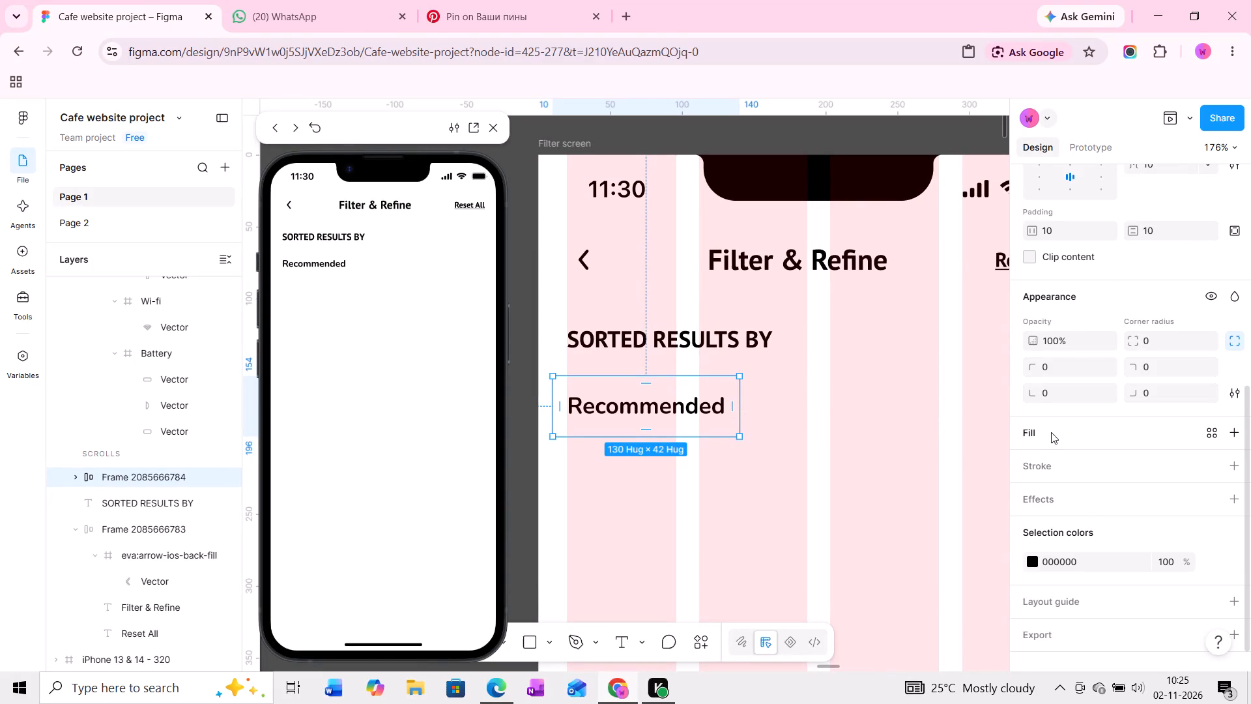
scroll(721, 418, "down", 2, "ctrl")
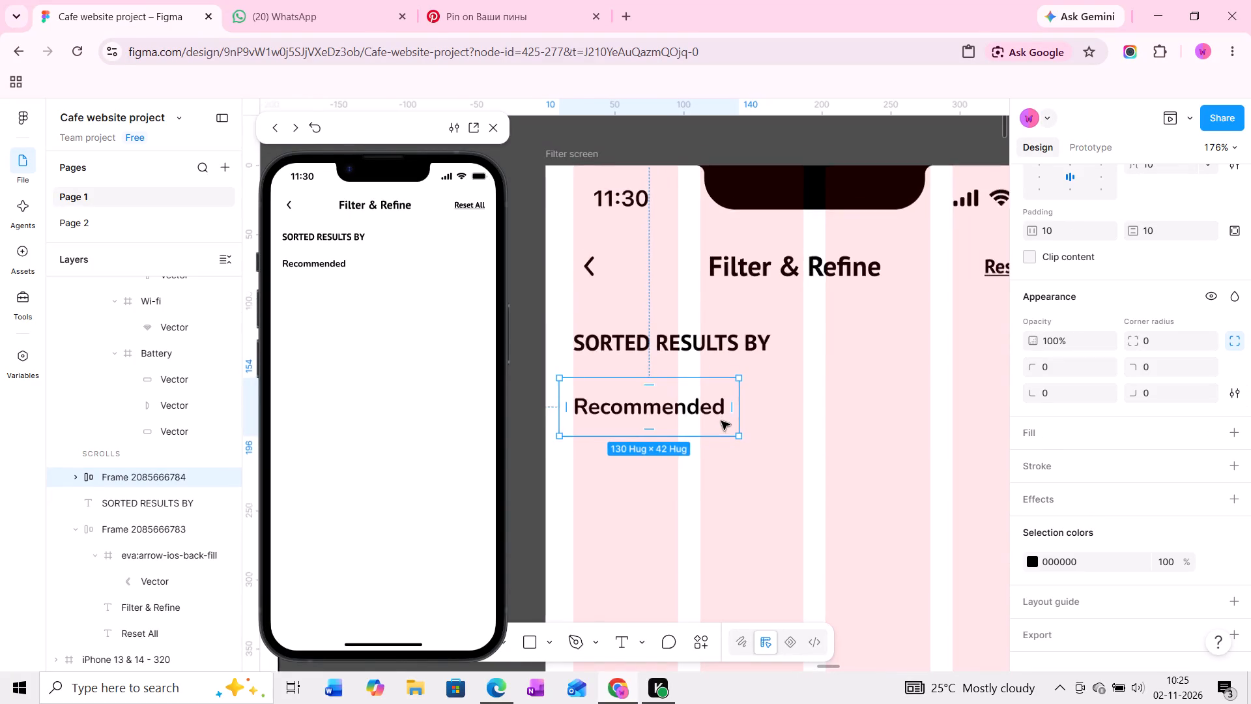
scroll(721, 421, "down", 15, "ctrl")
middle_click_drag(798, 378, 761, 443)
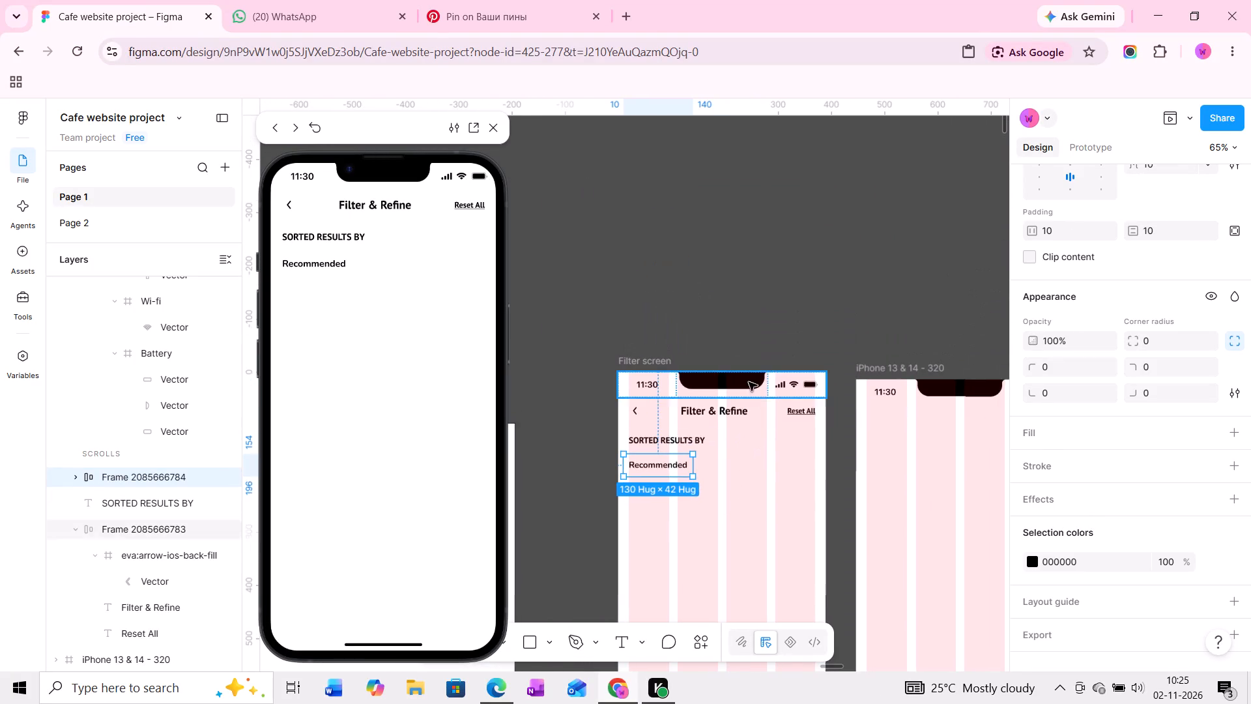
middle_click_drag(749, 382, 824, 402)
middle_click_drag(703, 365, 915, 368)
middle_click_drag(736, 388, 867, 379)
scroll(867, 379, "down", 9, "ctrl")
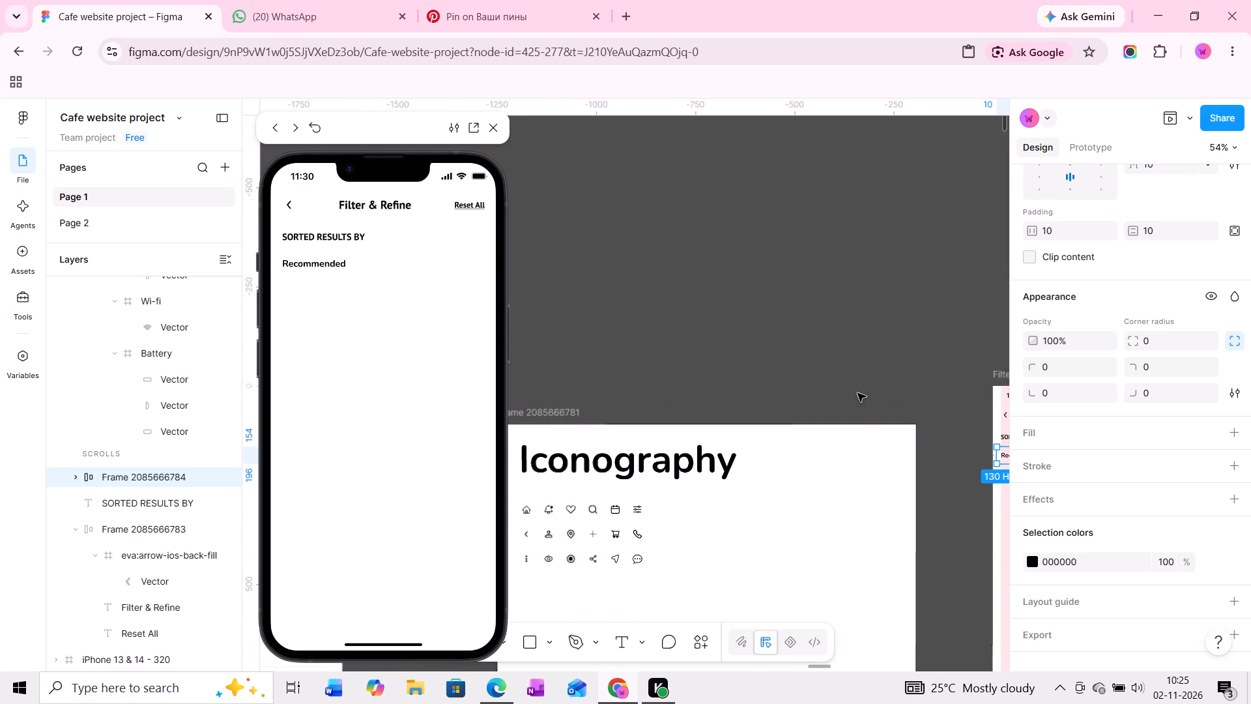
scroll(857, 393, "down", 13, "ctrl")
middle_click_drag(806, 401, 900, 410)
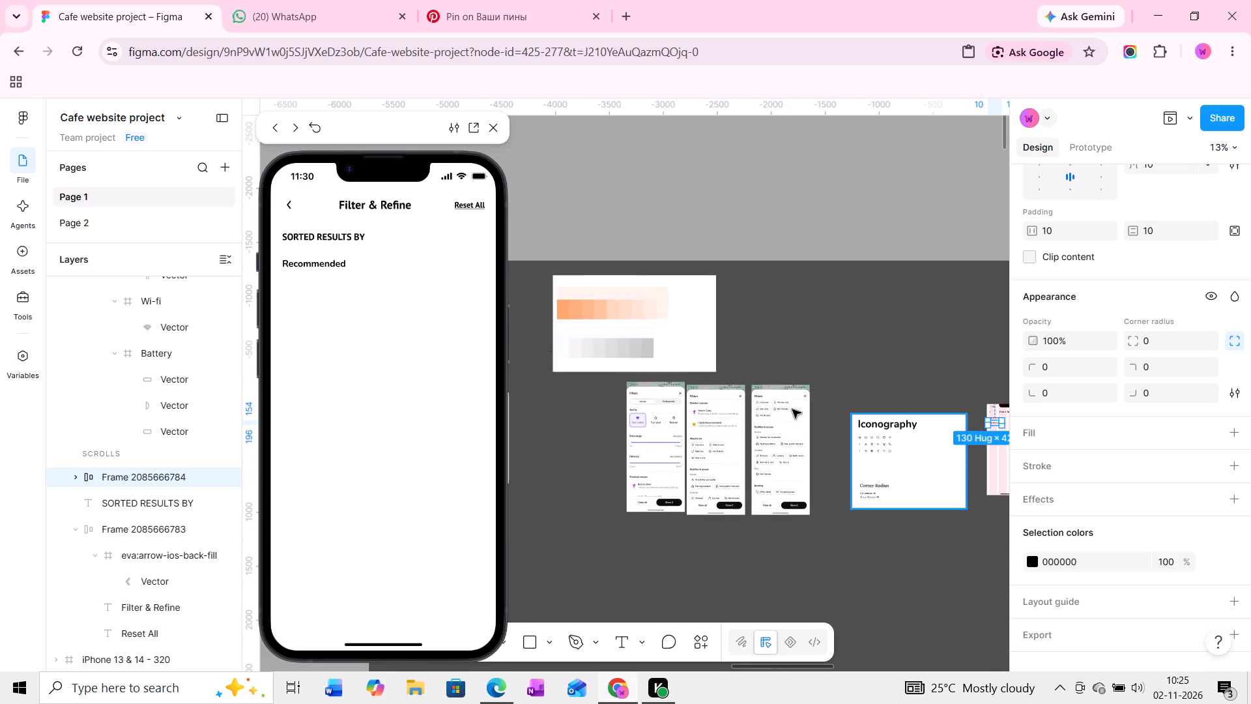
middle_click_drag(791, 409, 947, 413)
middle_click_drag(792, 413, 893, 413)
scroll(840, 413, "down", 1, "ctrl")
scroll(753, 435, "up", 18, "ctrl")
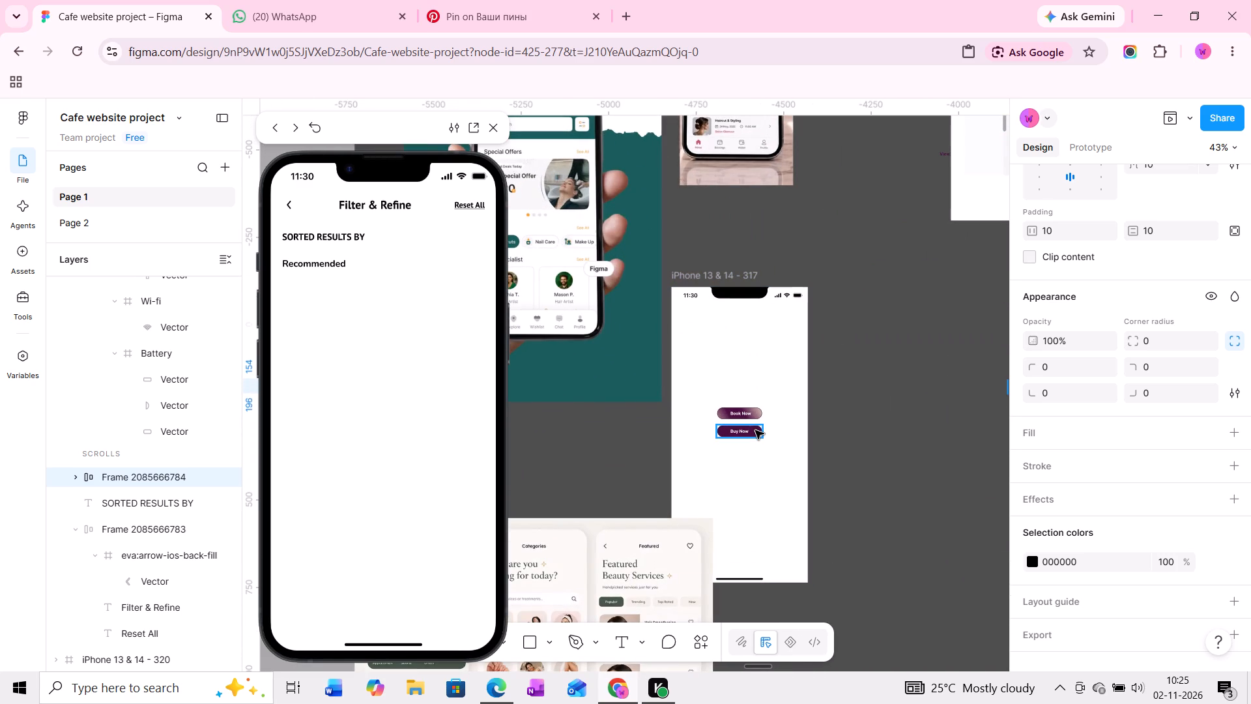
key("i")
left_click(755, 430)
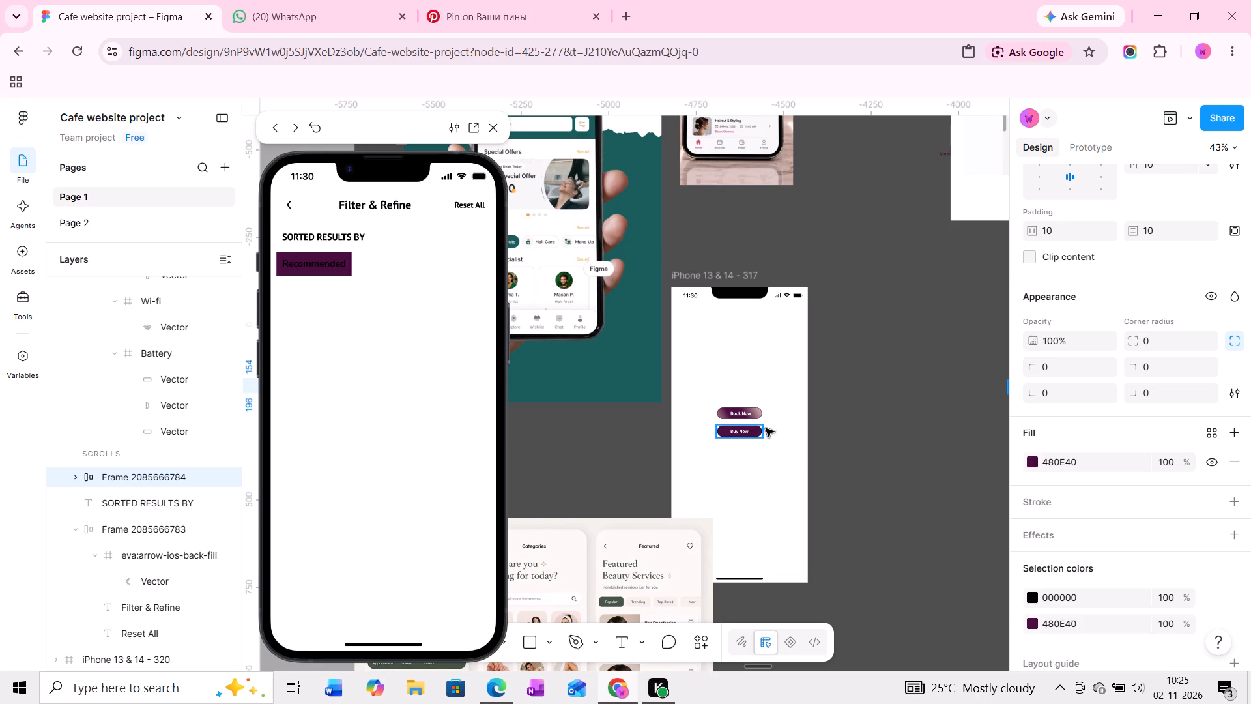
Round all corners of the Recommended label's purple frame on the Filter screen to a radius of 24.
middle_click_drag(847, 405, 691, 426)
middle_click_drag(923, 389, 751, 398)
middle_click_drag(856, 383, 721, 403)
middle_click_drag(803, 402, 703, 393)
middle_click_drag(885, 375, 736, 374)
middle_click_drag(884, 351, 729, 349)
middle_click_drag(868, 360, 713, 359)
middle_click_drag(912, 358, 870, 357)
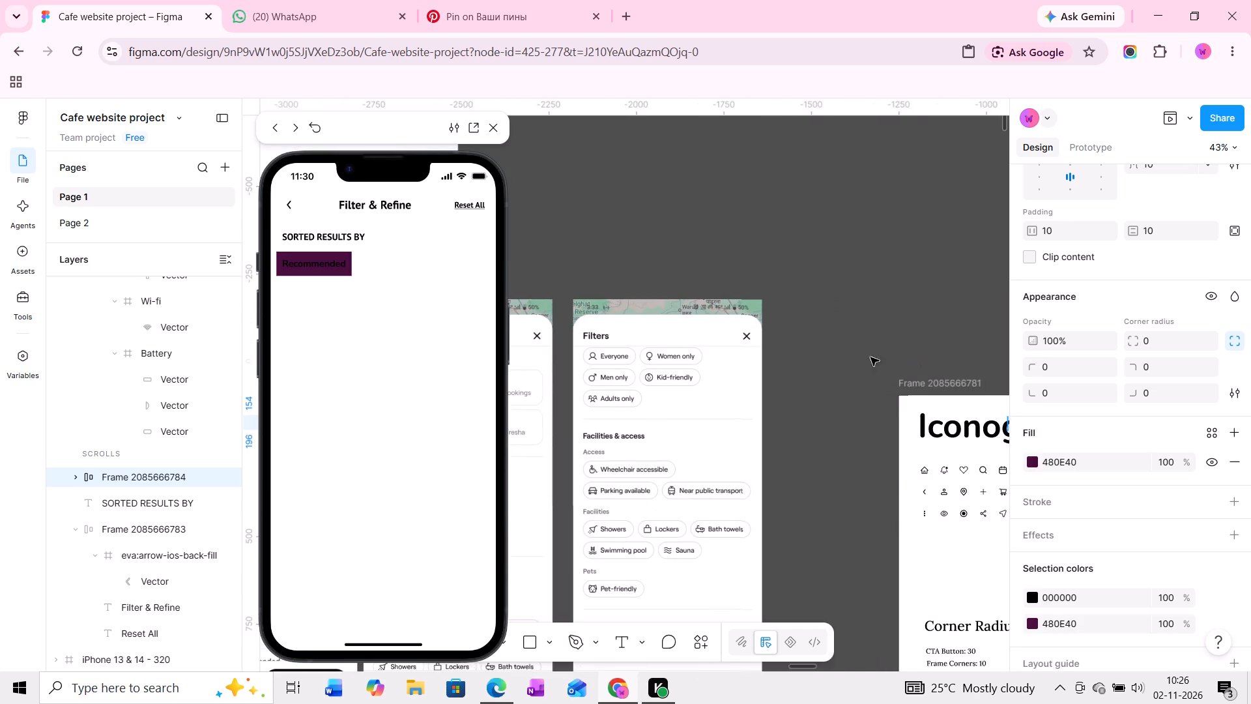
middle_click_drag(870, 357, 778, 357)
middle_click_drag(921, 441, 784, 463)
scroll(787, 460, "down", 11, "ctrl")
middle_click_drag(838, 454, 743, 448)
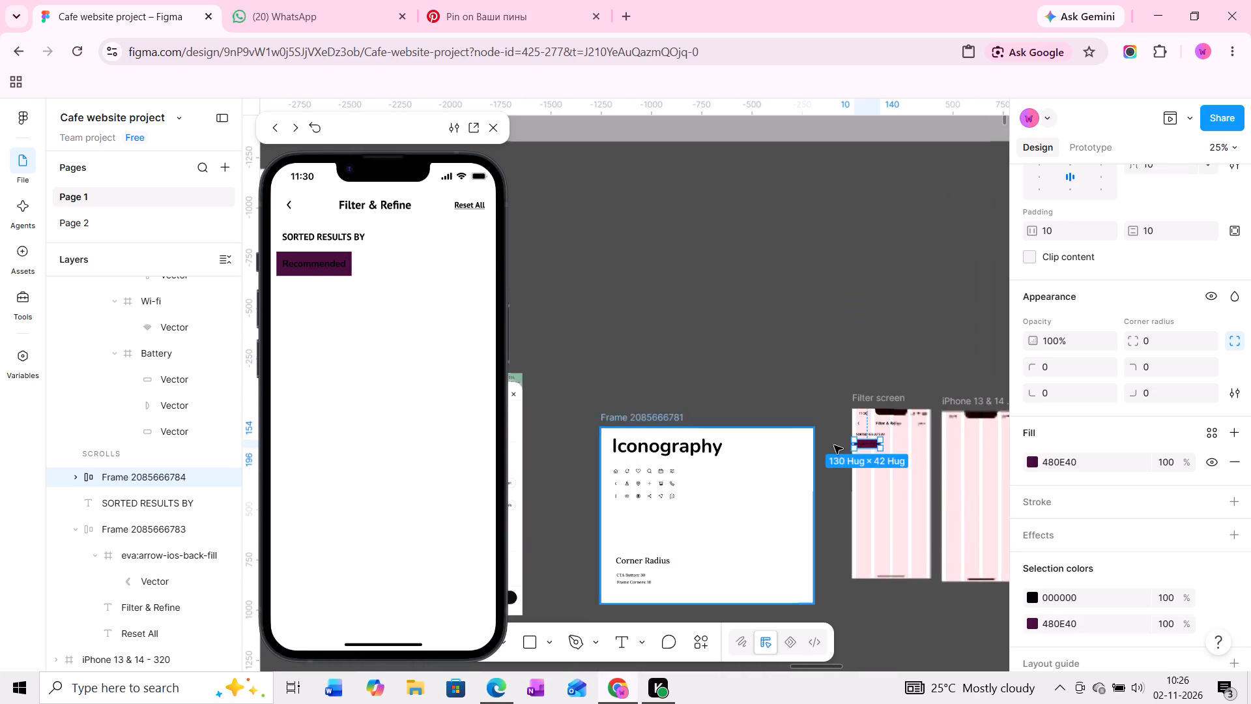
scroll(893, 444, "up", 20, "ctrl")
scroll(893, 444, "up", 11, "ctrl")
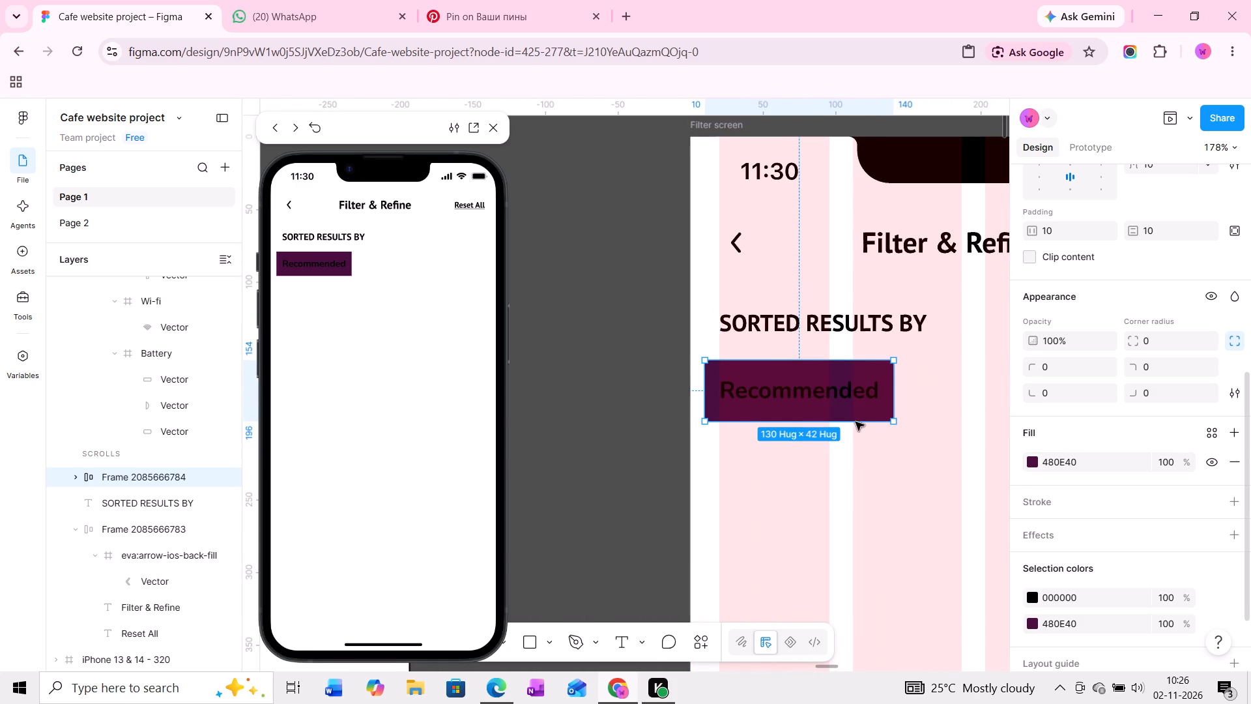
scroll(821, 401, "up", 3, "ctrl")
middle_click_drag(792, 395, 732, 382)
scroll(728, 382, "down", 3, "ctrl")
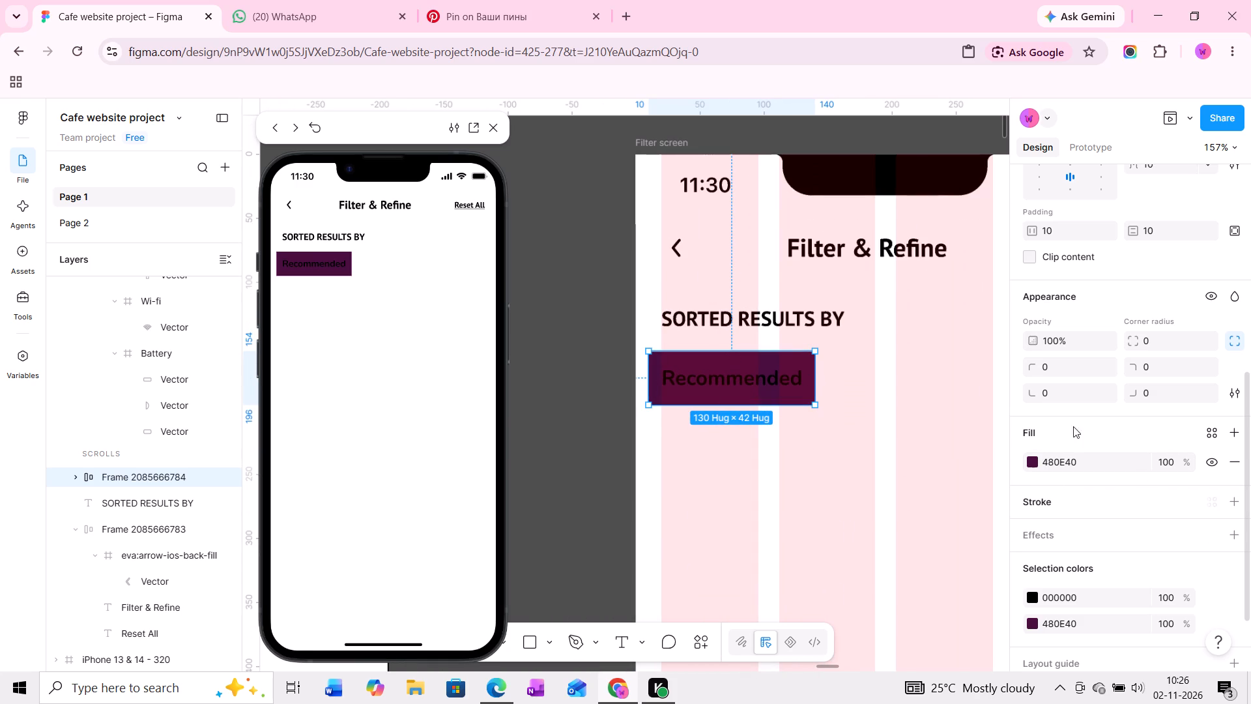
left_click_drag(1129, 344, 881, 400)
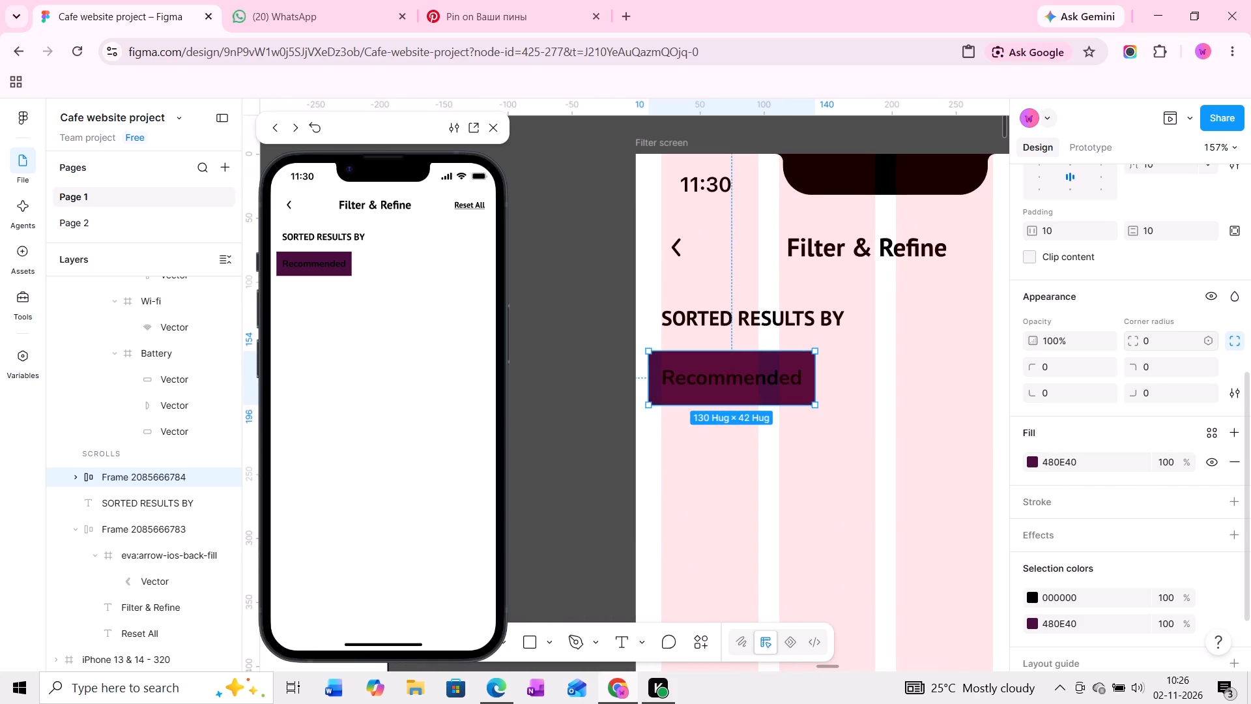
left_click_drag(881, 400, 988, 389)
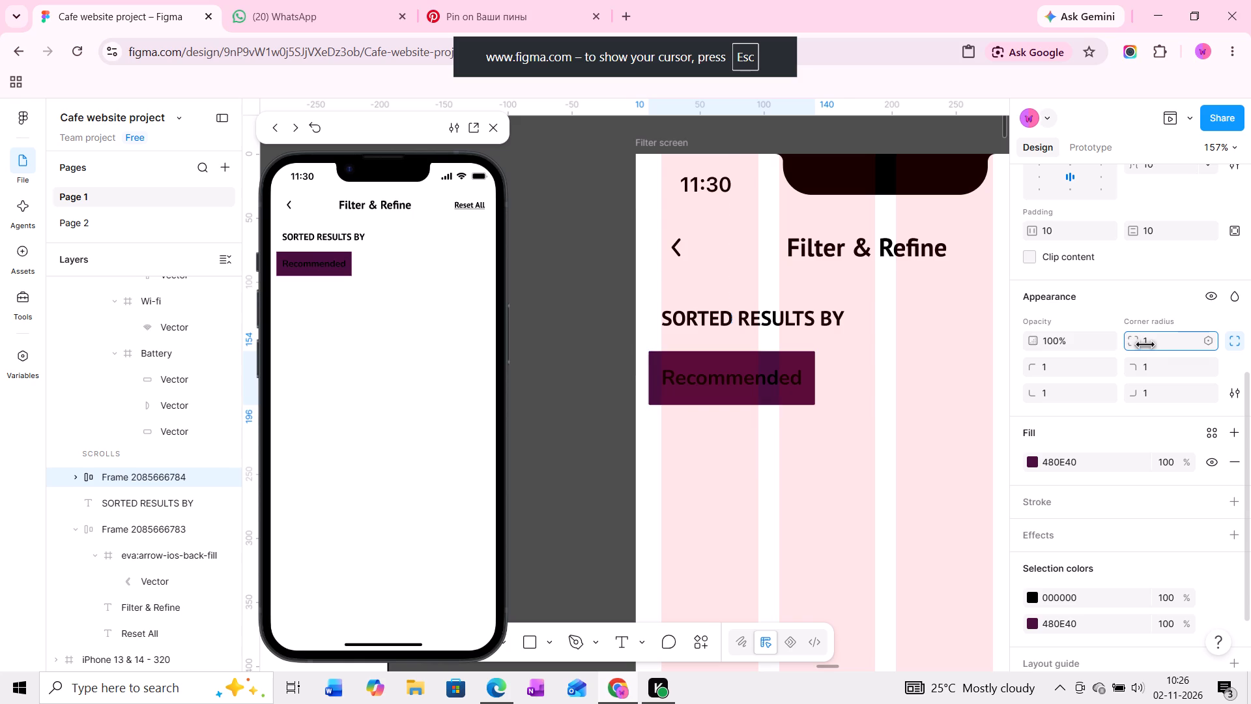
left_click_drag(988, 389, 642, 385)
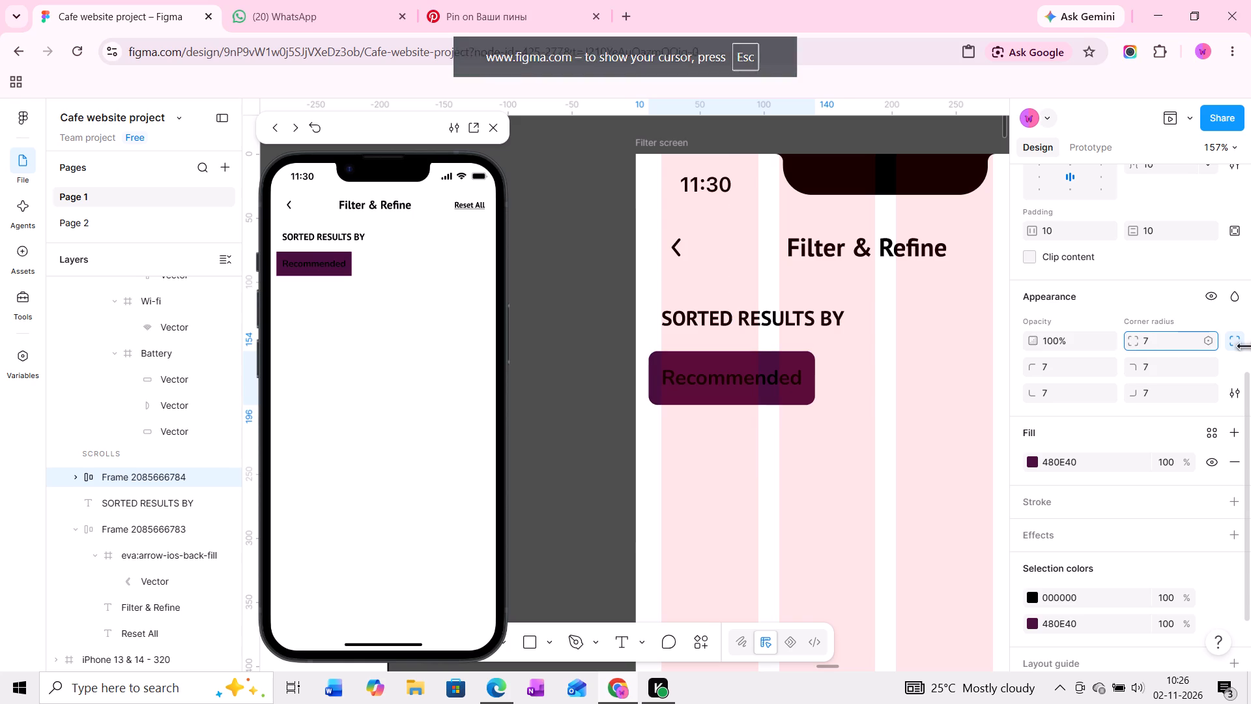
left_click_drag(642, 385, 847, 373)
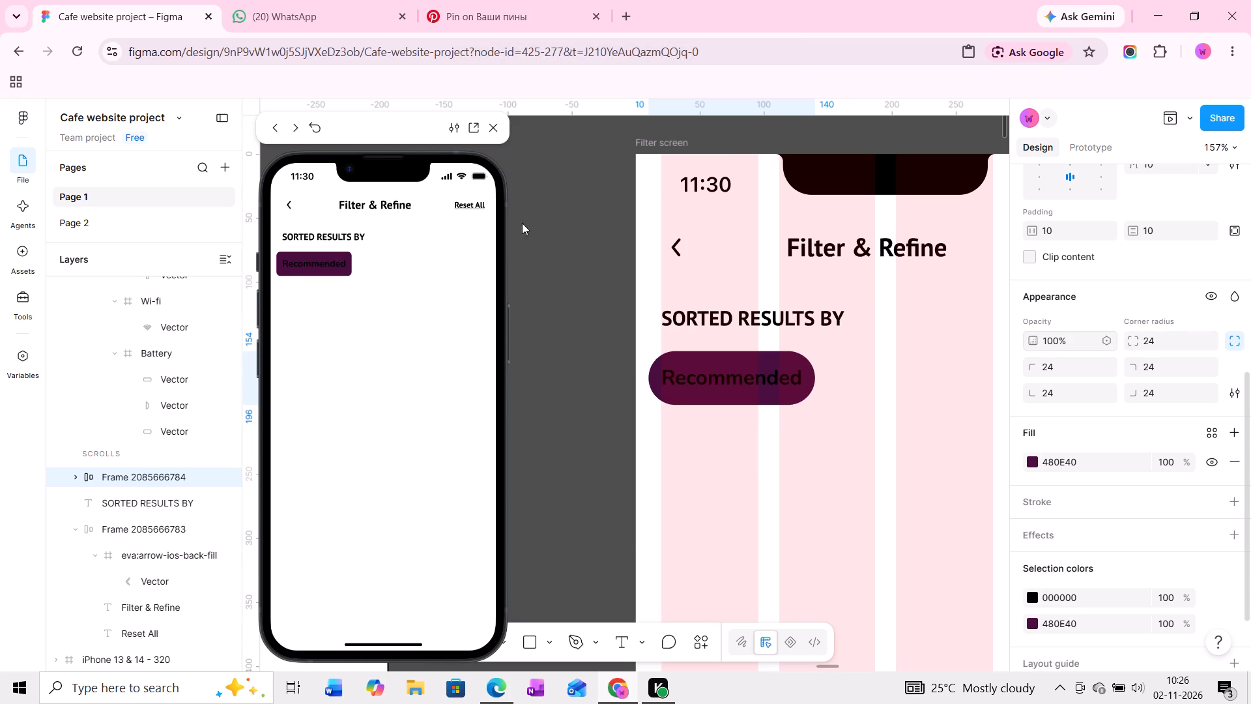
Set the fill colour of the Recommended text inside the chip to white FFFFFF.
left_click(753, 383, "ctrl")
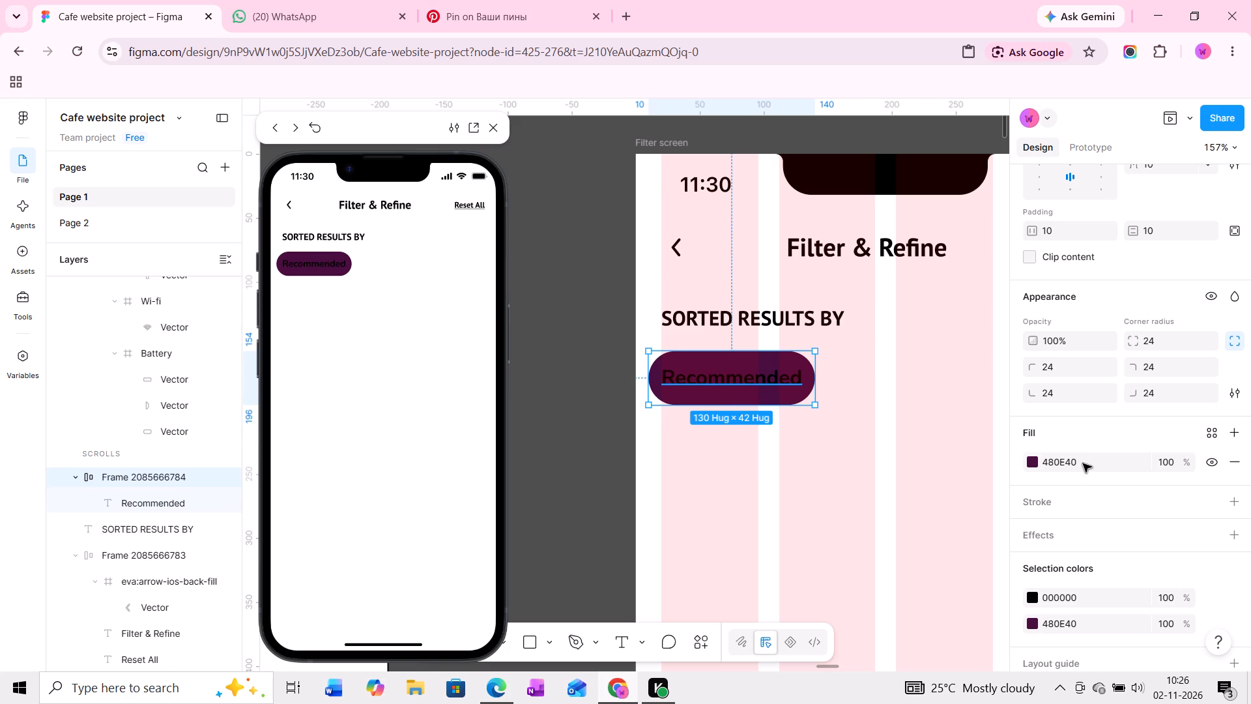
left_click(1082, 454)
key("f")
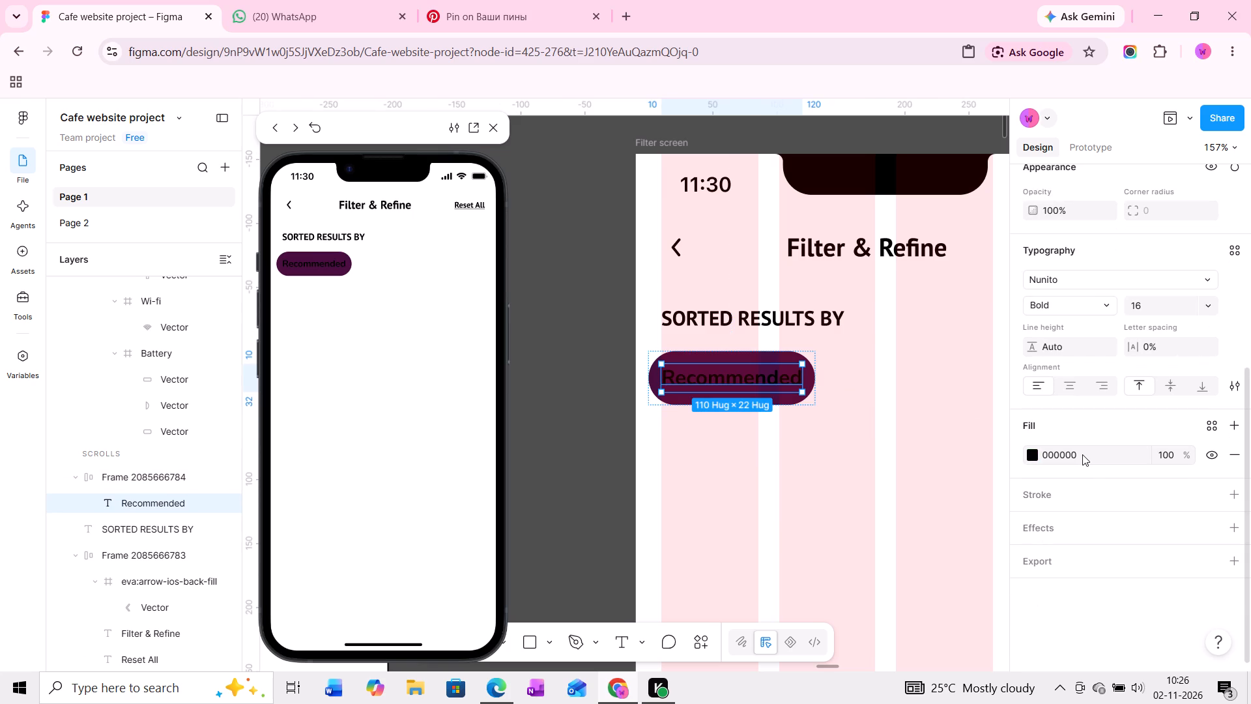
key("Return")
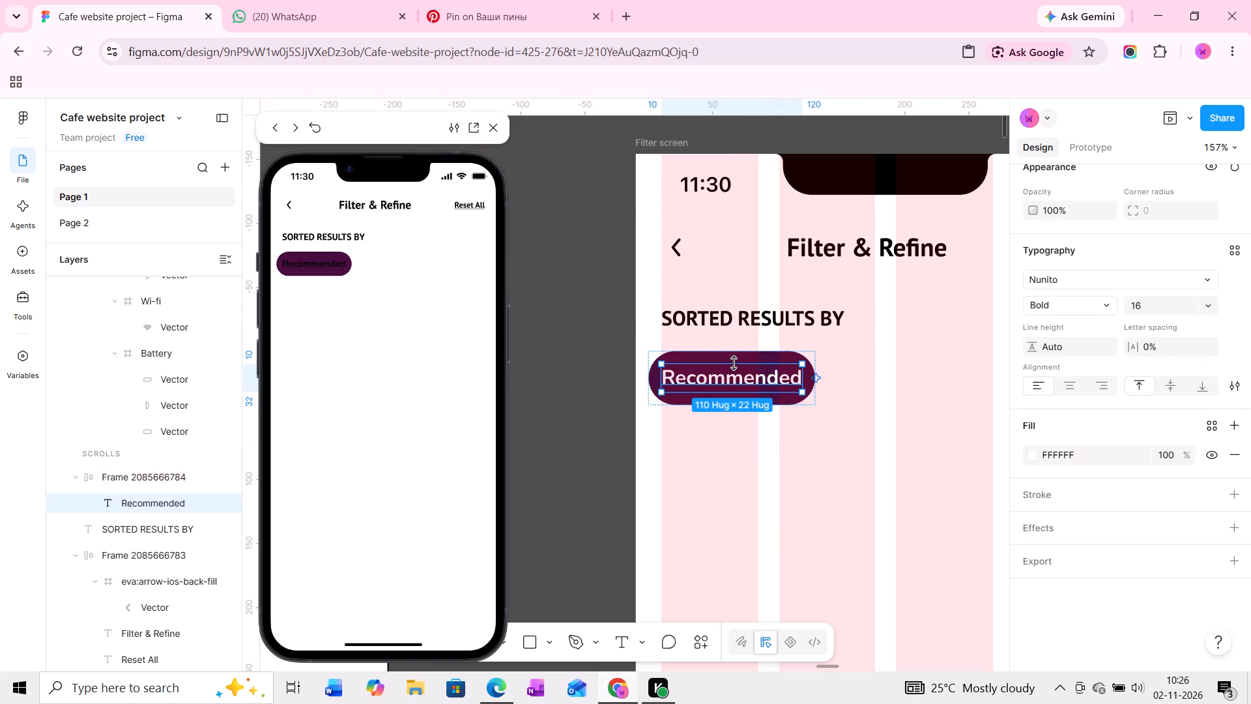
Move the Recommended chip beneath the SORTED RESULTS BY heading, to about X 23, Y 156.
scroll(734, 363, "up", 5, "ctrl")
middle_click_drag(732, 361, 709, 343)
scroll(709, 343, "up", 4, "ctrl")
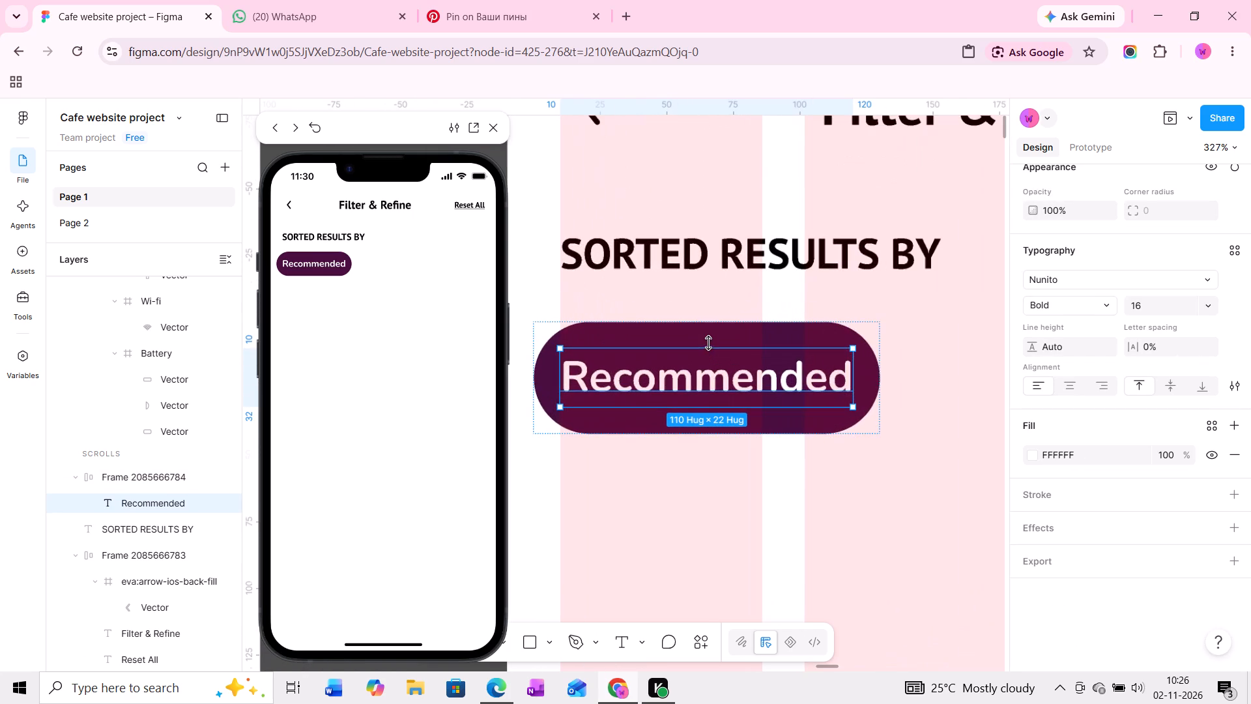
left_click_drag(700, 330, 760, 335)
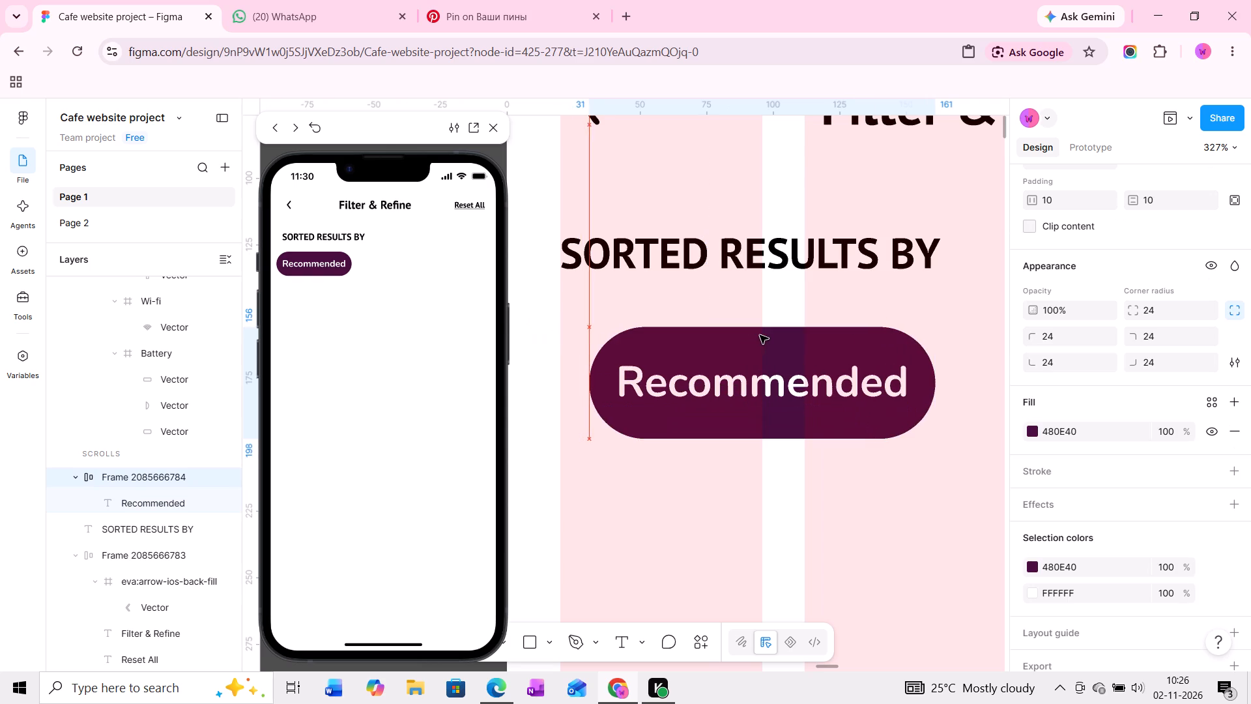
left_click_drag(760, 335, 736, 334)
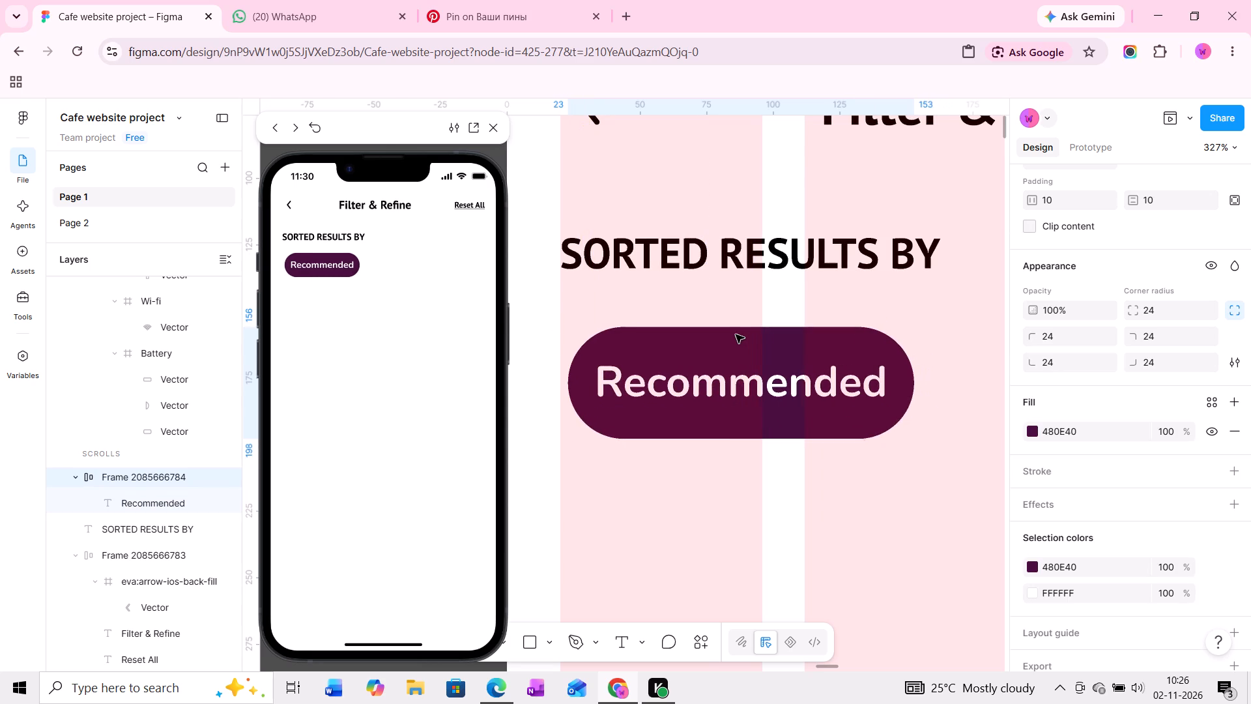
left_click_drag(736, 334, 735, 334)
Enlarge the Recommended chip's frame to about 151 wide by 46 high.
scroll(730, 370, "down", 3, "ctrl")
middle_click_drag(810, 392, 788, 398)
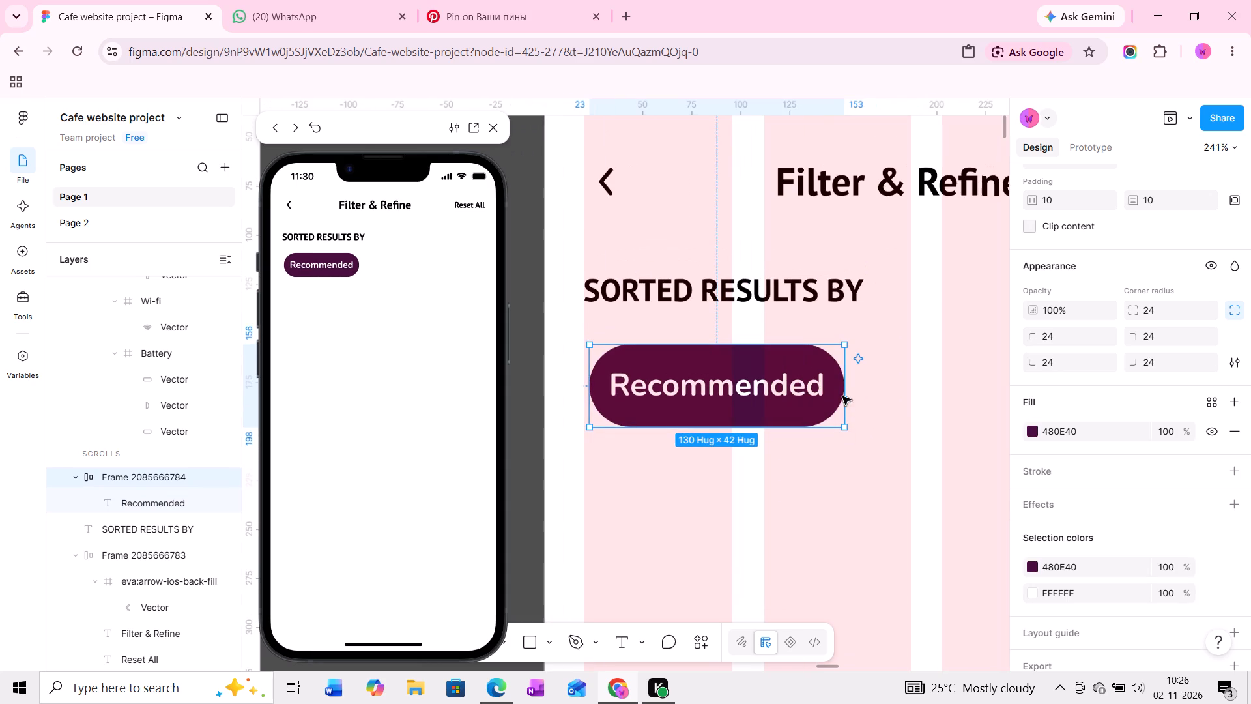
left_click_drag(839, 386, 875, 386)
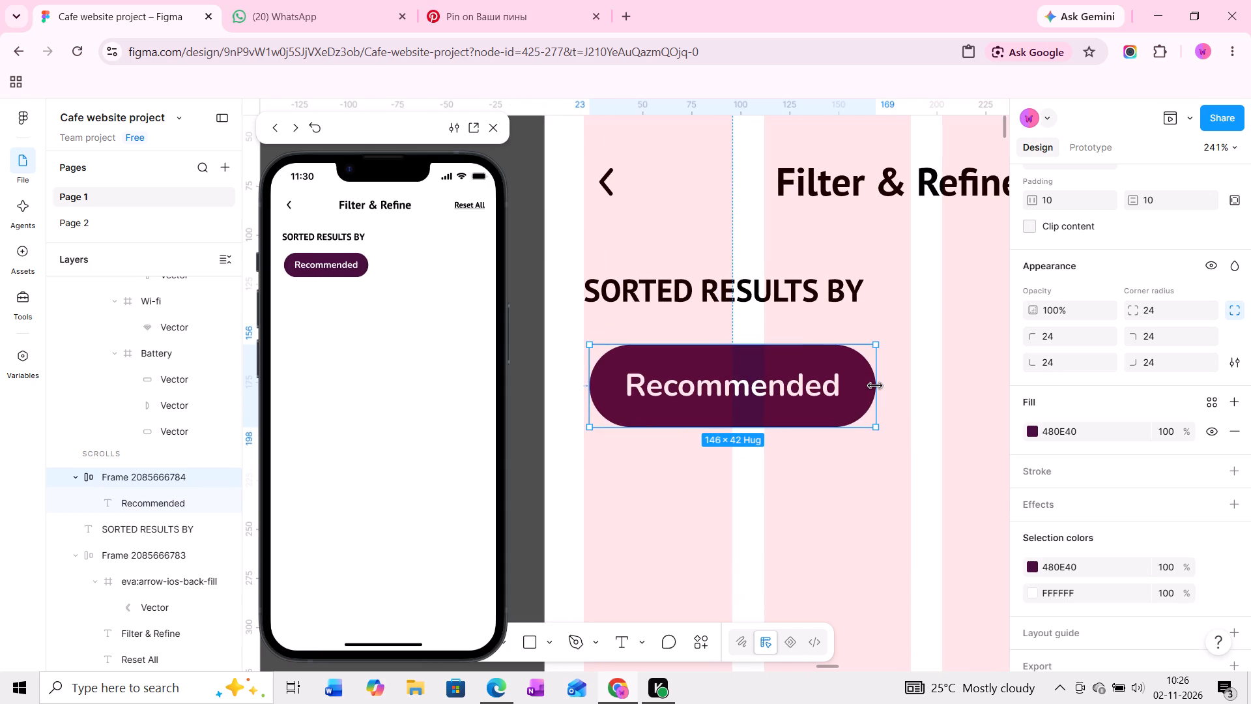
left_click_drag(875, 386, 885, 386)
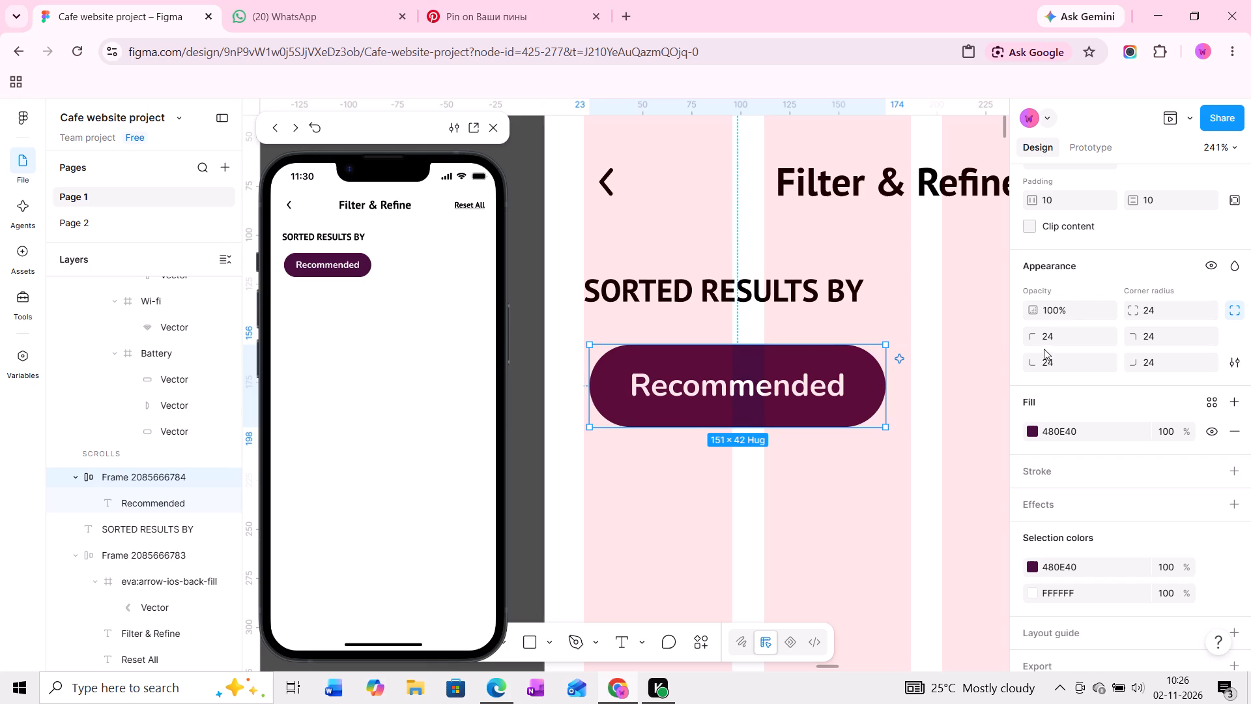
scroll(1052, 349, "up", 4)
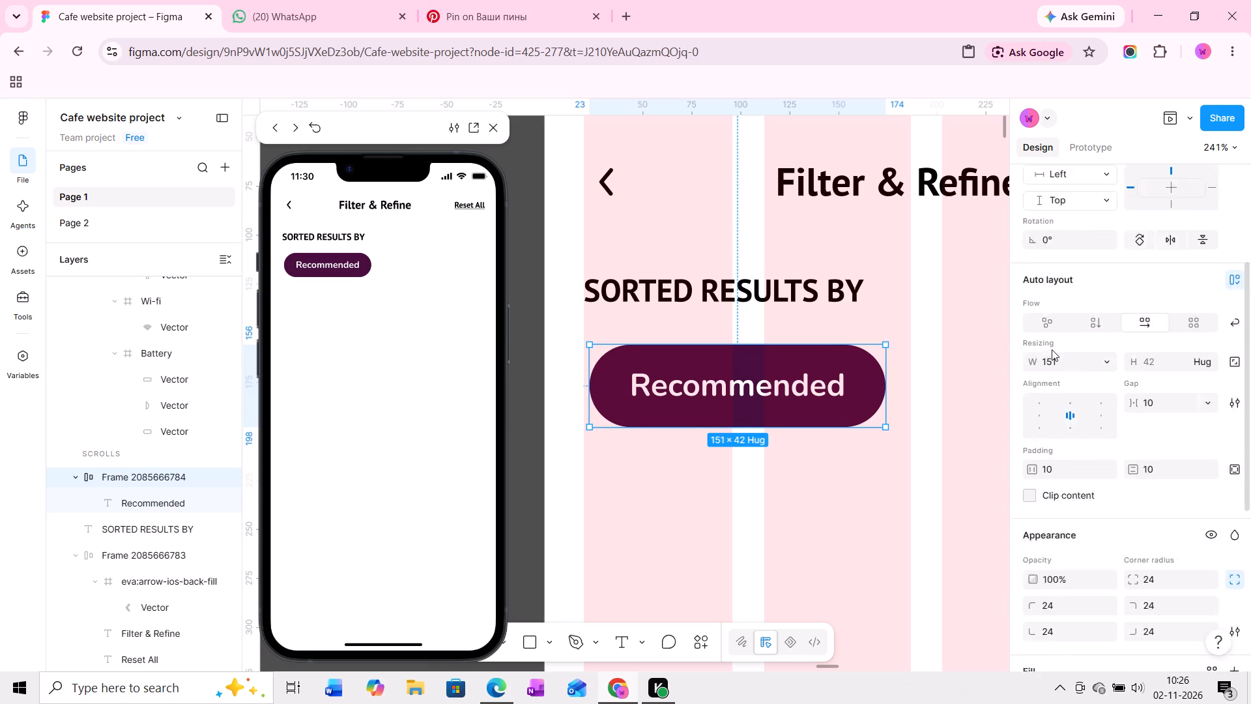
left_click_drag(728, 425, 729, 437)
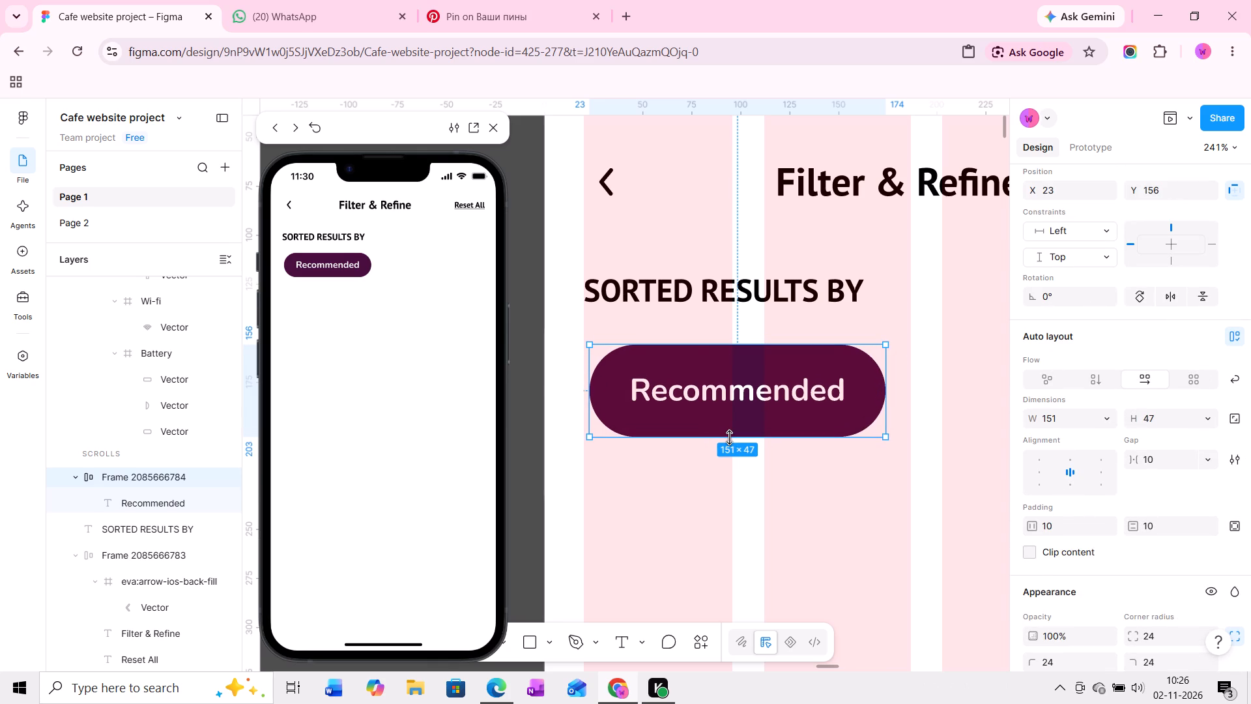
left_click_drag(729, 437, 729, 434)
Align the Recommended chip's left edge with the SORTED RESULTS BY heading at X 20, keeping Y 156.
scroll(668, 396, "up", 3, "ctrl")
left_click_drag(681, 409, 680, 409)
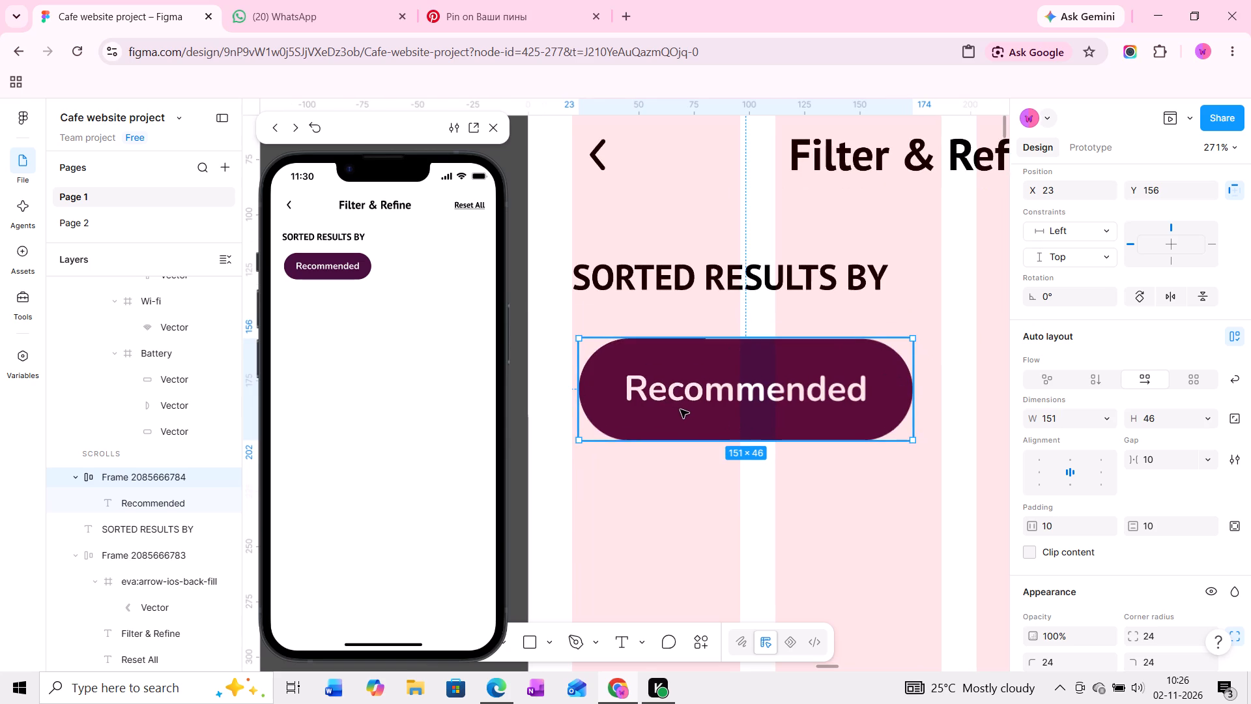
left_click_drag(680, 409, 675, 409)
scroll(689, 398, "up", 4, "ctrl")
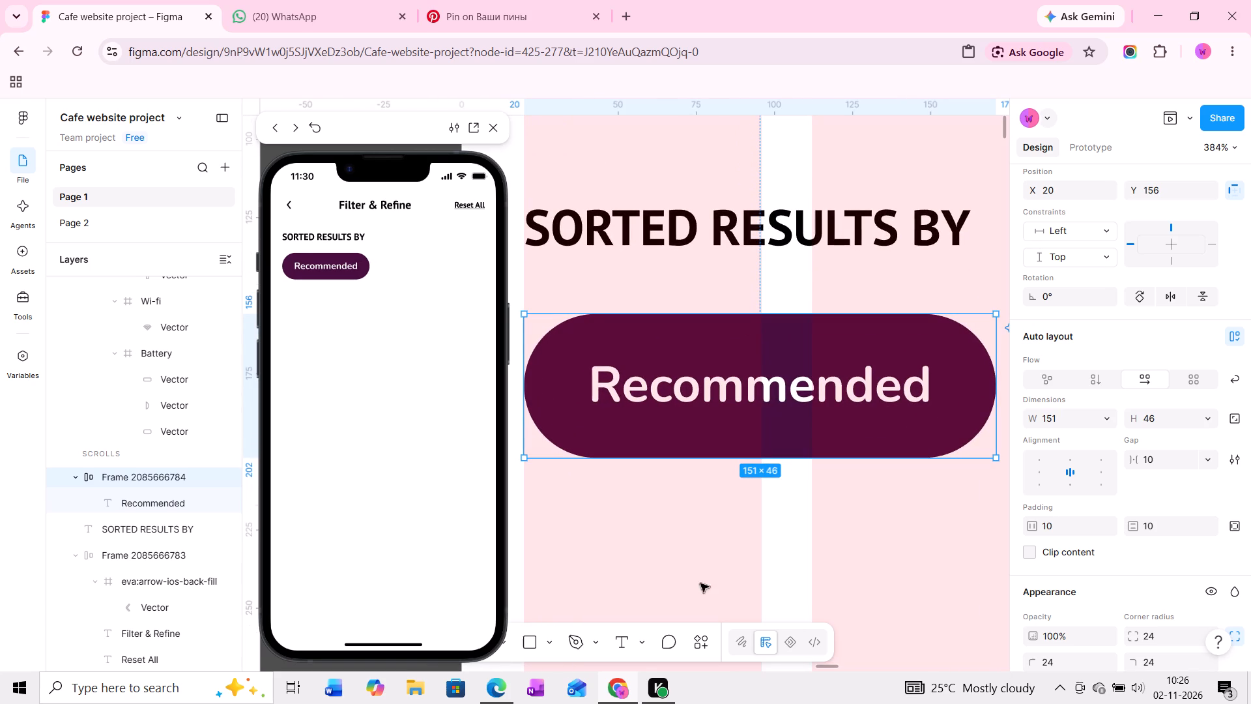
Open the Iconify plugin with the live preview moved clear of it, and search for star icons.
left_click_drag(396, 126, 203, 117)
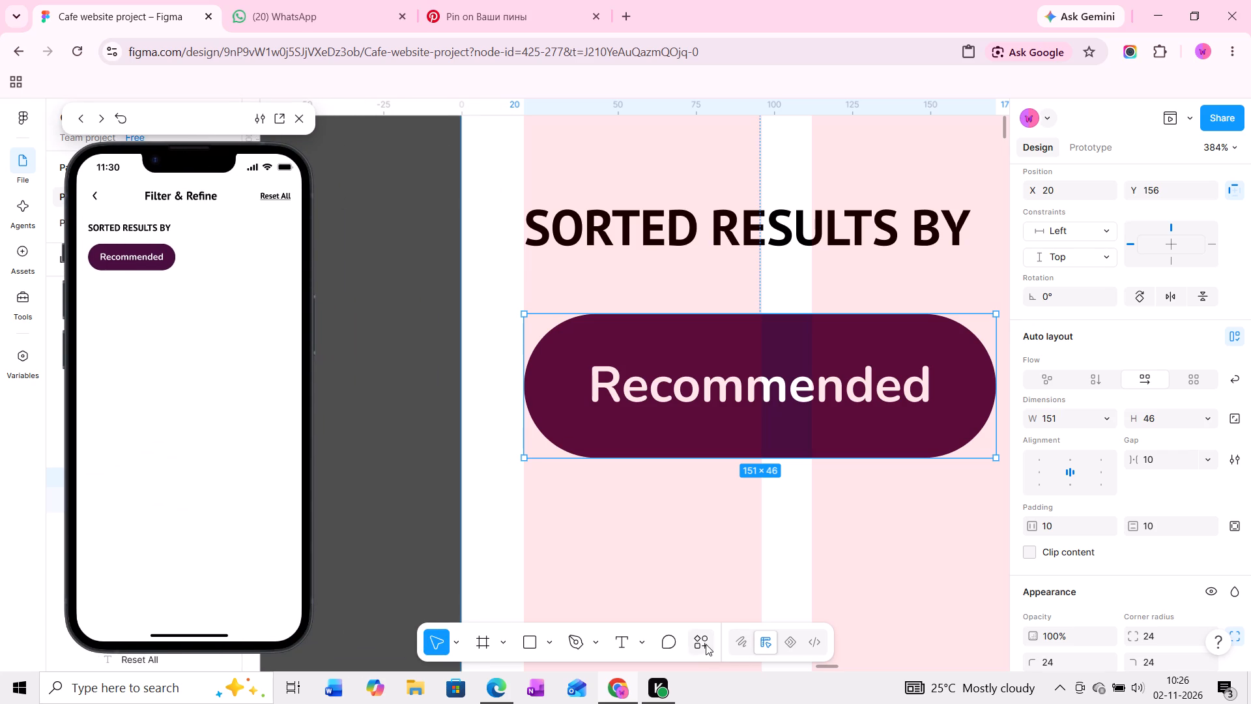
left_click(704, 642)
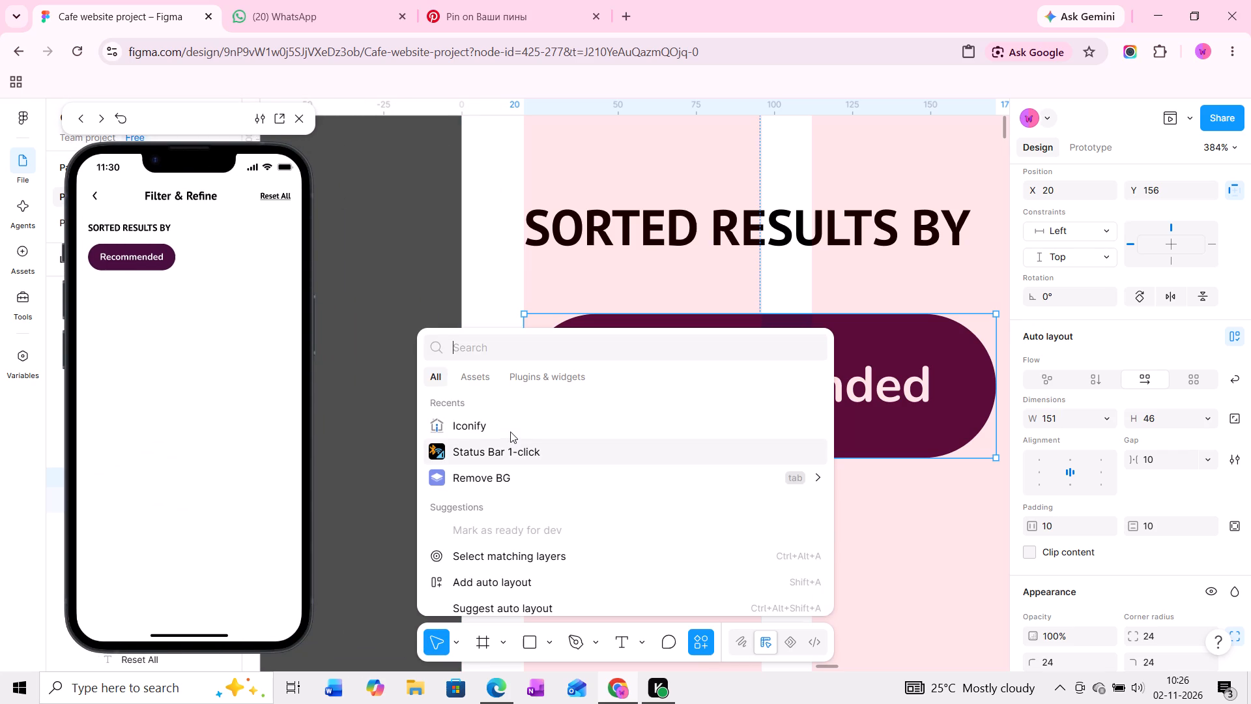
left_click(510, 428)
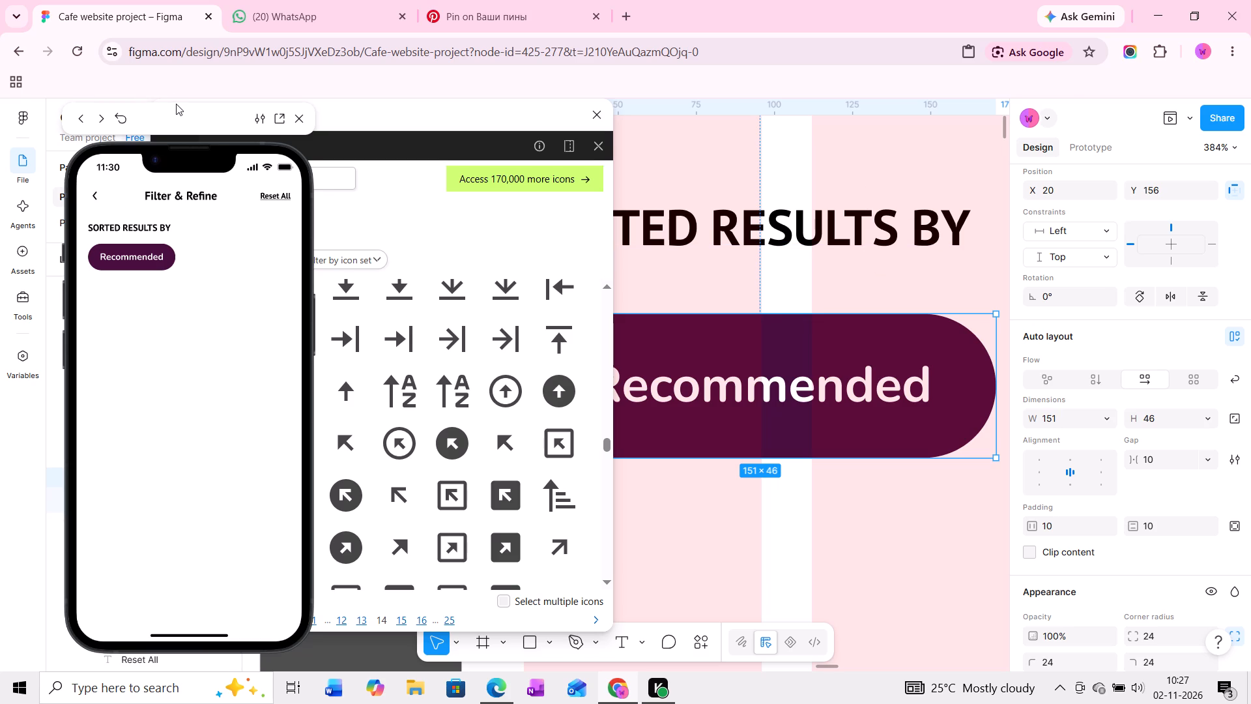
left_click_drag(176, 106, 1093, 63)
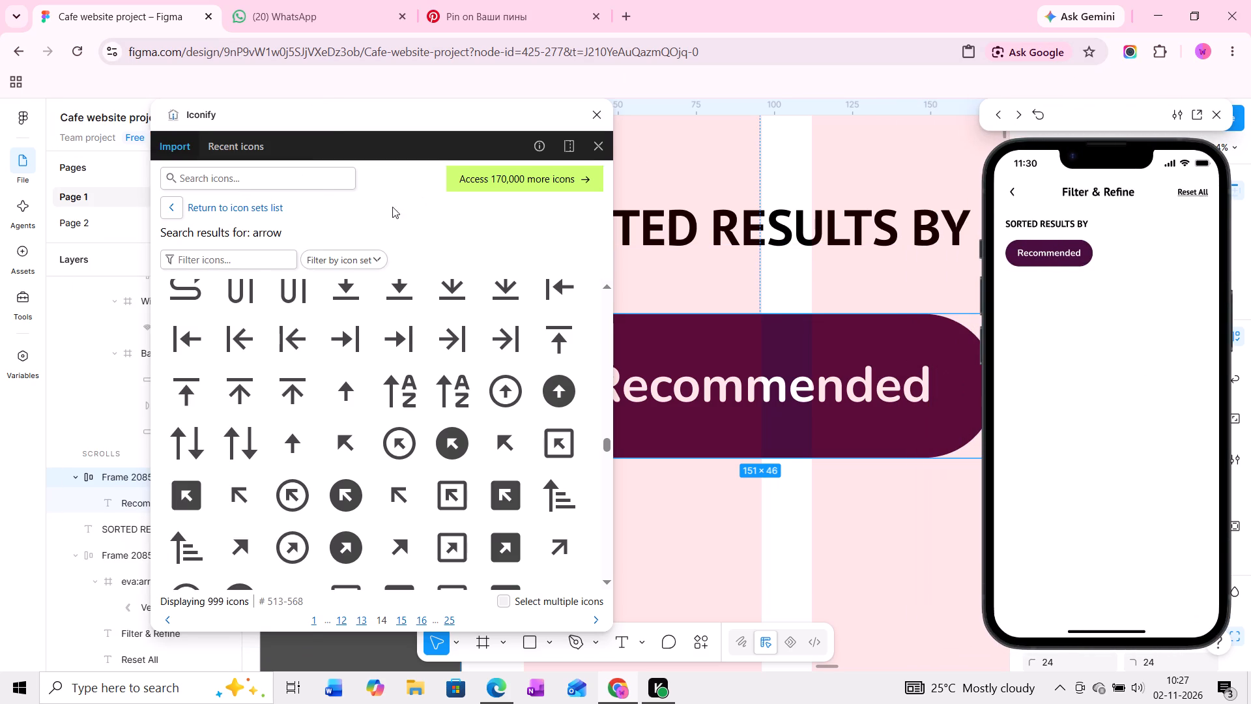
left_click(293, 182)
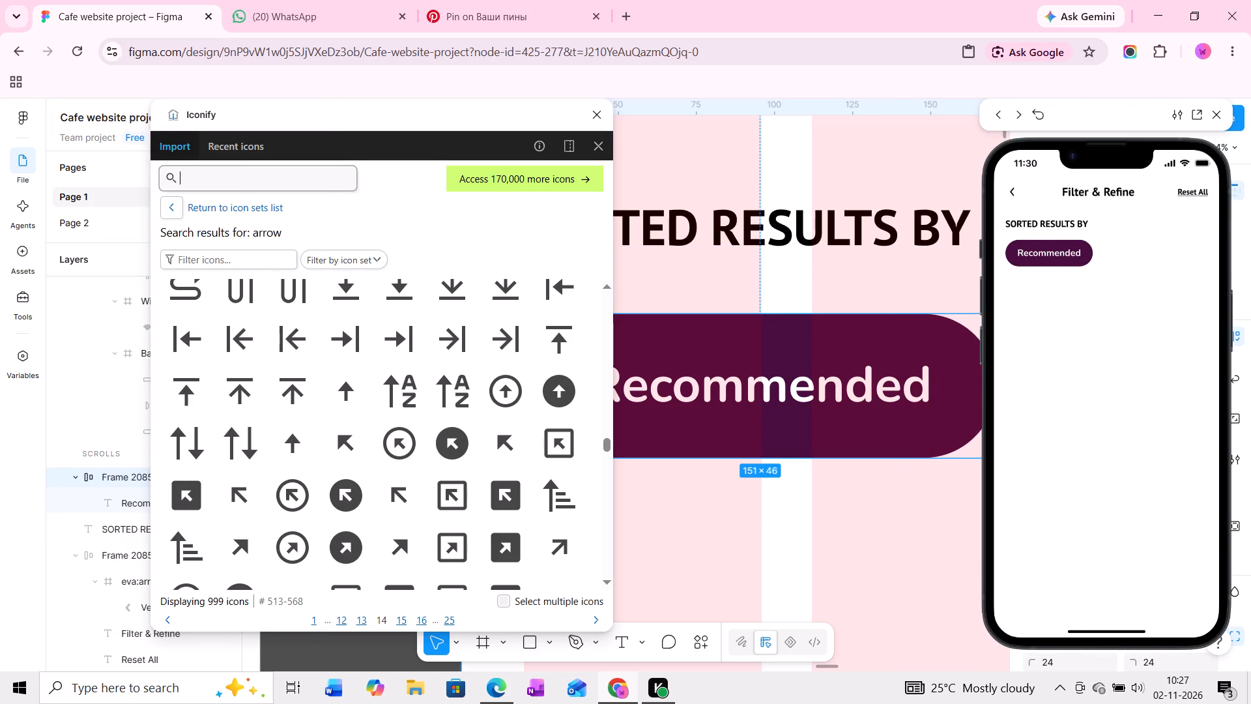
type("star")
key("Return")
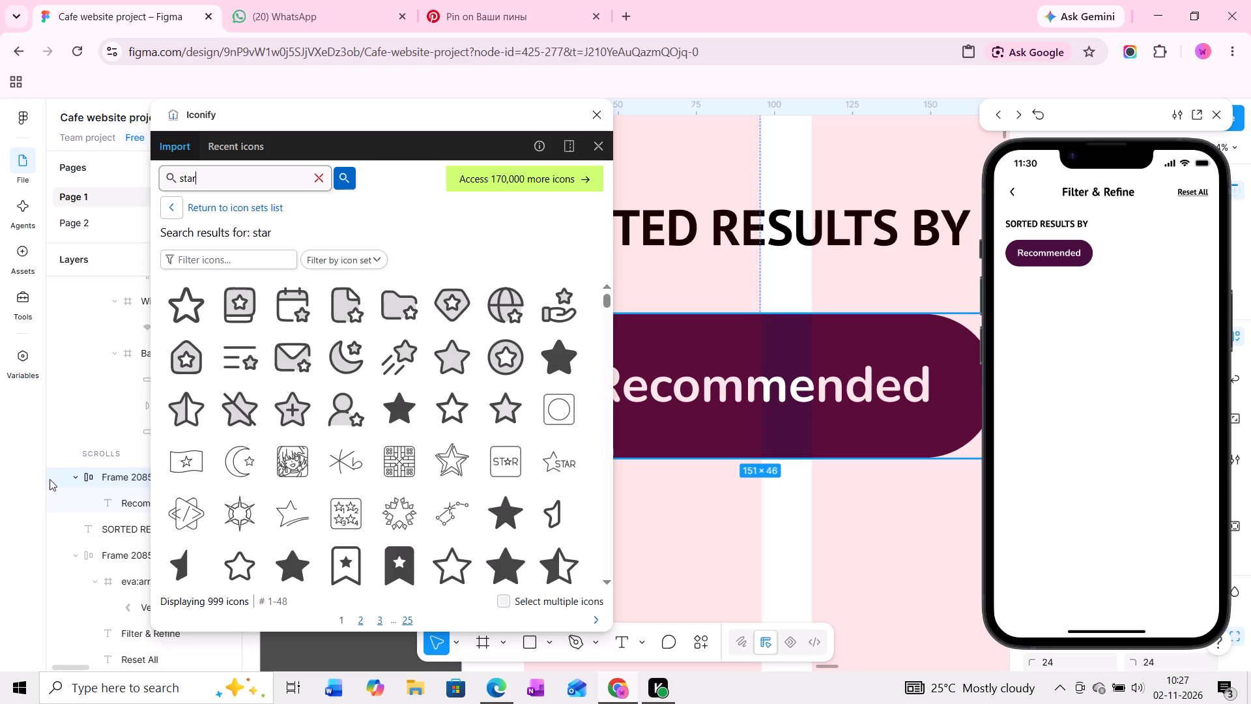
Look through the star icon results for one that suits the Recommended chip.
scroll(359, 478, "down", 1)
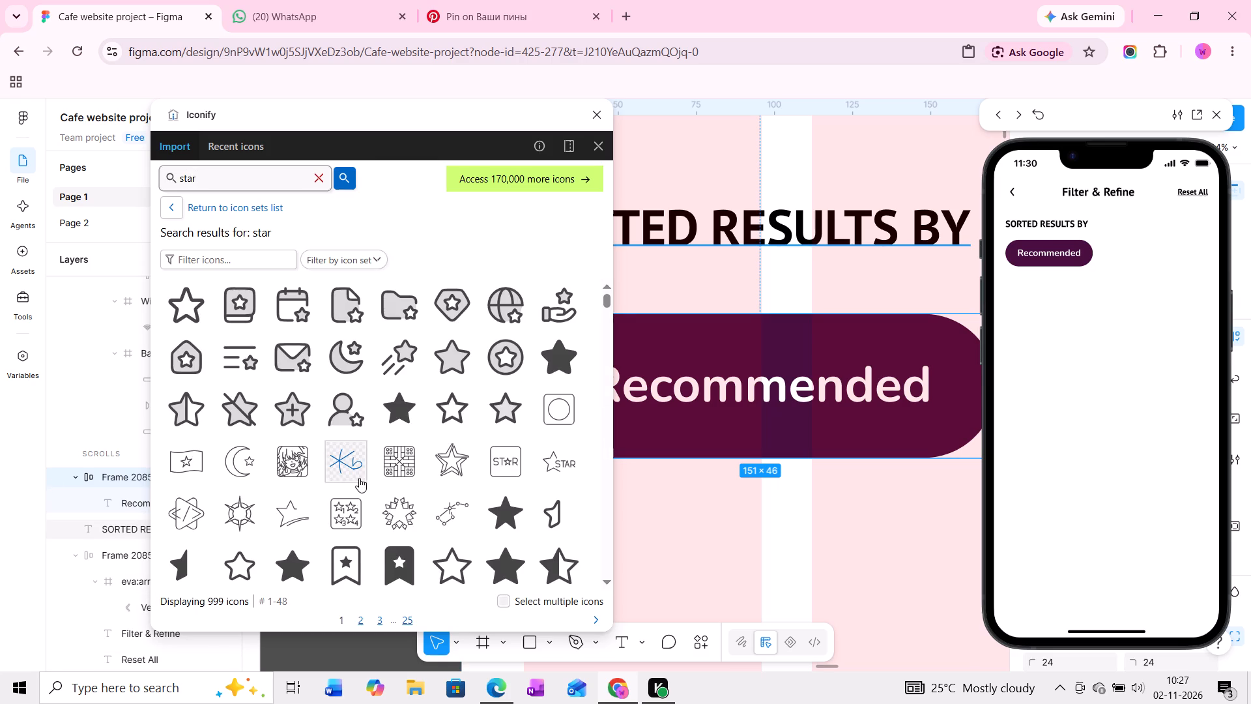
scroll(359, 478, "down", 8)
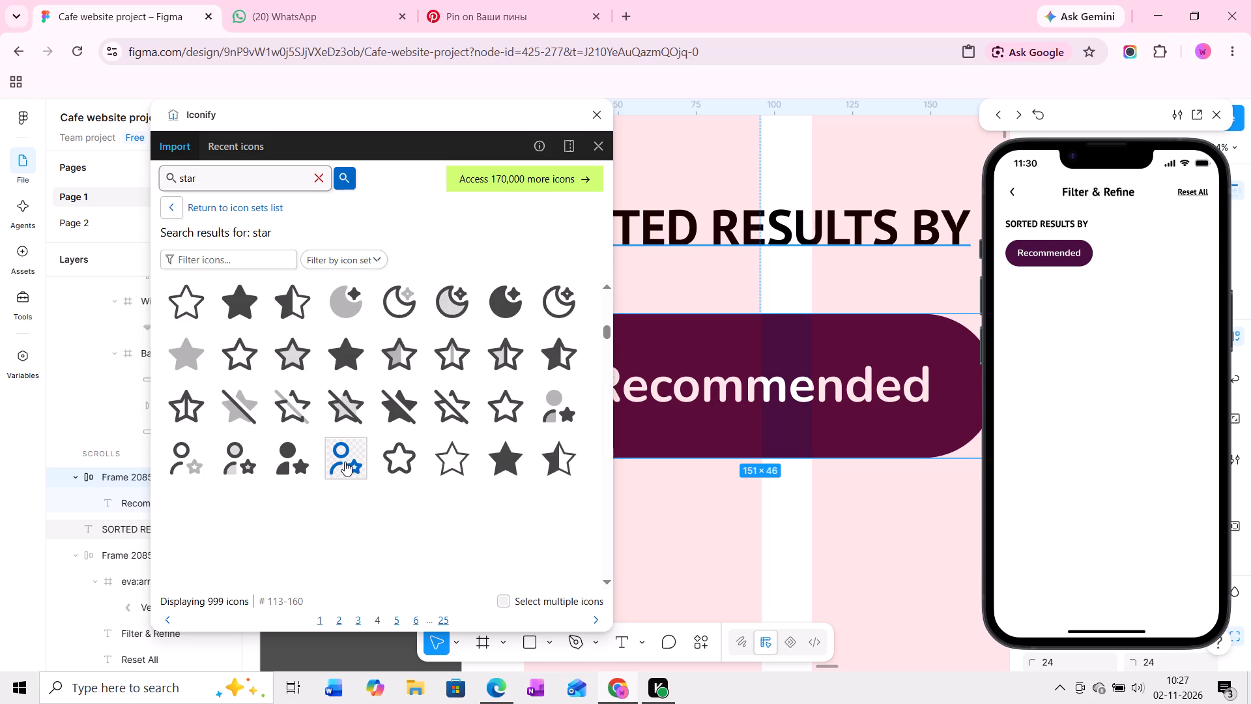
scroll(345, 462, "down", 3)
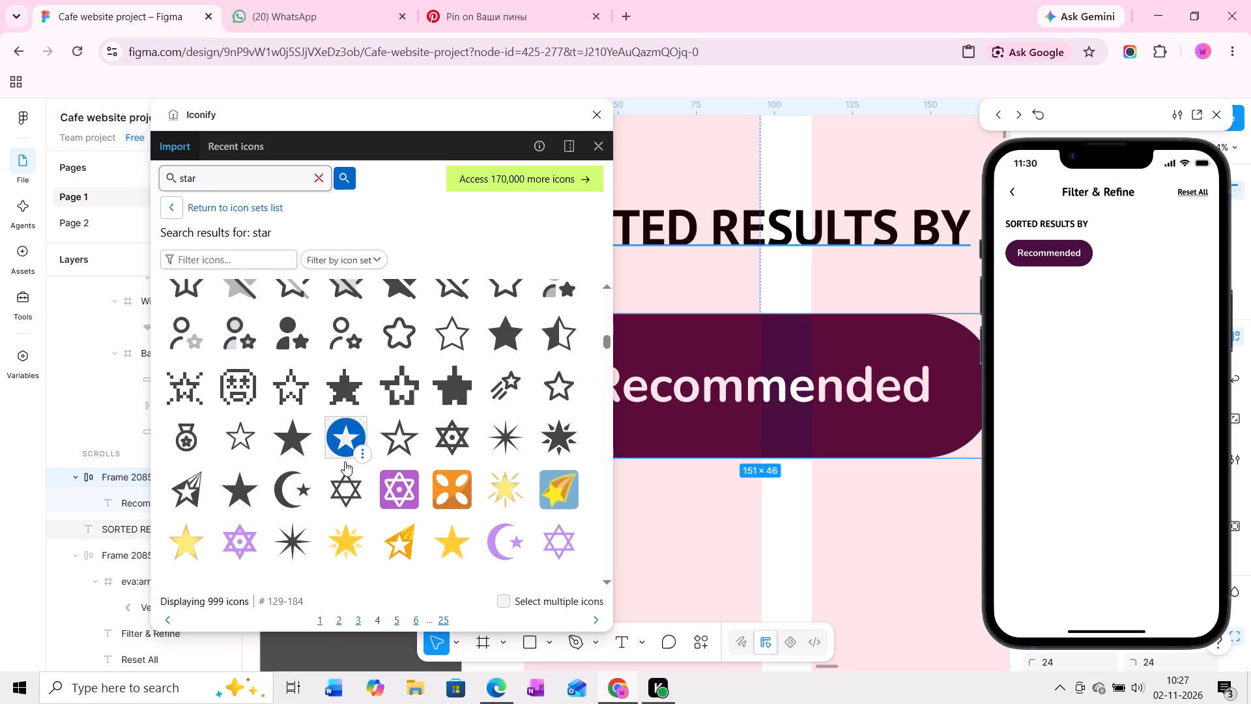
scroll(345, 462, "down", 2)
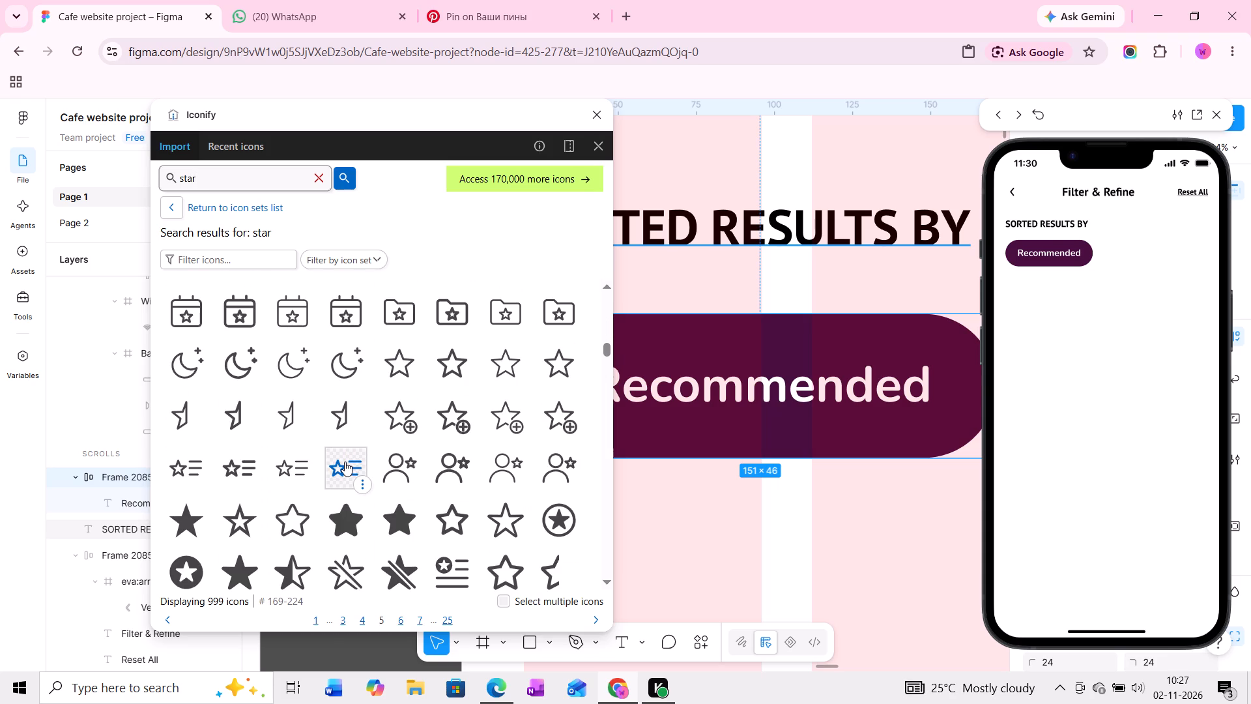
scroll(345, 462, "down", 4)
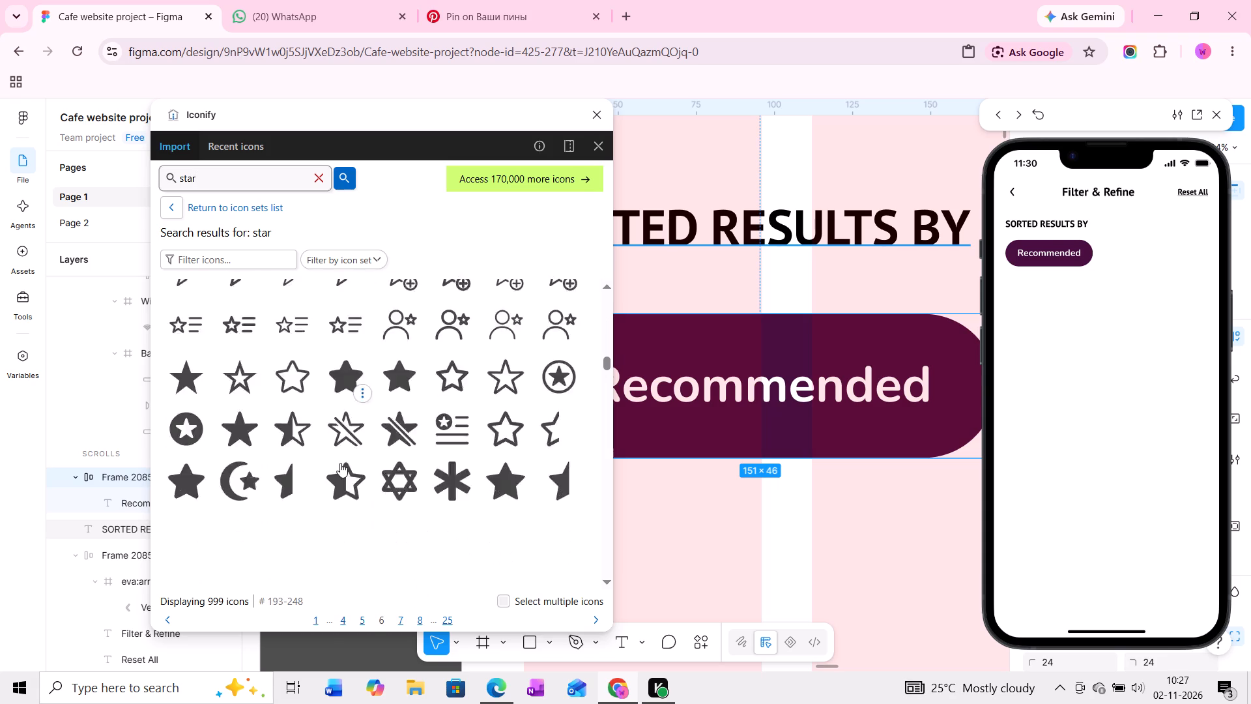
scroll(340, 463, "down", 3)
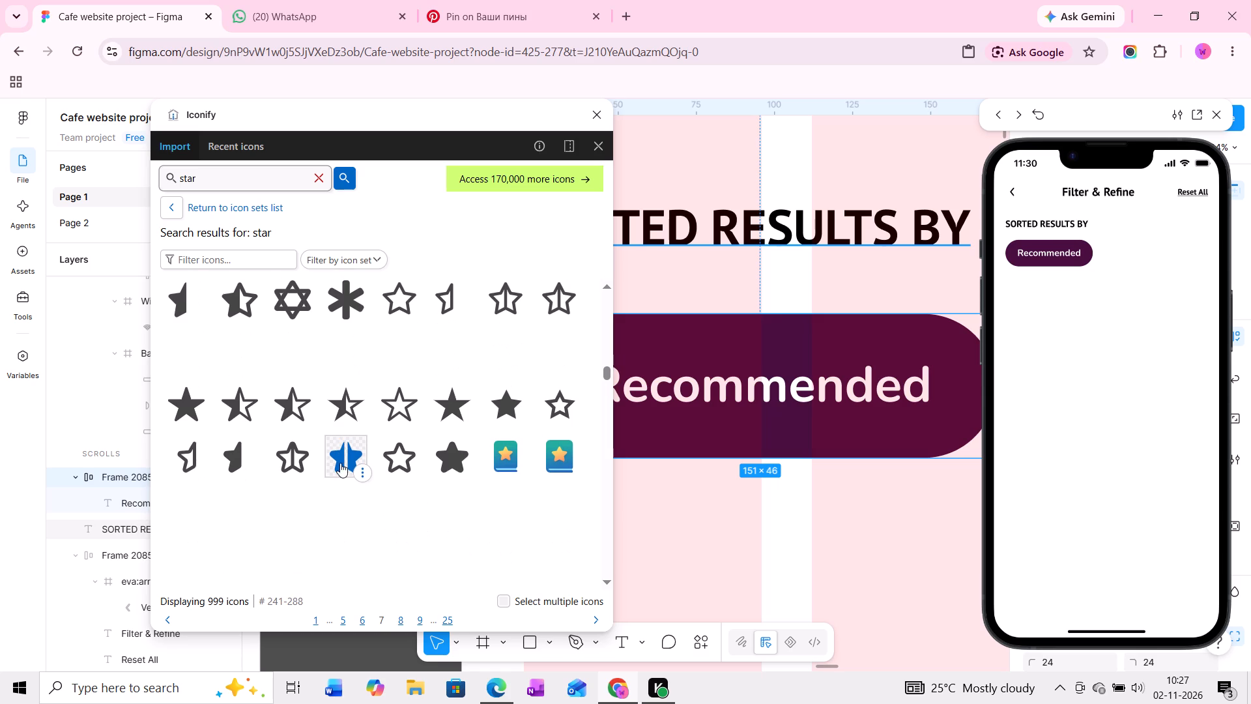
scroll(340, 463, "down", 3)
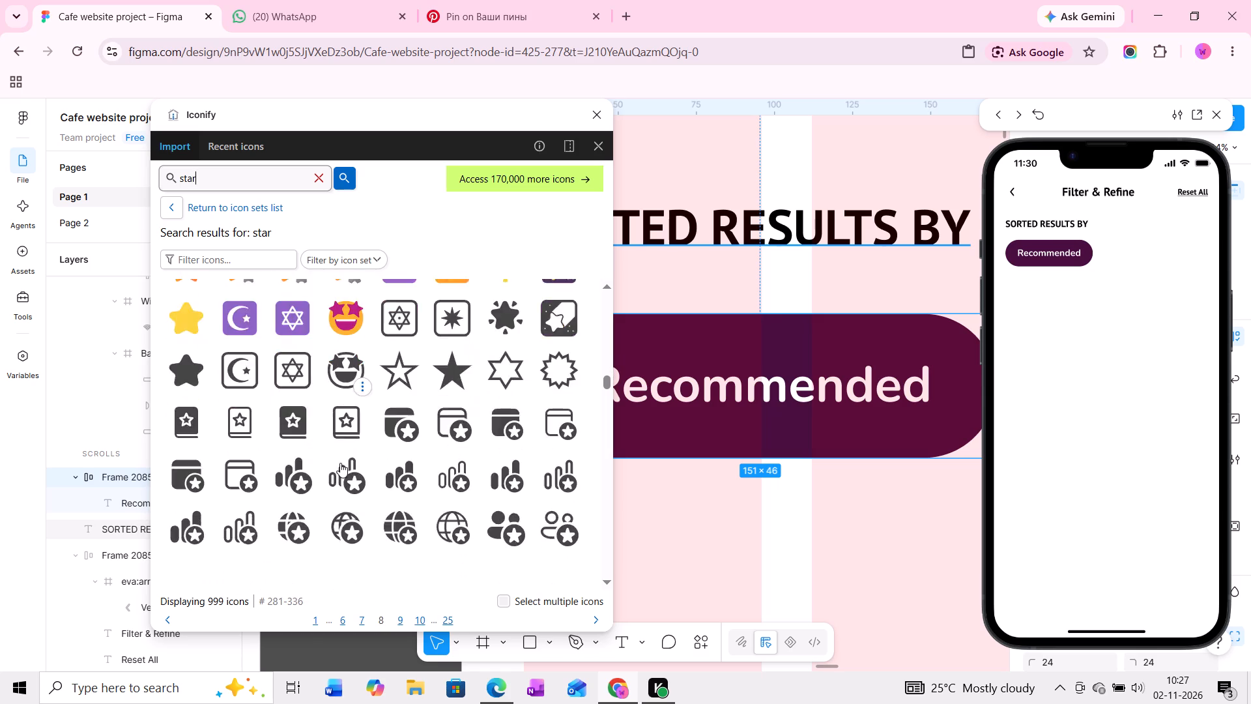
scroll(340, 463, "down", 1)
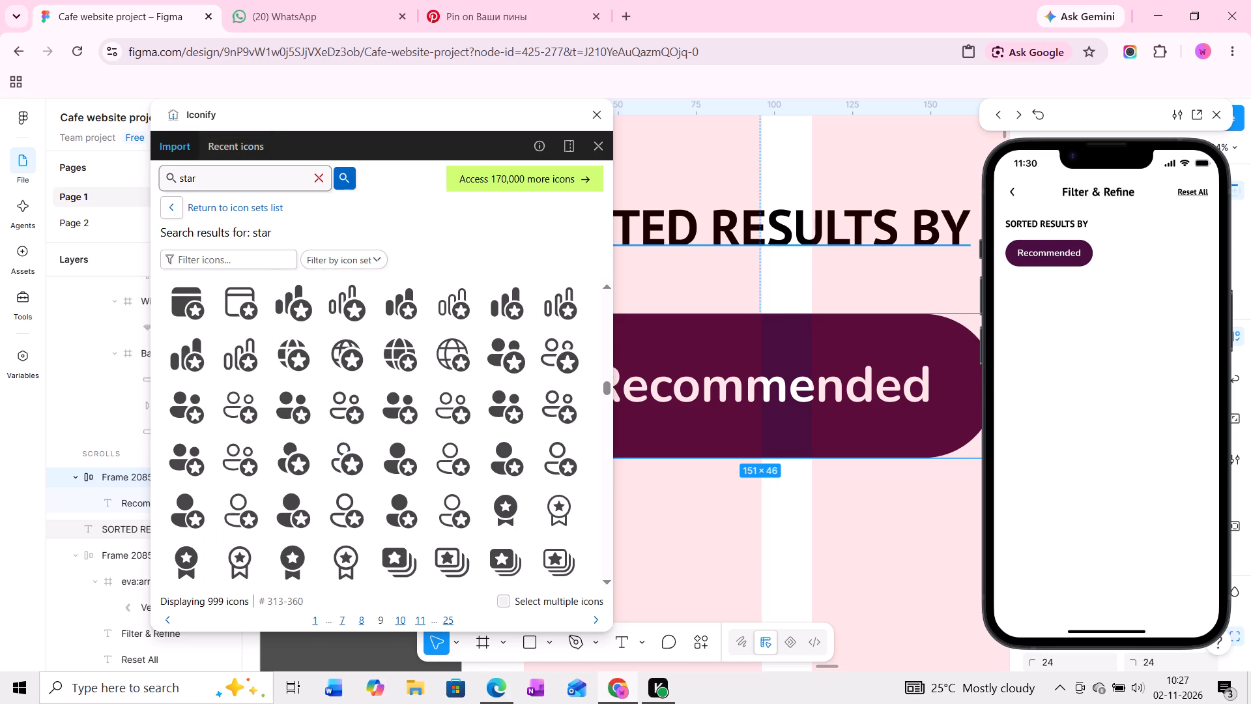
Search the icon library for recommended.
left_click(216, 169)
key("BackSpace")
key("BackSpace")
key("BackSpace")
key("BackSpace")
key("BackSpace")
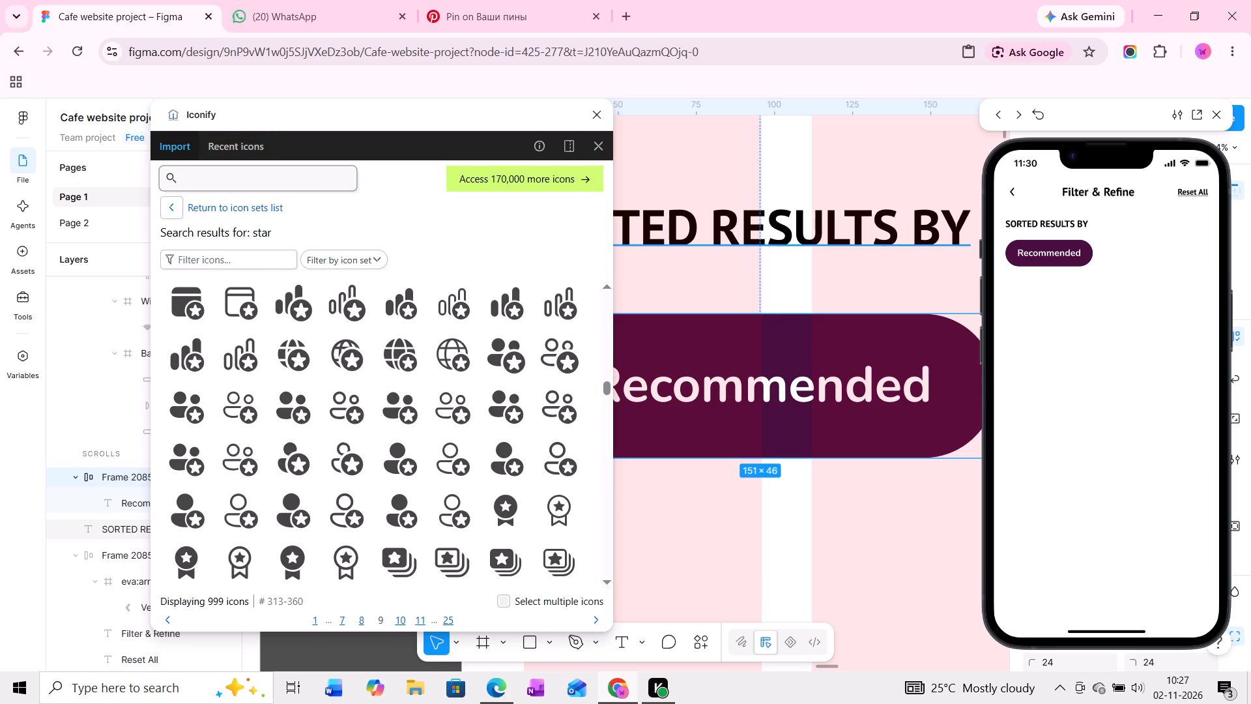
key("BackSpace")
key("BackSpace")
type("recommended")
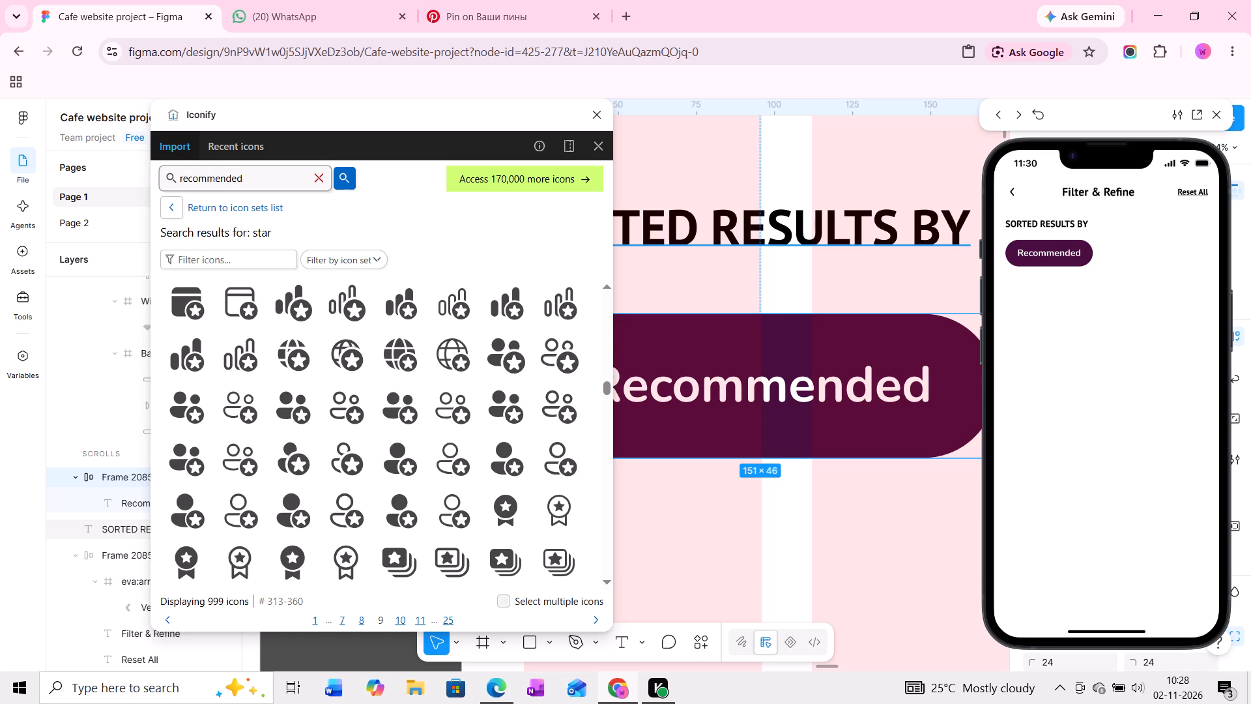
key("Return")
key("Return")
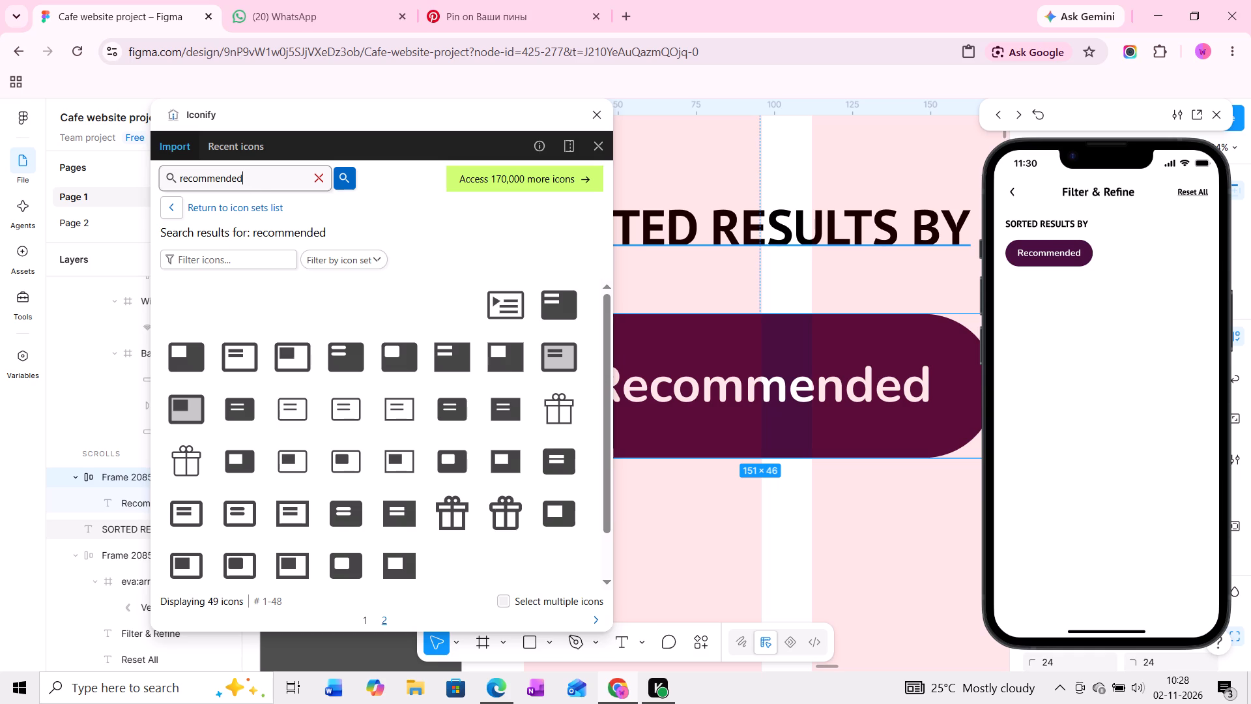
Search the icon library for ai, place the filled sparkle icon before the label inside the Recommended chip, and close the plugin.
key("BackSpace")
key("BackSpace")
key("BackSpace")
key("BackSpace")
key("BackSpace")
key("BackSpace")
key("BackSpace")
key("BackSpace")
key("BackSpace")
key("BackSpace")
key("BackSpace")
key("BackSpace")
key("BackSpace")
key("BackSpace")
key("BackSpace")
key("BackSpace")
key("BackSpace")
key("BackSpace")
key("BackSpace")
key("BackSpace")
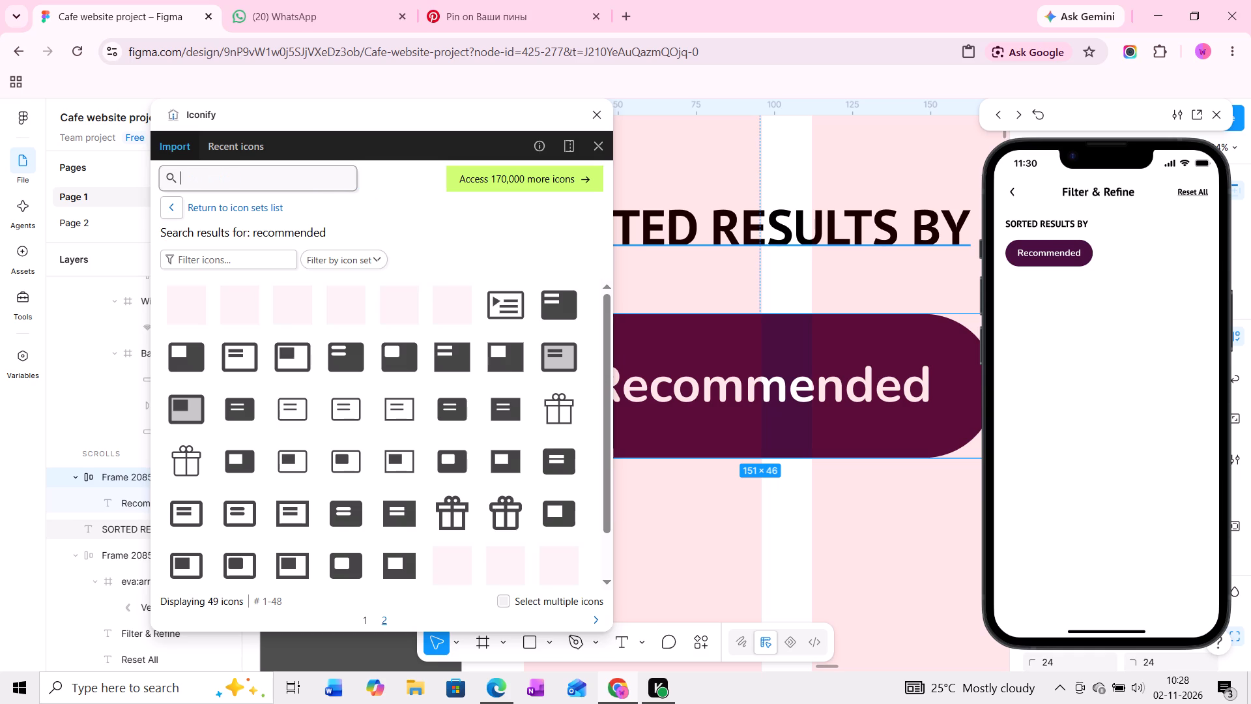
type("ai")
key("Return")
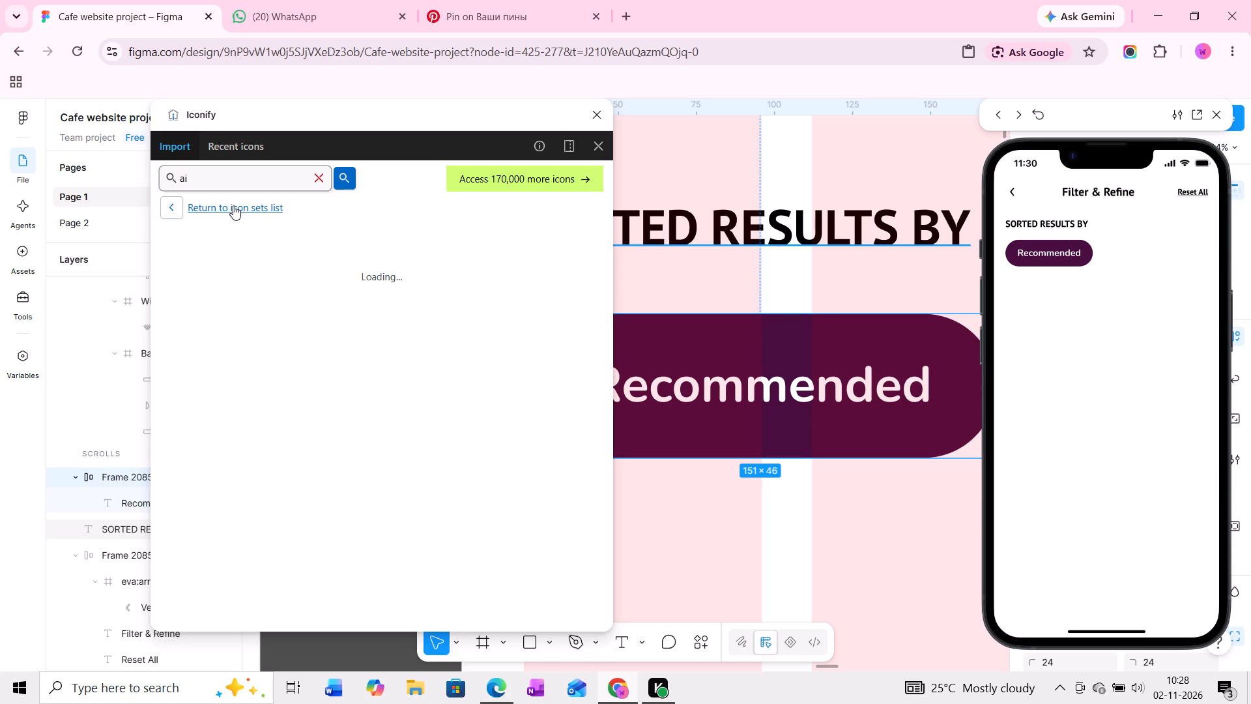
left_click(188, 181)
key("space")
type("genratef")
key("BackSpace")
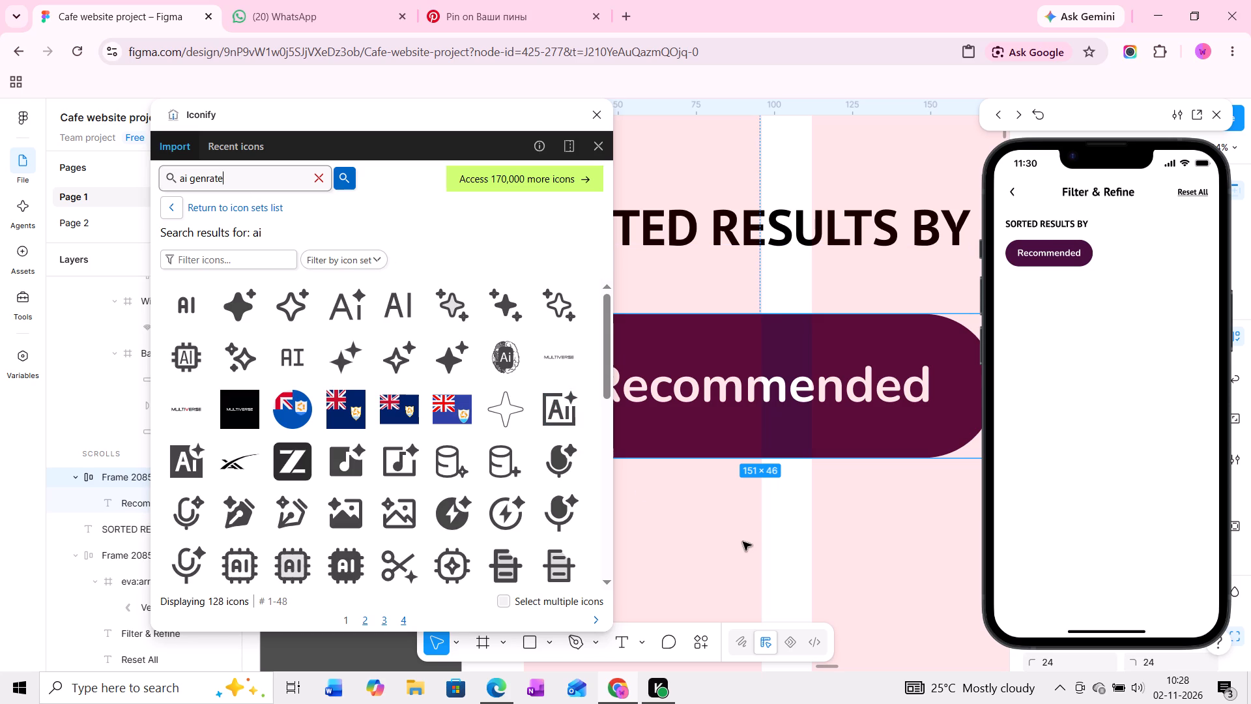
middle_click_drag(725, 434, 891, 407)
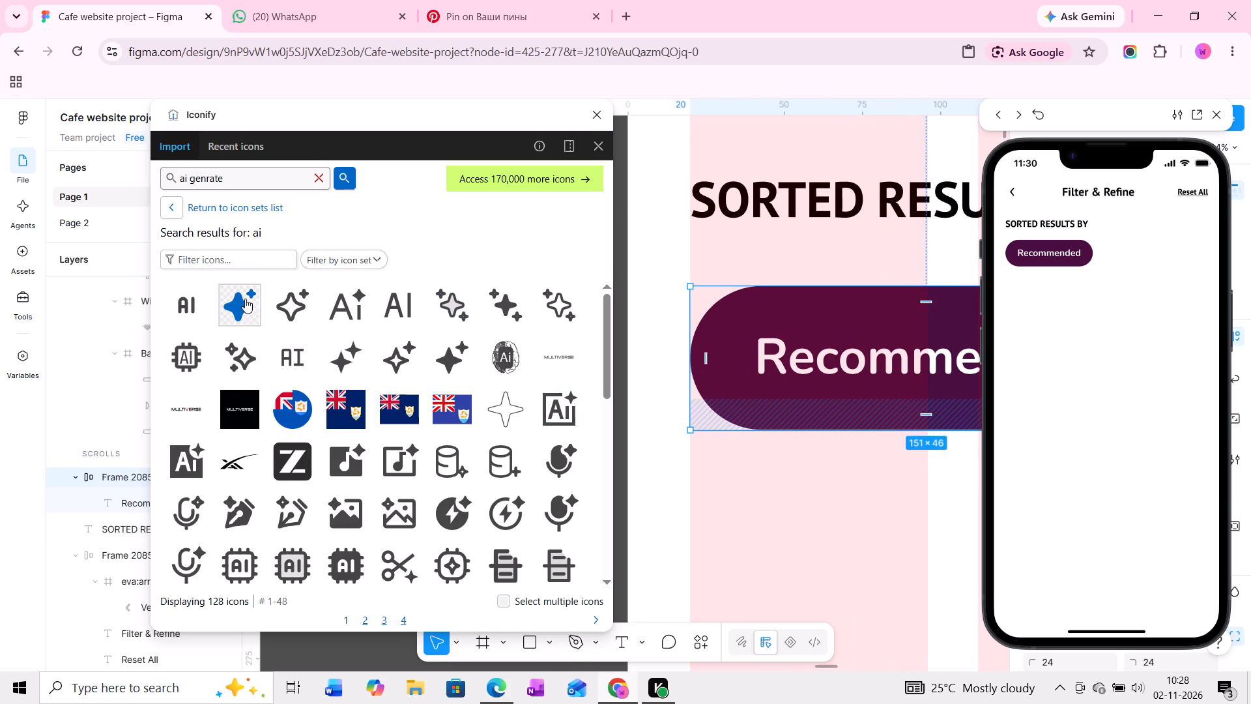
left_click_drag(245, 299, 736, 346)
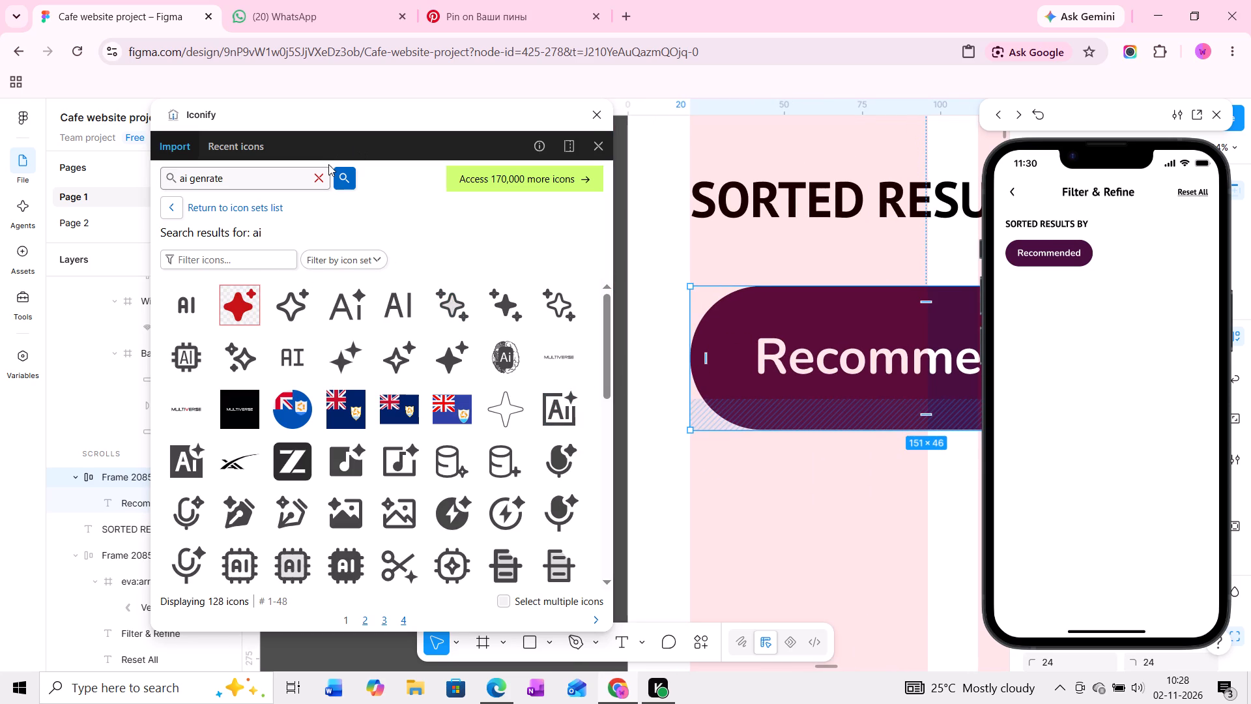
left_click(592, 107)
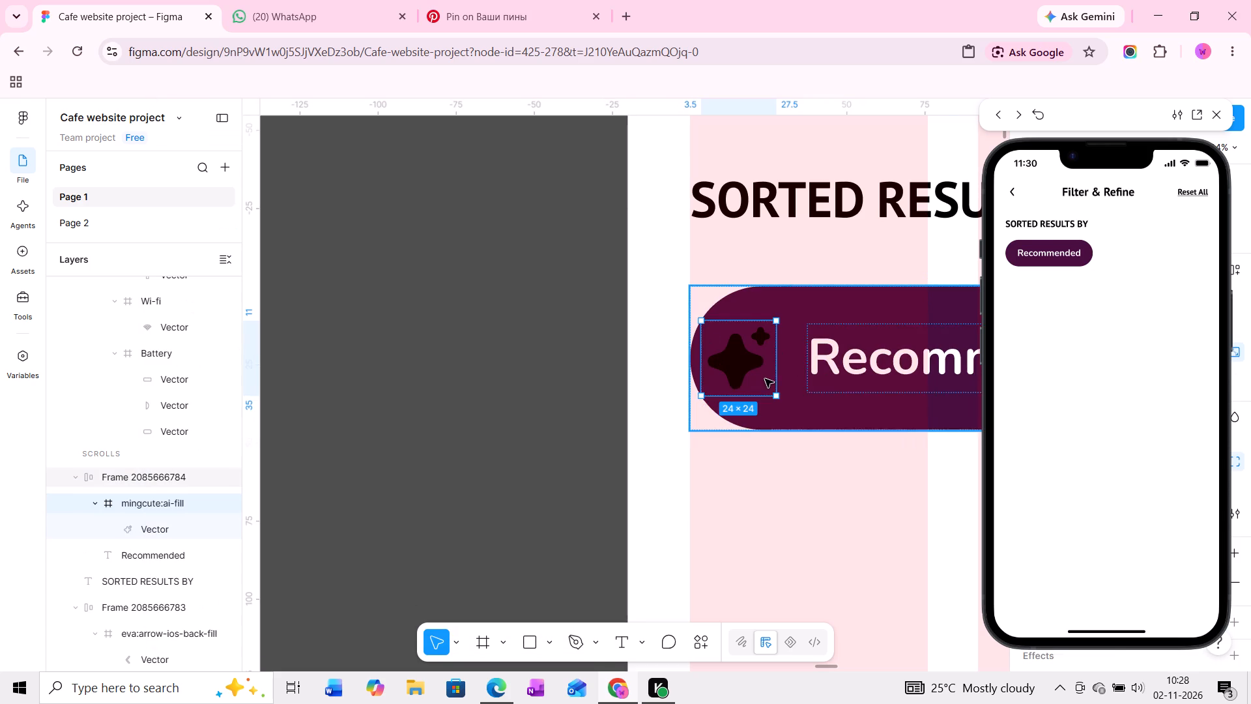
Move the live preview clear of the design settings and set the sparkle icon's vector fill to white, FFFFFF.
left_click_drag(1102, 112, 688, 147)
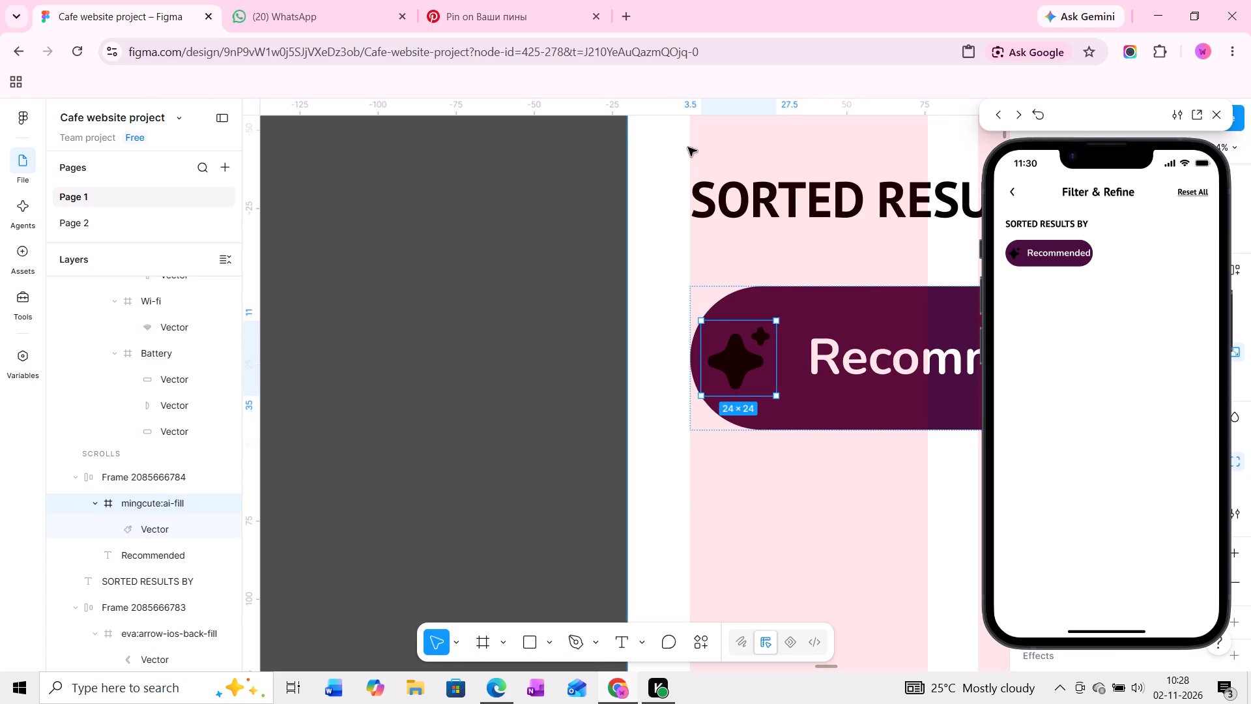
left_click_drag(688, 147, 356, 125)
left_click(730, 370, "ctrl")
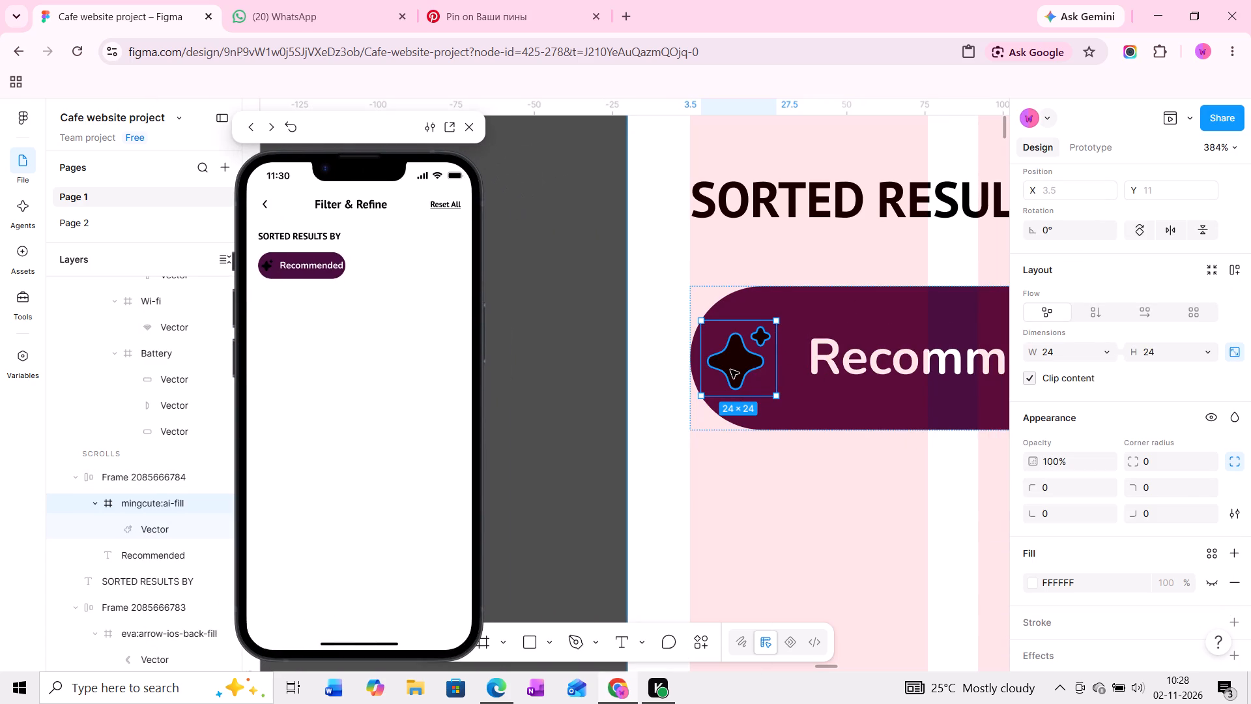
scroll(1182, 481, "down", 5)
left_click(1093, 503)
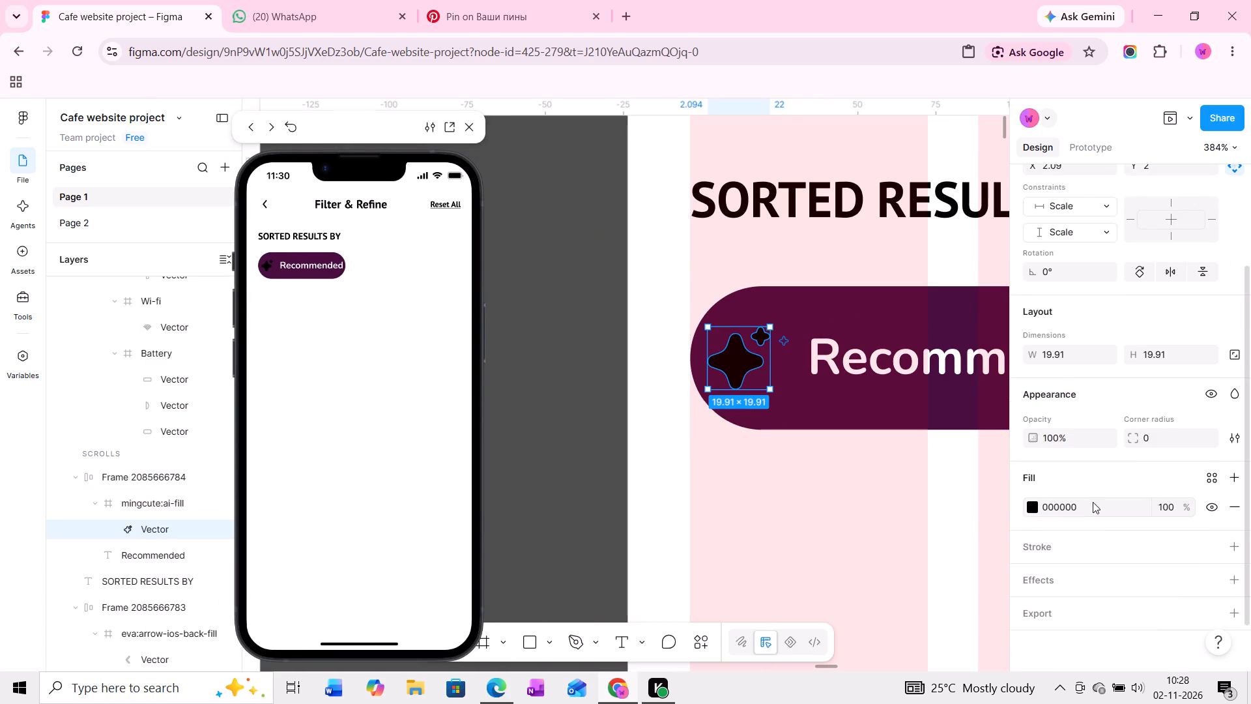
key("f")
key("Return")
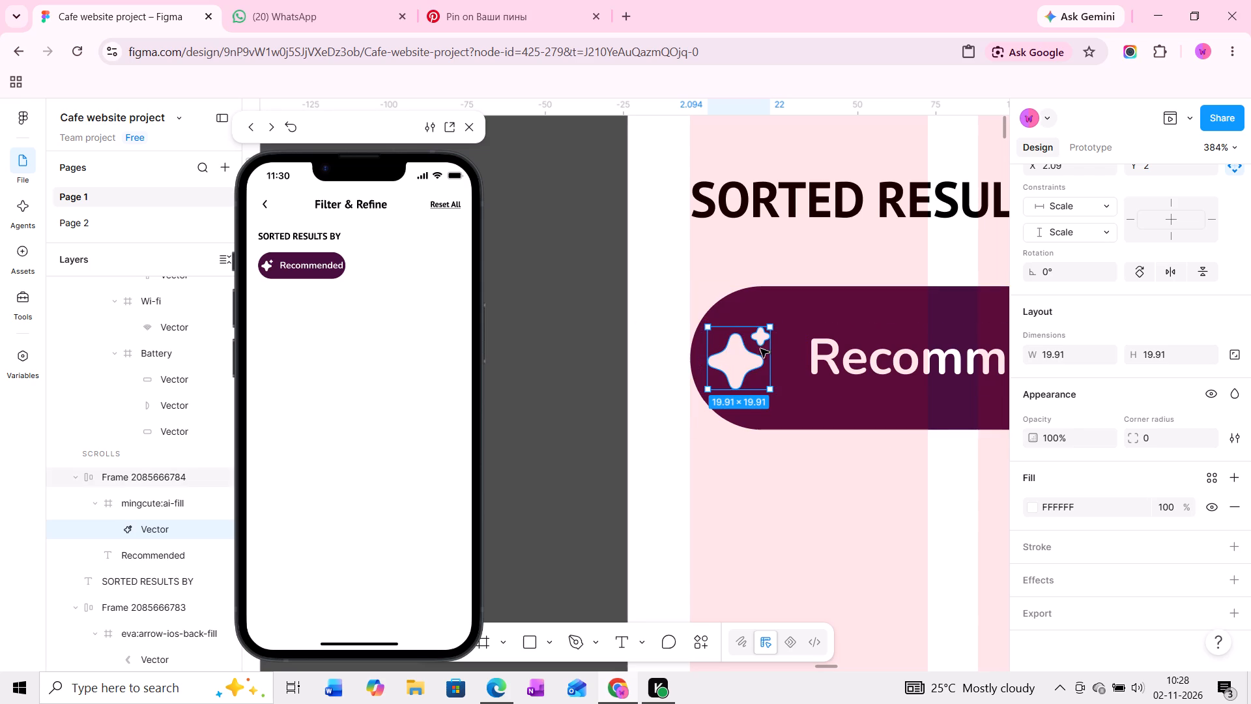
left_click(593, 301)
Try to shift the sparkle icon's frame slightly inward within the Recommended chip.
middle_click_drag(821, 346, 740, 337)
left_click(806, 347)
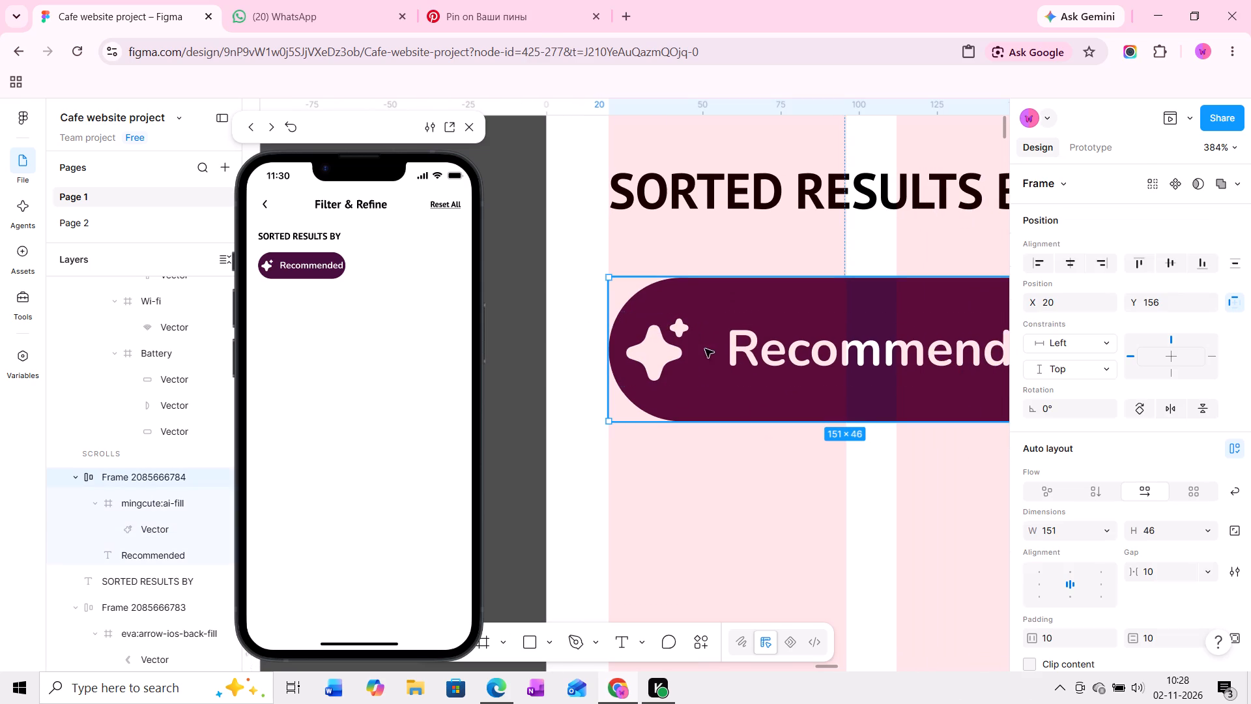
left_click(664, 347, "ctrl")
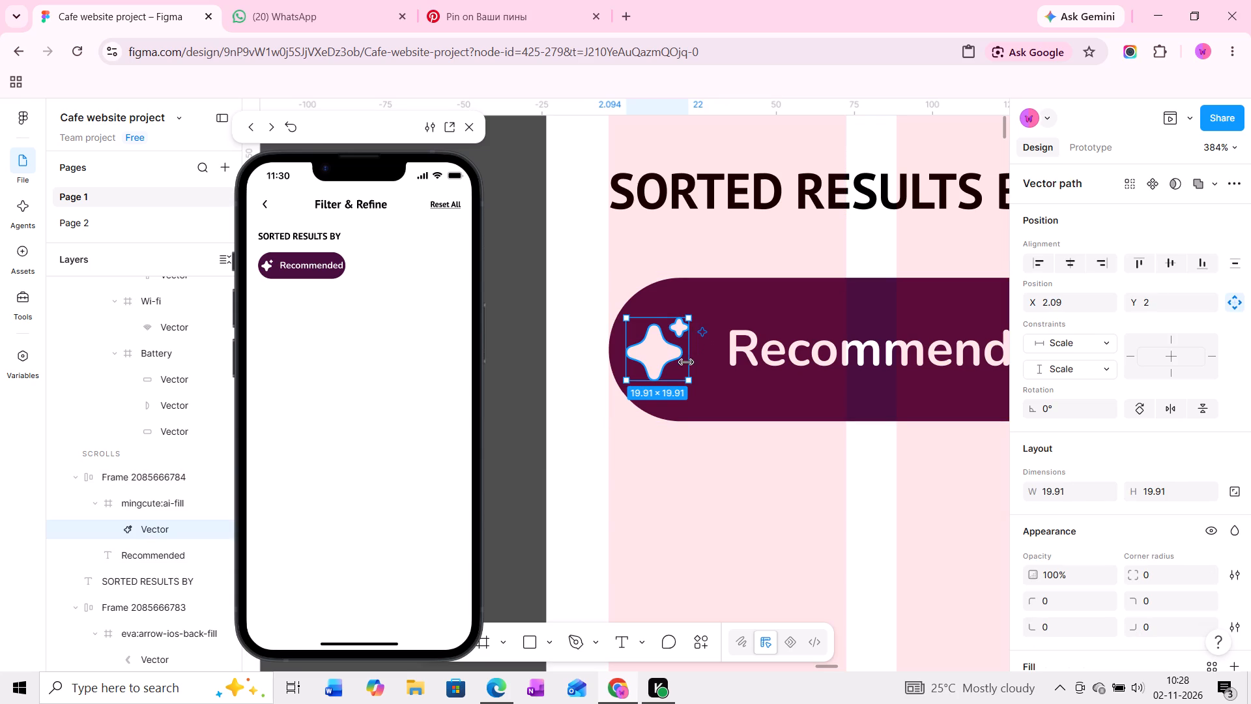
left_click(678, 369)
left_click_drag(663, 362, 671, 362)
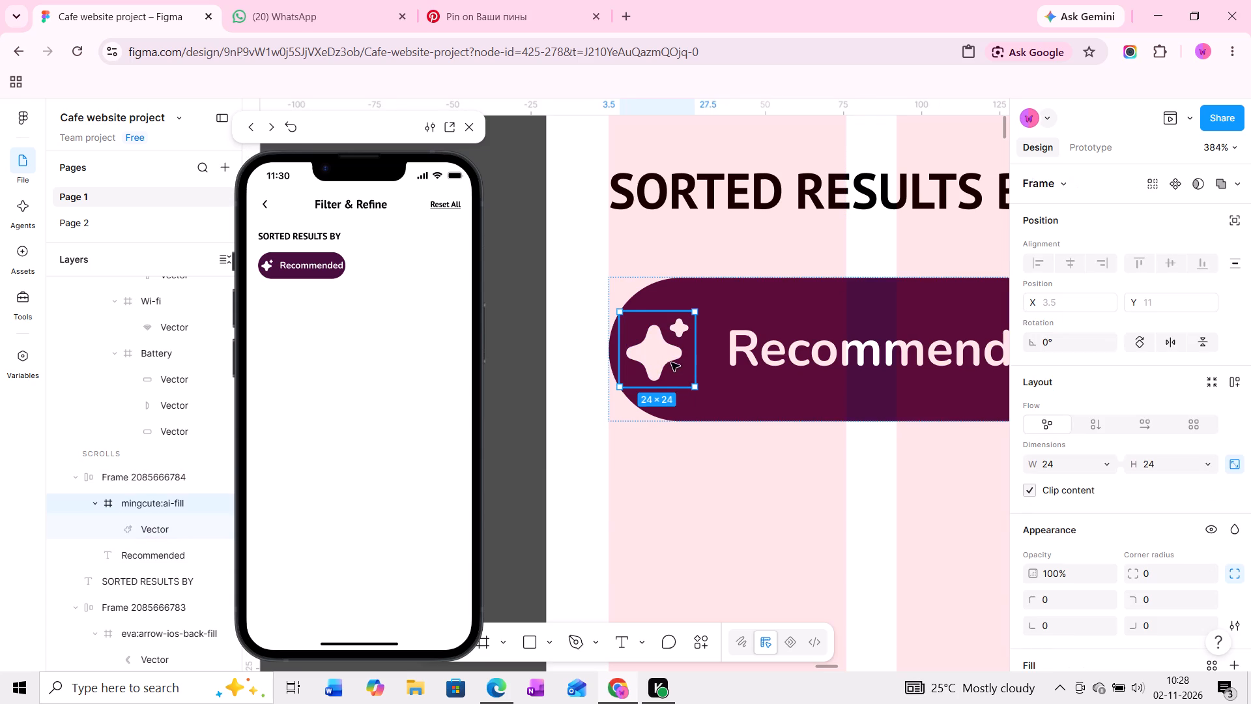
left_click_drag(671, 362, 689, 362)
Widen the Recommended chip to about 162, keeping its height at 46.
middle_click_drag(784, 359, 646, 364)
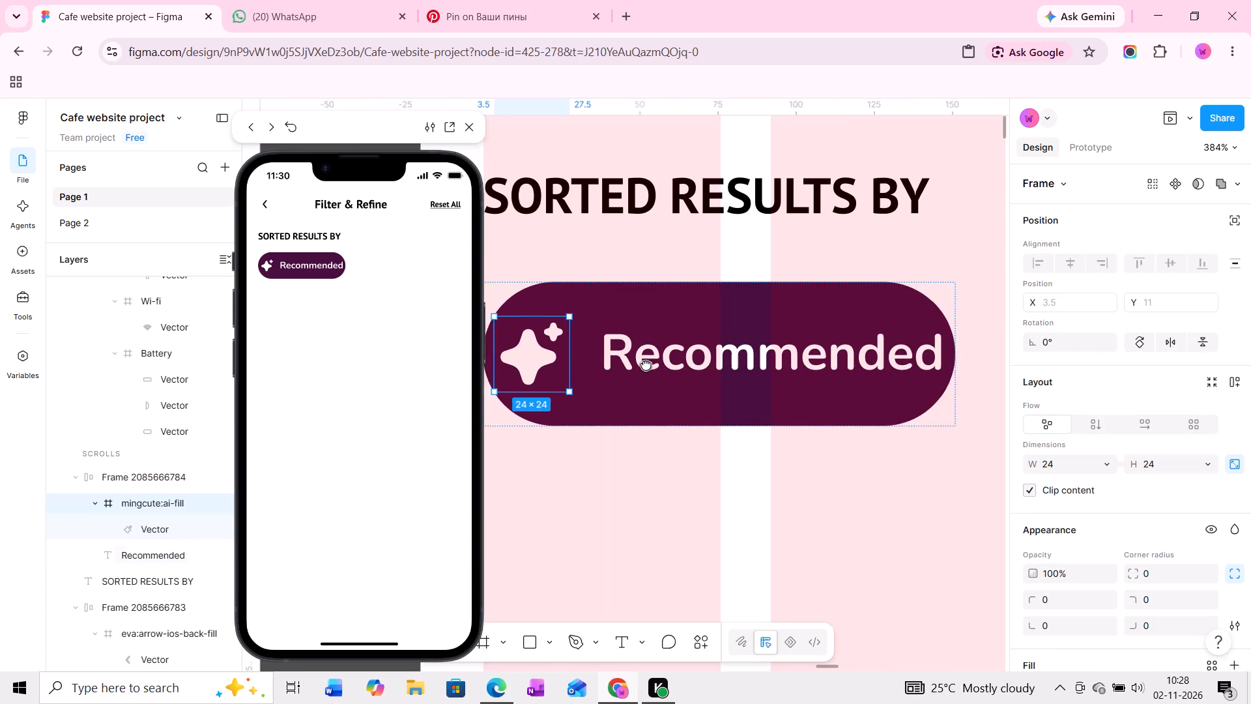
middle_click_drag(646, 364, 645, 364)
left_click(780, 314)
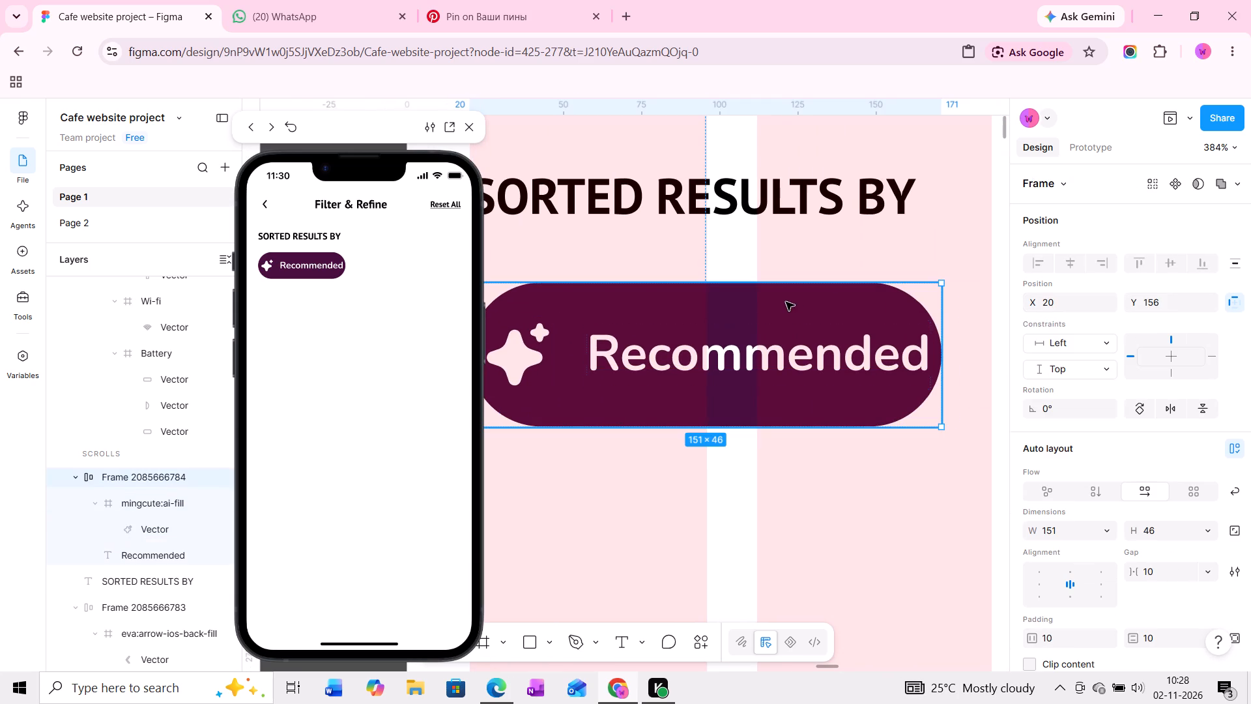
left_click_drag(938, 345, 970, 347)
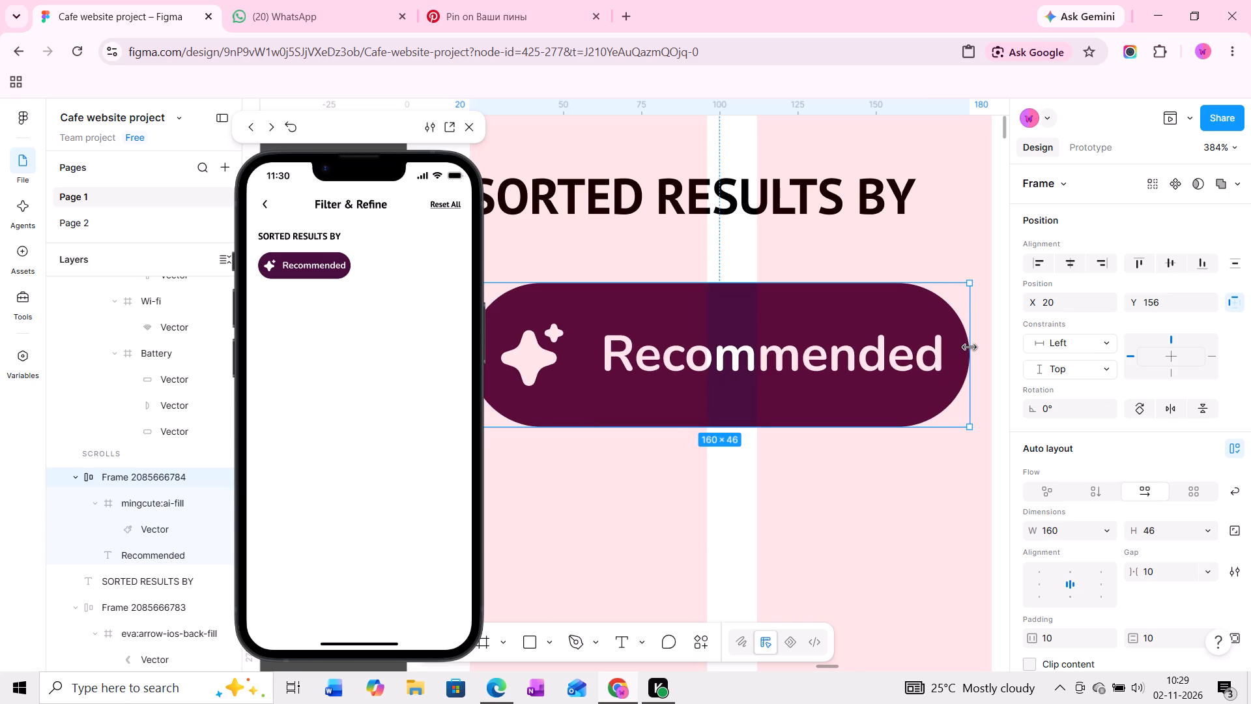
left_click_drag(970, 347, 976, 347)
scroll(661, 350, "down", 2, "ctrl")
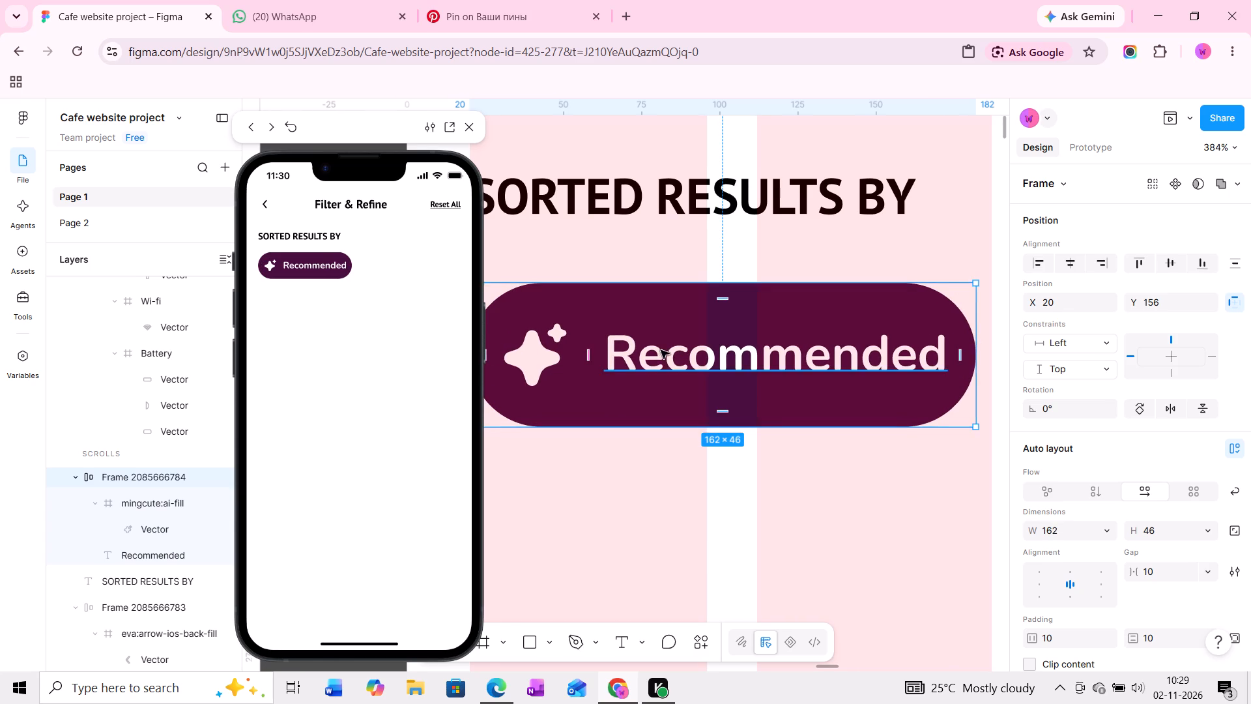
scroll(661, 350, "down", 1, "ctrl")
scroll(1072, 548, "down", 3)
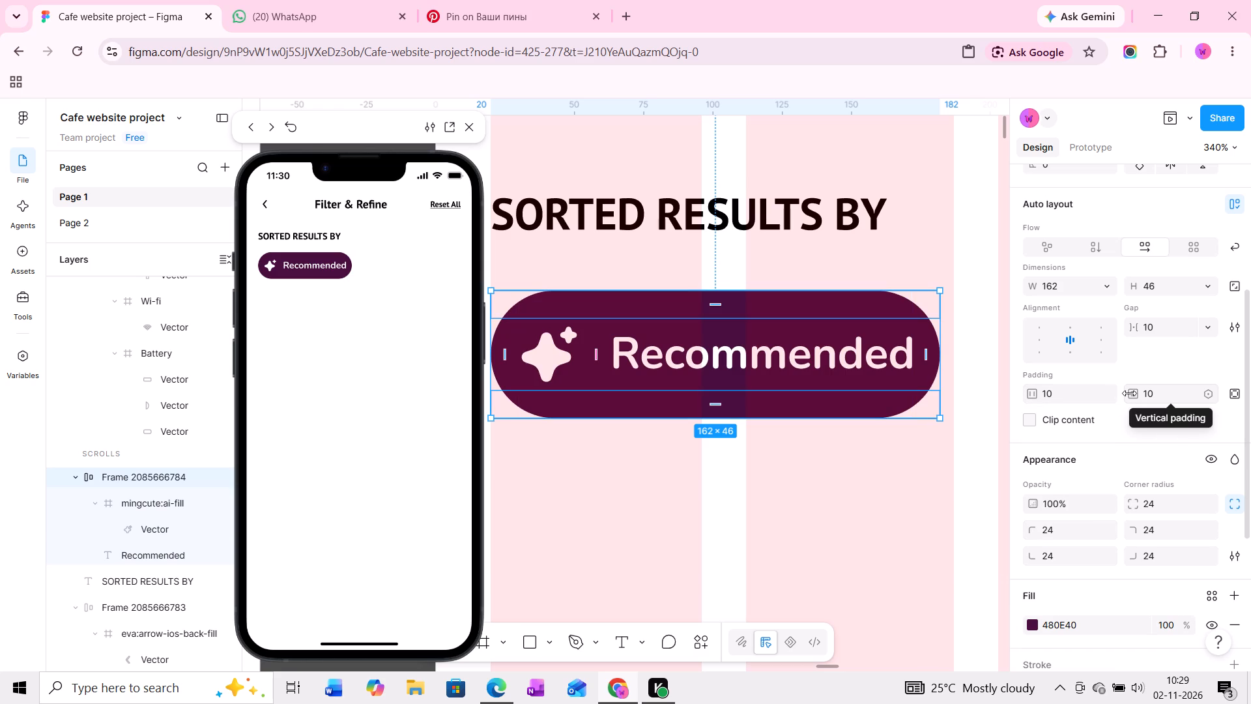
left_click(791, 470)
Check the font size options for the Recommended label's text.
scroll(786, 471, "down", 3, "ctrl")
middle_click_drag(794, 467, 795, 467)
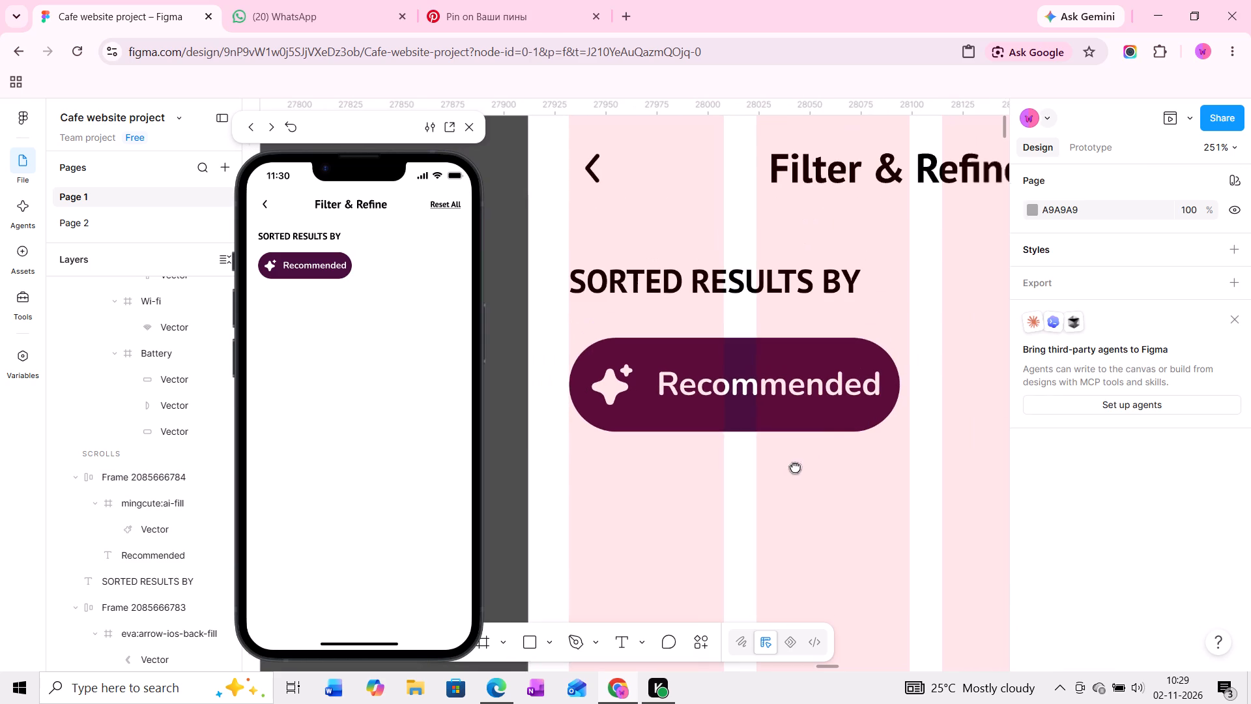
middle_click_drag(795, 467, 773, 467)
scroll(772, 467, "down", 3, "ctrl")
scroll(739, 408, "up", 4, "ctrl")
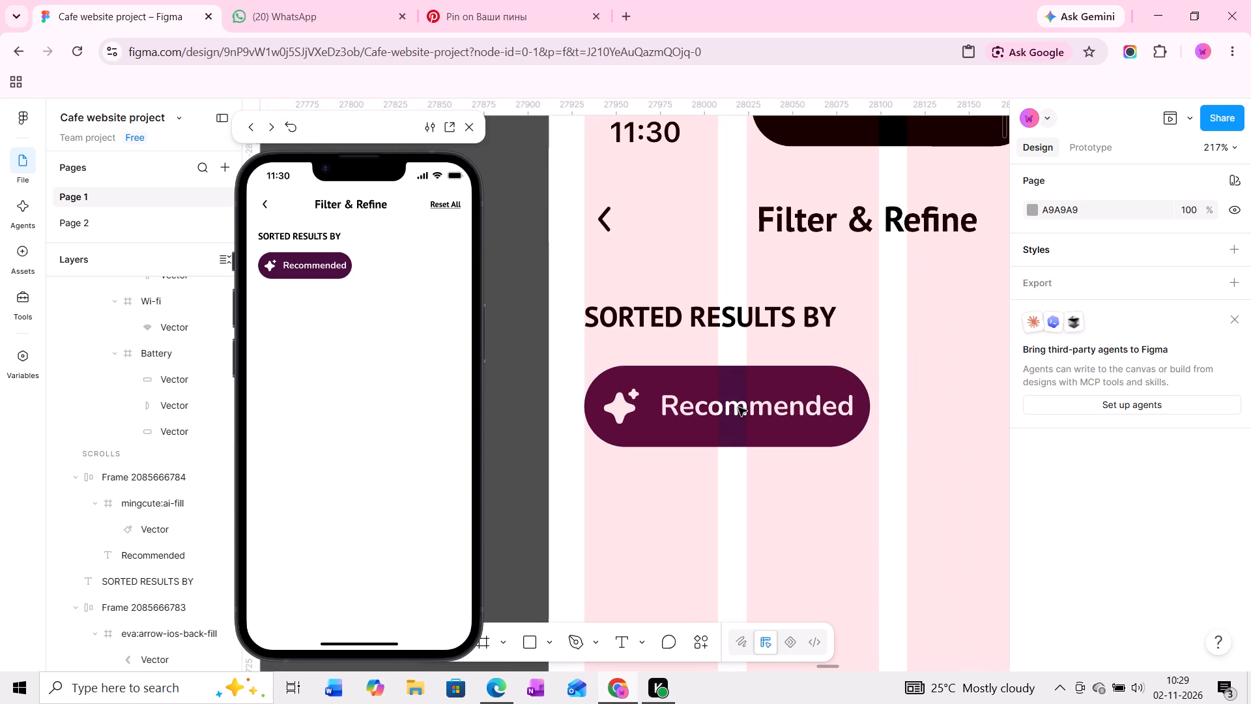
left_click(738, 407, "ctrl")
scroll(738, 407, "up", 3, "ctrl")
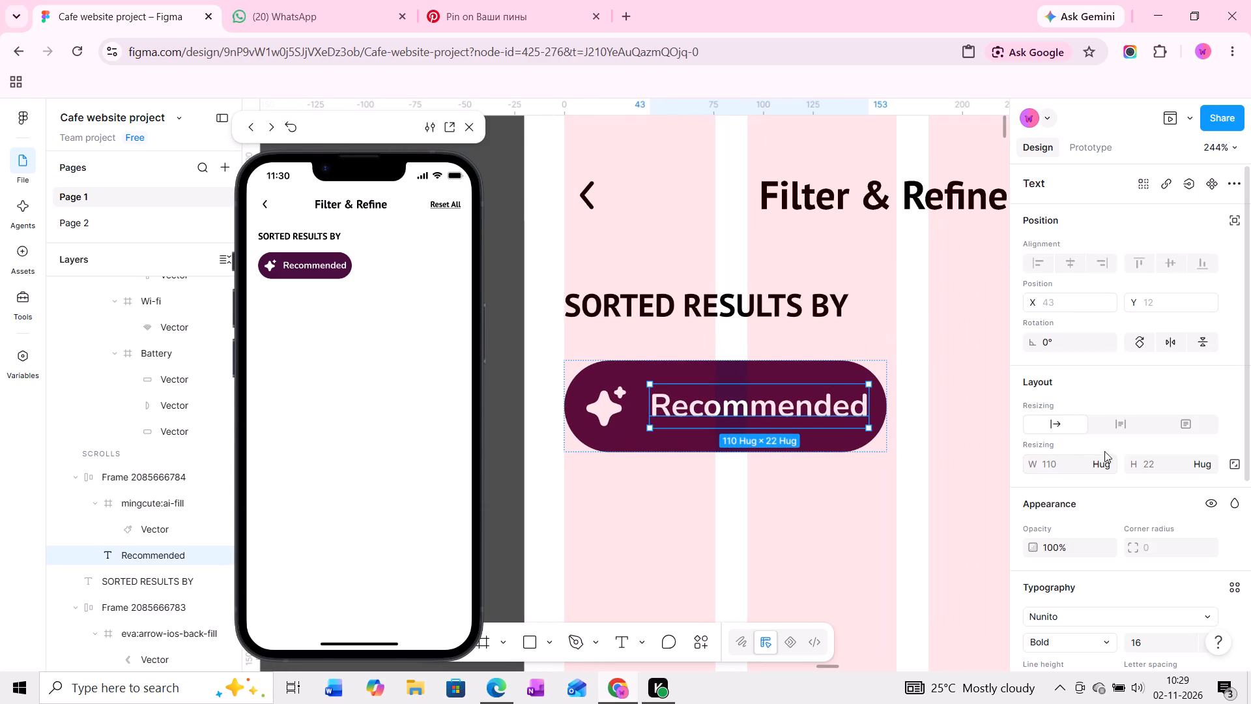
scroll(1151, 508, "down", 4)
left_click(1202, 357)
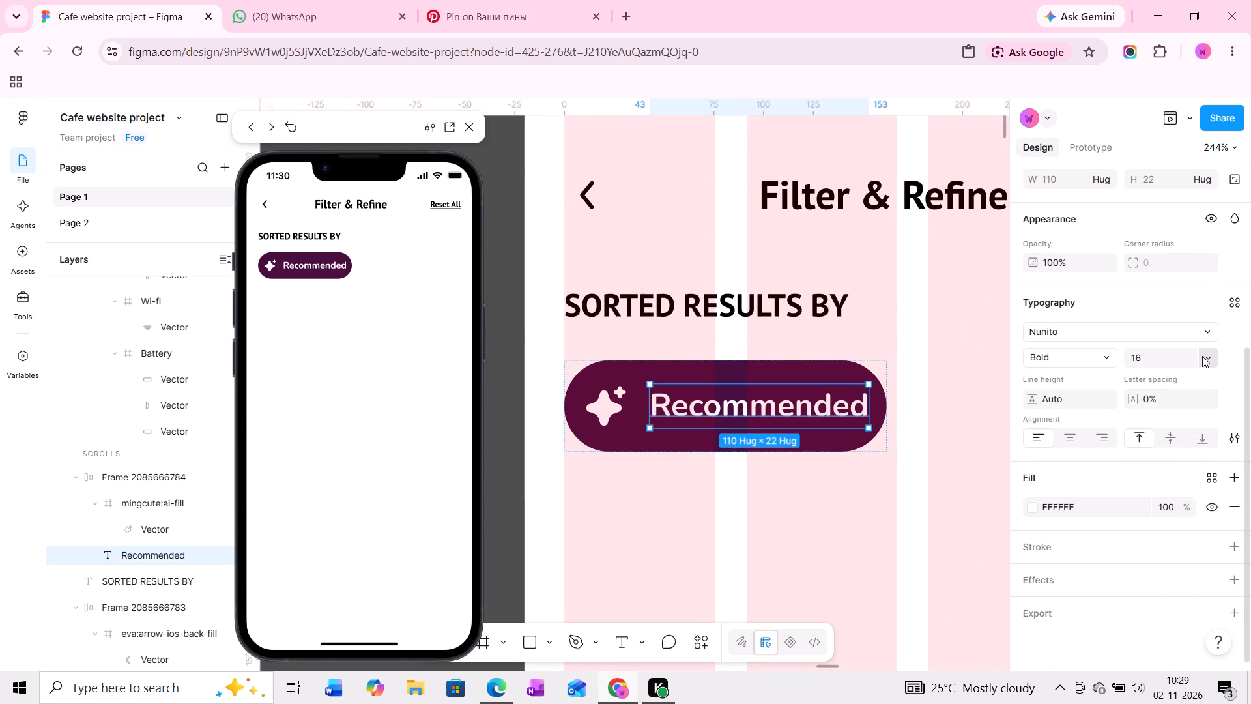
left_click(1154, 322)
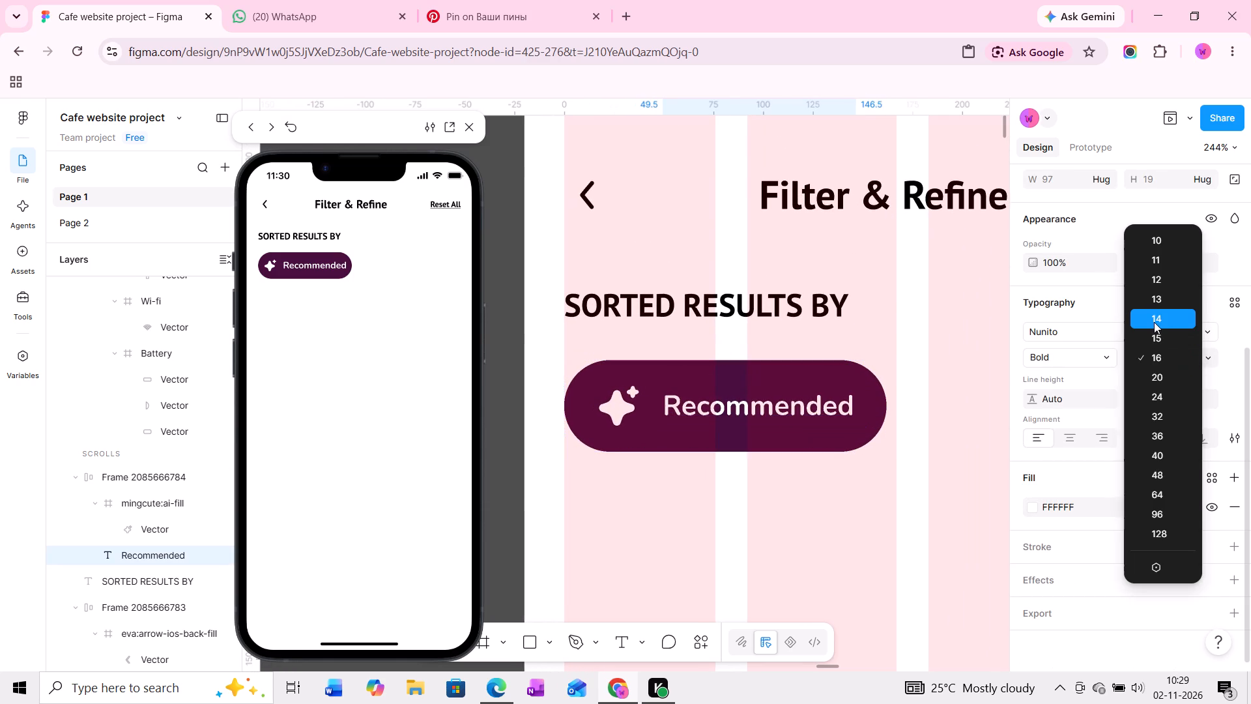
Set the Recommended label's font size to 14.
left_click(708, 531)
scroll(711, 523, "down", 3, "ctrl")
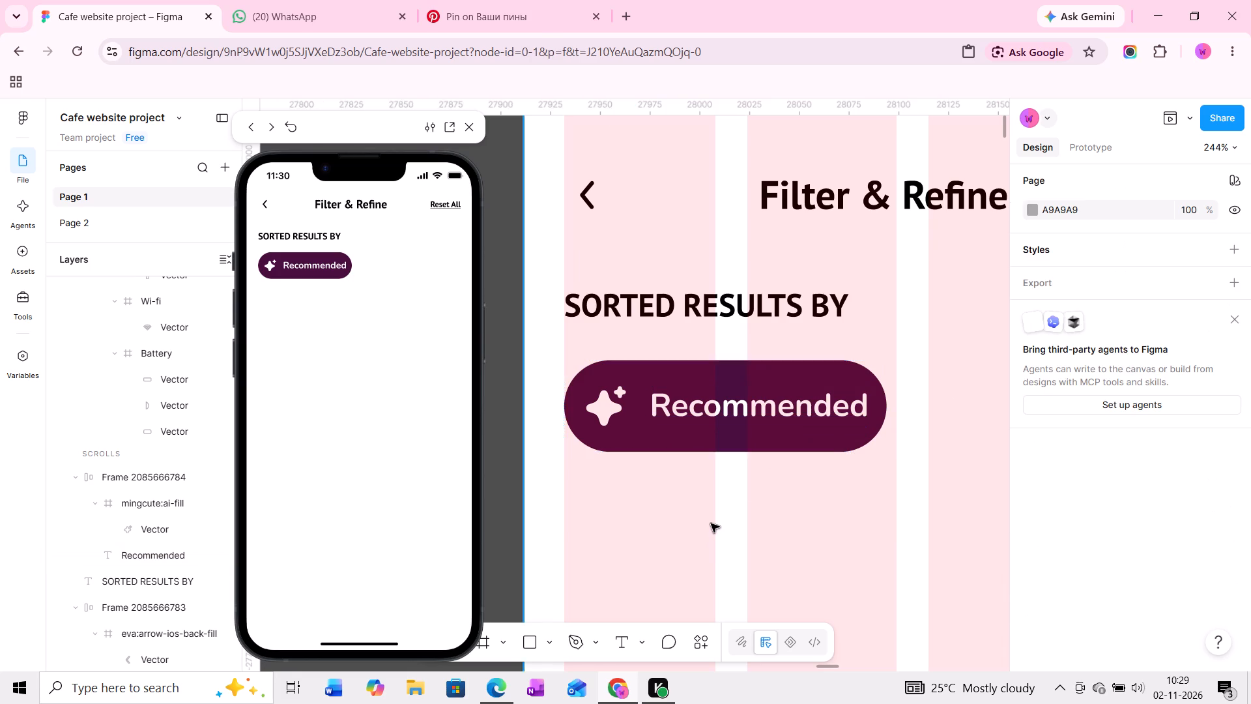
left_click(738, 447, "ctrl")
scroll(734, 475, "up", 2, "ctrl")
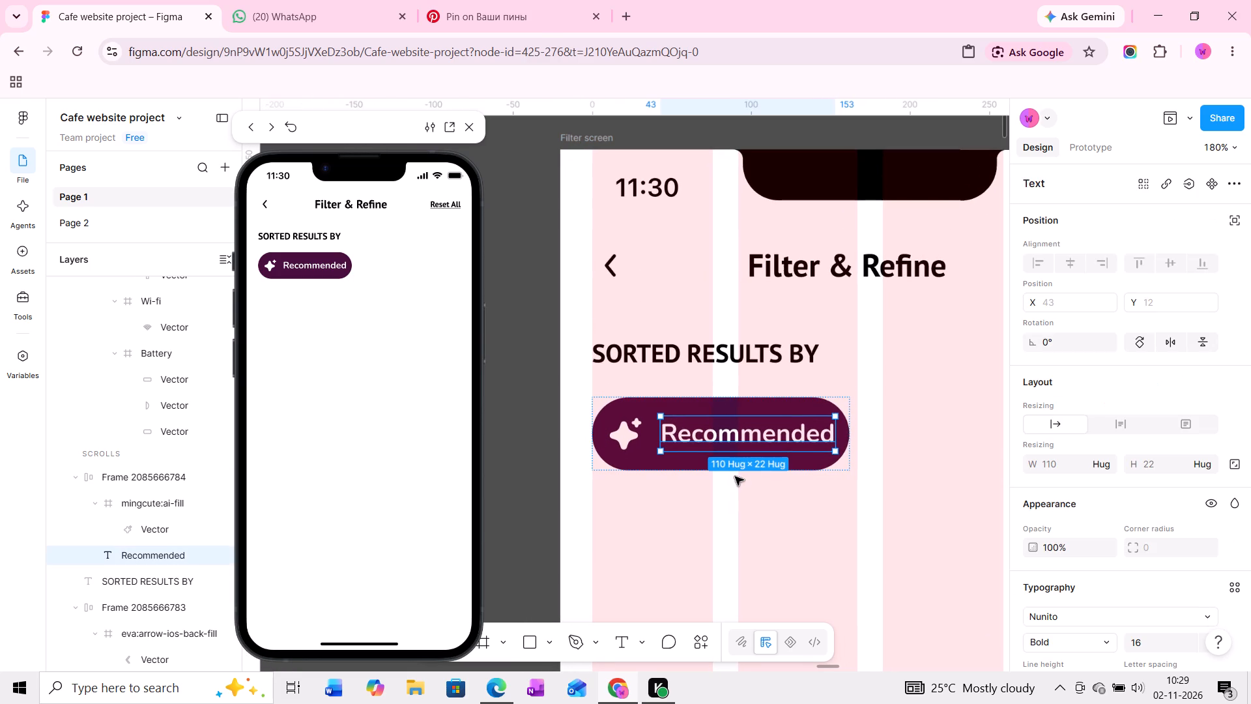
scroll(1207, 484, "down", 5)
left_click(1211, 356)
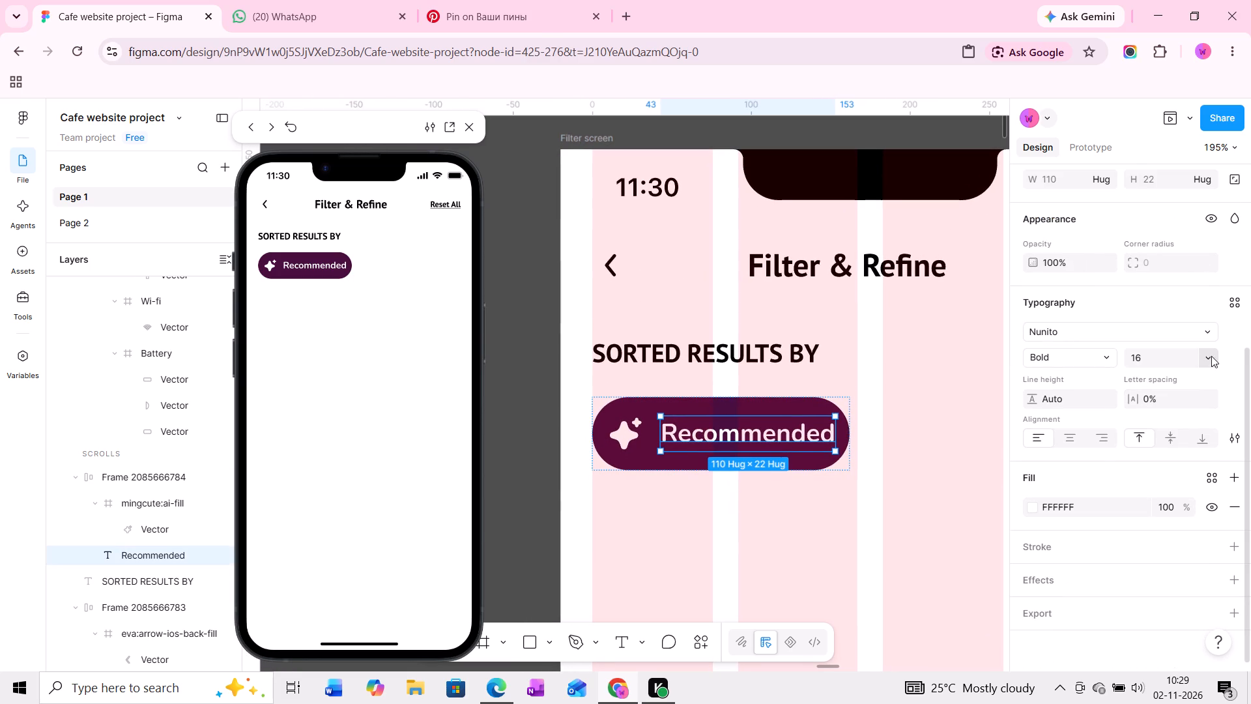
left_click(1151, 325)
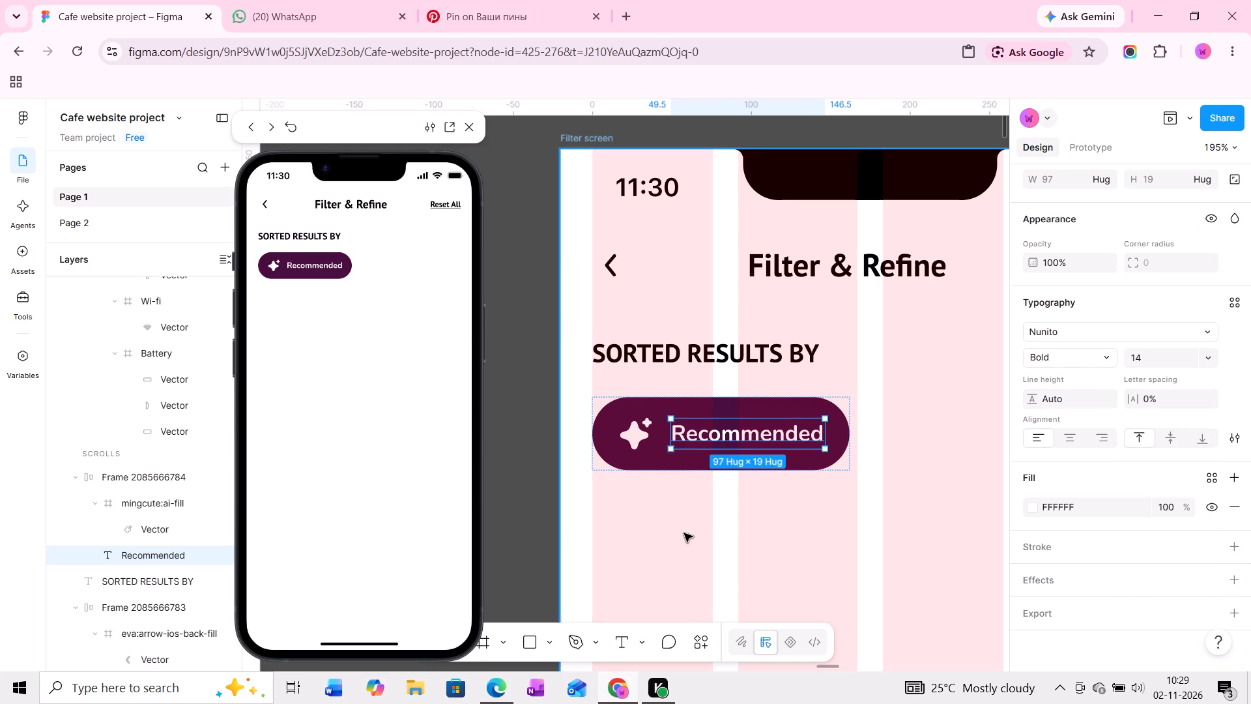
Duplicate the Recommended chip and place the copy level with it on its right side, leaving a gap of about 5.
scroll(682, 529, "up", 3, "ctrl")
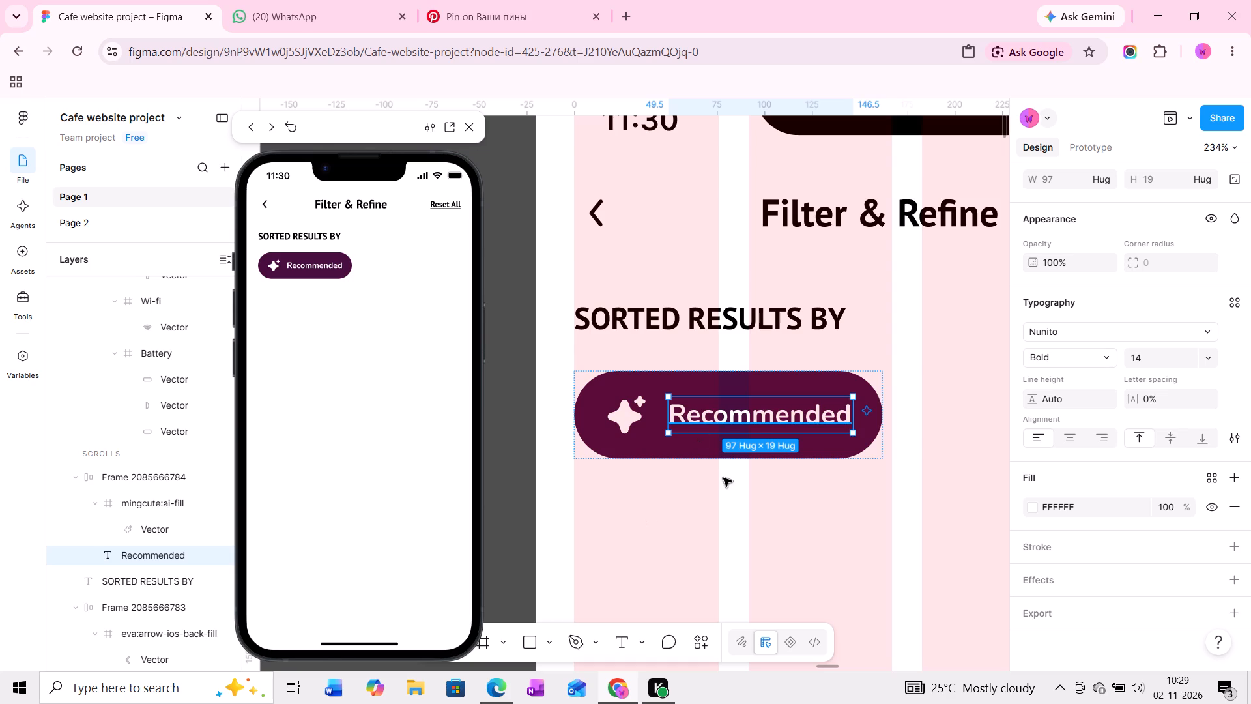
scroll(671, 435, "up", 3, "ctrl")
left_click(650, 454)
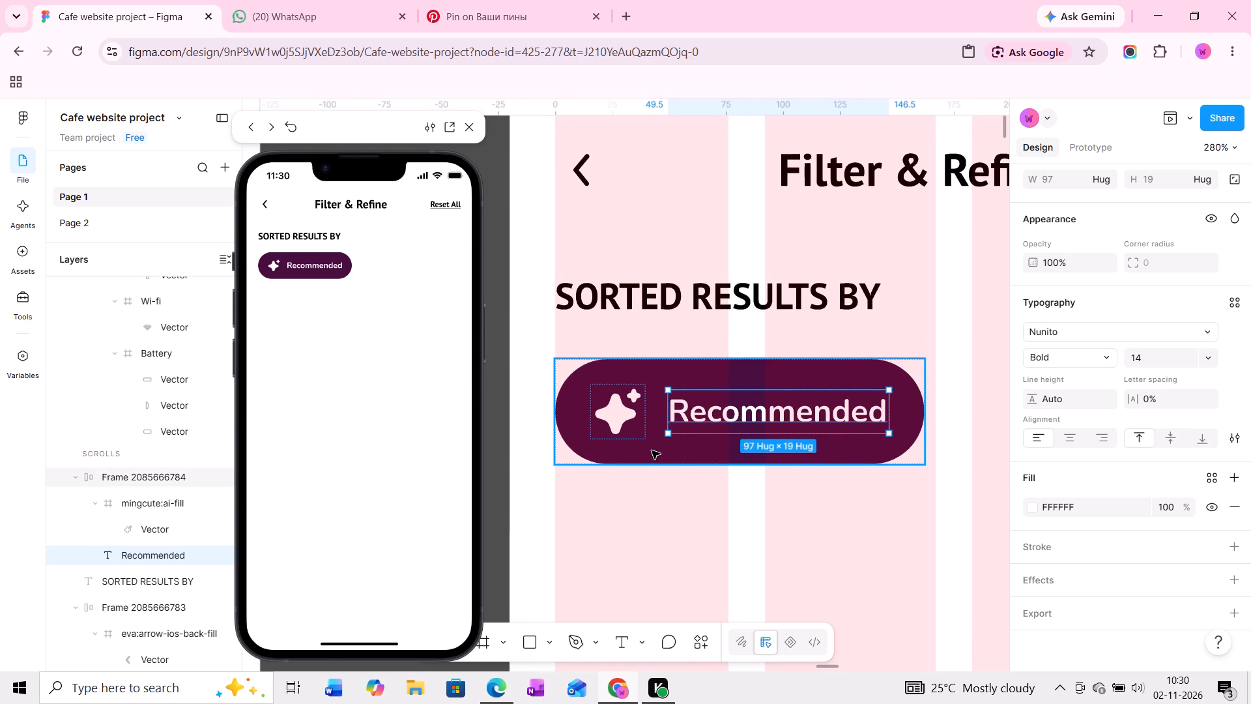
scroll(650, 444, "up", 1, "ctrl")
scroll(654, 443, "down", 3, "ctrl")
middle_click_drag(711, 443, 650, 442)
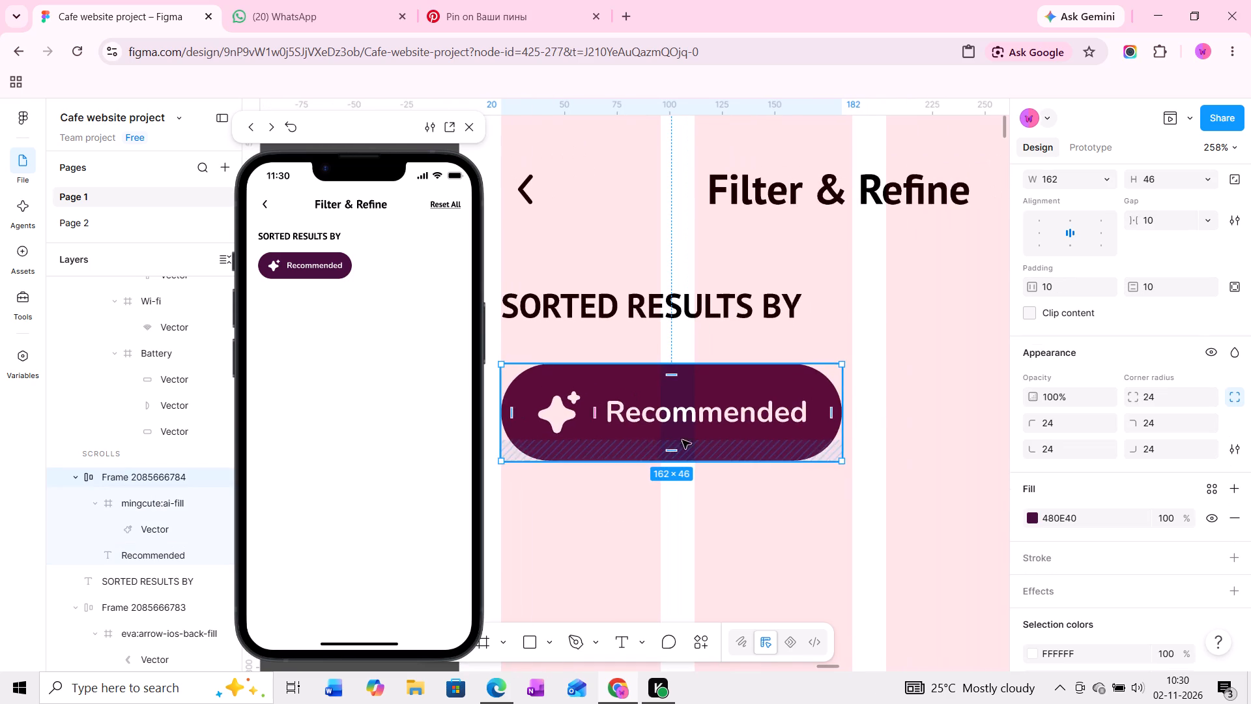
middle_click_drag(687, 435, 671, 435)
scroll(671, 435, "down", 5, "ctrl")
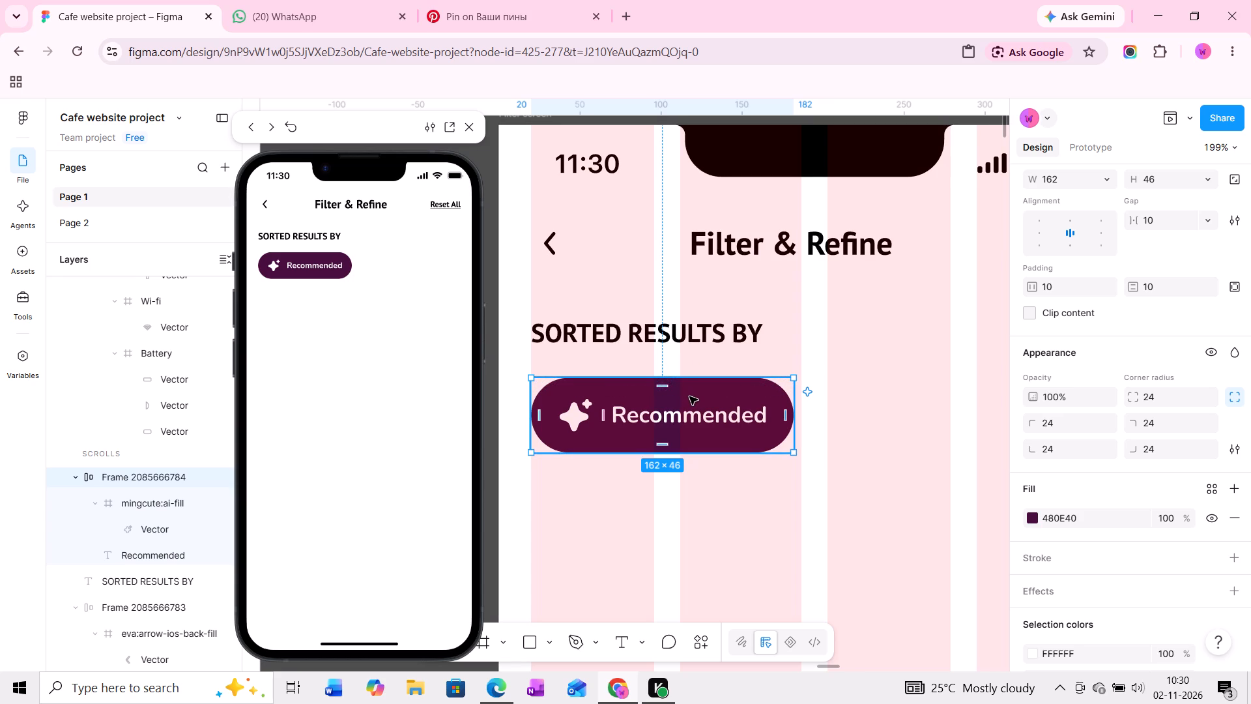
left_click_drag(689, 396, 875, 394, "alt")
left_click_drag(875, 394, 951, 391, "alt")
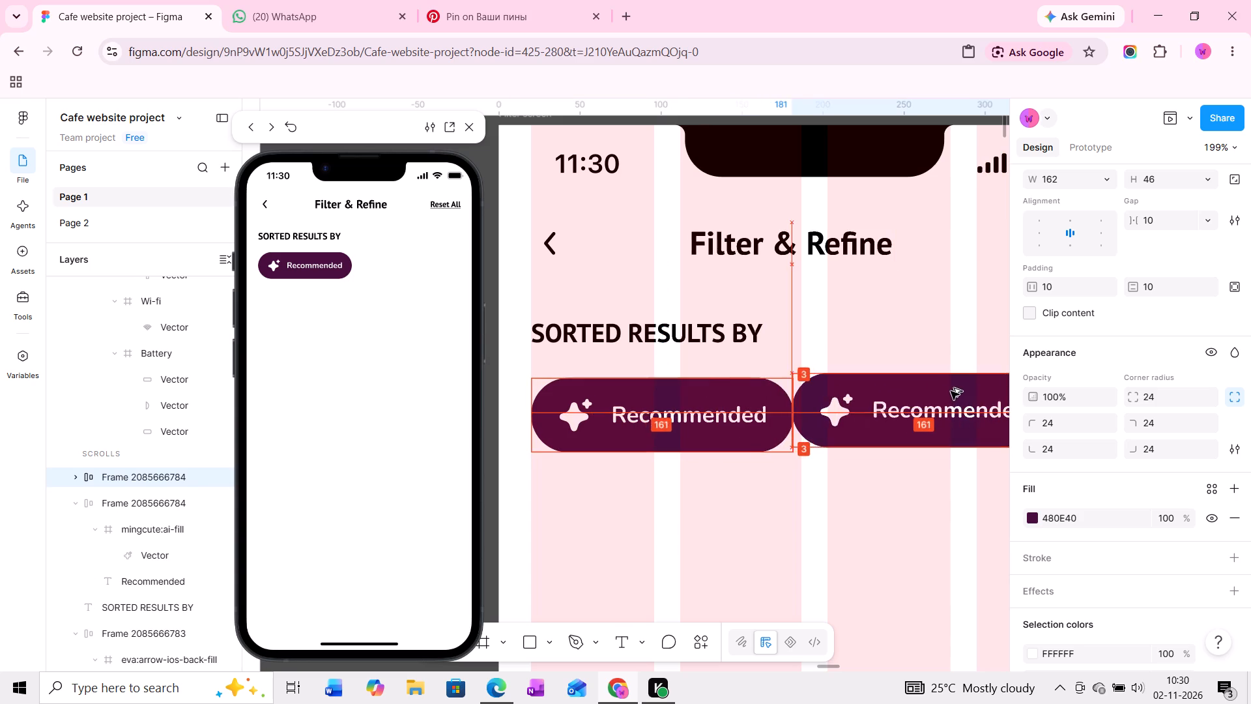
left_click_drag(951, 391, 956, 396, "alt")
Select both Recommended chips and move them out of the Filter screen onto the empty canvas above it.
middle_click_drag(948, 399, 741, 413)
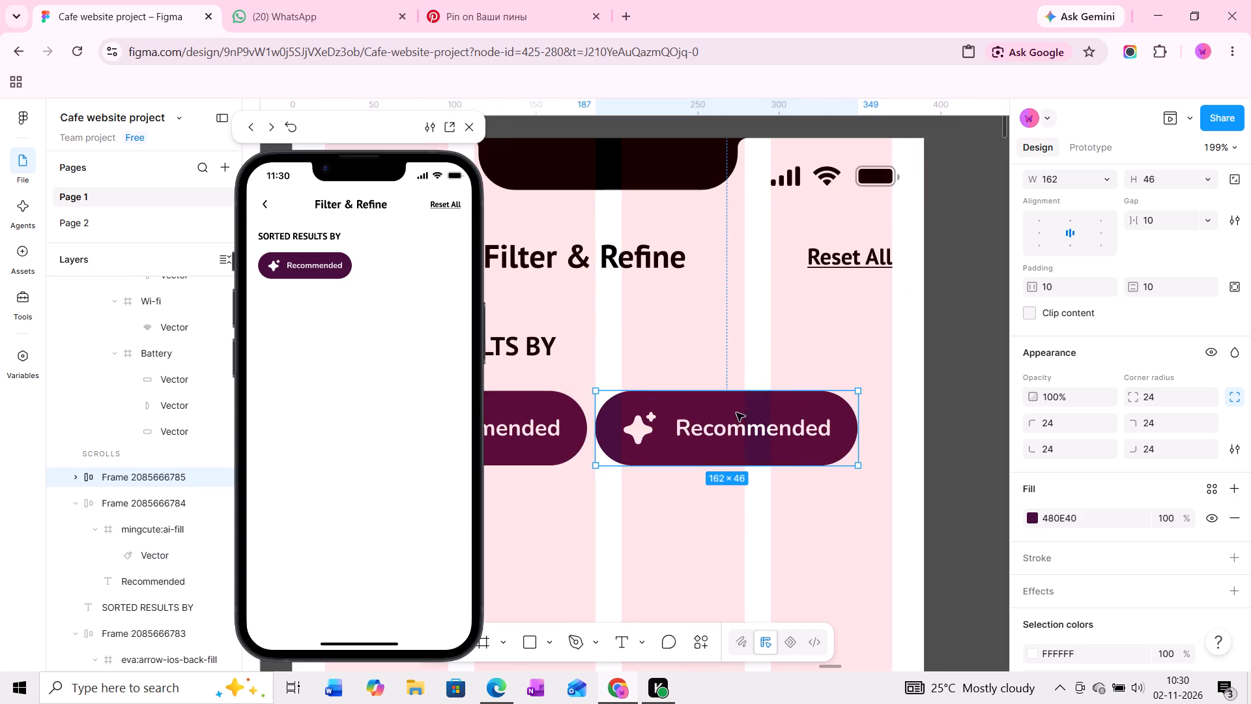
scroll(750, 428, "up", 3, "ctrl")
middle_click_drag(749, 428, 773, 415)
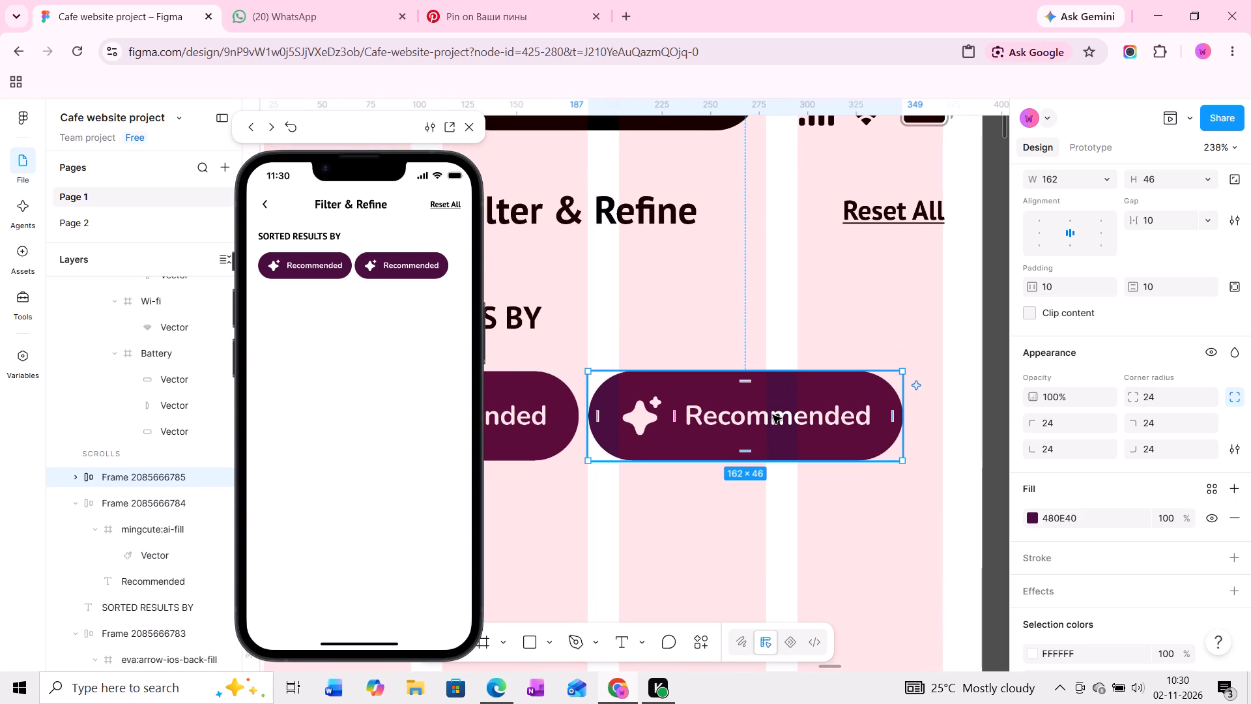
middle_click_drag(726, 417, 853, 410)
middle_click_drag(686, 409, 725, 406)
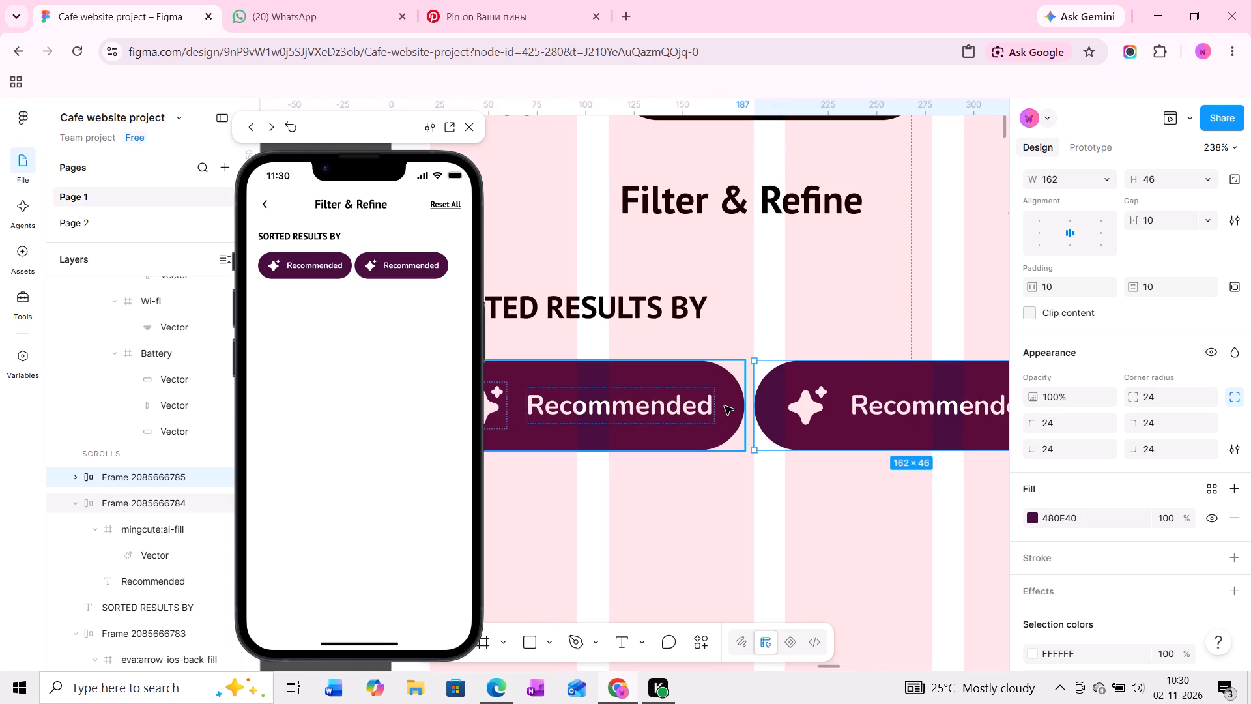
middle_click_drag(769, 403, 626, 407)
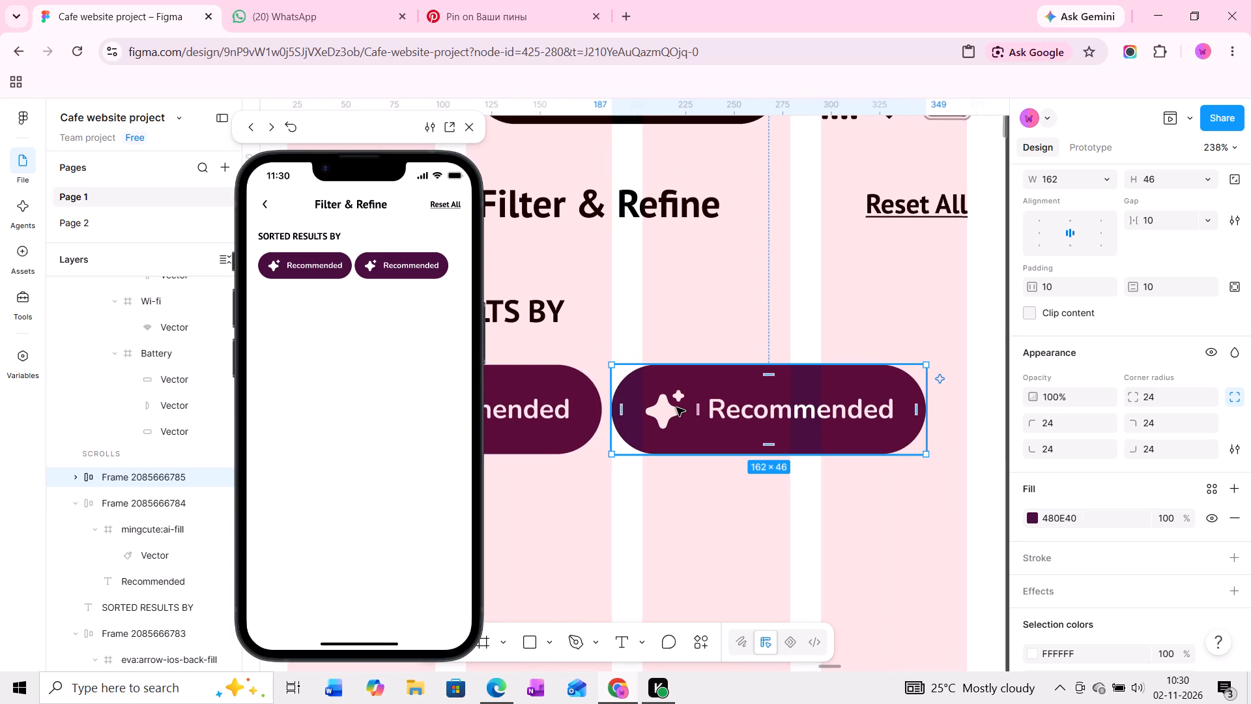
scroll(676, 407, "down", 10, "ctrl")
middle_click_drag(702, 416, 741, 402)
left_click(650, 405, "shift")
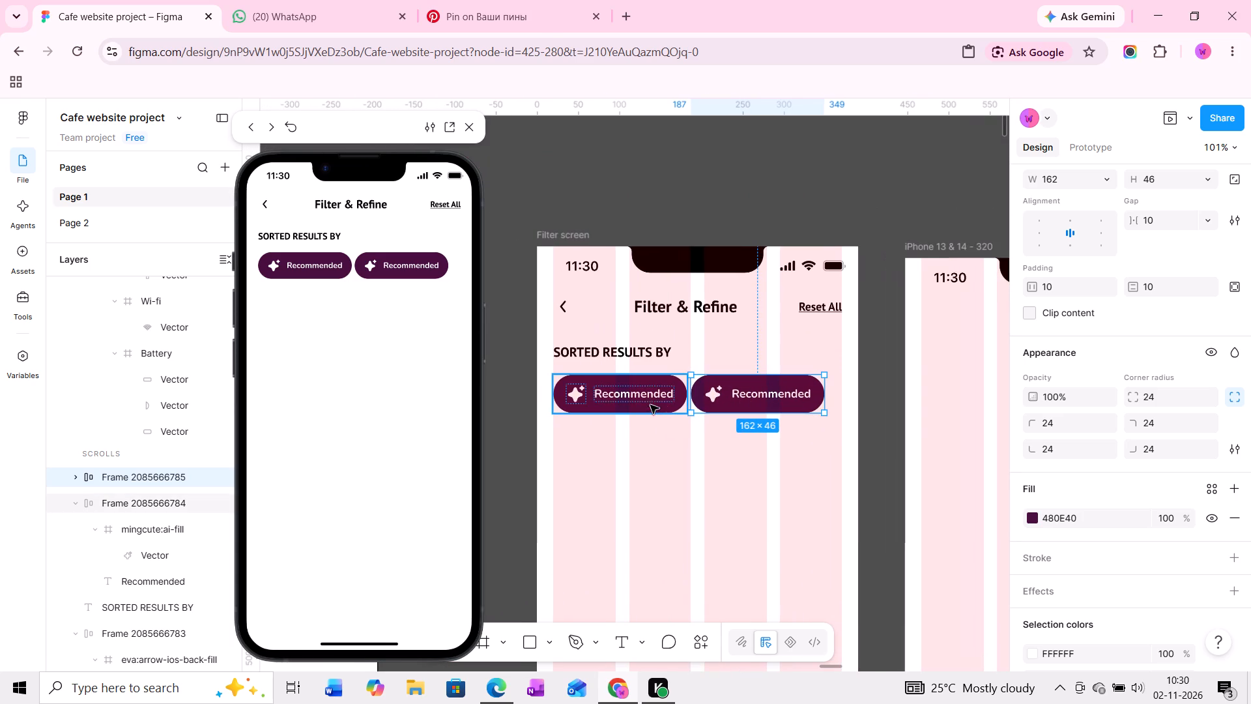
left_click_drag(708, 399, 702, 165)
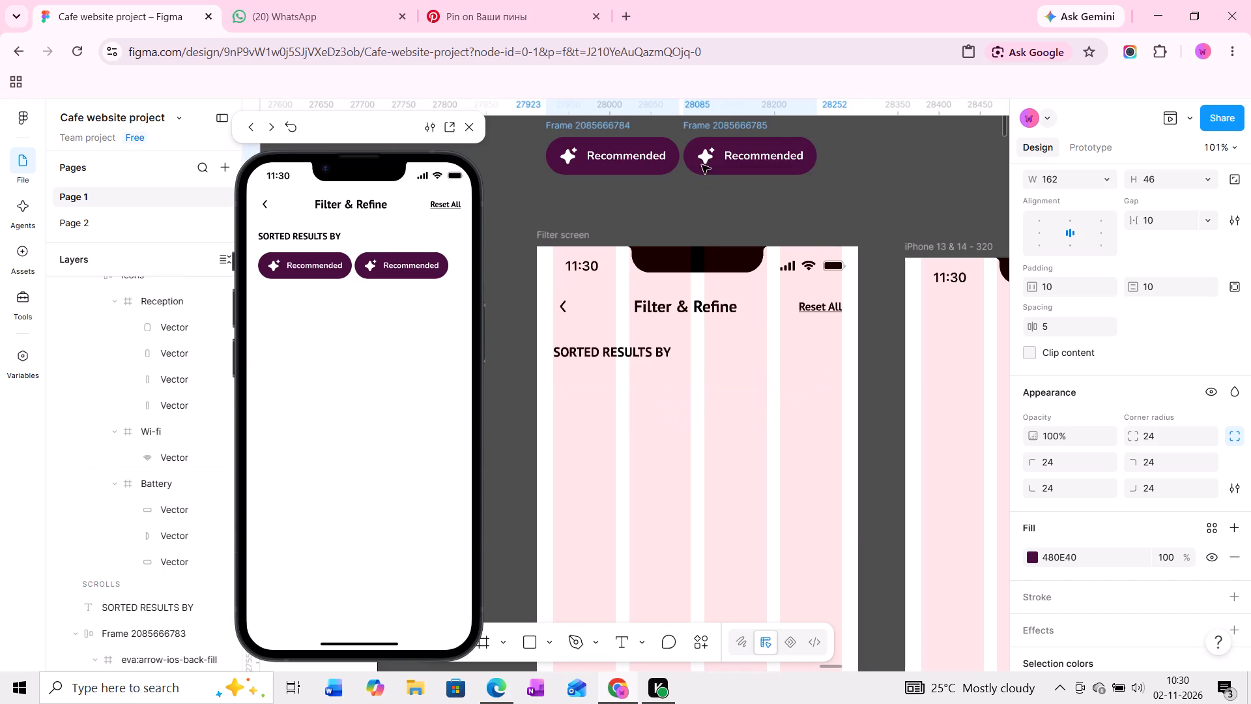
left_click_drag(702, 165, 703, 180)
Duplicate the pair of Recommended chips in place twice.
middle_click_drag(704, 182, 662, 216)
middle_click_drag(695, 220, 646, 240)
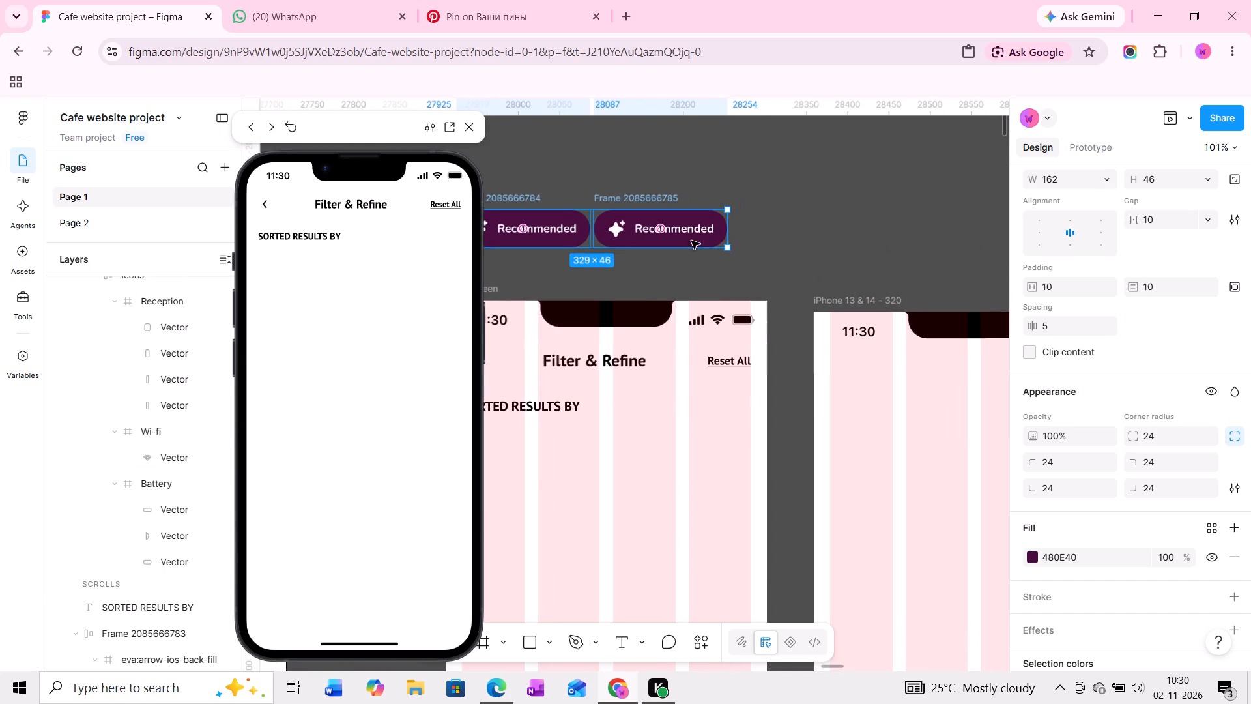
scroll(719, 237, "up", 5, "ctrl")
middle_click_drag(728, 233, 690, 247)
key("ctrl+d")
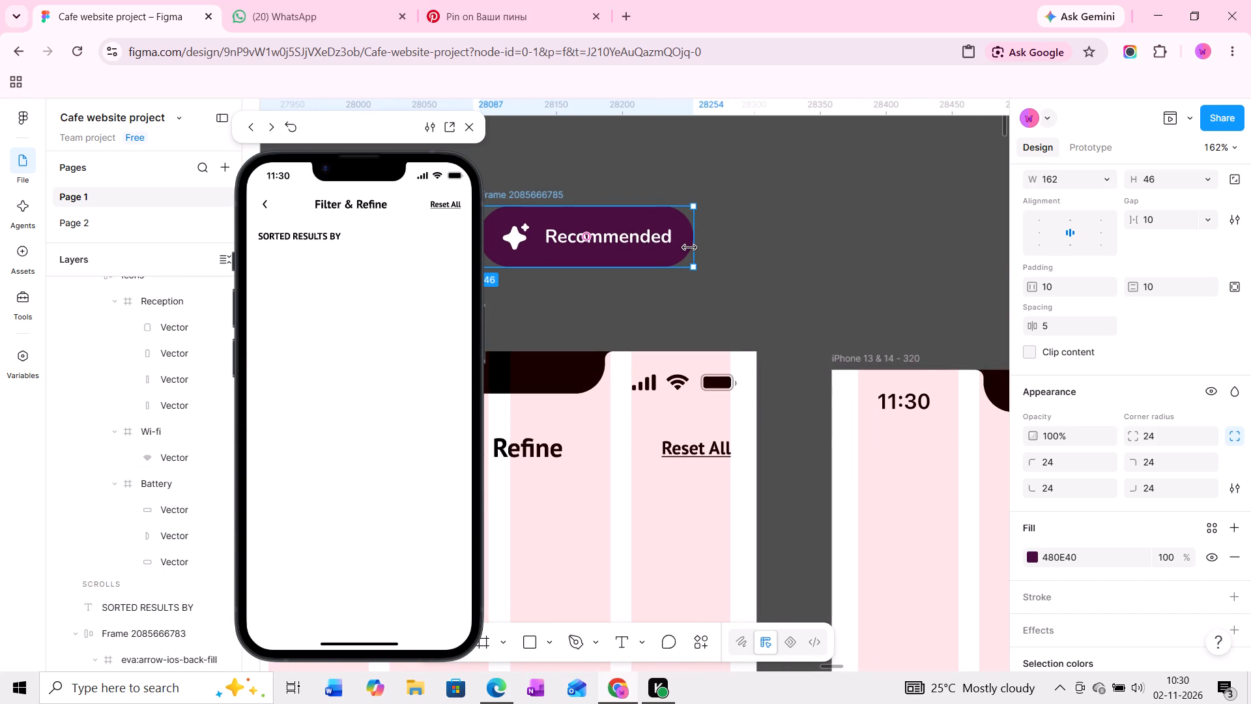
key("ctrl+d")
Create another copy of the Recommended chip pair, offset to the right of the stacked chips above the Filter screen.
scroll(695, 249, "down", 5, "ctrl")
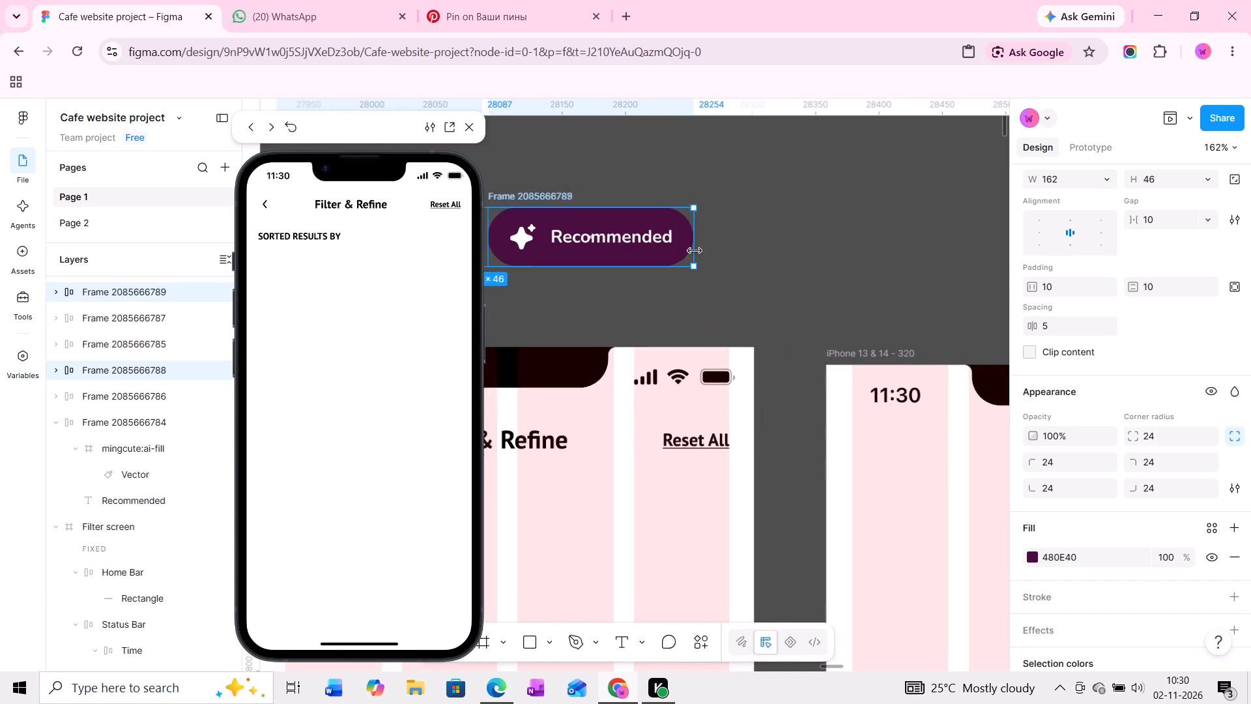
middle_click_drag(672, 258, 740, 258)
left_click_drag(718, 255, 792, 249, "alt")
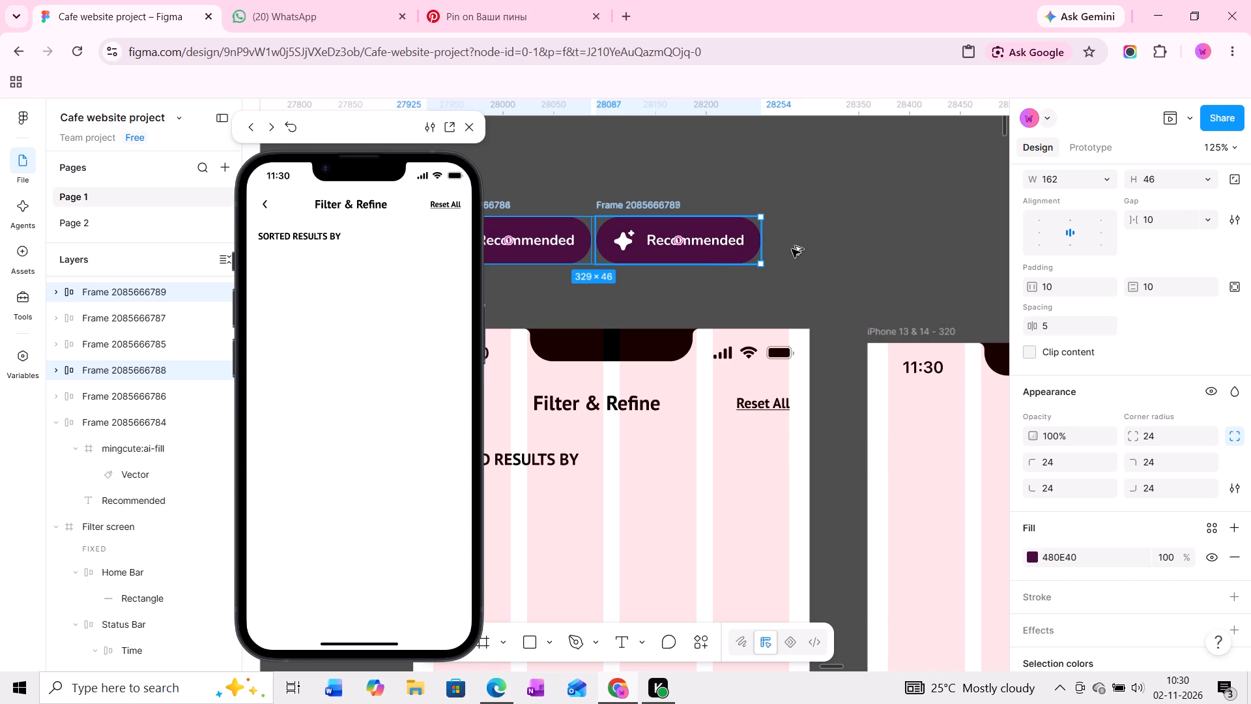
left_click_drag(792, 249, 872, 256, "alt")
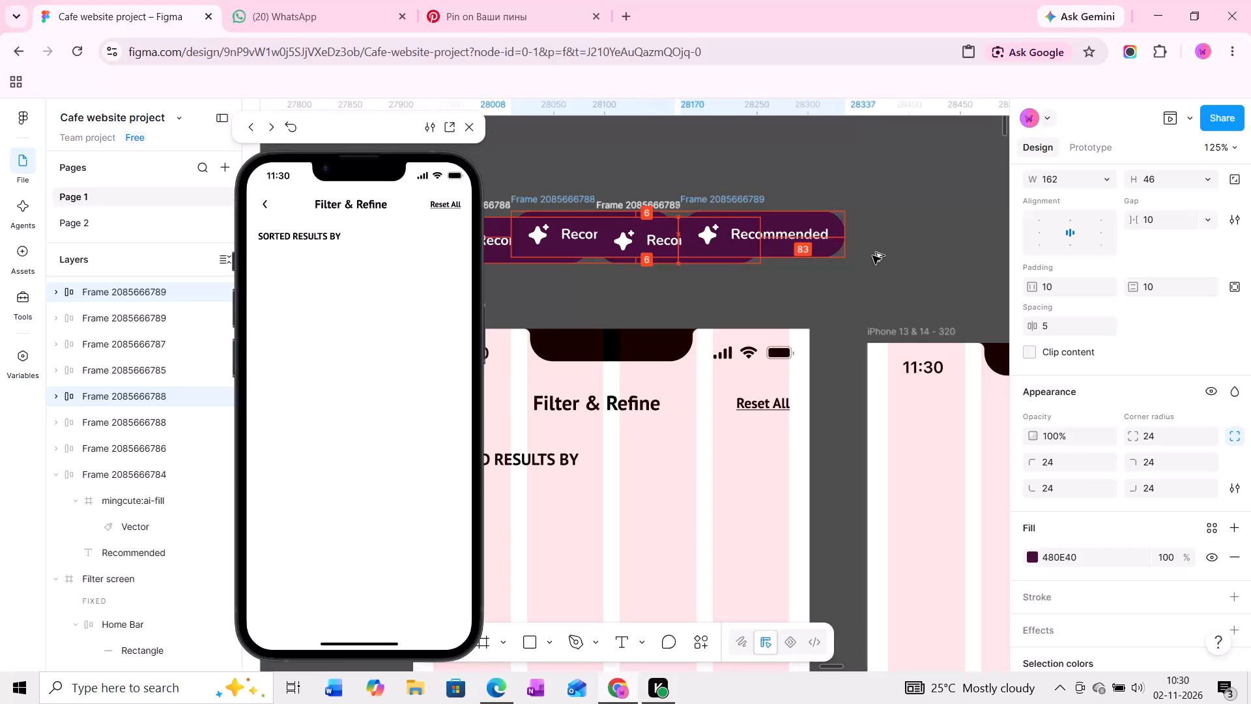
left_click_drag(872, 256, 910, 256, "alt")
Line up the newly copied chip pair with the stacked chips, just beyond their right end, forming one row above the screens.
middle_click_drag(717, 272, 742, 272)
scroll(742, 272, "down", 5, "ctrl")
middle_click_drag(771, 272, 764, 282)
scroll(763, 283, "up", 5, "ctrl")
left_click_drag(764, 261, 758, 180)
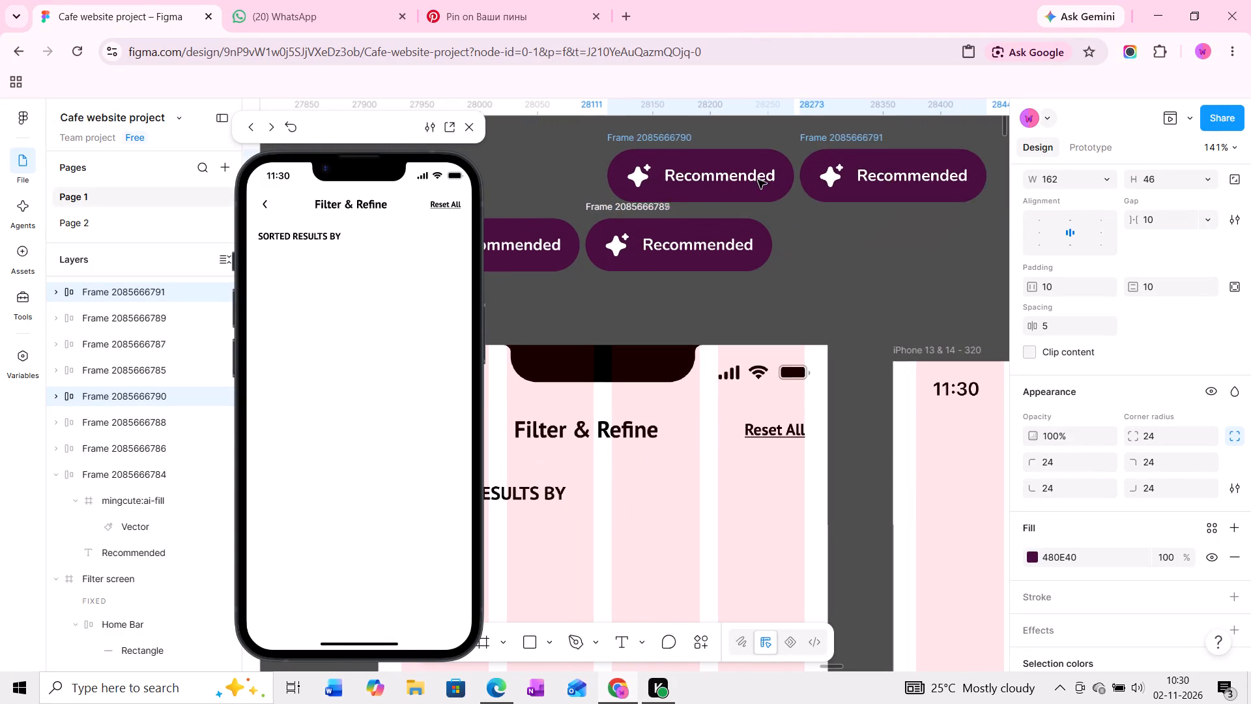
left_click_drag(758, 180, 757, 177)
middle_click_drag(764, 191, 782, 271)
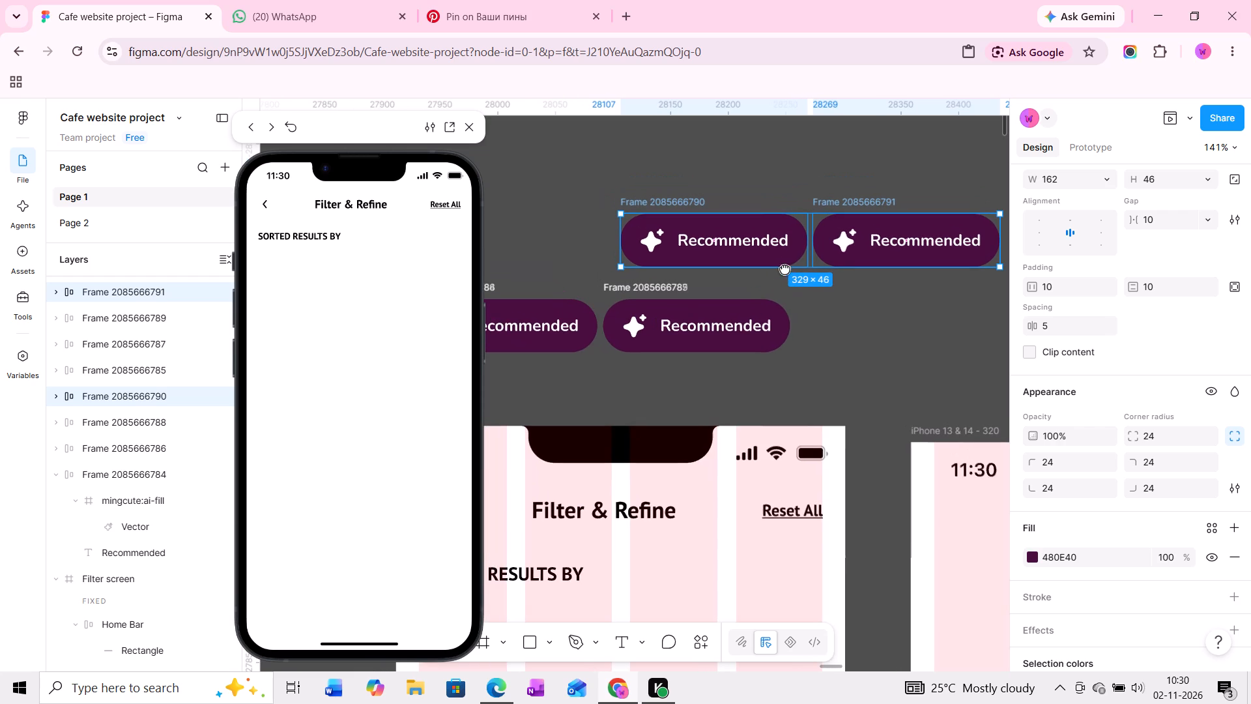
left_click_drag(788, 248, 958, 335)
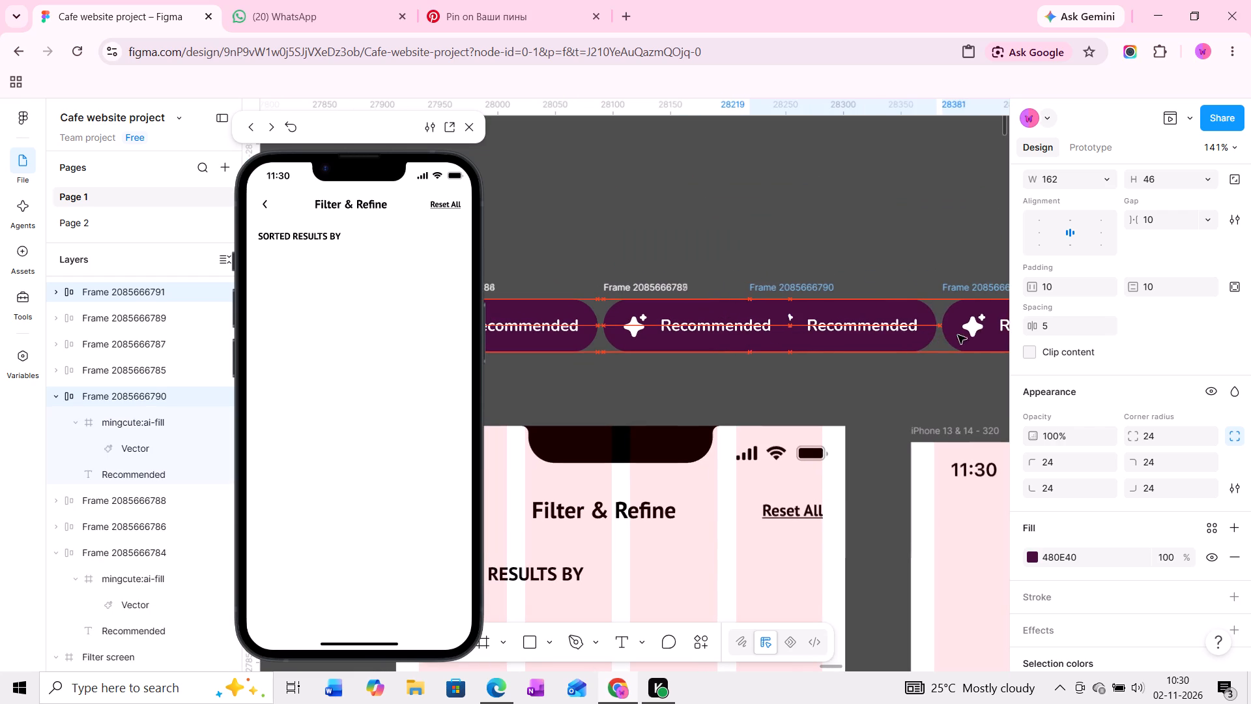
left_click_drag(958, 335, 969, 329)
middle_click_drag(927, 335, 705, 366)
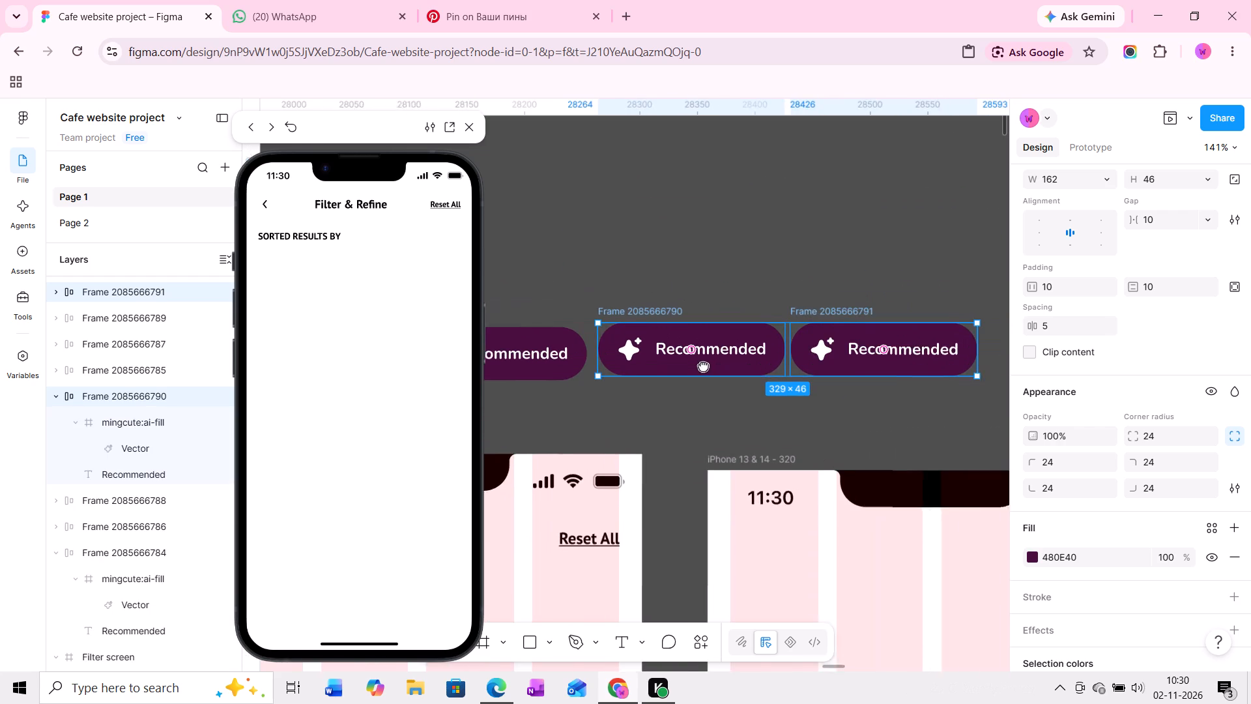
left_click_drag(832, 347, 908, 349)
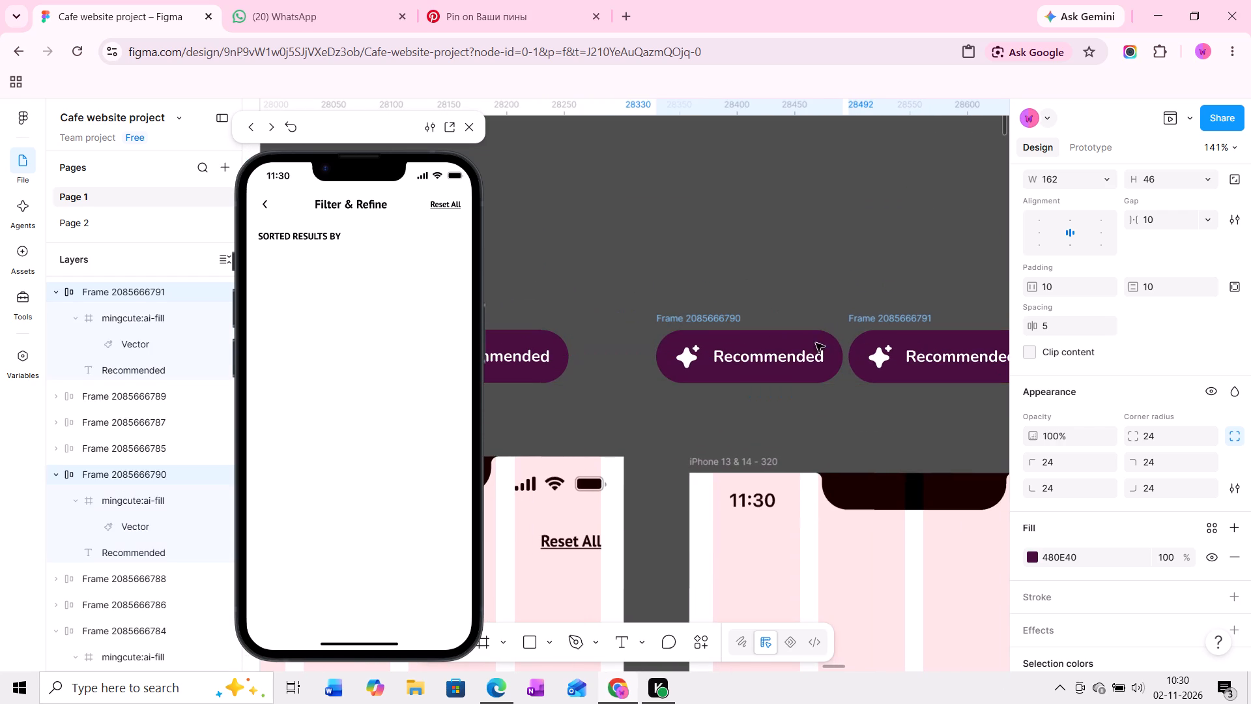
left_click_drag(704, 313, 654, 315)
left_click(658, 273)
Move the top copy from the right-hand stack of Recommended chips along the row to about X 6115, Y 1219.
middle_click_drag(701, 296, 716, 251)
scroll(712, 265, "down", 4, "ctrl")
middle_click_drag(706, 285, 801, 280)
left_click(643, 295)
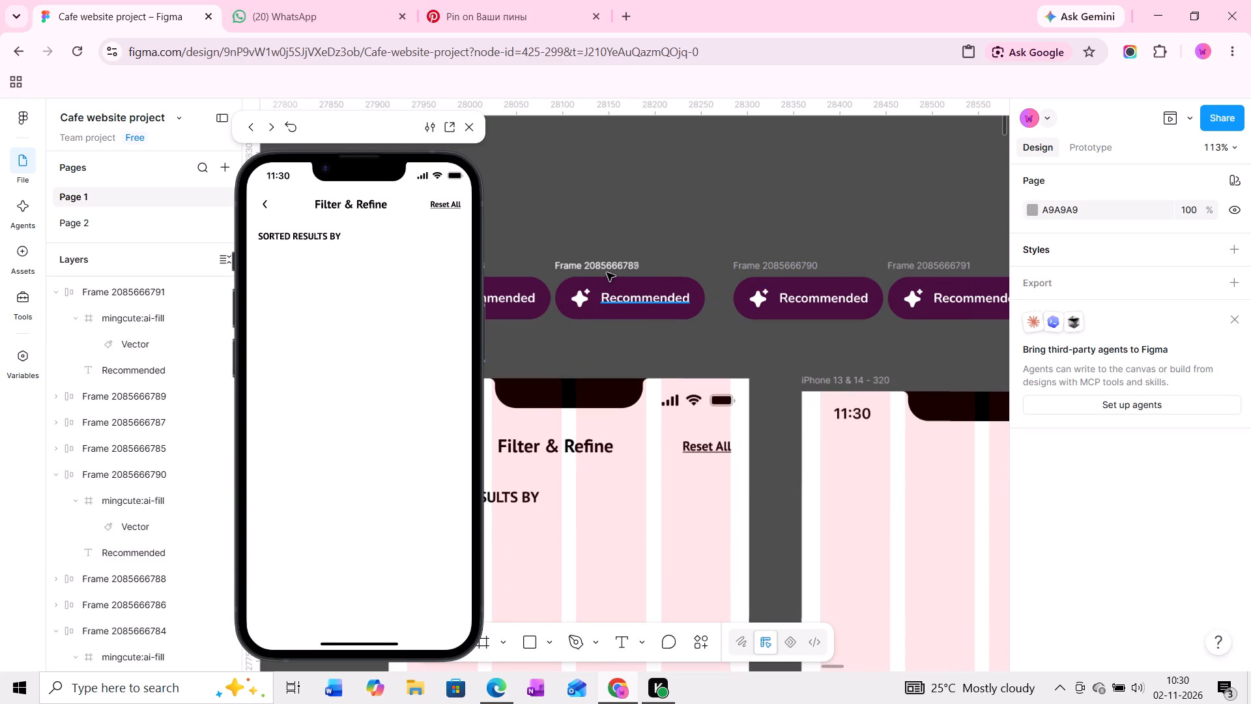
left_click(605, 266)
left_click(594, 262)
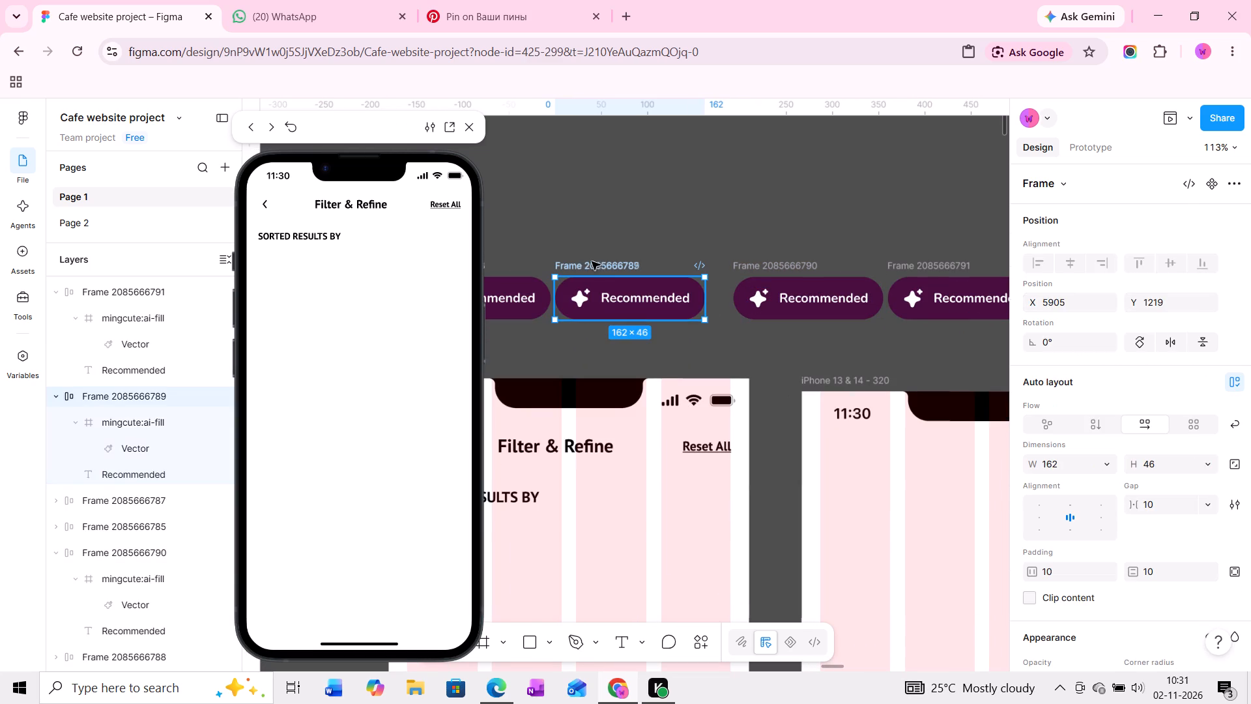
left_click_drag(592, 261, 880, 263)
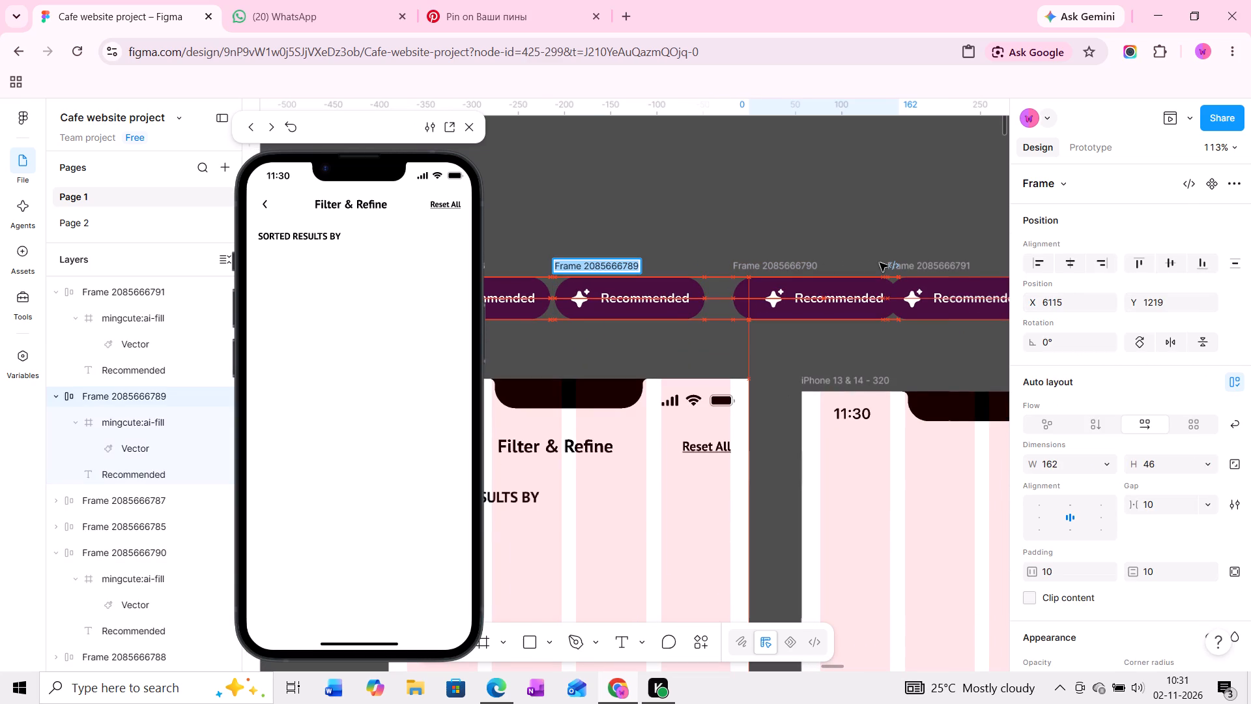
left_click_drag(880, 263, 1013, 263)
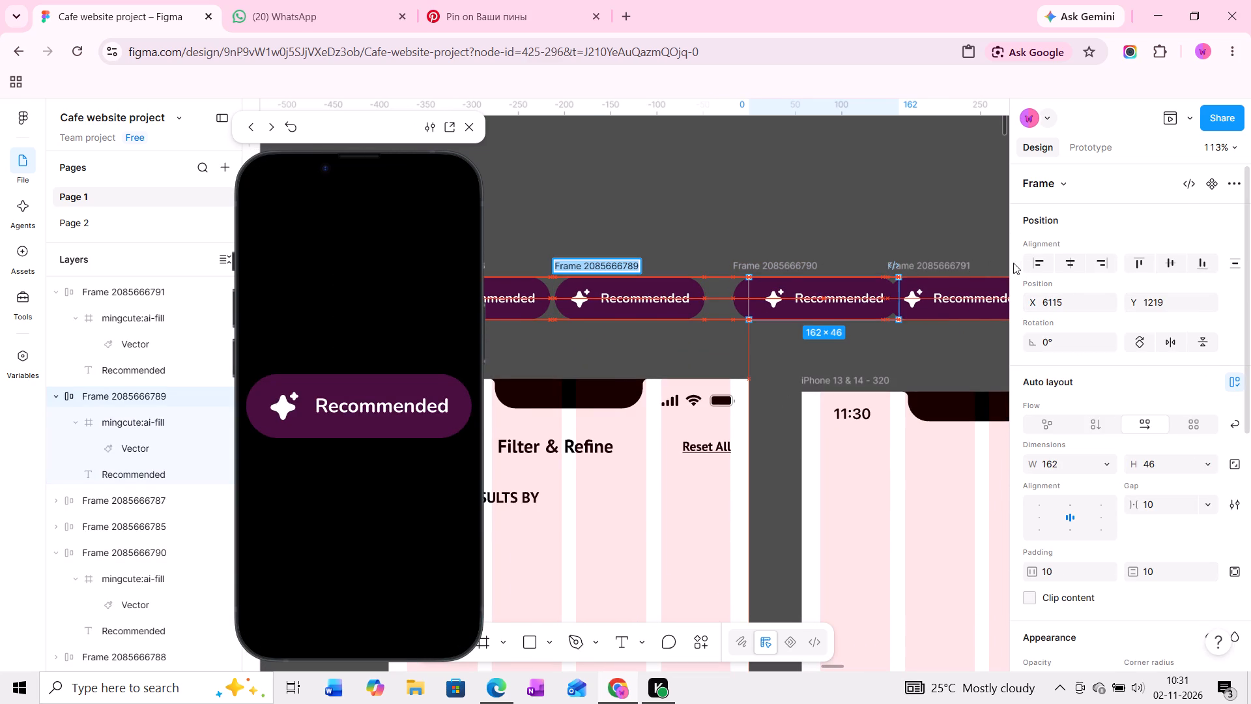
left_click_drag(1013, 263, 1002, 263)
left_click(622, 231)
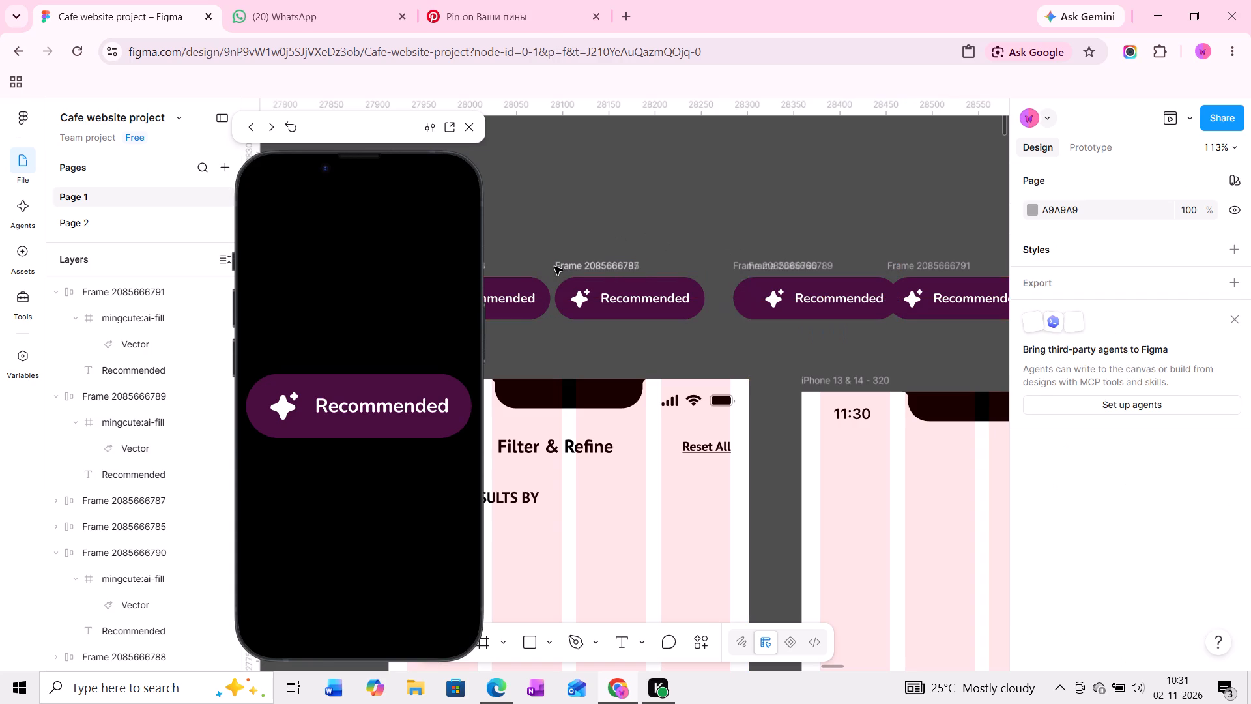
Move the next copy from the same stack past the right end of the chip row, to about X 6448, Y 1219.
left_click(571, 265)
left_click_drag(578, 265, 967, 261)
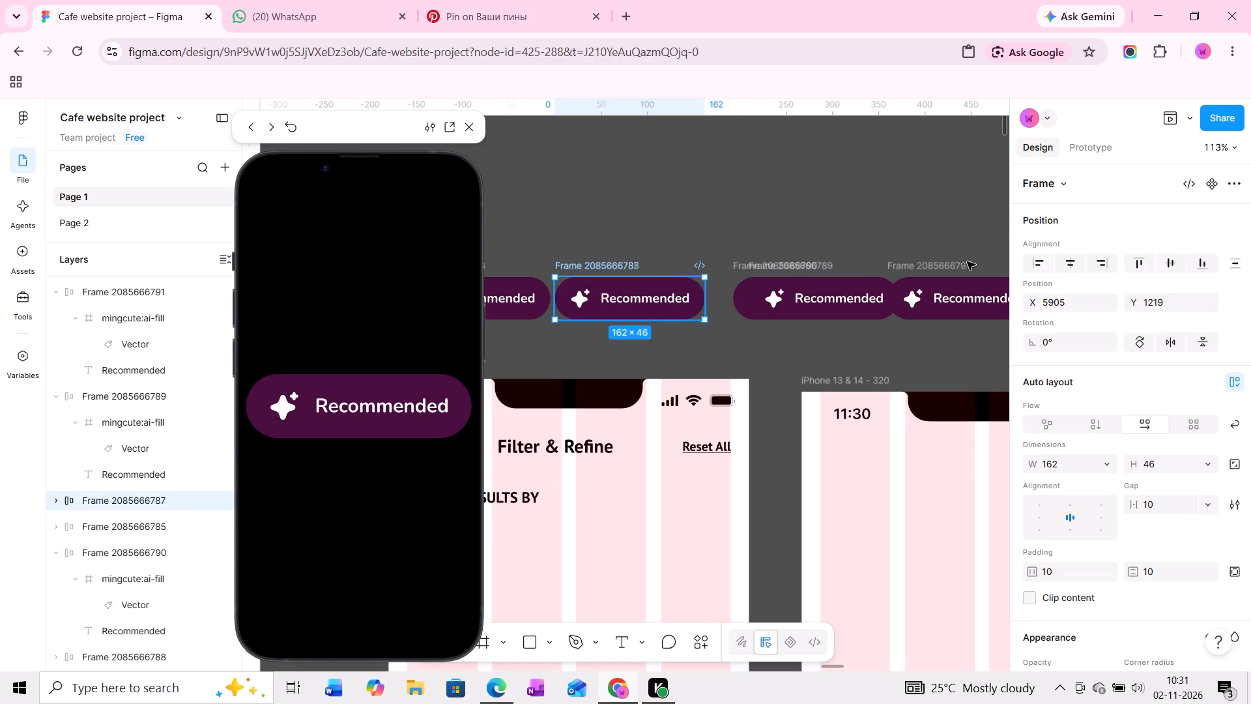
left_click_drag(967, 261, 849, 269)
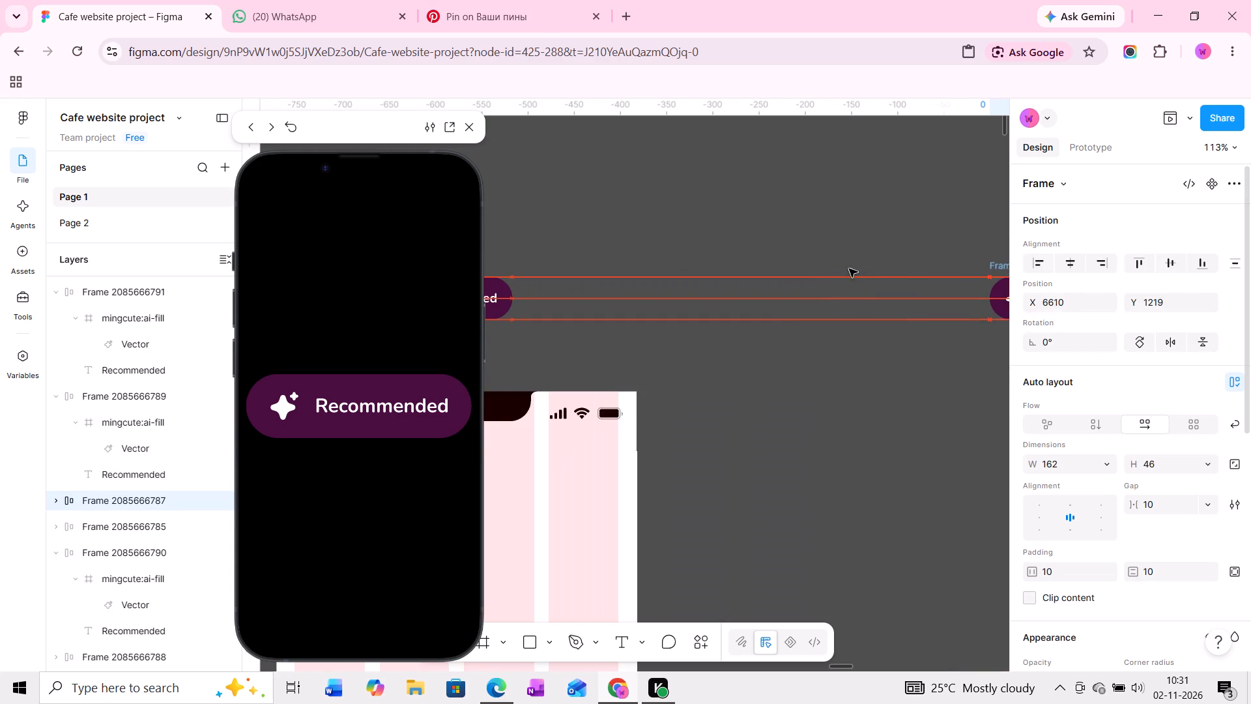
left_click_drag(849, 269, 557, 271)
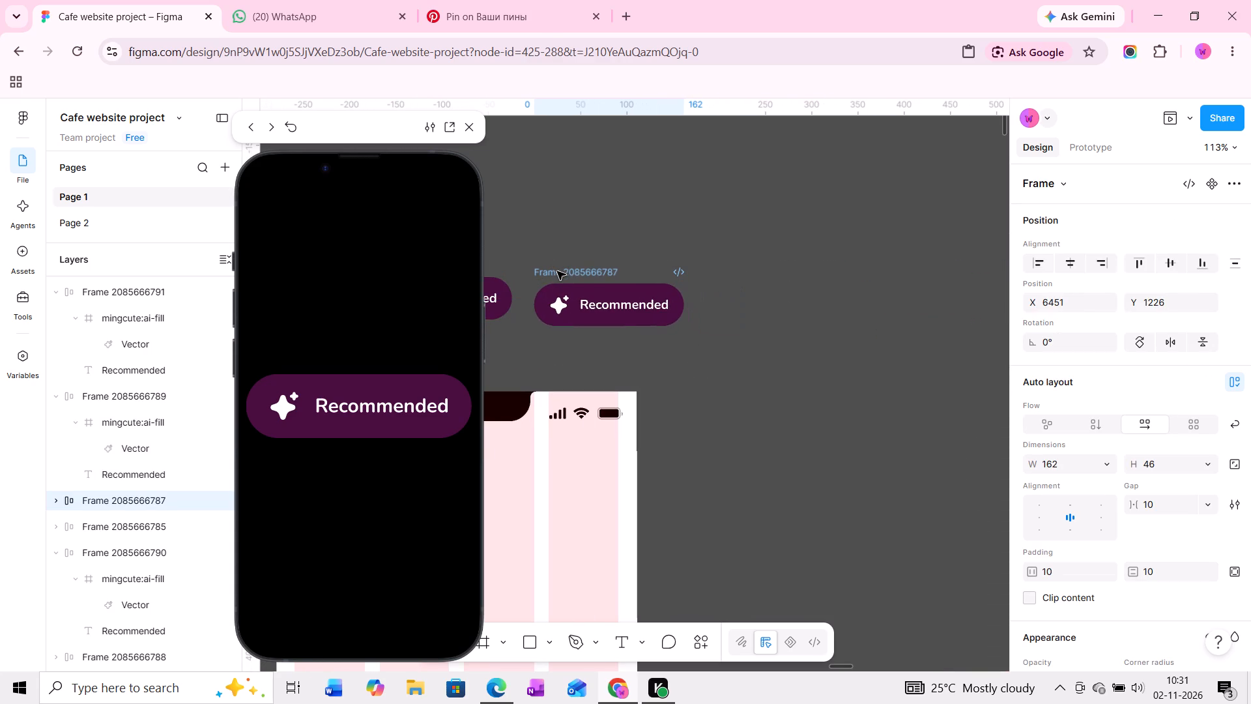
left_click_drag(557, 271, 554, 265)
middle_click_drag(555, 266, 852, 257)
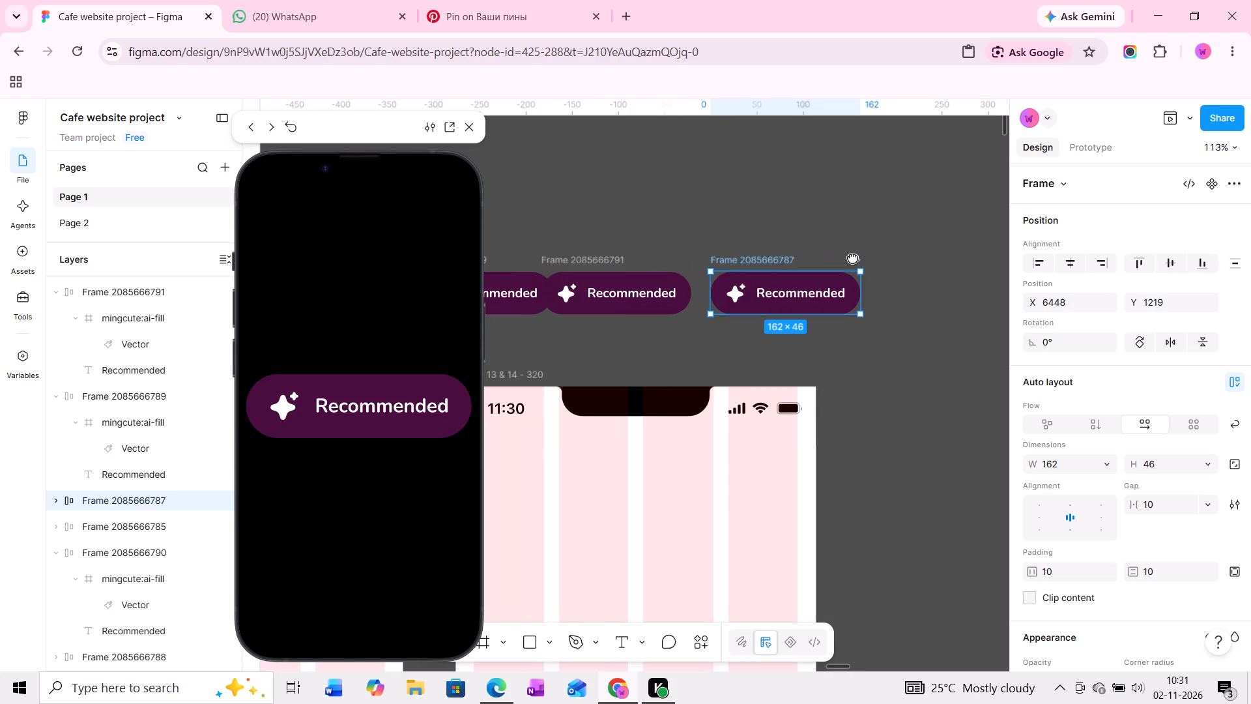
Move the remaining Recommended copy from the overlapping stack to the far end of the chip row, at about X 6631, Y 1219.
middle_click_drag(708, 267, 760, 259)
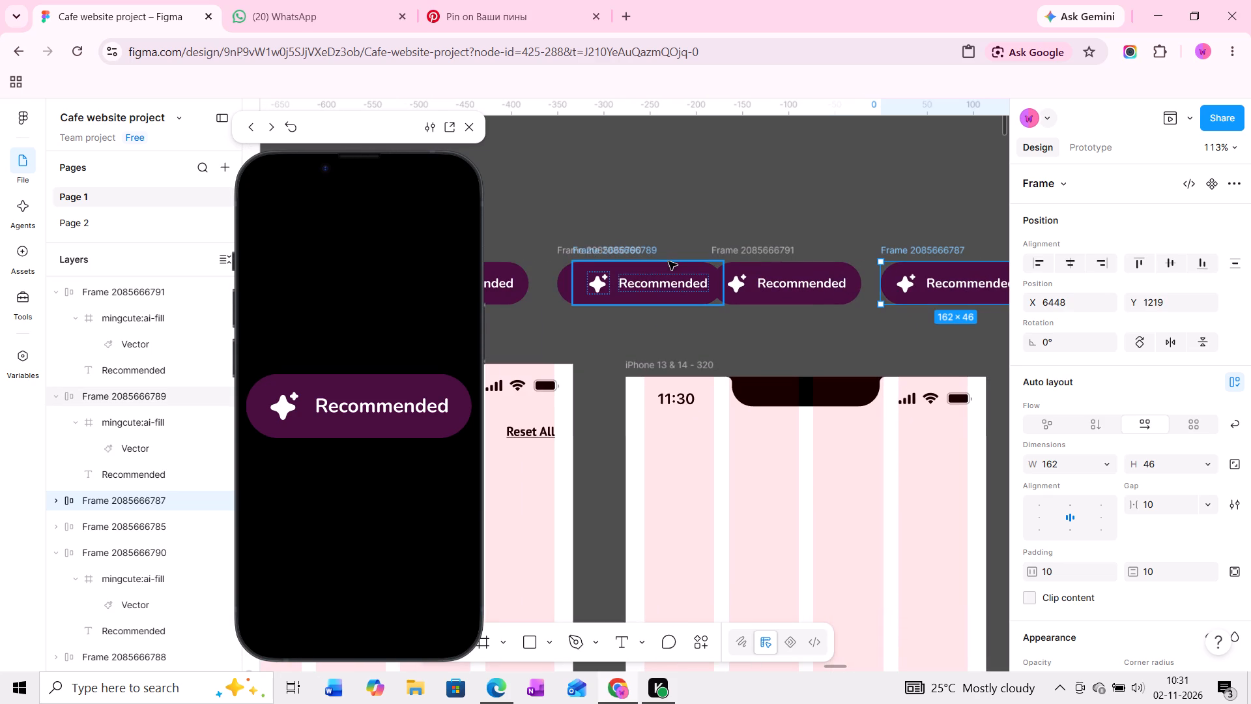
left_click_drag(669, 263, 1056, 265)
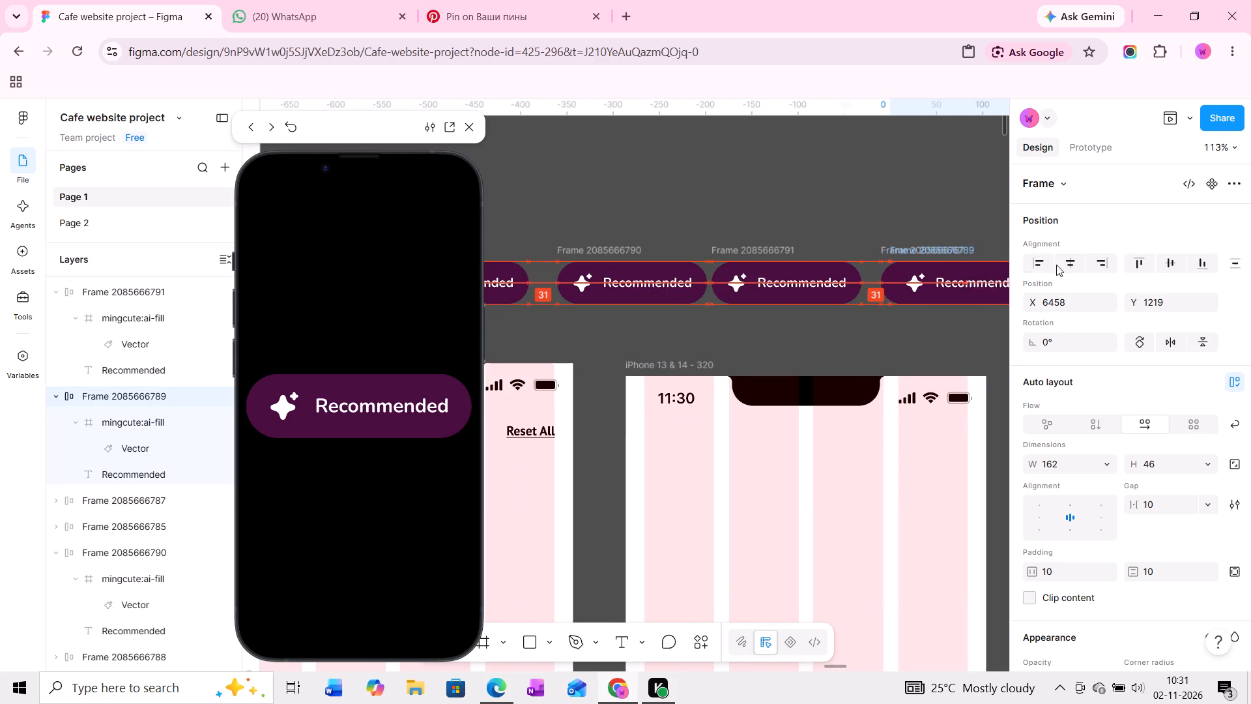
left_click_drag(1056, 265, 765, 267)
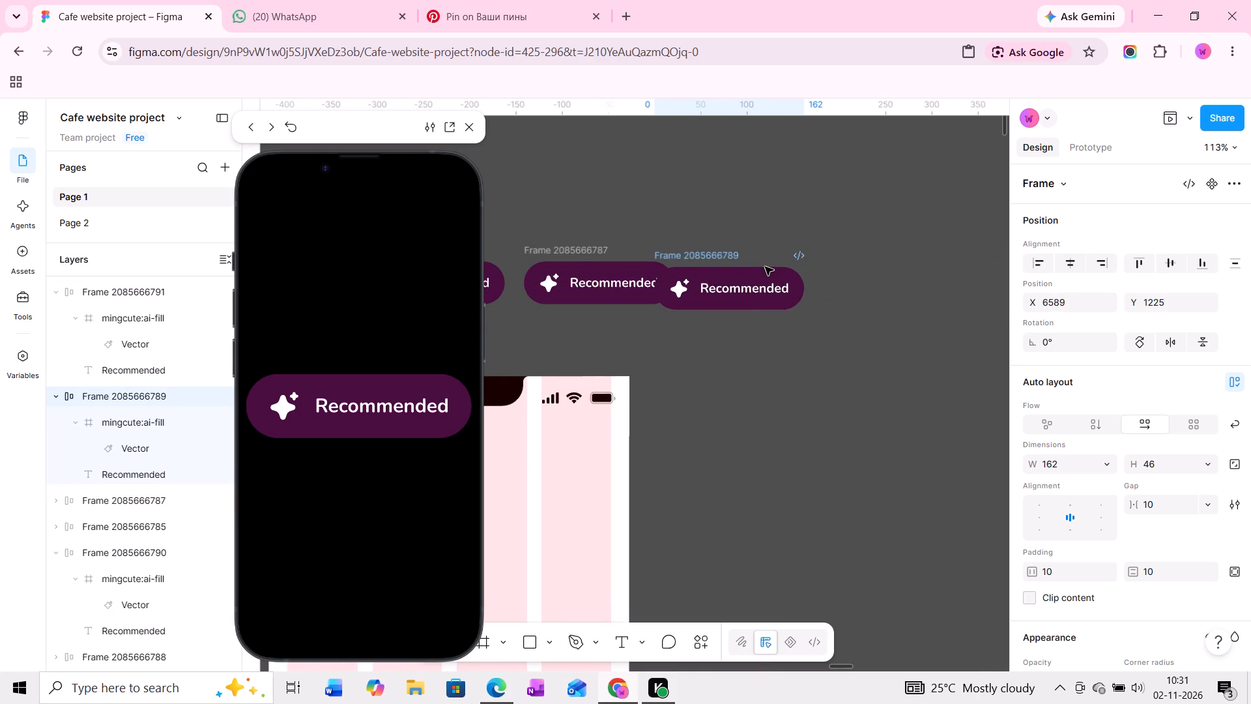
left_click_drag(765, 267, 791, 264)
middle_click_drag(669, 290, 835, 297)
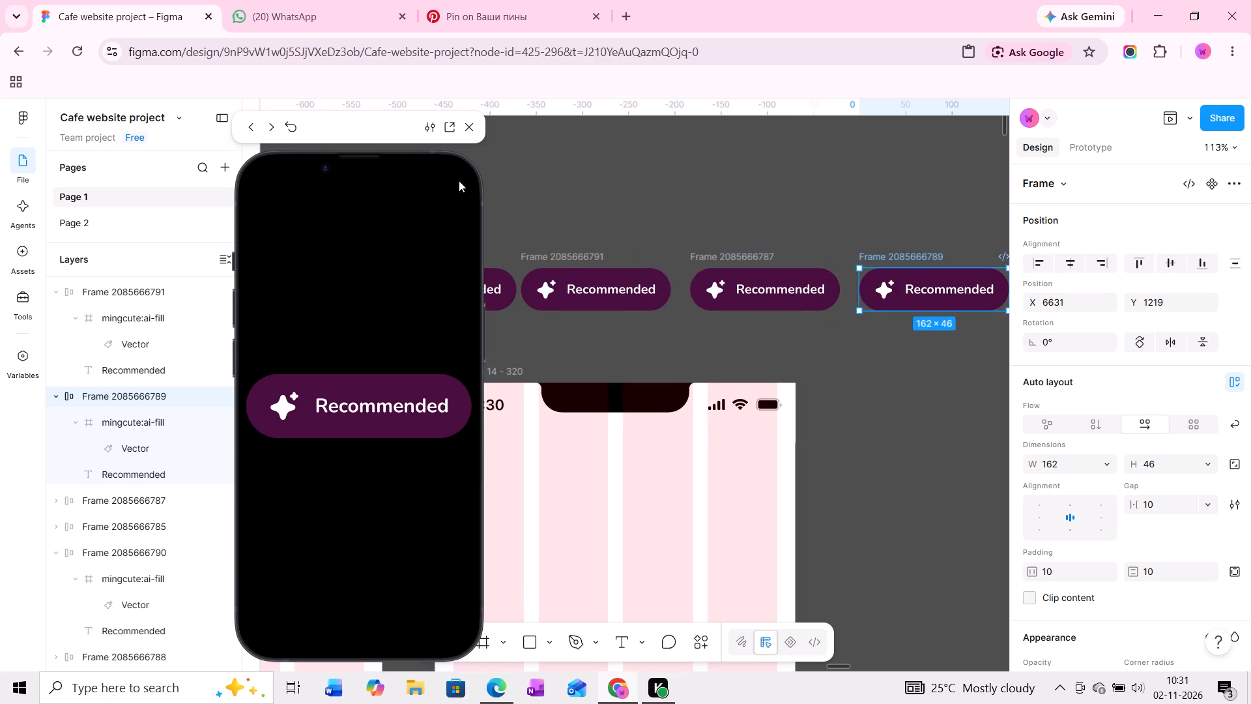
Move the floating prototype preview off the canvas and close it.
left_click_drag(353, 132, 91, 131)
middle_click_drag(446, 362, 768, 351)
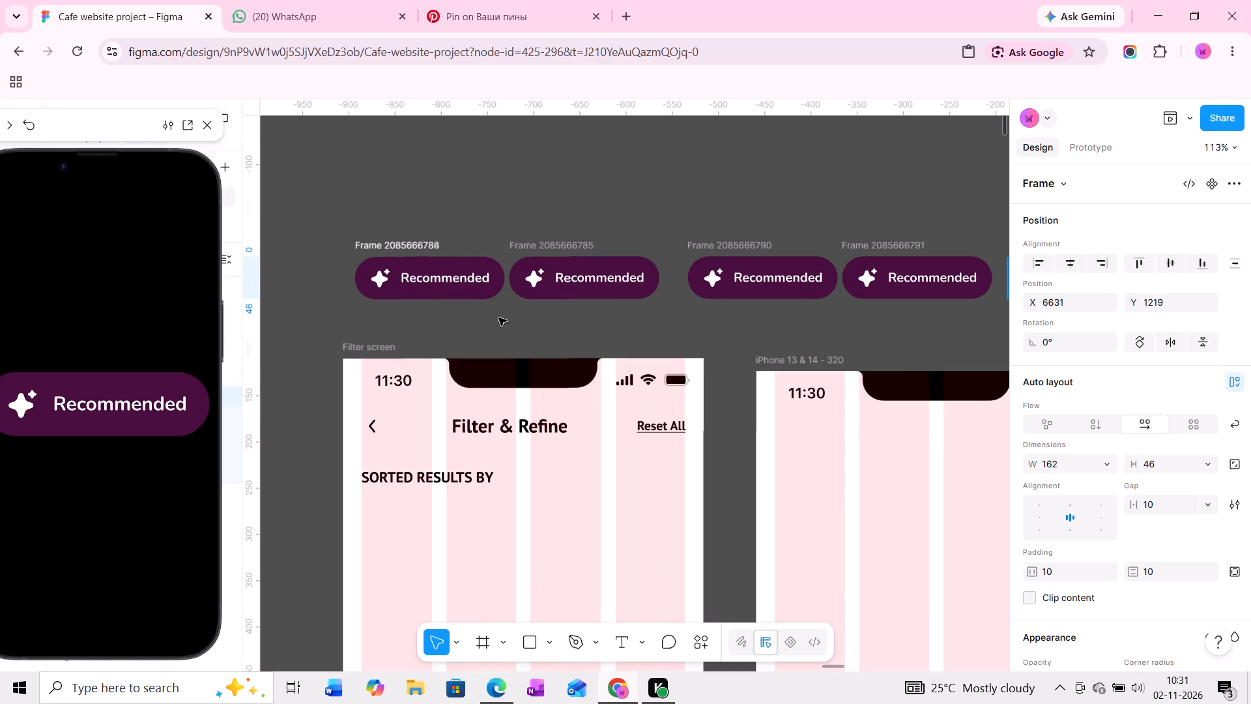
left_click(207, 124)
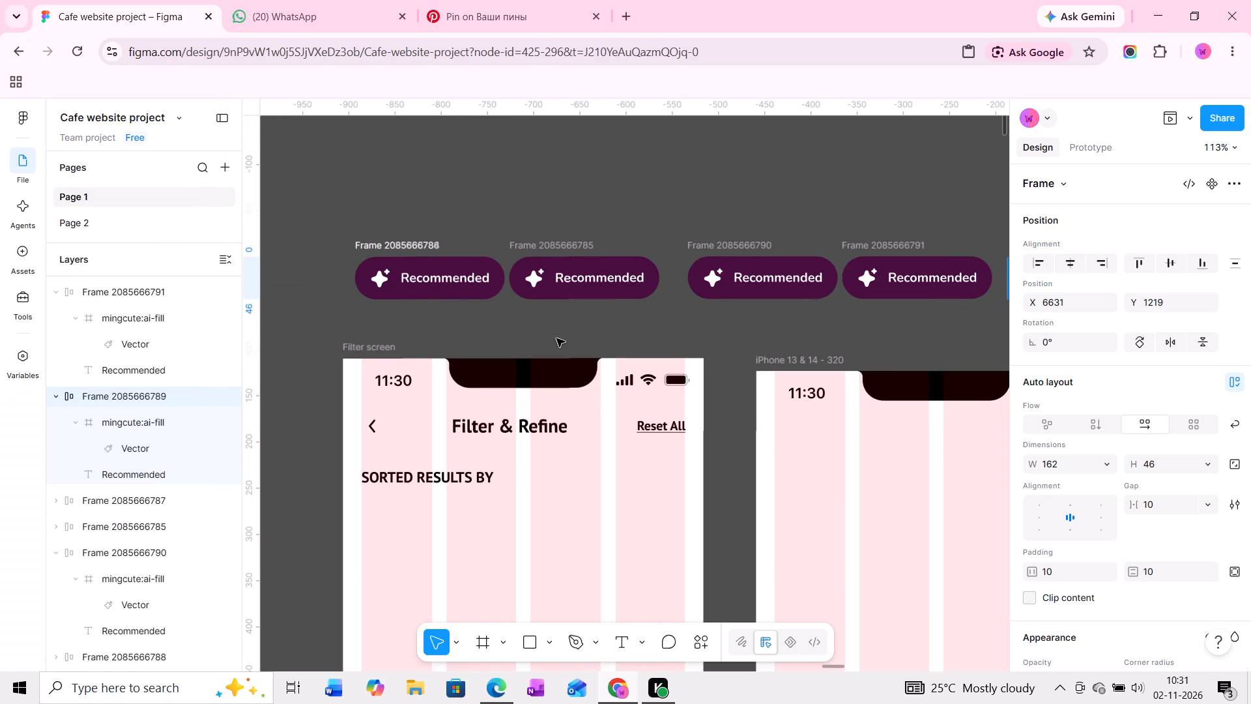
Shift the second chip in the row so its gaps to the first and third chips are about equal.
scroll(528, 276, "down", 2, "ctrl")
scroll(594, 257, "up", 4, "ctrl")
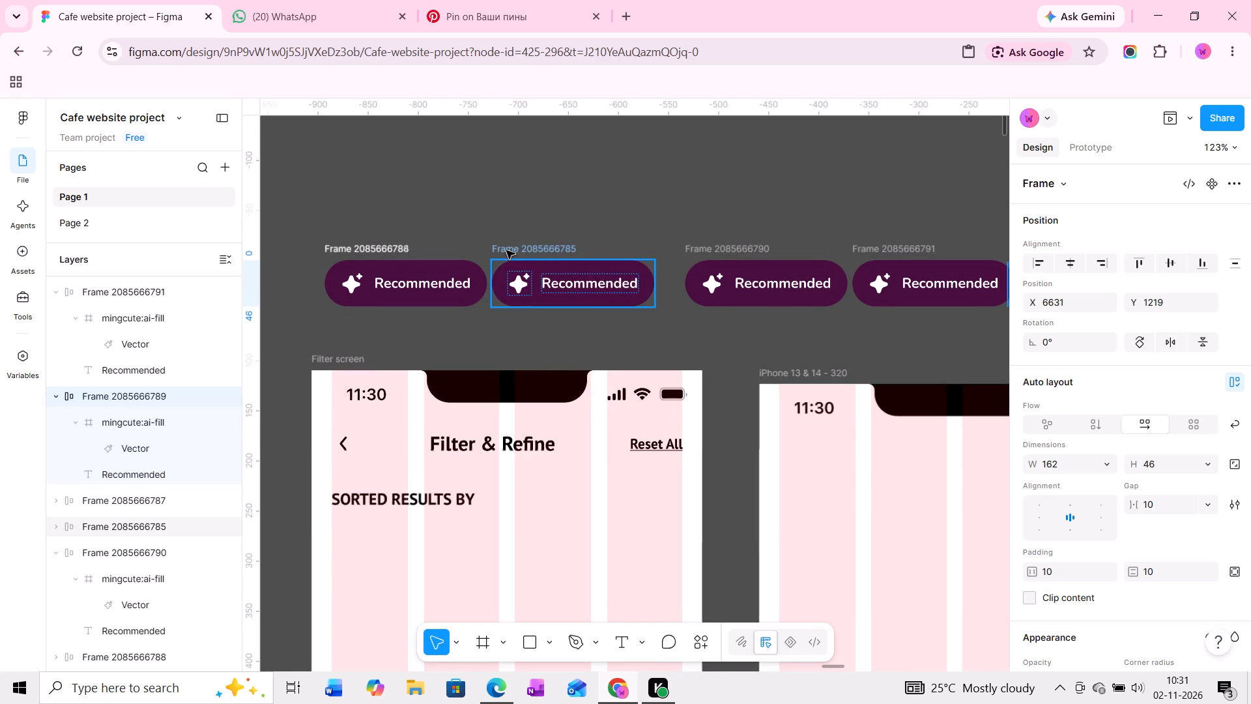
left_click_drag(506, 250, 497, 256)
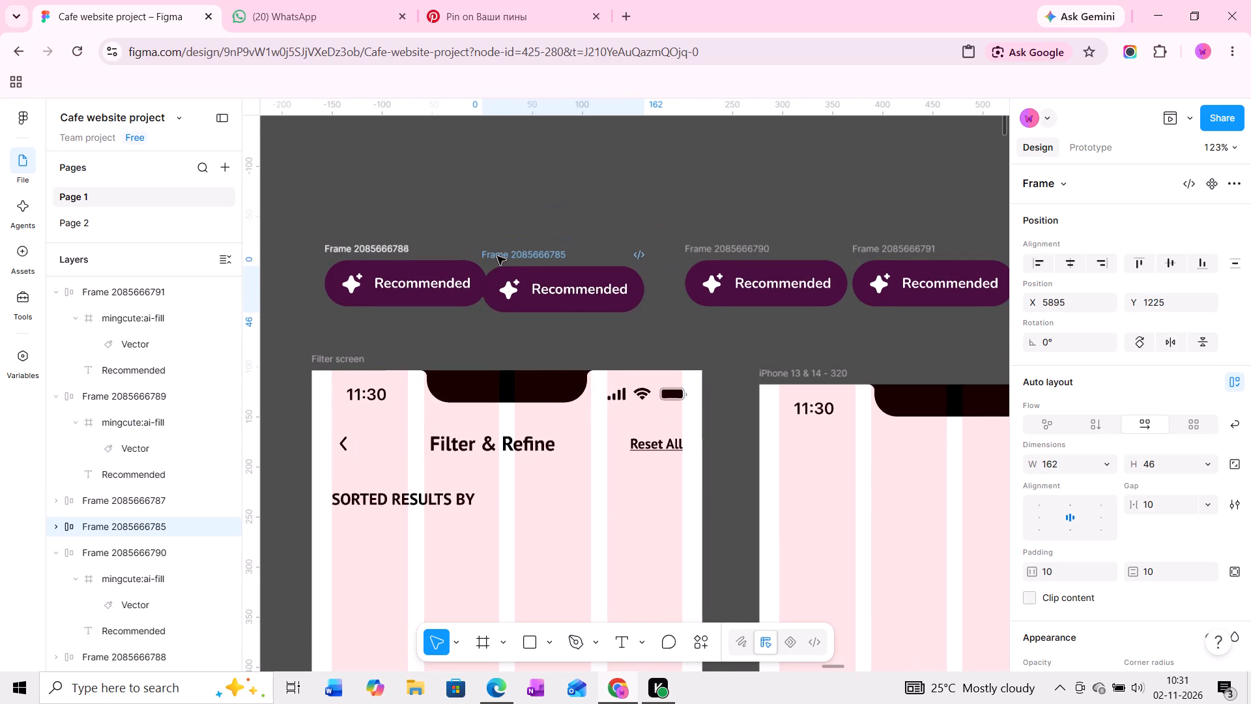
left_click_drag(497, 256, 520, 252)
Pull one duplicate off the Recommended chips stacked at the start of the row and delete it.
left_click_drag(380, 252, 371, 157)
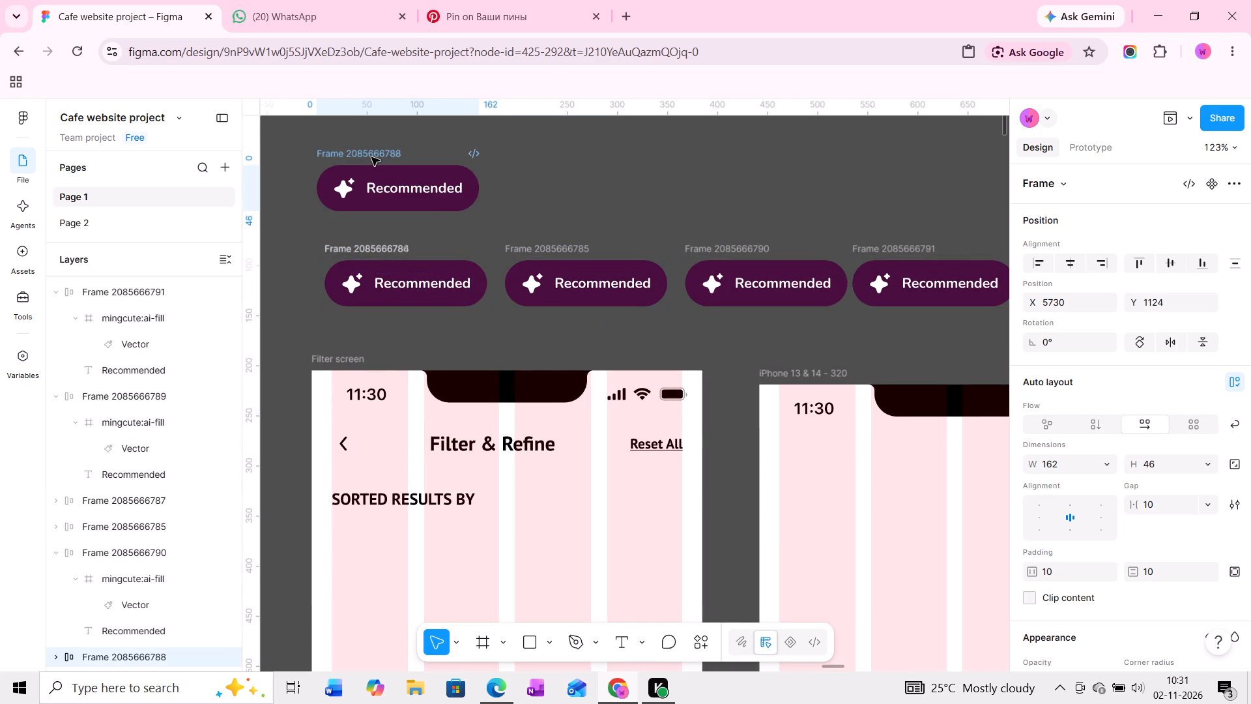
left_click_drag(371, 157, 265, 231)
middle_click_drag(308, 242, 403, 244)
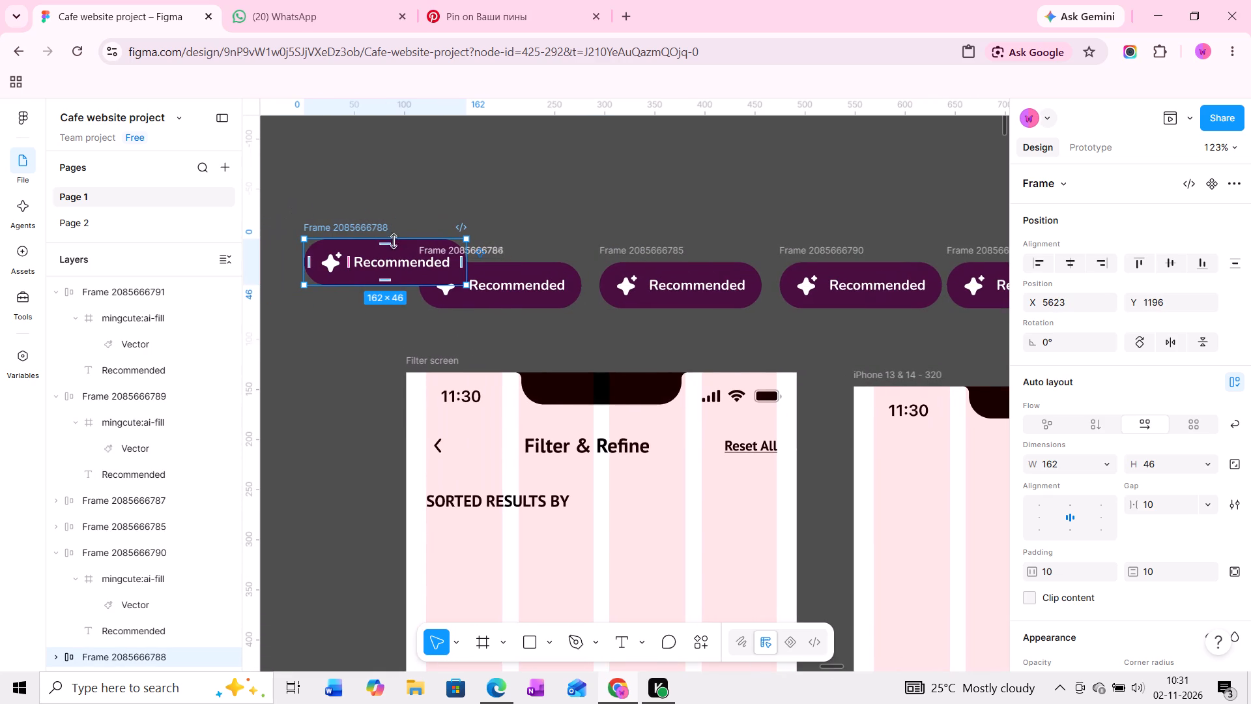
key("Delete")
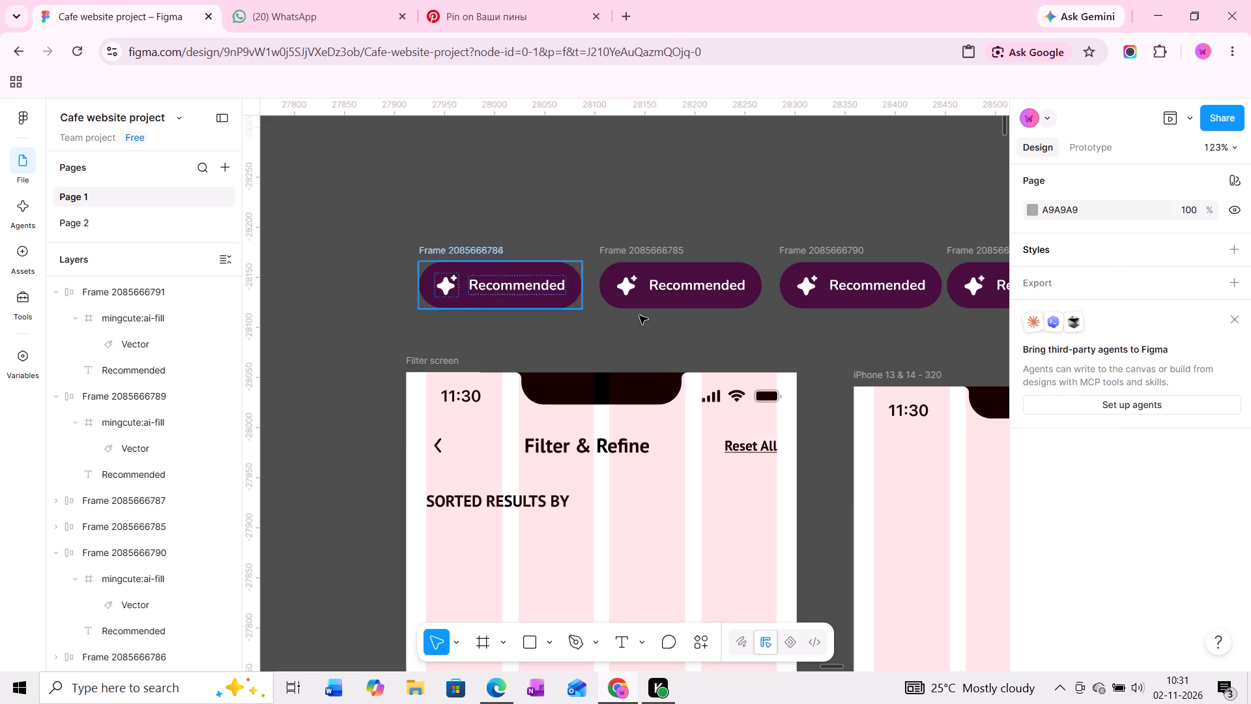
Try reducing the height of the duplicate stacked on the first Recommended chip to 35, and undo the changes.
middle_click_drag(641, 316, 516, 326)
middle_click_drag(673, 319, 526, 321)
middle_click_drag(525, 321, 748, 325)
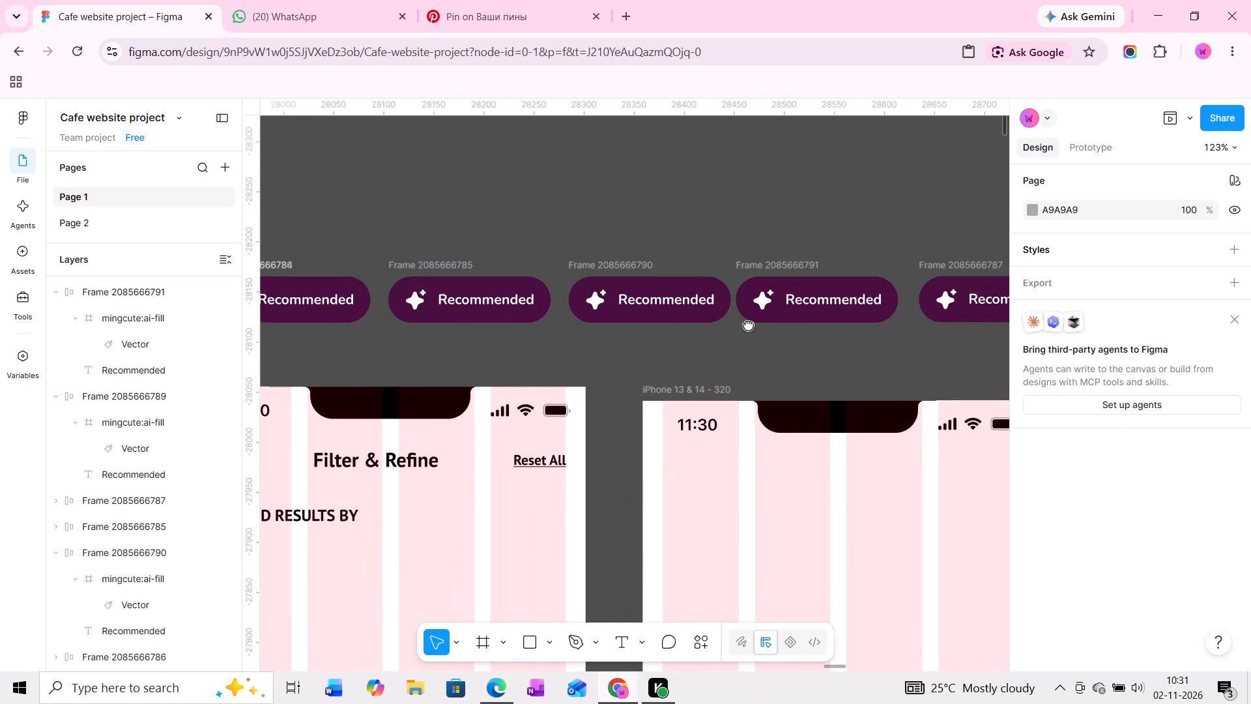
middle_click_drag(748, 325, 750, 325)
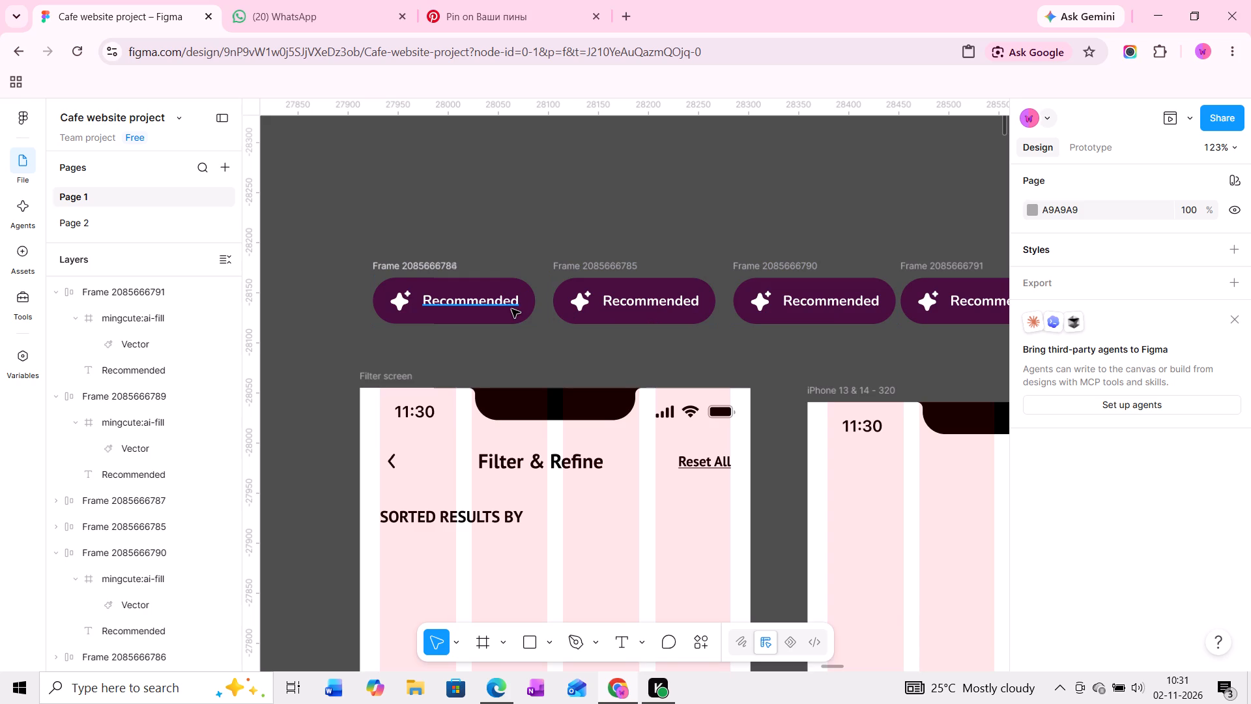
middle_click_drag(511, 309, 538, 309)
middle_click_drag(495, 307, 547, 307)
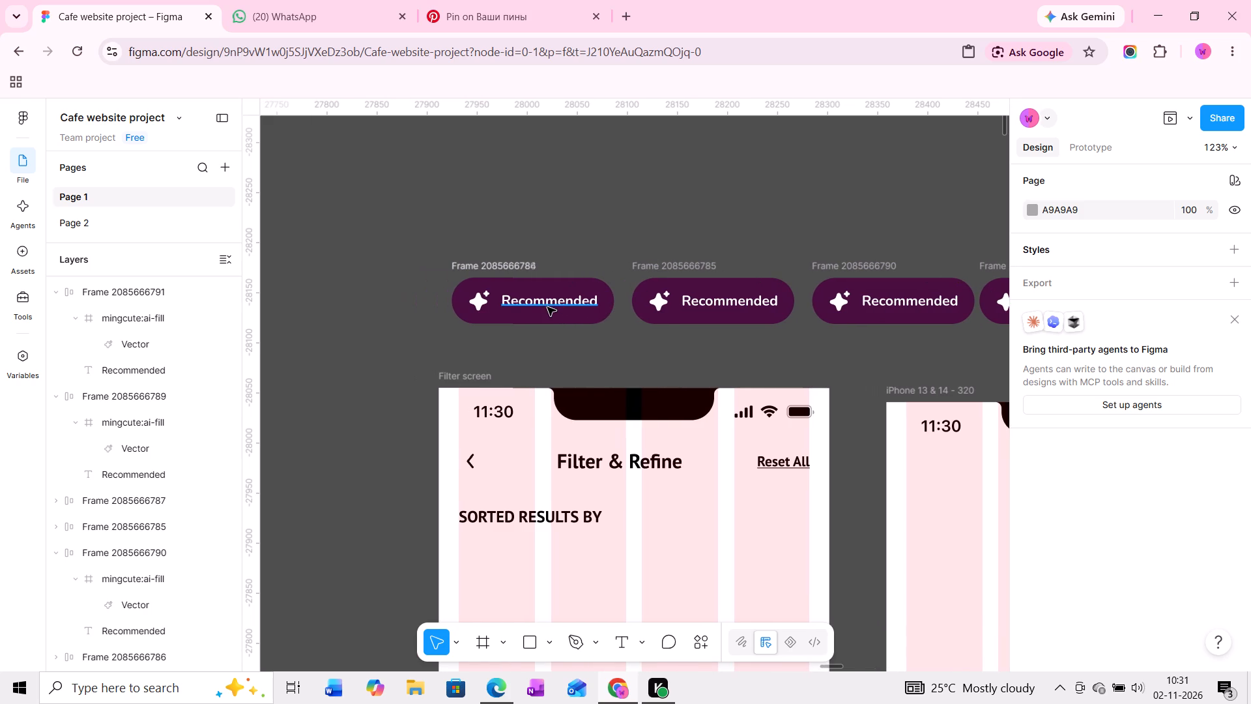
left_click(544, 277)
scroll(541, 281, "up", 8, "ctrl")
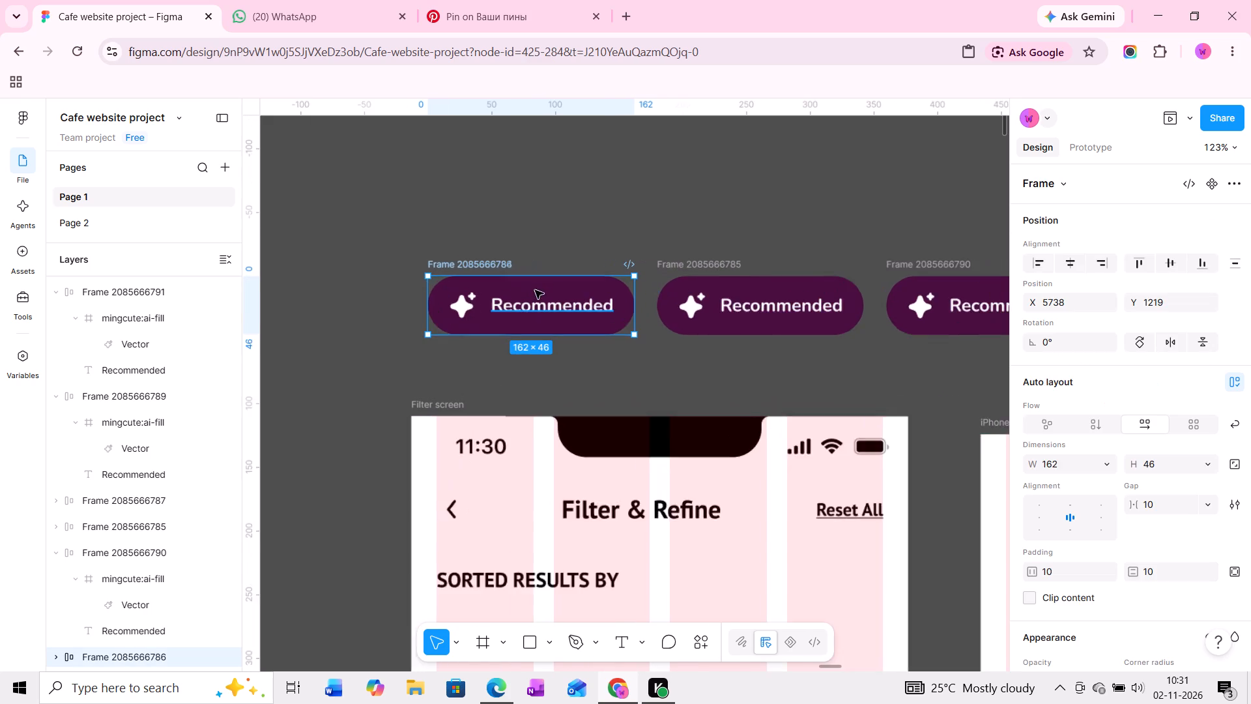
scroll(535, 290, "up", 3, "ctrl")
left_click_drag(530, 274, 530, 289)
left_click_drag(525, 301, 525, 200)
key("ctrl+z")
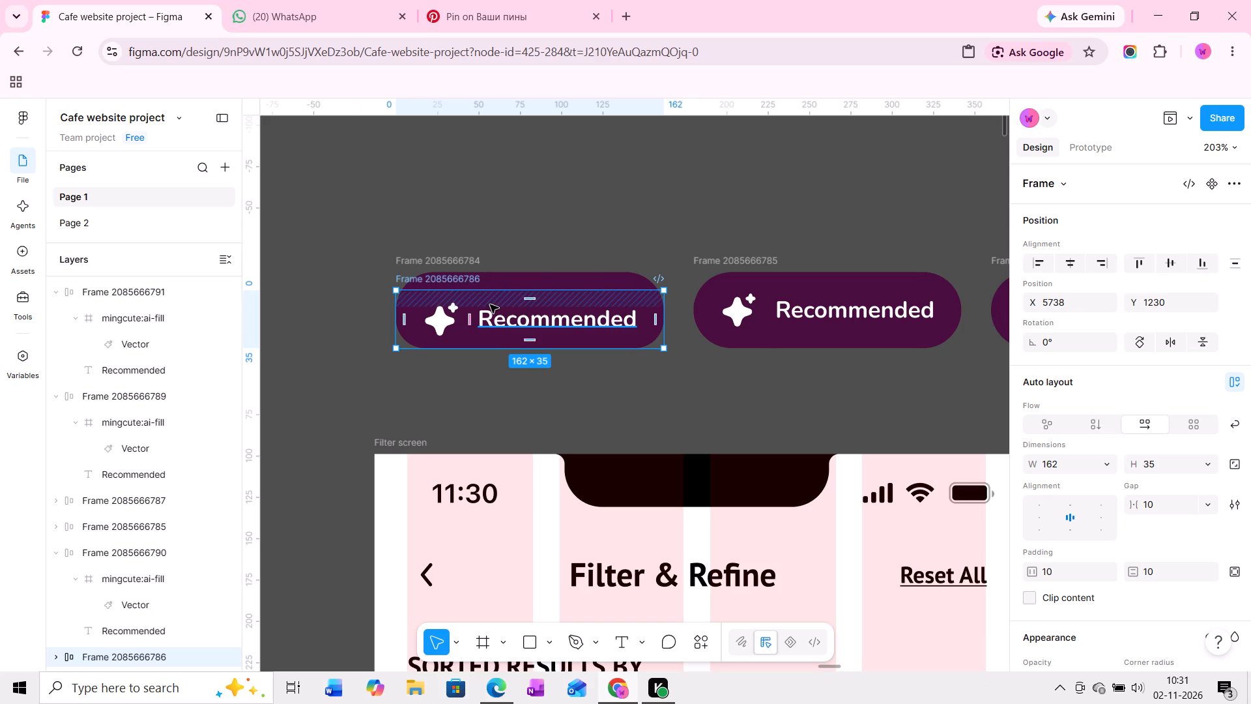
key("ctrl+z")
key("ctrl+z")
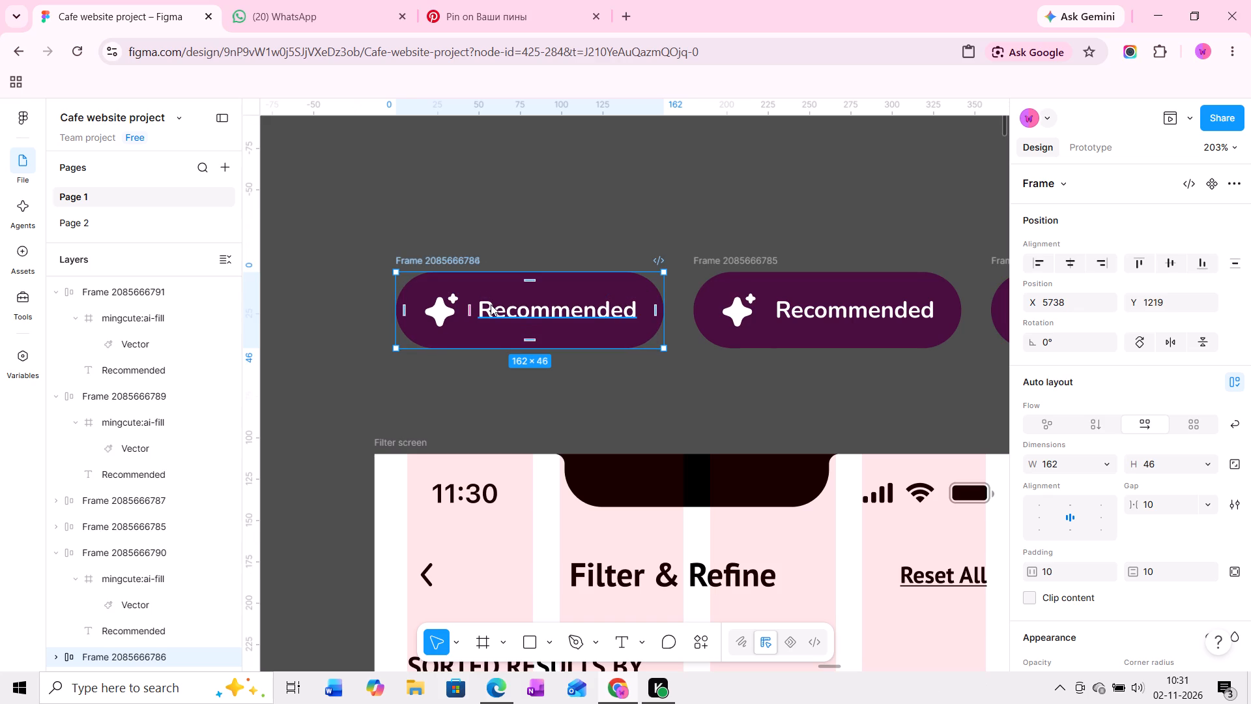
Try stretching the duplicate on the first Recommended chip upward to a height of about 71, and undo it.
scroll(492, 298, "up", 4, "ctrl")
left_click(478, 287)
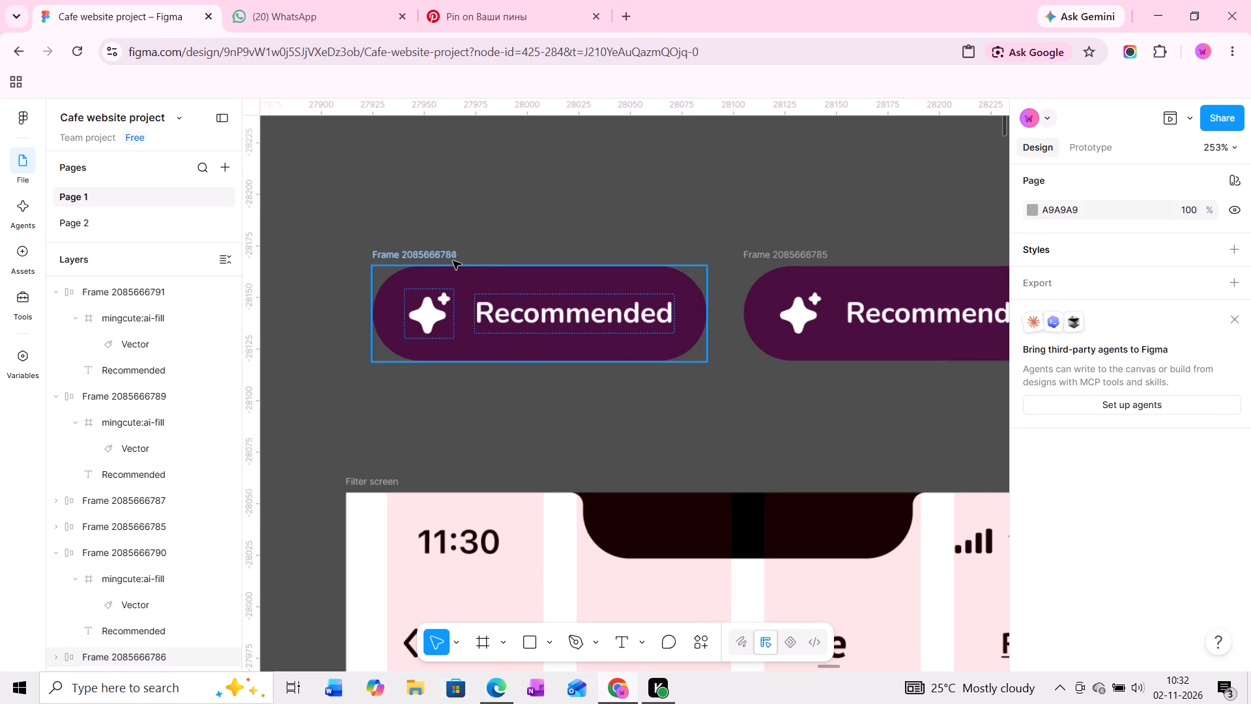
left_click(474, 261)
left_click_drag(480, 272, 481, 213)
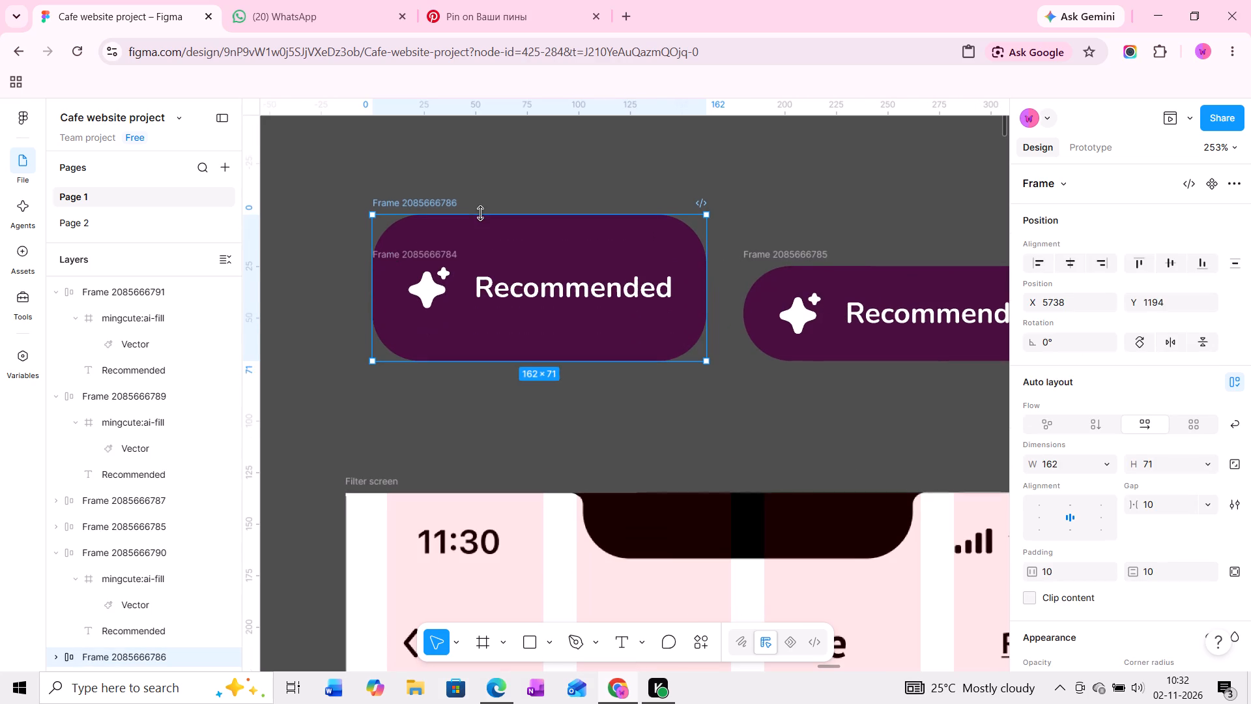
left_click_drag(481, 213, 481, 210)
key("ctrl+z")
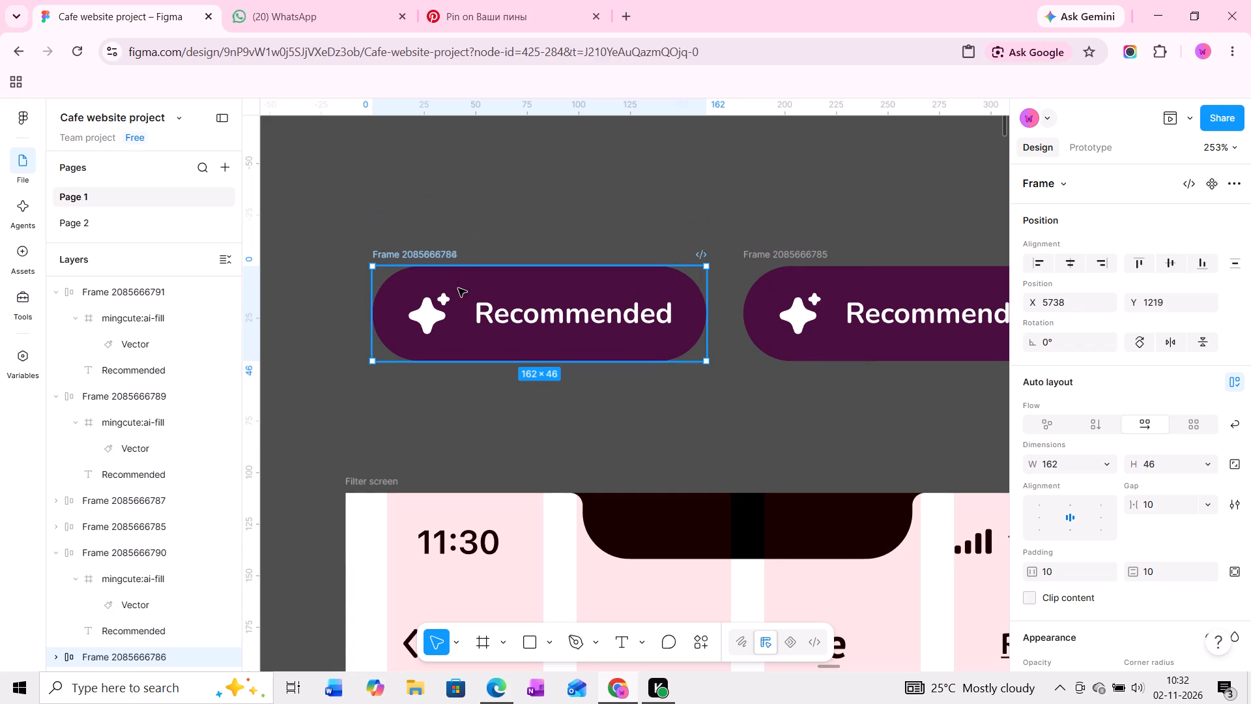
Pull the remaining duplicate off the first Recommended chip and delete it.
left_click_drag(458, 288, 468, 189)
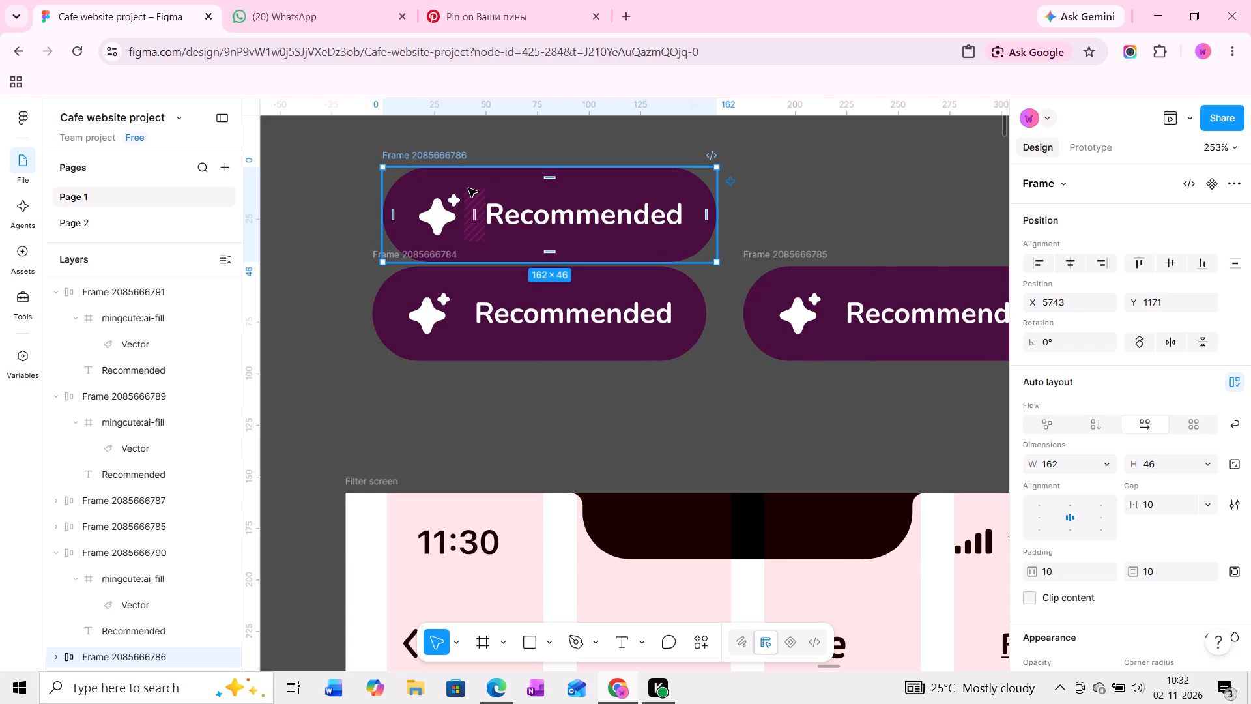
key("Delete")
Shorten the first Recommended chip from its top edge to a height of 38.
left_click(461, 301)
left_click(462, 278)
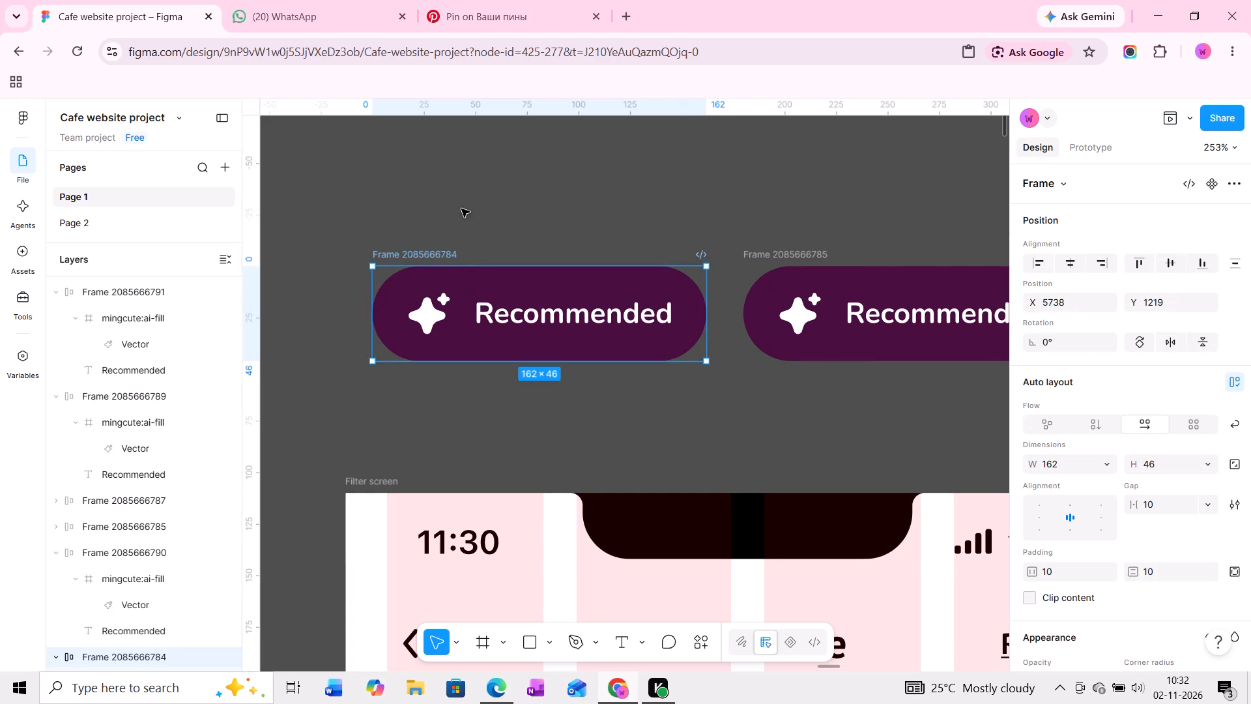
left_click(500, 280)
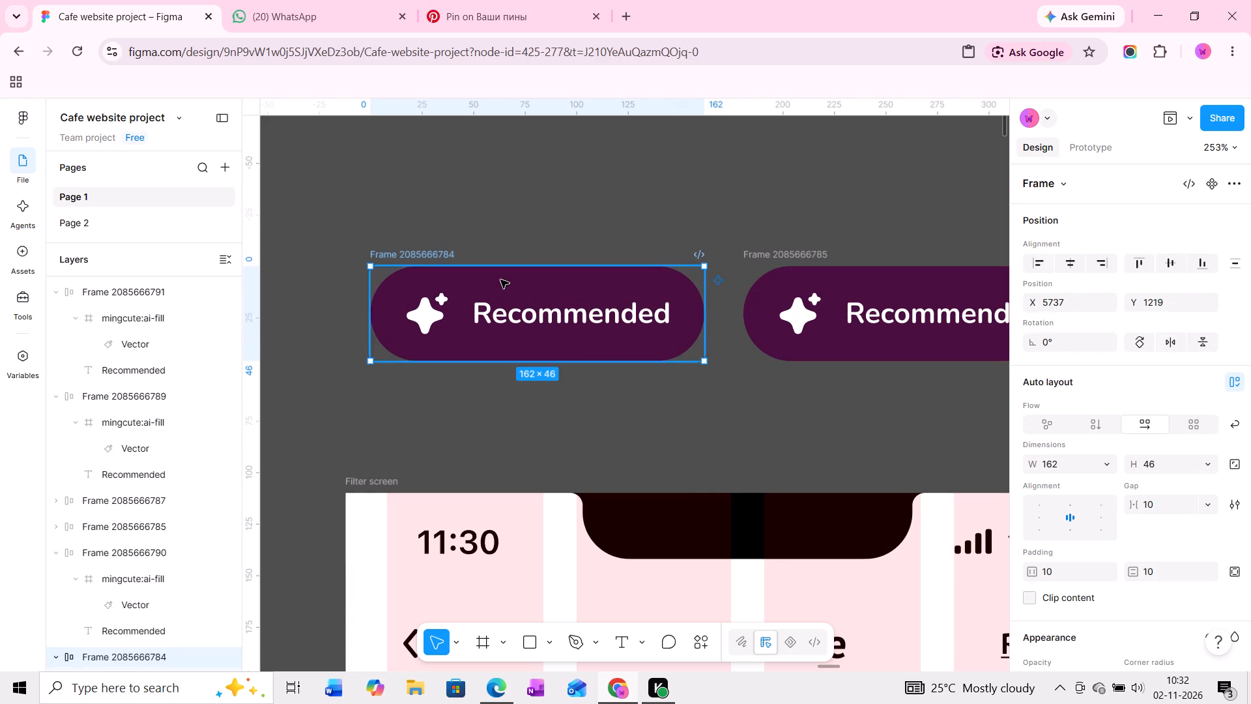
left_click_drag(513, 265, 513, 272)
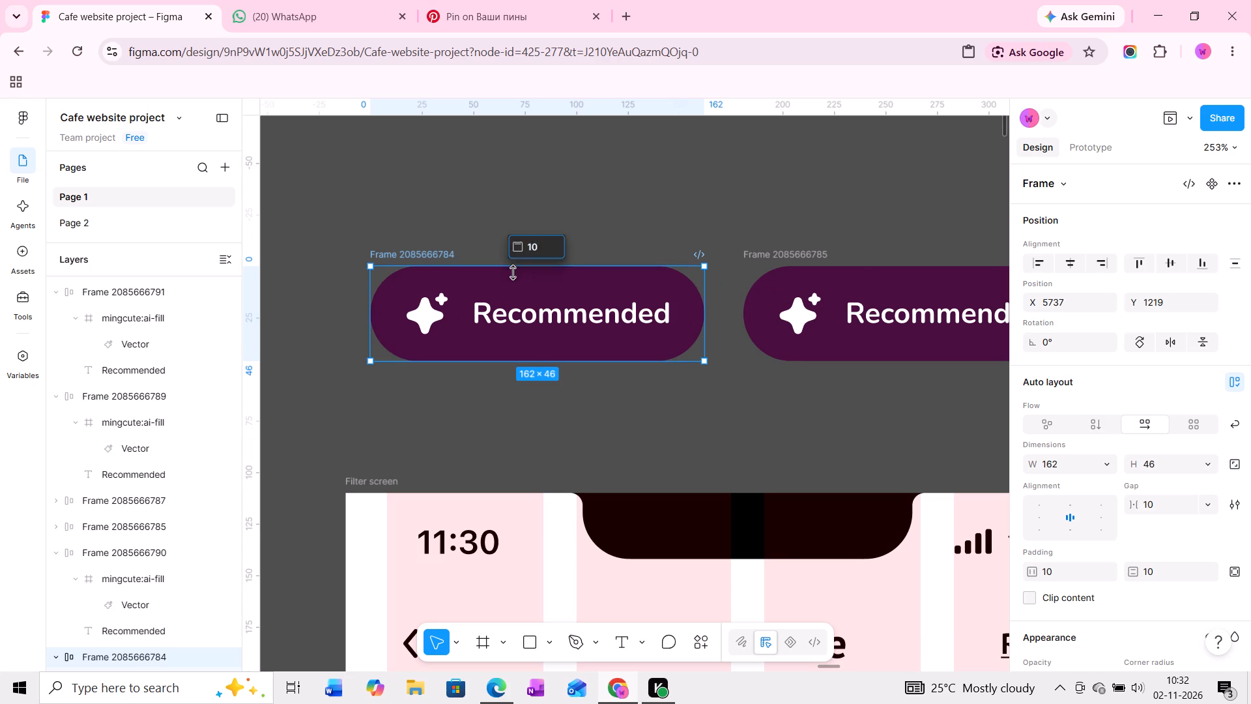
left_click_drag(513, 272, 513, 282)
Resize the sparkle icon frame inside the first Recommended chip to 17 × 17.
left_click(420, 321, "ctrl")
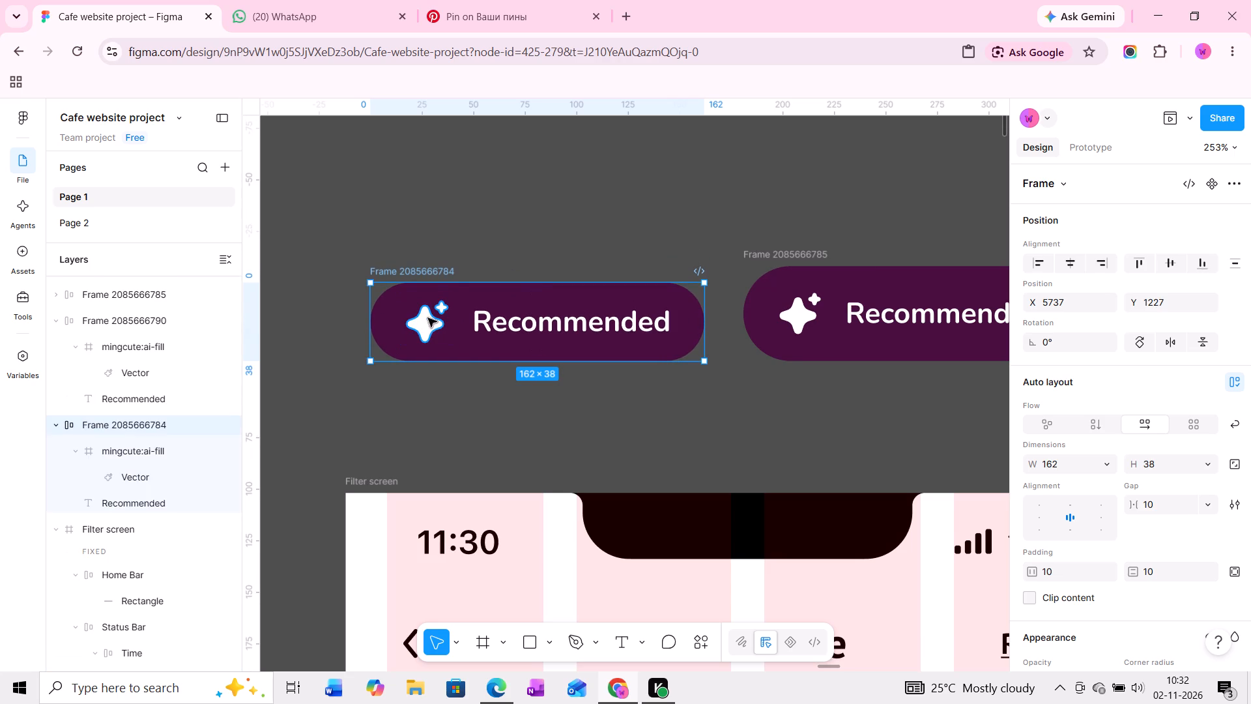
scroll(424, 316, "up", 17, "ctrl")
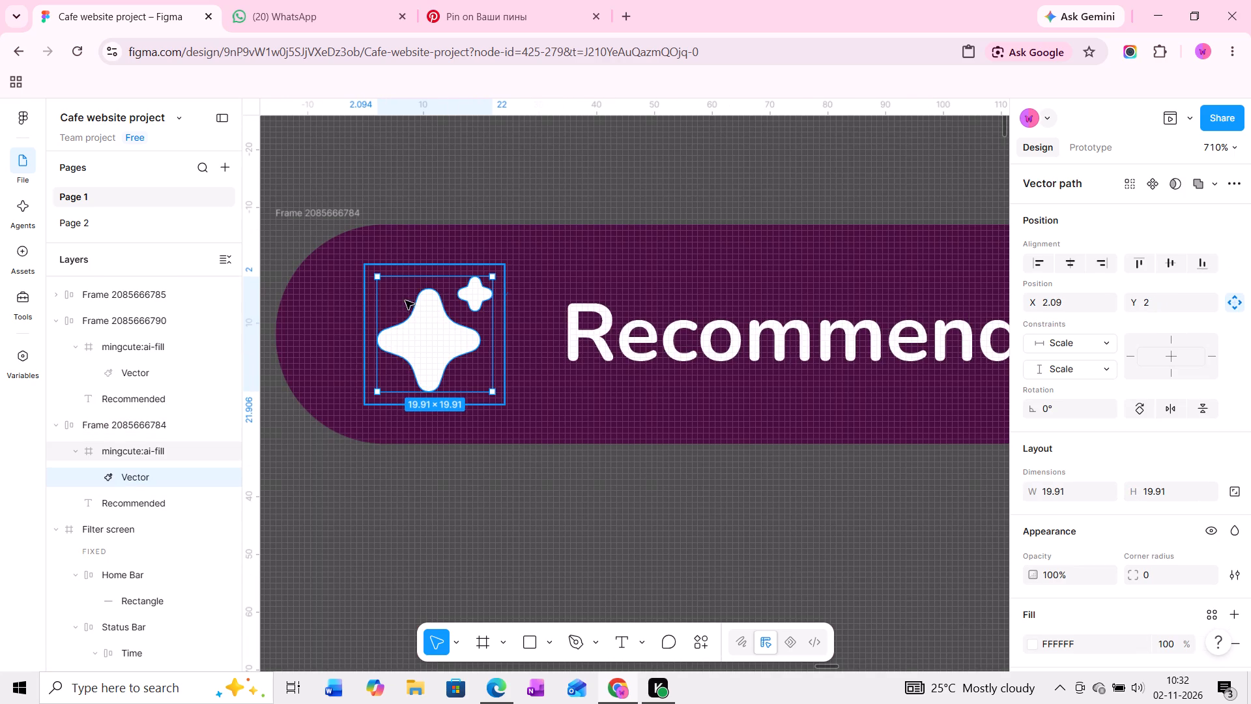
left_click(403, 295)
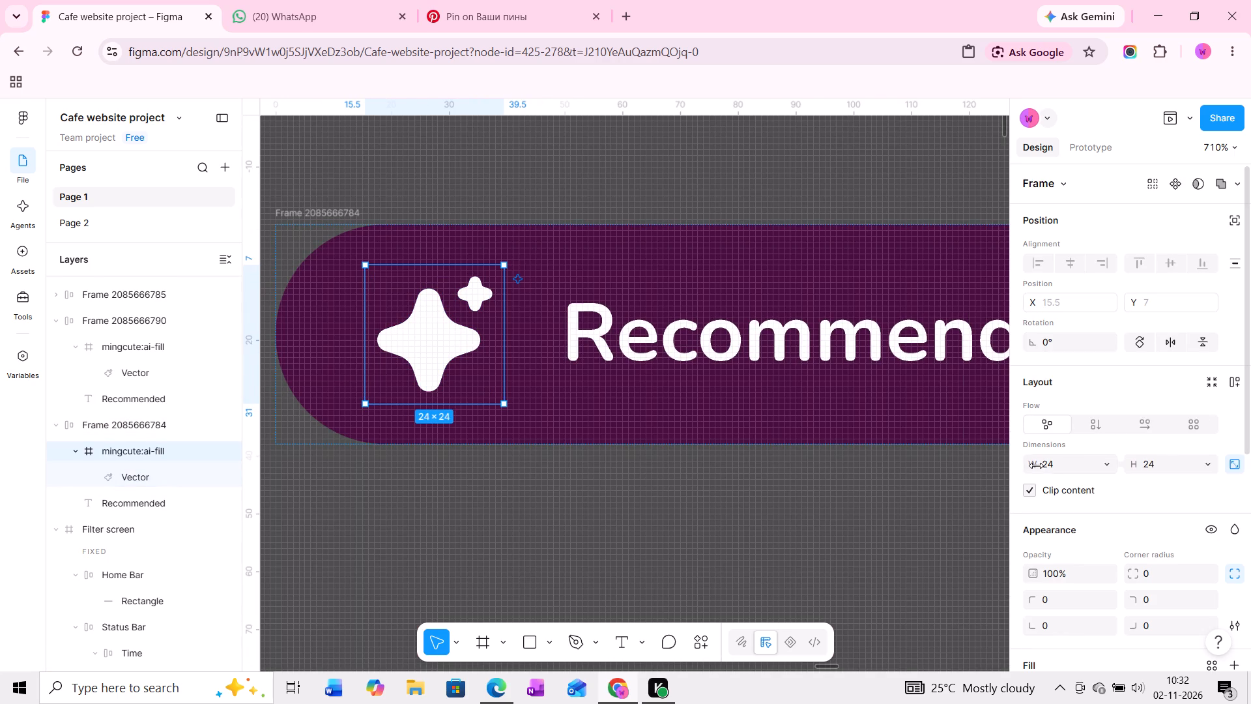
left_click_drag(1034, 464, 998, 469)
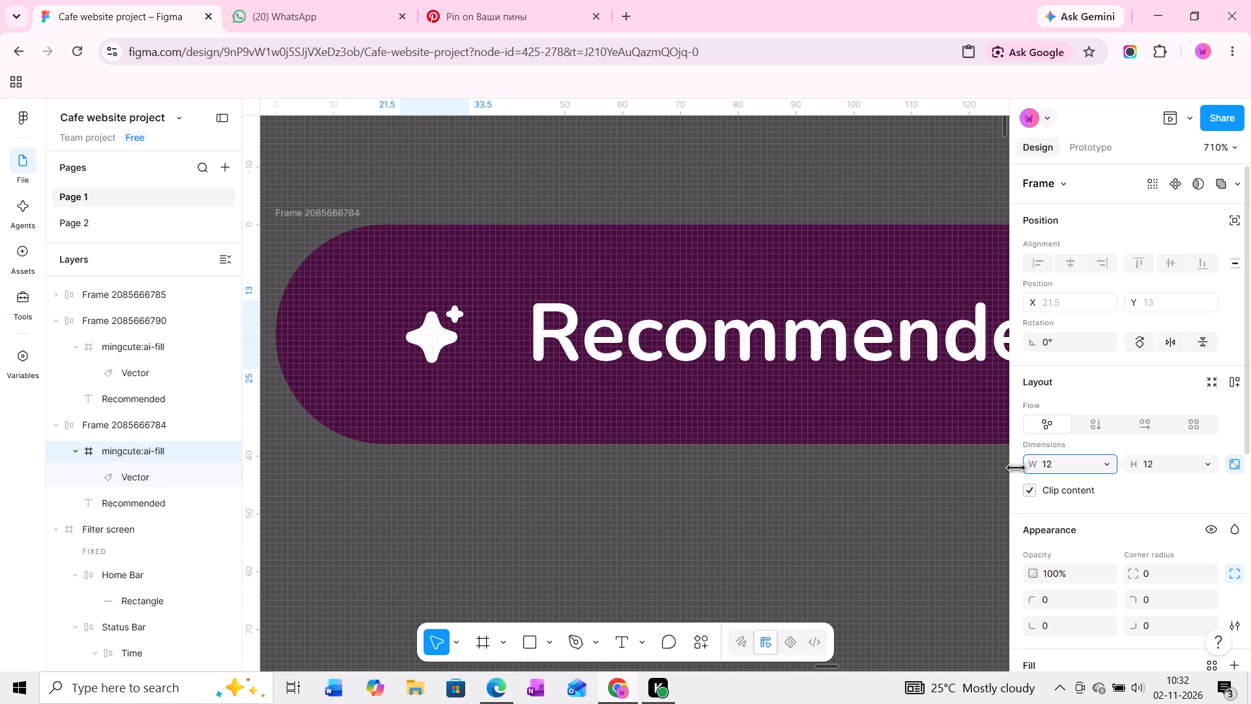
left_click_drag(998, 469, 1013, 469)
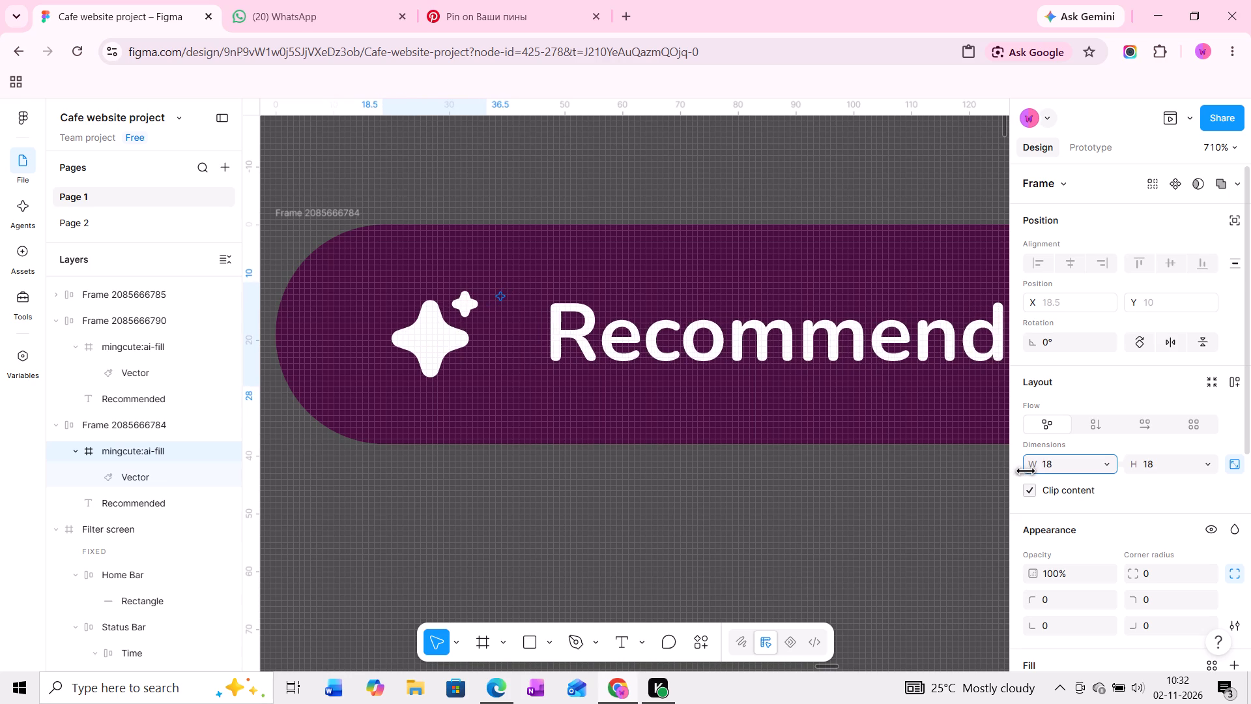
left_click_drag(1013, 469, 1013, 469)
left_click_drag(1013, 469, 1012, 469)
Narrow the first Recommended chip from its right edge to a width of 147.
scroll(591, 451, "down", 5, "ctrl")
middle_click_drag(707, 450, 635, 465)
scroll(634, 465, "down", 5, "ctrl")
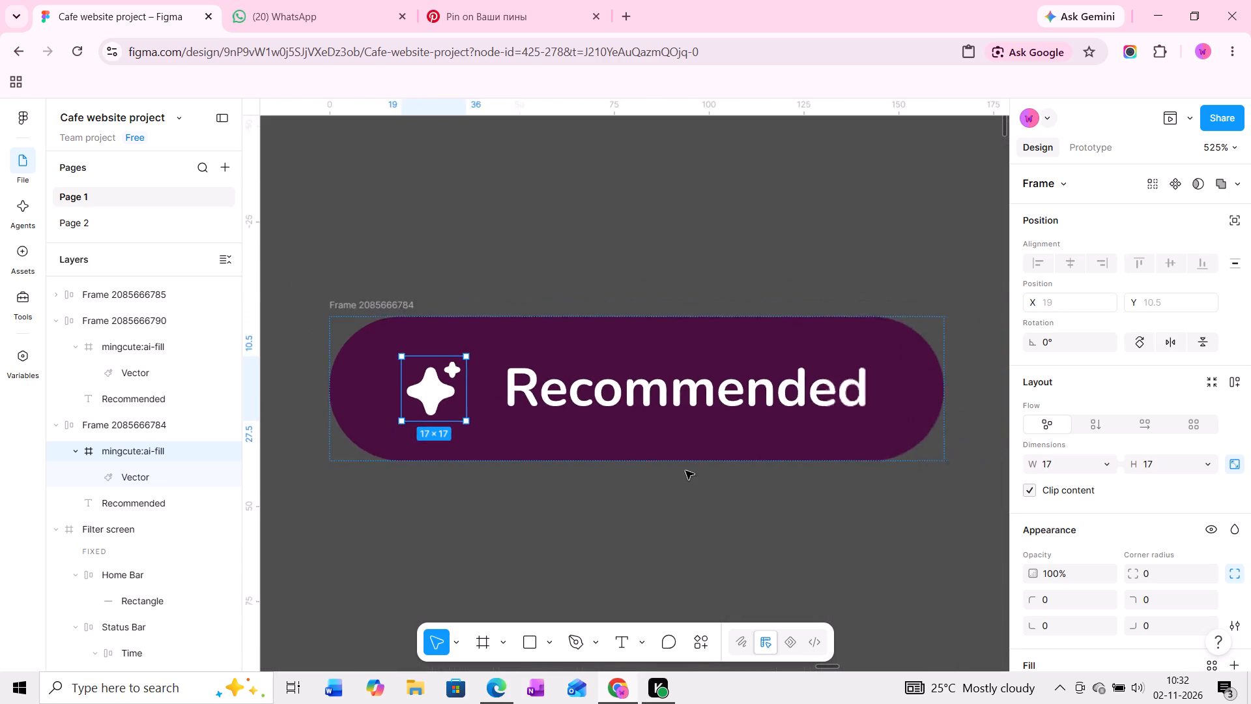
middle_click_drag(685, 471, 636, 472)
left_click(865, 405)
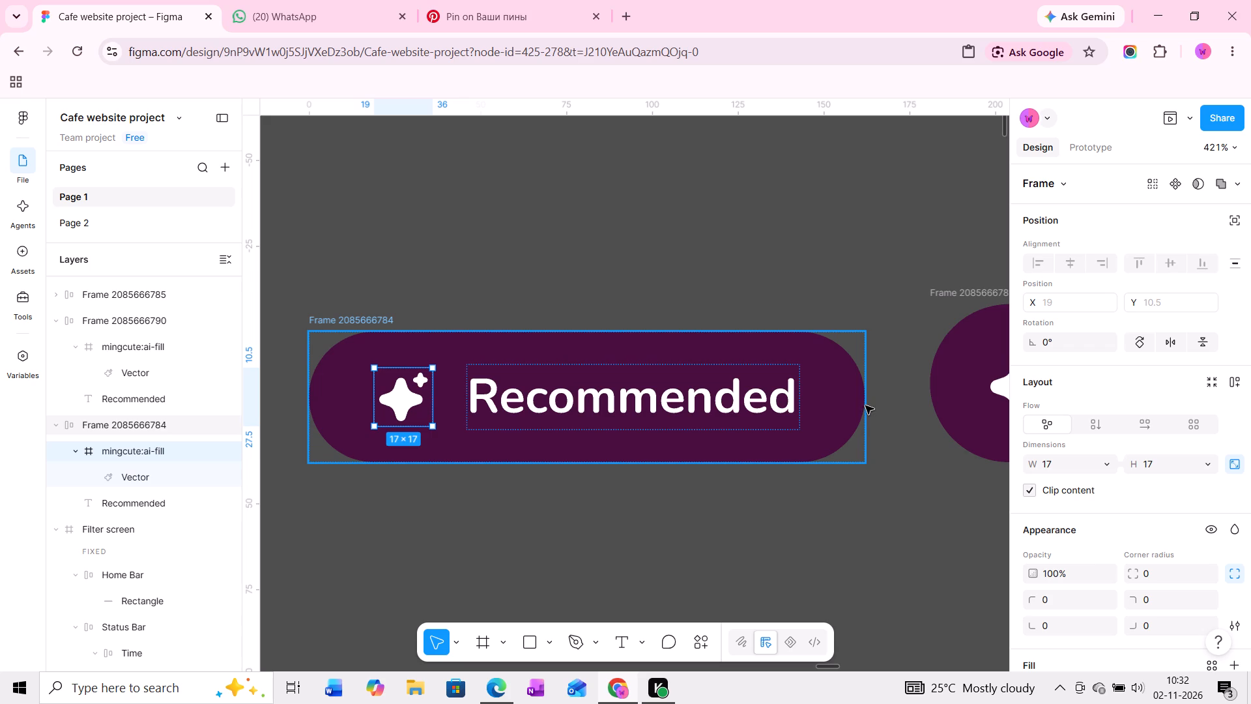
left_click_drag(862, 401, 829, 402)
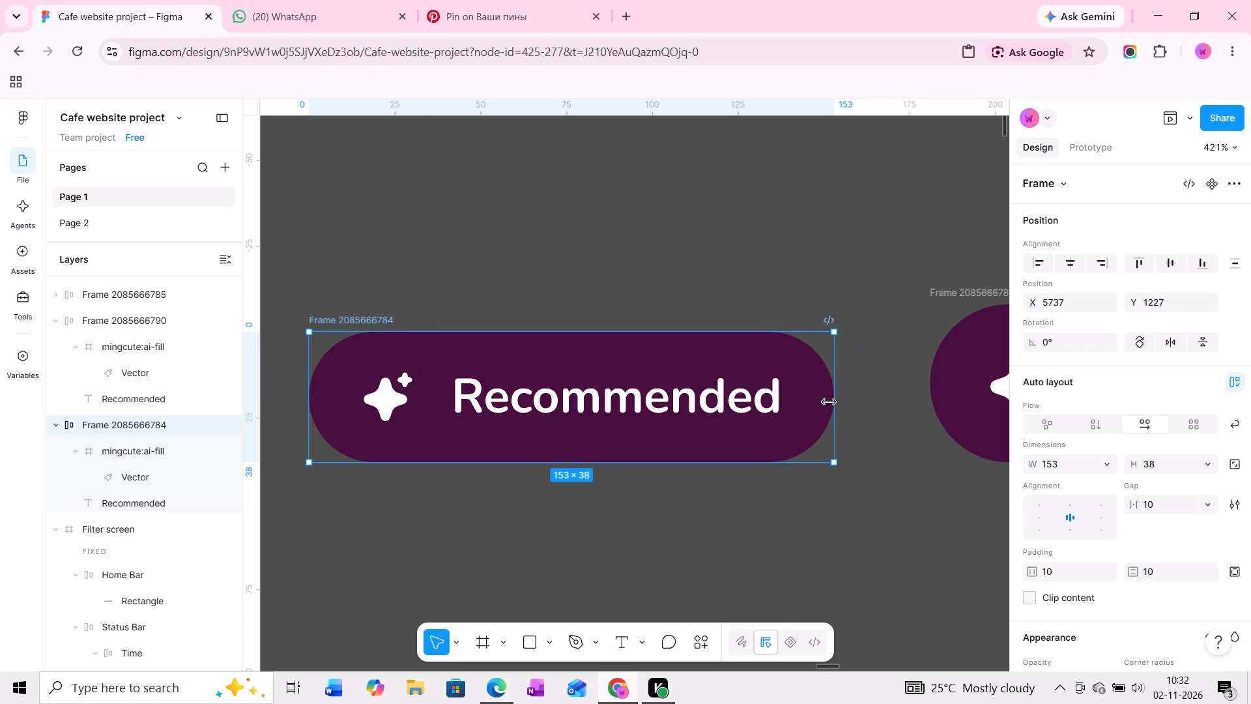
left_click_drag(829, 402, 812, 405)
Delete the five larger Recommended chip duplicates in the row beside the compact first chip.
middle_click_drag(865, 409, 708, 415)
scroll(705, 415, "down", 17, "ctrl")
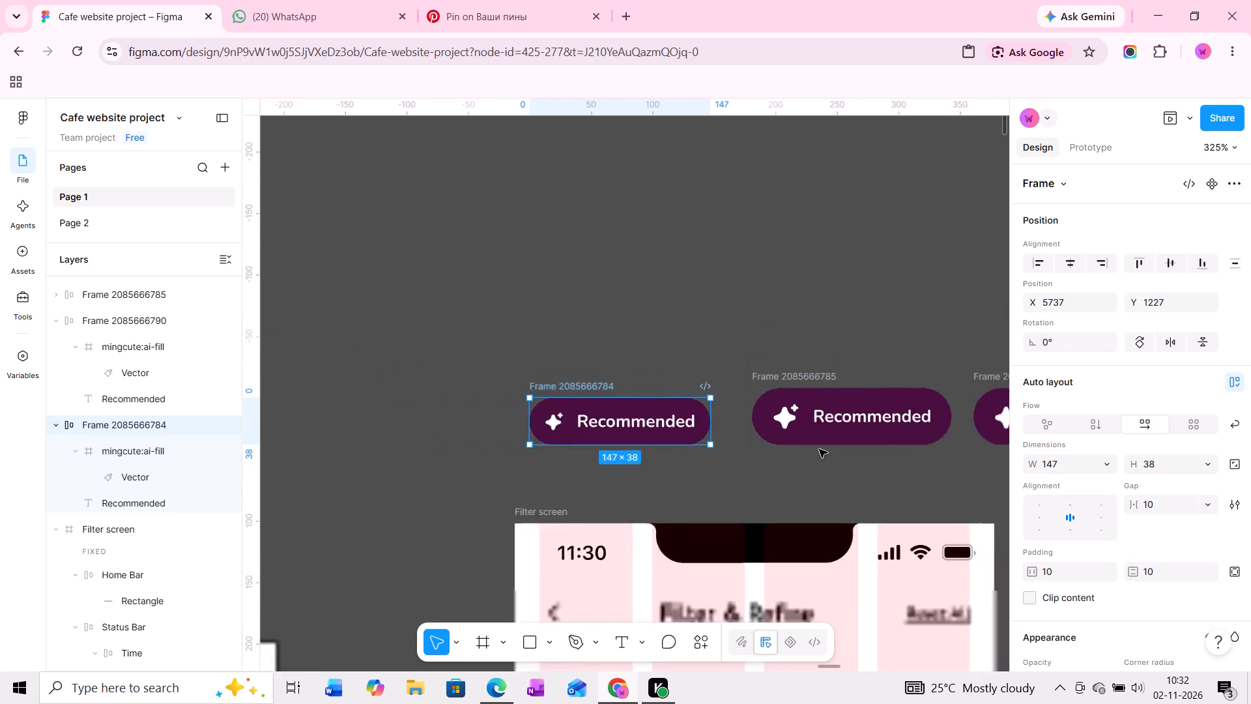
middle_click_drag(819, 449, 581, 428)
left_click_drag(500, 312, 955, 439)
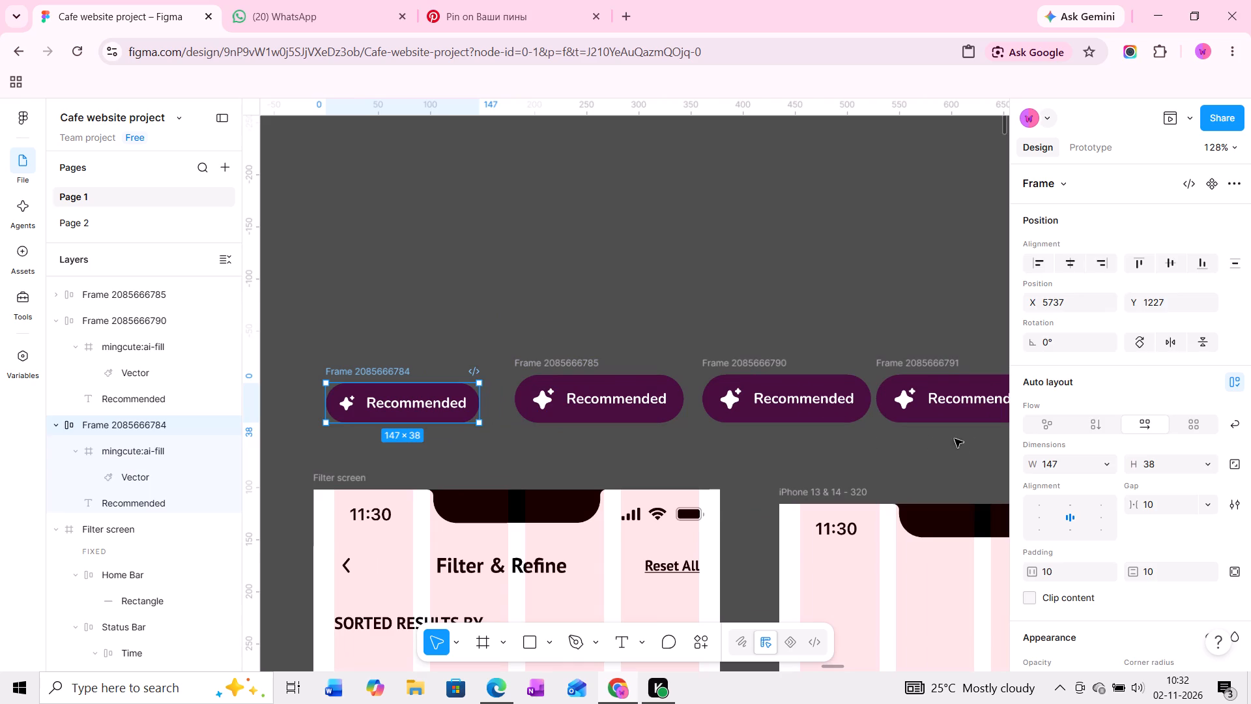
left_click_drag(955, 439, 980, 427)
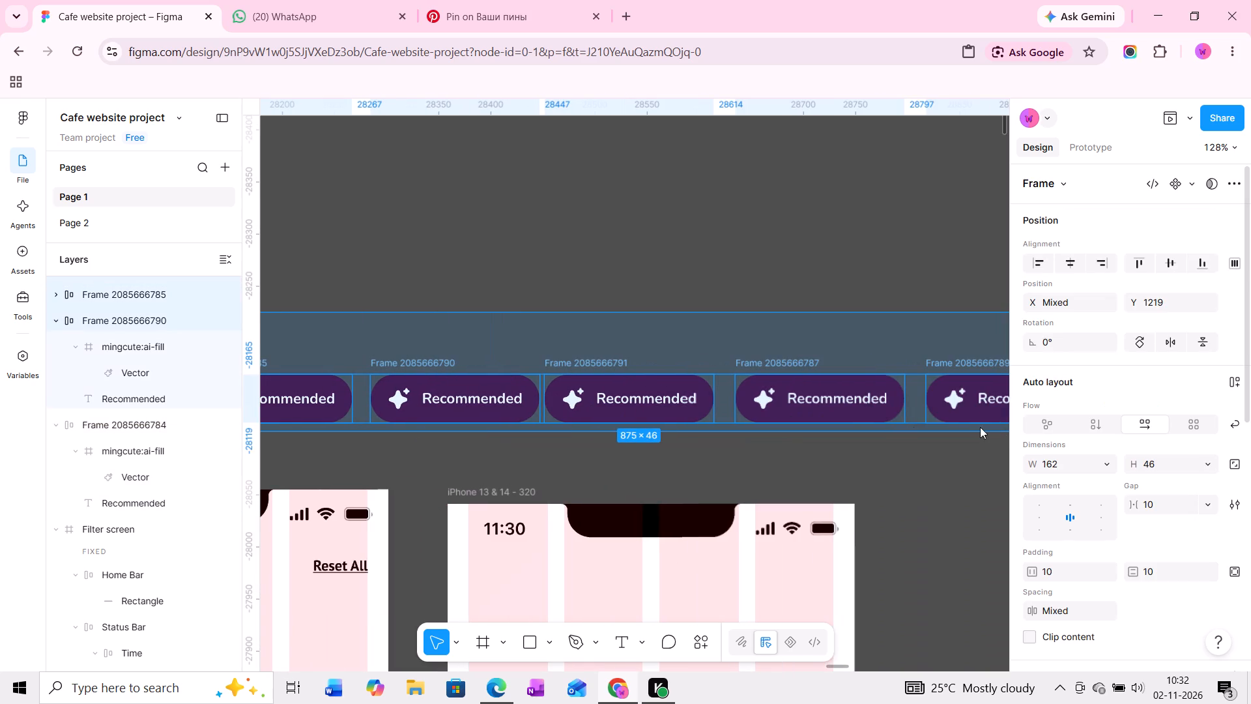
left_click_drag(980, 427, 970, 427)
key("Delete")
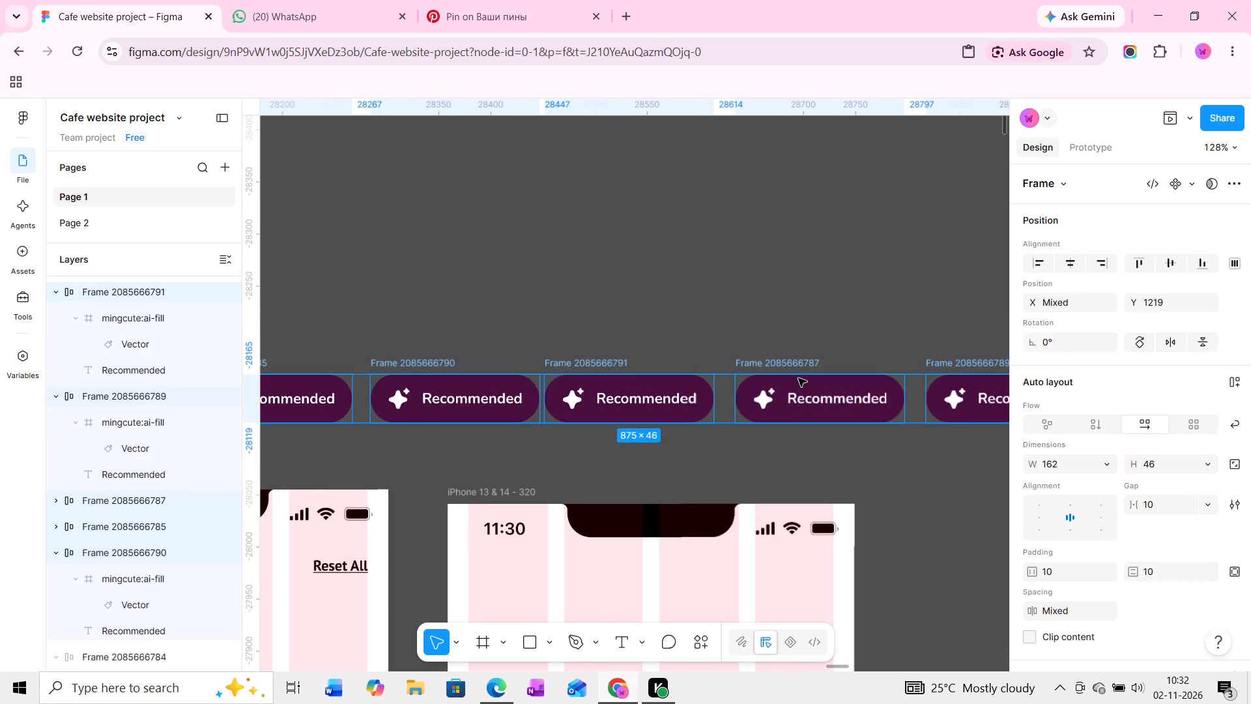
Duplicate the compact Recommended chip to its right at X 5920, Y 1227.
scroll(822, 384, "down", 5, "ctrl")
middle_click_drag(741, 402, 944, 409)
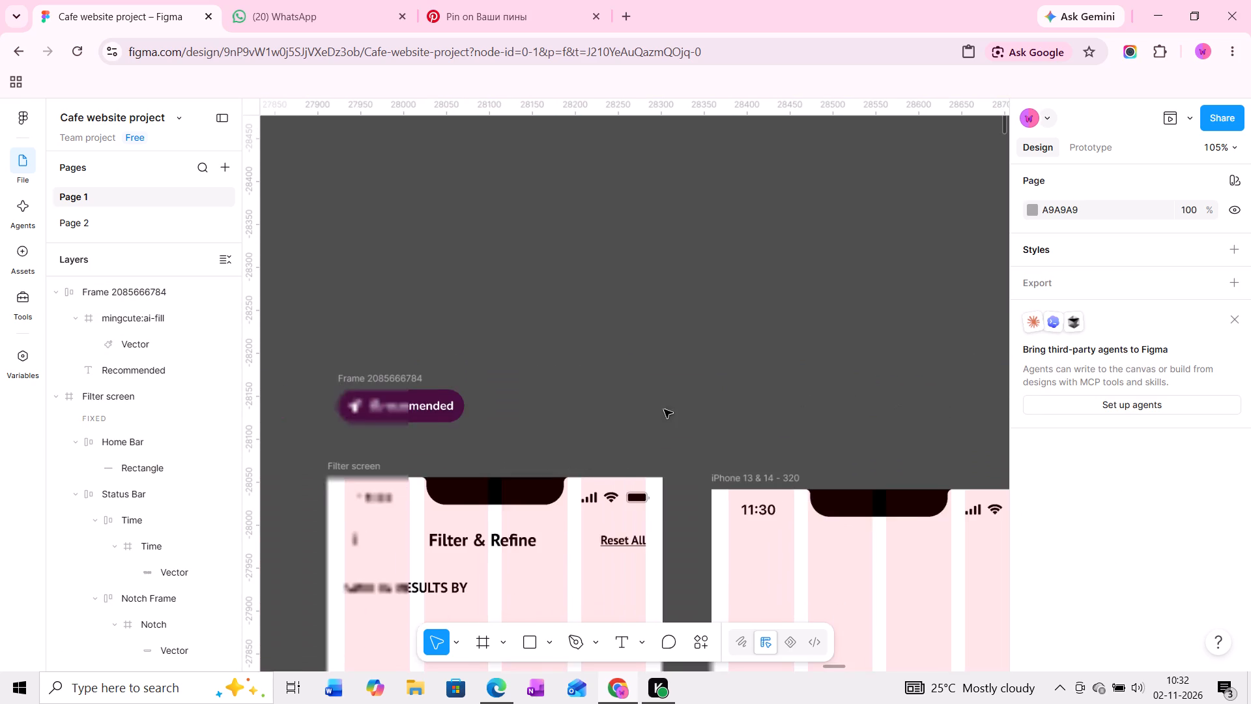
middle_click_drag(663, 412, 807, 413)
scroll(577, 409, "up", 12, "ctrl")
middle_click_drag(654, 429, 531, 330)
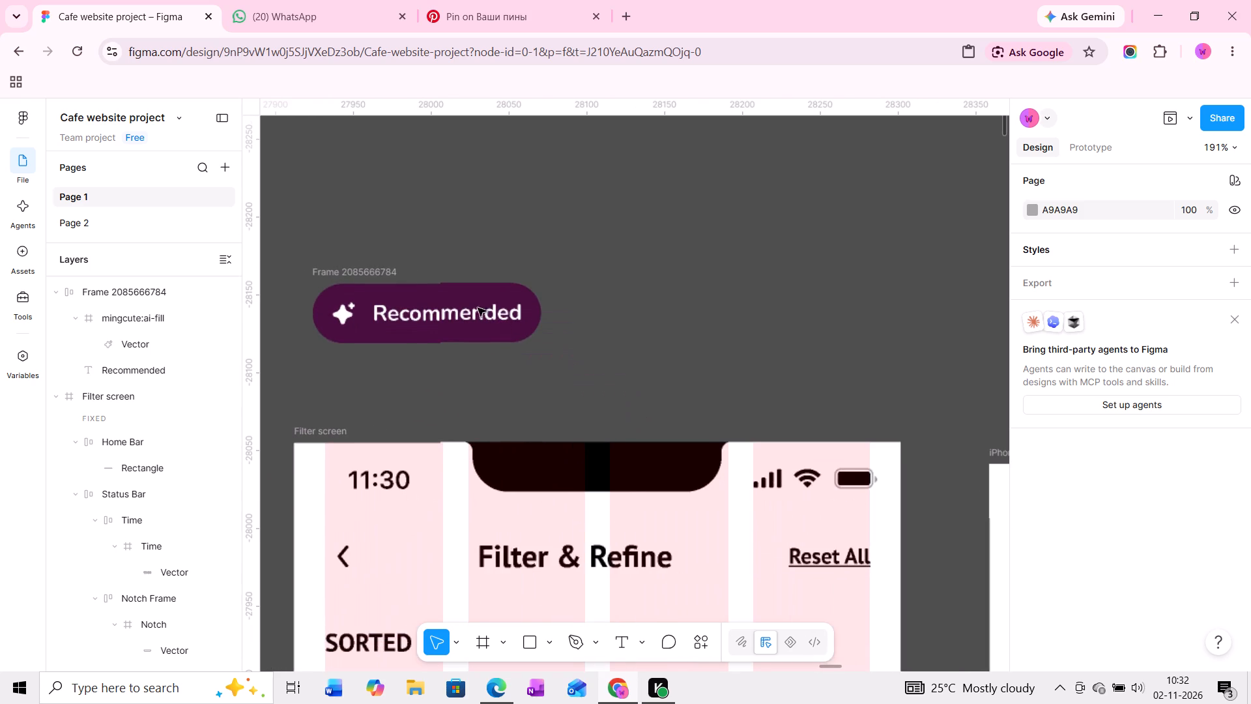
left_click(347, 269)
left_click_drag(347, 269, 633, 272, "alt")
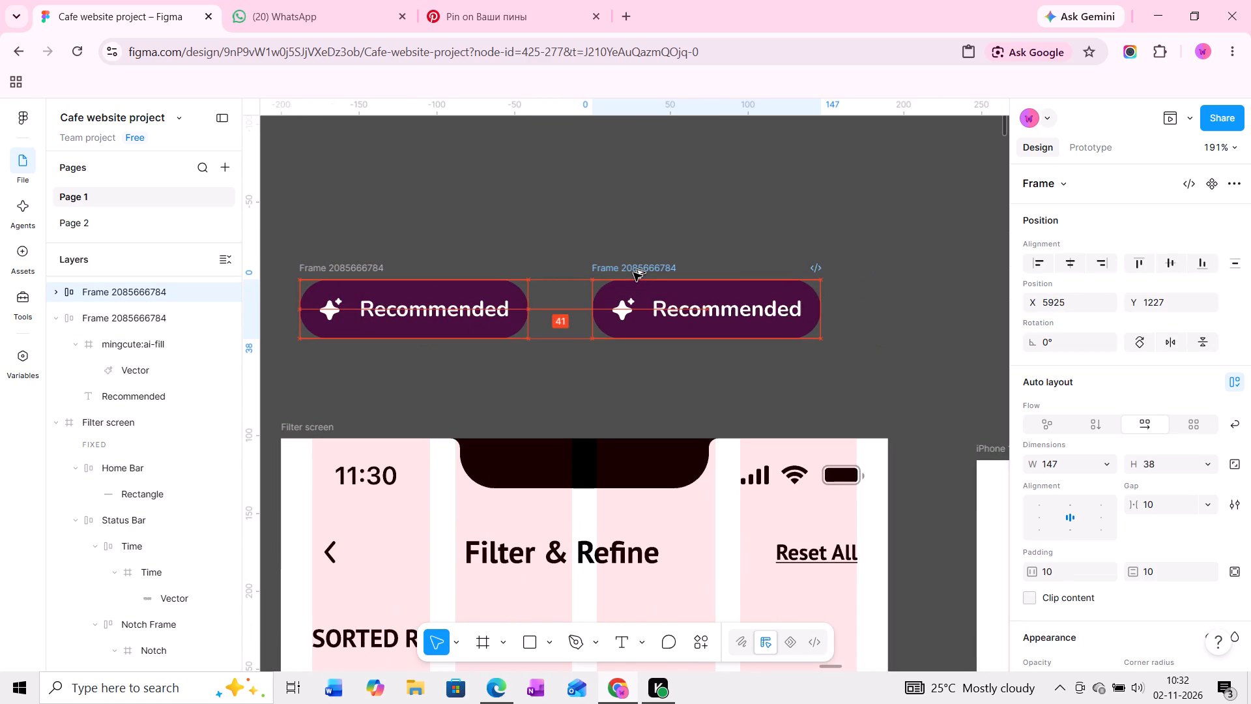
left_click_drag(633, 272, 629, 272, "alt")
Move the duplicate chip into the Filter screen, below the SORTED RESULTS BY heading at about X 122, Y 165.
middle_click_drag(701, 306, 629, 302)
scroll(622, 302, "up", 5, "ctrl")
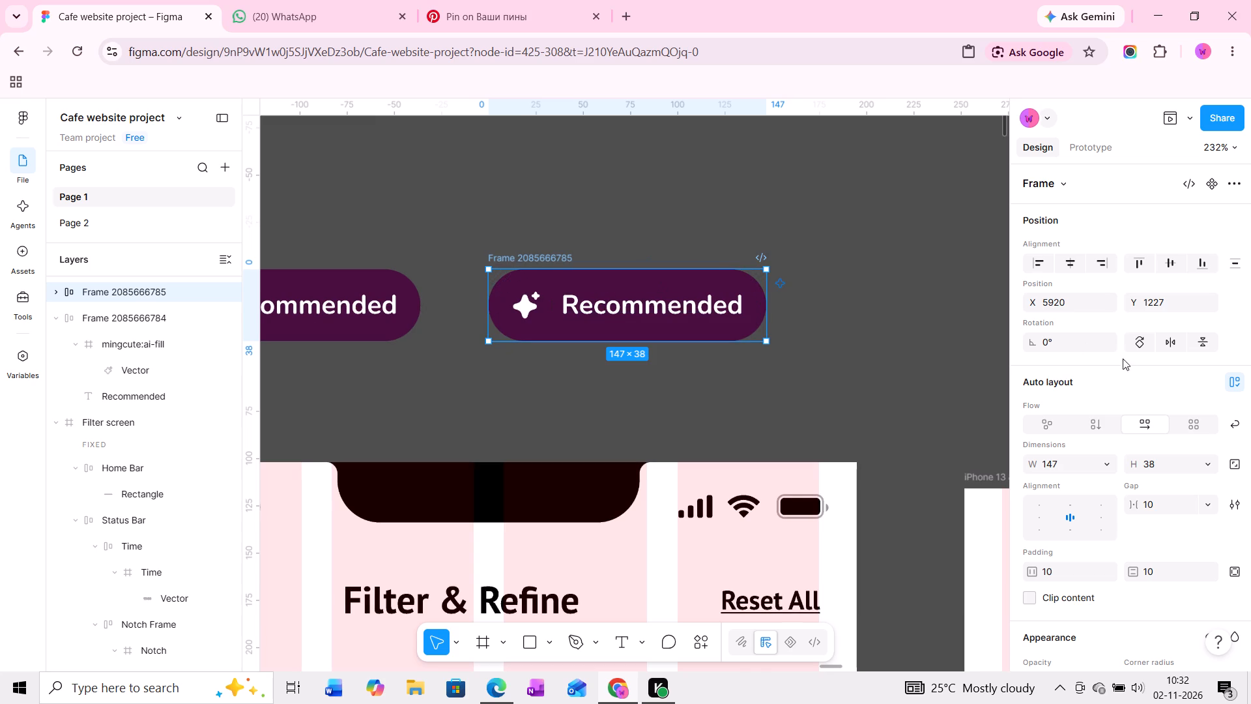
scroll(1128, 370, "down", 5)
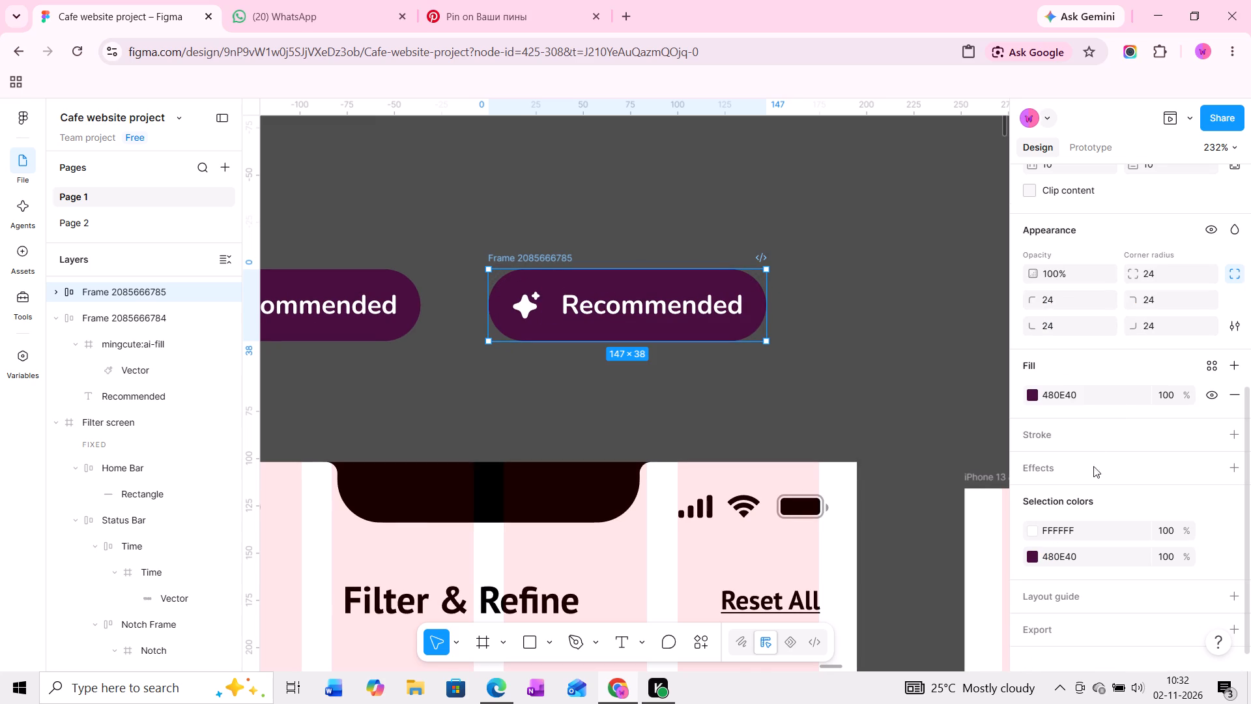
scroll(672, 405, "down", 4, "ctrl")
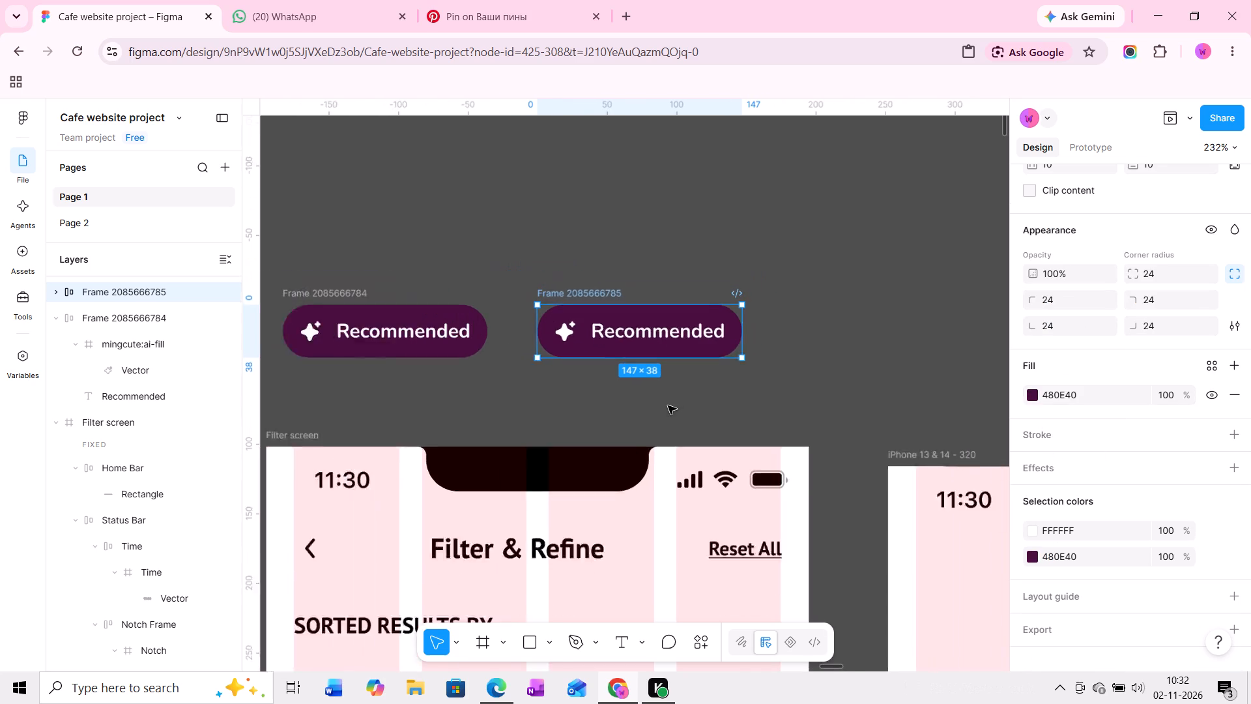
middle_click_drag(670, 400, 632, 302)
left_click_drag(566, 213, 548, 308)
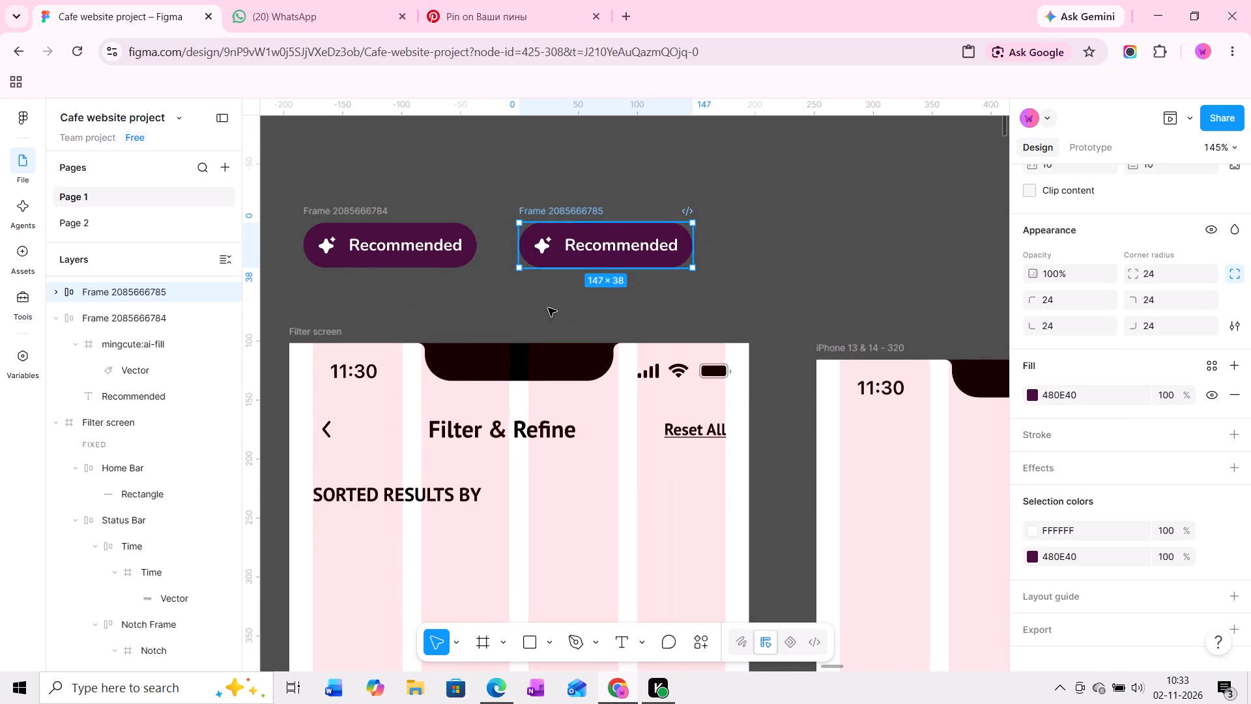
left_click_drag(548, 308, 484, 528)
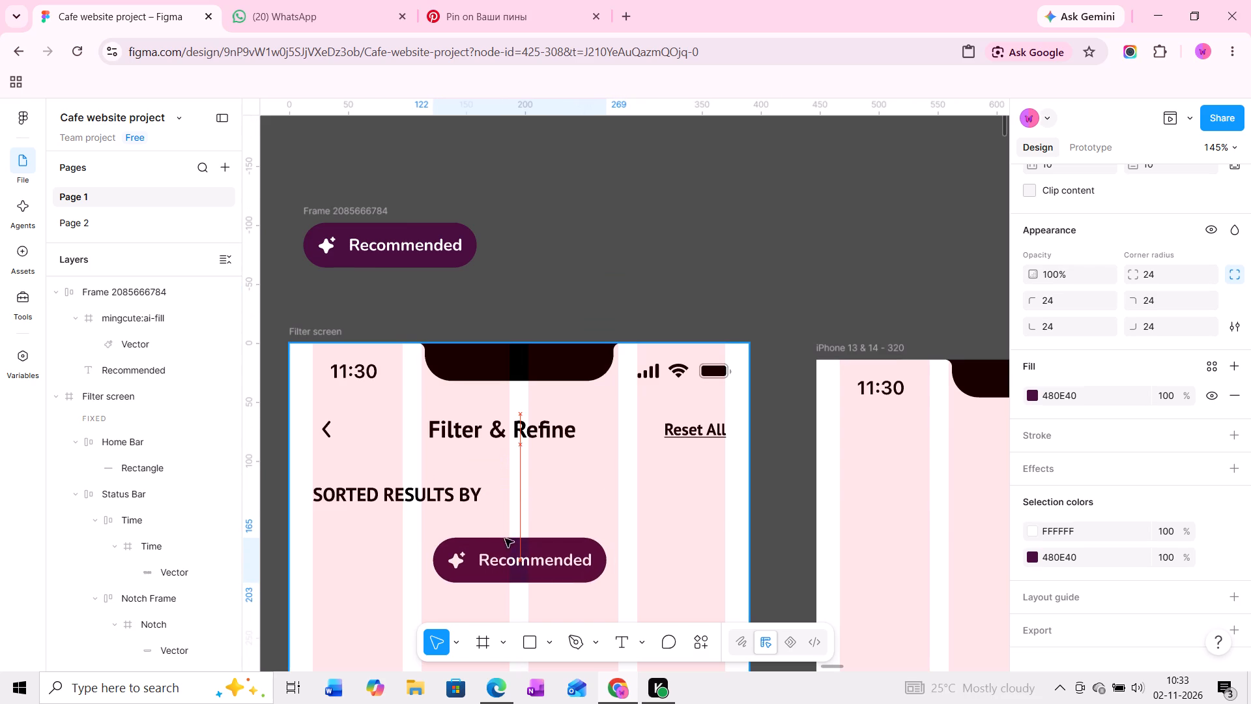
Remove the duplicate chip's fill and give it a light grey CCCCCC inside stroke of weight 1.
middle_click_drag(508, 535, 527, 376)
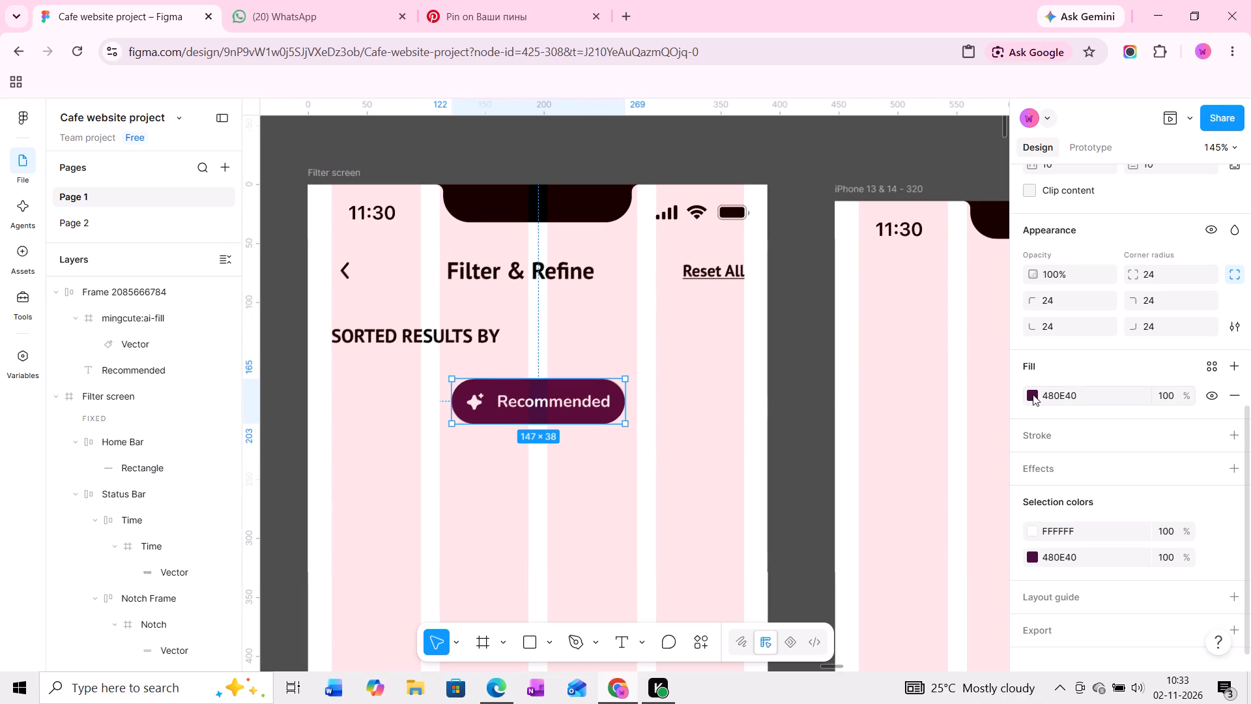
left_click(1233, 390)
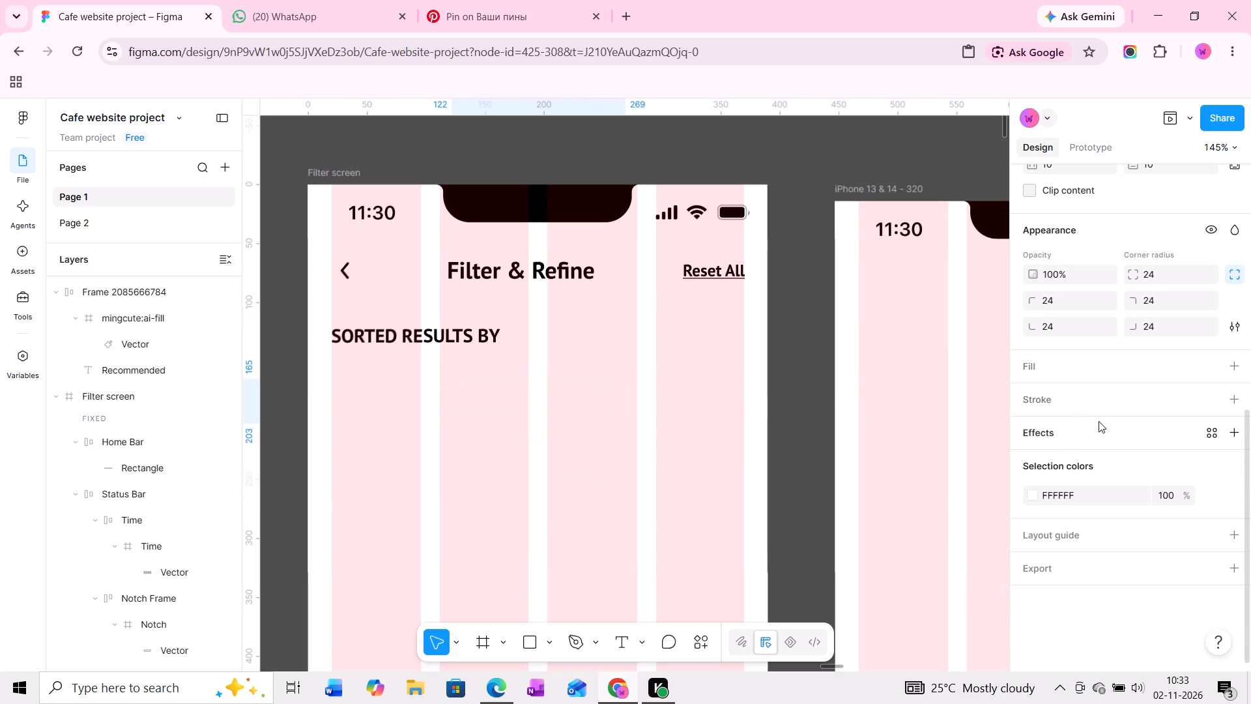
left_click(1100, 403)
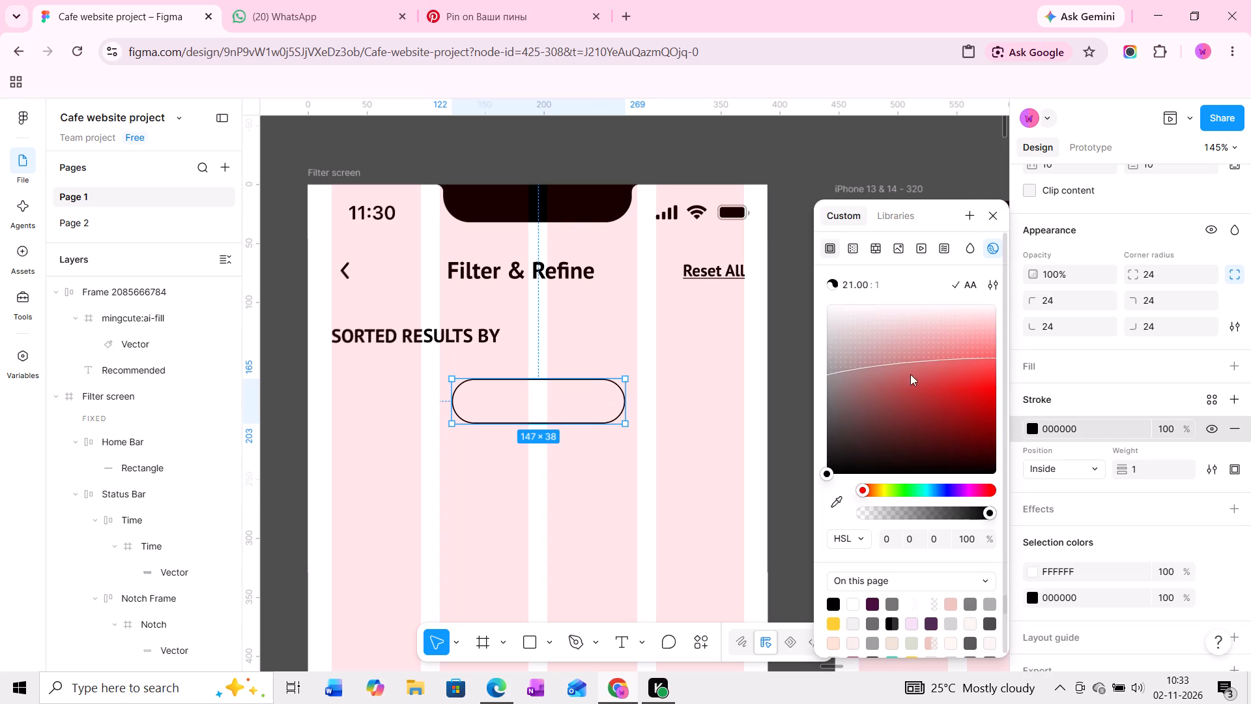
left_click_drag(870, 367, 809, 366)
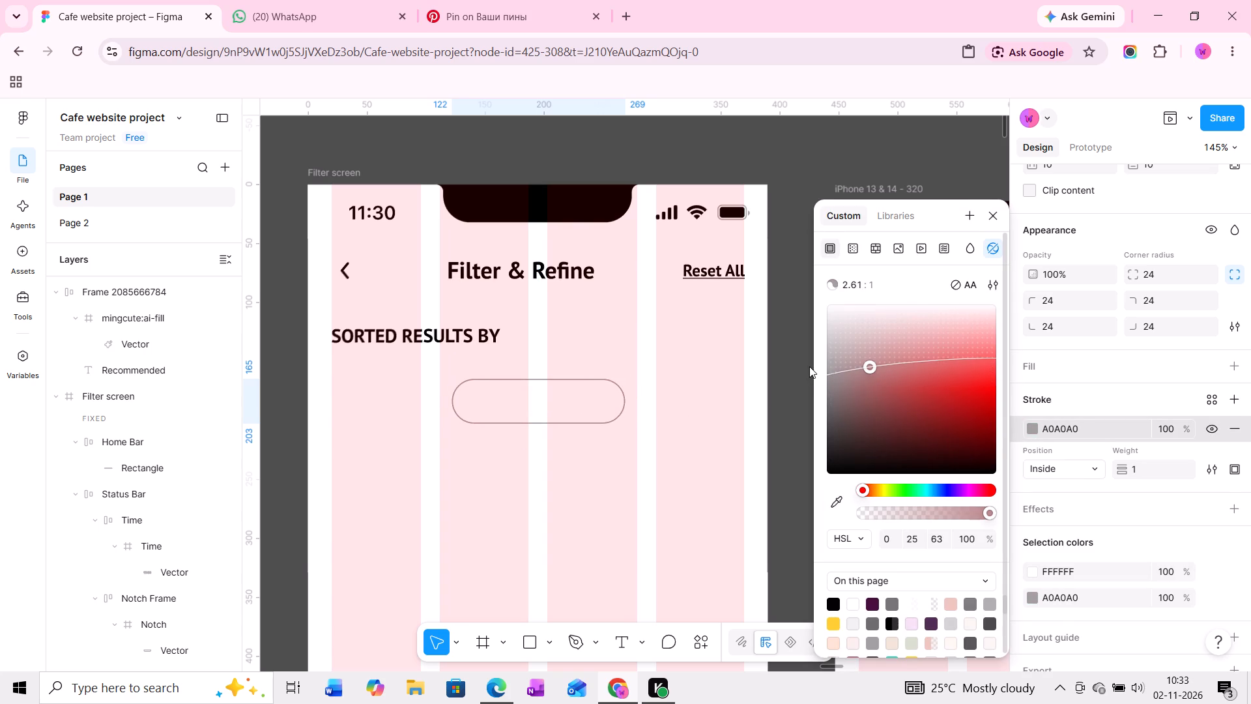
left_click_drag(809, 366, 801, 338)
Set the text fill of the outlined chip's Recommended label to black 000000.
left_click(515, 402, "ctrl")
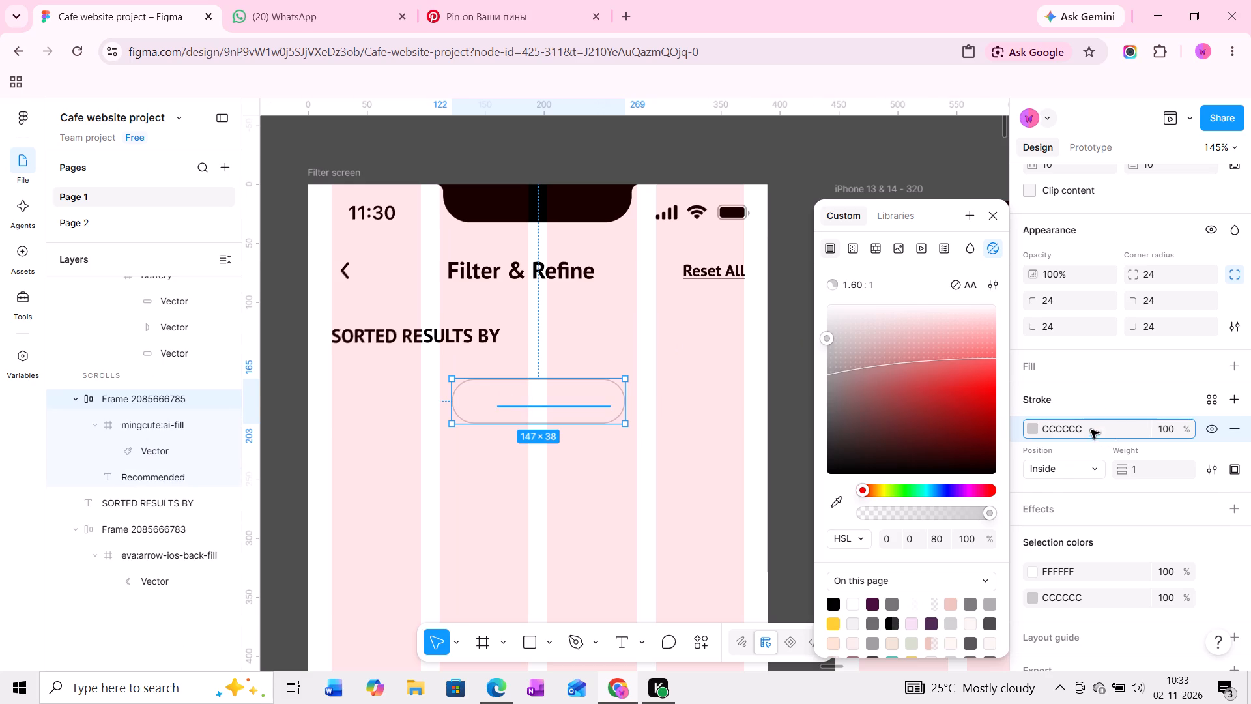
left_click(1080, 454)
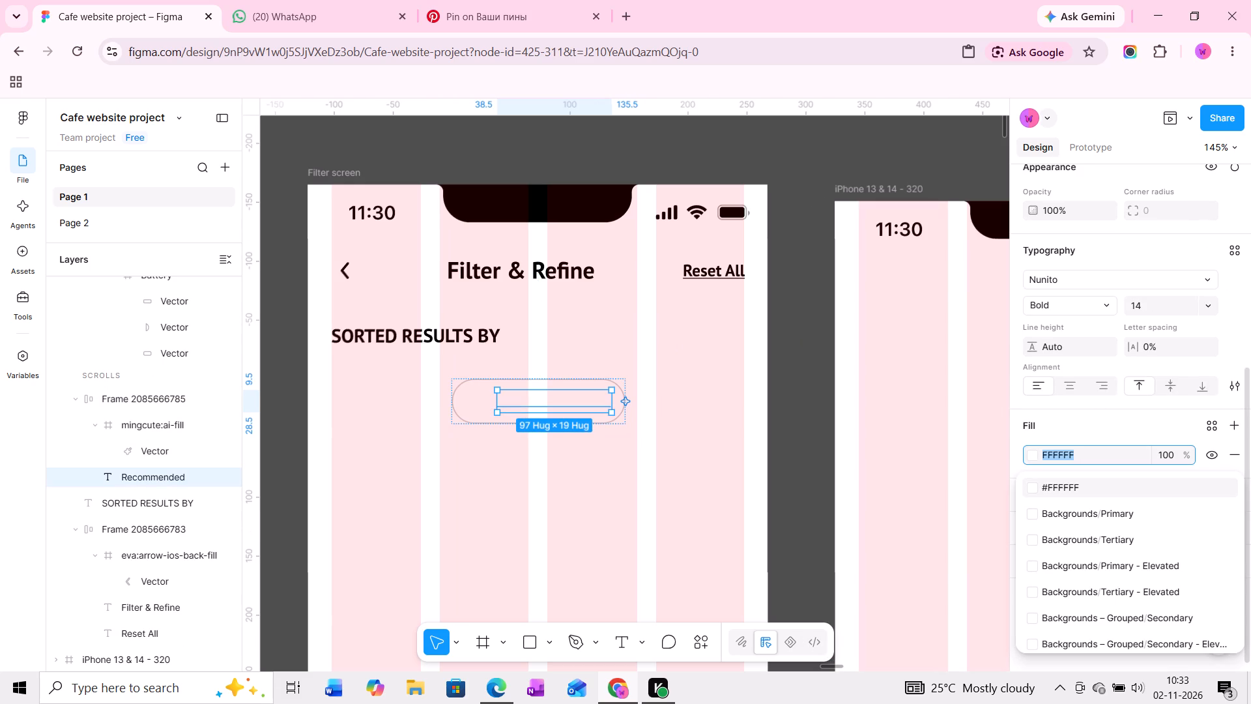
key("0")
key("Return")
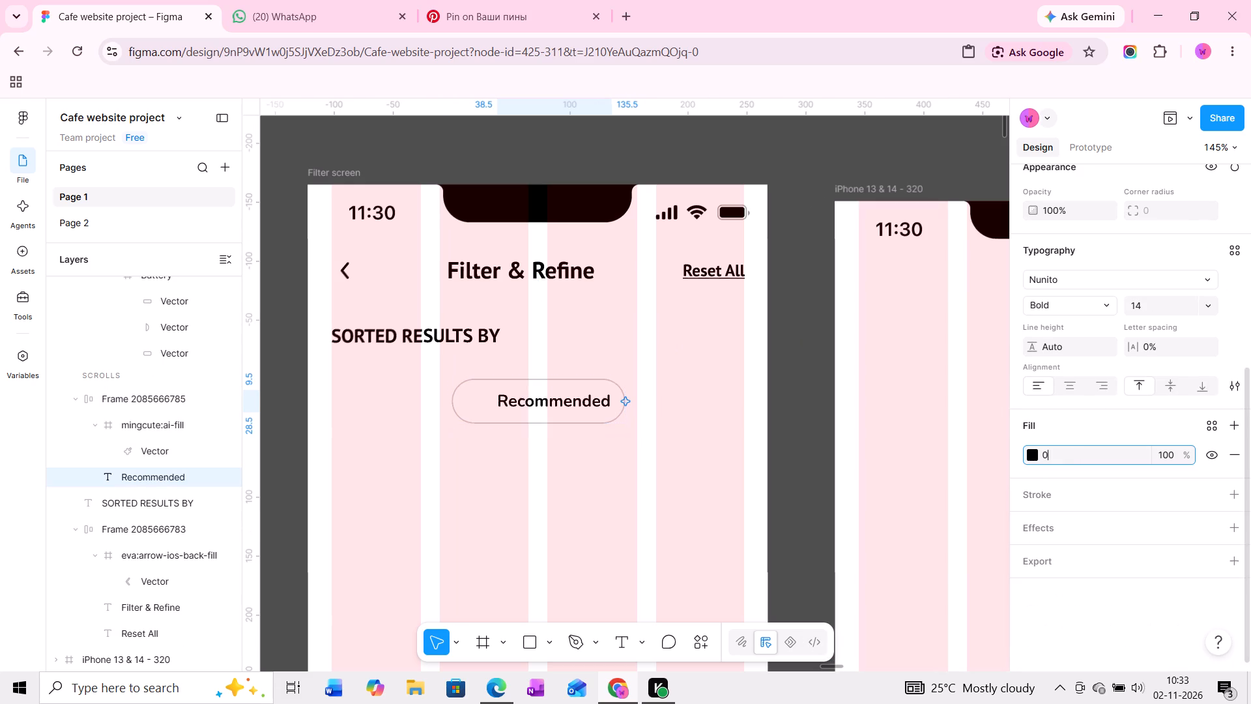
Delete the sparkle icon from the outlined chip.
left_click(476, 404)
key("Delete")
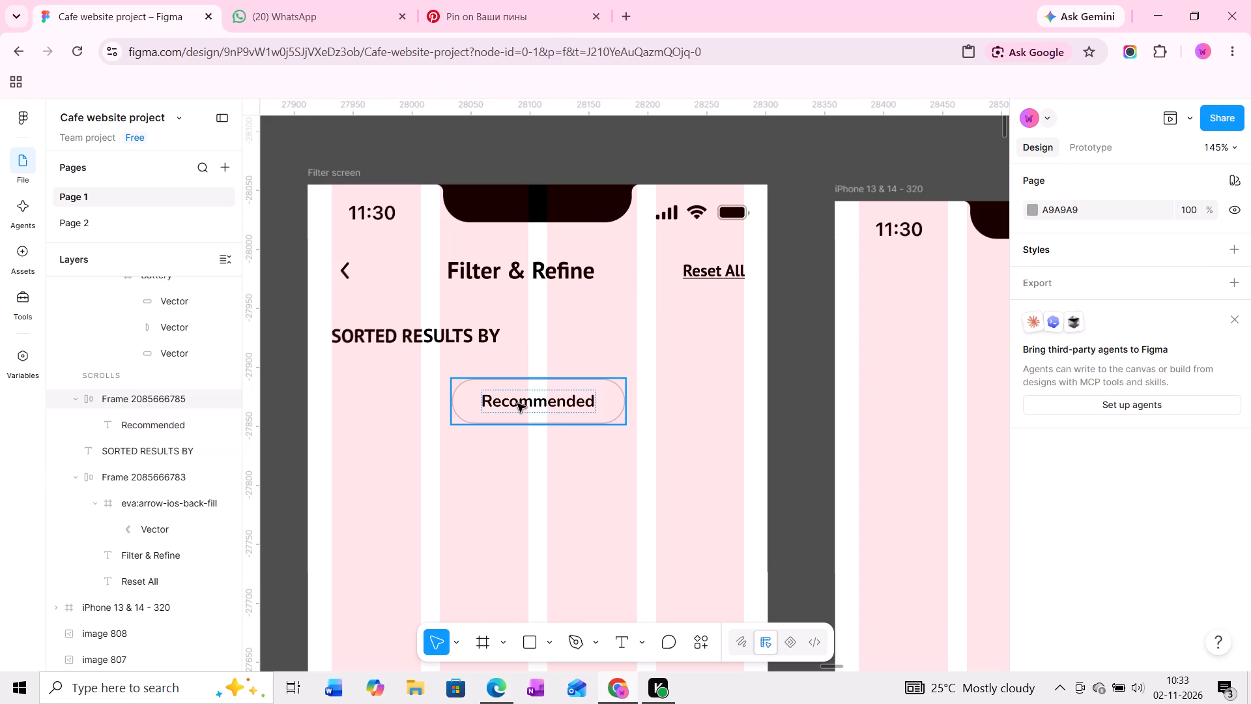
Move the outlined chip out of the Filter screen and level it beside the purple Recommended chip at X 5892, Y 1227.
left_click(517, 403)
left_click(528, 403, "ctrl")
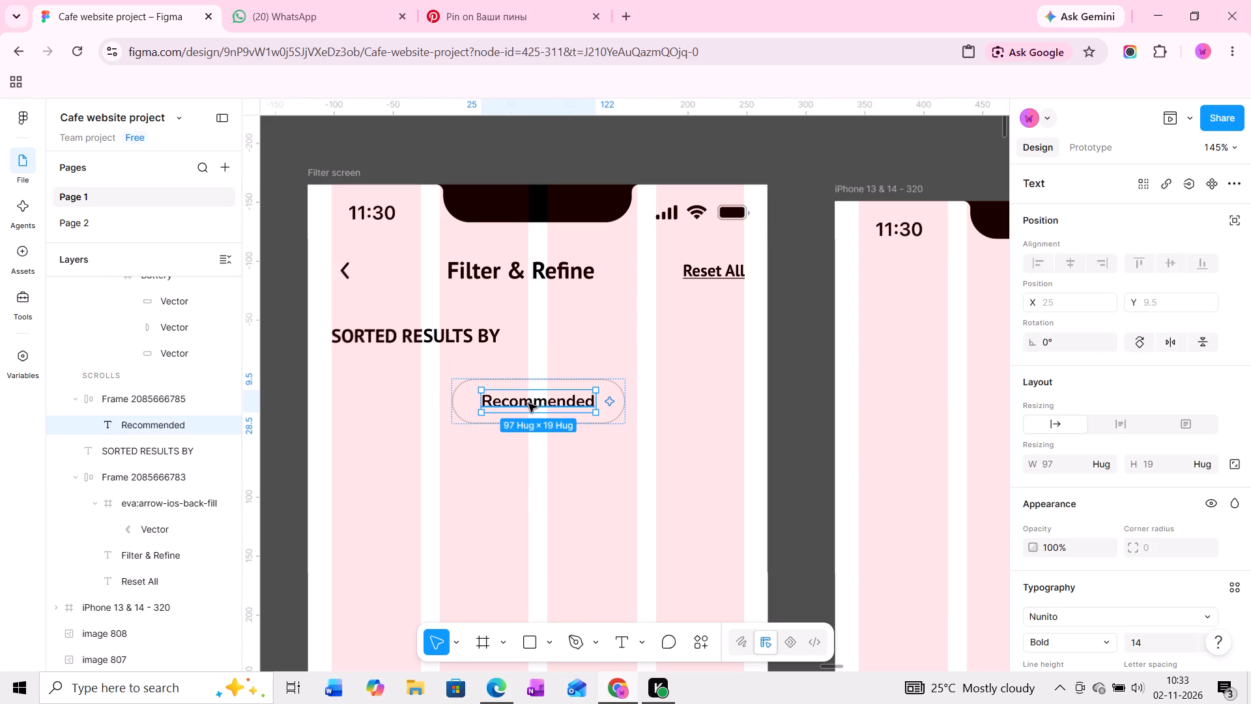
left_click(613, 416)
scroll(613, 416, "down", 2, "ctrl")
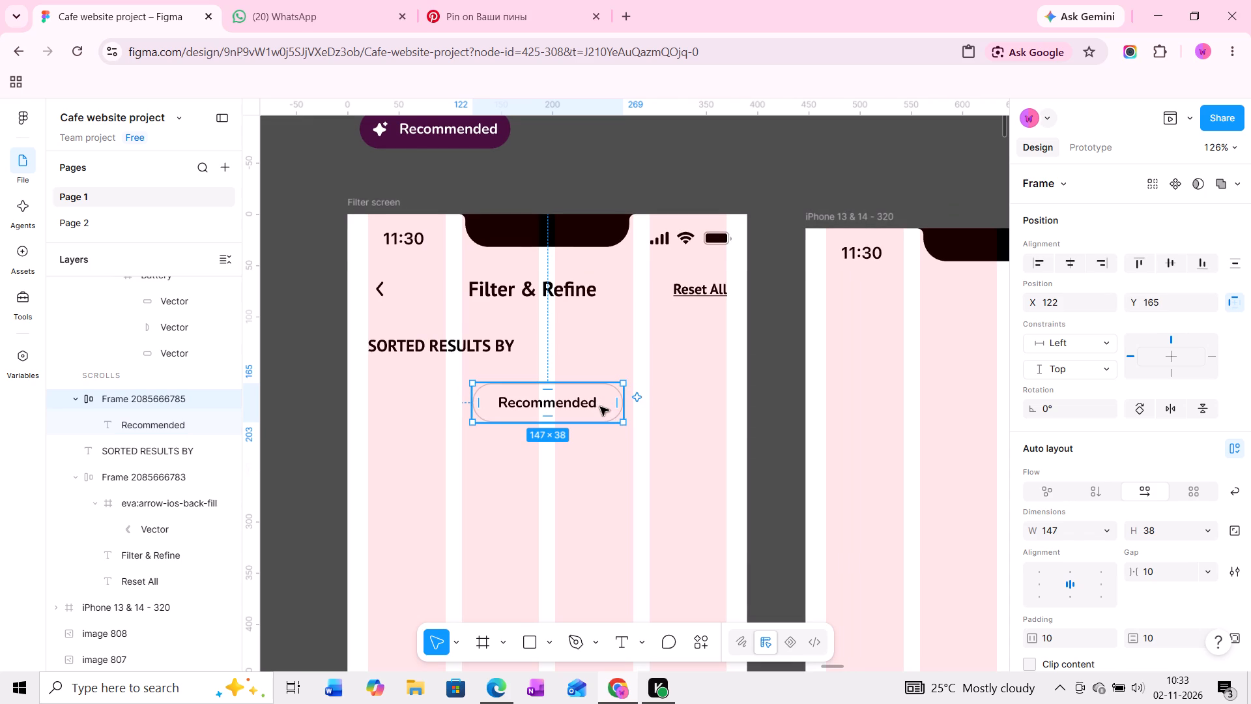
left_click_drag(600, 407, 638, 153)
middle_click_drag(638, 154, 638, 156)
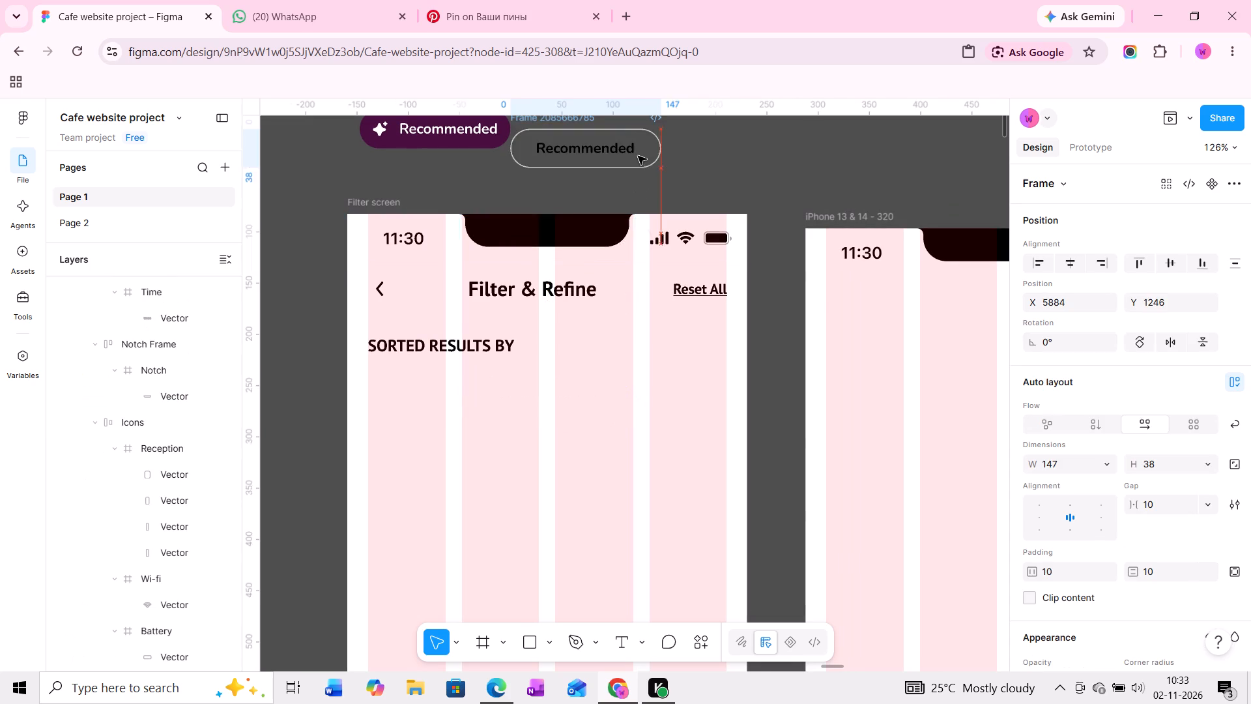
middle_click_drag(638, 156, 659, 359)
scroll(657, 351, "up", 4, "ctrl")
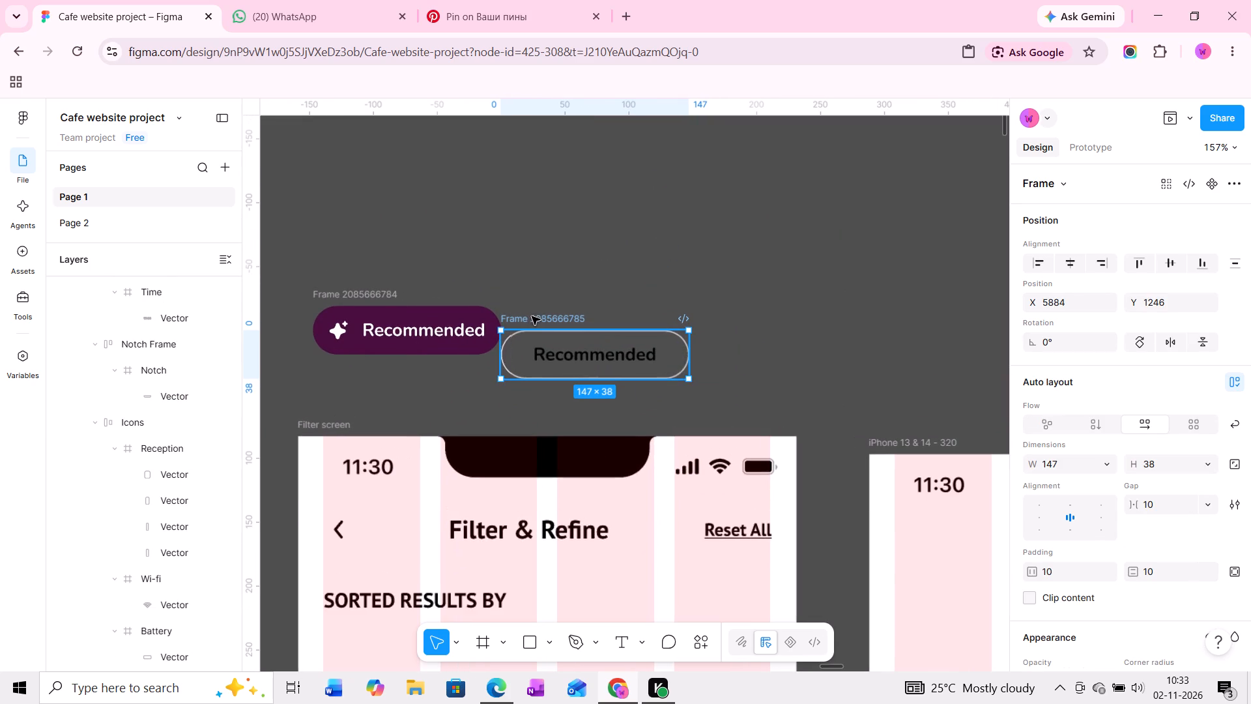
left_click_drag(532, 316, 542, 296)
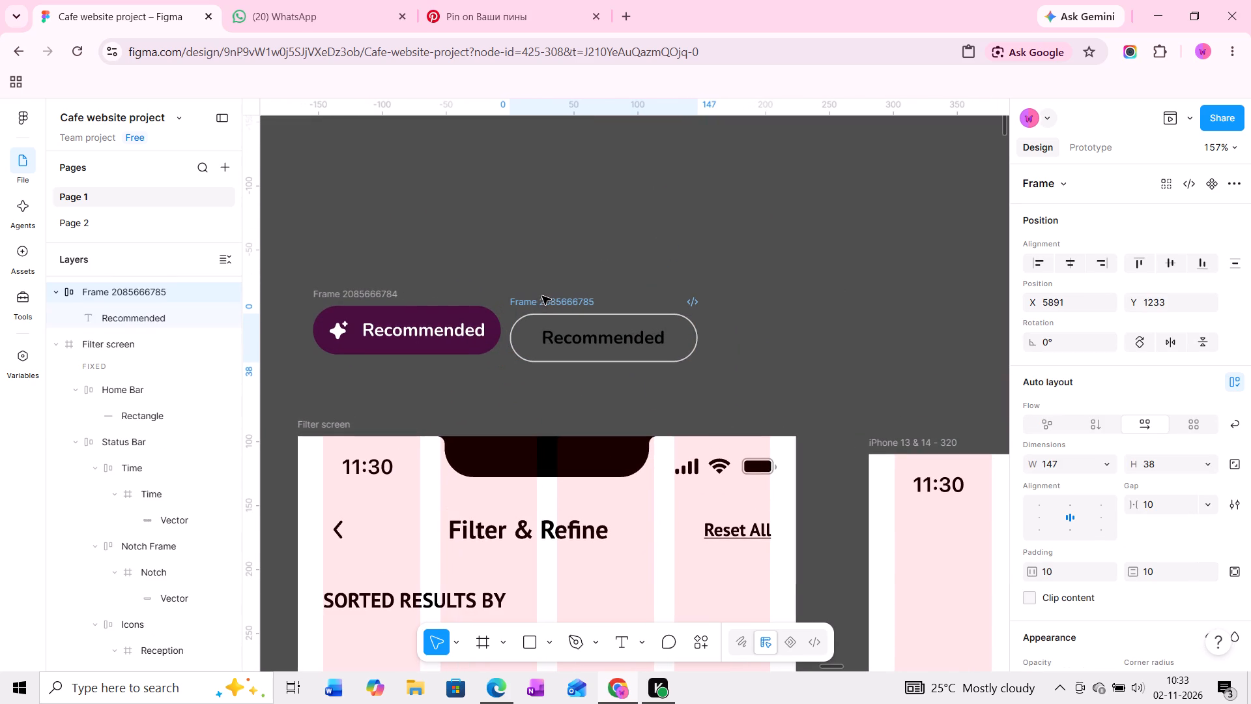
left_click_drag(542, 296, 542, 292)
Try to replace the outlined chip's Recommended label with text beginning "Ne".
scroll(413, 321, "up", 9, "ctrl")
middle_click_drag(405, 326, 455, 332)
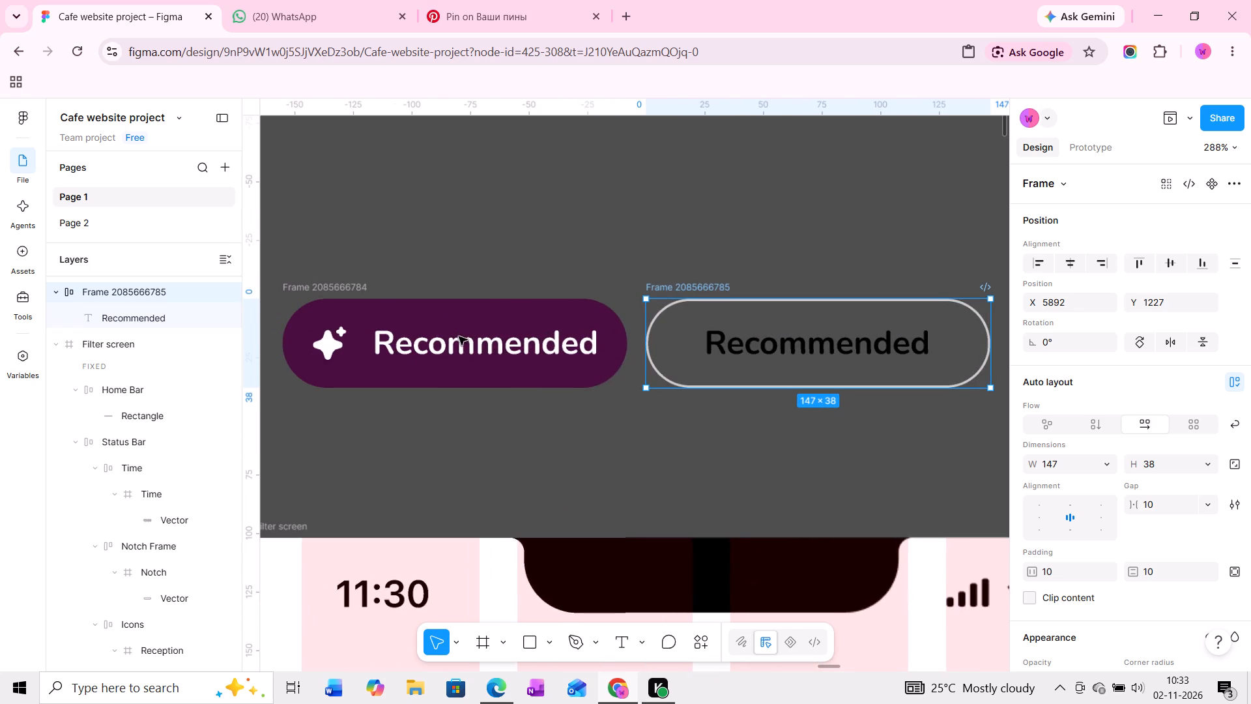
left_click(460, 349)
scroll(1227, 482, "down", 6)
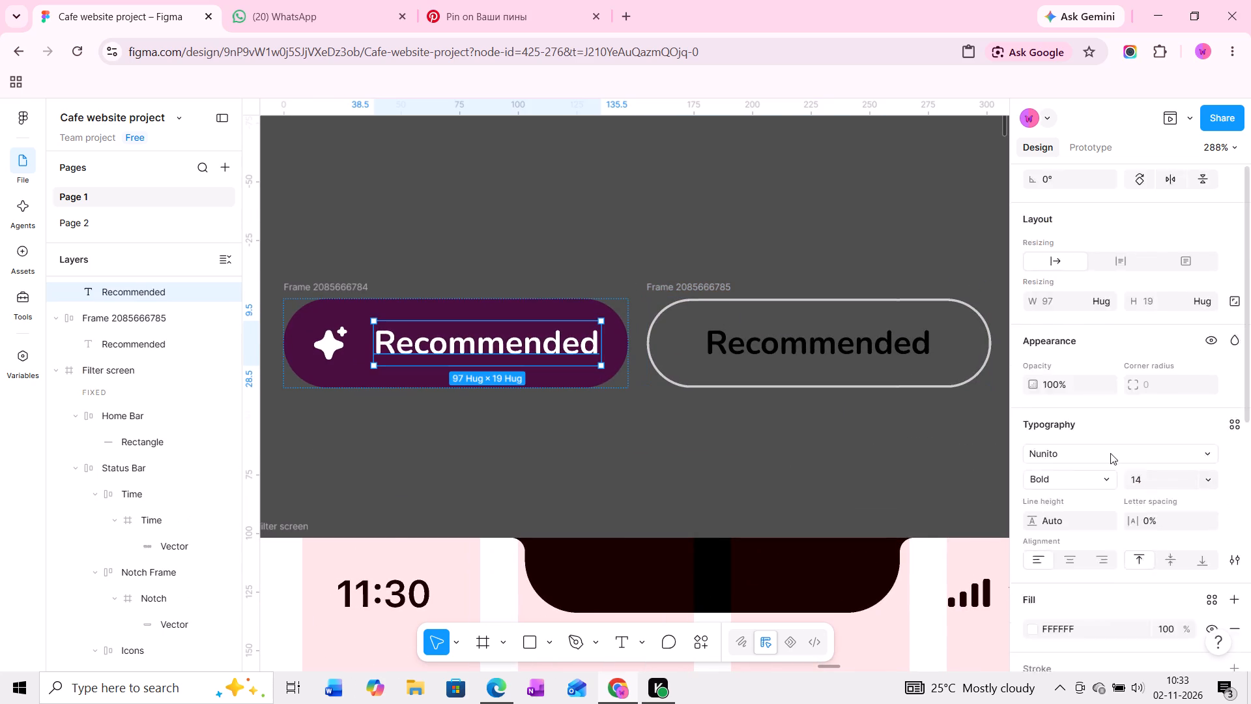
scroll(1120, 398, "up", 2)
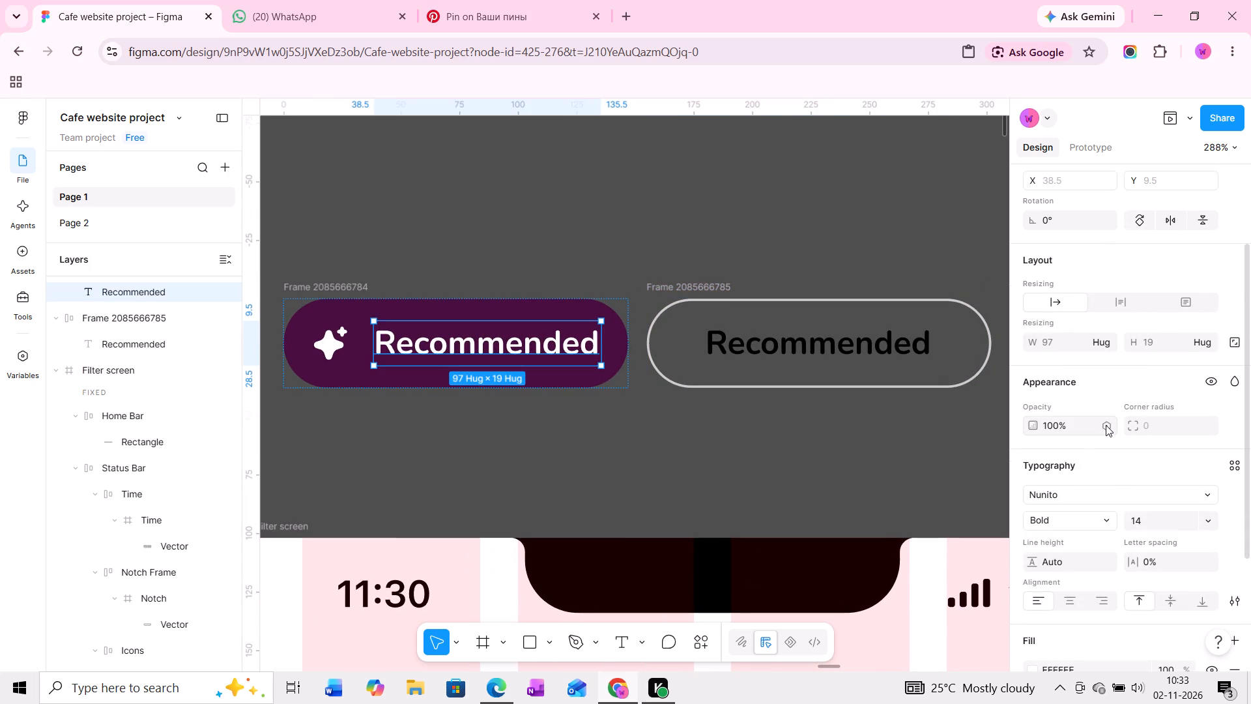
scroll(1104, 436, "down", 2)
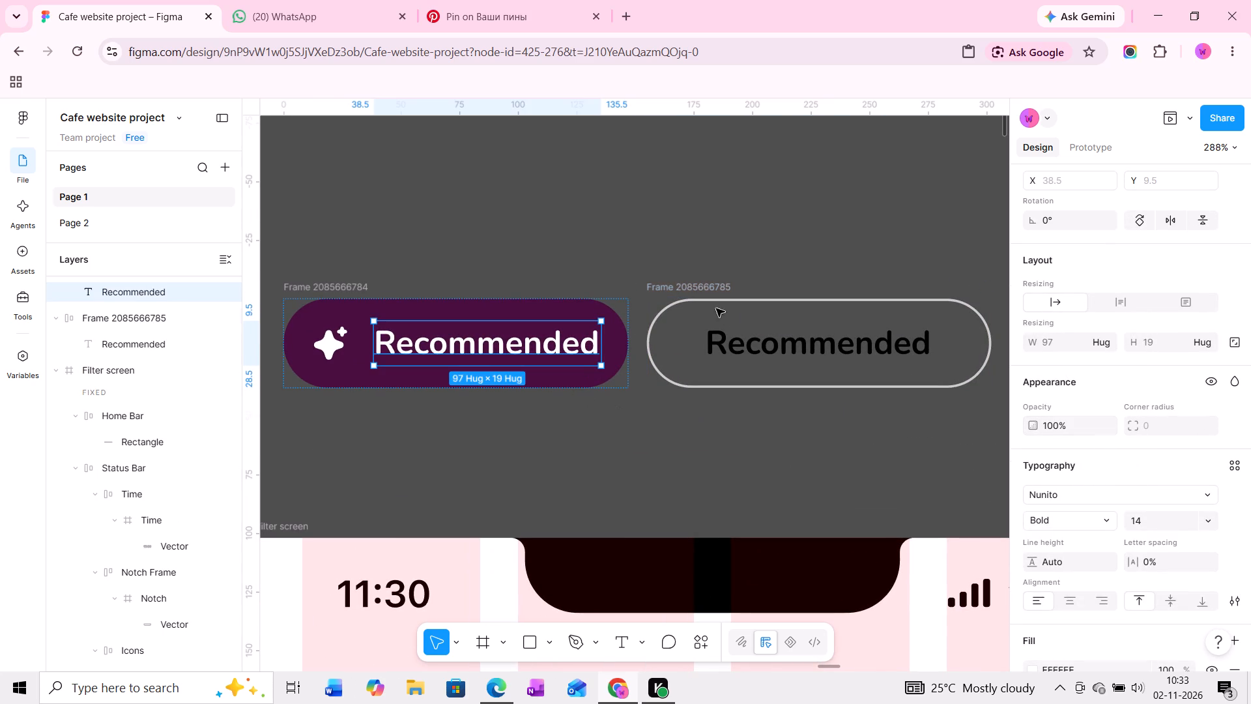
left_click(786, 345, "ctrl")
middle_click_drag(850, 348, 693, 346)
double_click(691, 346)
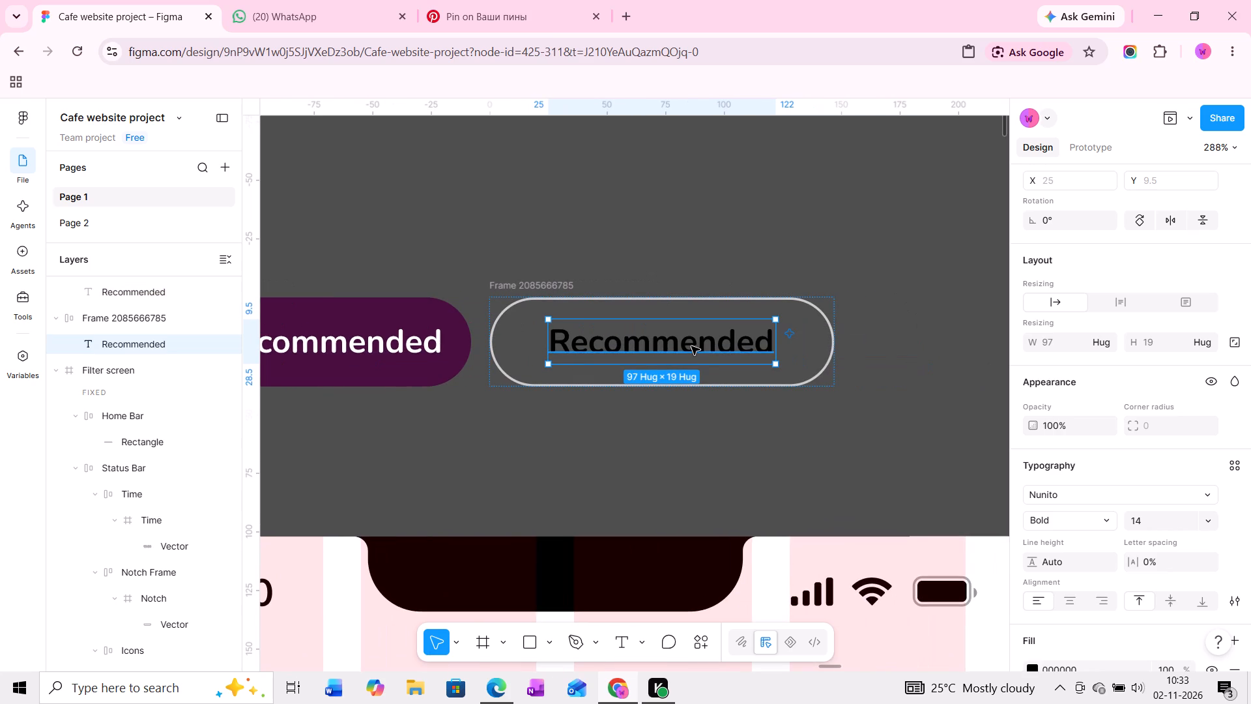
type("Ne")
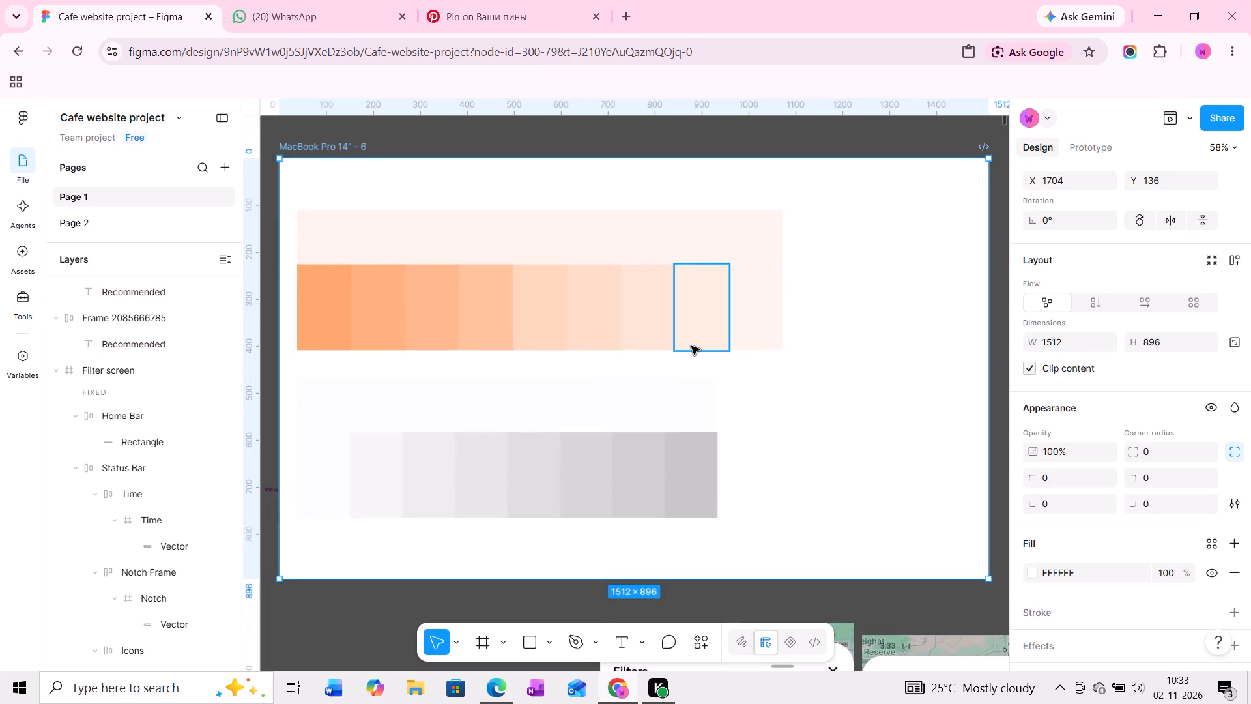
Return to the purple and outlined Recommended chips above the Filter screen.
scroll(697, 366, "down", 18, "ctrl")
middle_click_drag(843, 511, 452, 443)
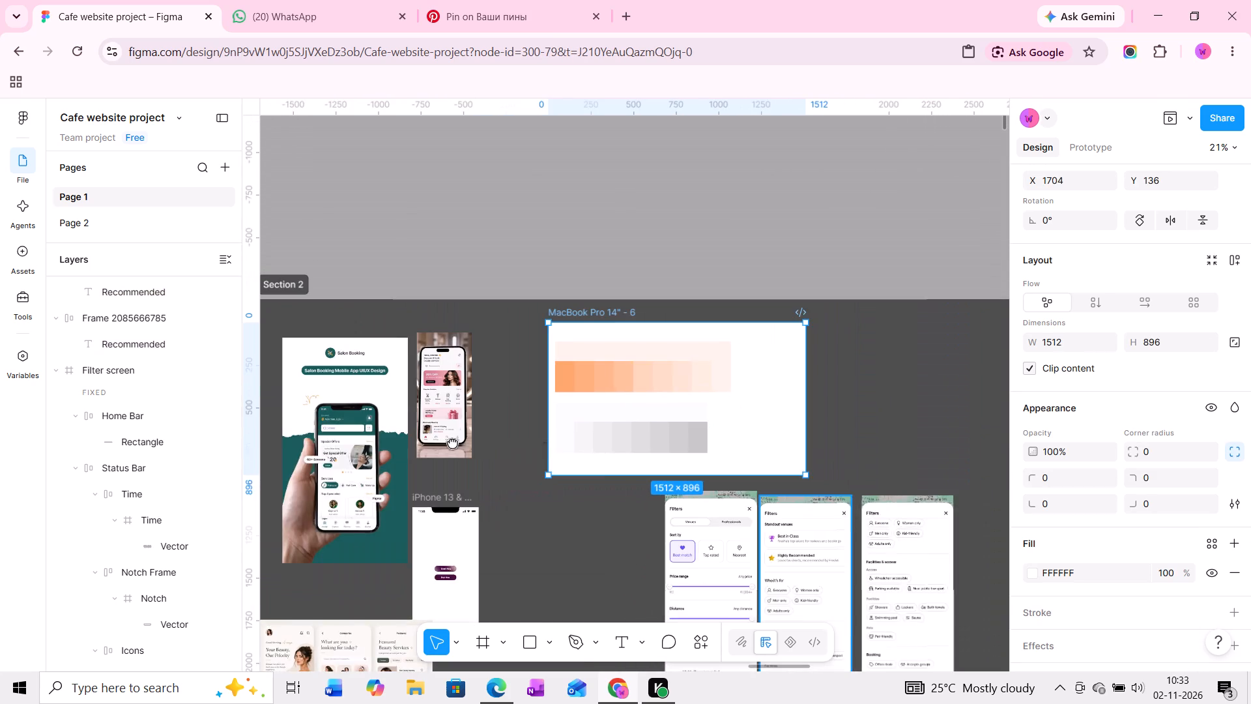
middle_click_drag(452, 443, 442, 443)
middle_click_drag(913, 432, 667, 379)
scroll(667, 379, "down", 17, "ctrl")
middle_click_drag(784, 428, 568, 426)
middle_click_drag(534, 423, 638, 423)
scroll(541, 418, "up", 19, "ctrl")
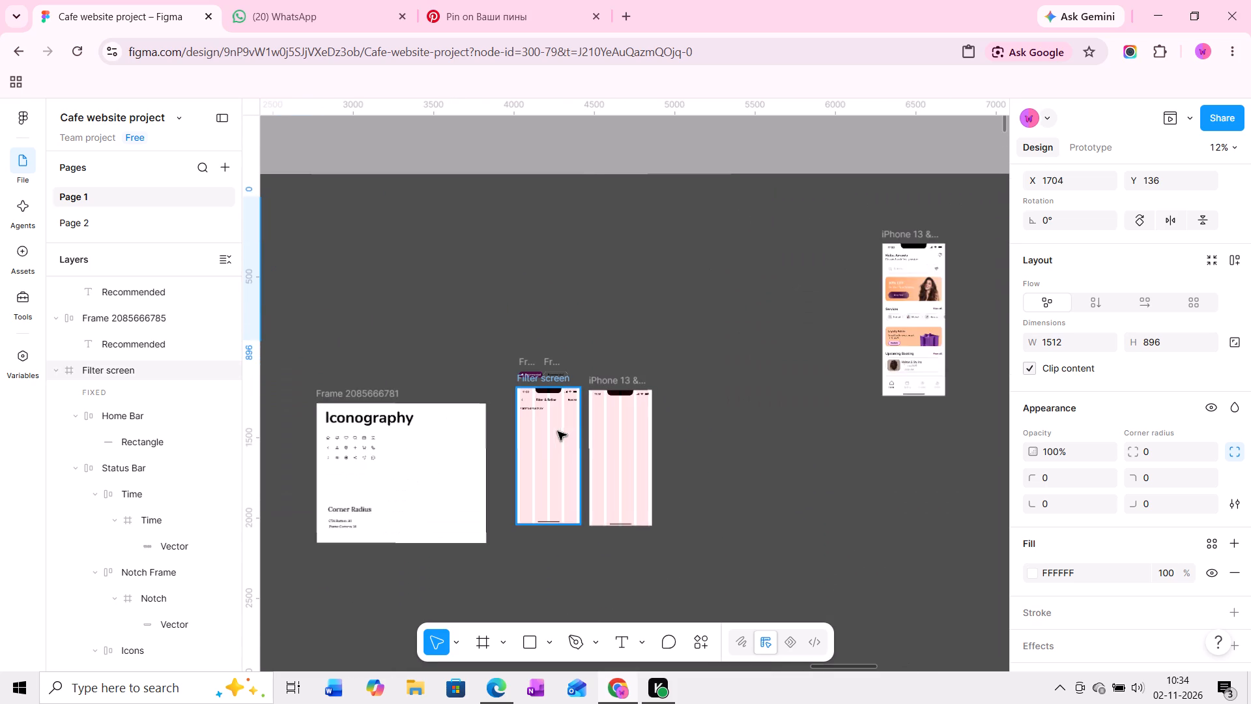
scroll(558, 432, "up", 20, "ctrl")
scroll(558, 432, "up", 14, "ctrl")
middle_click_drag(586, 317, 358, 585)
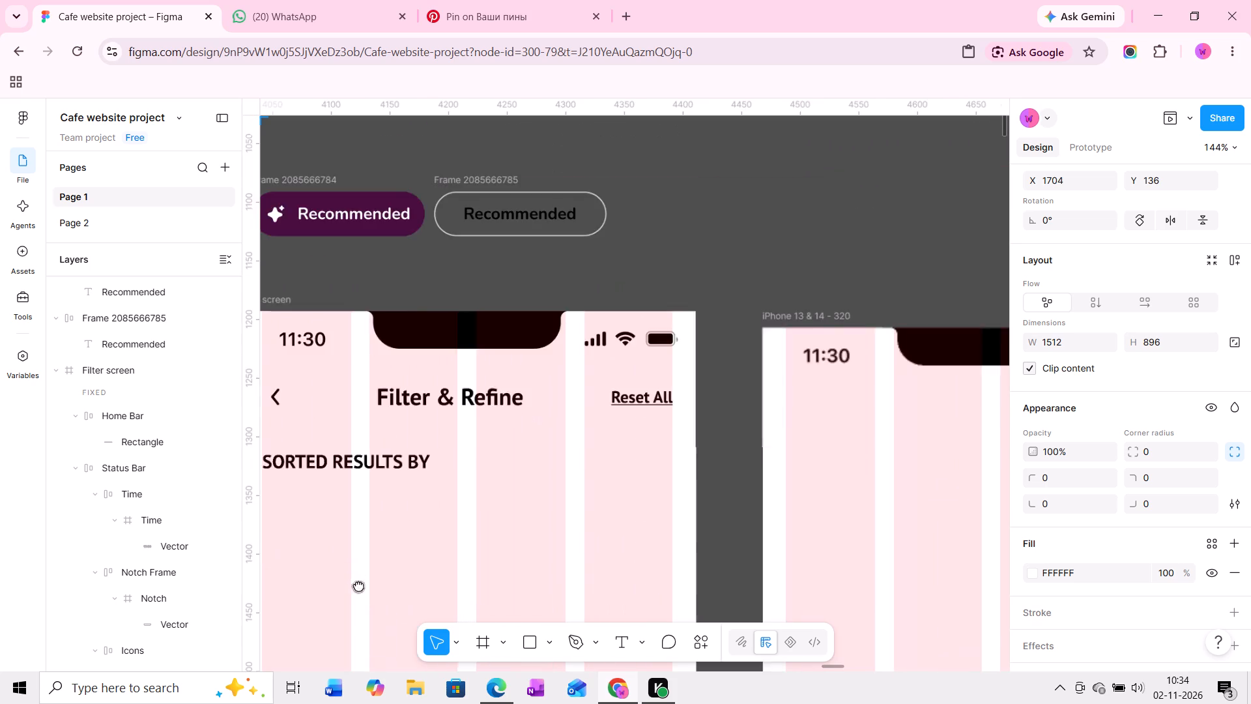
middle_click_drag(358, 585, 357, 576)
middle_click_drag(483, 377, 496, 500)
scroll(448, 428, "up", 6, "ctrl")
middle_click_drag(448, 424, 626, 410, "ctrl")
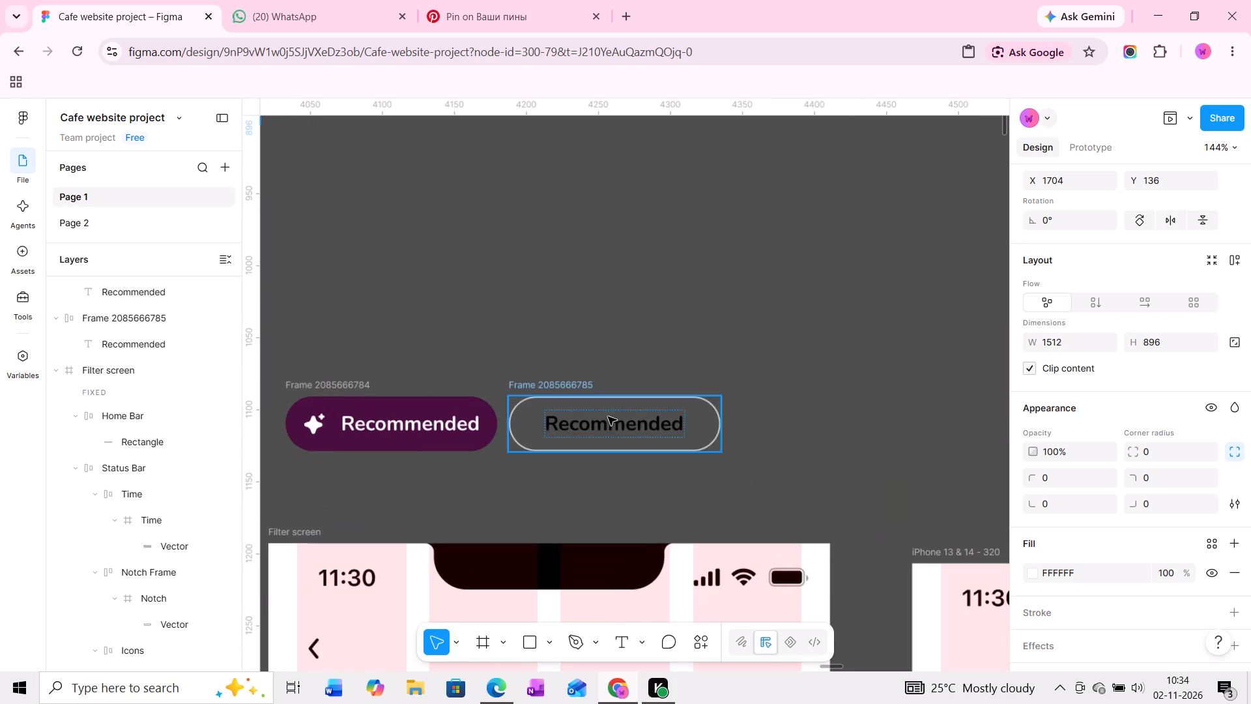
Replace the outlined chip's Recommended label with "Nearest Distance".
scroll(622, 417, "up", 6, "ctrl")
double_click(631, 428, "ctrl")
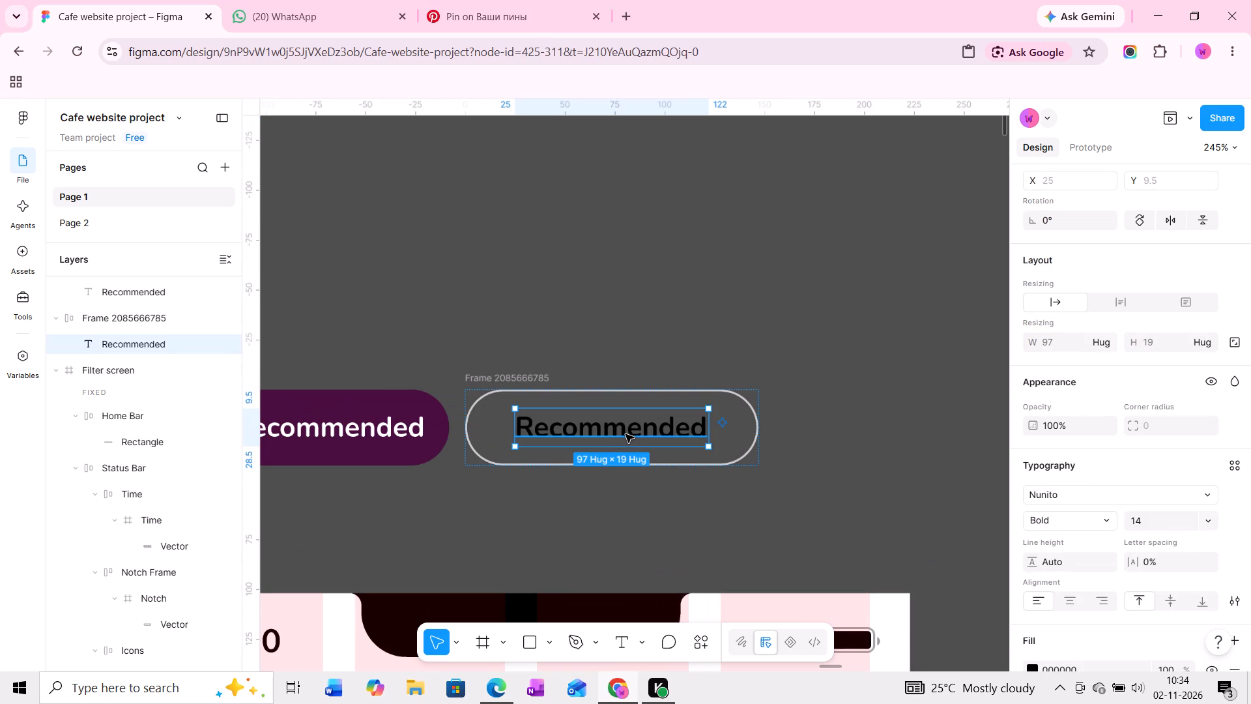
double_click(627, 430)
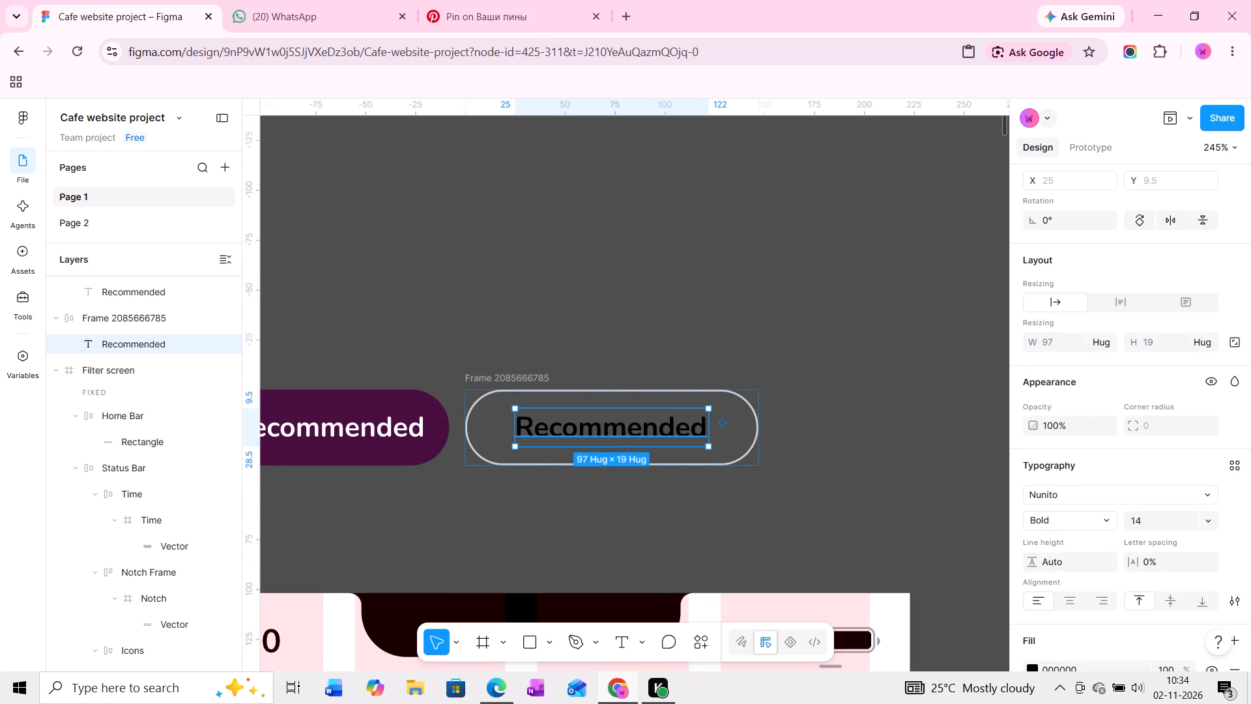
scroll(627, 430, "up", 4, "ctrl")
middle_click_drag(608, 426, 571, 420)
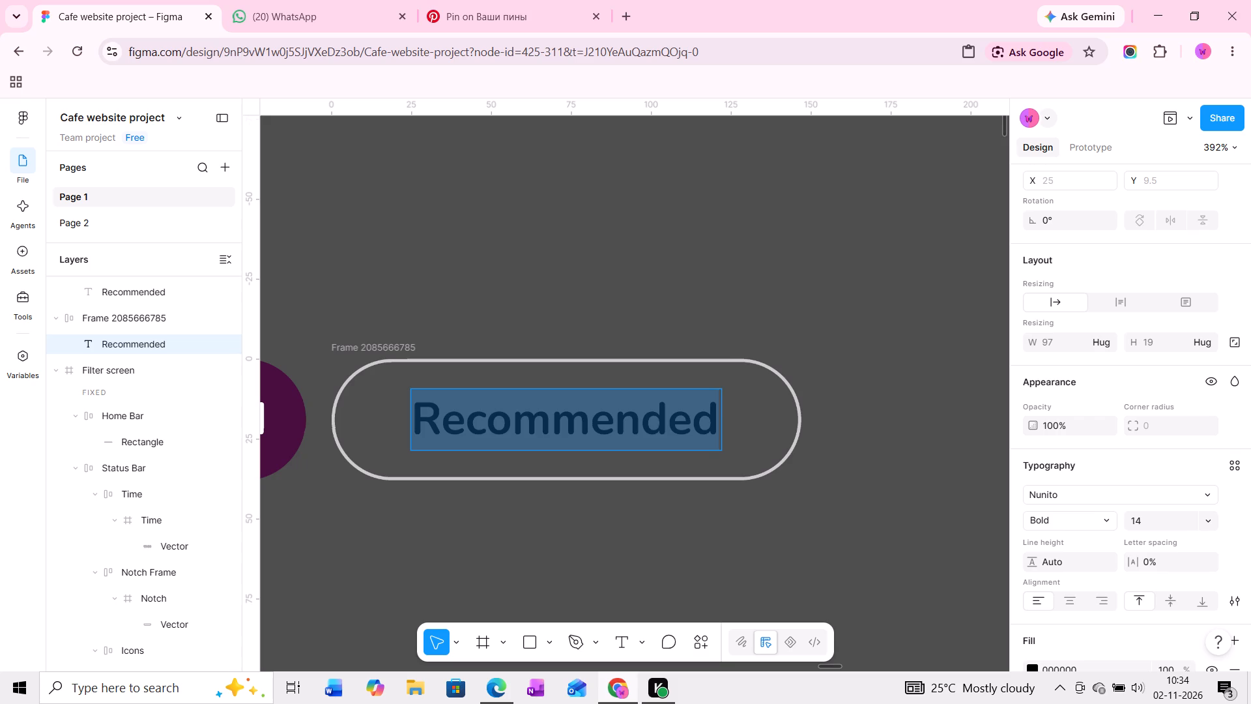
type("Nearest")
key("space")
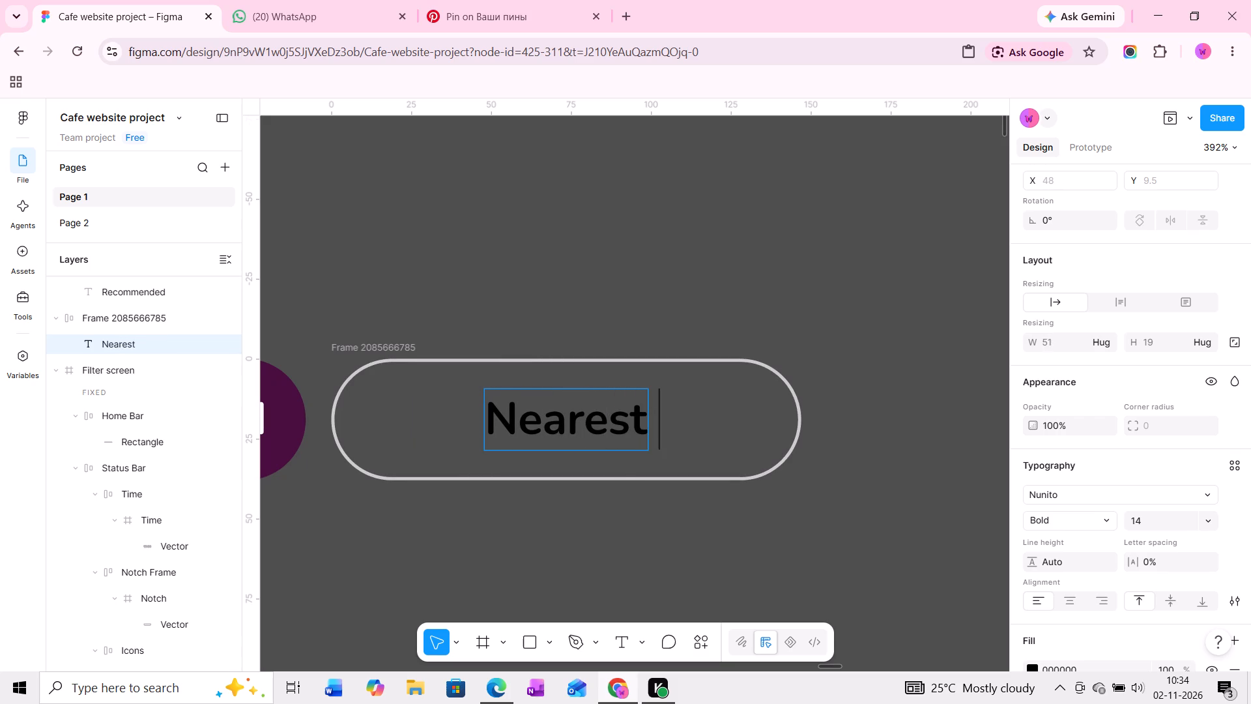
type("Distance")
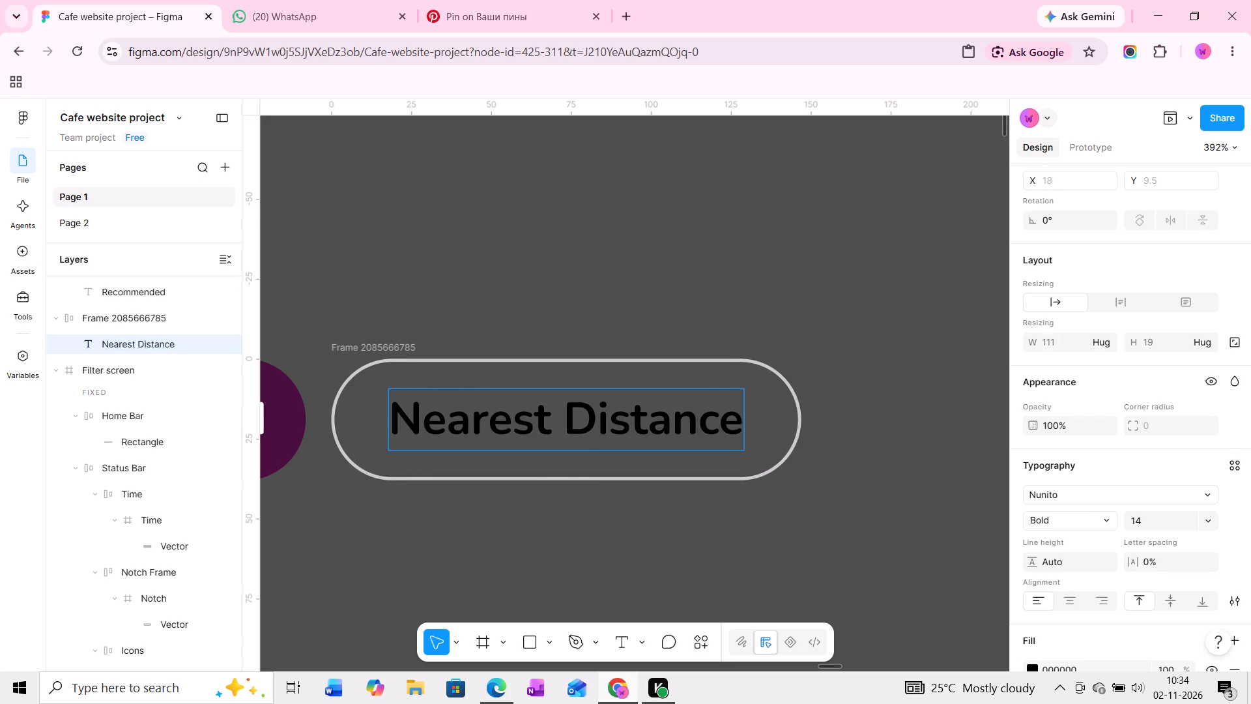
left_click(613, 525)
Set the Nearest Distance label's font weight to Regular.
left_click(1114, 524)
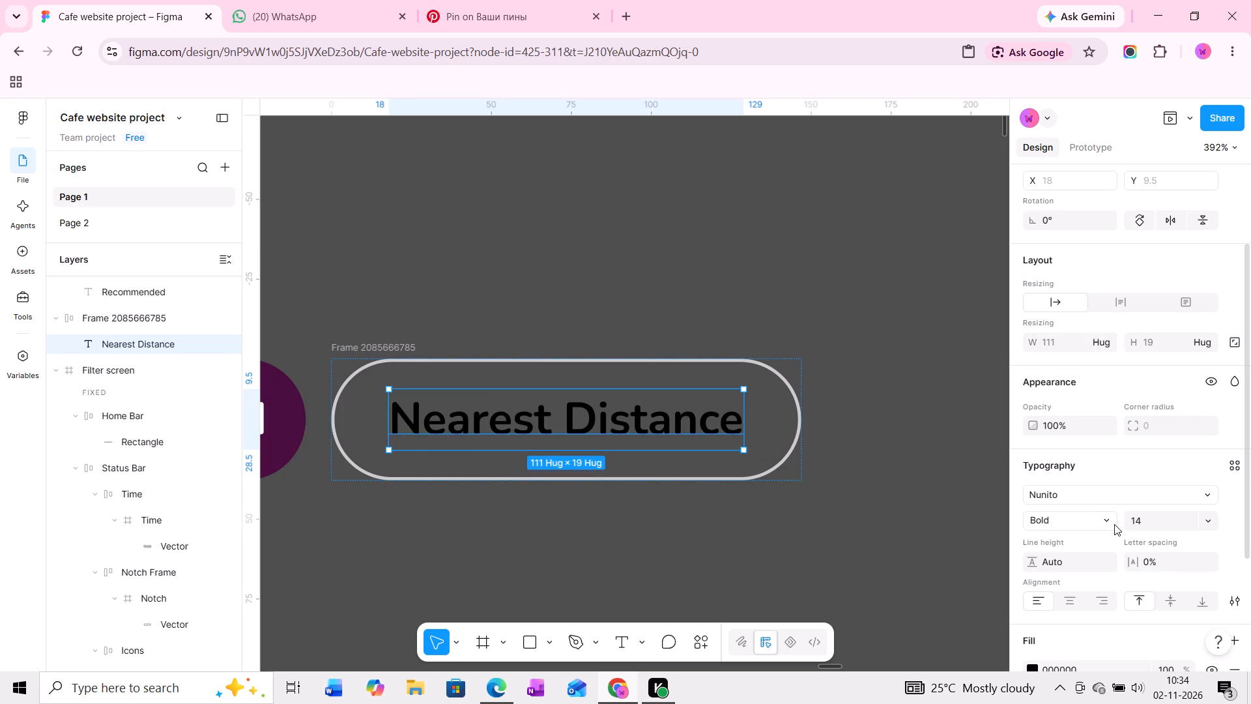
left_click(1104, 467)
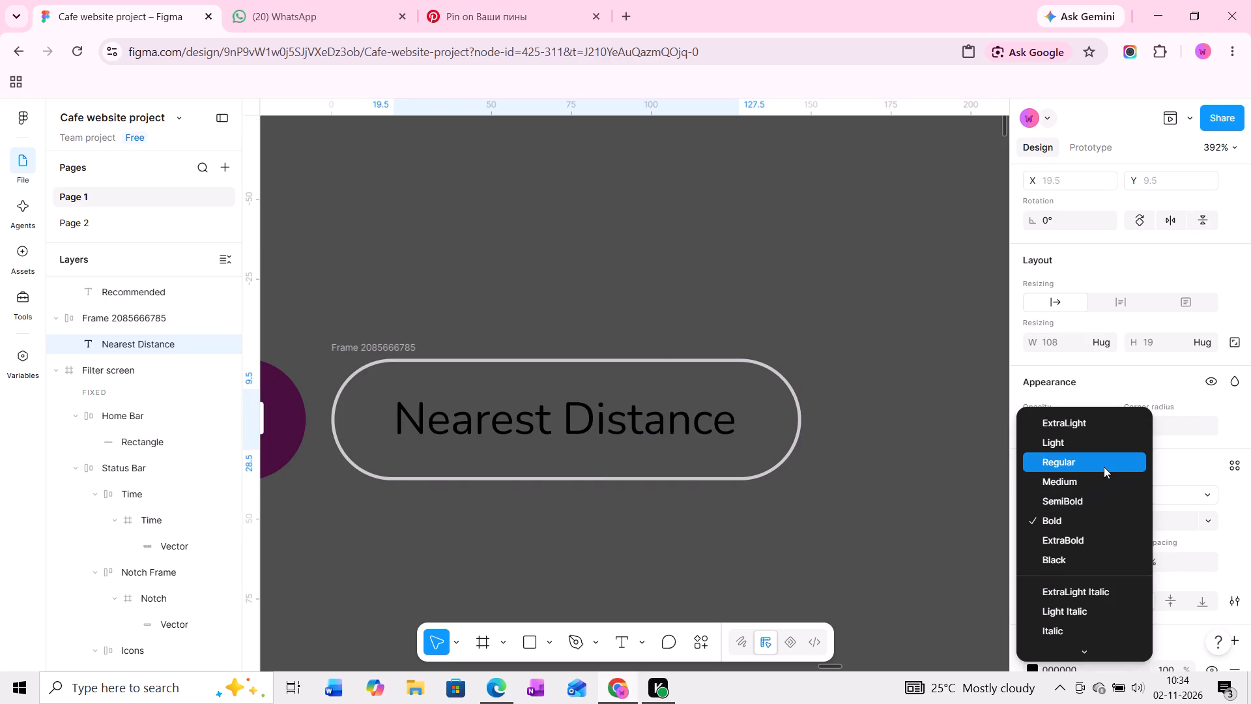
Duplicate the outlined Nearest Distance chip and place the copy level on its right at X 6054, Y 1227.
scroll(687, 487, "down", 4, "ctrl")
middle_click_drag(663, 497, 725, 491)
scroll(725, 491, "down", 2, "ctrl")
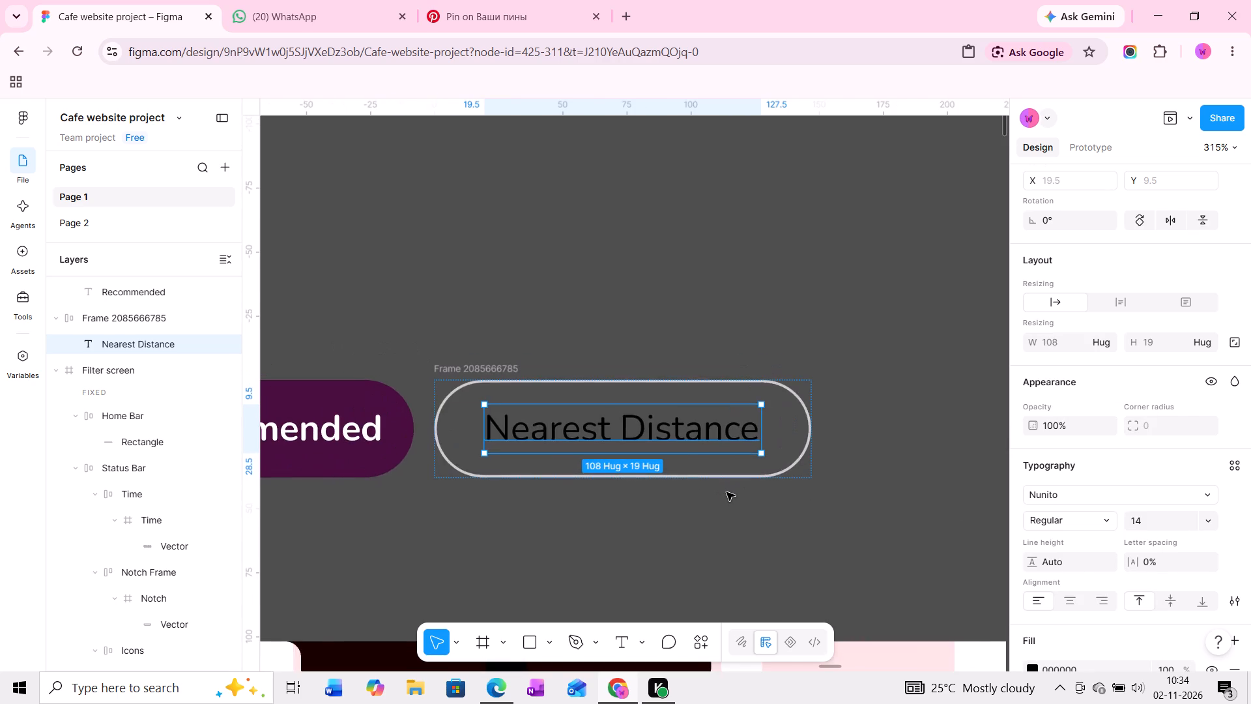
scroll(726, 492, "down", 1, "ctrl")
middle_click_drag(726, 500, 758, 483)
scroll(758, 483, "down", 3, "ctrl")
middle_click_drag(749, 495, 800, 480)
scroll(800, 480, "down", 3, "ctrl")
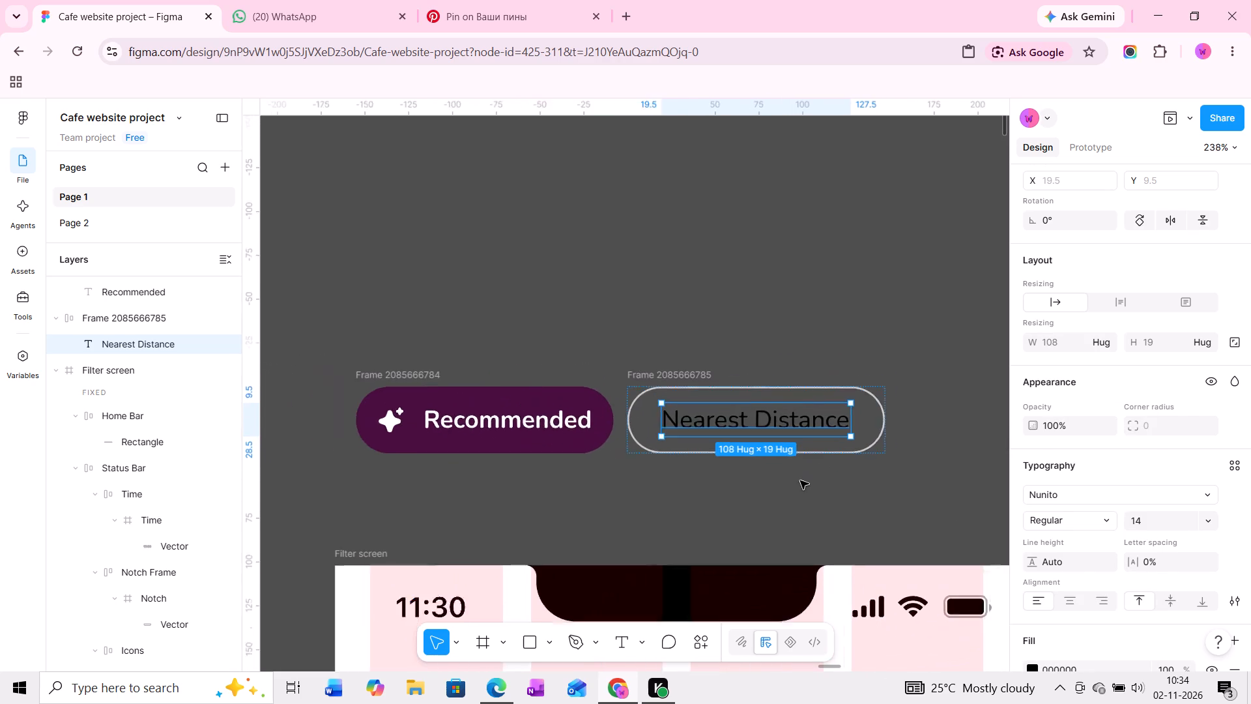
middle_click_drag(800, 480, 738, 480)
left_click(738, 480)
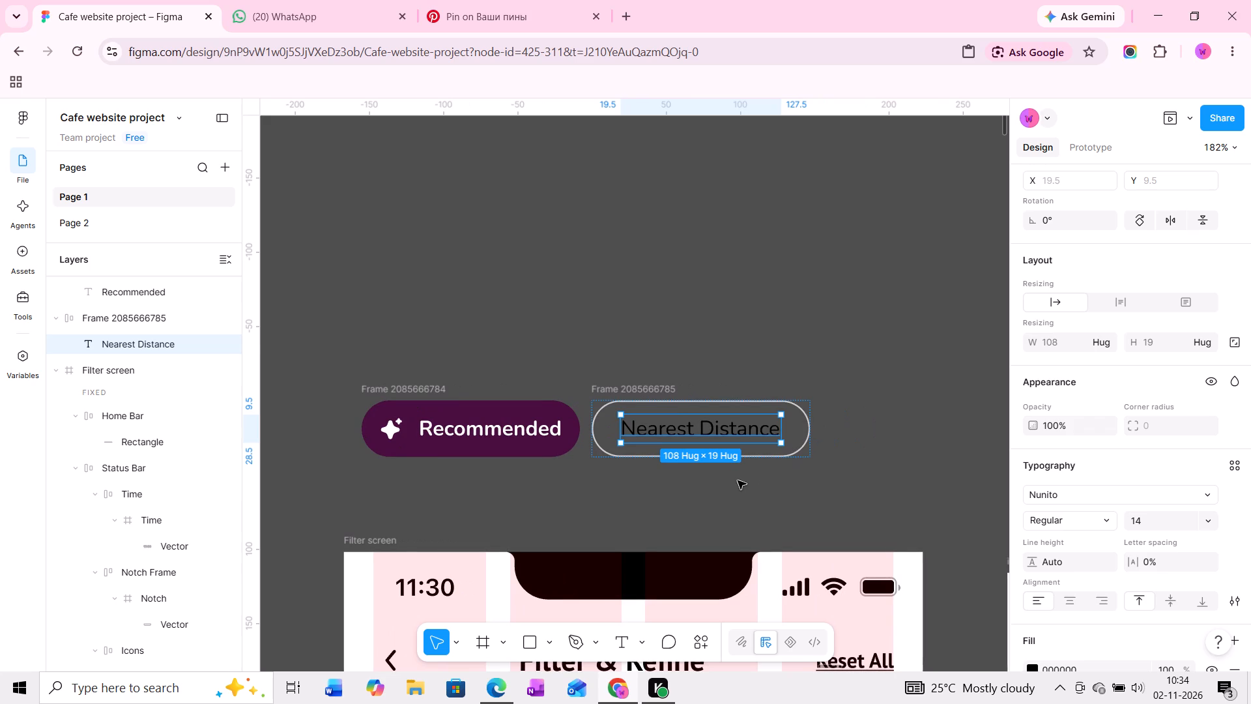
left_click(649, 387)
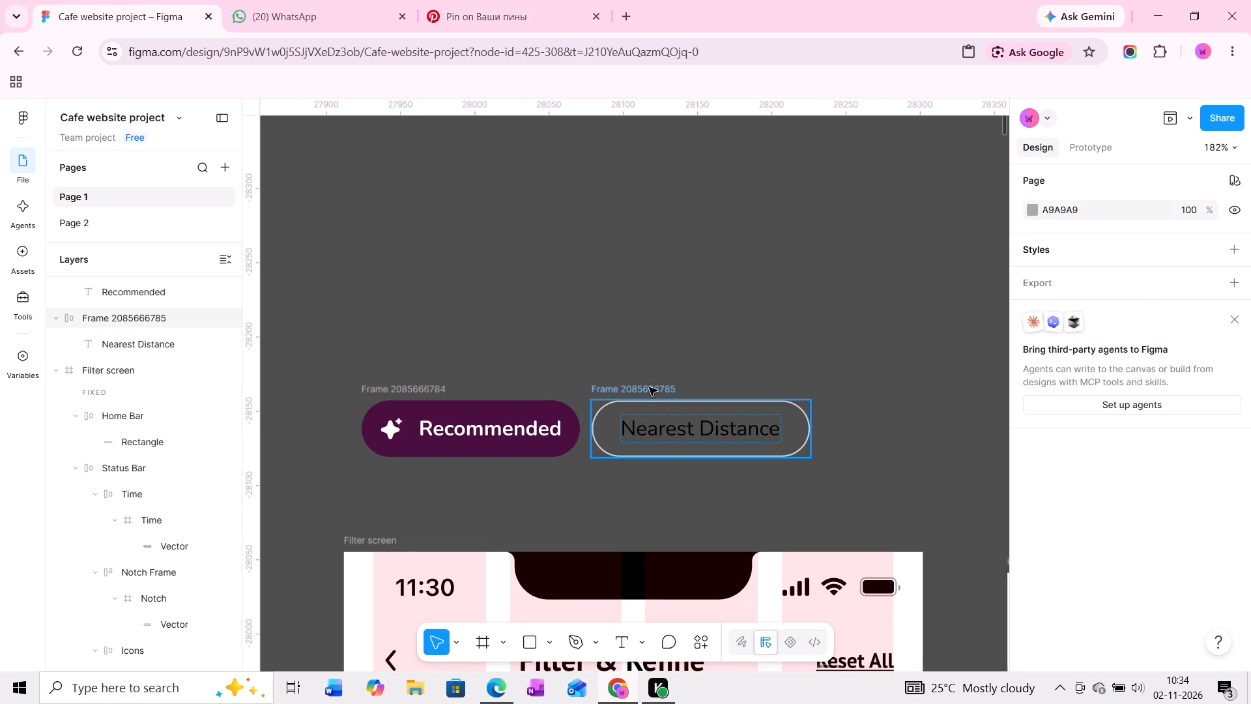
left_click_drag(649, 387, 904, 389, "alt")
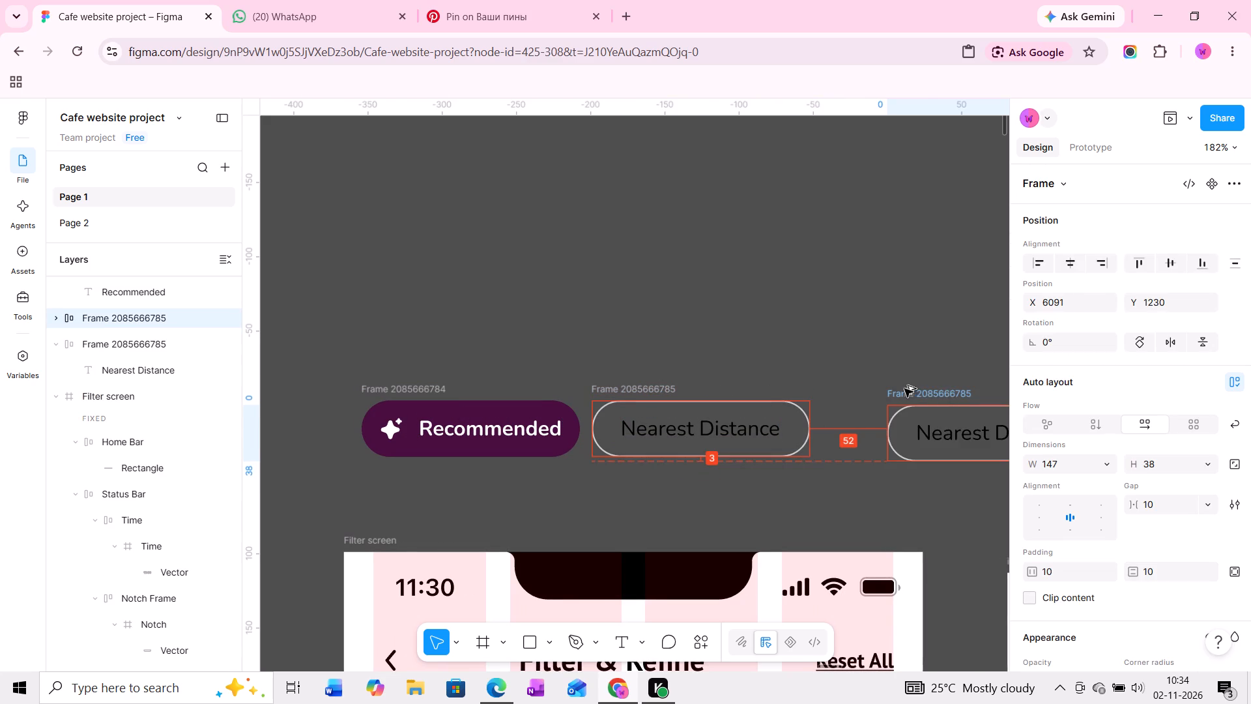
left_click_drag(904, 389, 890, 389, "alt")
middle_click_drag(888, 395, 675, 383)
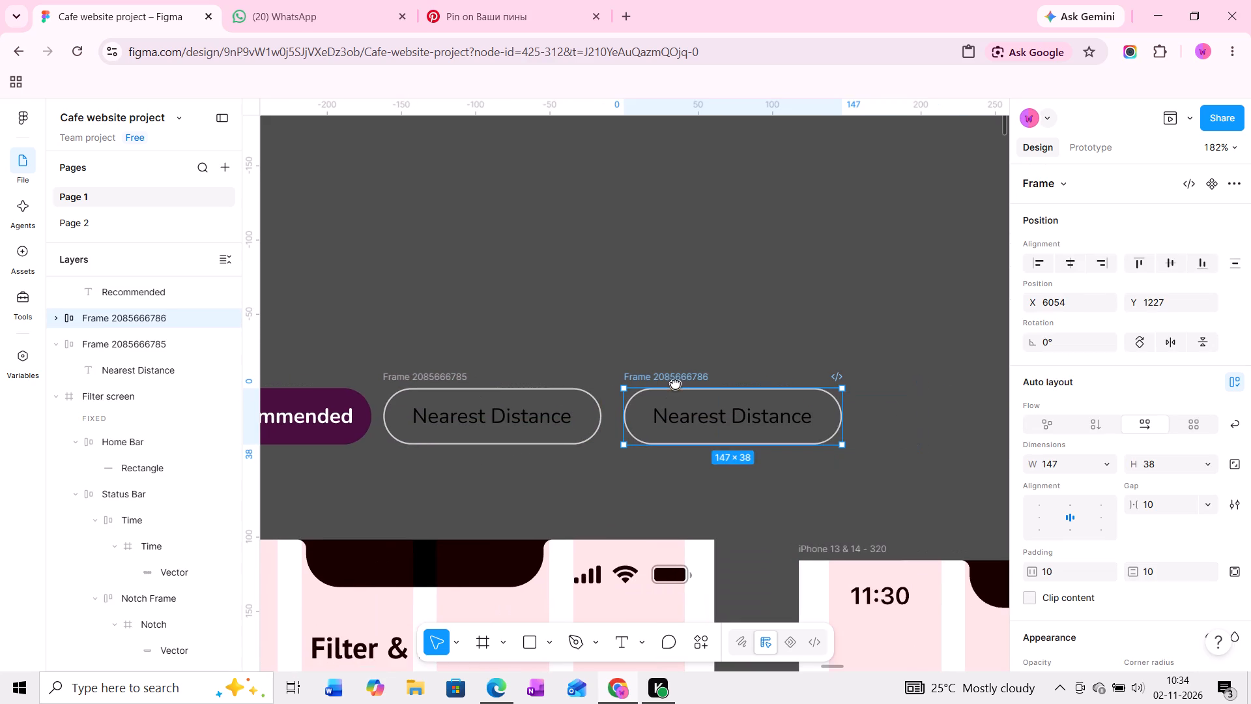
Replace the duplicated outlined chip's label with "Highest Rated".
scroll(705, 411, "up", 5, "ctrl")
double_click(739, 421)
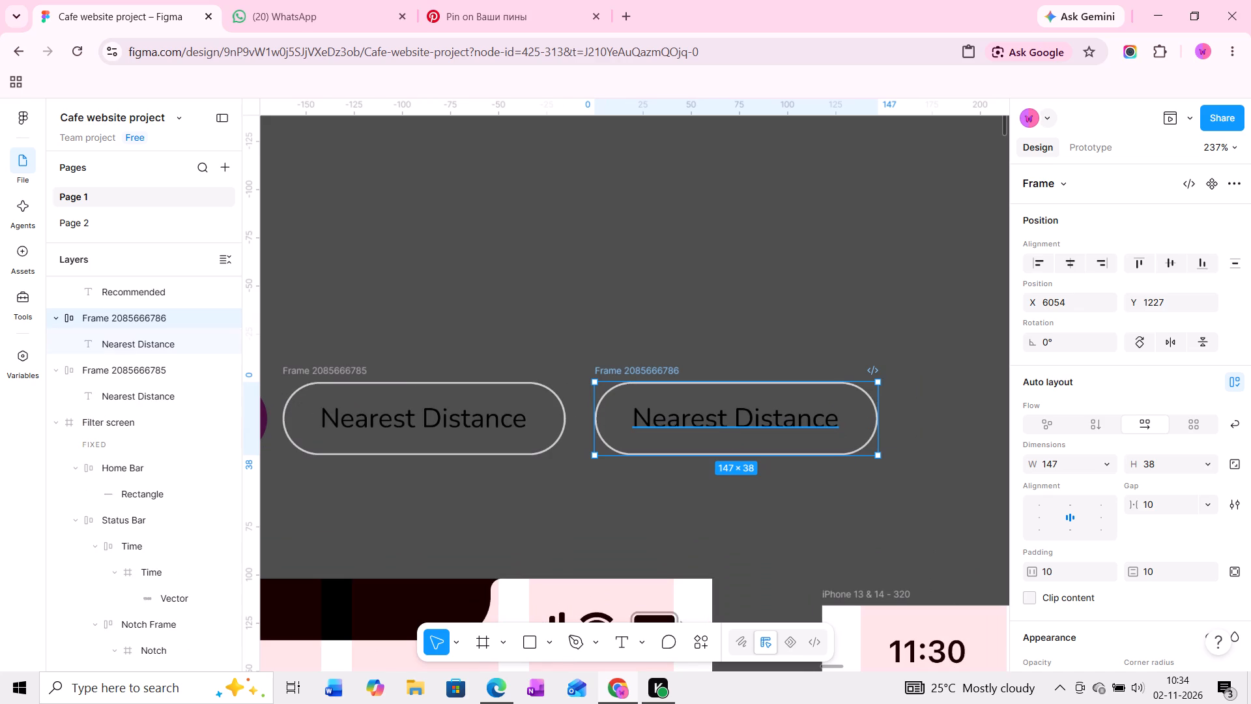
scroll(739, 421, "up", 5, "ctrl")
middle_click_drag(743, 422, 672, 418)
scroll(672, 418, "up", 3, "ctrl")
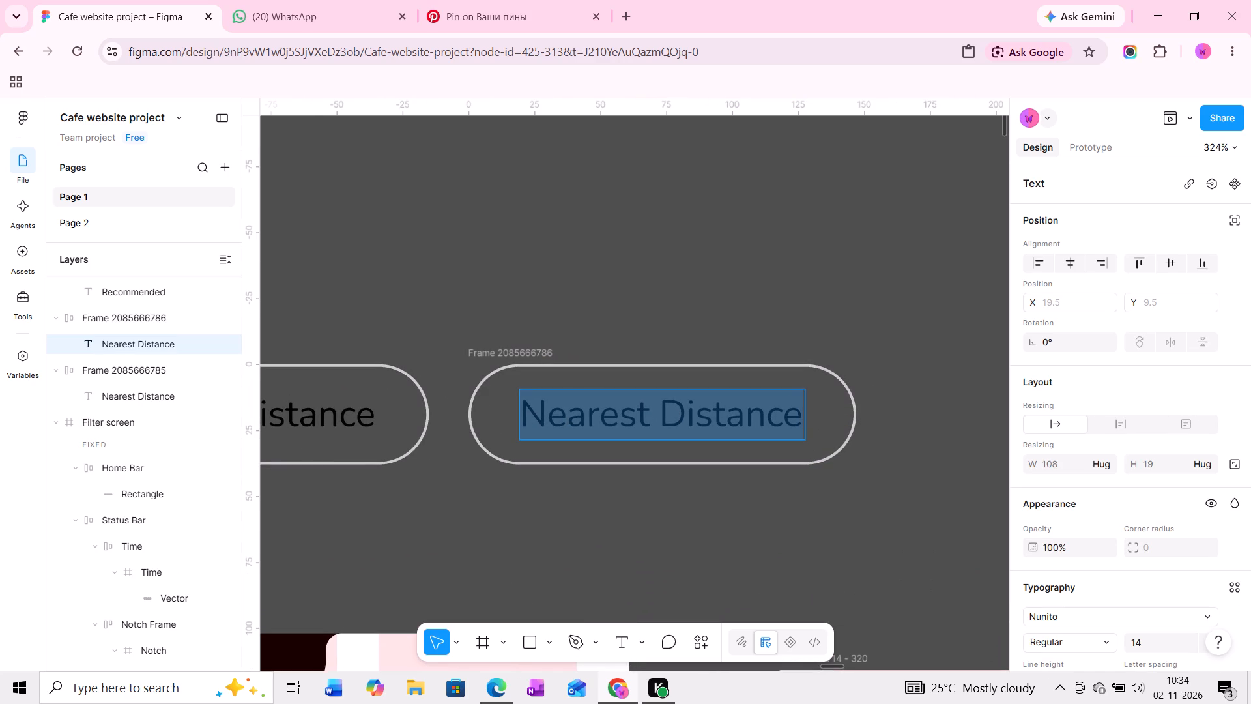
type("Hi")
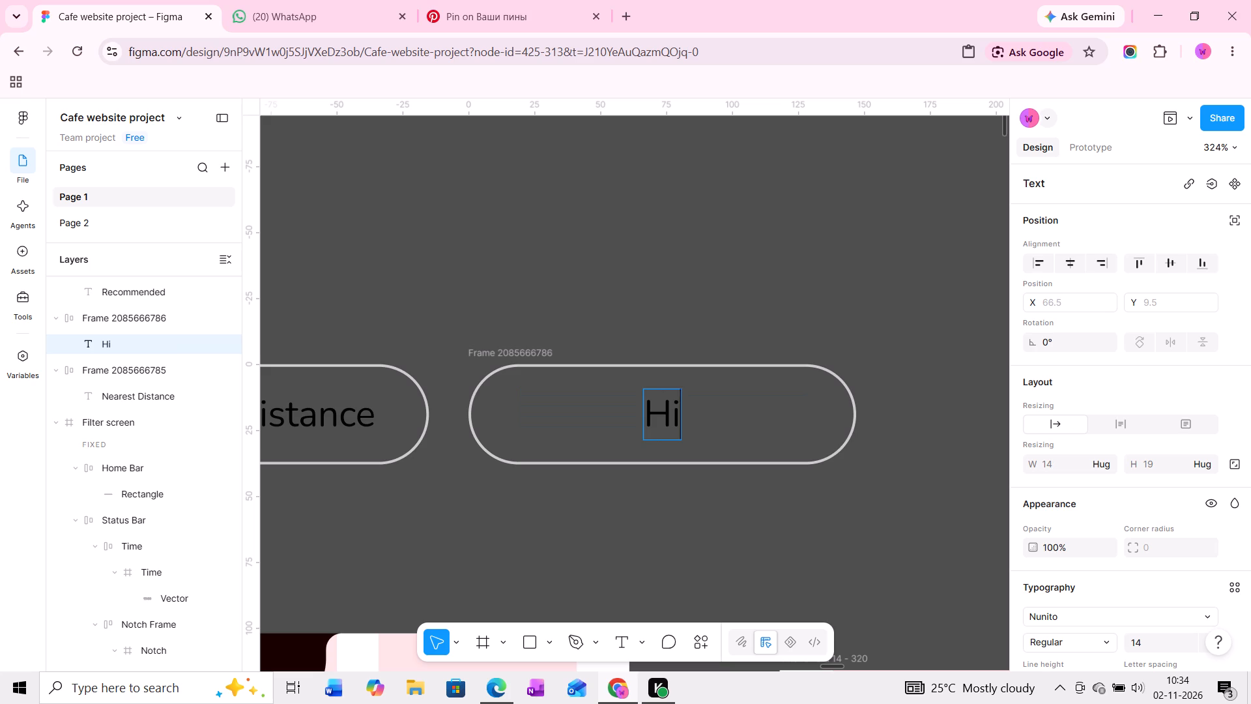
type("gh")
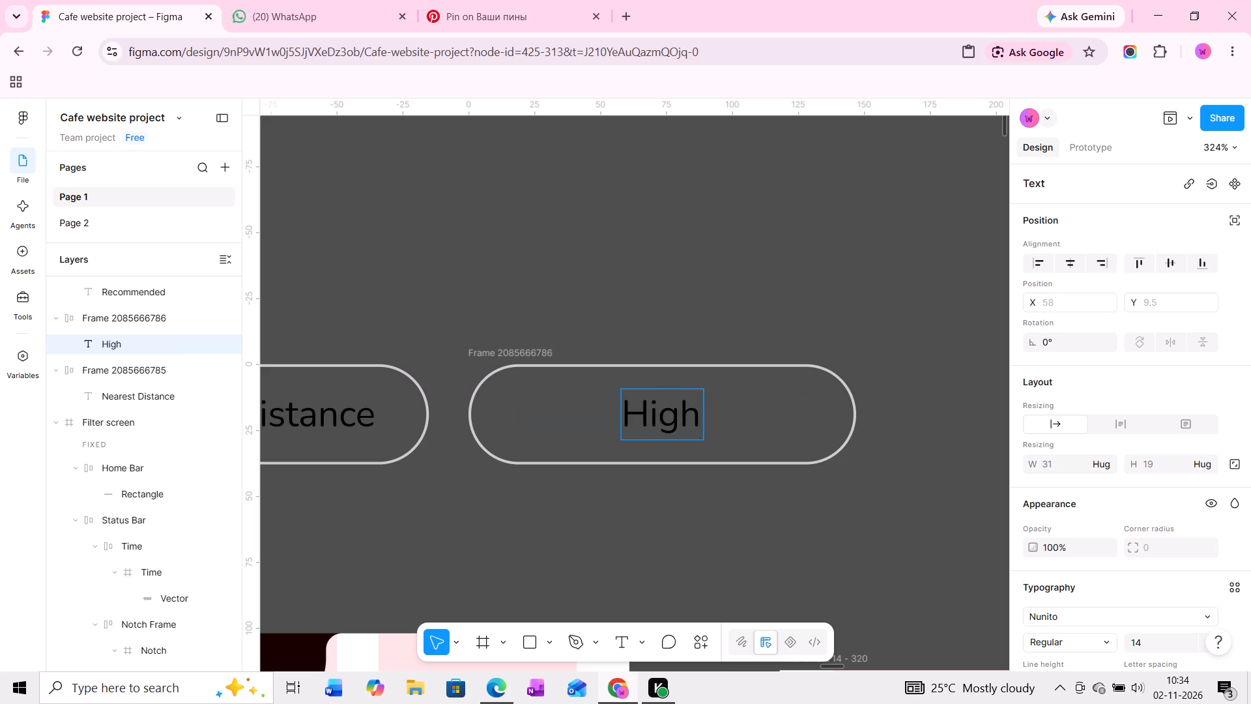
key("e")
type("st")
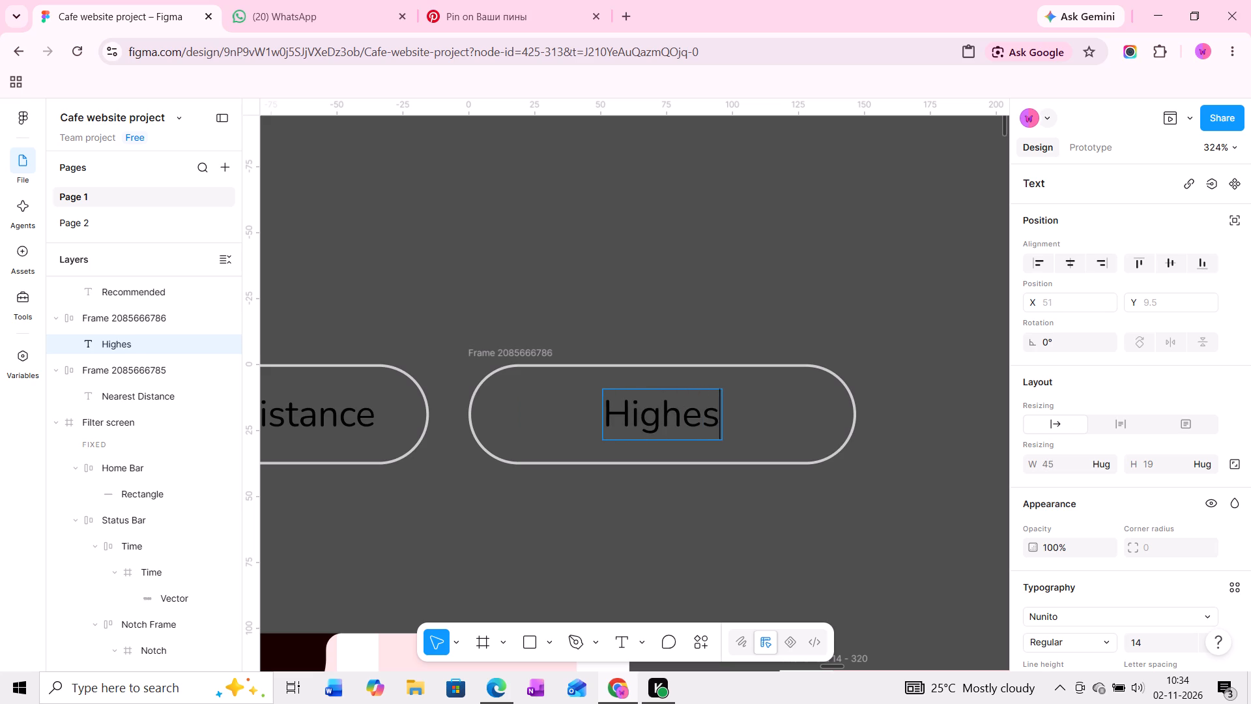
key("space")
type("Rated")
left_click(721, 520)
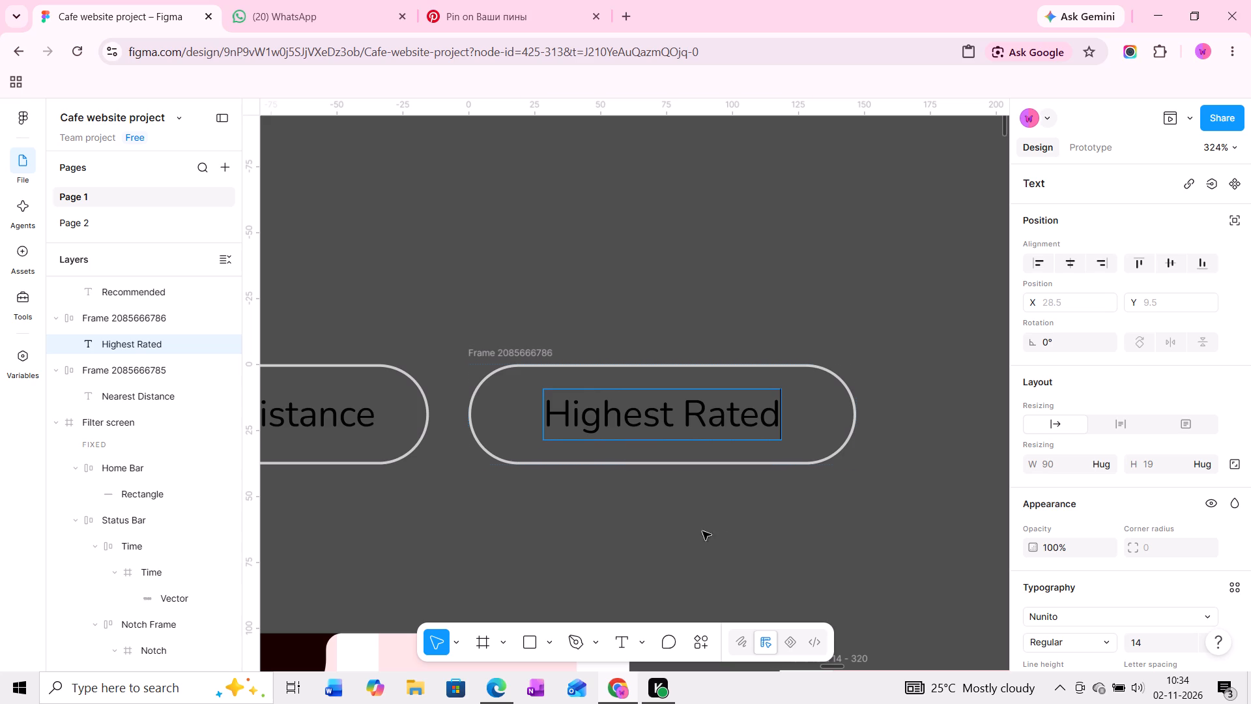
Narrow the Highest Rated chip to a width of 122, keeping its height of 38.
middle_click_drag(519, 494, 674, 518)
middle_click_drag(560, 510, 632, 520)
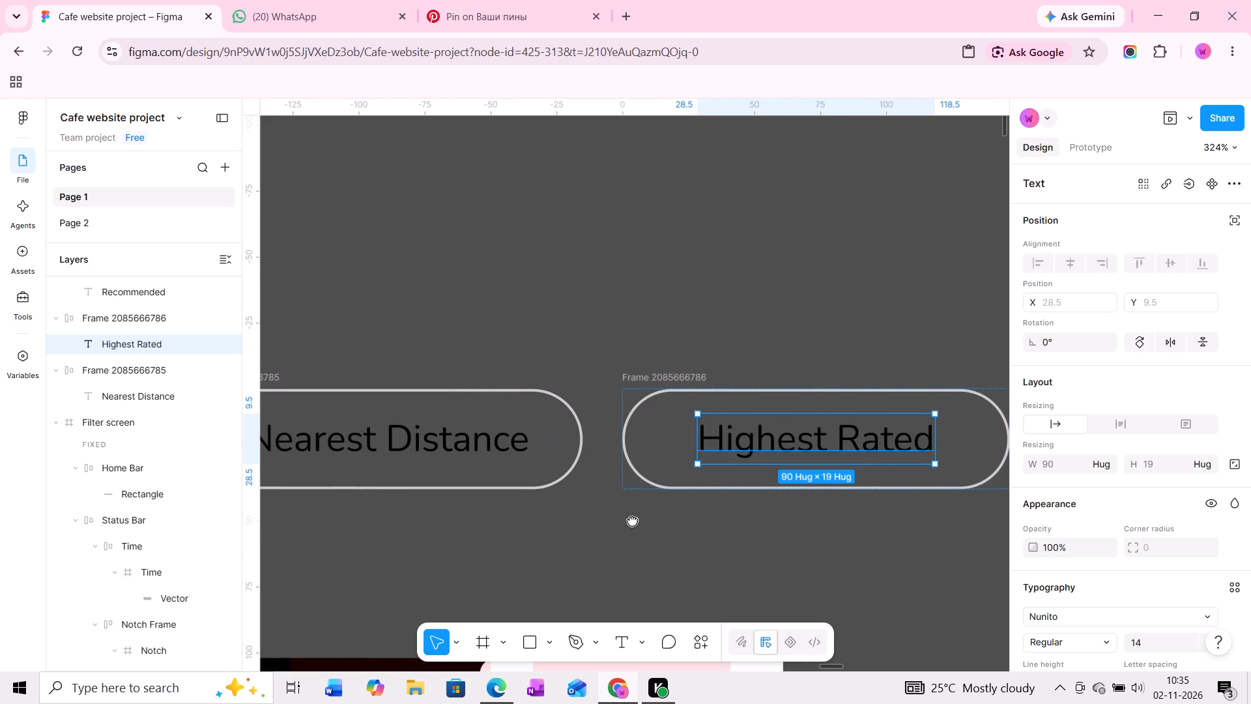
middle_click_drag(632, 520, 722, 524)
middle_click_drag(743, 470, 524, 434)
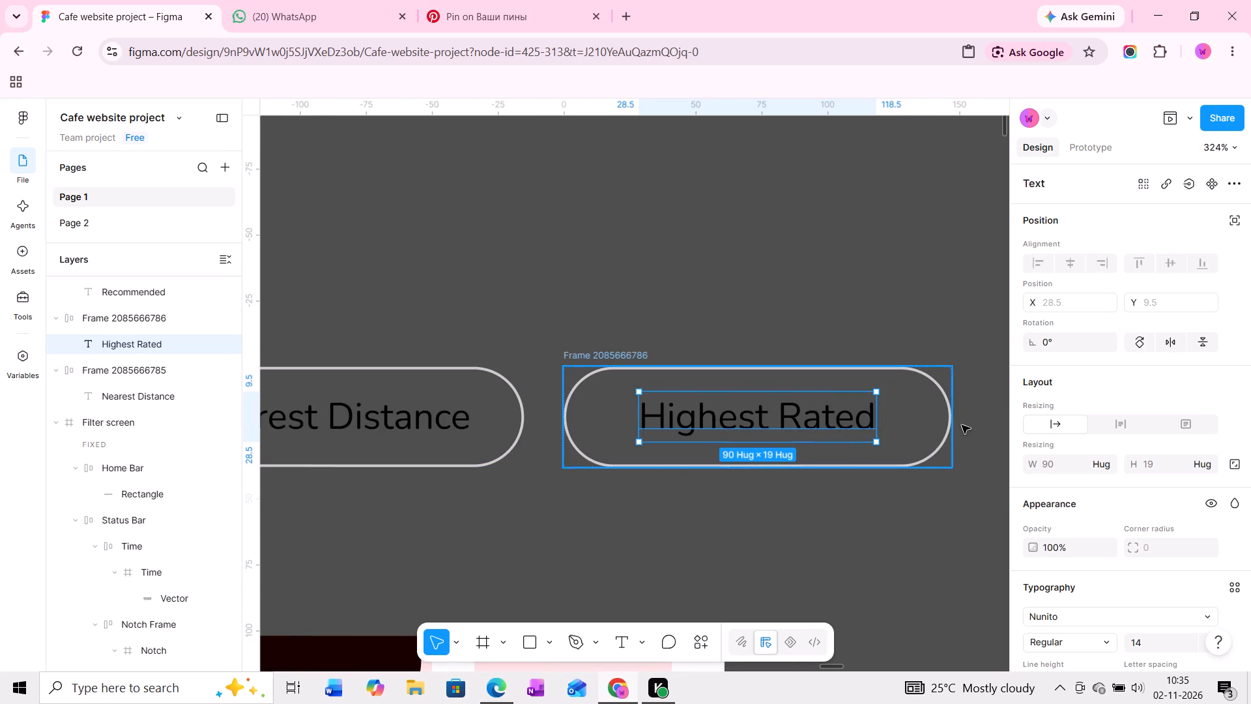
left_click(937, 424)
middle_click_drag(934, 424, 818, 424)
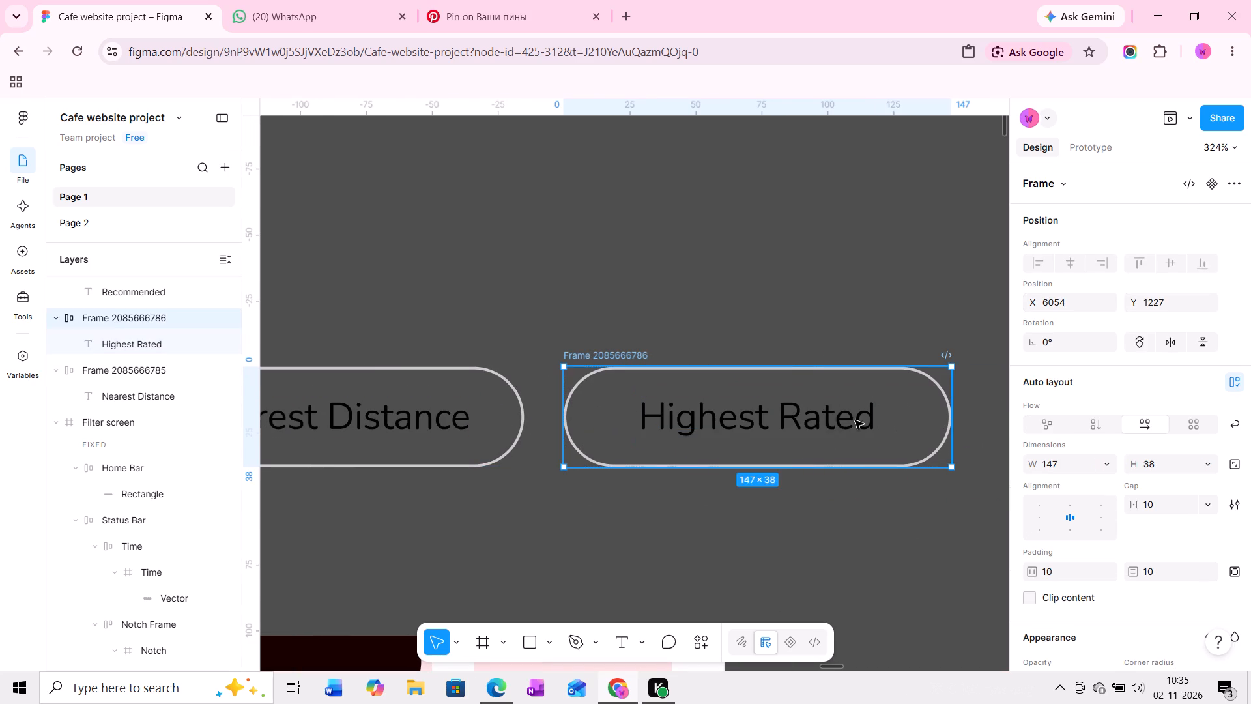
left_click_drag(839, 413, 769, 416)
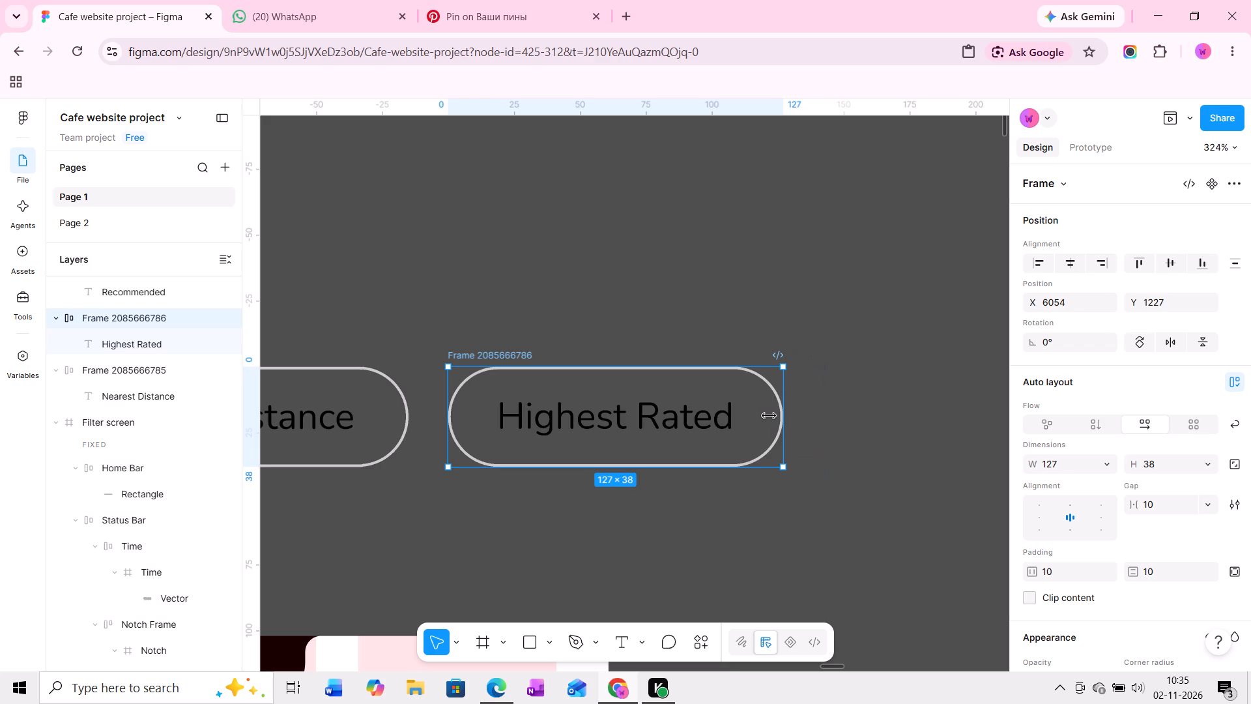
left_click_drag(769, 416, 769, 417)
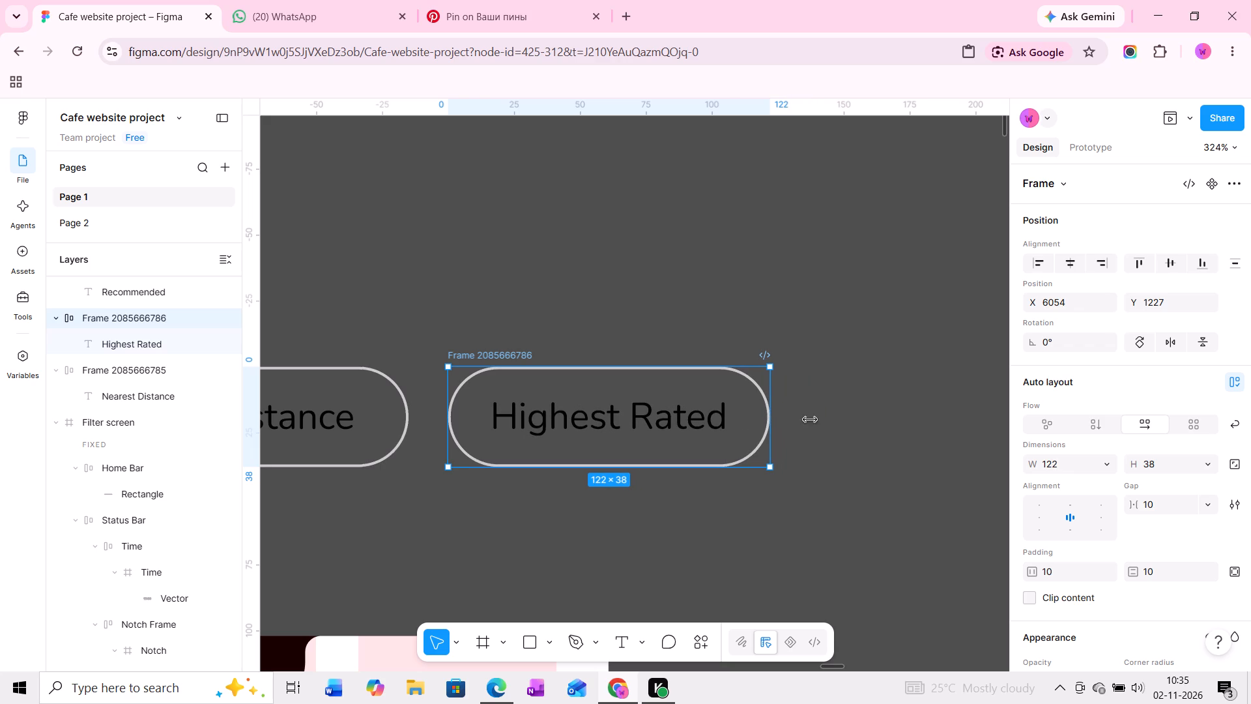
Duplicate the Highest Rated chip and place the copy level with it on its right.
middle_click_drag(810, 420, 678, 417)
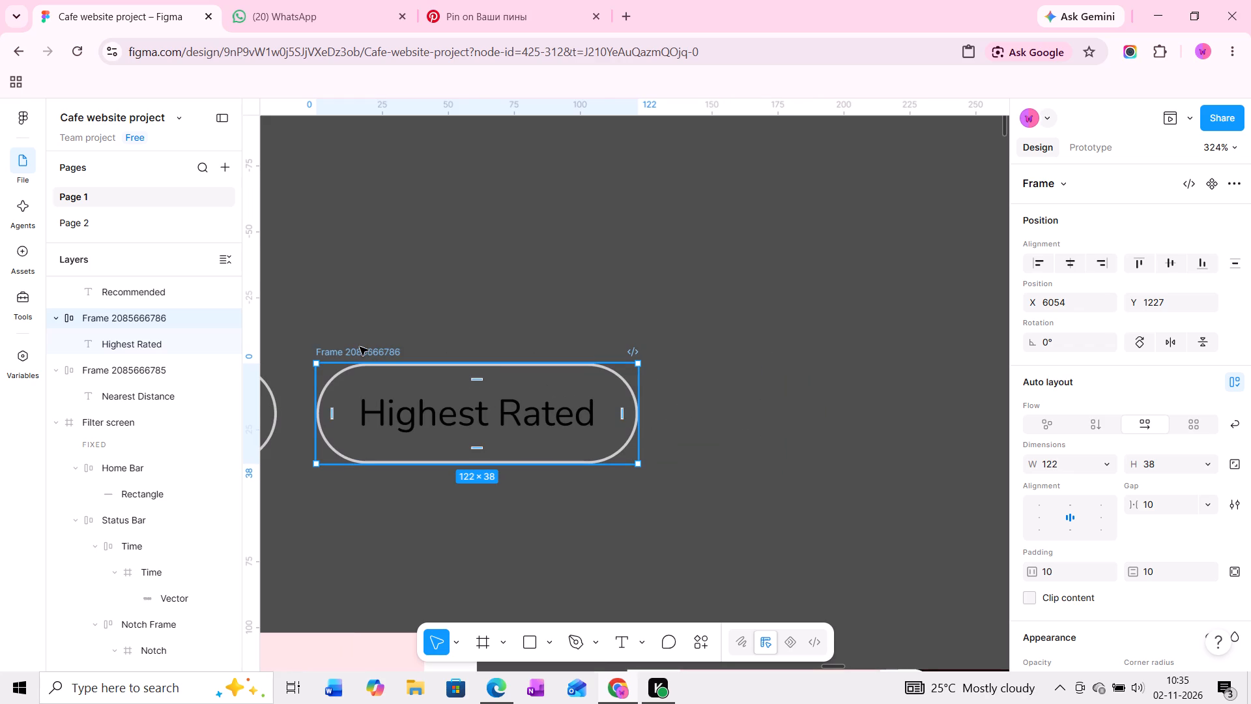
left_click_drag(356, 352, 762, 375, "alt")
left_click_drag(762, 375, 747, 360, "alt")
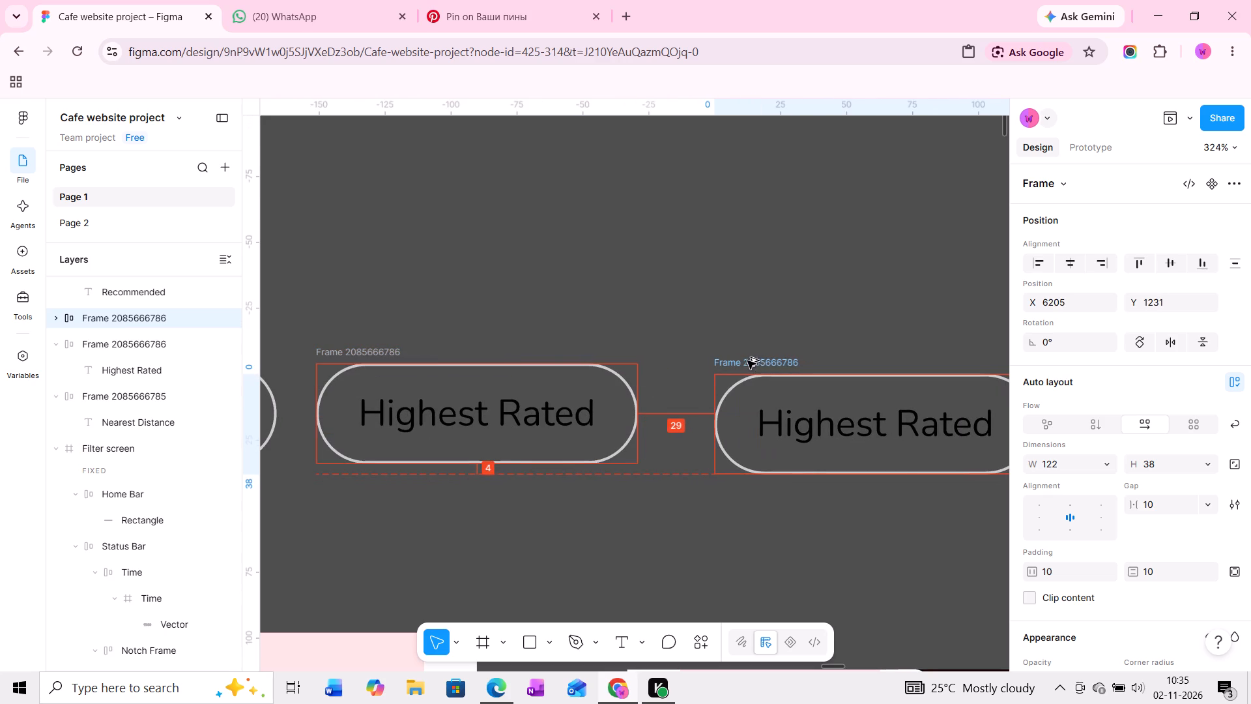
left_click_drag(747, 360, 743, 351, "alt")
middle_click_drag(760, 366, 586, 357)
Replace the label in the new copy of the Highest Rated chip with "Price : Low to High".
double_click(675, 406, "ctrl")
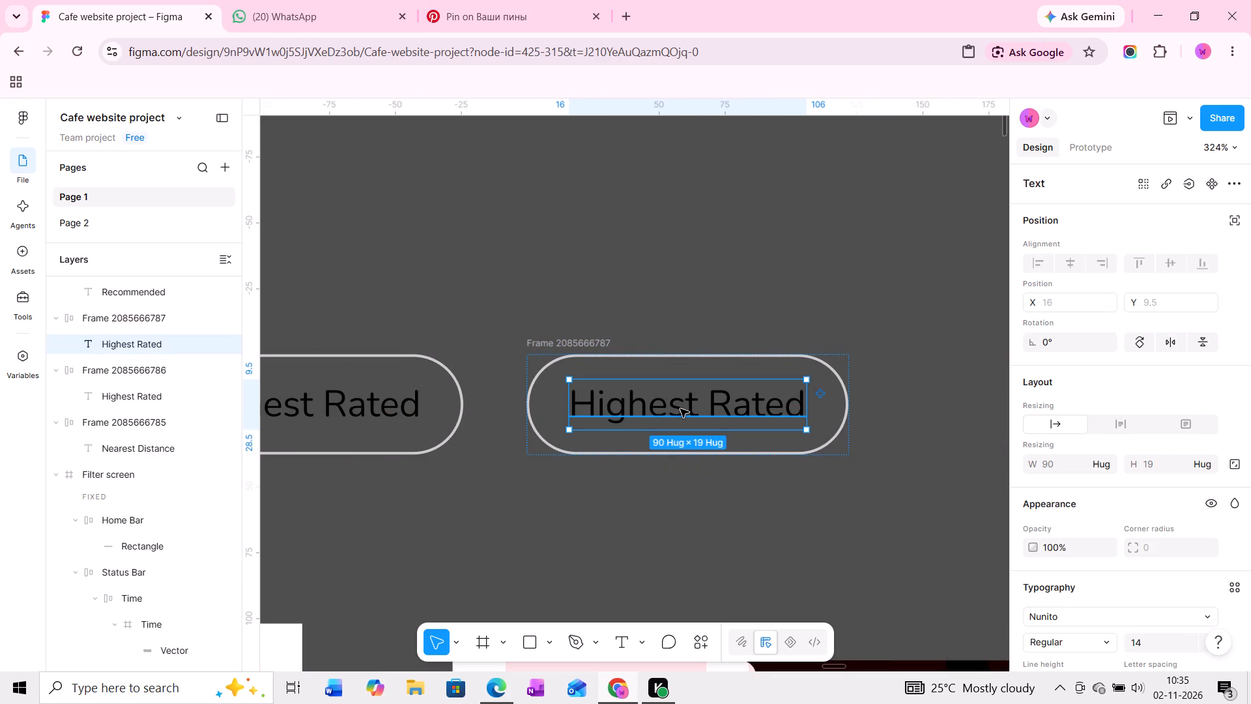
double_click(678, 409)
key("shift+p")
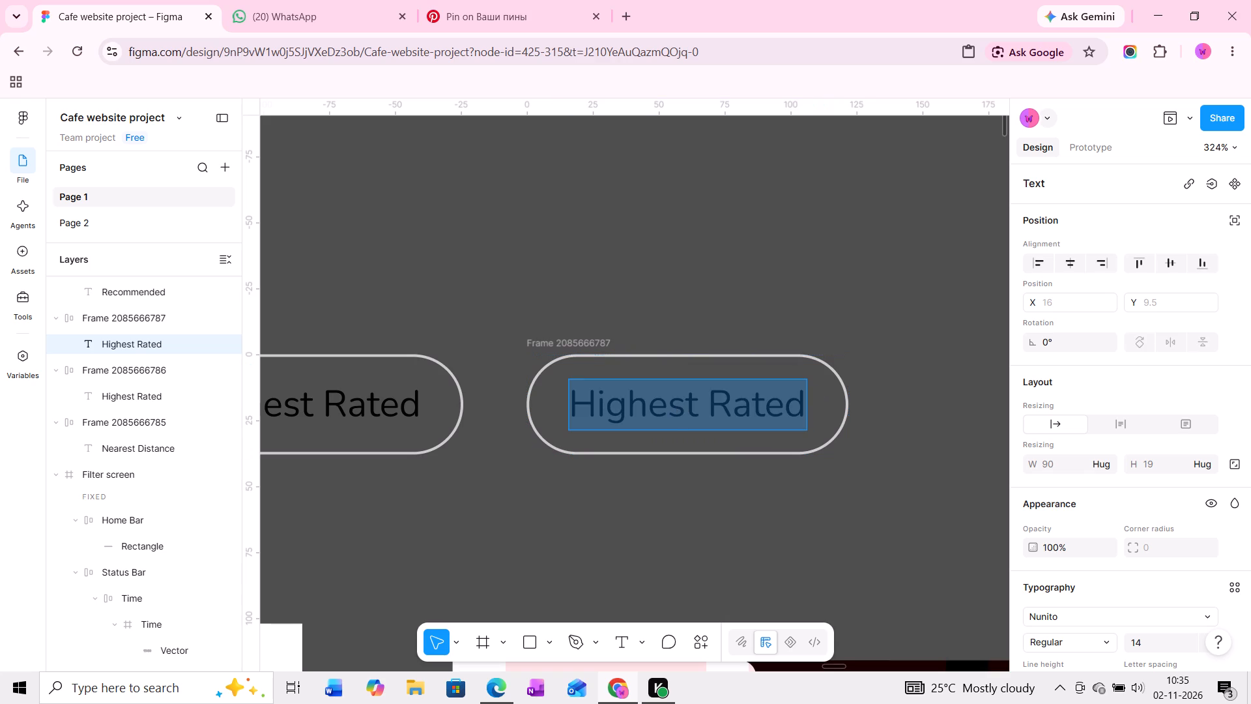
type("rice")
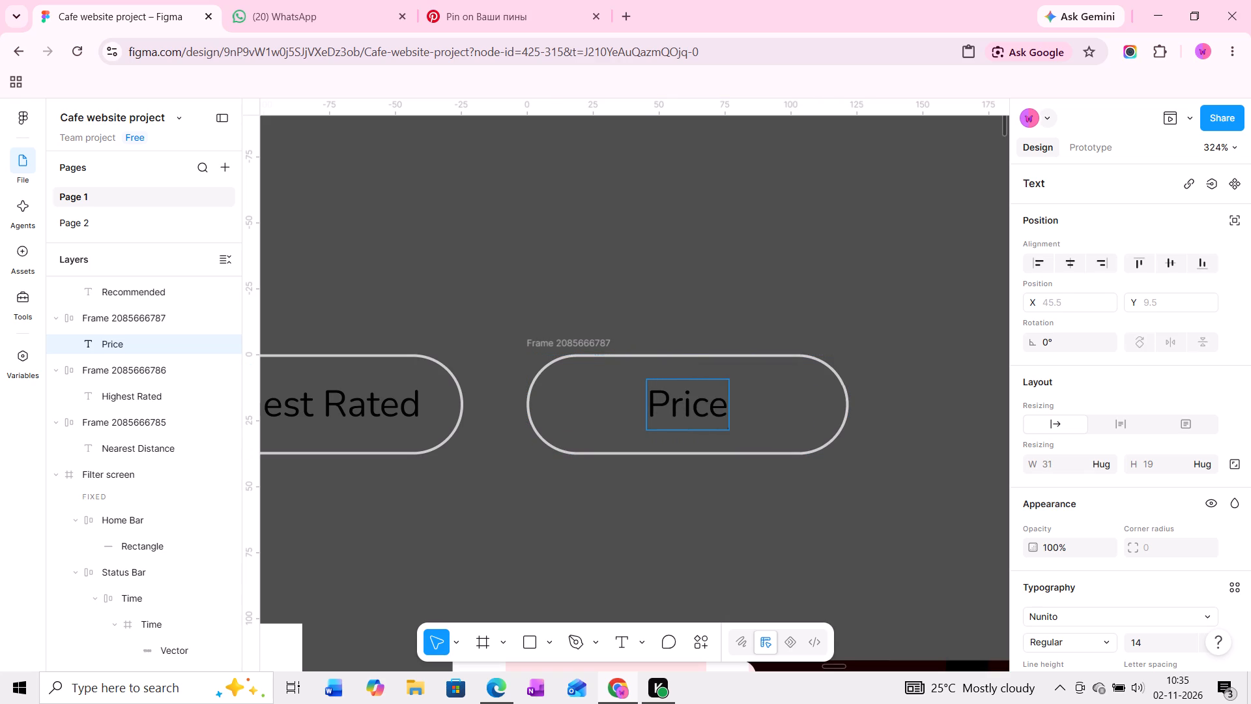
key("space")
type(":")
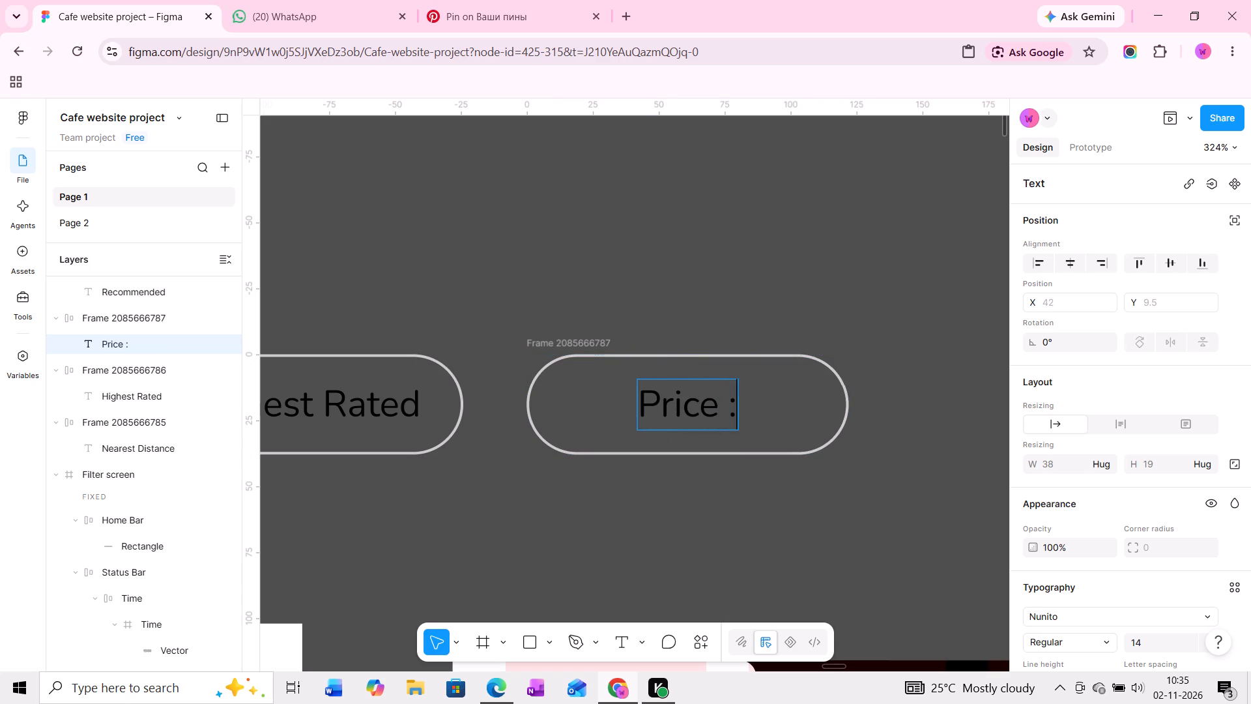
key("space")
key("BackSpace")
key("BackSpace")
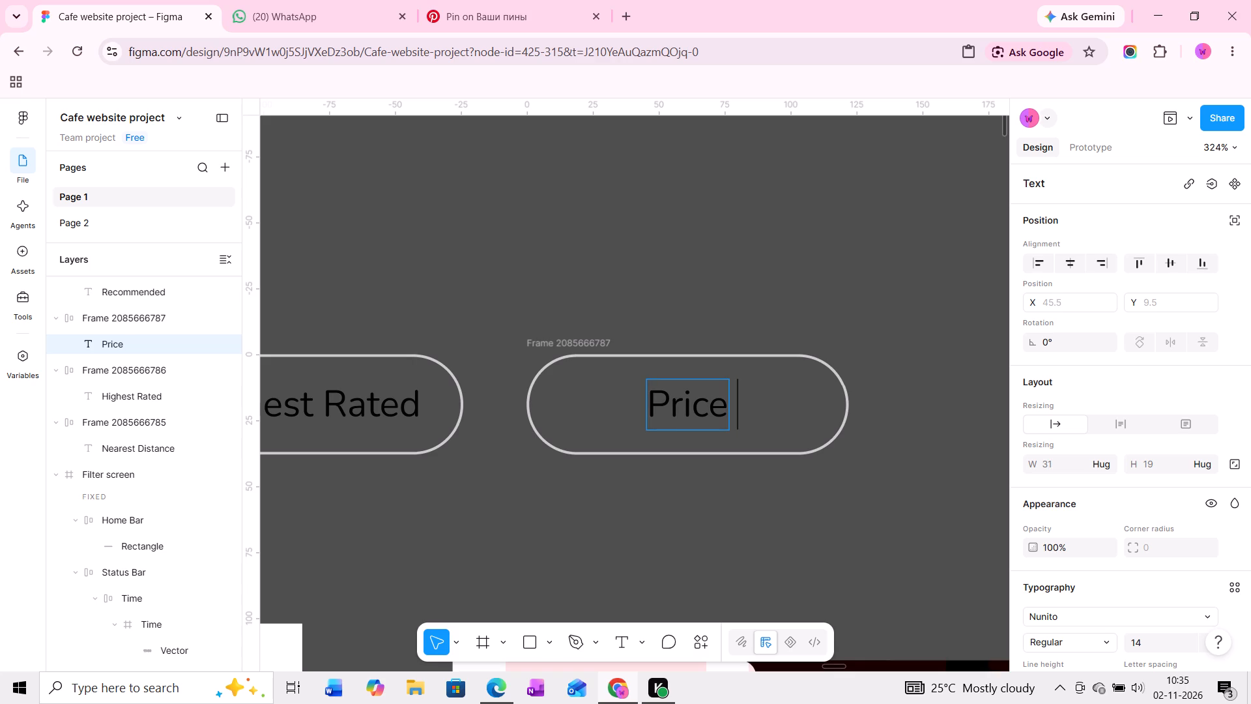
type(":")
key("space")
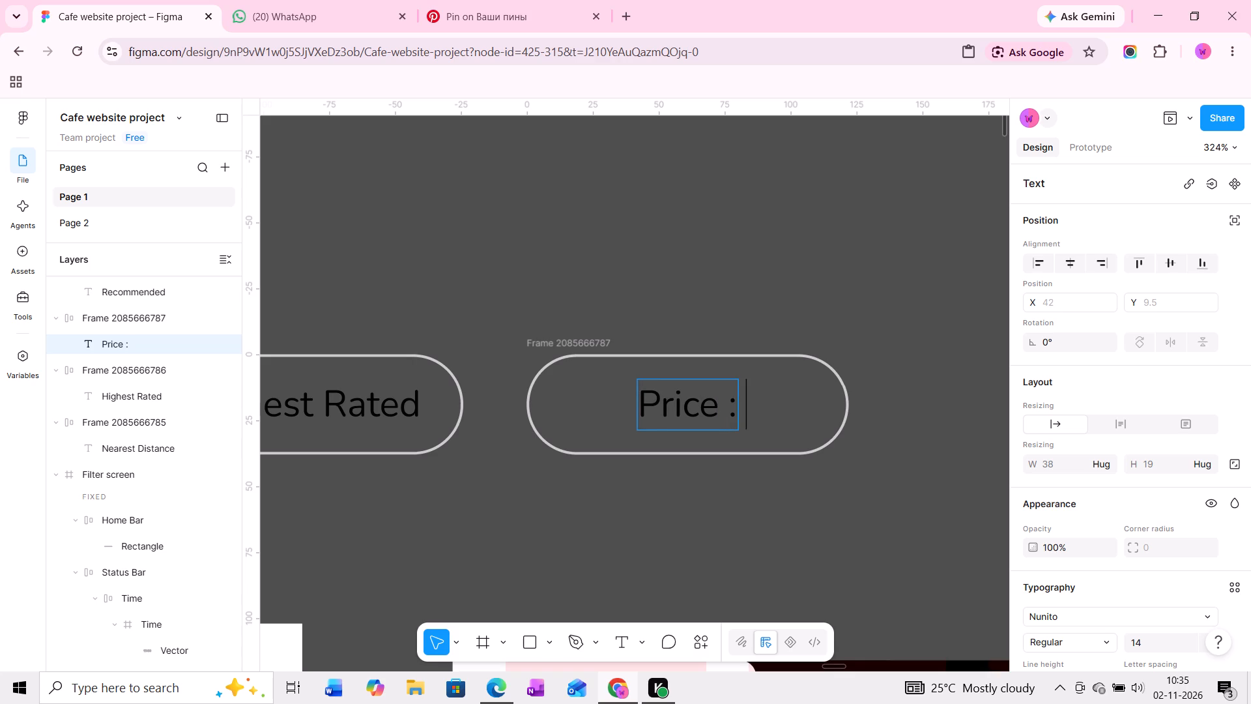
type("Low to")
key("space")
type("fi")
key("BackSpace")
key("BackSpace")
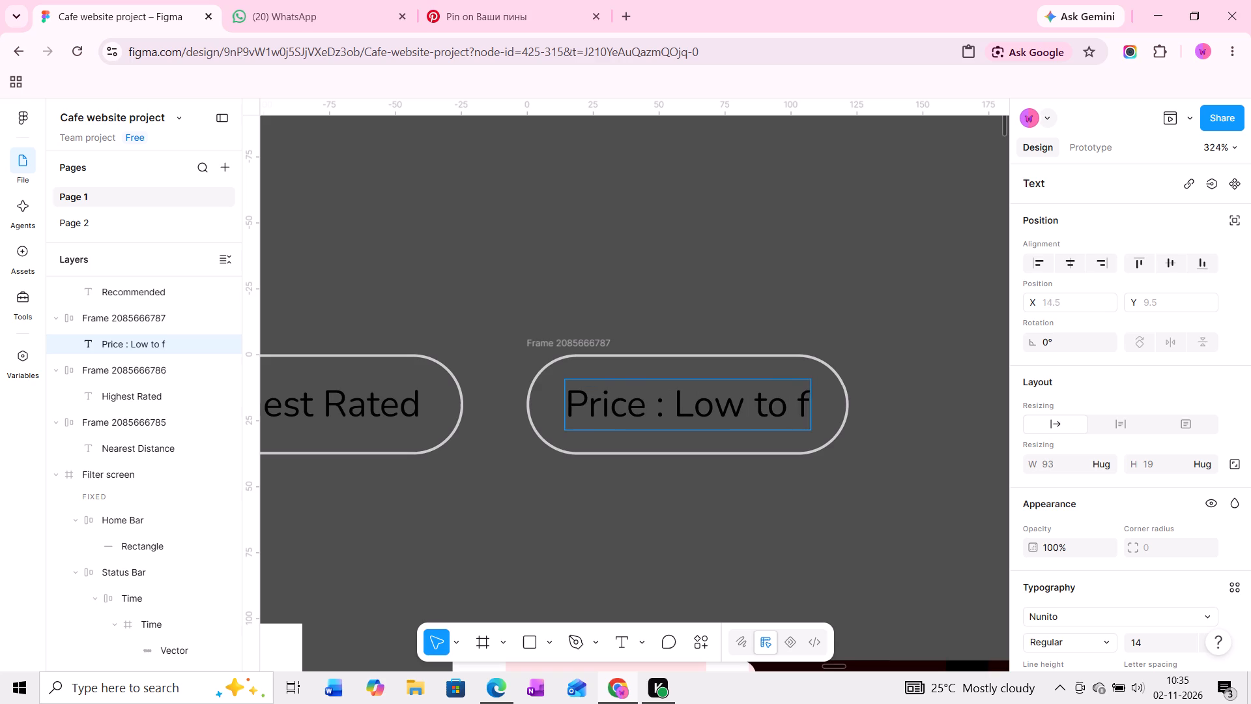
type("High")
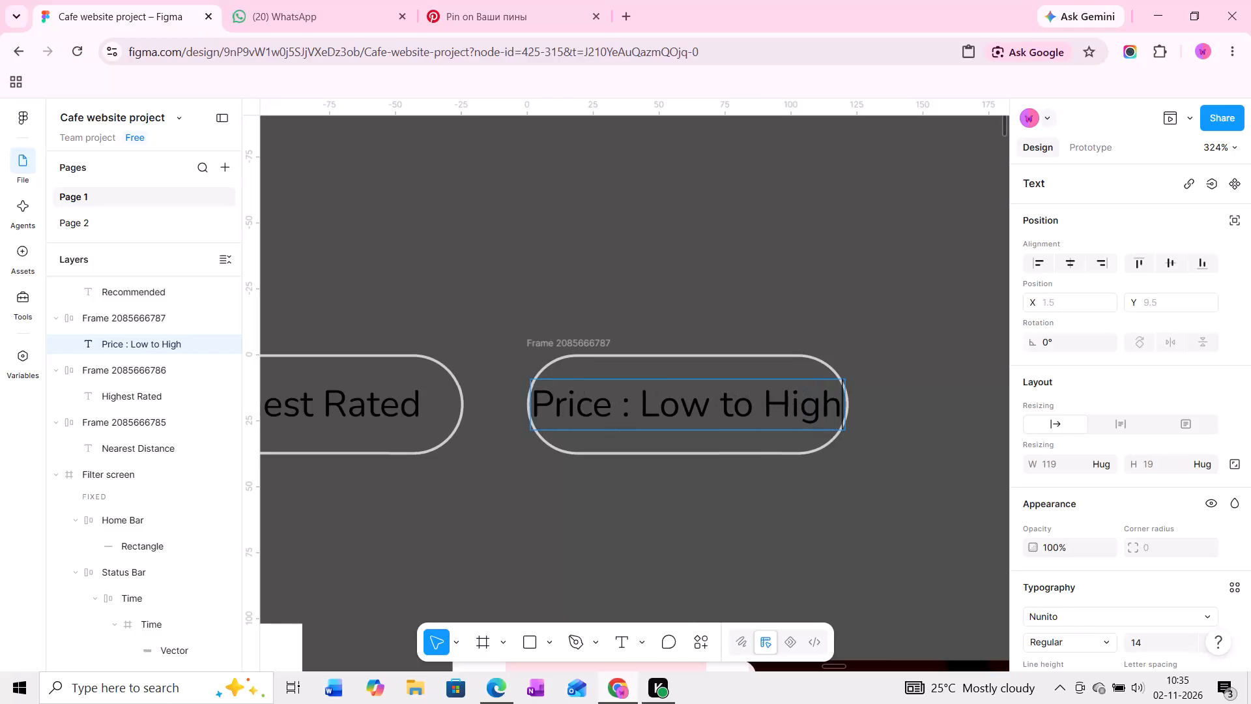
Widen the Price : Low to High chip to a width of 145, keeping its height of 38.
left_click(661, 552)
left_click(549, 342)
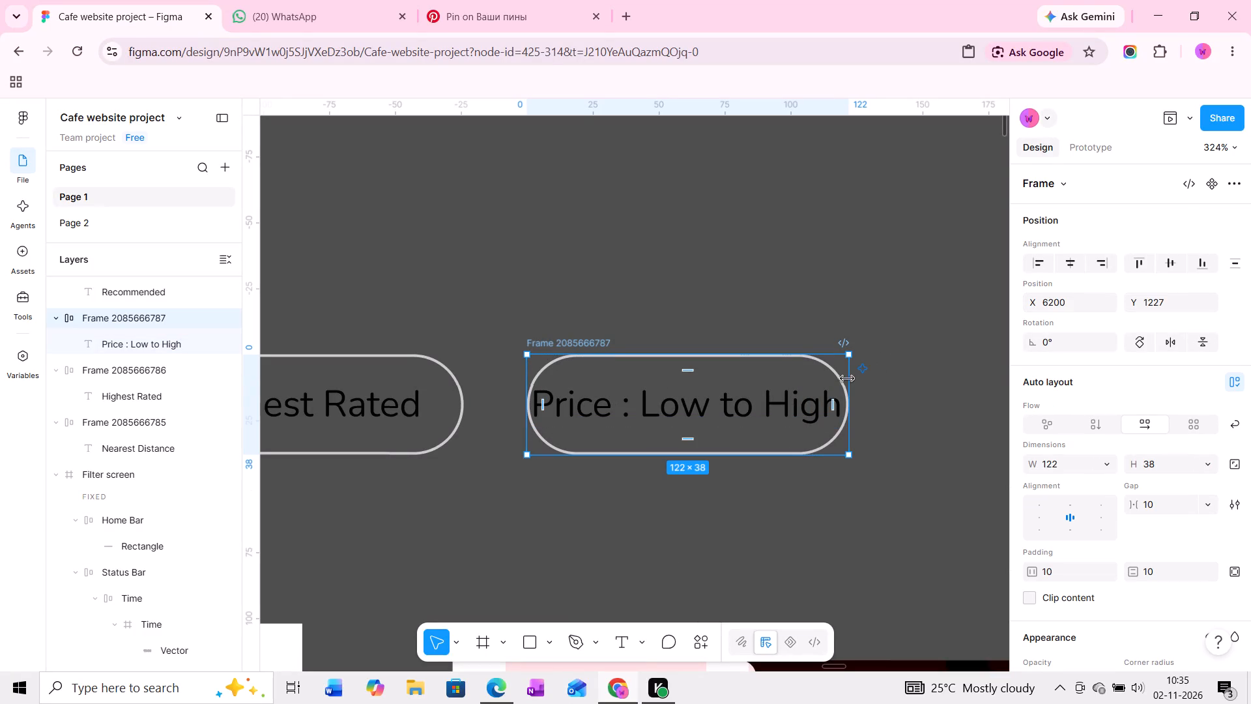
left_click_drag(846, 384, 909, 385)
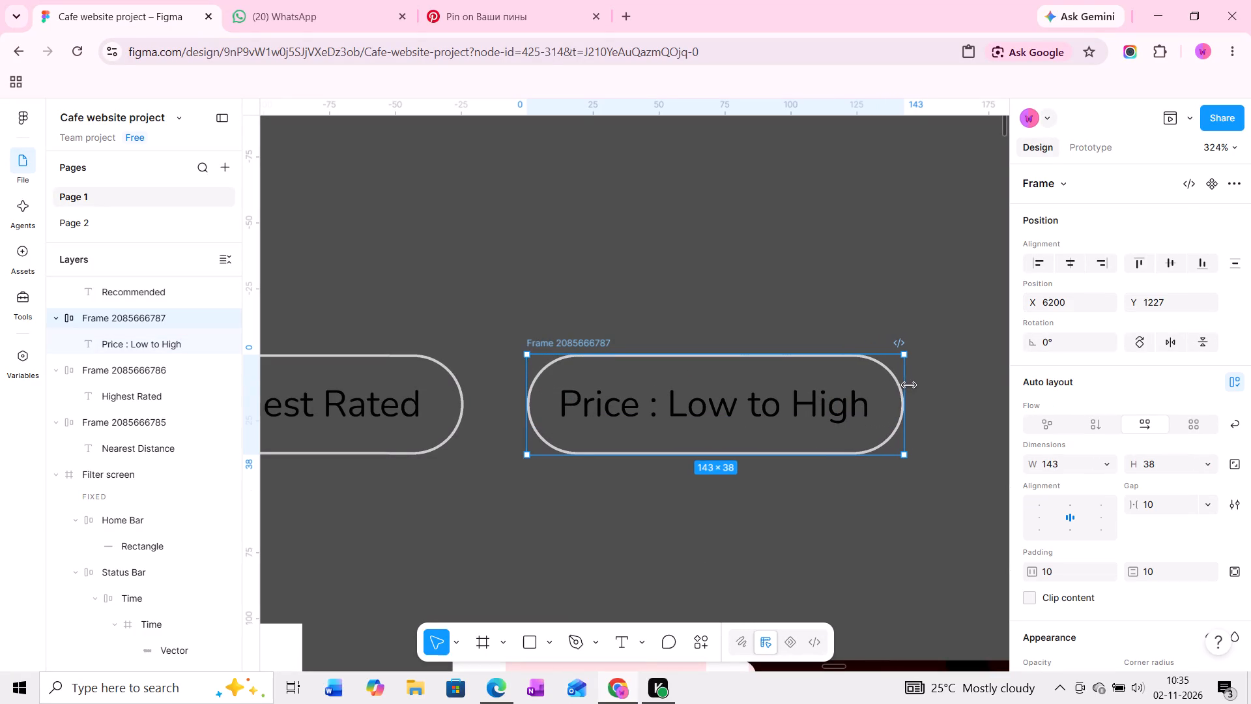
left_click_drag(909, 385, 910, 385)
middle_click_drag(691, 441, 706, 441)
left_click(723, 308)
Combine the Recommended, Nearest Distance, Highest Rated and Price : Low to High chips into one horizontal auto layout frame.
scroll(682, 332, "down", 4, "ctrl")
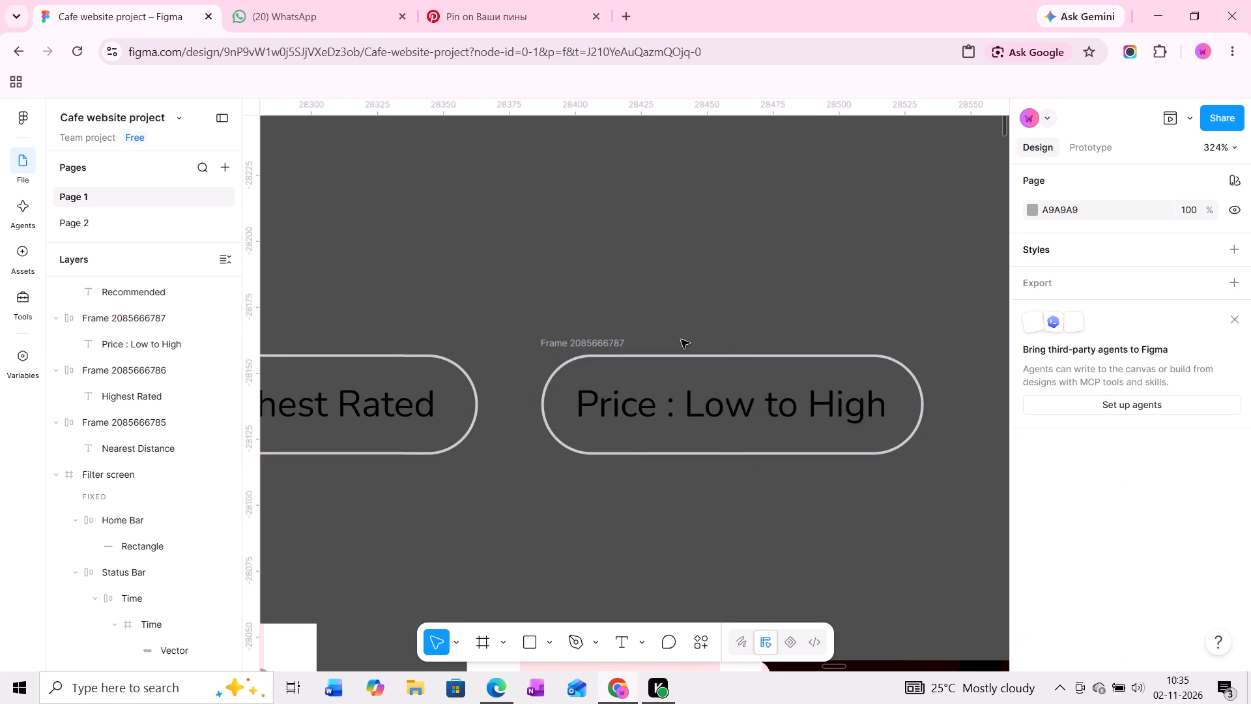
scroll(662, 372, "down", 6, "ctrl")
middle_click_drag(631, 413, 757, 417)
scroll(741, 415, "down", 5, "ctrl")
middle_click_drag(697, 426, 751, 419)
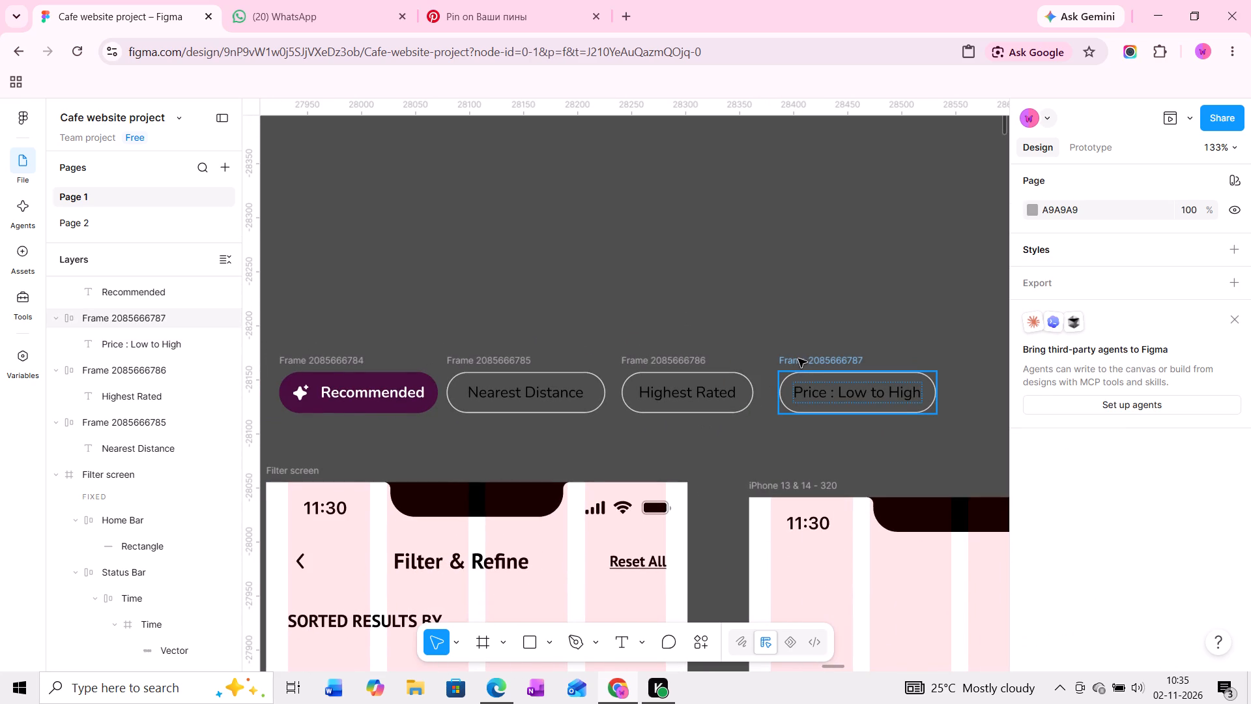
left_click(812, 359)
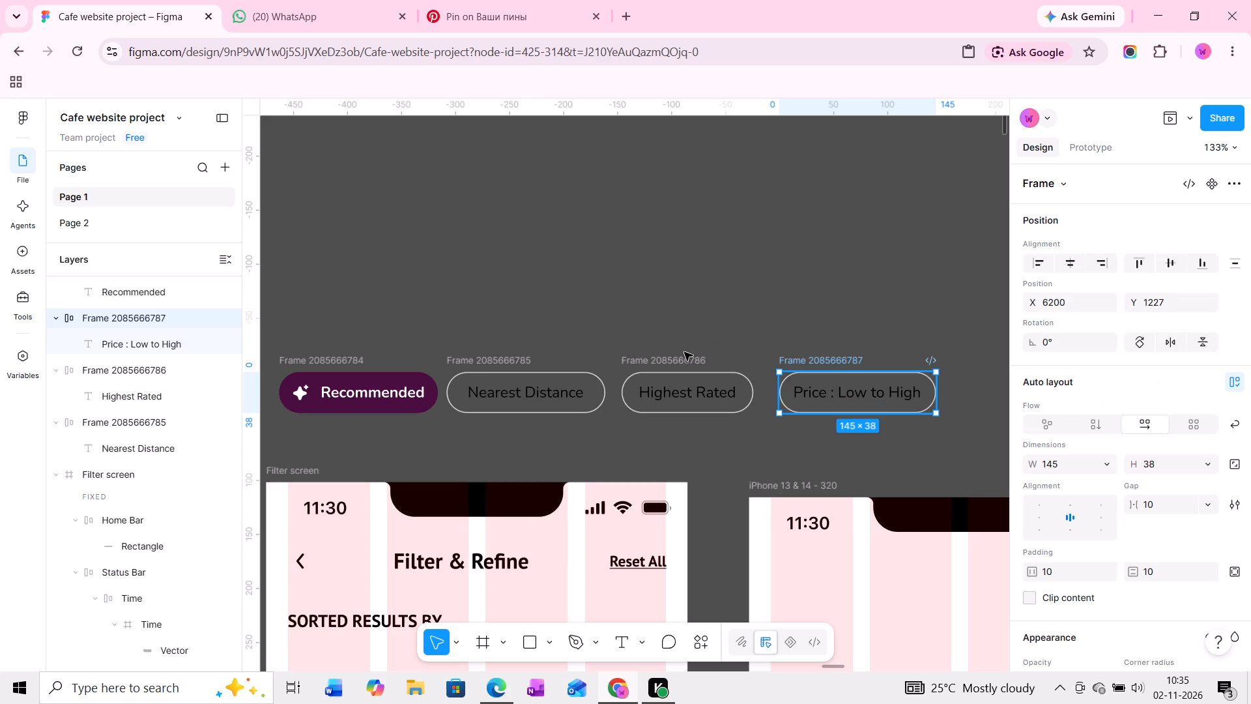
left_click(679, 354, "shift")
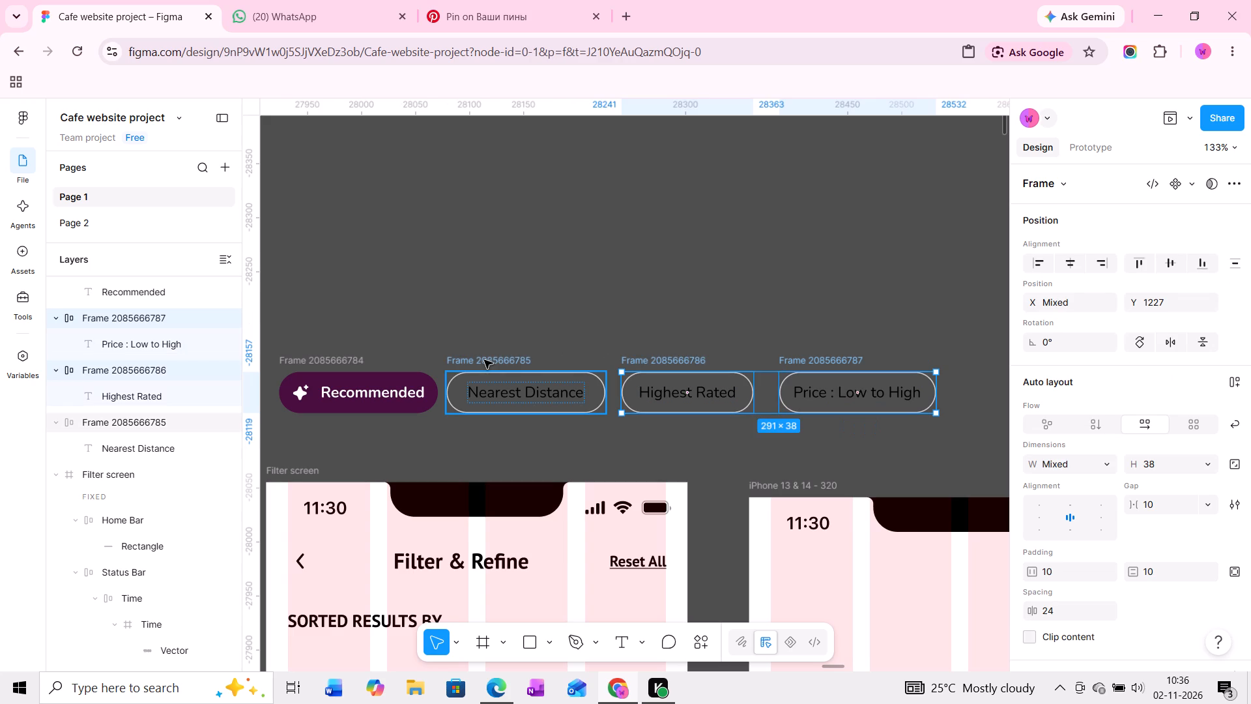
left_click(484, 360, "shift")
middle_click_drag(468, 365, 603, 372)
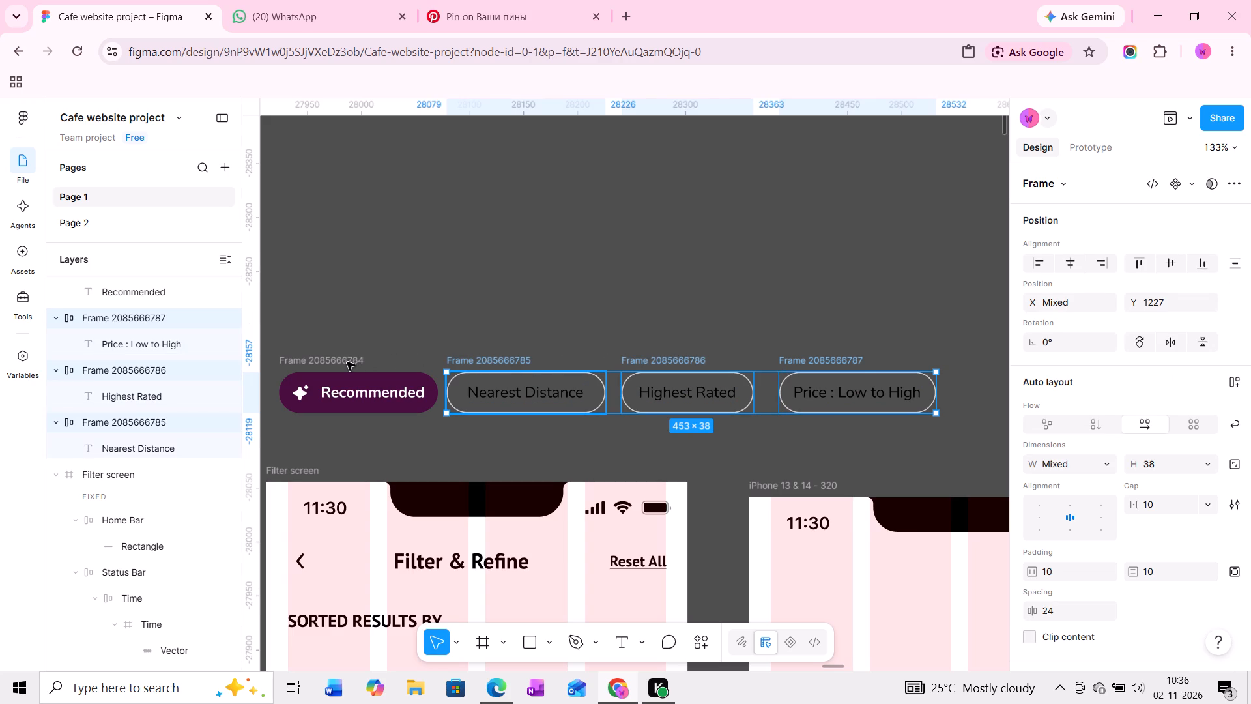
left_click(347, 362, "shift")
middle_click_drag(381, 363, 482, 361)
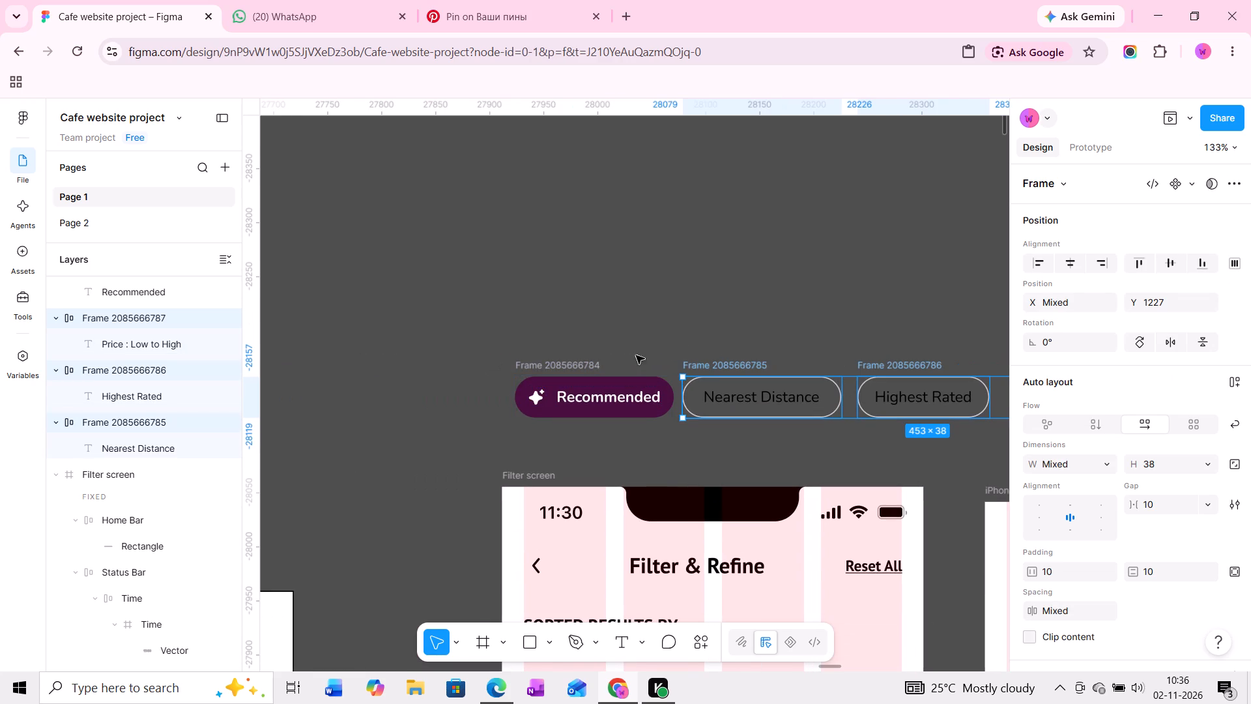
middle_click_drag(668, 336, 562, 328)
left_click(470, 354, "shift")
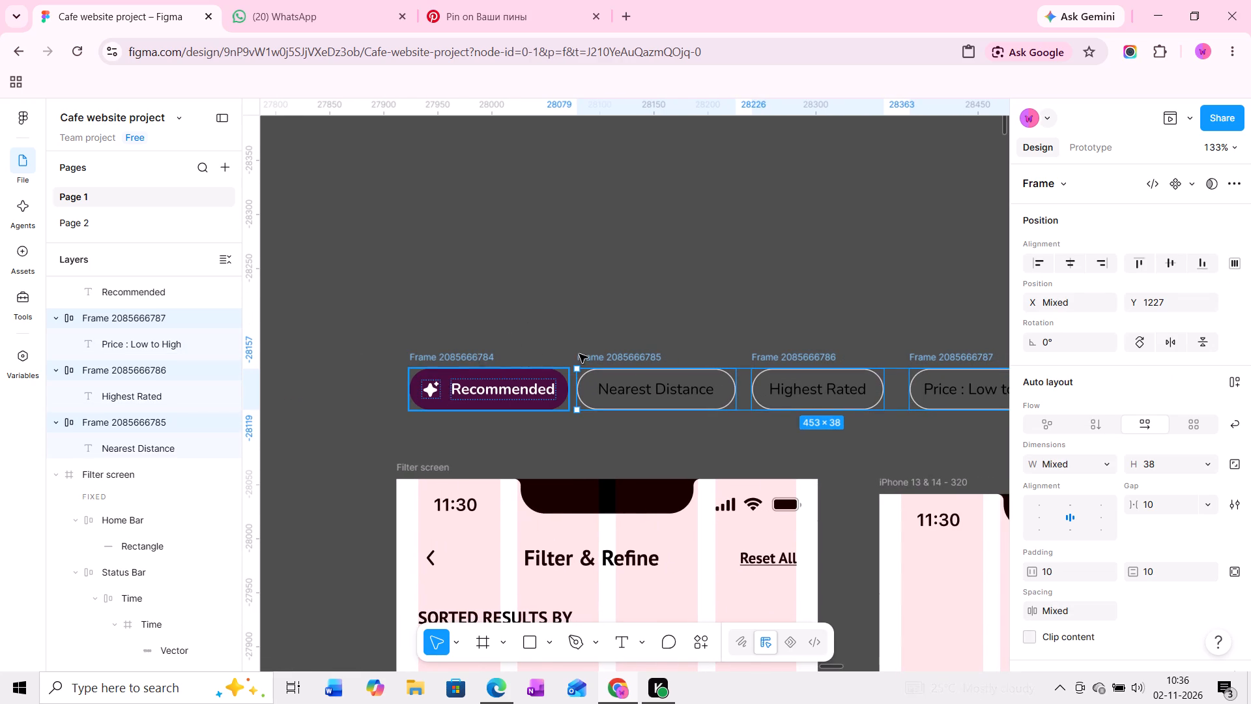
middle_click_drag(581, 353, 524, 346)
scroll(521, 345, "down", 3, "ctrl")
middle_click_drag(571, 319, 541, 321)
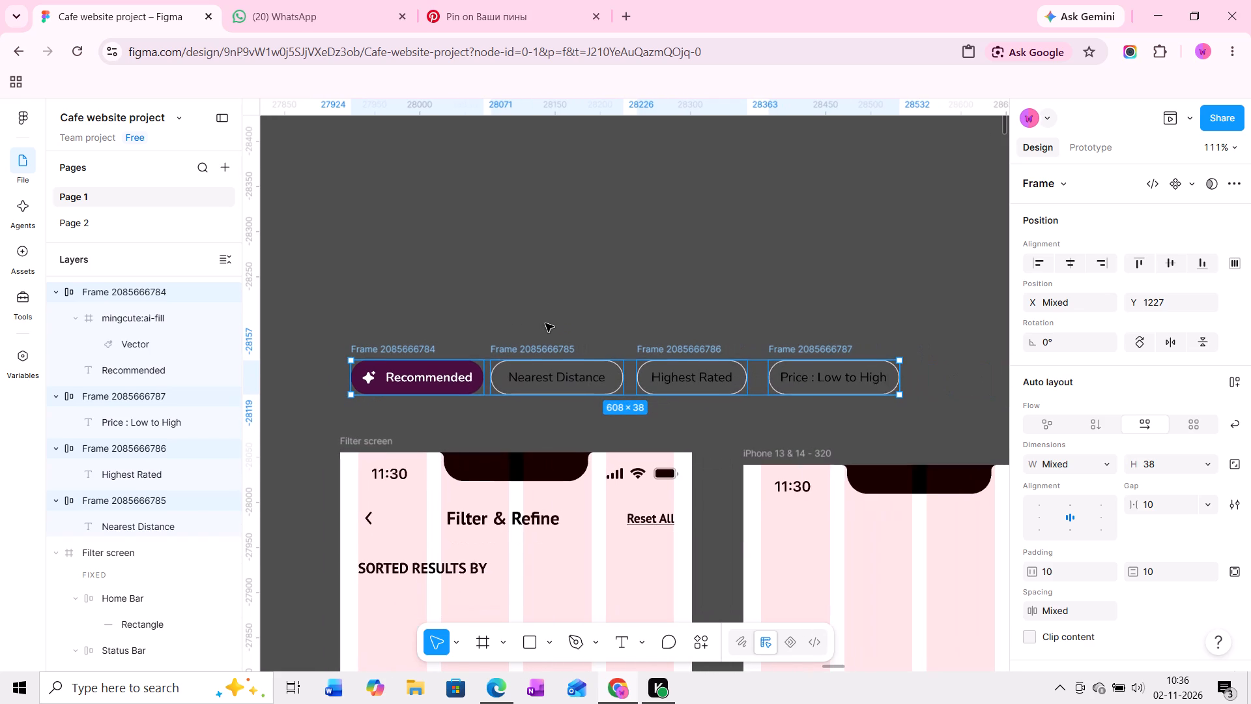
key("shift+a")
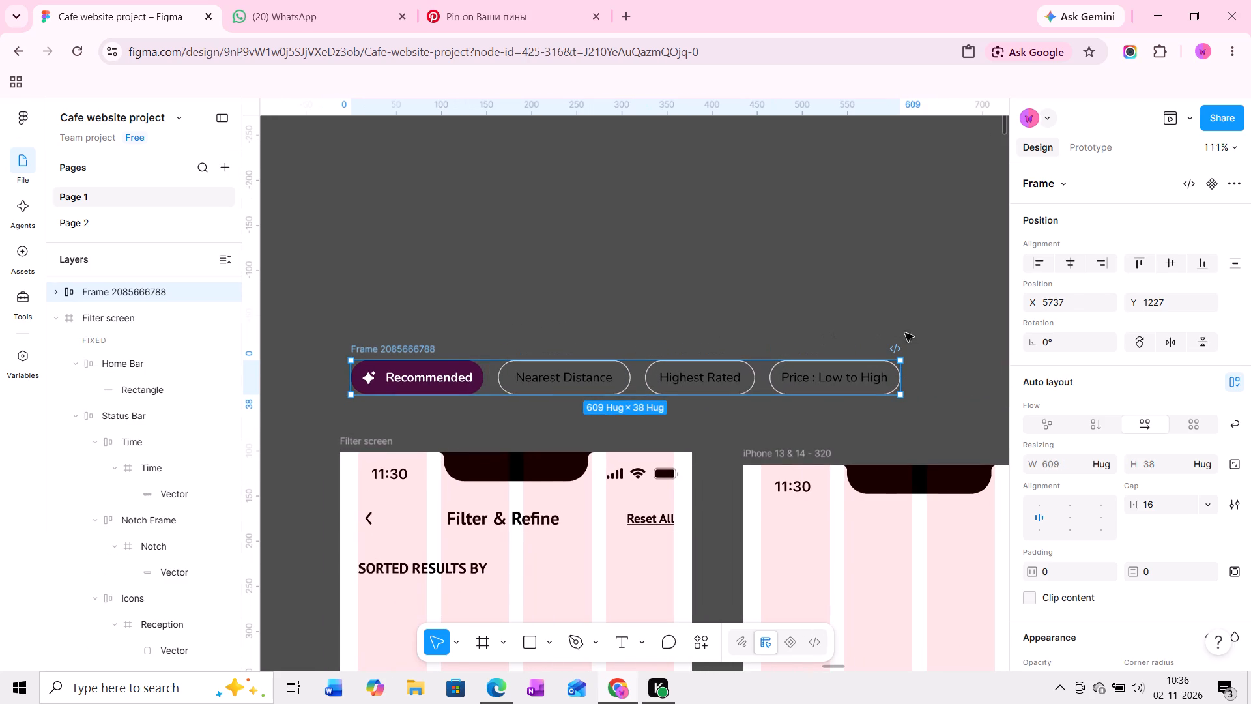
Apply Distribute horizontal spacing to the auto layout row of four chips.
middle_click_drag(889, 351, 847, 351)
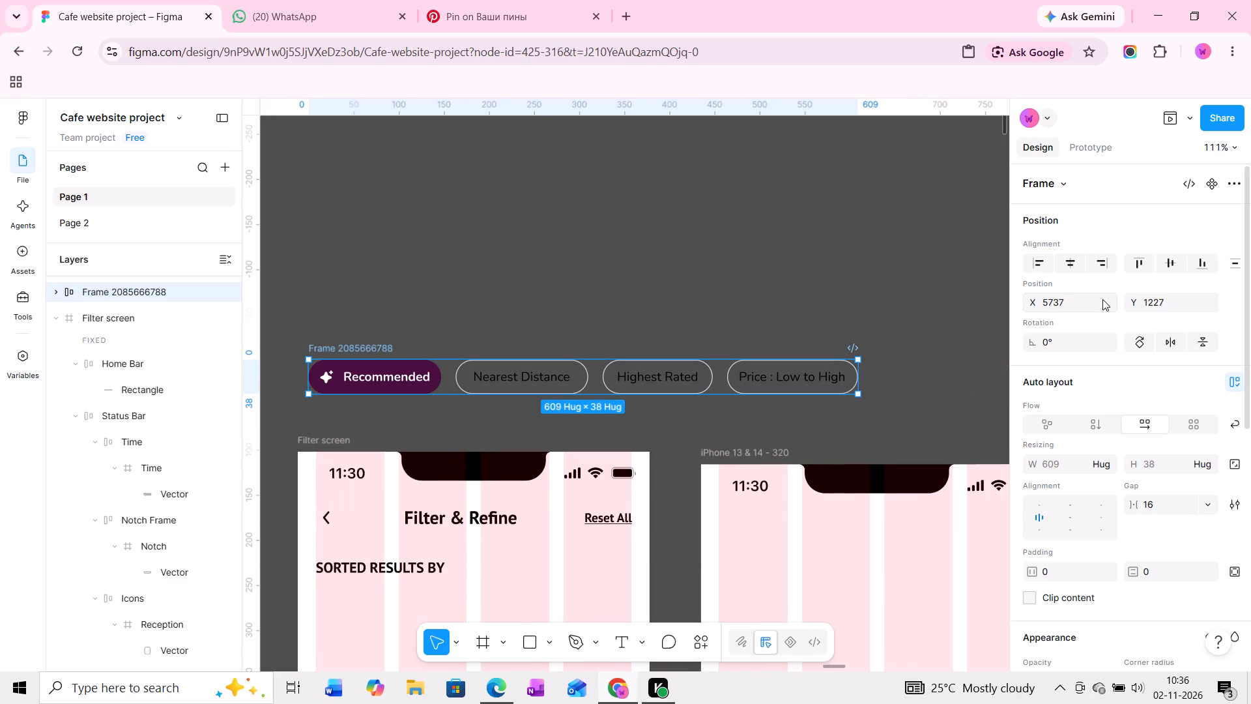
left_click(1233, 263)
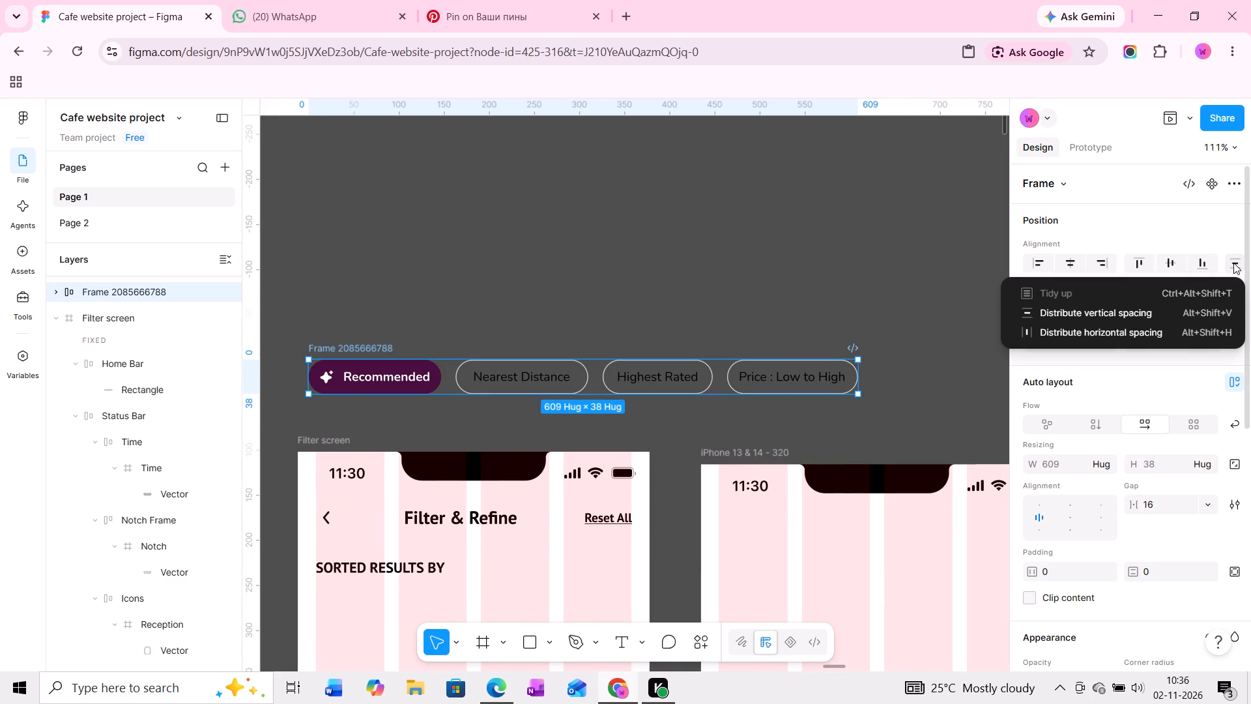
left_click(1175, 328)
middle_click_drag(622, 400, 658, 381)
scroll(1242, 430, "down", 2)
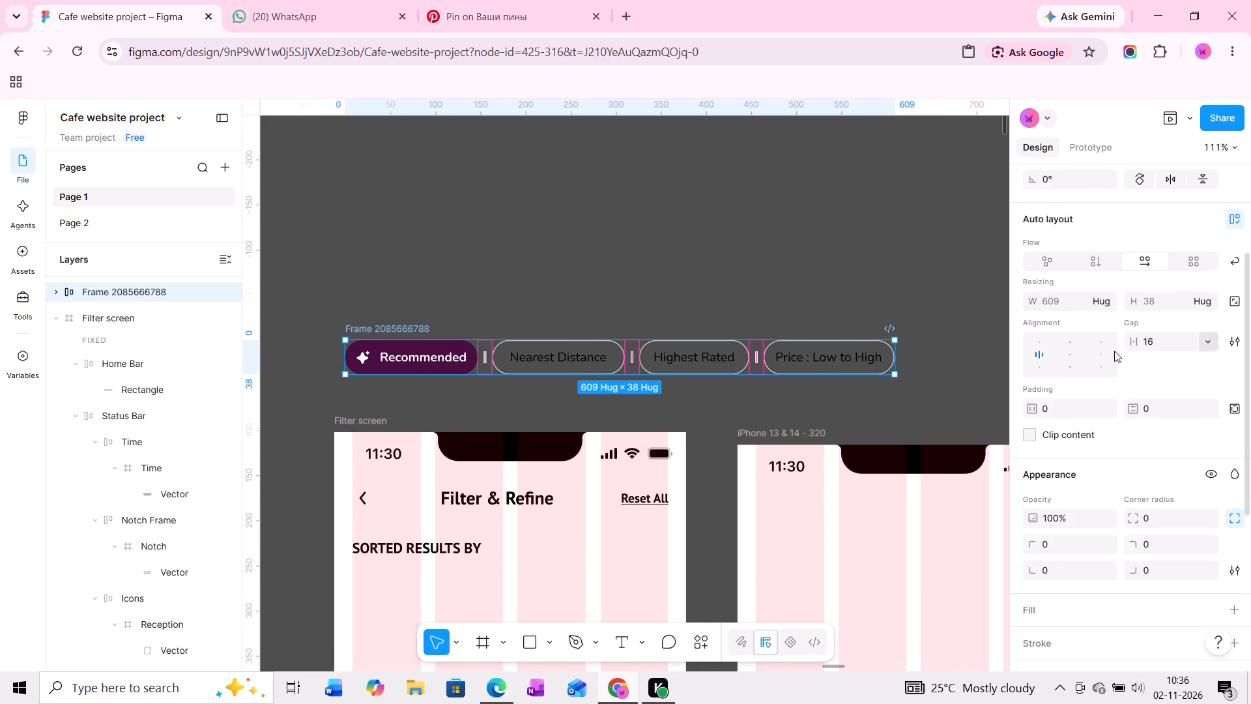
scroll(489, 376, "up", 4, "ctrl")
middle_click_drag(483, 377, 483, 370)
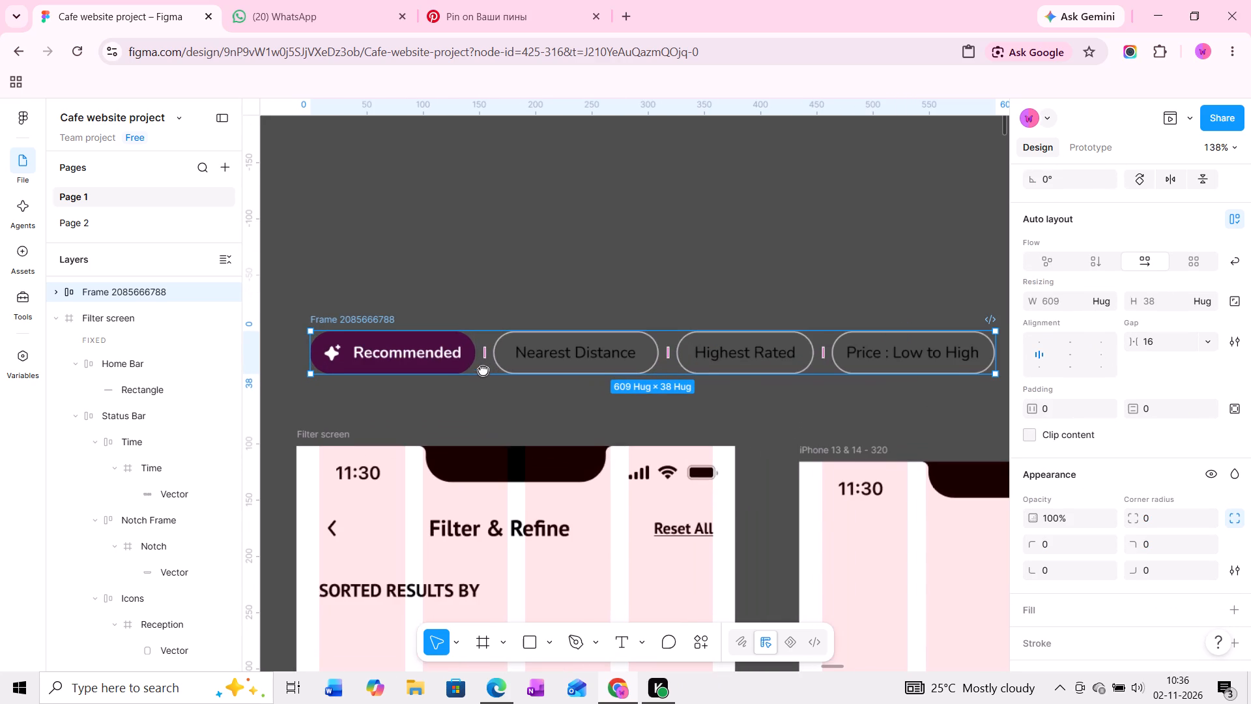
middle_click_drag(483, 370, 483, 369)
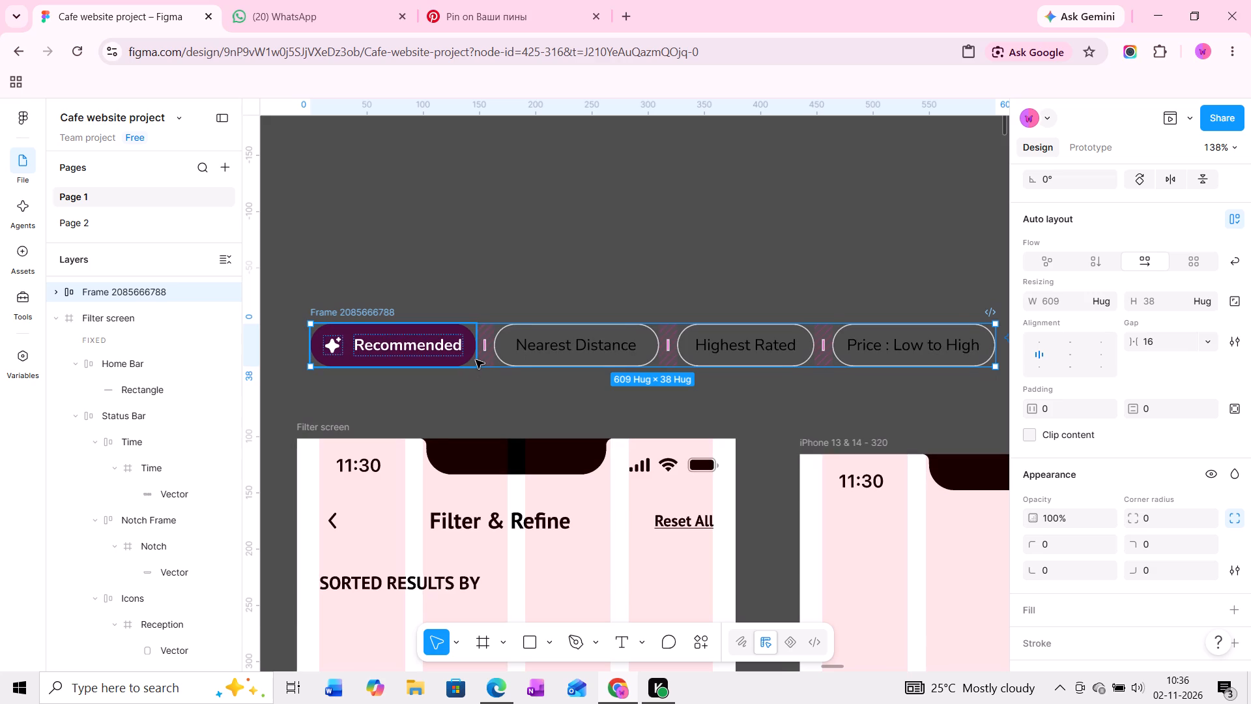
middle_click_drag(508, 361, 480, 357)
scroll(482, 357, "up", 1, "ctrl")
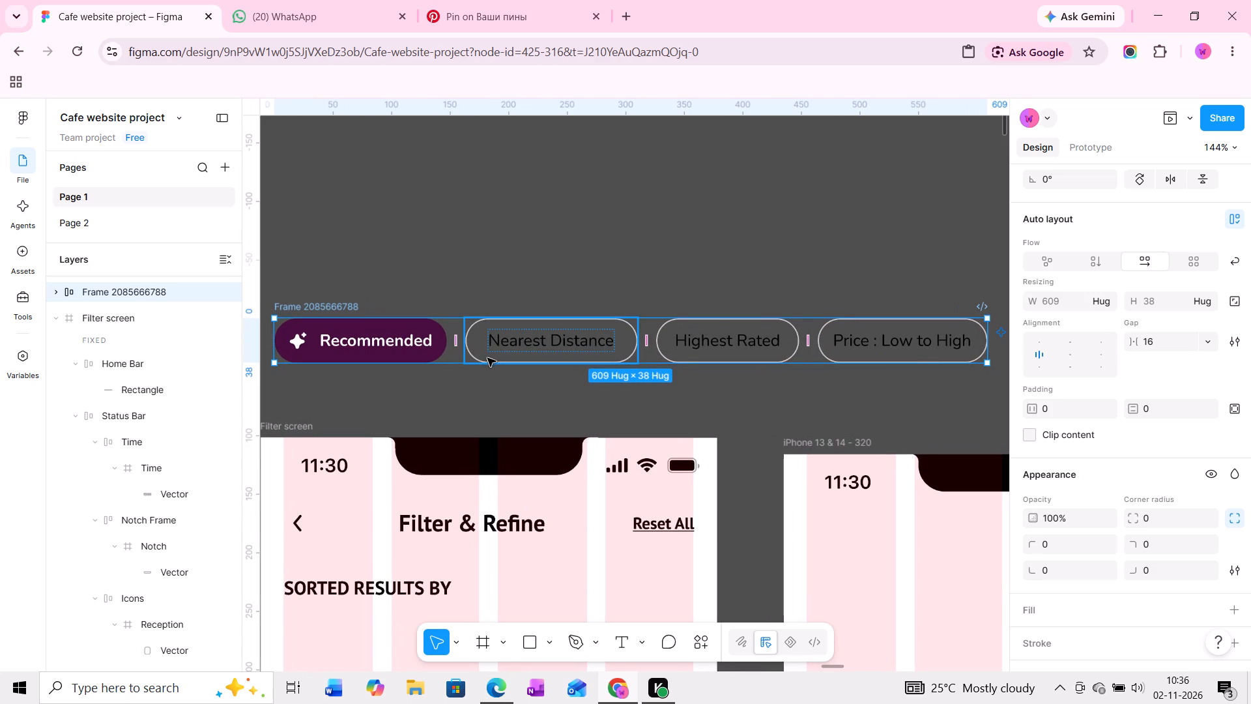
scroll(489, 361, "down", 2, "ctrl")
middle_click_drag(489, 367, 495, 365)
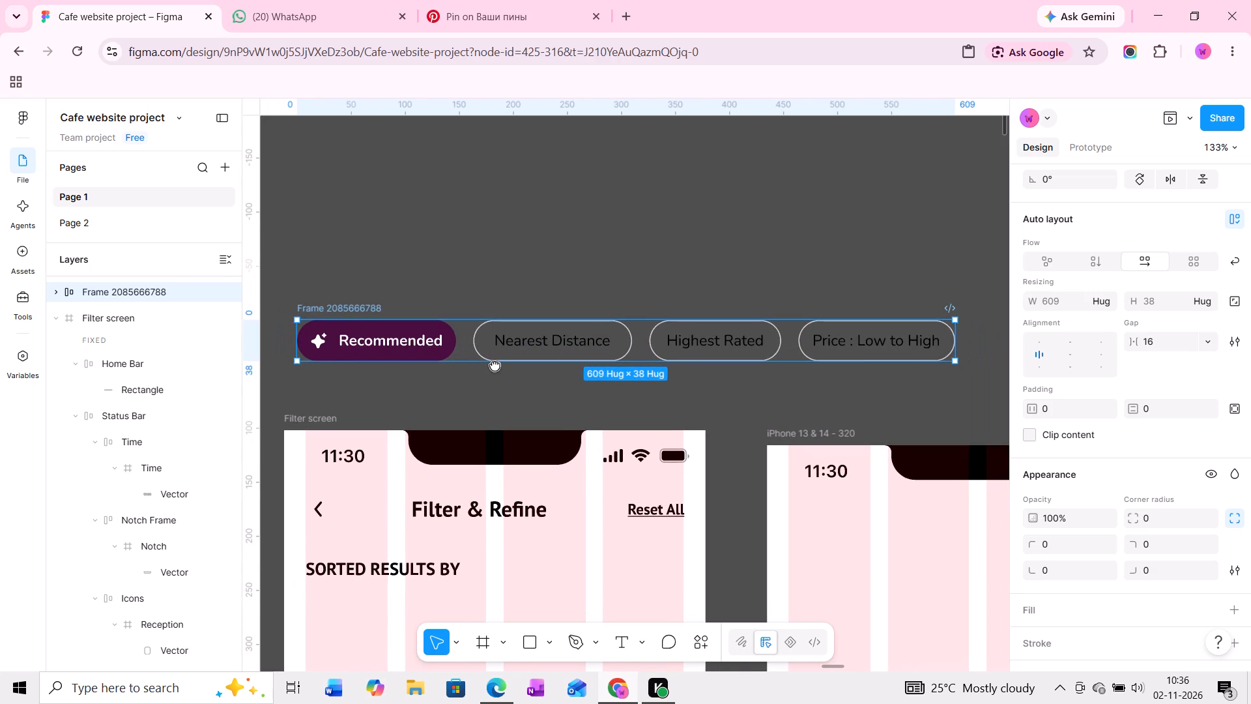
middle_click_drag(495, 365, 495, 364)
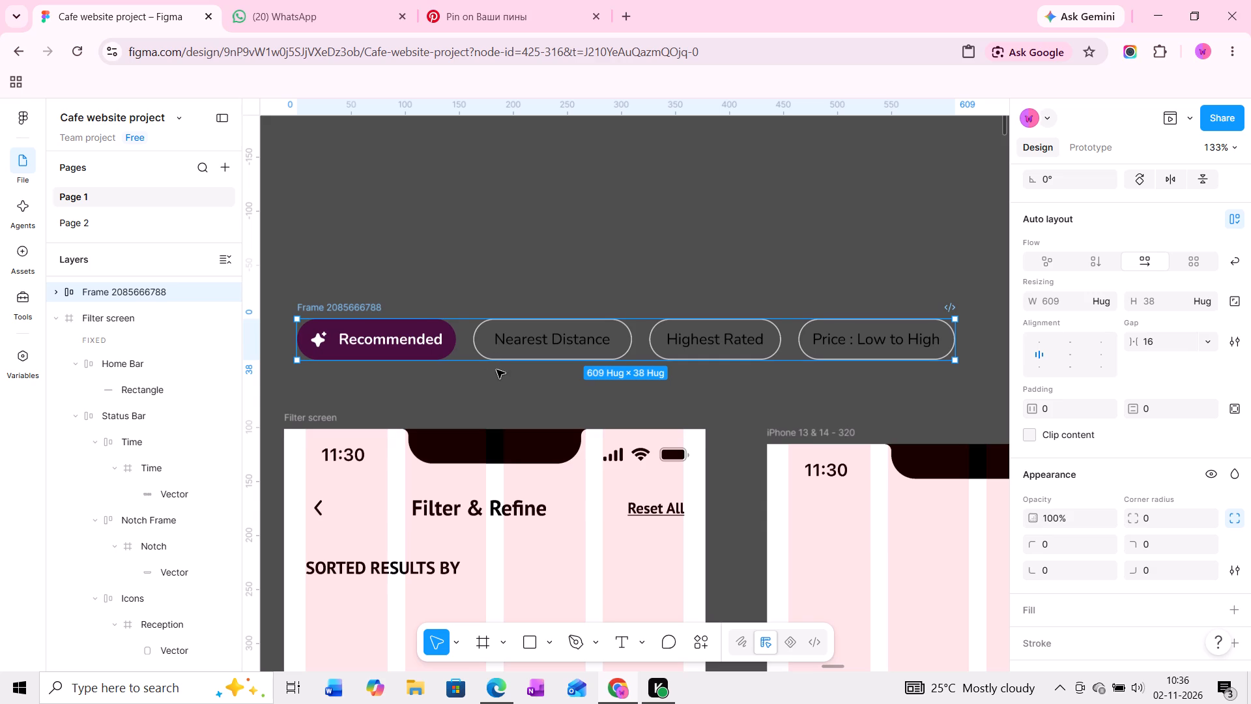
Move the Recommended chip out of the auto layout row onto the empty canvas above it.
left_click(450, 345)
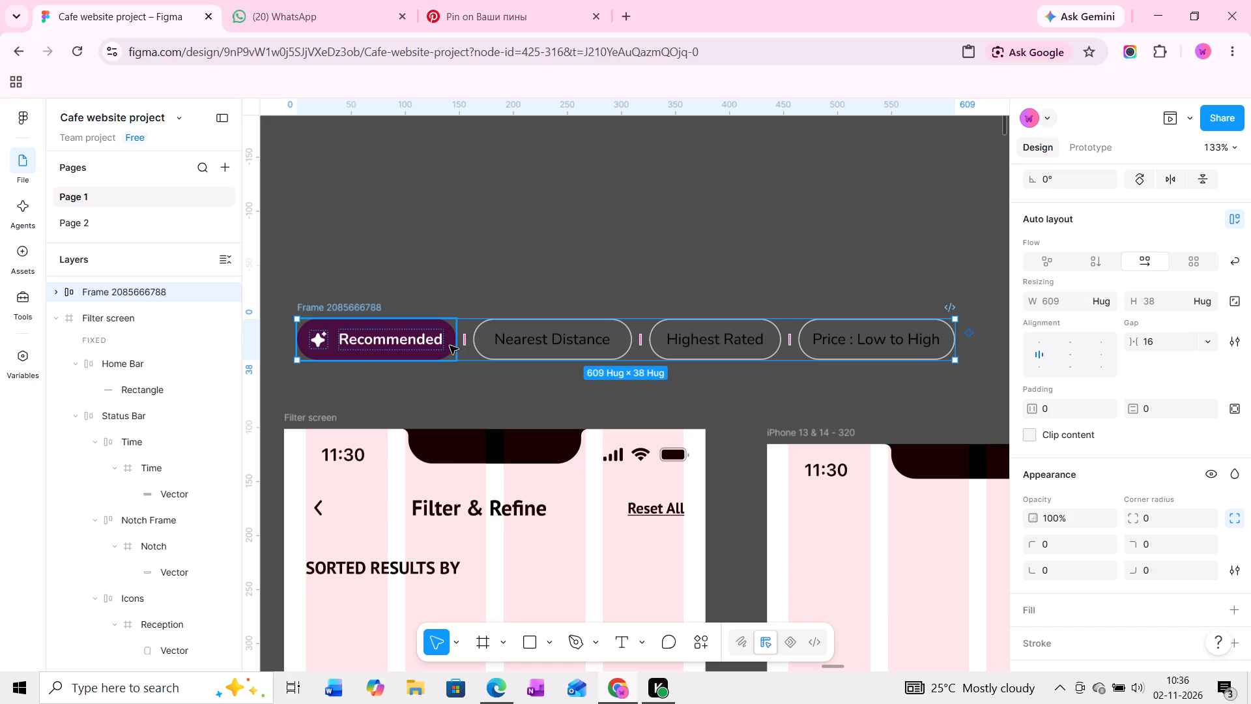
scroll(446, 345, "up", 6, "ctrl")
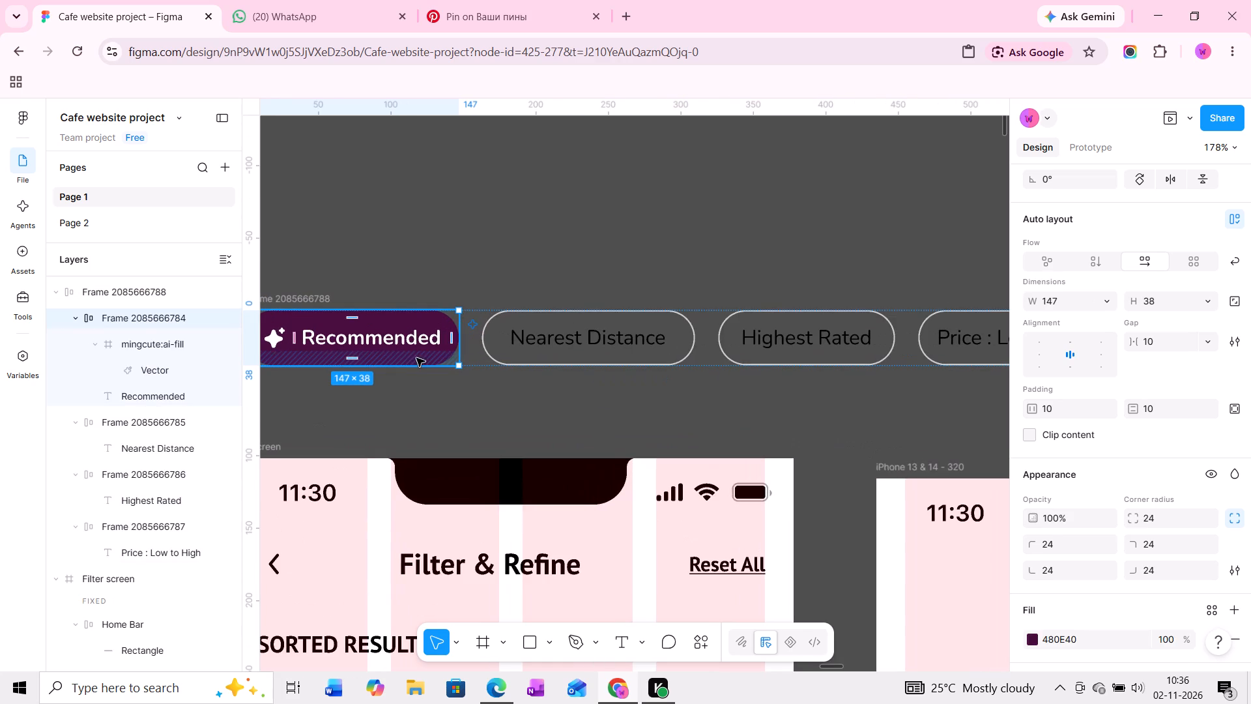
left_click_drag(412, 343, 424, 146)
scroll(480, 326, "down", 5, "ctrl")
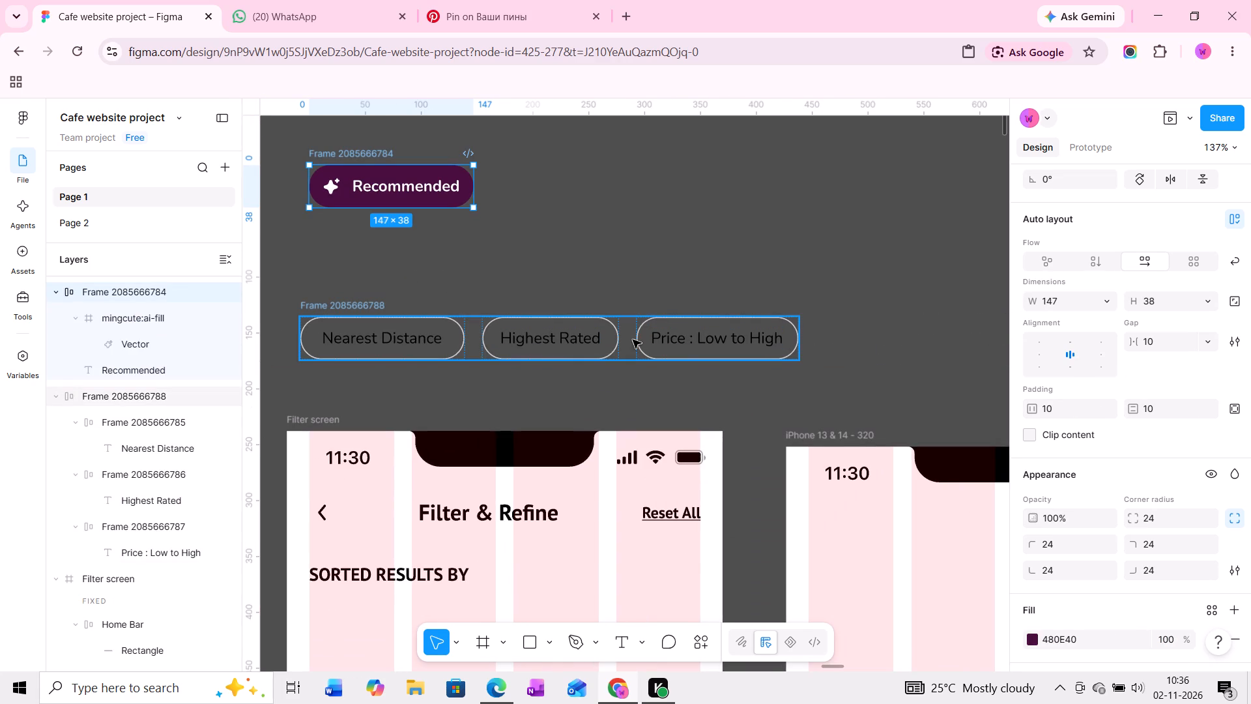
Delete the auto layout row holding the Nearest Distance, Highest Rated and Price : Low to High chips.
left_click(629, 339)
key("Delete")
Turn the purple Recommended chip into a component.
middle_click_drag(530, 300, 596, 344)
left_click(432, 192)
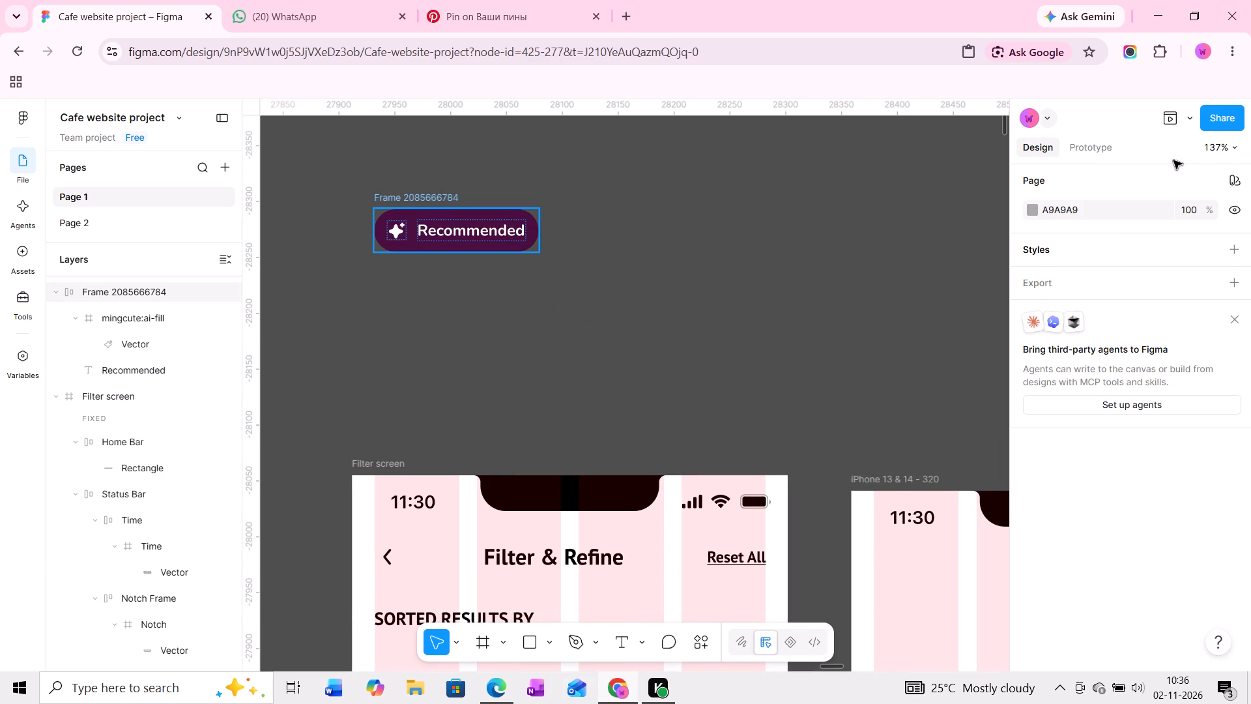
left_click(1208, 181)
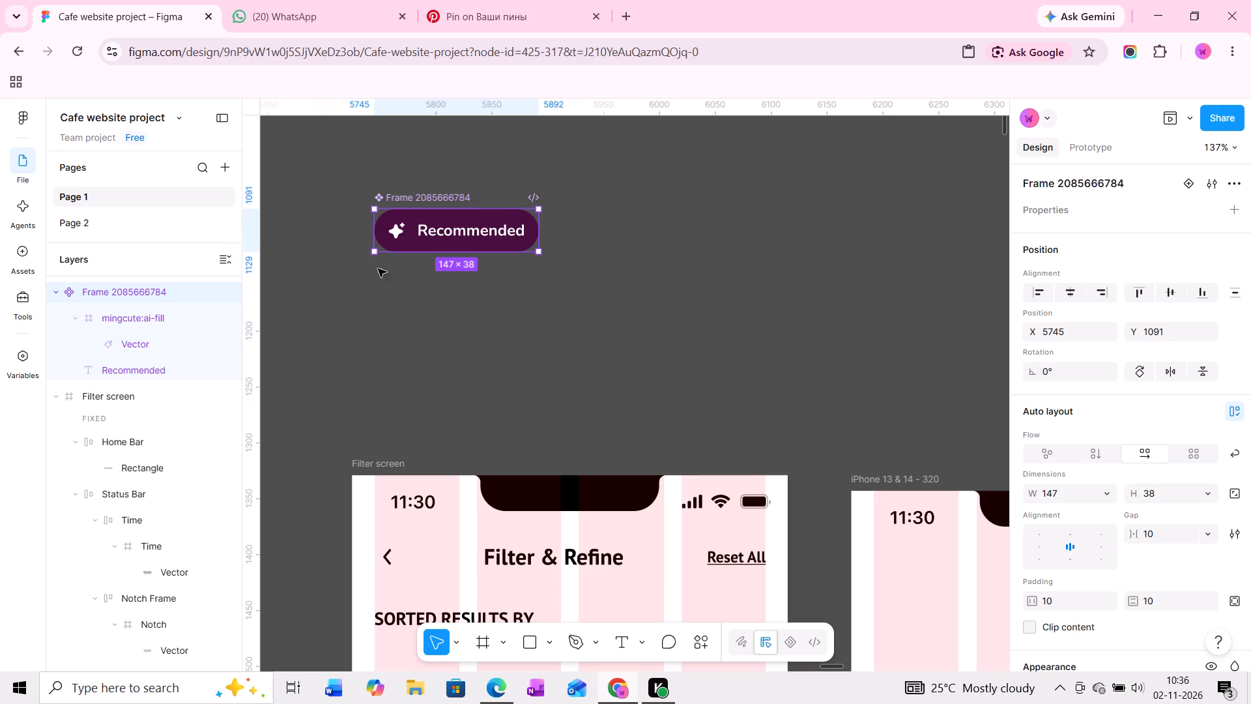
Rename the Recommended chip component as "Sort result by".
middle_click_drag(412, 269, 483, 328)
scroll(509, 301, "up", 9, "ctrl")
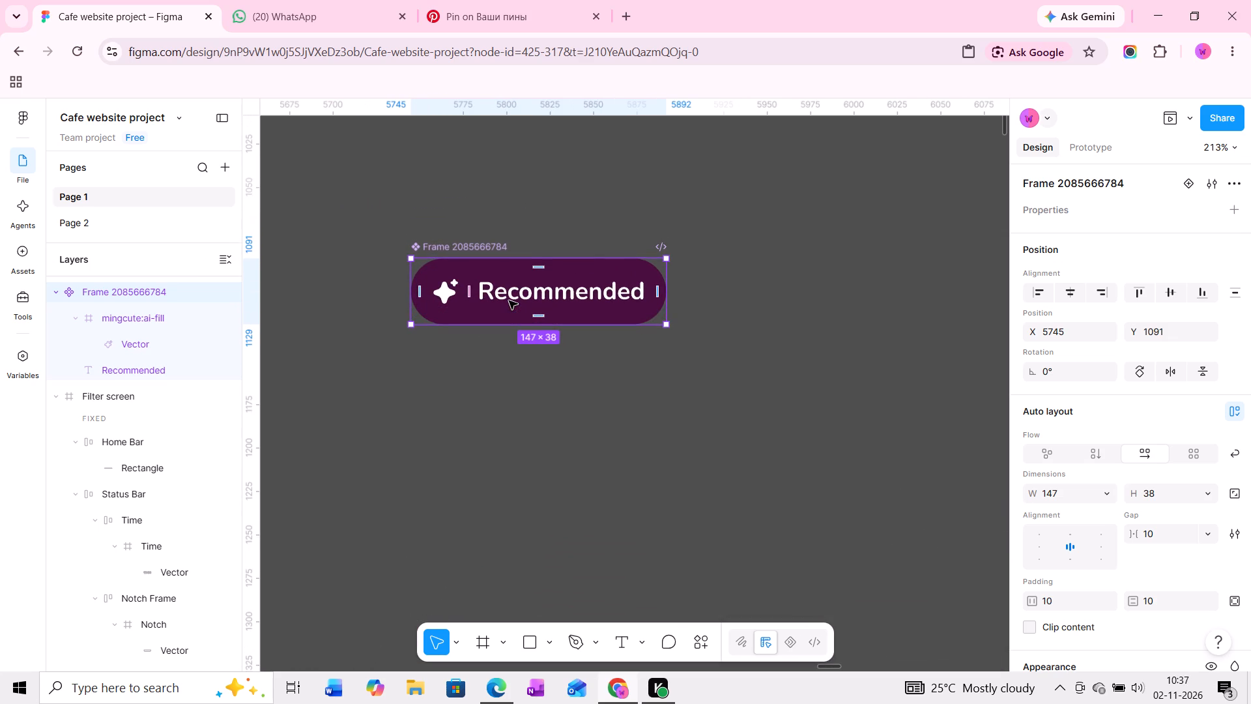
scroll(498, 293, "up", 2, "ctrl")
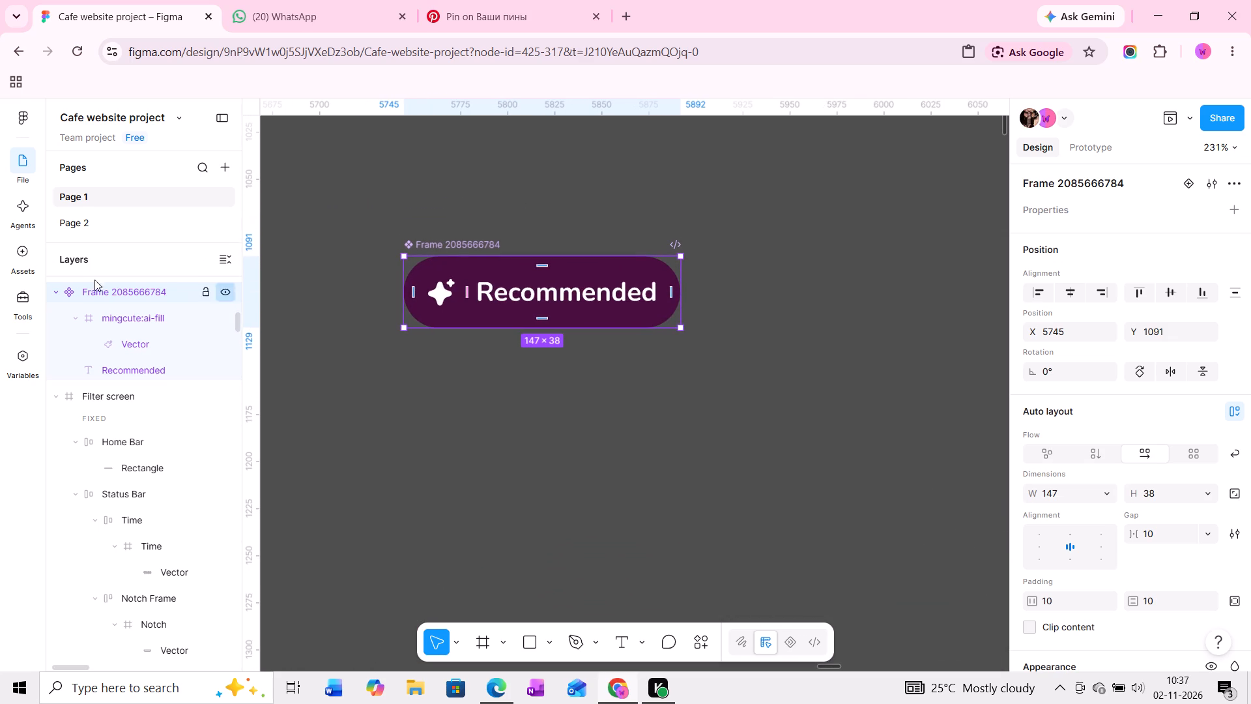
double_click(440, 245)
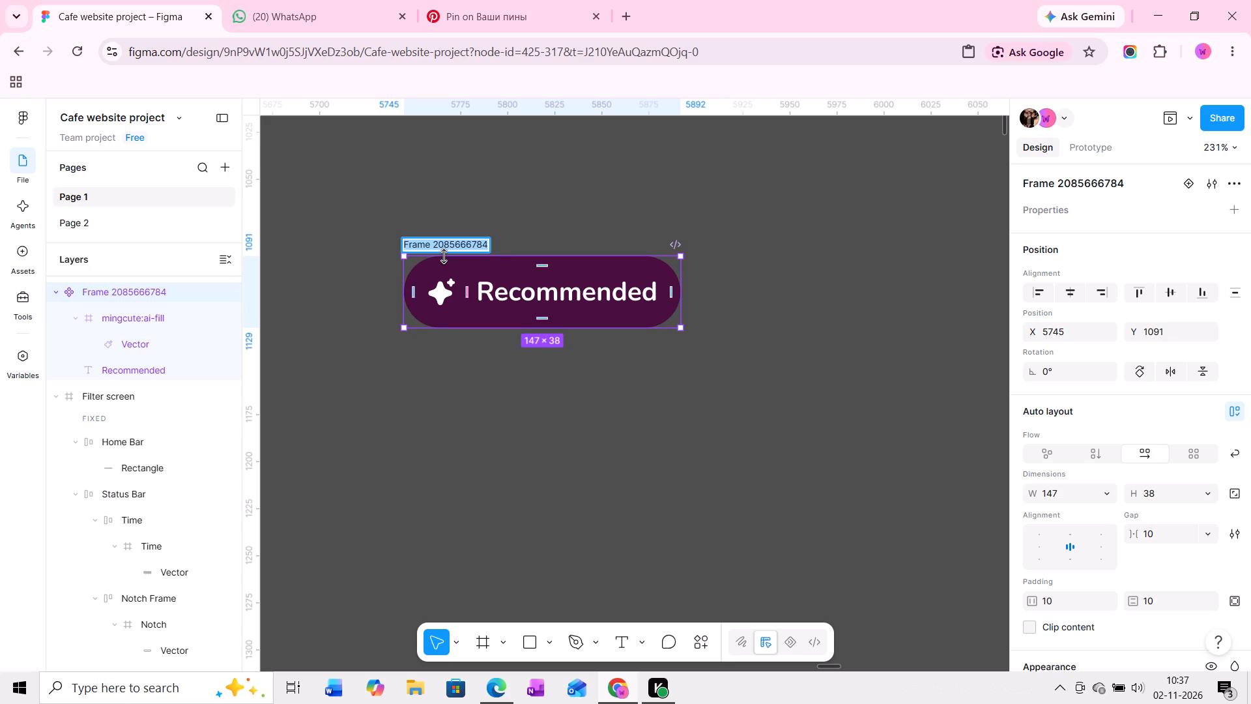
type("Sort resu")
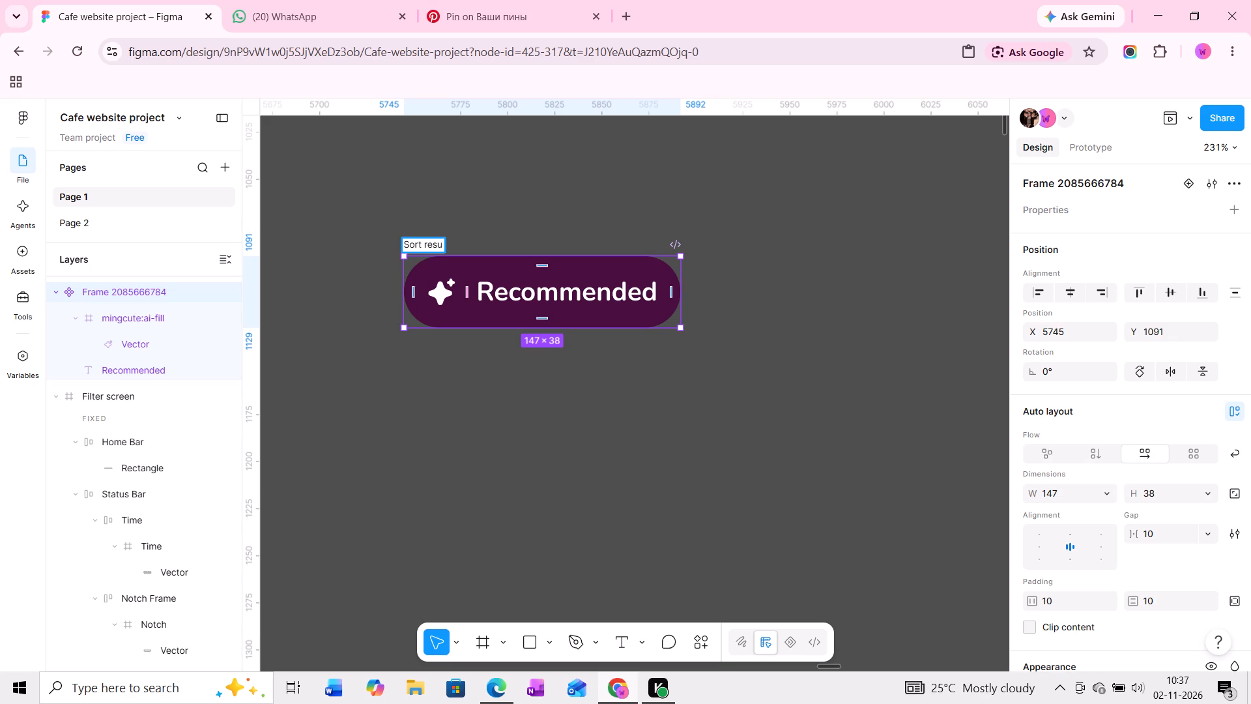
key("l")
type("t")
key("space")
type("by")
left_click(447, 504)
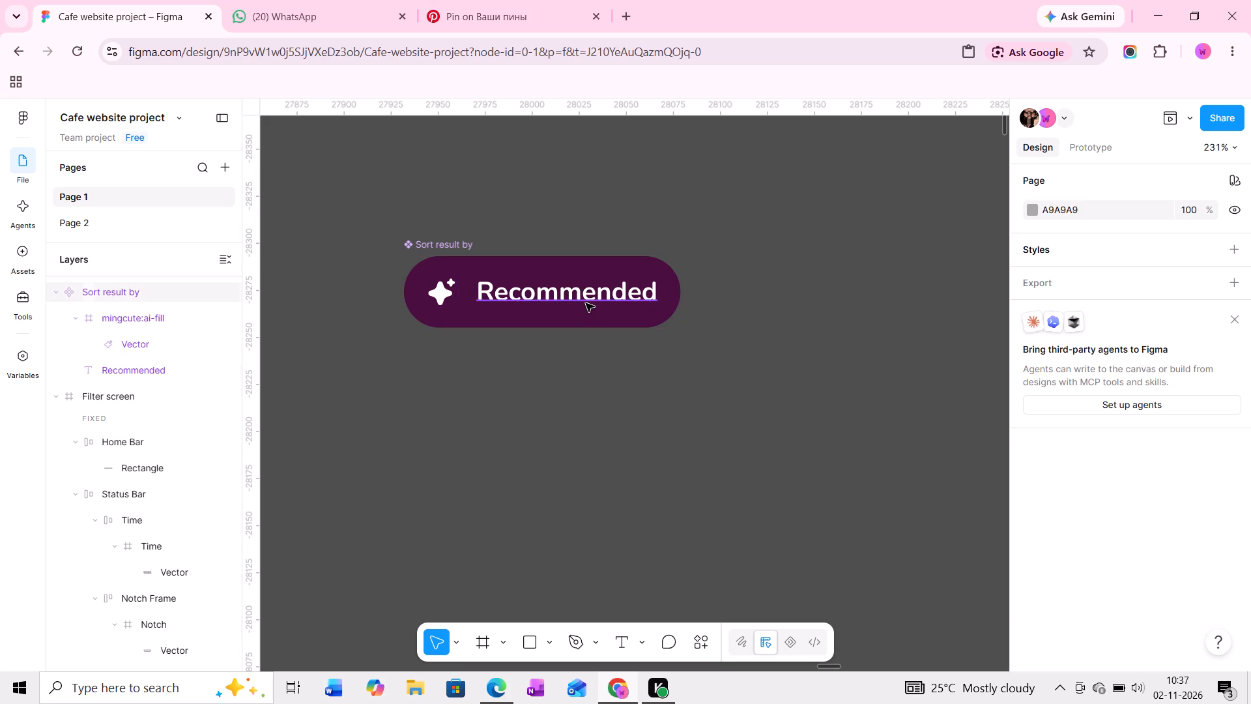
Search the assets for "sort" and place an instance of the "Sort result by" component below the original chip.
scroll(586, 303, "up", 3, "ctrl")
middle_click_drag(586, 303, 593, 302)
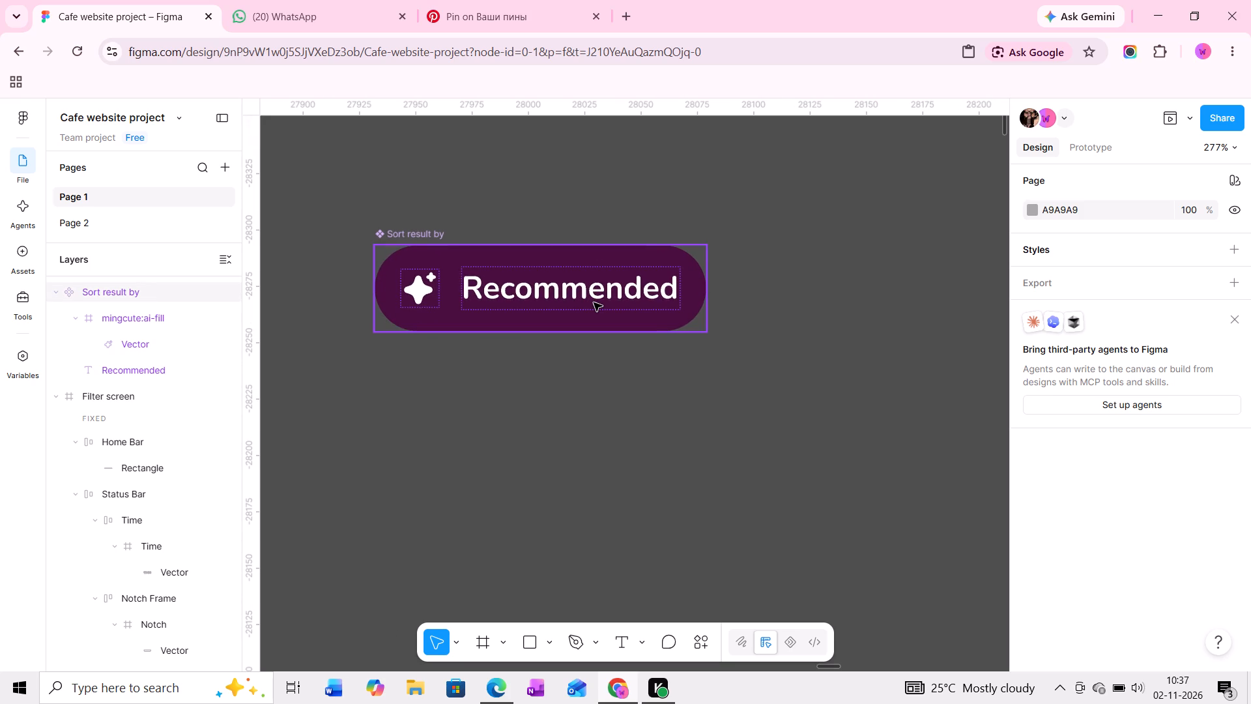
scroll(586, 280, "up", 4, "ctrl")
middle_click_drag(586, 280, 592, 280)
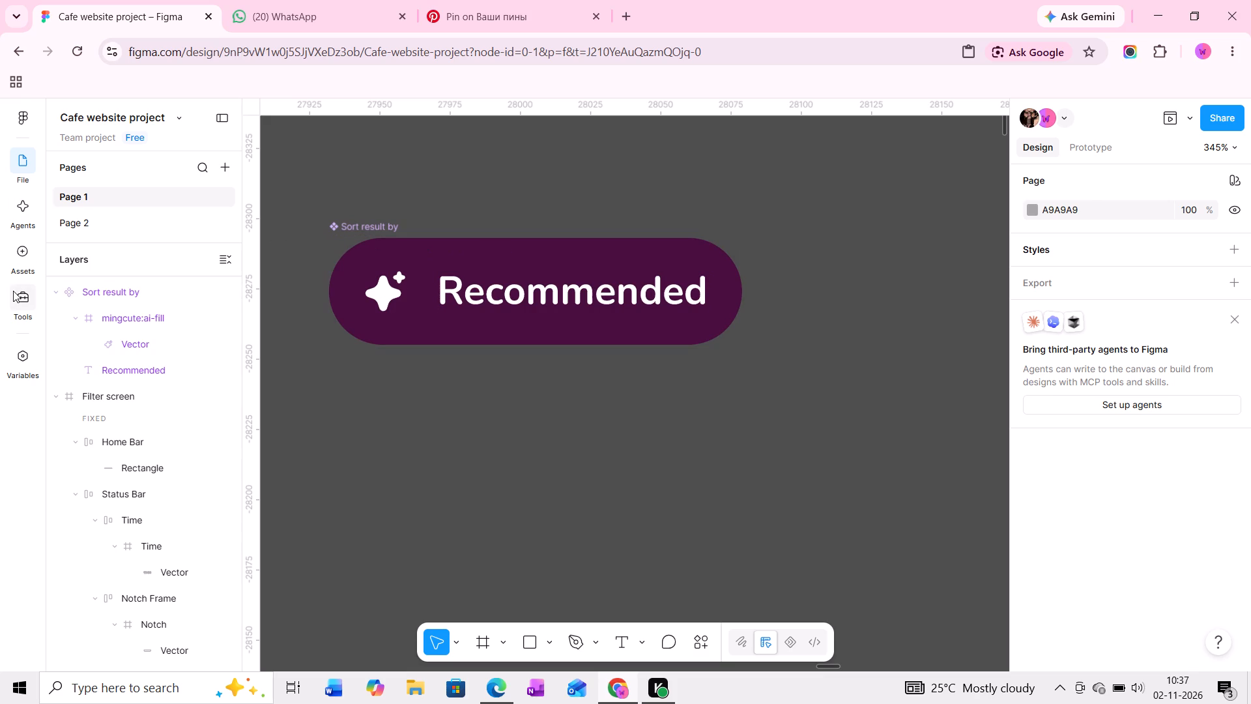
left_click(17, 269)
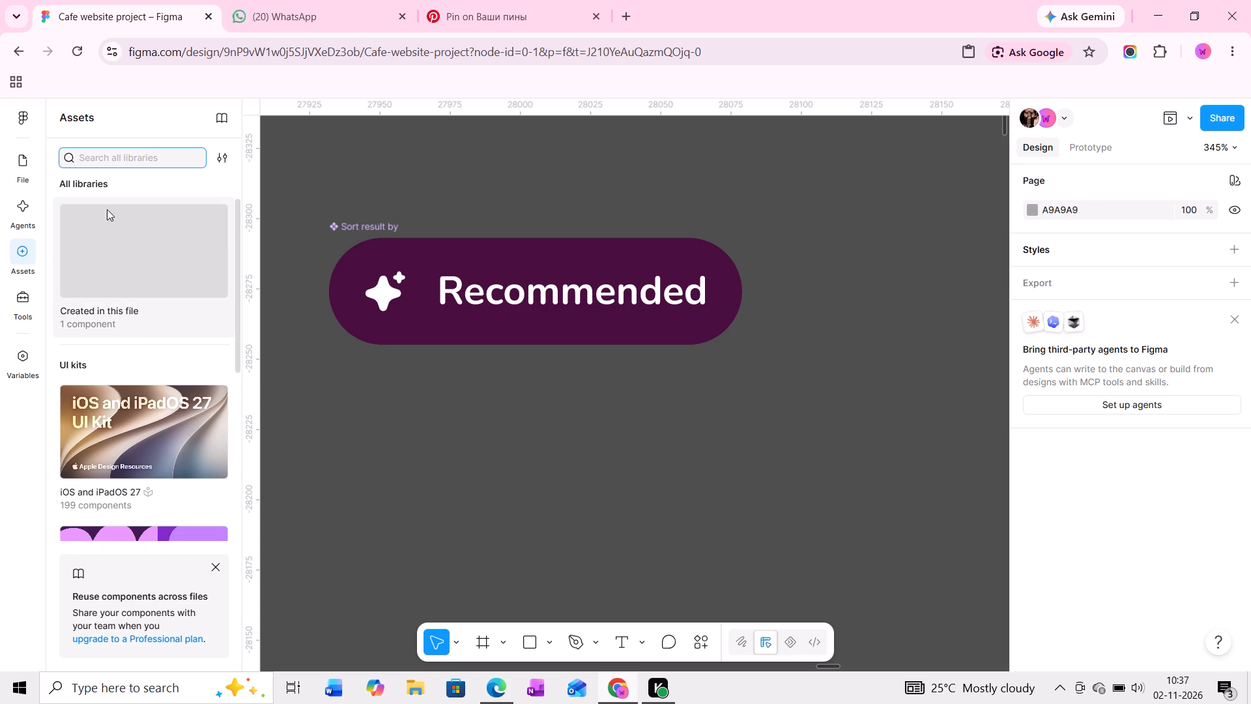
left_click(119, 159)
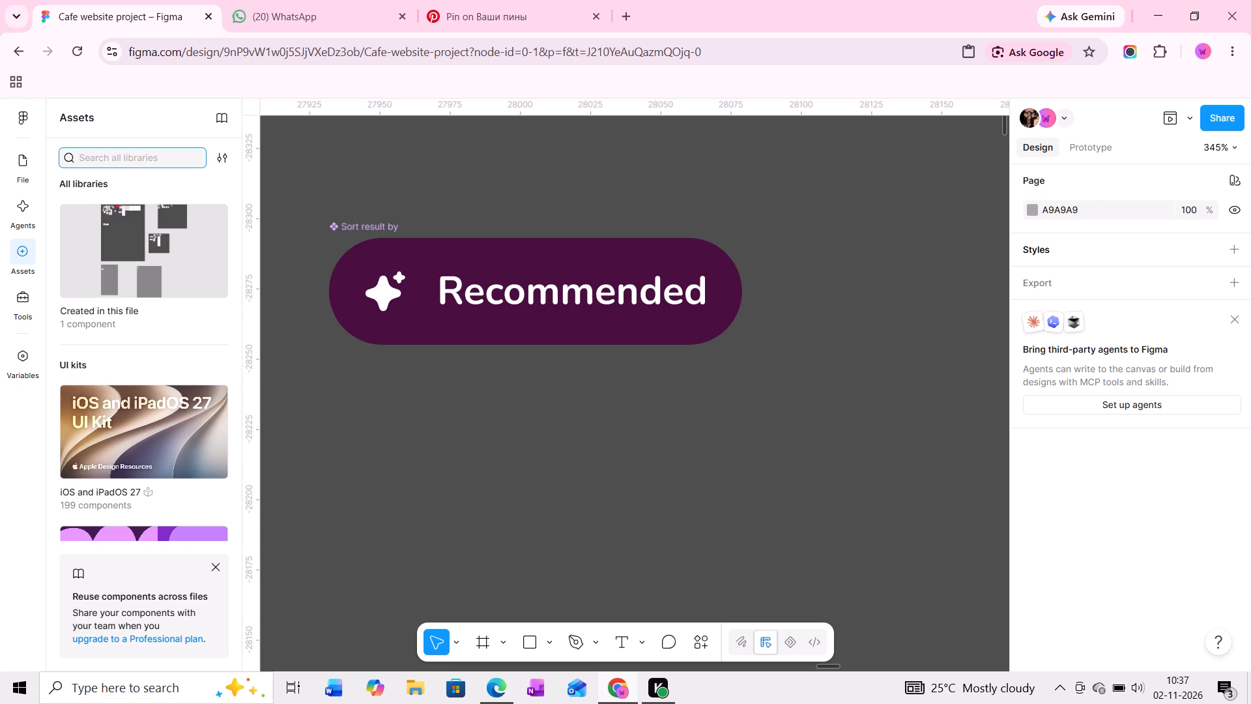
key("s")
type("ort")
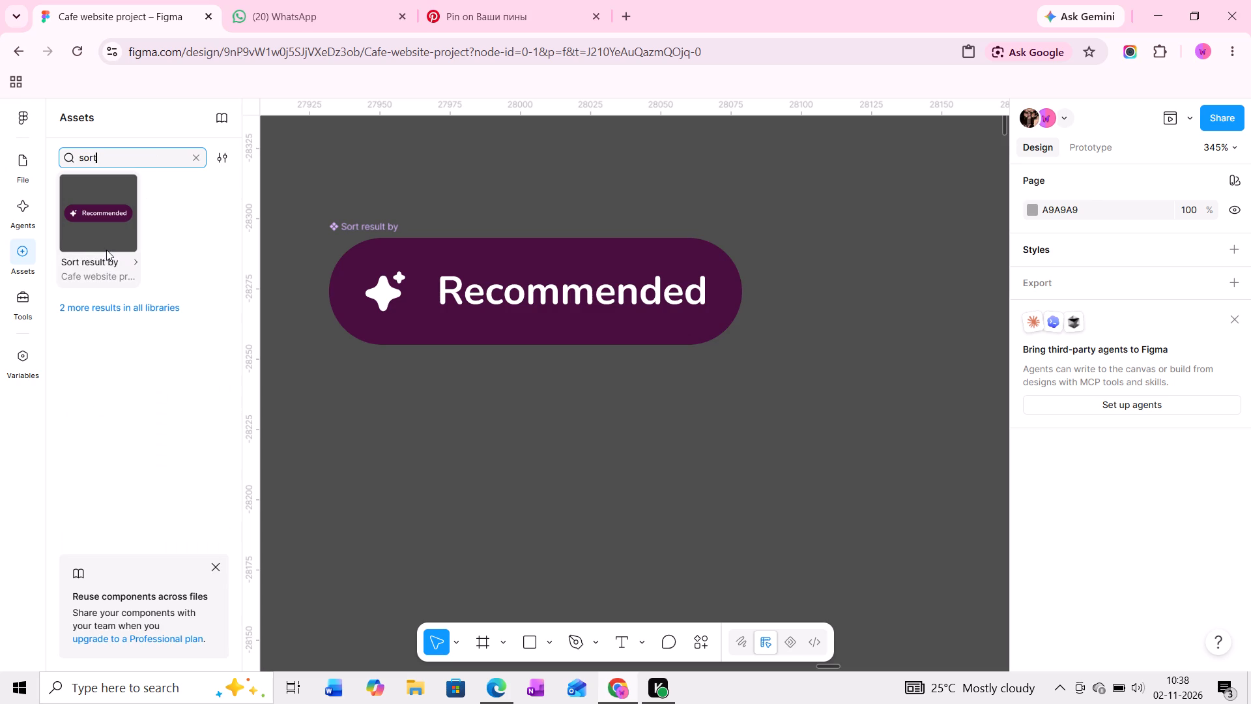
left_click_drag(106, 235, 776, 501)
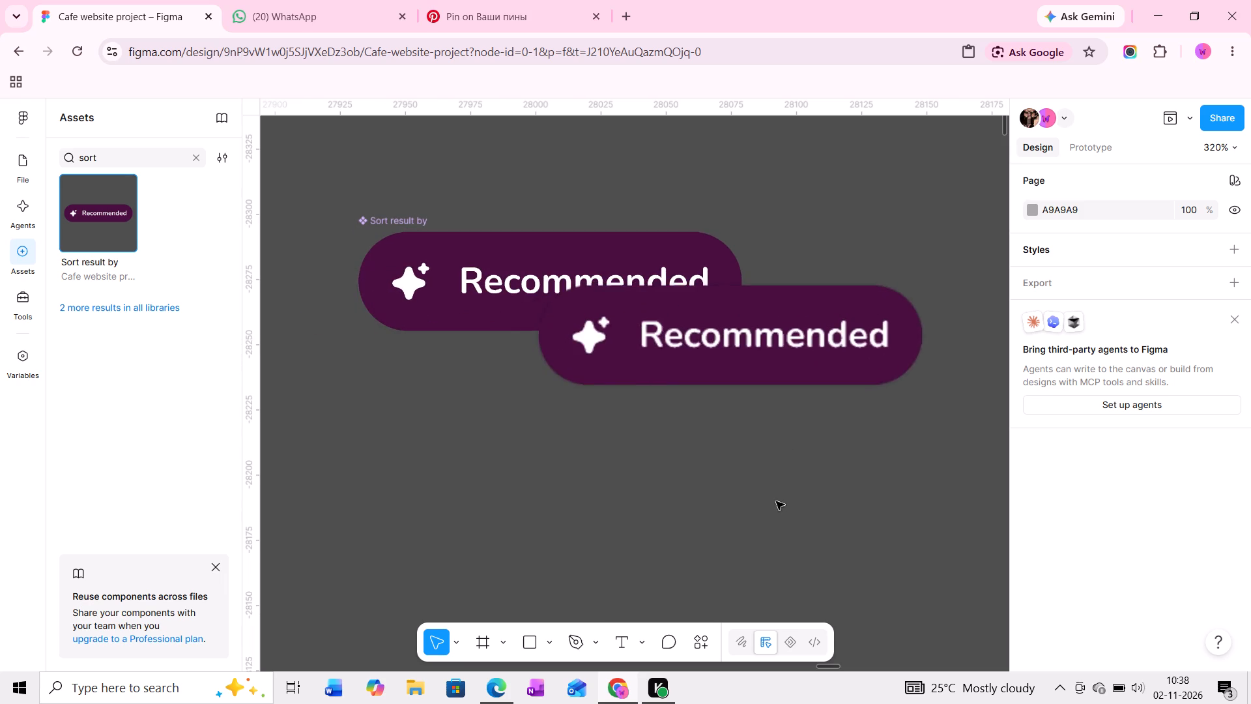
left_click_drag(776, 501, 584, 598)
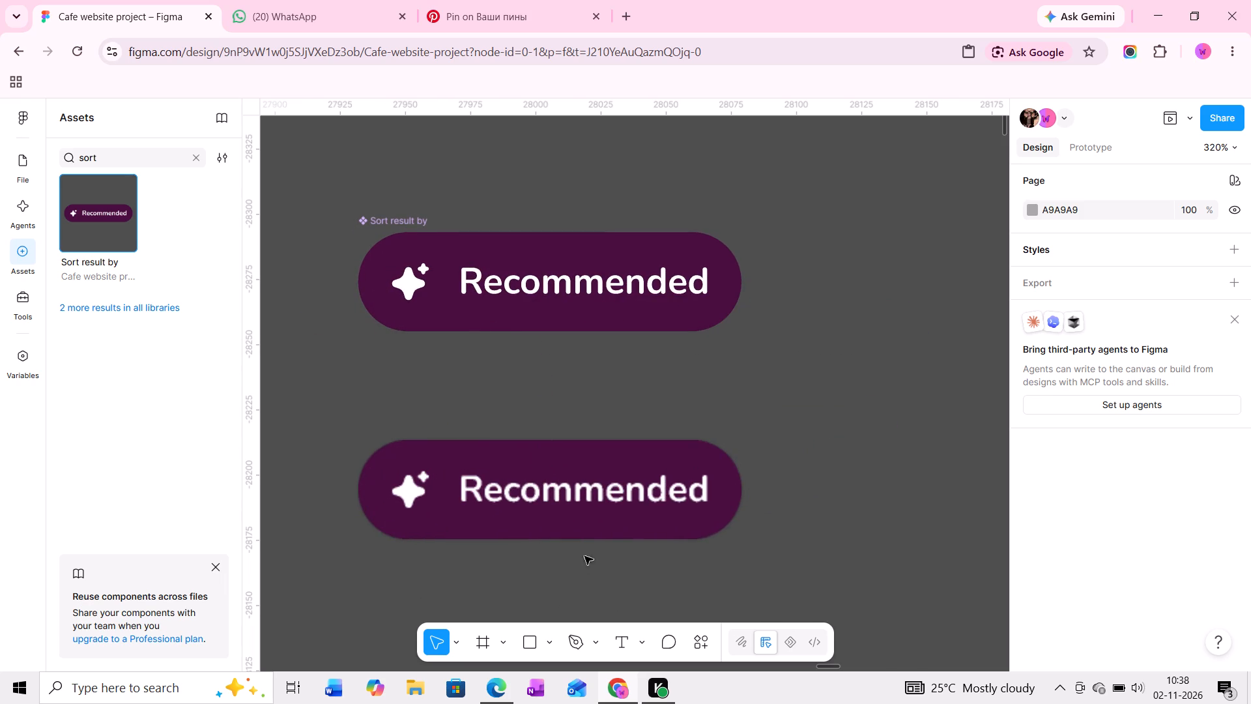
Move the main "Sort result by" component farther up, away from the instance below it.
middle_click_drag(590, 387, 596, 422)
left_click(461, 283)
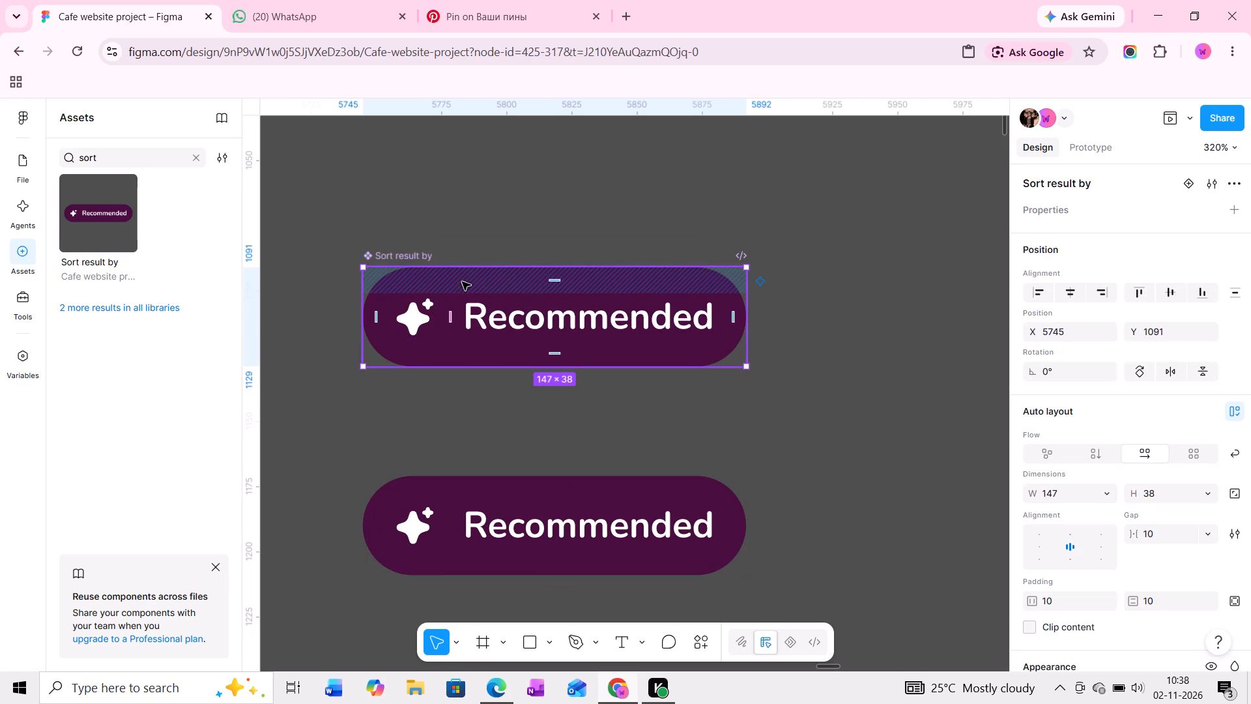
left_click_drag(435, 317, 442, 202)
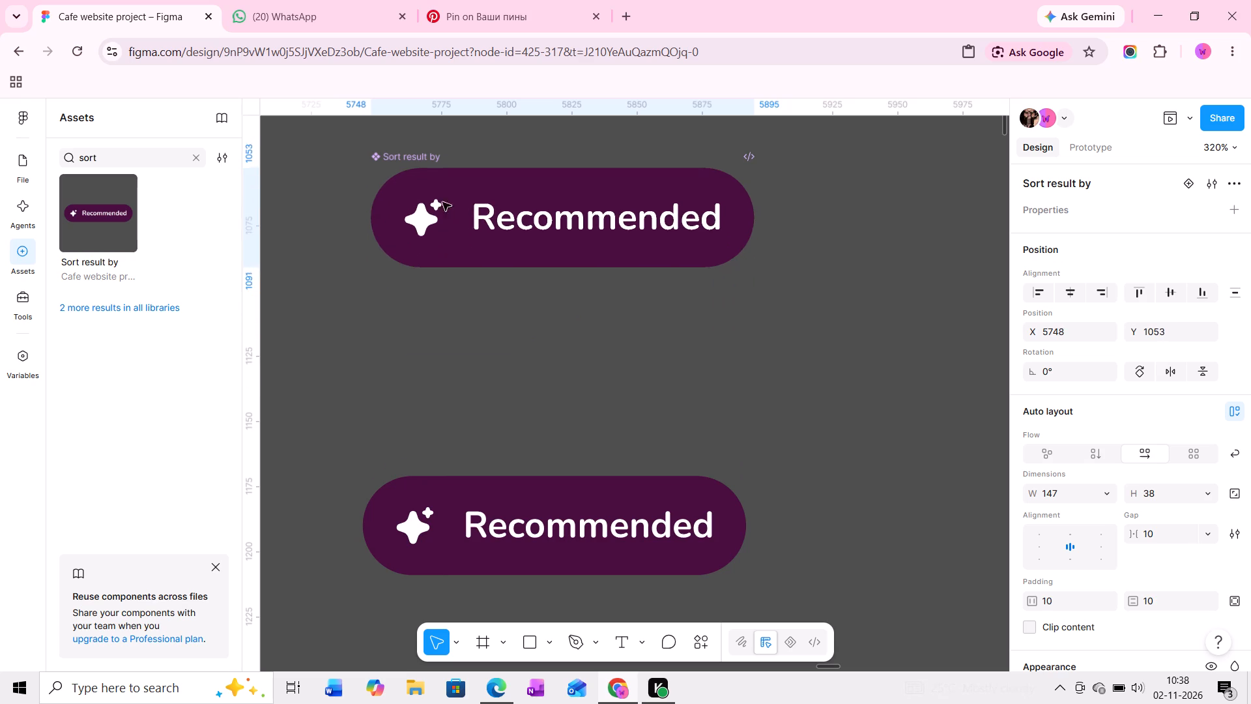
left_click_drag(442, 202, 442, 198)
Add a second variant to the "Sort result by" component.
scroll(444, 209, "down", 3, "ctrl")
middle_click_drag(459, 233, 429, 333)
scroll(431, 325, "up", 2, "ctrl")
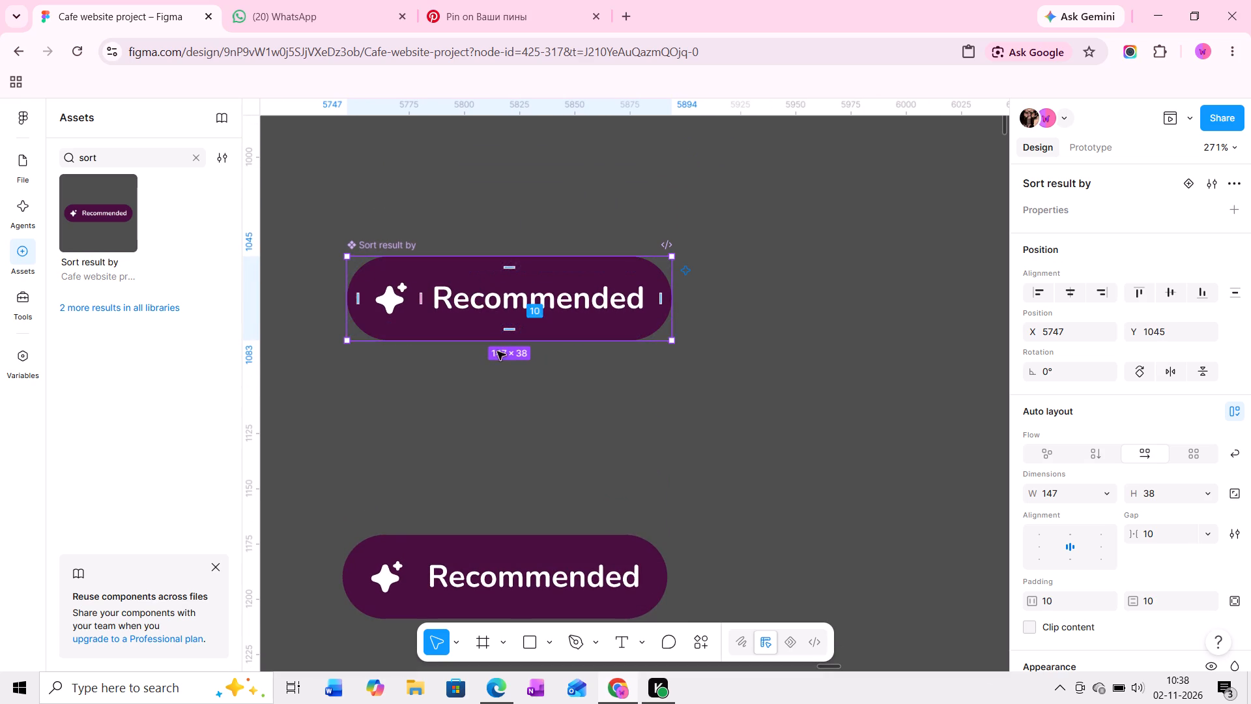
left_click(1192, 184)
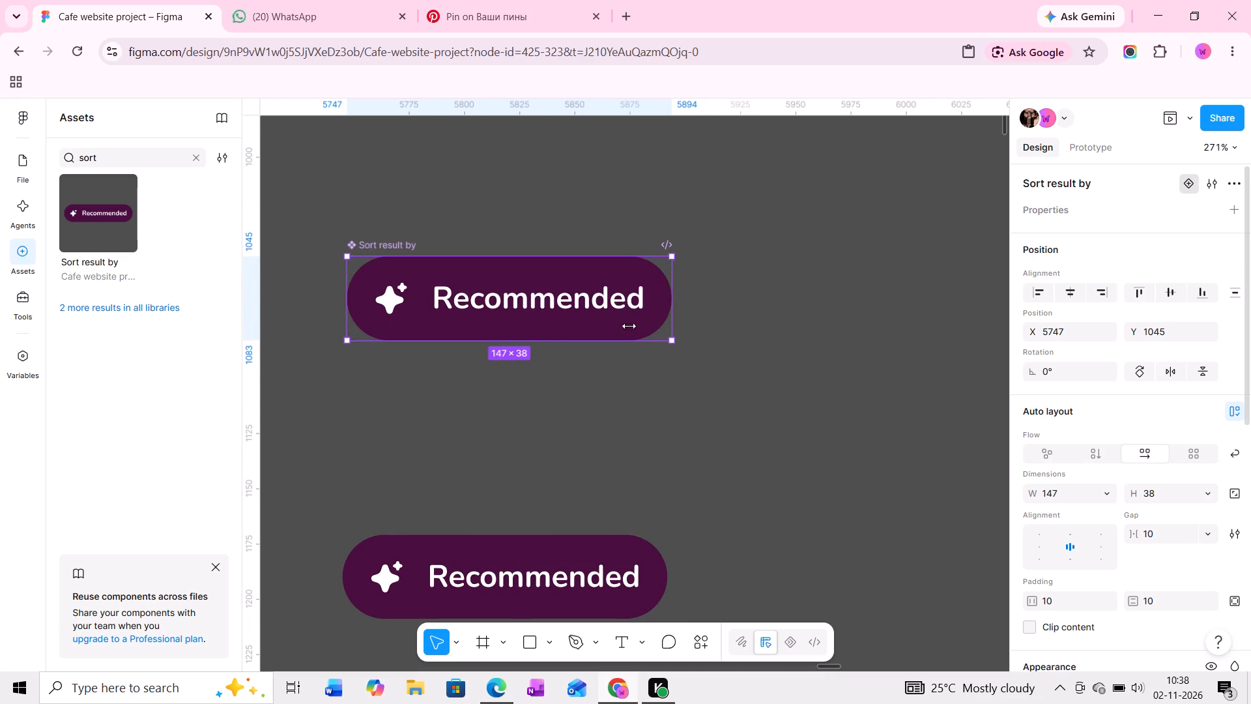
Move the "Sort result by" component set up to leave more space above the separate instance.
left_click_drag(622, 373, 619, 251)
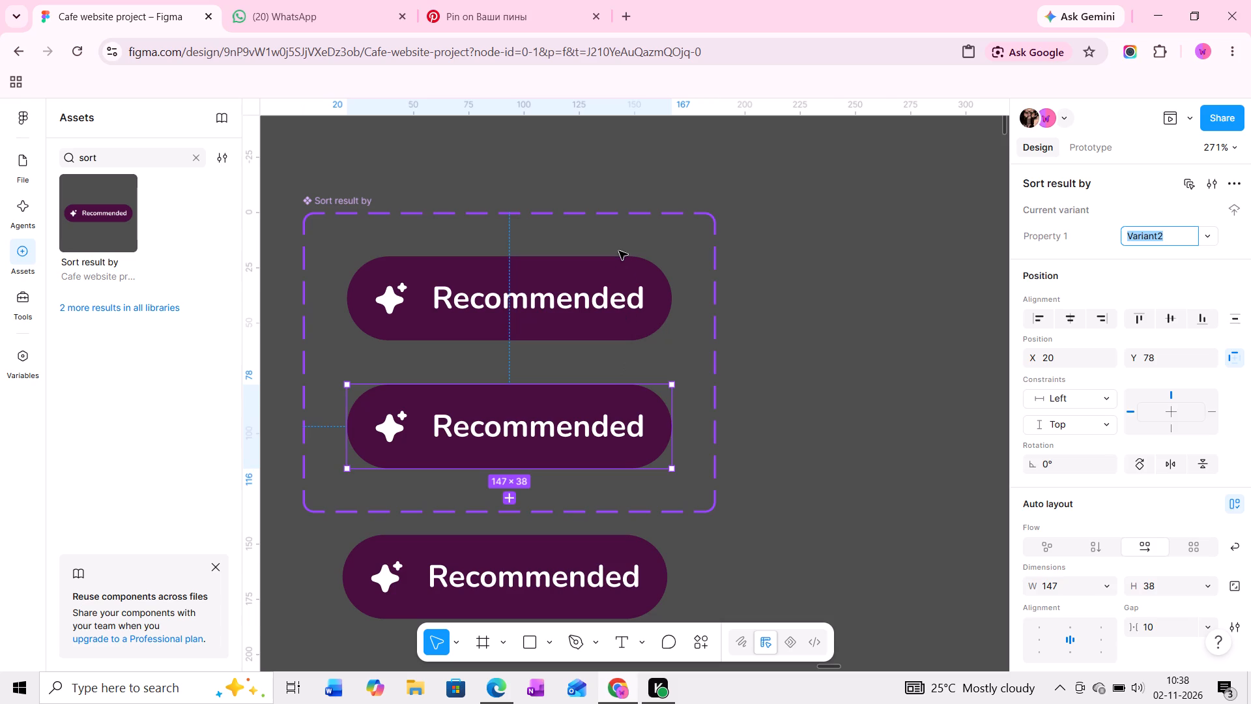
left_click_drag(619, 251, 619, 248)
left_click_drag(338, 200, 345, 138)
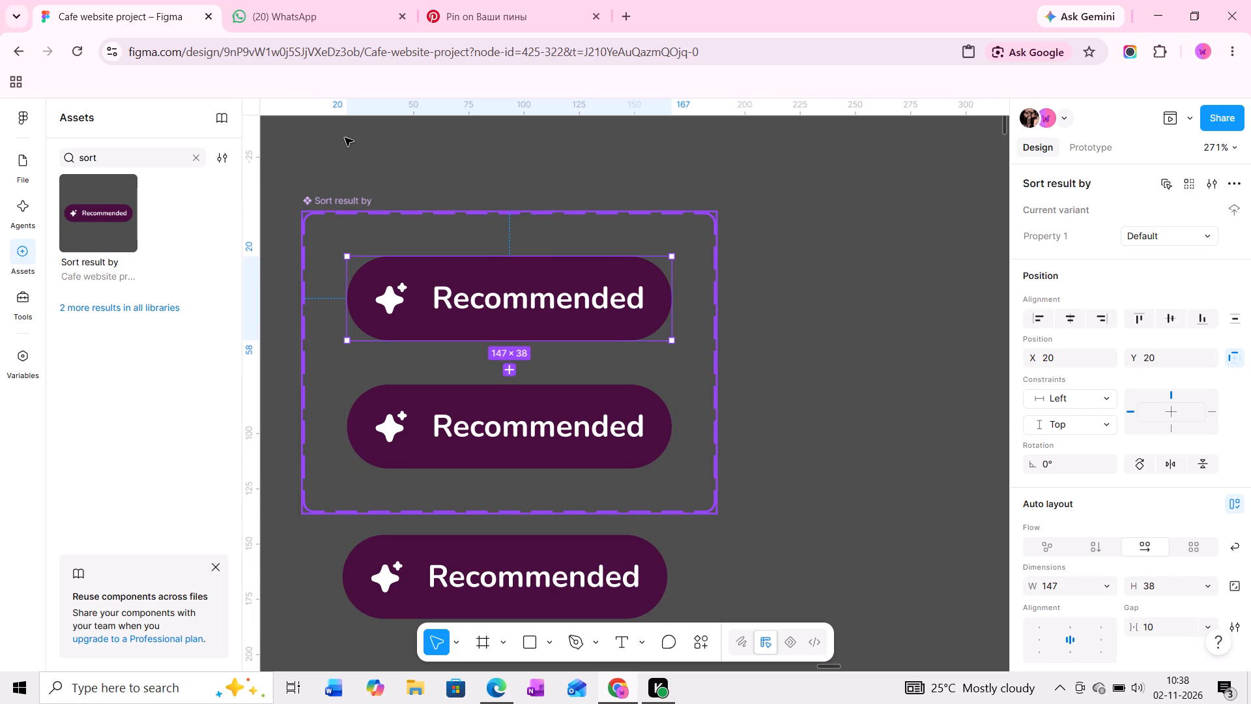
left_click_drag(345, 138, 345, 136)
Set the fill of the second variant's Recommended text to 000000.
left_click(517, 364, "ctrl")
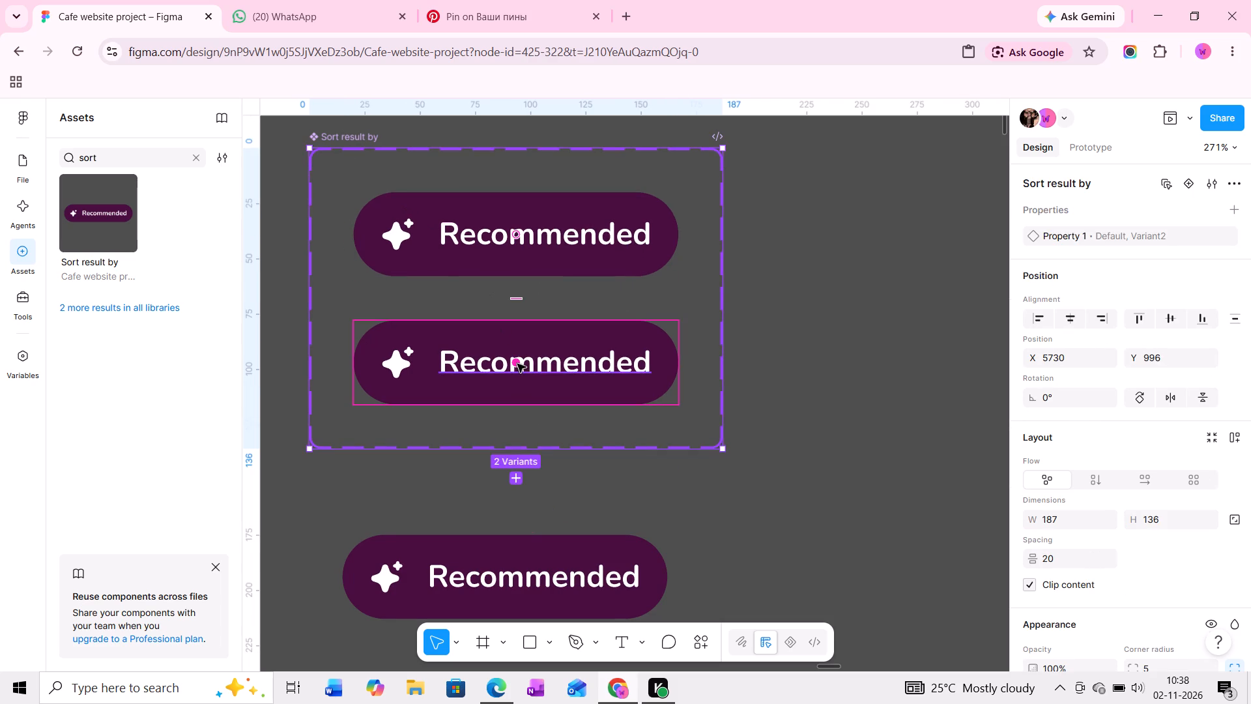
scroll(461, 342, "up", 3, "ctrl")
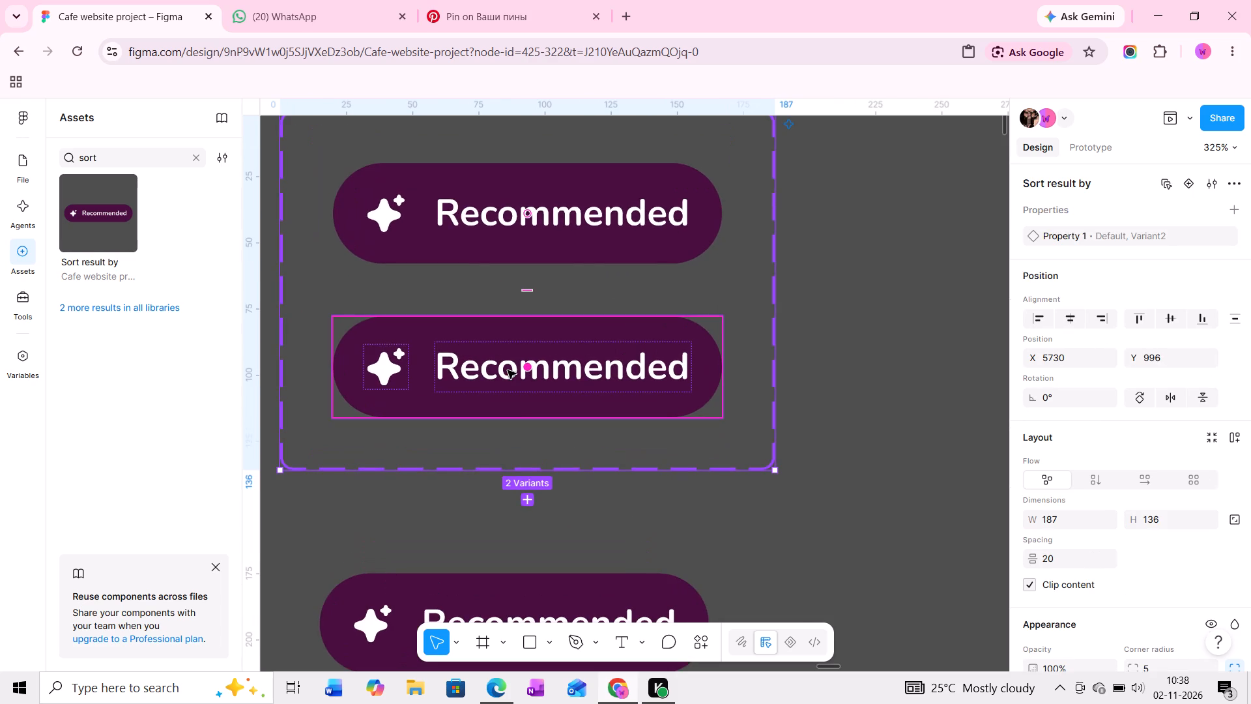
double_click(508, 370, "ctrl")
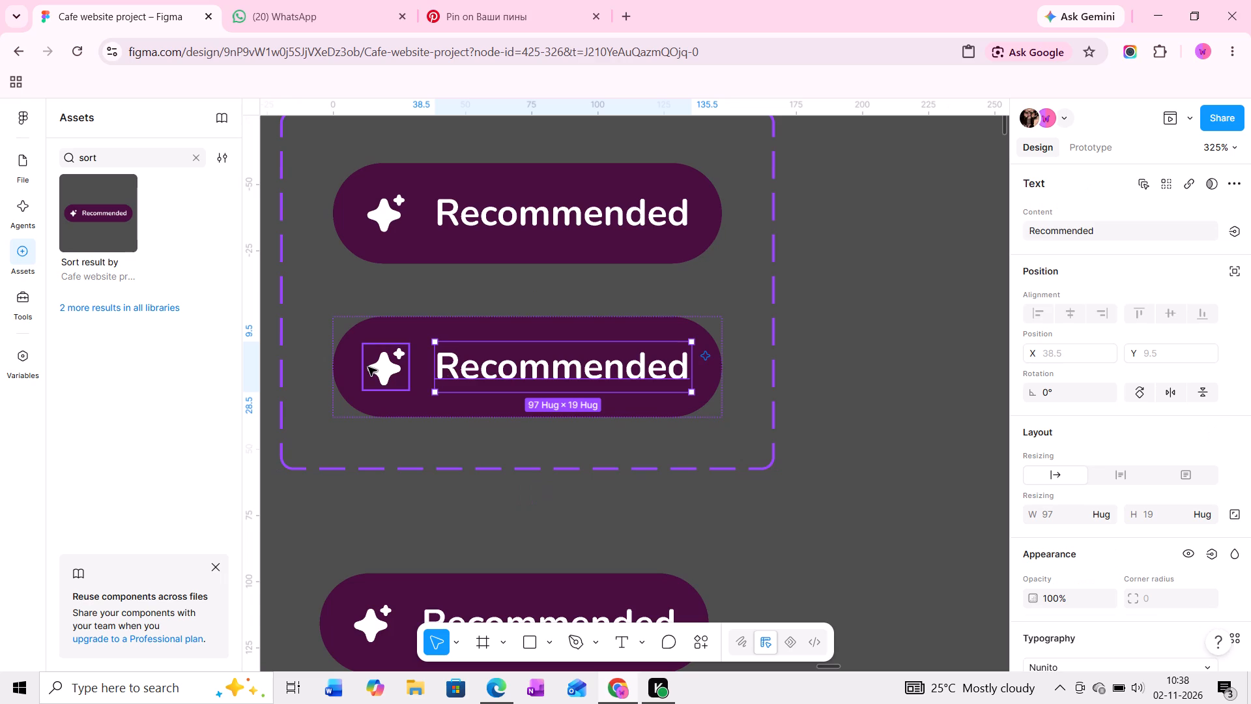
left_click(368, 367)
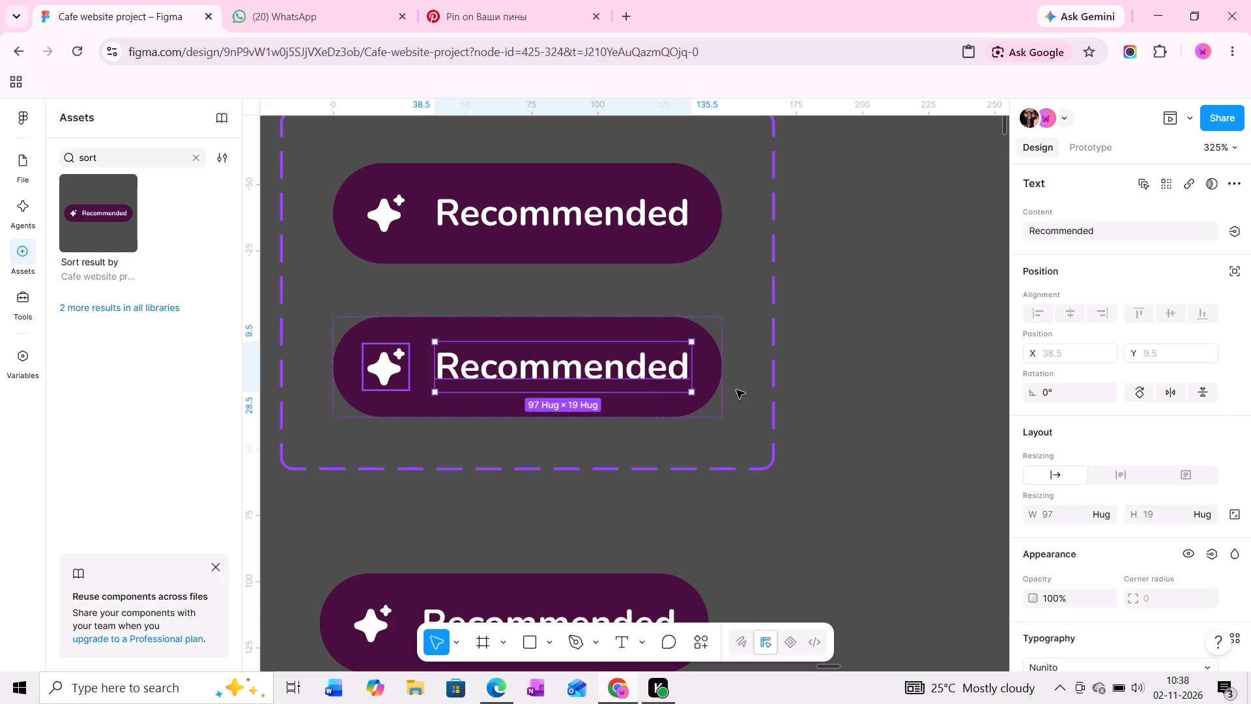
left_click(552, 362)
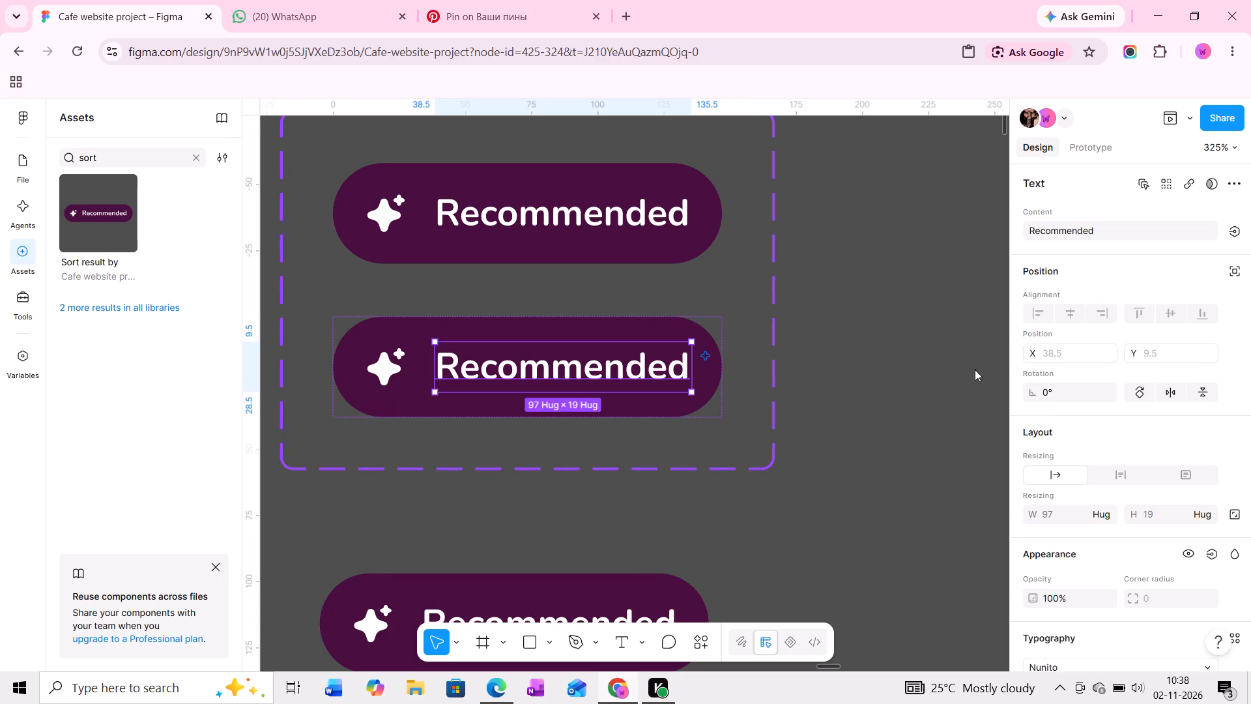
scroll(1093, 448, "down", 3)
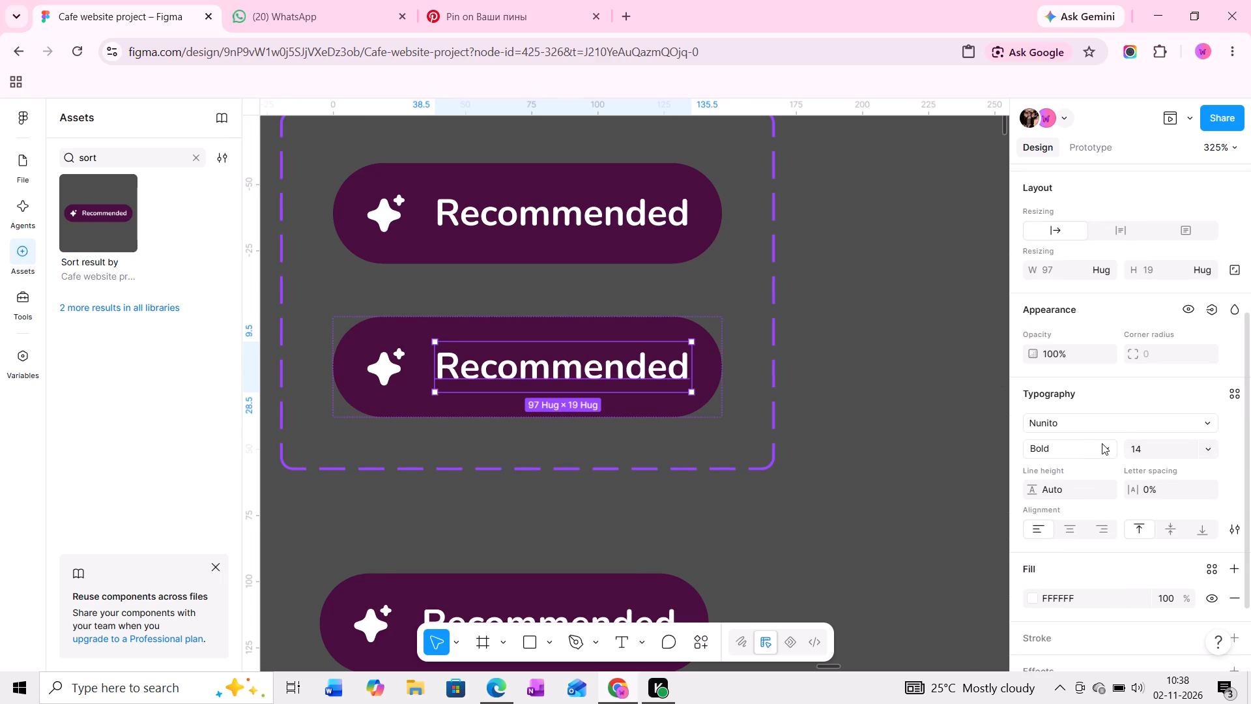
left_click(1071, 598)
key("0")
key("Return")
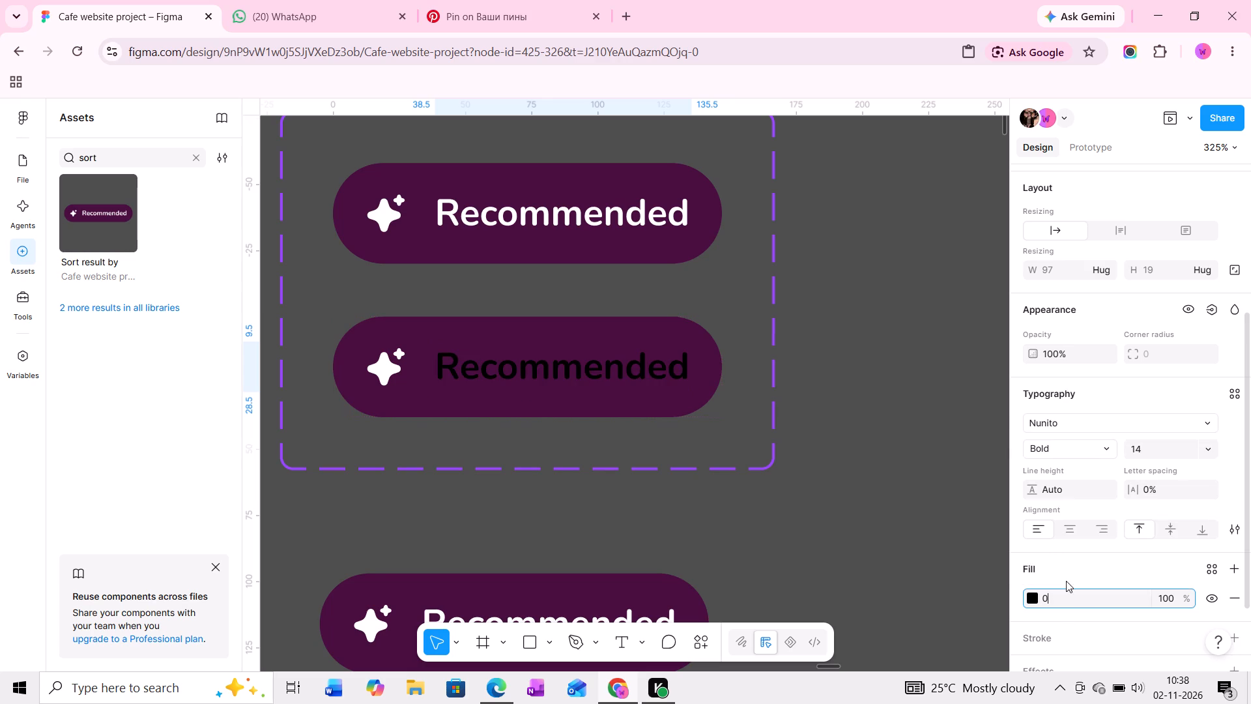
Replace the second variant's purple background fill with a CCCCCC stroke.
left_click(631, 329)
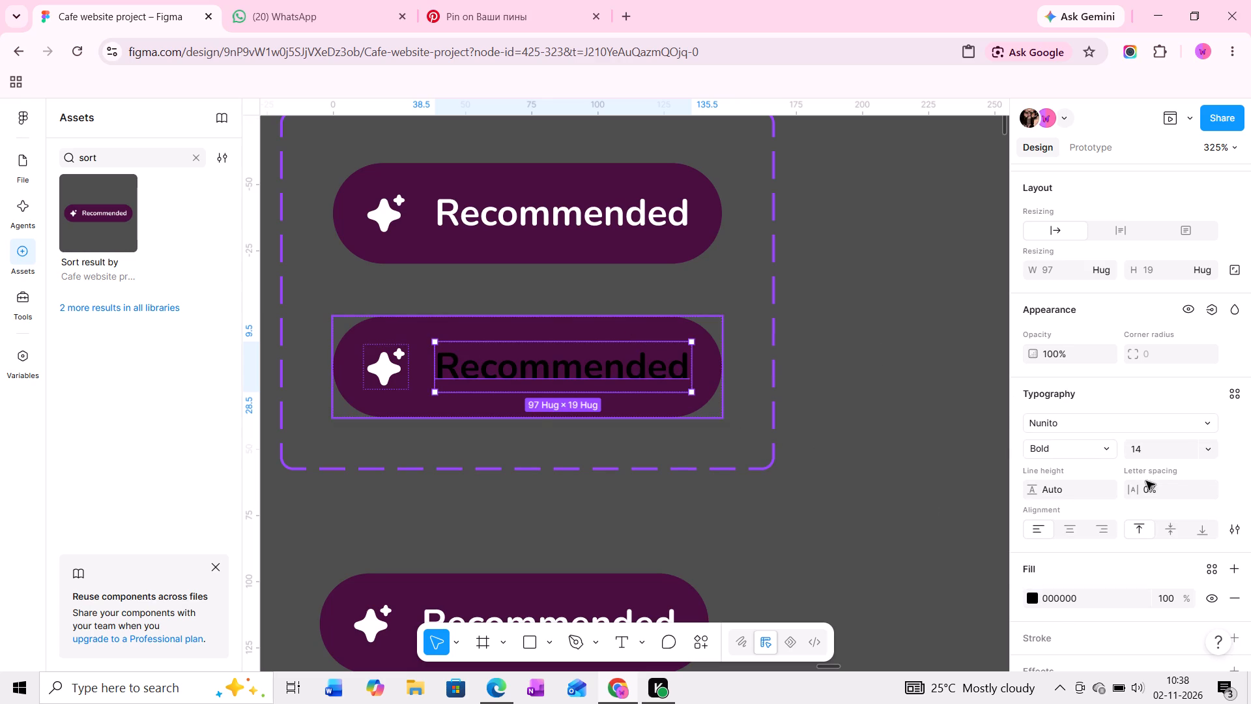
scroll(1198, 505, "down", 4)
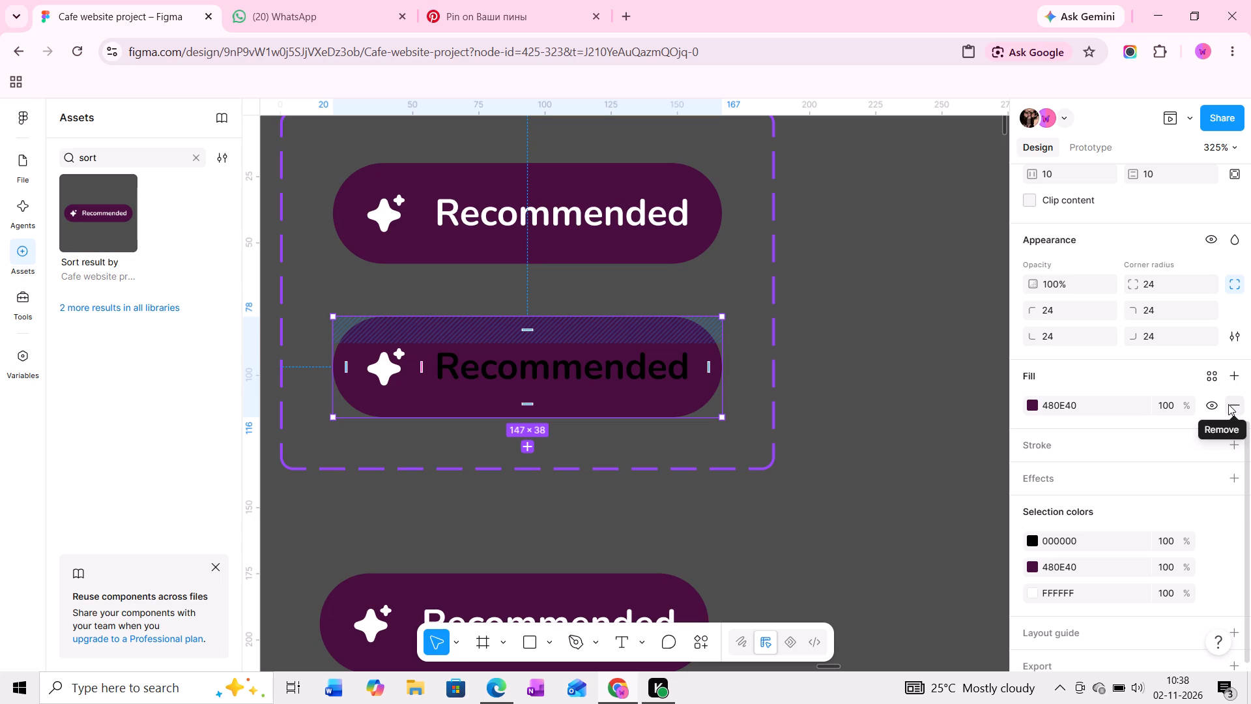
left_click(1228, 404)
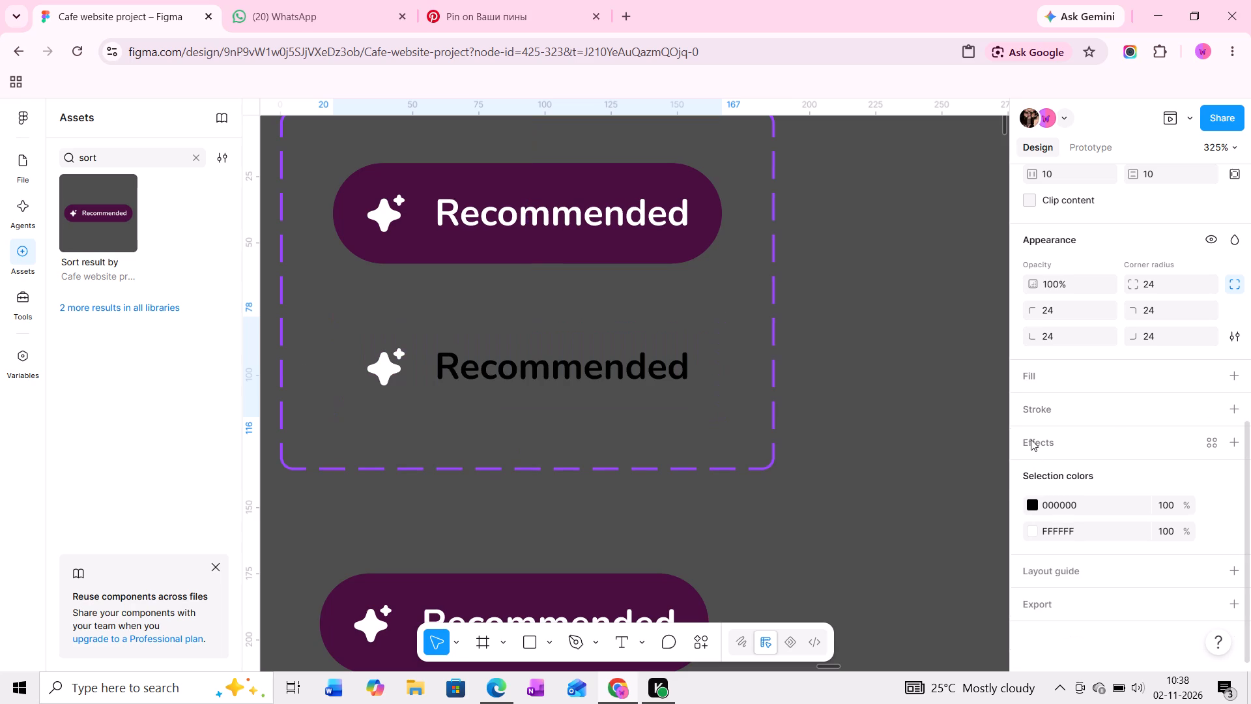
left_click(1039, 407)
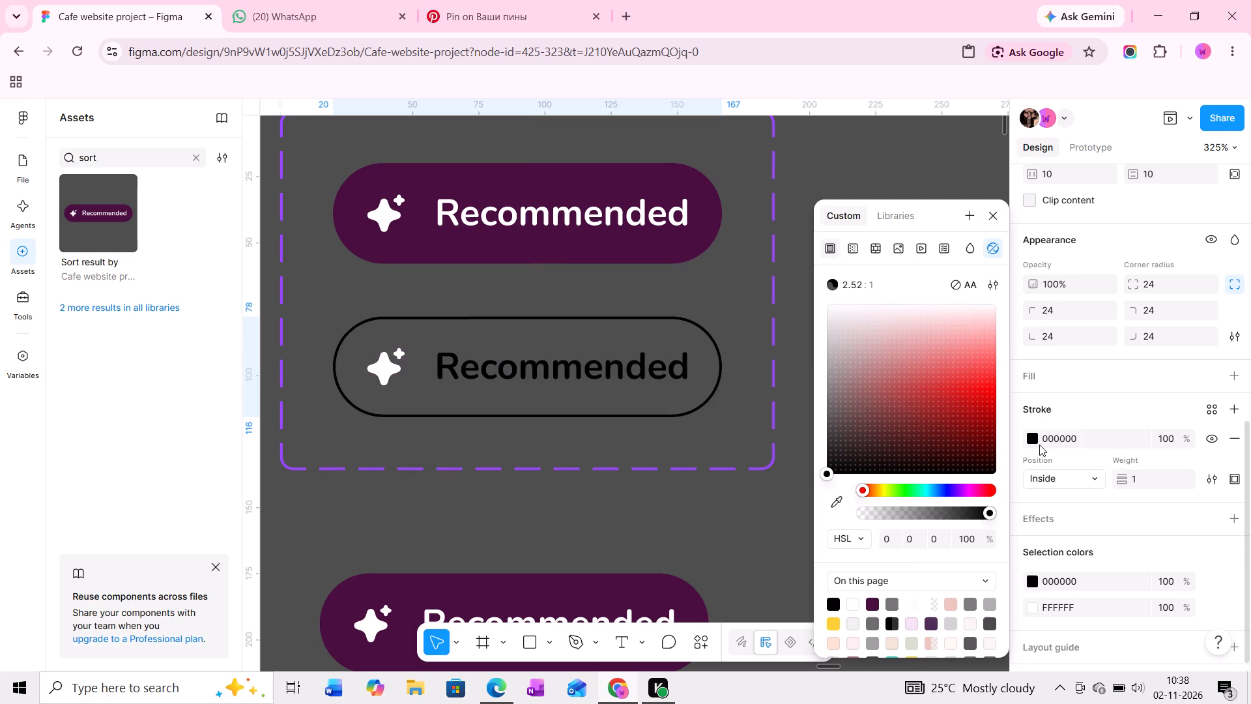
left_click(1052, 435)
key("c")
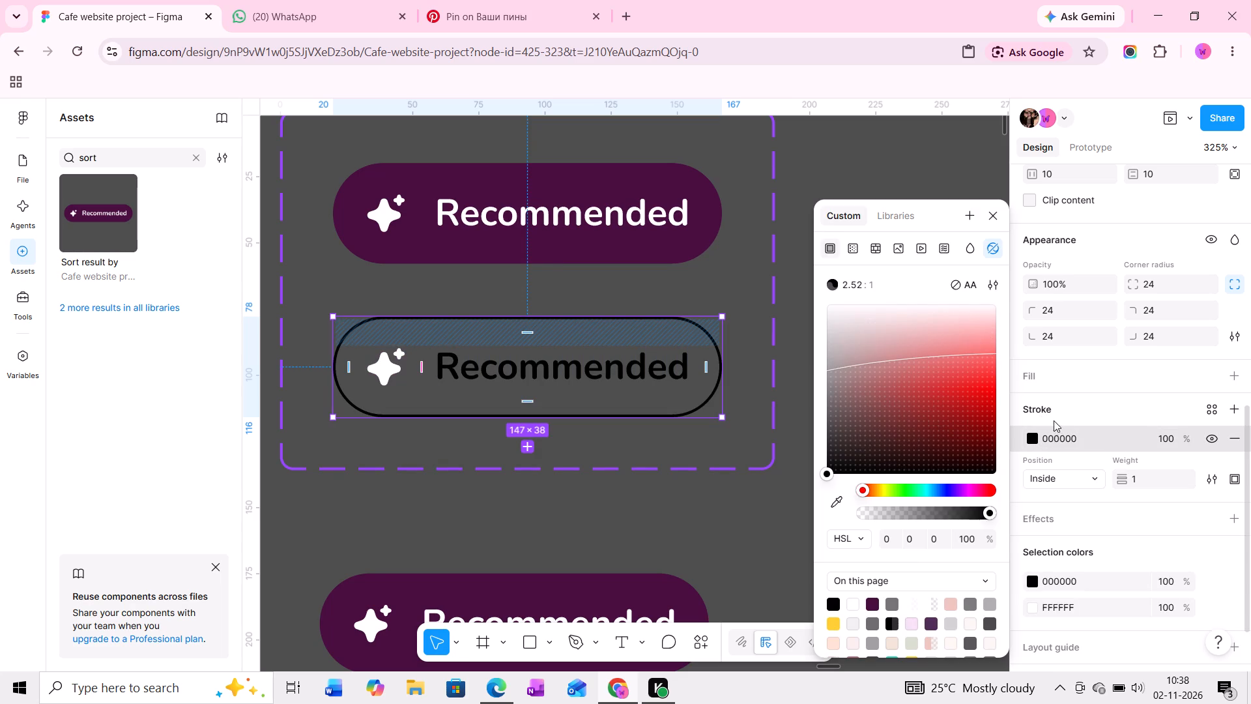
key("Return")
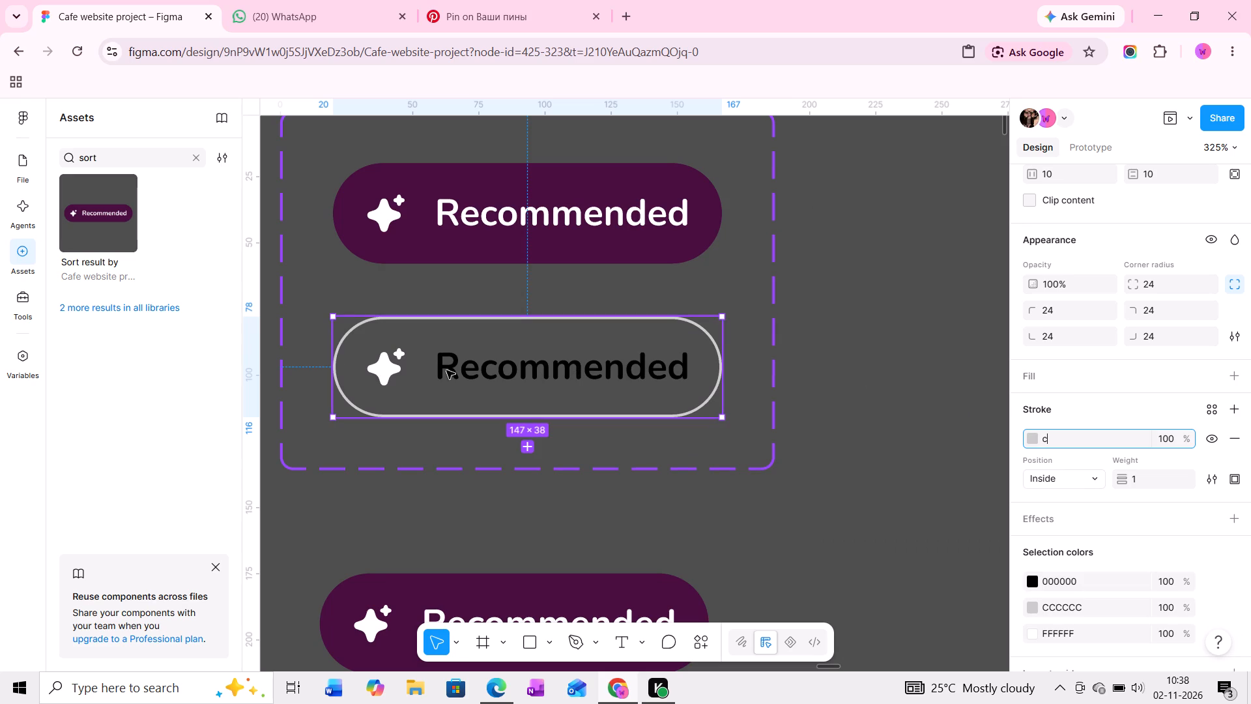
Set the fill of the second variant's sparkle icon to 000000.
left_click(395, 370, "ctrl")
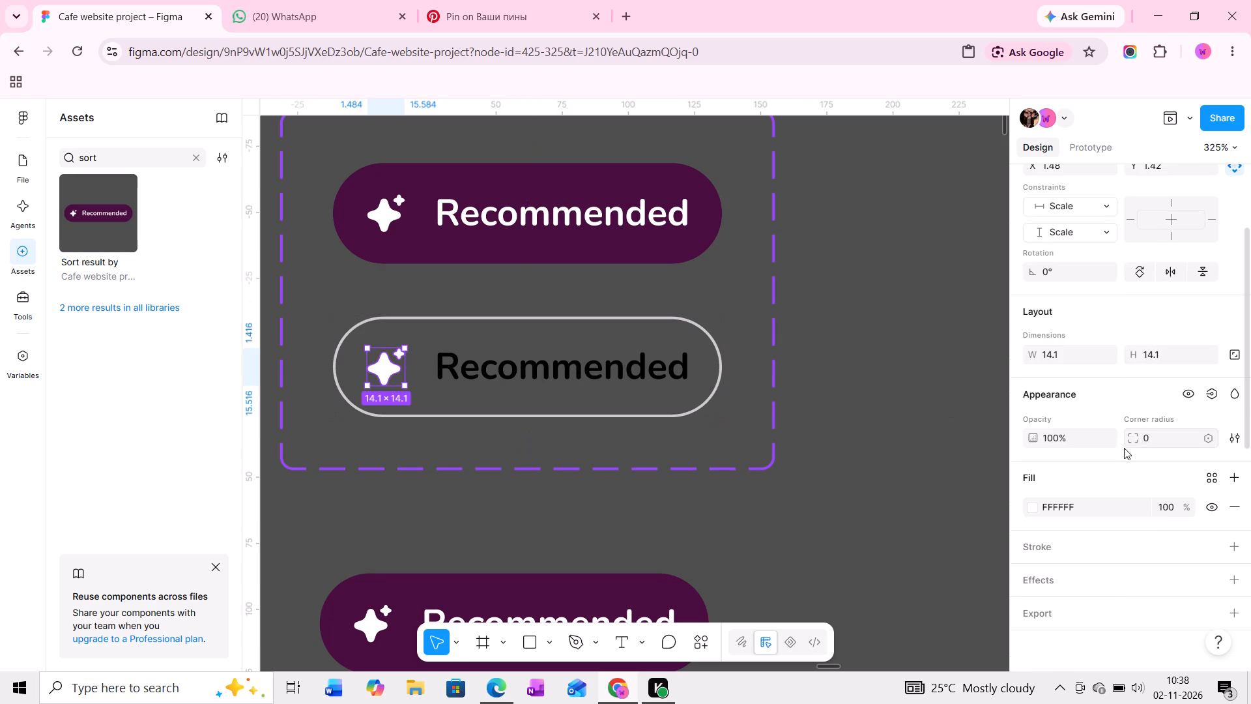
scroll(1099, 498, "down", 1)
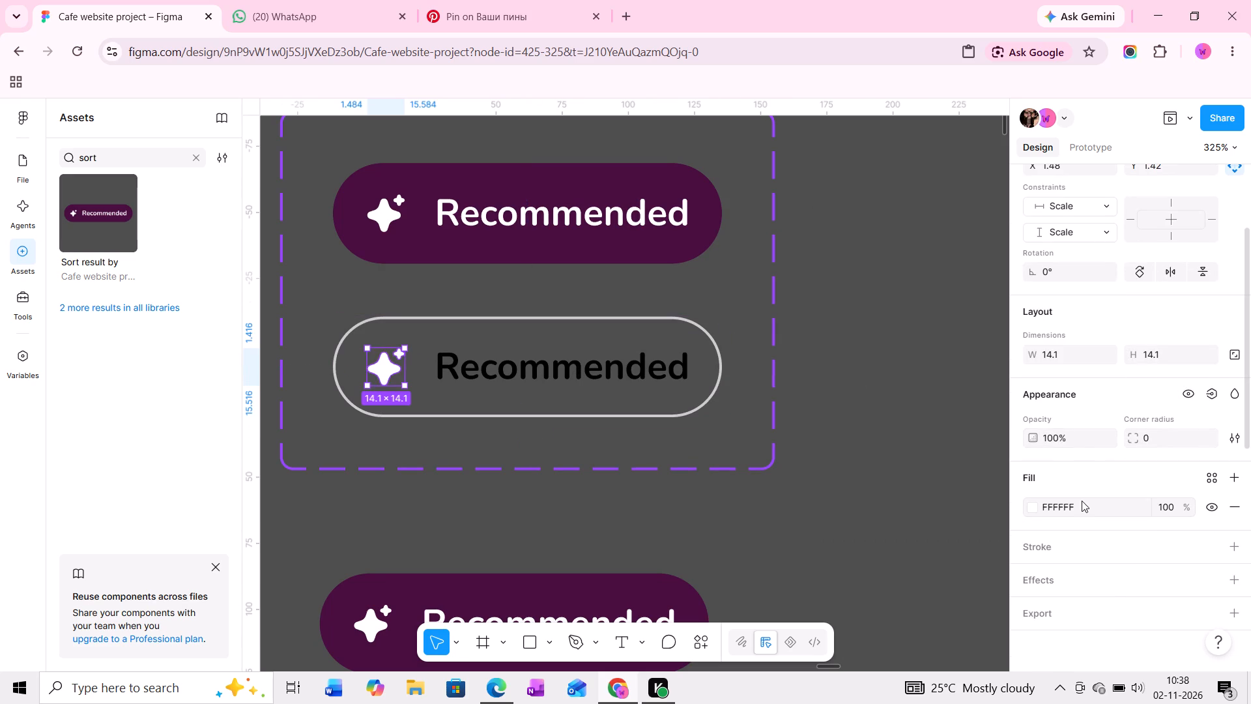
left_click(1080, 508)
key("0")
key("Return")
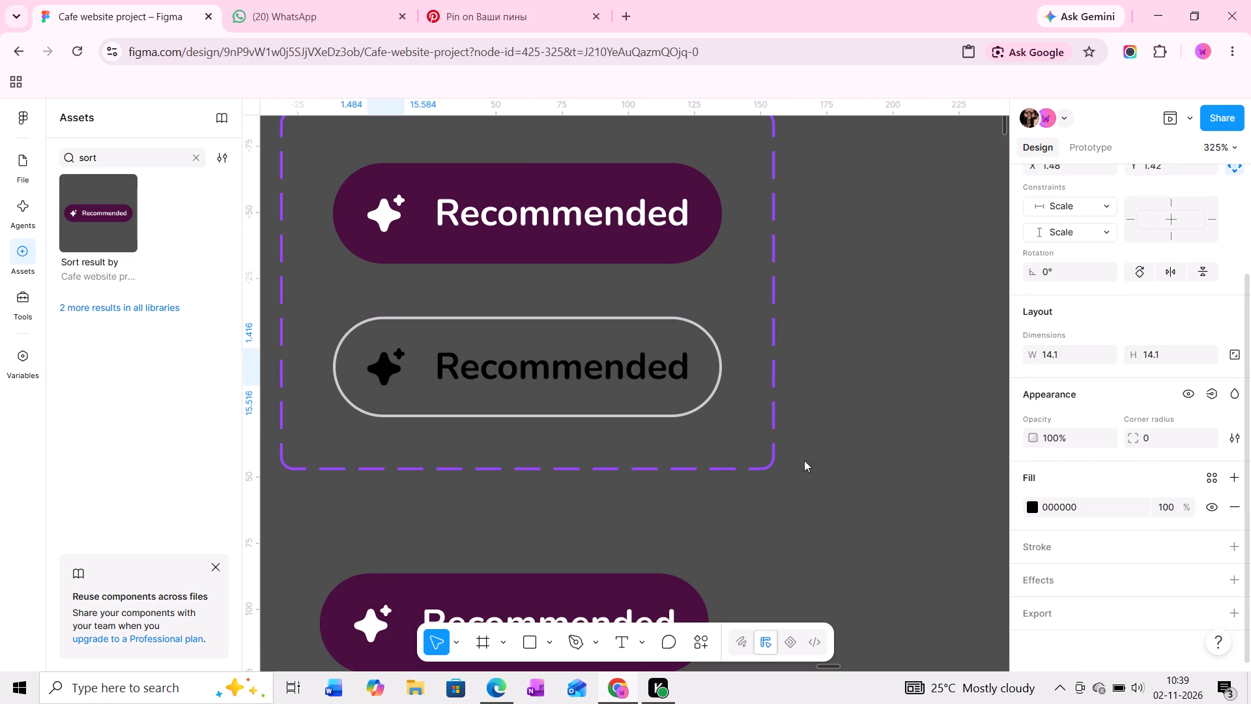
Change the font weight of the second variant's Recommended text to Regular.
left_click(493, 361, "ctrl")
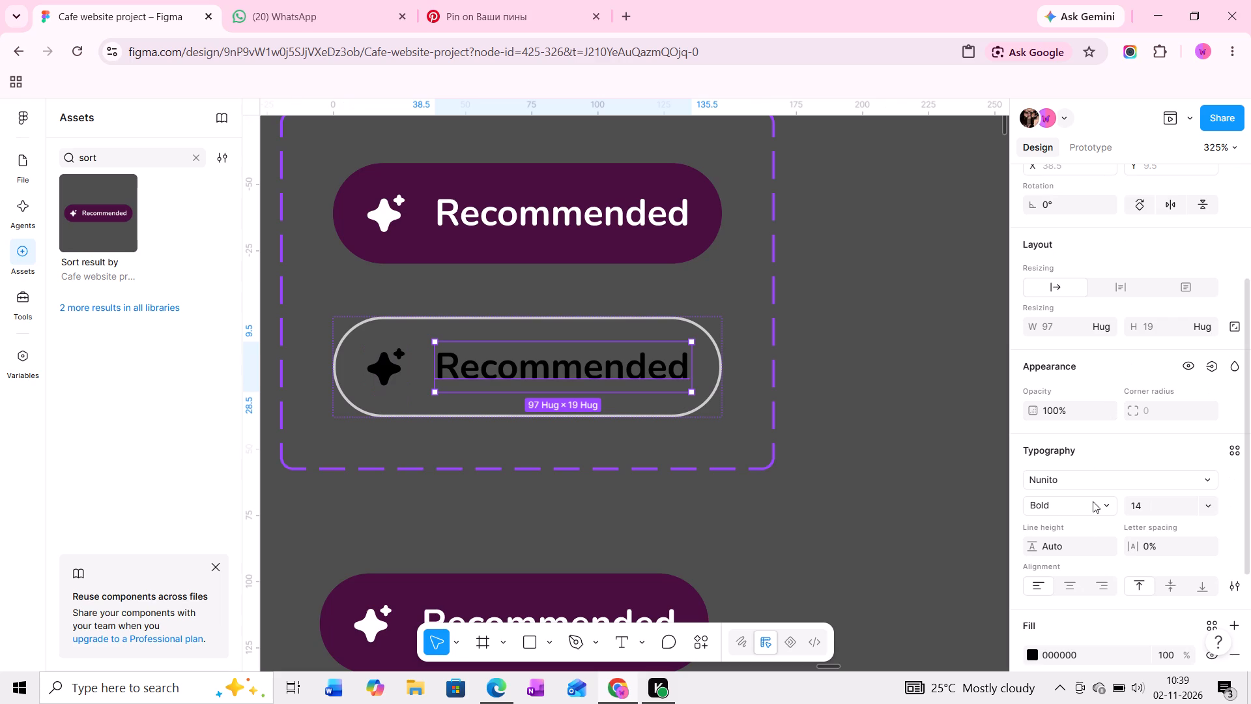
left_click(1098, 501)
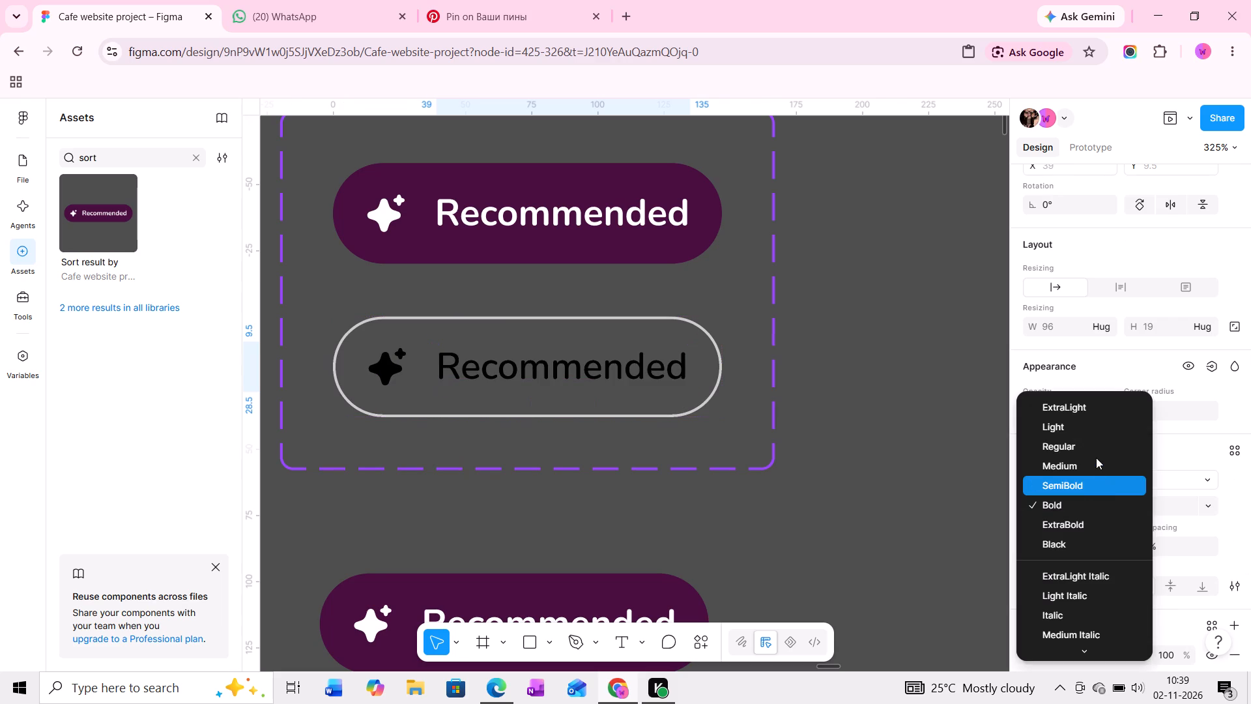
left_click(1095, 447)
Add a prototype interaction from the outlined variant to the filled one: On tap, Change to Default, Instant animation.
scroll(747, 449, "down", 3, "ctrl")
middle_click_drag(747, 449, 762, 432)
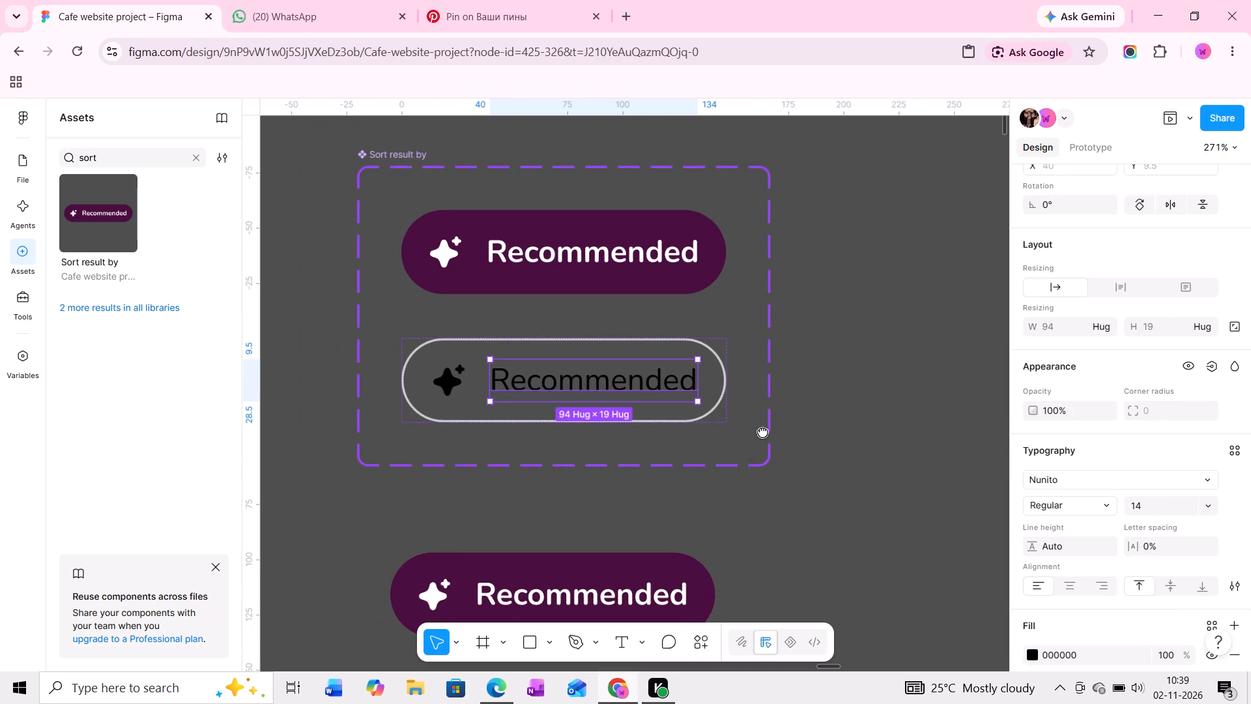
middle_click_drag(762, 432, 768, 424)
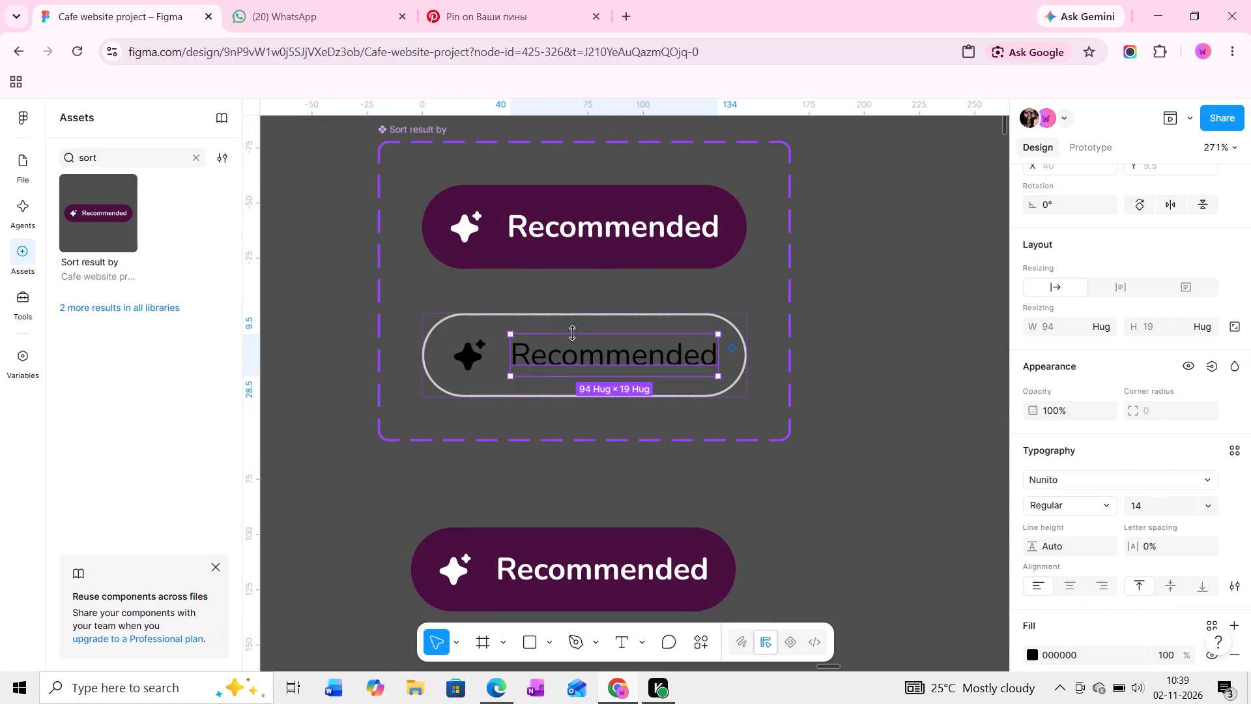
left_click(573, 330)
scroll(575, 328, "up", 5, "ctrl")
left_click(579, 325)
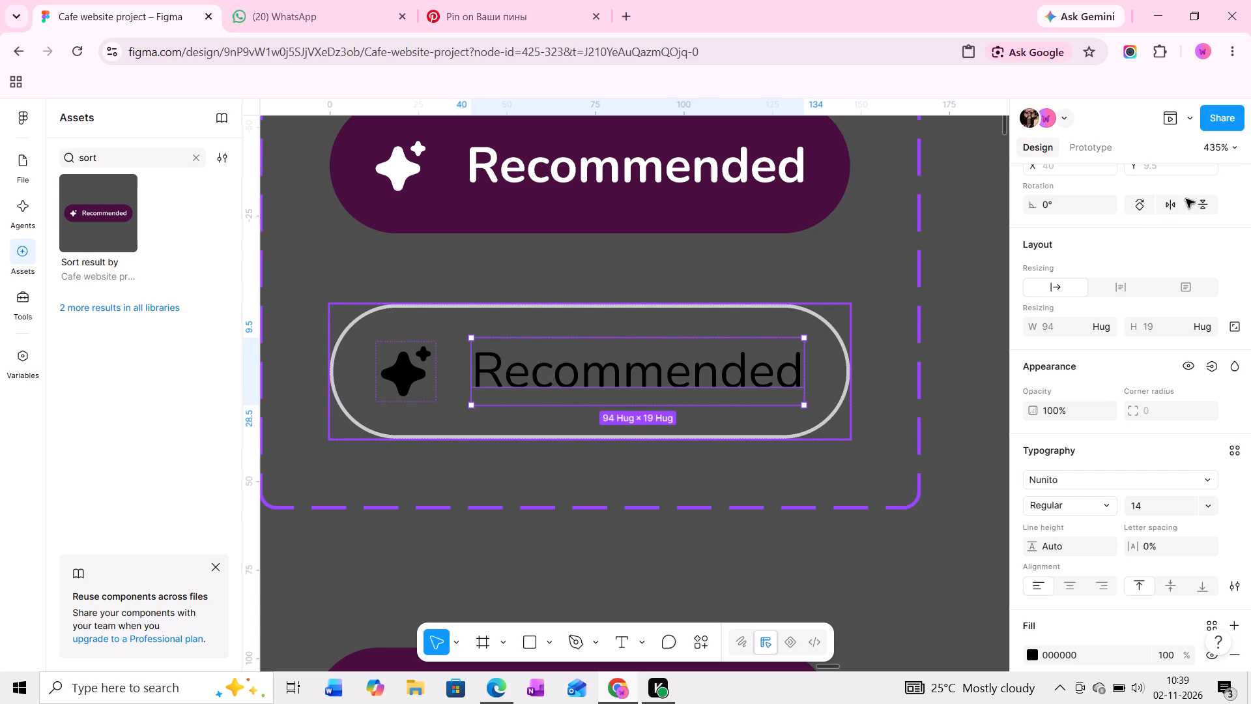
left_click(1102, 150)
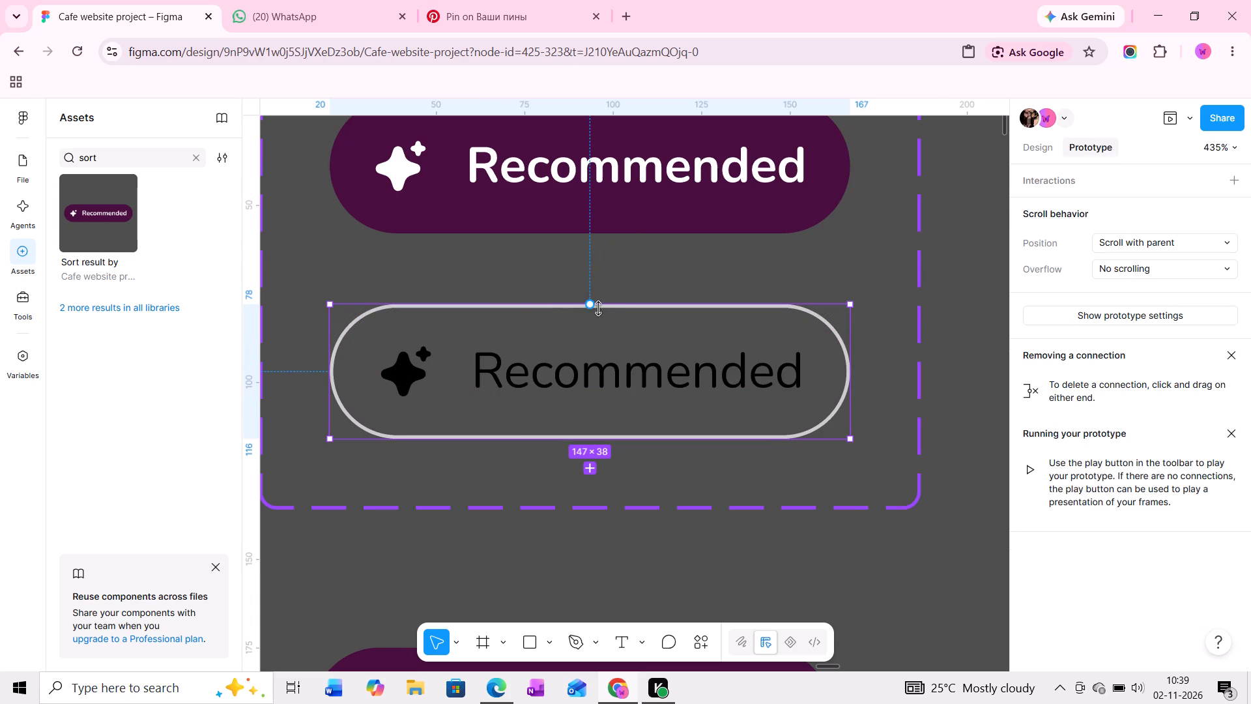
left_click_drag(590, 305, 586, 151)
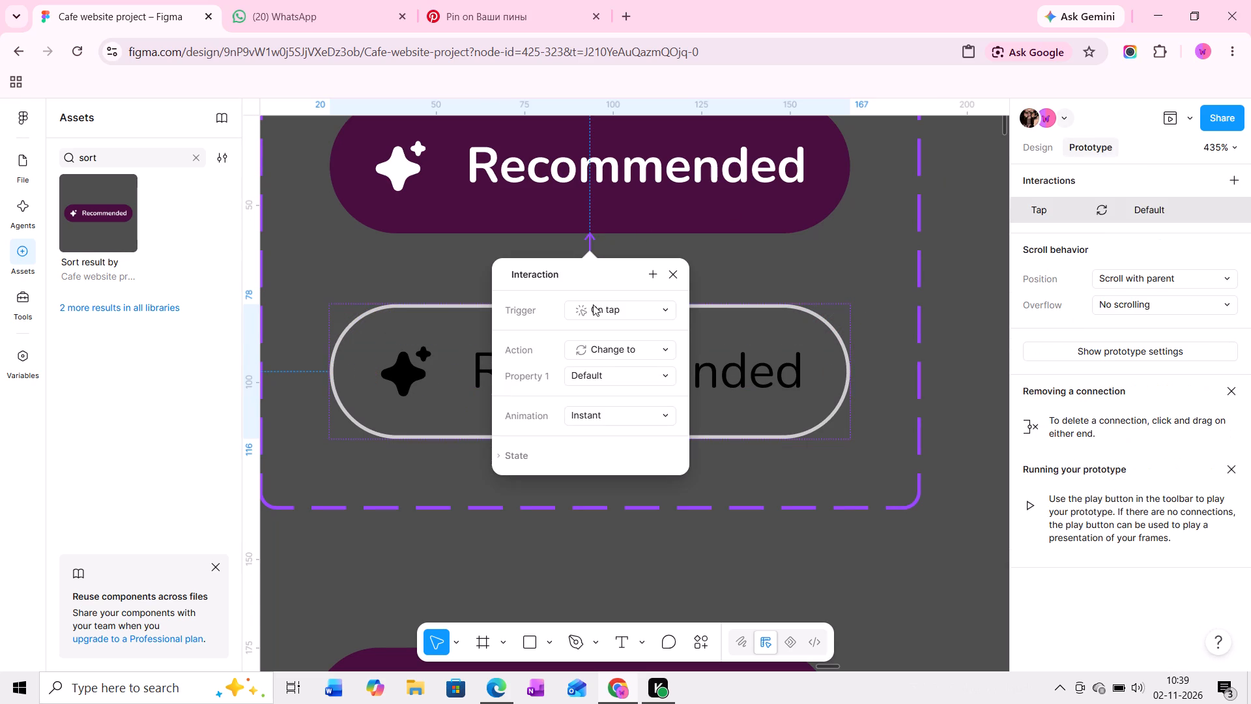
left_click(648, 310)
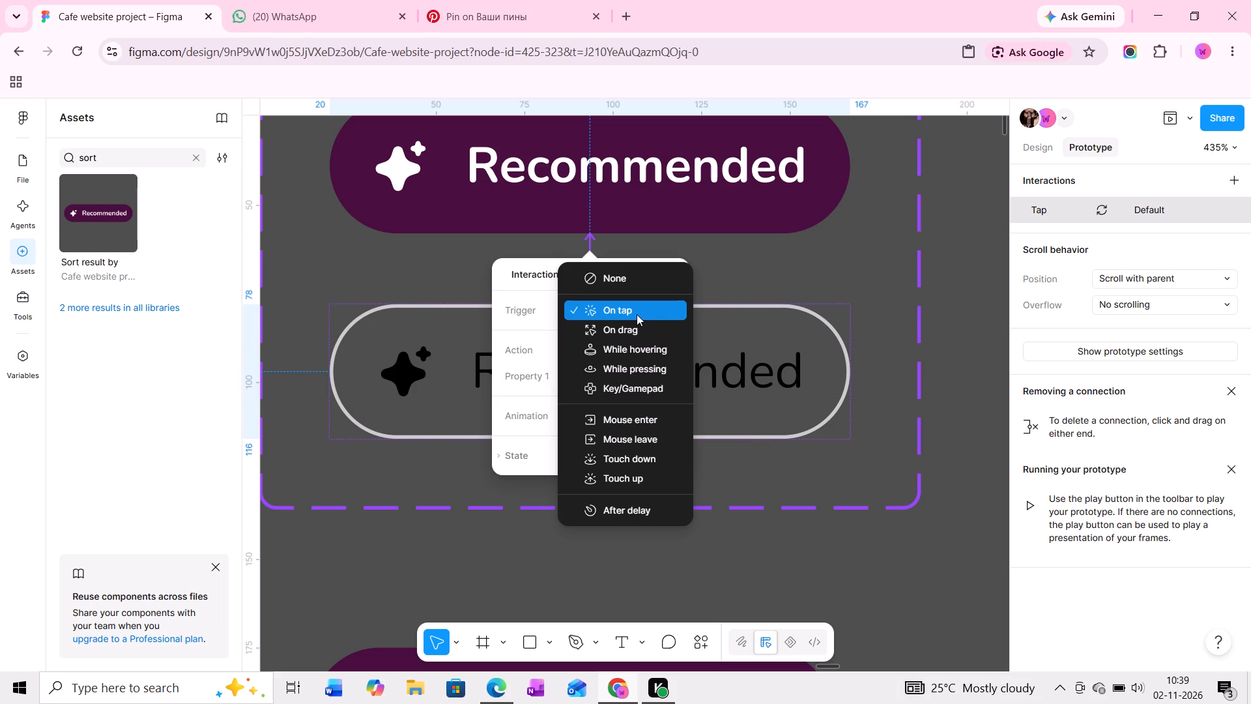
left_click(637, 314)
left_click(616, 530)
Rename the Sort result by component's variant property to state.
scroll(617, 530, "down", 2, "ctrl")
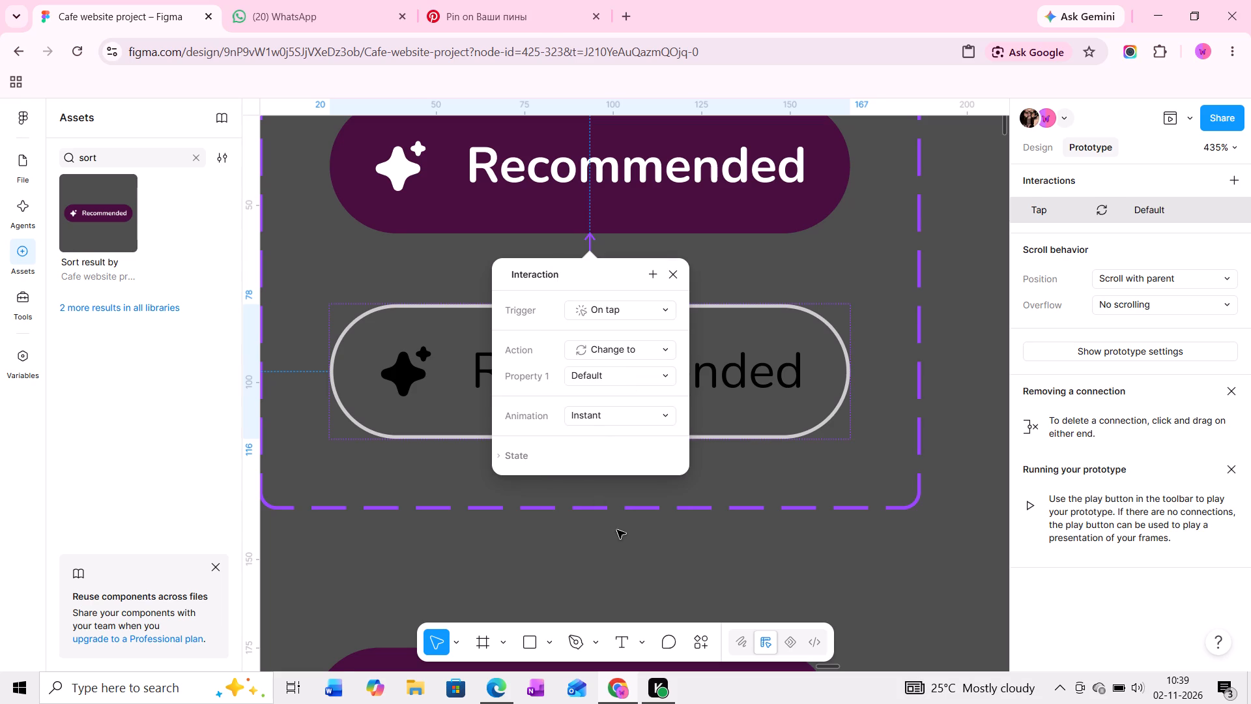
middle_click_drag(629, 495, 631, 484)
scroll(631, 482, "down", 4, "ctrl")
middle_click_drag(670, 430, 666, 463)
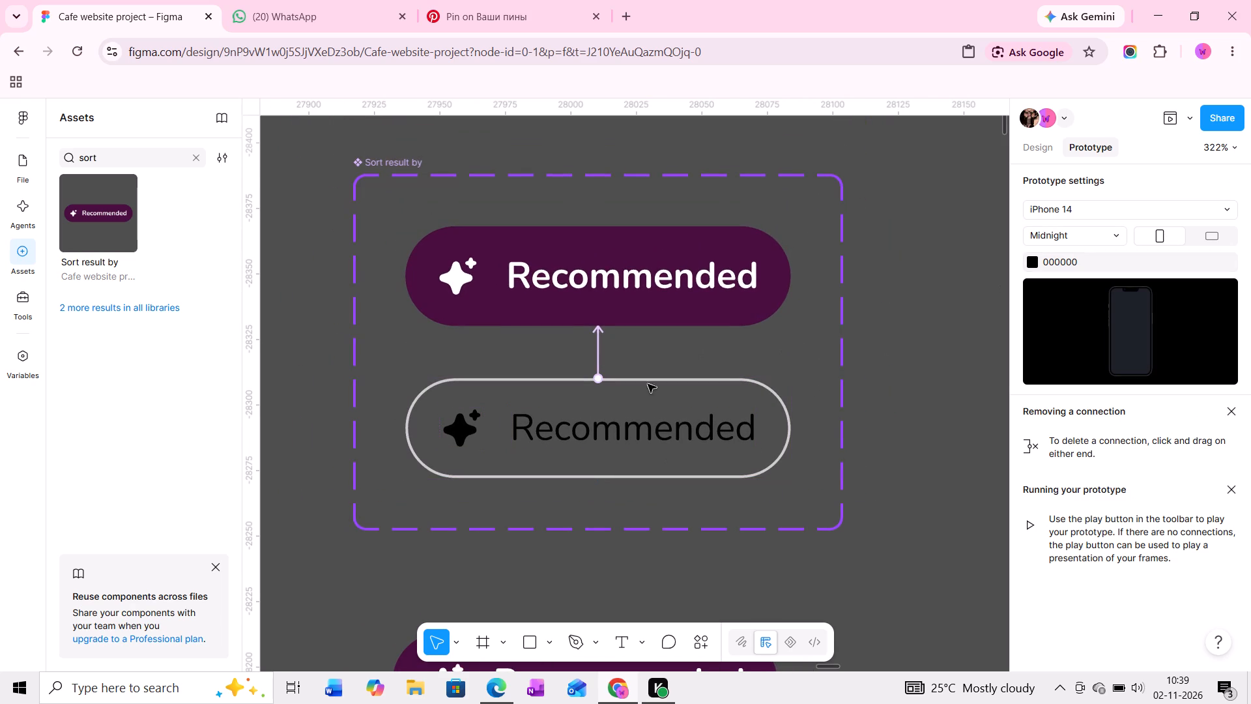
left_click(670, 401)
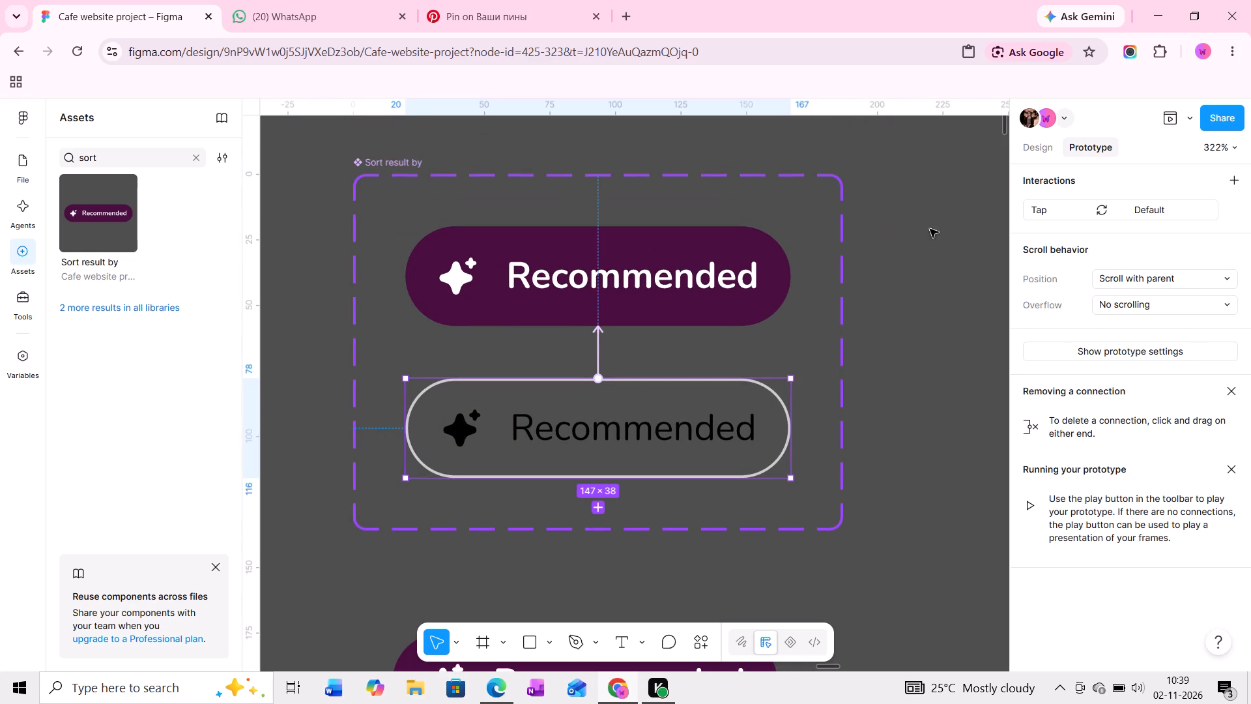
left_click(778, 269)
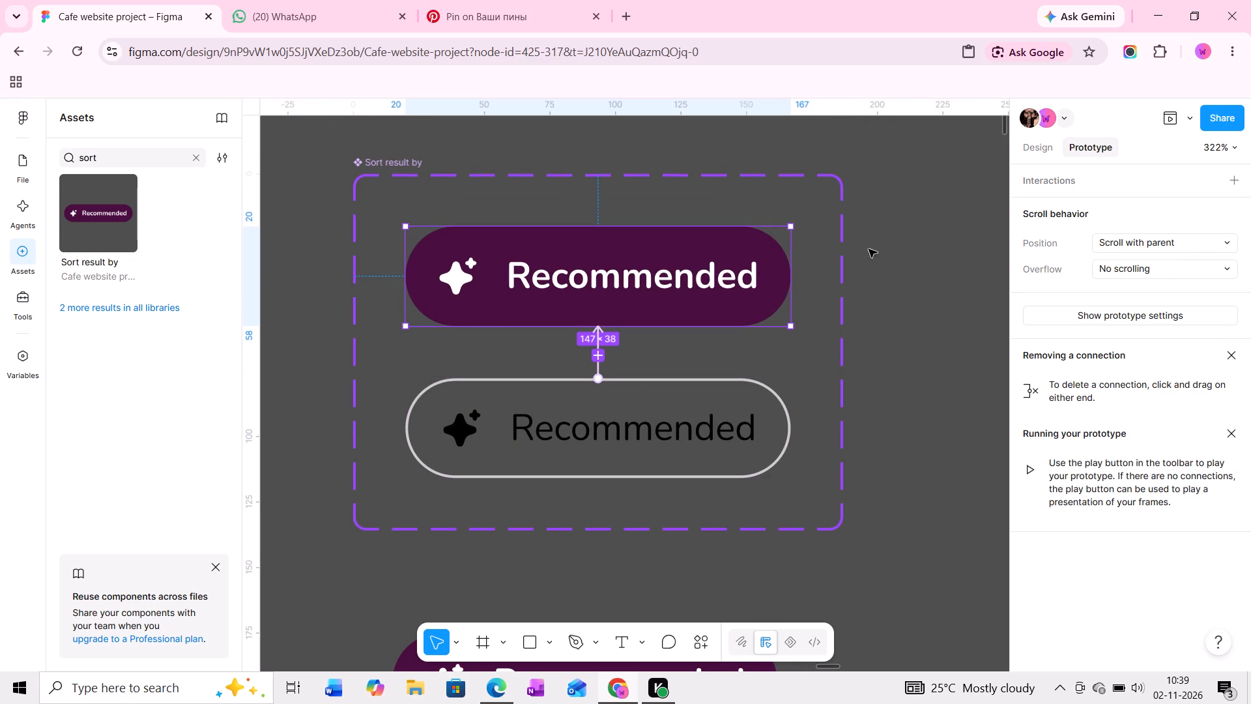
left_click(1036, 148)
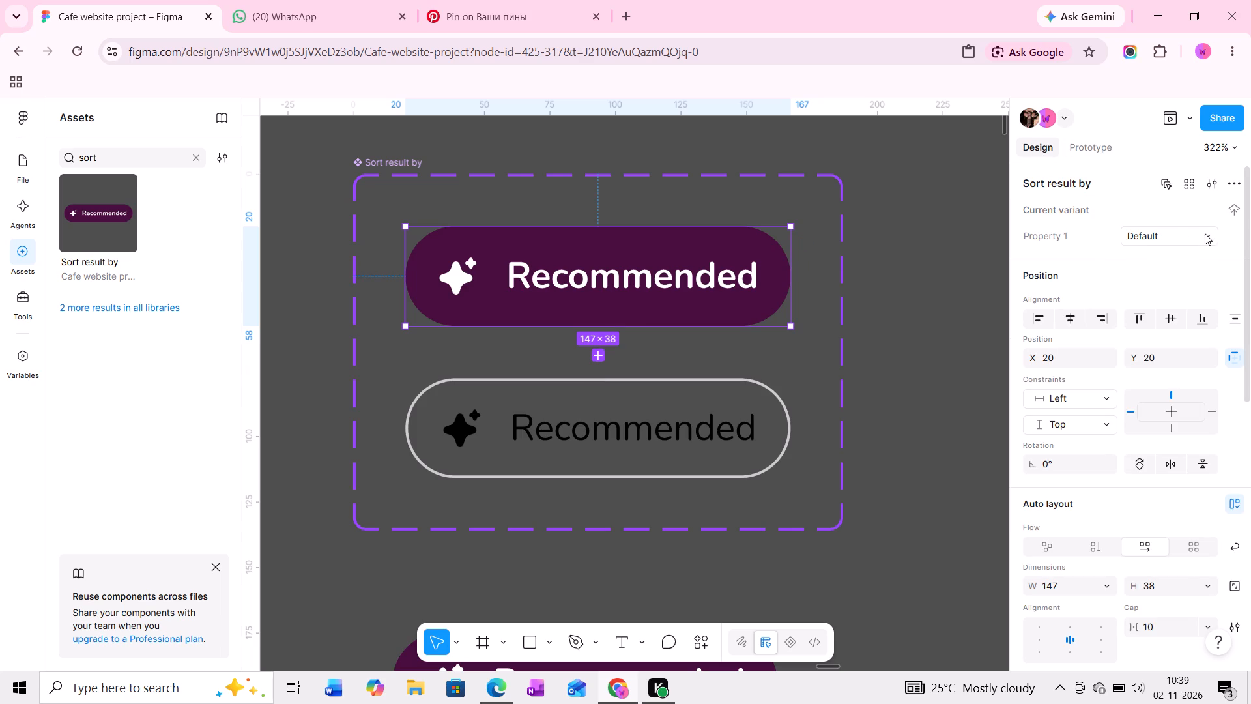
double_click(1033, 231)
key("s")
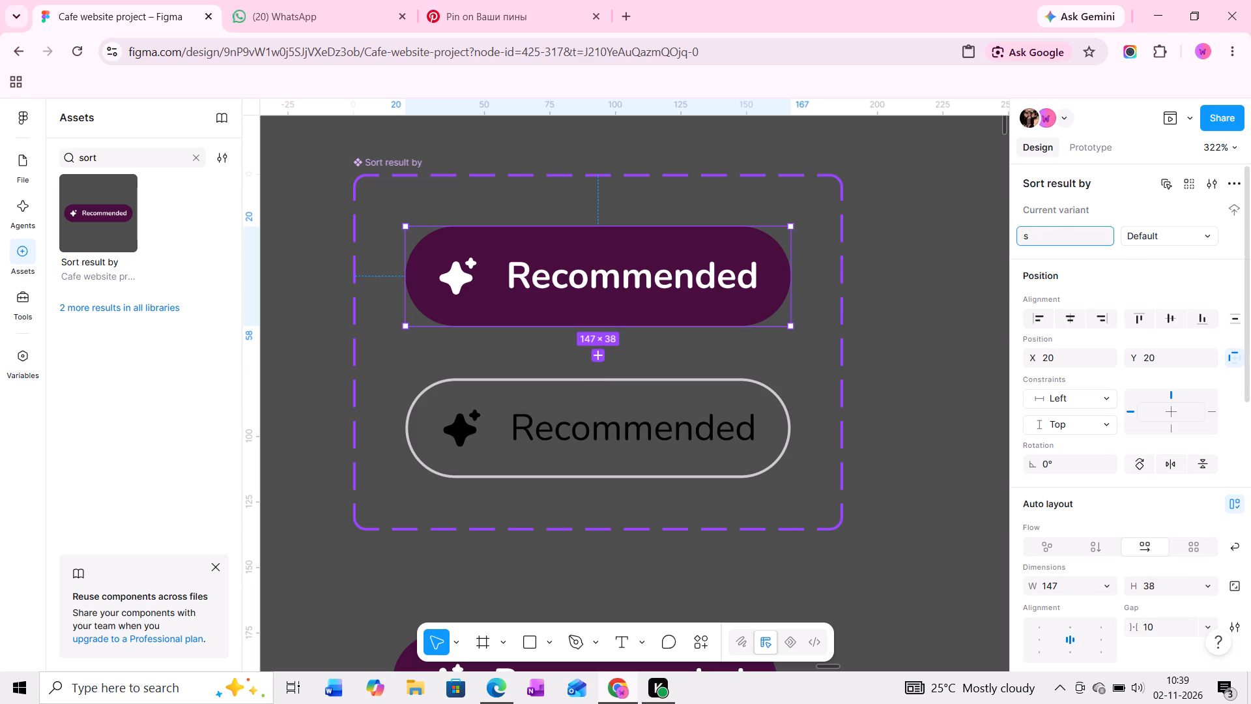
type("tate")
Rename the filled variant's state value to Clicked.
double_click(1160, 242)
double_click(1155, 235)
left_click(1152, 235)
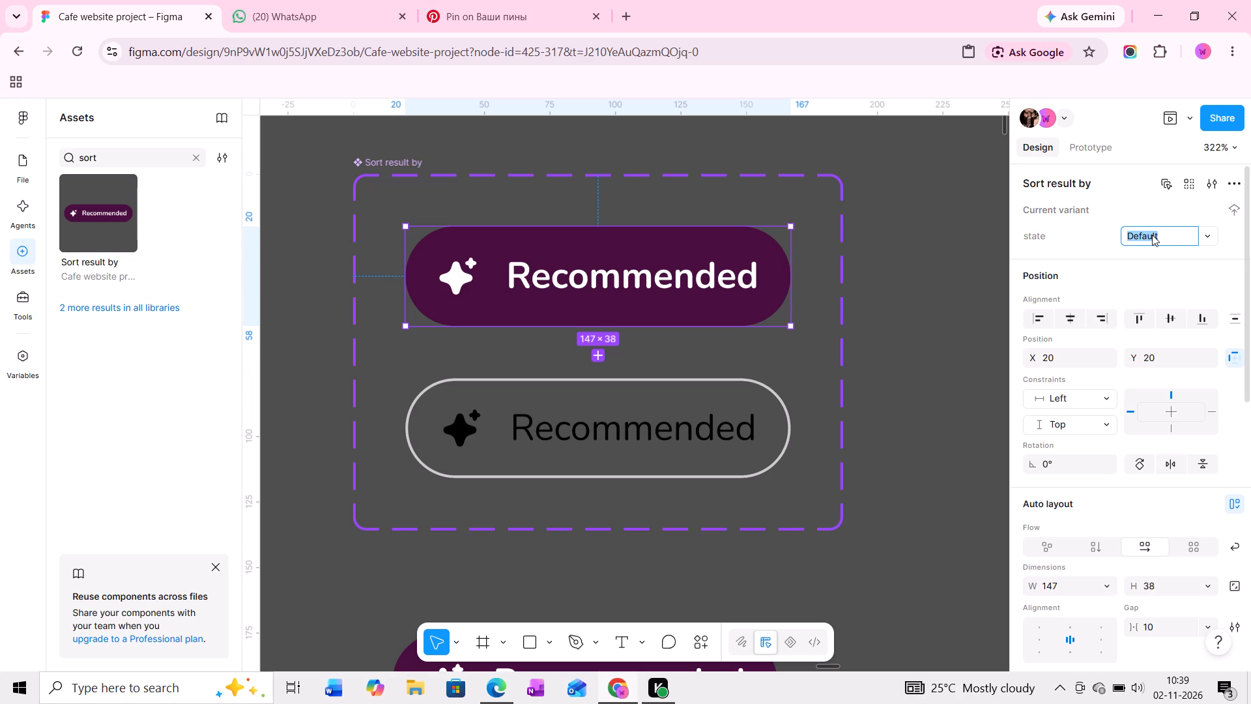
double_click(1151, 235)
type("Clicked")
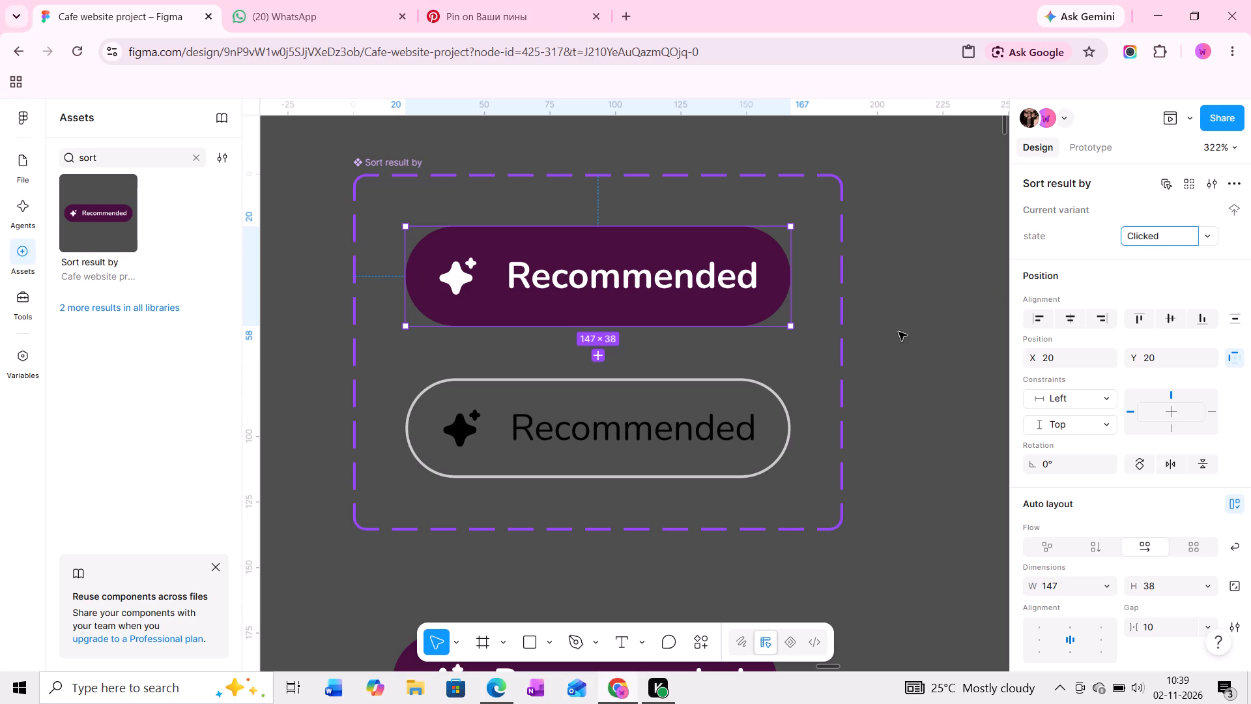
left_click(899, 332)
Duplicate the Recommended chip instance below the component set into a row of four with 4 px gaps.
scroll(878, 315, "down", 2, "ctrl")
middle_click_drag(890, 398, 844, 279)
scroll(844, 279, "down", 4, "ctrl")
middle_click_drag(856, 381, 819, 323)
scroll(713, 350, "up", 4, "ctrl")
left_click(698, 362)
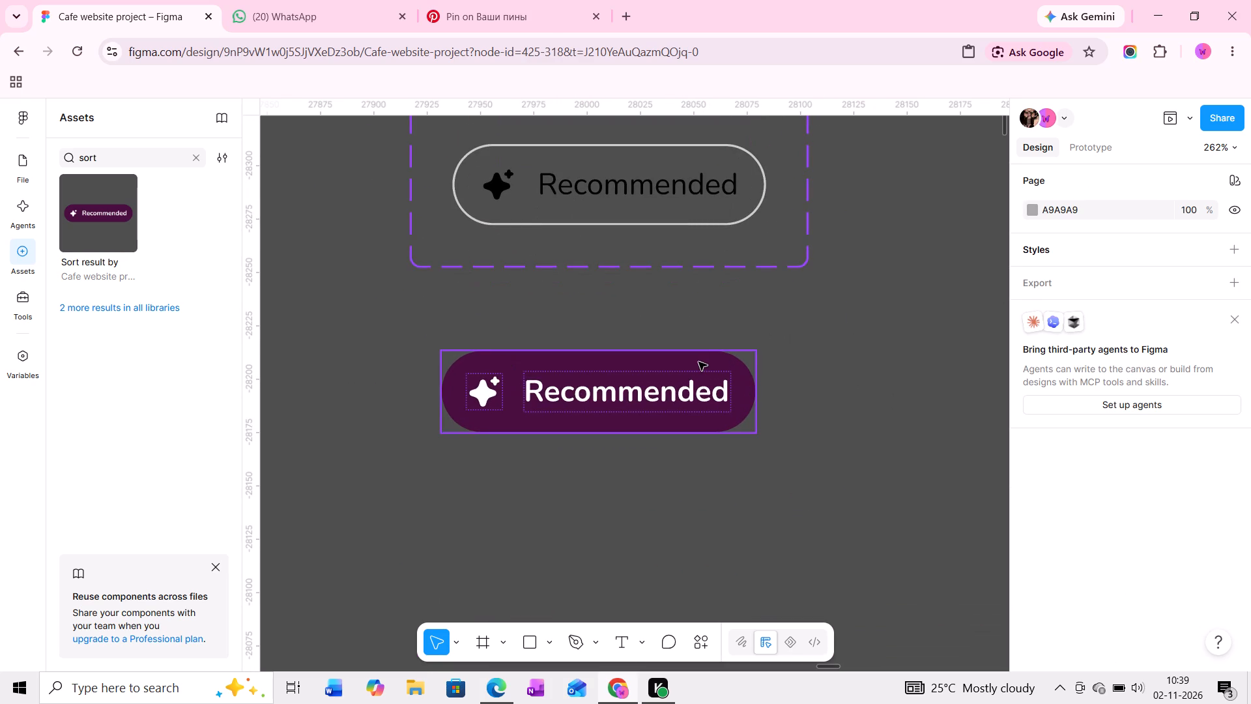
scroll(679, 365, "down", 2, "ctrl")
left_click_drag(655, 366, 943, 368, "alt")
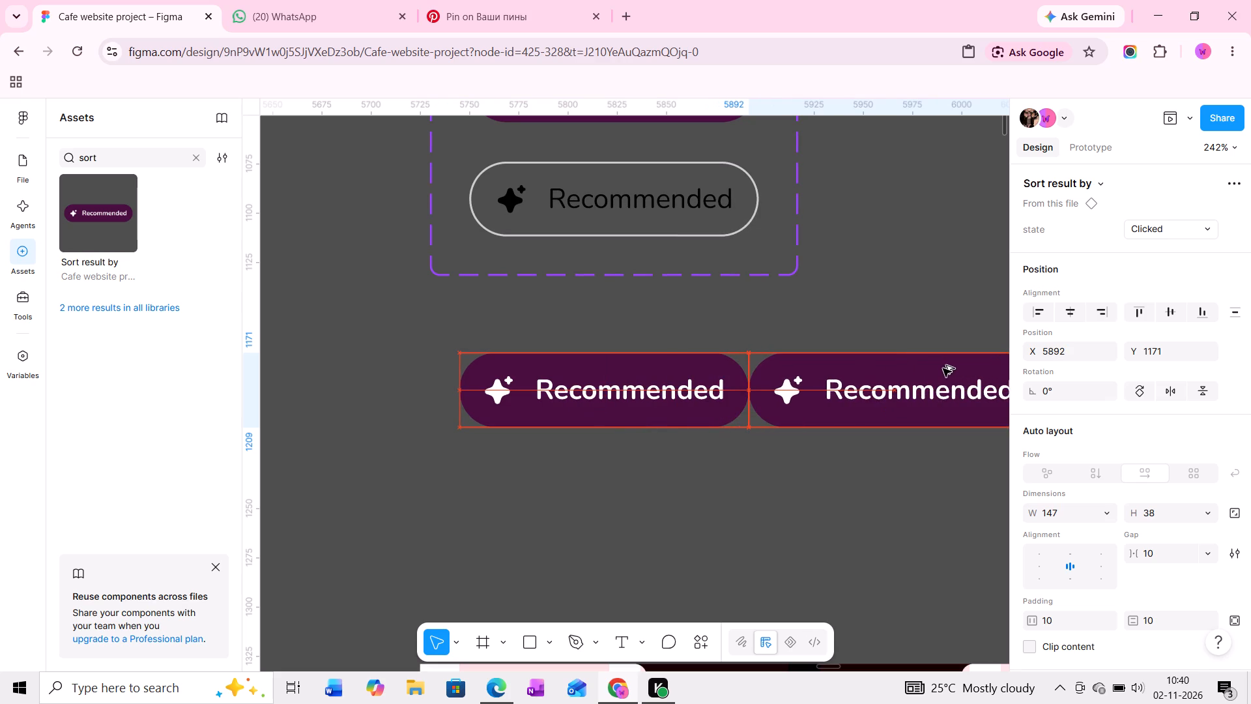
left_click_drag(943, 368, 953, 368, "alt")
scroll(947, 369, "down", 4, "ctrl")
middle_click_drag(946, 369, 678, 361)
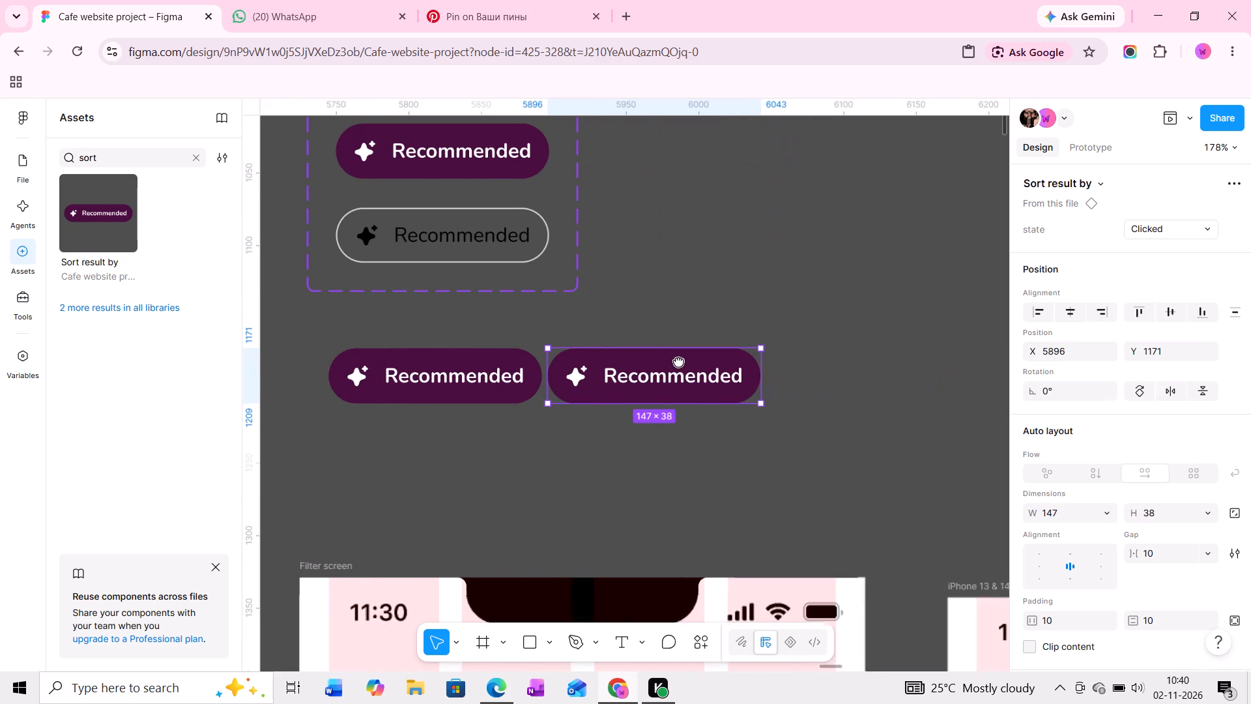
middle_click_drag(678, 361, 677, 361)
key("ctrl+d")
key("ctrl+d")
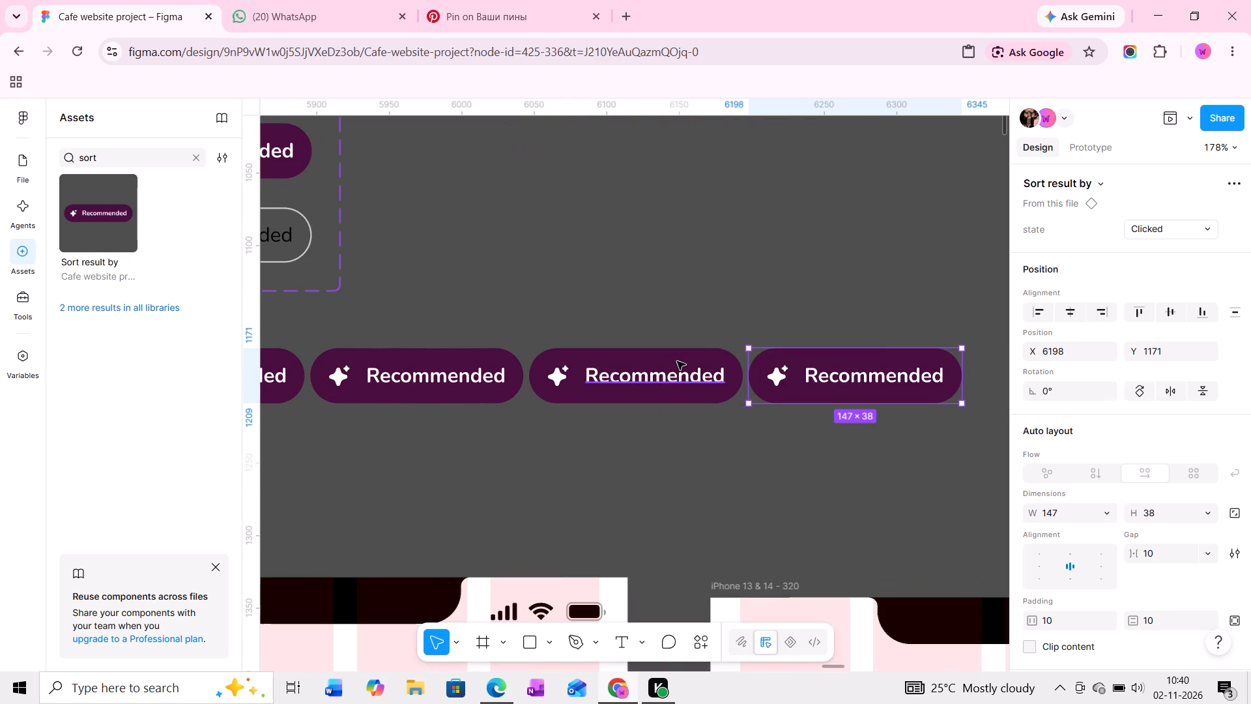
Replace the second chip instance's purple fill with a CCCCCC stroke.
middle_click_drag(670, 365, 779, 366)
middle_click_drag(706, 374, 835, 371)
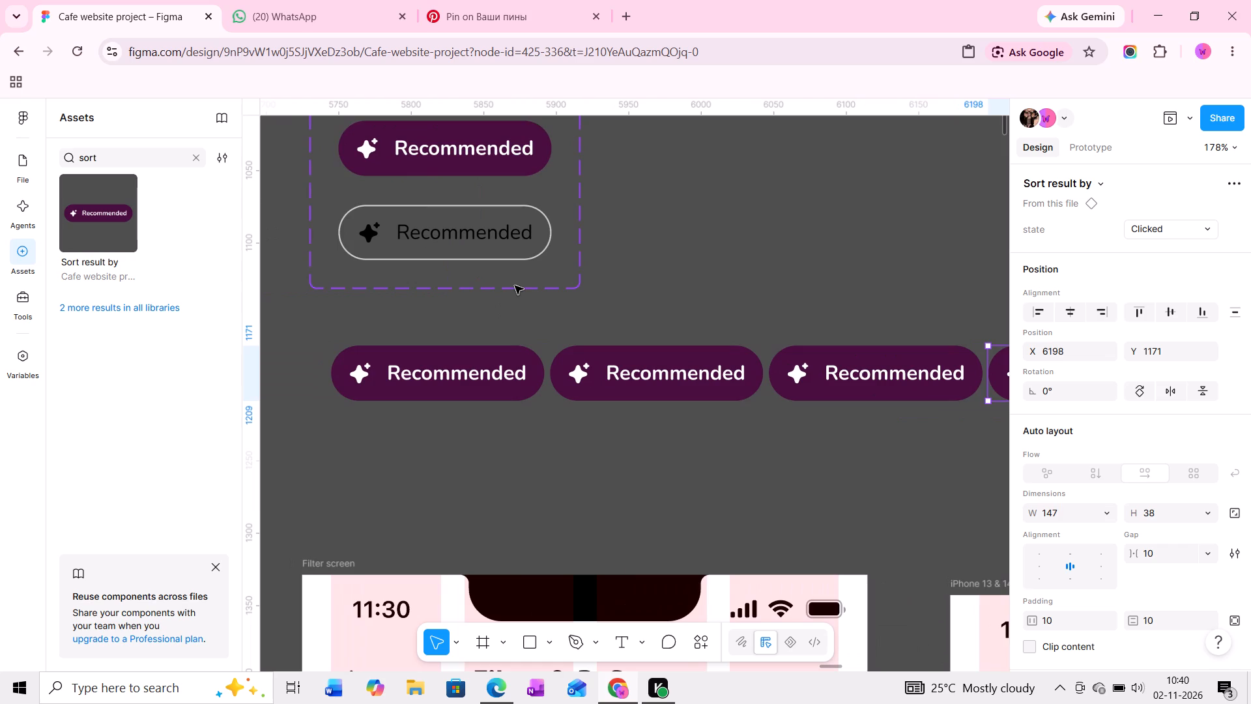
scroll(599, 321, "up", 4, "ctrl")
left_click(618, 364)
scroll(1134, 452, "down", 5)
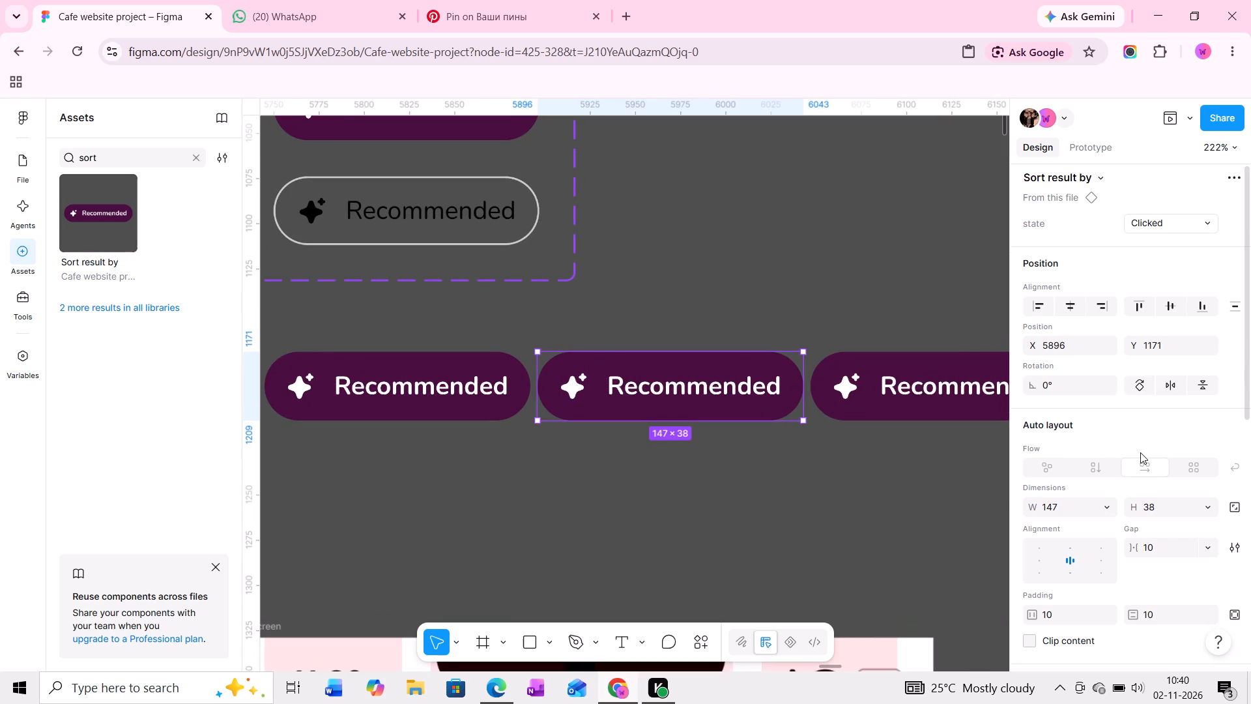
left_click(1239, 443)
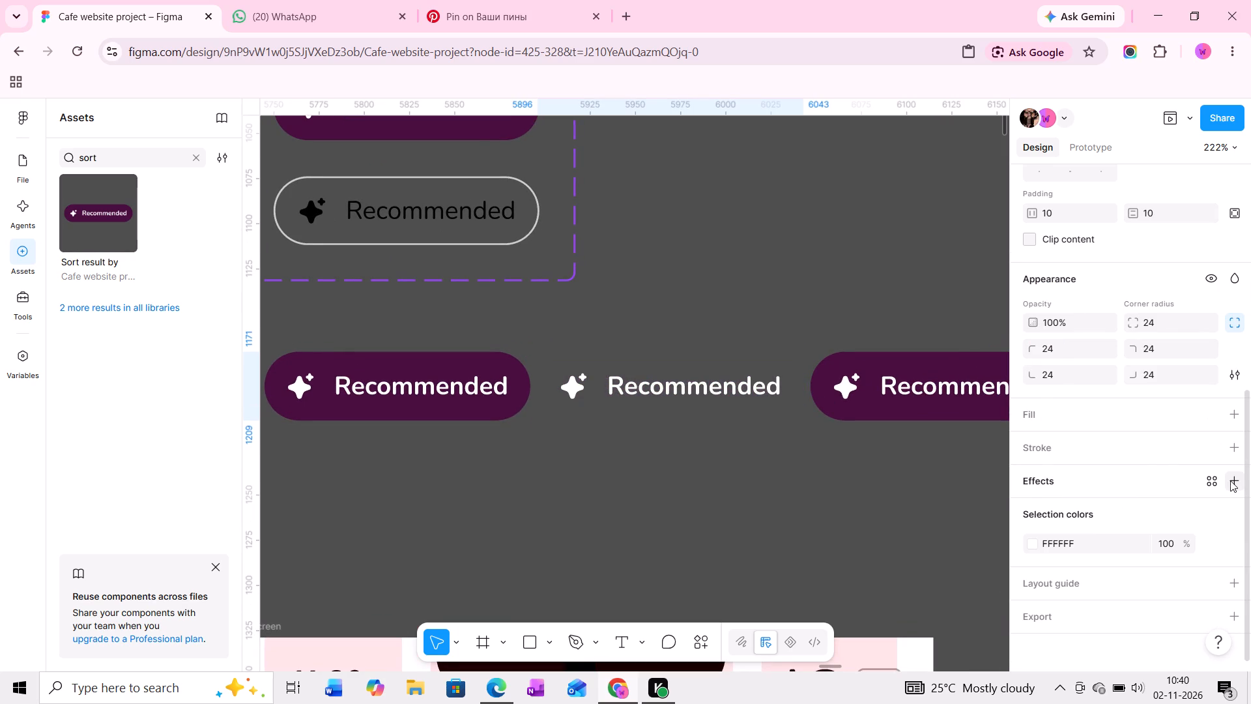
left_click(1232, 445)
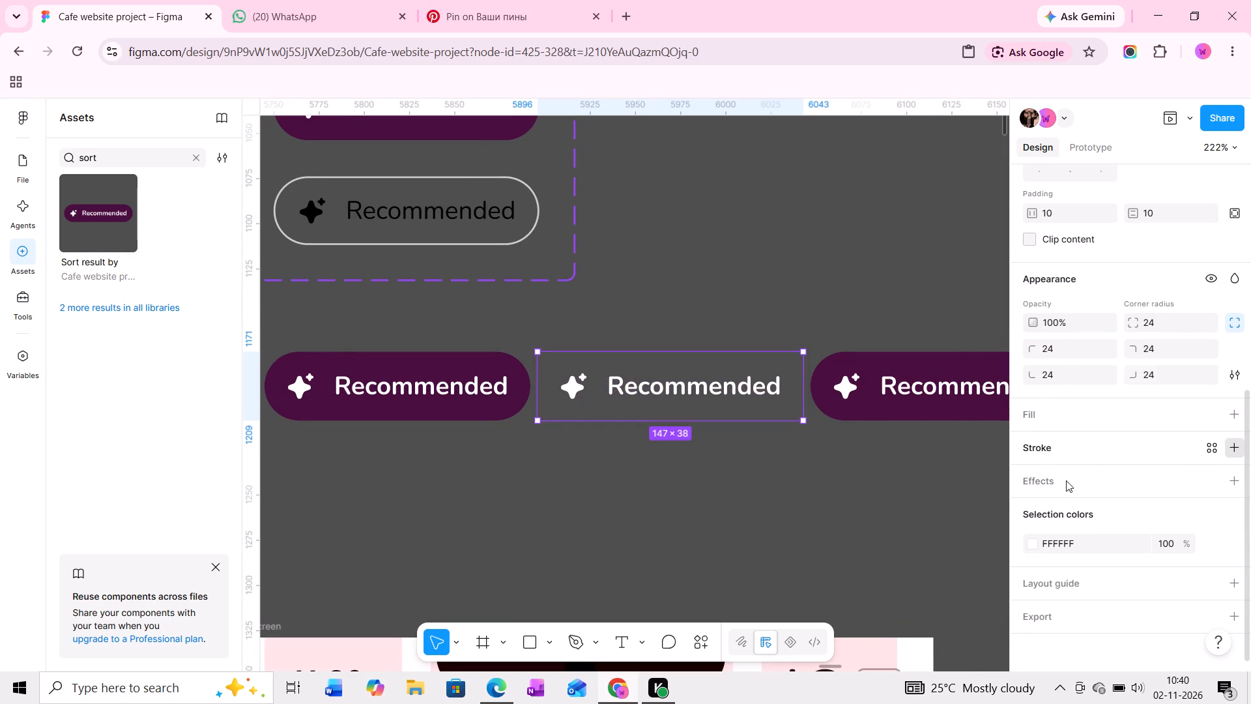
left_click(1069, 470)
key("c")
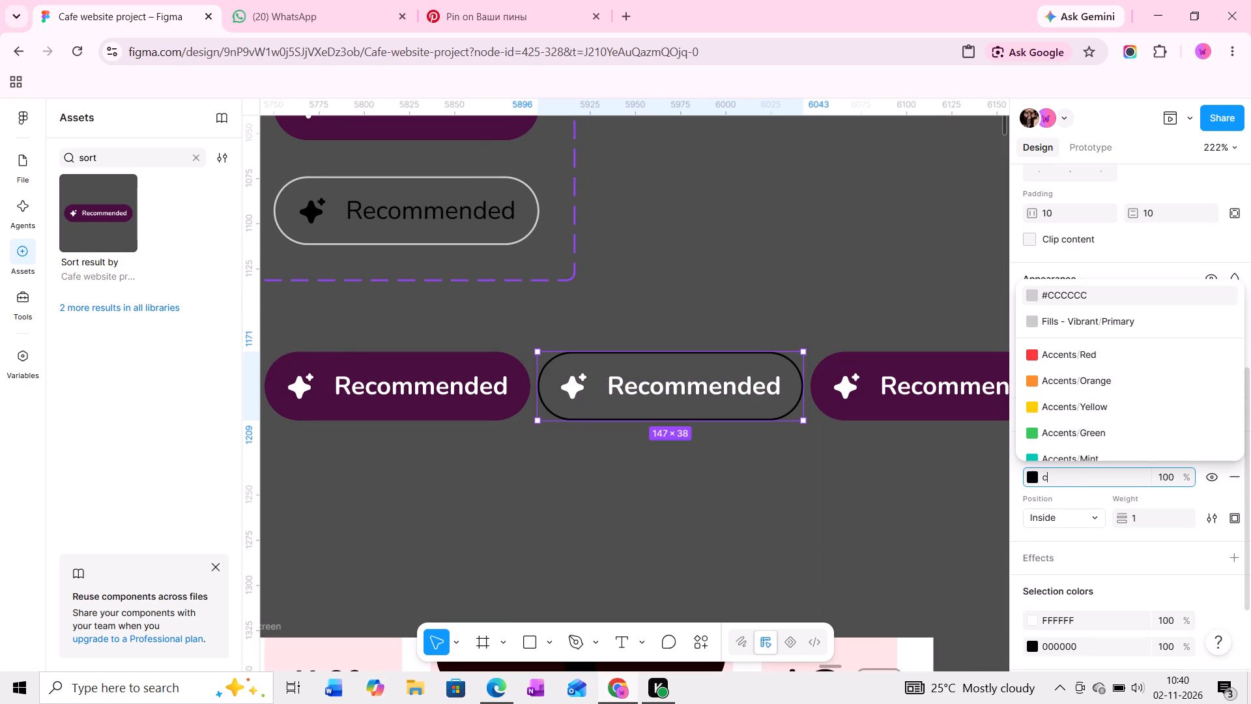
key("Return")
Set the second chip instance's Recommended text to a 000000 fill and Regular weight.
middle_click_drag(922, 398, 772, 389)
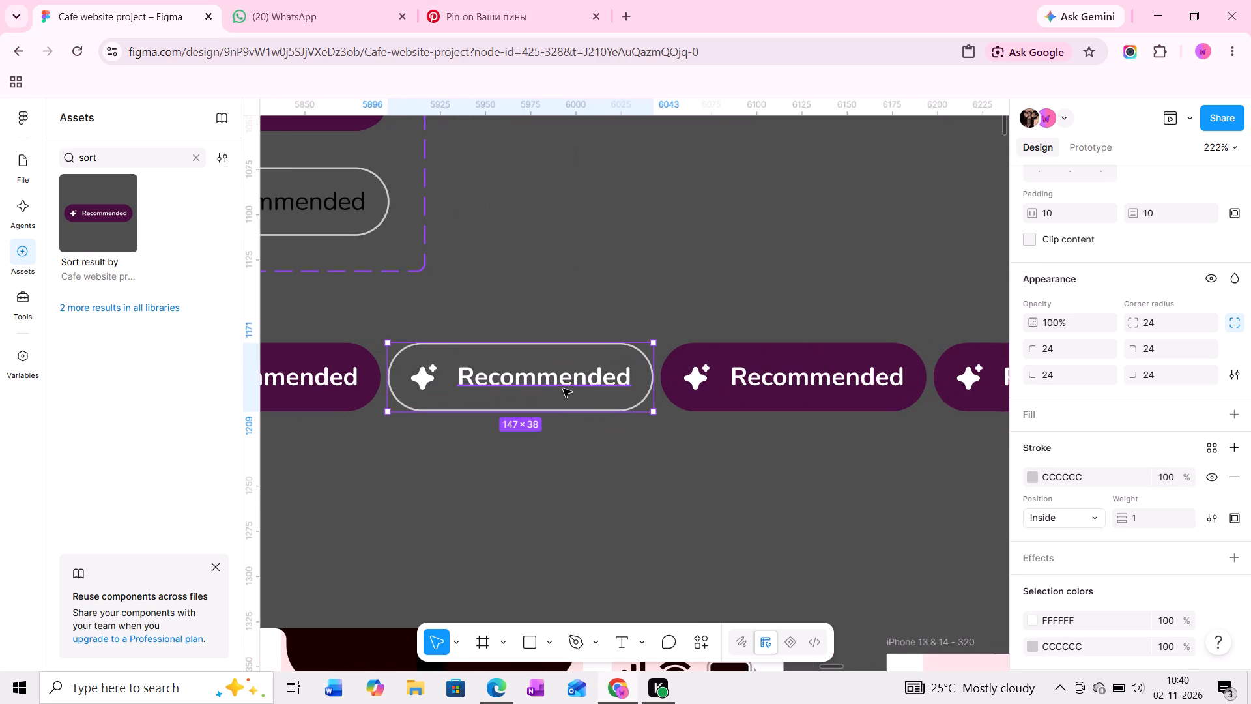
left_click(563, 385, "ctrl")
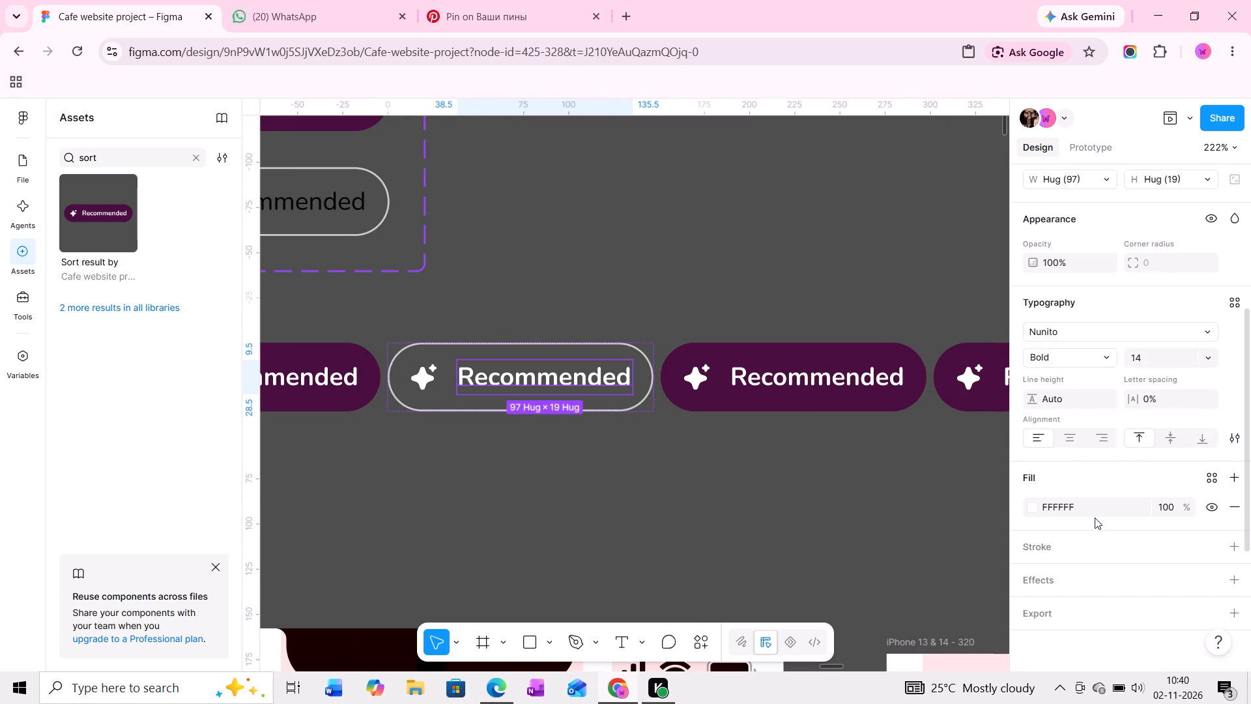
left_click(1092, 507)
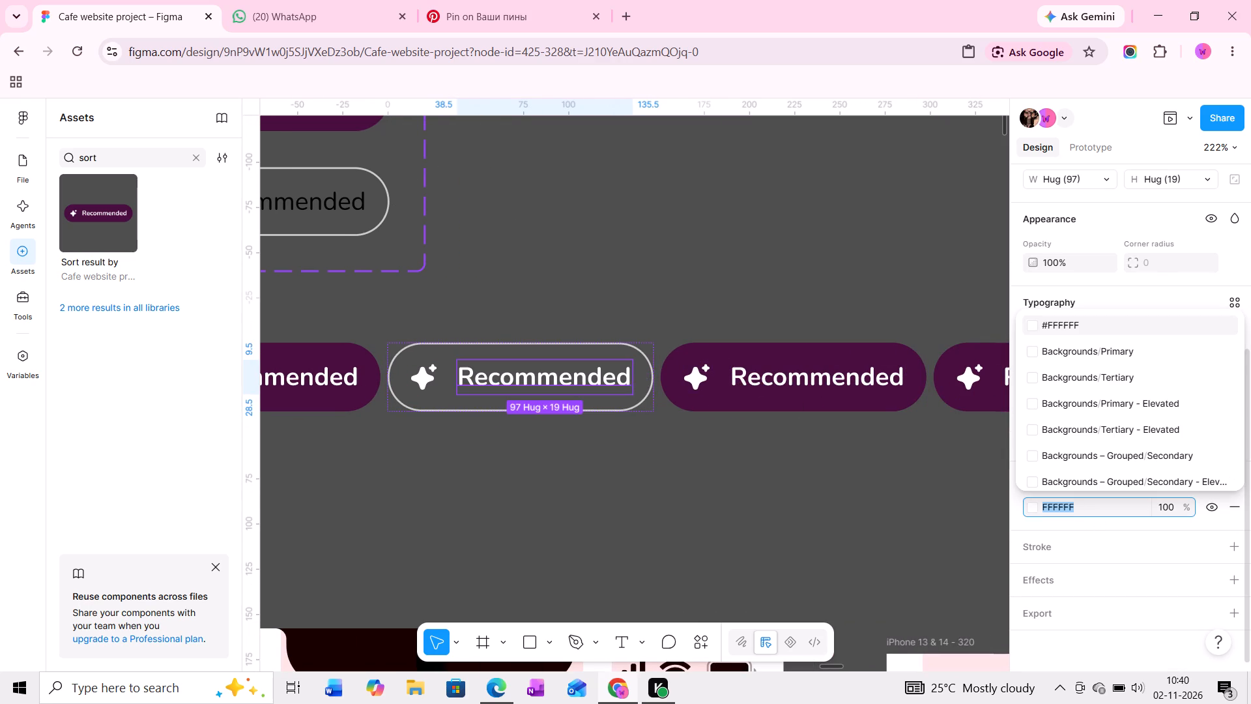
key("0")
key("Return")
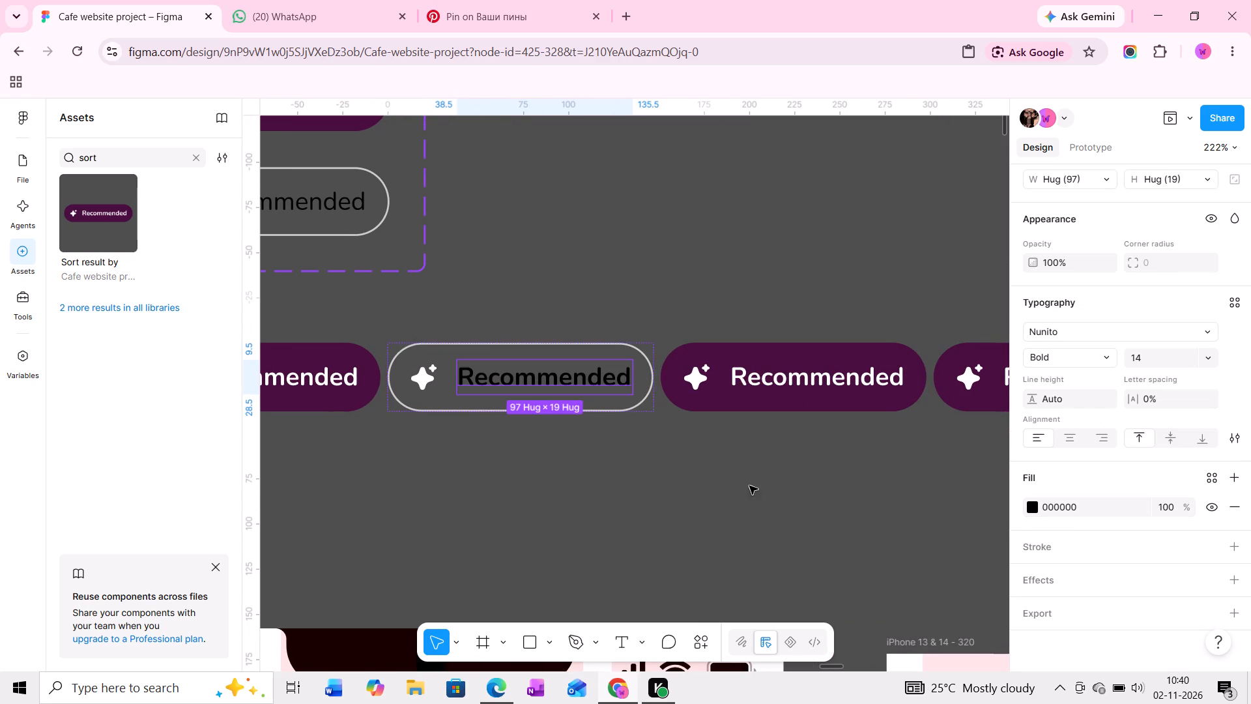
left_click(1108, 355)
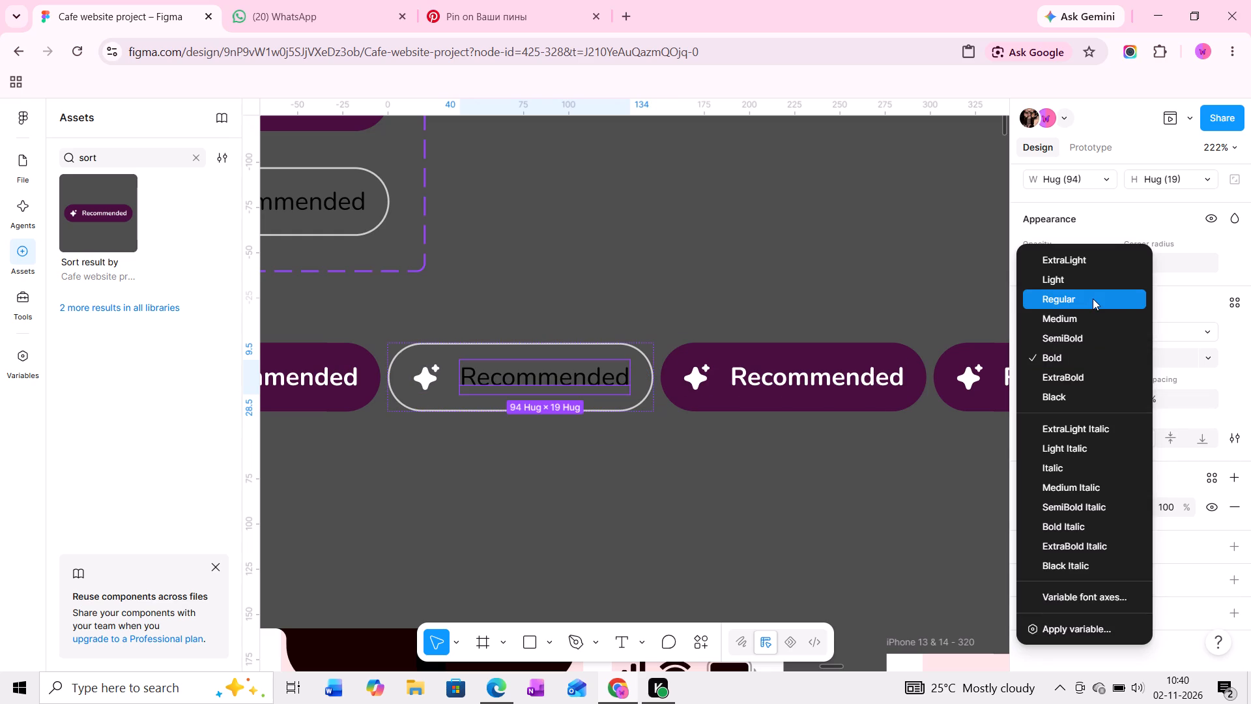
left_click(1093, 299)
Delete the sparkle icon from the second chip instance.
left_click(425, 375, "ctrl")
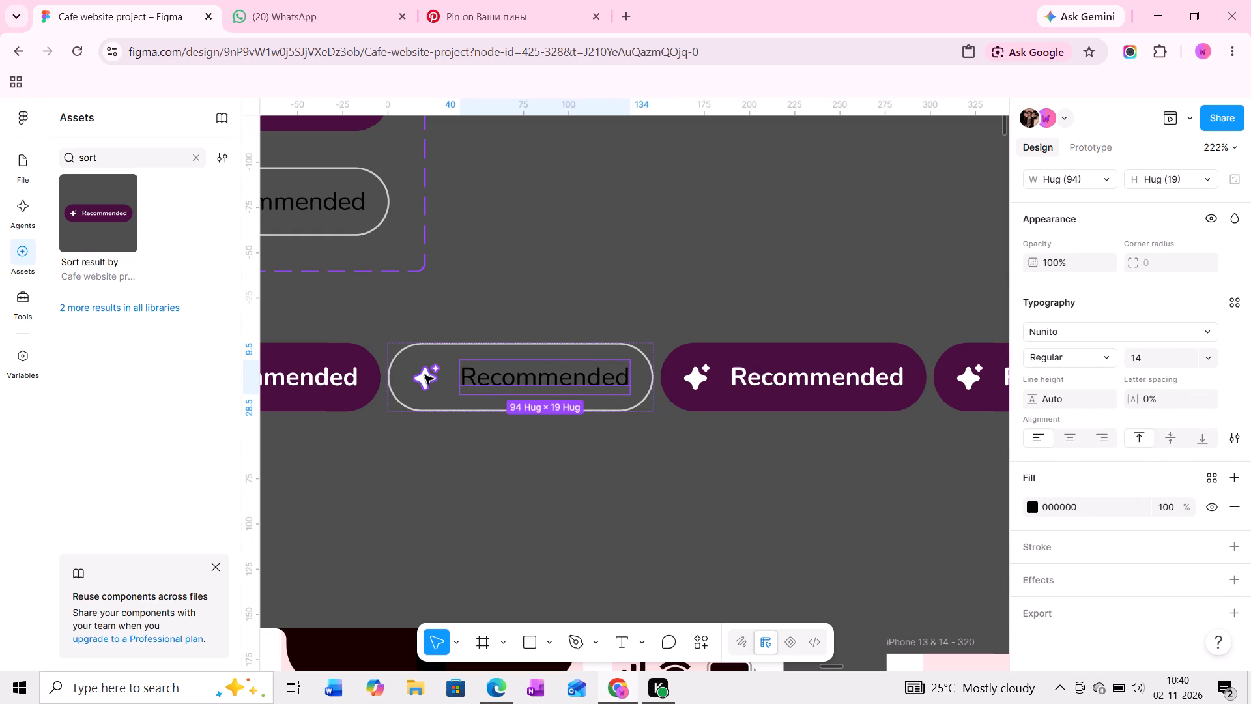
scroll(406, 377, "up", 11, "ctrl")
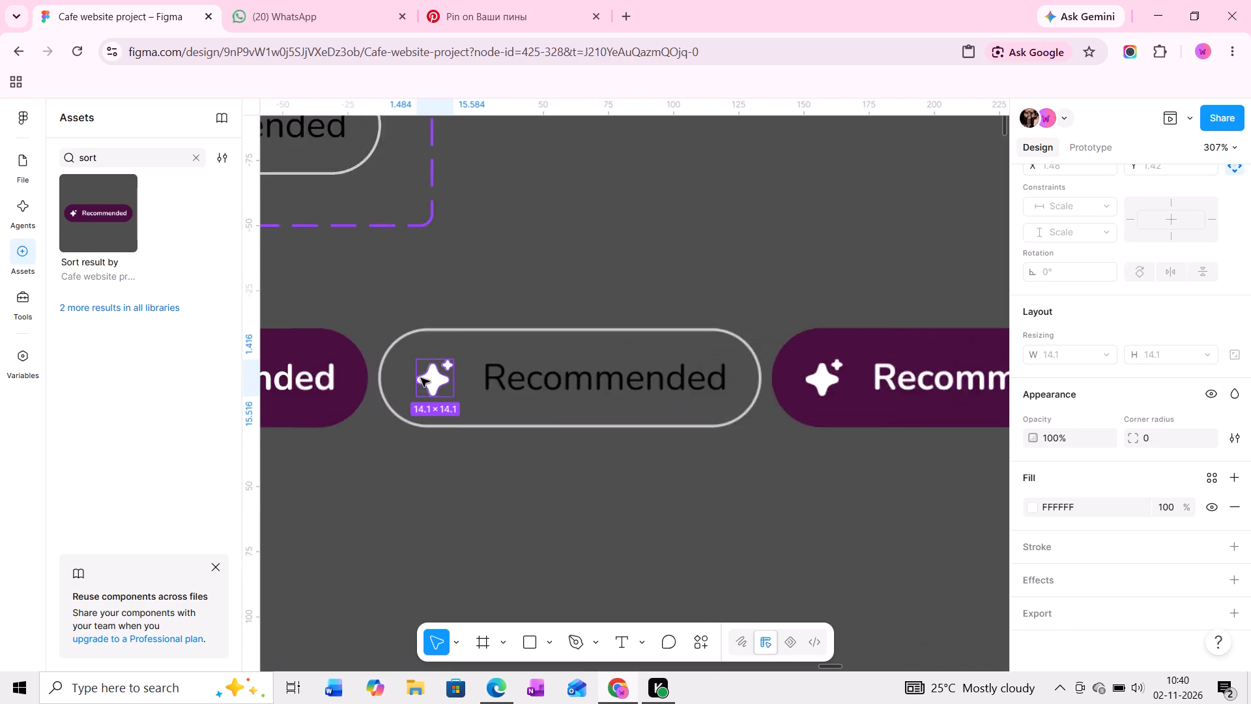
left_click(454, 393)
key("Delete")
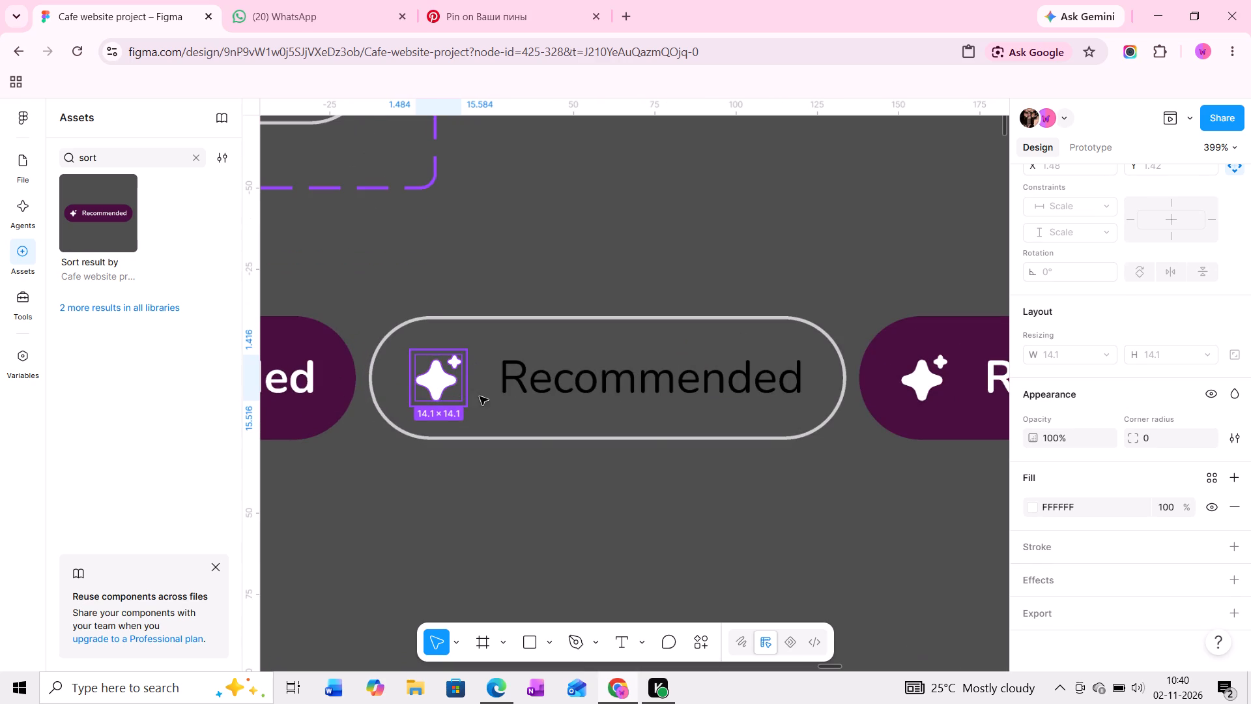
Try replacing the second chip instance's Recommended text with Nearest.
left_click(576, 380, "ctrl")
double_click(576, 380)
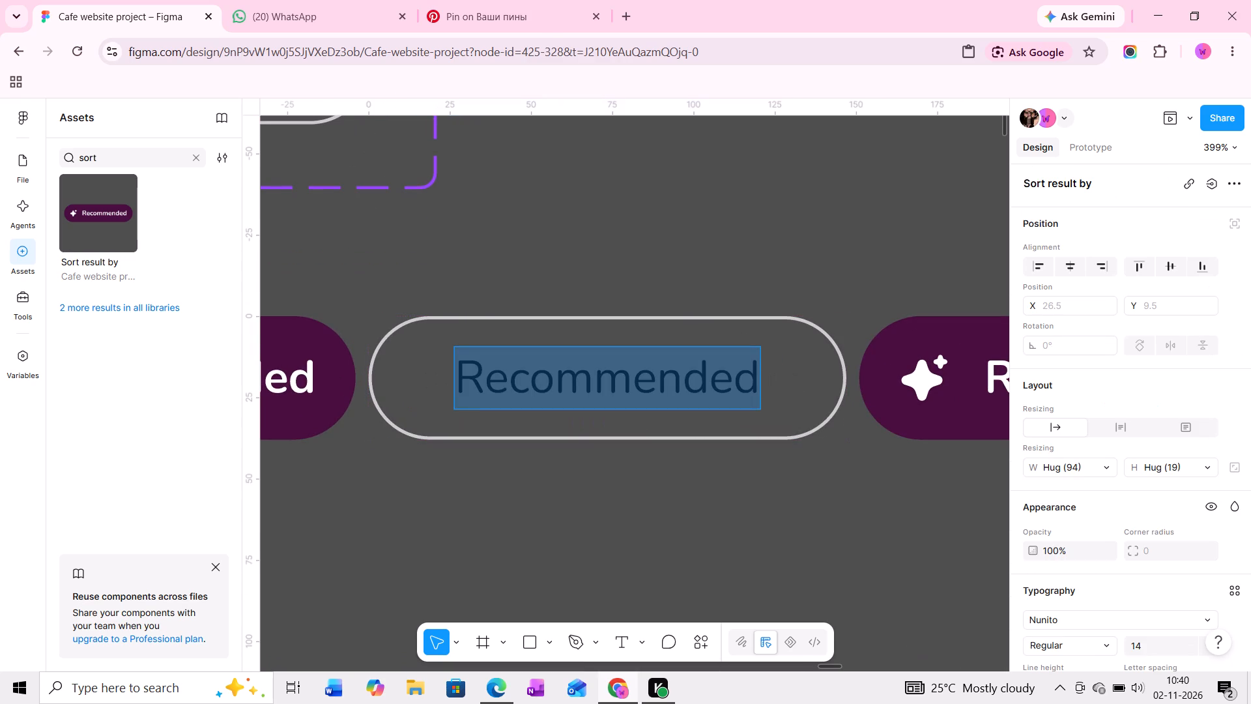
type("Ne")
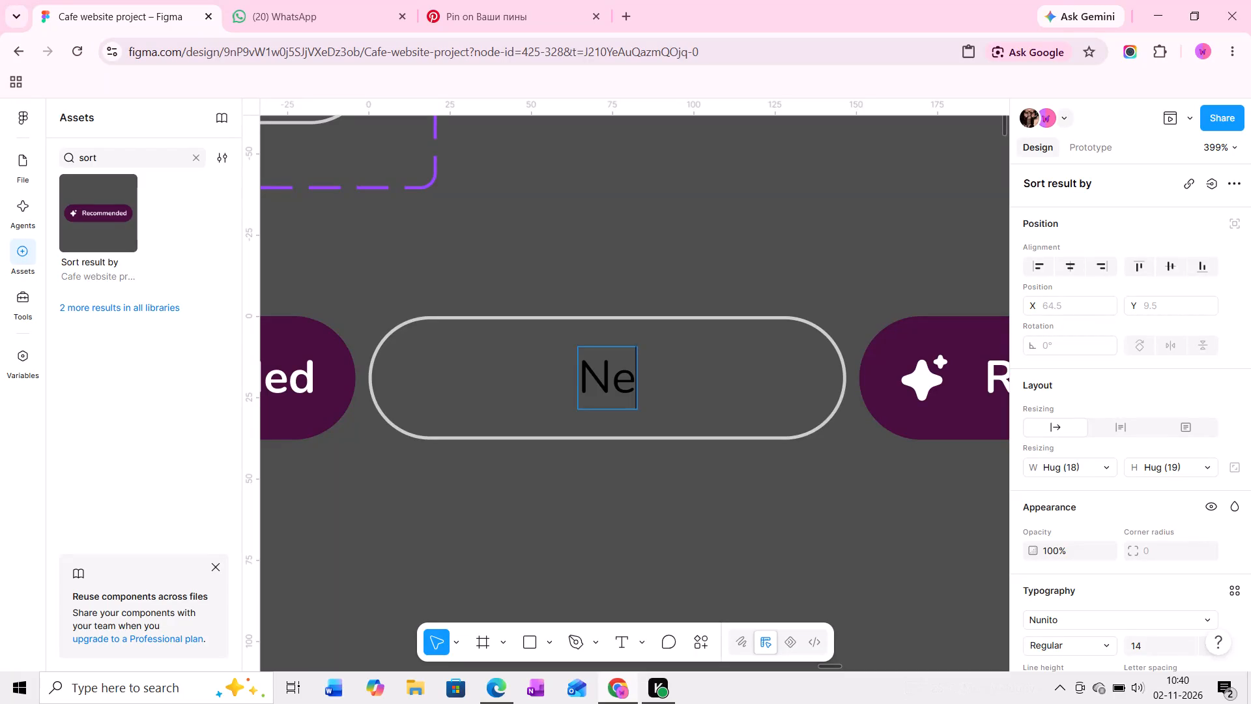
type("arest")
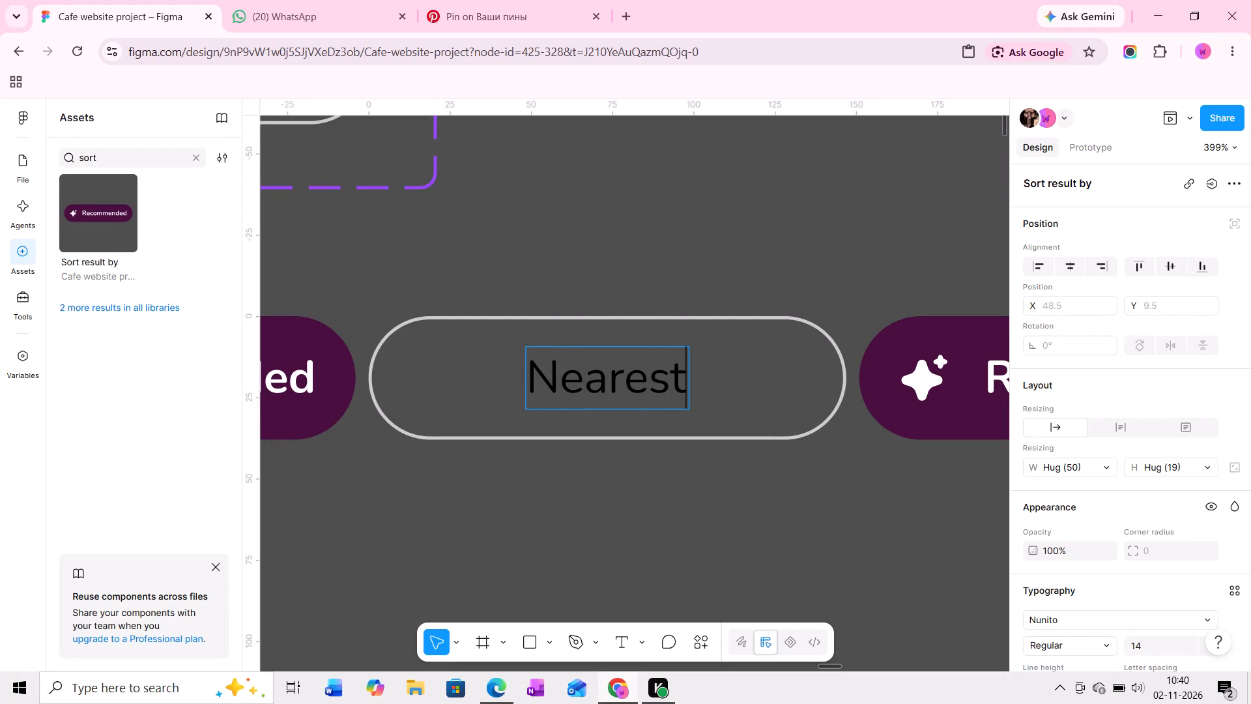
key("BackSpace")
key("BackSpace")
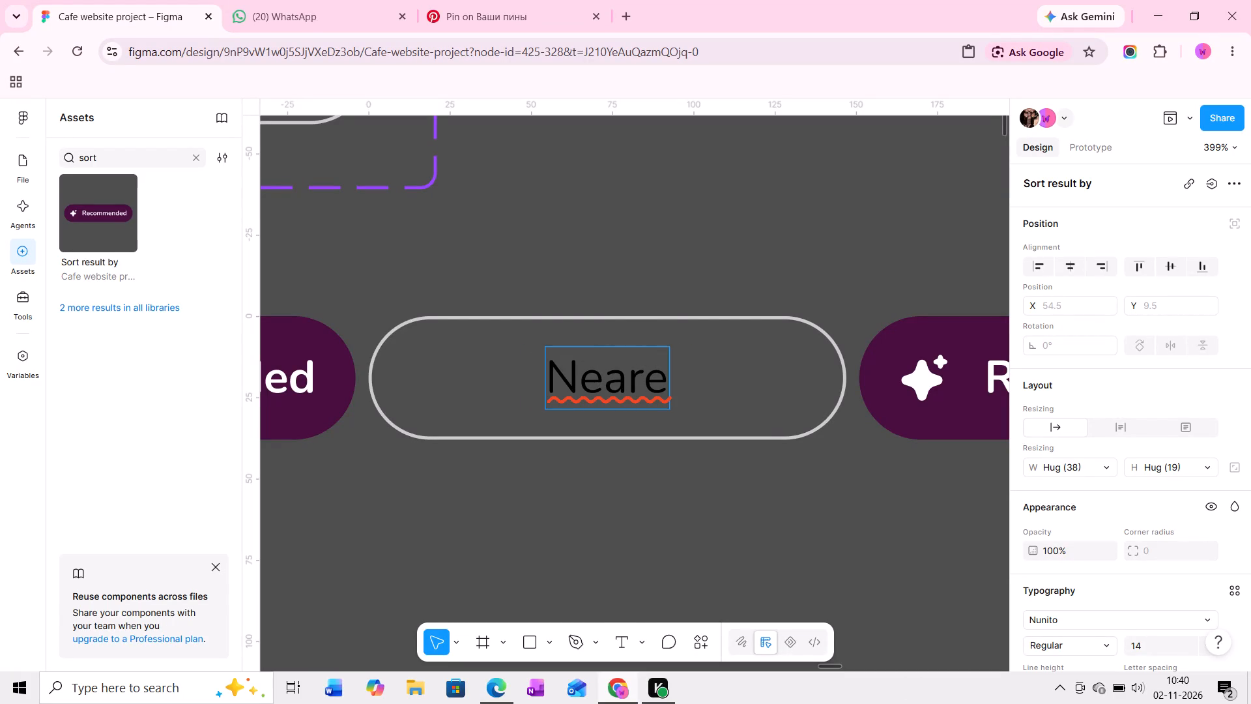
Undo the second chip instance's text replacement, sparkle icon deletion, Regular weight and black text fill.
key("ctrl+z")
key("ctrl+z")
key("ctrl+z")
key("ctrl+z")
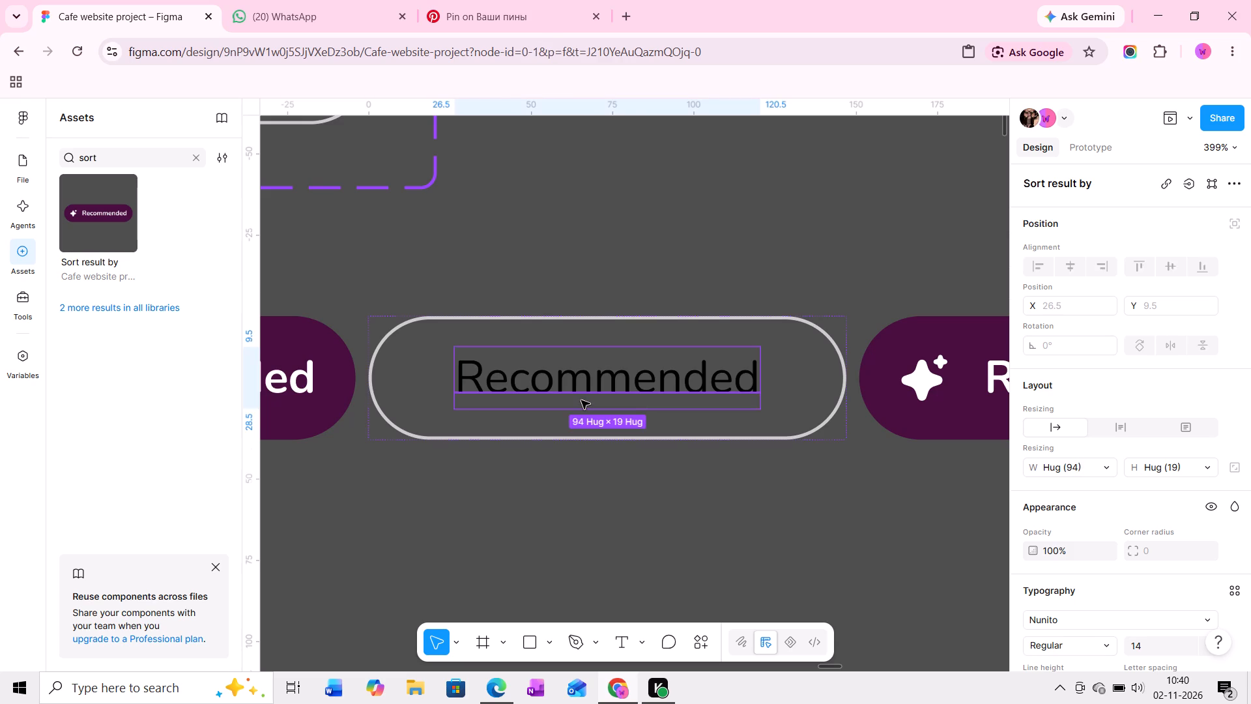
key("ctrl+z")
key("ctrl+z")
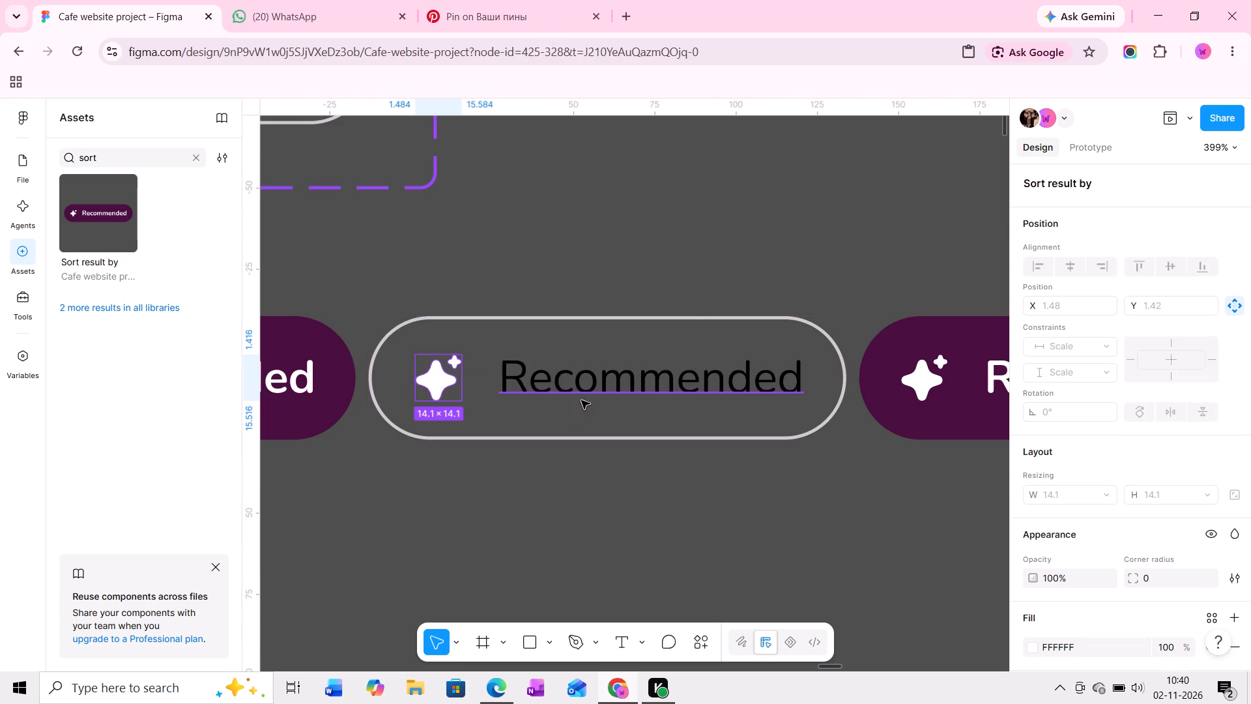
scroll(618, 400, "down", 4, "ctrl")
key("ctrl+z")
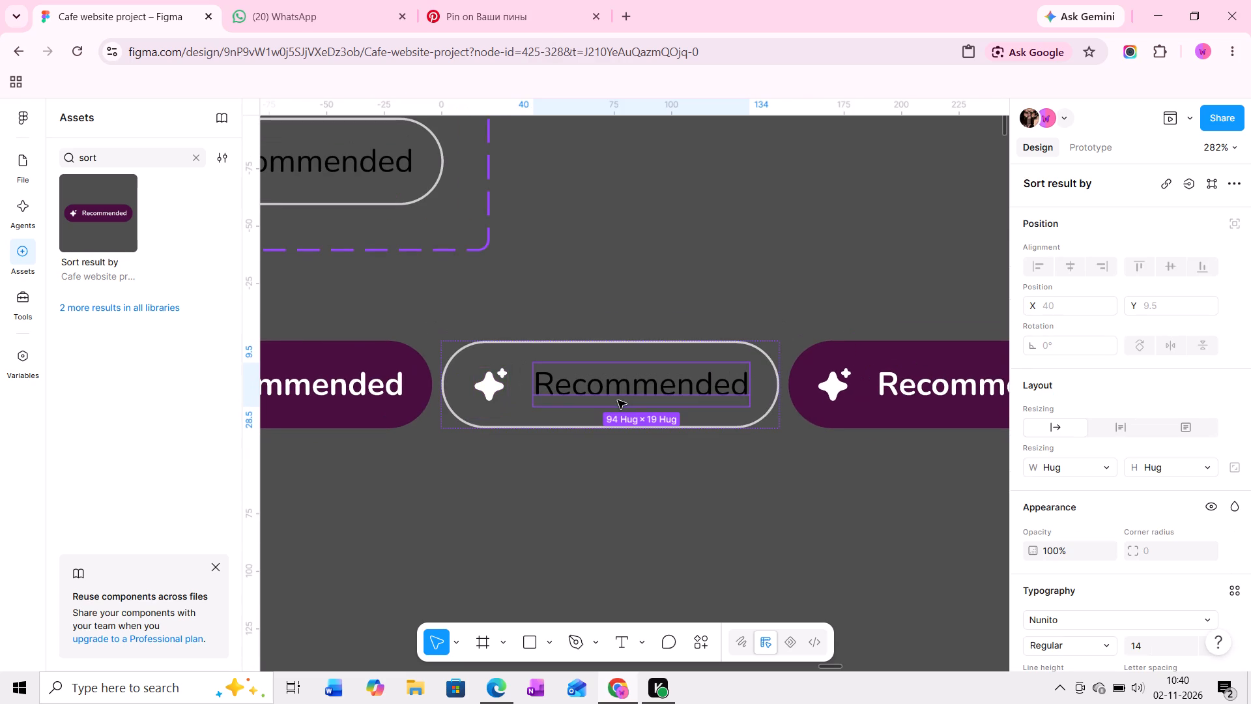
key("ctrl+z")
key("ctrl+z")
key("ctrl+z")
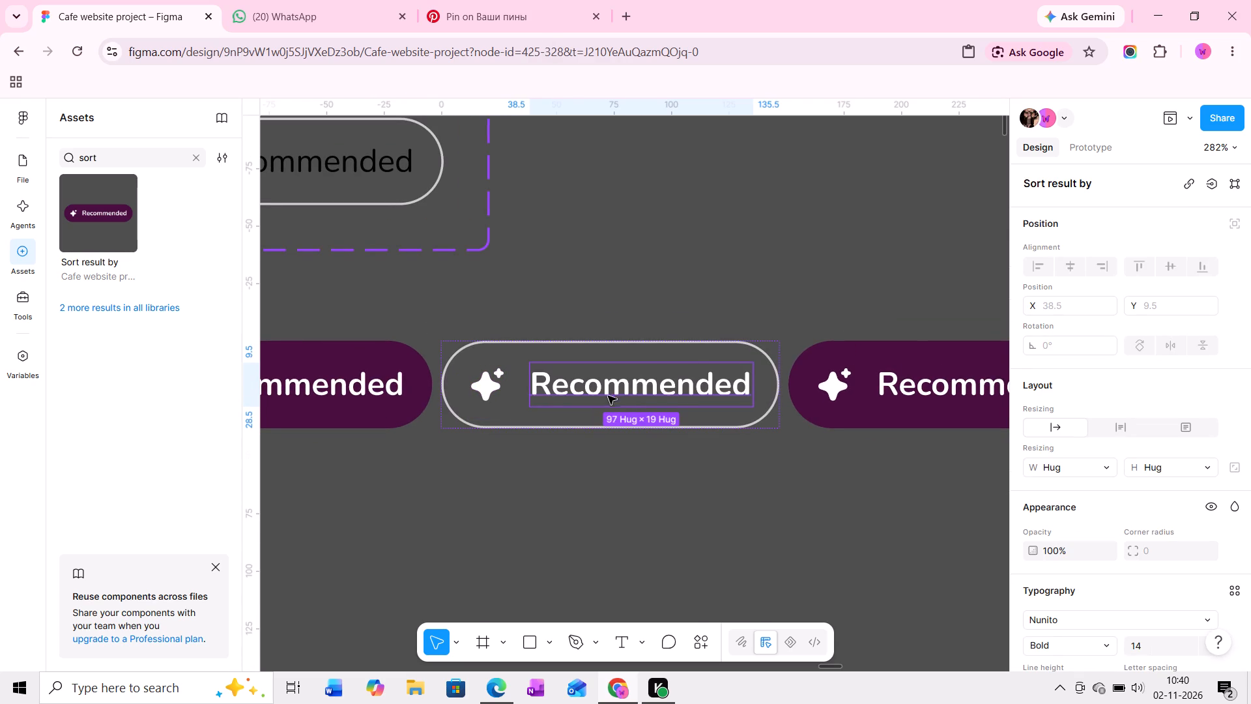
Undo the second chip instance's stroke and fill changes, back to the original purple Recommended chip.
scroll(606, 394, "down", 4, "ctrl")
middle_click_drag(601, 403, 632, 408)
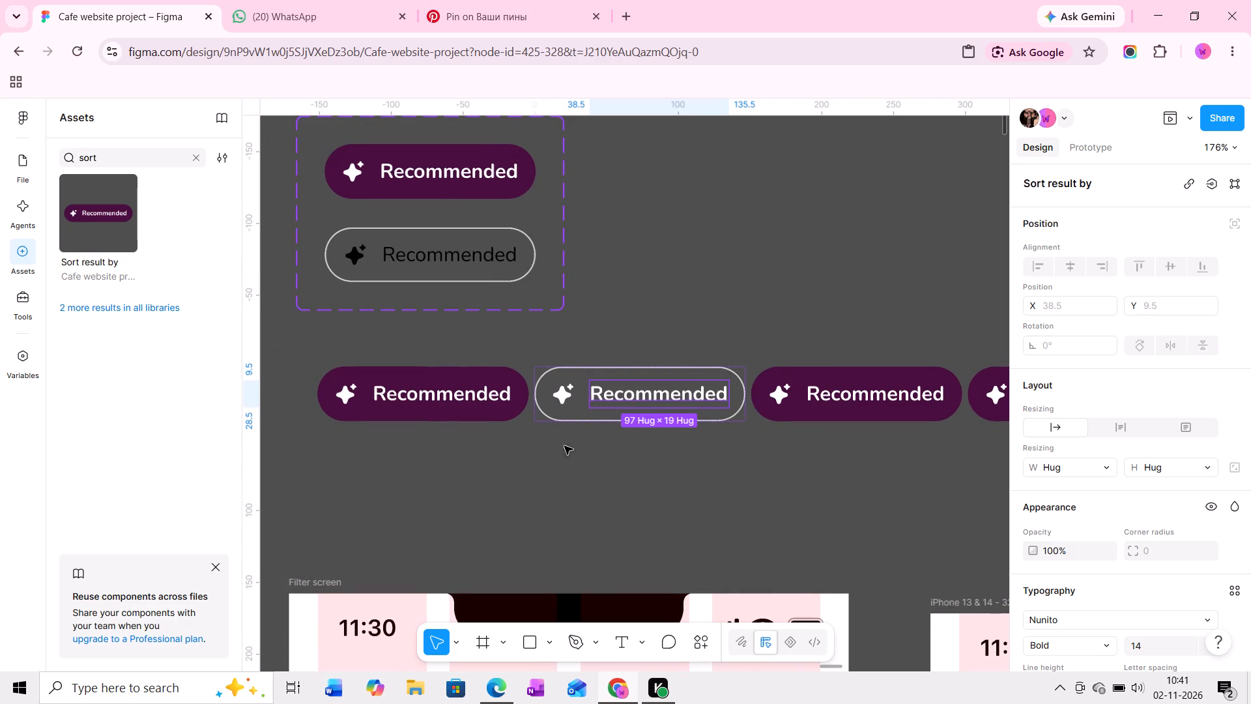
middle_click_drag(573, 448, 560, 448)
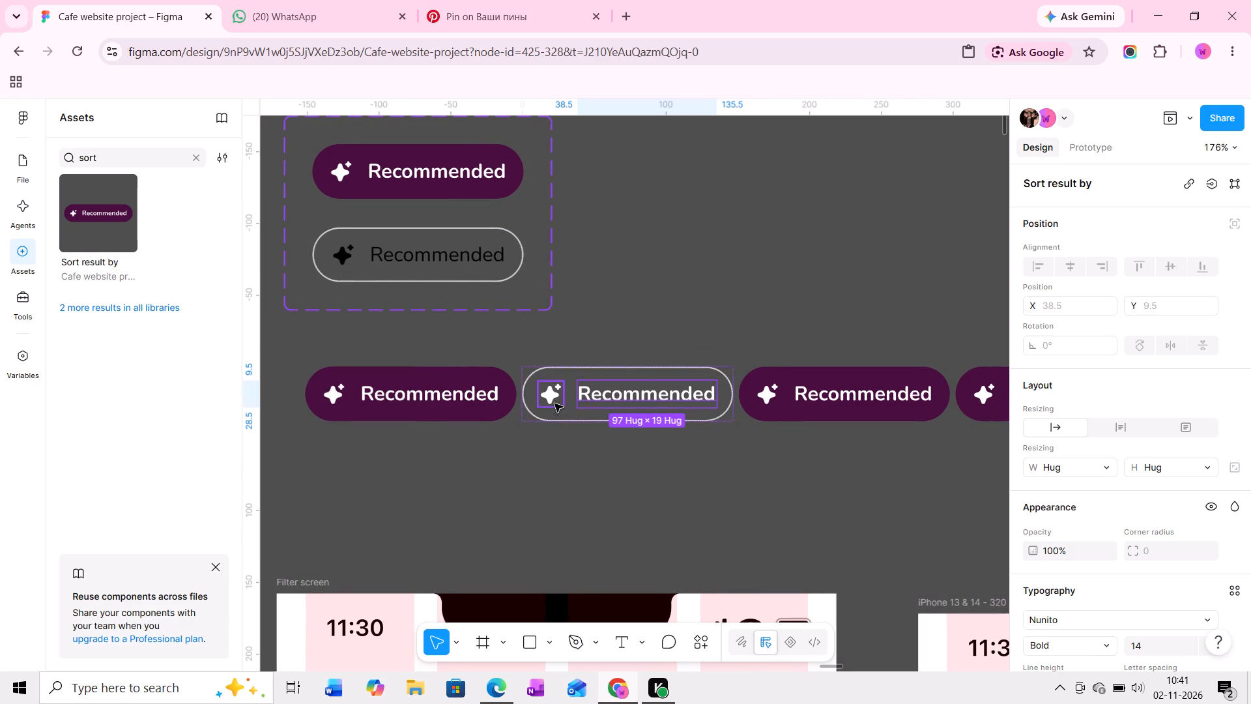
left_click(573, 409)
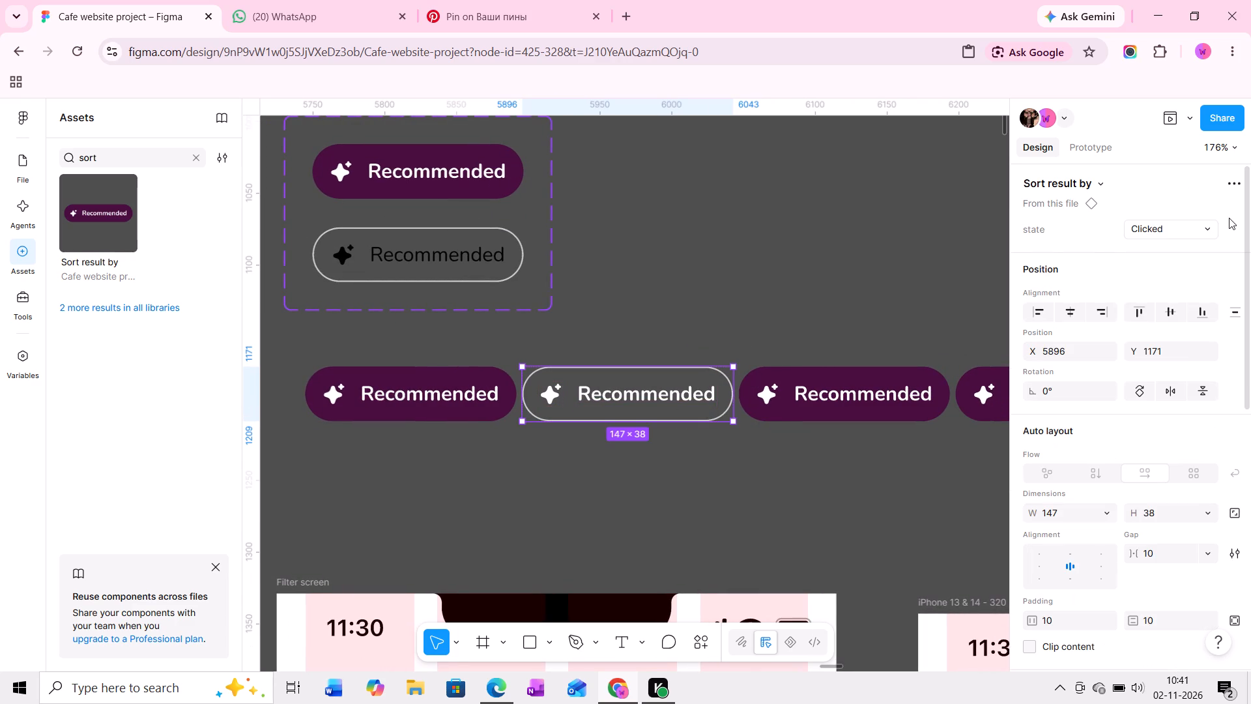
left_click(1210, 224)
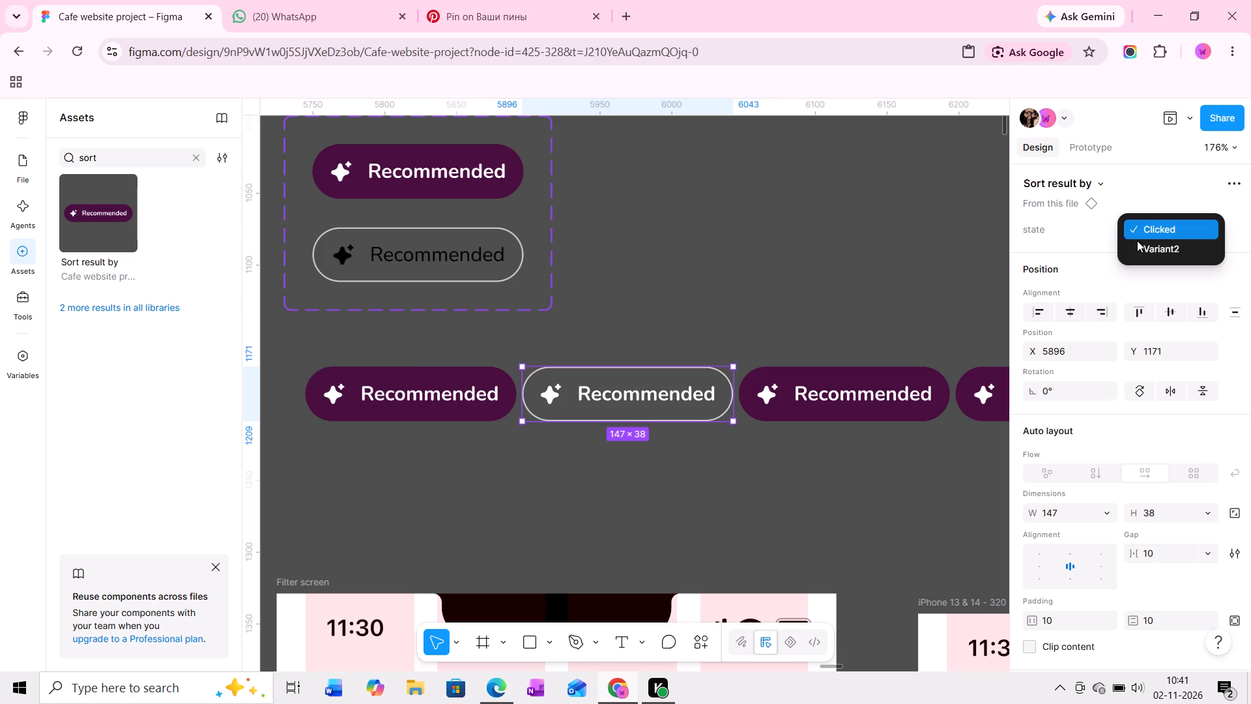
left_click(799, 274)
key("ctrl+z")
key("ctrl+z")
key("ctrl+z")
key("ctrl+z")
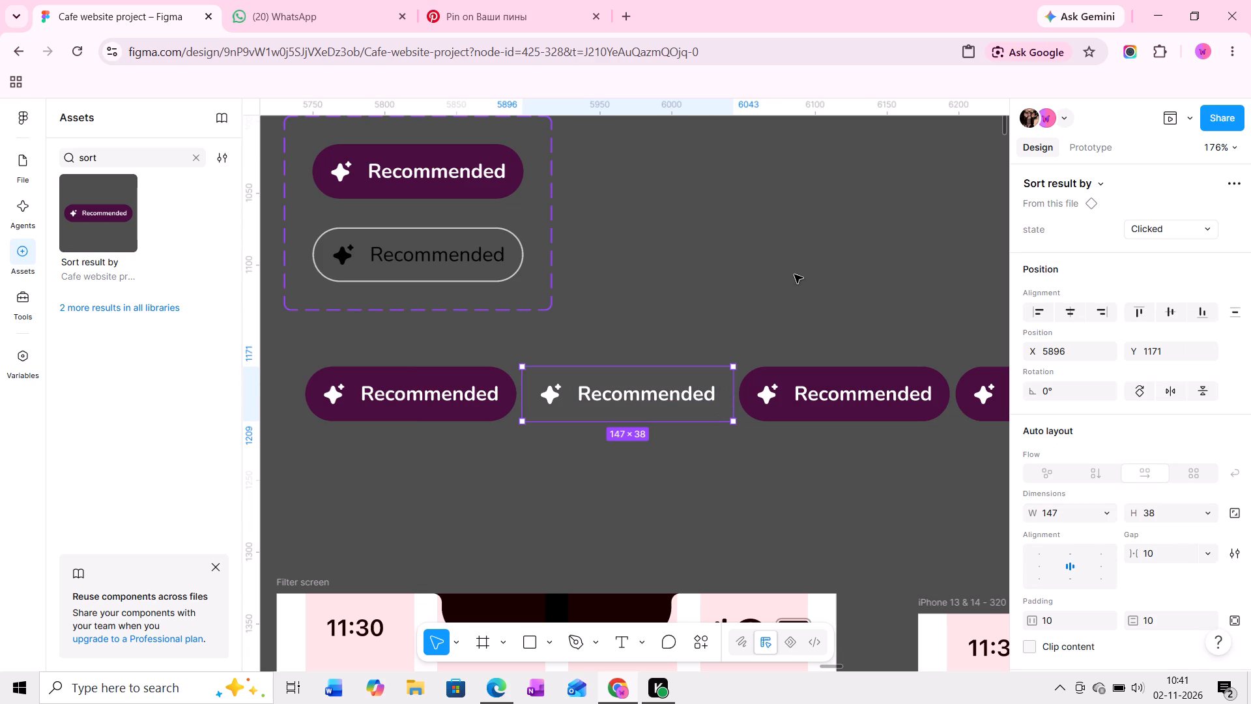
key("ctrl+z")
key("ctrl+z")
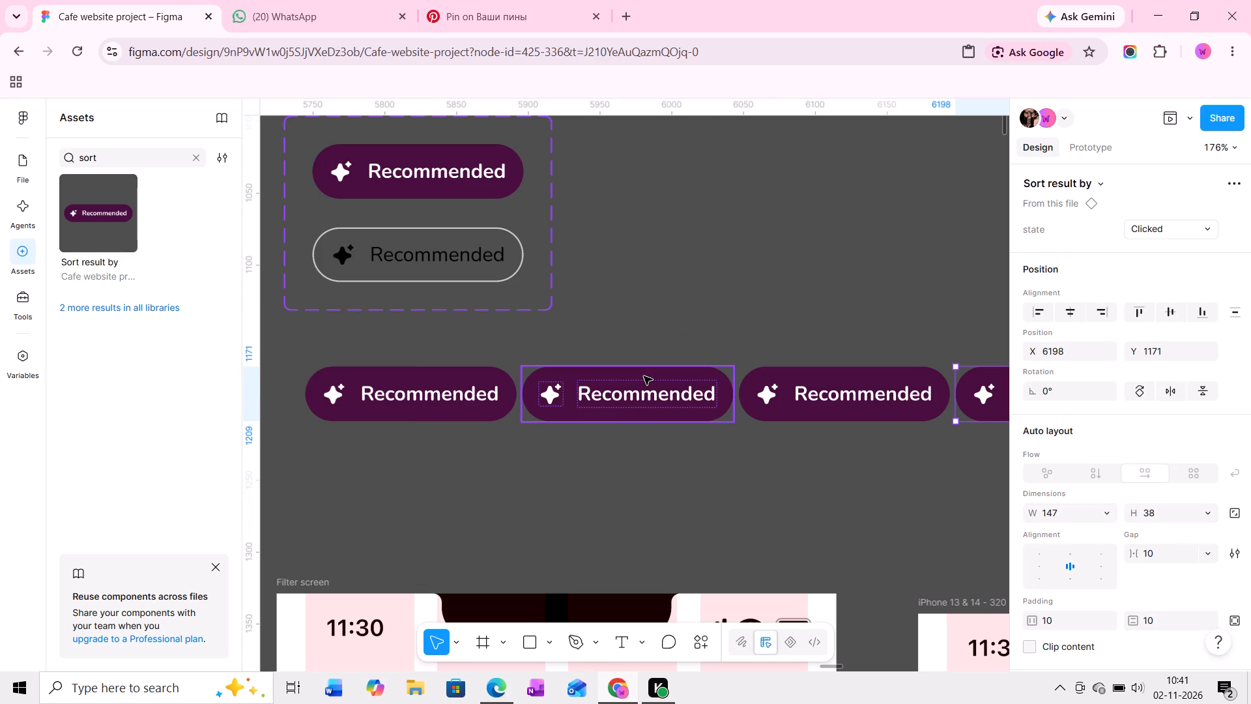
Switch the second chip instance's state to Variant2.
left_click(644, 376)
left_click(1211, 231)
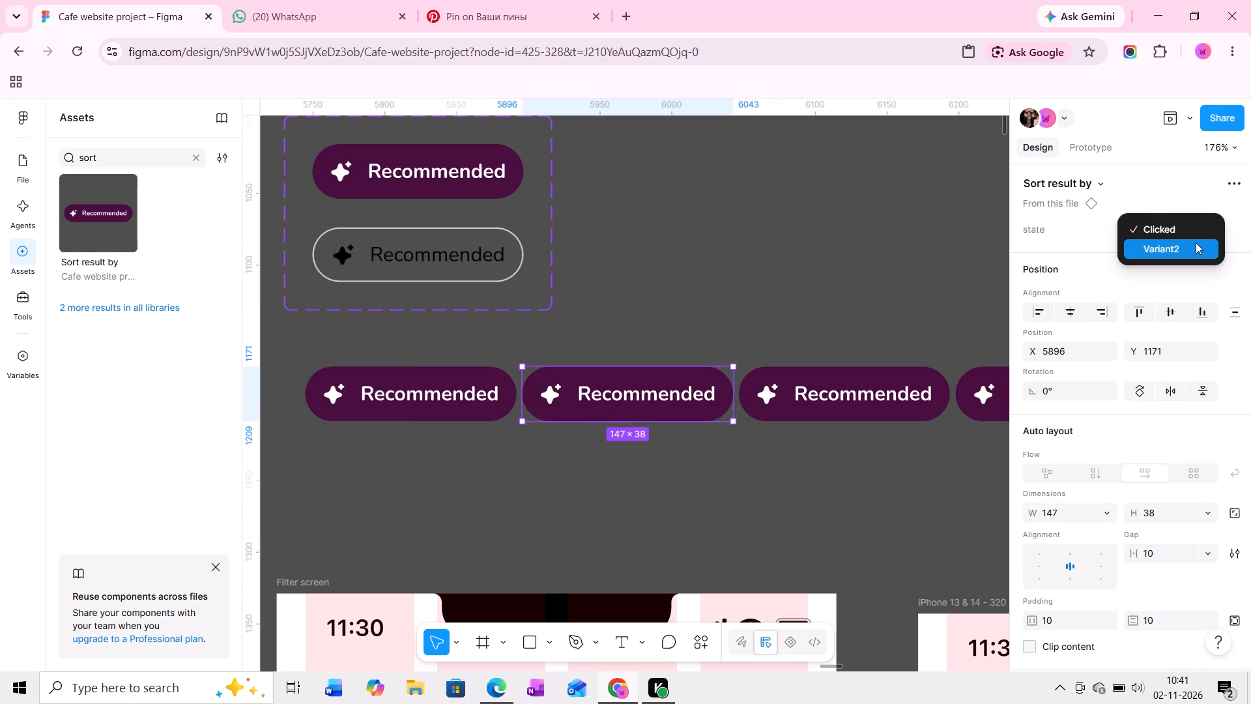
left_click(1194, 246)
Replace the second chip instance's Recommended text with Nearest Distance.
scroll(617, 394, "up", 5, "ctrl")
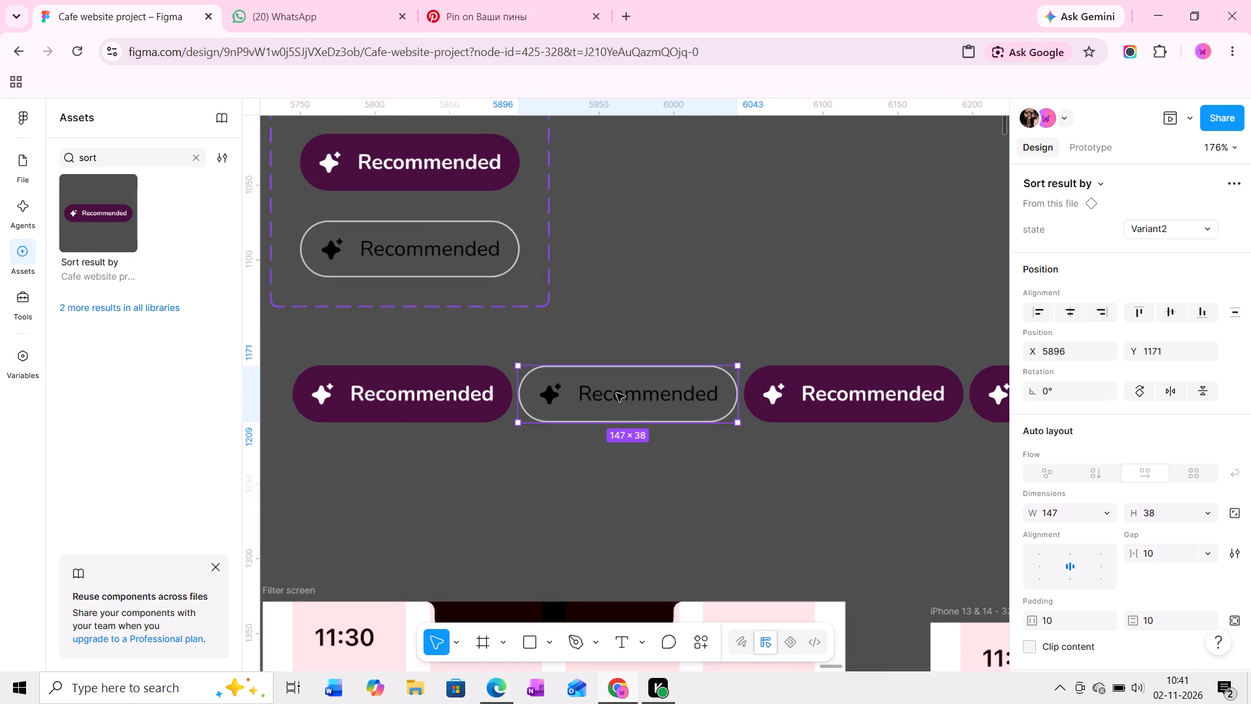
scroll(616, 393, "up", 9, "ctrl")
middle_click_drag(614, 393, 645, 374)
double_click(644, 377, "ctrl")
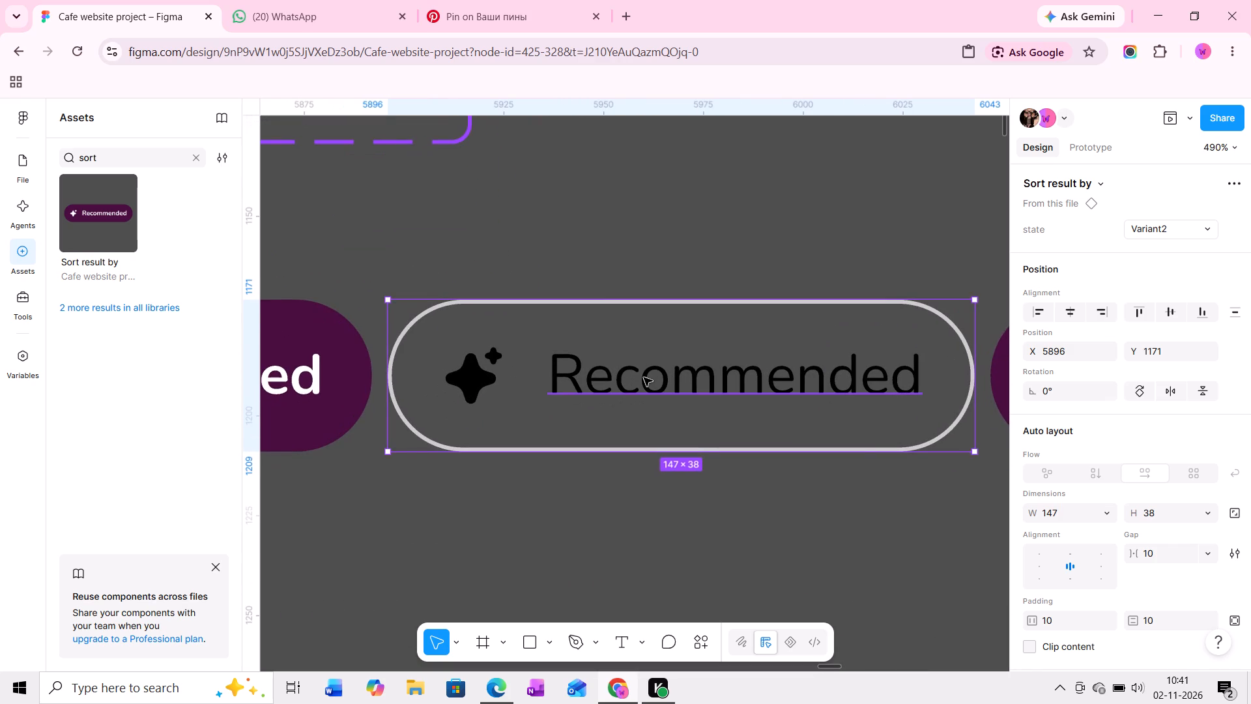
middle_click_drag(648, 379, 549, 377)
left_click(572, 375)
left_click(573, 372)
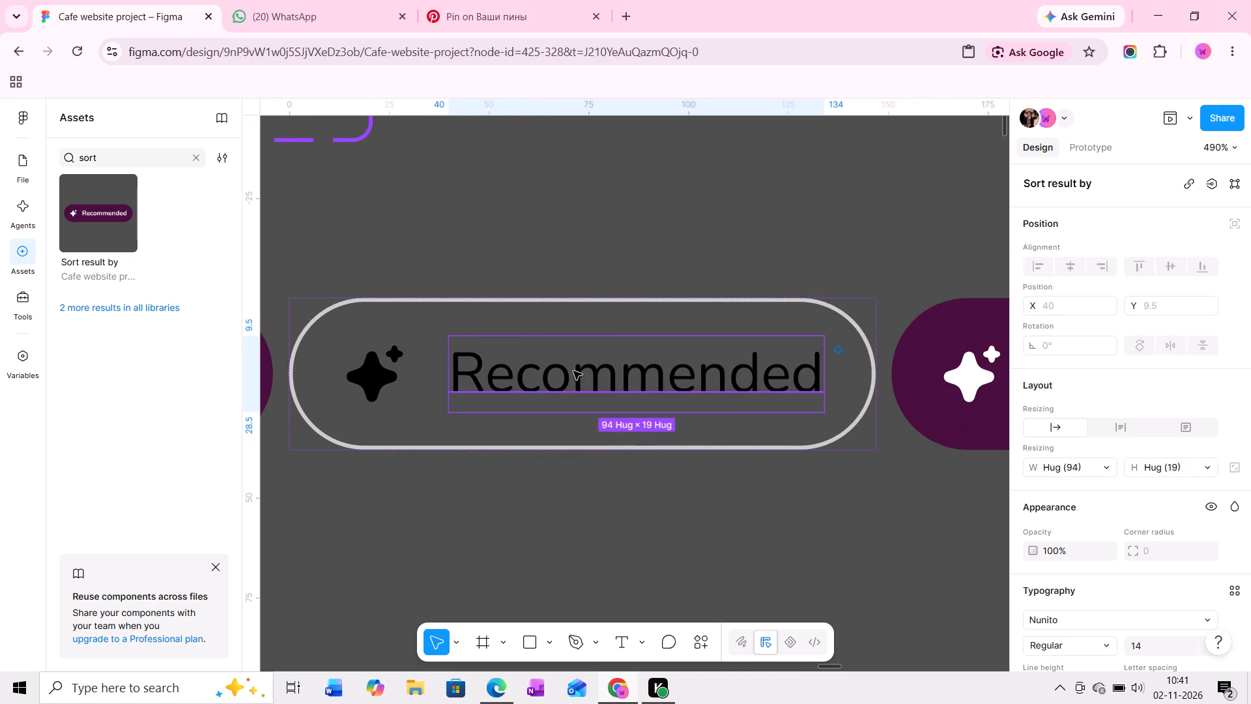
double_click(586, 379, "ctrl")
scroll(581, 381, "down", 9, "ctrl")
type("Nea")
type("rest")
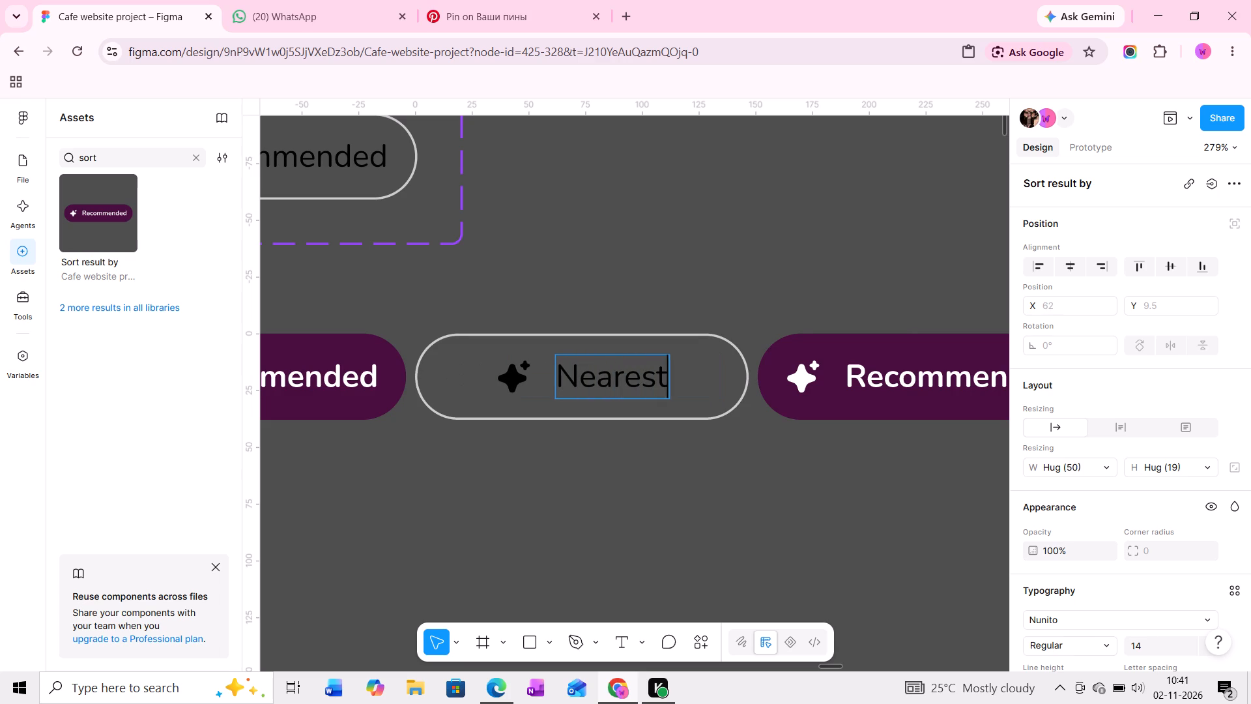
key("space")
key("shift+d")
type("istance")
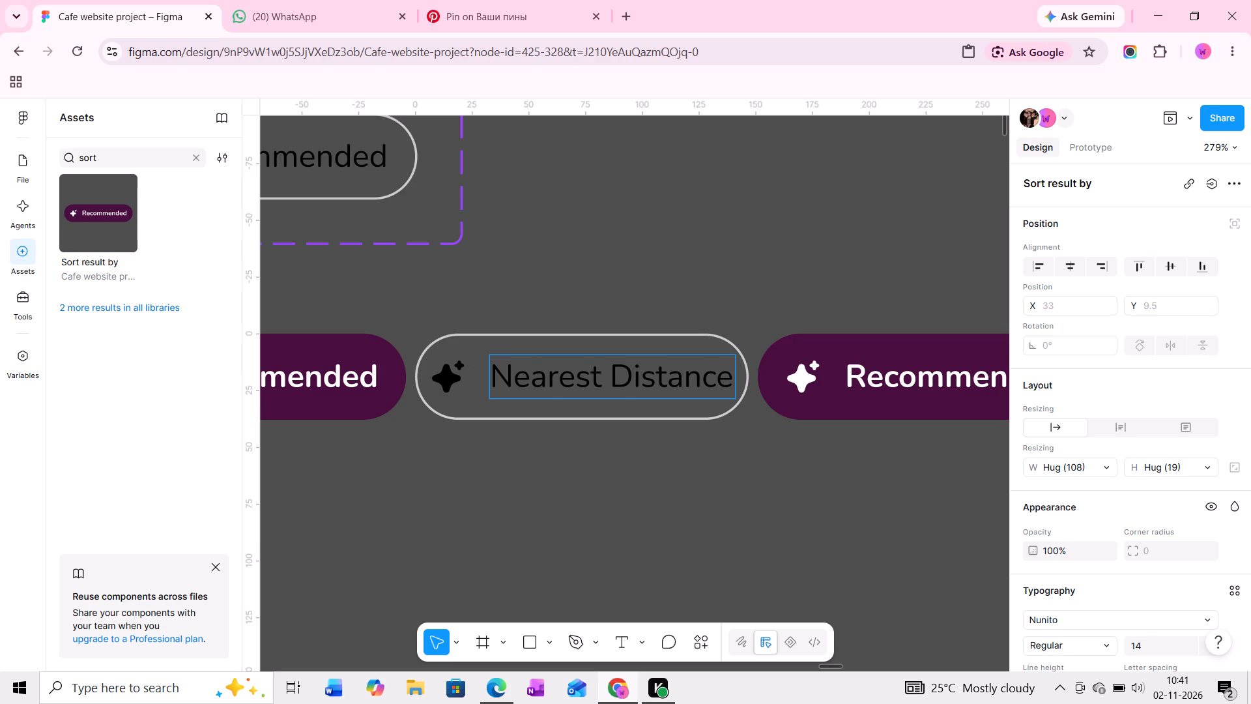
left_click(579, 471)
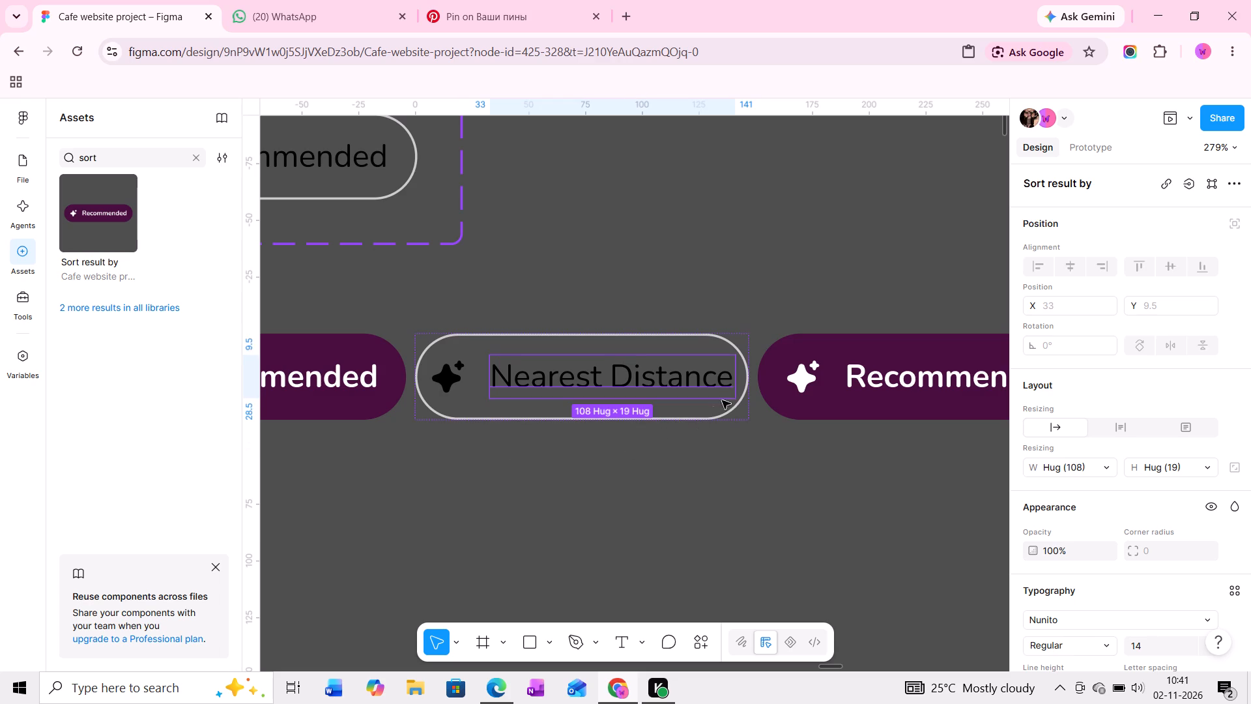
Widen the Nearest Distance chip to 154 px.
left_click(746, 370)
left_click_drag(750, 377, 751, 378)
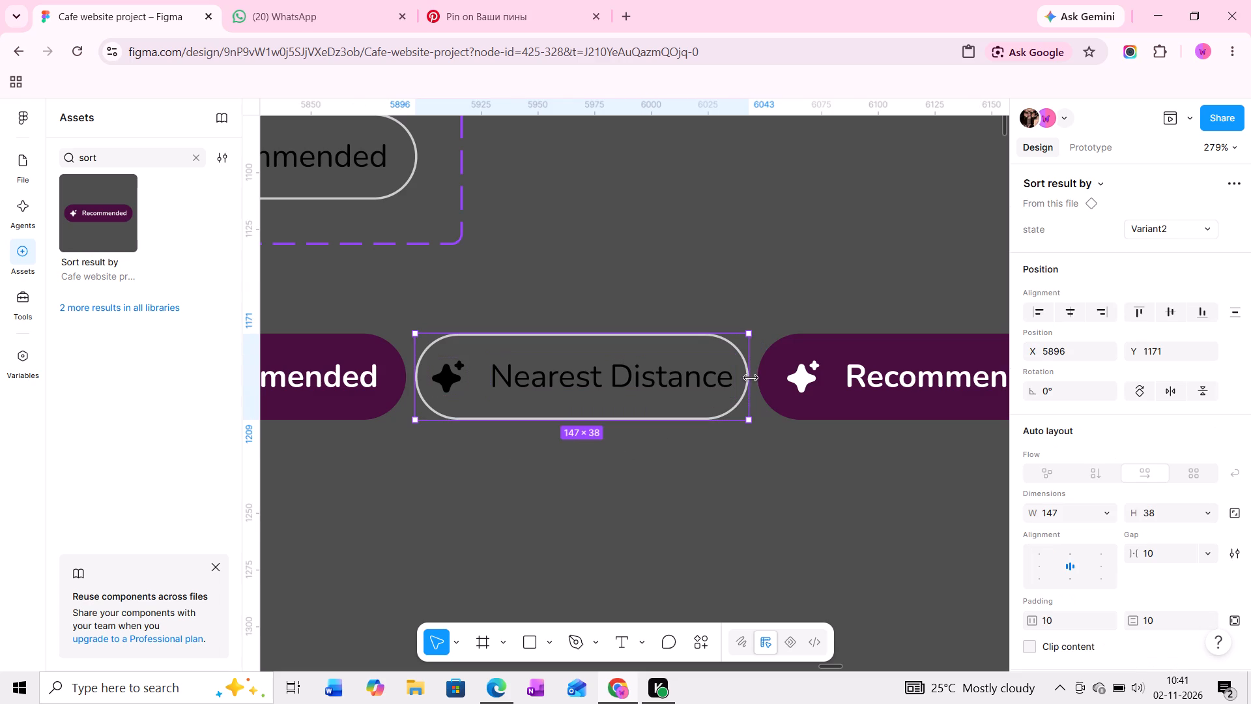
left_click_drag(751, 378, 764, 378)
Move the third chip instance away from the Nearest Distance chip to X 6060, leaving a 10 px gap.
middle_click_drag(788, 388, 591, 387)
left_click(730, 347)
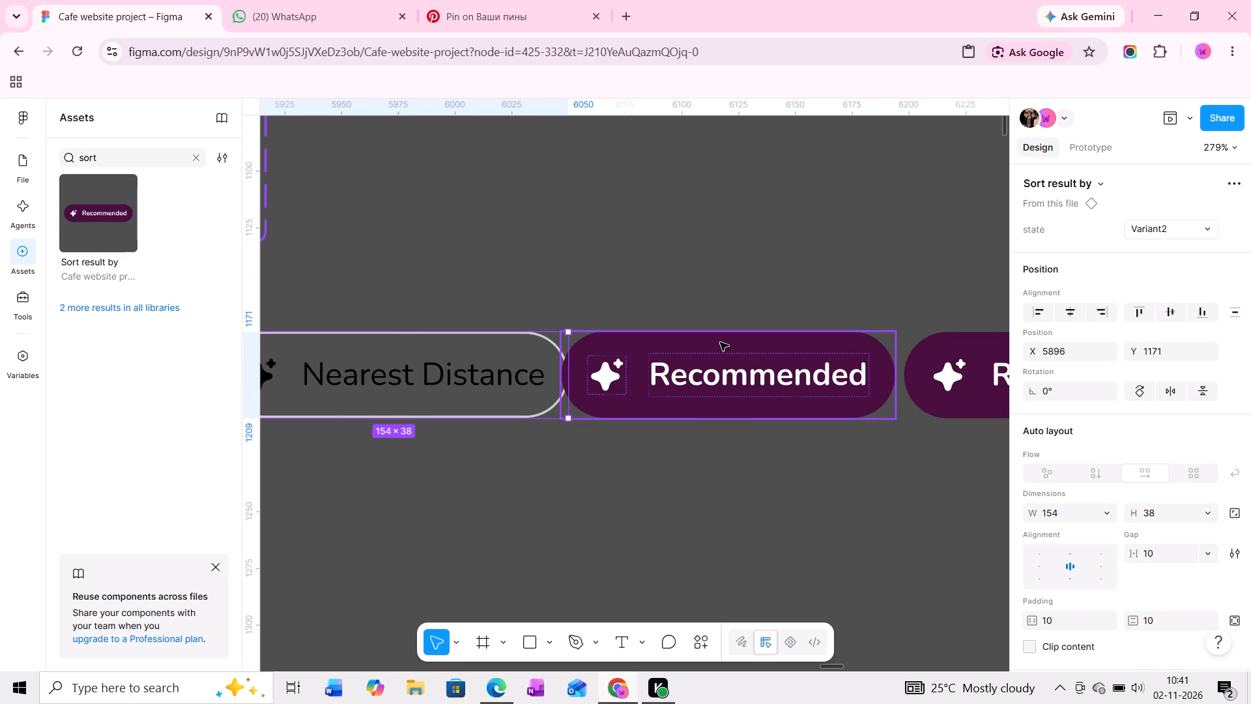
left_click_drag(720, 342, 749, 342)
Switch the third chip instance's state to Variant2.
middle_click_drag(760, 357, 670, 354)
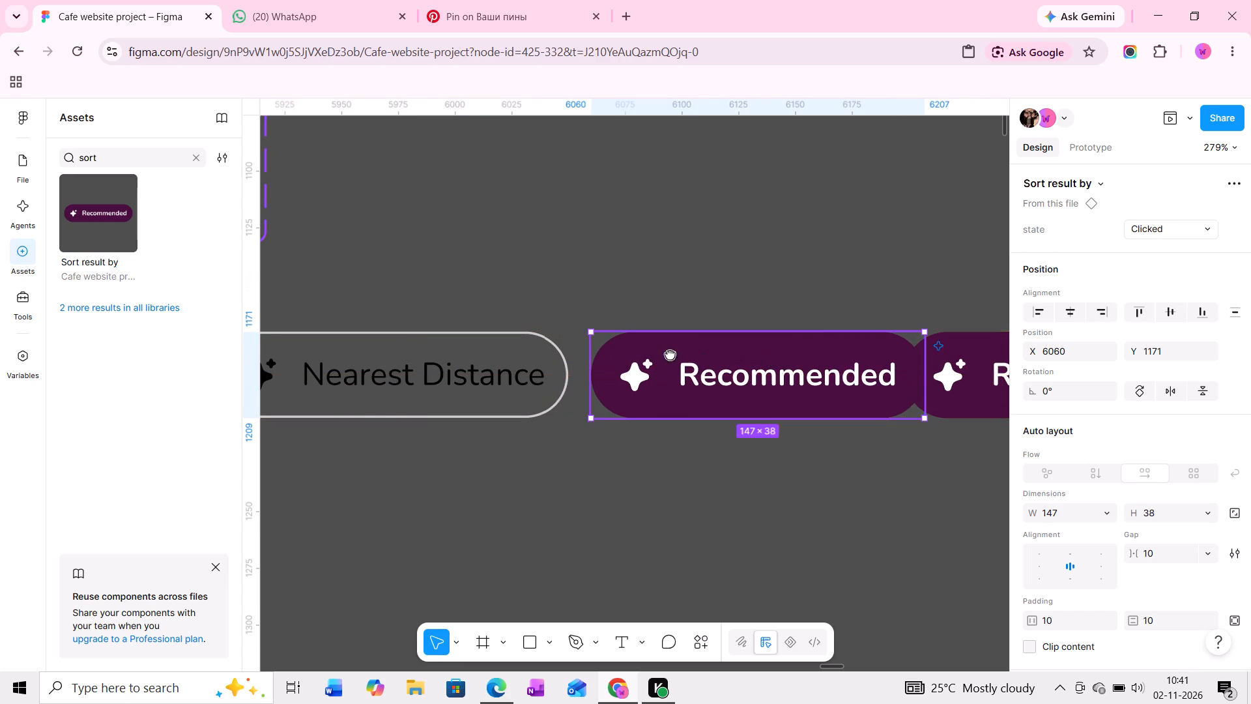
middle_click_drag(670, 354, 601, 354)
scroll(612, 363, "up", 2, "ctrl")
scroll(619, 385, "down", 10, "ctrl")
middle_click_drag(578, 413, 627, 413)
scroll(627, 413, "down", 4, "ctrl")
middle_click_drag(642, 421, 586, 426)
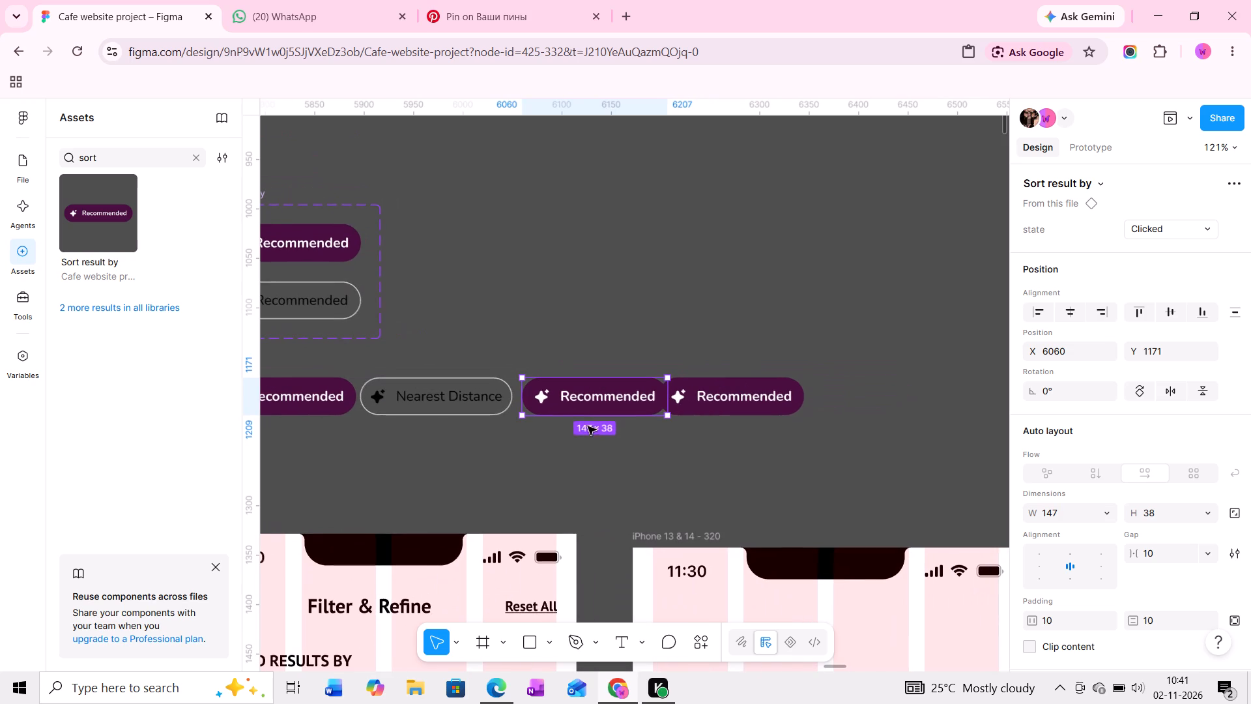
middle_click_drag(593, 427, 575, 427)
scroll(607, 424, "up", 9, "ctrl")
middle_click_drag(640, 400, 612, 399)
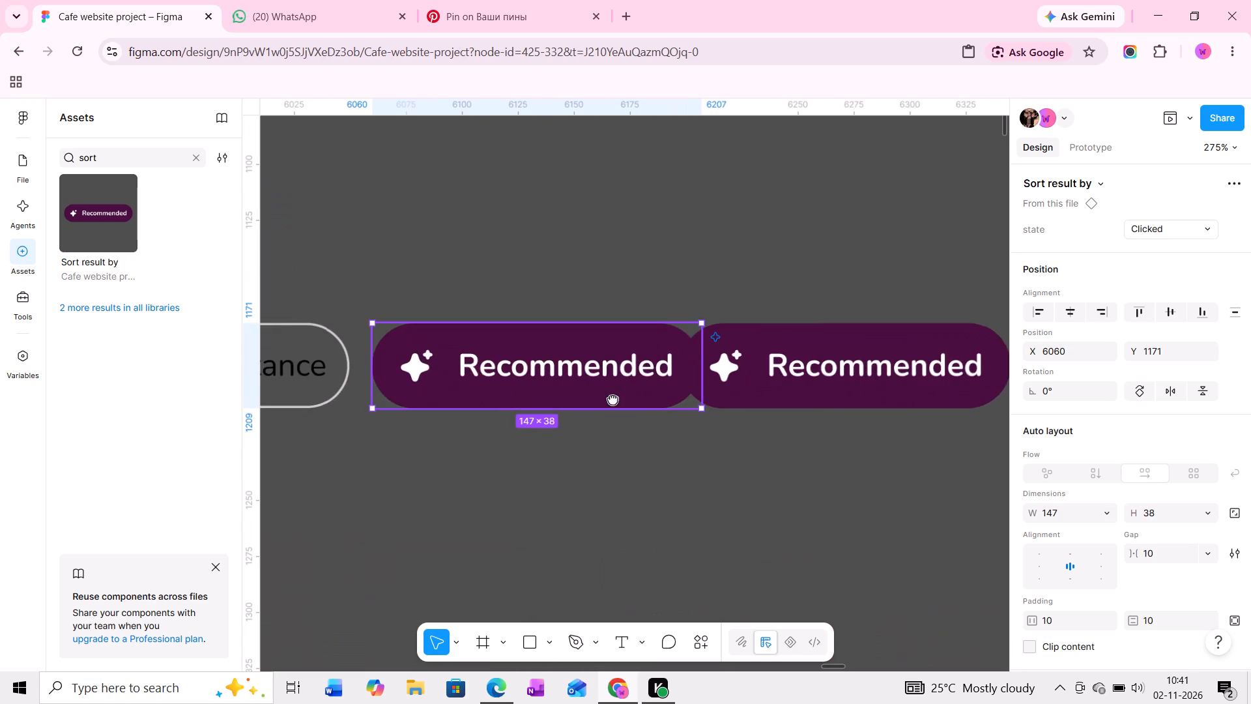
middle_click_drag(612, 399, 580, 403)
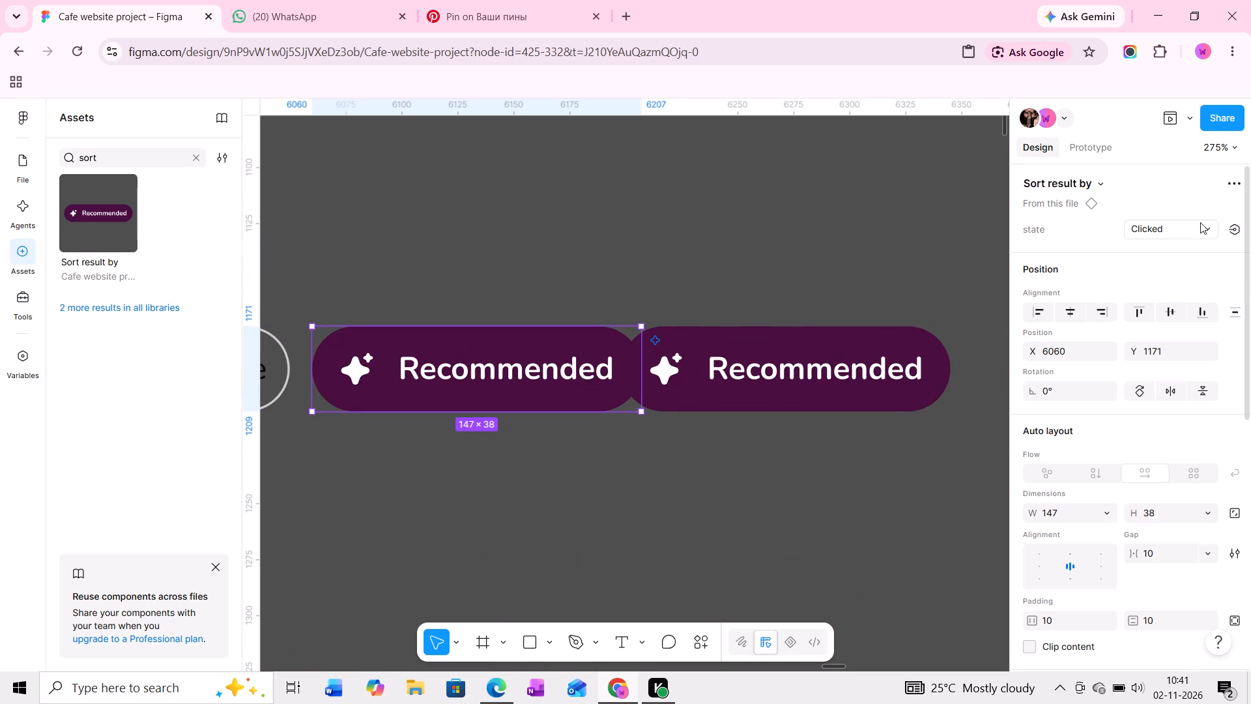
left_click(1200, 222)
left_click(1186, 241)
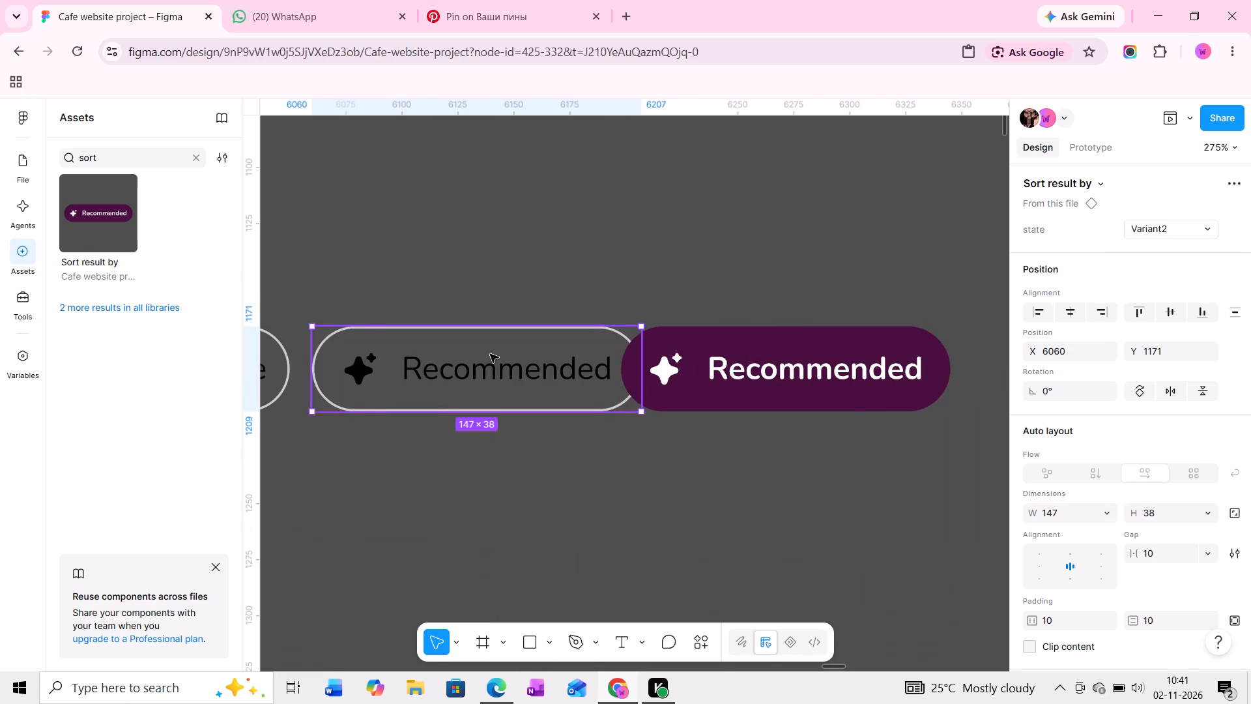
Move the Nearest Distance chip from the row into the Filter screen, below the sorted-results heading.
scroll(490, 354, "down", 2, "ctrl")
middle_click_drag(488, 357, 553, 347)
scroll(535, 350, "up", 2, "ctrl")
scroll(534, 350, "down", 5, "ctrl")
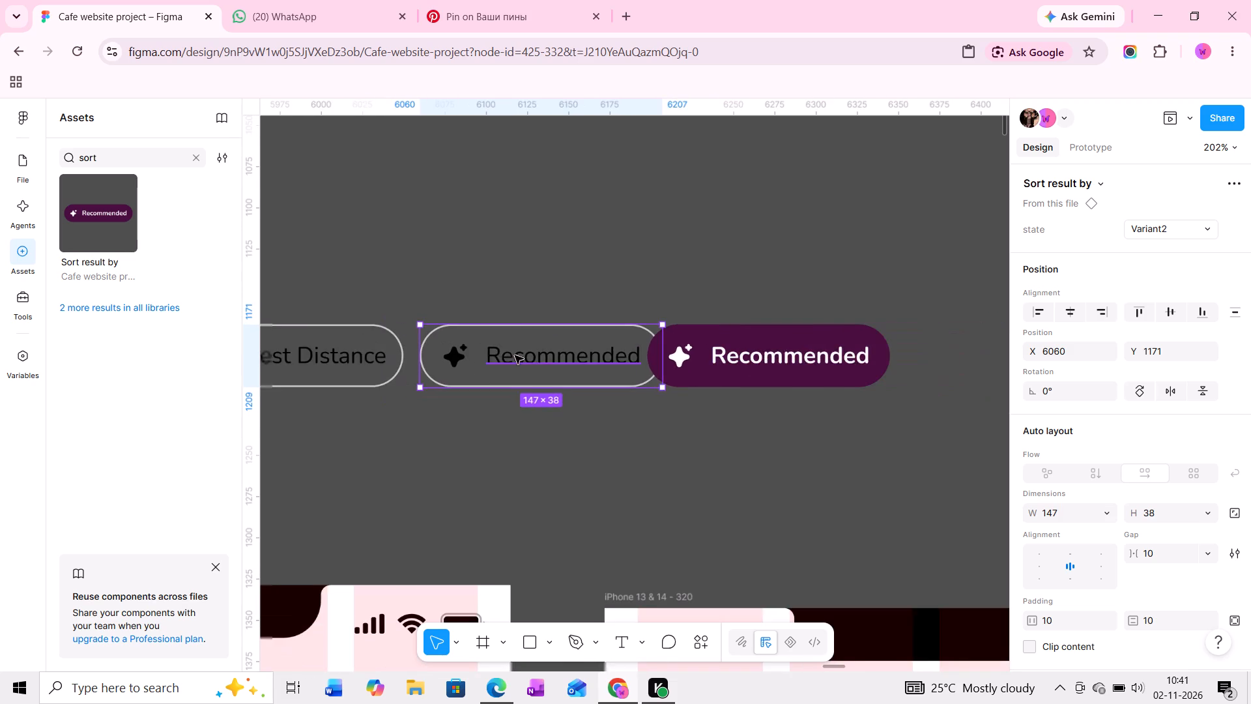
middle_click_drag(495, 357, 642, 359)
middle_click_drag(549, 360, 646, 355)
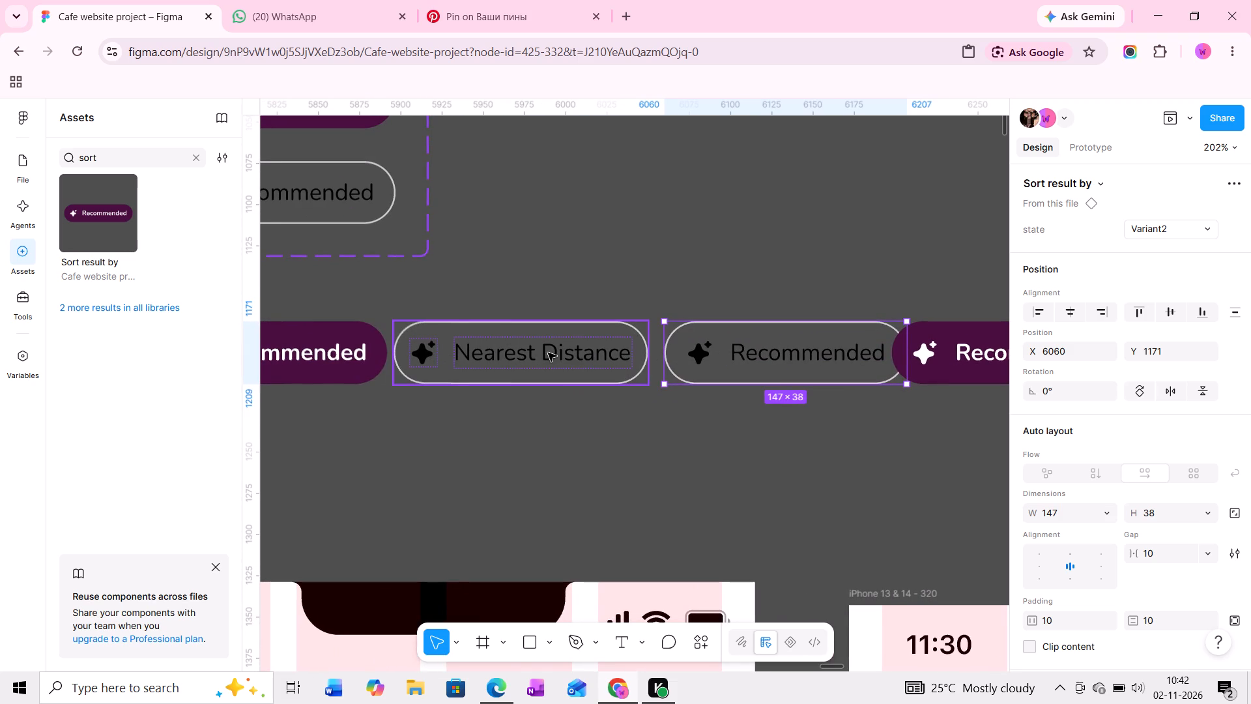
left_click(548, 353, "ctrl")
scroll(543, 352, "down", 4, "ctrl")
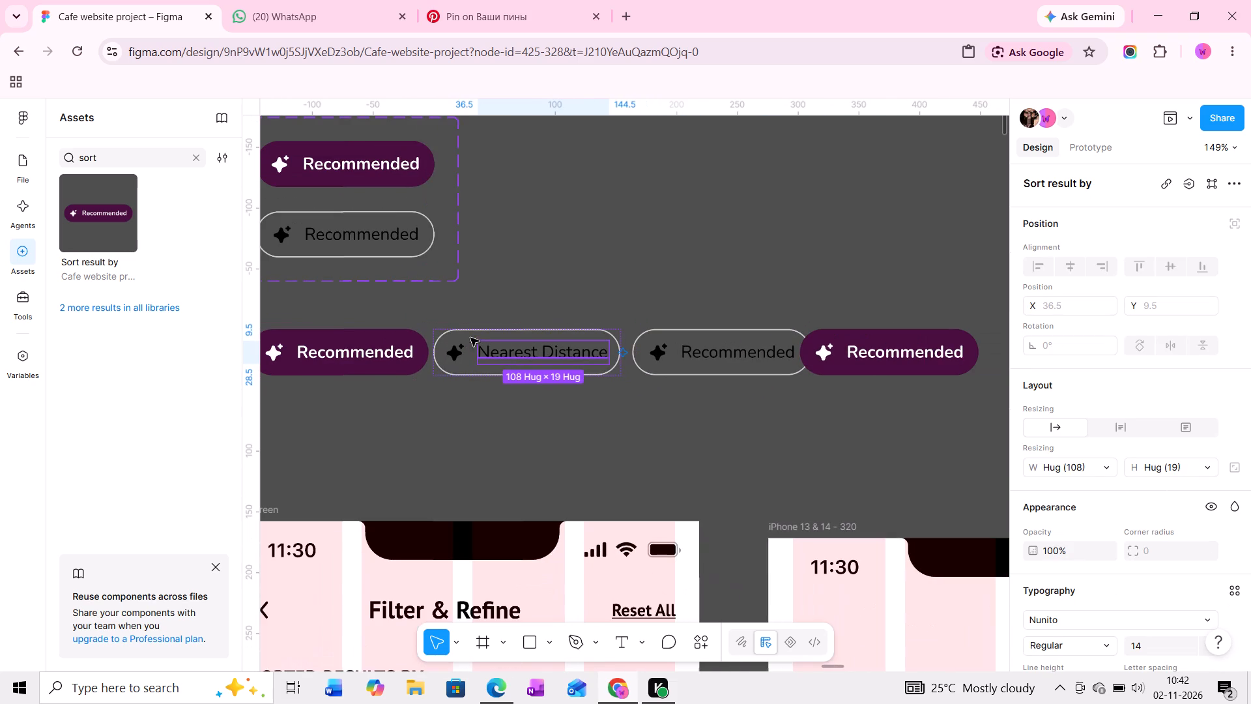
left_click(461, 329)
left_click_drag(465, 338, 463, 497)
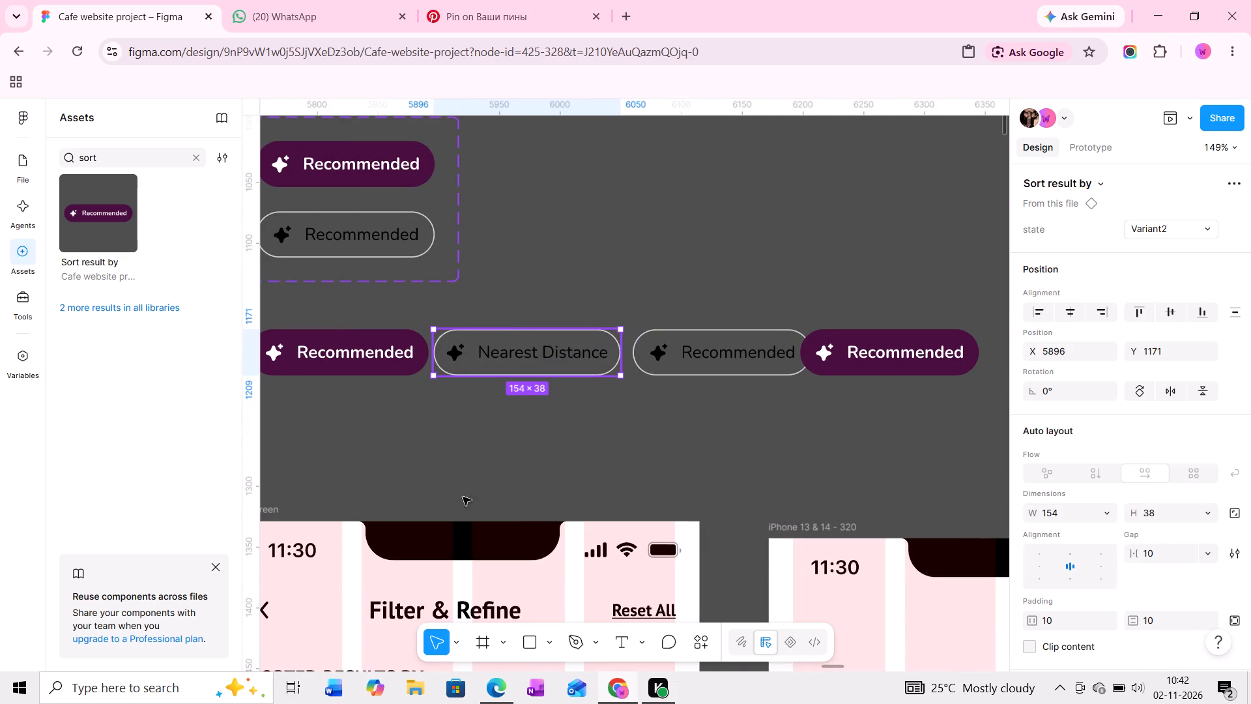
left_click_drag(463, 497, 455, 471)
Change the Nearest Distance label's fill from black to dark grey 595959.
left_click(513, 488, "ctrl")
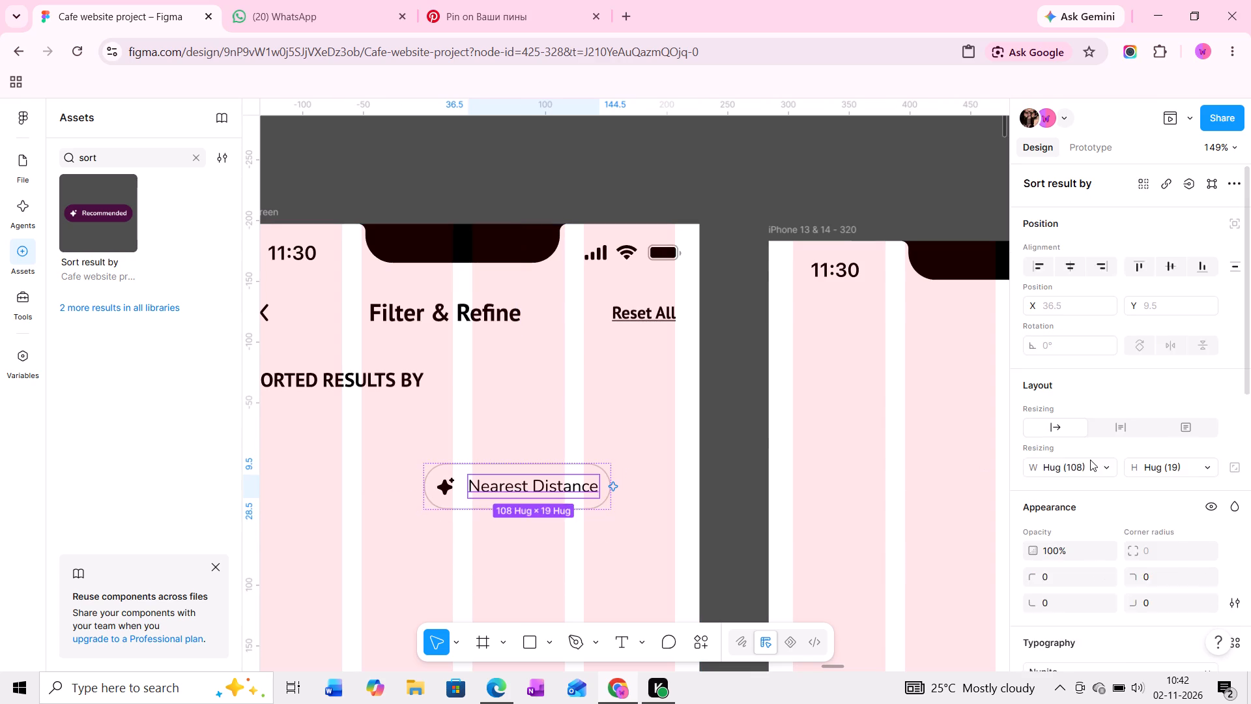
scroll(1099, 471, "down", 2)
left_click(1031, 630)
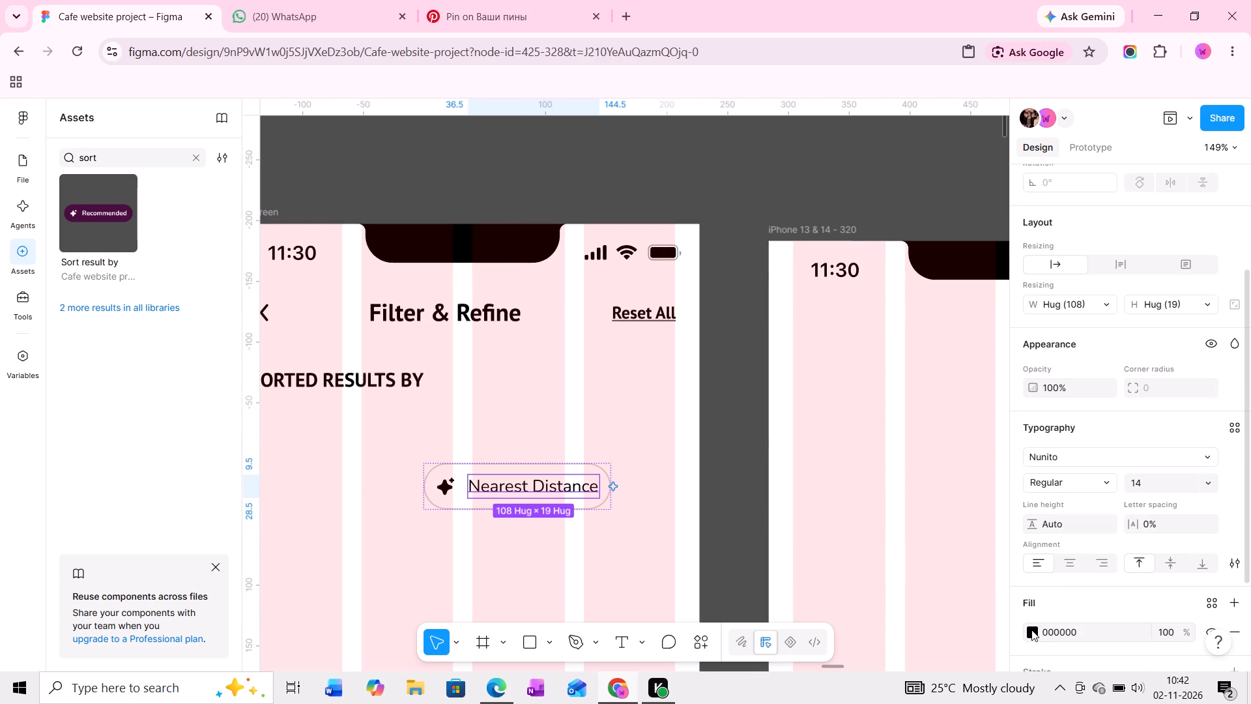
left_click_drag(837, 396, 829, 396)
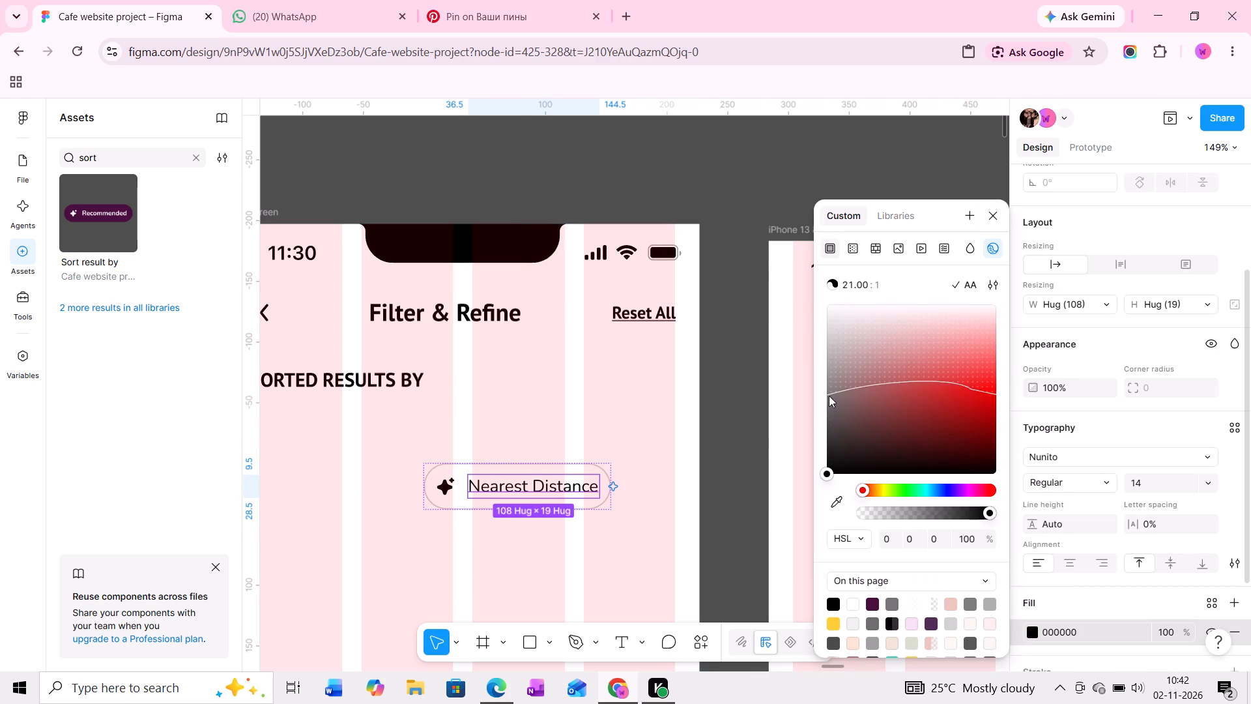
left_click_drag(829, 396, 812, 415)
Delete the sparkle icon from the Nearest Distance chip.
left_click(440, 489, "ctrl")
scroll(446, 489, "up", 6, "ctrl")
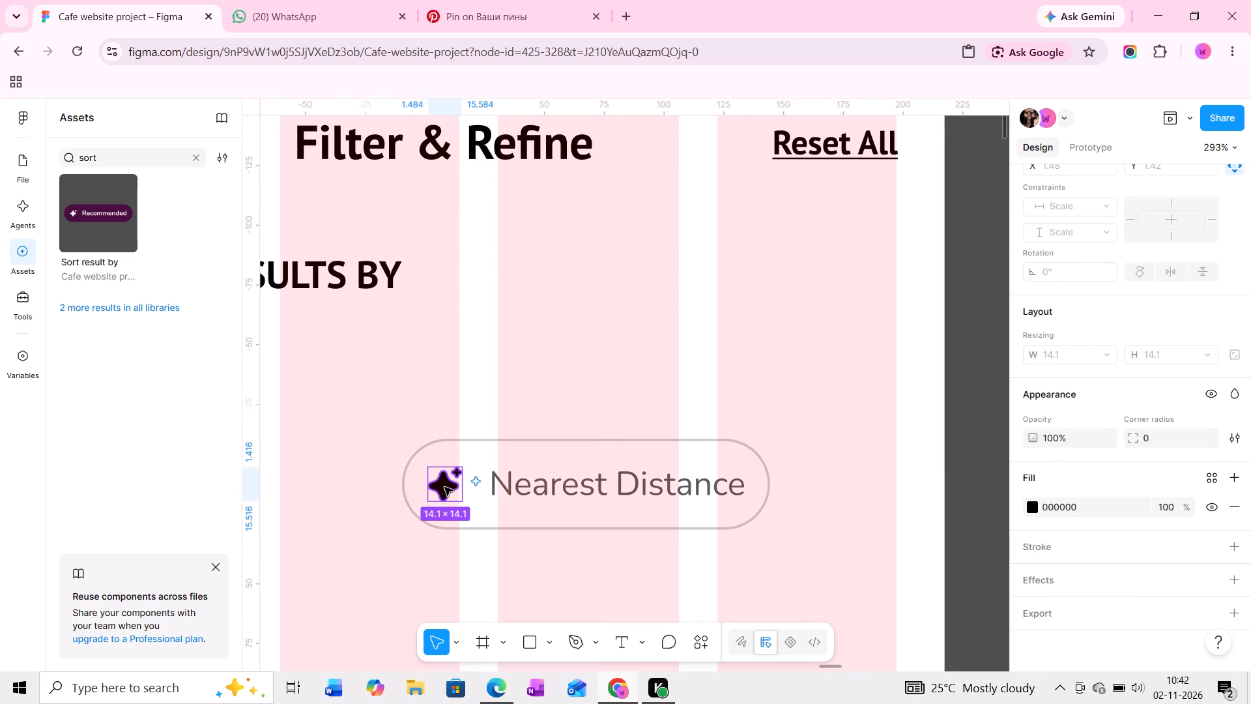
scroll(450, 495, "up", 5, "ctrl")
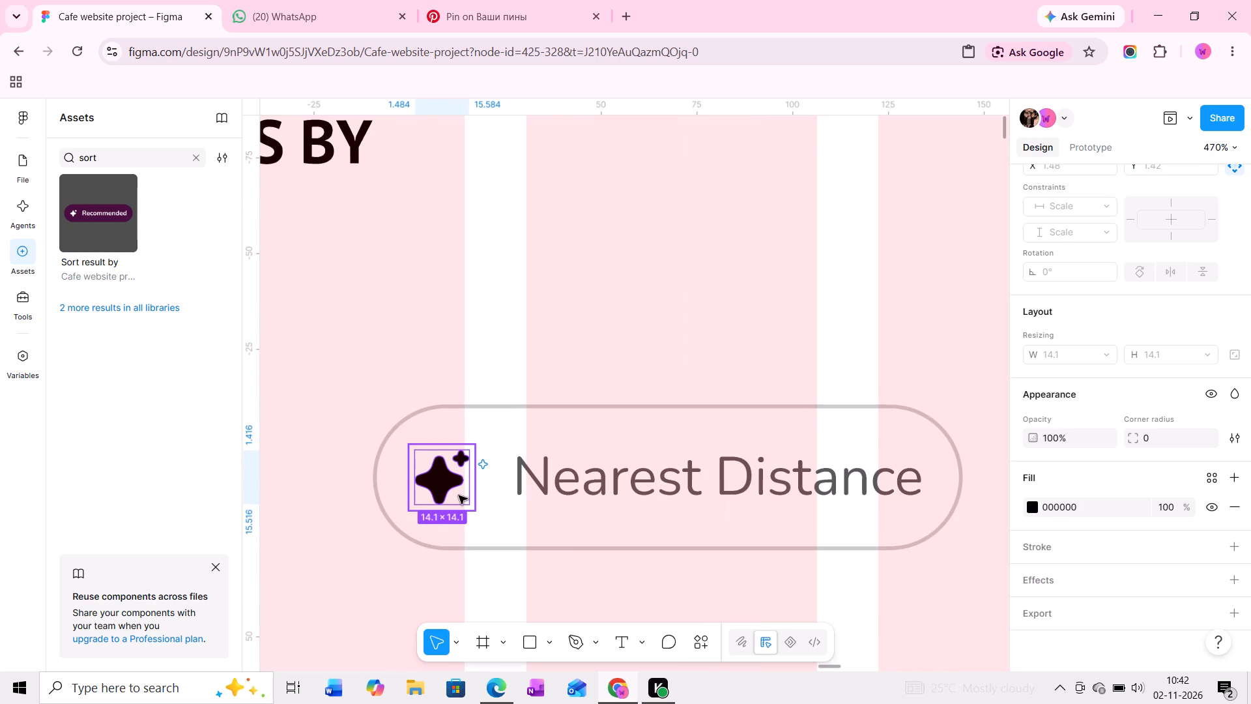
left_click(459, 495)
key("Delete")
Move the Nearest Distance chip out of the Filter screen, back into the chip row between the filled Recommended chip and the third chip.
scroll(474, 485, "down", 5, "ctrl")
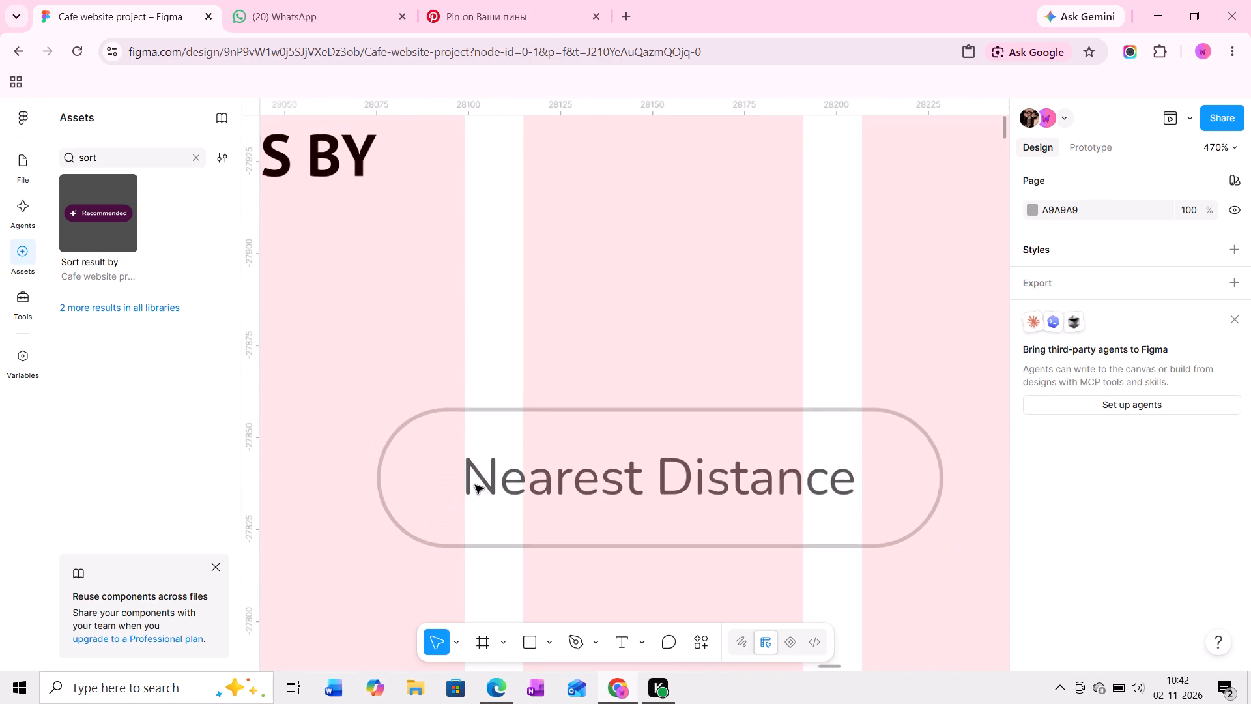
scroll(475, 485, "down", 11, "ctrl")
left_click_drag(506, 474, 536, 214)
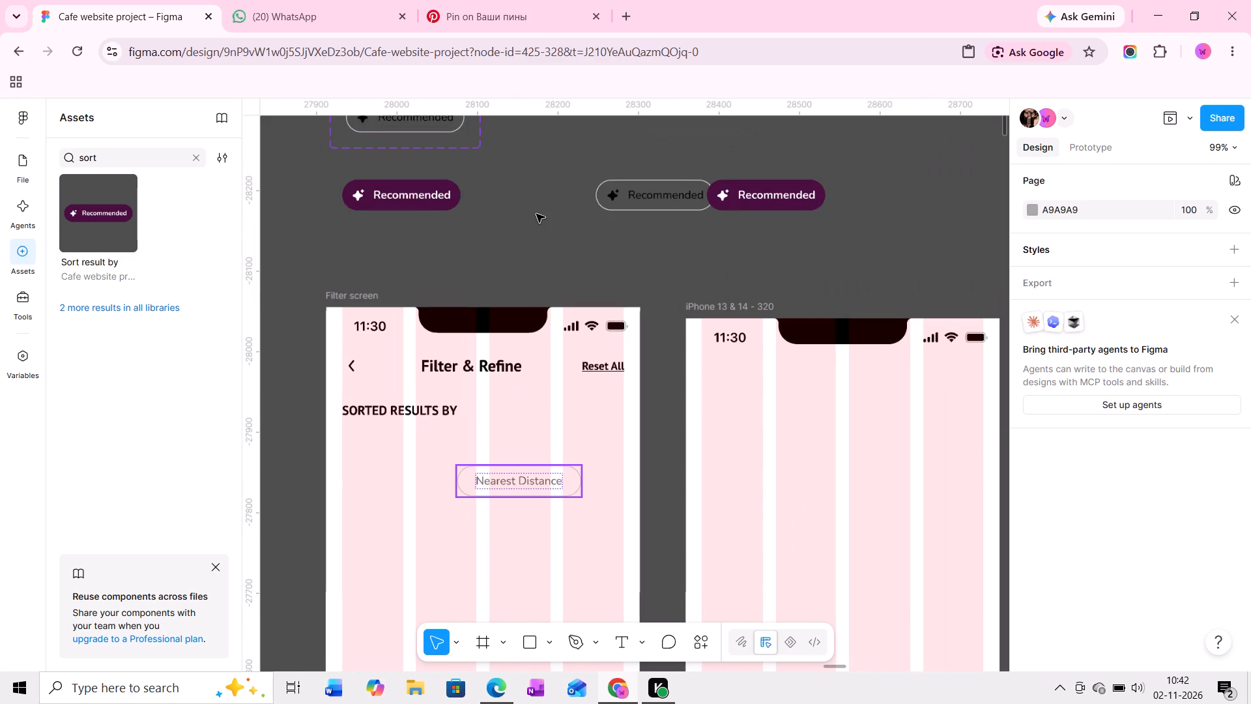
left_click_drag(536, 214, 531, 184)
middle_click_drag(528, 201, 547, 336)
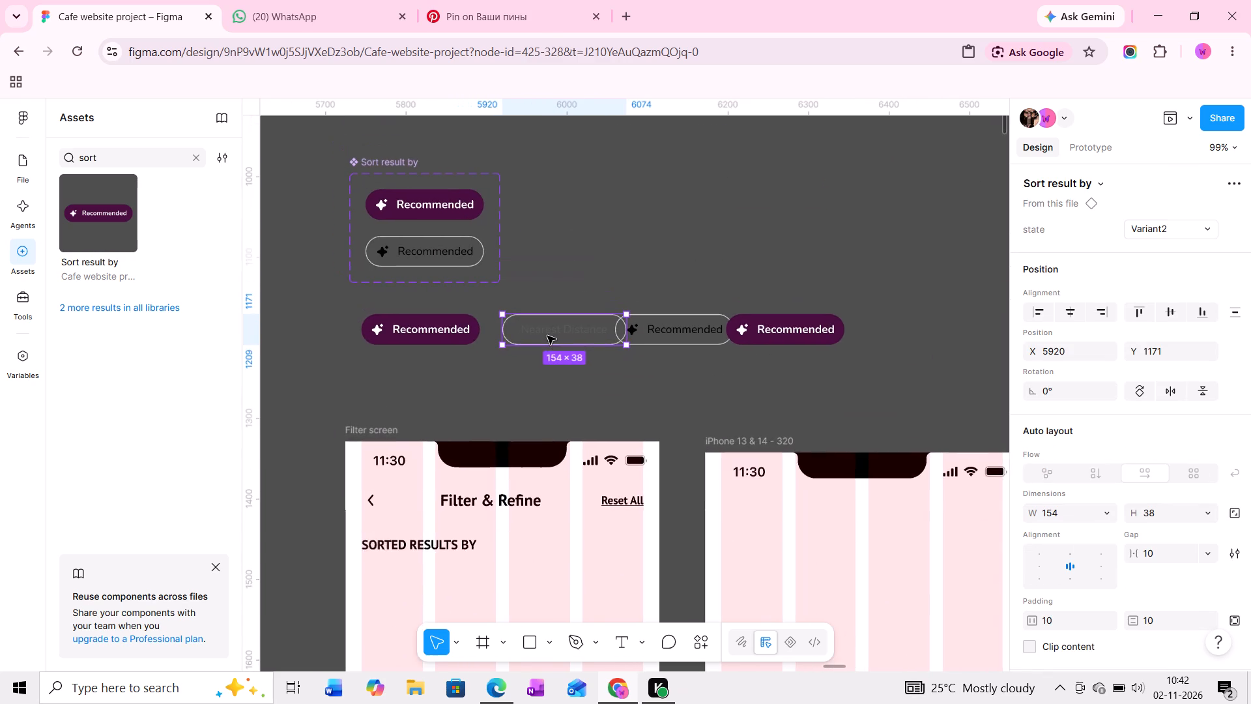
scroll(550, 327, "up", 10, "ctrl")
left_click_drag(559, 316, 511, 314)
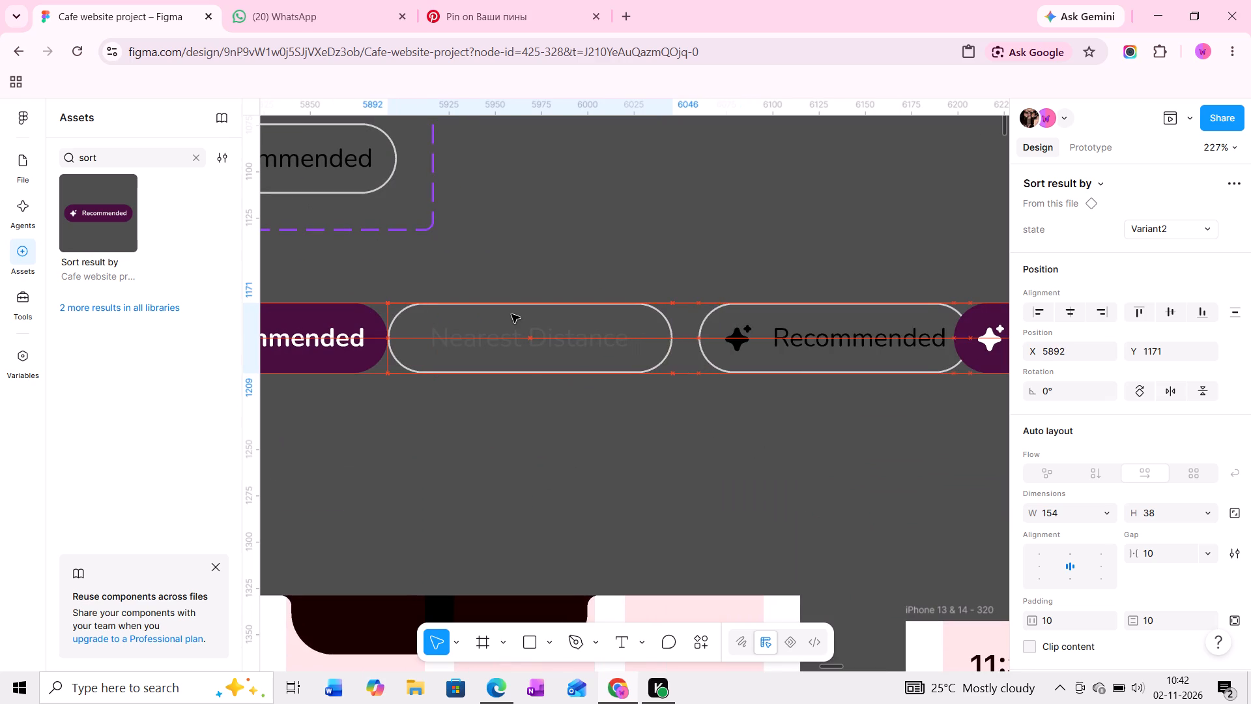
left_click_drag(511, 314, 454, 703)
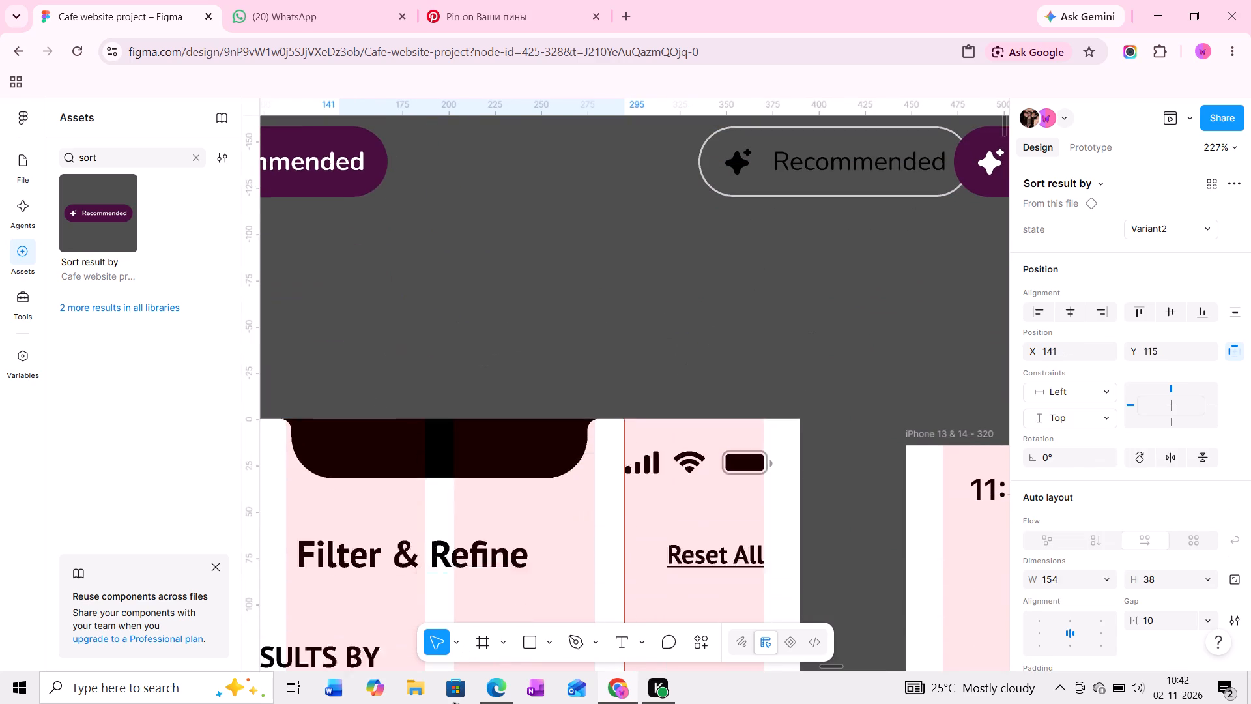
left_click_drag(454, 703, 458, 540)
scroll(467, 536, "down", 5, "ctrl")
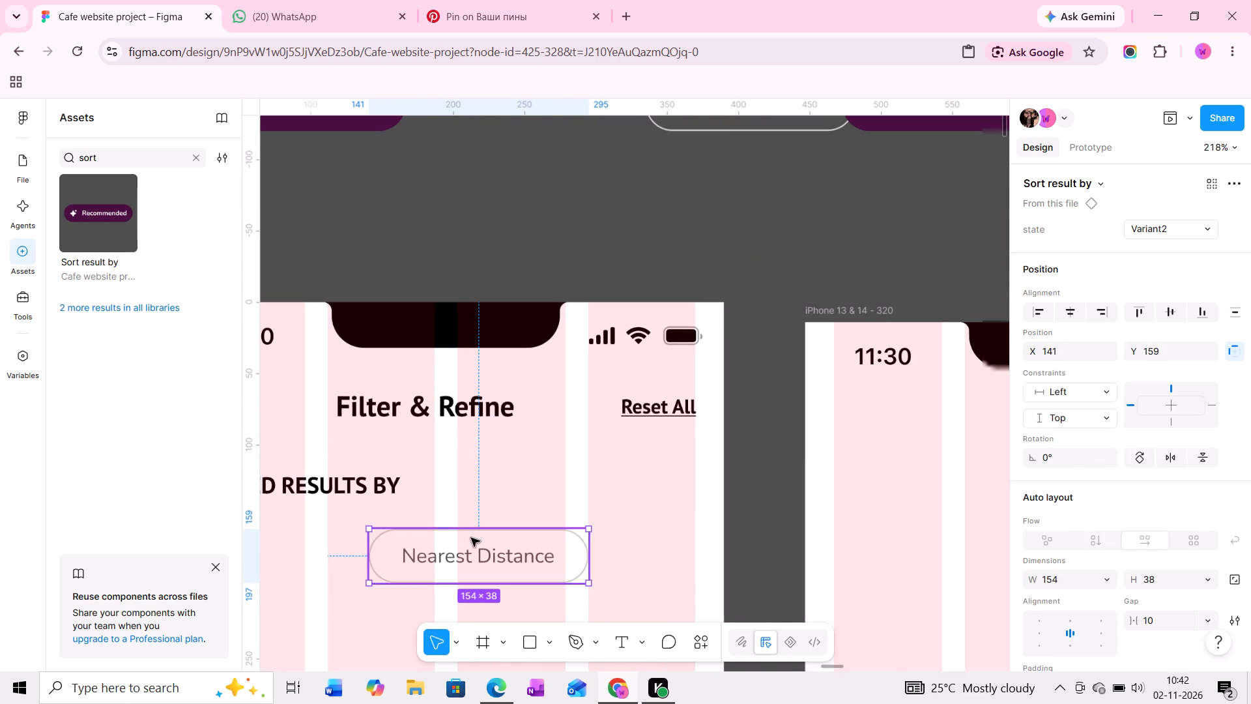
left_click_drag(472, 538, 528, 182)
middle_click_drag(528, 182, 549, 435)
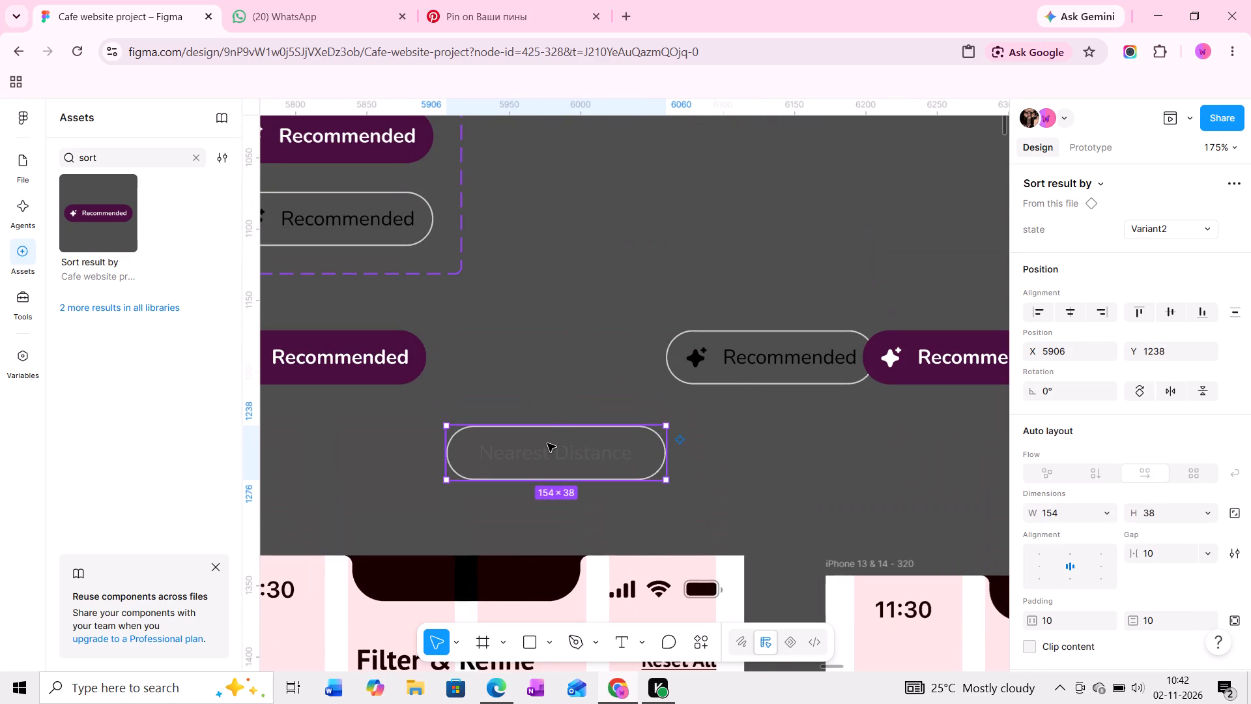
left_click_drag(547, 443, 535, 348)
Delete the sparkle icon from the outlined variant in the Sort result by component set.
middle_click_drag(517, 349, 766, 388)
scroll(528, 268, "up", 4, "ctrl")
middle_click_drag(528, 262, 469, 270)
left_click(436, 259, "ctrl")
scroll(440, 259, "up", 18, "ctrl")
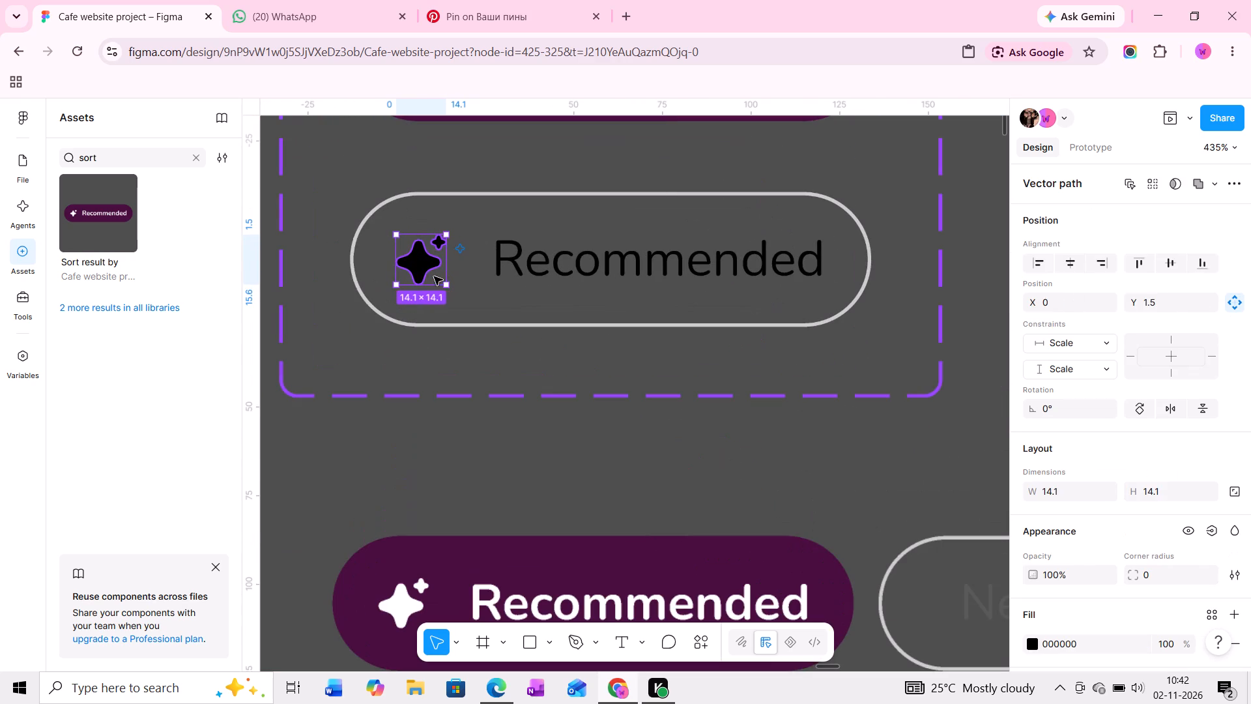
left_click(437, 277)
key("Delete")
Move the fourth chip instance away from the third one to X 6233, keeping it in the same row.
scroll(471, 284, "down", 5)
scroll(500, 306, "down", 5, "ctrl")
middle_click_drag(647, 336, 242, 338)
middle_click_drag(593, 359, 437, 327)
scroll(538, 334, "down", 3, "ctrl")
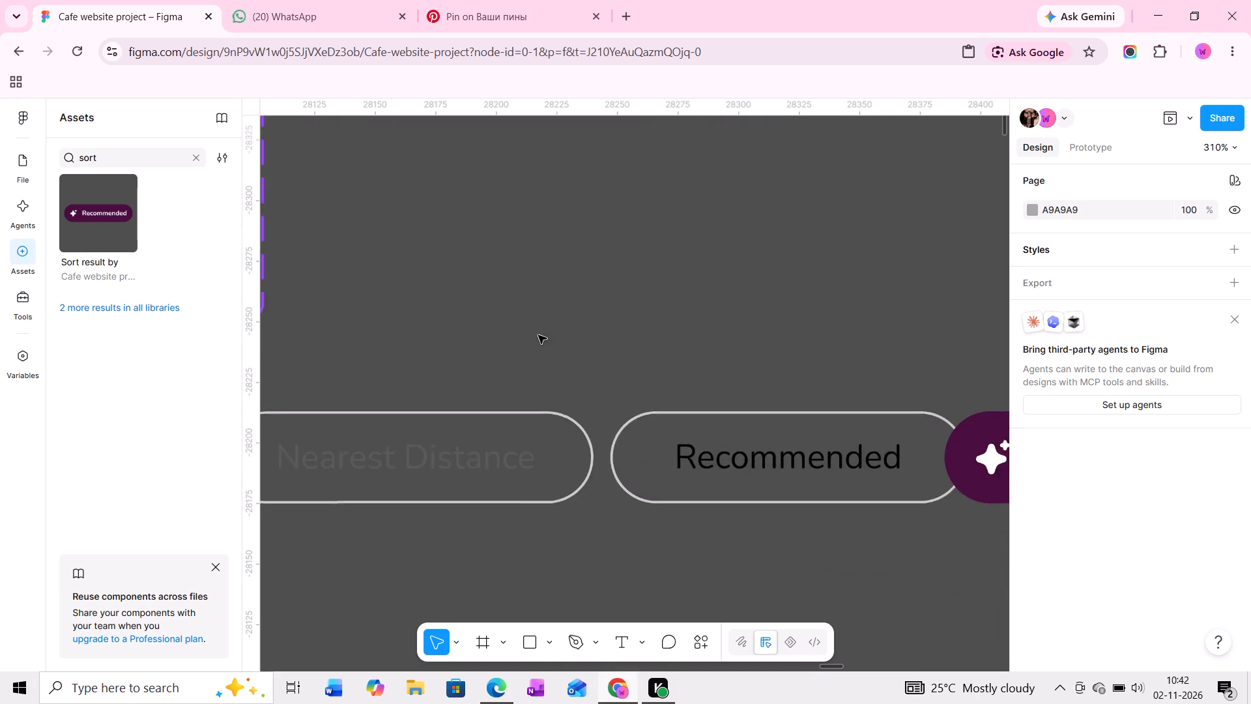
scroll(538, 335, "down", 2, "ctrl")
middle_click_drag(544, 350, 493, 334)
left_click_drag(855, 379, 897, 379)
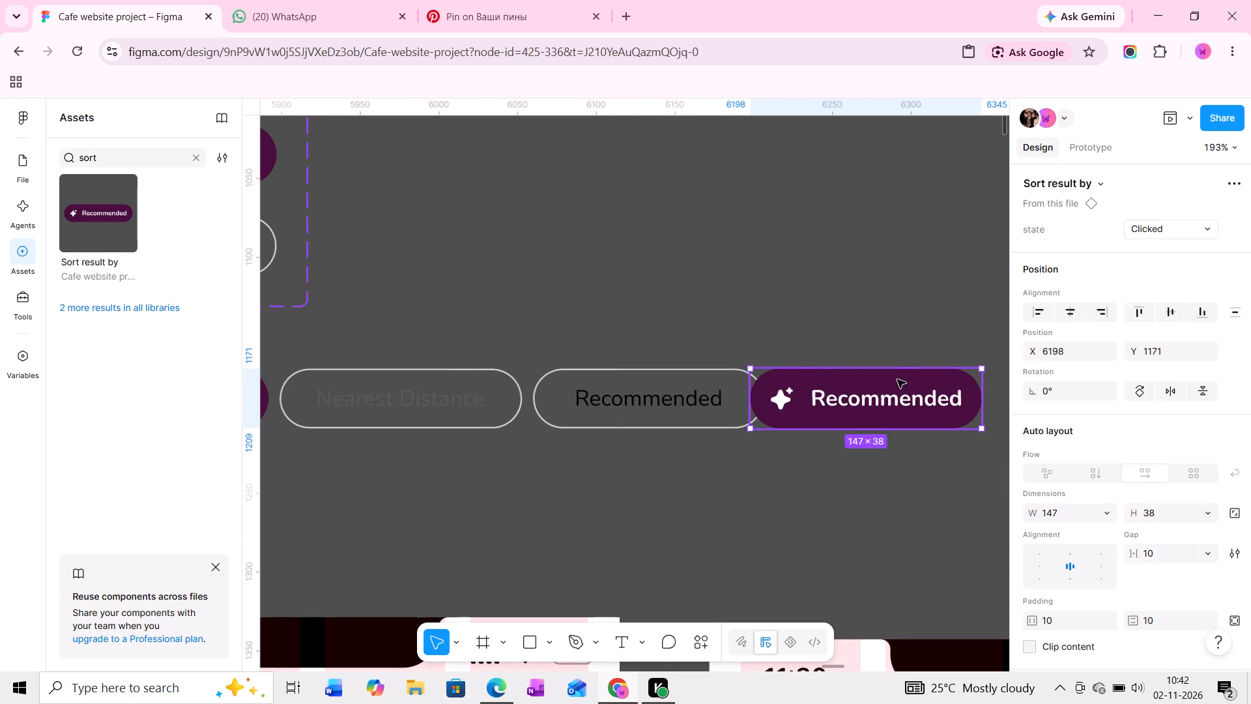
left_click_drag(897, 379, 911, 380)
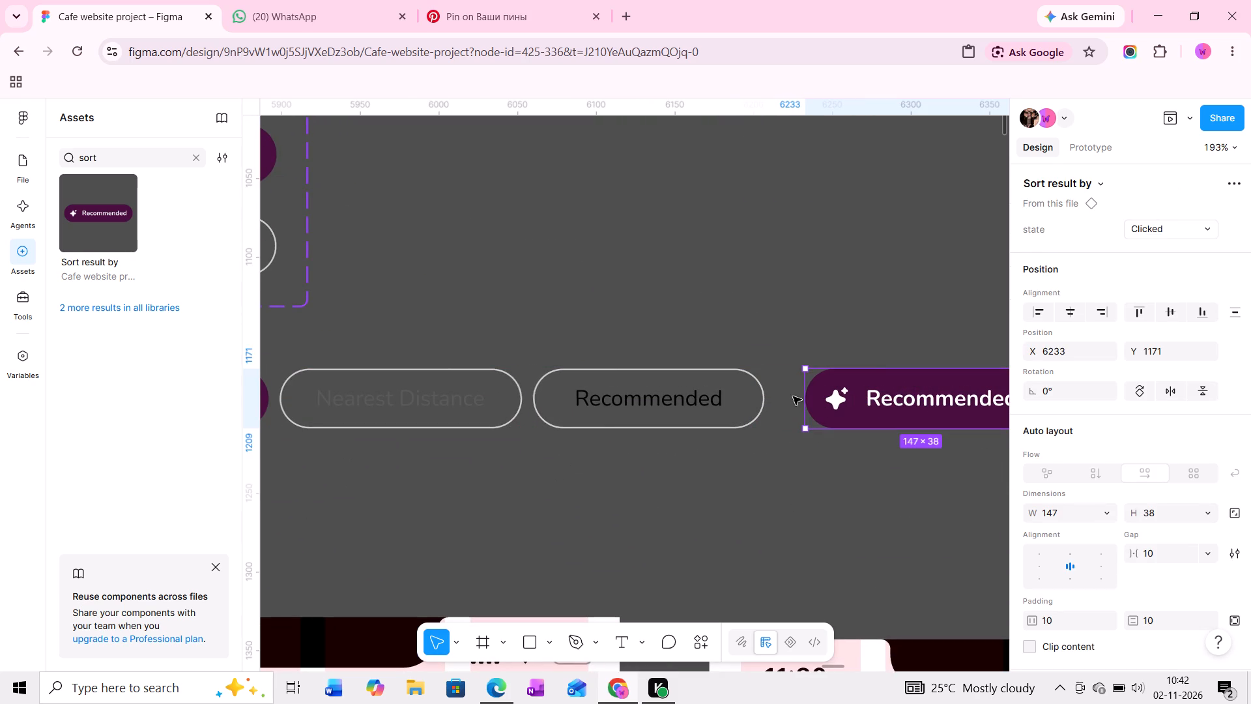
Switch the fourth chip instance's state to Variant2.
left_click(1209, 226)
left_click(1161, 254)
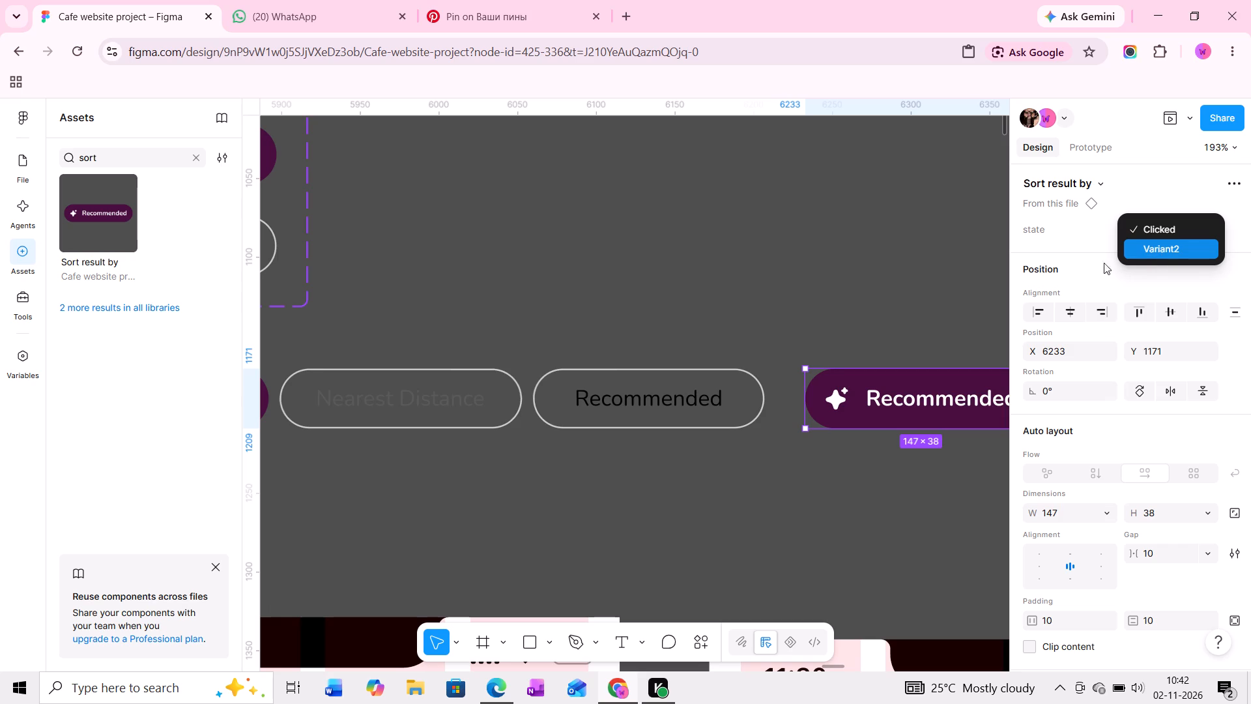
Set the third chip's label fill to 595959, matching the Nearest Distance label.
middle_click_drag(796, 374, 734, 351)
middle_click_drag(642, 358, 816, 332)
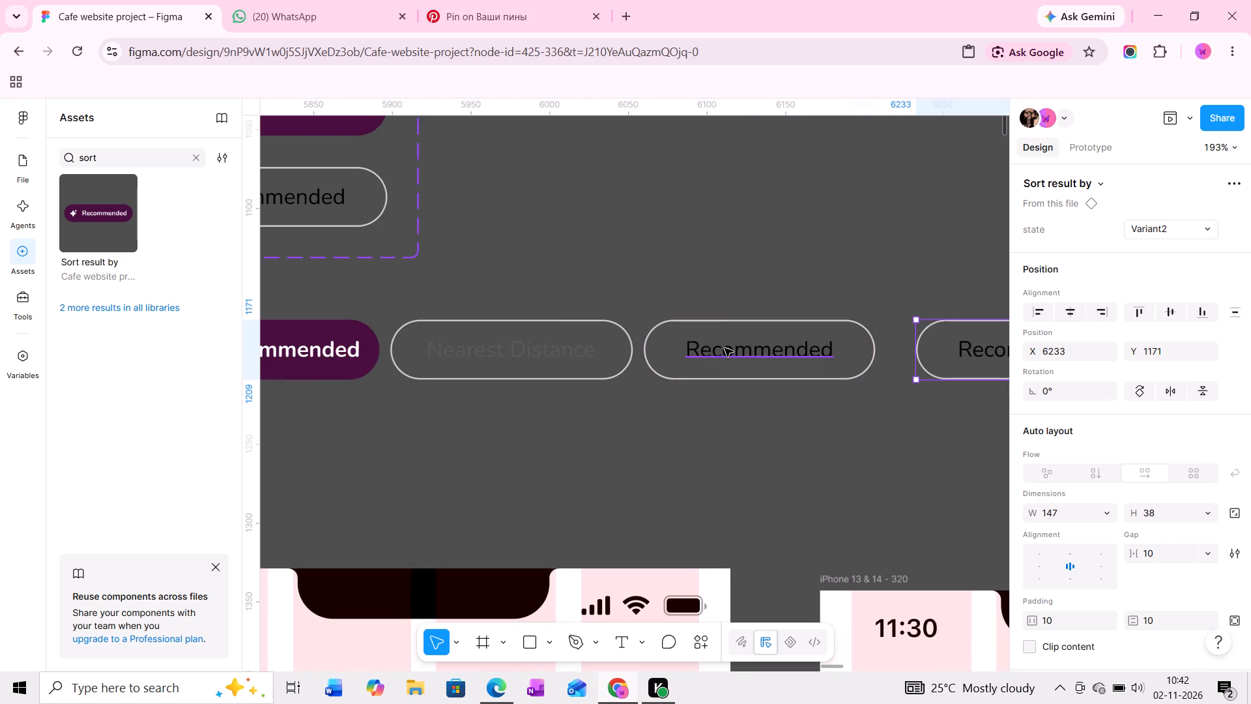
double_click(721, 349, "ctrl")
scroll(726, 355, "up", 5, "ctrl")
middle_click_drag(741, 356, 685, 345)
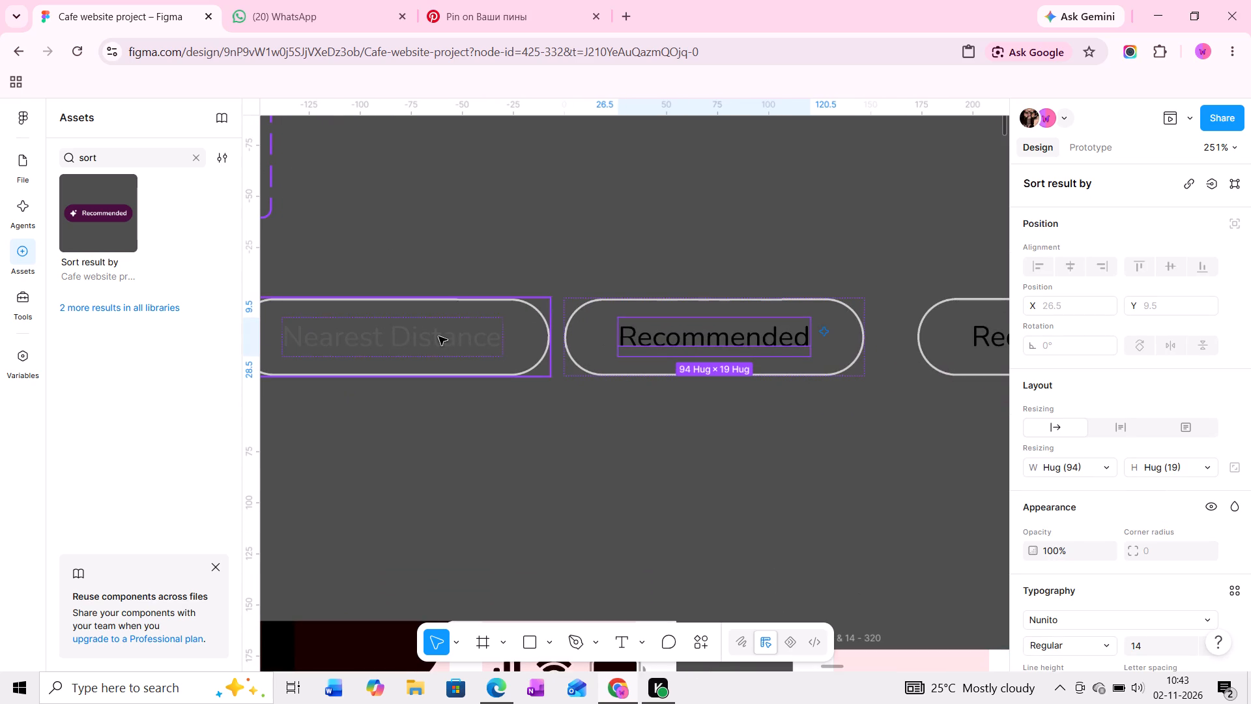
left_click(439, 336, "ctrl")
middle_click_drag(706, 349, 663, 336)
scroll(691, 327, "up", 2, "ctrl")
scroll(1205, 351, "down", 4)
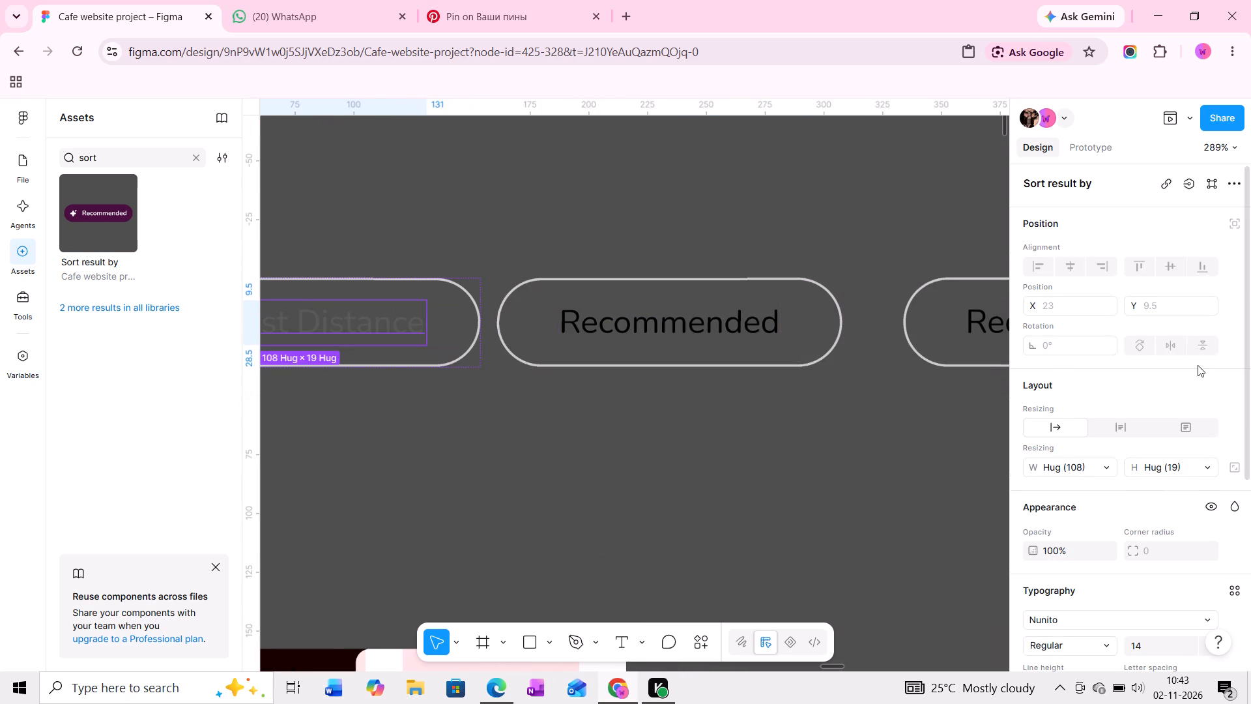
left_click(716, 323, "ctrl")
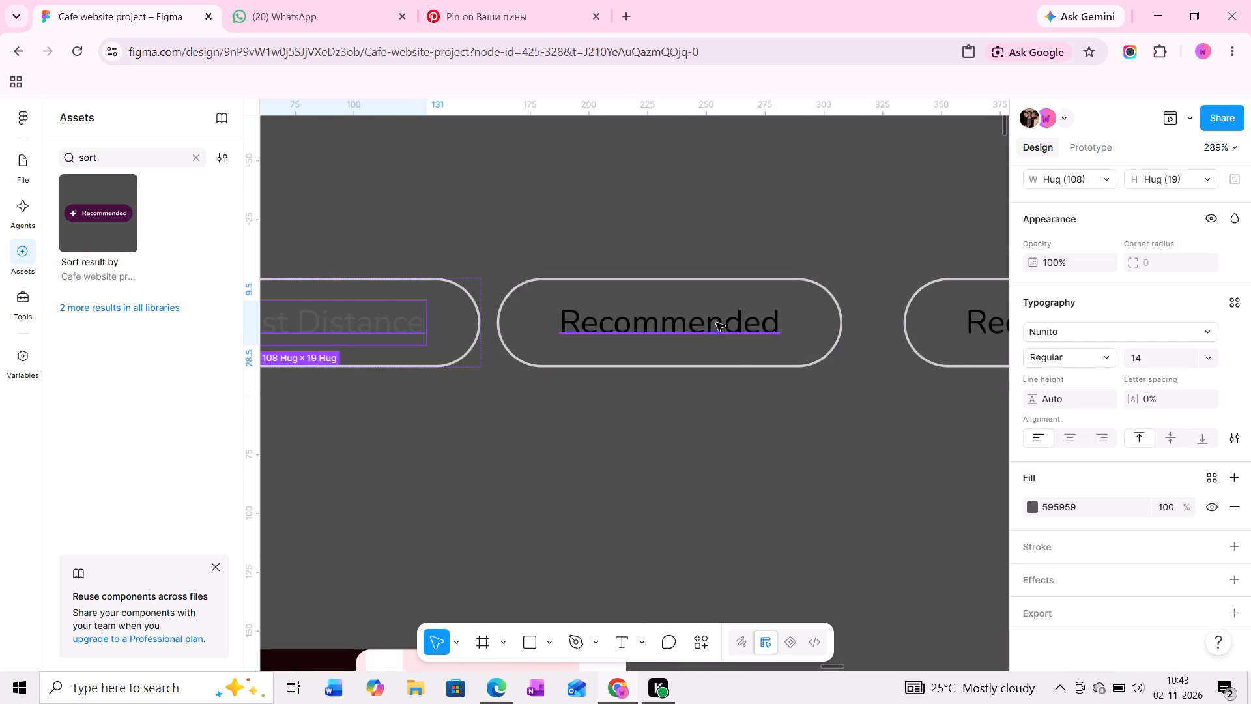
scroll(730, 329, "up", 4, "ctrl")
middle_click_drag(738, 327, 706, 327)
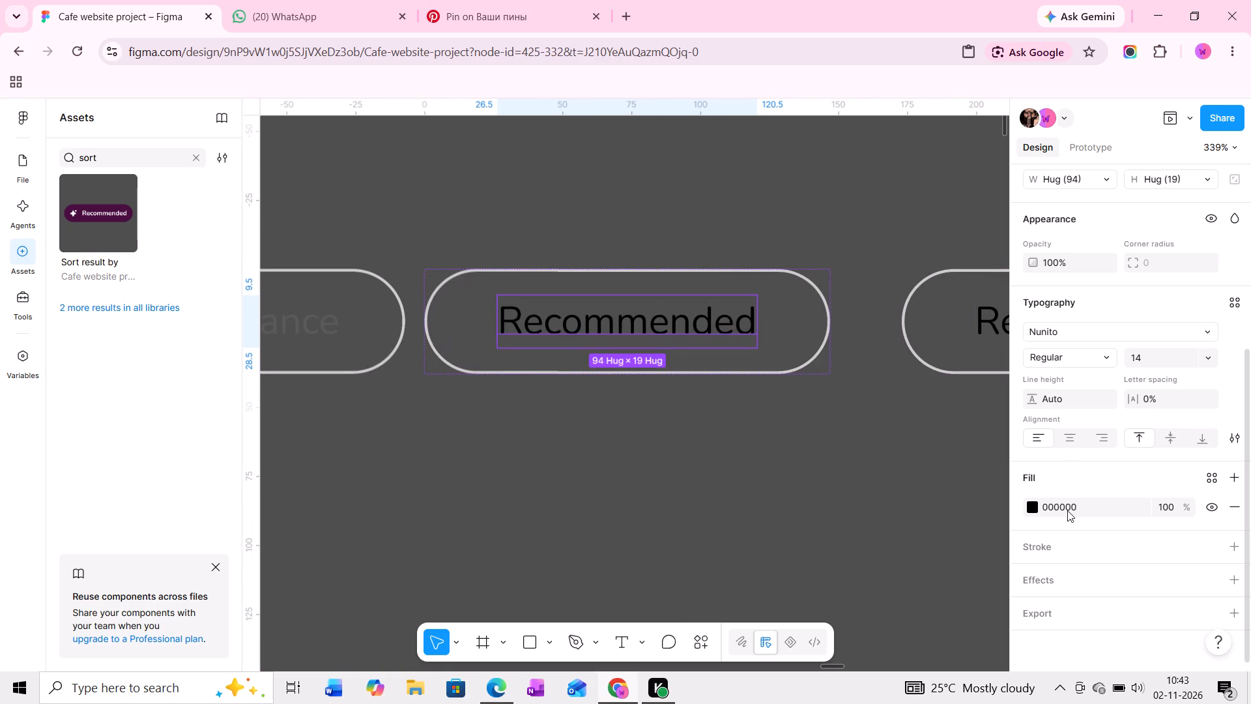
left_click(1076, 509)
key("5")
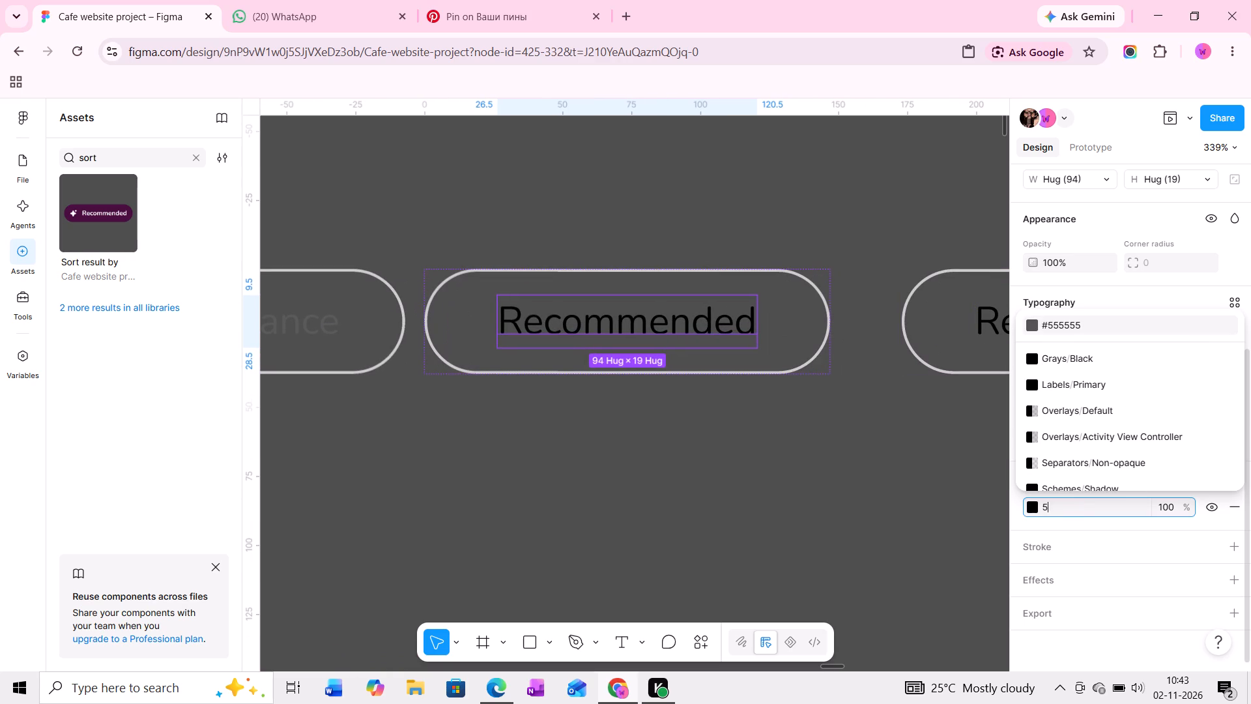
key("9")
key("Return")
Change the third chip's label to "Highest Rated".
double_click(639, 317)
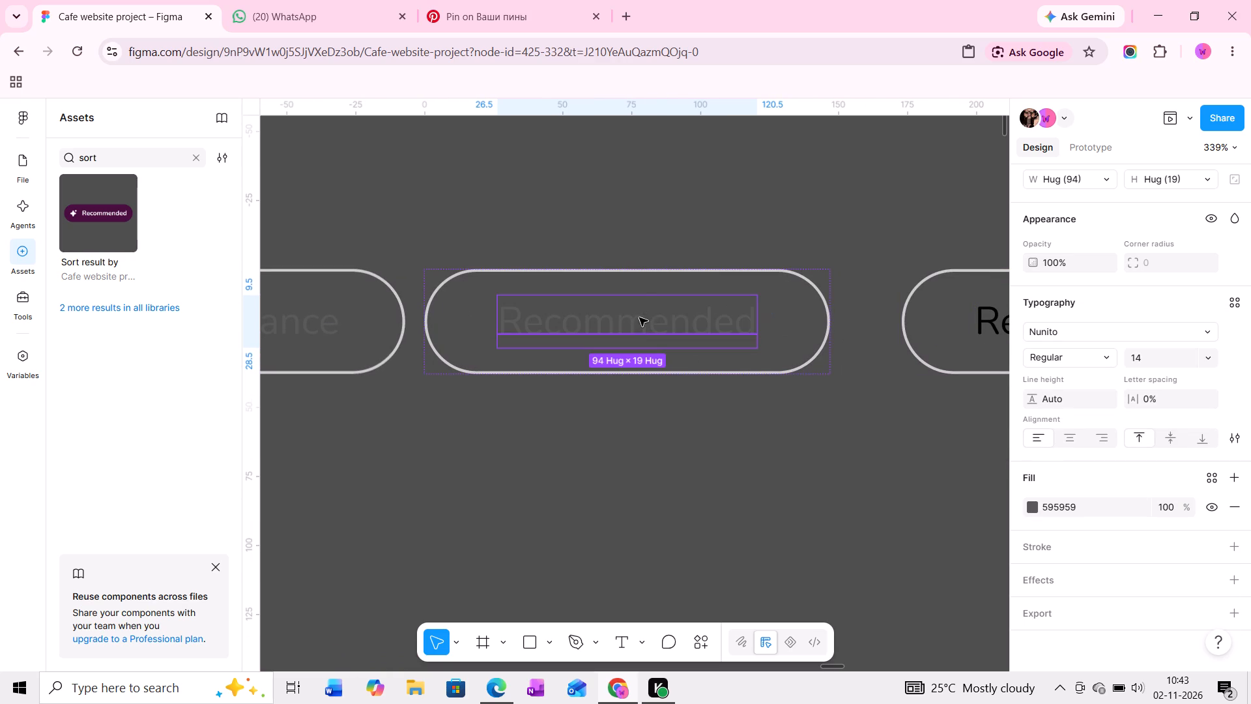
type("Hi")
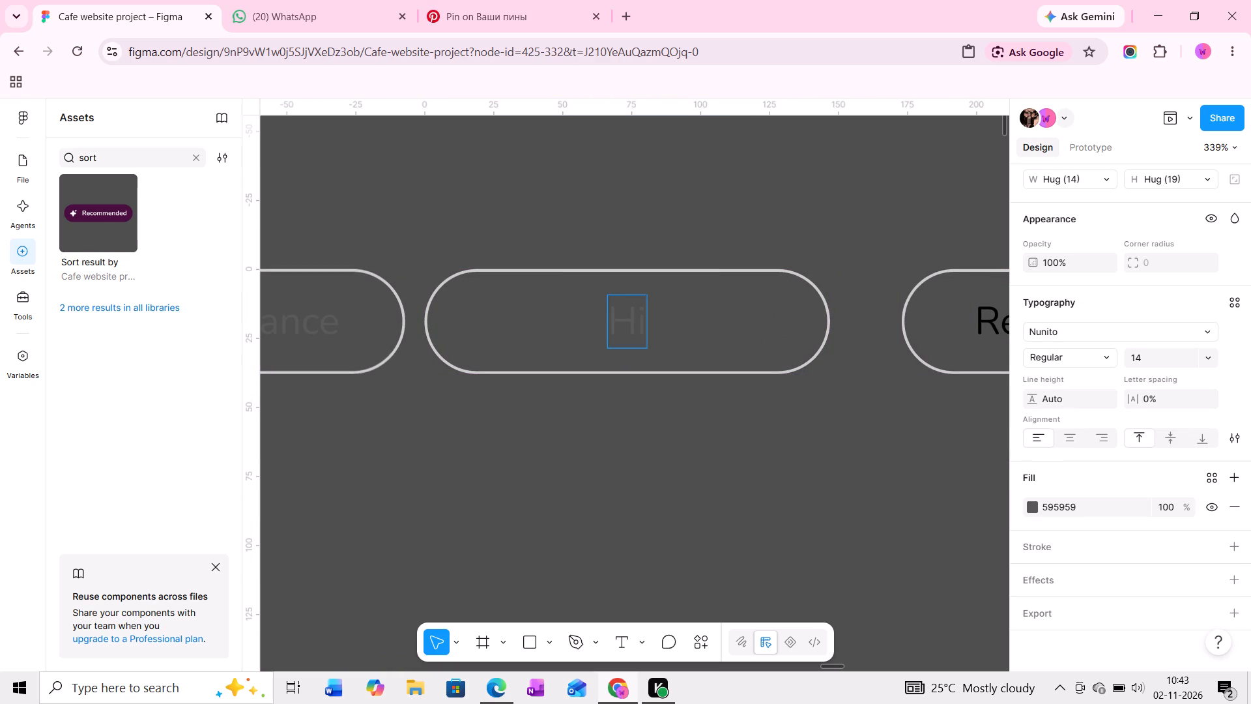
key("e")
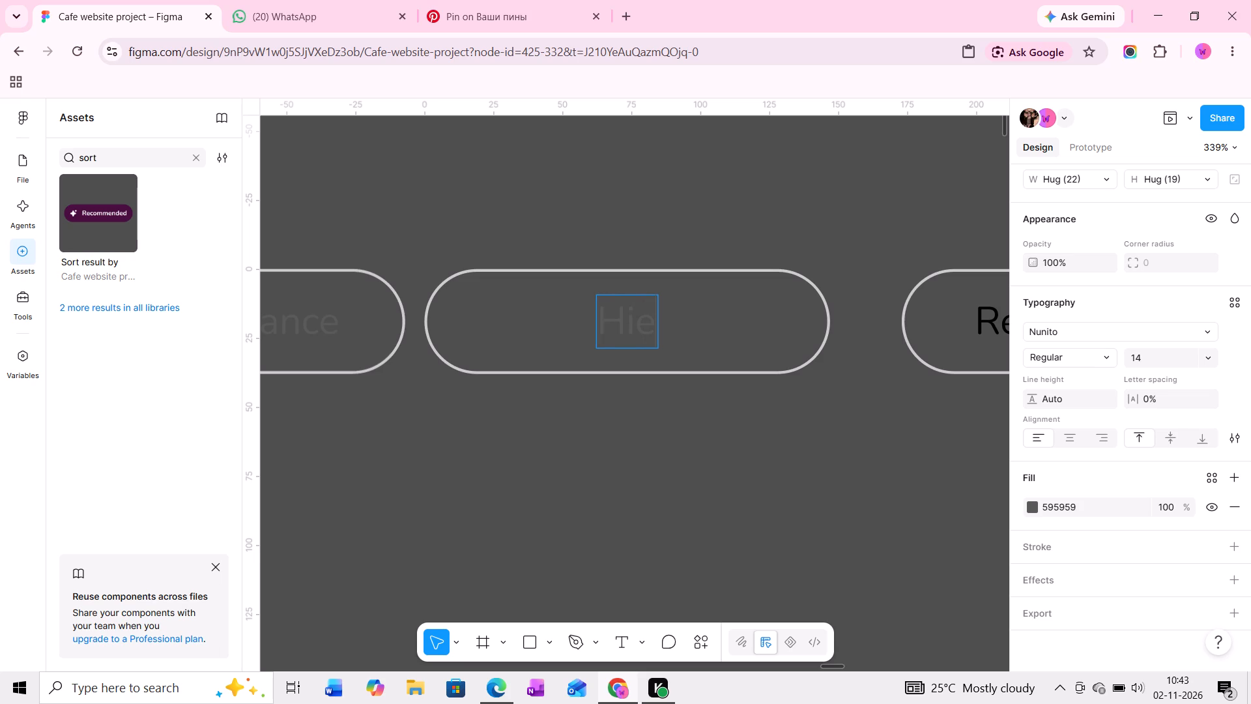
key("BackSpace")
type("ghest Rated")
left_click(776, 441)
Change the fourth chip's label to "Price: Low to High".
middle_click_drag(858, 473, 495, 448)
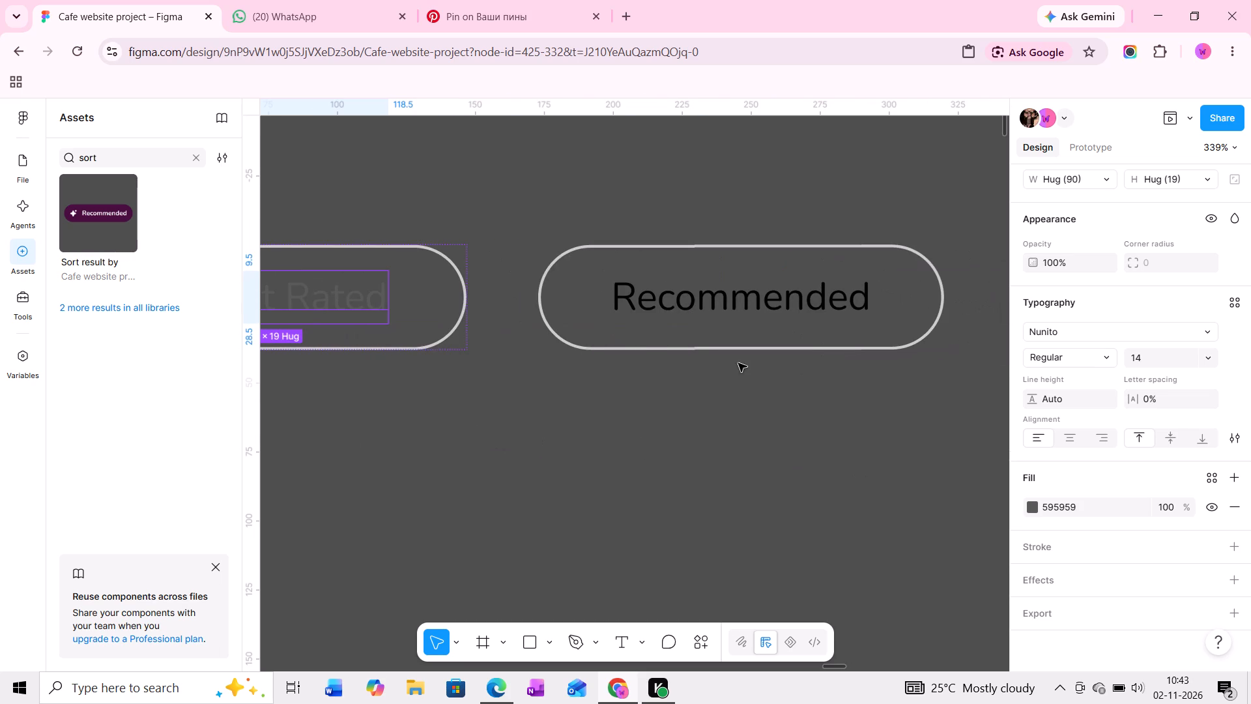
double_click(761, 301, "ctrl")
scroll(756, 312, "up", 2, "ctrl")
middle_click_drag(729, 312, 654, 318)
scroll(650, 320, "down", 2, "ctrl")
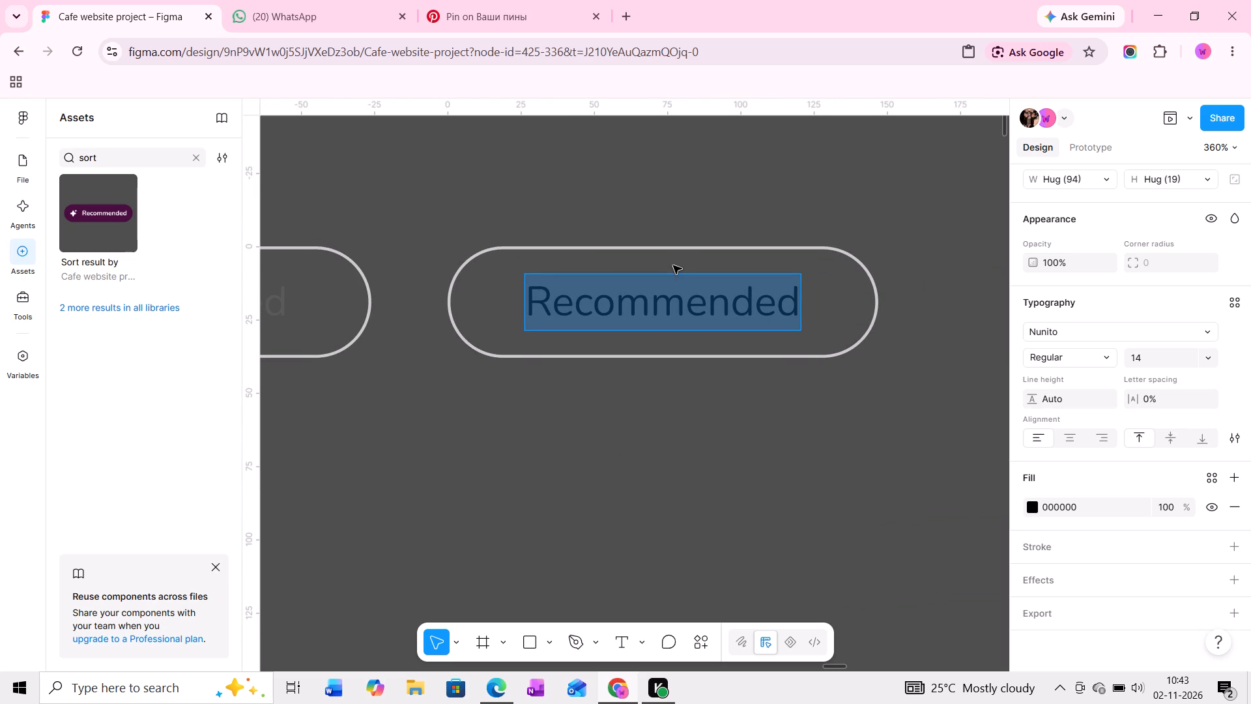
type("Price")
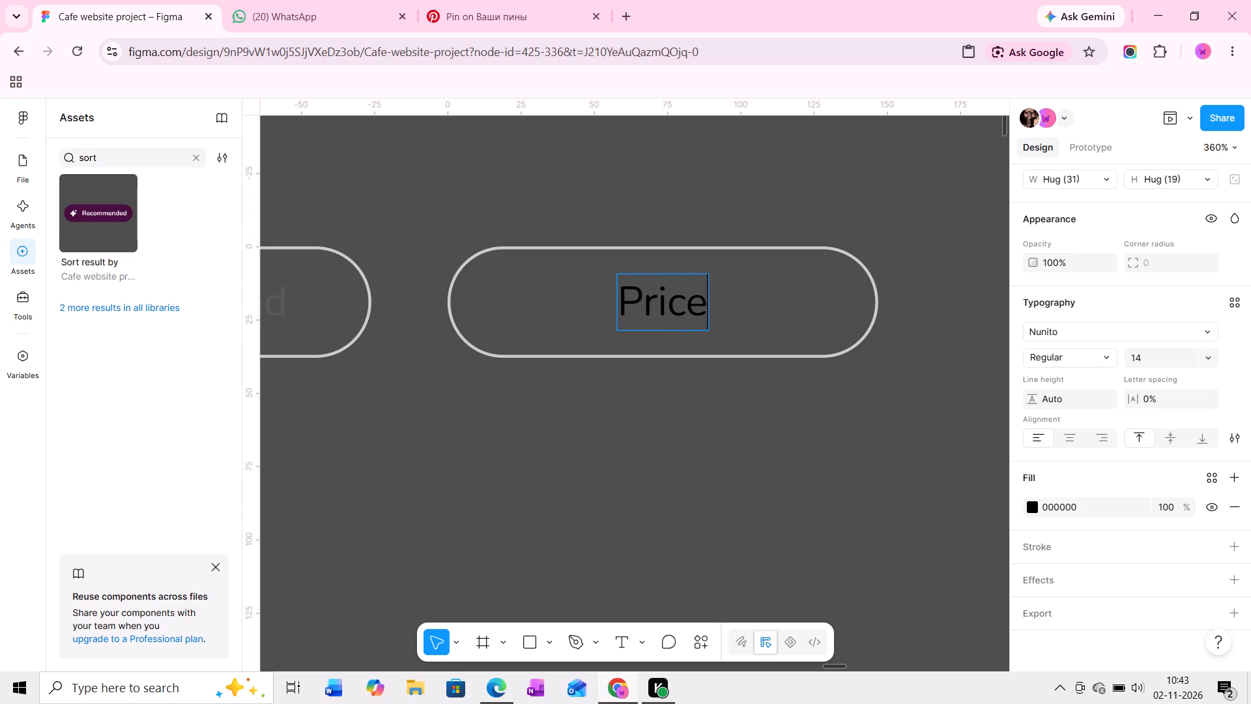
type(": Low")
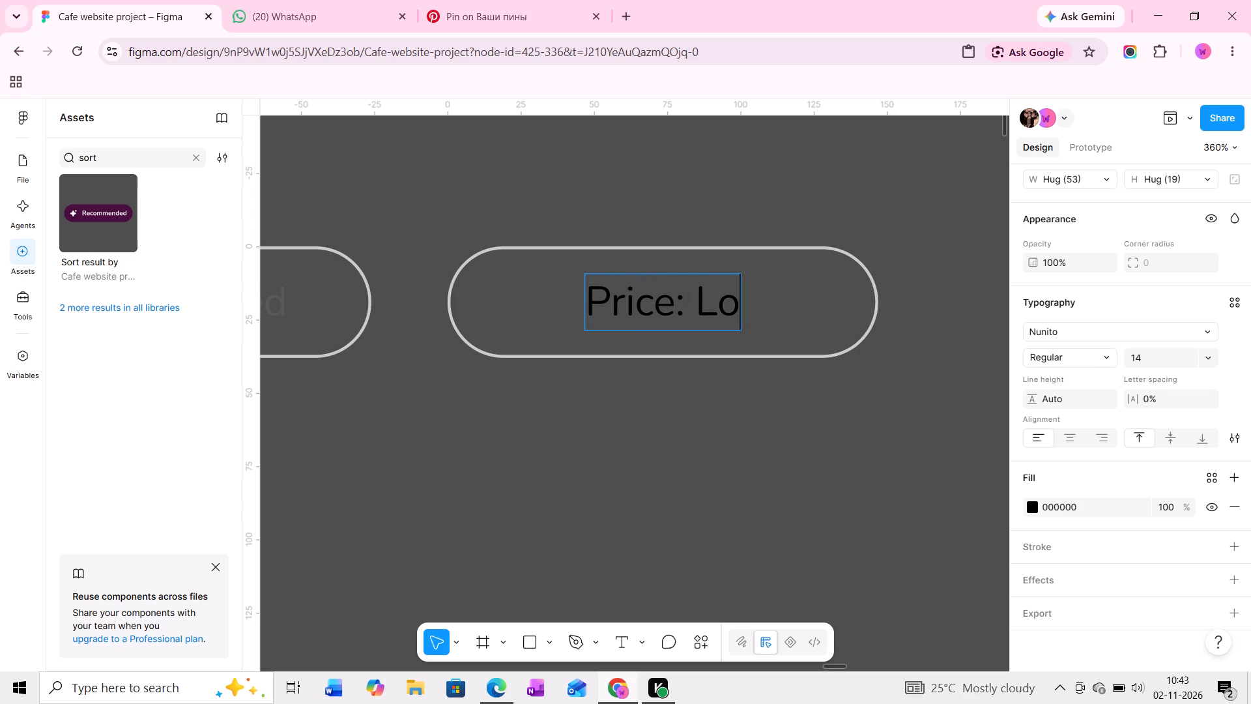
key("space")
type("to High")
left_click(740, 450)
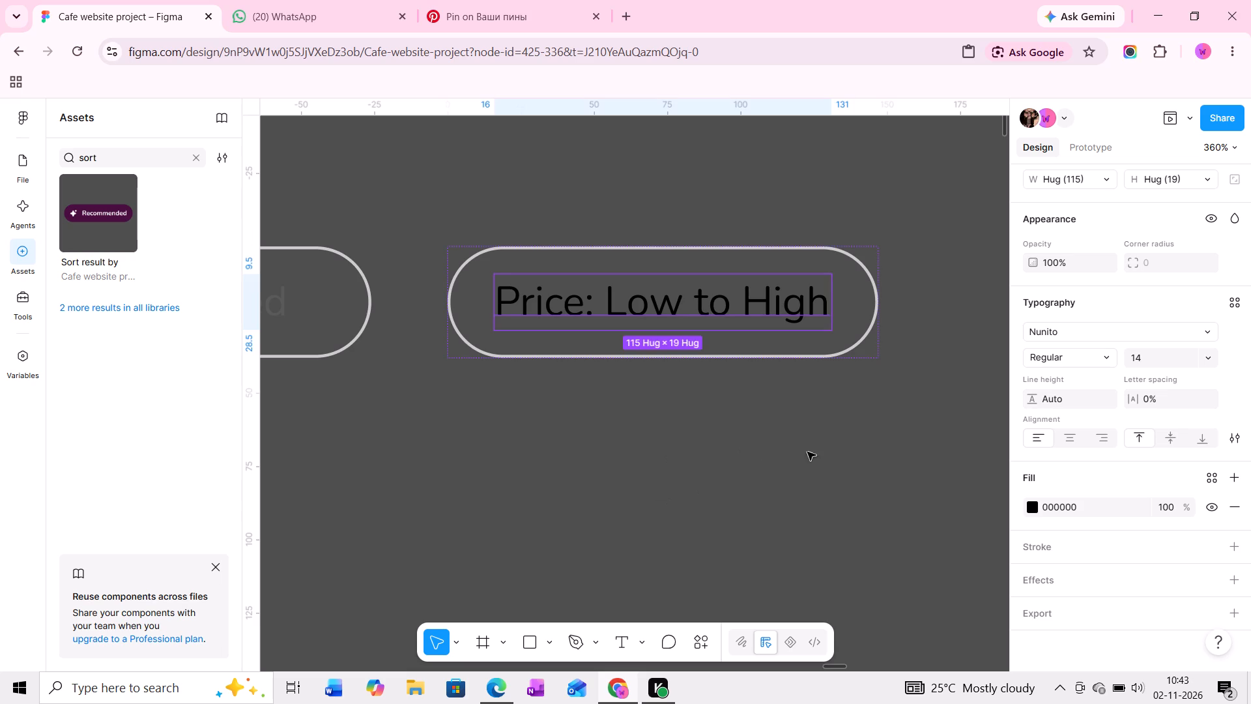
Set the Price: Low to High label's fill to 595959.
left_click(1072, 505)
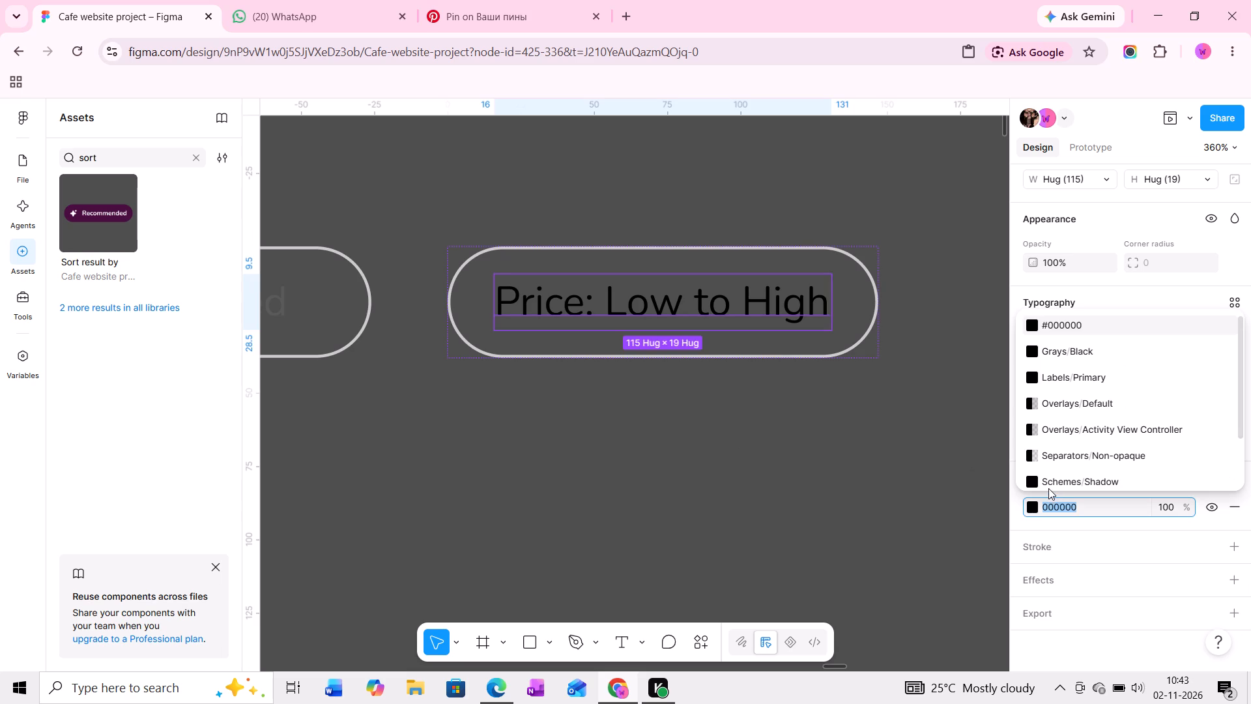
type("59")
key("Return")
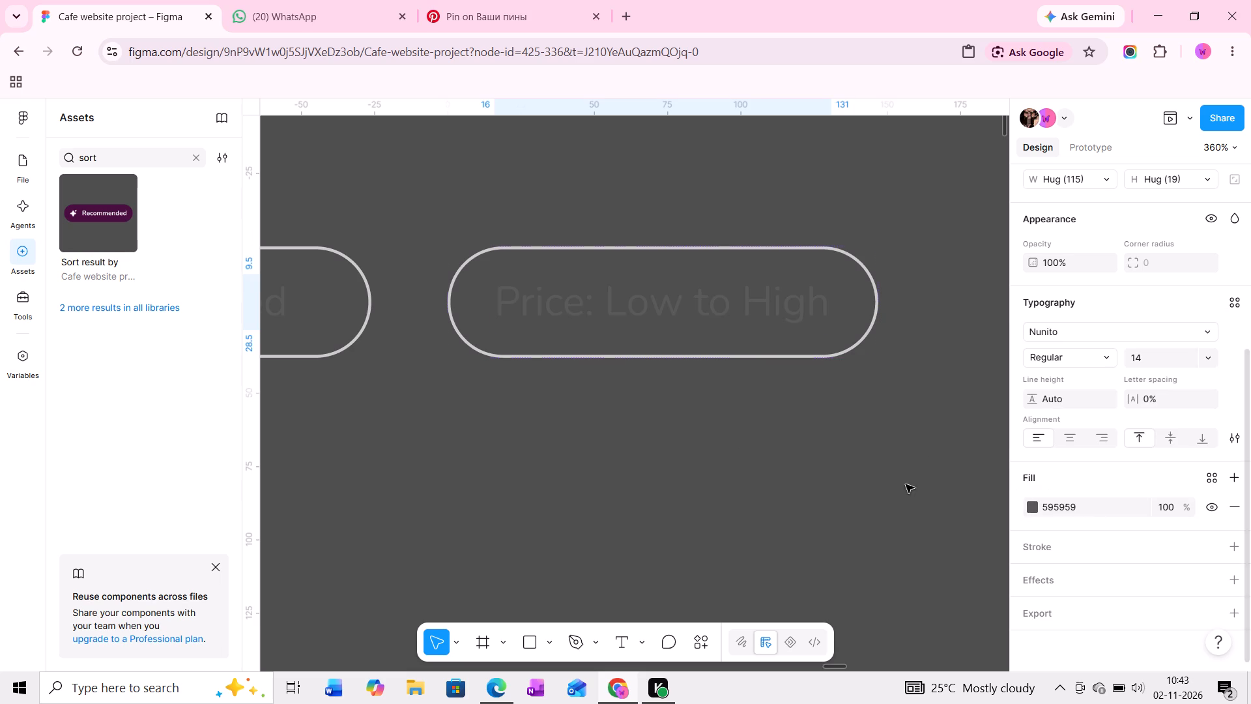
left_click(654, 429)
Set the label fill of the outlined Recommended variant in the Sort result by component set to 595959.
scroll(649, 432, "down", 5, "ctrl")
middle_click_drag(555, 392, 712, 390)
scroll(712, 390, "down", 11, "ctrl")
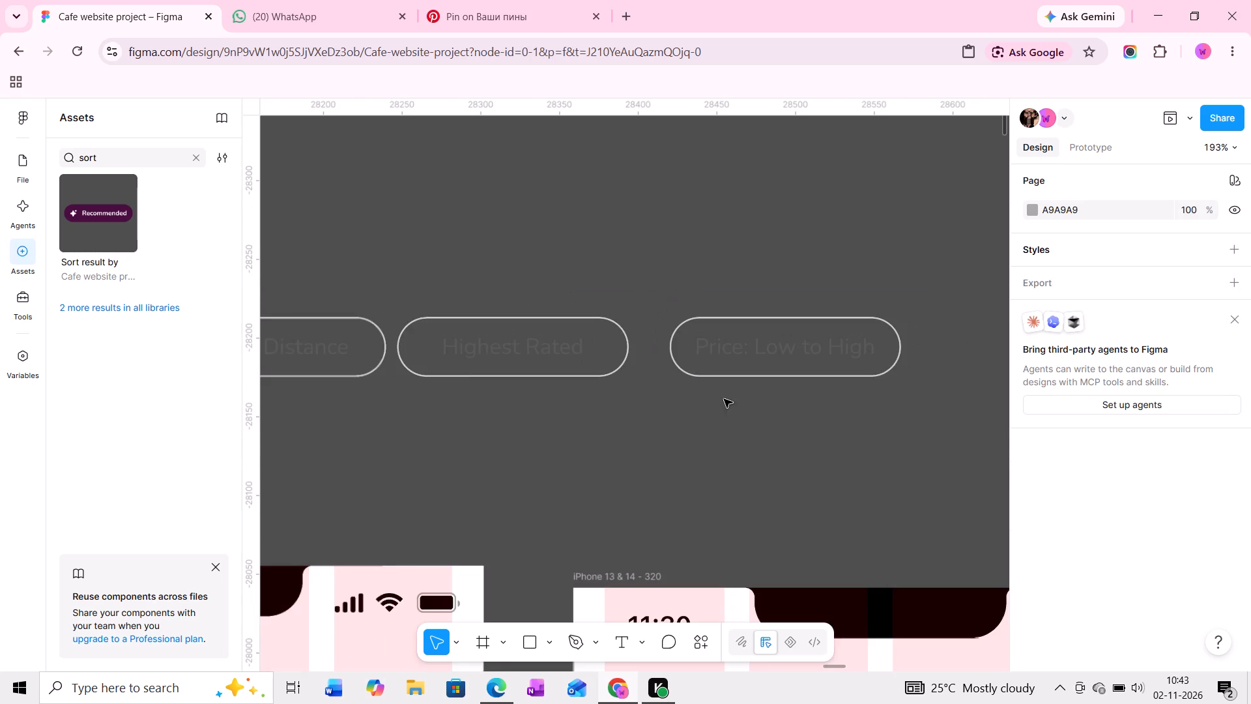
middle_click_drag(478, 325, 794, 434)
left_click(476, 353, "ctrl")
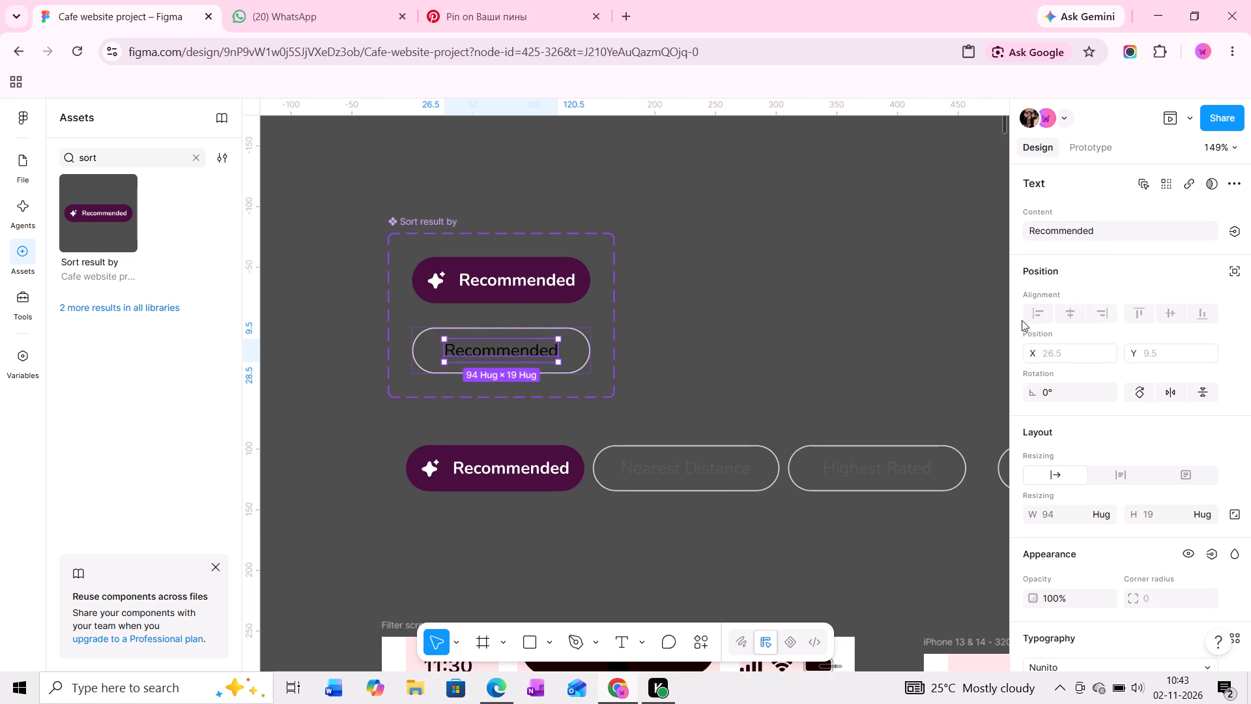
scroll(1103, 491, "down", 5)
left_click(1096, 508)
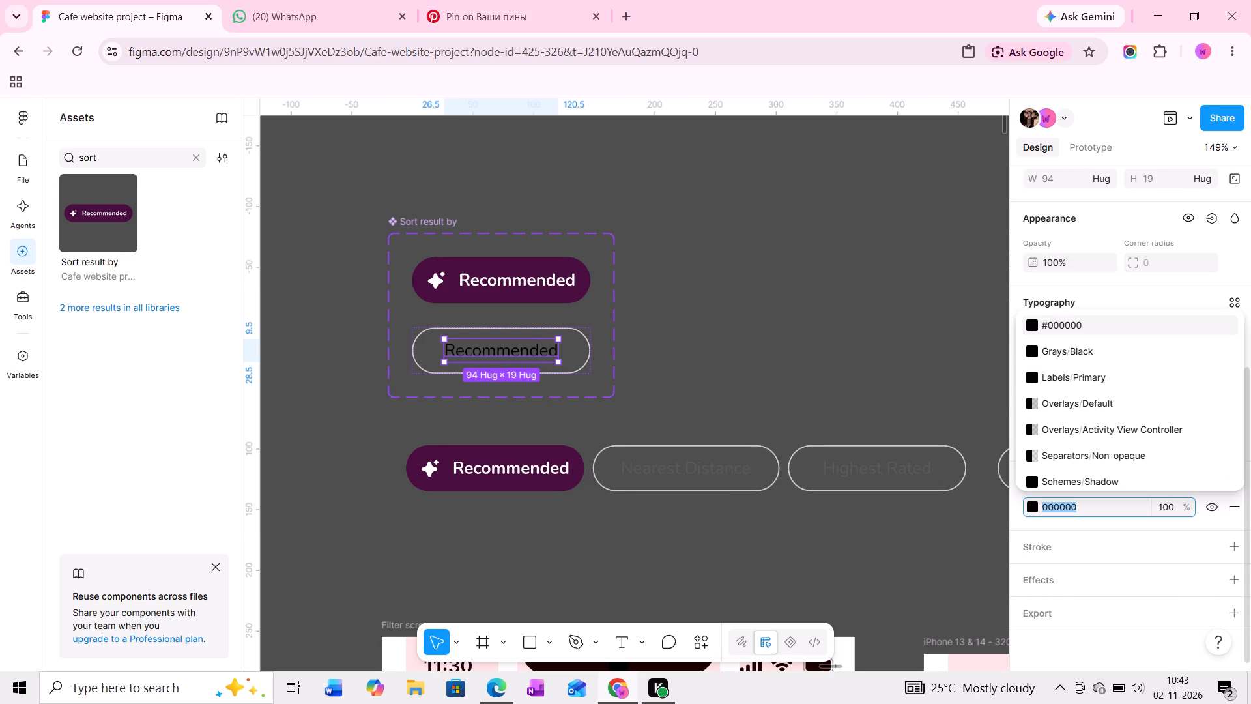
type("59")
key("Return")
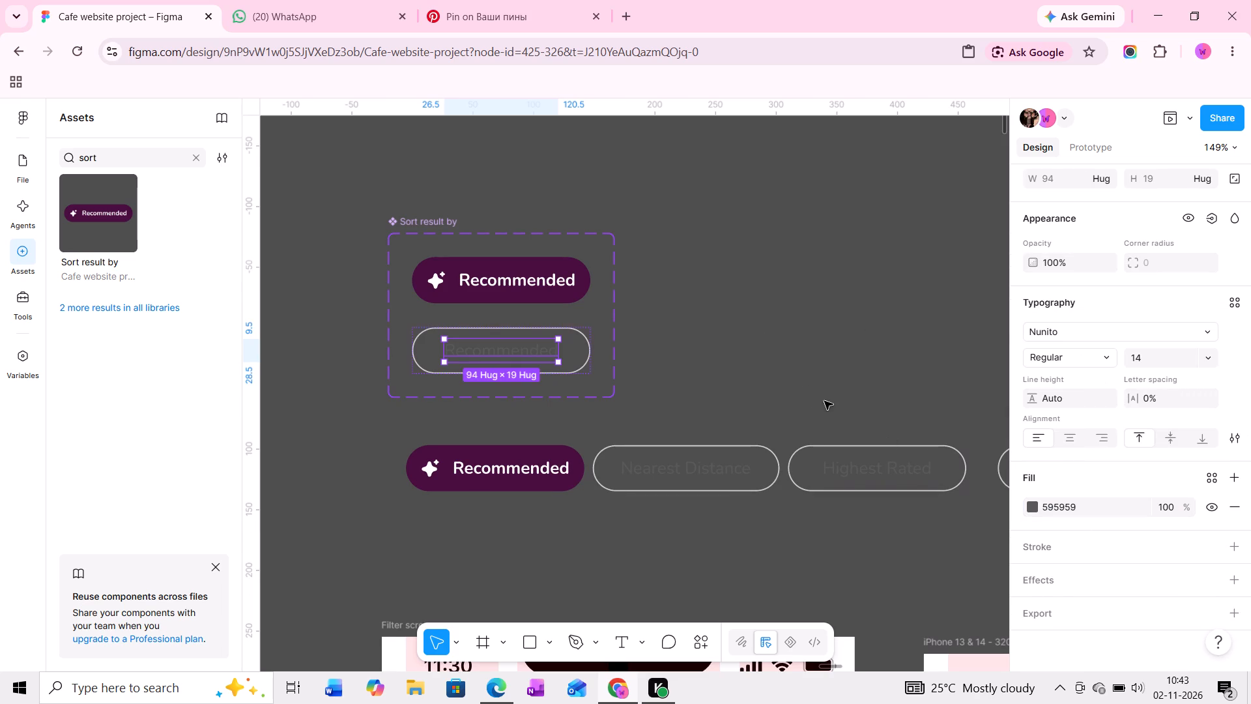
Distribute the horizontal spacing evenly across the row of four sort chips.
left_click(790, 378)
scroll(780, 403, "down", 3, "ctrl")
middle_click_drag(876, 431, 751, 417)
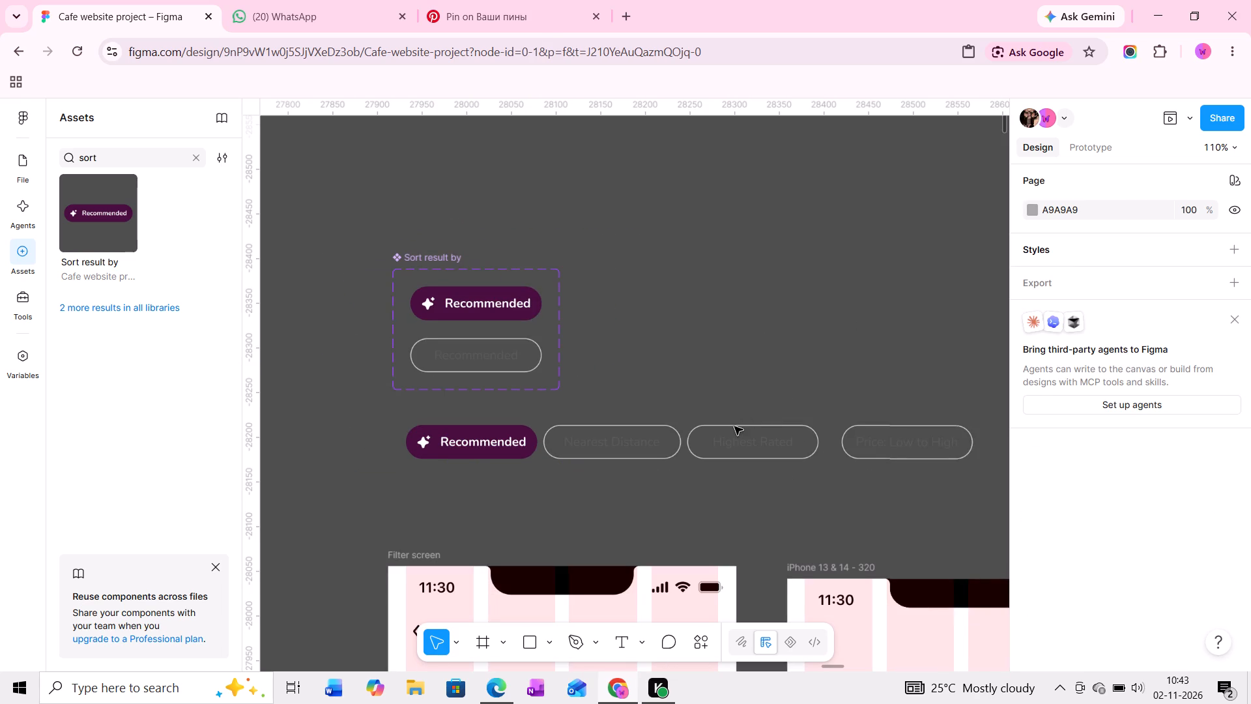
middle_click_drag(724, 431, 680, 428)
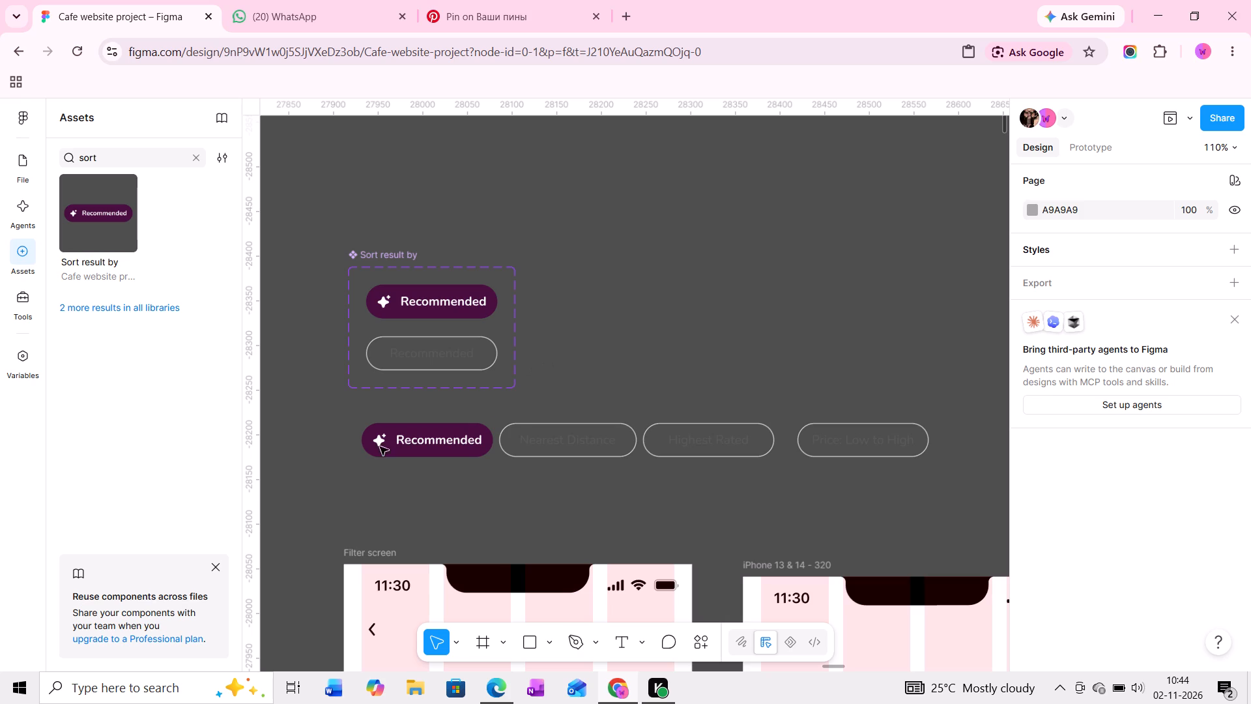
left_click_drag(319, 411, 934, 490)
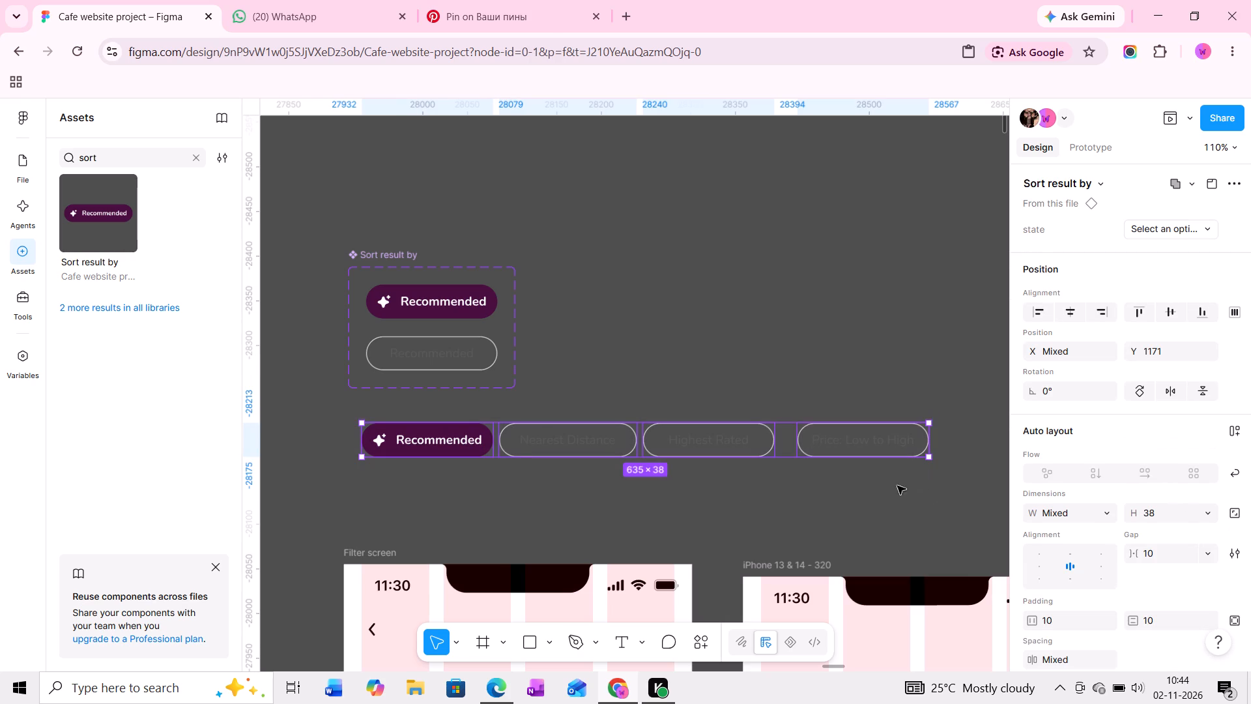
left_click(1231, 301)
left_click(1233, 305)
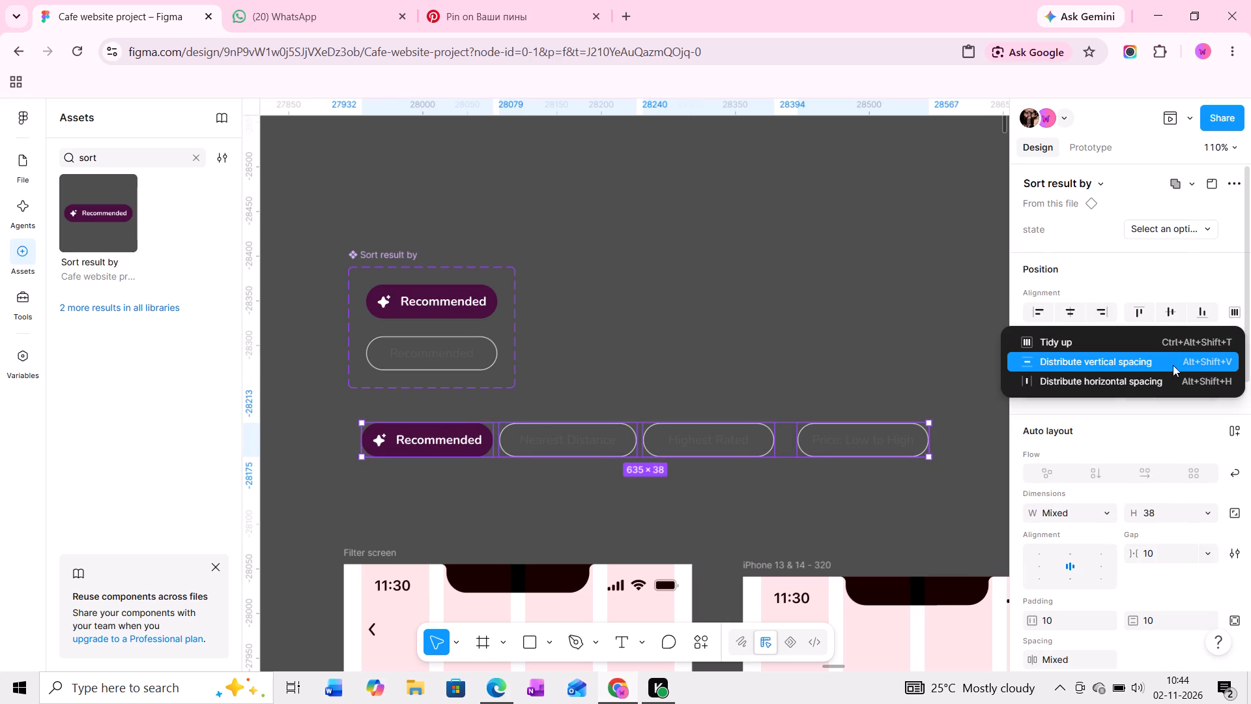
left_click(1164, 381)
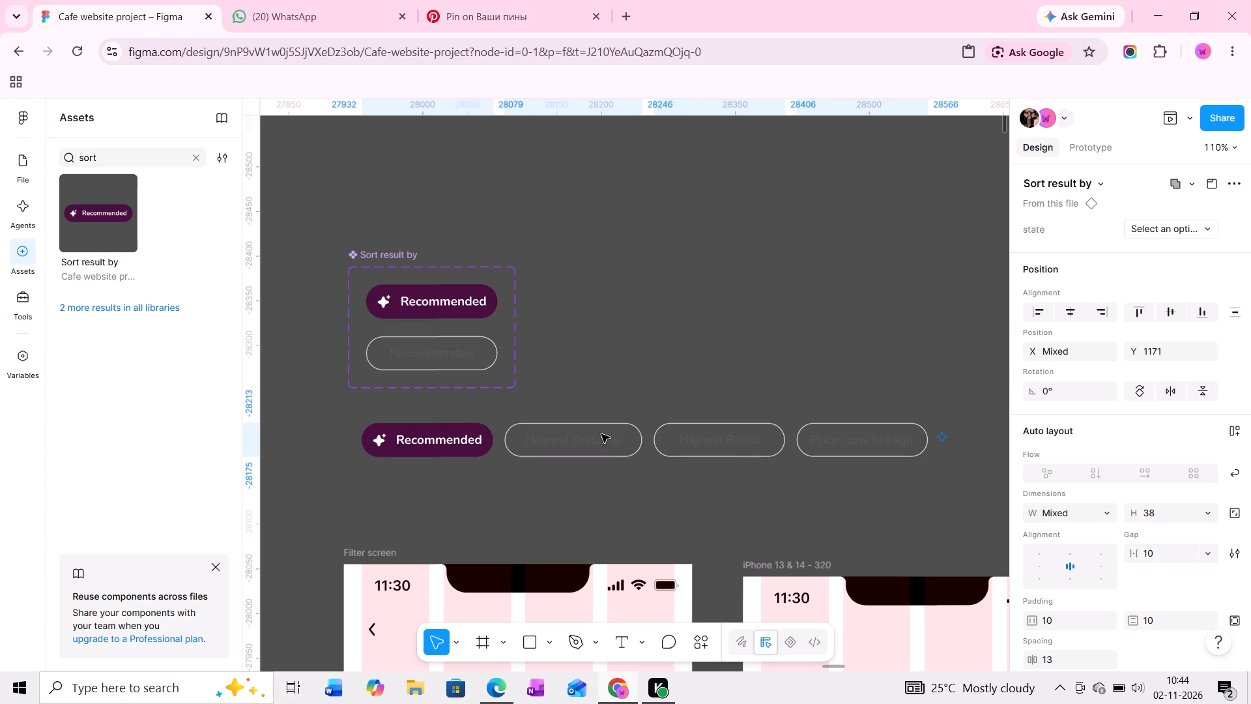
Wrap the four selected sort chips in a horizontal auto layout frame.
middle_click_drag(595, 434, 590, 397)
middle_click_drag(585, 407, 584, 384)
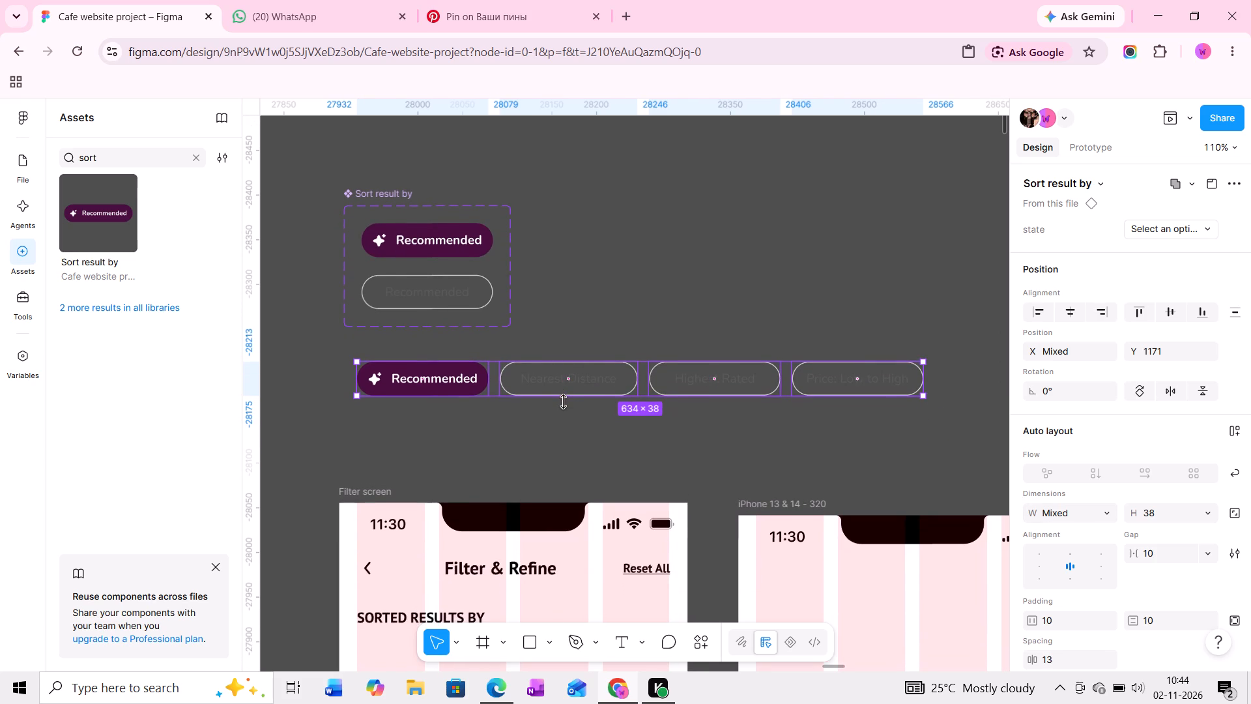
key("shift+a")
scroll(574, 409, "up", 3, "ctrl")
middle_click_drag(574, 409, 622, 377)
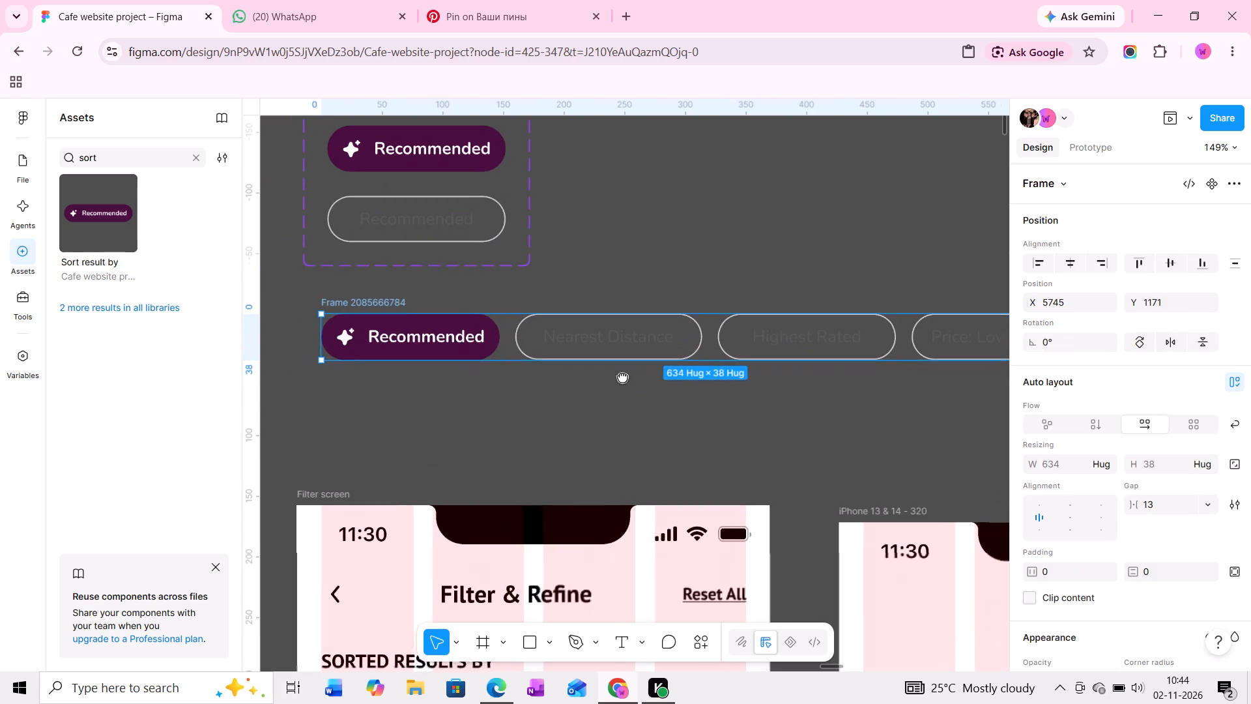
middle_click_drag(622, 377, 624, 377)
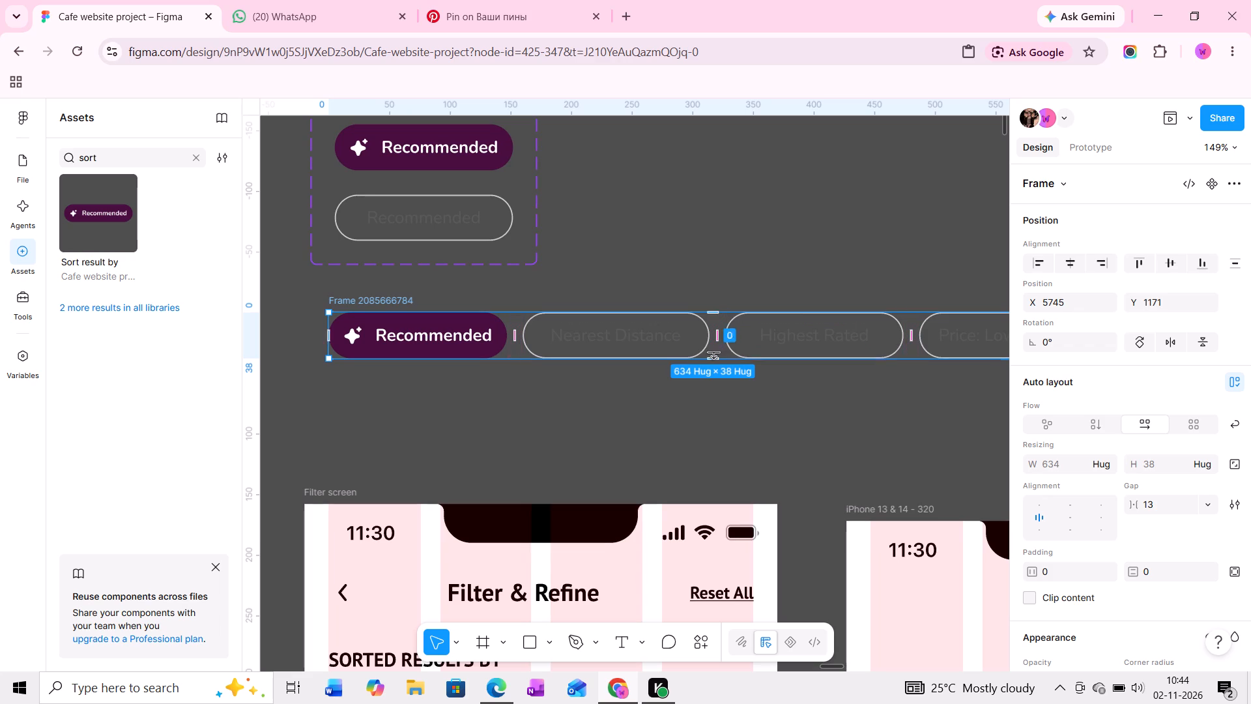
right_click(695, 340)
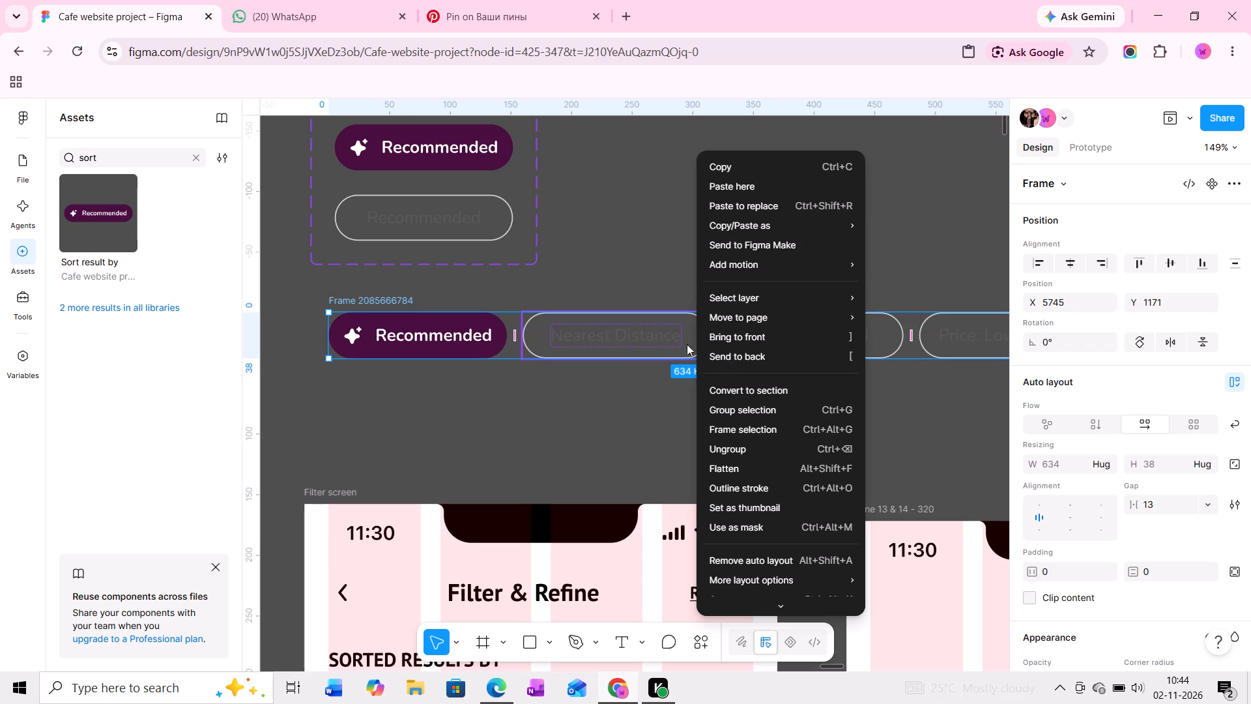
left_click(616, 374)
Move the chip row into the Filter screen below SORTED RESULTS BY, aligned to the column margin at X 20, Y 152.
scroll(616, 376, "down", 2, "ctrl")
middle_click_drag(616, 387, 624, 347)
scroll(624, 347, "down", 6, "ctrl")
middle_click_drag(637, 357, 641, 330)
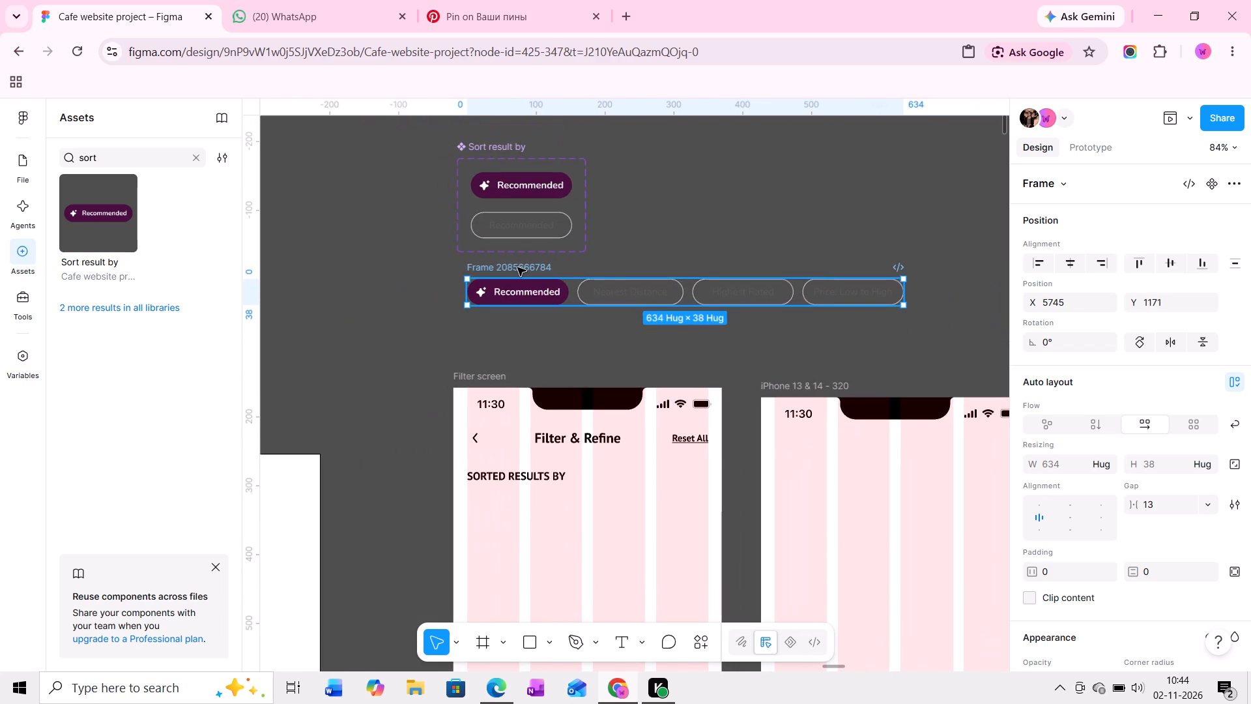
left_click_drag(517, 267, 518, 499)
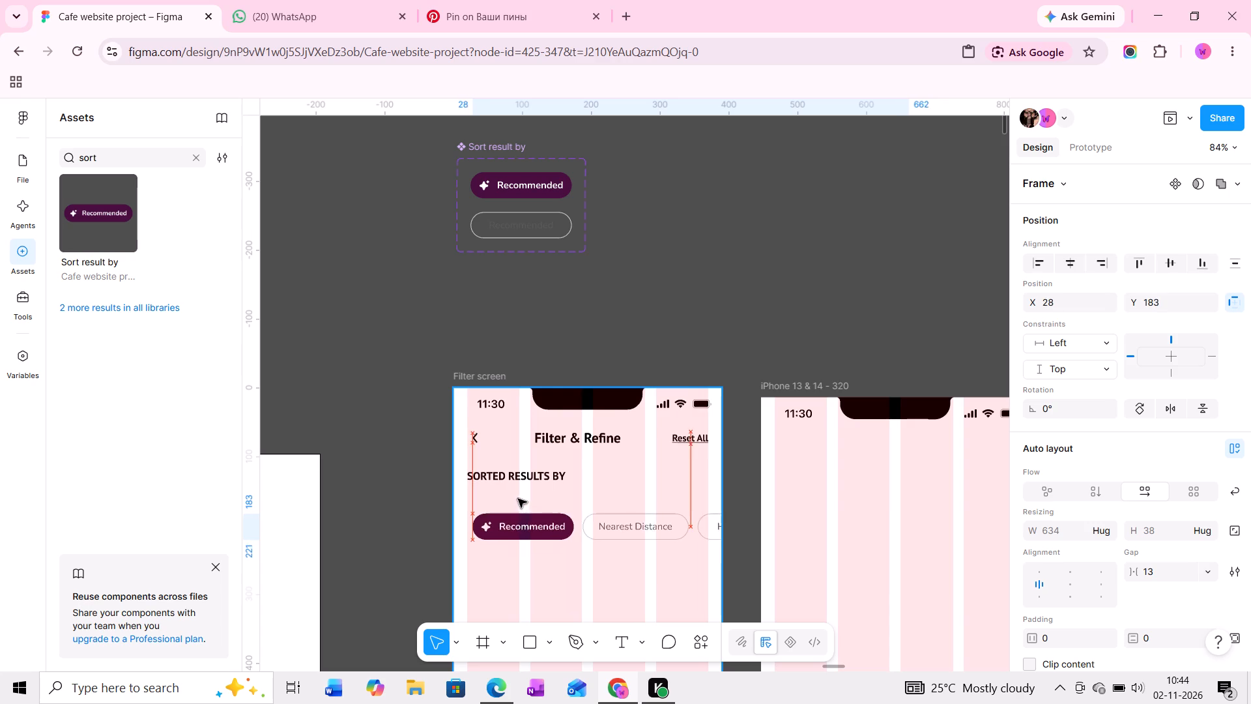
left_click_drag(518, 499, 518, 480)
scroll(514, 486, "up", 2, "ctrl")
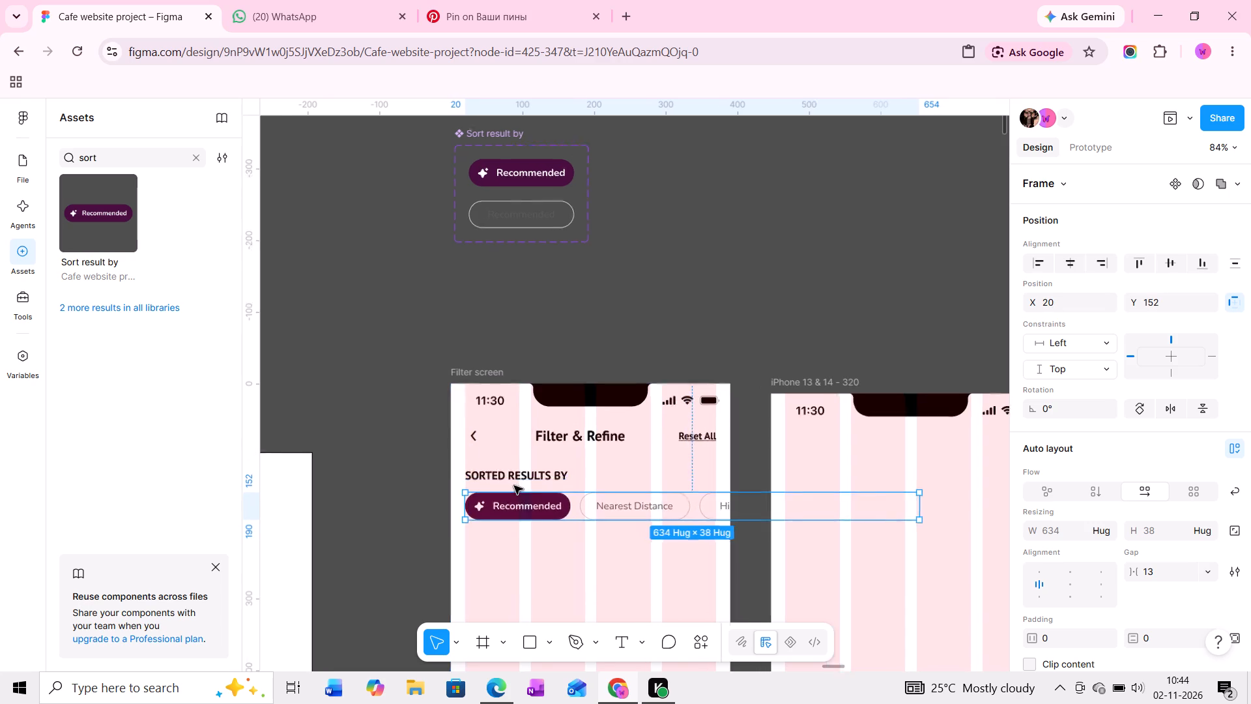
scroll(514, 486, "up", 6, "ctrl")
middle_click_drag(515, 480, 559, 387)
scroll(568, 413, "up", 4, "ctrl")
middle_click_drag(577, 409, 617, 377)
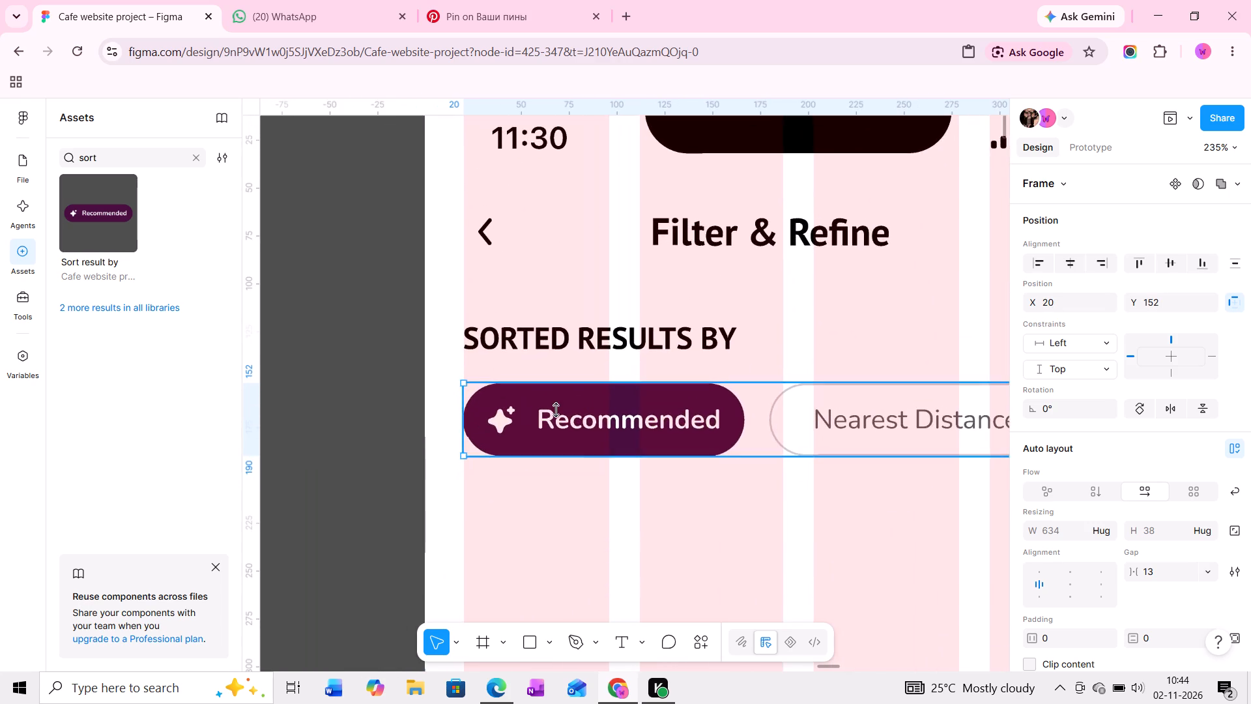
scroll(526, 411, "up", 14, "ctrl")
middle_click_drag(415, 399, 491, 394)
scroll(440, 396, "up", 4, "ctrl")
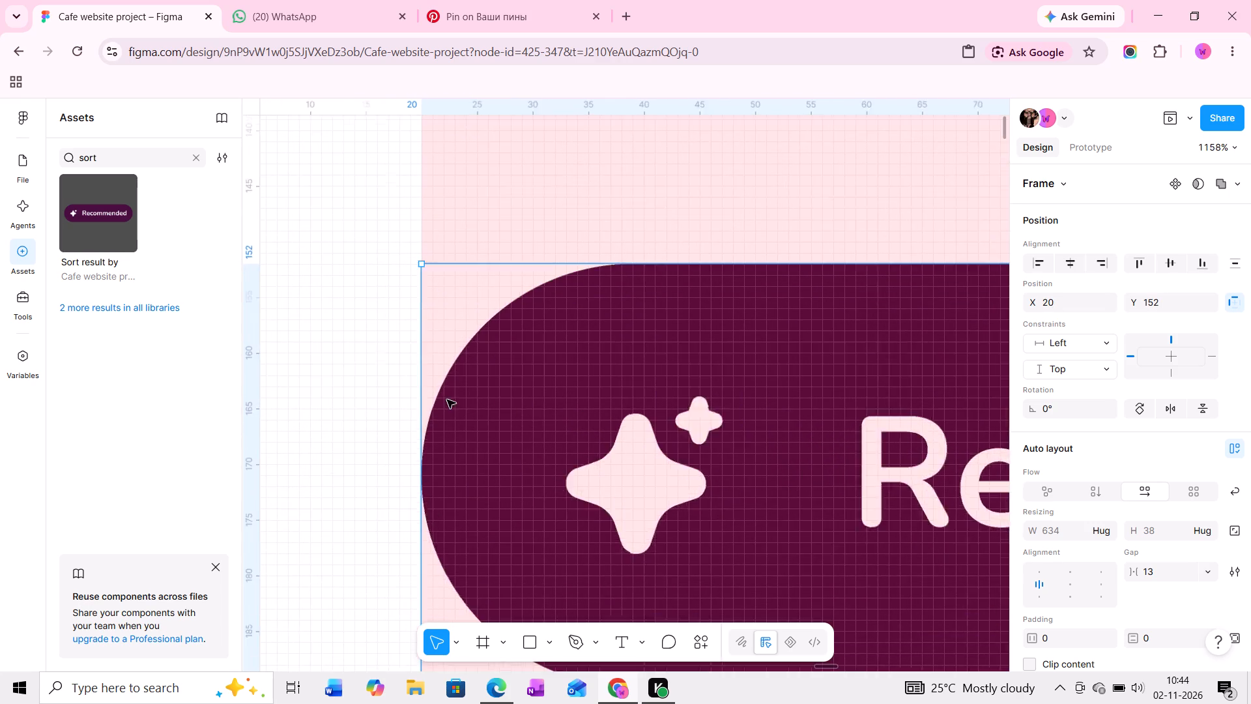
scroll(507, 418, "down", 20, "ctrl")
scroll(507, 418, "down", 9, "ctrl")
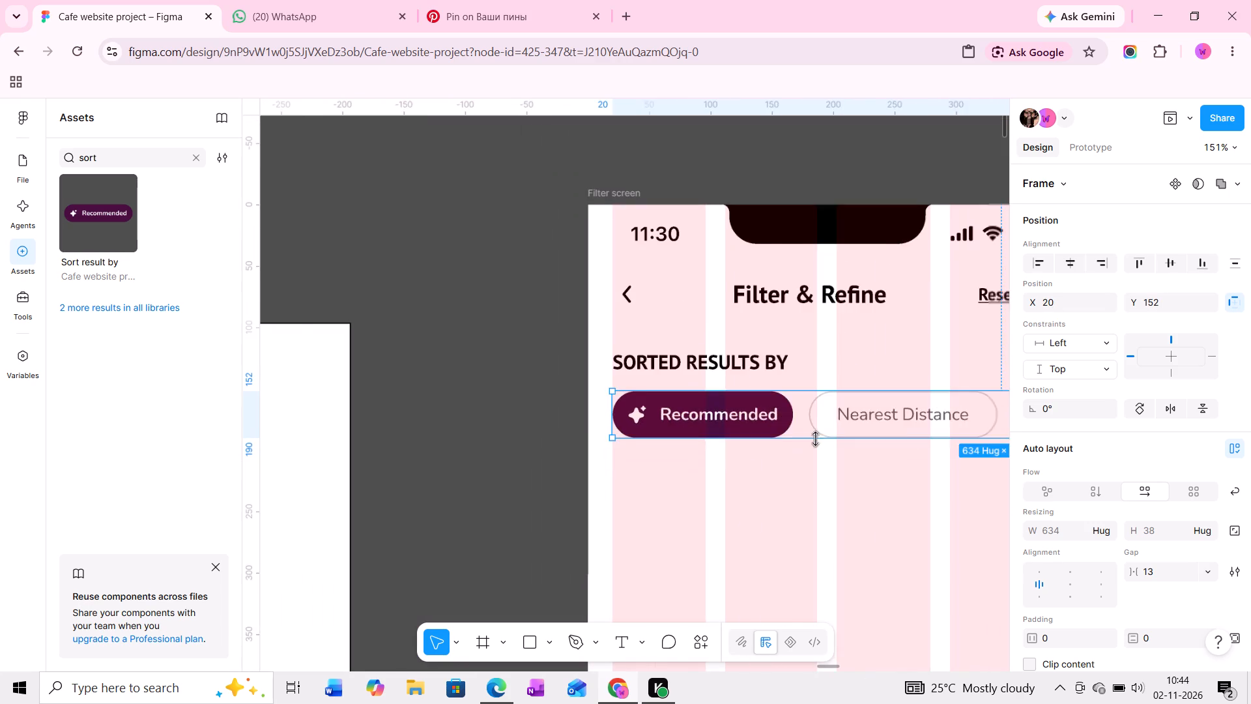
Enclose the chip row on the Filter screen in an outer frame.
middle_click_drag(815, 439, 592, 416)
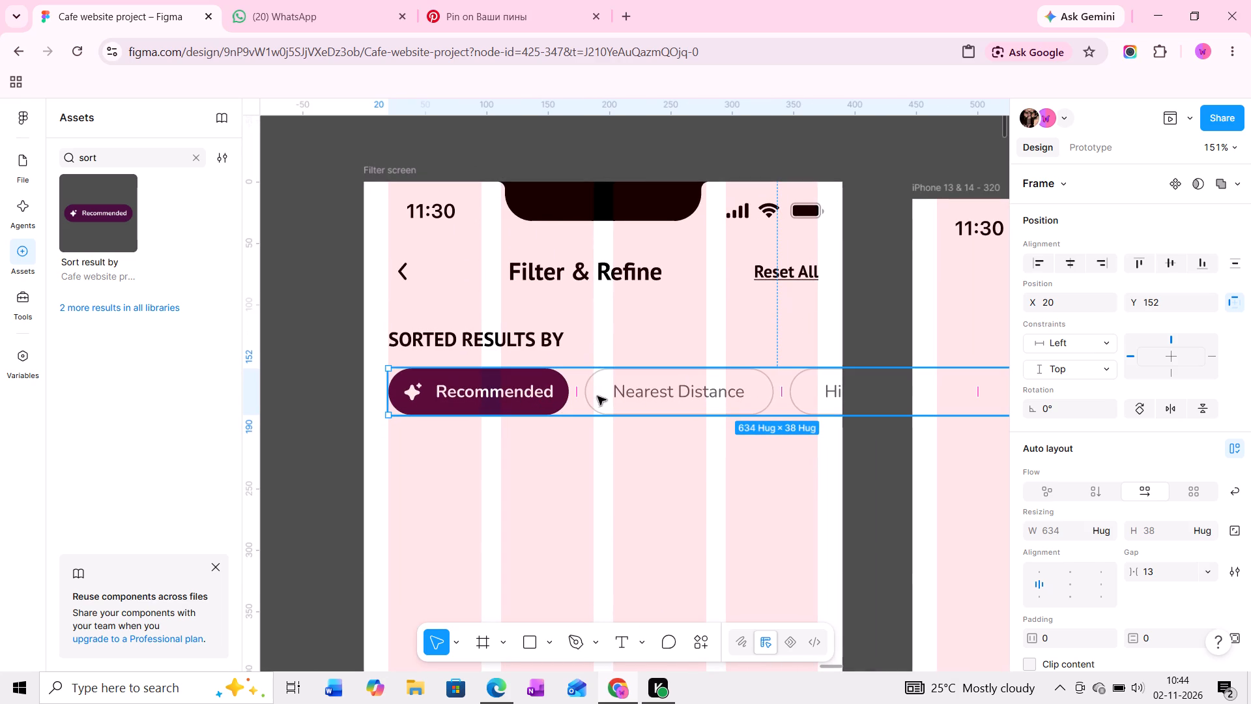
right_click(587, 396)
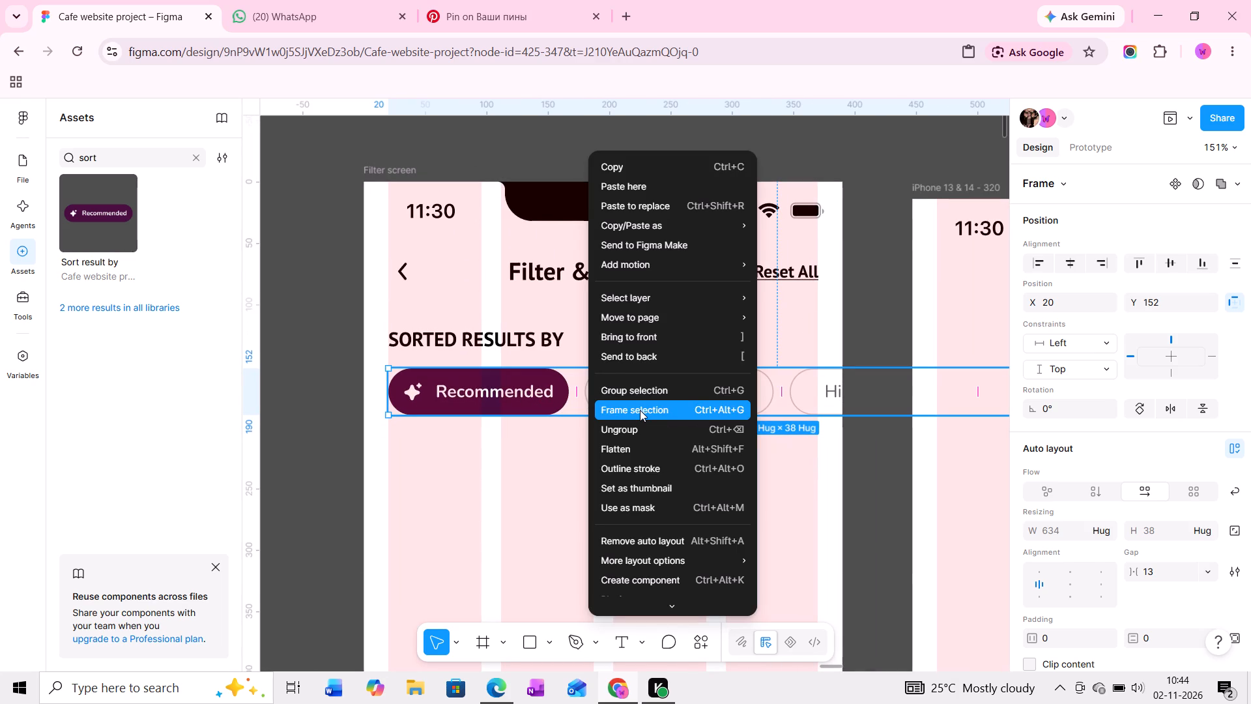
left_click(640, 410)
Narrow the outer chip frame to 370 wide, ending at the Filter screen's edge, and clip its content.
middle_click_drag(713, 409, 507, 408)
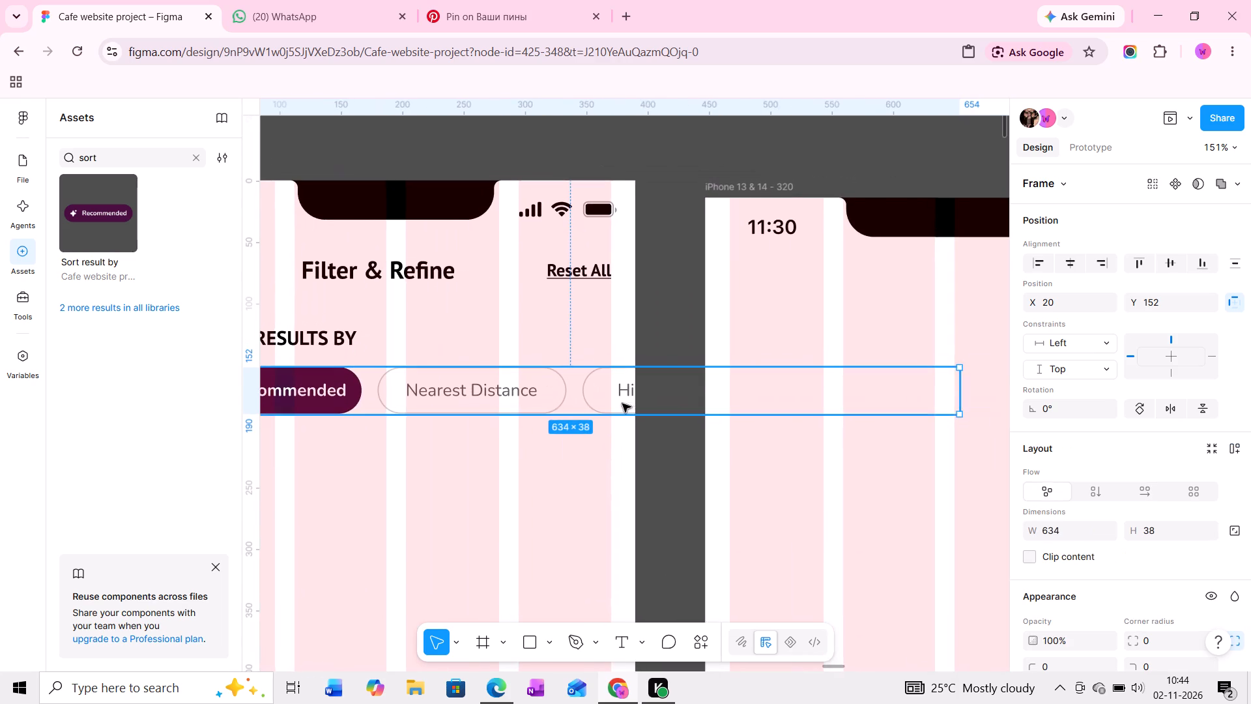
middle_click_drag(624, 403, 592, 400)
left_click_drag(932, 392, 622, 403)
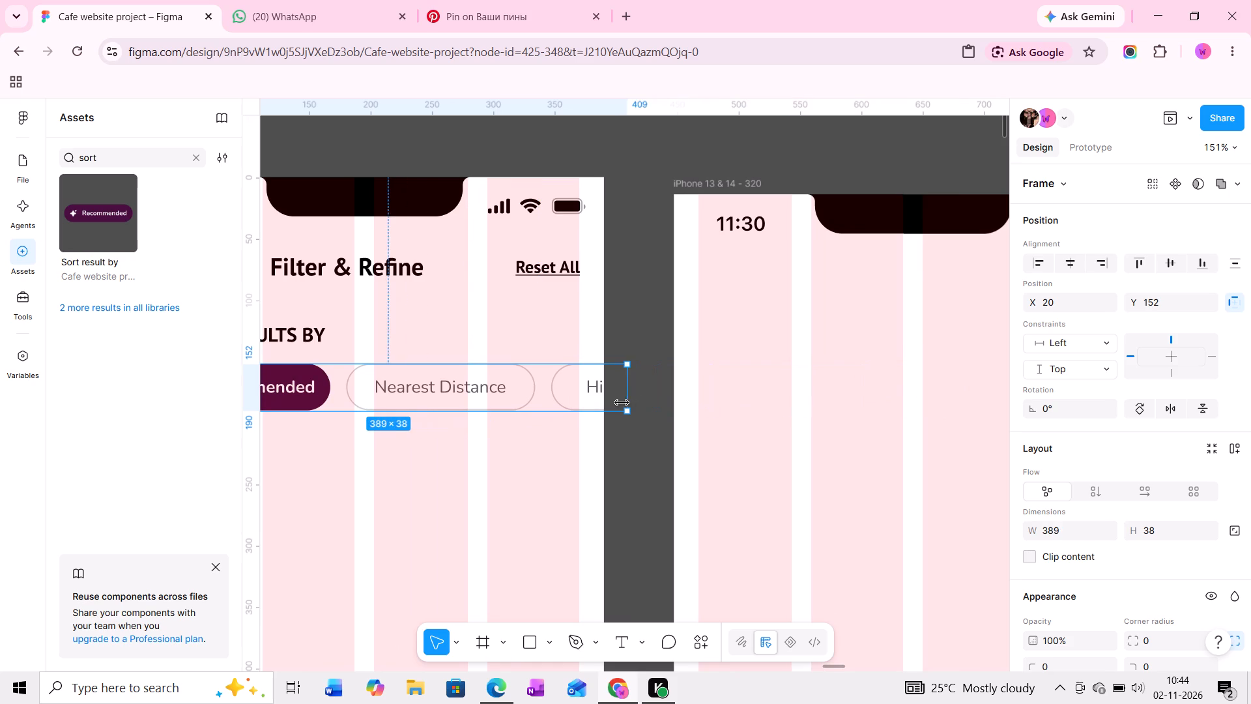
left_click_drag(622, 403, 604, 402)
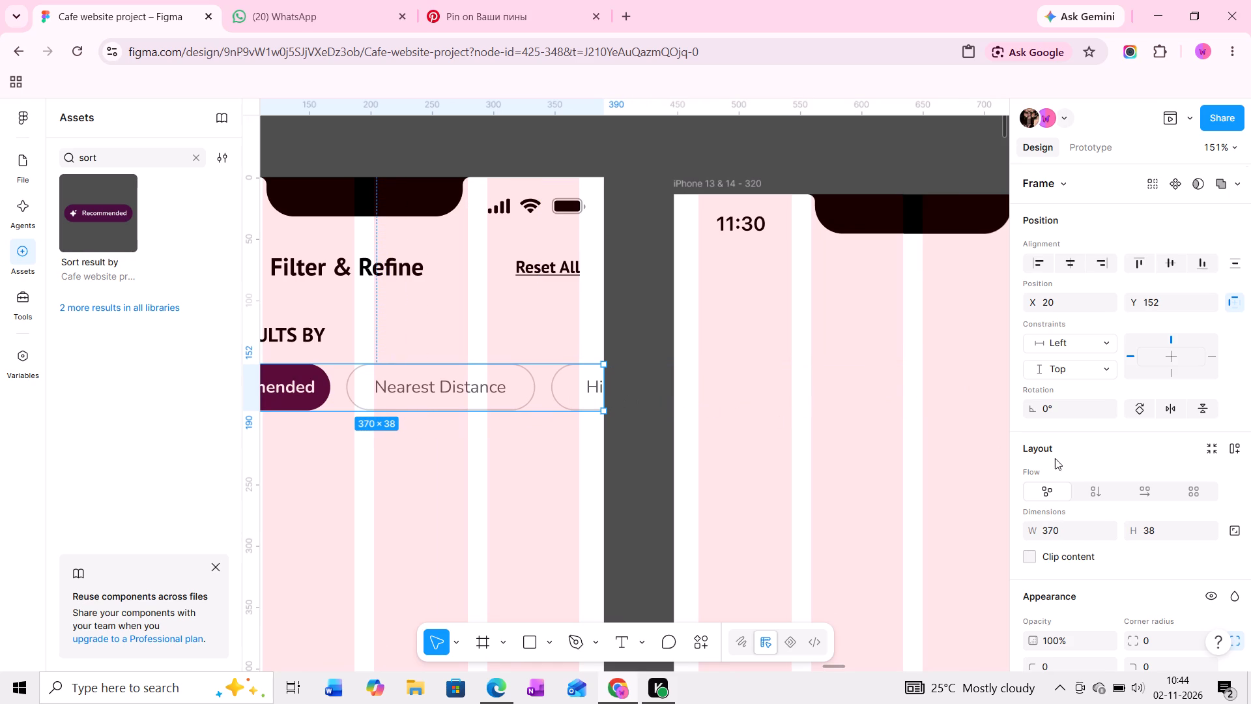
scroll(1056, 460, "down", 1)
left_click(1029, 470)
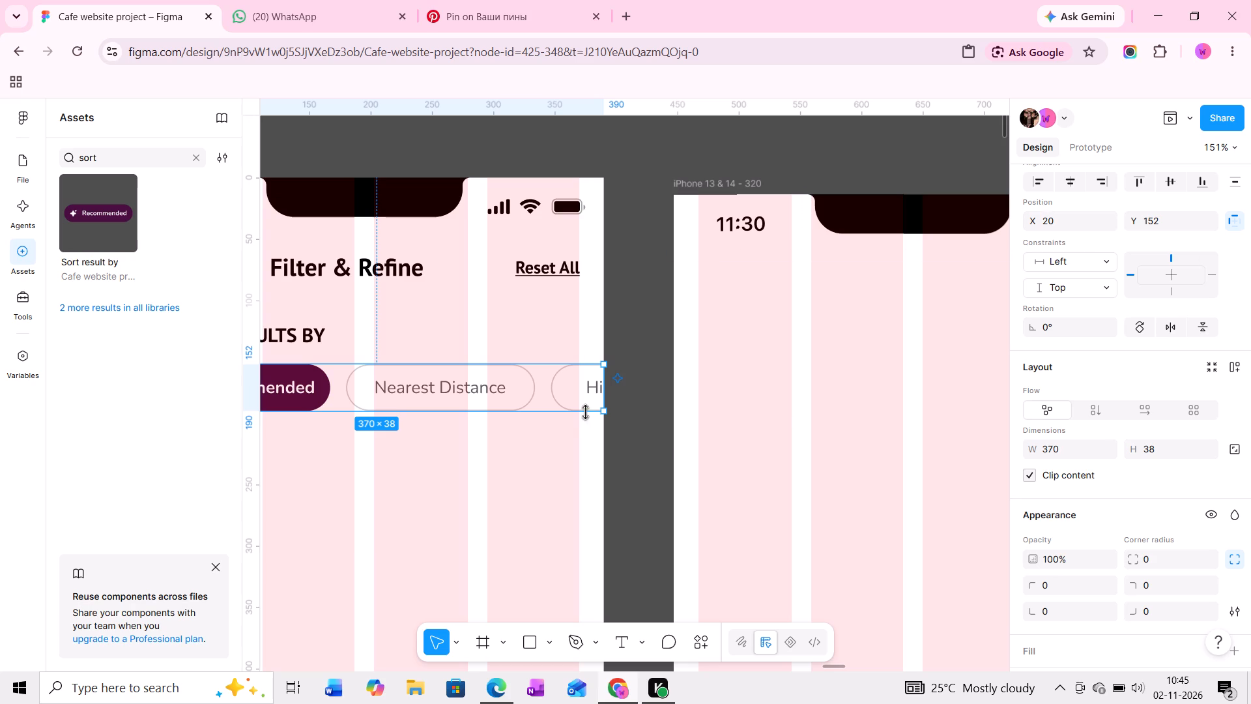
Set the chip frame's scroll behavior to Horizontal overflow with a Fixed (stay in place) position.
left_click(1093, 150)
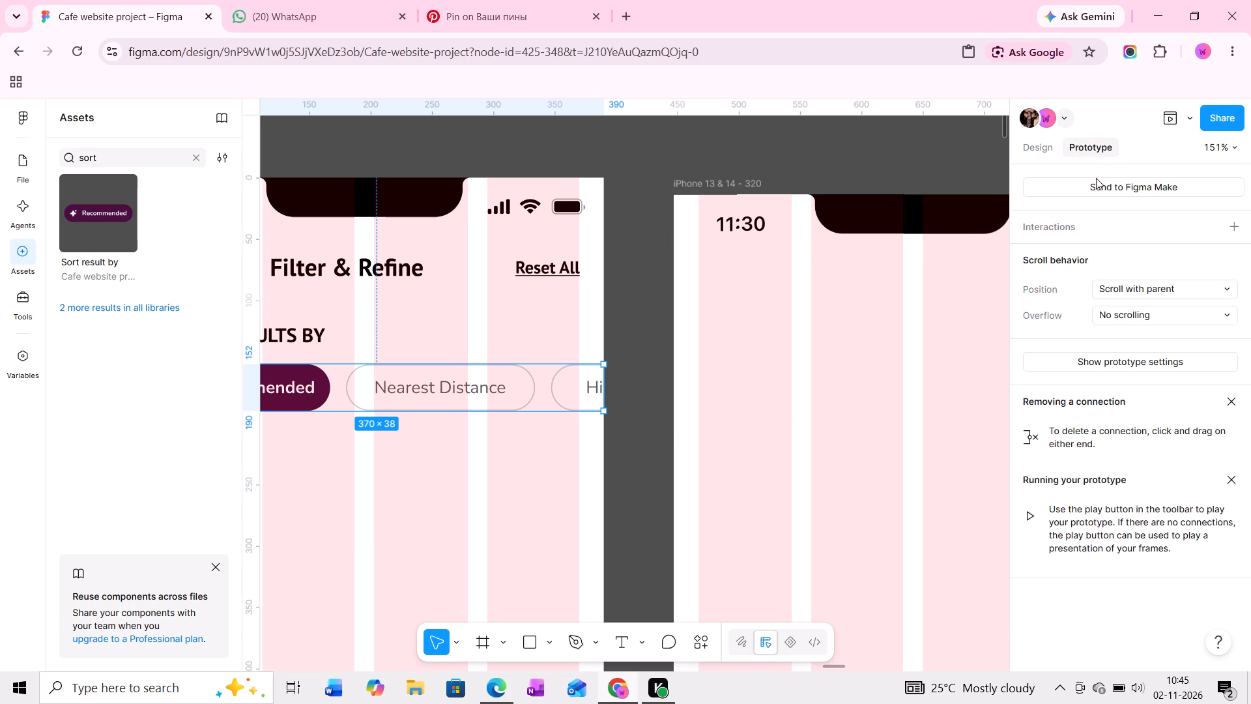
left_click(1230, 312)
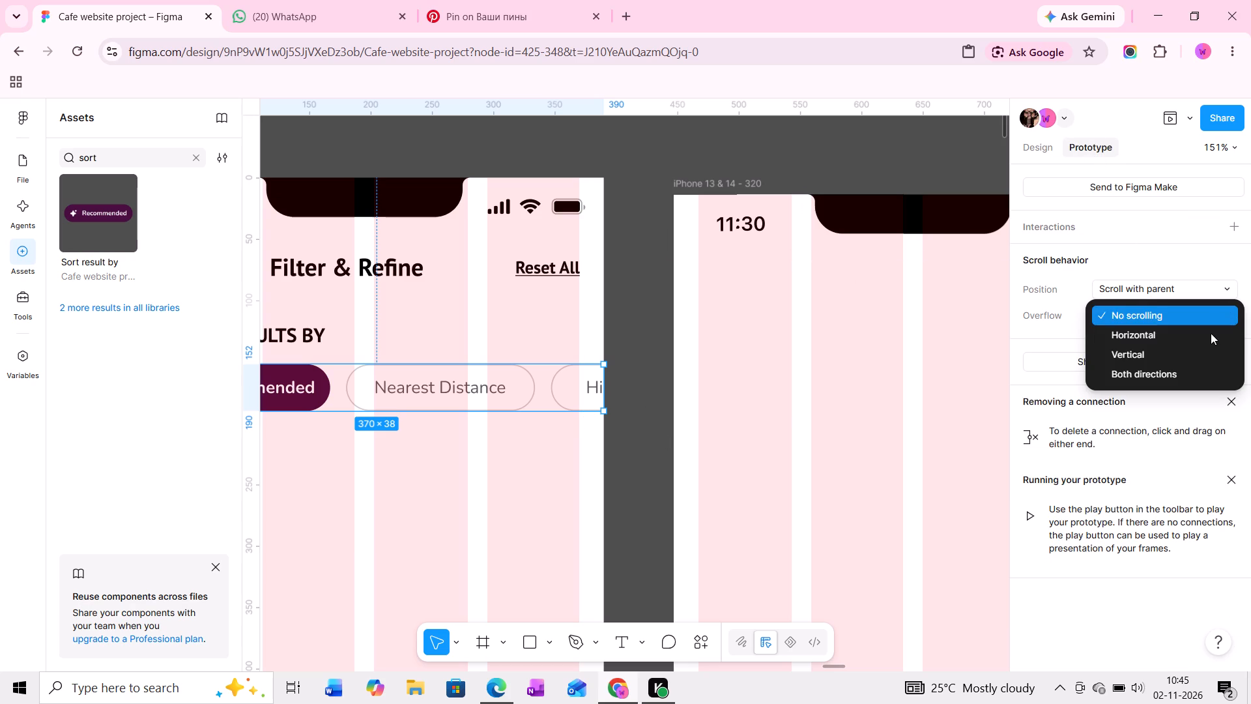
left_click(1205, 343)
left_click(1224, 289)
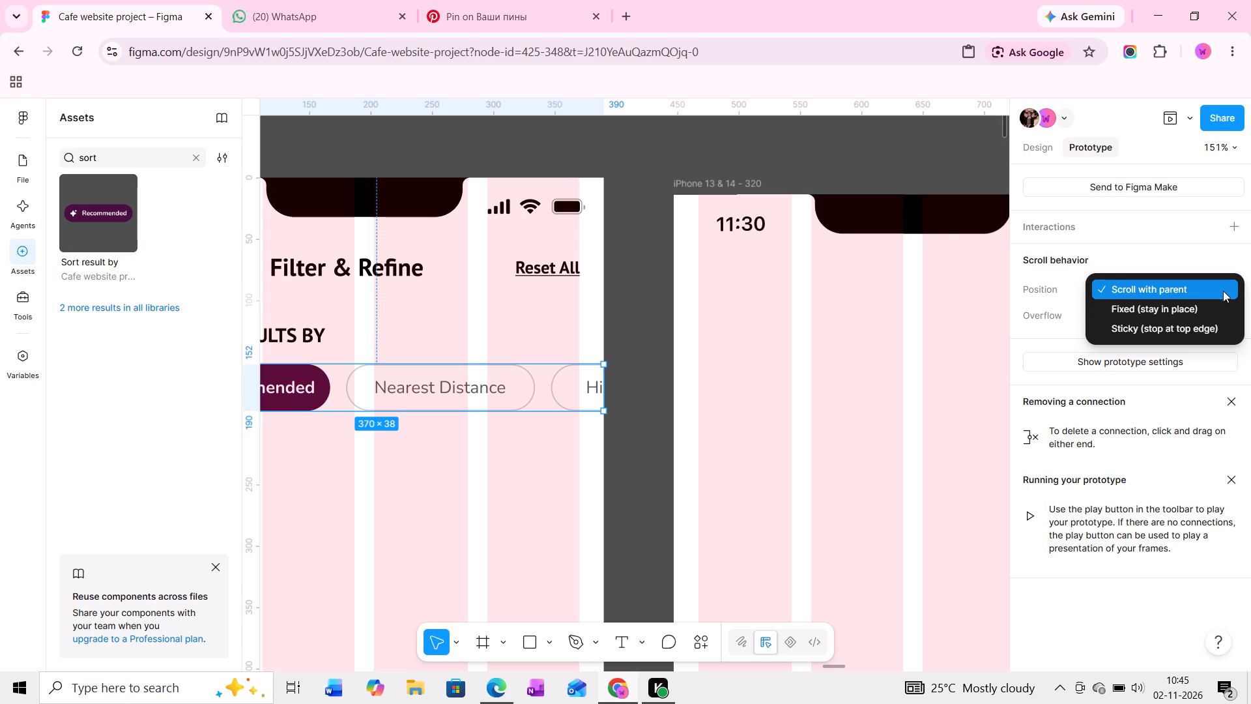
left_click(1207, 306)
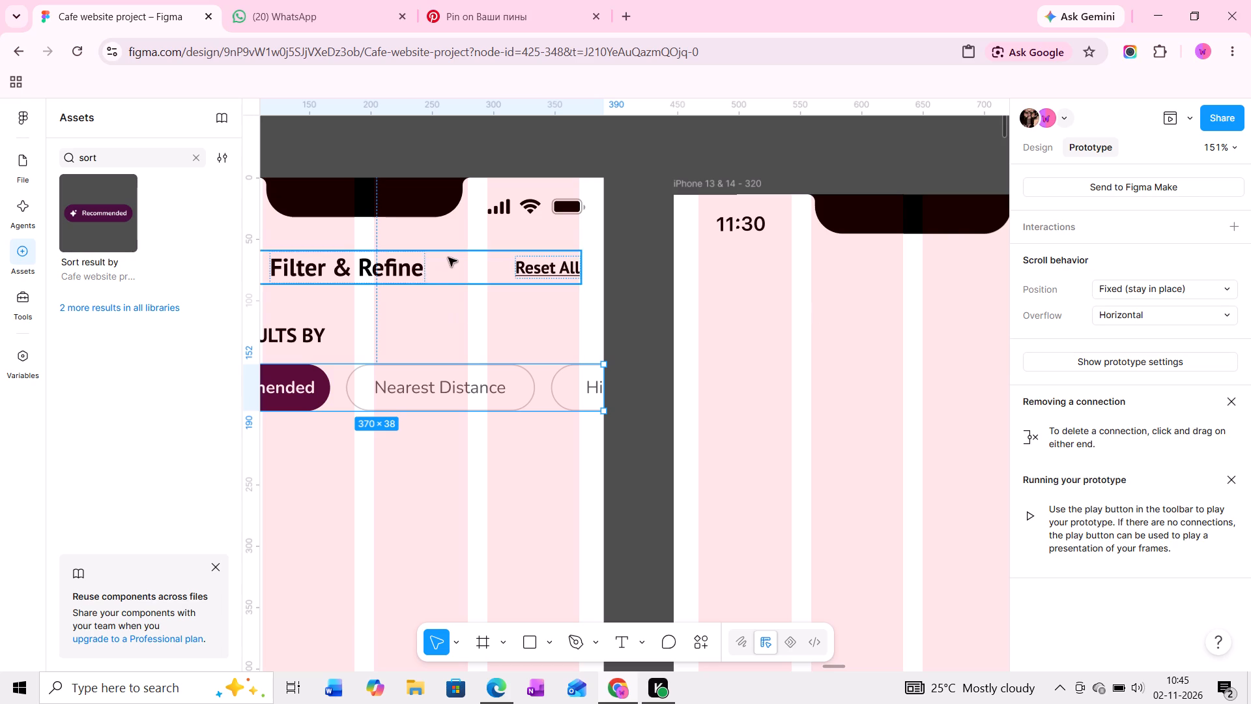
Open a prototype preview of the Filter screen and place it fully in view.
middle_click_drag(448, 257, 719, 256)
scroll(692, 254, "down", 3, "ctrl")
middle_click_drag(691, 257, 704, 323)
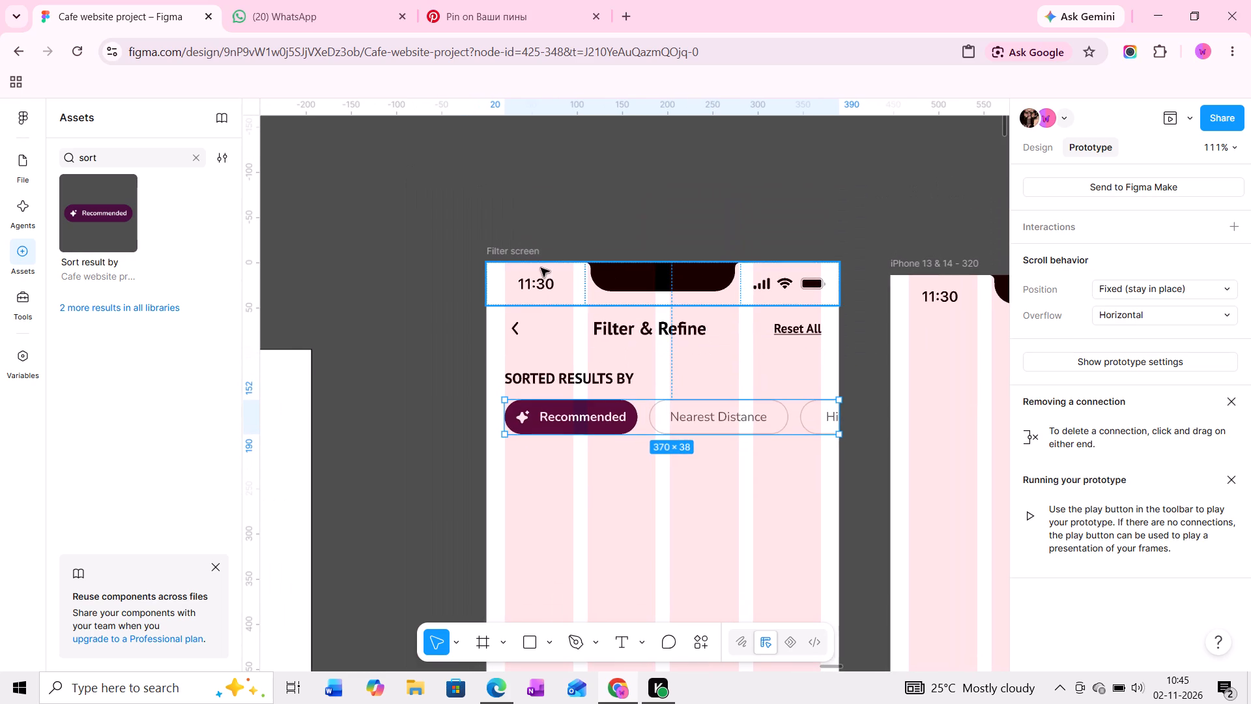
left_click(522, 253)
left_click(1186, 120)
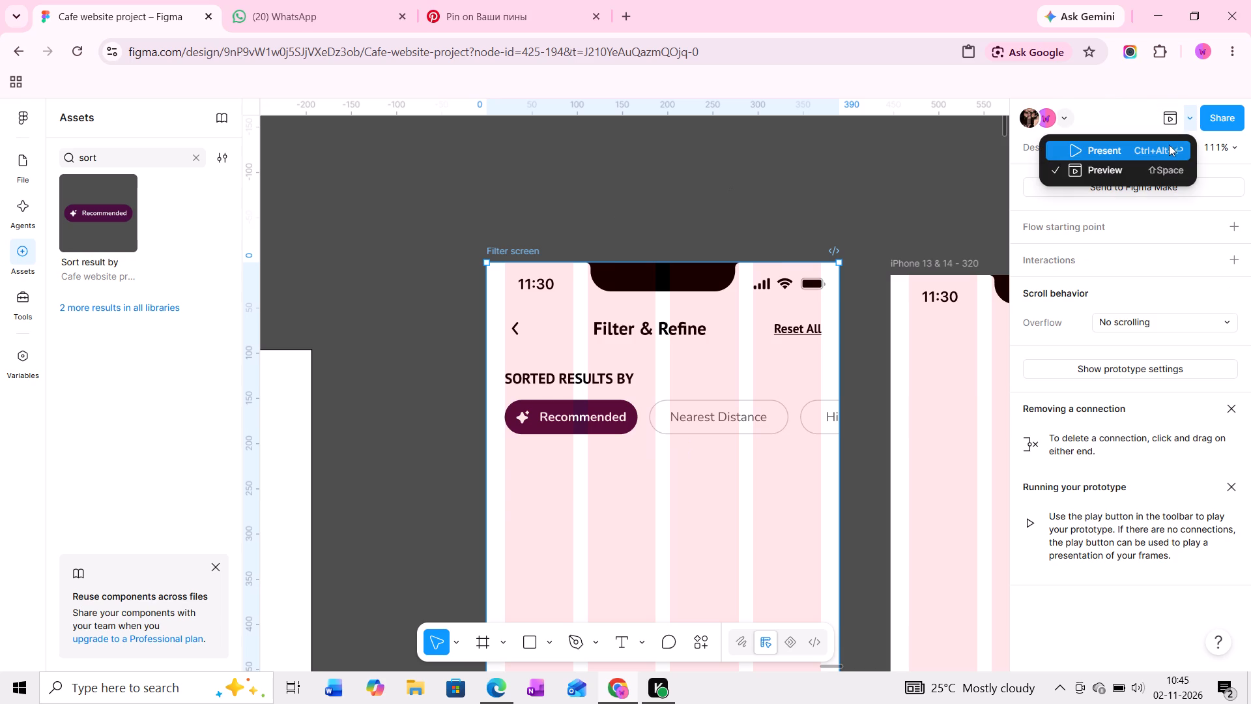
left_click(1151, 168)
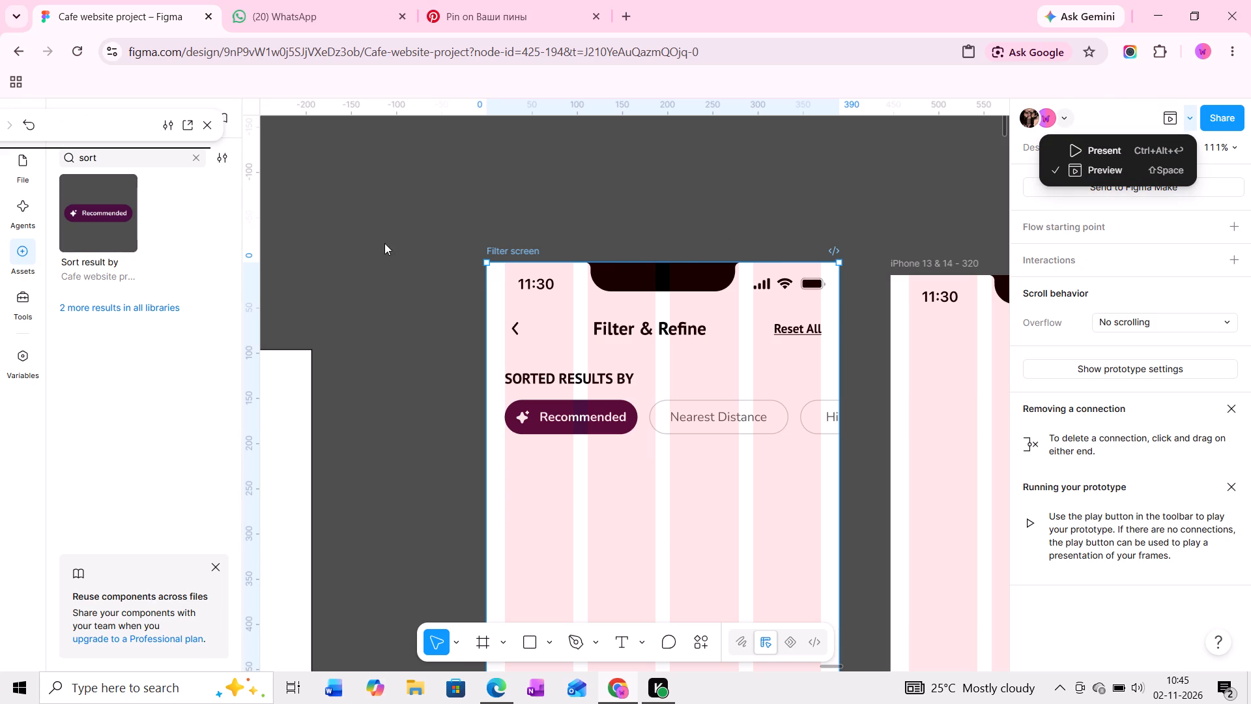
left_click_drag(97, 124, 261, 128)
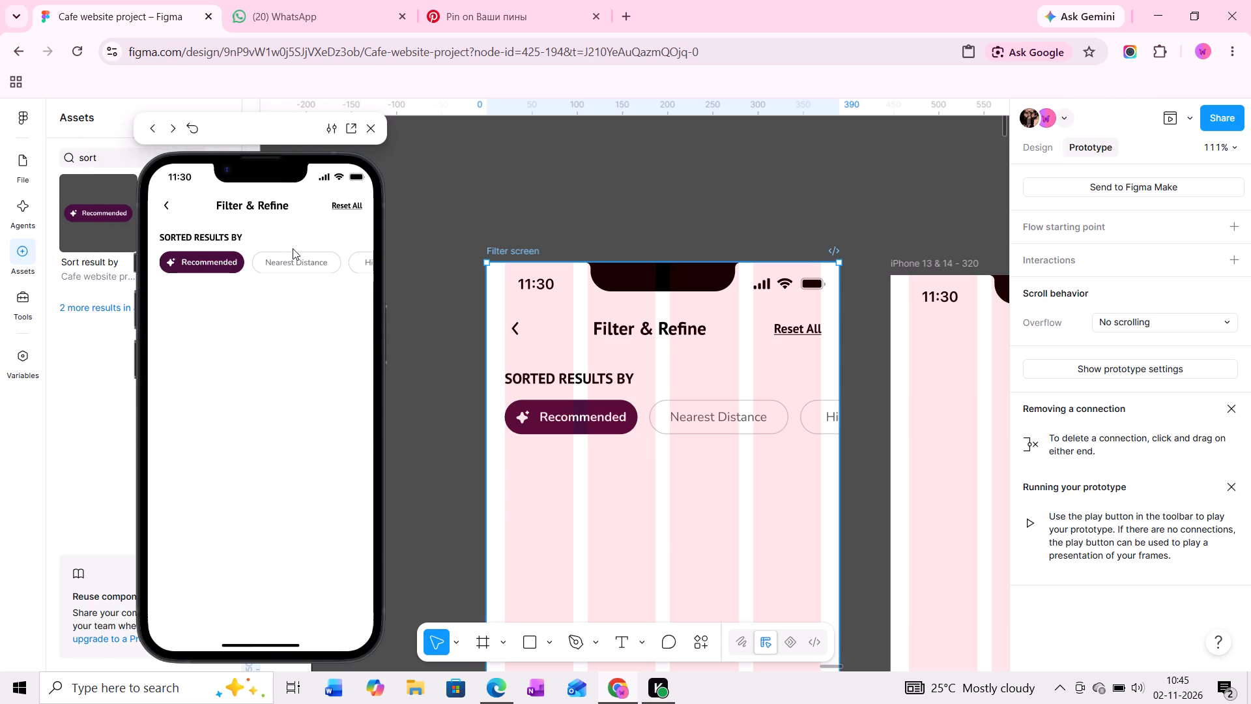
Test the horizontal scrolling of the sort chips back and forth in the preview.
left_click_drag(306, 260, 200, 267)
left_click_drag(295, 259, 178, 259)
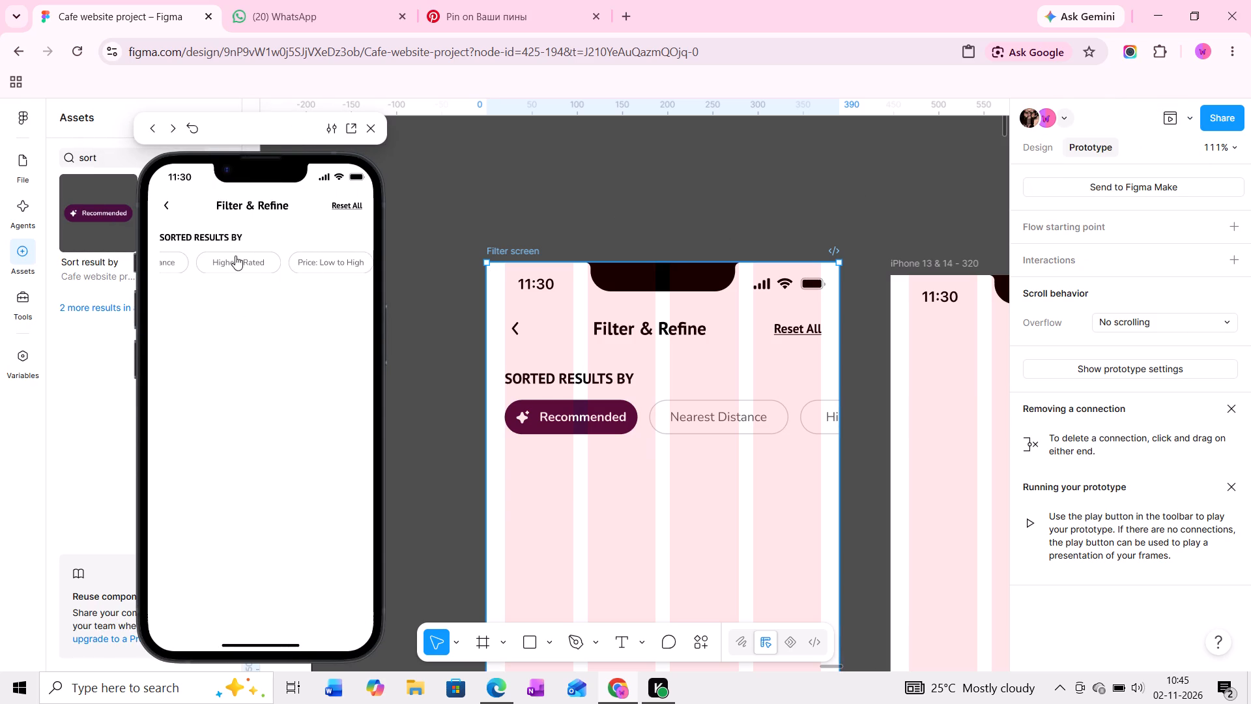
left_click_drag(211, 257, 434, 263)
left_click_drag(289, 262, 375, 262)
left_click_drag(331, 263, 173, 261)
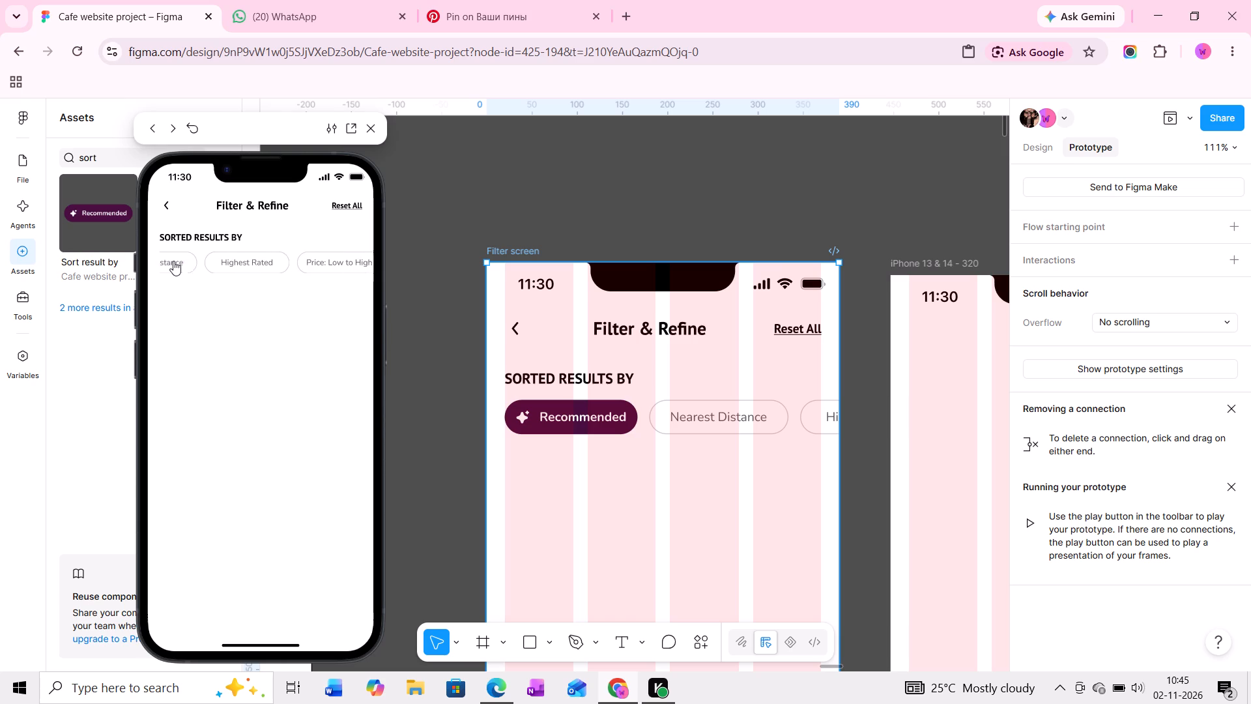
left_click_drag(173, 261, 173, 261)
left_click_drag(175, 261, 351, 265)
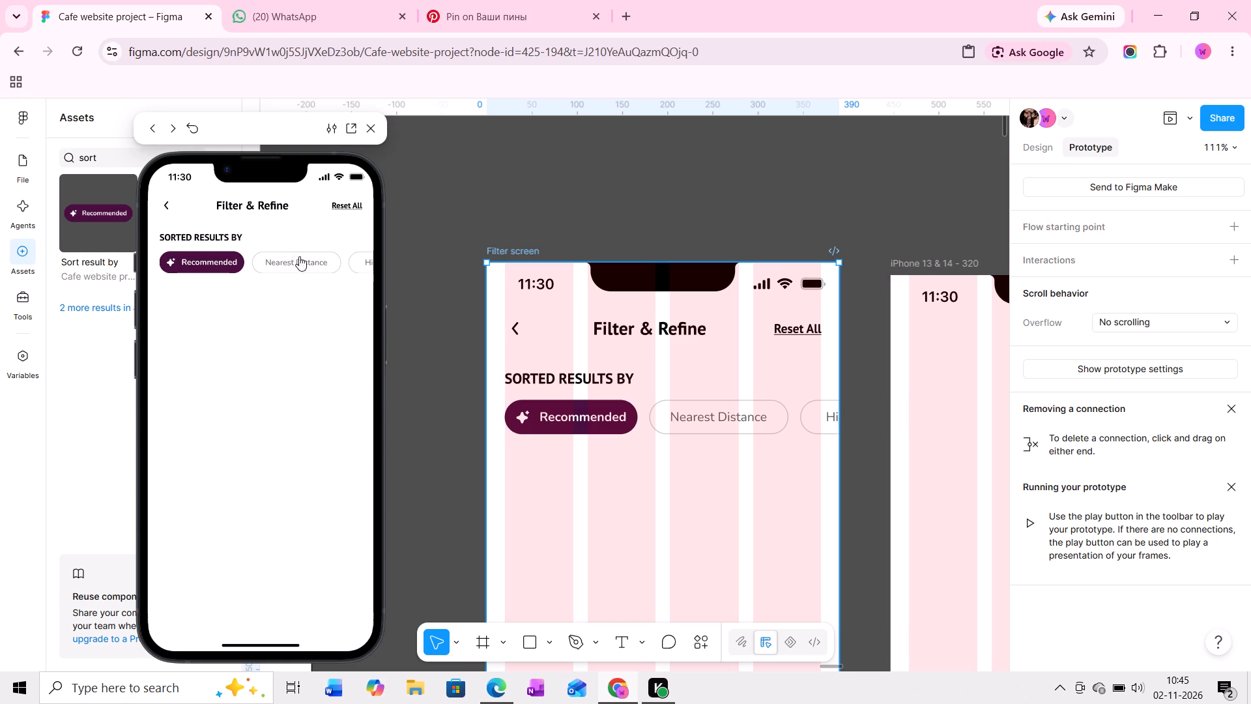
left_click_drag(296, 256, 360, 254)
middle_click_drag(614, 237, 619, 332)
middle_click_drag(616, 267, 621, 308)
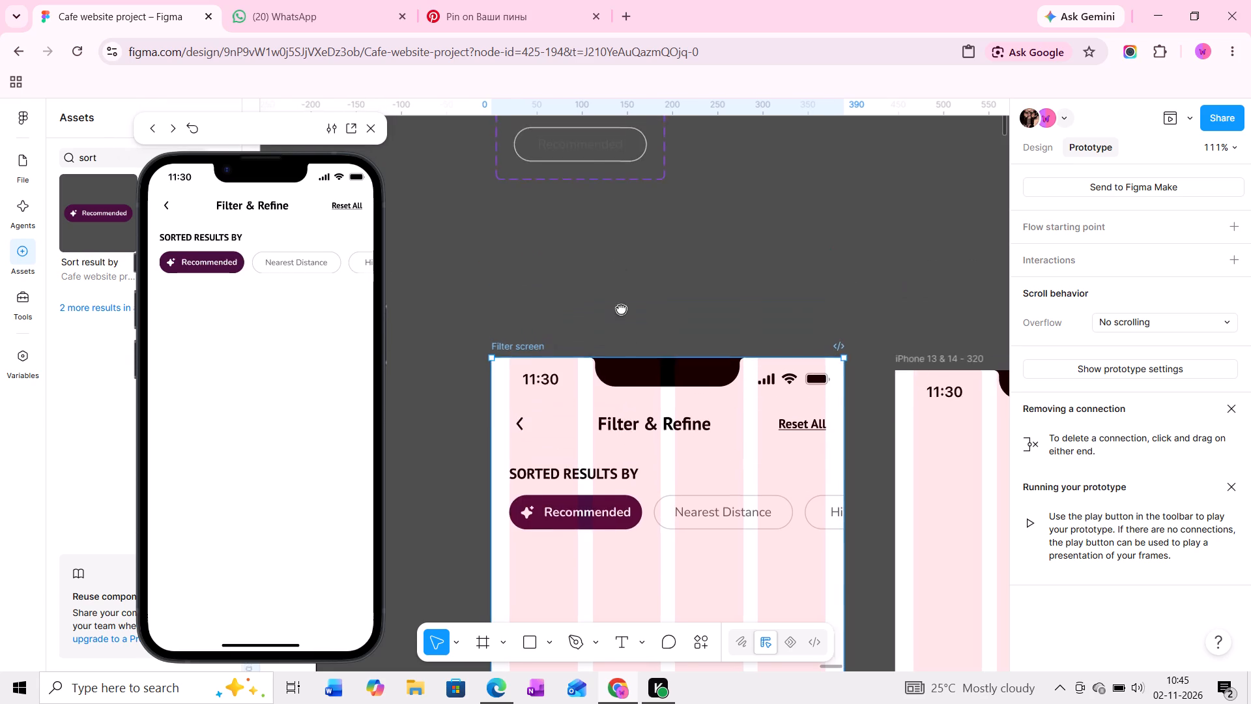
Set the height of both variants in the Sort result by component to 43.
middle_click_drag(621, 308, 631, 363)
scroll(588, 180, "up", 10, "ctrl")
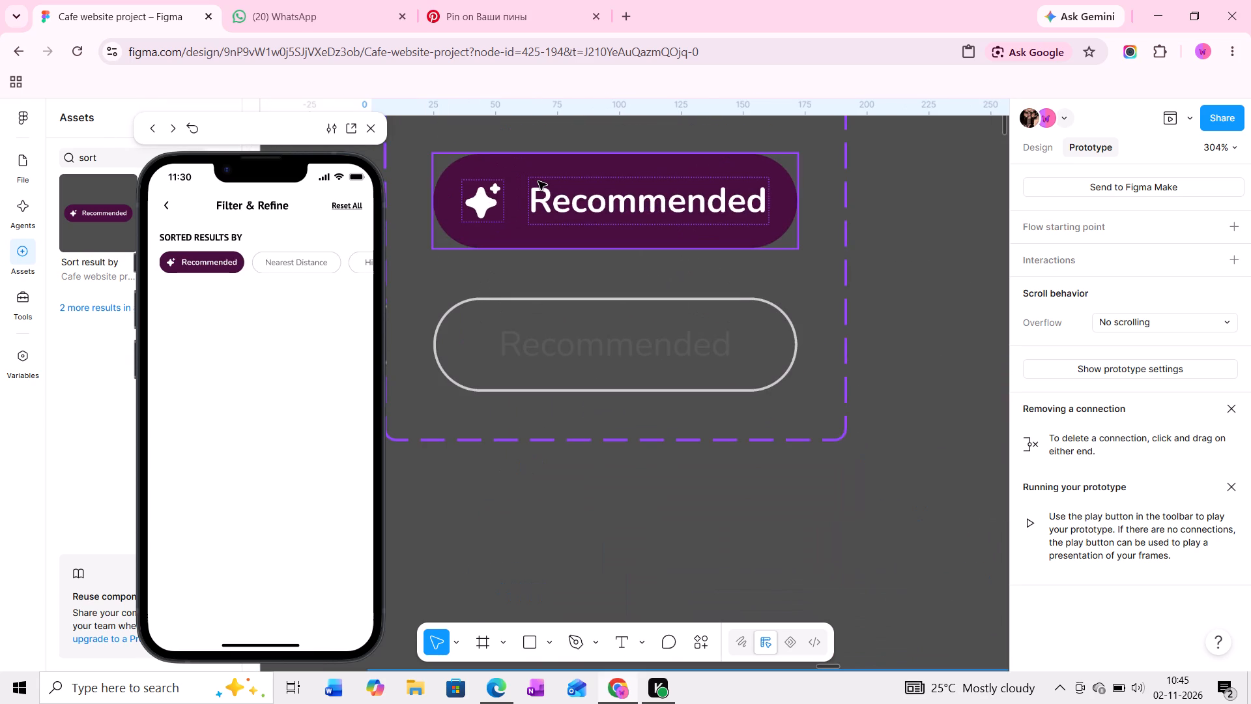
left_click(540, 181)
left_click(558, 342, "shift")
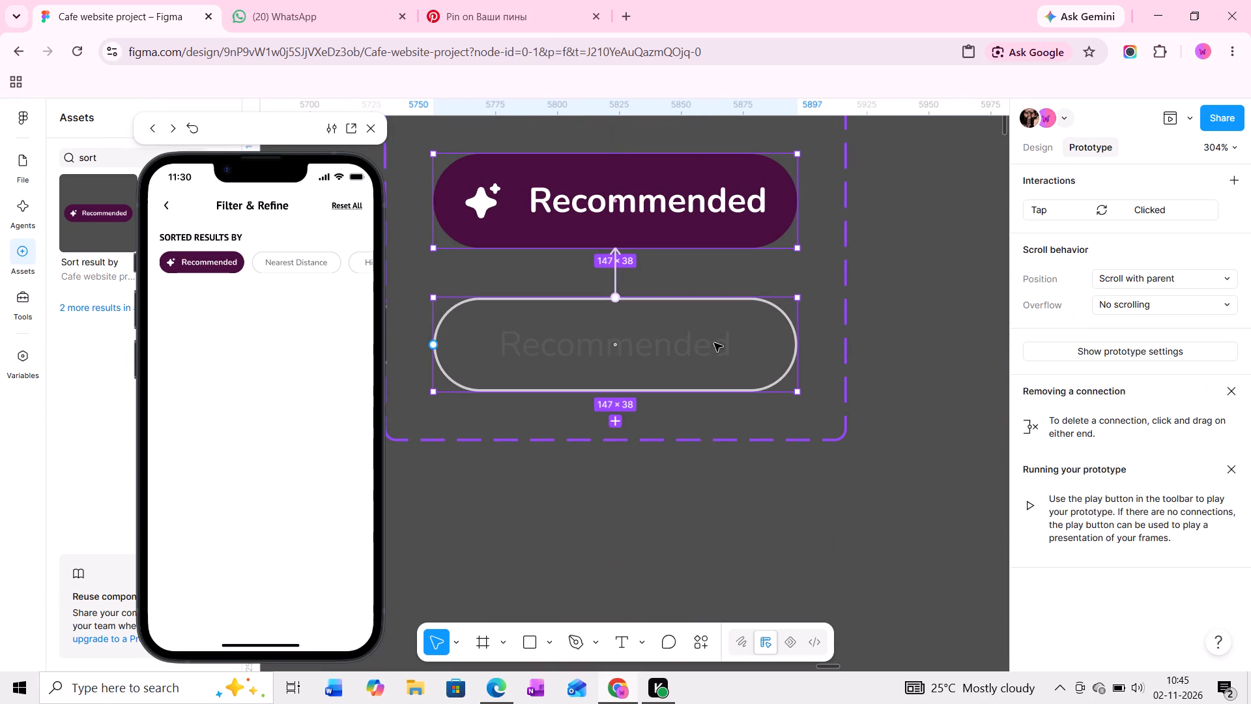
left_click(1025, 153)
scroll(1106, 336, "down", 2)
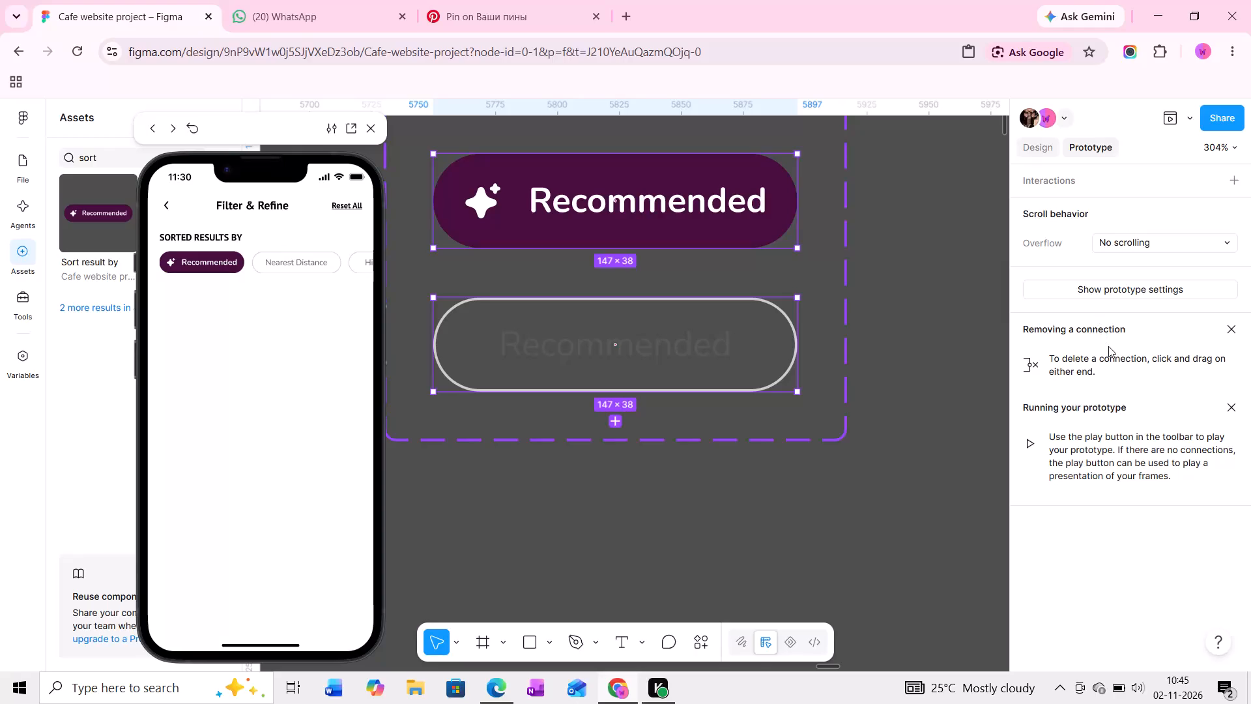
scroll(1140, 371, "down", 5)
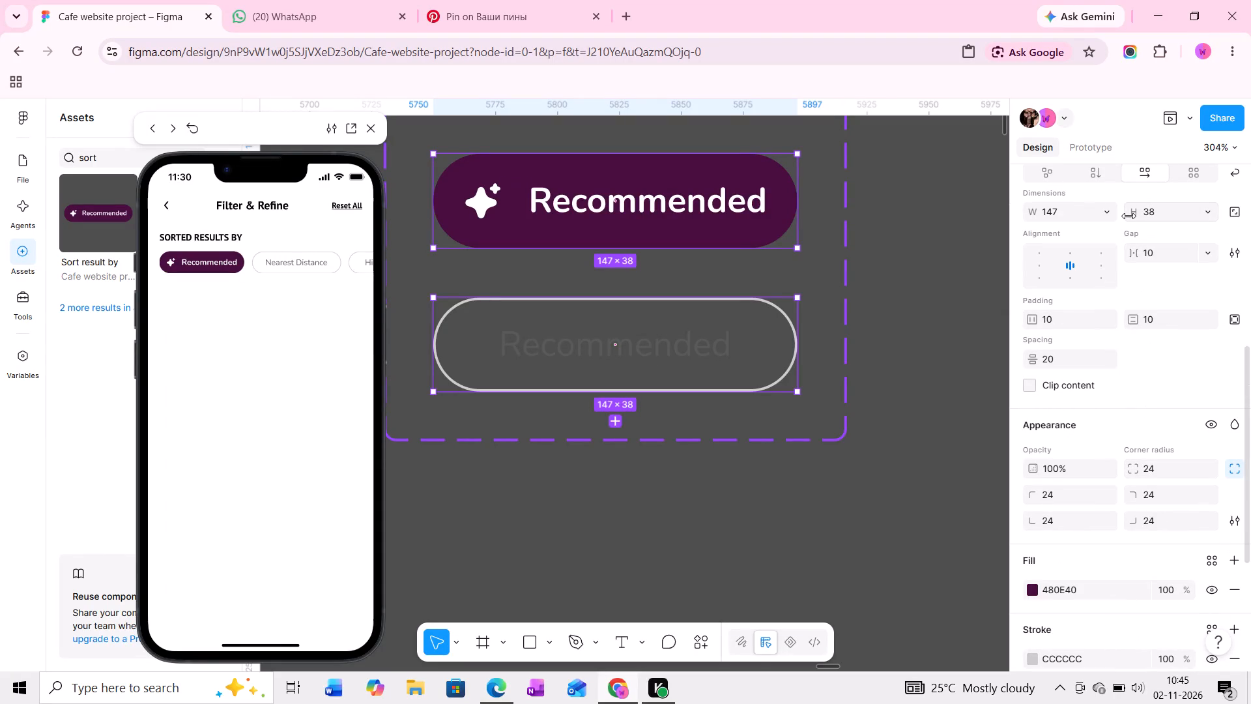
left_click(1130, 213)
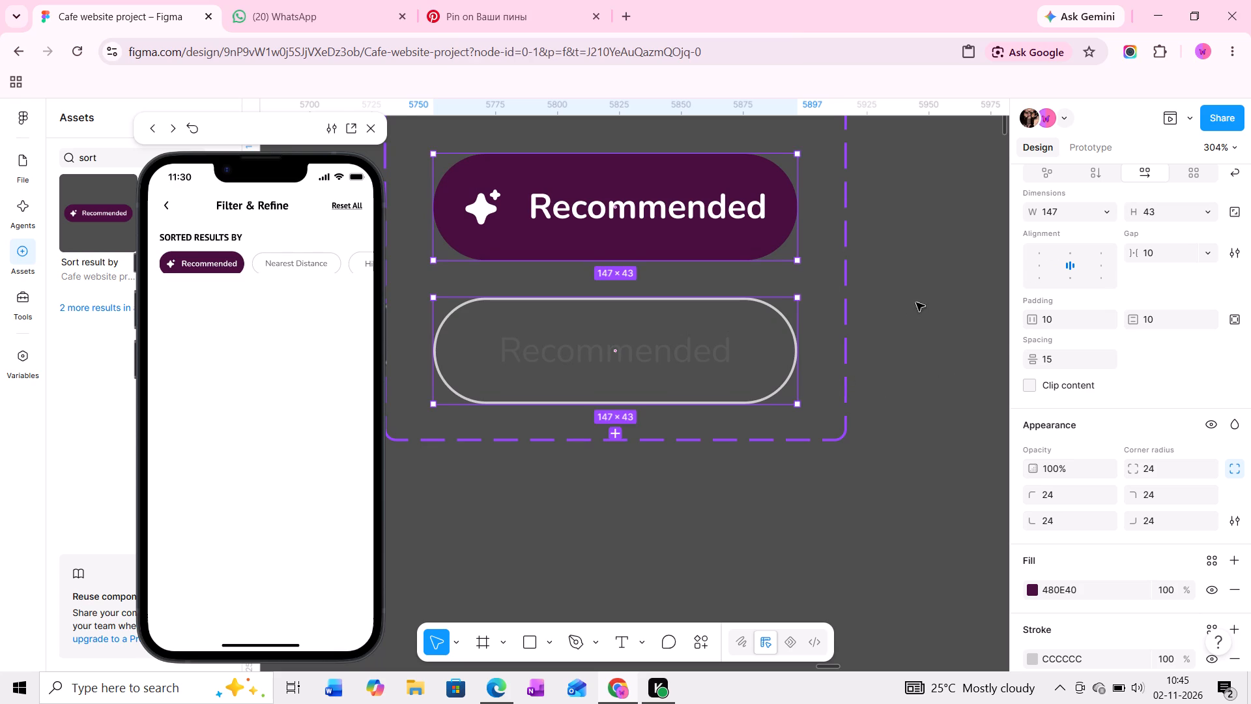
Extend the frame holding the sort chips under SORTED RESULTS BY to a height of 46.
scroll(910, 308, "down", 5, "ctrl")
middle_click_drag(887, 415, 845, 222)
middle_click_drag(880, 403, 741, 257)
middle_click_drag(803, 361, 751, 282)
middle_click_drag(829, 408, 858, 252)
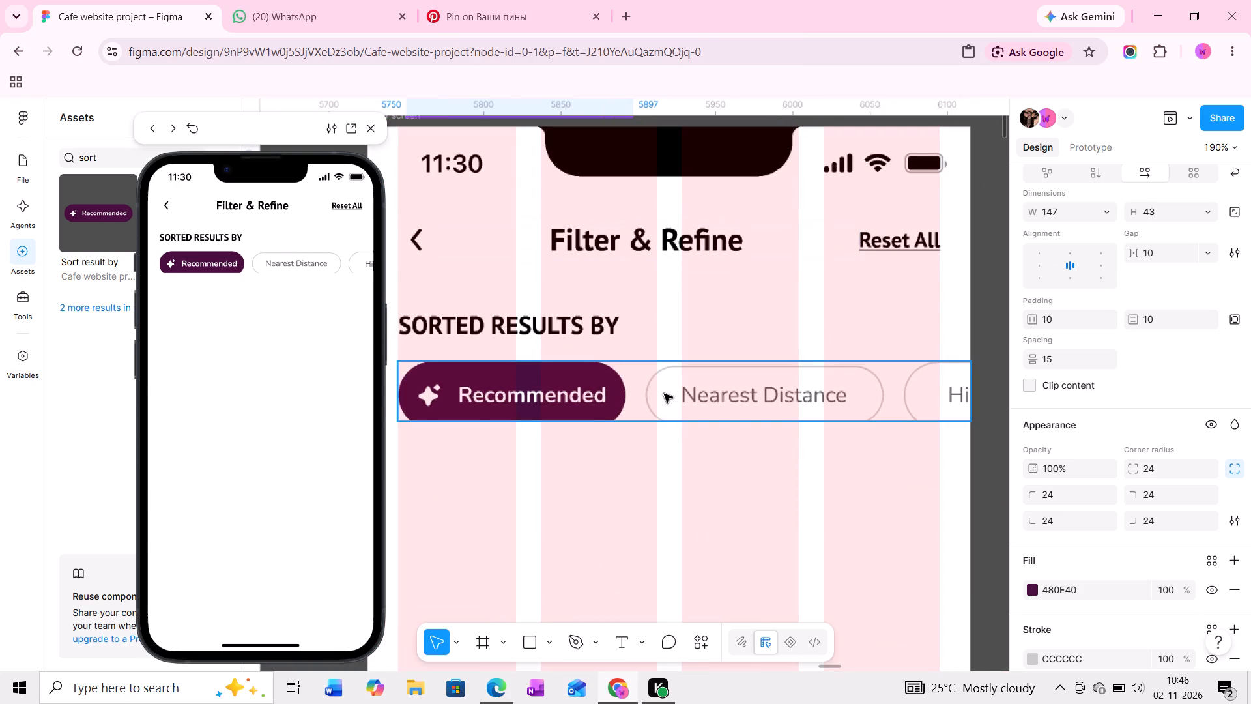
left_click(632, 396)
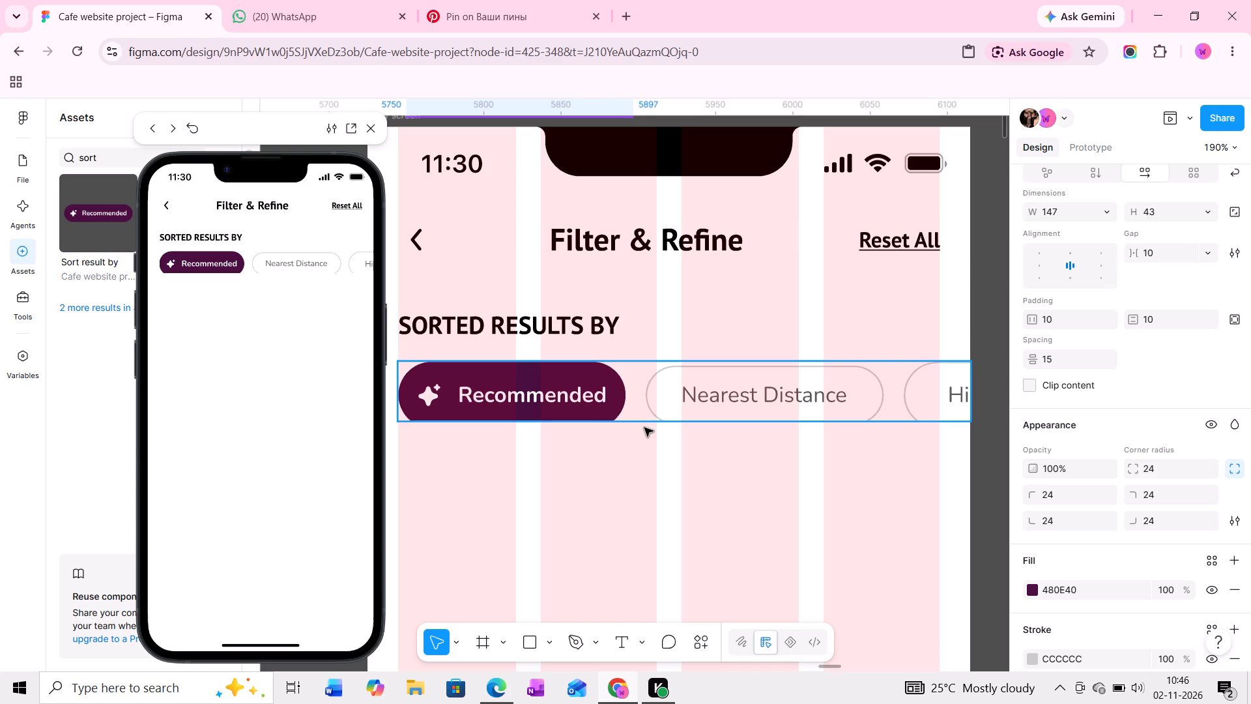
left_click_drag(642, 420, 642, 419)
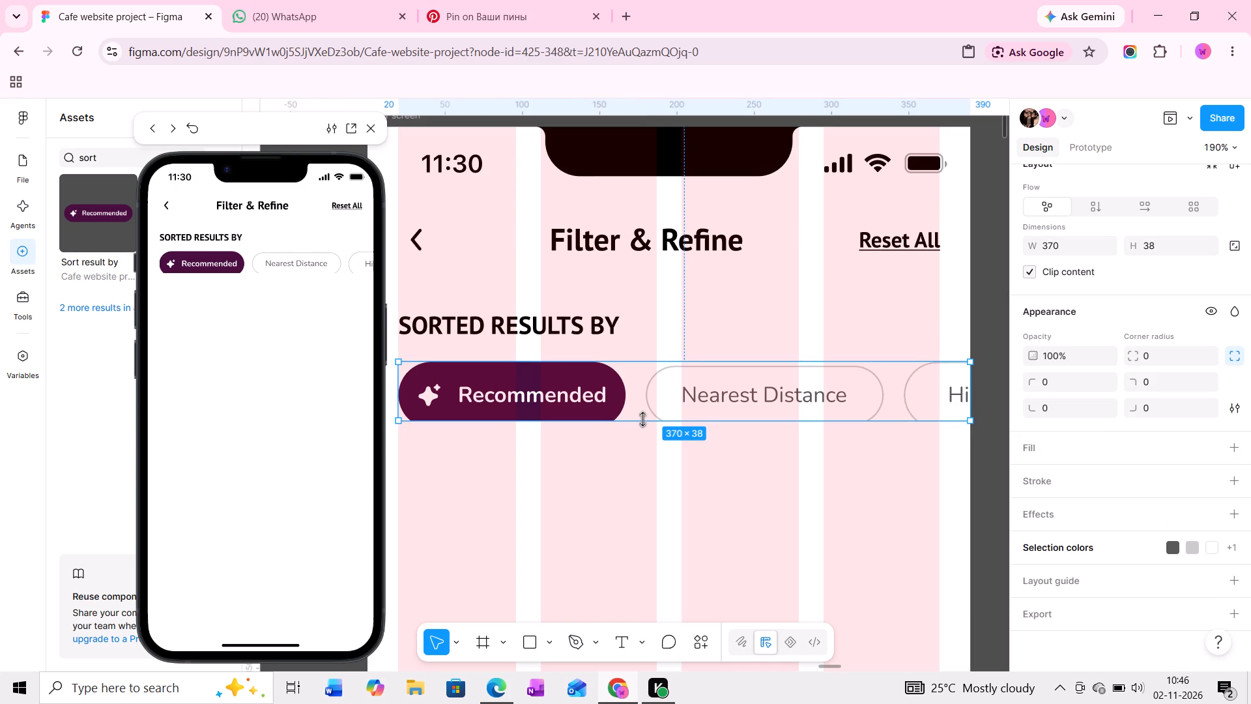
left_click_drag(642, 419, 641, 433)
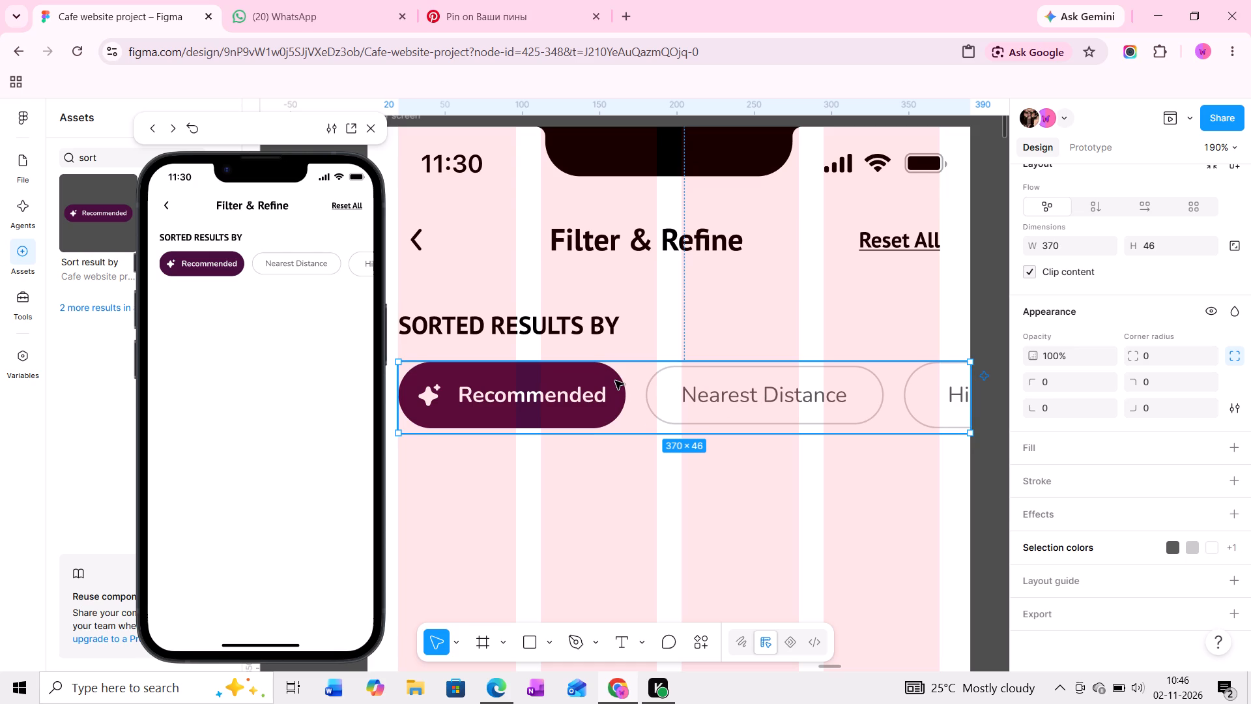
Set the height of the Nearest Distance chip on the Filter screen to 43.
left_click(983, 310)
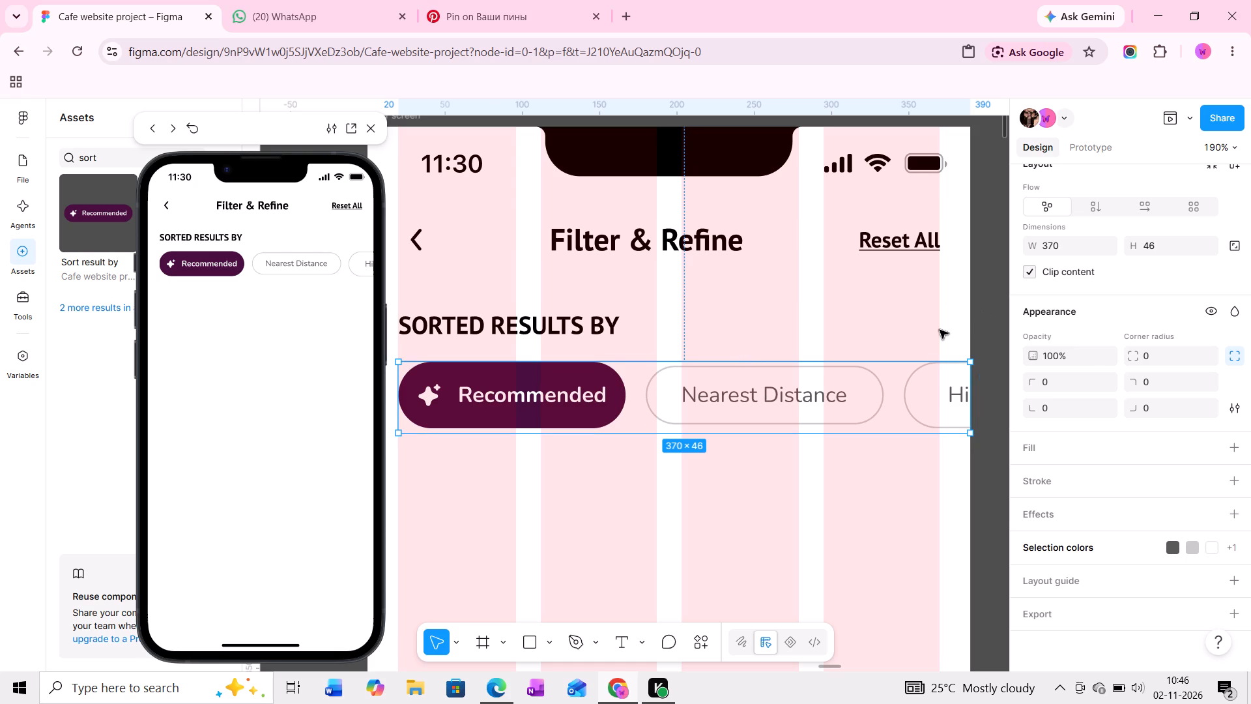
middle_click_drag(933, 331, 893, 329)
left_click(897, 372, "ctrl")
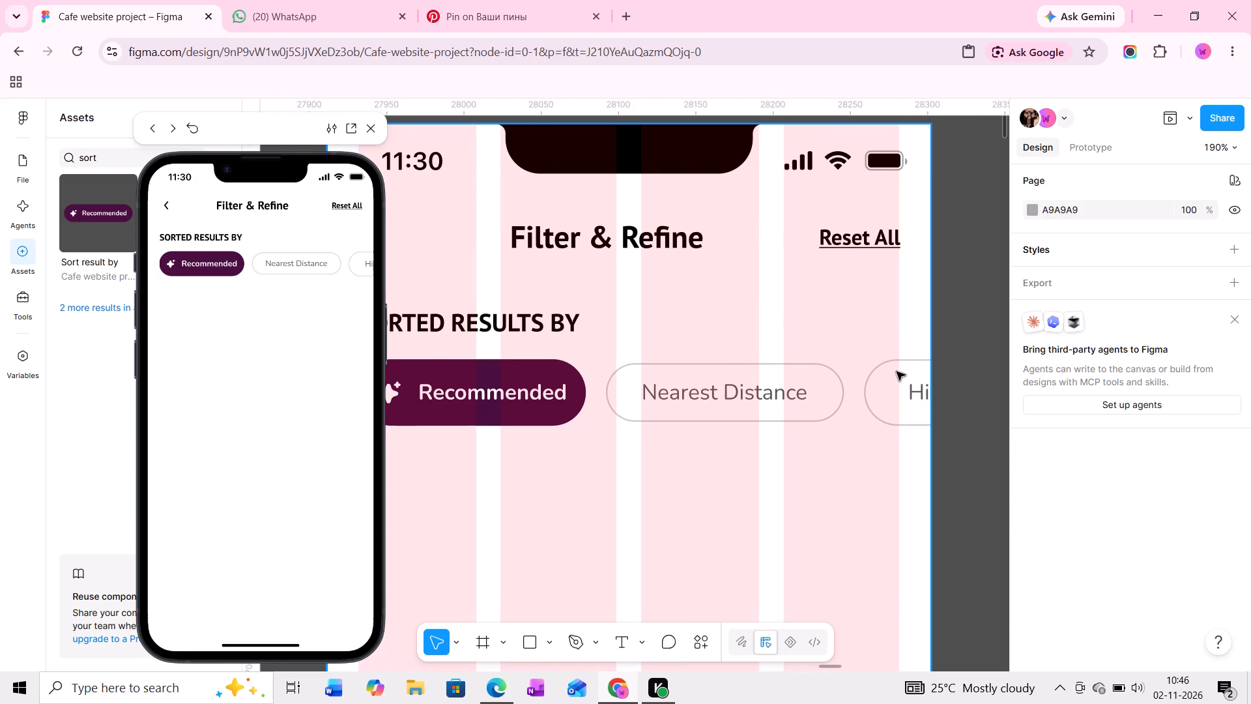
left_click(872, 383, "ctrl")
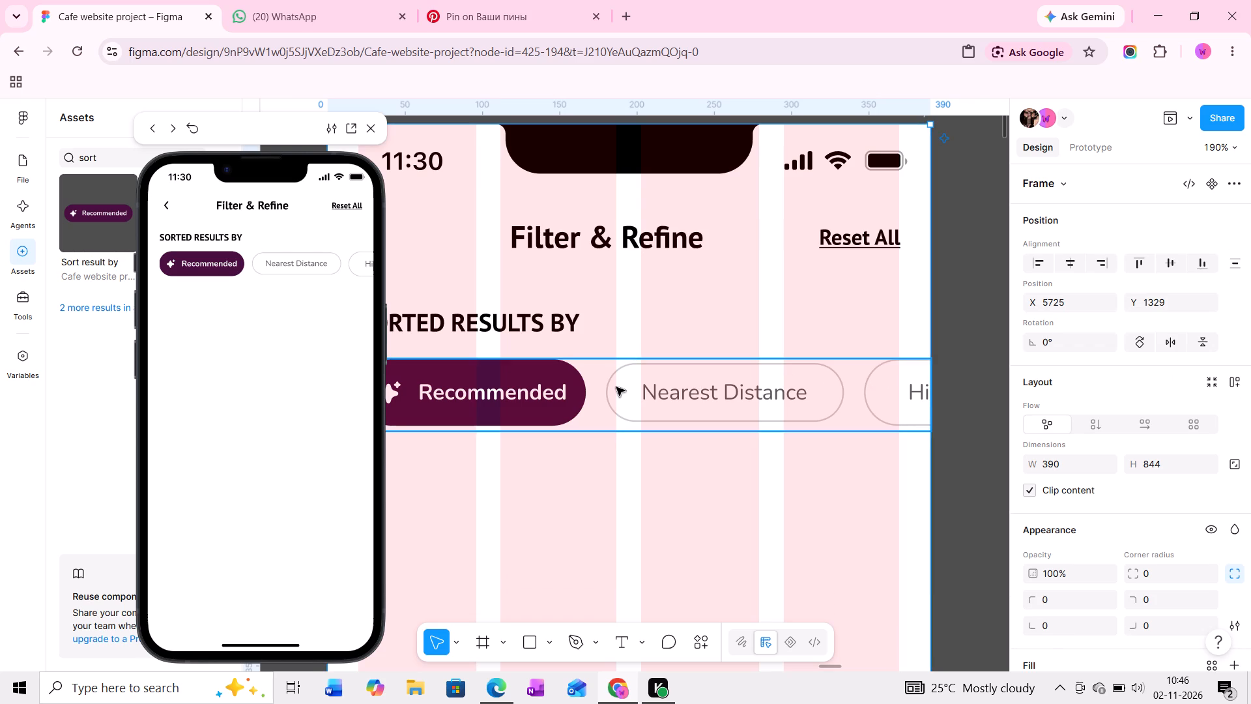
left_click(693, 386, "ctrl")
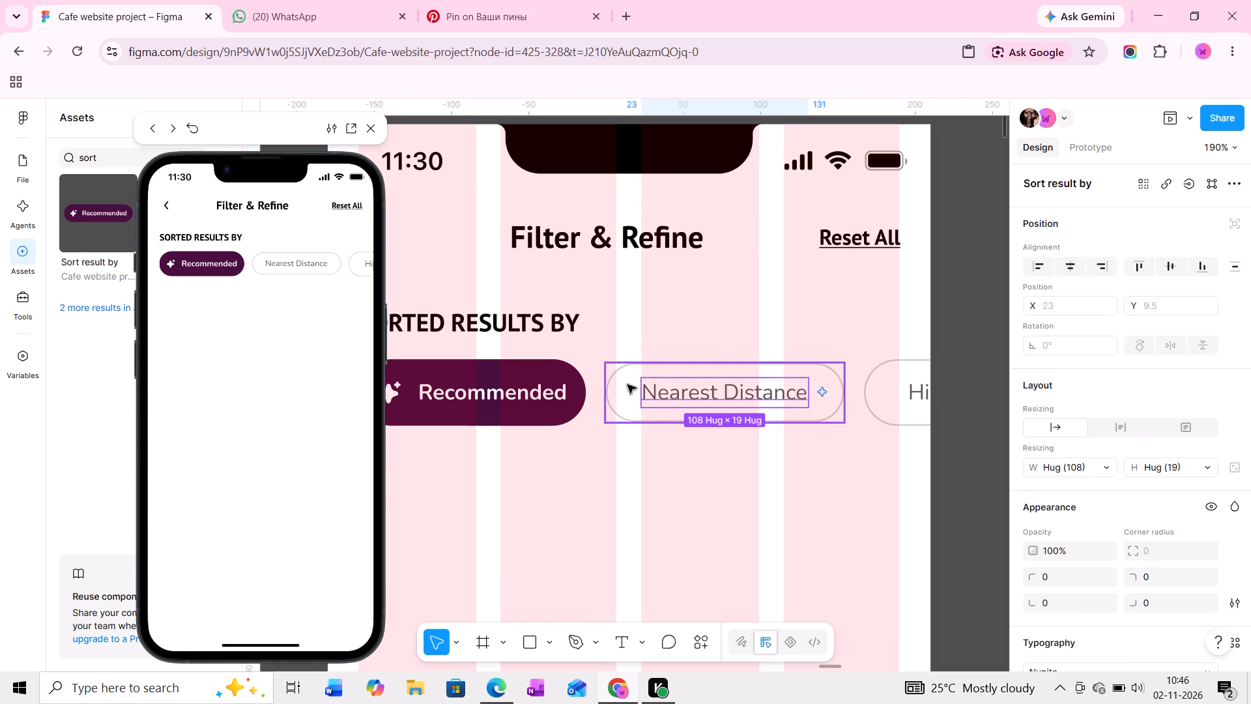
left_click(627, 385)
middle_click_drag(736, 411, 680, 399)
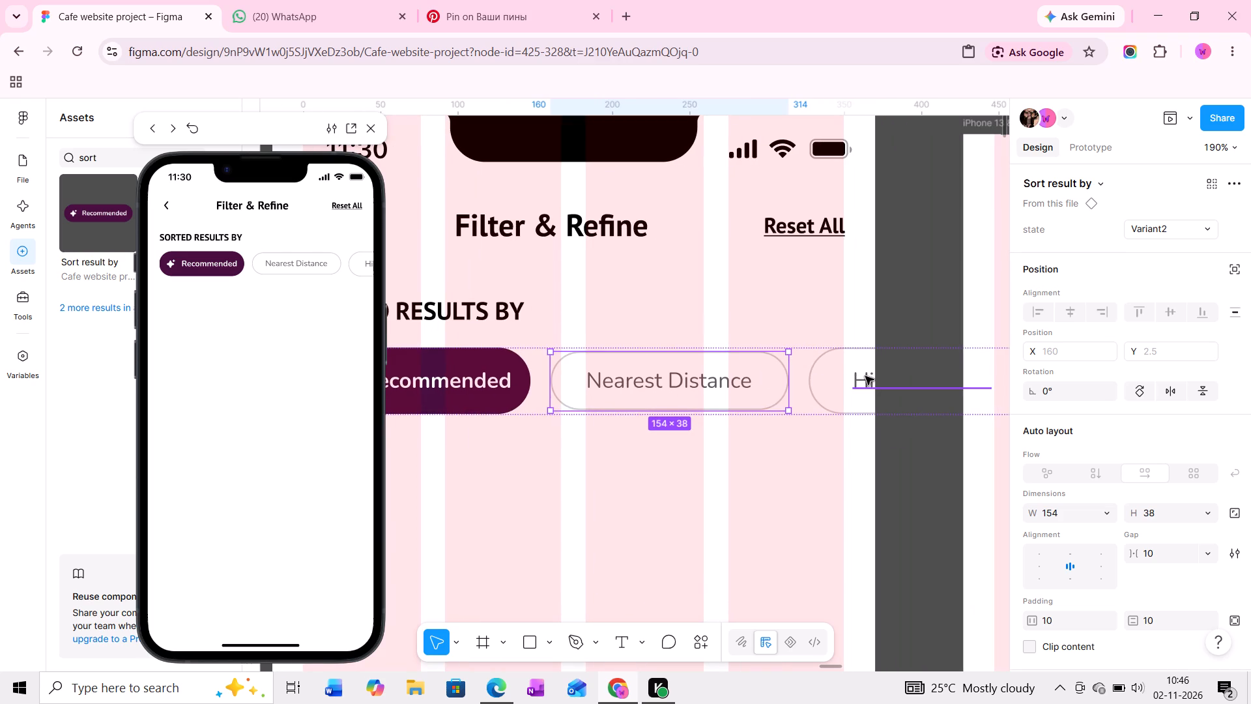
left_click(865, 376, "ctrl")
left_click(827, 372)
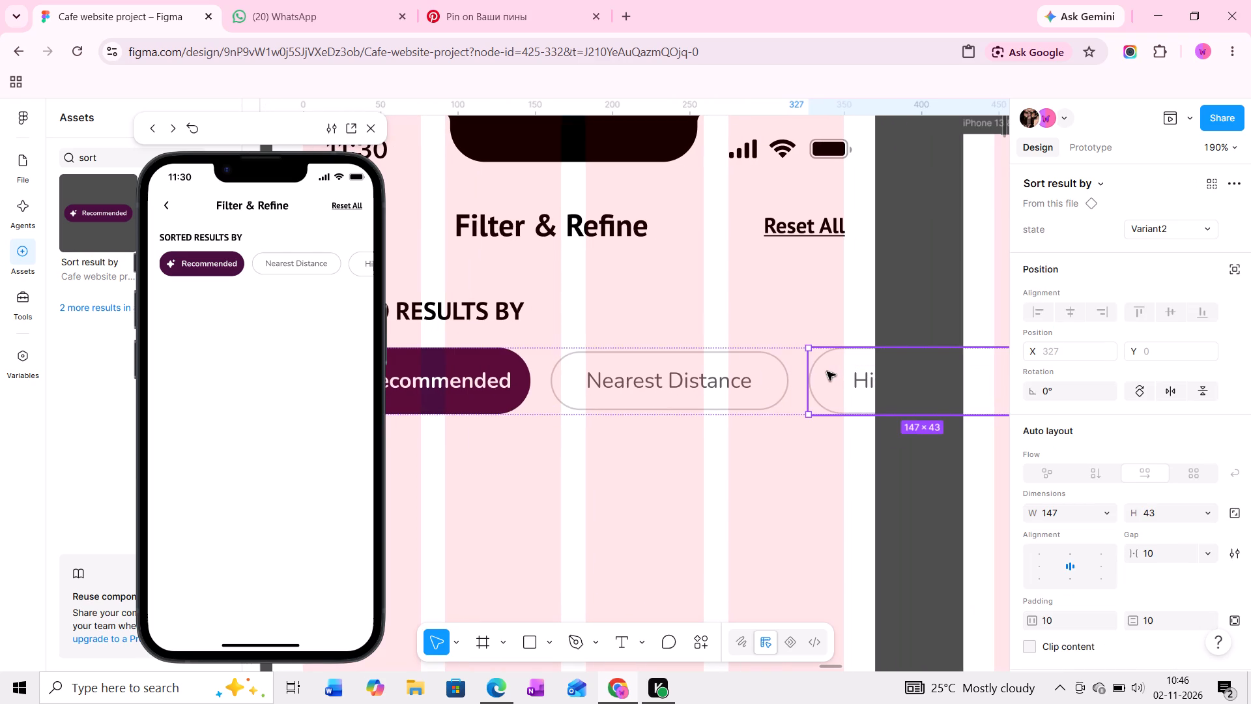
left_click(631, 378, "ctrl")
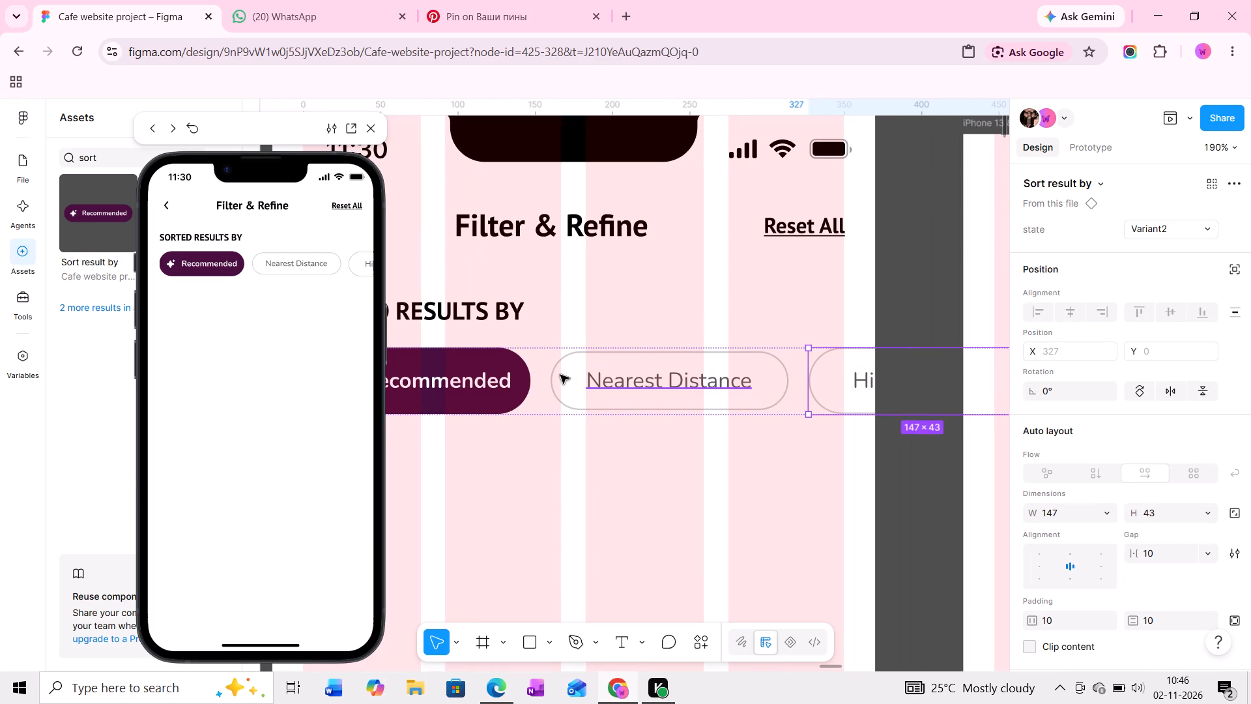
left_click(566, 374)
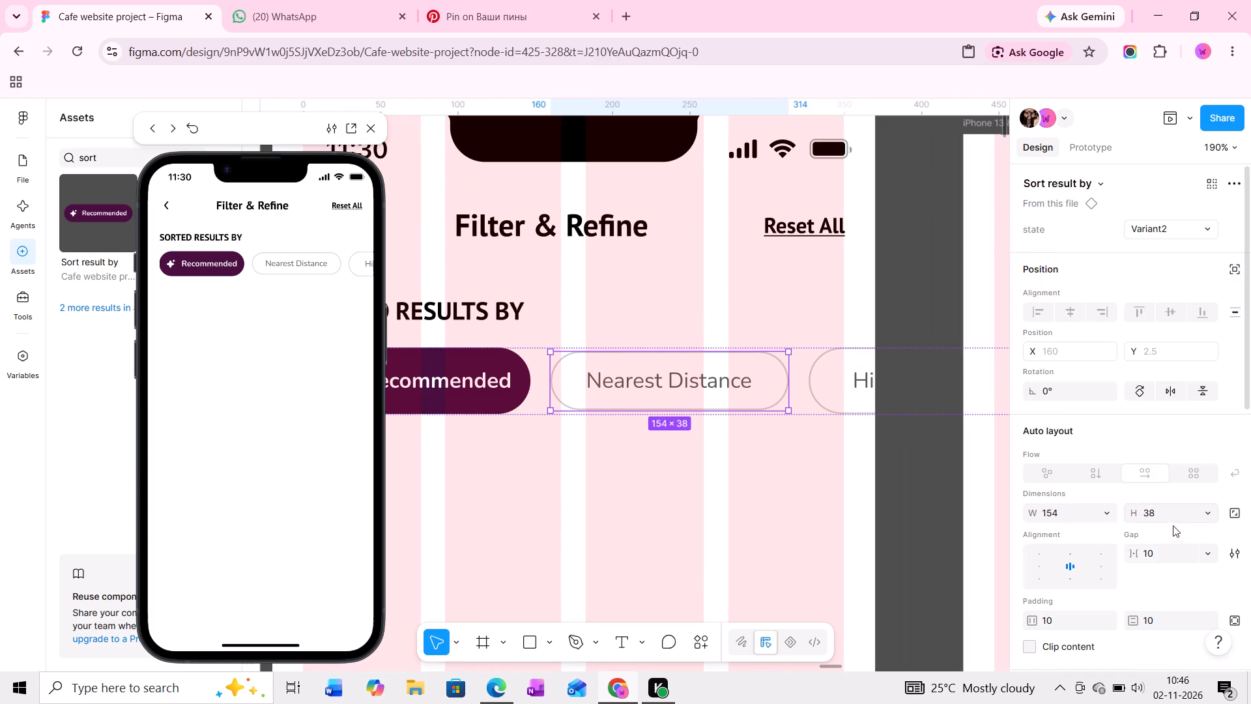
left_click(1179, 512)
key("4")
key("3")
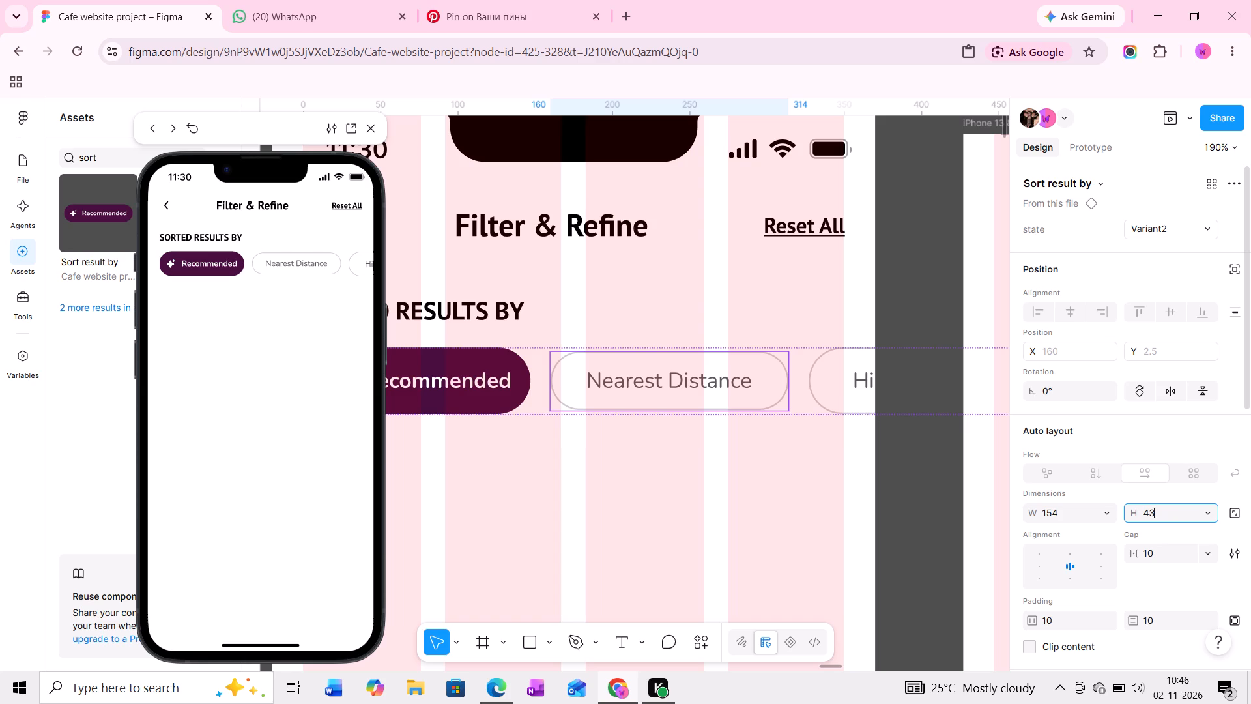
key("Return")
left_click(904, 281)
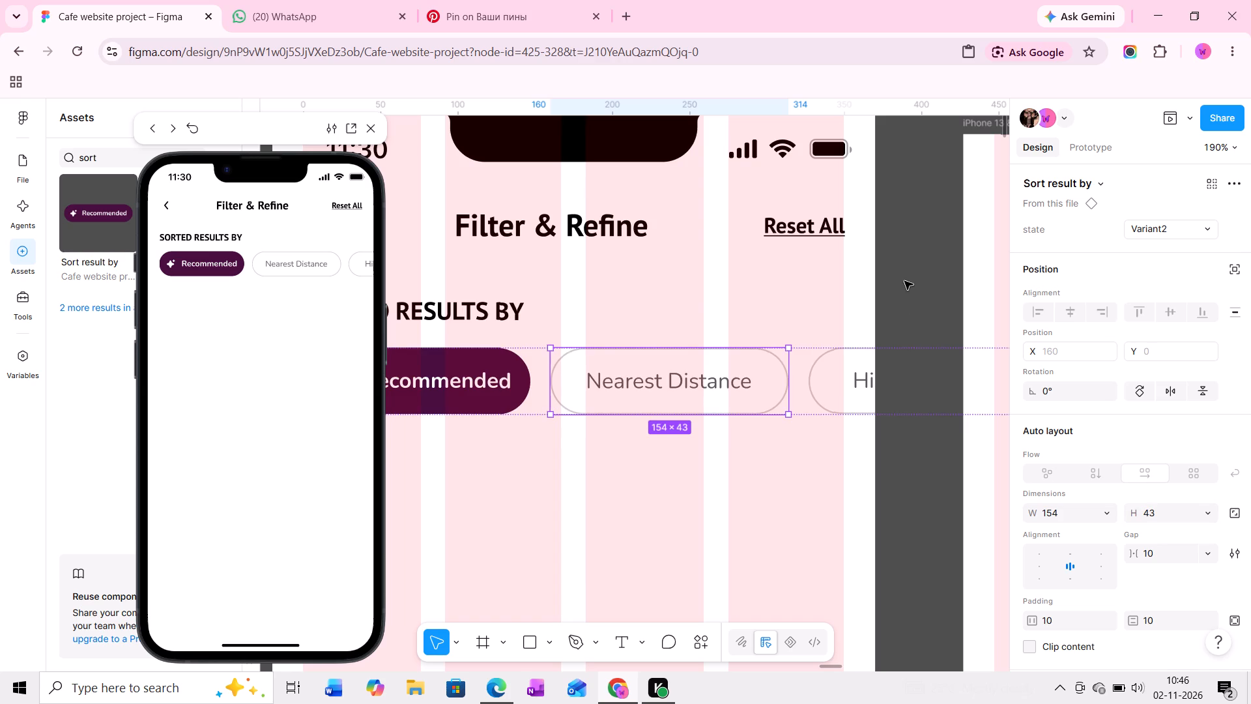
Check the dimensions of the outlined Variant2 in the Sort result by component against the chips on the Filter screen.
scroll(704, 317, "down", 4, "ctrl")
middle_click_drag(675, 321, 704, 323)
scroll(704, 302, "down", 3, "ctrl")
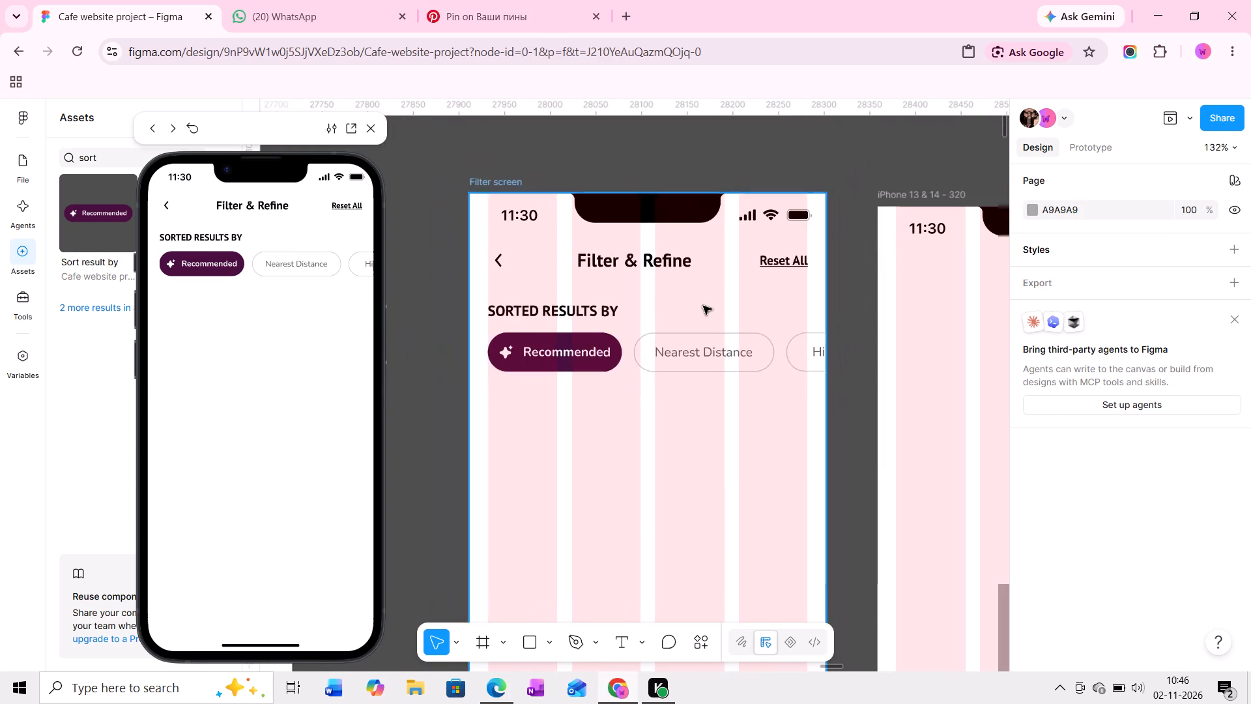
middle_click_drag(723, 259, 722, 520)
middle_click_drag(708, 316, 730, 405)
left_click(631, 327, "ctrl")
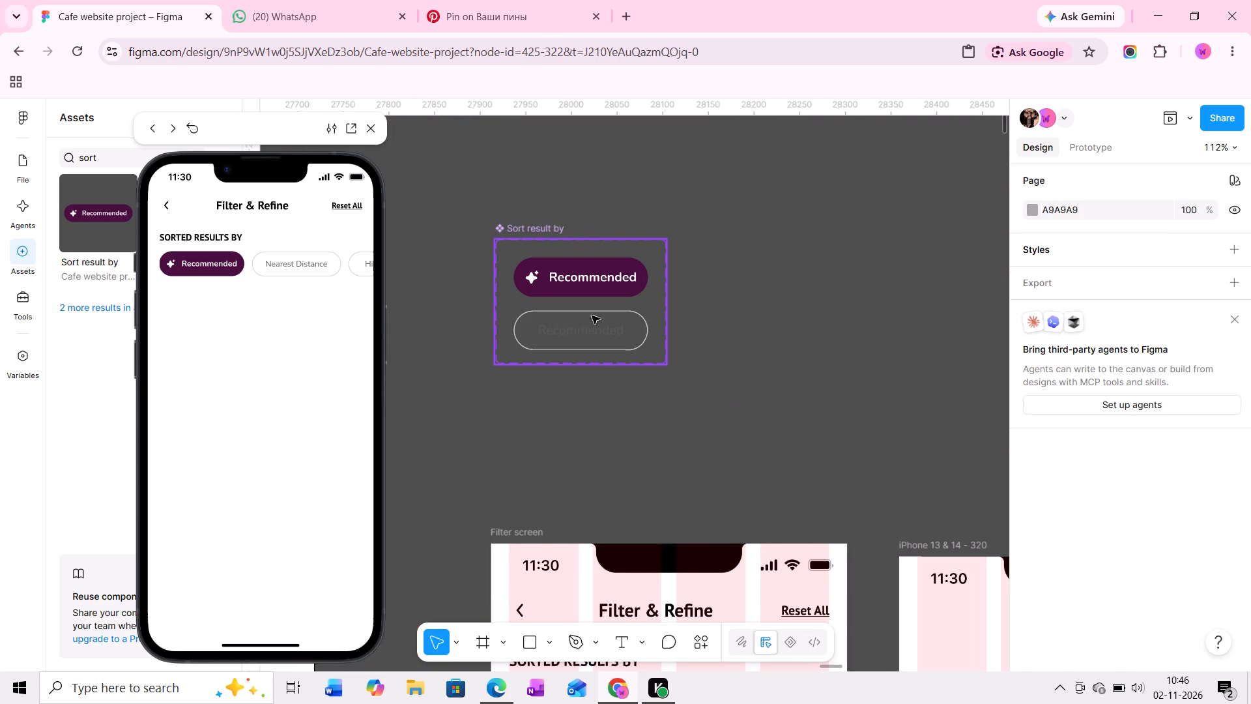
scroll(588, 316, "up", 10, "ctrl")
left_click(605, 317, "ctrl")
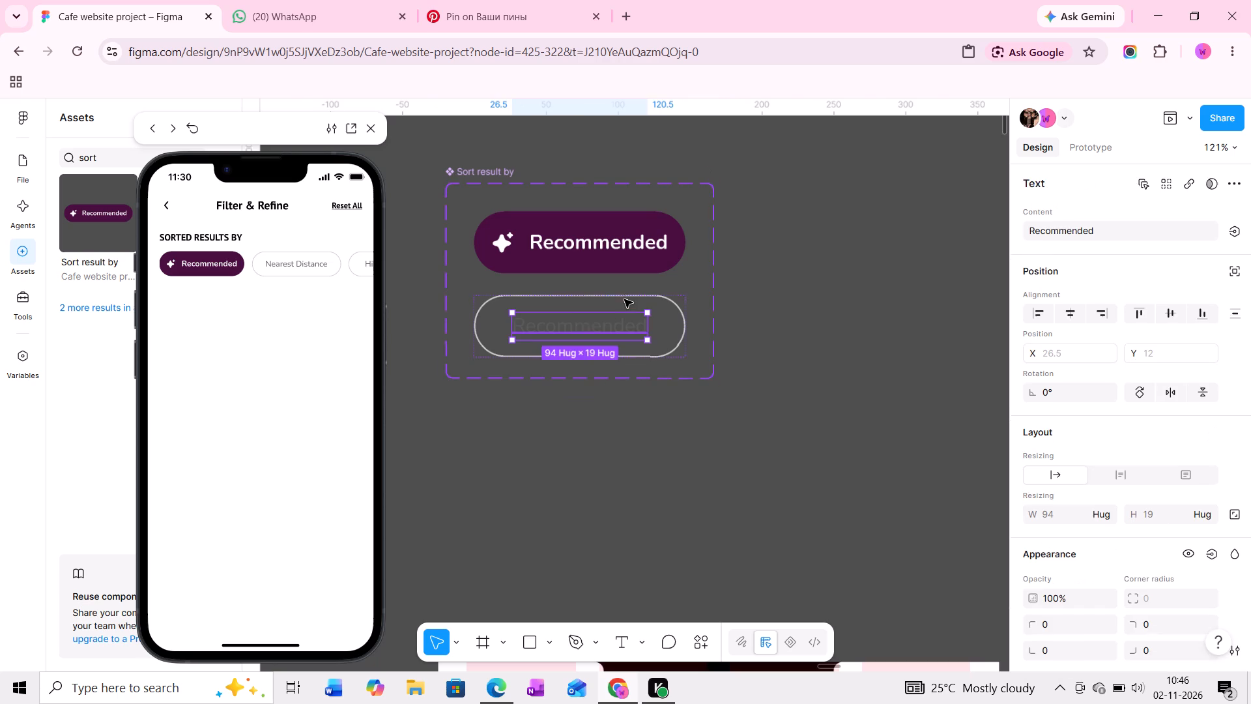
left_click(624, 299)
middle_click_drag(645, 438, 675, 276)
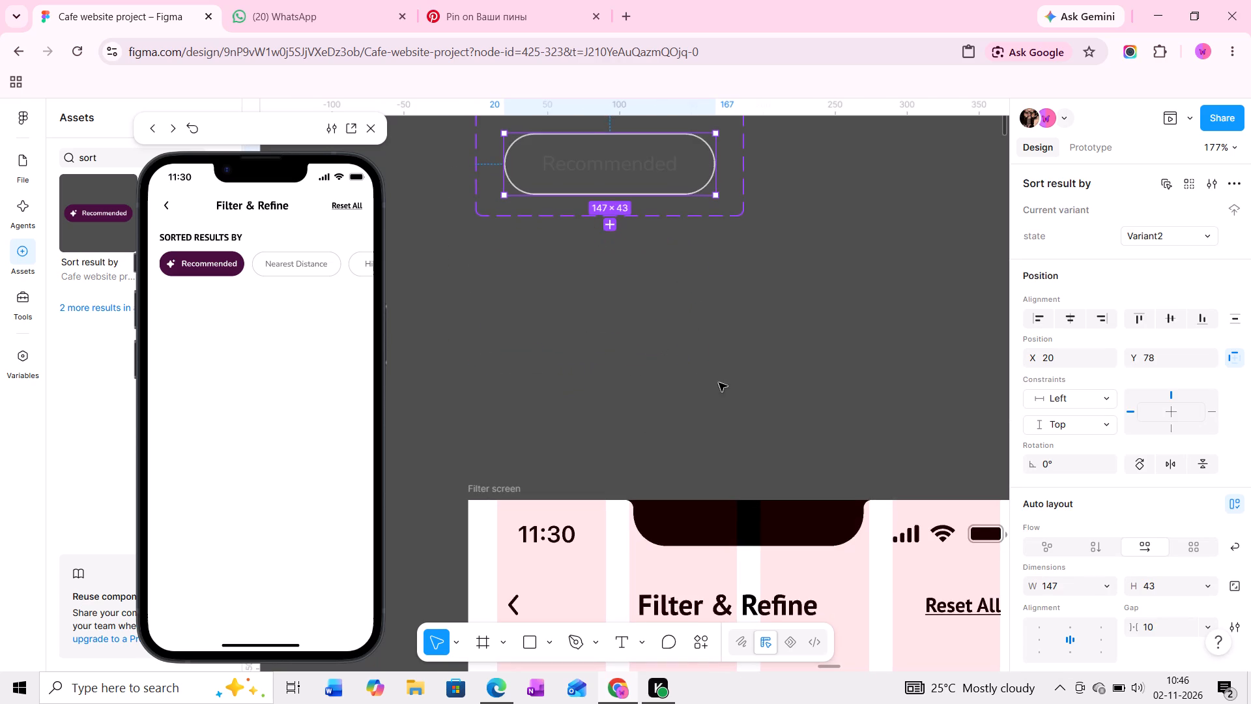
scroll(724, 394, "down", 3, "ctrl")
middle_click_drag(783, 509, 780, 249)
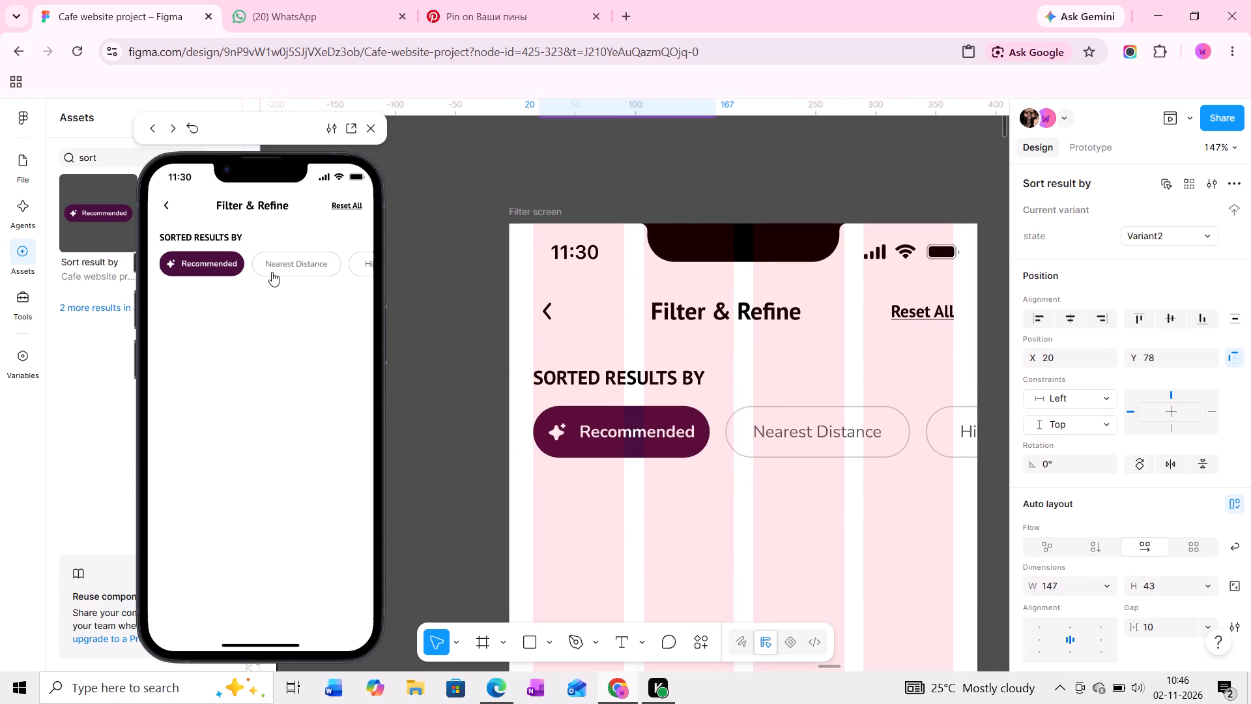
Test the Filter & Refine prototype preview by selecting the Nearest Distance chip and scrolling the chip row back and forth.
left_click(272, 272)
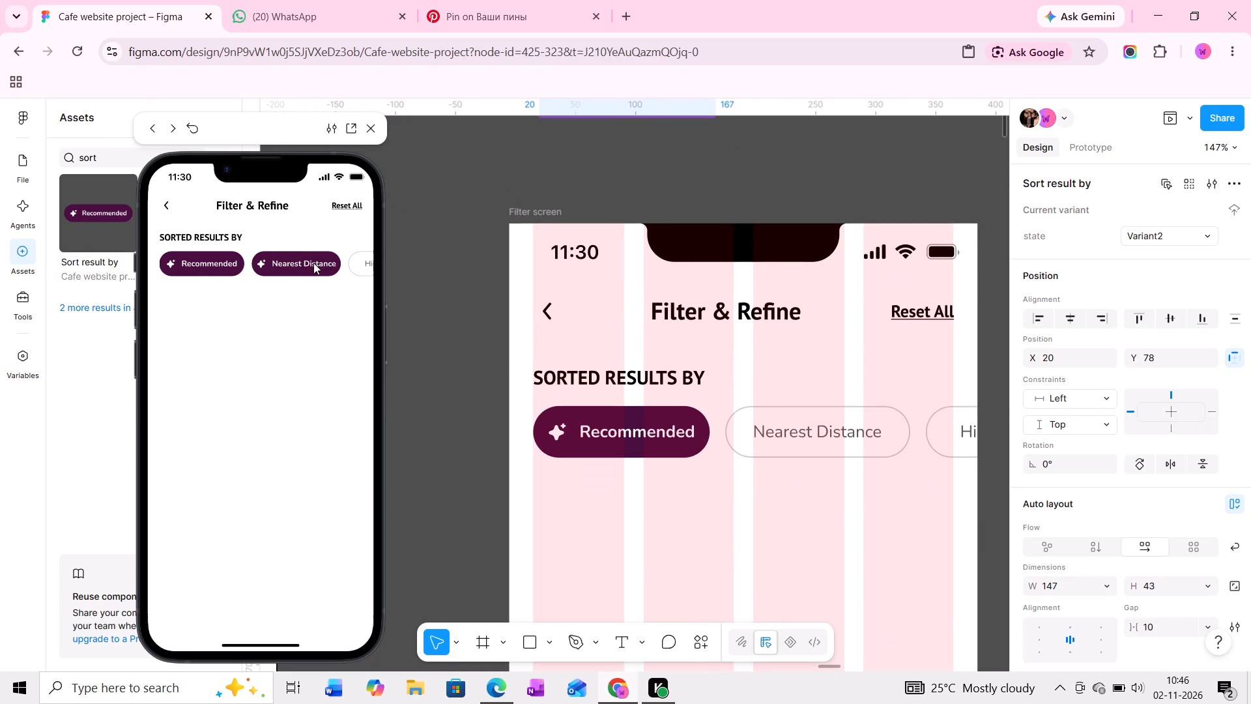
left_click_drag(295, 254, 210, 255)
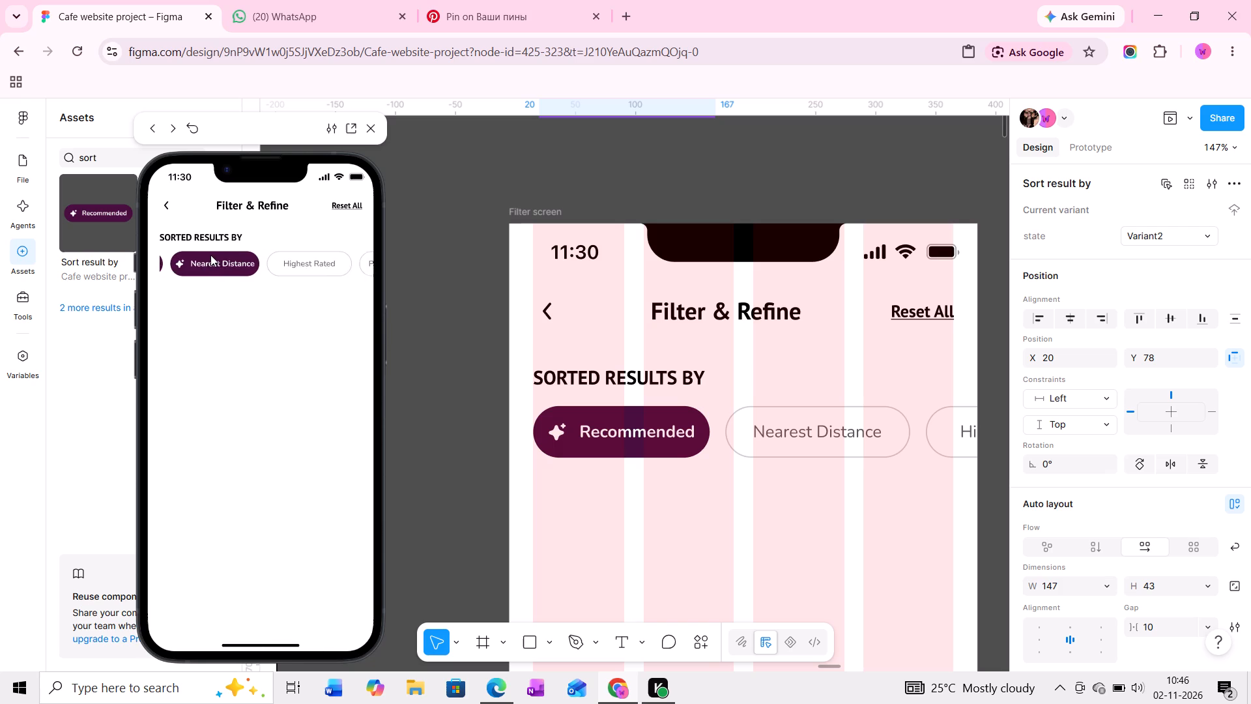
left_click_drag(210, 255, 347, 255)
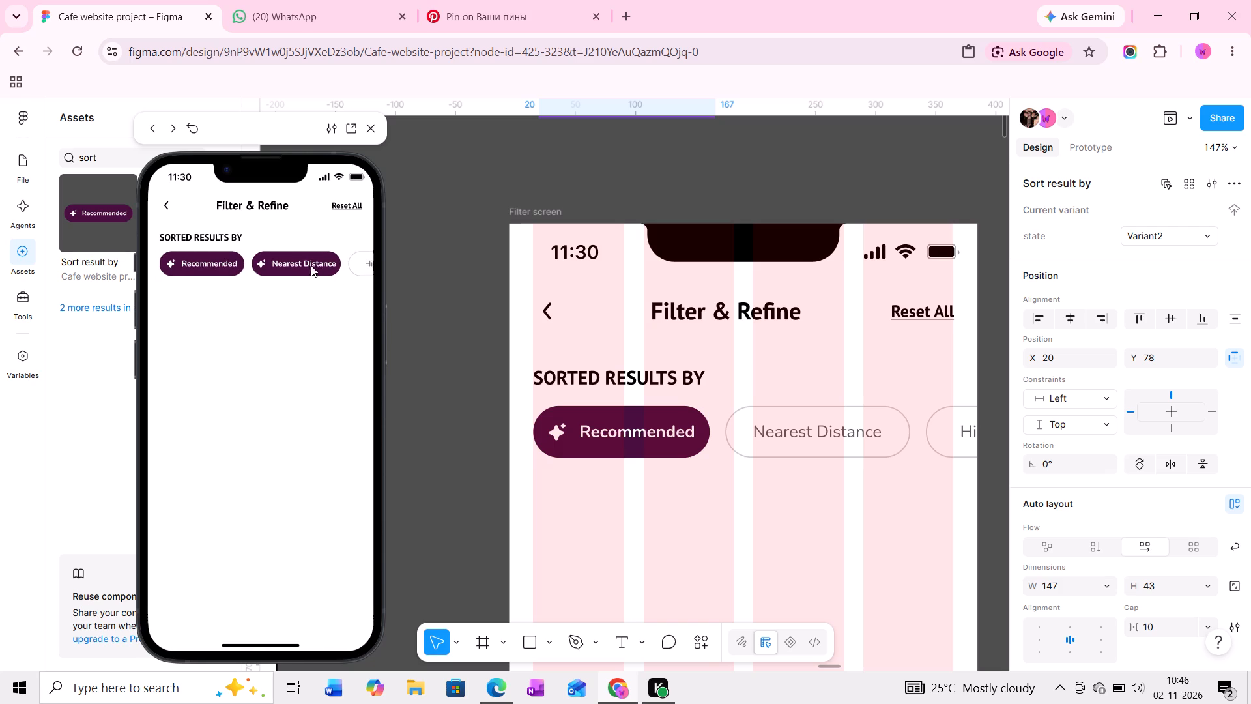
left_click_drag(315, 264, 342, 278)
Move the prototype preview window farther away from the Filter screen frame.
left_click_drag(280, 133, 205, 132)
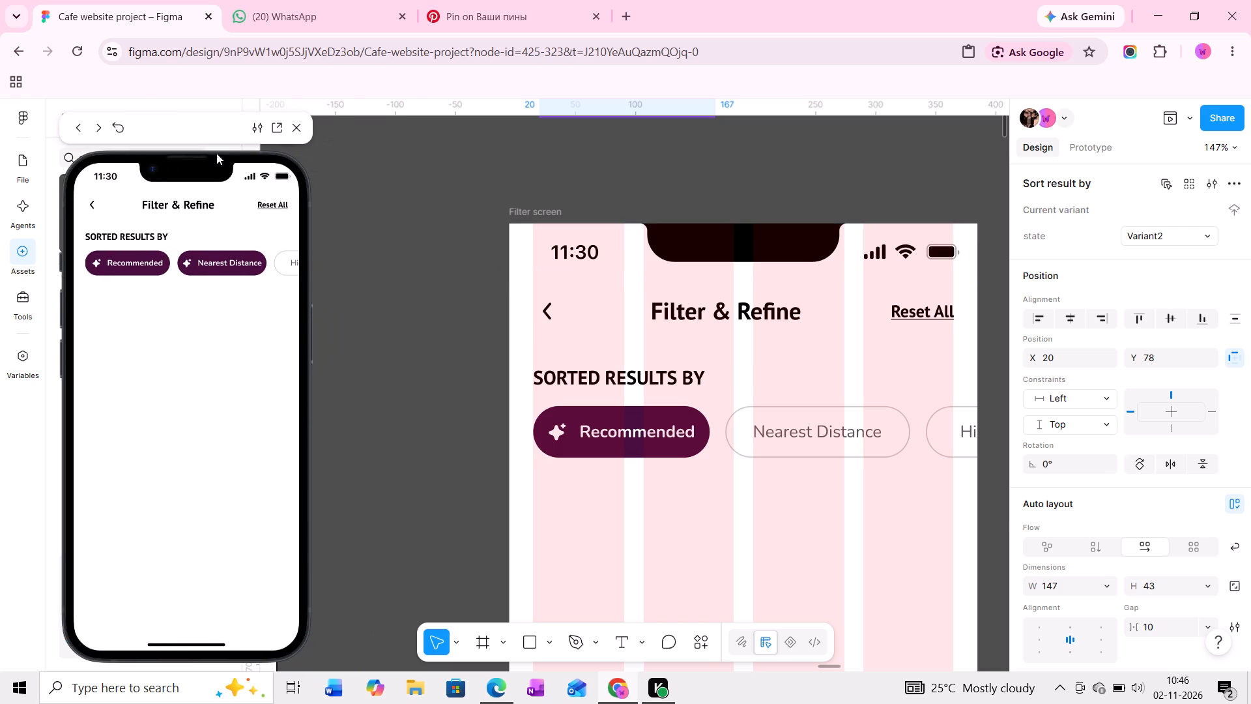
Reduce the height of the frame holding the sort chips to 45.
left_click(373, 319)
middle_click_drag(485, 361, 421, 259)
middle_click_drag(523, 312, 506, 260)
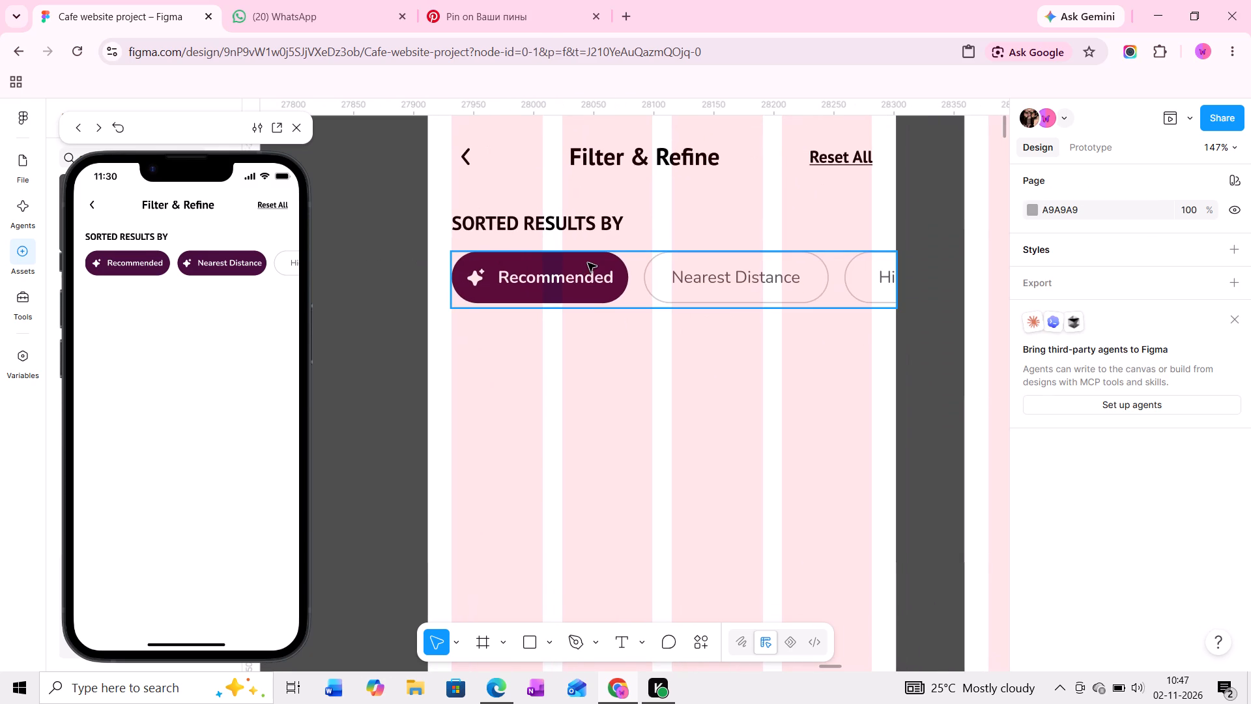
scroll(642, 295, "up", 5, "ctrl")
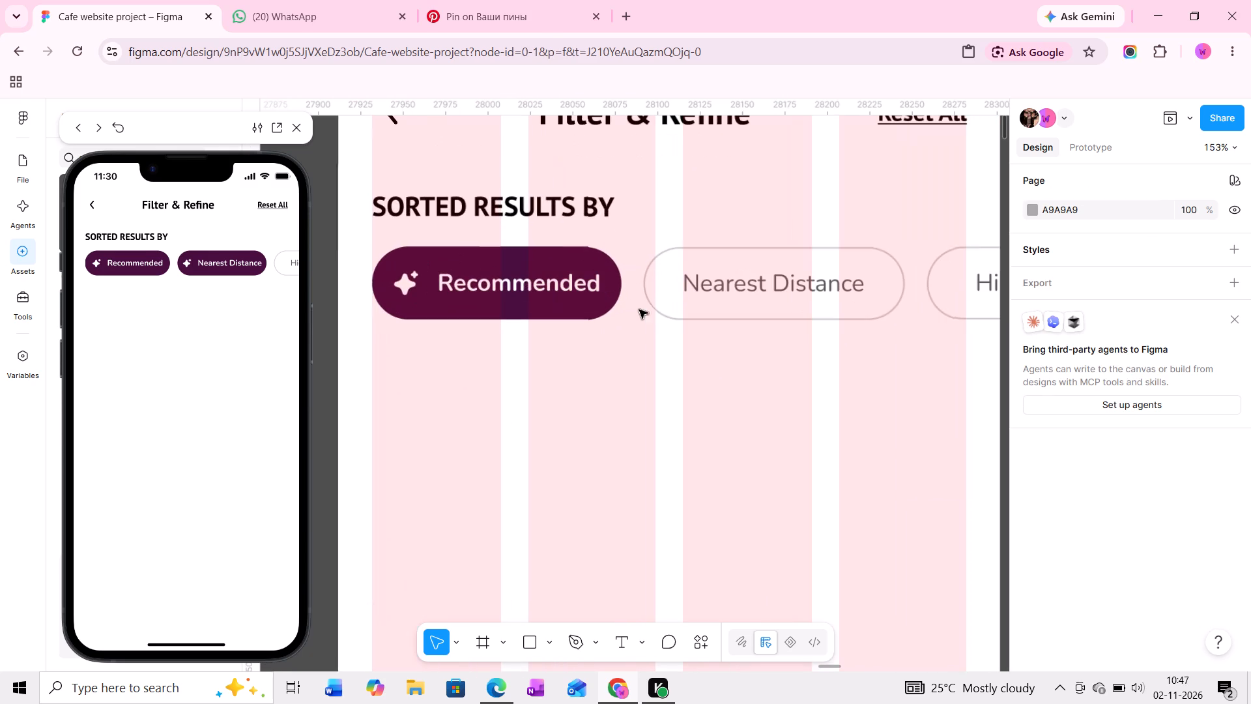
left_click(628, 299)
scroll(624, 305, "up", 3, "ctrl")
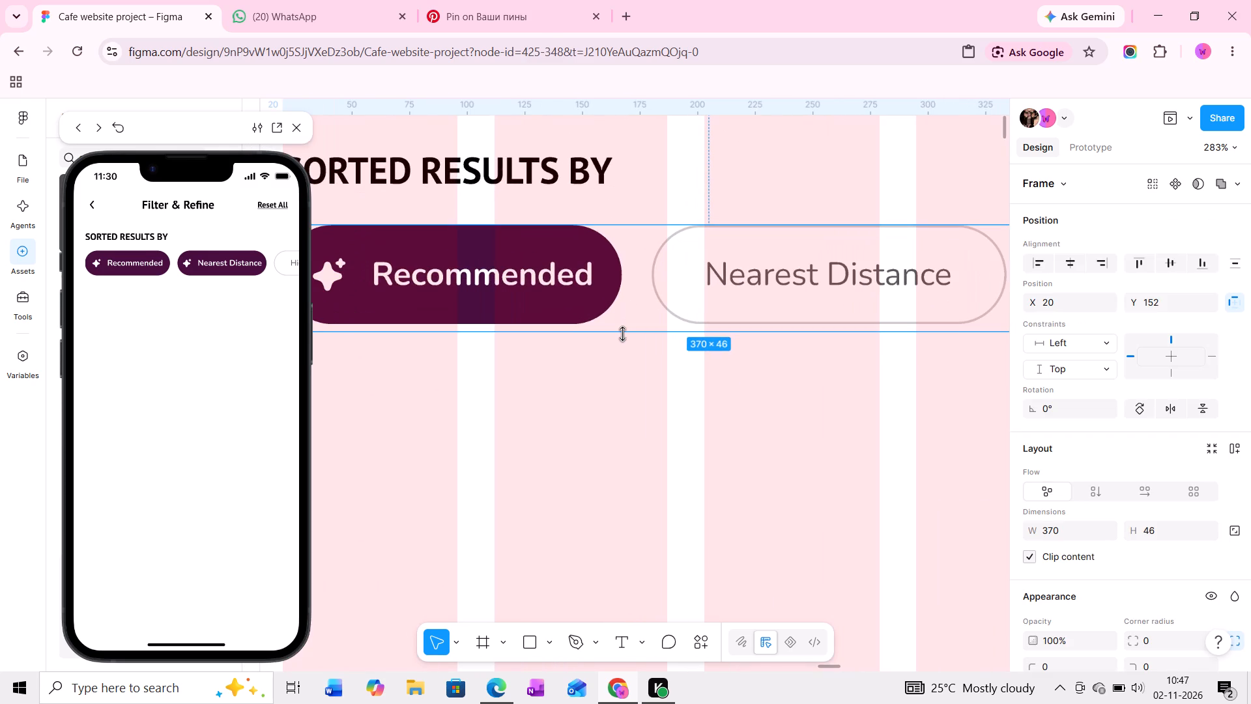
left_click(622, 333)
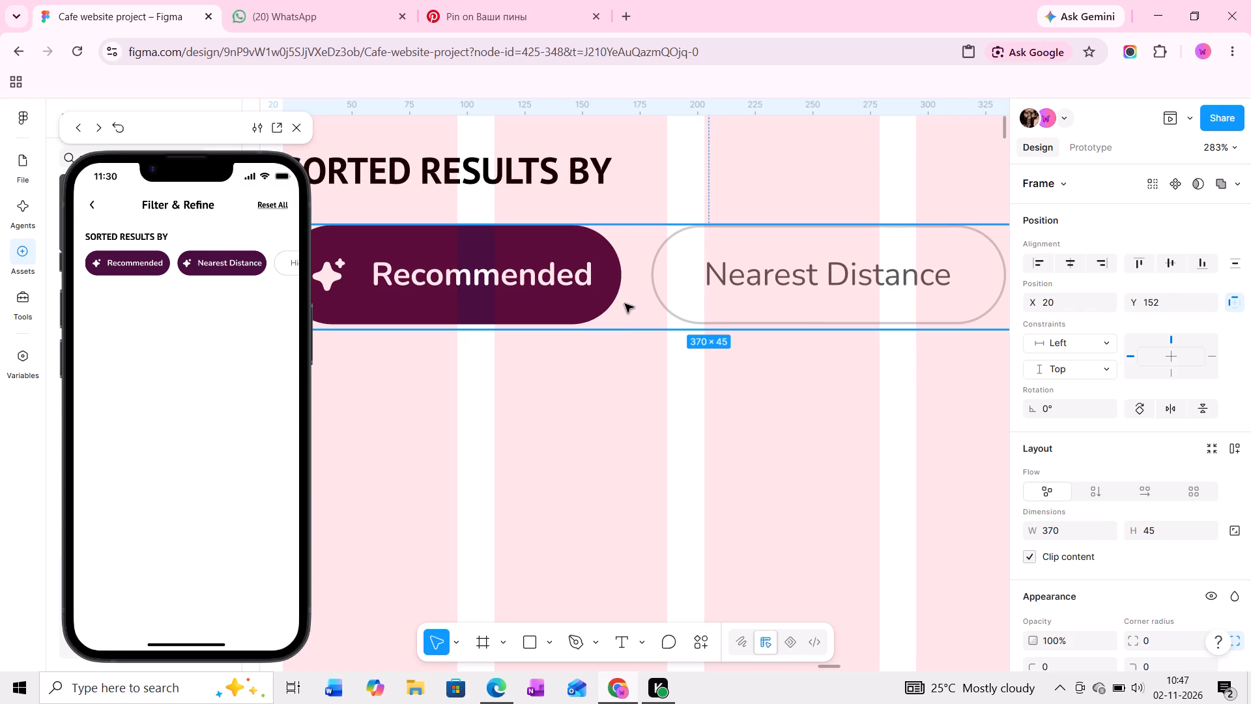
Extend the top edge of the frame holding the sort chips to make its height 48.
scroll(625, 301, "down", 2, "ctrl")
scroll(1156, 354, "down", 3)
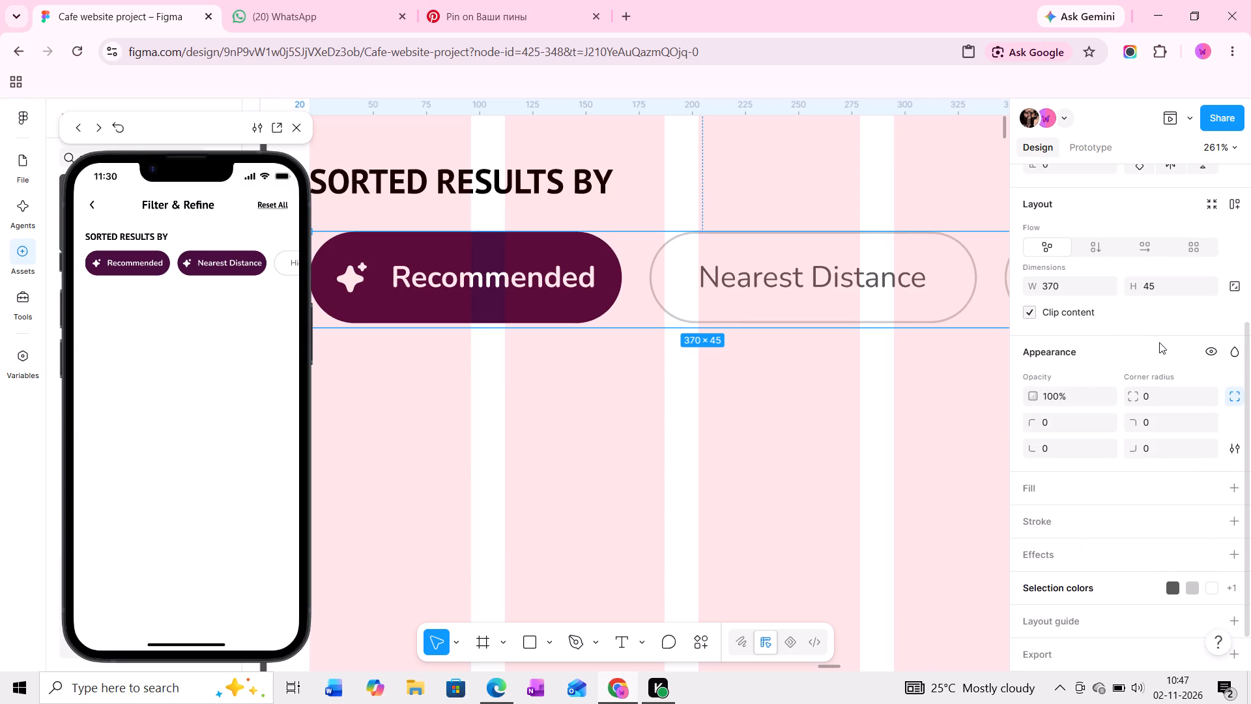
left_click(629, 259)
scroll(629, 259, "down", 3, "ctrl")
middle_click_drag(629, 269, 629, 277)
scroll(1184, 249, "up", 5)
scroll(1161, 281, "down", 3)
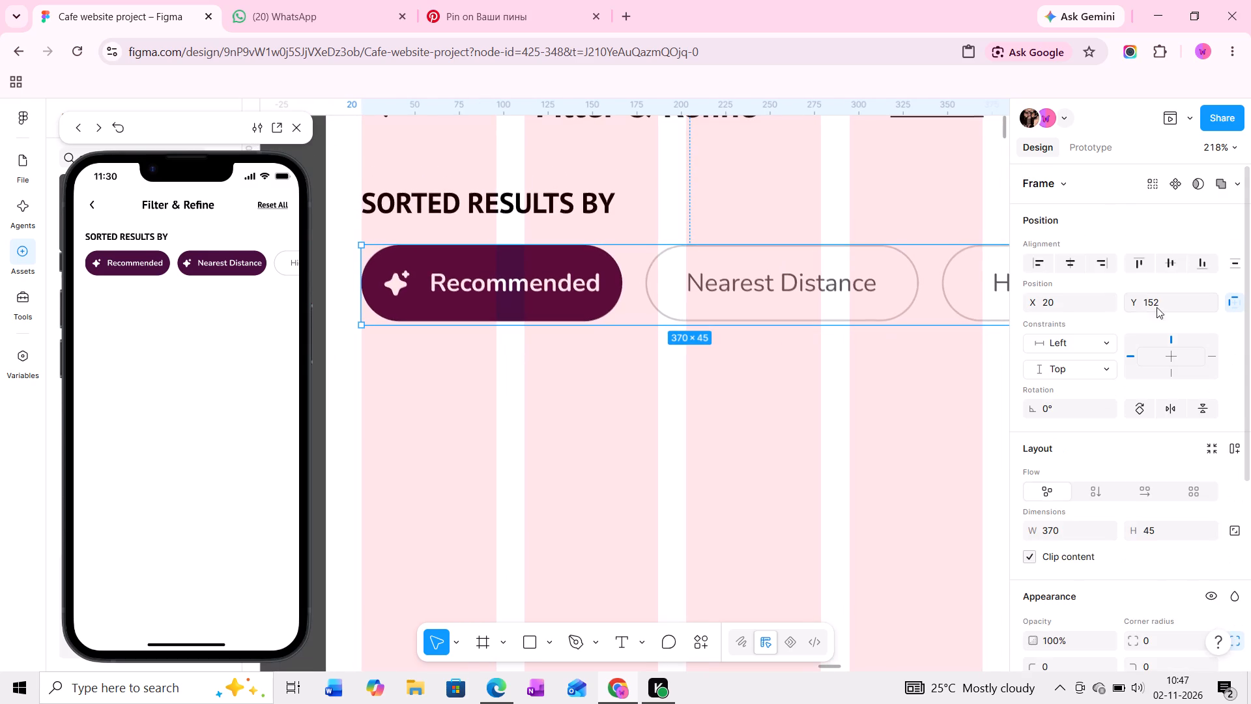
scroll(1157, 307, "down", 3)
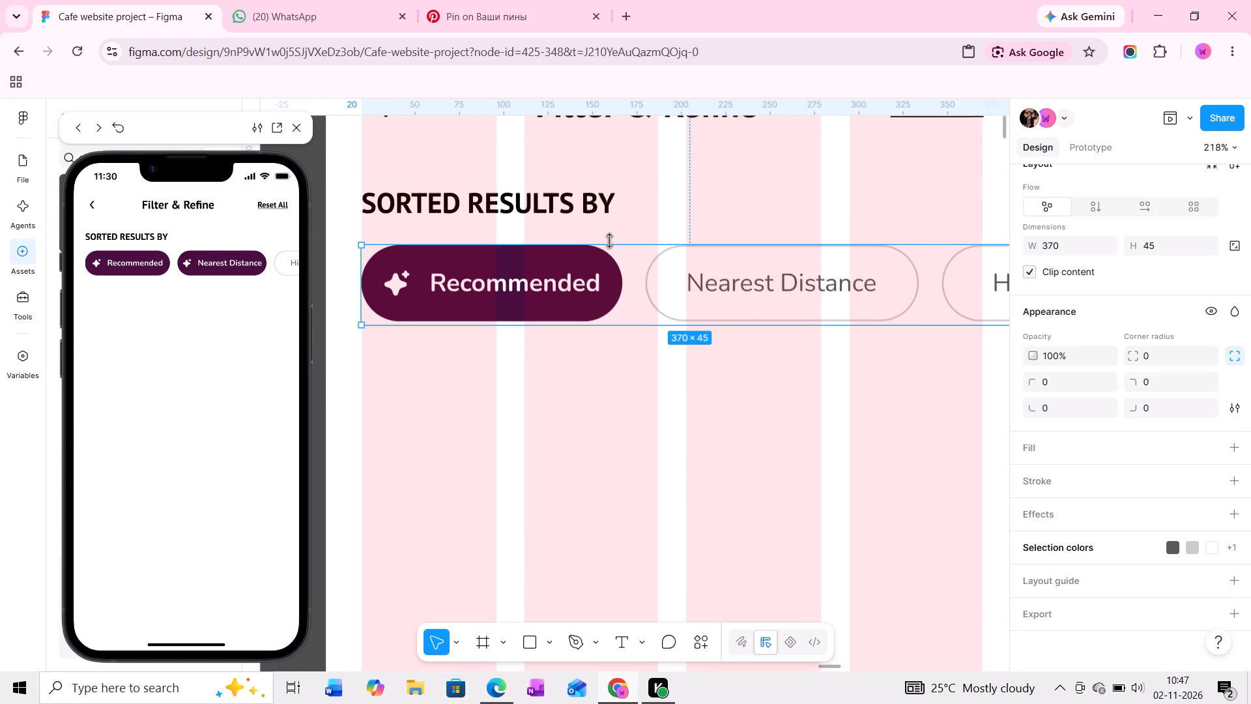
left_click(613, 242)
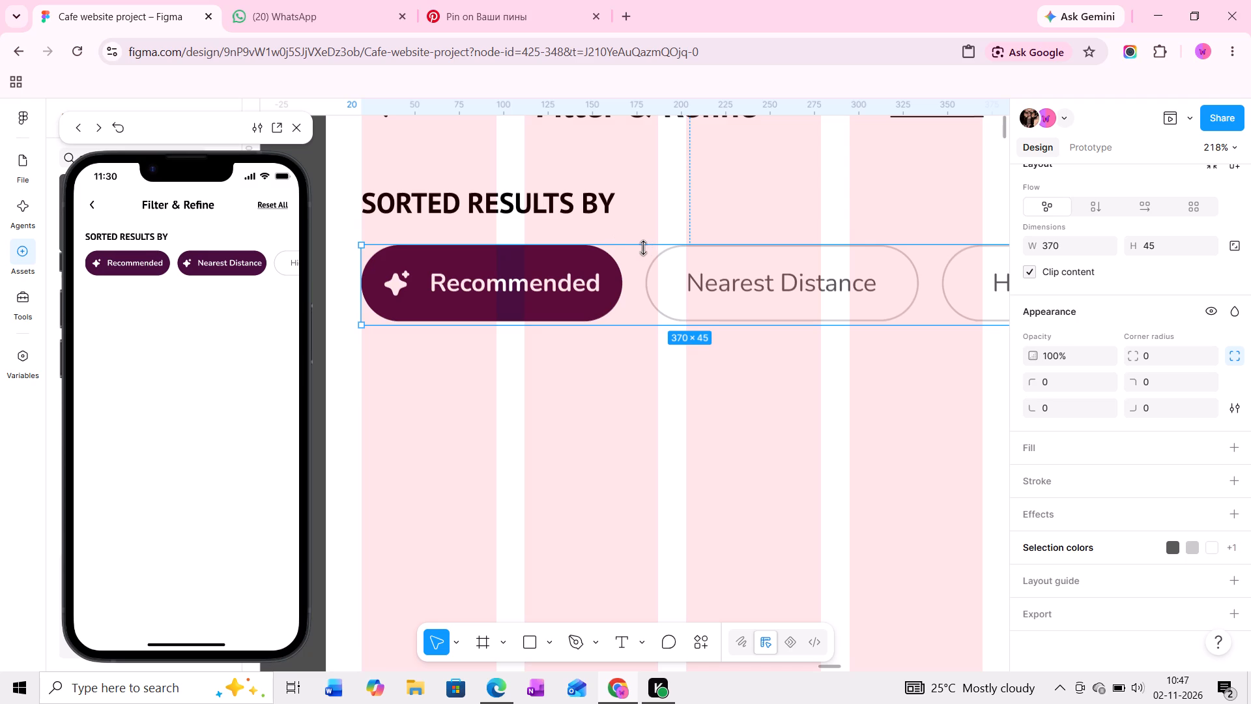
left_click(637, 244, "ctrl")
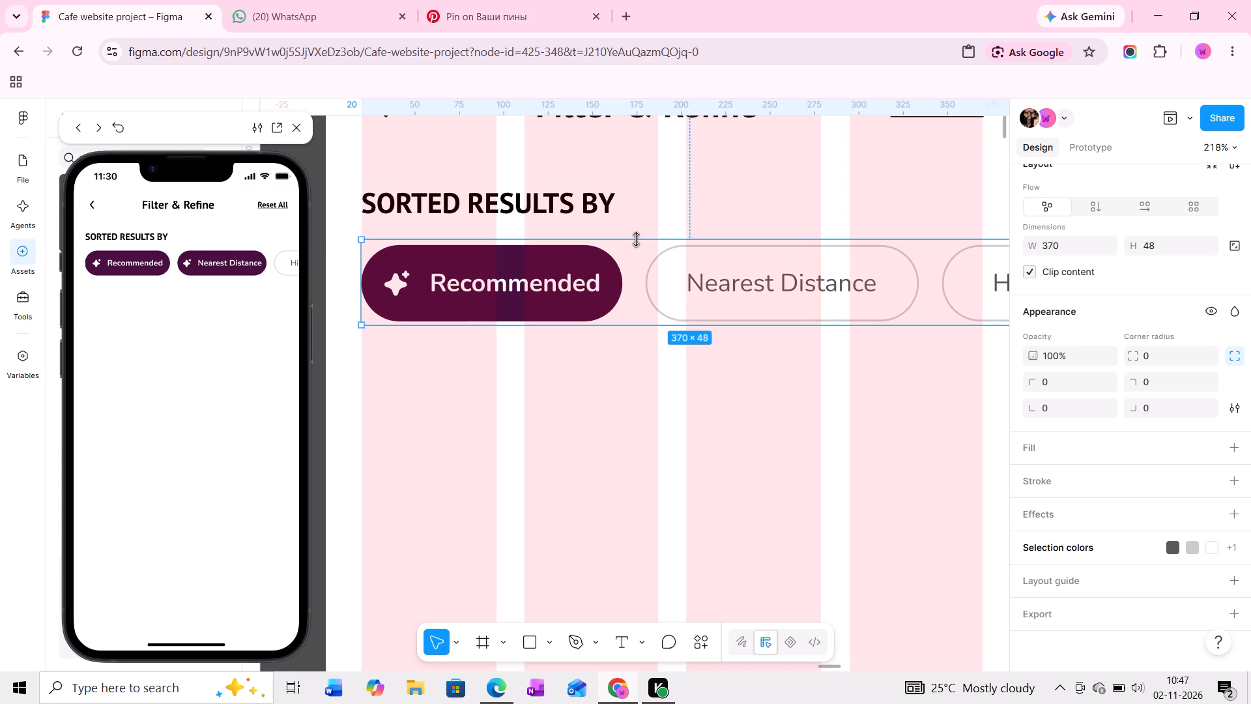
Inspect the auto-layout row nested inside the chip frame, moving the prototype preview aside to reach the layer list.
scroll(655, 367, "down", 4, "ctrl")
middle_click_drag(672, 367, 642, 351)
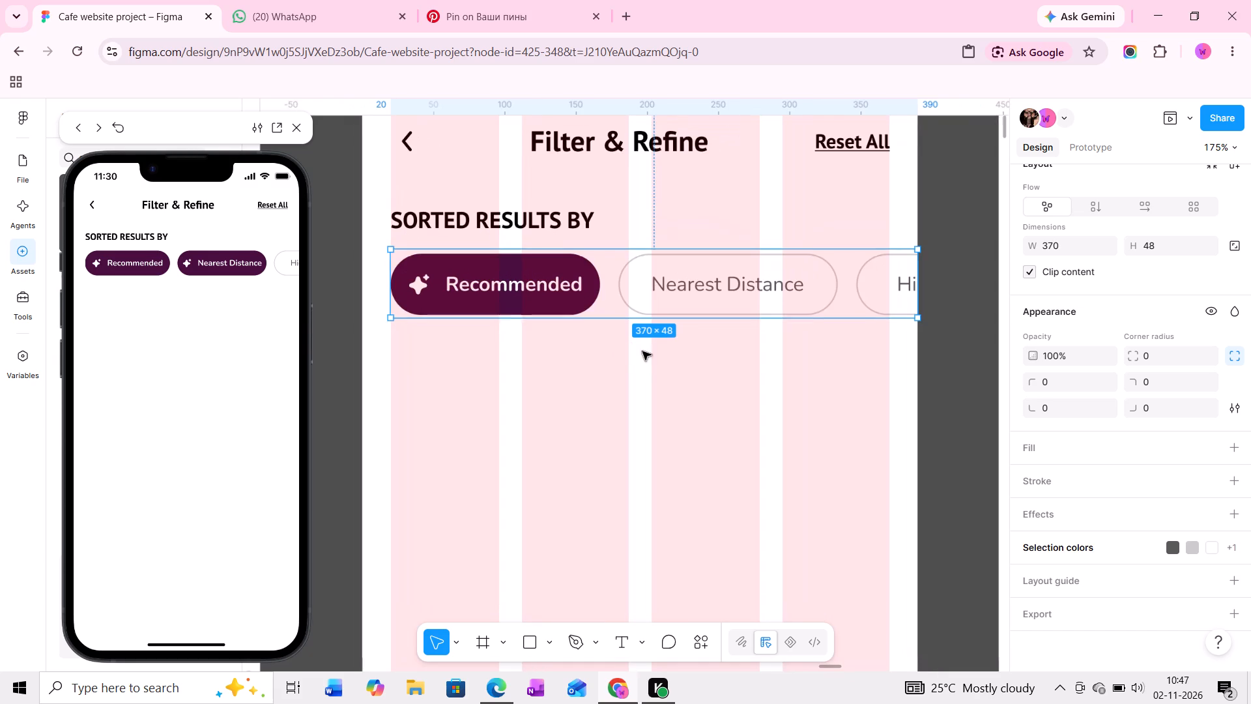
scroll(642, 351, "down", 3, "ctrl")
left_click_drag(196, 123, 420, 155)
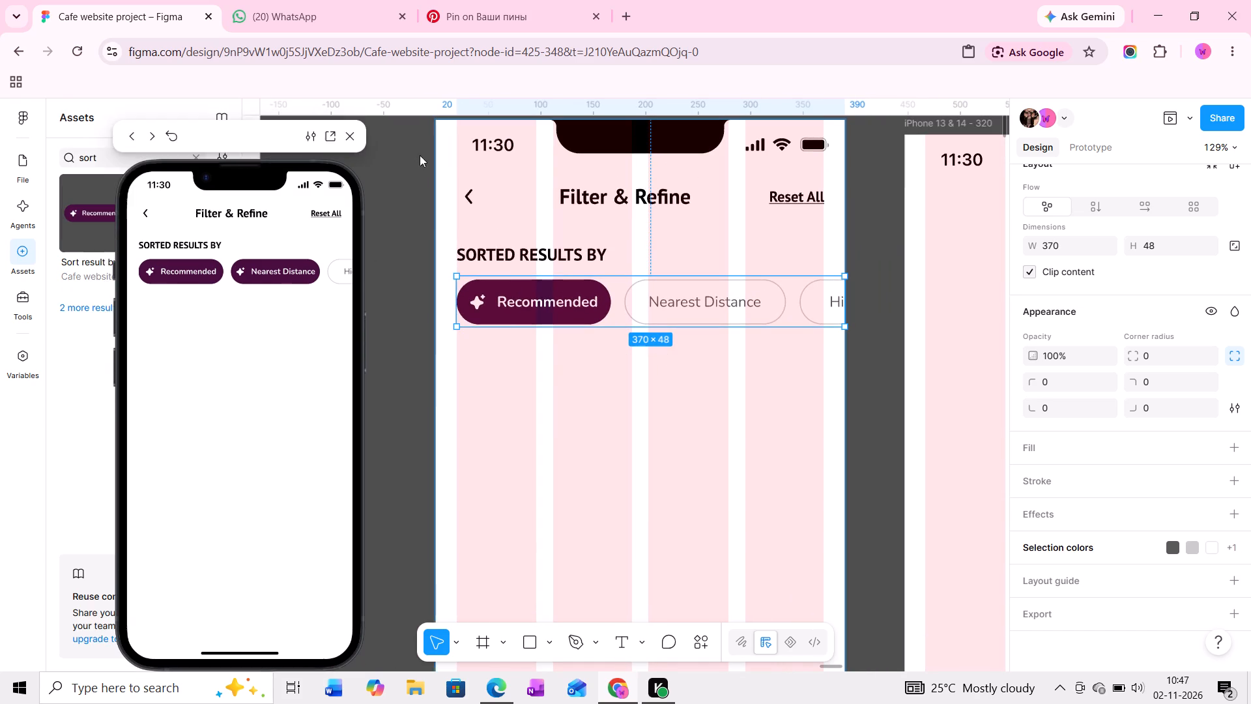
left_click_drag(420, 155, 426, 155)
left_click(31, 167)
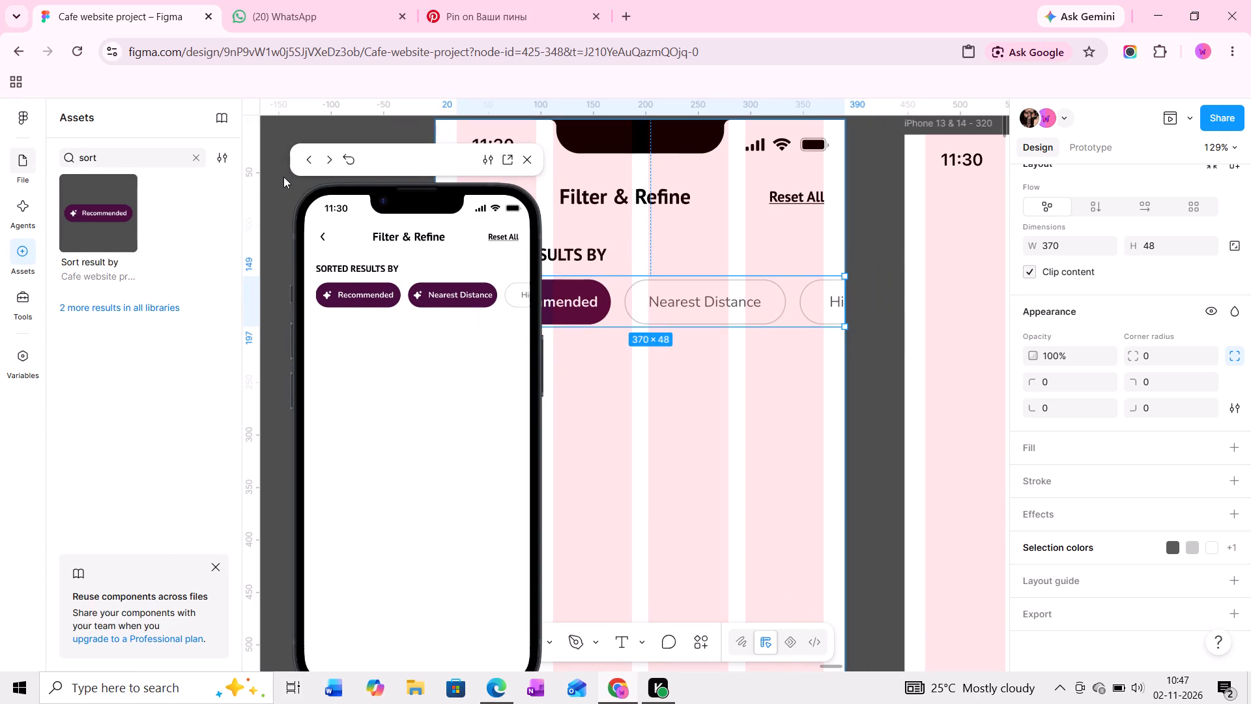
left_click(616, 282)
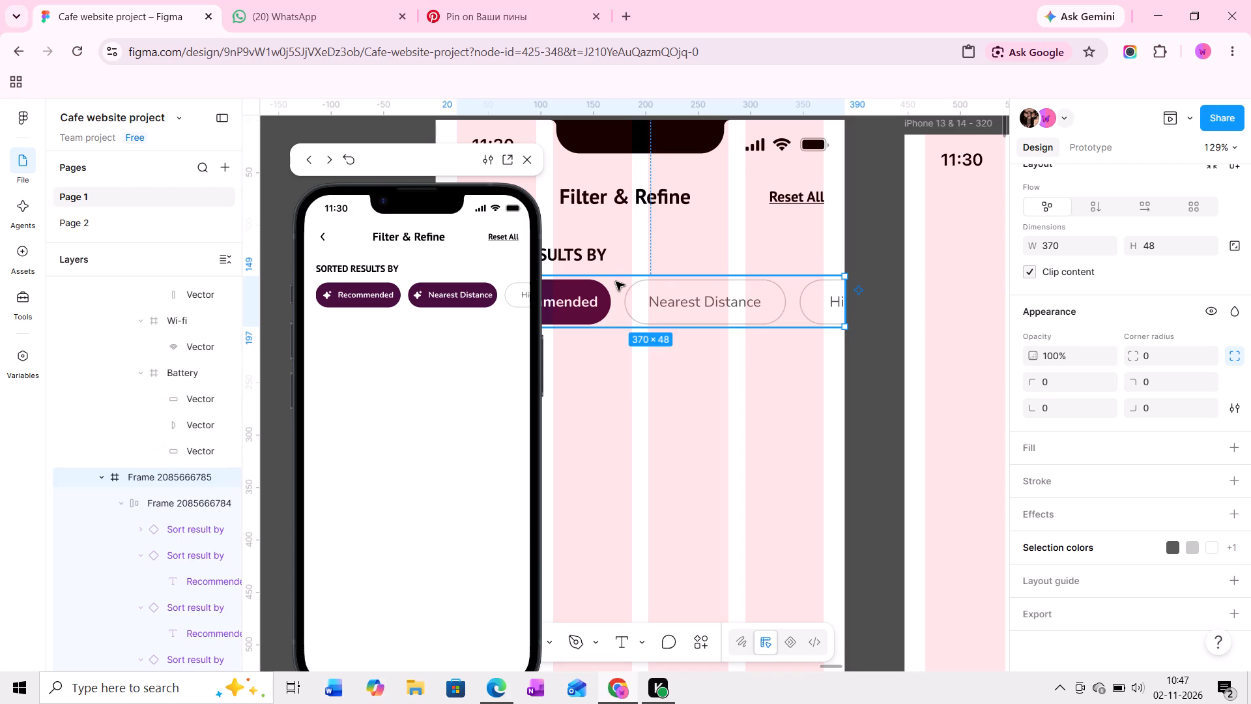
left_click(175, 499)
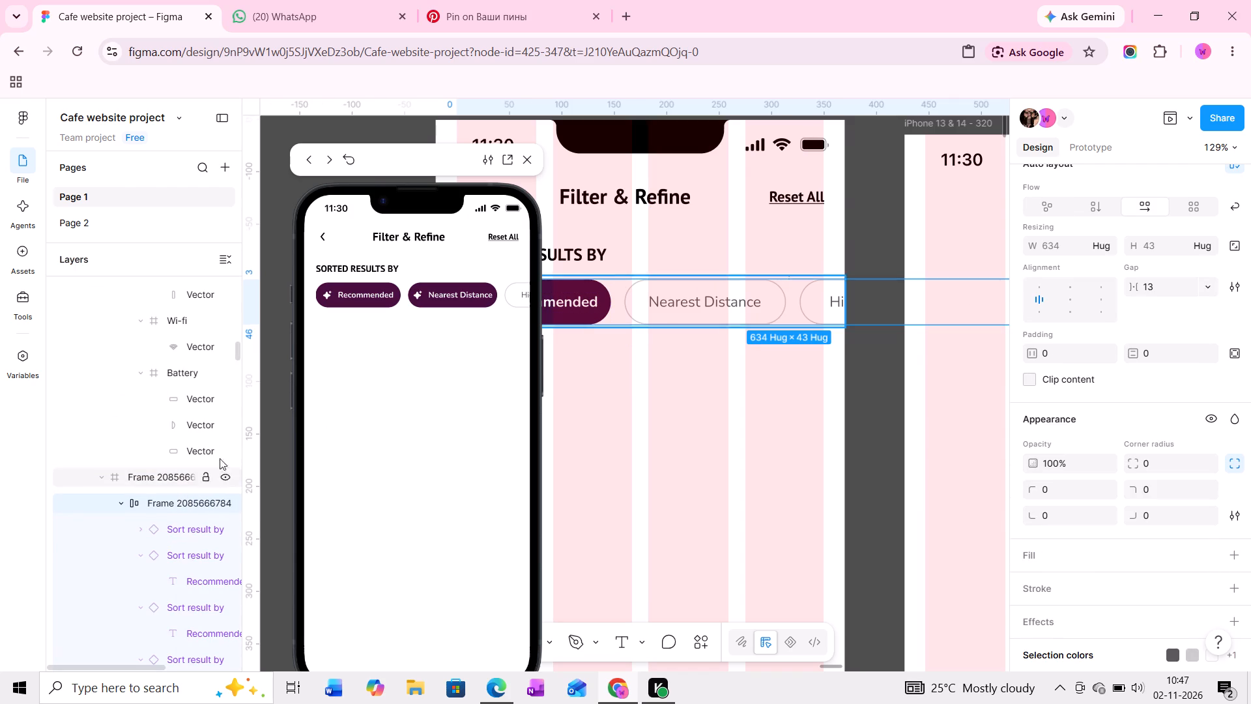
Move the prototype preview clear of the Filter screen and test the Nearest Distance chip in it.
left_click_drag(407, 166, 175, 165)
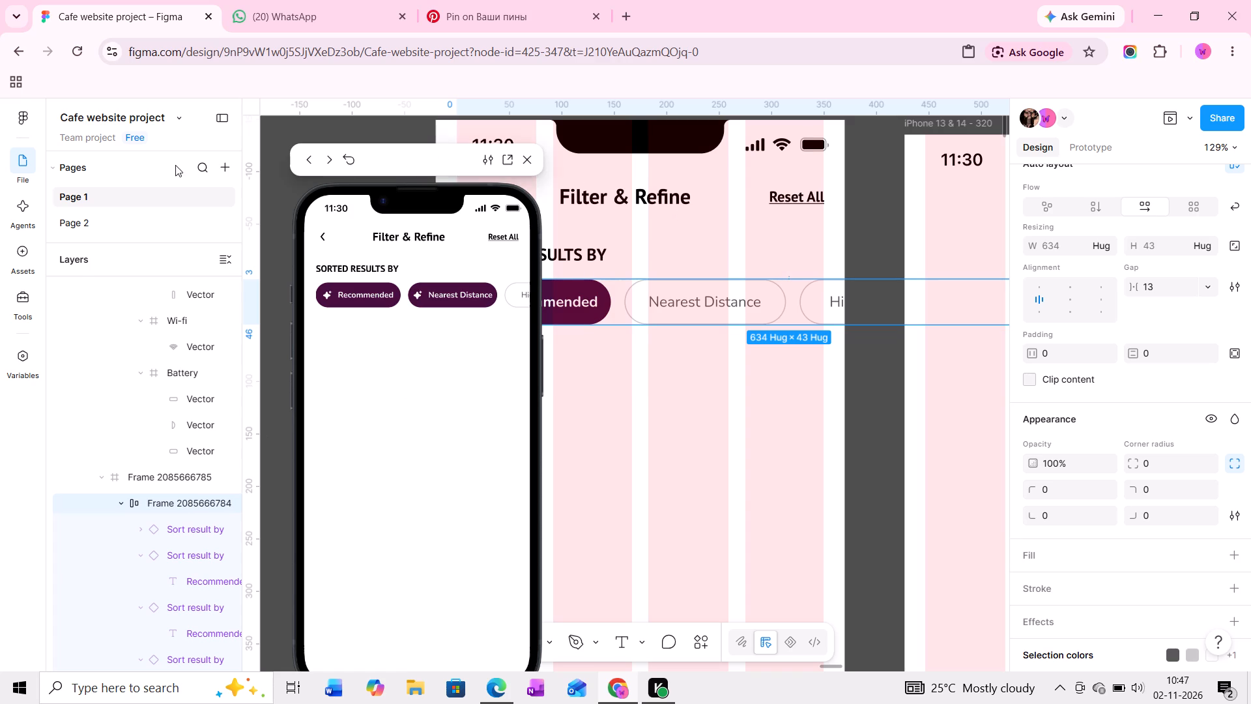
left_click_drag(175, 165, 166, 162)
left_click(392, 368)
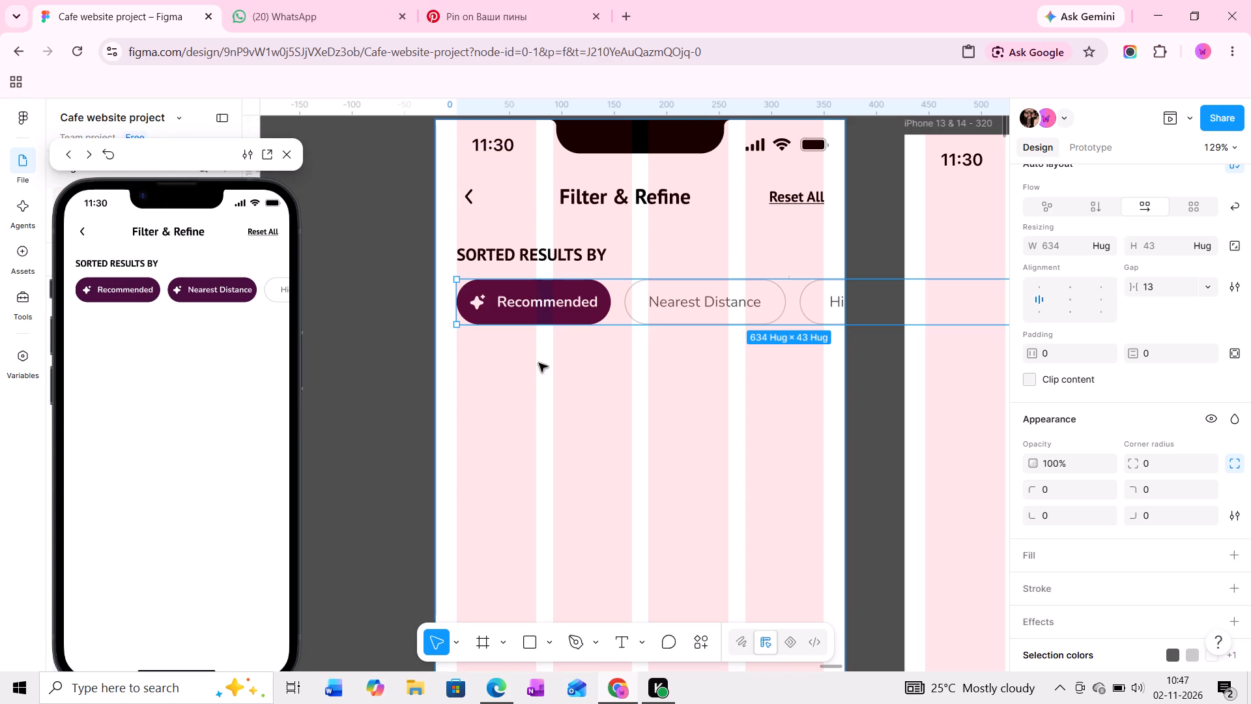
middle_click_drag(600, 360, 547, 360)
left_click_drag(208, 291, 379, 294)
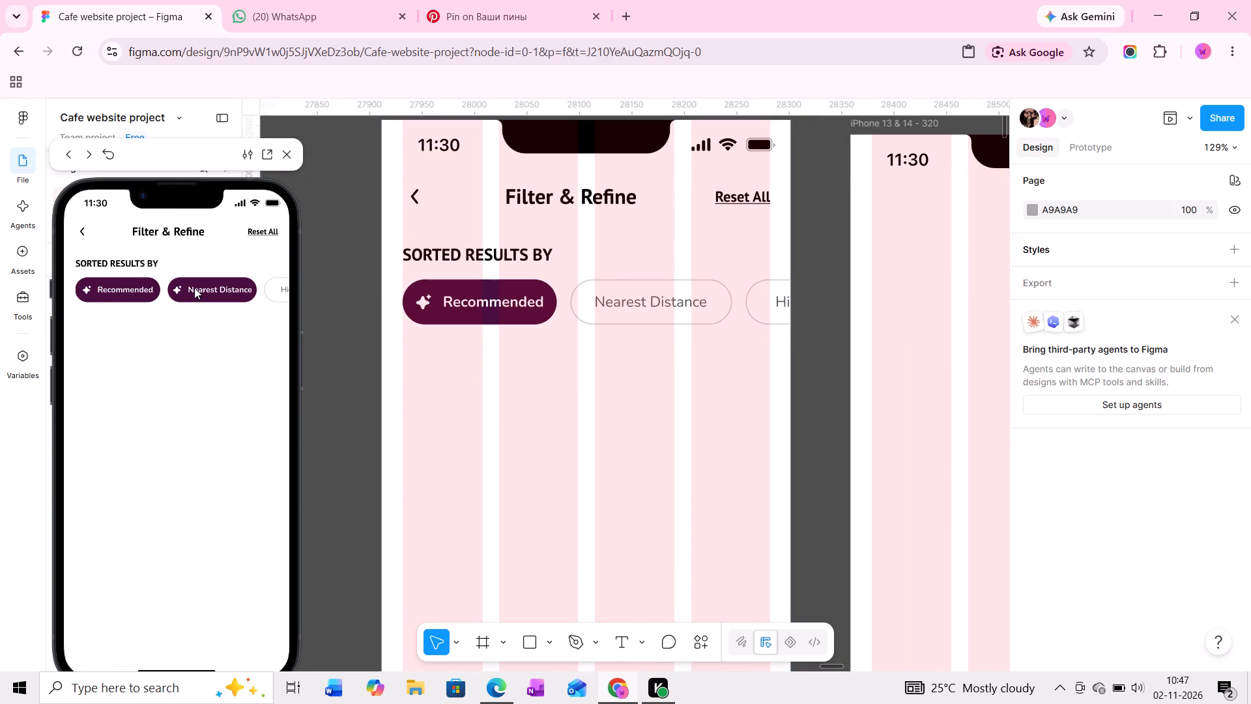
left_click(195, 287)
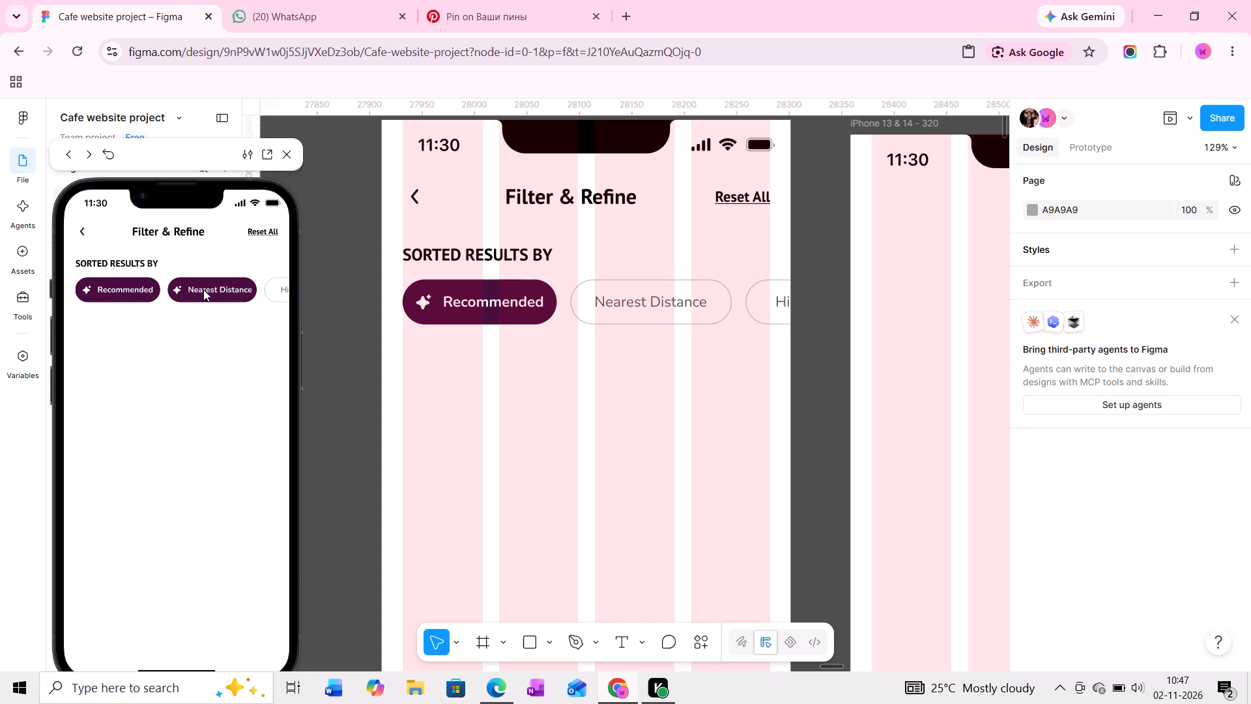
left_click(203, 289)
Connect the Clicked variant of the Sort result by component to Variant2 with an On tap, Change to, Instant interaction.
middle_click_drag(500, 261, 471, 463)
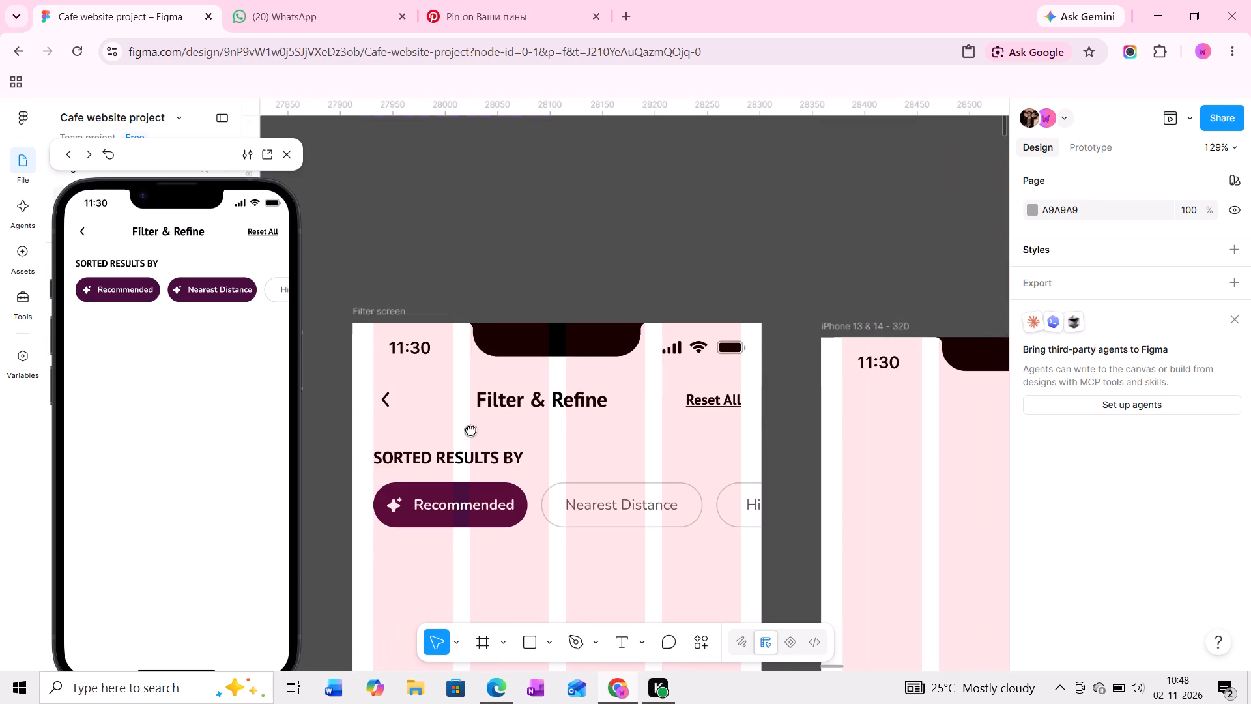
middle_click_drag(485, 339, 511, 464)
middle_click_drag(470, 290, 556, 446)
scroll(548, 301, "up", 18, "ctrl")
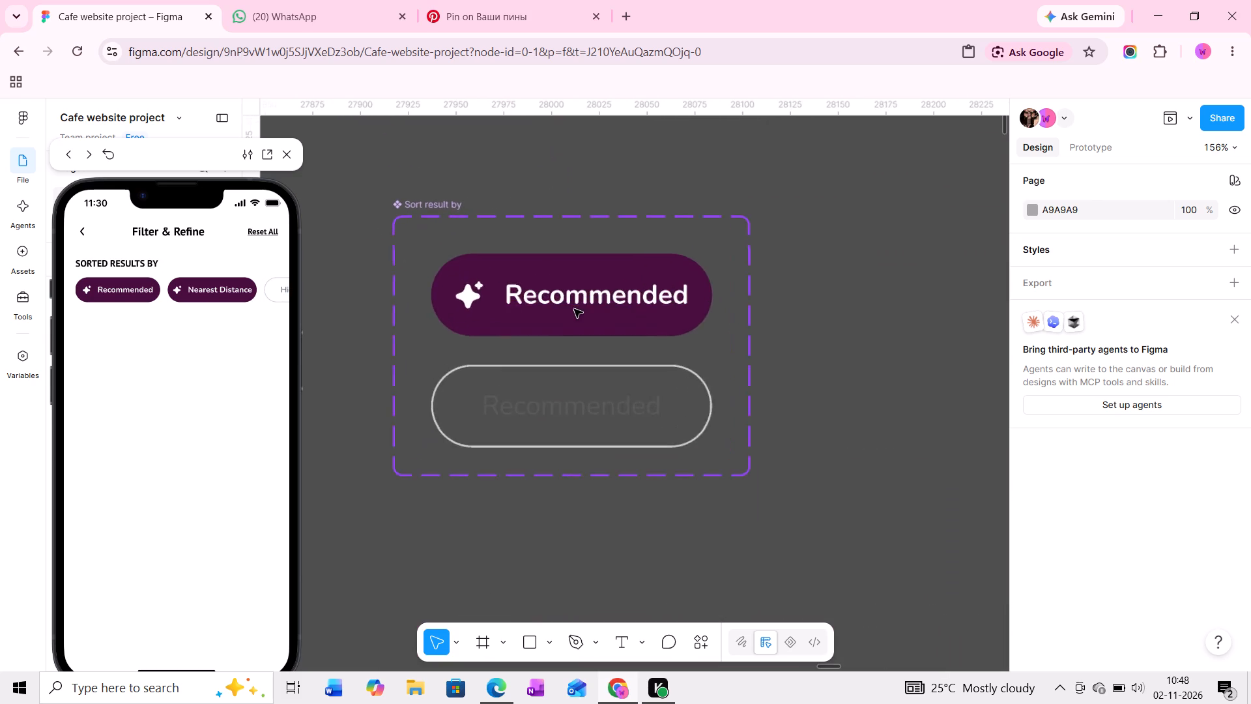
left_click(538, 322)
middle_click_drag(539, 349, 541, 325)
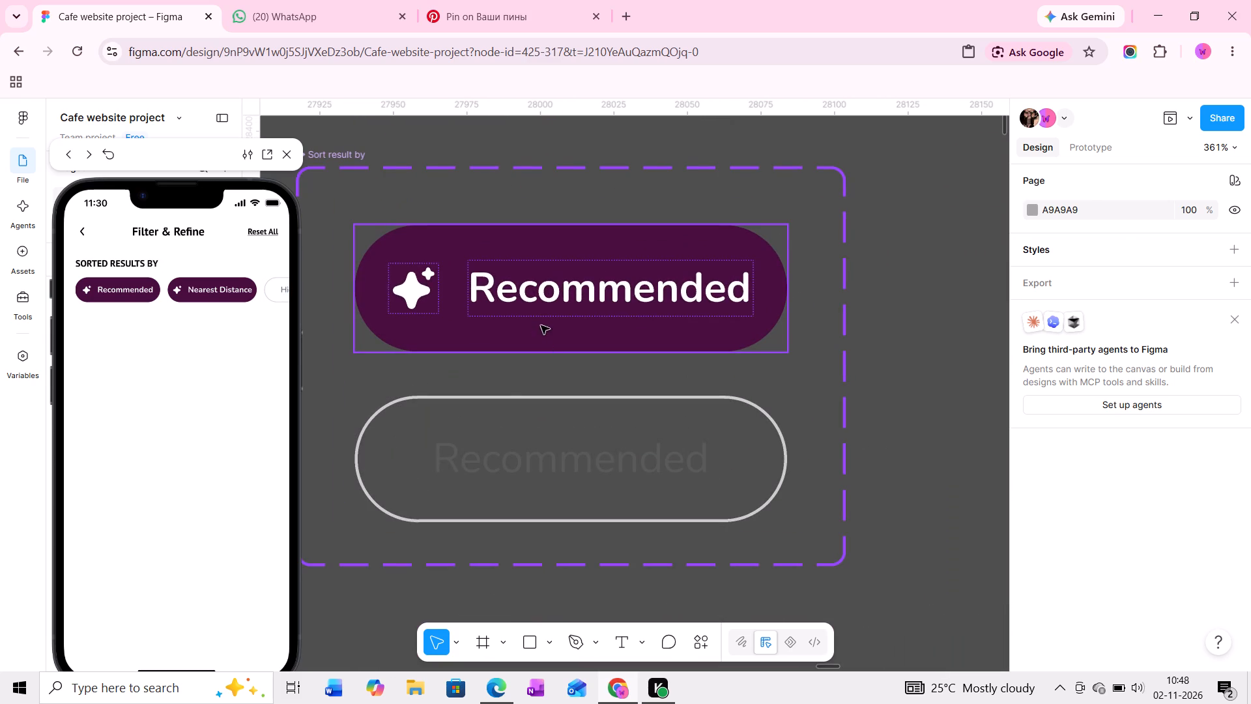
middle_click_drag(541, 325, 541, 319)
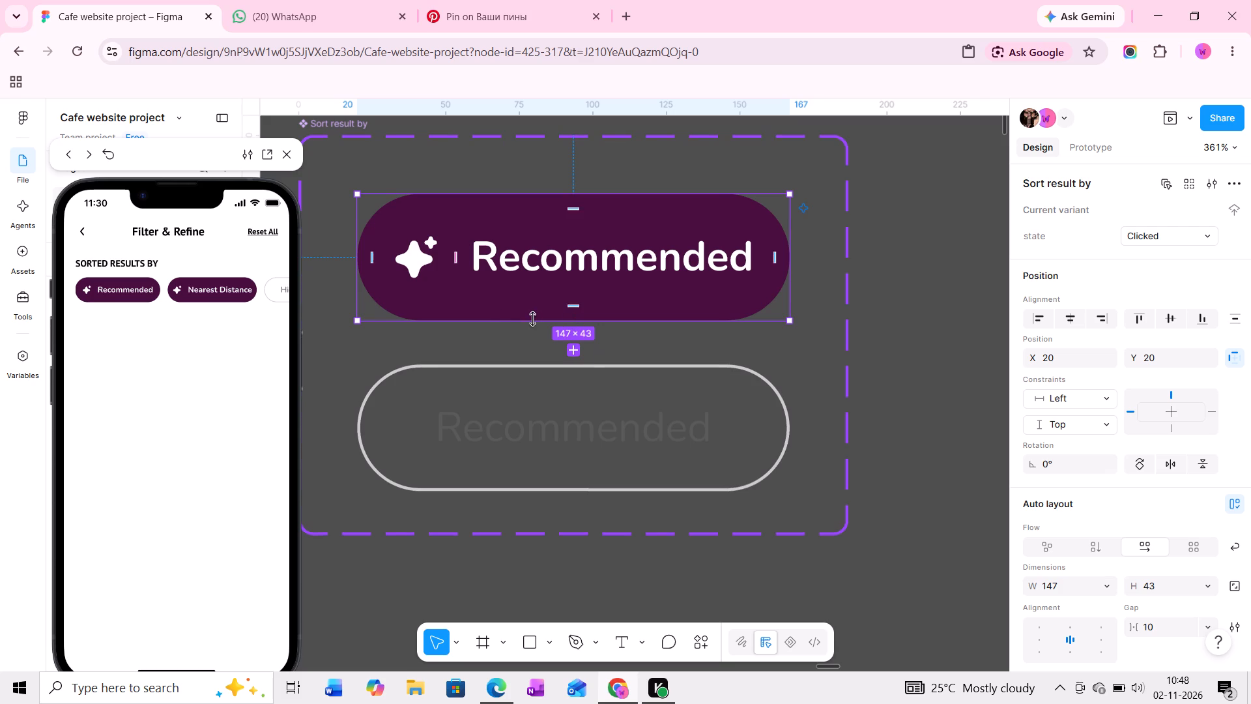
left_click(1123, 143)
left_click(1090, 143)
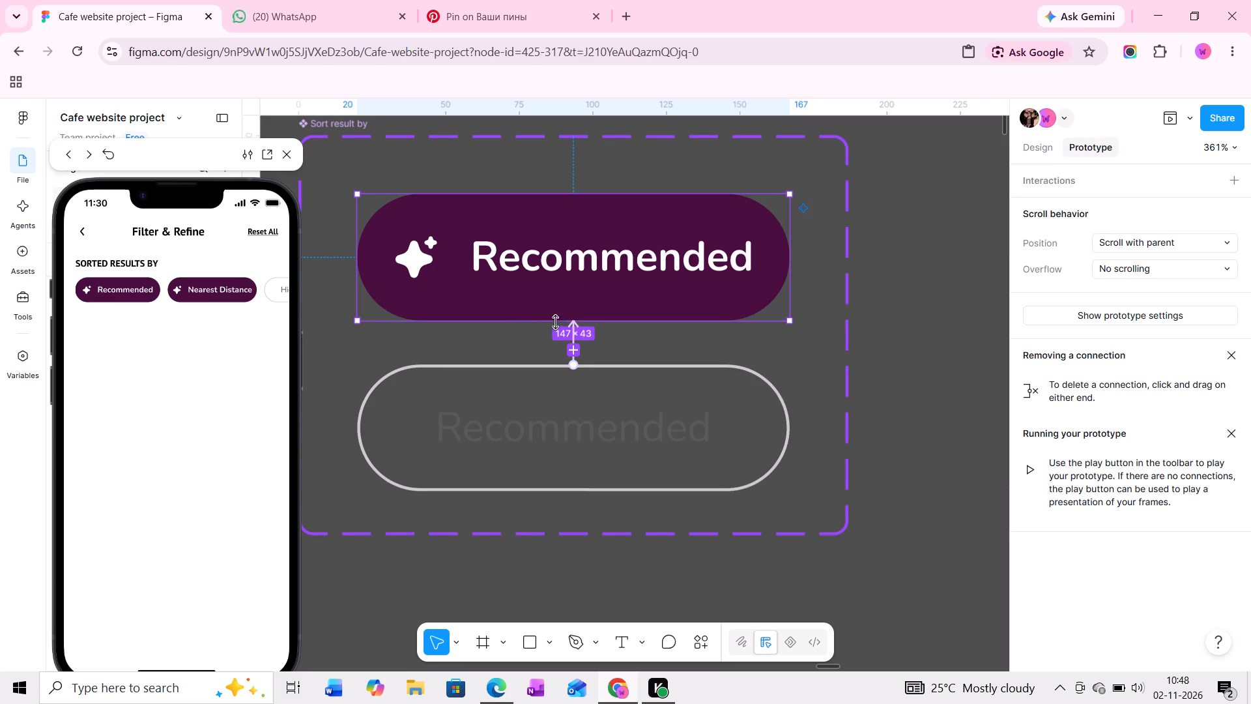
left_click_drag(562, 321, 554, 403)
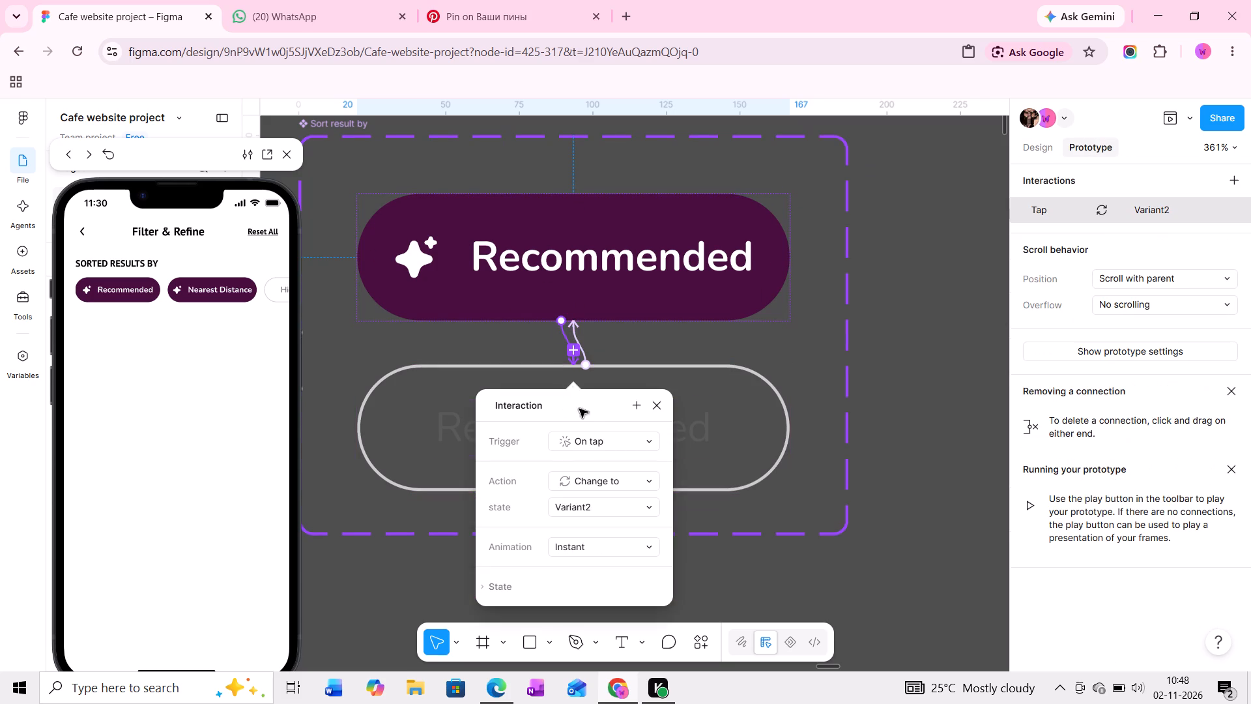
left_click(899, 396)
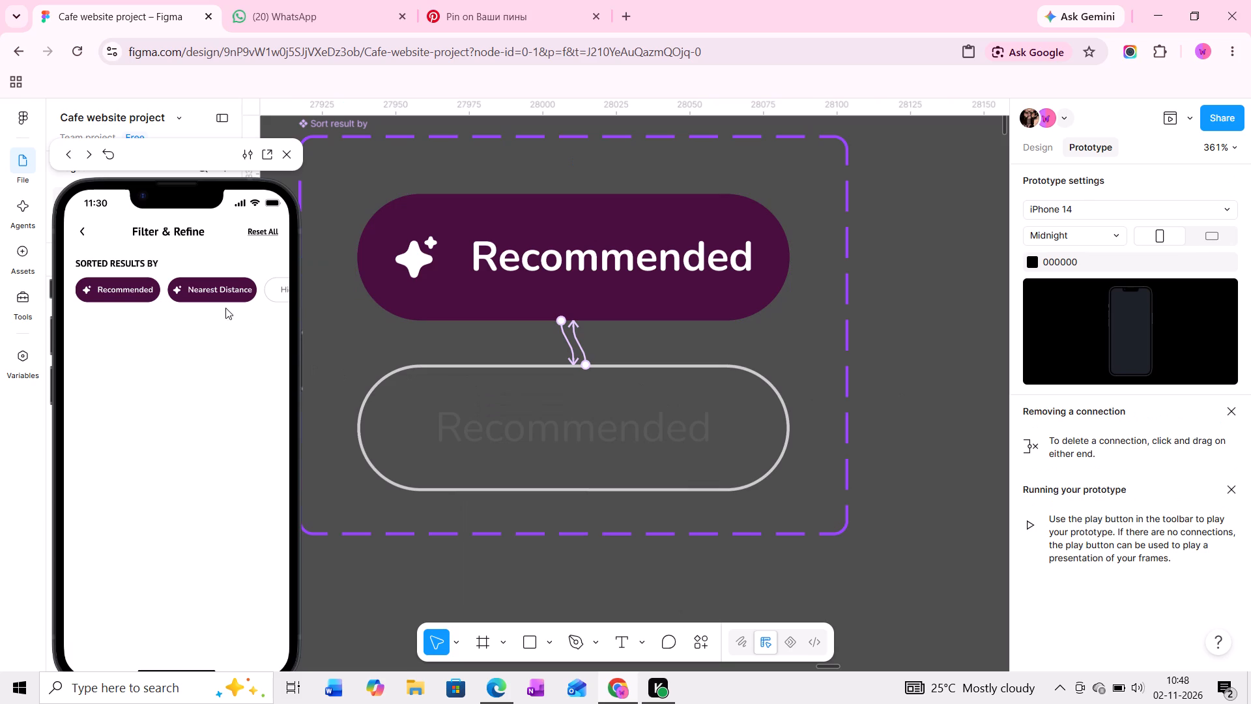
Test switching the Recommended, Nearest Distance and Highest Rated chips on and off in the prototype preview.
left_click(224, 293)
left_click(257, 286)
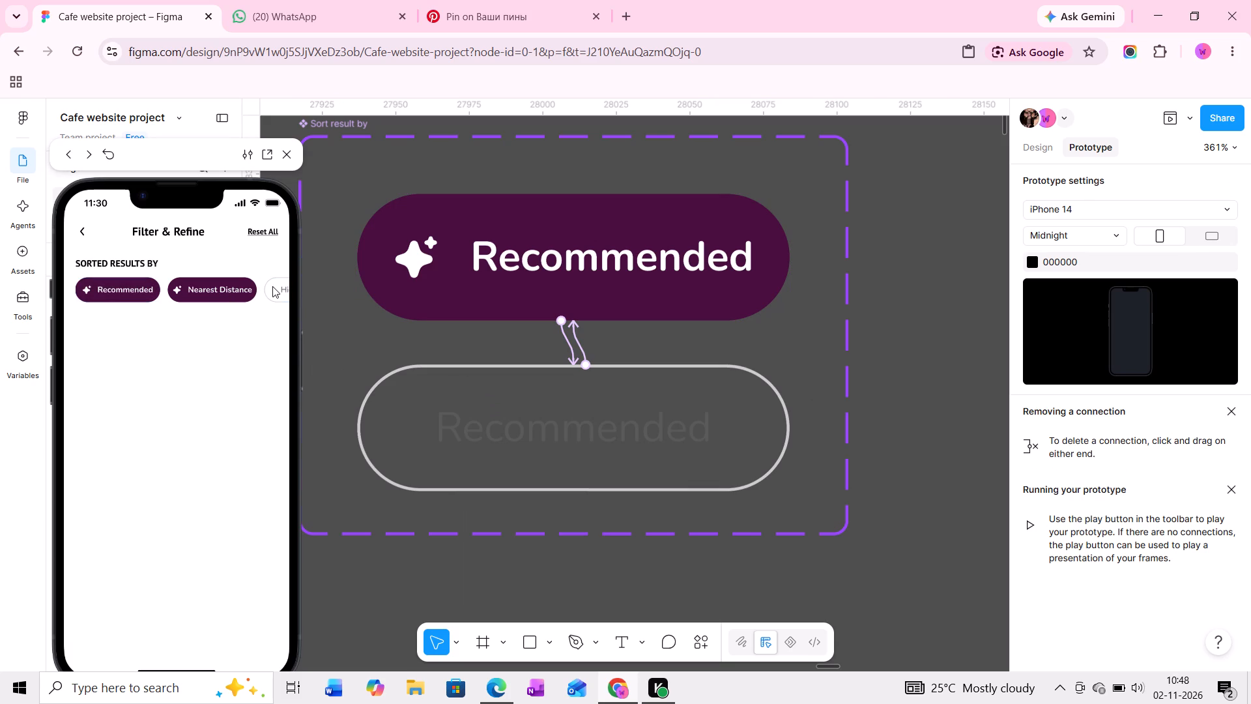
left_click(272, 286)
left_click(201, 288)
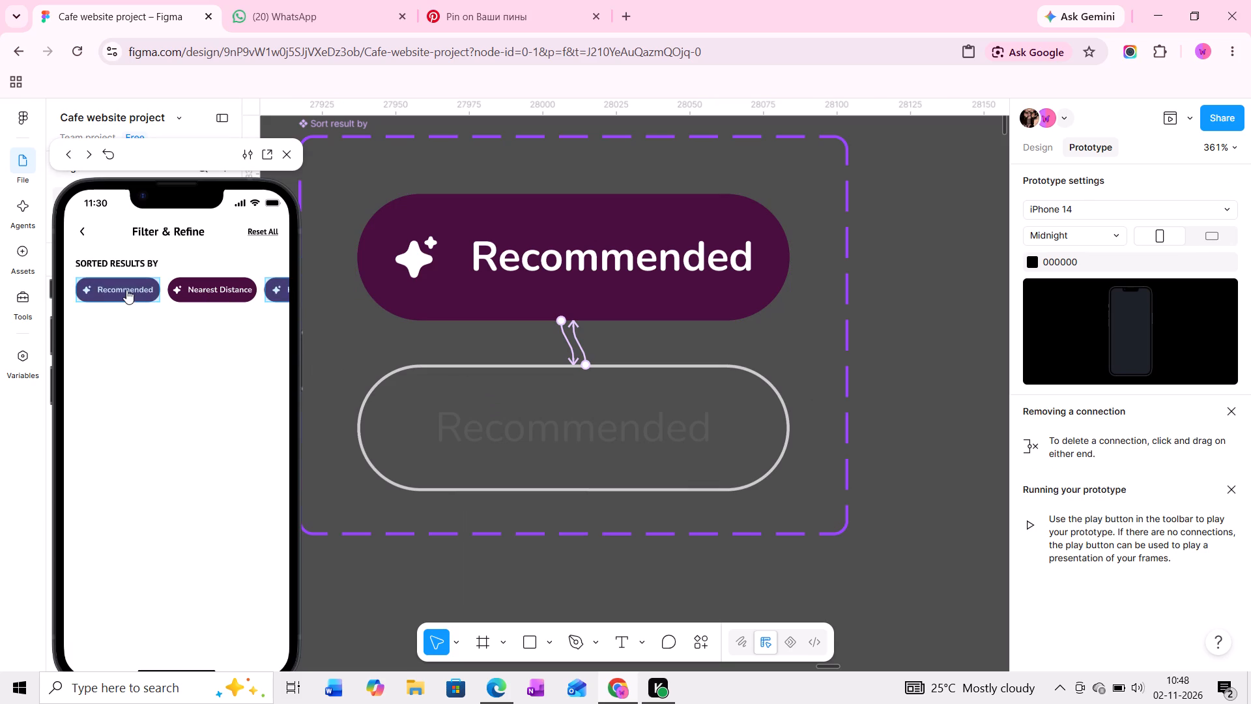
left_click(120, 288)
left_click(194, 289)
left_click(286, 289)
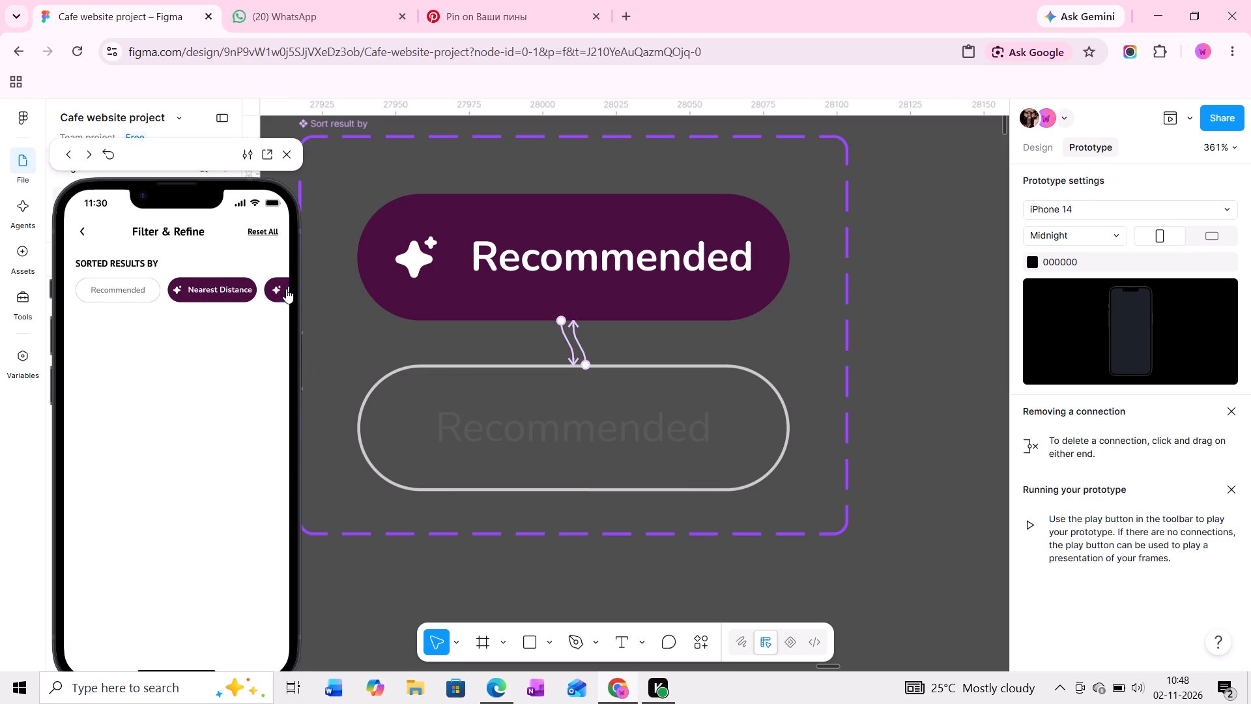
left_click(205, 286)
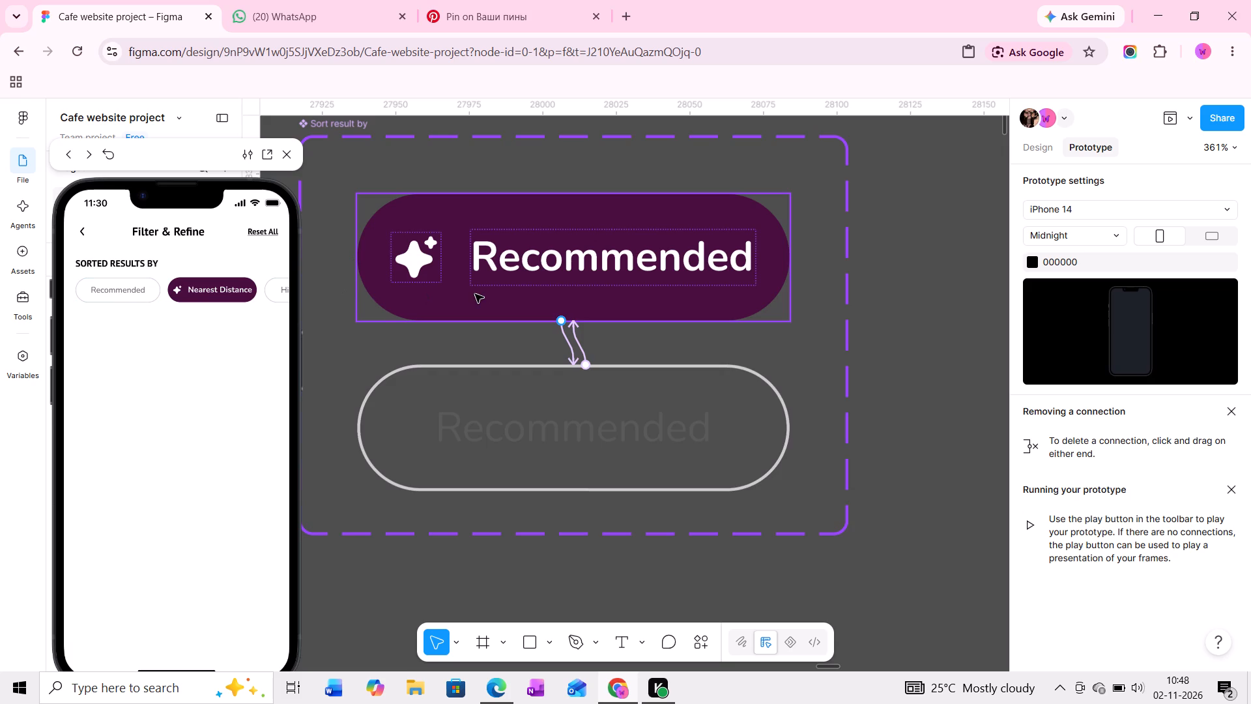
Return to the chips on the Filter screen and examine the prototype settings of the Recommended chip's label.
scroll(489, 302, "down", 4, "ctrl")
middle_click_drag(487, 306, 496, 274)
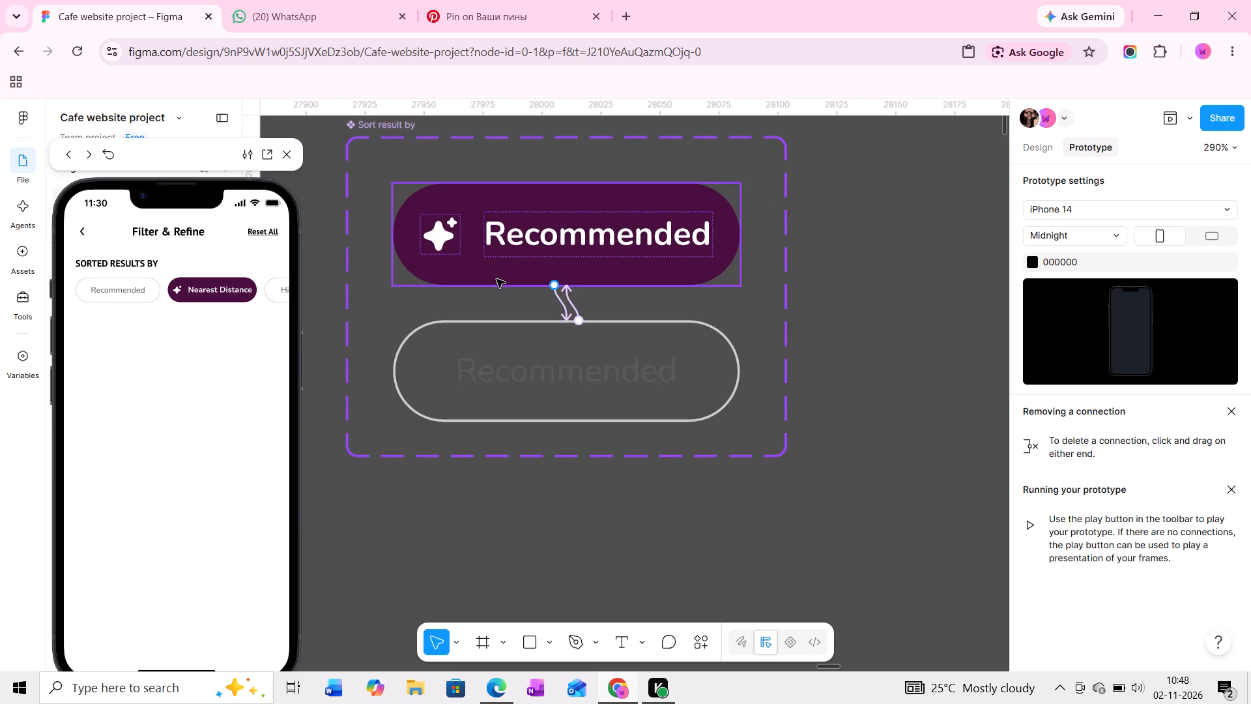
middle_click_drag(493, 275, 491, 231)
scroll(511, 354, "down", 6, "ctrl")
scroll(511, 354, "up", 1, "ctrl")
middle_click_drag(540, 417, 519, 190)
middle_click_drag(593, 389, 491, 218)
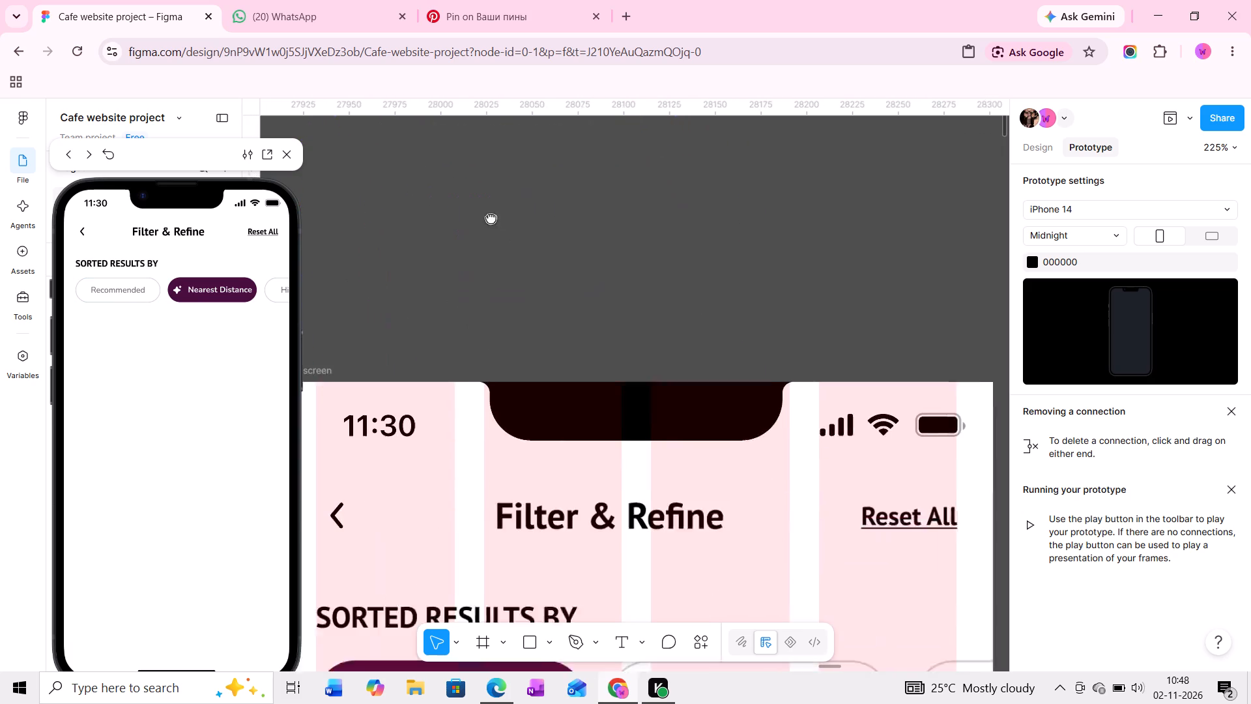
middle_click_drag(491, 218, 492, 218)
middle_click_drag(664, 428, 587, 186)
middle_click_drag(581, 364, 697, 286)
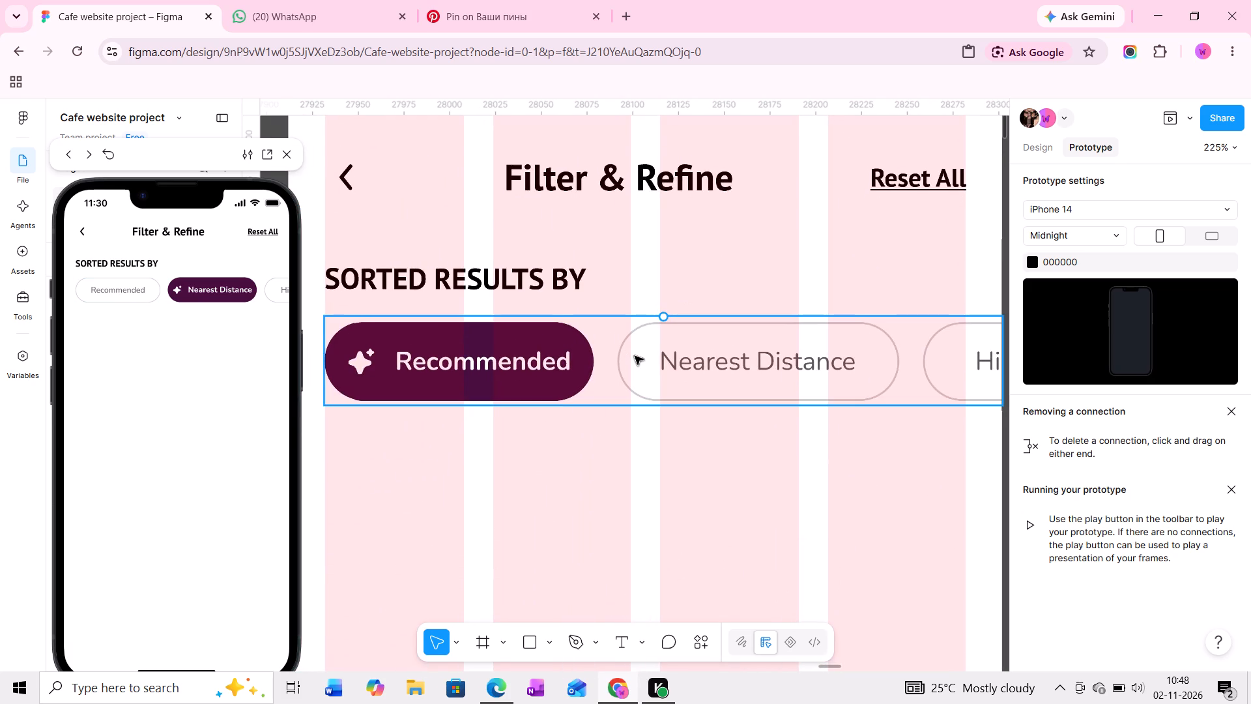
left_click(645, 355, "ctrl")
left_click(675, 354)
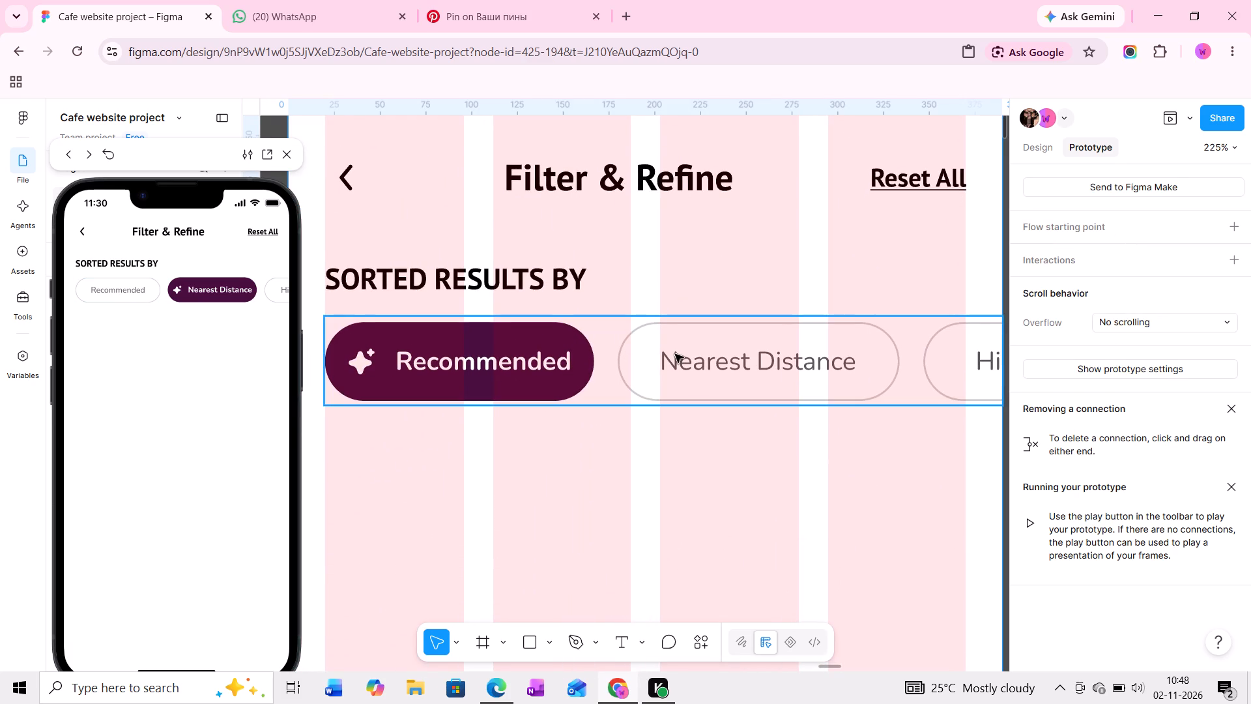
left_click(446, 353, "ctrl")
Test the Recommended, Highest Rated and Price: Low to High chips in the prototype preview while scrolling the chip row sideways.
left_click(97, 292)
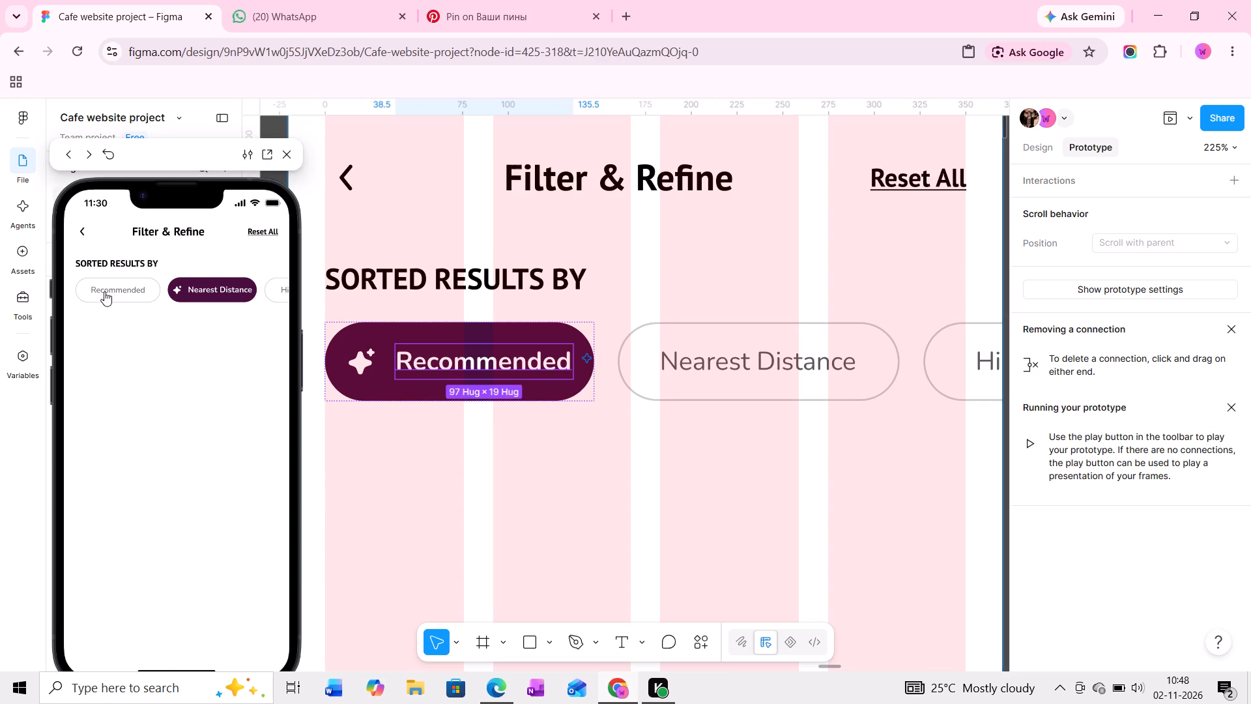
left_click(134, 291)
left_click_drag(223, 285, 113, 281)
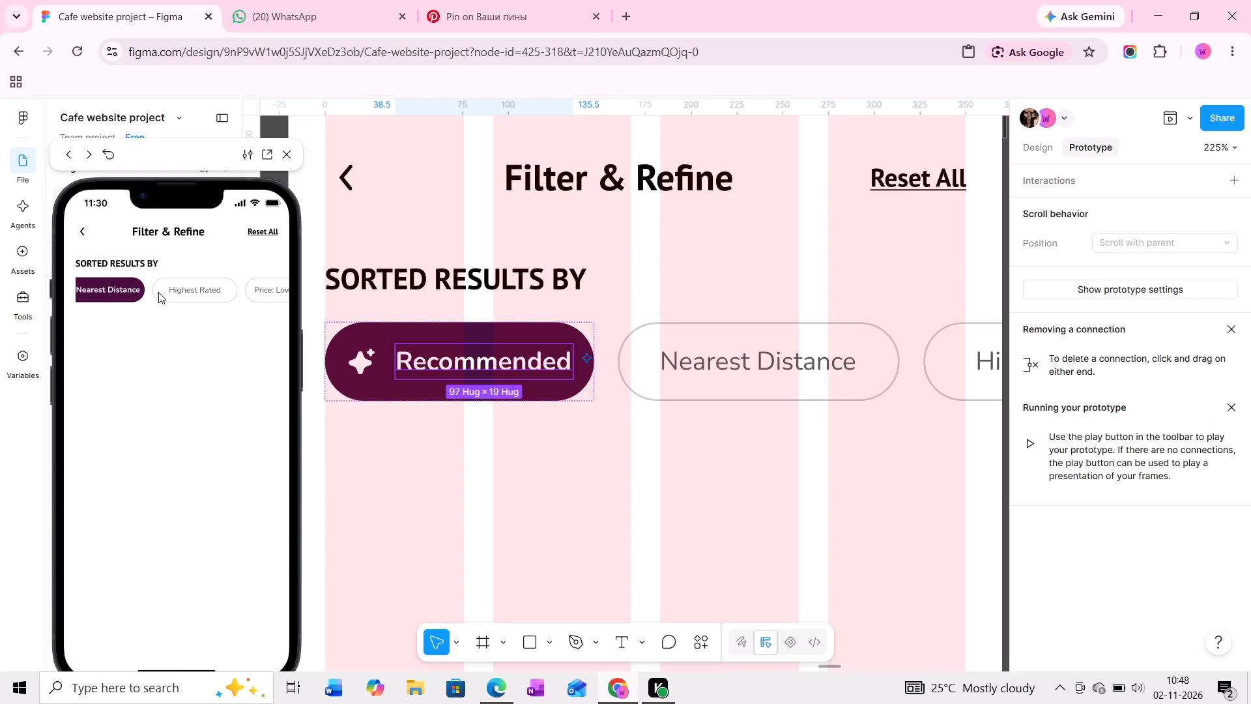
left_click(164, 293)
left_click(169, 293)
left_click(121, 290)
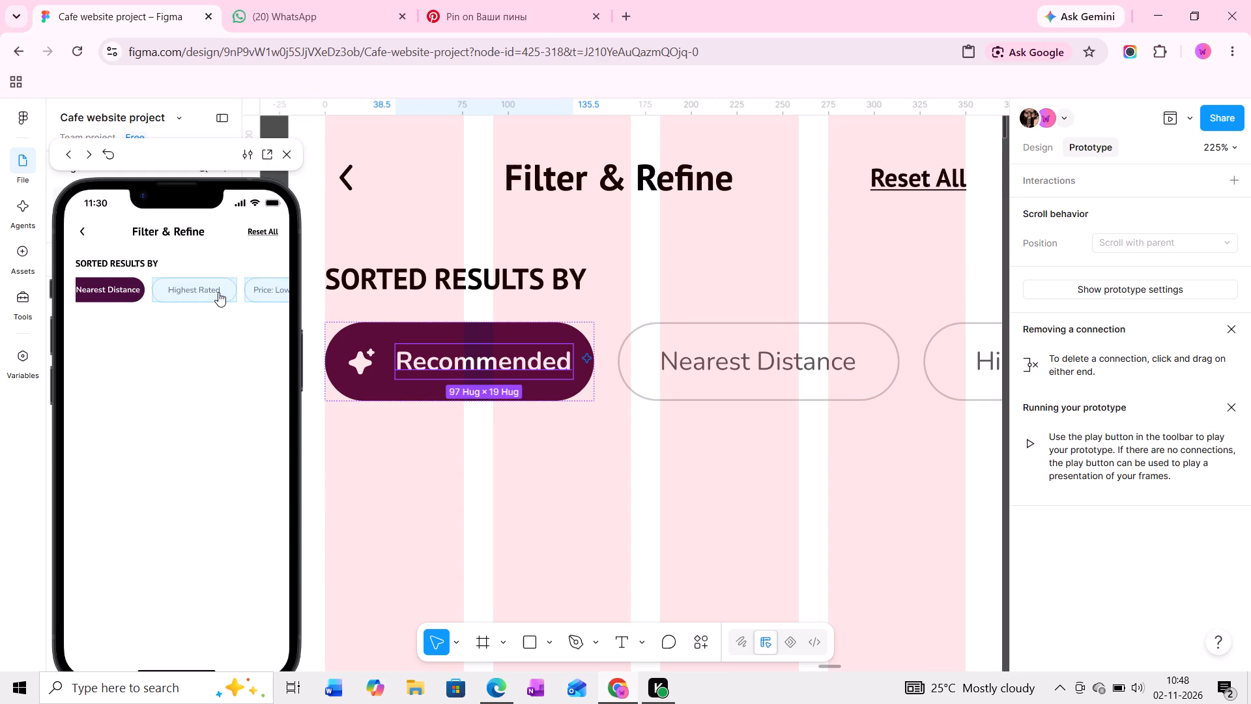
left_click_drag(218, 292, 156, 293)
left_click(223, 298)
left_click(223, 298)
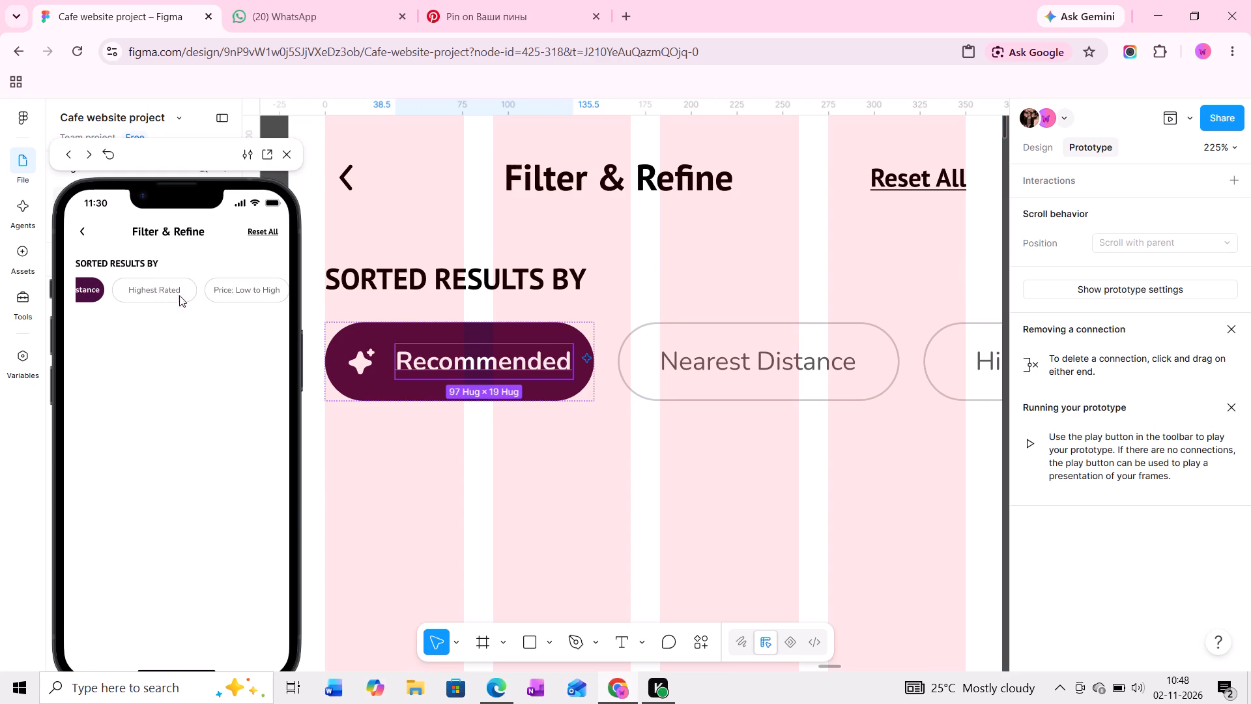
left_click(229, 295)
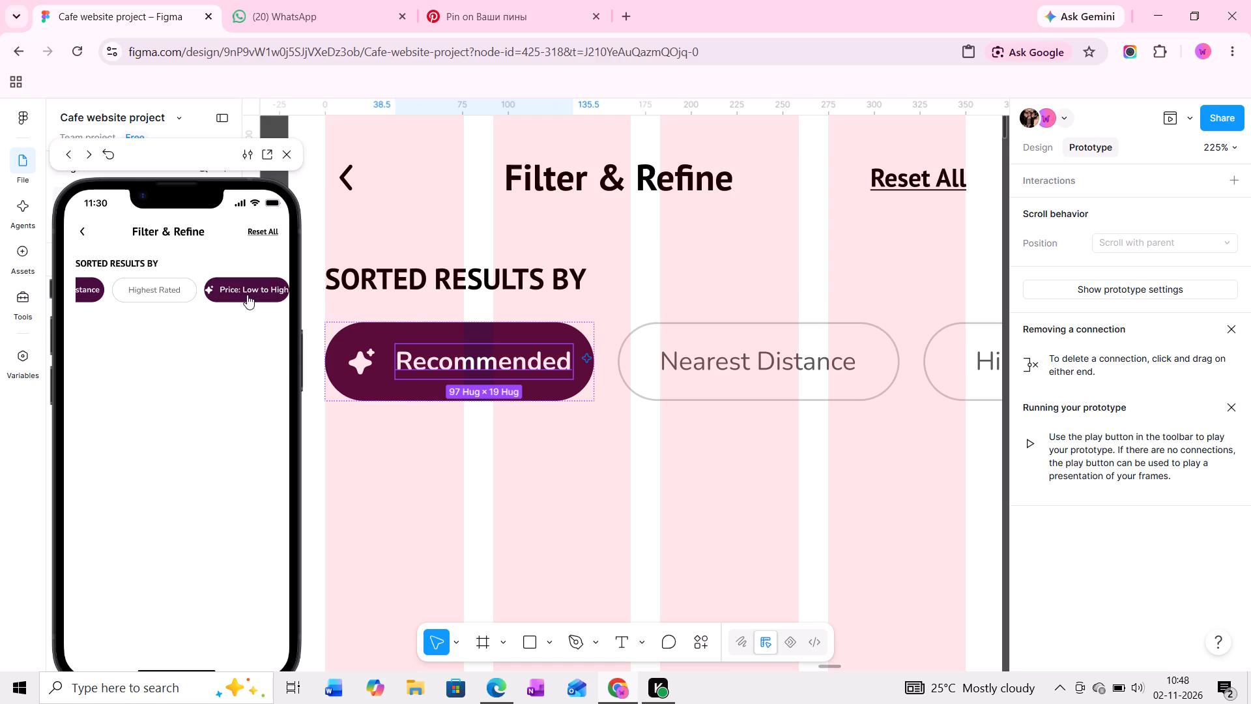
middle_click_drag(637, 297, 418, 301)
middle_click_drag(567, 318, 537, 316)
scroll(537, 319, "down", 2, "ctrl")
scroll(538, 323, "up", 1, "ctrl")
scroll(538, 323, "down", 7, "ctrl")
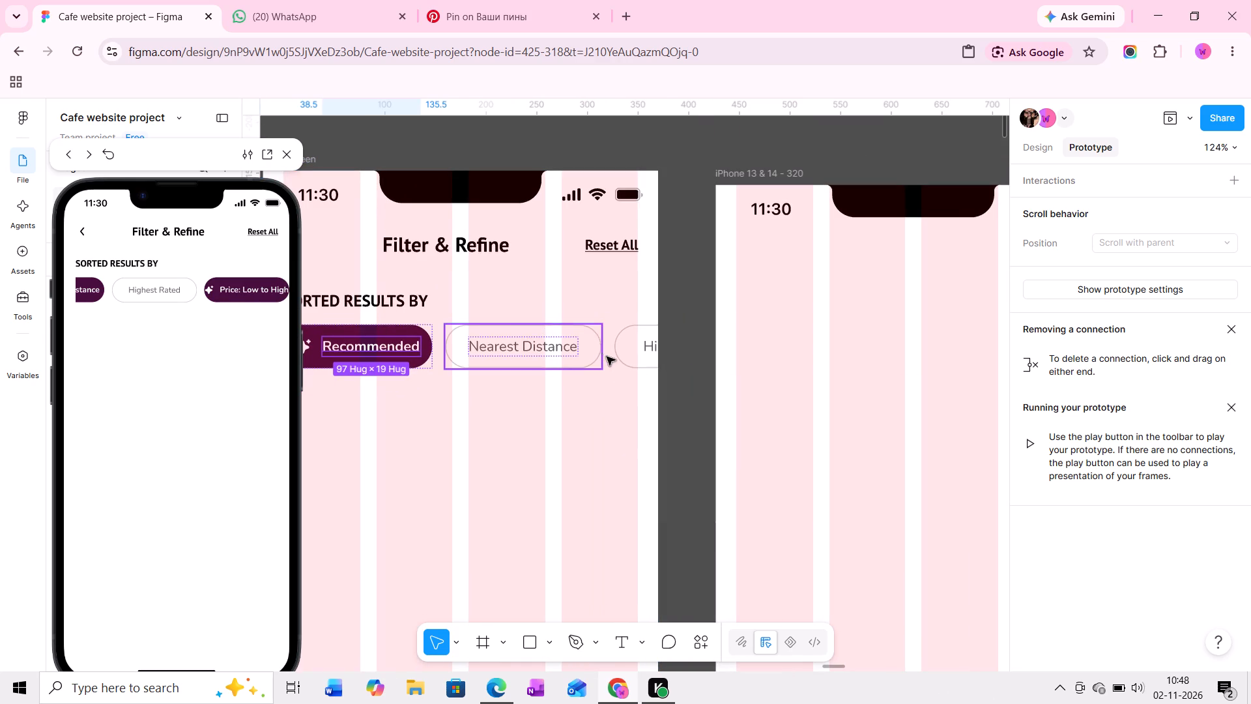
Move the whole row of sort chips out of the Filter screen onto the empty canvas above it.
left_click(607, 357)
left_click_drag(605, 358, 605, 126)
middle_click_drag(597, 174, 581, 295)
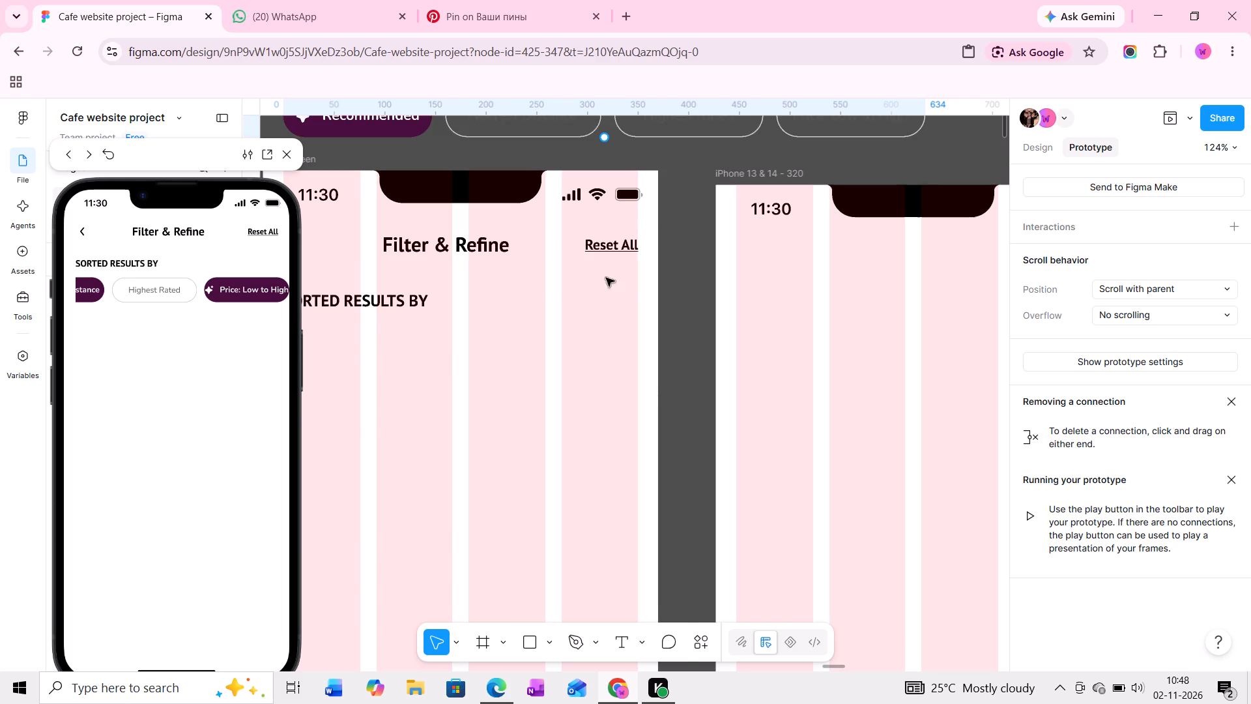
middle_click_drag(640, 258, 571, 324)
Switch the Price: Low to High chip's state to Clicked.
left_click(744, 294, "ctrl")
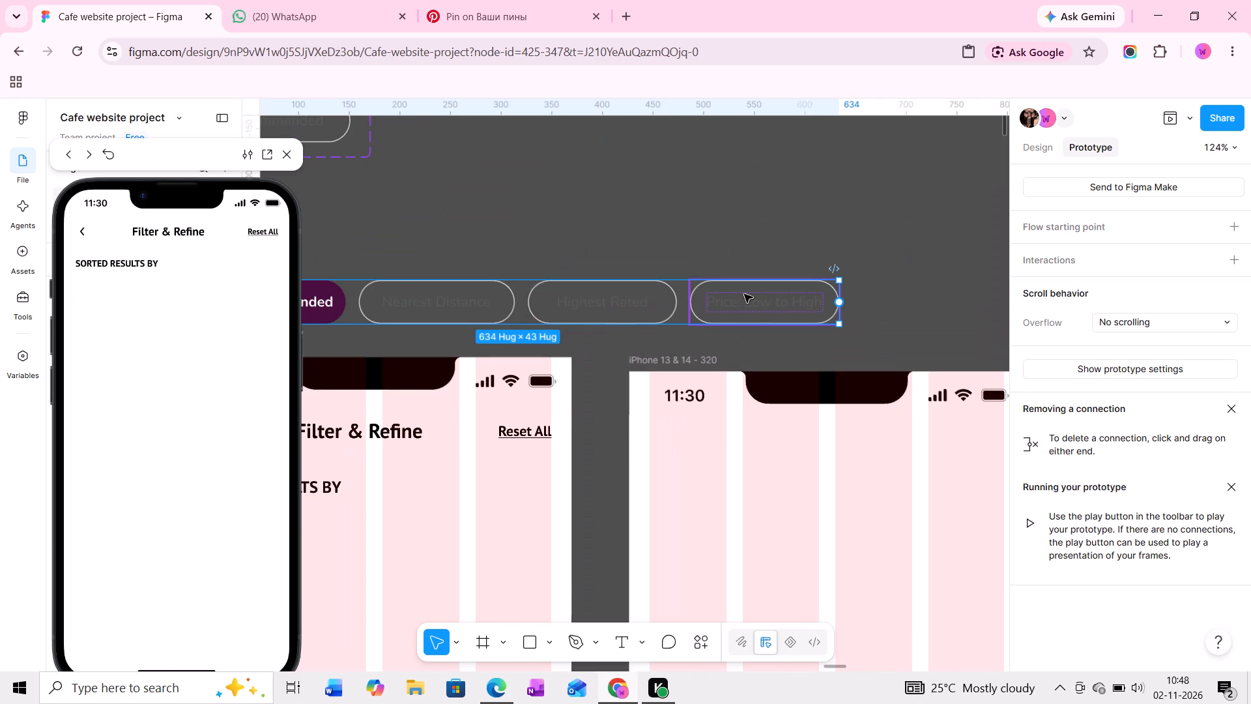
scroll(746, 291, "up", 10, "ctrl")
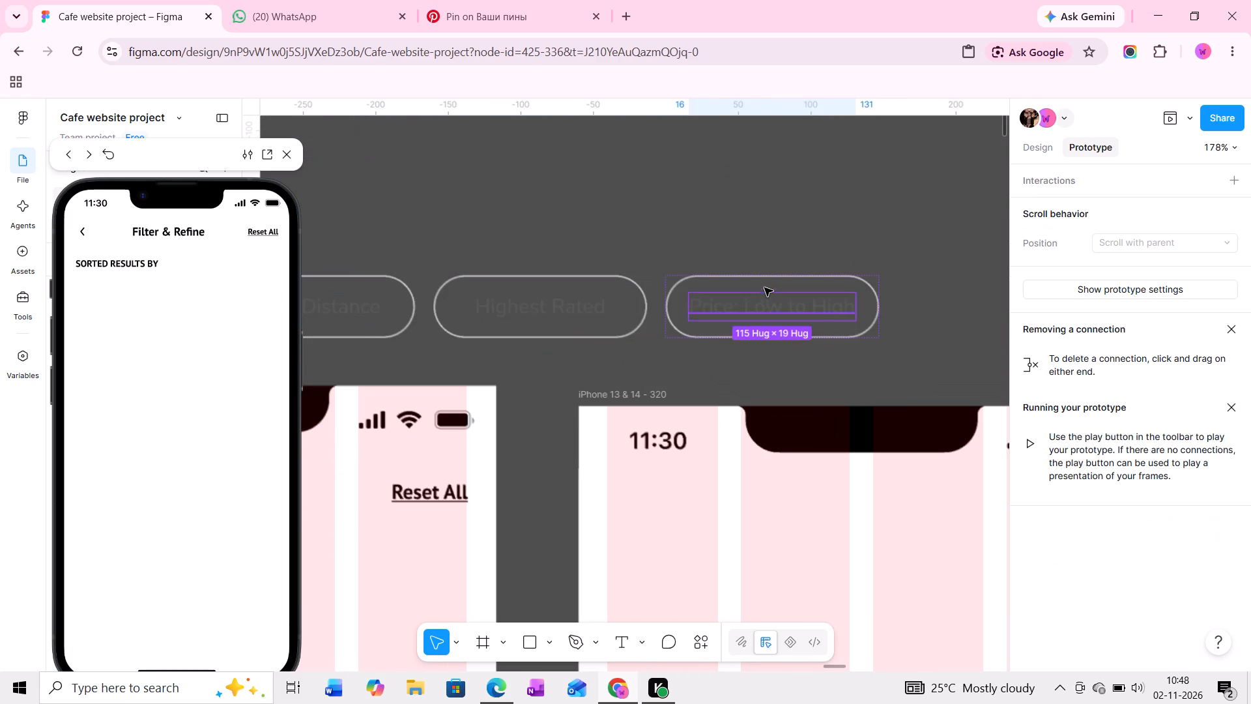
left_click(764, 287)
left_click(1043, 139)
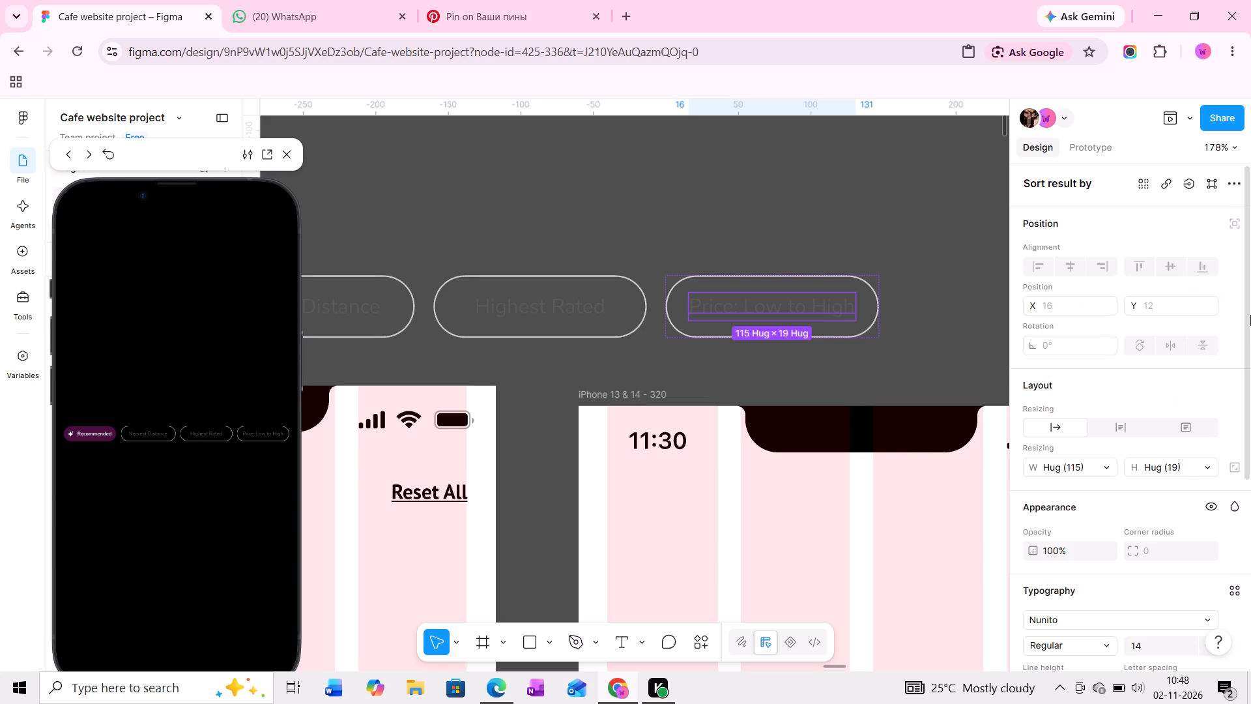
scroll(1129, 303, "up", 5)
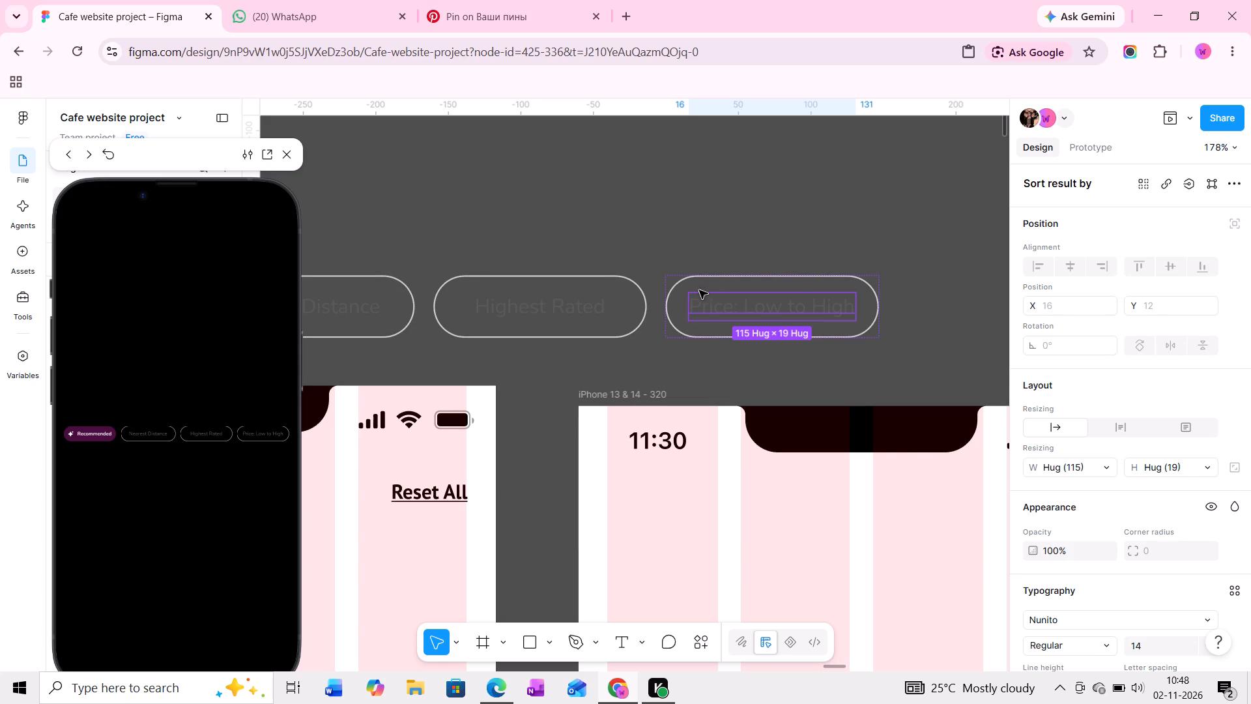
left_click(682, 306)
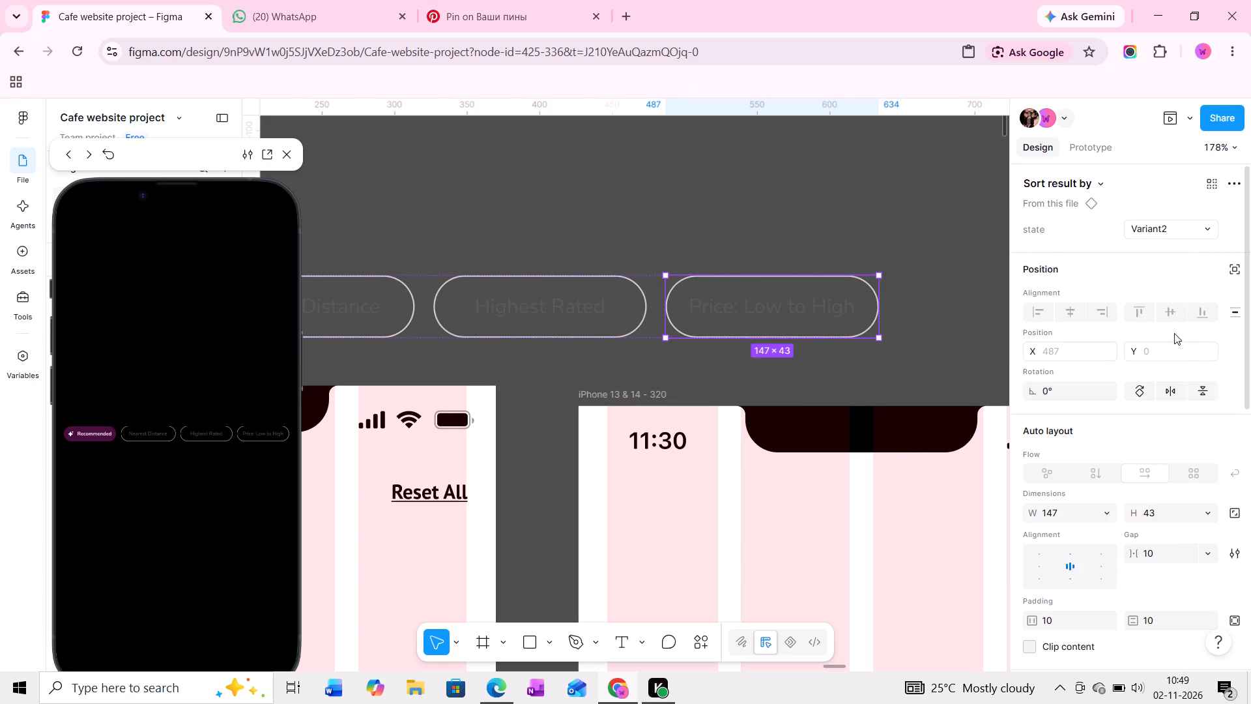
left_click(1205, 225)
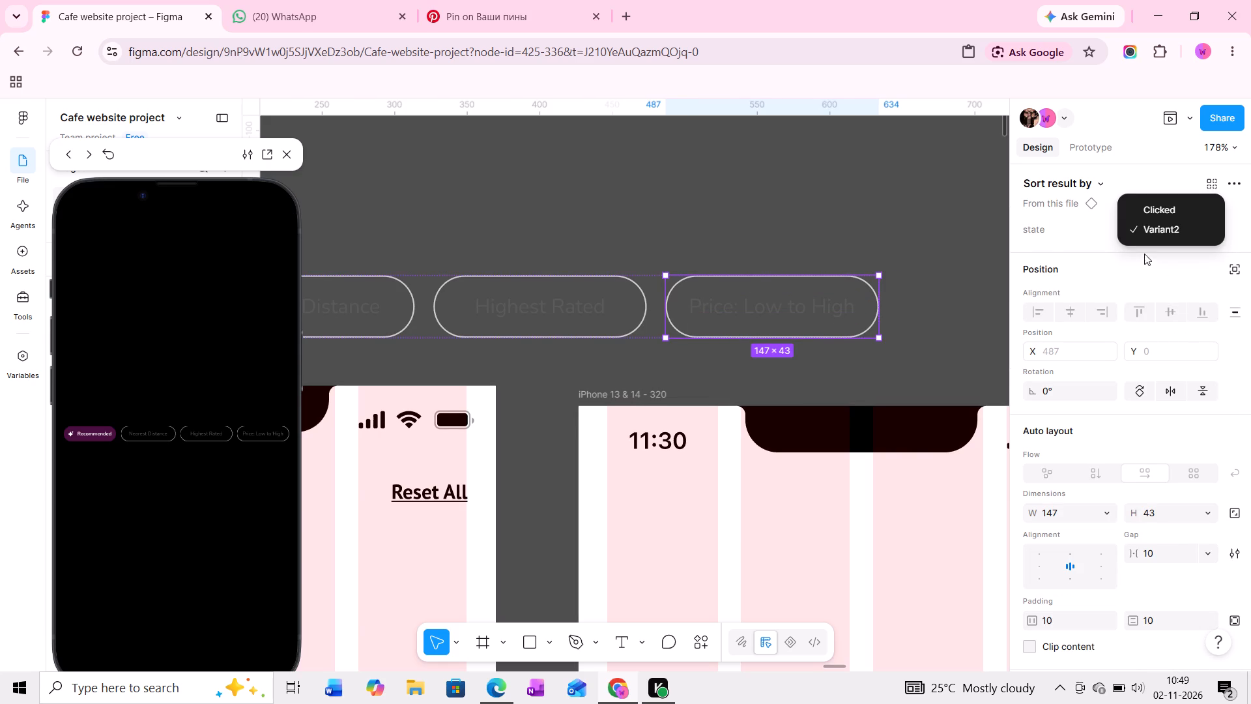
left_click(1153, 209)
scroll(729, 324, "up", 6, "ctrl")
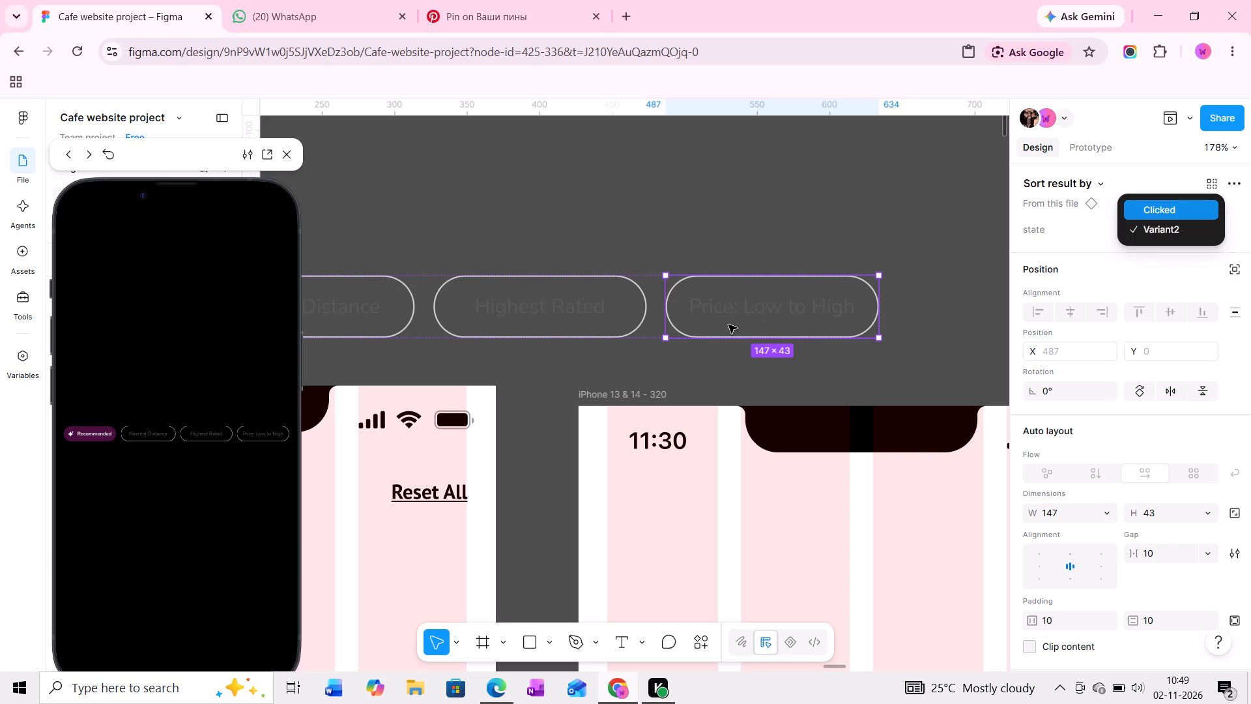
Widen the Price: Low to High chip to 161 so its icon and label fit inside the pill.
scroll(728, 325, "up", 4, "ctrl")
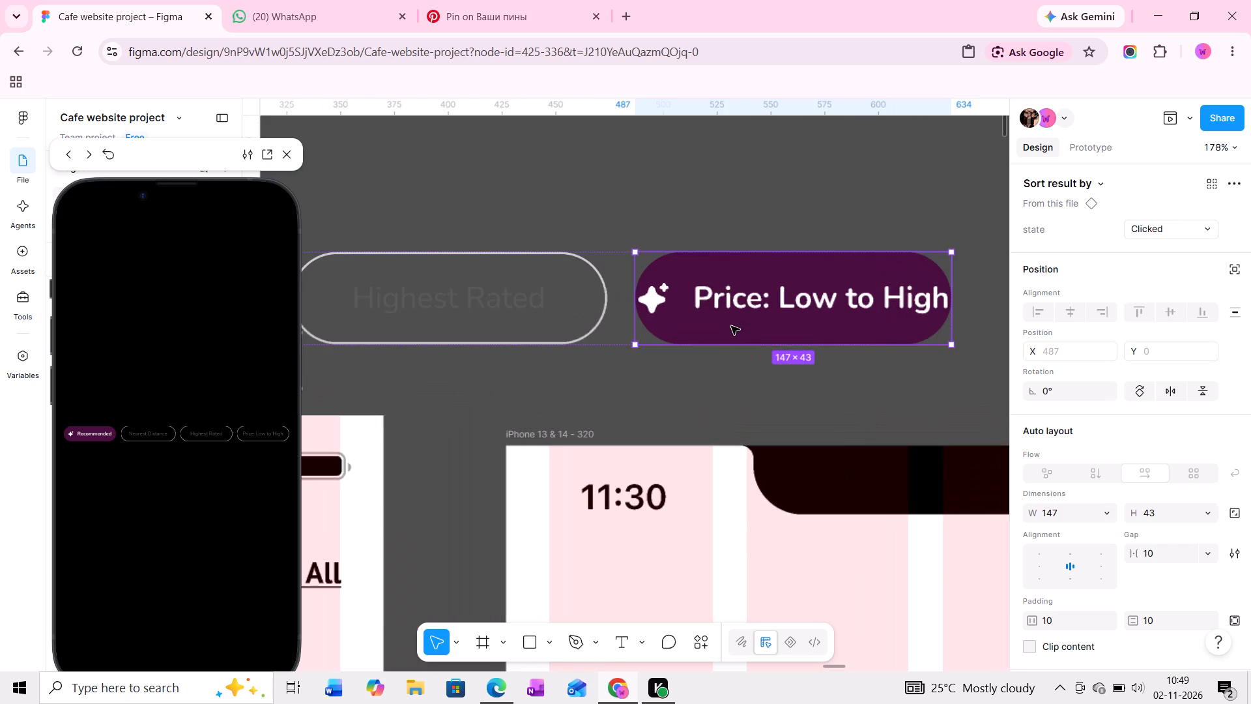
middle_click_drag(803, 315, 712, 332)
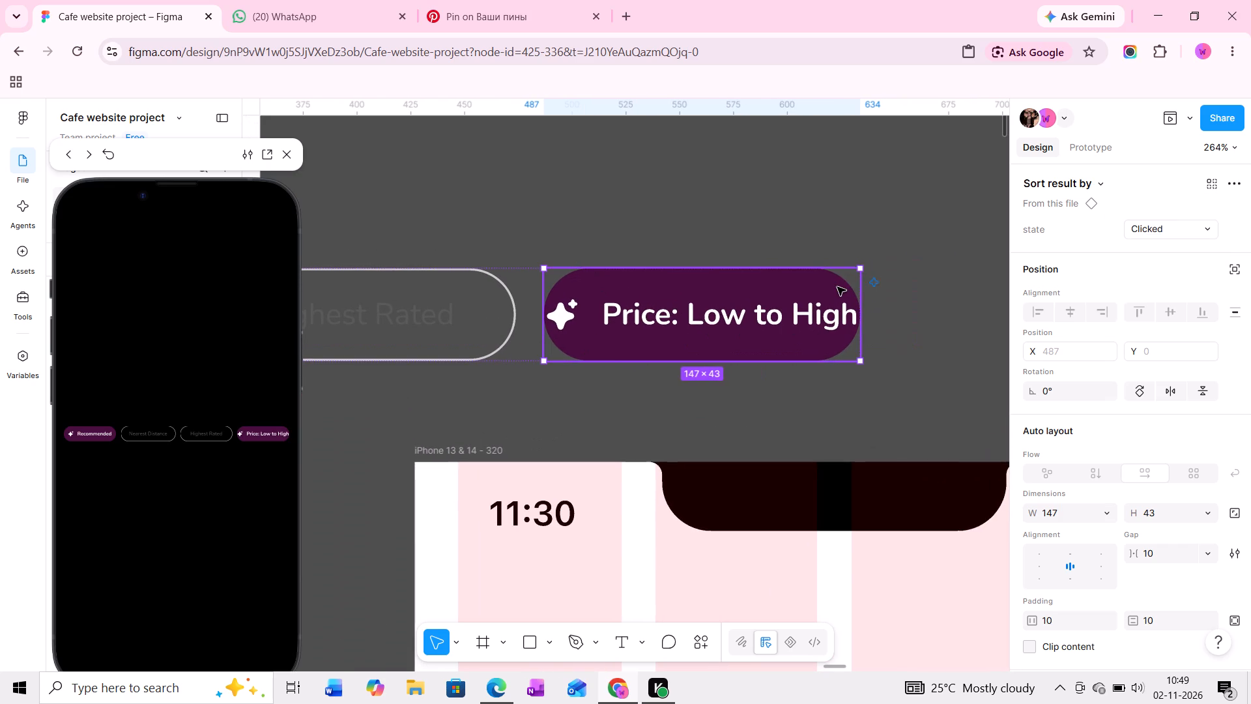
left_click(837, 287)
scroll(837, 287, "up", 5, "ctrl")
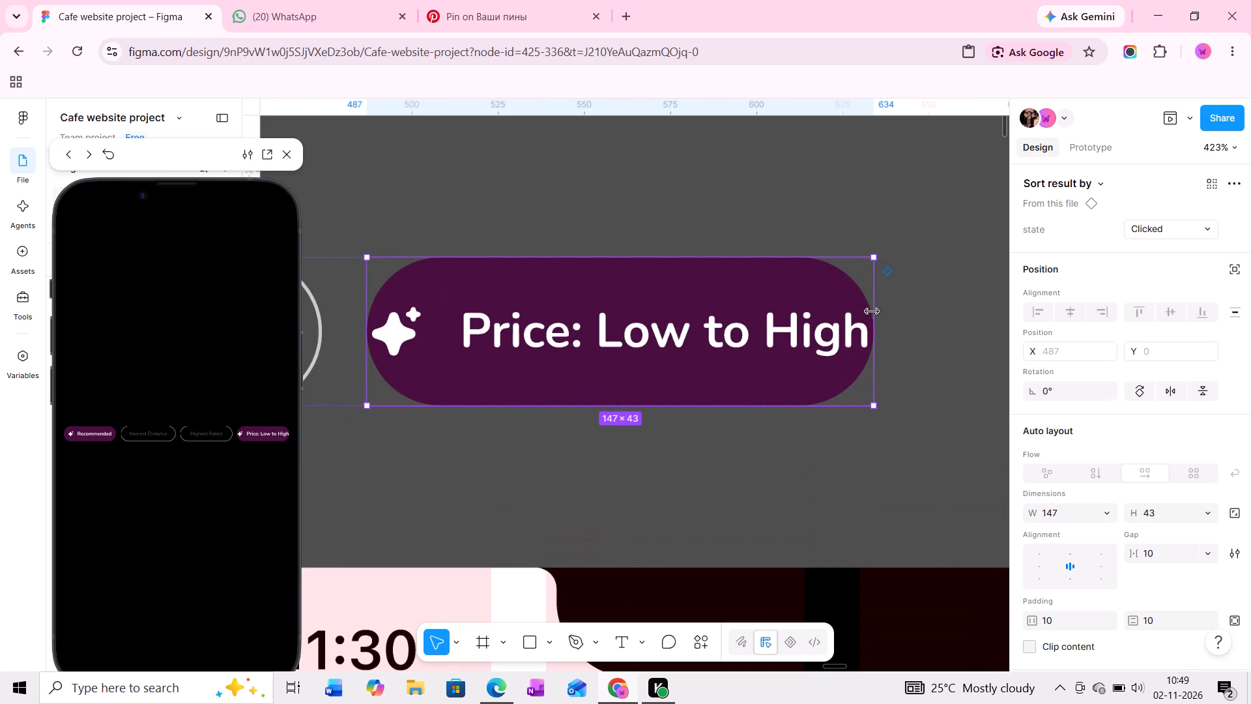
left_click_drag(872, 312, 922, 312)
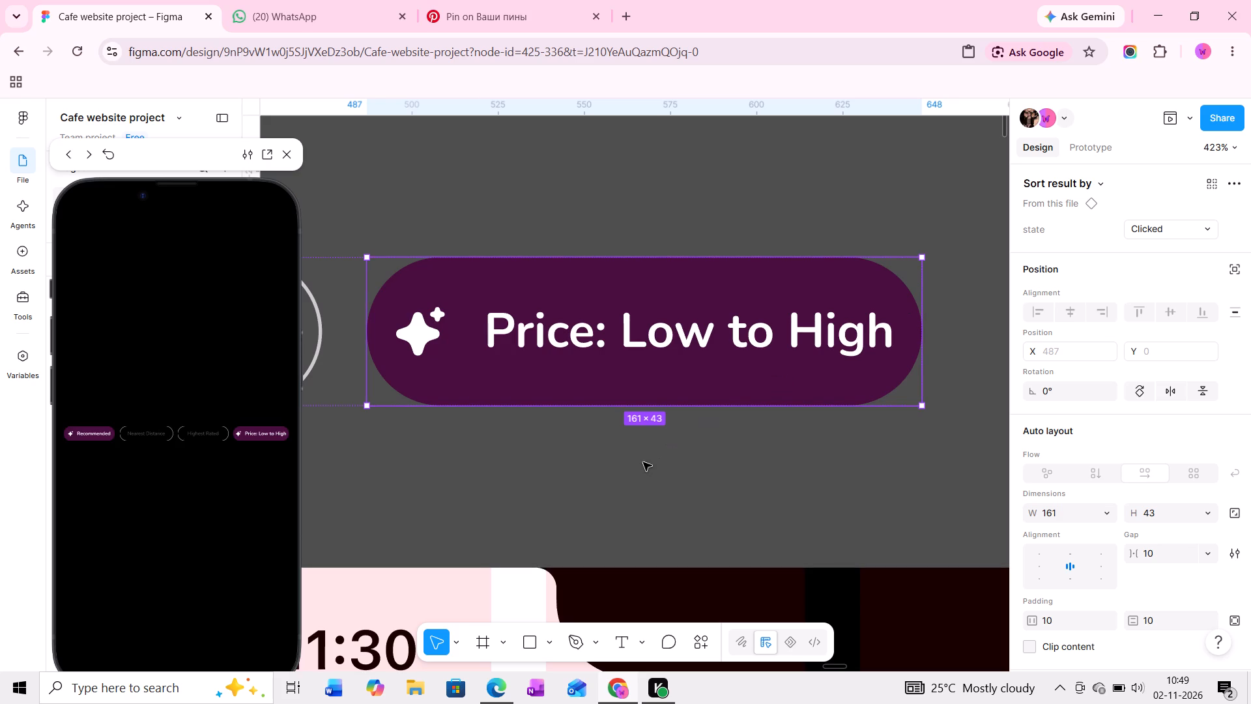
left_click(643, 462)
Examine the Nearest Distance and Recommended chips and the layer structure of the chip row frame.
scroll(625, 460, "down", 8, "ctrl")
middle_click_drag(553, 441, 768, 400)
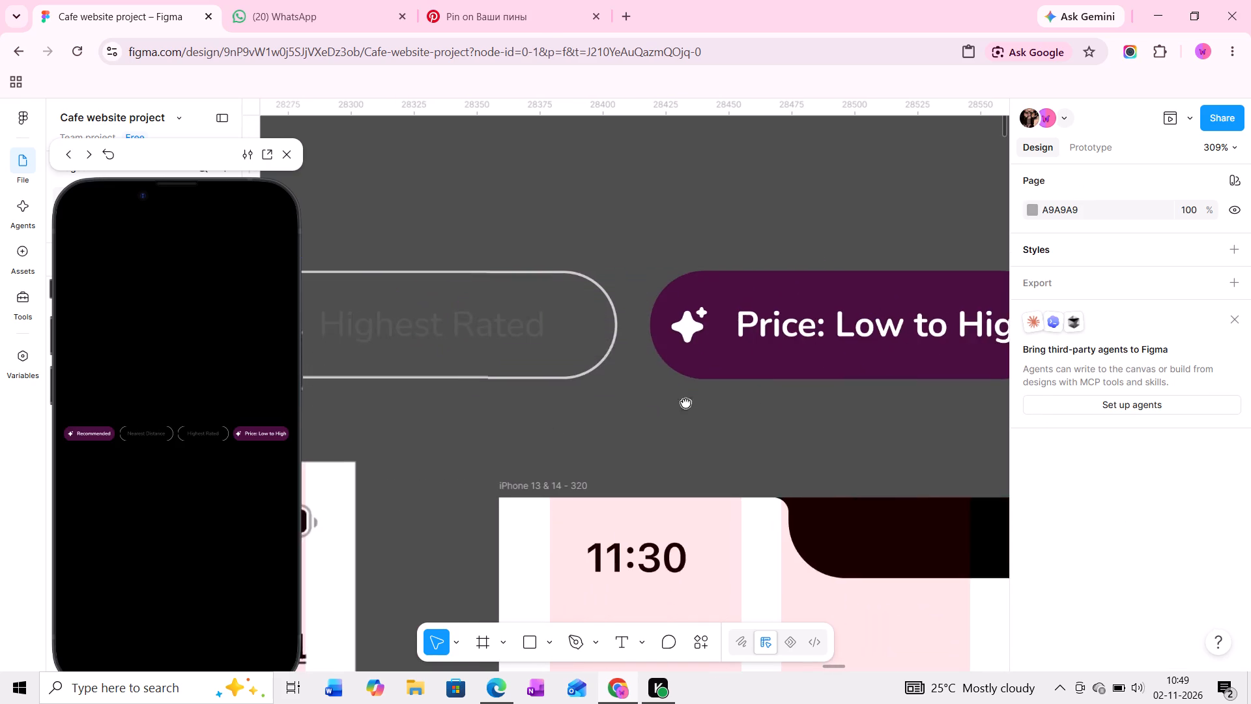
scroll(651, 403, "down", 11, "ctrl")
middle_click_drag(557, 413, 719, 414)
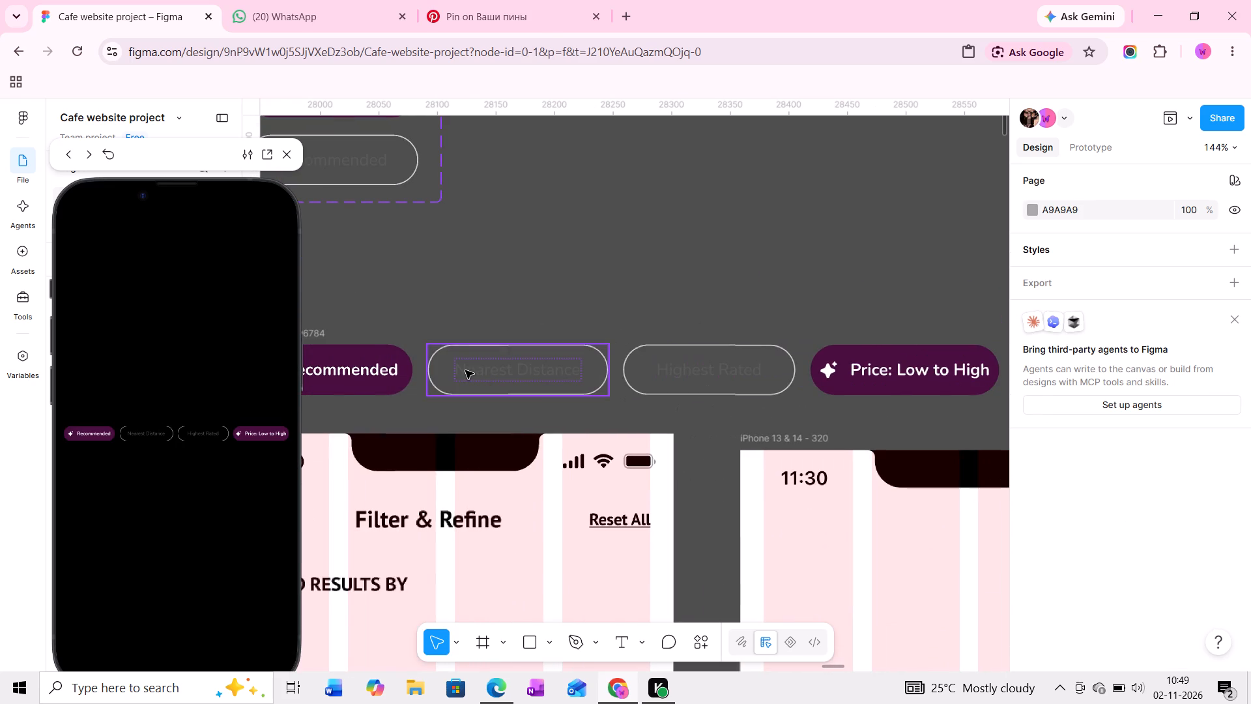
left_click(465, 370)
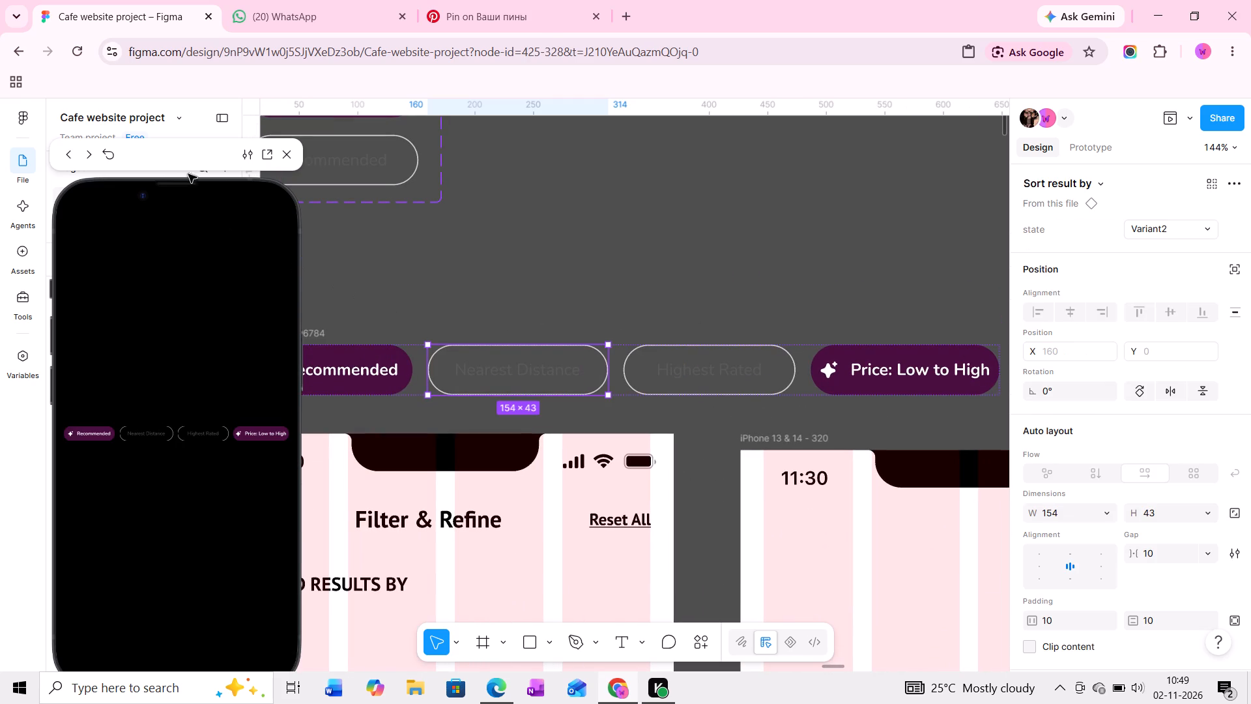
left_click_drag(174, 151, 1152, 217)
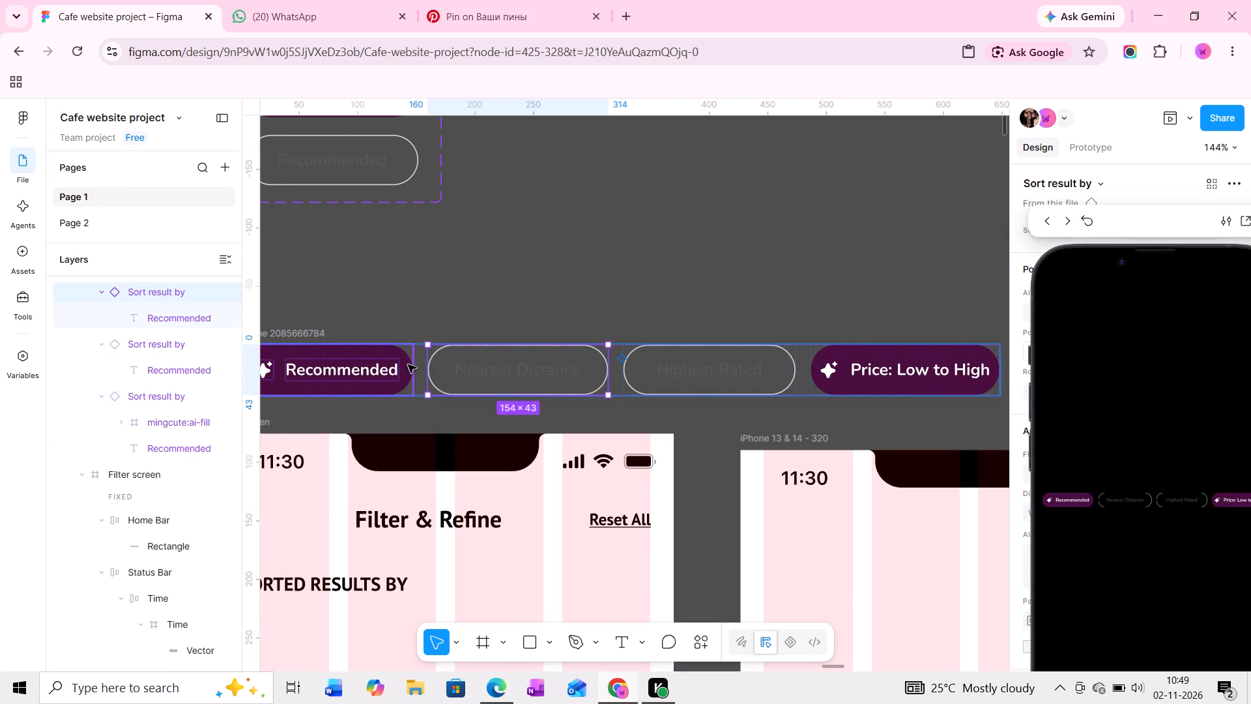
left_click(417, 362)
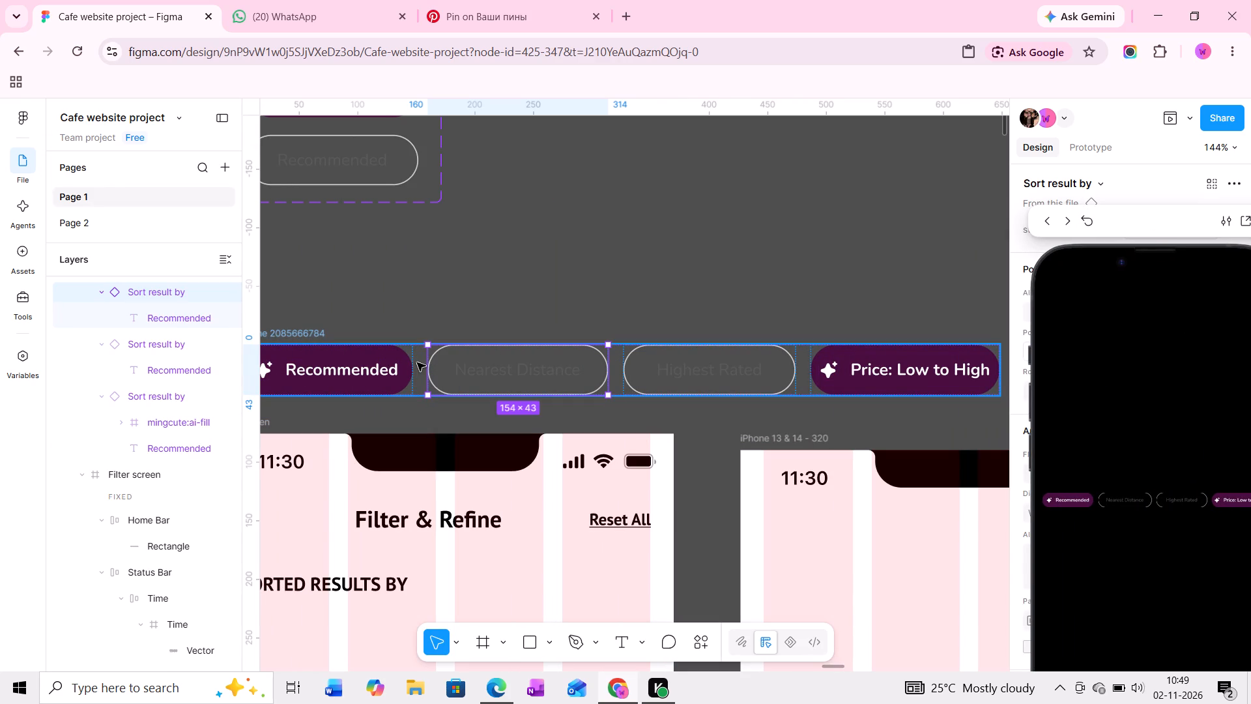
left_click(413, 371)
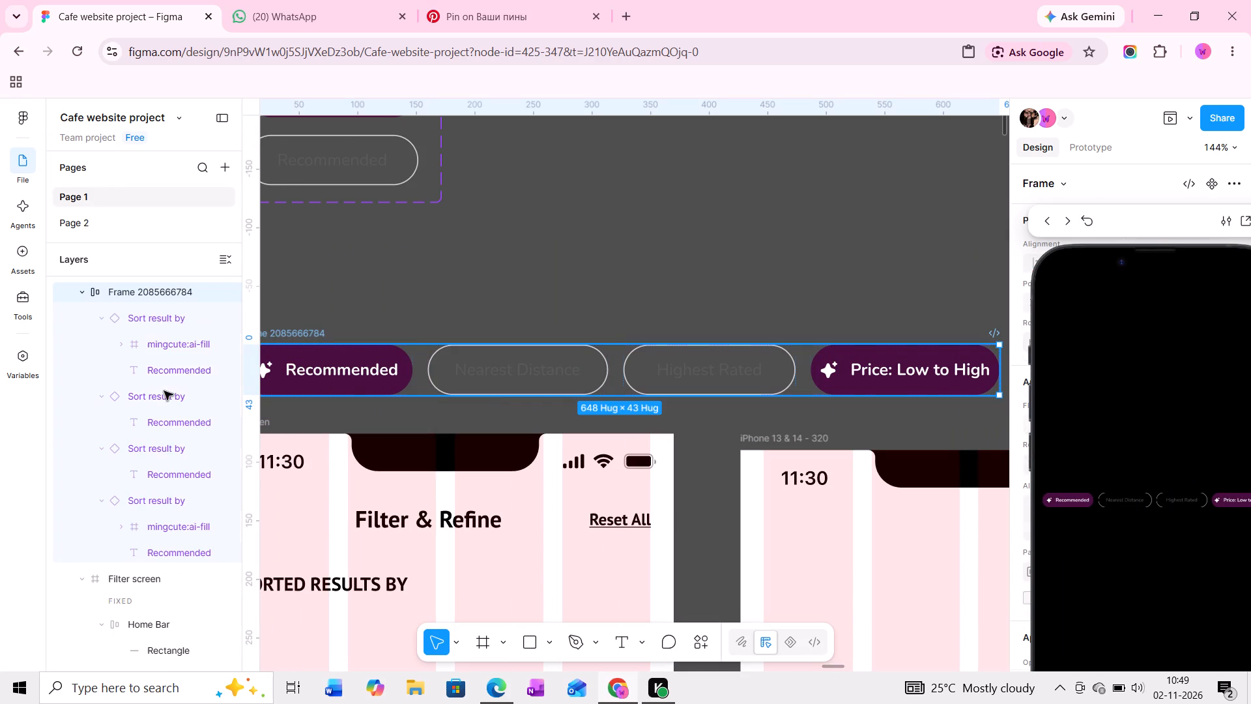
scroll(164, 391, "up", 2)
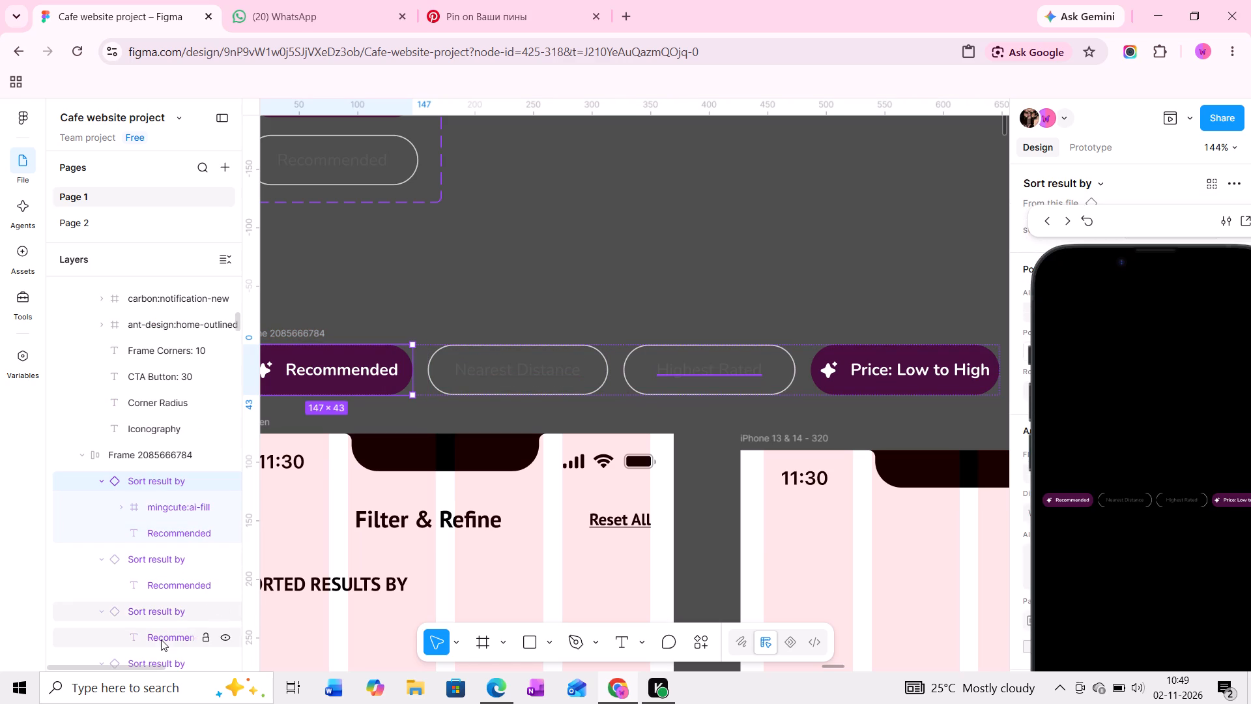
scroll(159, 616, "down", 1)
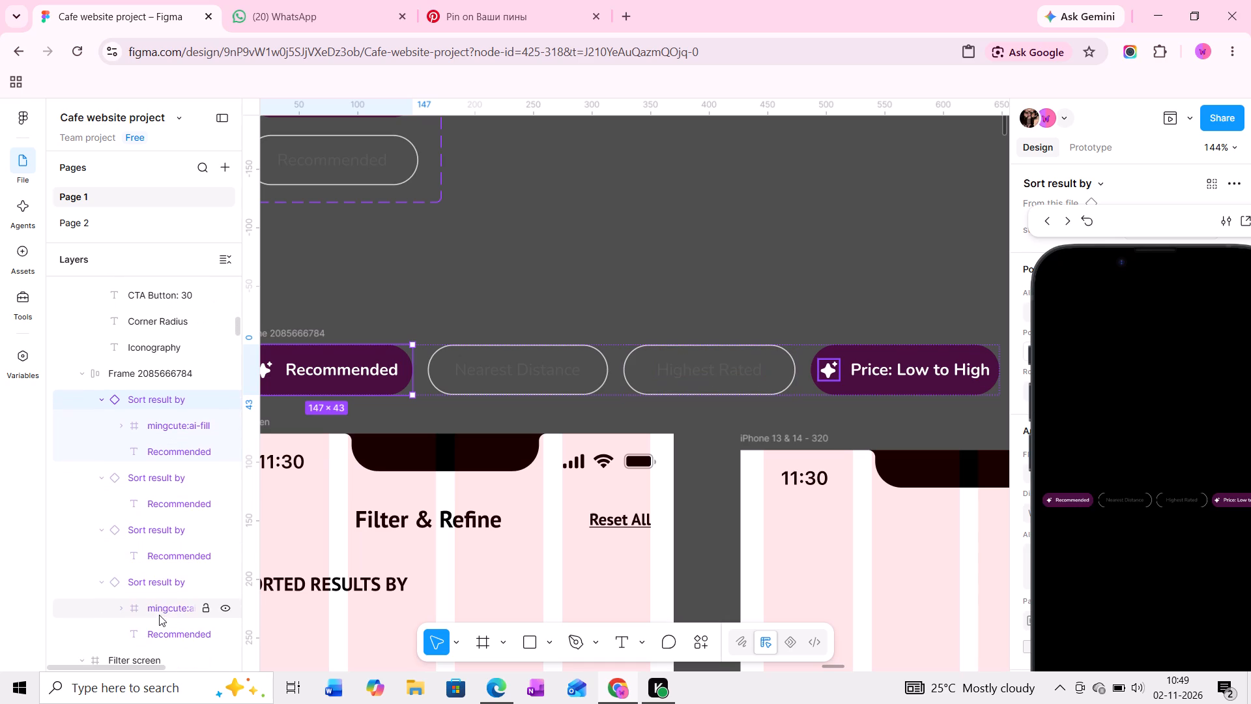
scroll(159, 603, "down", 1)
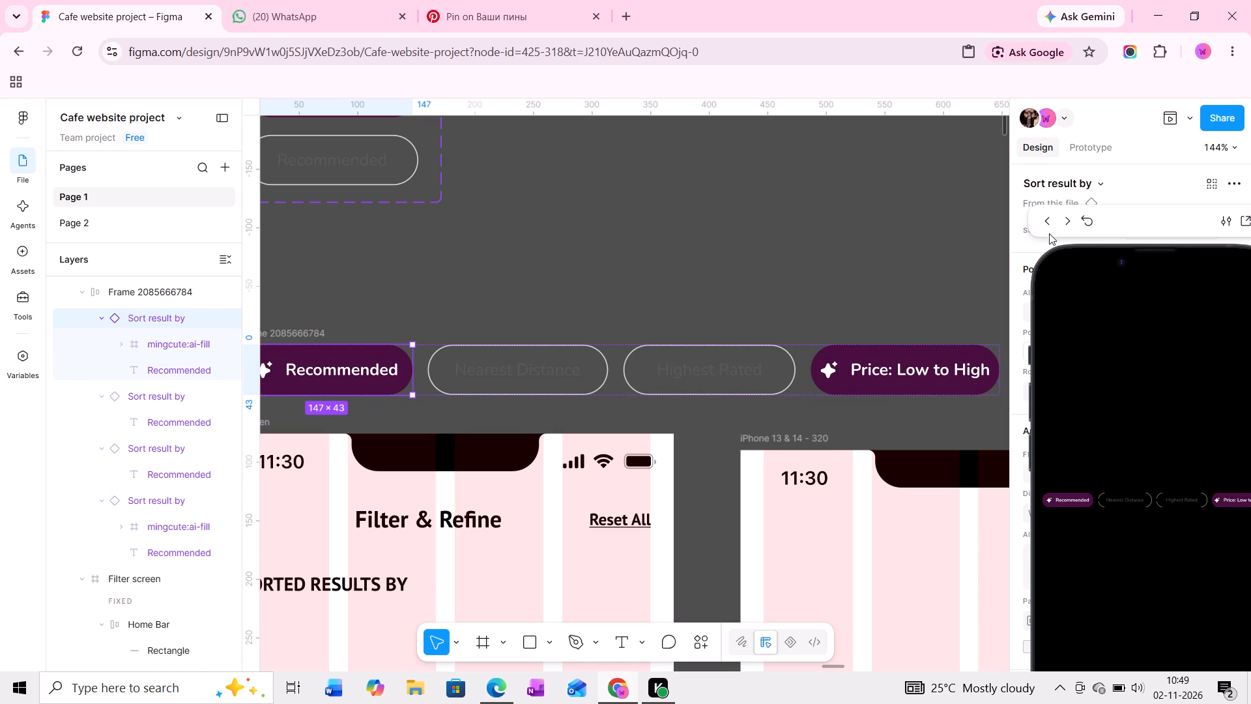
Move the chip row back into the Filter screen below the SORTED RESULTS BY heading, at about X 21, Y 161.
left_click_drag(1159, 208, 158, 89)
scroll(402, 377, "down", 9, "ctrl")
middle_click_drag(431, 375, 557, 338)
left_click_drag(463, 304, 472, 476)
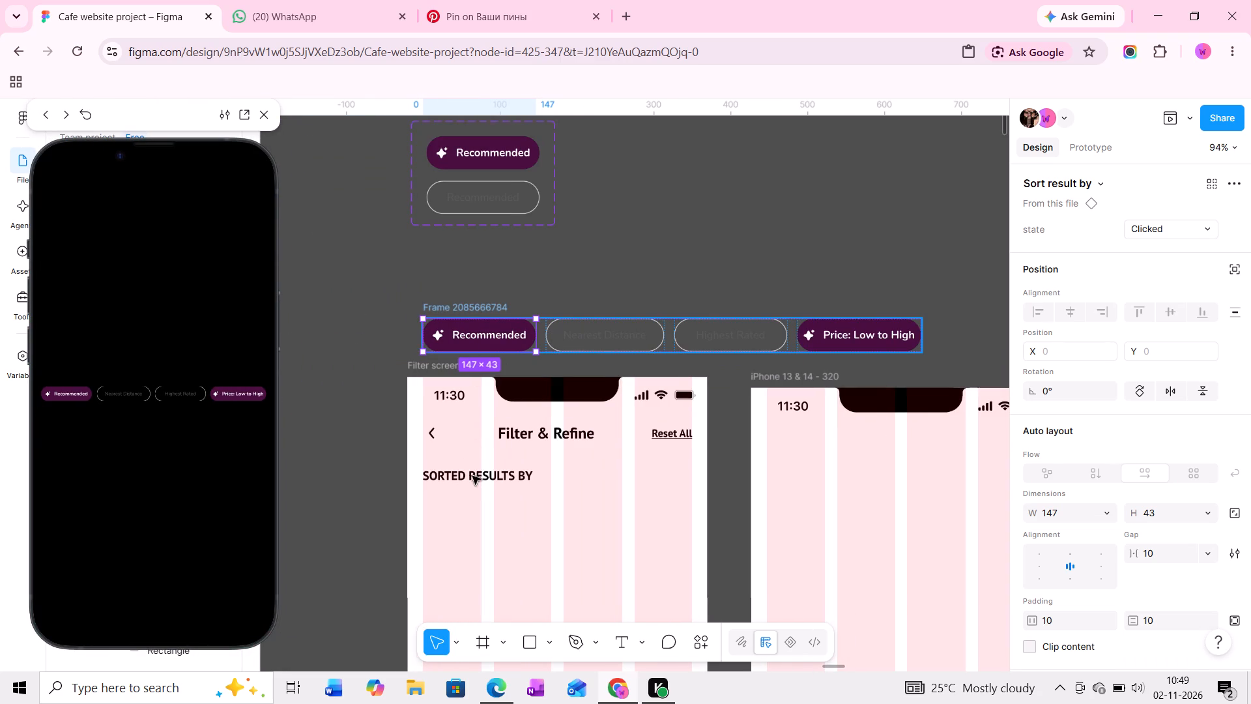
left_click_drag(472, 476, 474, 493)
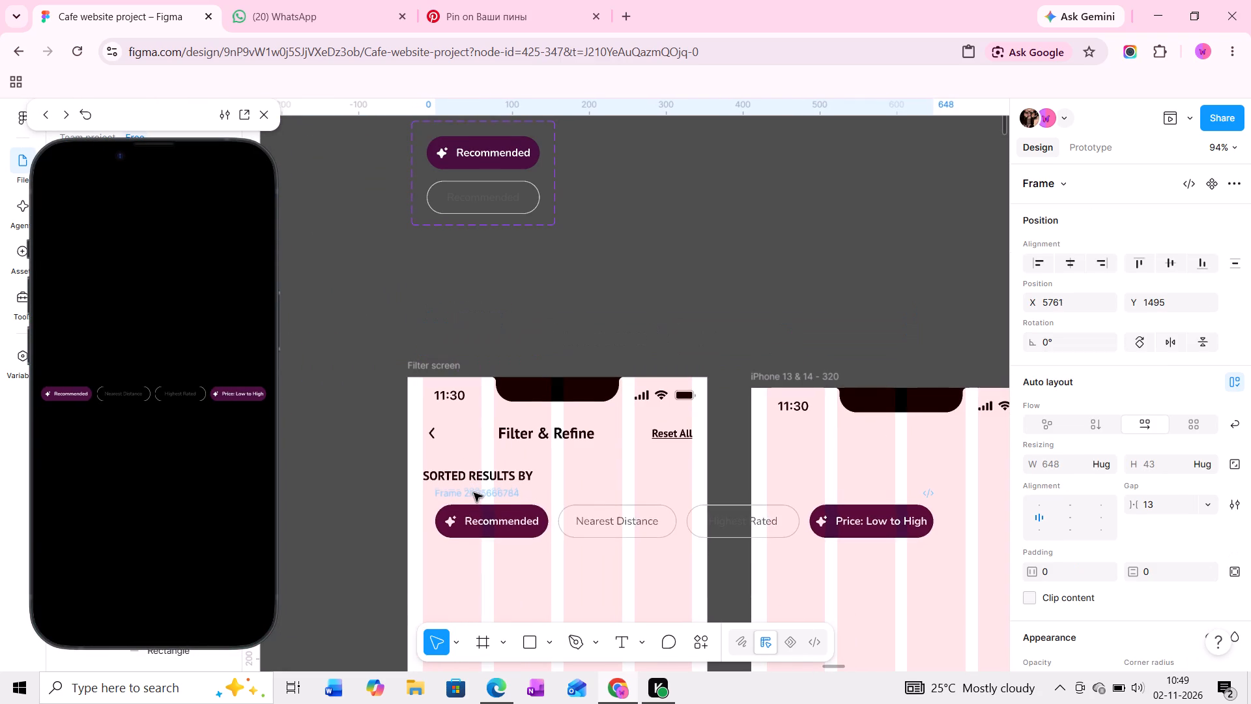
left_click_drag(474, 493, 465, 493)
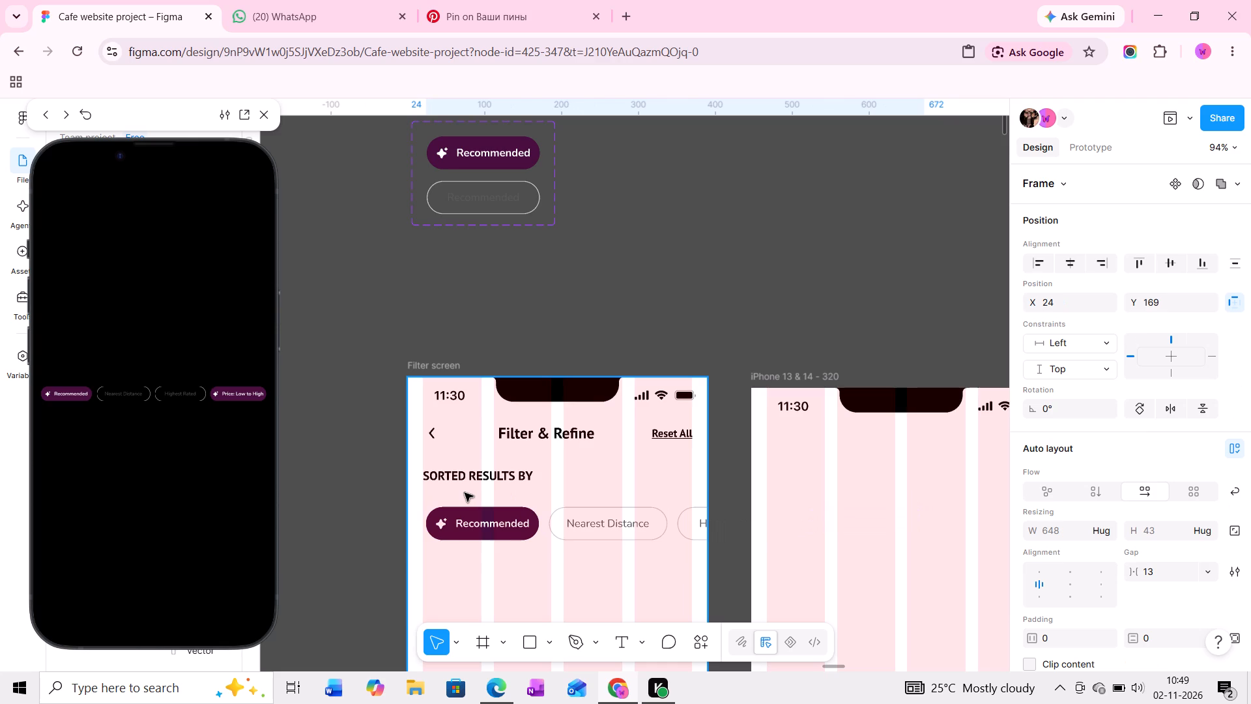
left_click_drag(465, 493, 464, 487)
Align the chip row with the edge of the SORTED RESULTS BY heading at X 20, Y 151.
scroll(448, 505, "up", 20, "ctrl")
scroll(448, 505, "up", 5, "ctrl")
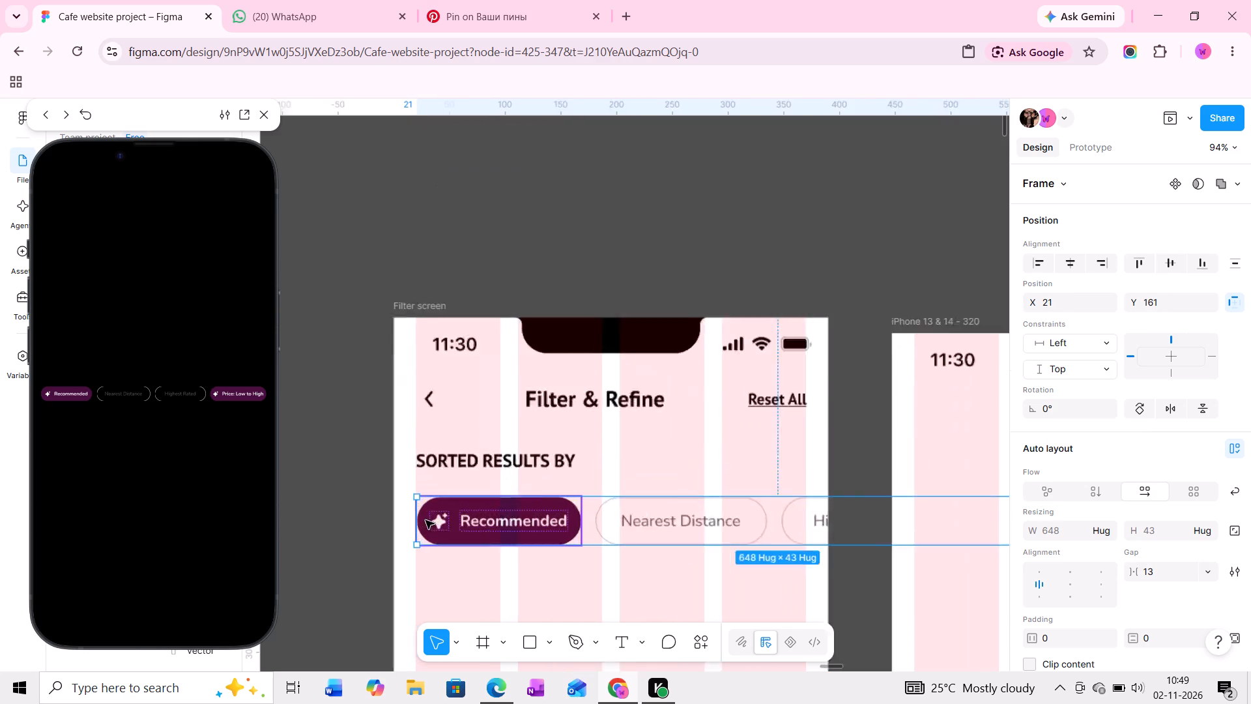
scroll(425, 520, "up", 14, "ctrl")
middle_click_drag(425, 521, 534, 503)
scroll(517, 490, "up", 6, "ctrl")
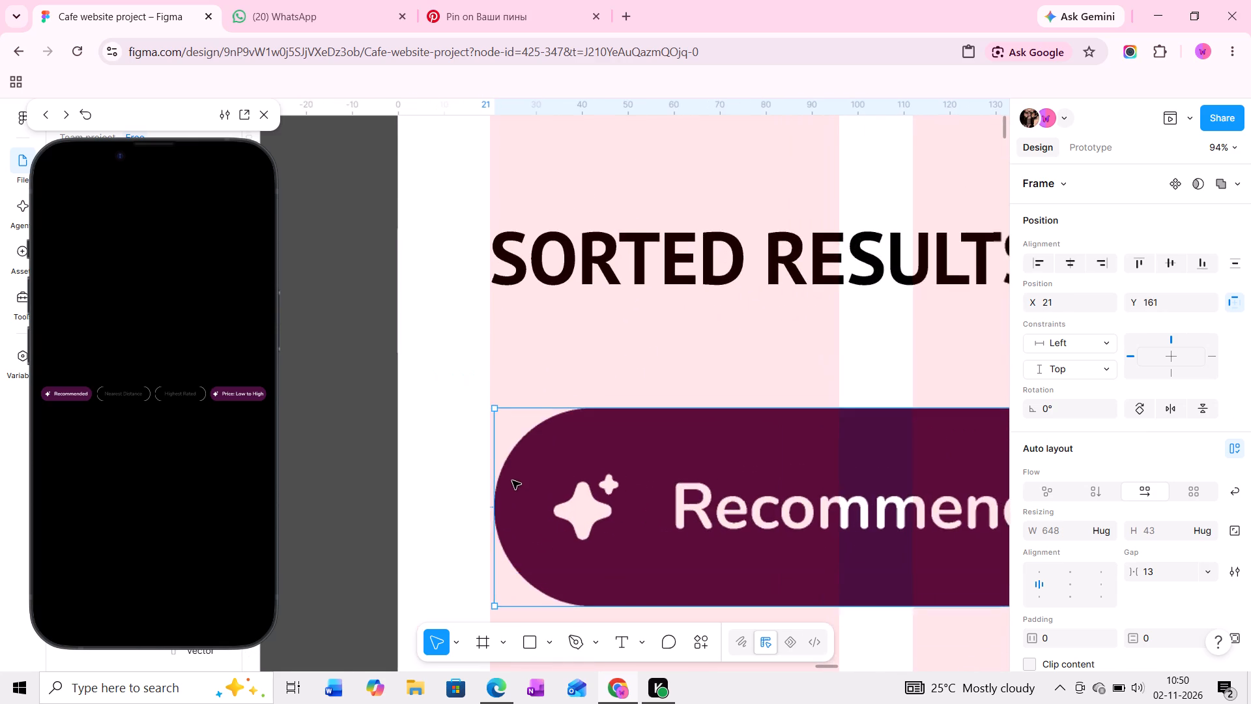
left_click_drag(538, 494, 542, 422)
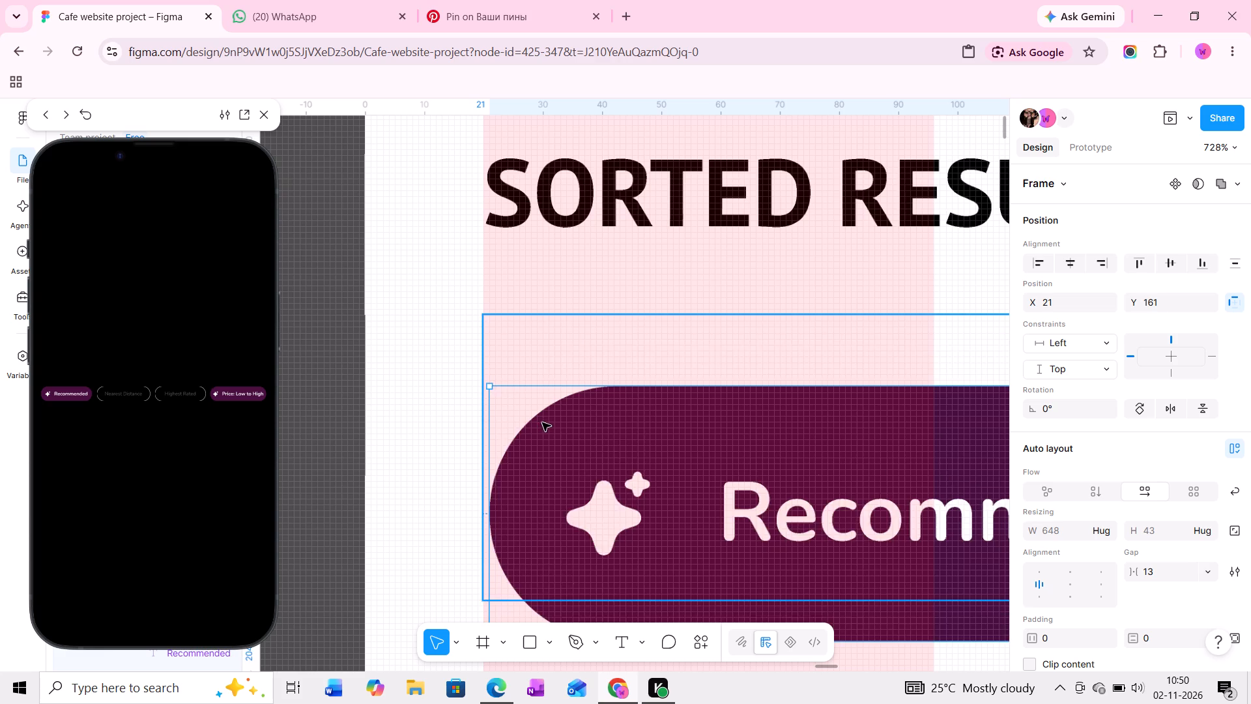
left_click_drag(542, 422, 531, 433)
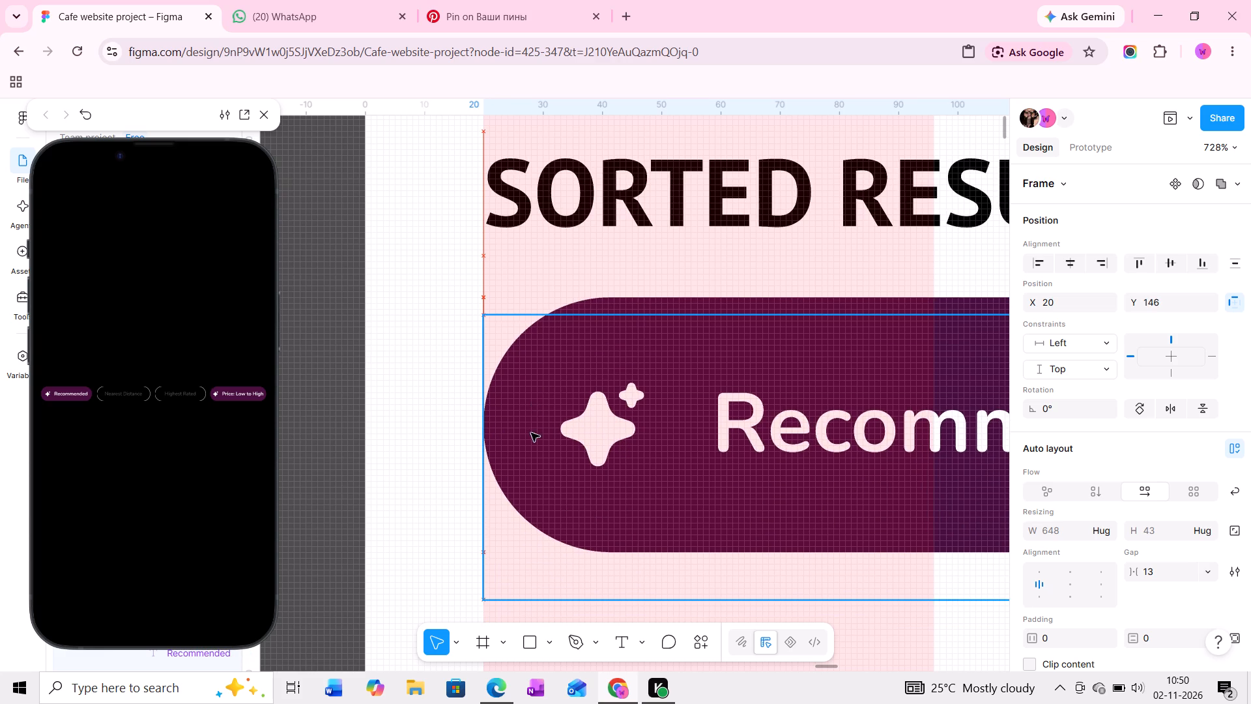
left_click_drag(531, 433, 532, 447)
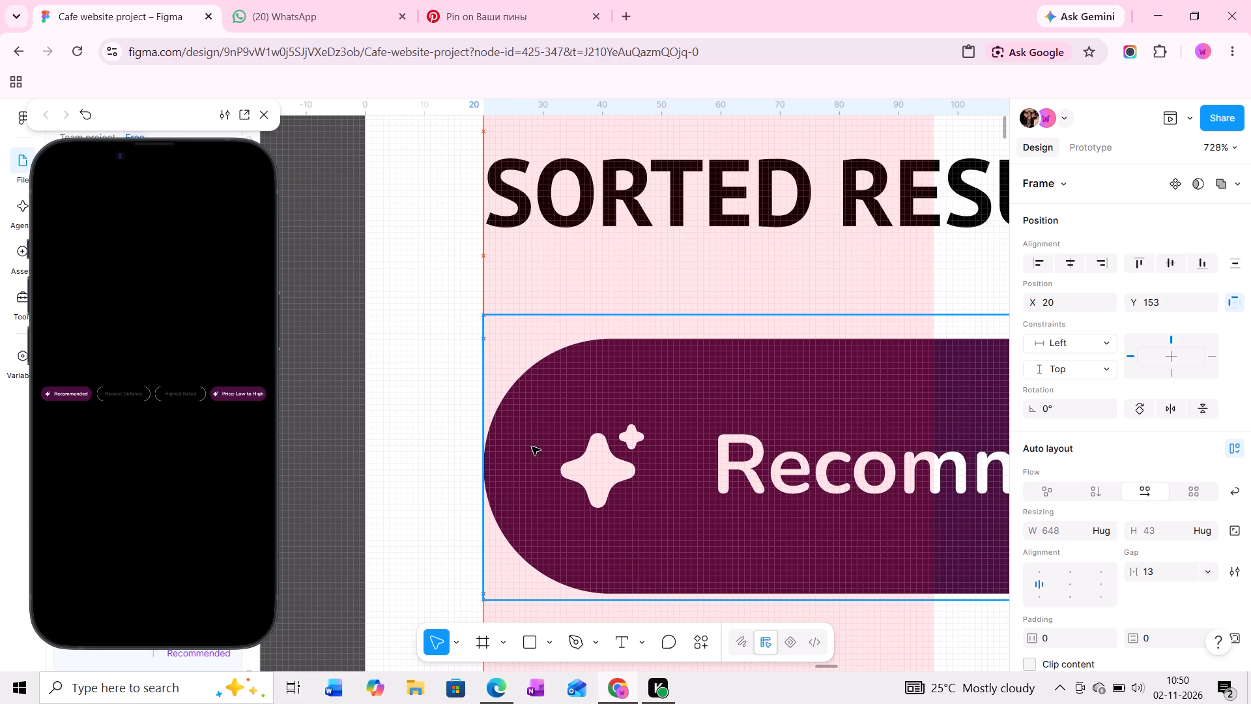
left_click_drag(532, 447, 533, 438)
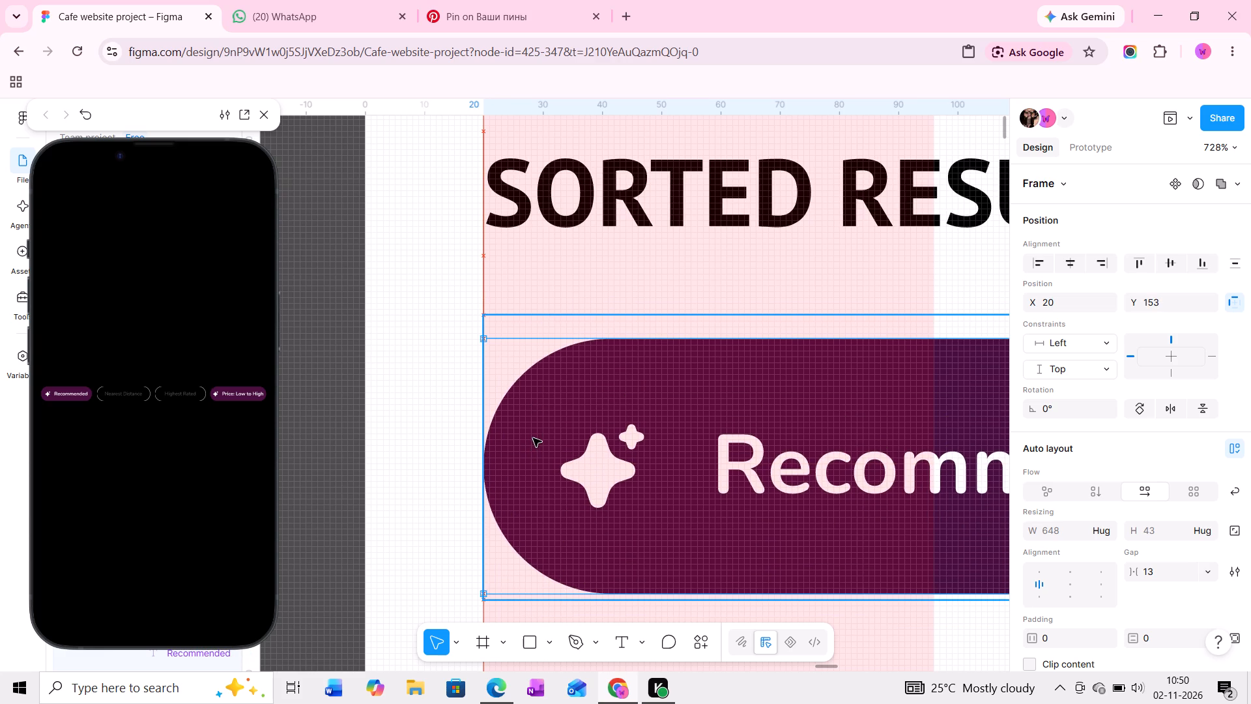
left_click_drag(533, 438, 533, 434)
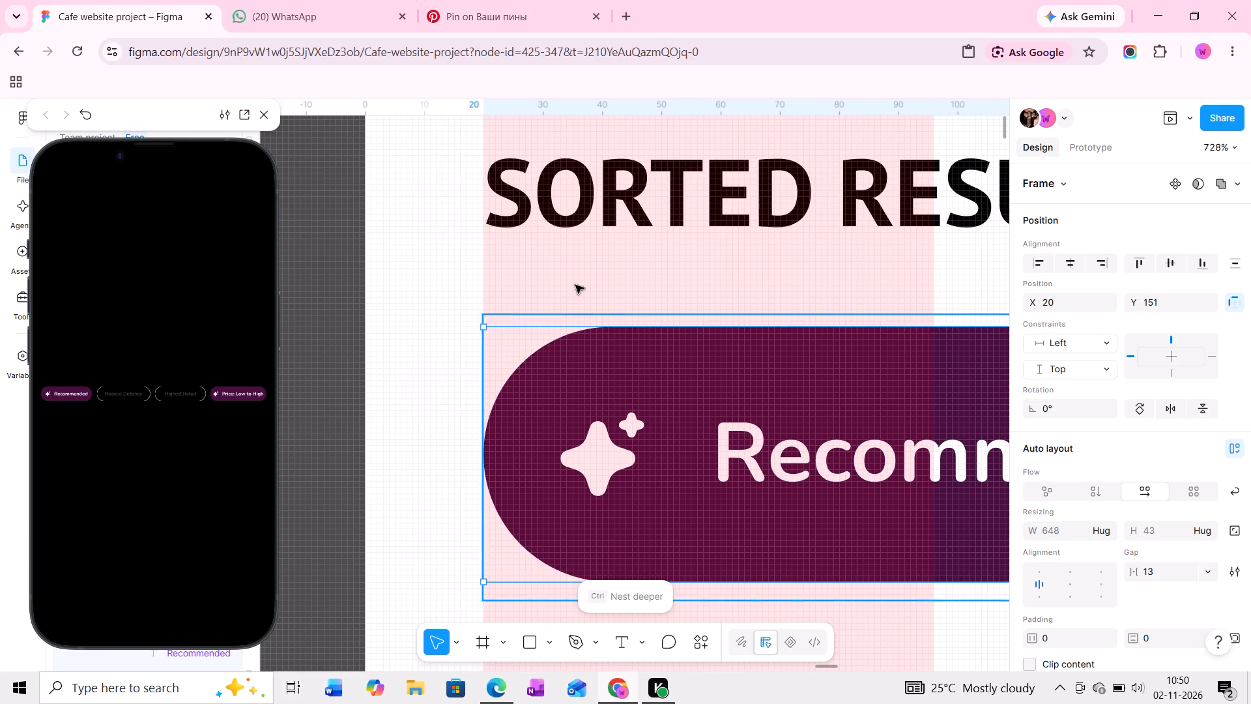
scroll(579, 277, "down", 4, "ctrl")
scroll(606, 391, "down", 18, "ctrl")
middle_click_drag(669, 437, 542, 419)
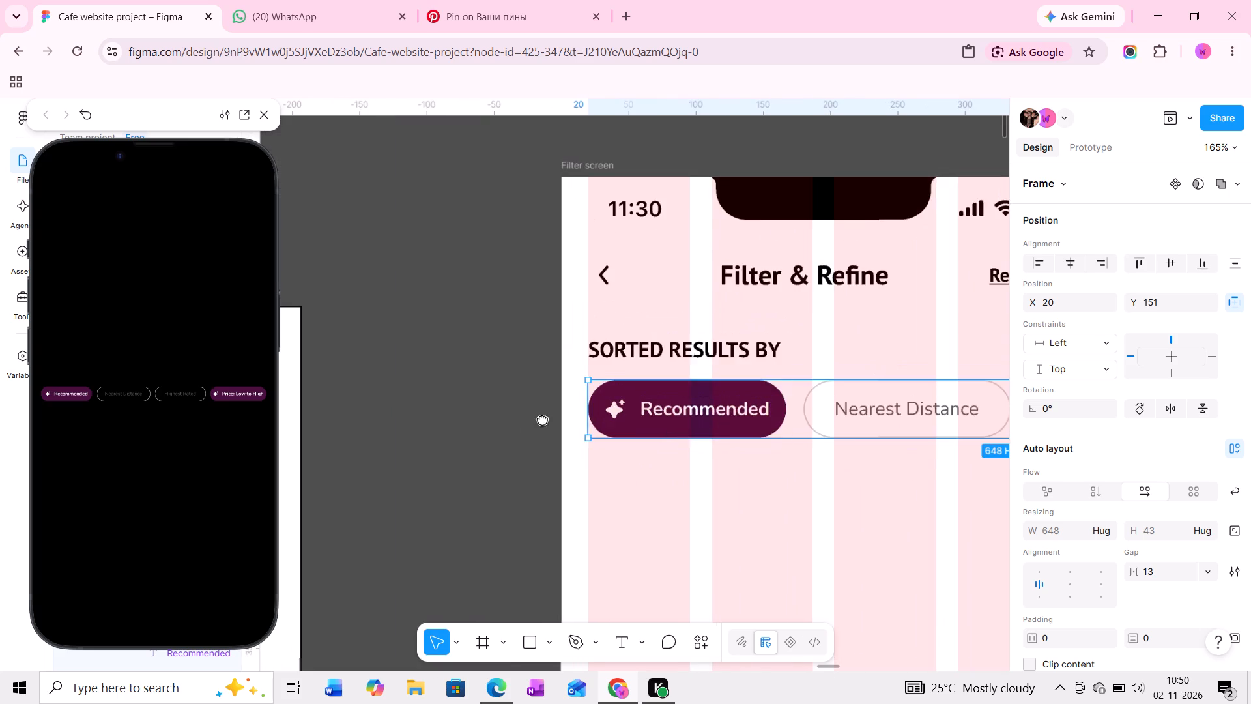
middle_click_drag(542, 419, 538, 419)
middle_click_drag(698, 469, 514, 458)
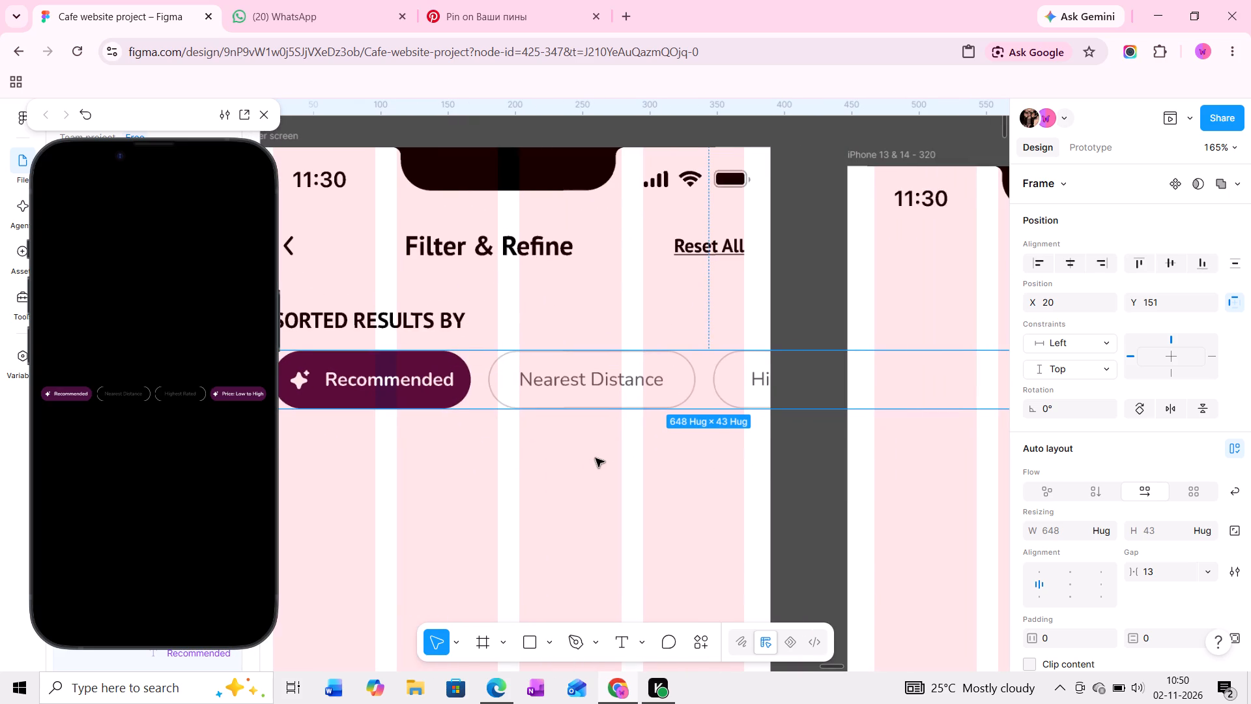
Test scrolling the chip row sideways on the Filter screen in the prototype preview.
left_click(596, 458)
left_click(293, 136, "ctrl")
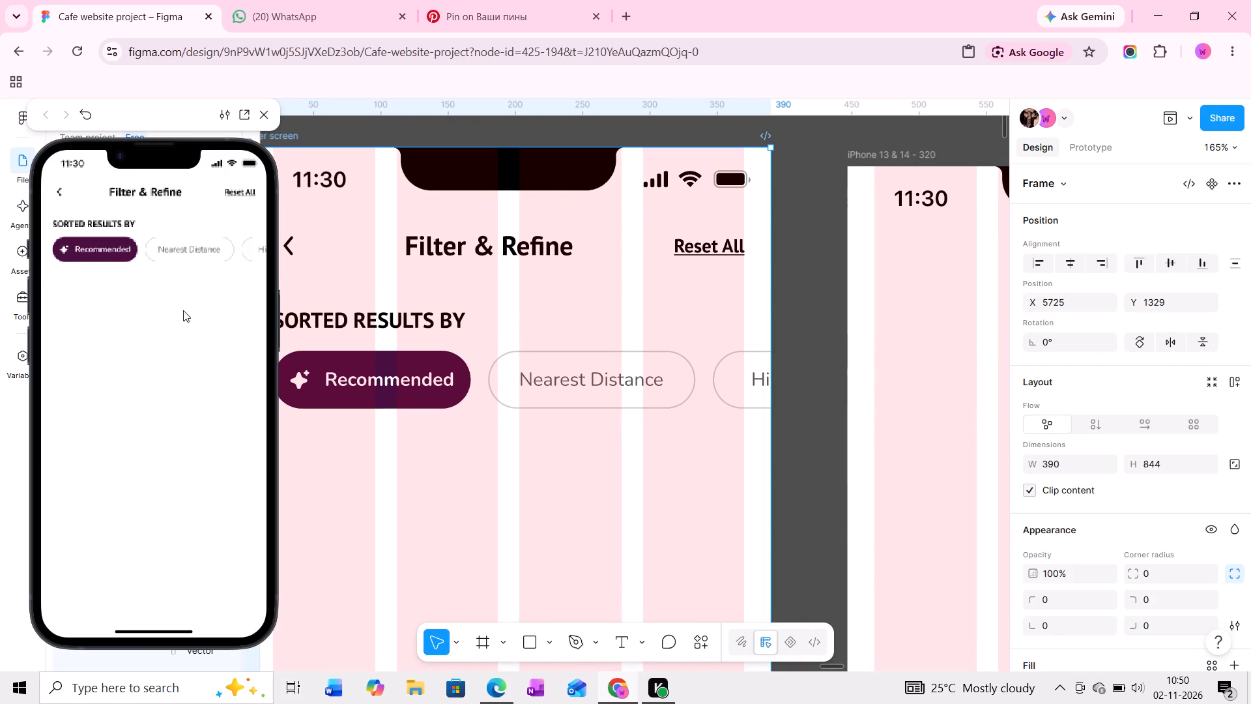
left_click_drag(201, 256, 80, 252)
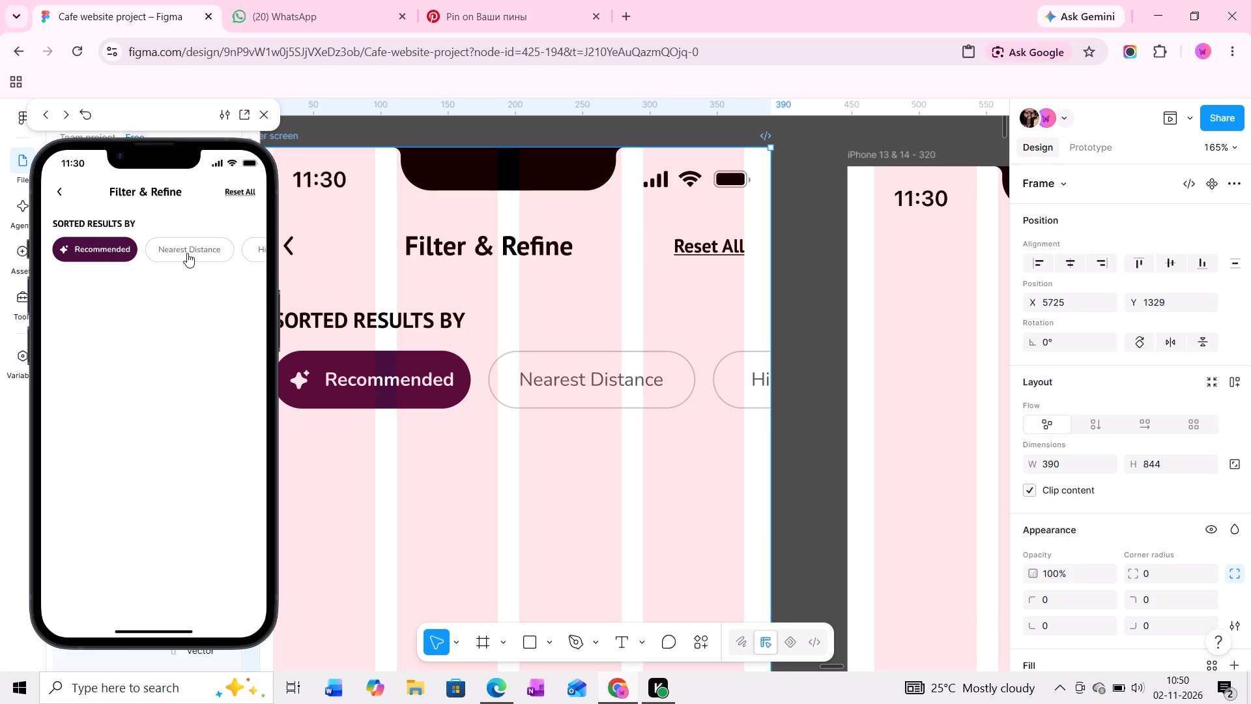
Try scrolling the chip row sideways once more in the prototype preview.
left_click_drag(184, 253, 43, 268)
left_click_drag(196, 250, 57, 267)
Separate the empty 370 × 48 frame from the chip row on the Filter screen and delete it.
middle_click_drag(425, 421, 642, 420)
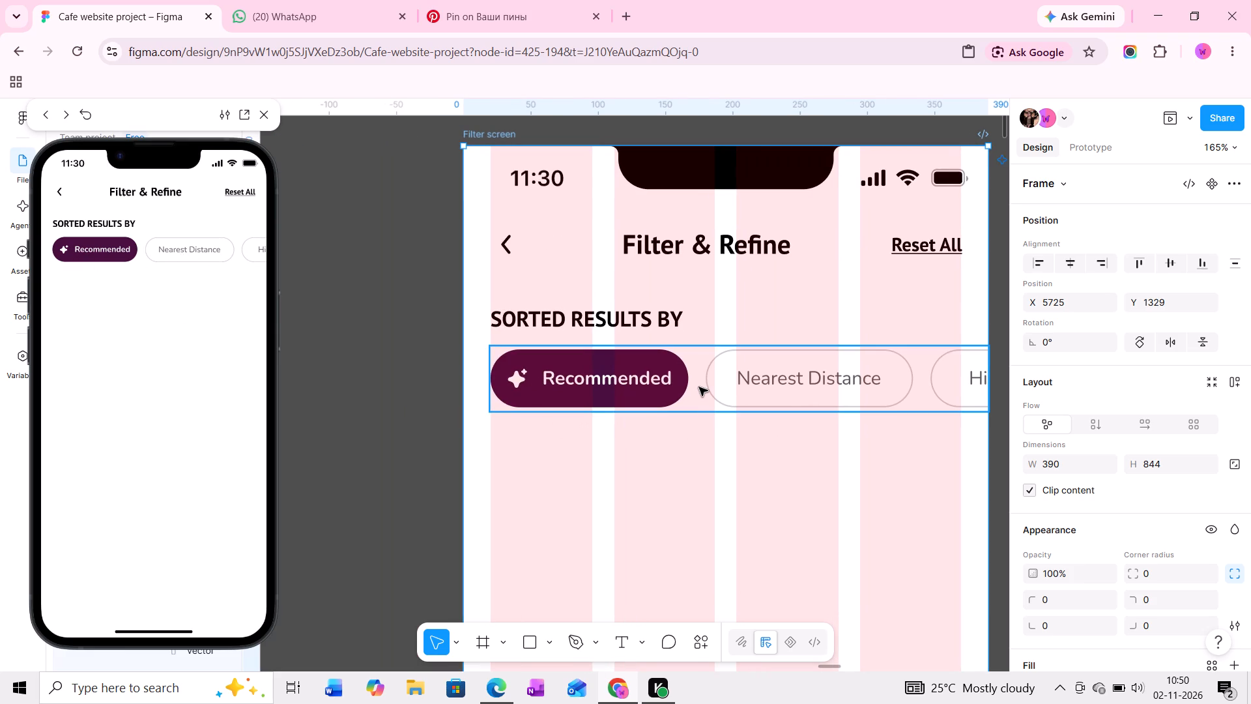
left_click(698, 387)
left_click_drag(696, 381, 692, 572)
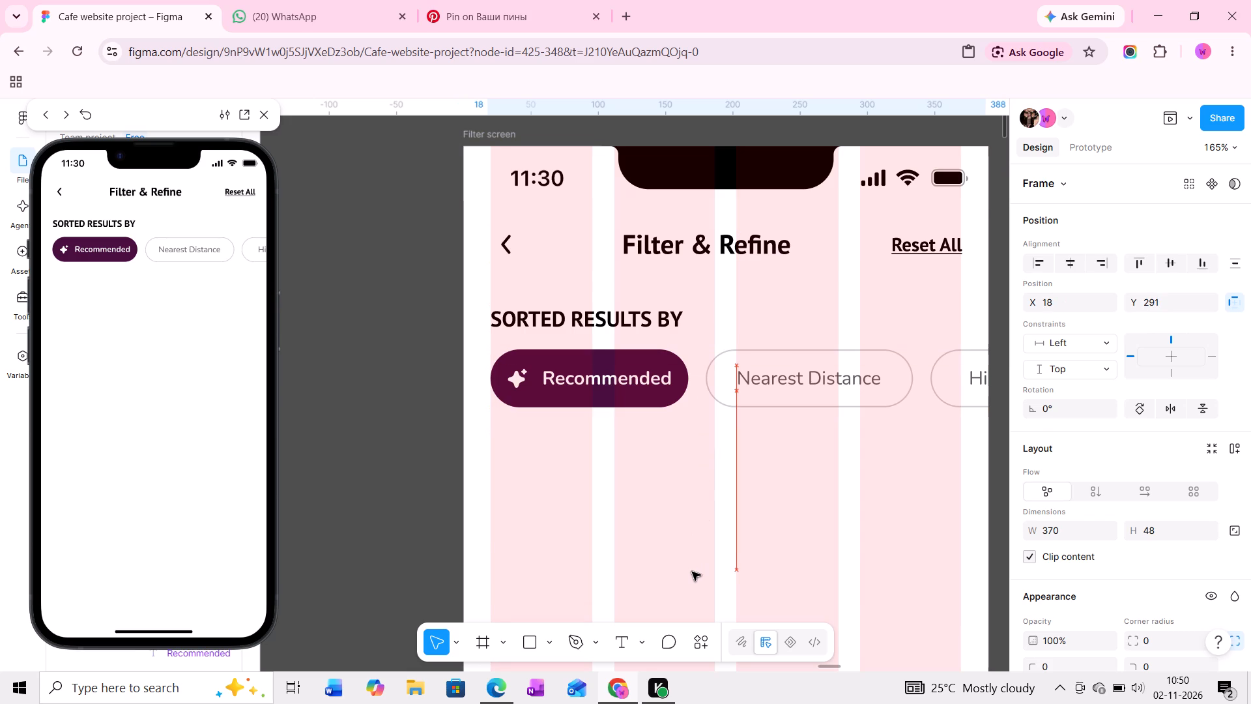
left_click_drag(692, 572, 692, 573)
key("Delete")
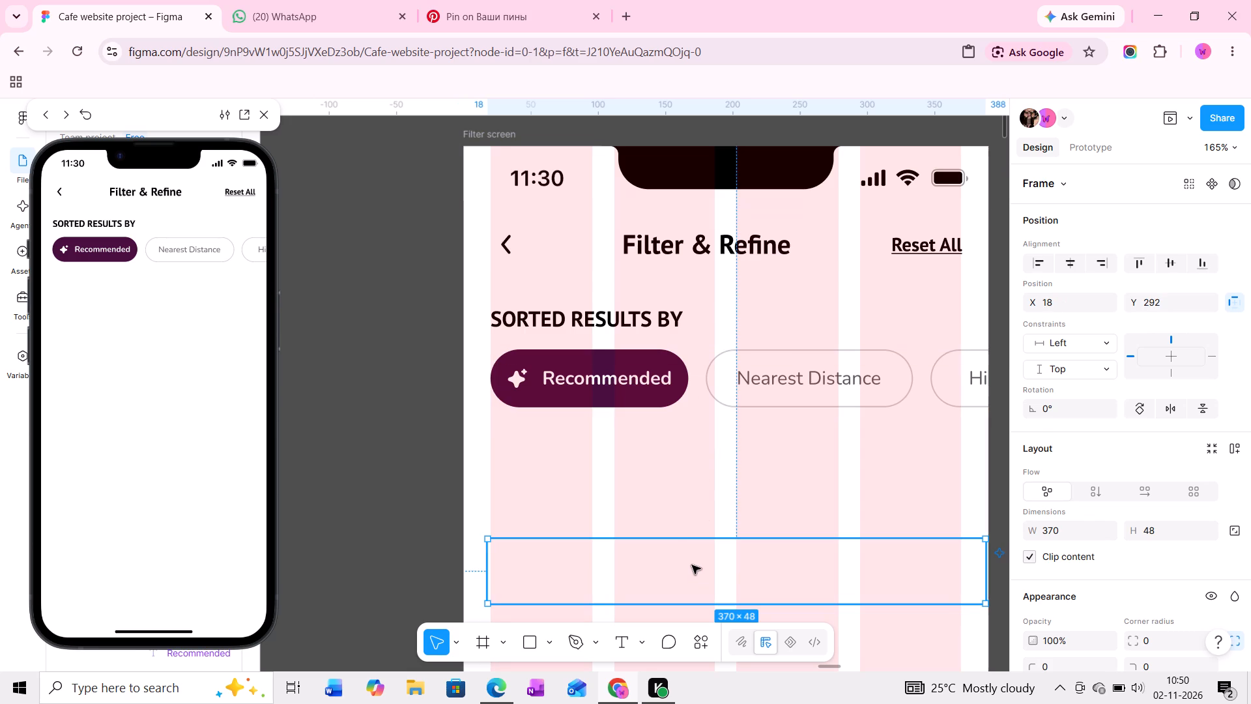
Wrap the auto-layout chip row on the Filter screen in a new frame.
left_click(699, 377)
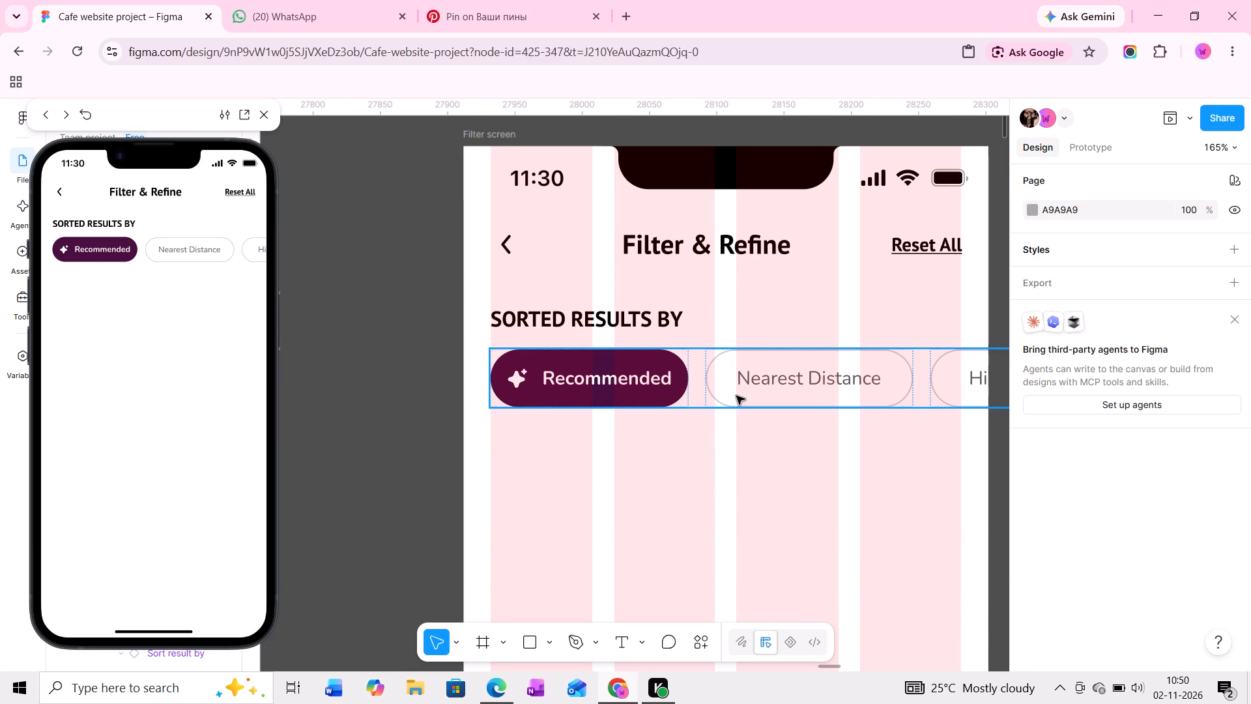
middle_click_drag(766, 419, 683, 428)
right_click(615, 390)
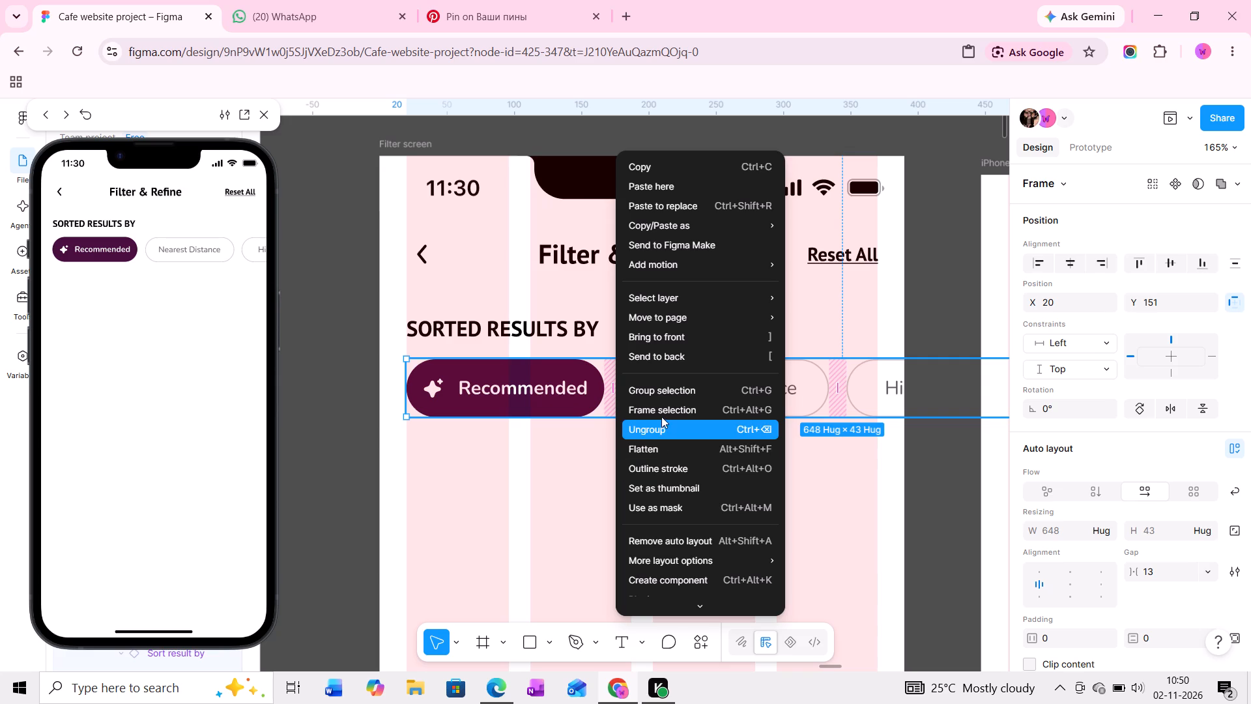
left_click(664, 408)
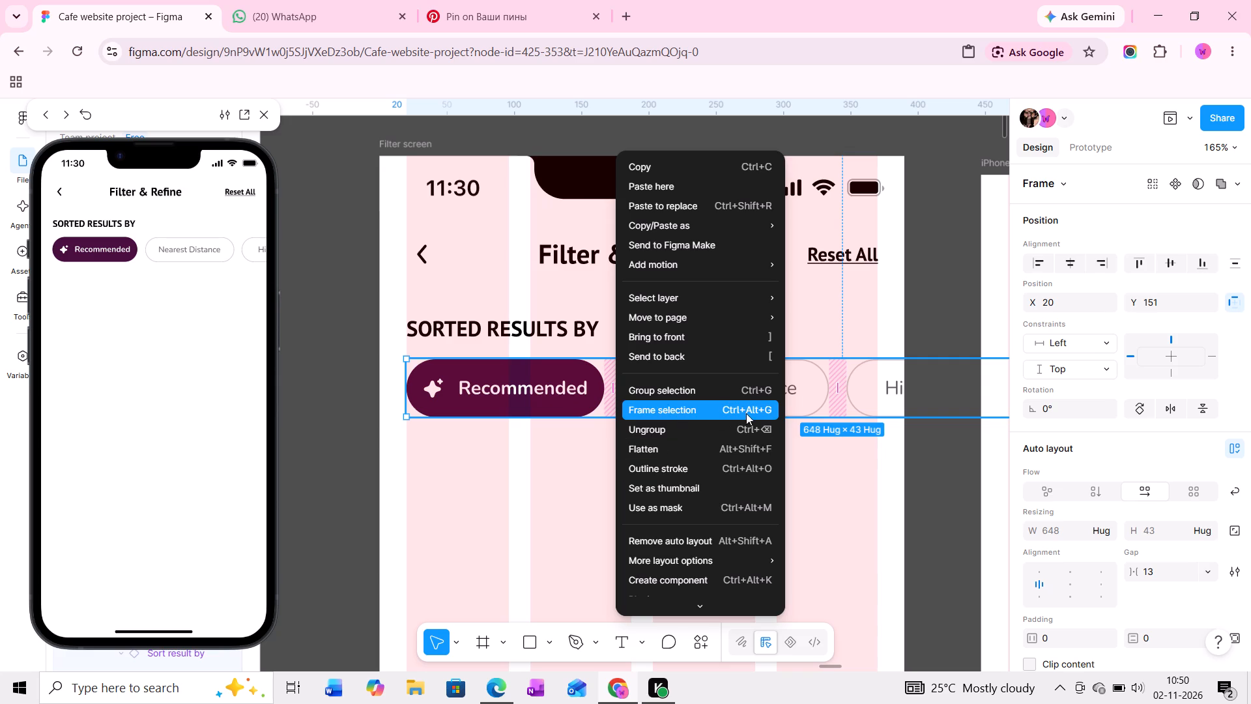
Narrow the new chip row frame to a width of 370, ending at the Filter screen's edge, and clip its content.
middle_click_drag(896, 433, 683, 448)
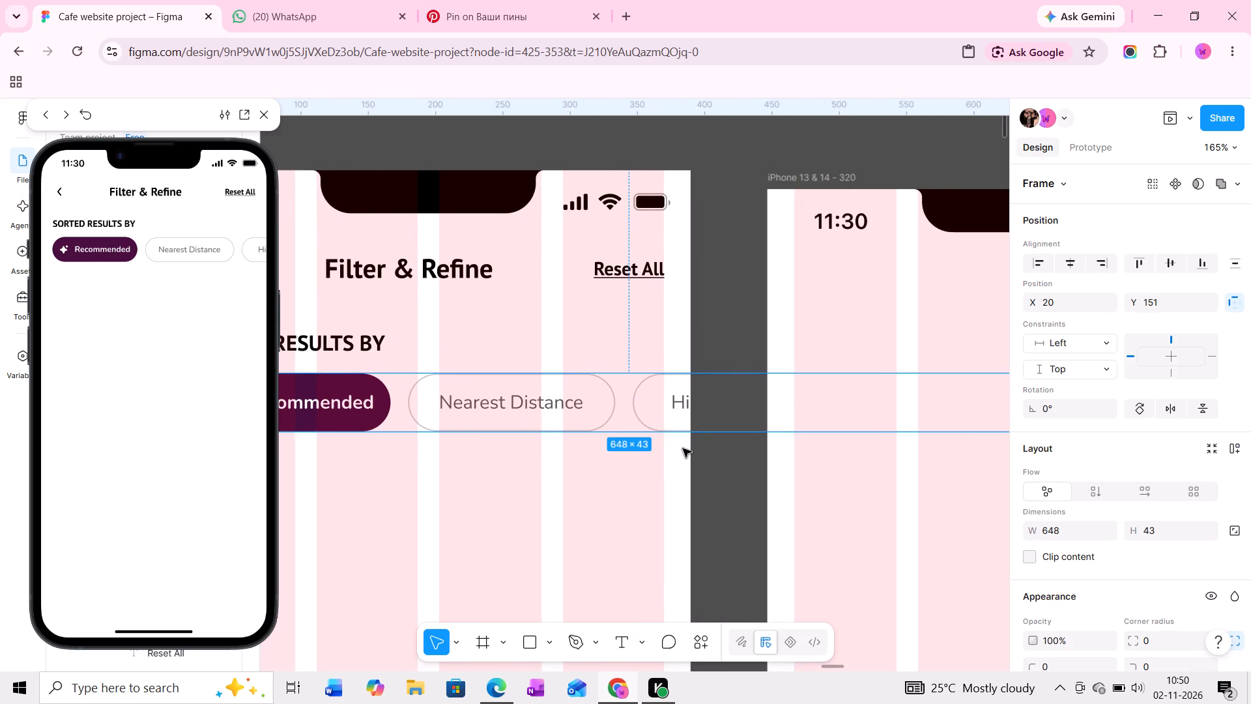
scroll(683, 448, "down", 8, "ctrl")
middle_click_drag(690, 449, 668, 450)
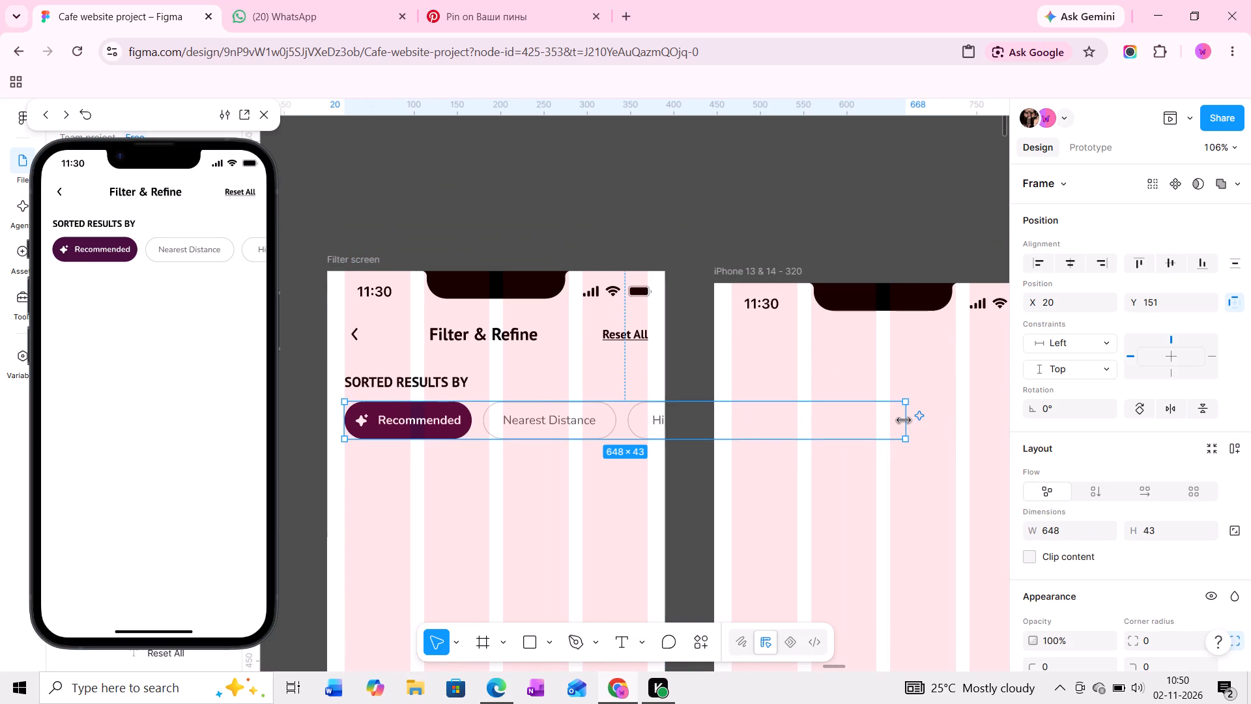
left_click_drag(904, 420, 667, 432)
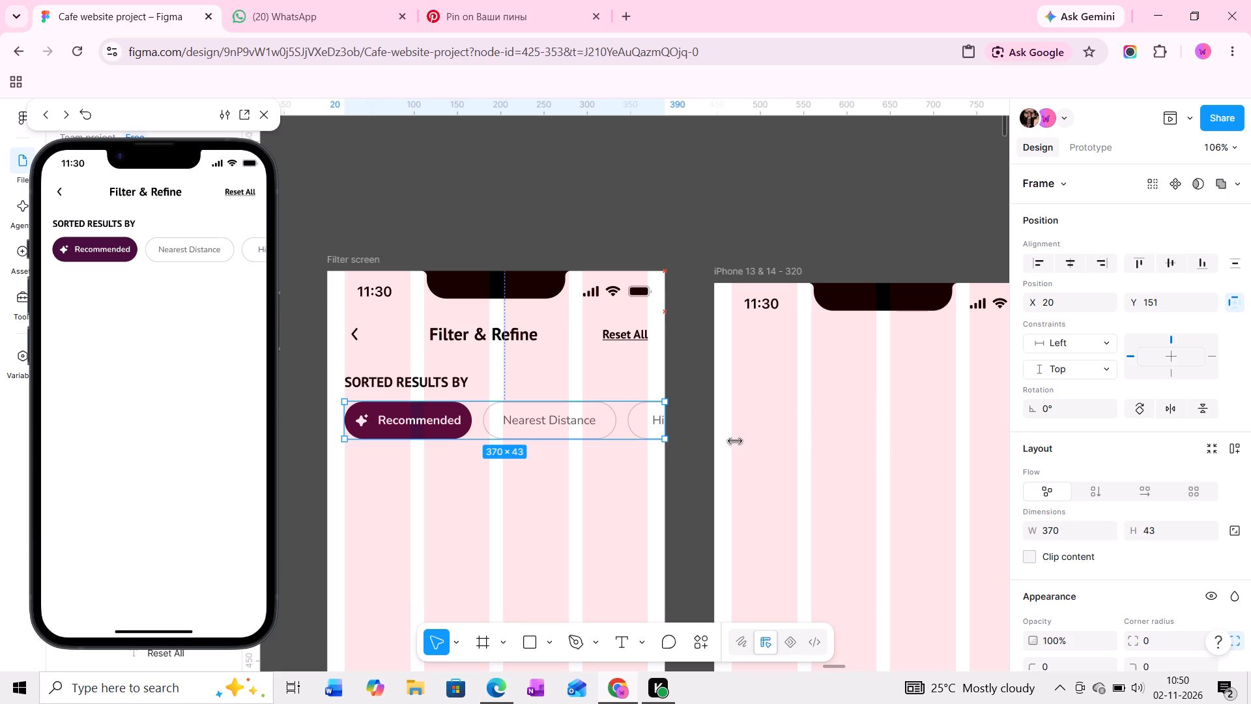
scroll(1052, 497, "down", 2)
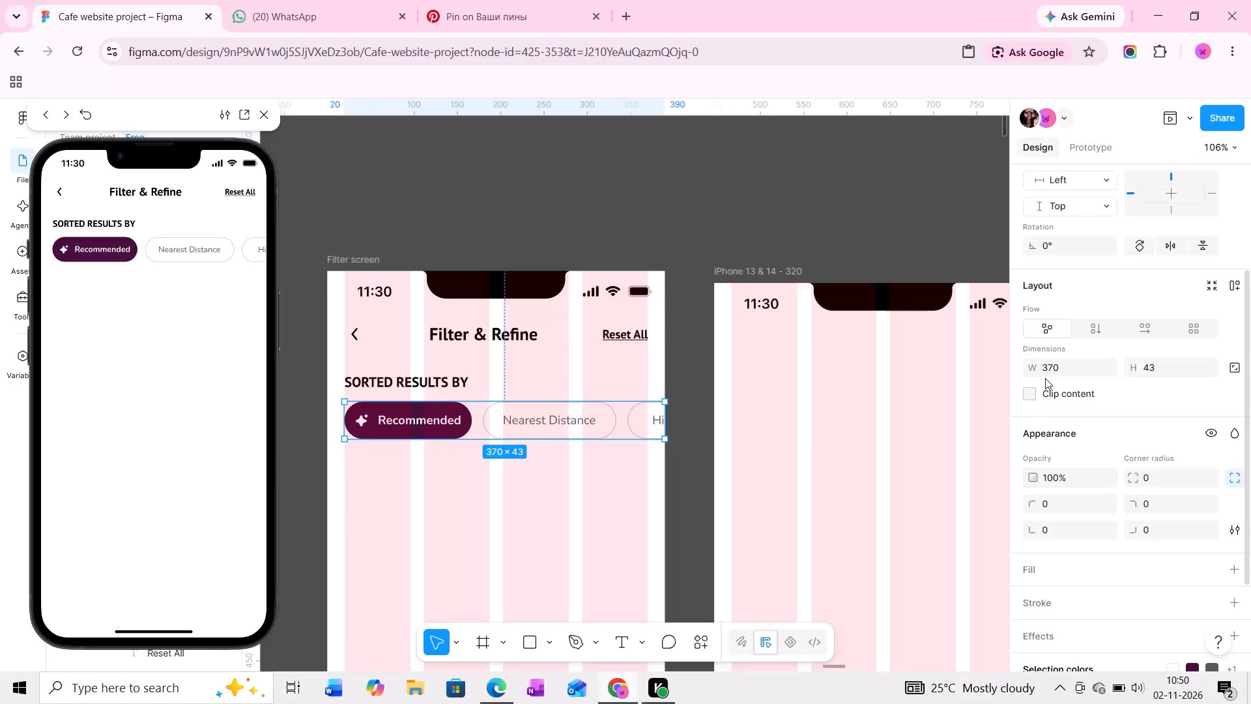
left_click(1029, 394)
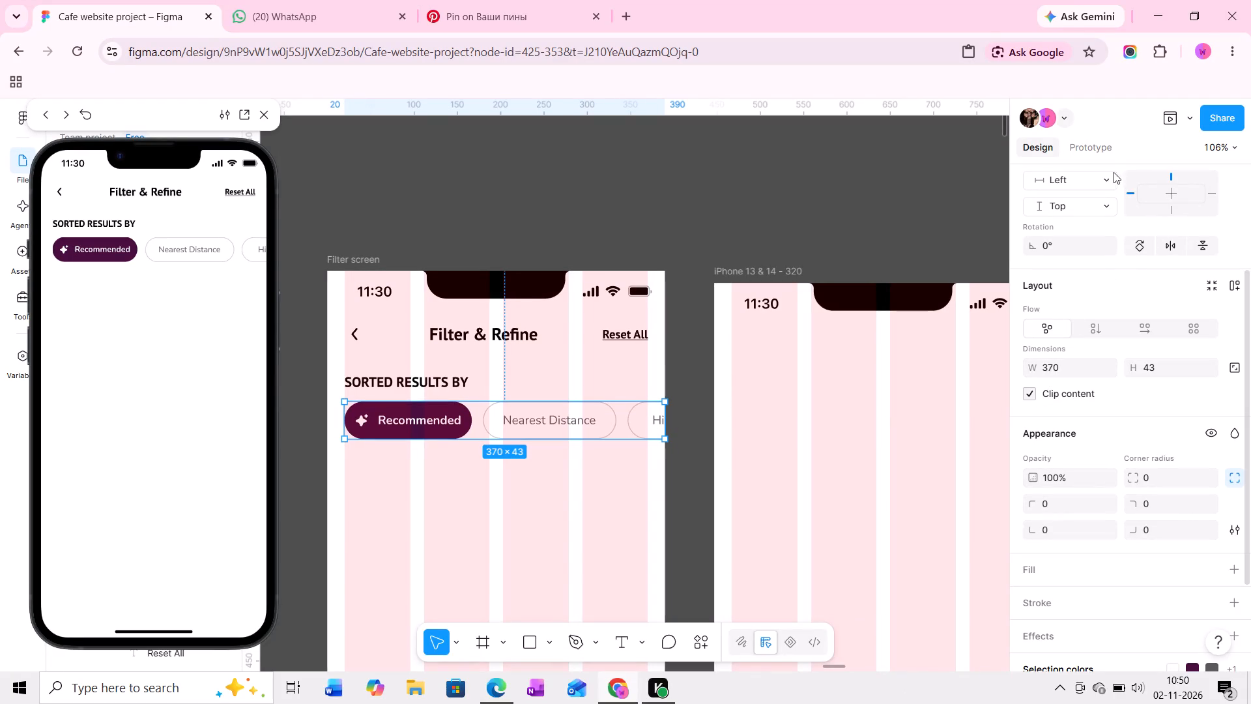
Set the chip row frame's prototype scroll overflow to Horizontal.
left_click(1097, 145)
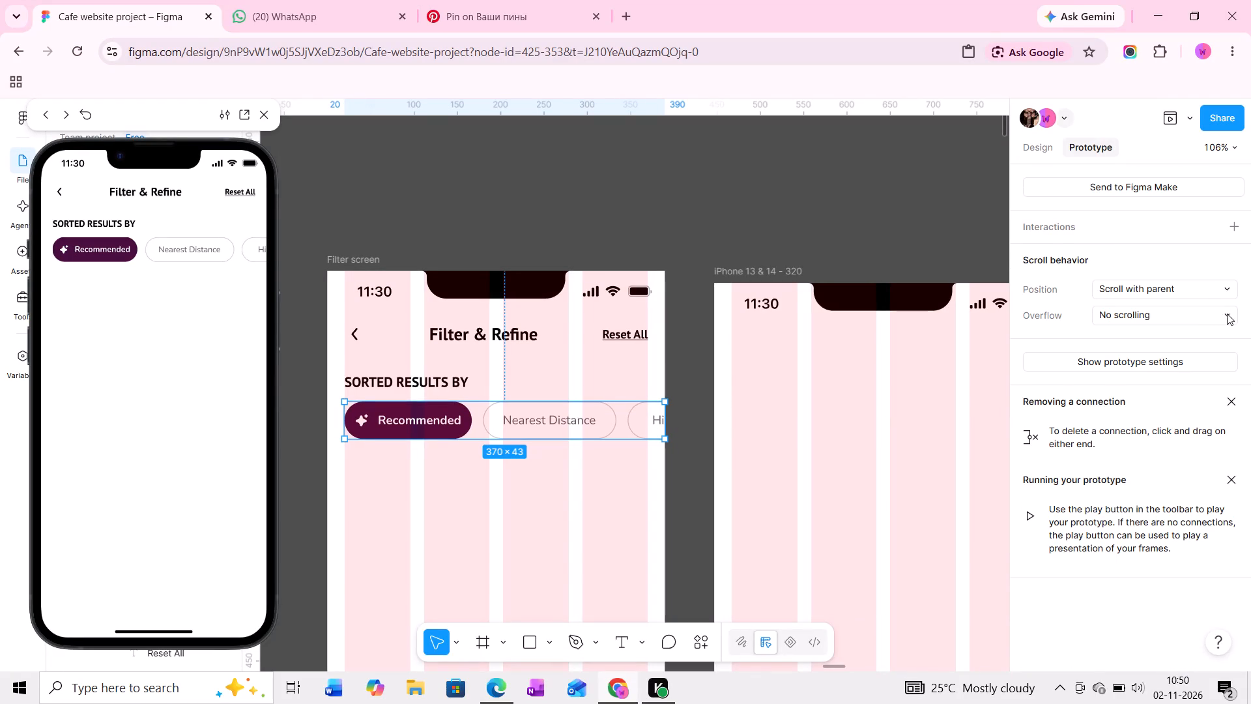
left_click(1229, 314)
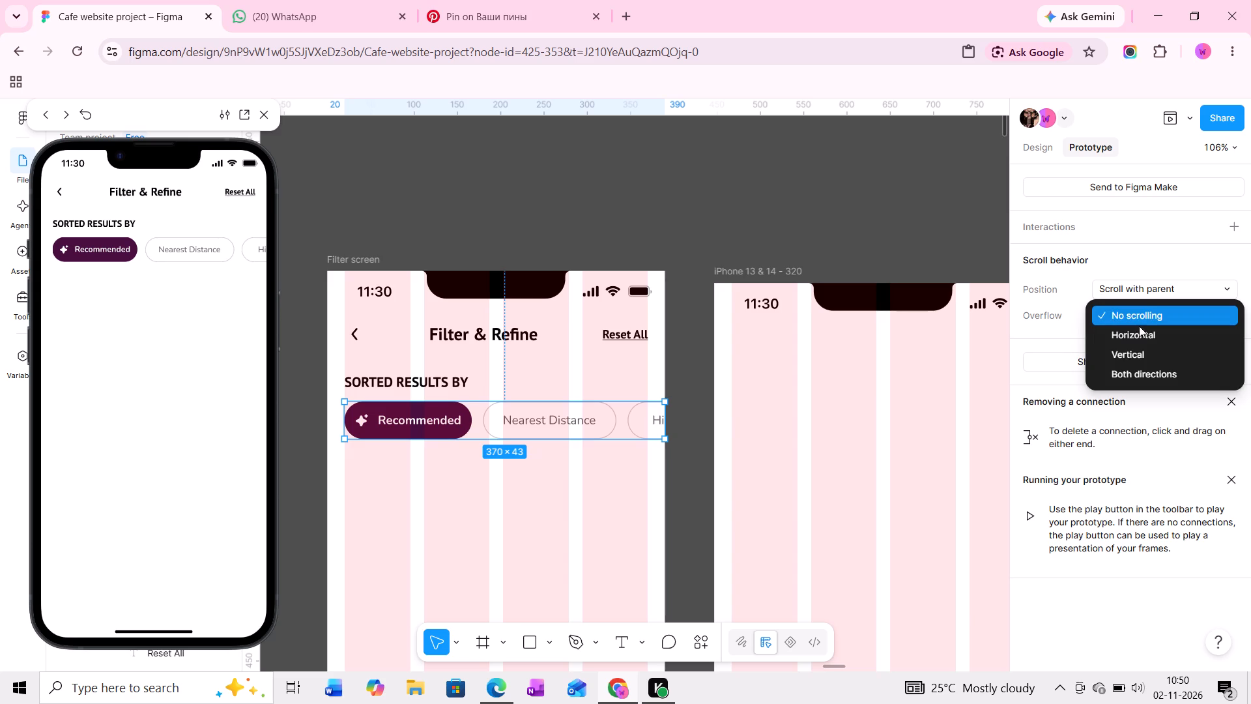
left_click(1137, 336)
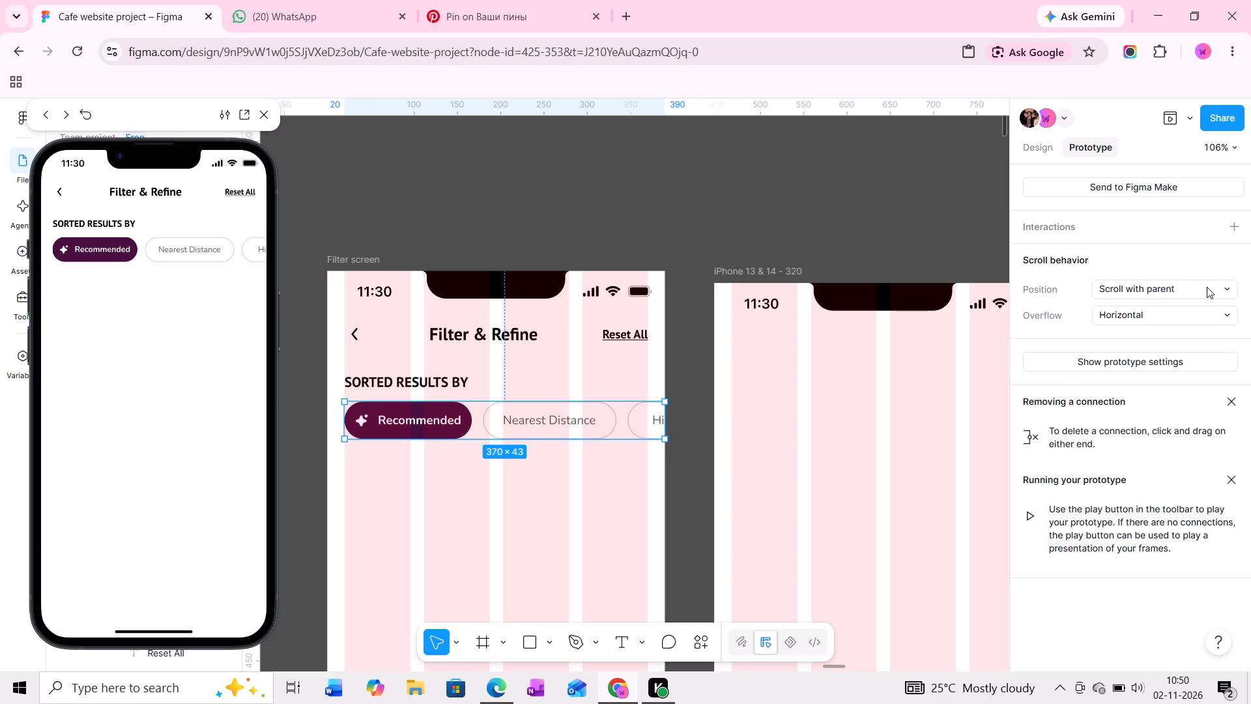
Test scrolling the chip row sideways and toggling the Nearest Distance and Highest Rated chips in the prototype preview.
left_click_drag(186, 241, 99, 243)
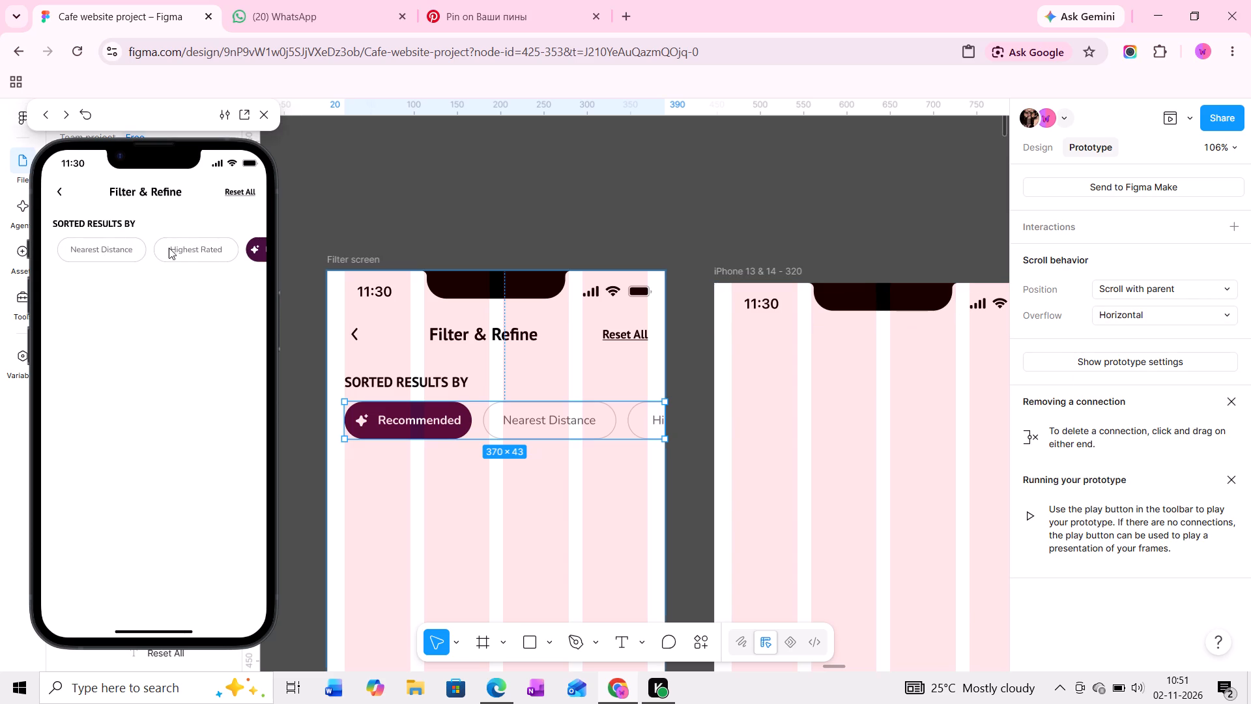
left_click_drag(212, 248, 65, 249)
left_click_drag(190, 249, 123, 249)
left_click_drag(122, 249, 323, 262)
left_click_drag(196, 254, 6, 248)
left_click(258, 250)
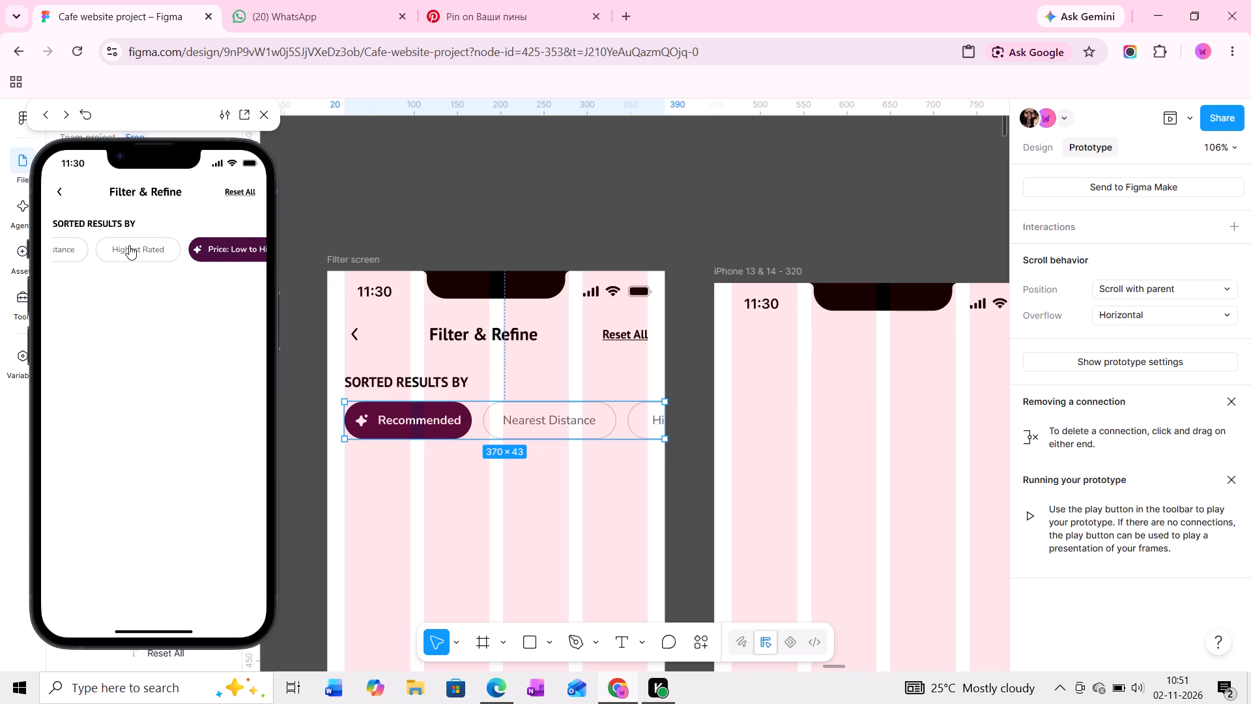
left_click_drag(121, 246, 305, 246)
left_click(192, 248)
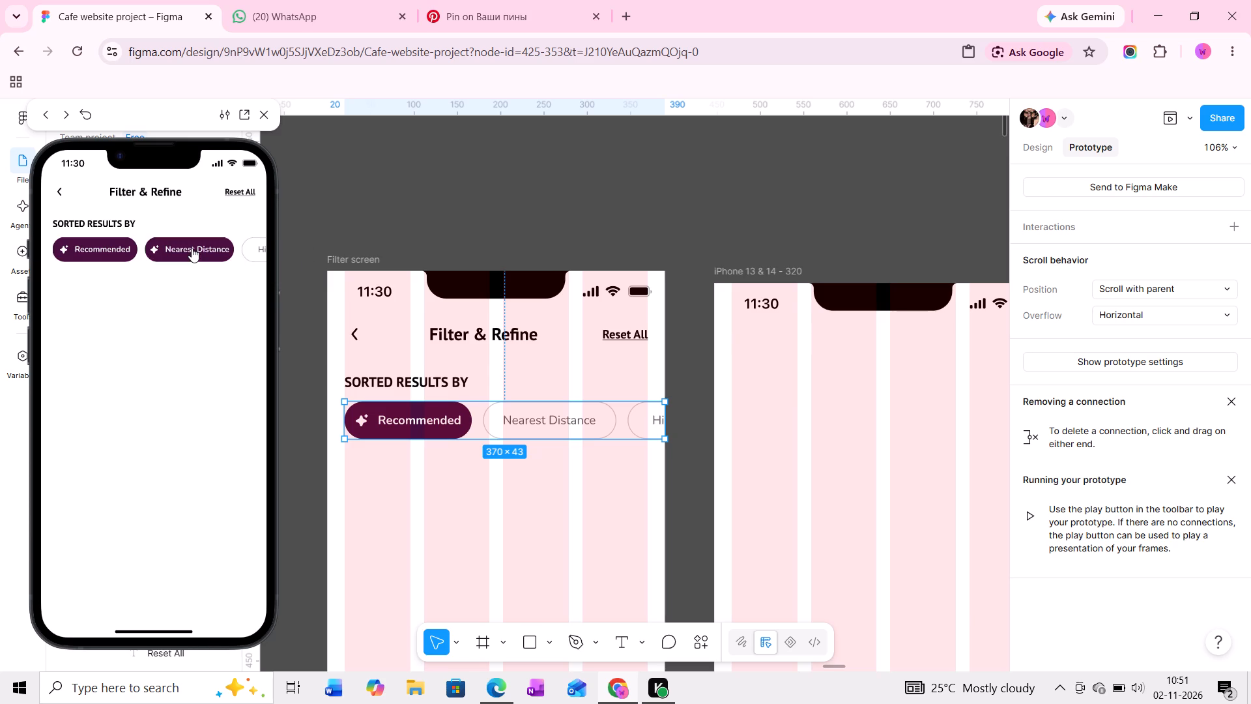
left_click(192, 248)
left_click_drag(220, 248, 116, 248)
left_click(147, 248)
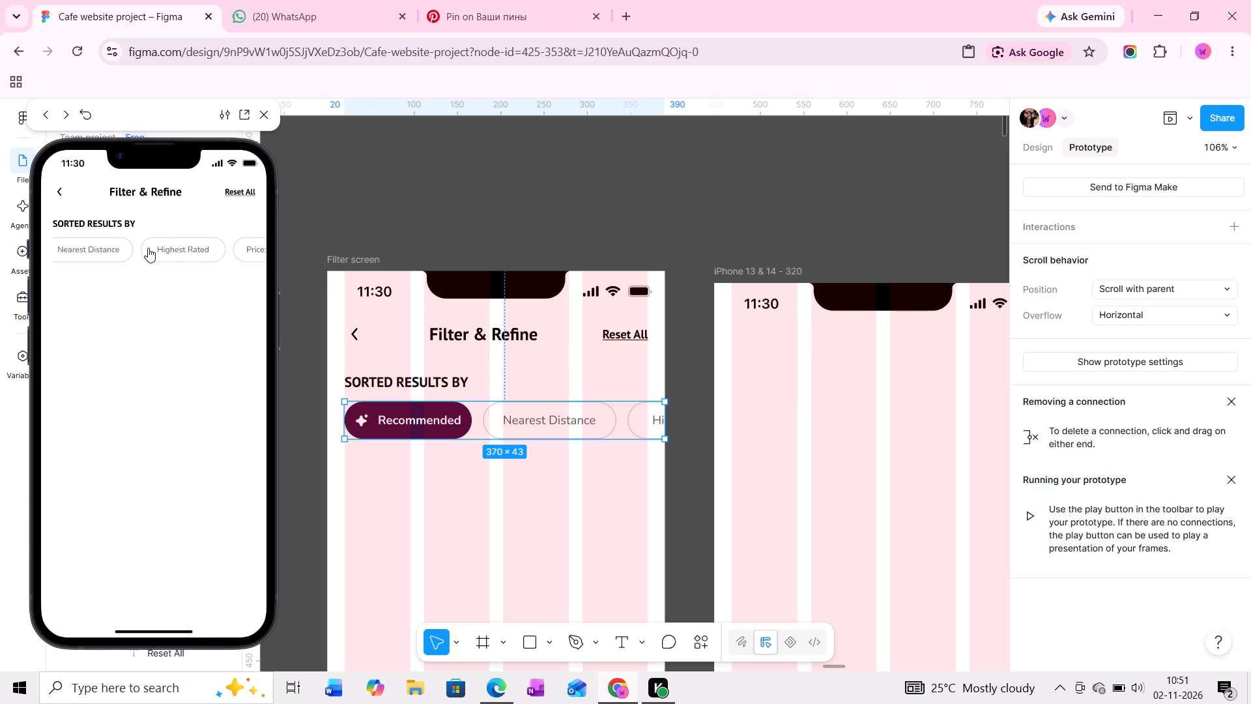
left_click(153, 249)
left_click_drag(206, 250, 296, 254)
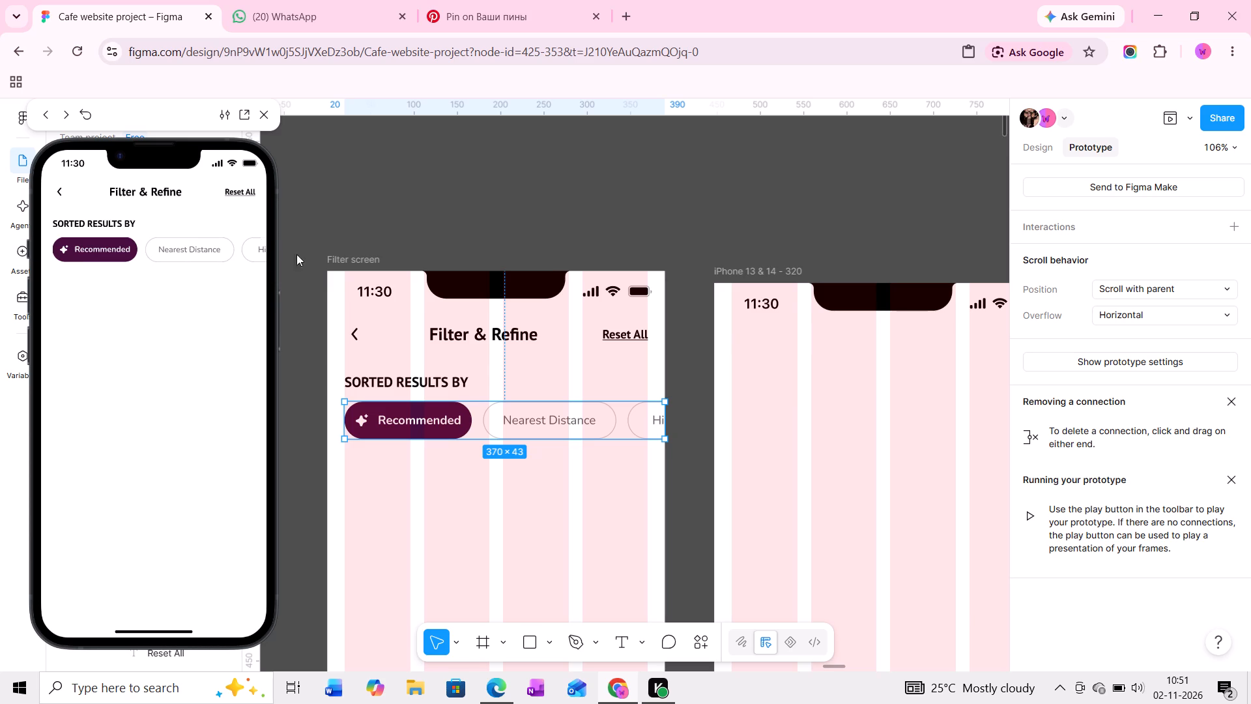
left_click_drag(296, 254, 308, 254)
Test toggling the Recommended chip off and on in the prototype preview.
left_click(92, 246)
left_click(92, 246)
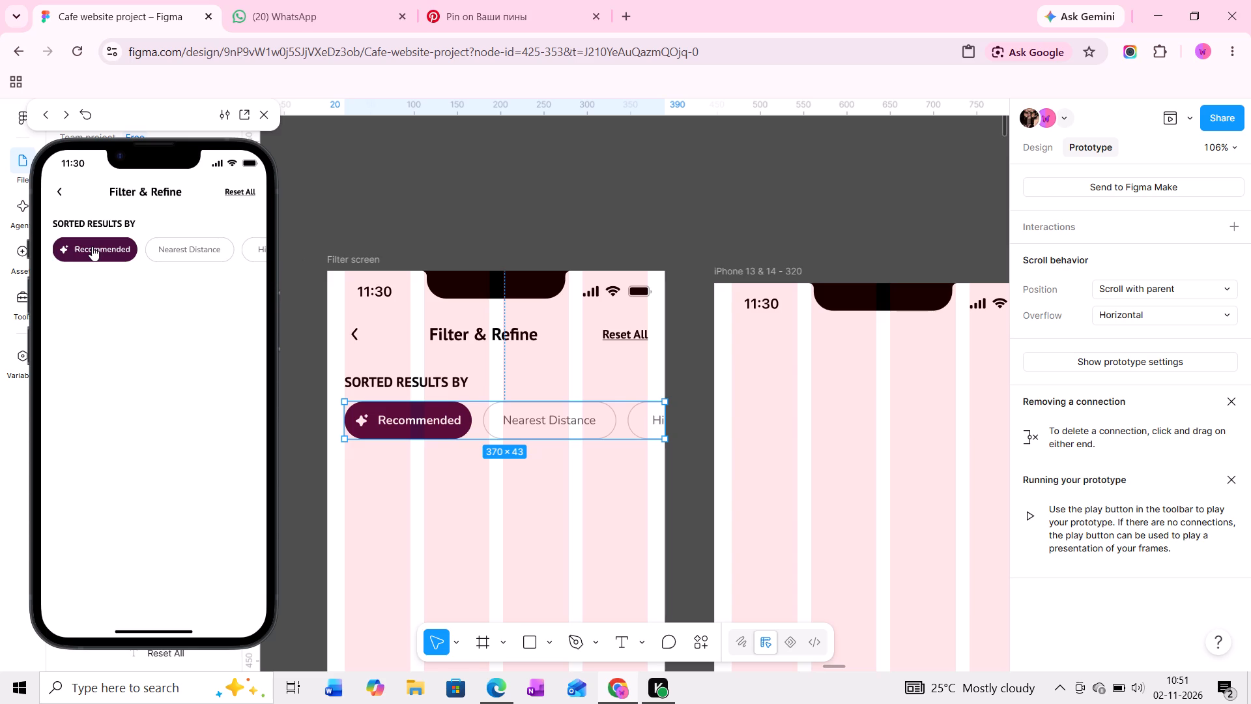
left_click(92, 246)
middle_click_drag(431, 368, 487, 299)
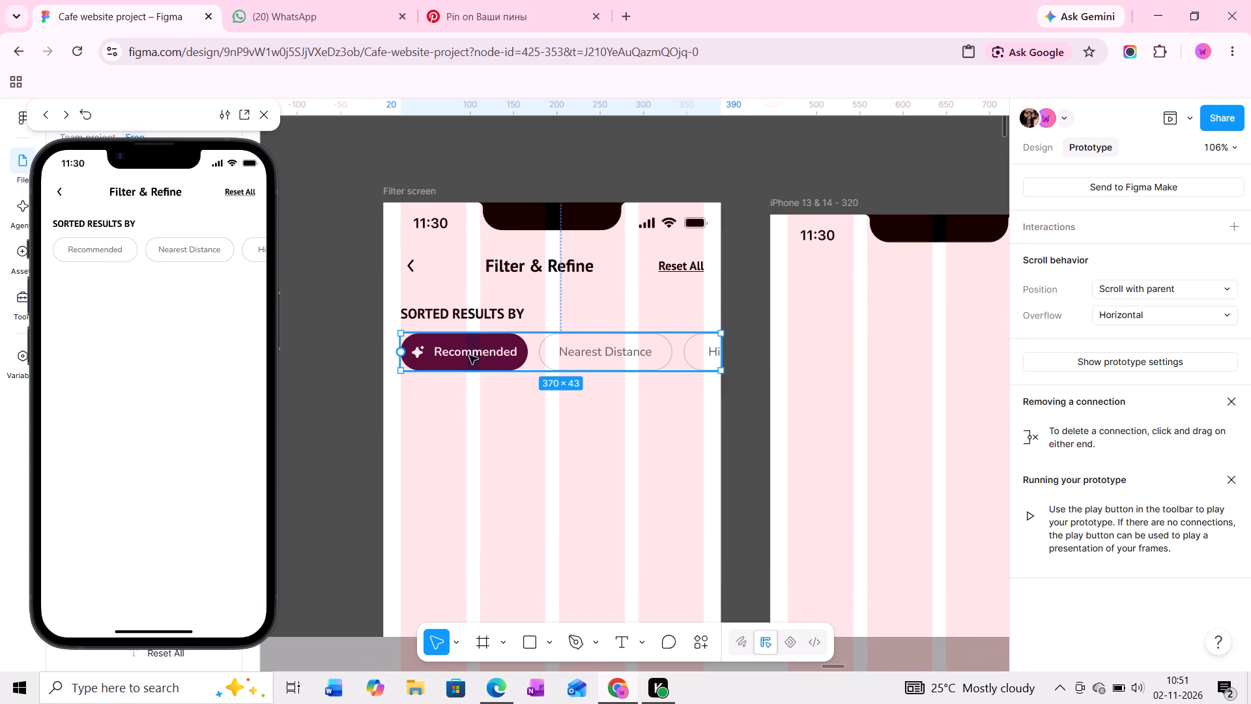
middle_click_drag(470, 354, 498, 323)
left_click(369, 353)
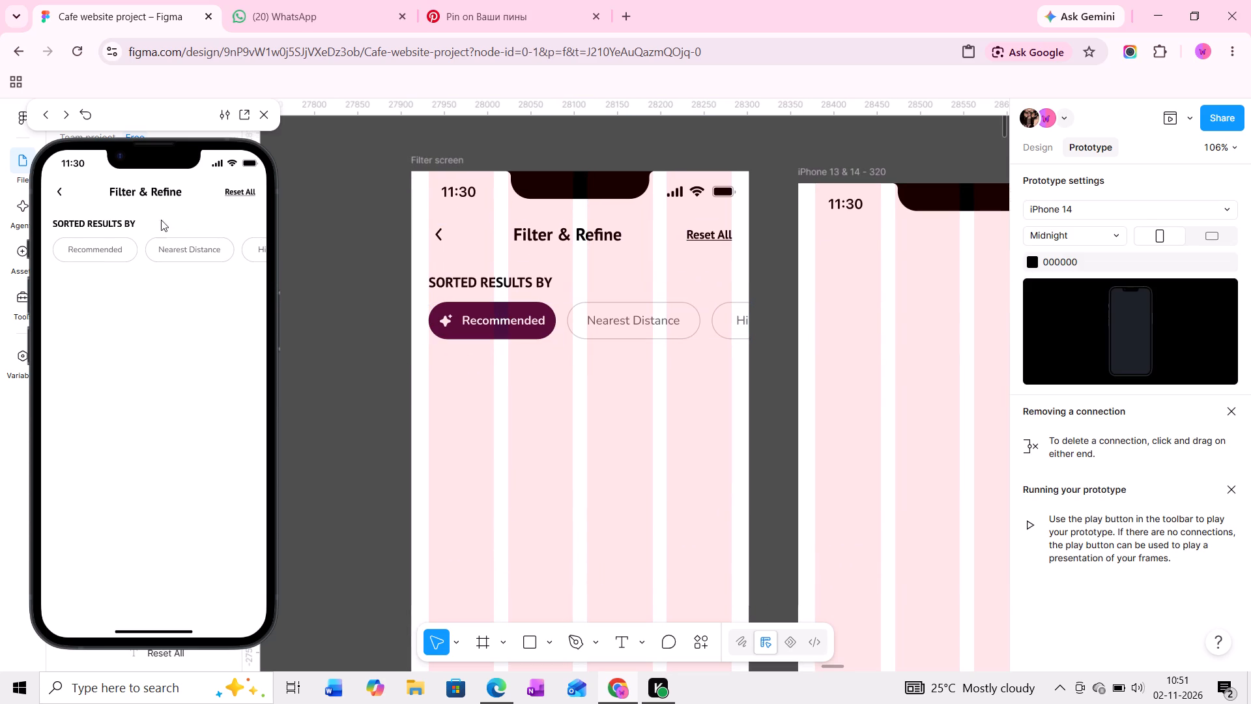
left_click(104, 239)
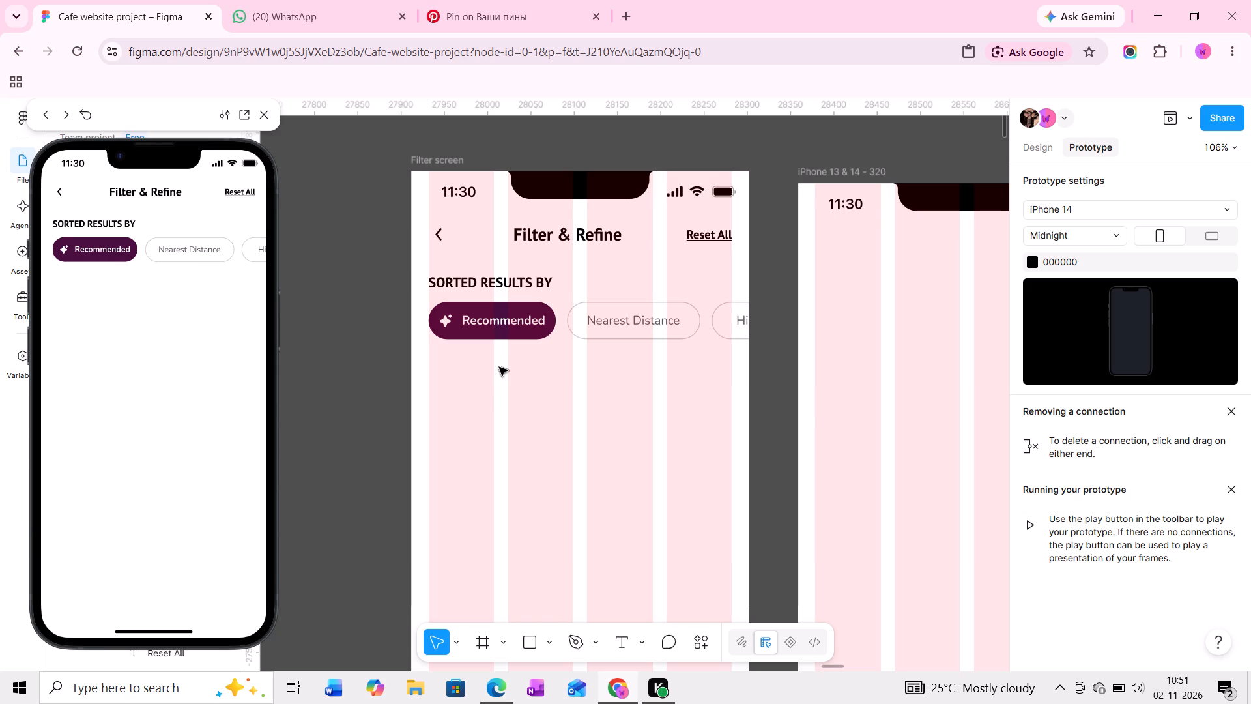
Examine the Sort result by component set and the chip row on the Filter screen.
scroll(501, 362, "up", 4, "ctrl")
middle_click_drag(540, 376, 538, 356)
scroll(538, 354, "down", 8, "ctrl")
middle_click_drag(588, 274, 541, 403)
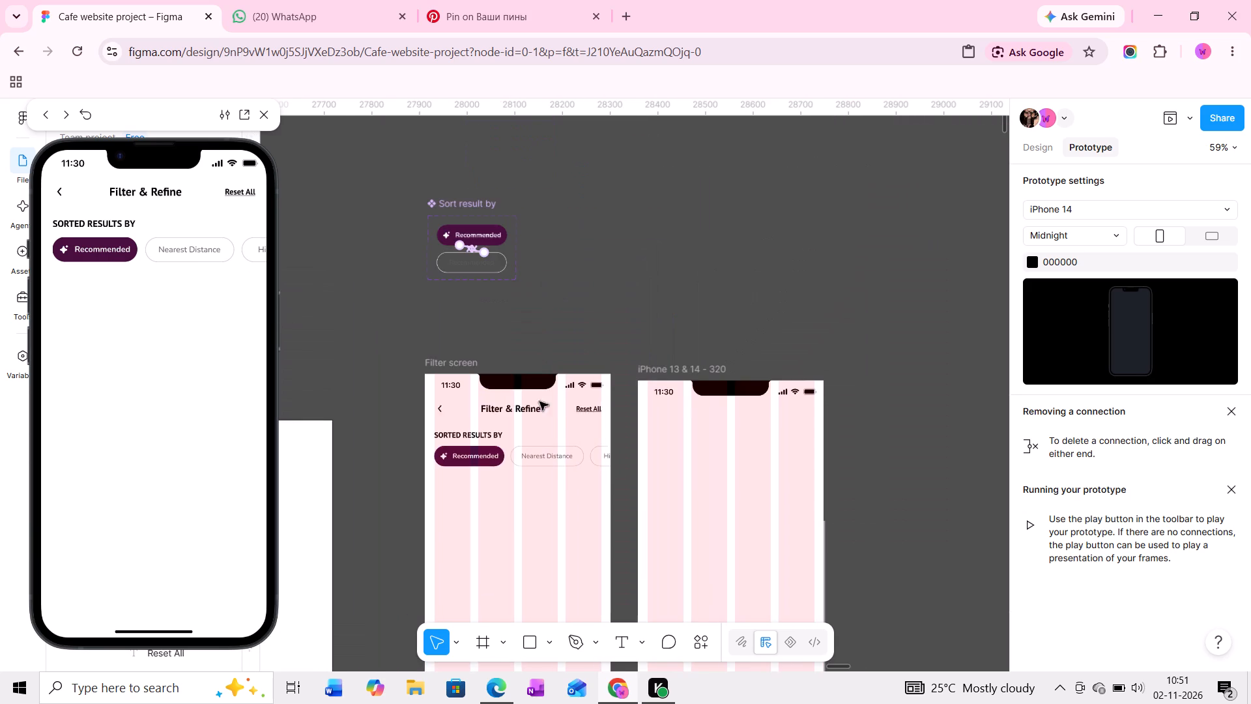
middle_click_drag(553, 308, 650, 283)
middle_click_drag(644, 391, 686, 257)
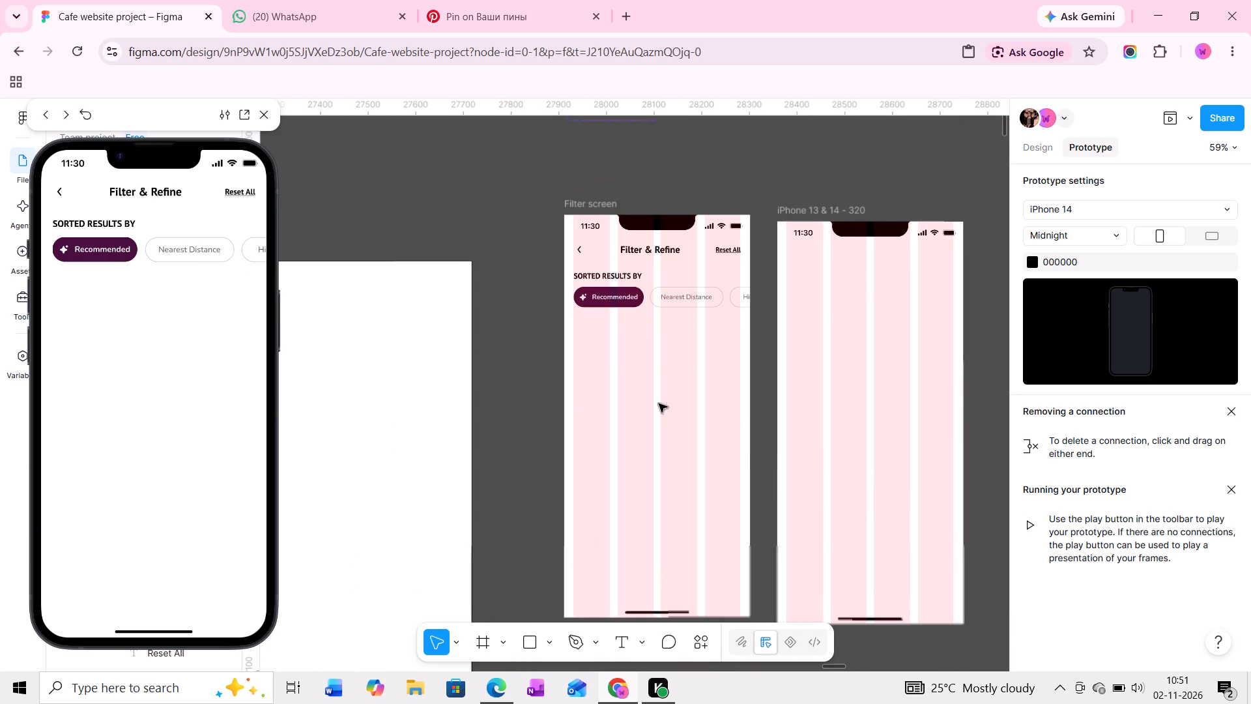
middle_click_drag(662, 377, 682, 293)
scroll(670, 261, "up", 4, "ctrl")
middle_click_drag(665, 263, 645, 375)
scroll(642, 366, "up", 5, "ctrl")
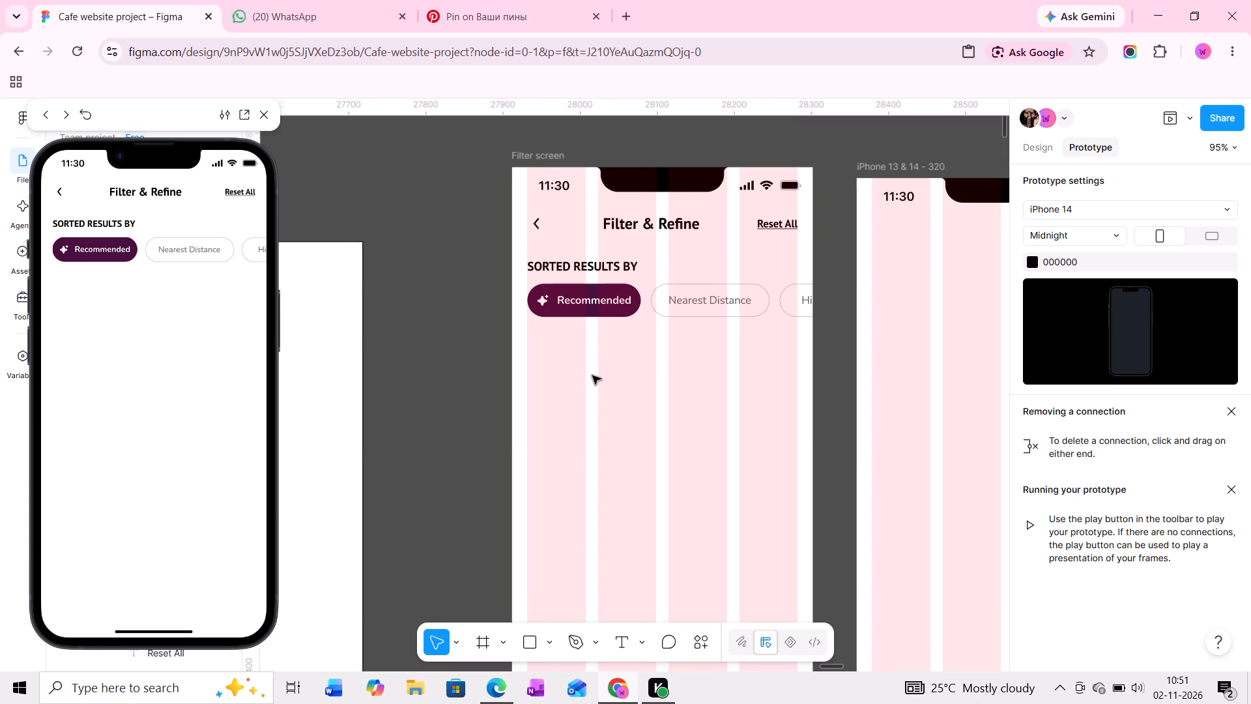
scroll(563, 368, "up", 3, "ctrl")
scroll(564, 365, "up", 4)
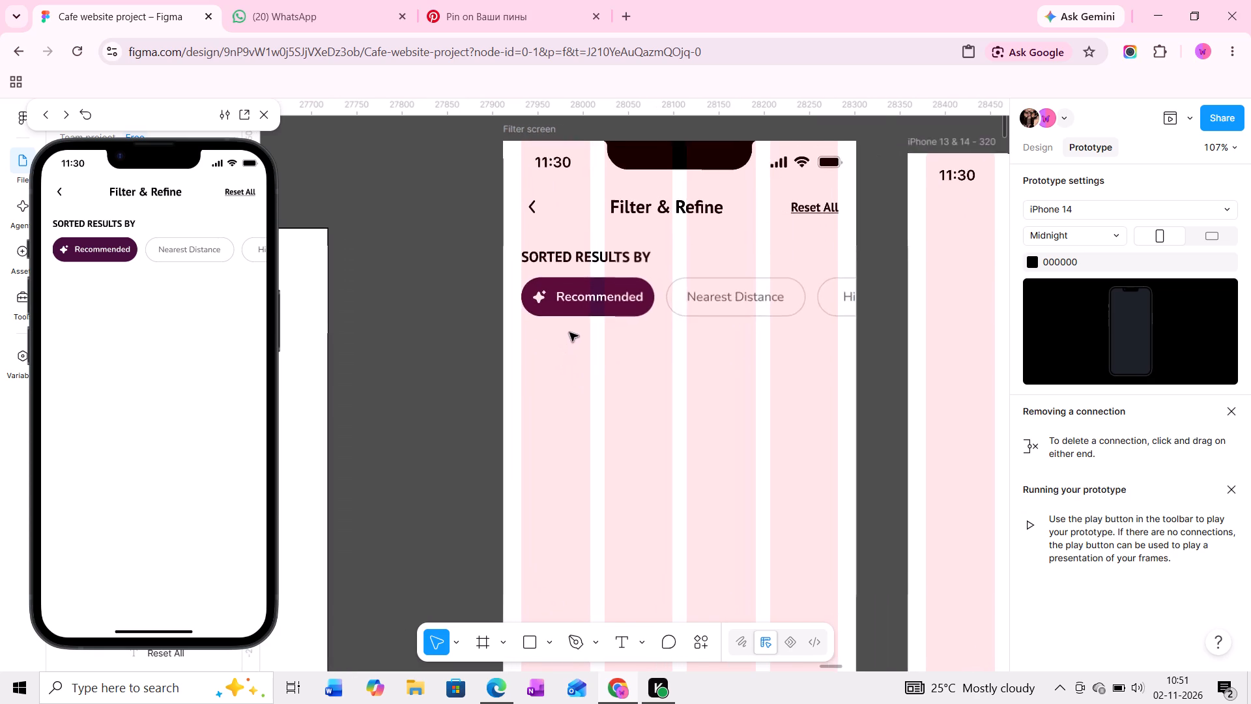
scroll(569, 353, "up", 4, "ctrl")
middle_click_drag(601, 398, 474, 310)
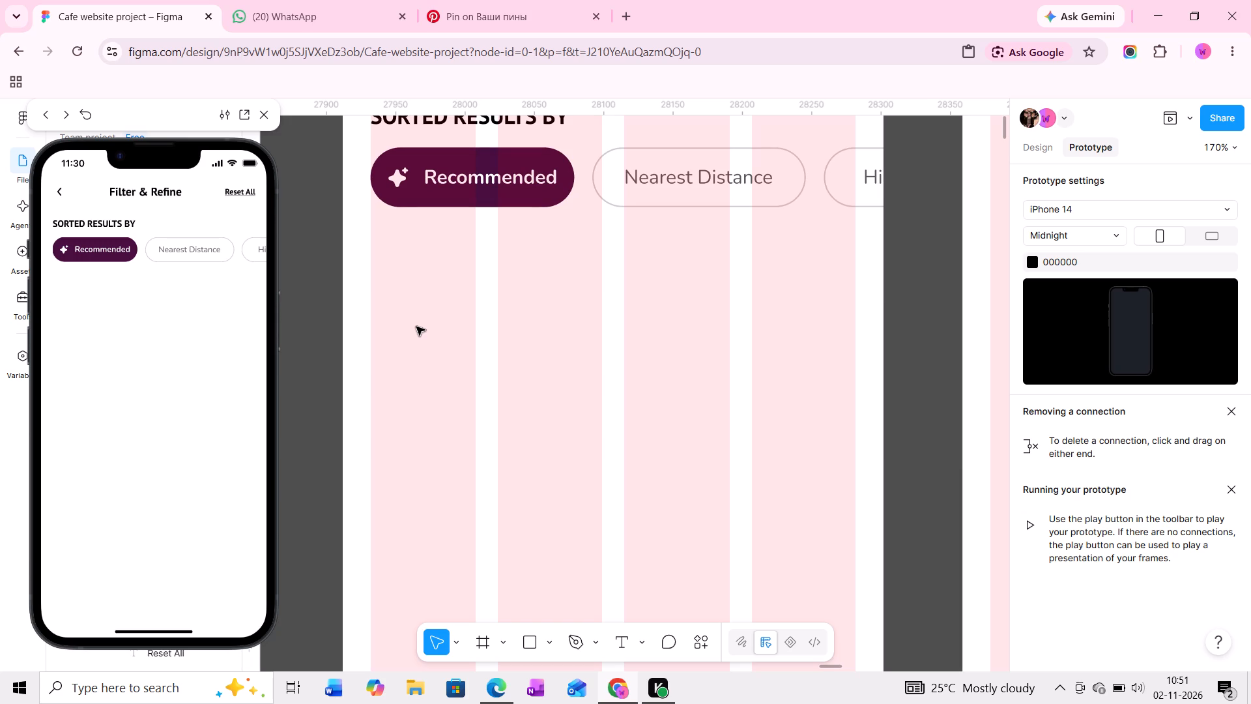
Look over the empty area of the Filter screen below the chip row, down to its lower edge.
scroll(467, 338, "down", 3, "ctrl")
scroll(468, 338, "down", 8)
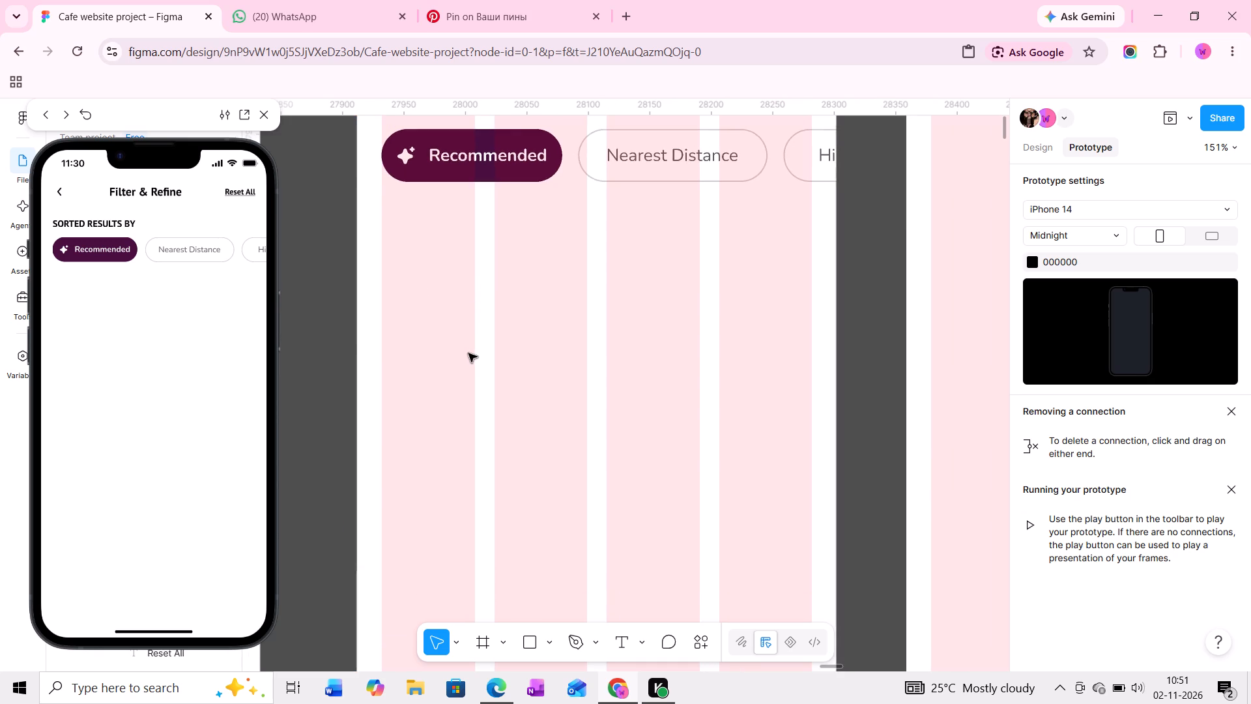
scroll(468, 353, "down", 8)
scroll(467, 355, "down", 20)
scroll(467, 355, "down", 3)
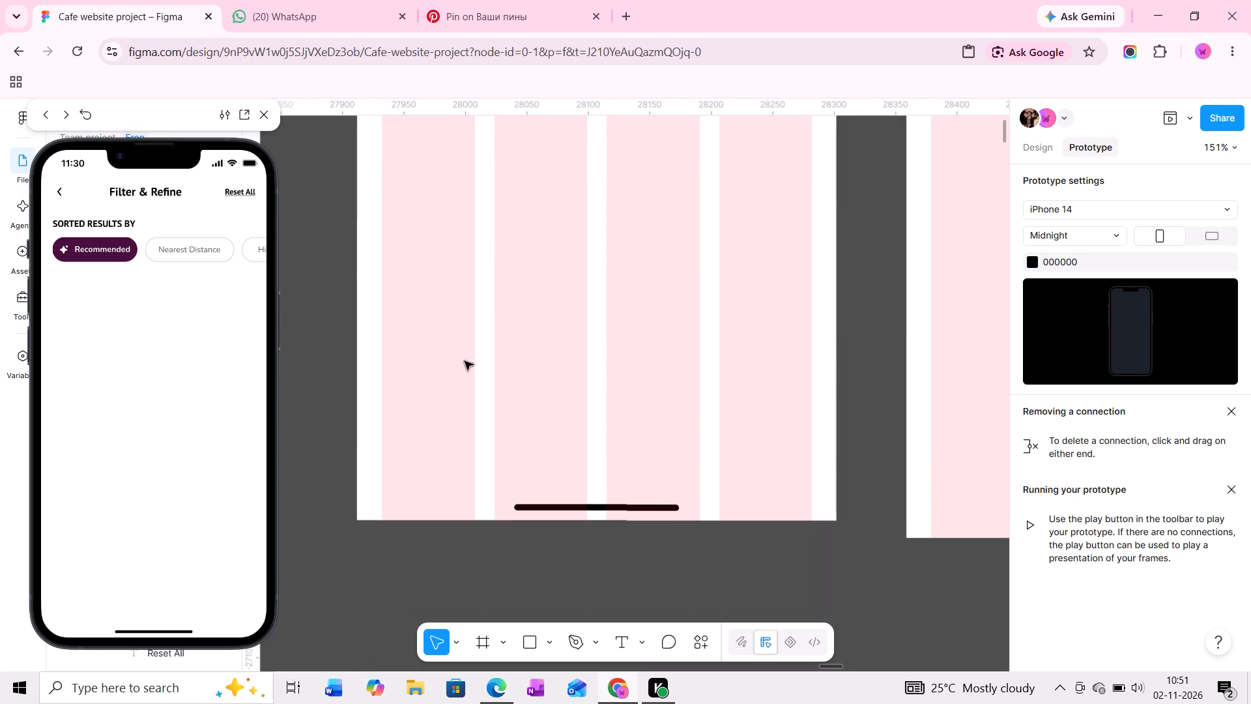
scroll(465, 361, "down", 2)
middle_click_drag(471, 323, 472, 394)
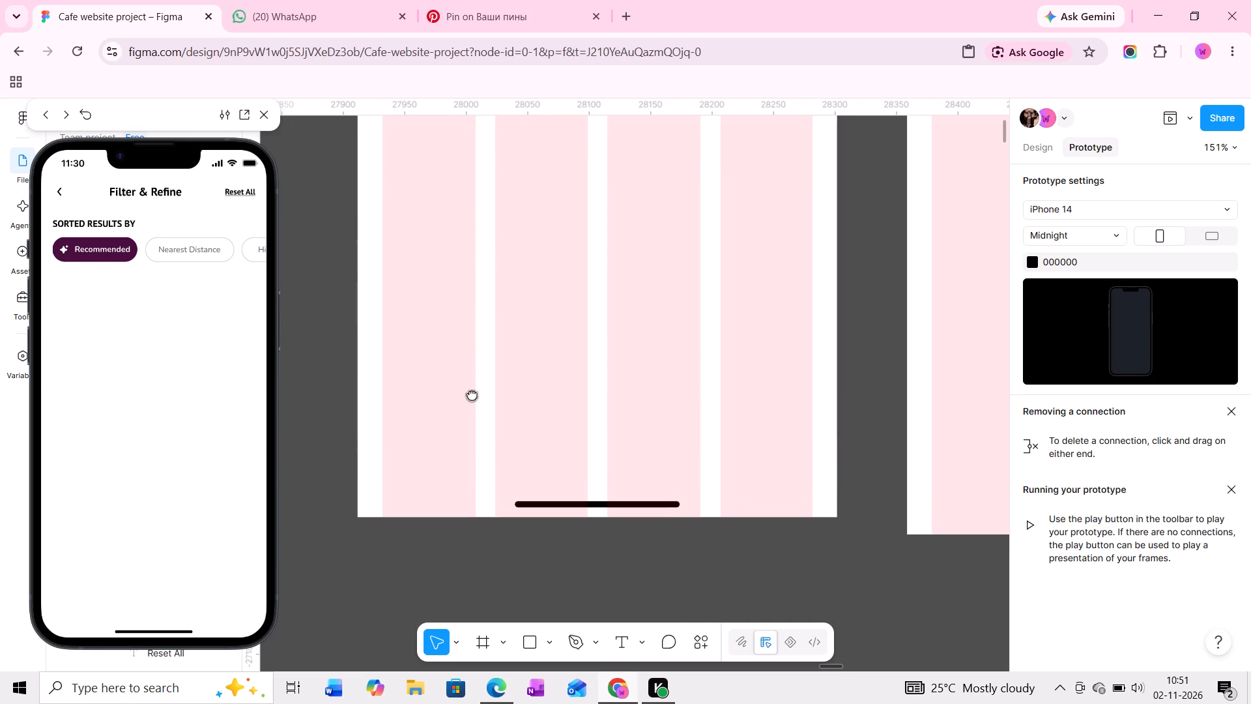
middle_click_drag(472, 394, 472, 397)
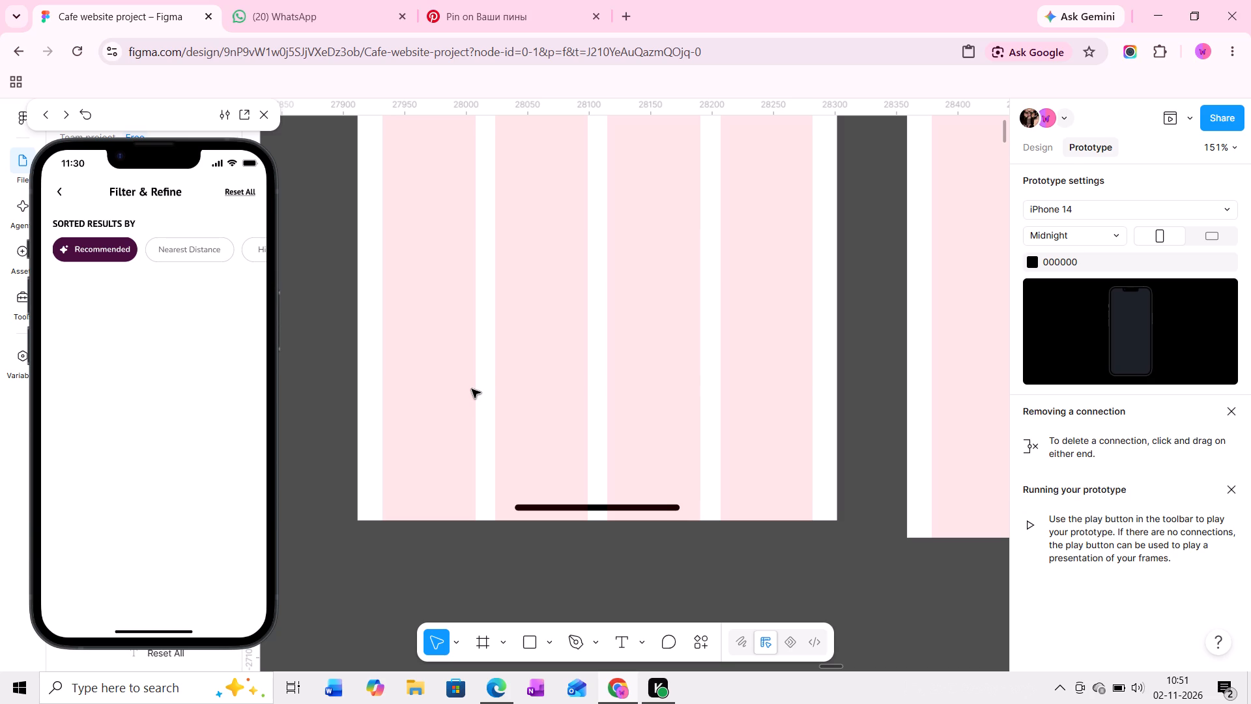
scroll(463, 345, "down", 2, "ctrl")
middle_click_drag(461, 317, 476, 512)
middle_click_drag(526, 340, 510, 540)
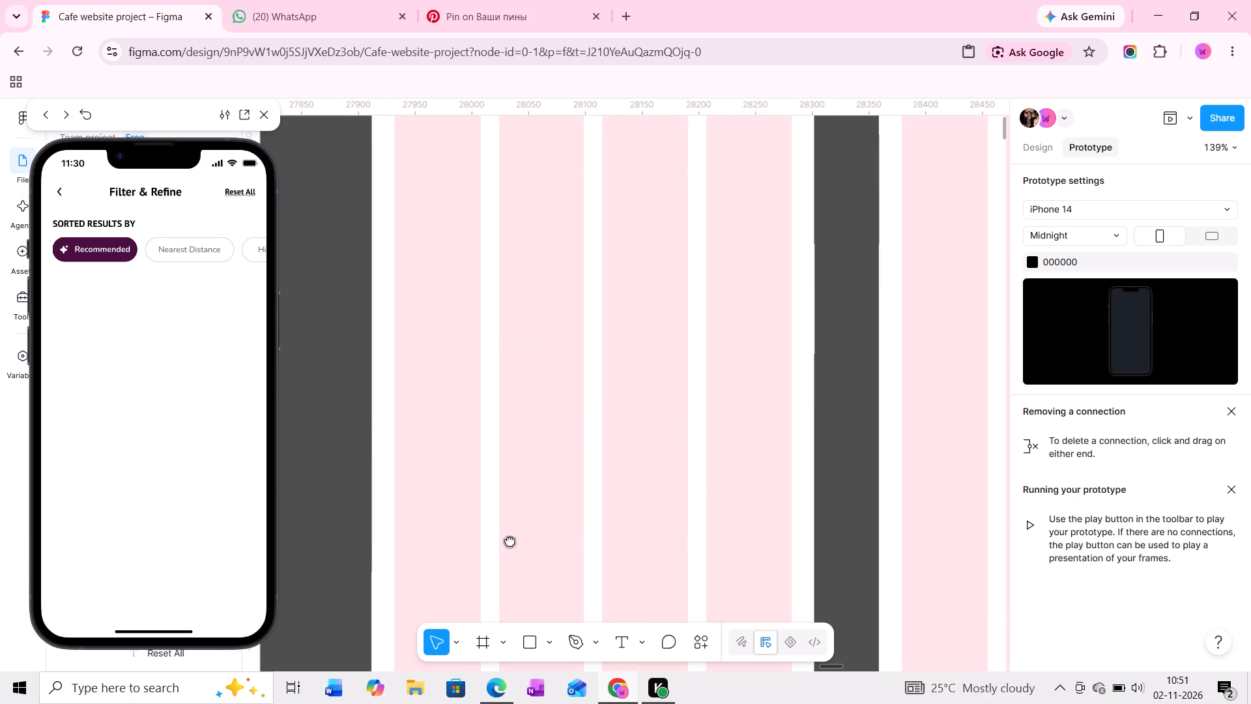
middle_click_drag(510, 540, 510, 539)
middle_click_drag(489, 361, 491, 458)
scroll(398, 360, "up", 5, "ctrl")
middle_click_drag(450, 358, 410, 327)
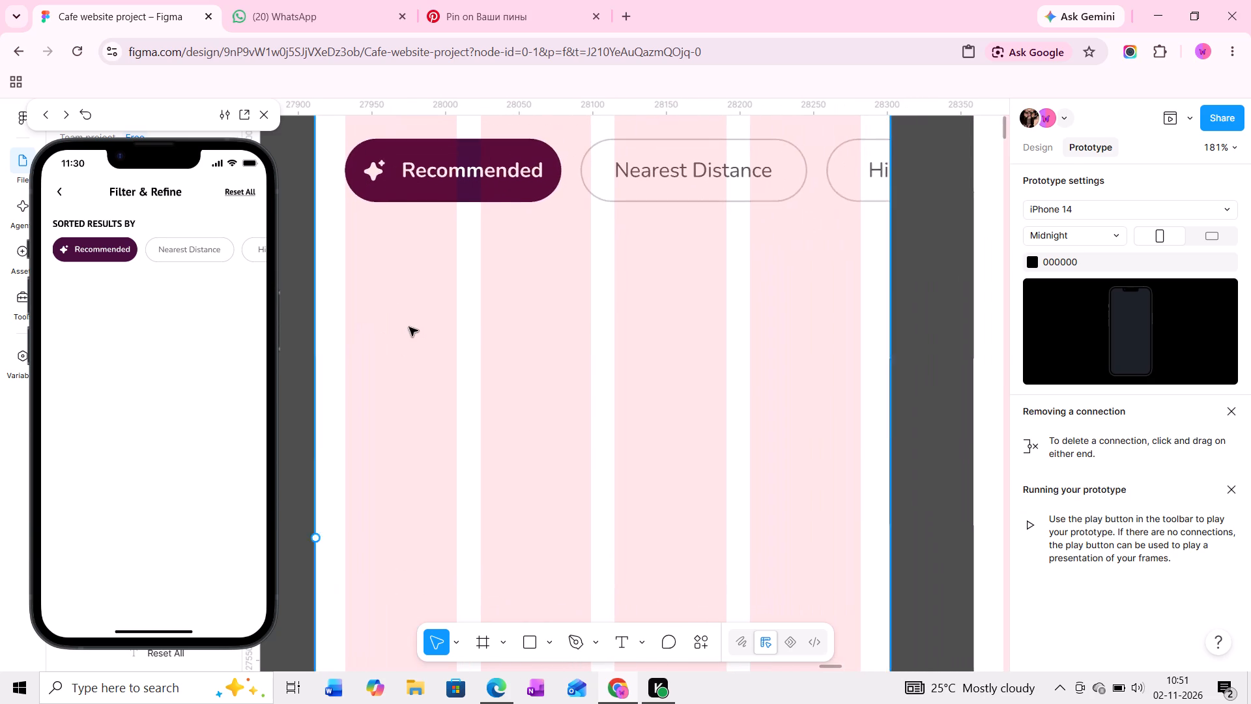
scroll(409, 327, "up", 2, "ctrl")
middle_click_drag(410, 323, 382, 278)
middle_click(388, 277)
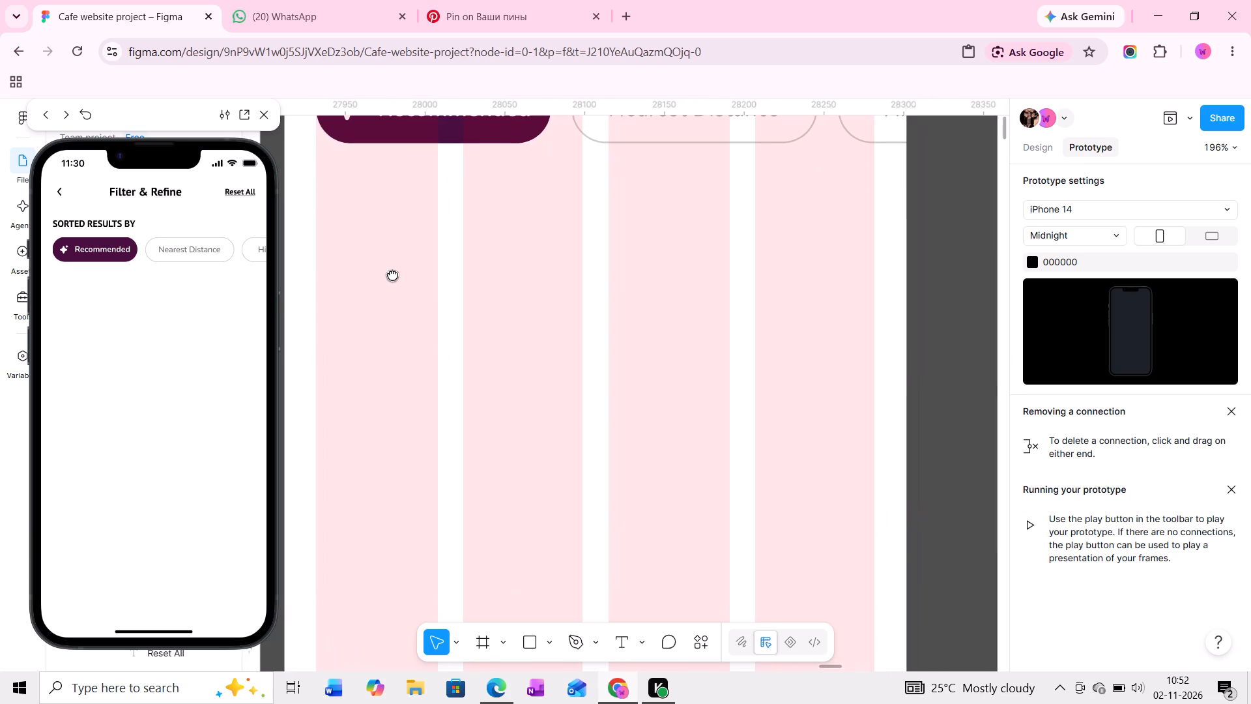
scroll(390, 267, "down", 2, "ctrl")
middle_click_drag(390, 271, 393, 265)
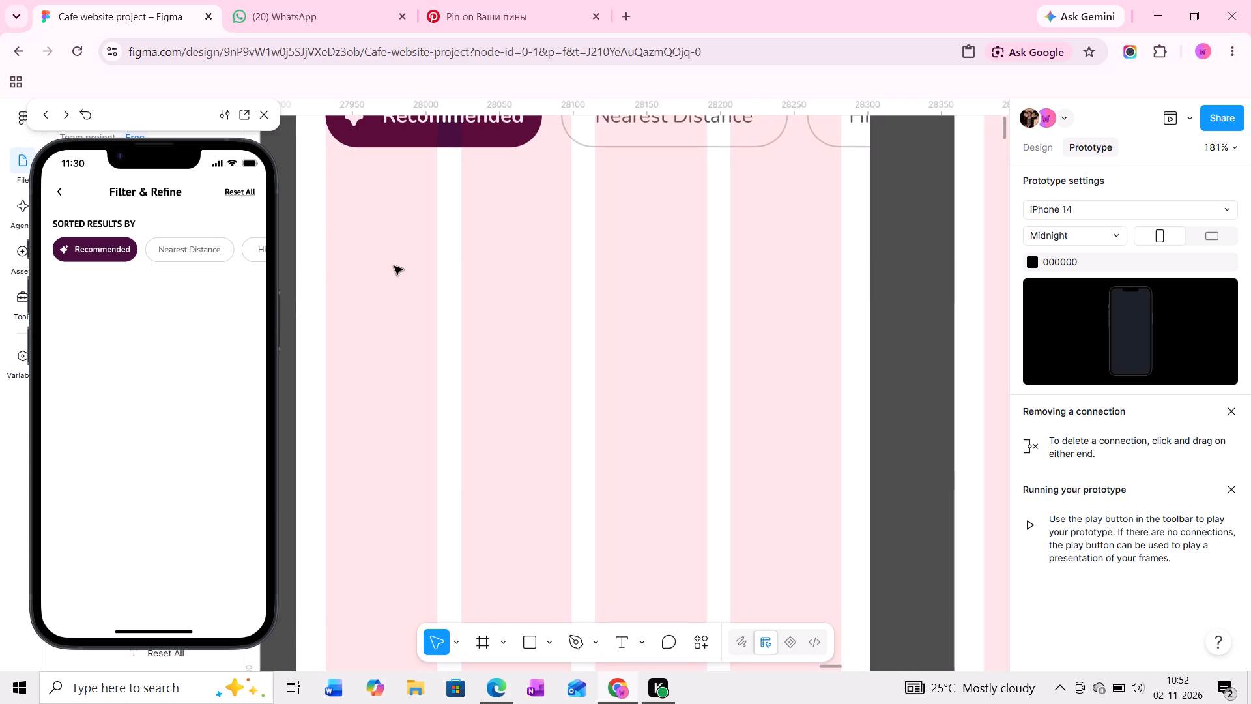
Duplicate the SORTED RESULTS BY heading straight down to X 20, Y 226, leaving a 32 px gap below the sort chip row.
middle_click_drag(334, 267, 366, 334)
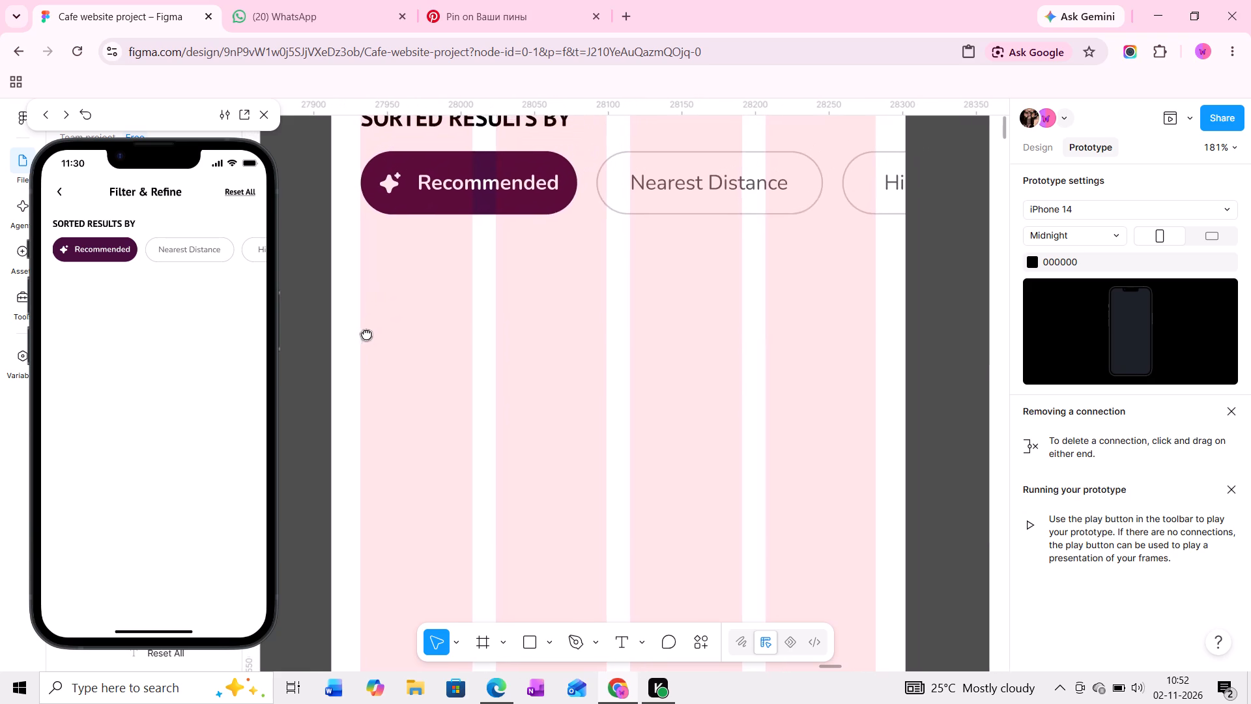
middle_click_drag(366, 334, 355, 332)
middle_click_drag(410, 308, 401, 385)
left_click(394, 196, "ctrl")
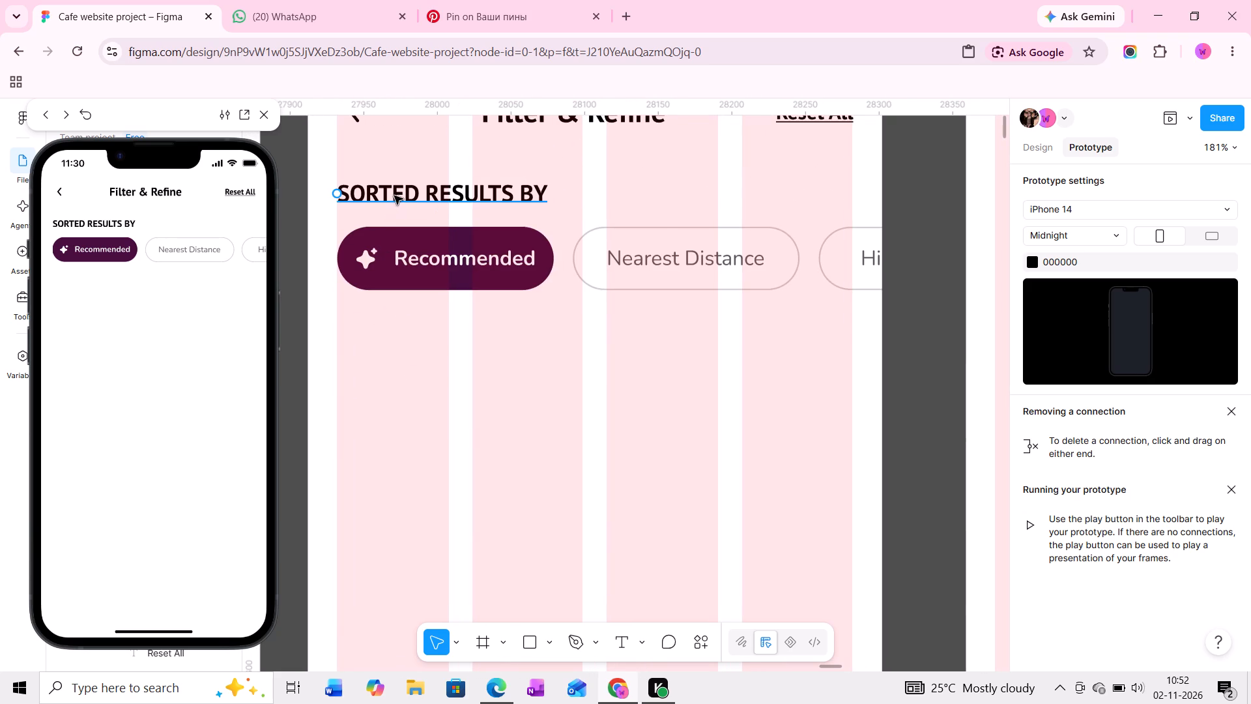
left_click(1034, 155)
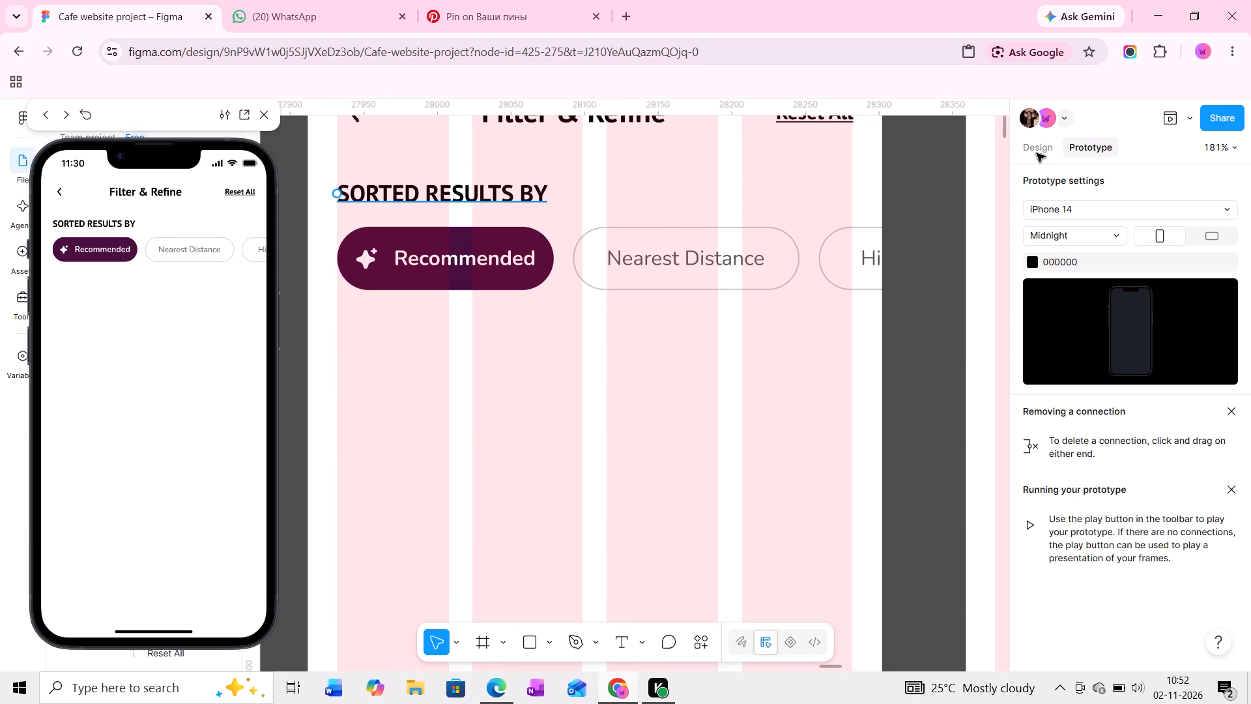
left_click(1037, 151)
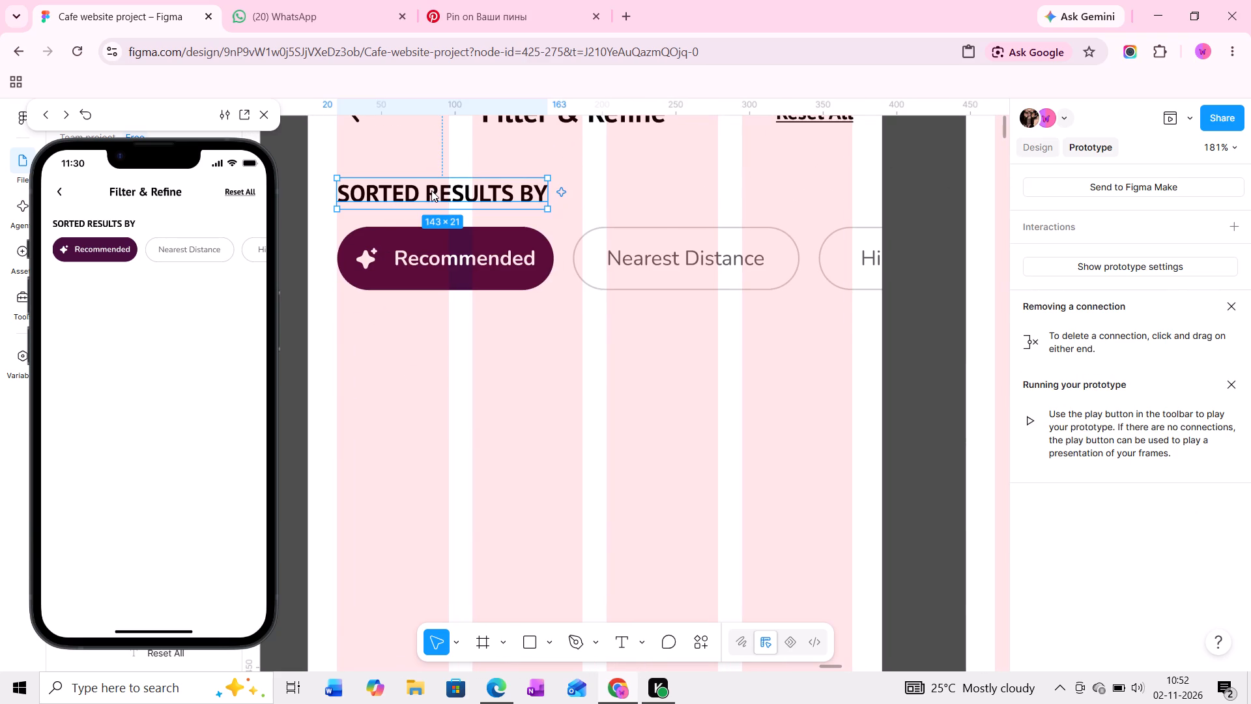
left_click_drag(431, 190, 425, 433, "alt")
left_click_drag(425, 433, 431, 428, "alt")
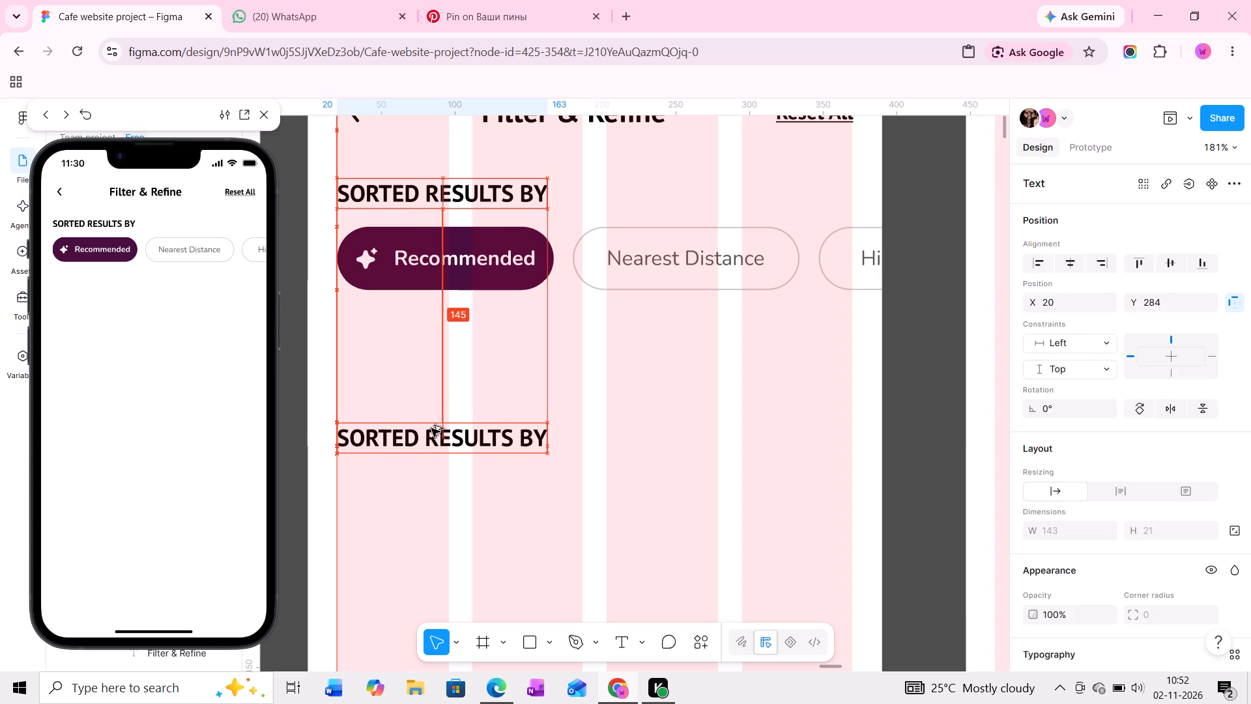
left_click_drag(431, 428, 431, 372, "alt")
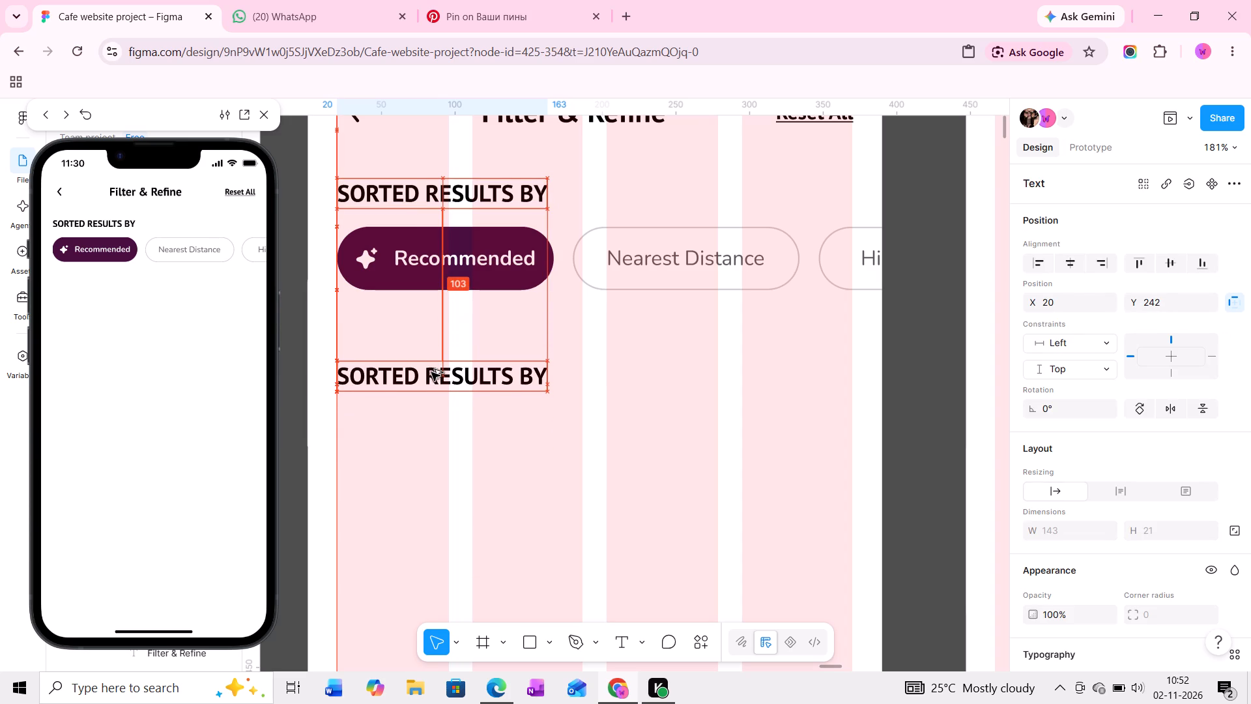
left_click_drag(431, 372, 431, 372, "alt")
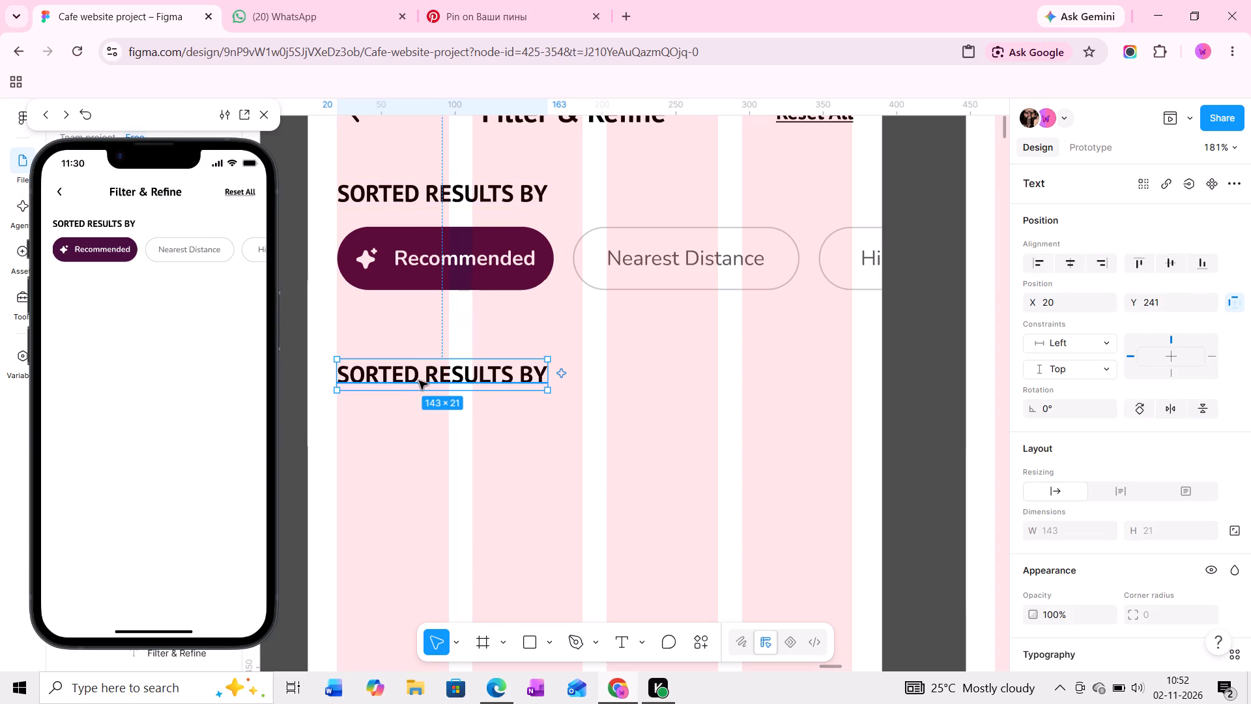
left_click(1059, 686)
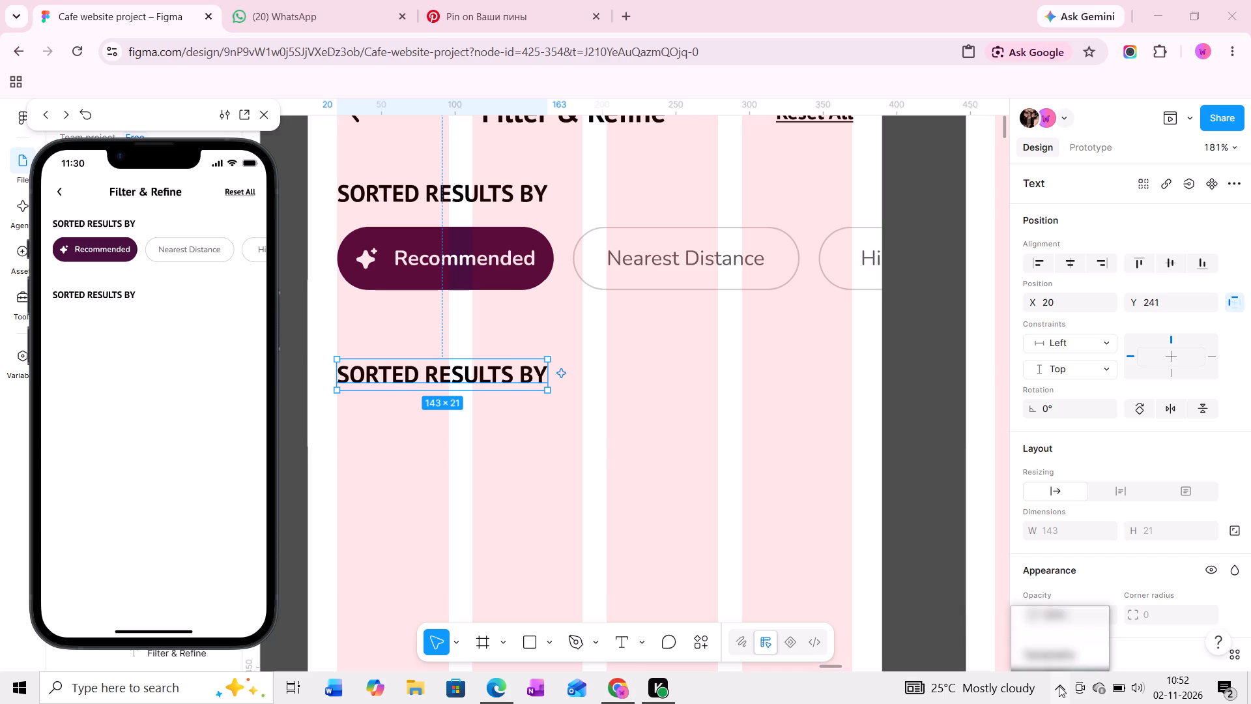
left_click(1059, 686)
left_click_drag(374, 374, 375, 344)
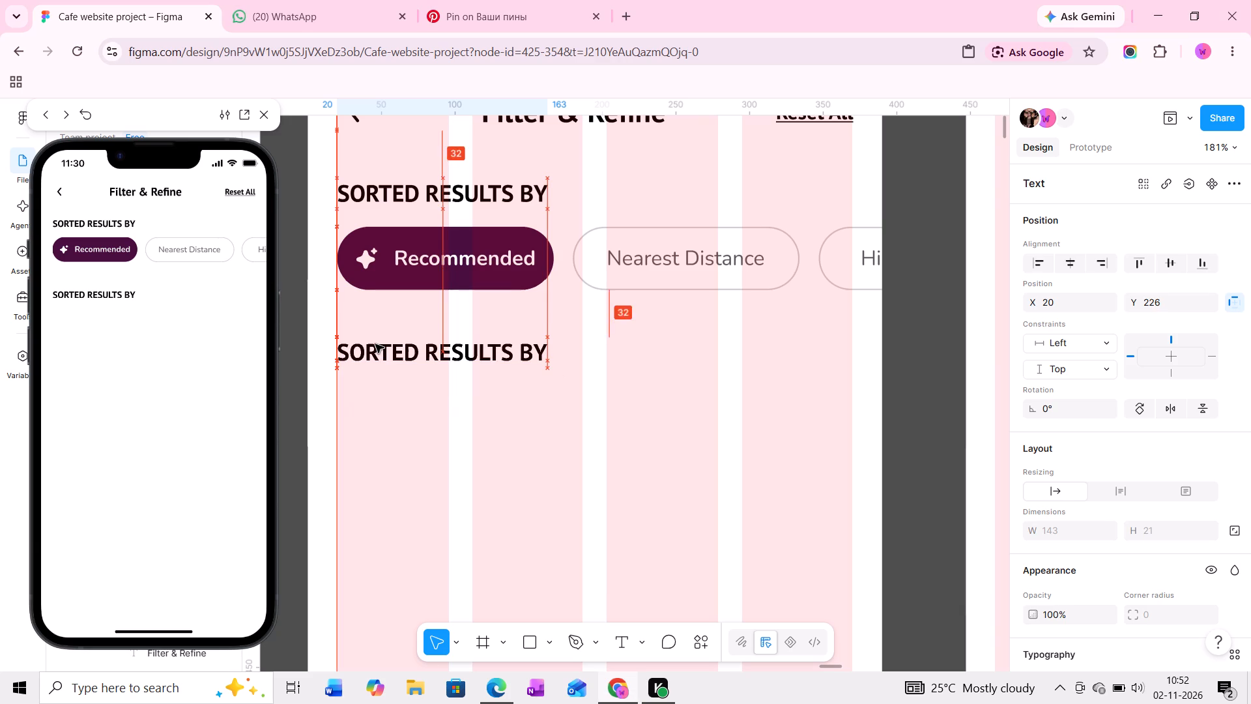
left_click_drag(375, 344, 375, 352)
Change the duplicated heading's text to "Services & Treatments".
double_click(375, 352)
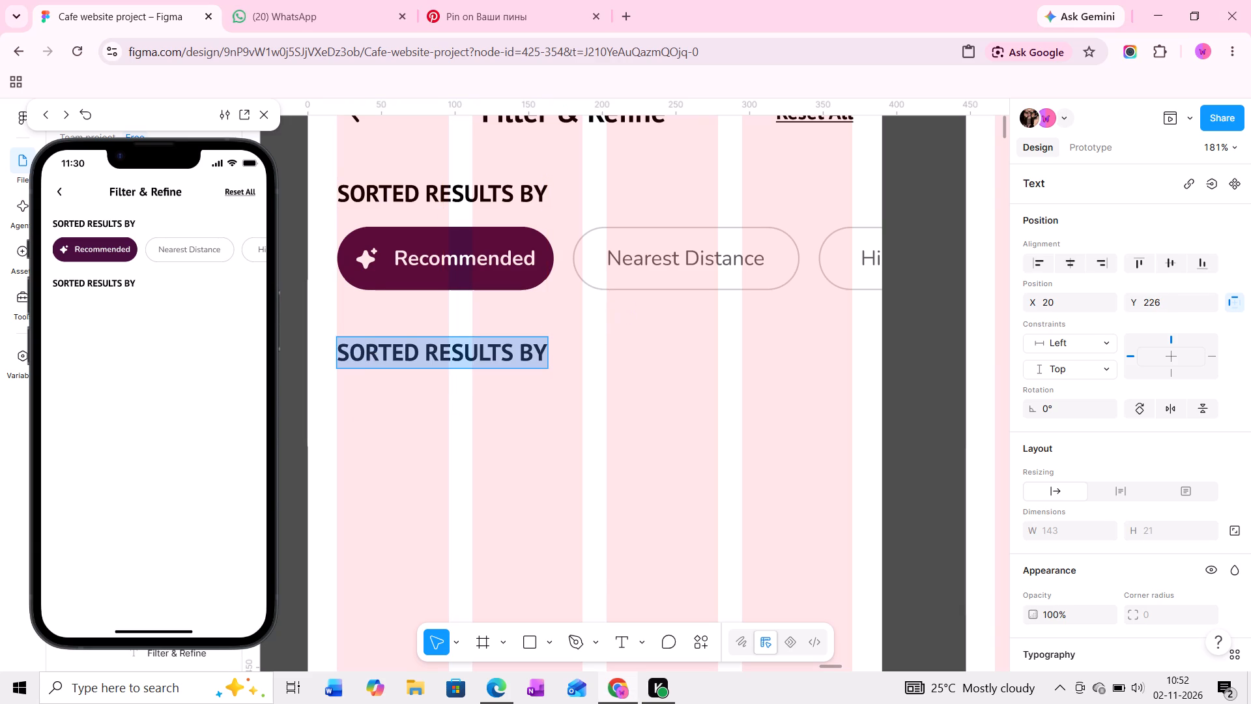
type("Services")
key("space")
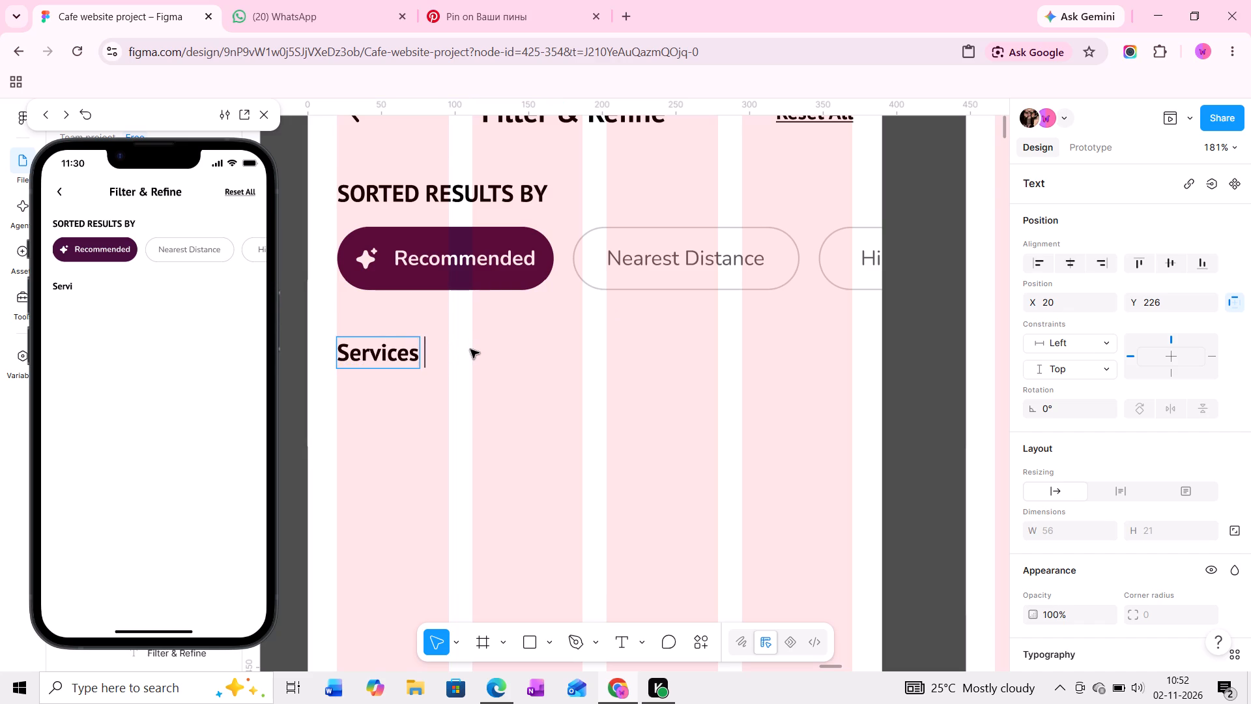
type("&")
key("space")
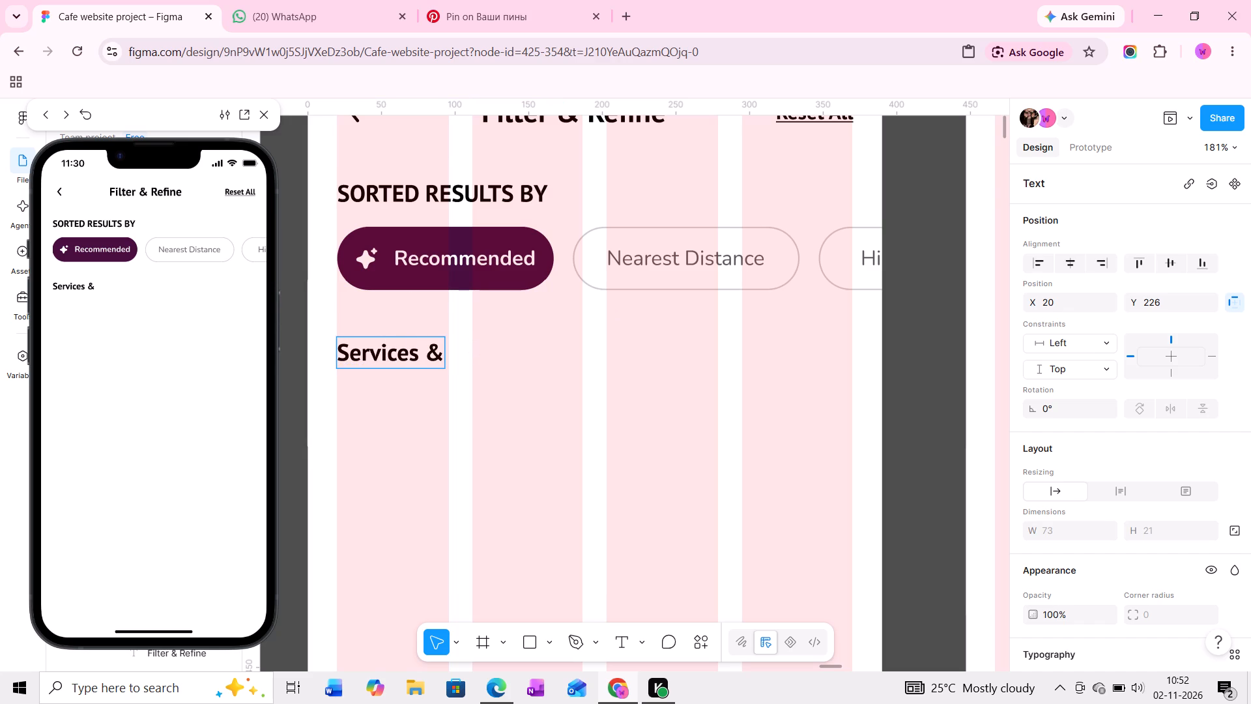
type("Treatment")
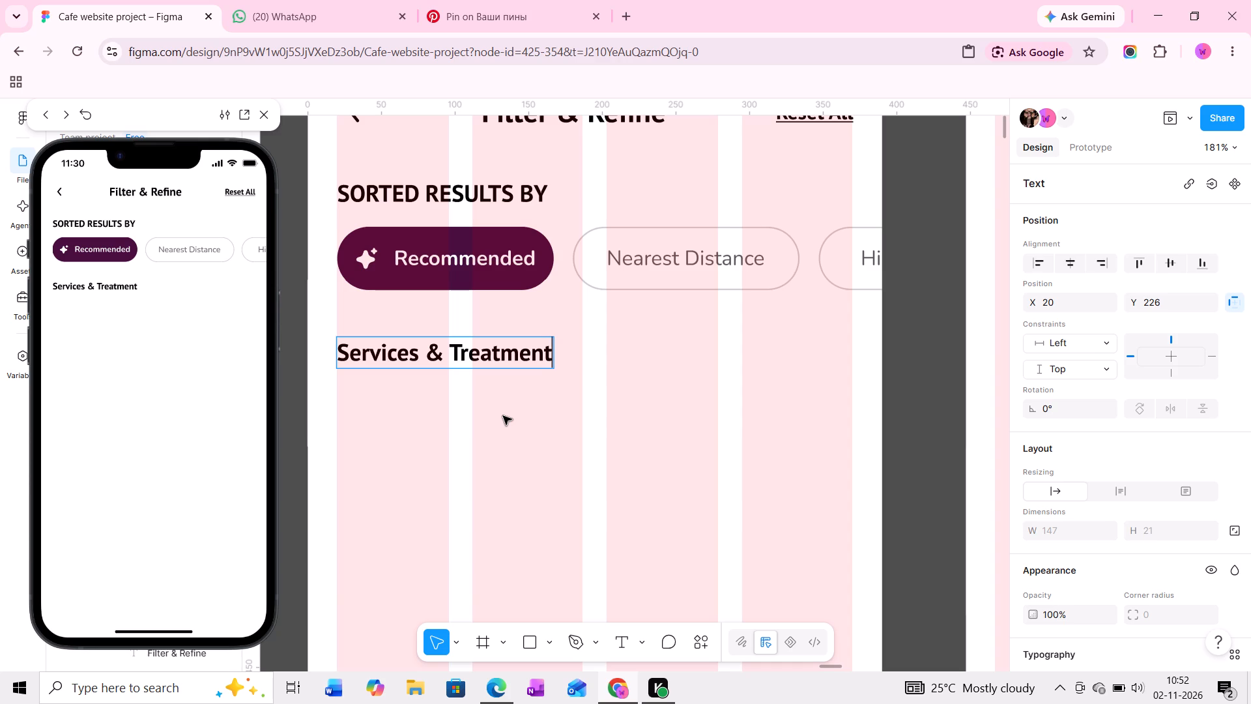
key("s")
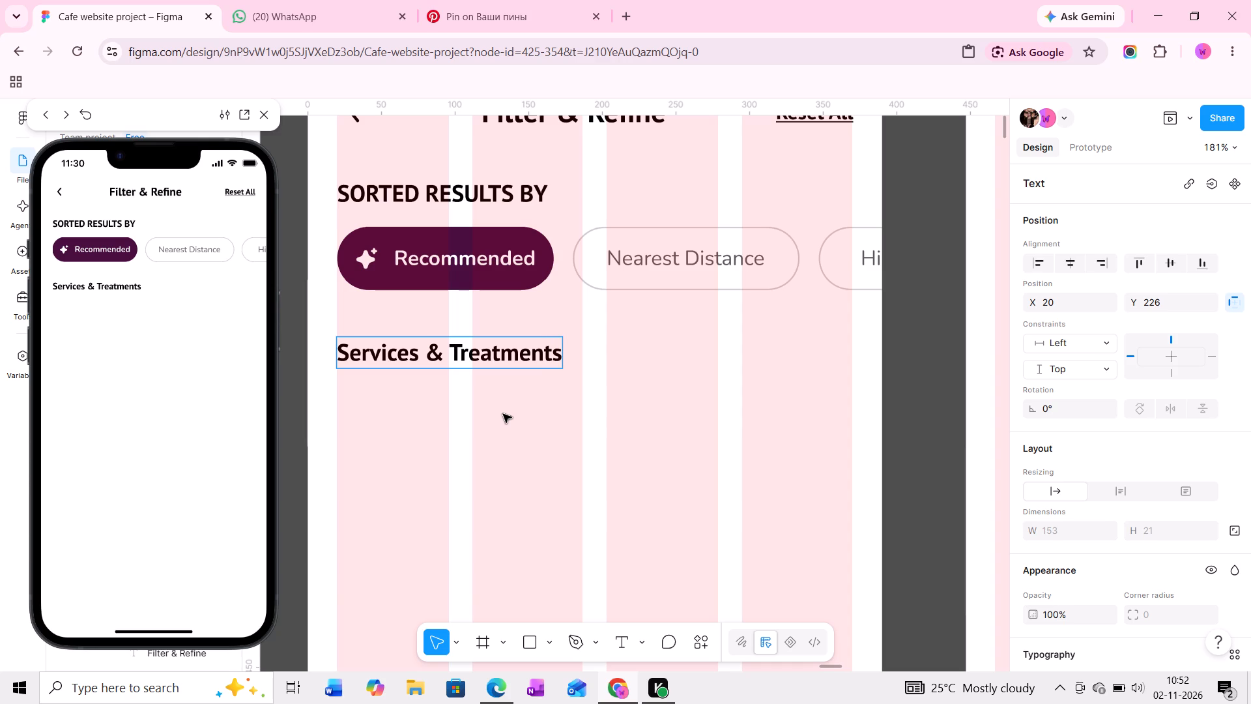
left_click(503, 414)
Recolour the Reset All text in the Filter & Refine header to 480E40, sampled from the Recommended chip.
middle_click_drag(448, 409, 457, 389)
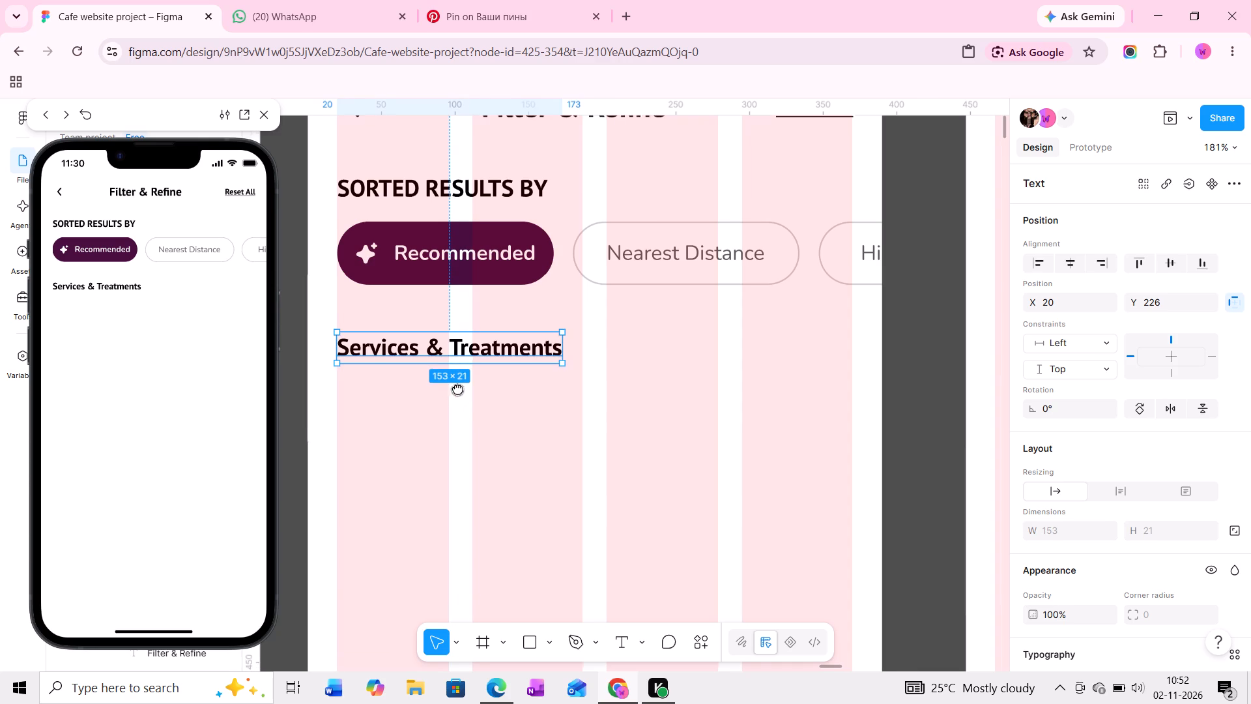
middle_click_drag(457, 389, 499, 318)
scroll(521, 320, "up", 3, "ctrl")
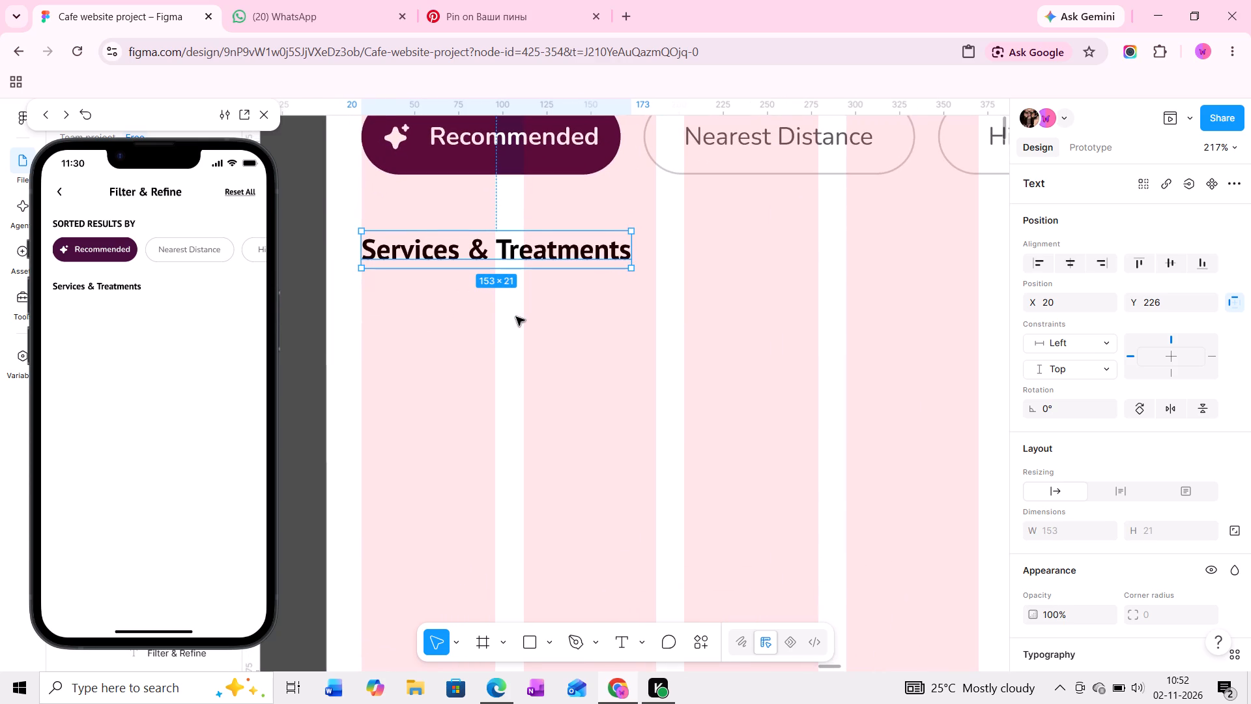
scroll(483, 290, "up", 1, "ctrl")
middle_click_drag(483, 290, 480, 316)
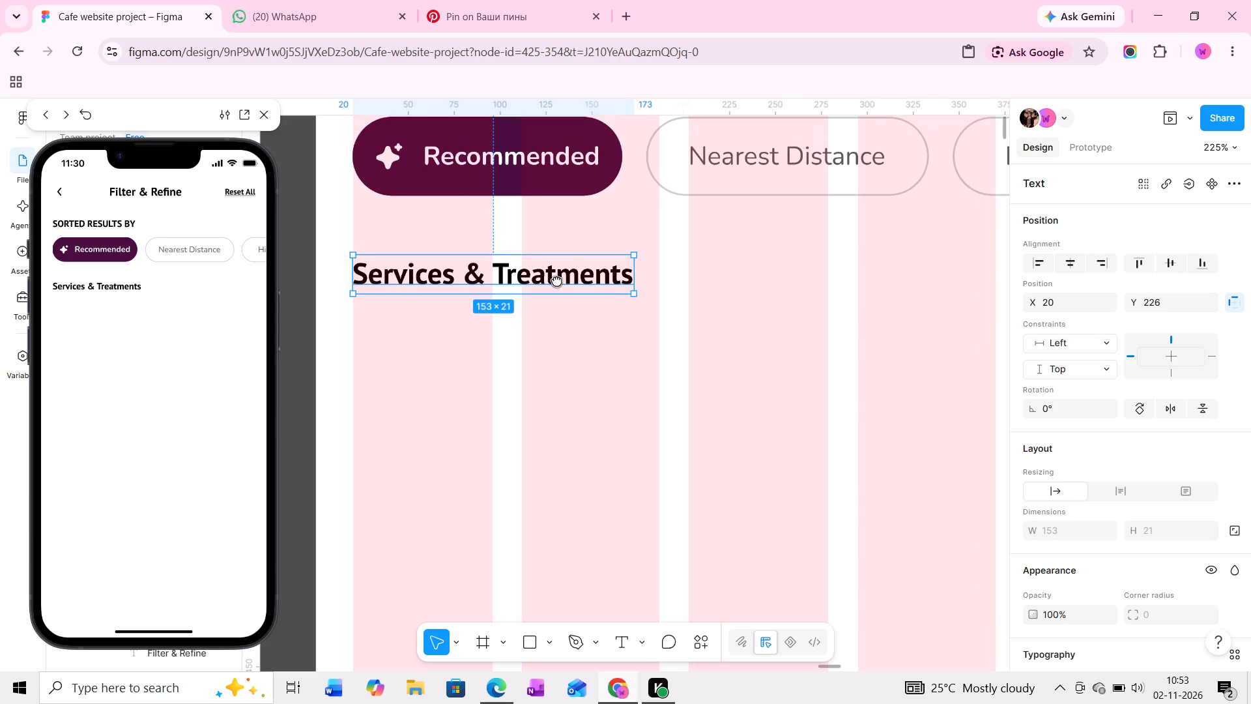
middle_click_drag(685, 279, 556, 293)
middle_click_drag(668, 282, 588, 301)
middle_click_drag(600, 293, 561, 459)
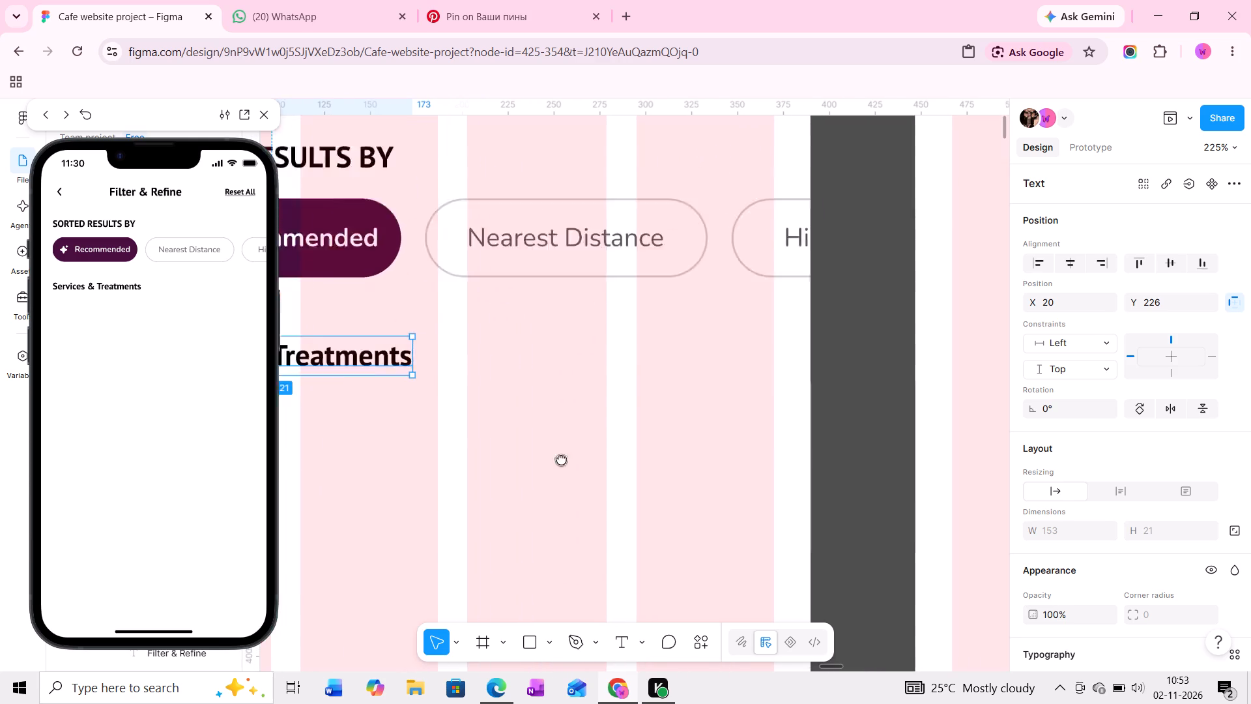
middle_click_drag(561, 459, 561, 460)
middle_click_drag(642, 230, 631, 335)
left_click(690, 282, "ctrl")
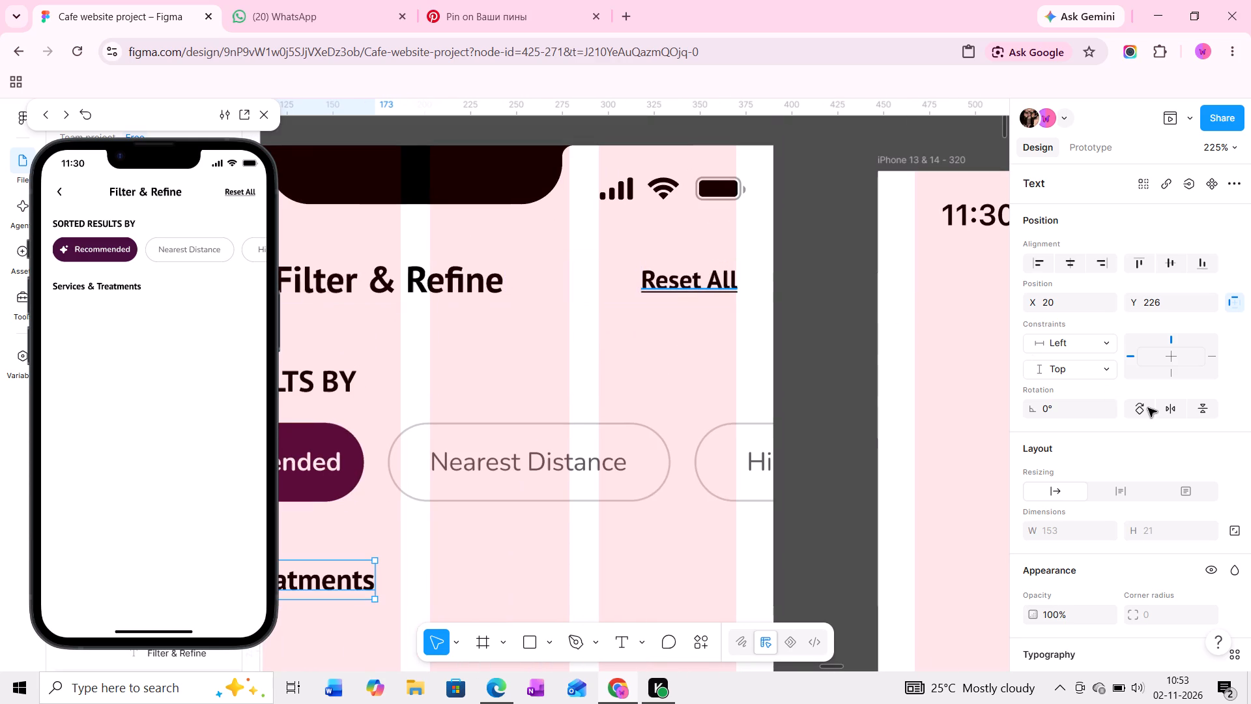
scroll(1148, 409, "down", 7)
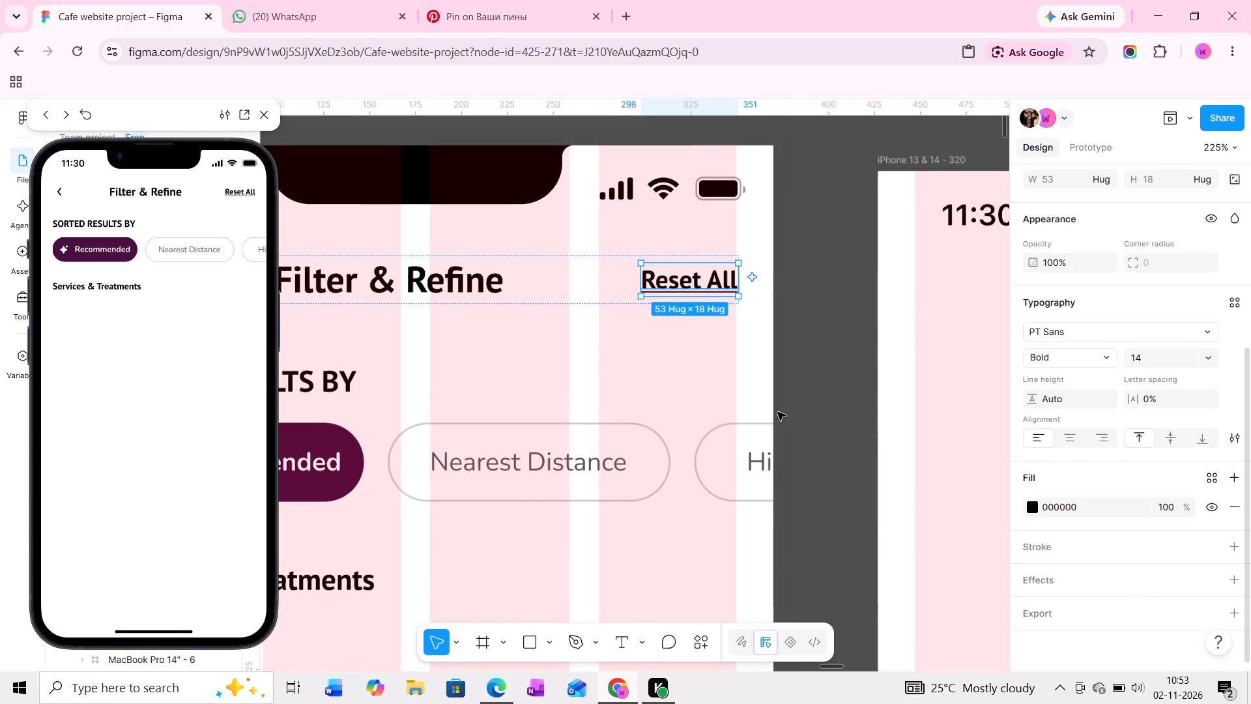
scroll(635, 388, "down", 20, "ctrl")
scroll(635, 388, "down", 6, "ctrl")
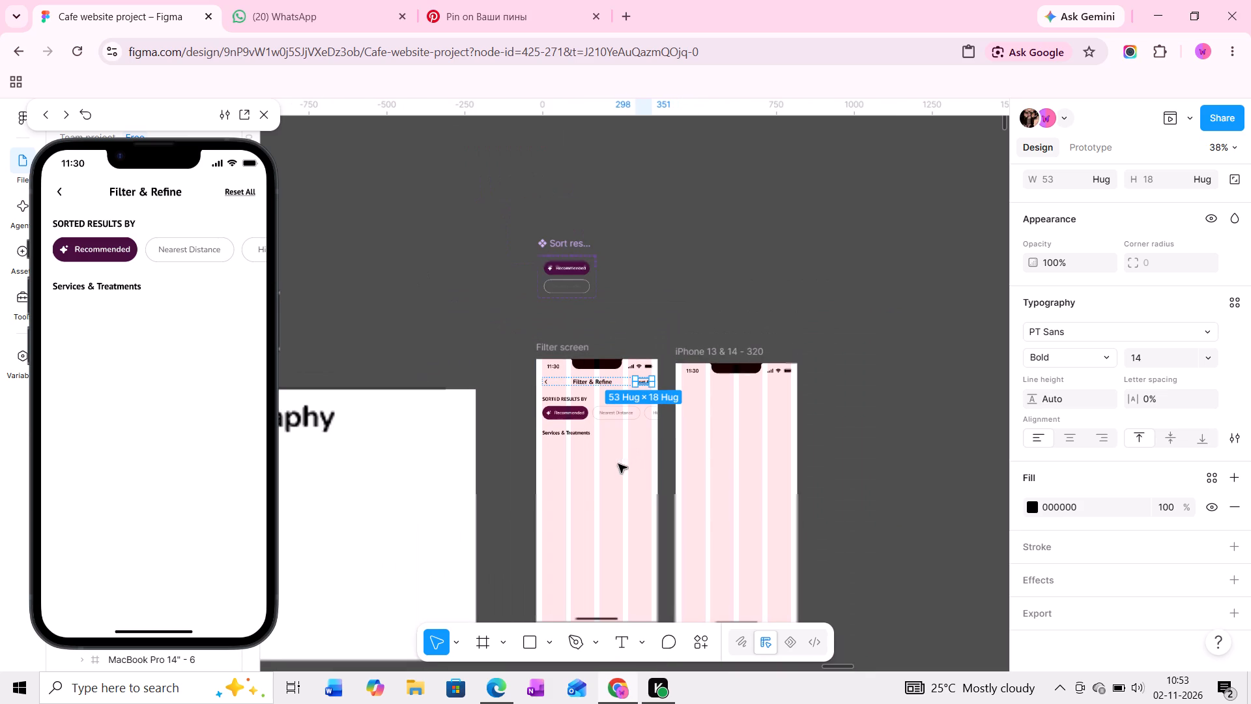
middle_click_drag(602, 455, 611, 448)
scroll(597, 384, "up", 16, "ctrl")
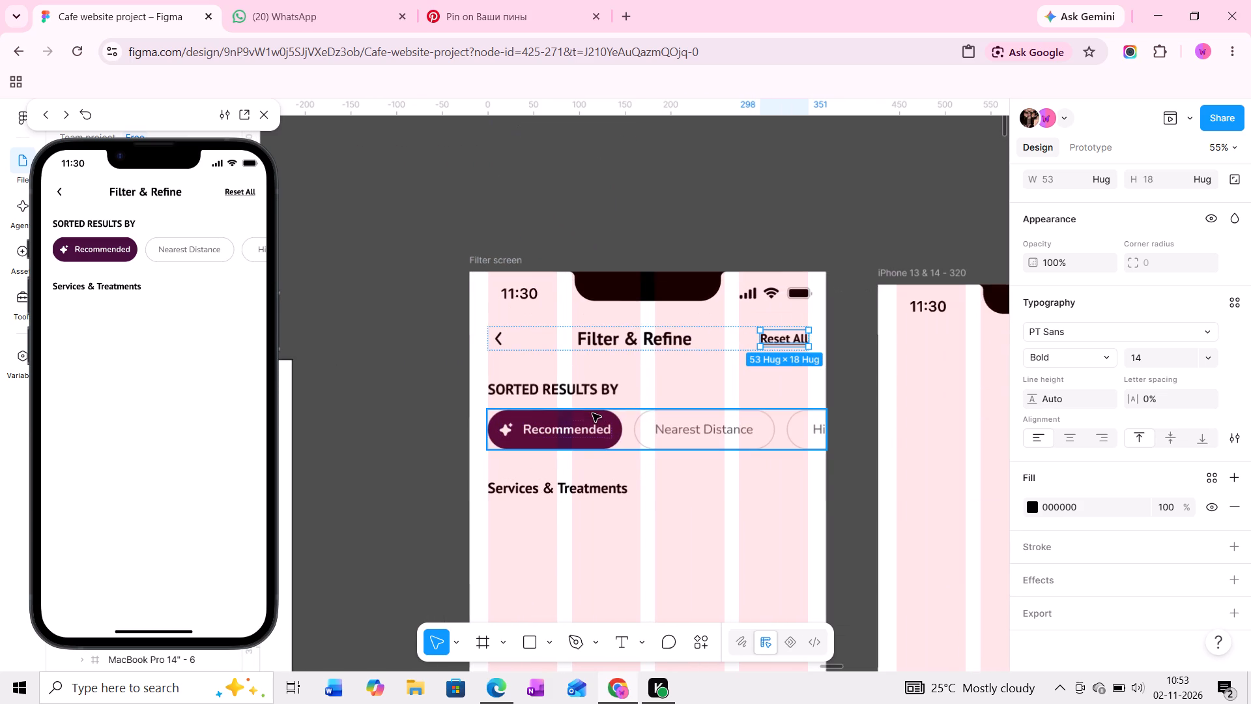
key("i")
left_click(594, 418)
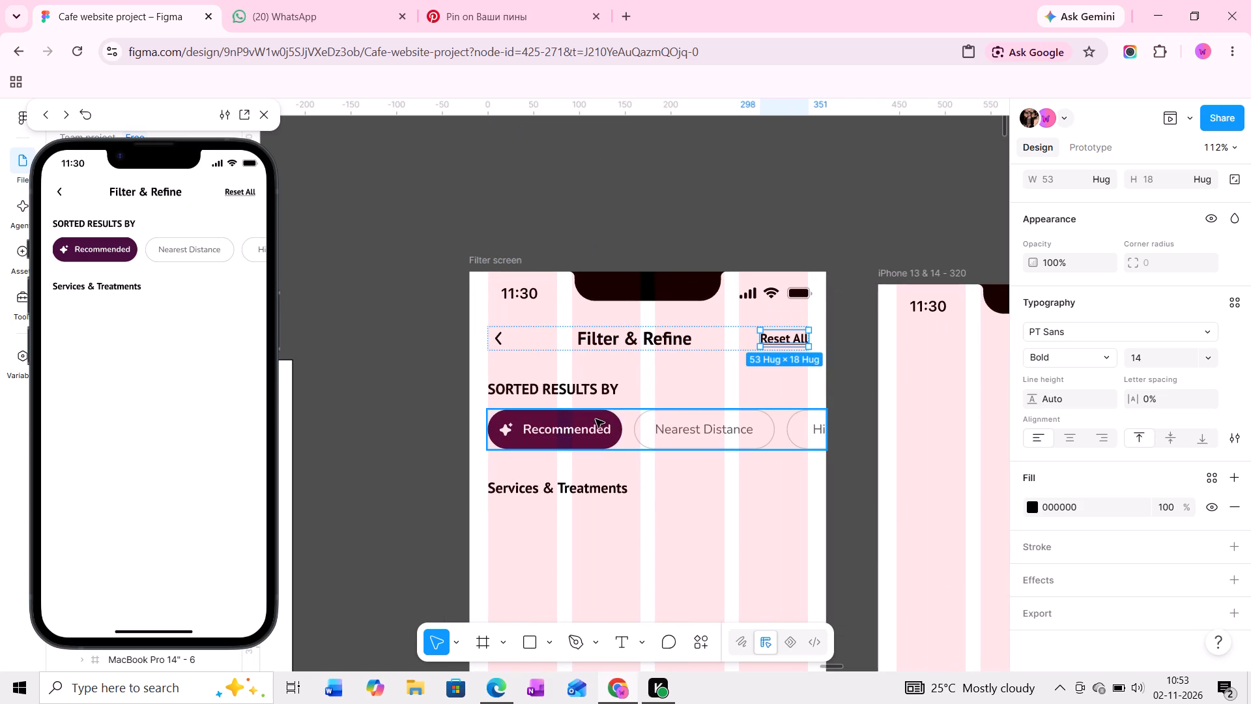
Duplicate the header's Reset All text straight down to X 318, onto the Services & Treatments heading row.
middle_click_drag(629, 408, 622, 336)
middle_click_drag(624, 402, 629, 383)
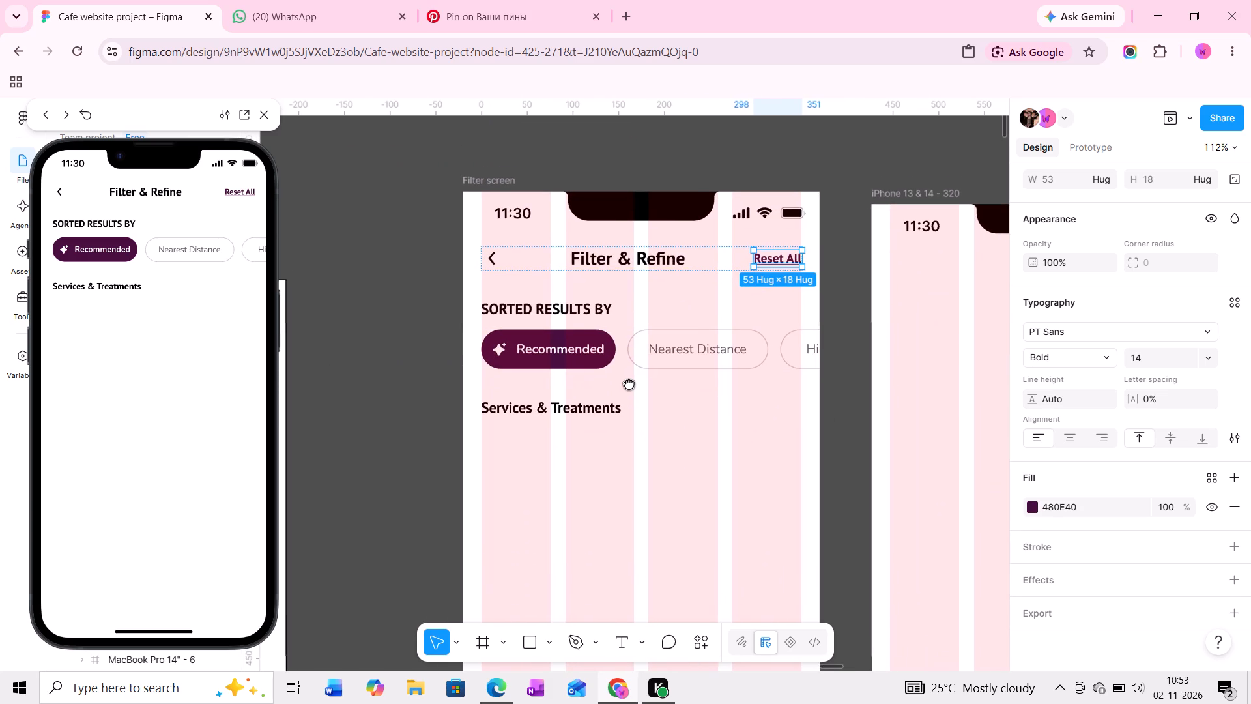
middle_click_drag(629, 383, 629, 383)
left_click(779, 248)
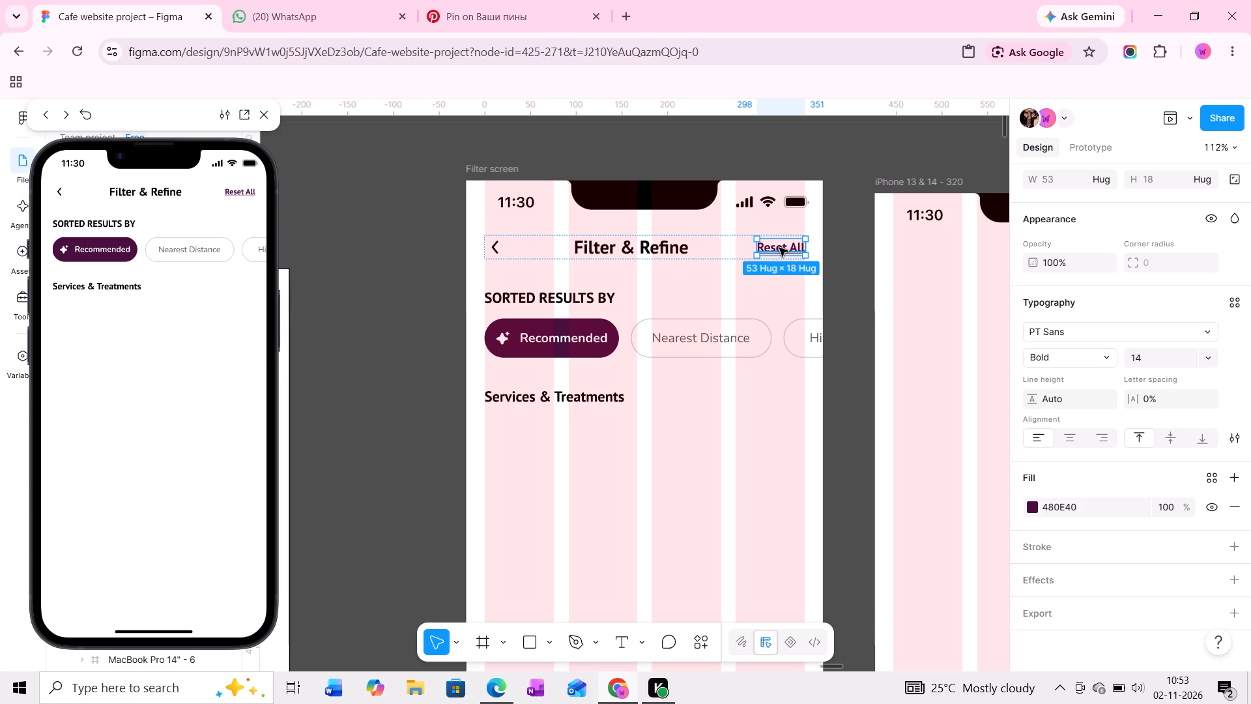
scroll(779, 248, "up", 8, "ctrl")
left_click(779, 249)
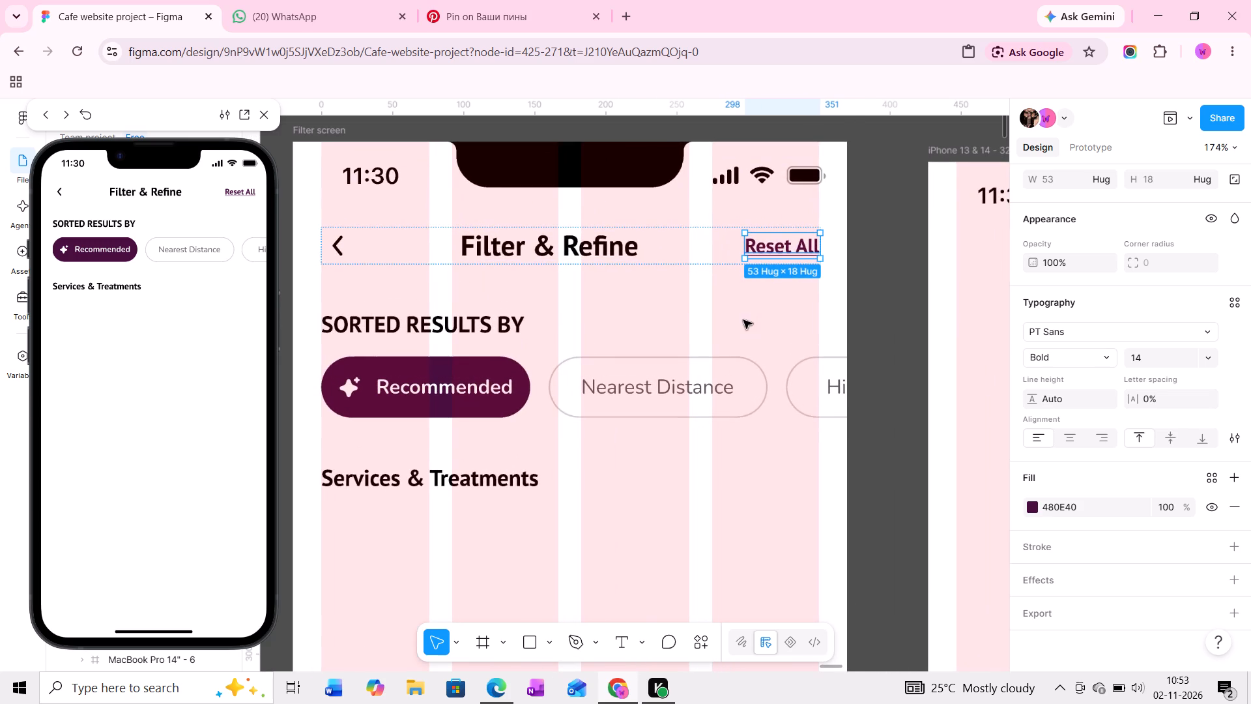
middle_click_drag(743, 320, 741, 251)
middle_click_drag(767, 370, 766, 306)
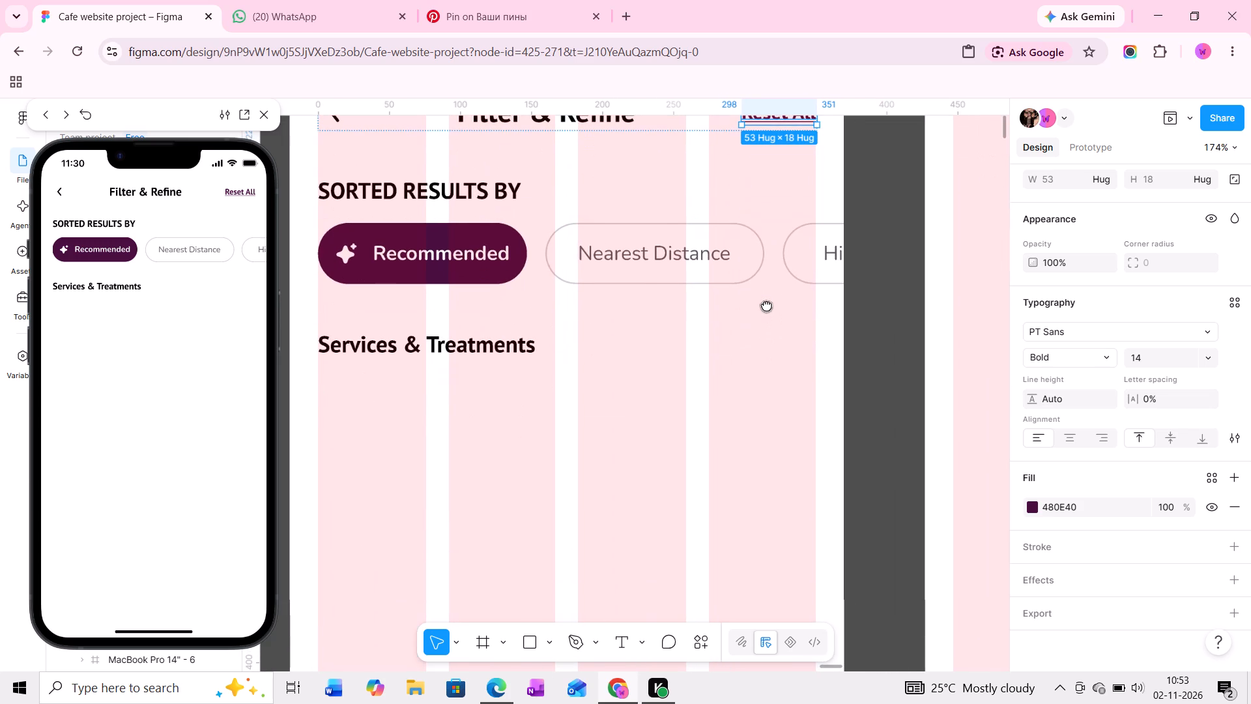
middle_click_drag(766, 305, 757, 337)
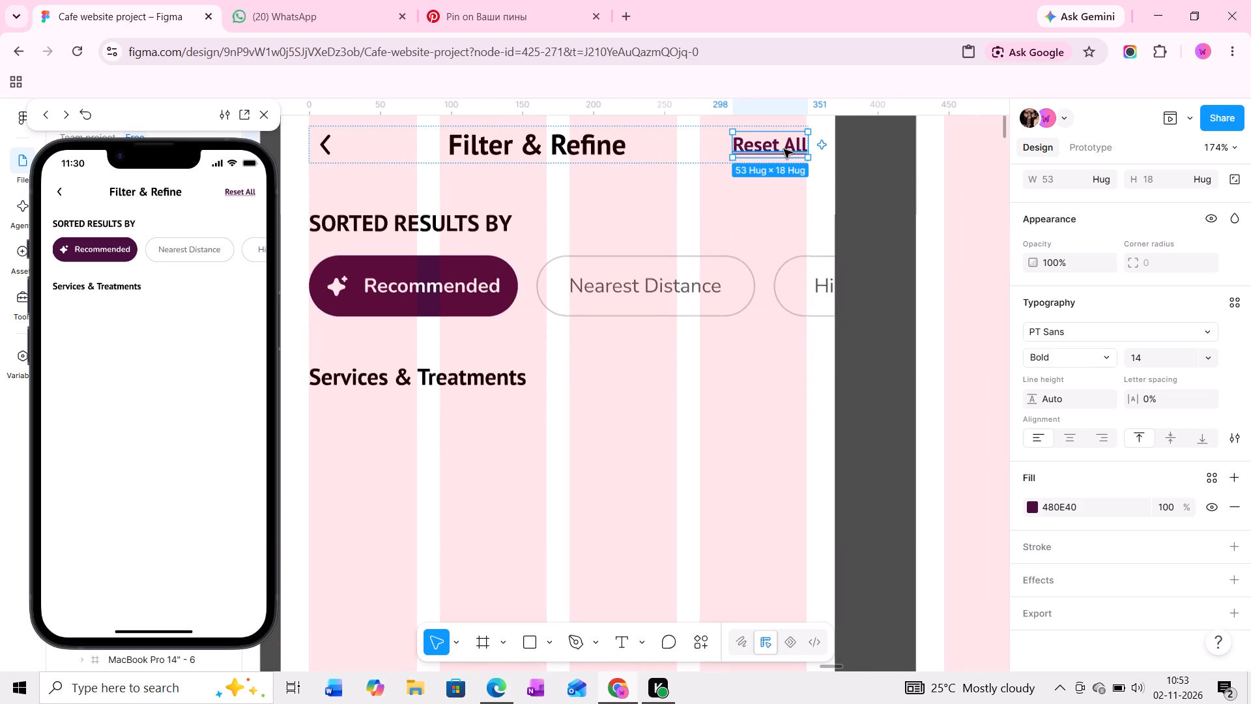
left_click_drag(784, 149, 781, 368, "alt")
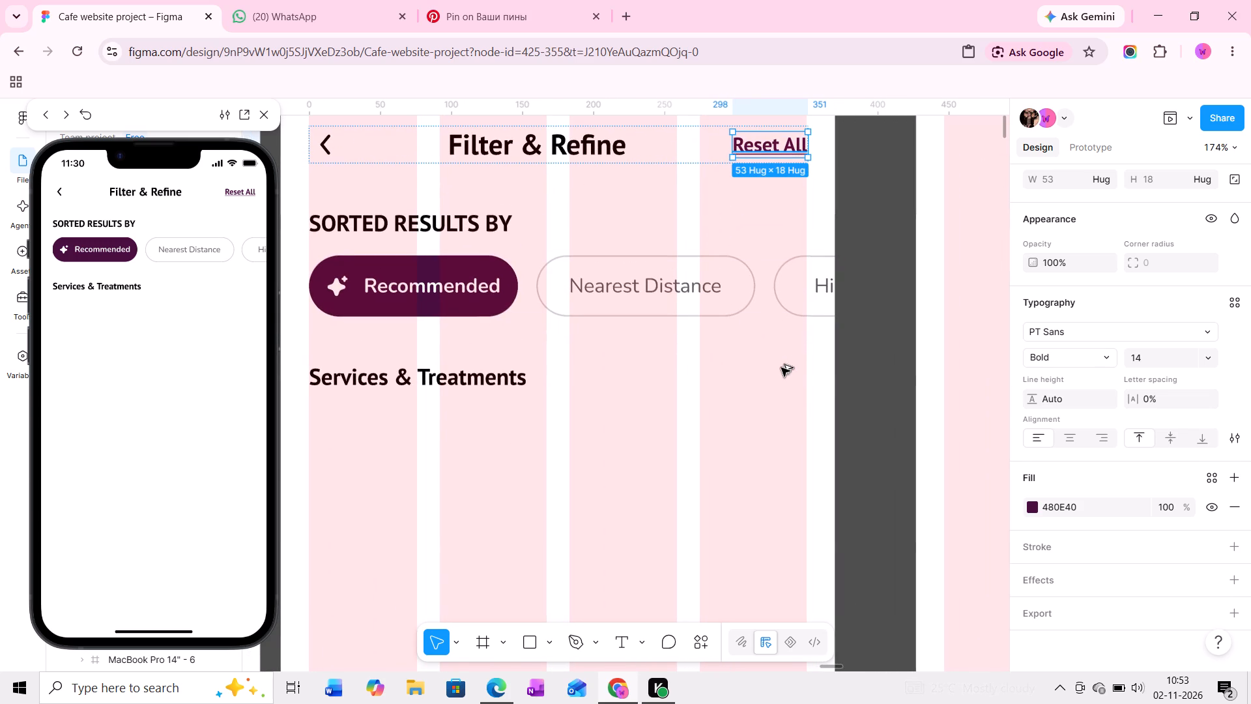
left_click_drag(781, 368, 779, 379, "alt")
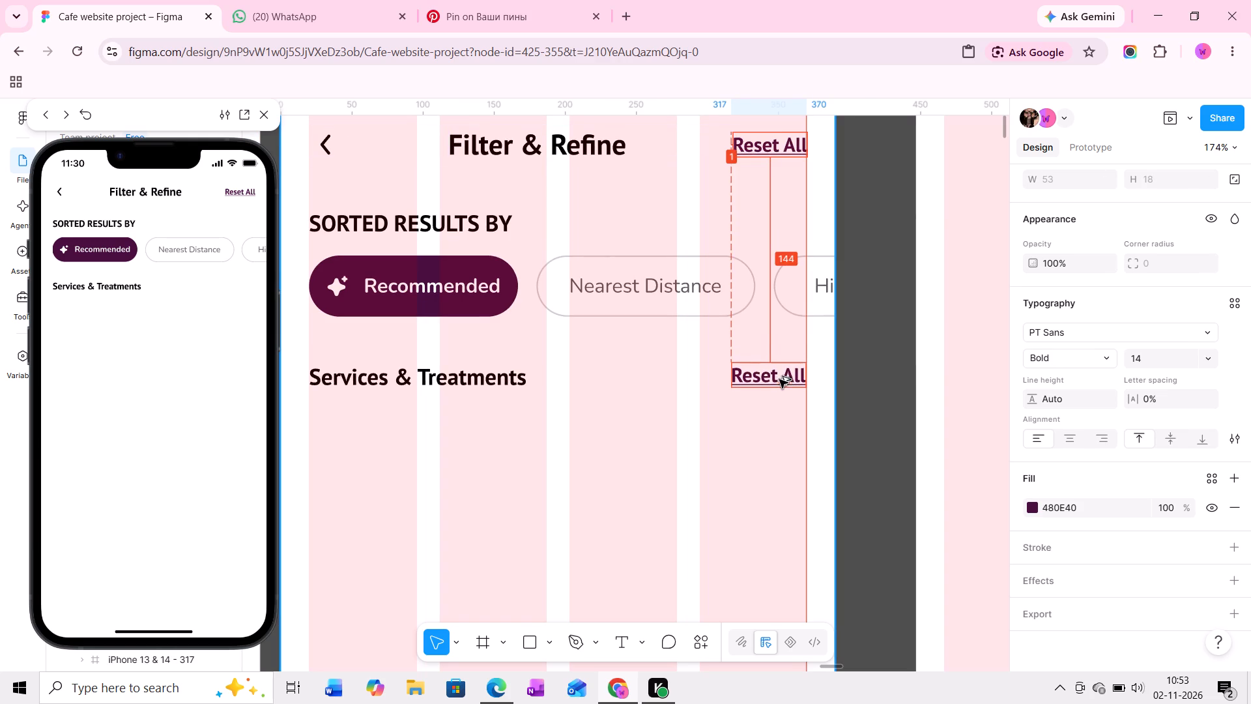
left_click_drag(779, 379, 783, 384, "alt")
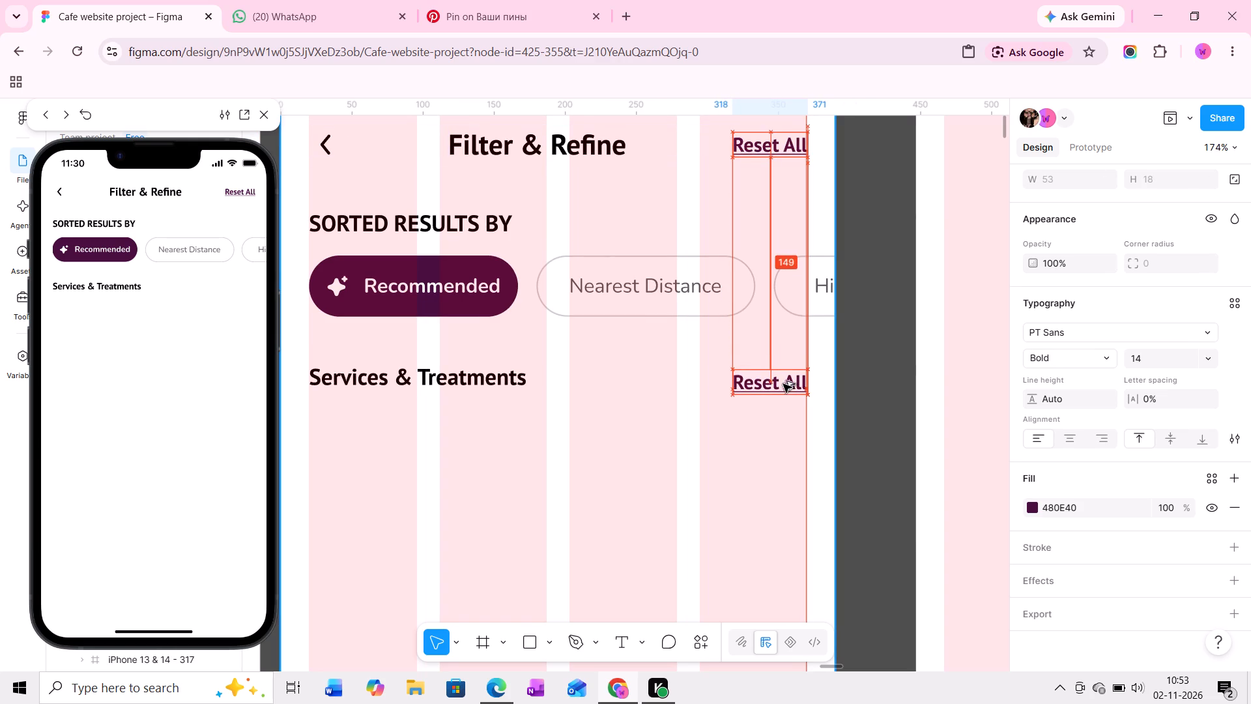
left_click_drag(783, 384, 783, 376, "alt")
Change the duplicated Reset All text beside the Services & Treatments heading to "0 selected".
scroll(781, 375, "up", 4, "ctrl")
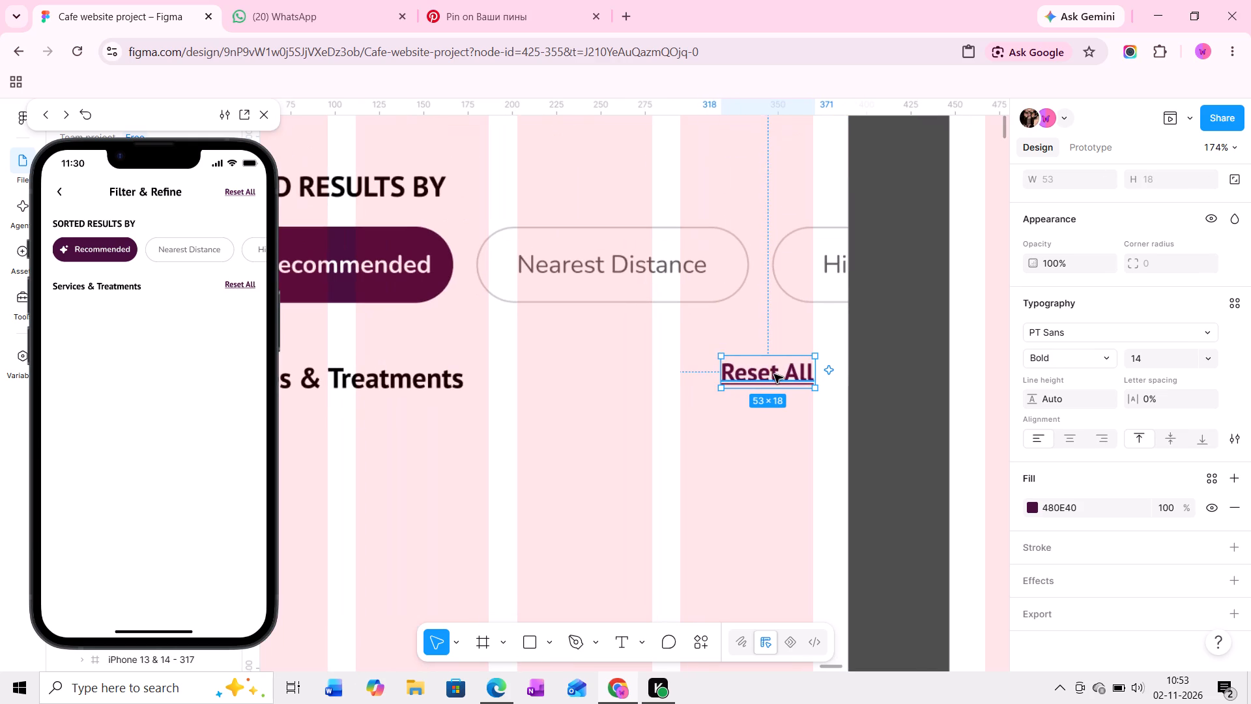
double_click(773, 374)
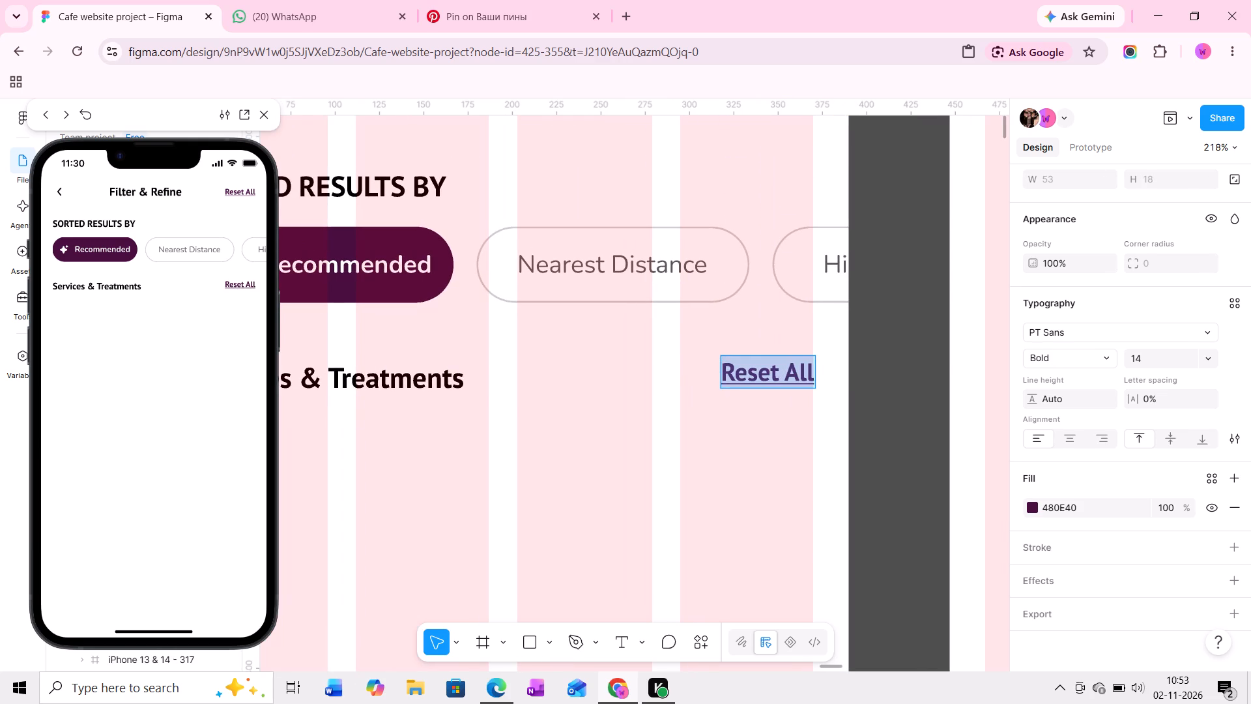
type("0")
key("space")
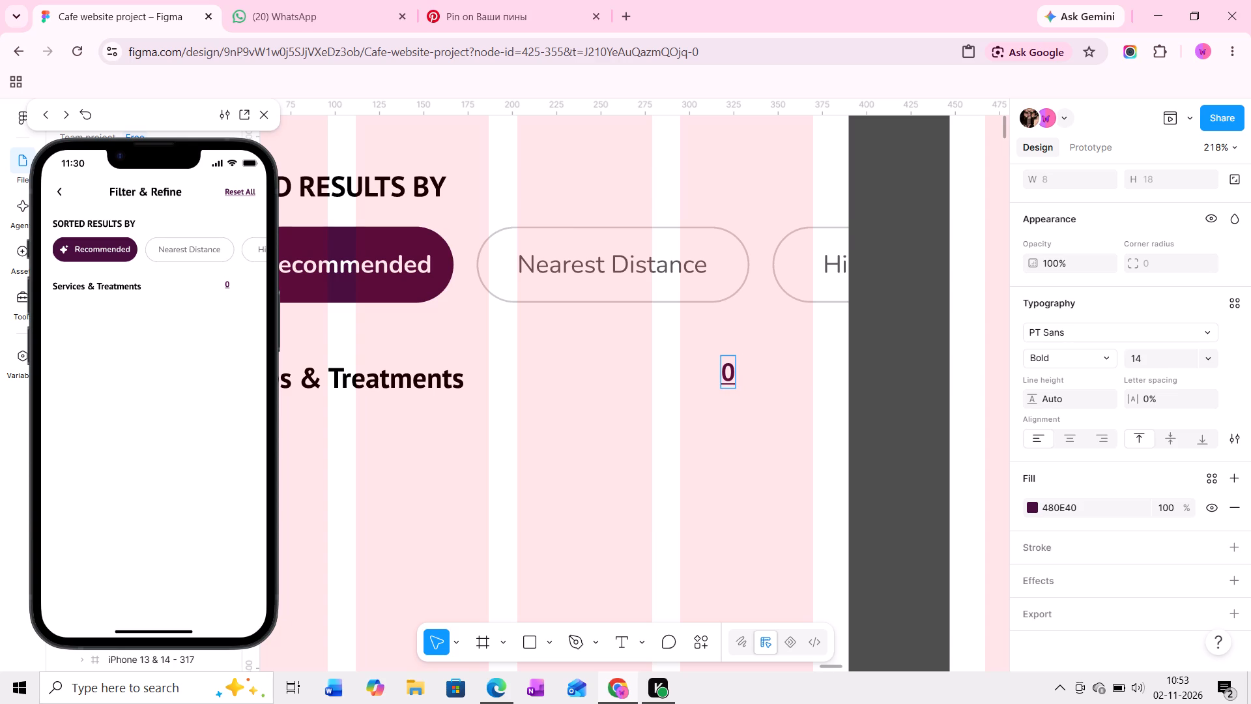
type("selected")
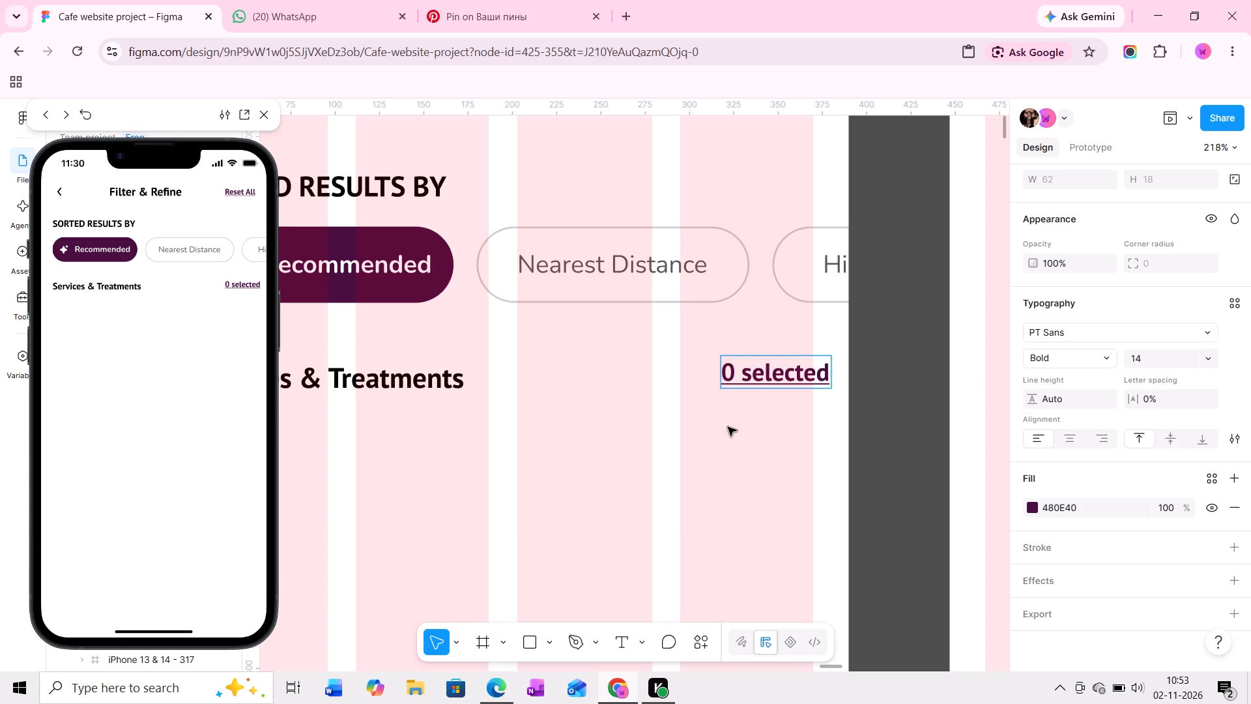
left_click(728, 427)
Remove the underline decoration from the "0 selected" label, keeping its Bold weight.
left_click(1112, 357)
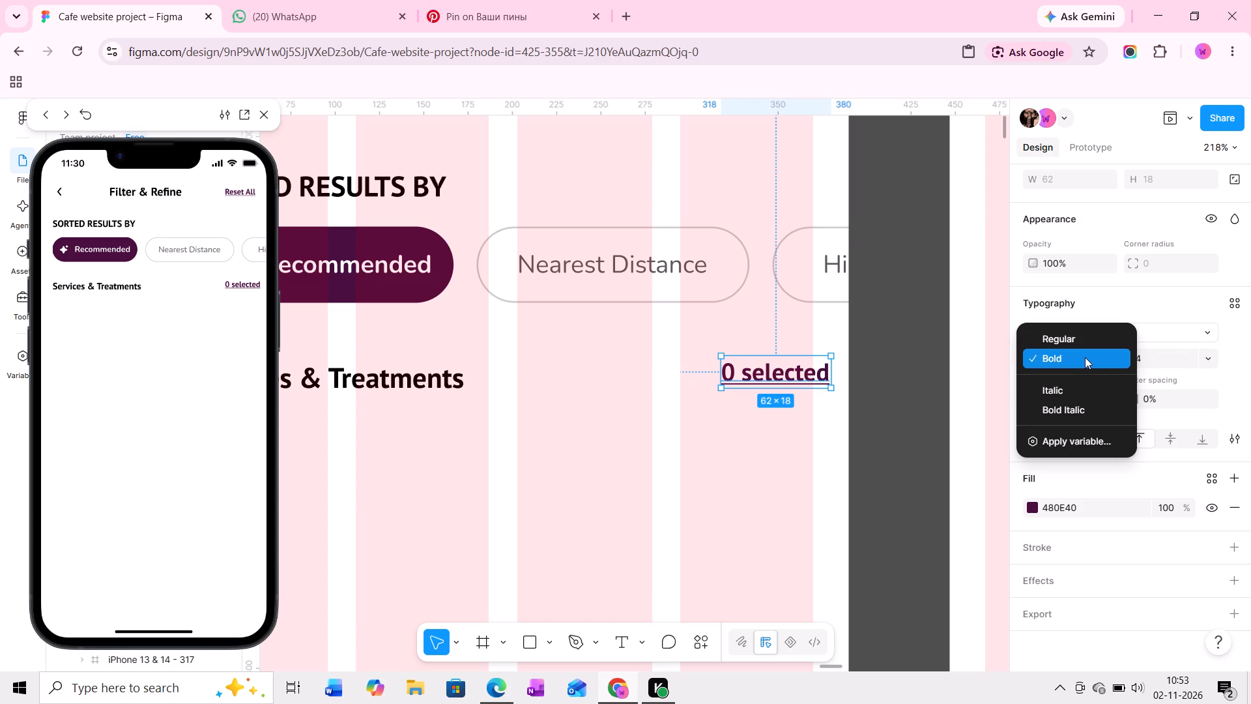
left_click(1085, 357)
left_click(1231, 440)
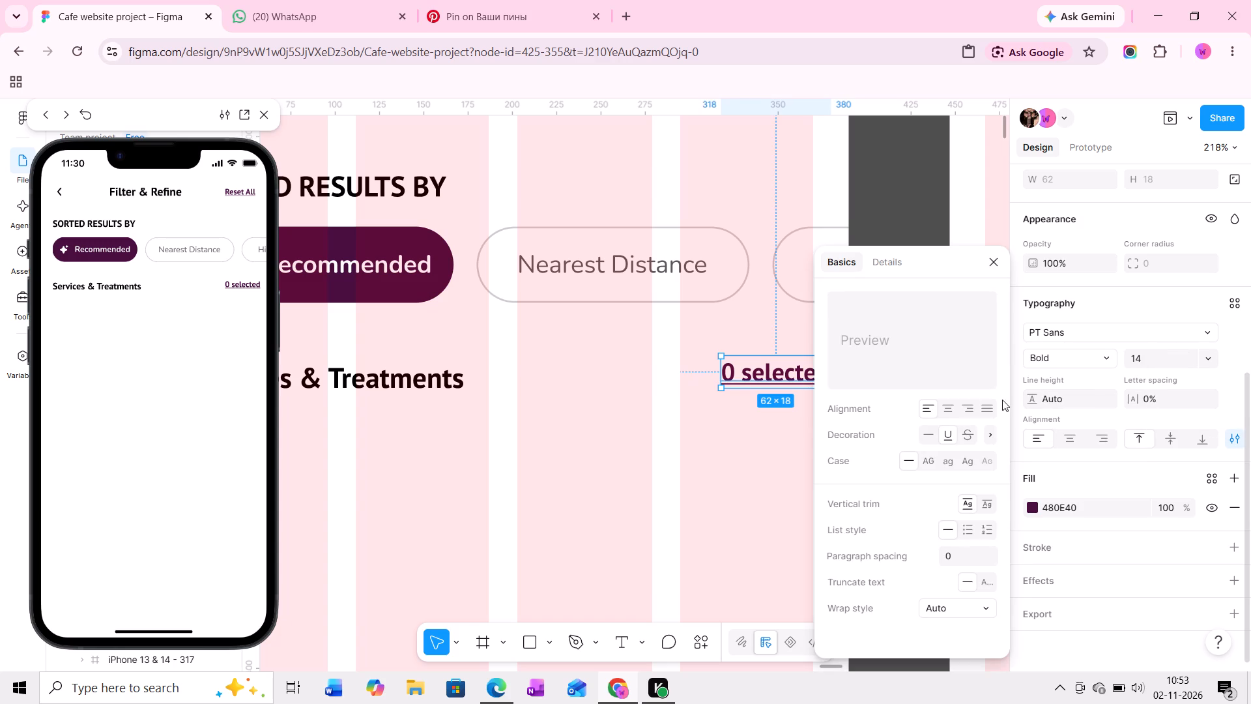
left_click(925, 435)
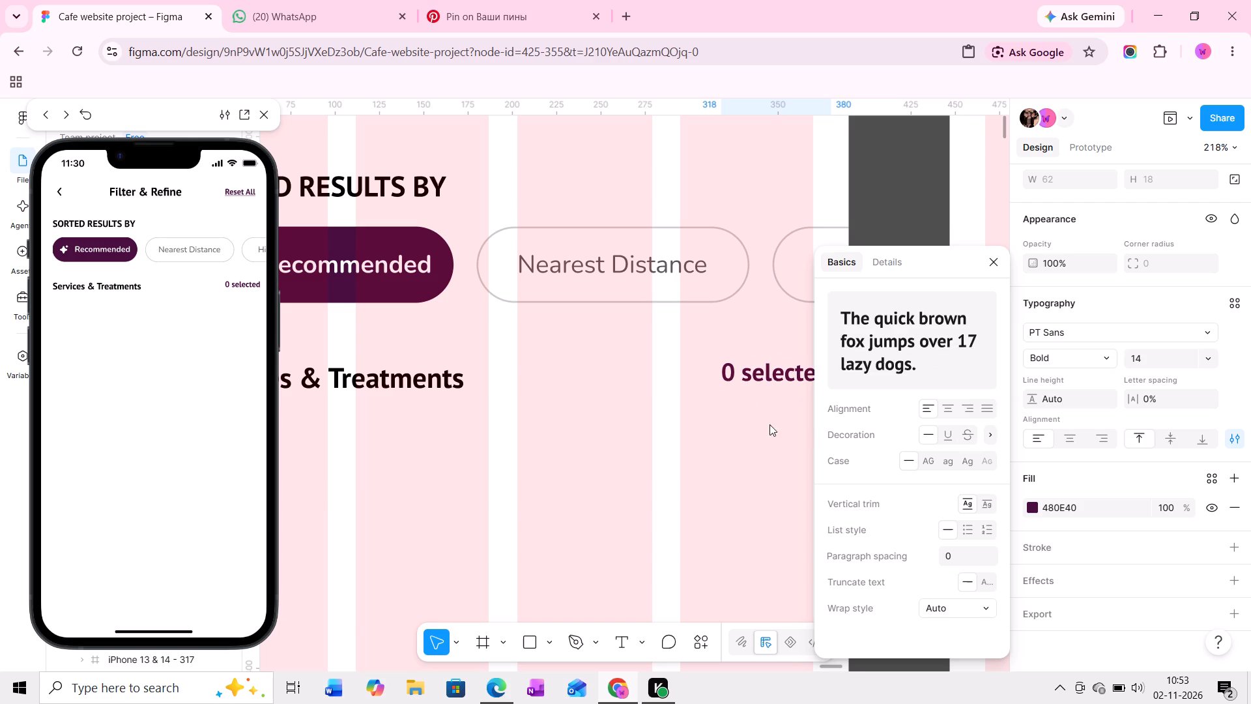
left_click(690, 428)
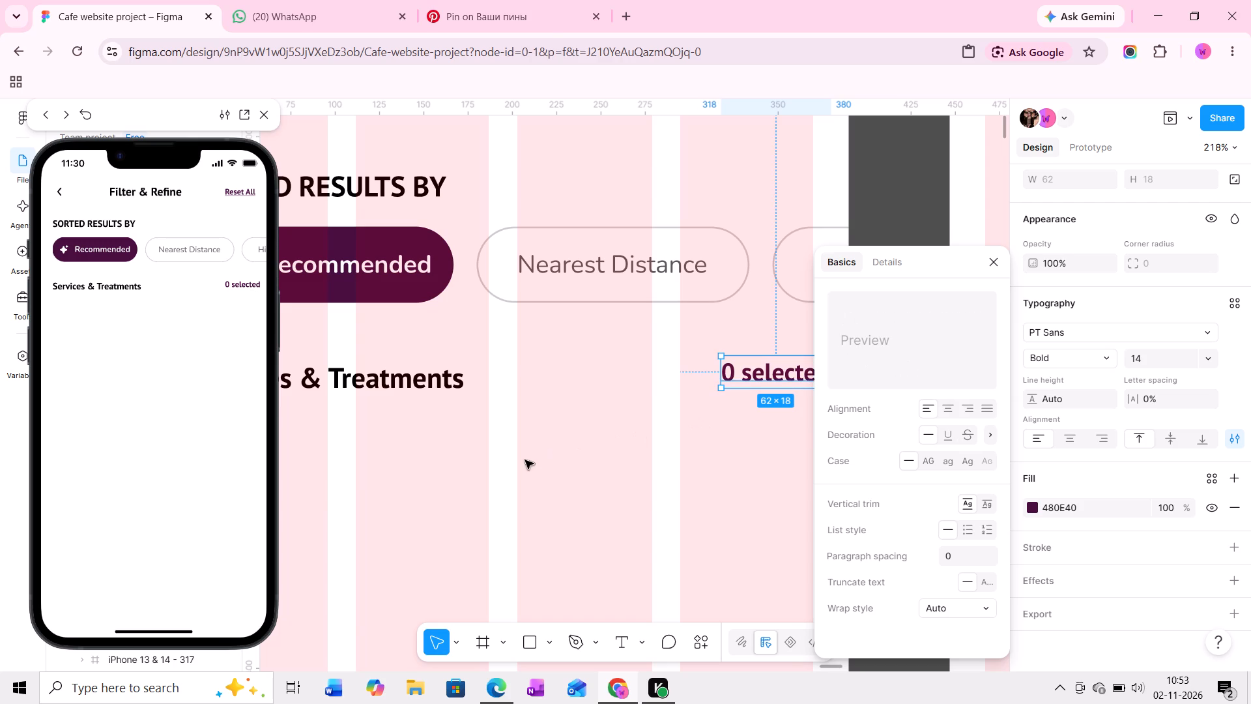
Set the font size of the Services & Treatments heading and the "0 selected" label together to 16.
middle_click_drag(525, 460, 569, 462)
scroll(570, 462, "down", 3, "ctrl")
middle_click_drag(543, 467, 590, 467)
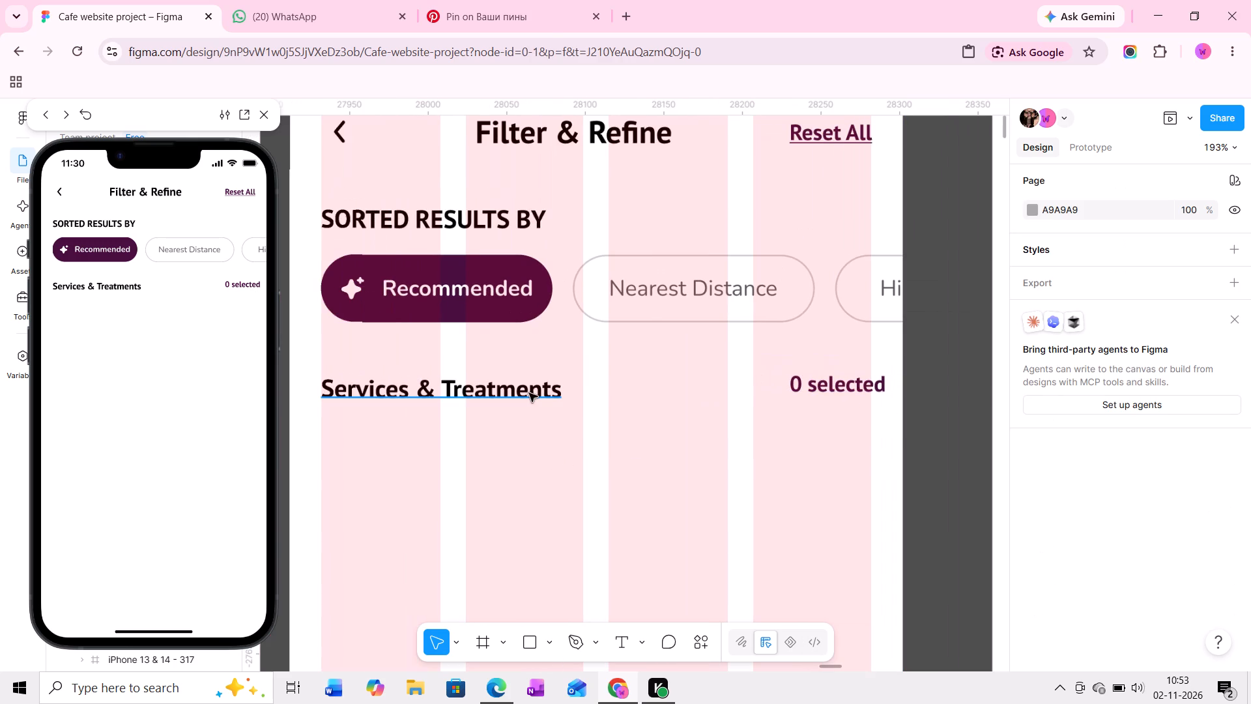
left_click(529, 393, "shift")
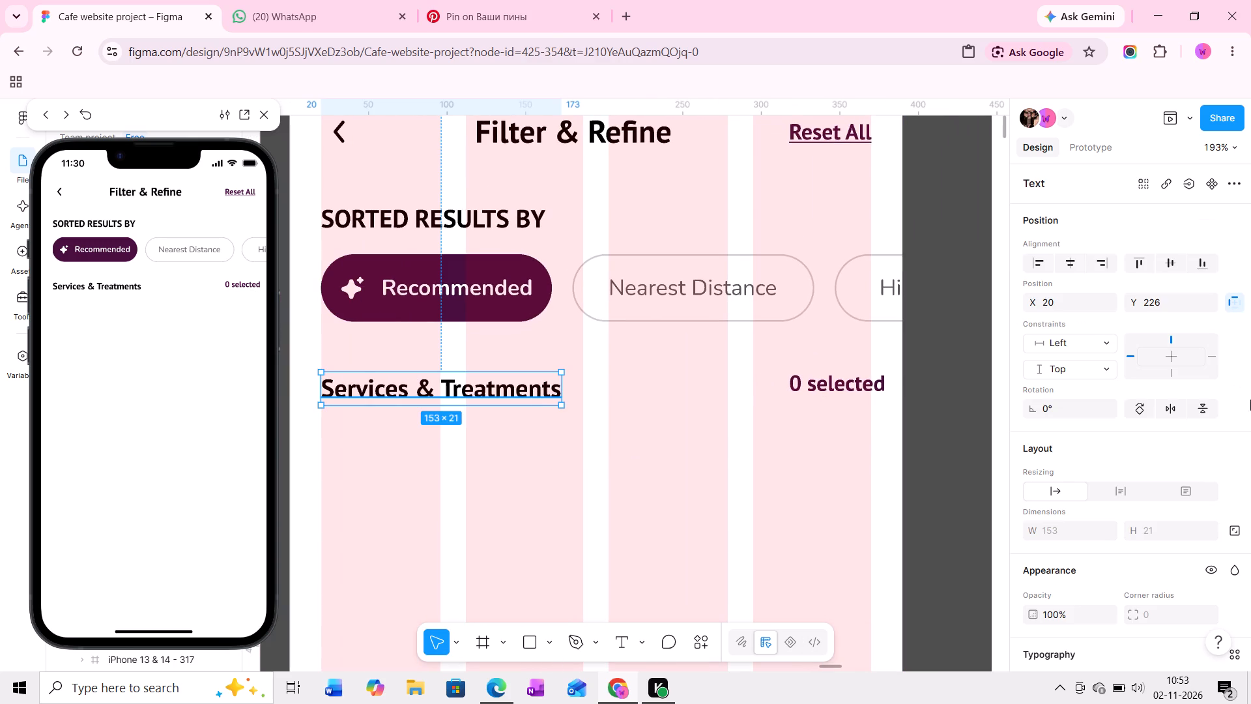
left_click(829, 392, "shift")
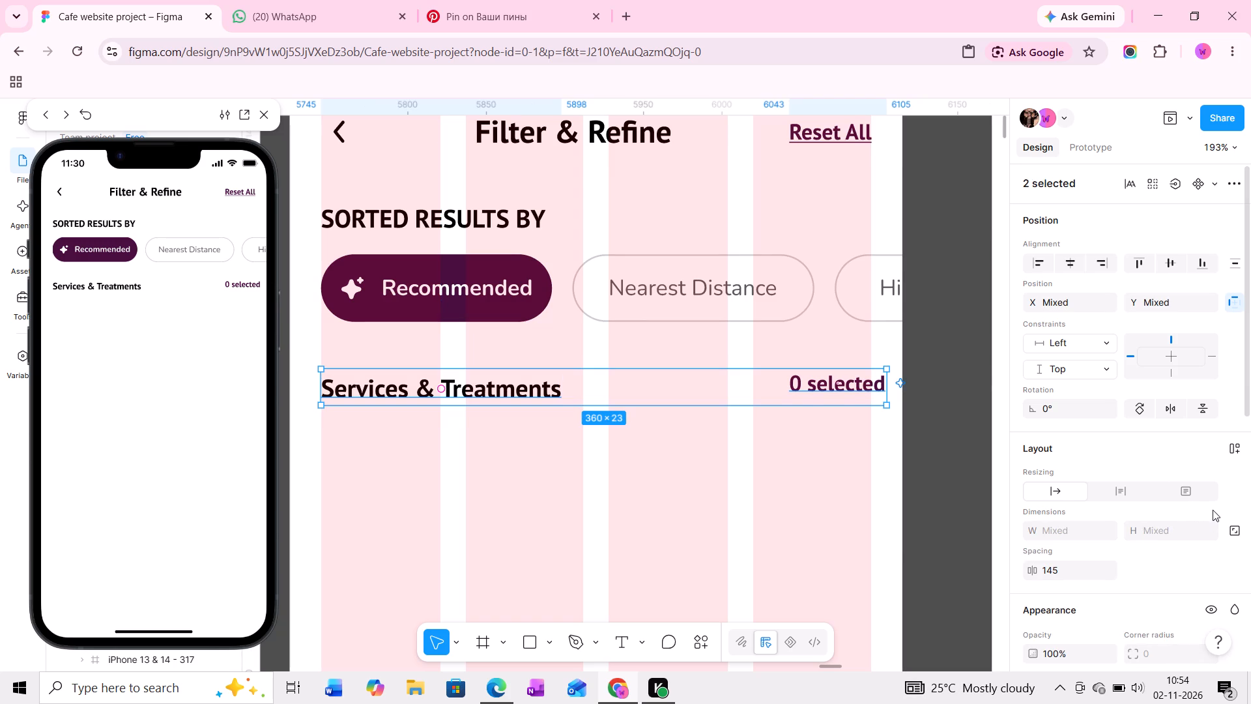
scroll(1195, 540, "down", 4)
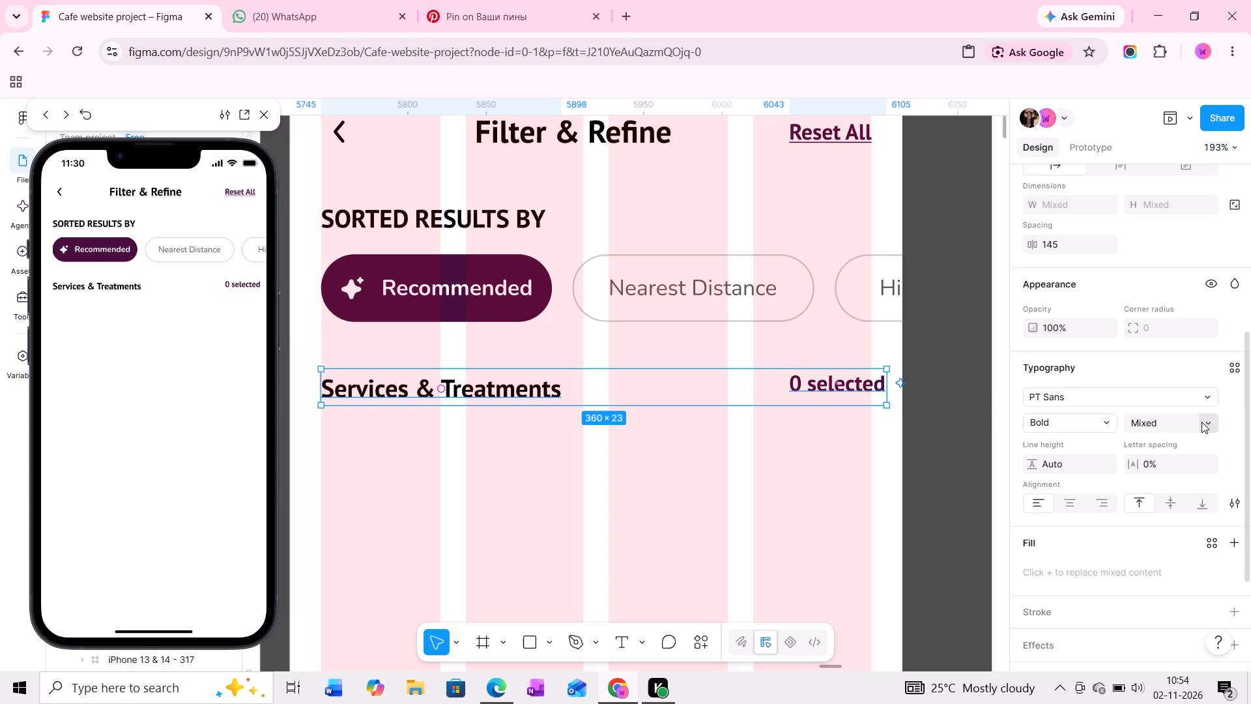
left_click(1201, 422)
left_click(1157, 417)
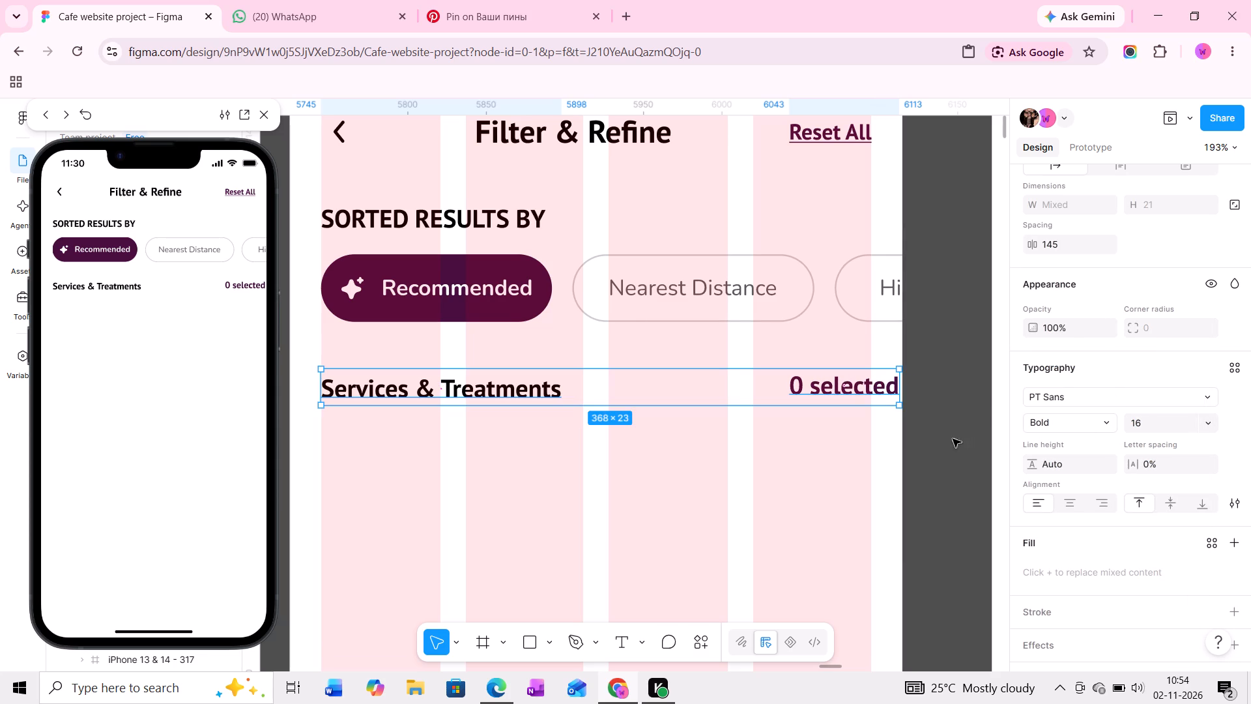
Move the "0 selected" label to about X 300, level with the Services & Treatments heading and ending at the last grid column's edge.
left_click(850, 378)
left_click_drag(850, 381, 843, 377)
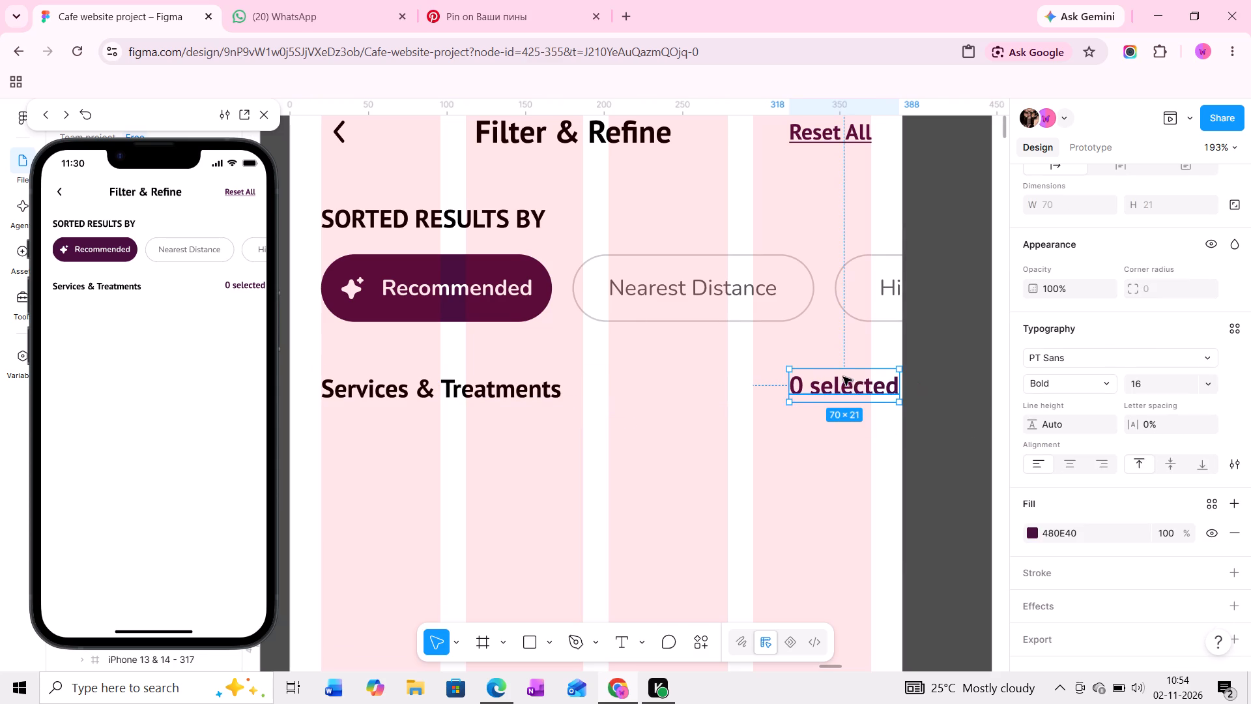
left_click_drag(843, 377, 820, 385)
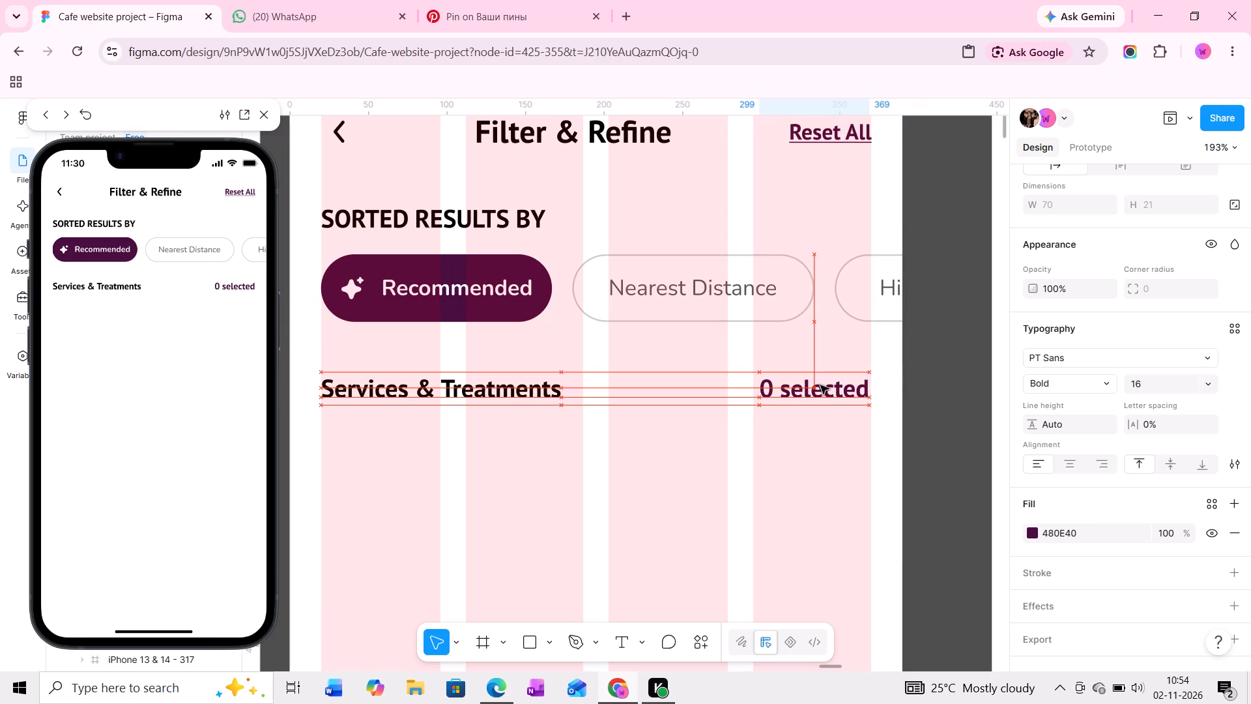
left_click_drag(820, 385, 823, 390)
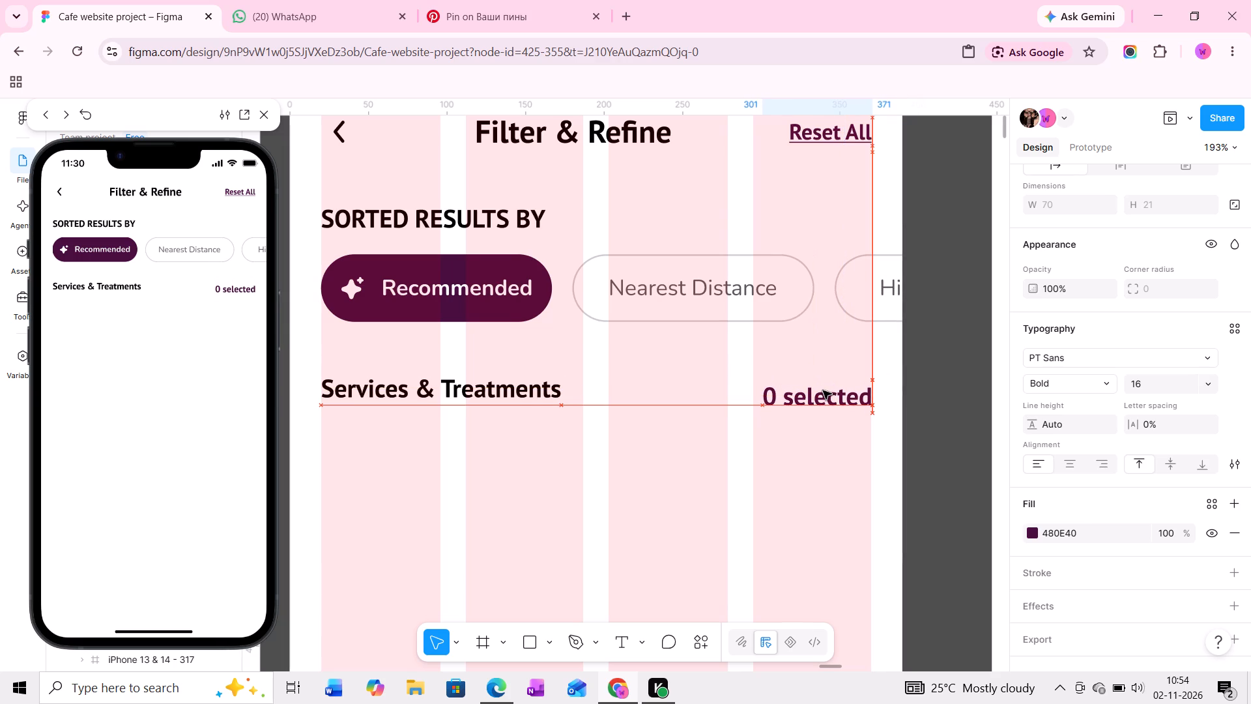
left_click_drag(823, 390, 822, 388)
scroll(831, 419, "up", 5, "ctrl")
left_click_drag(833, 399, 831, 390)
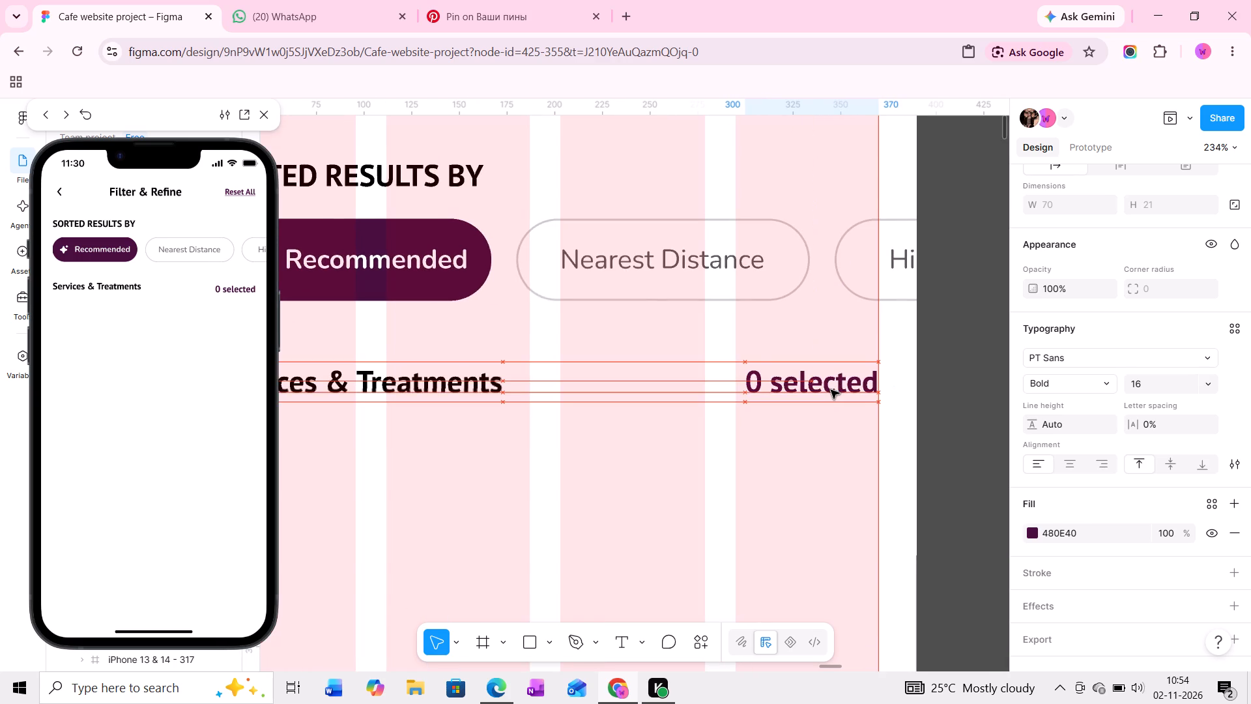
left_click_drag(831, 390, 594, 380)
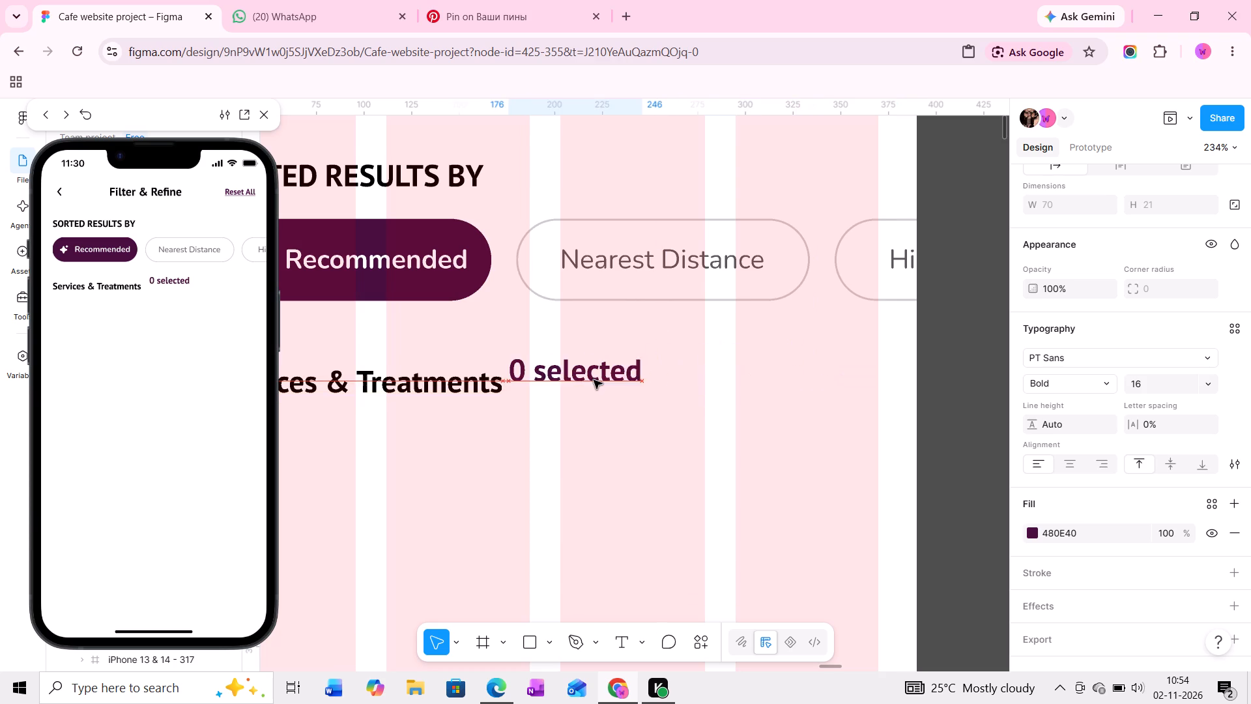
left_click_drag(594, 380, 607, 392)
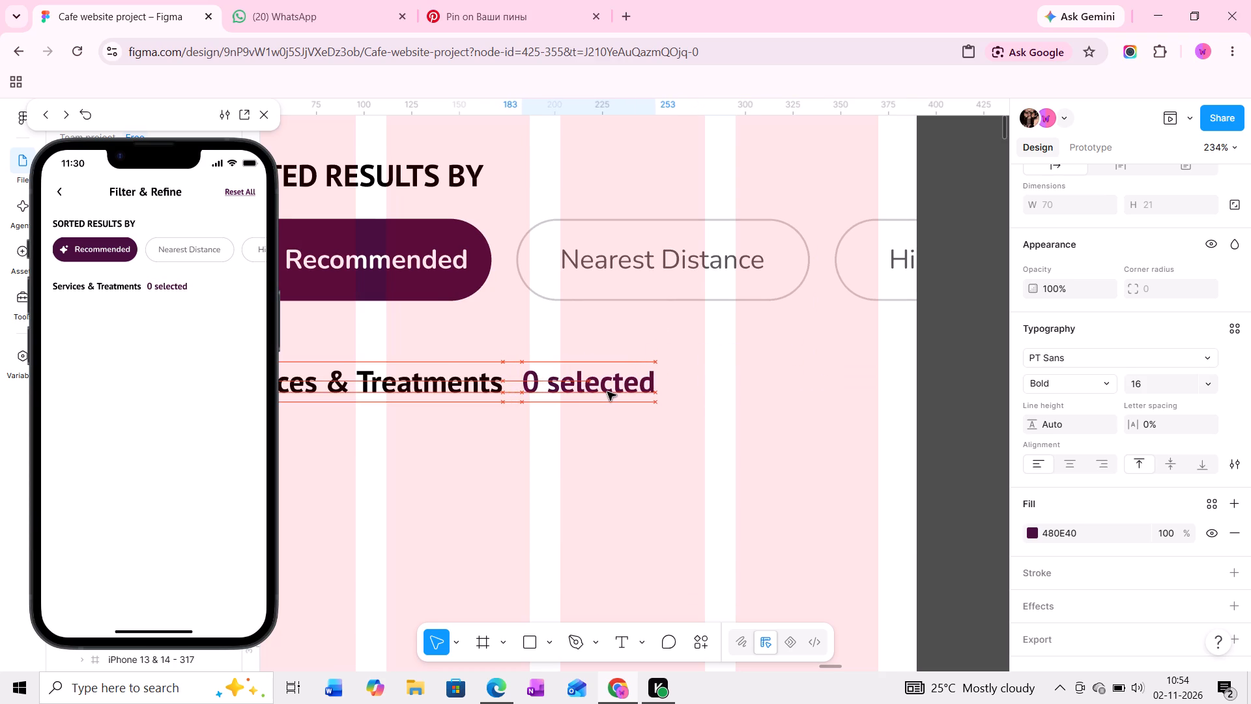
left_click_drag(607, 392, 665, 392)
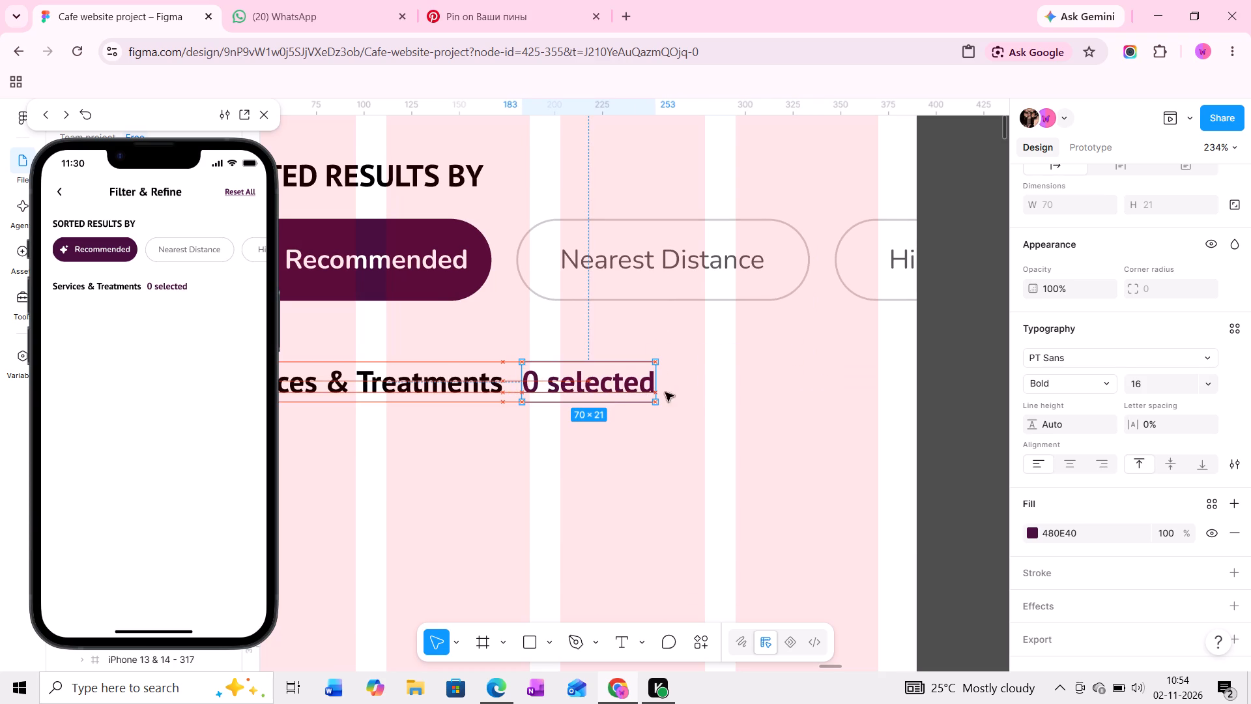
left_click_drag(665, 392, 833, 391)
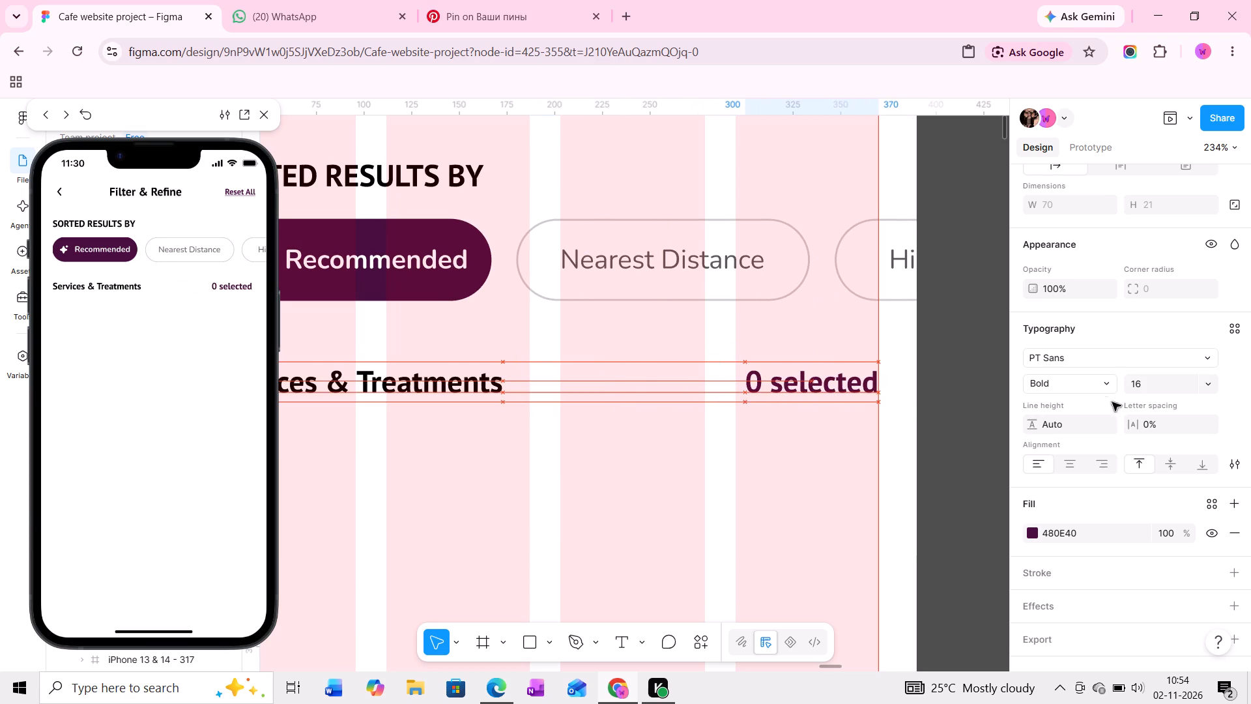
Restyle the "0 selected" label to Regular weight and font size 14.
left_click(1112, 384)
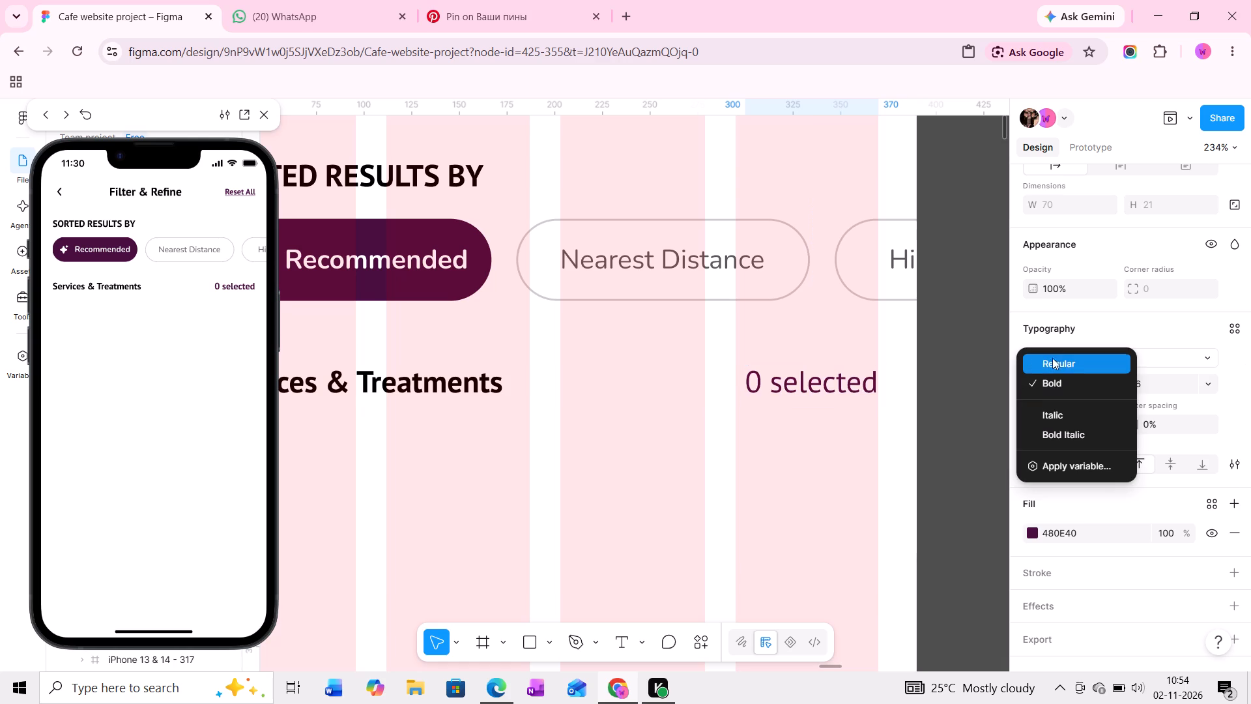
left_click(1052, 358)
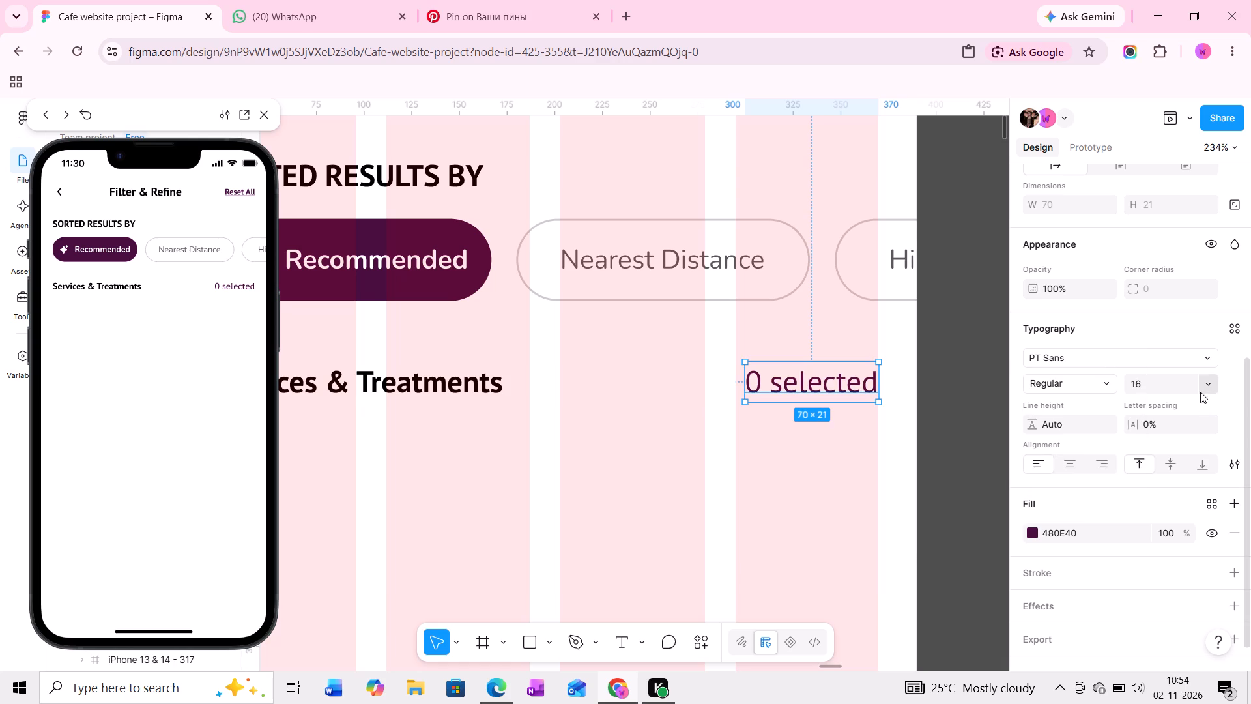
left_click(1204, 385)
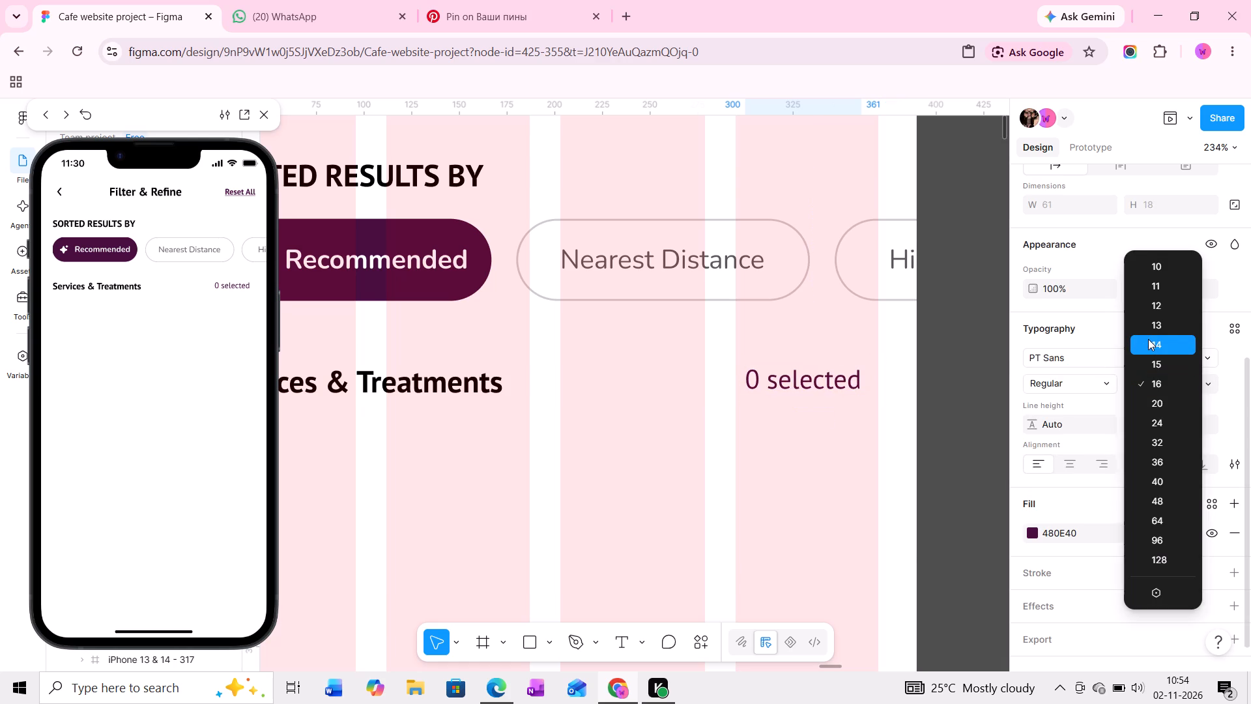
left_click(1148, 339)
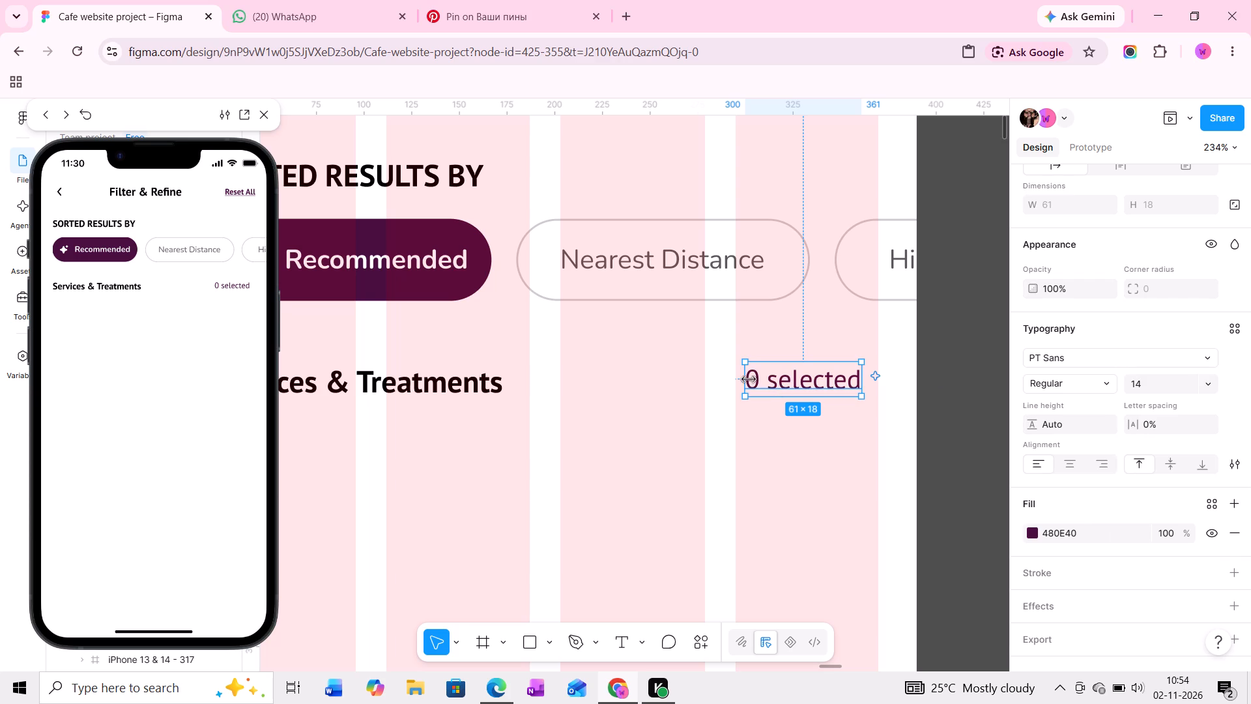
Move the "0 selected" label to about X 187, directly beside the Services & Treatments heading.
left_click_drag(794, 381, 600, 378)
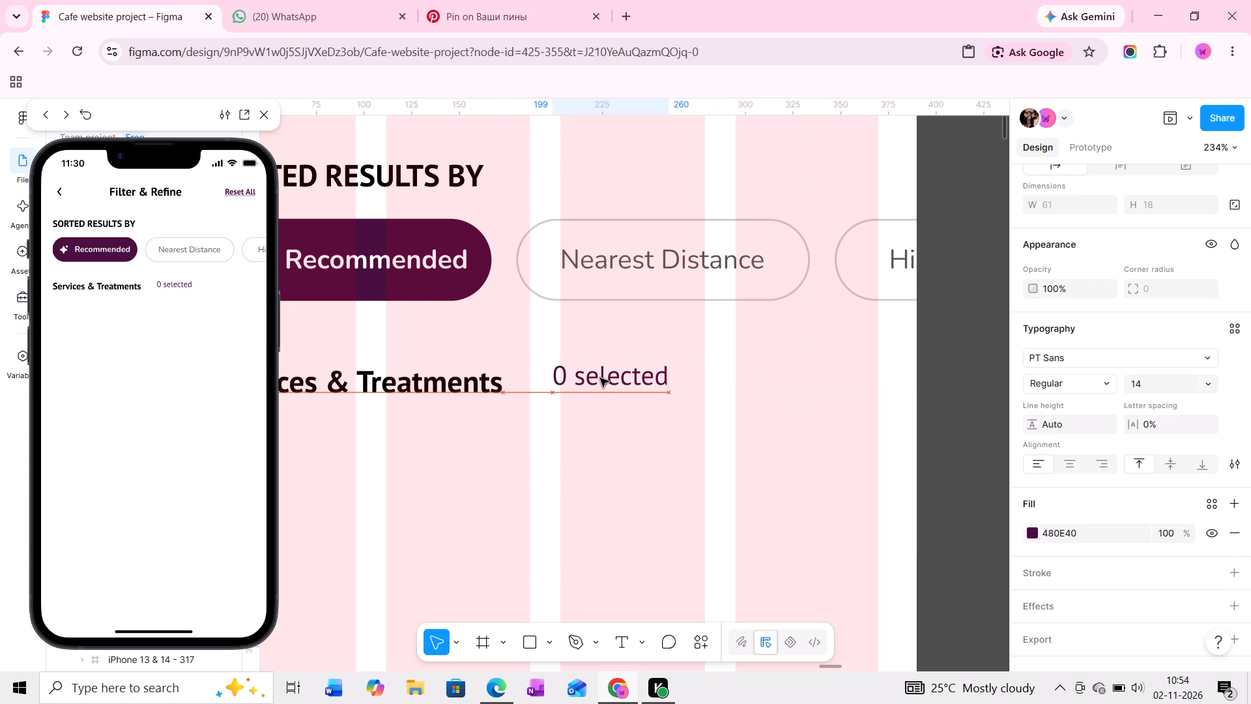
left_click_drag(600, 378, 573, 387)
Delete the "0 selected" label beside the Services & Treatments heading.
middle_click_drag(573, 387, 615, 390)
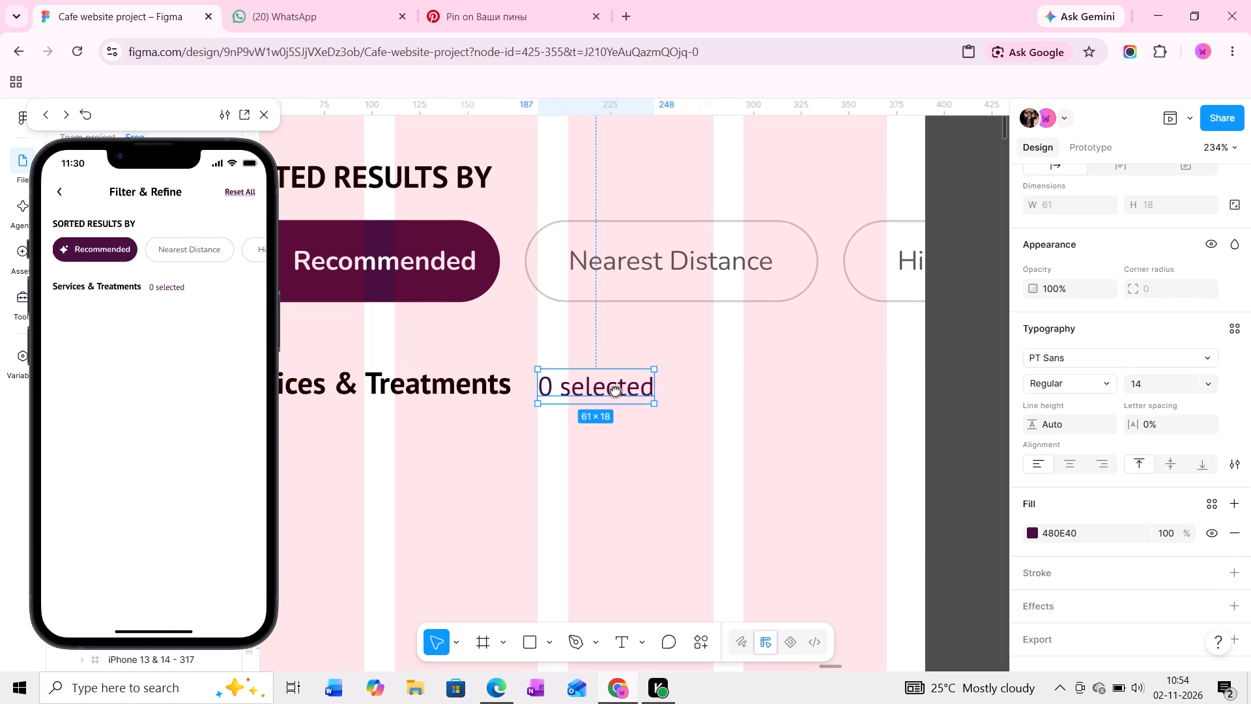
middle_click_drag(615, 390, 794, 393)
scroll(794, 393, "down", 2, "ctrl")
middle_click_drag(805, 392, 725, 349)
middle_click_drag(732, 349, 721, 347)
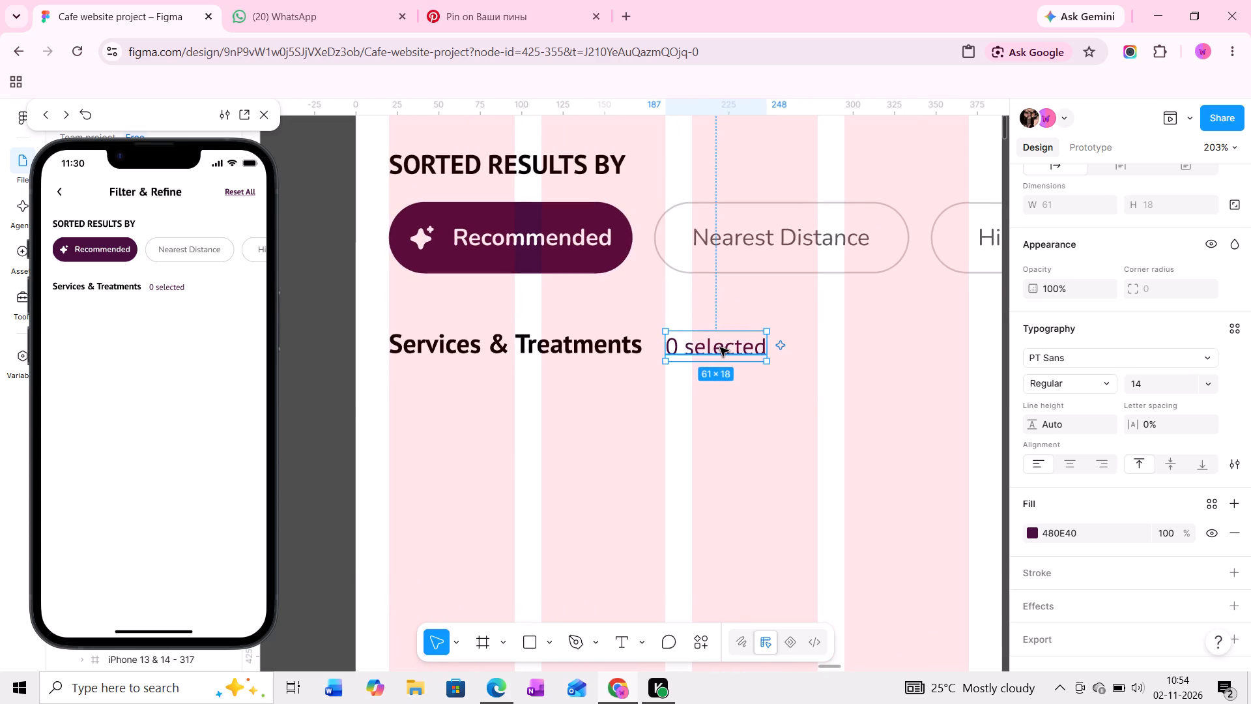
key("Delete")
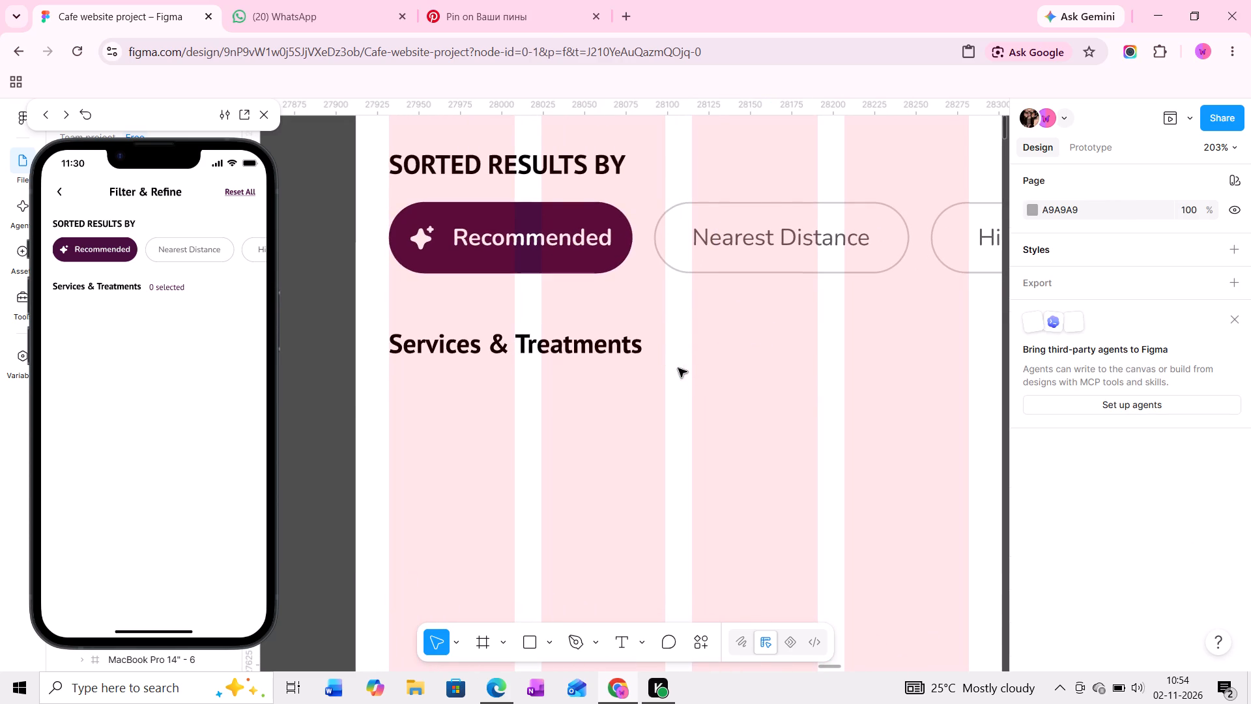
Draw a card frame about 167 × 75 below the Services & Treatments heading at X 20, Y 265, spanning the first two grid columns.
middle_click_drag(677, 367, 681, 329)
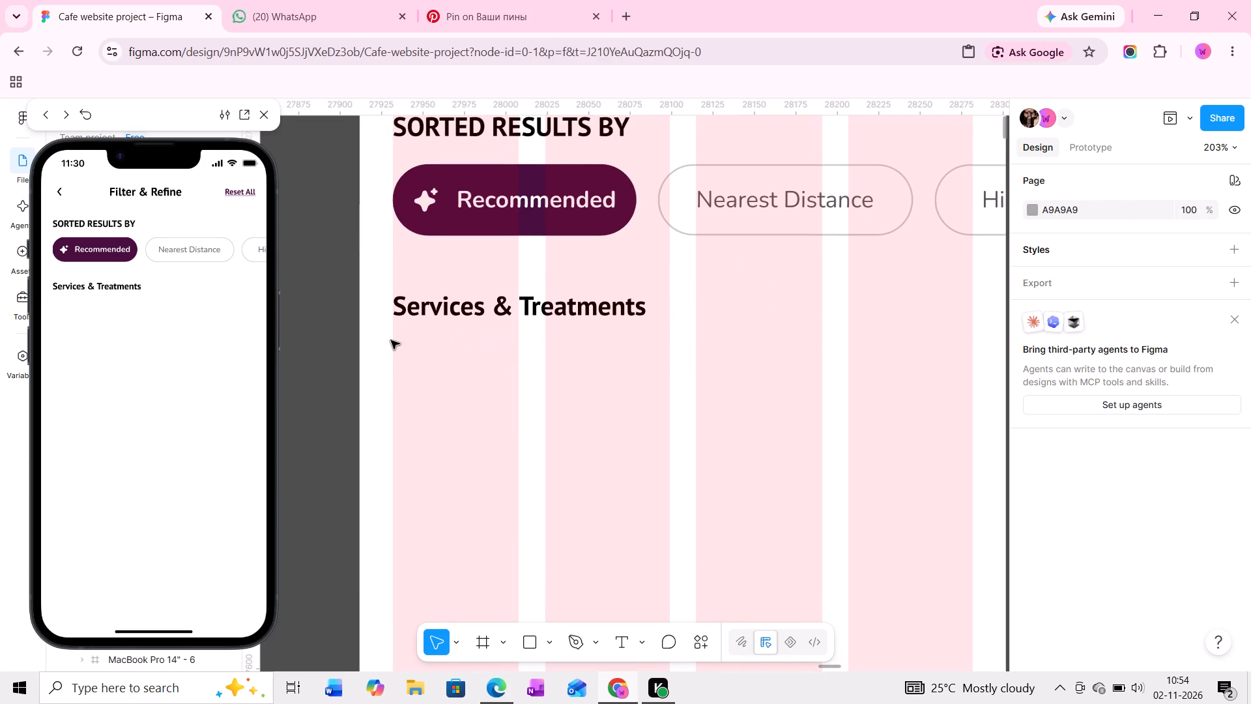
middle_click_drag(399, 342, 338, 251)
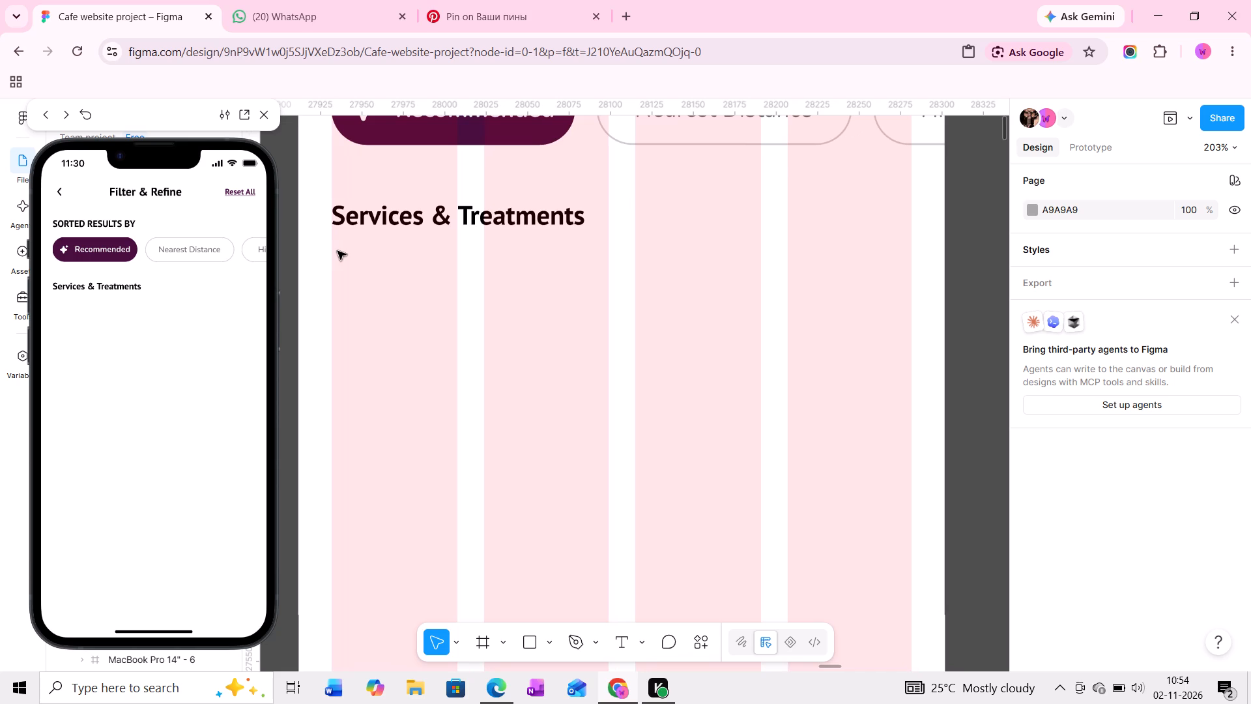
scroll(321, 238, "up", 3, "ctrl")
middle_click_drag(337, 236, 320, 226)
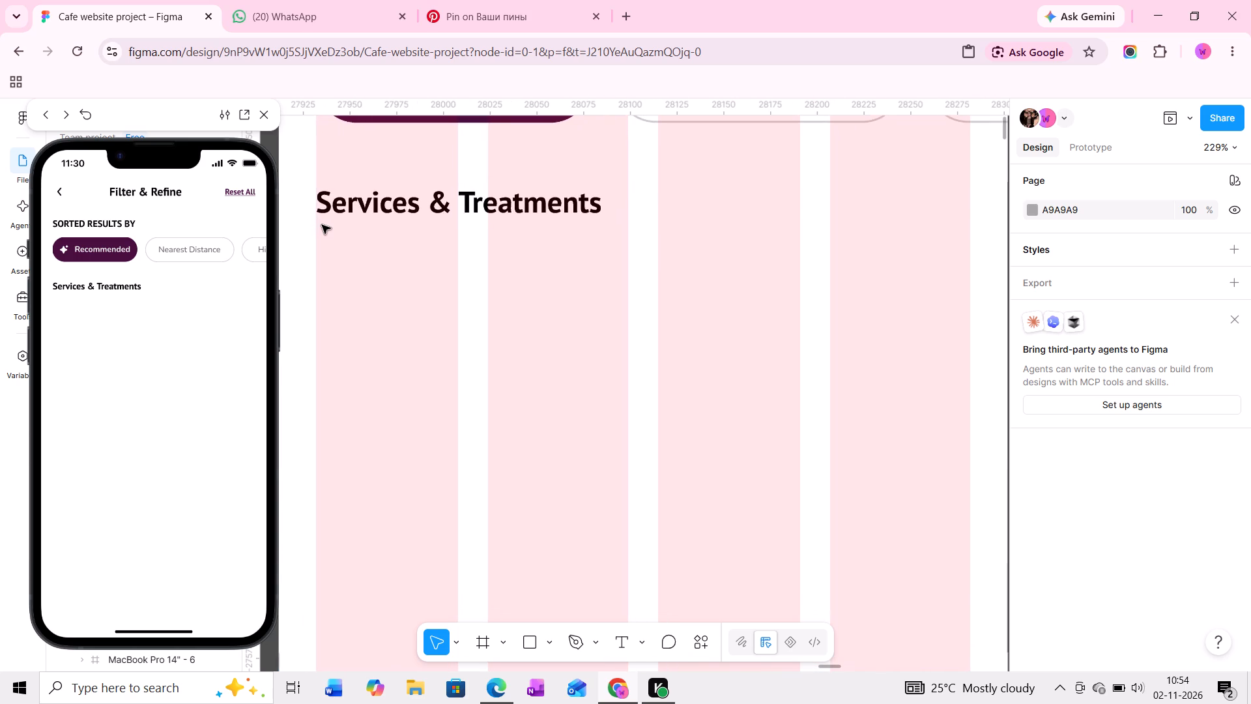
key("f")
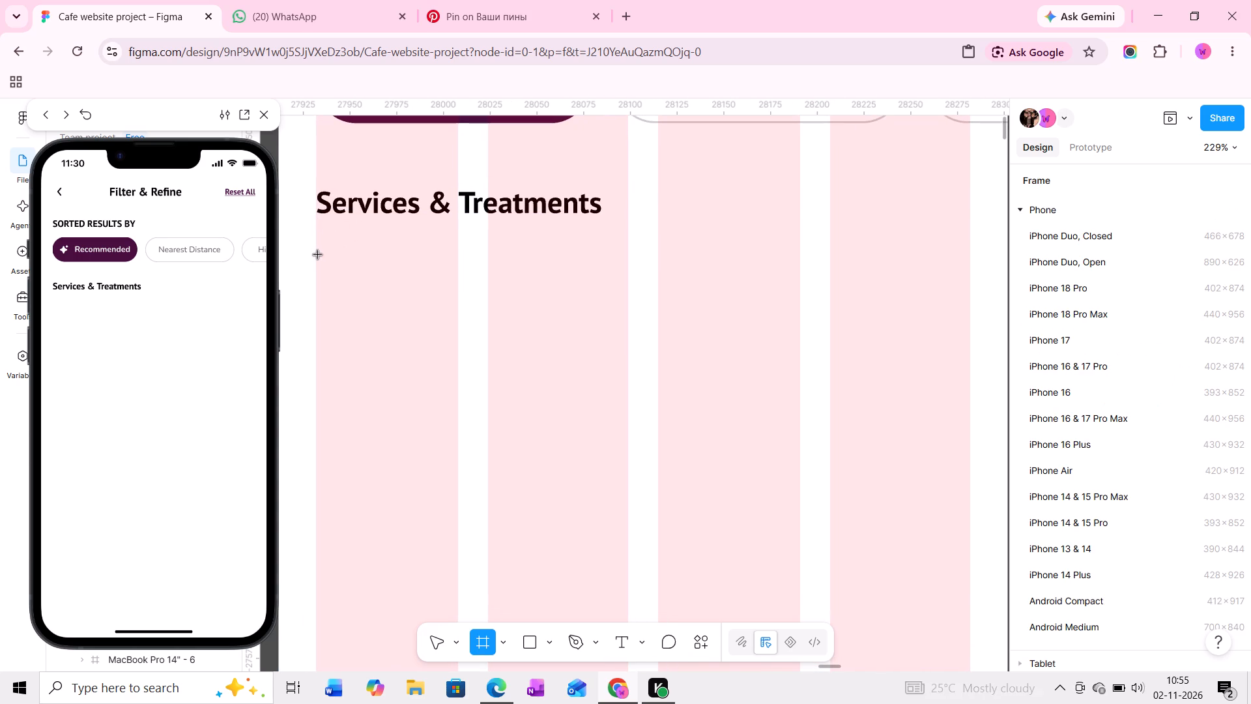
left_click_drag(319, 256, 607, 383)
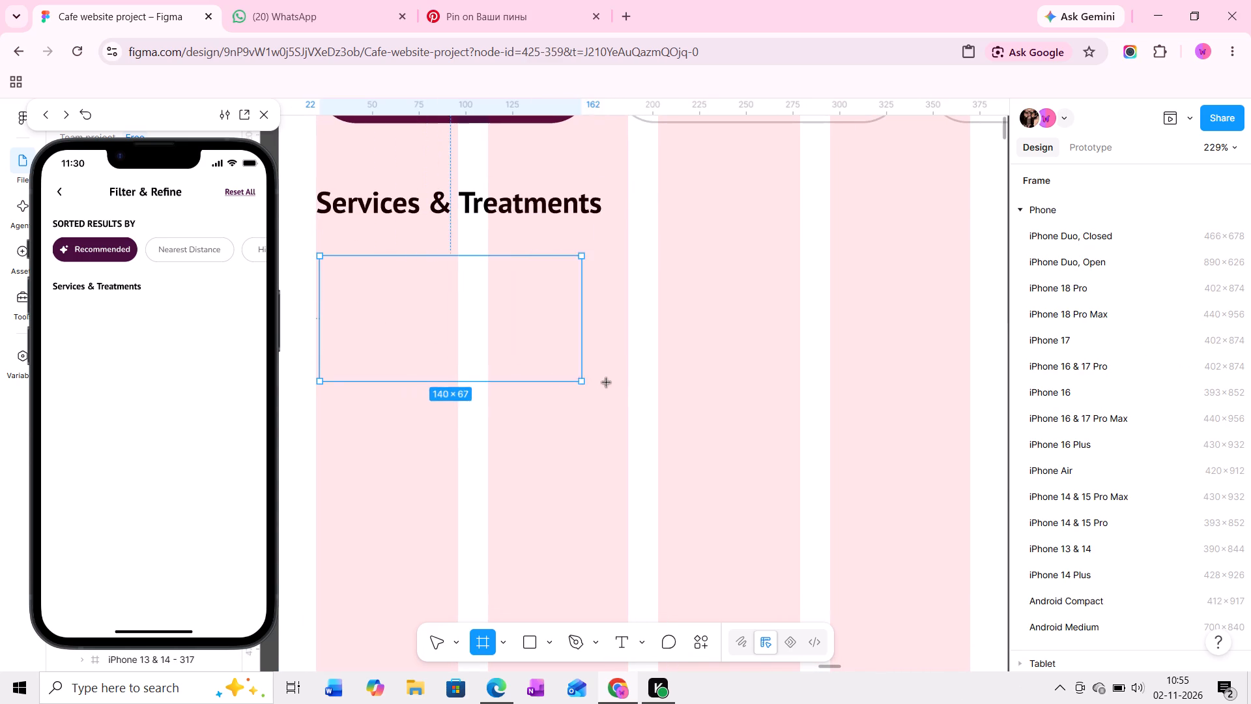
left_click_drag(607, 383, 625, 401)
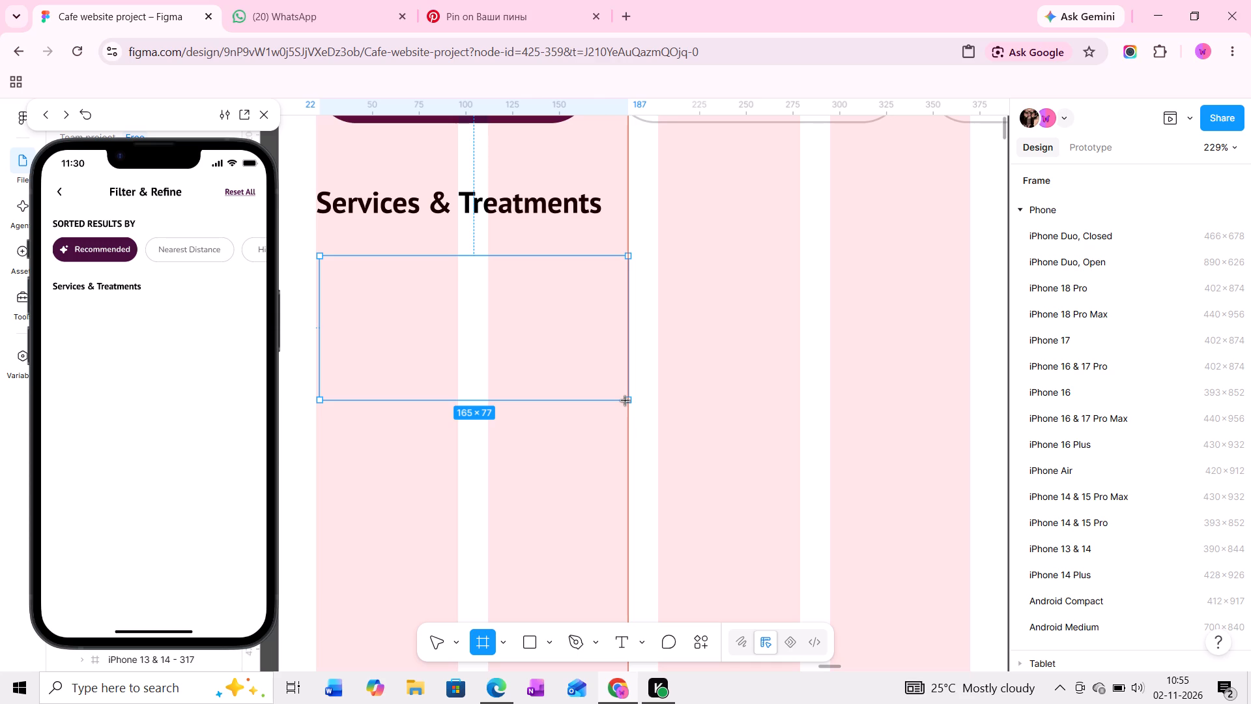
left_click_drag(625, 401, 626, 397)
left_click(315, 310)
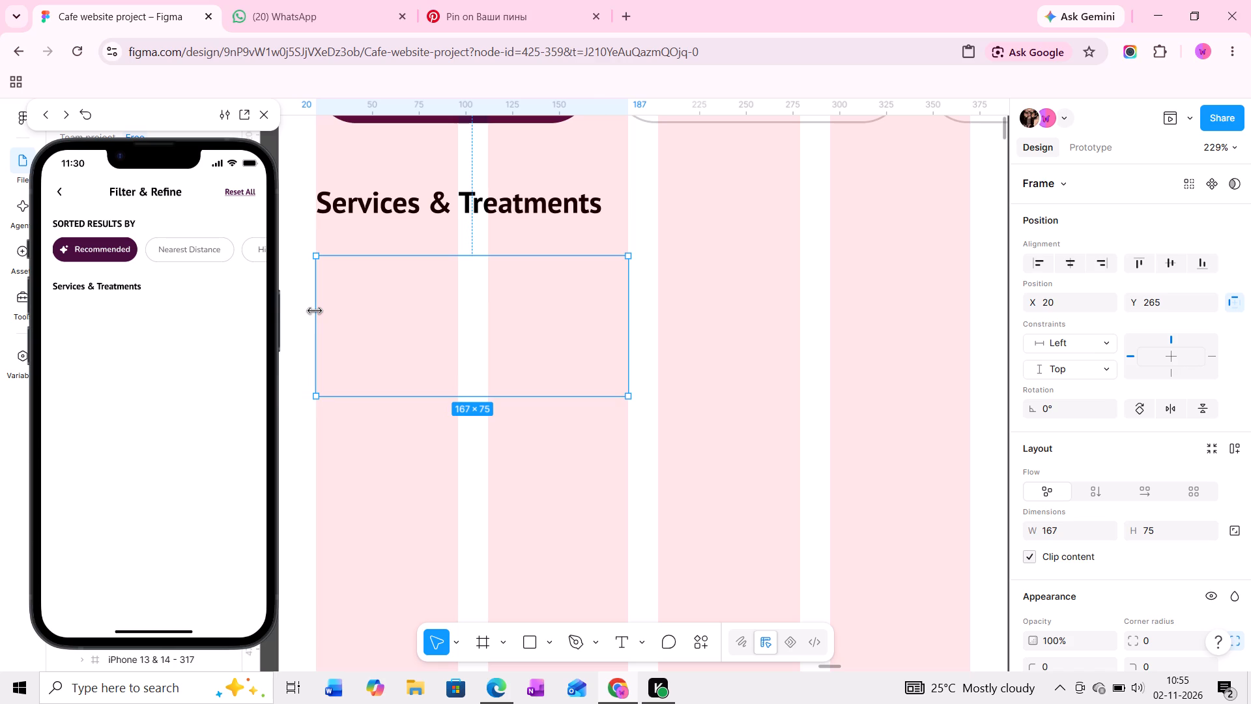
Add an inside stroke of weight 1 in light grey C3C3C3 to the new card frame.
scroll(359, 306, "up", 3, "ctrl")
middle_click_drag(359, 306, 381, 287)
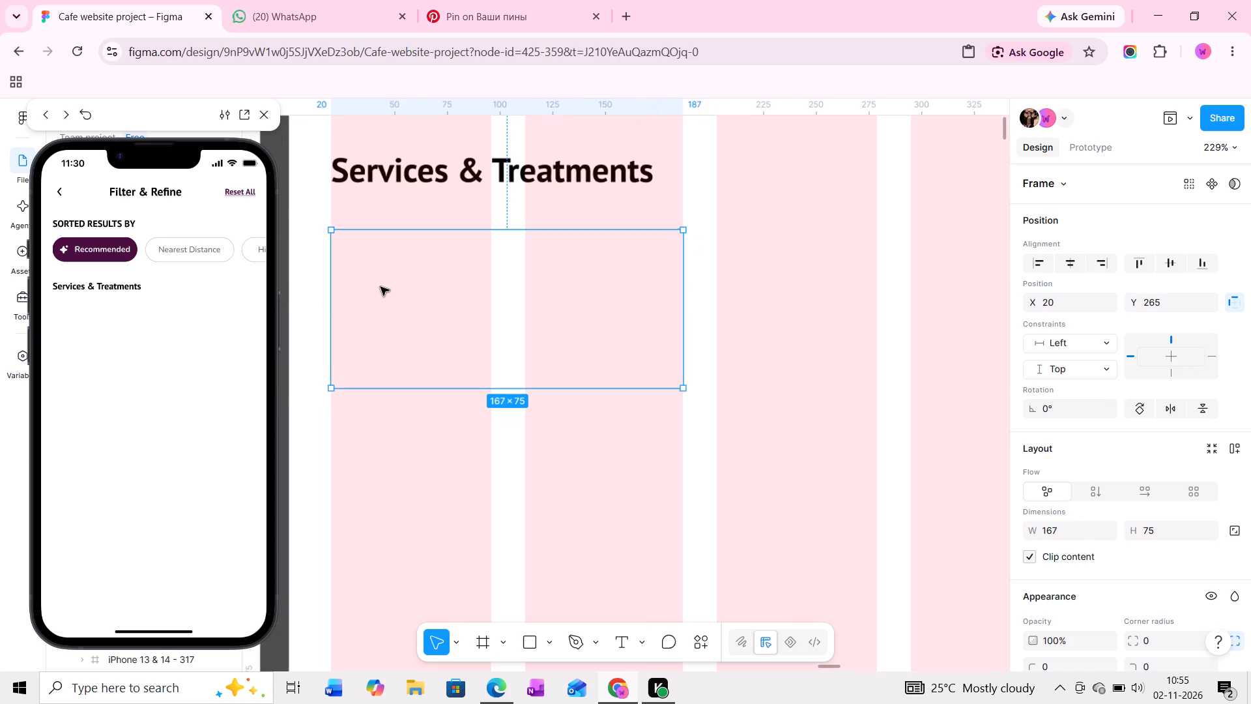
scroll(903, 336, "down", 2)
scroll(1078, 344, "down", 3)
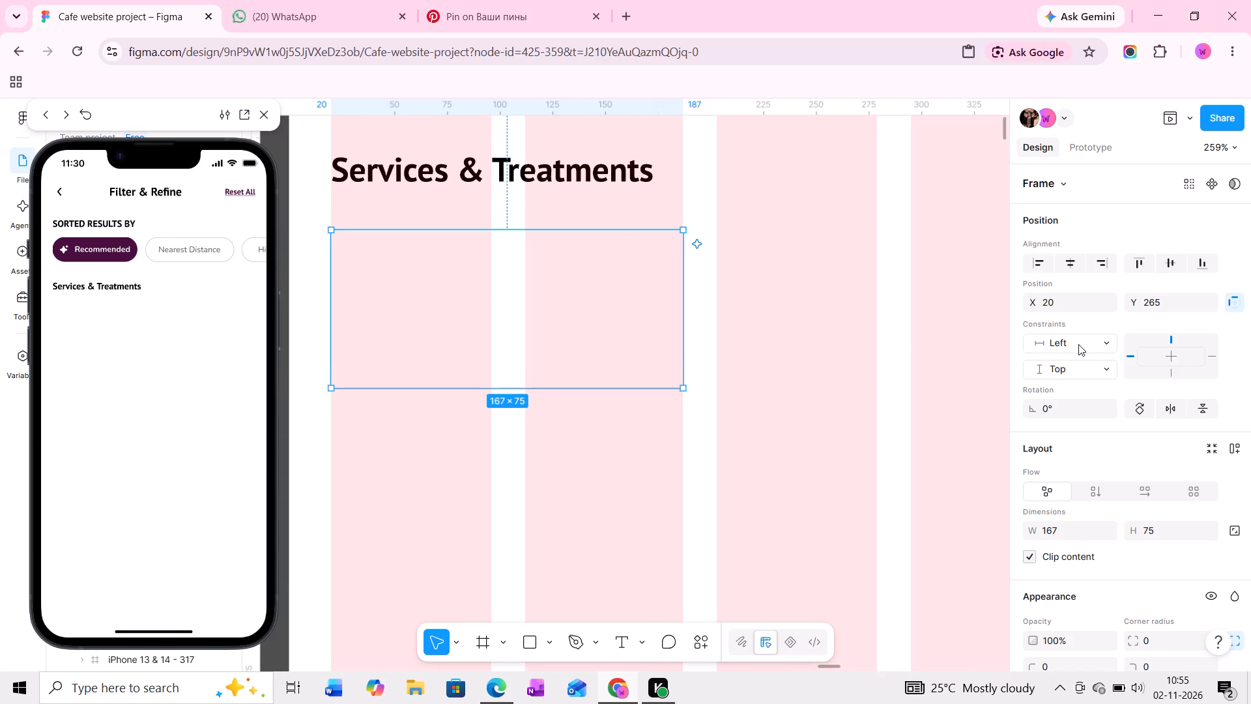
scroll(1078, 344, "down", 5)
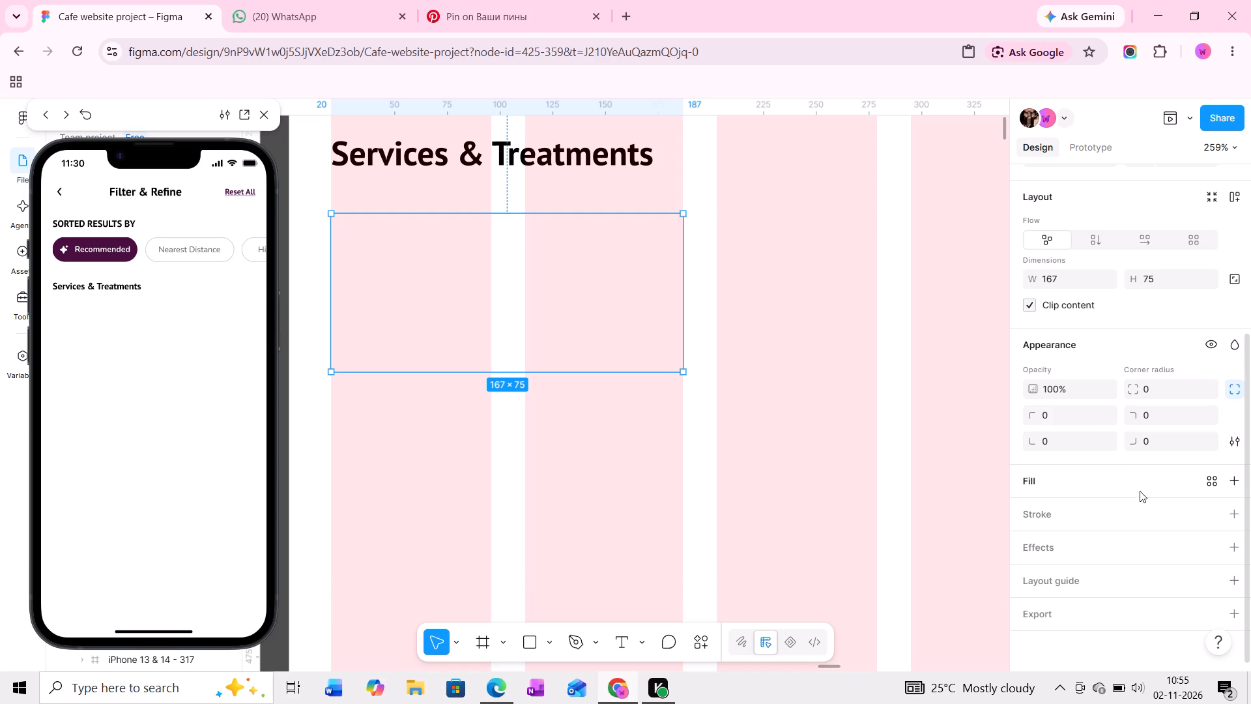
left_click(1230, 513)
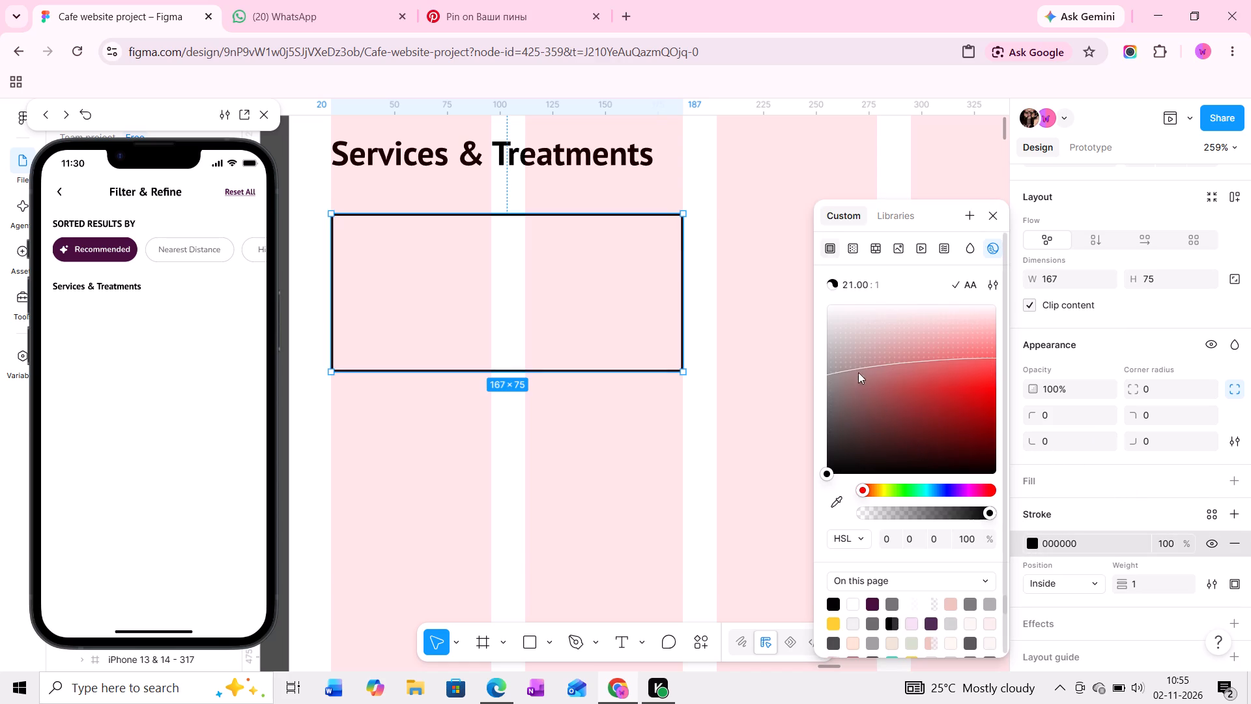
left_click(828, 340)
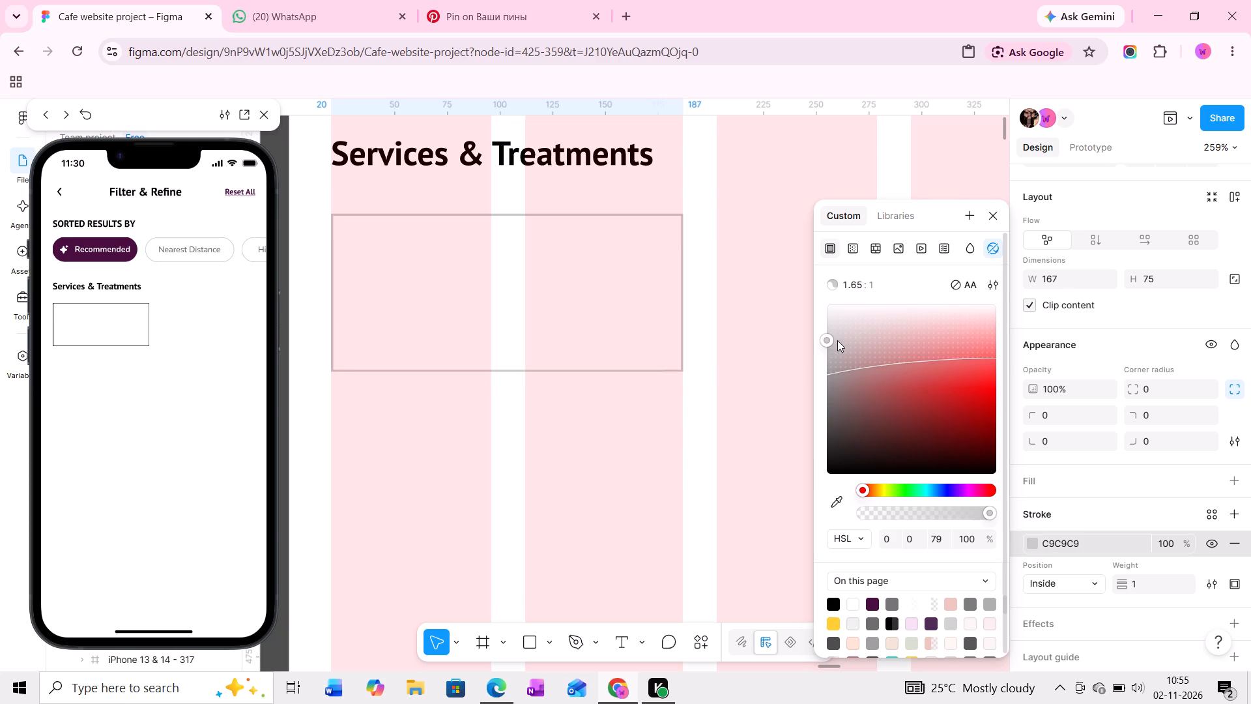
left_click_drag(829, 340, 829, 352)
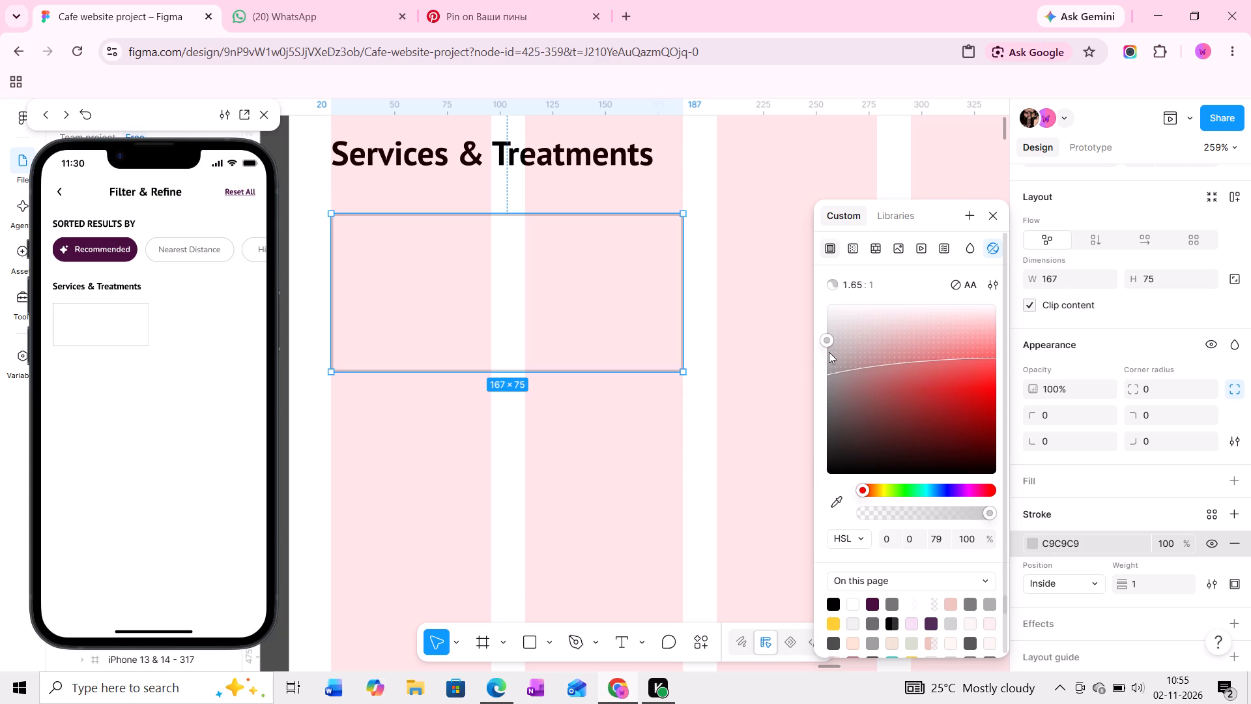
left_click_drag(829, 352, 822, 353)
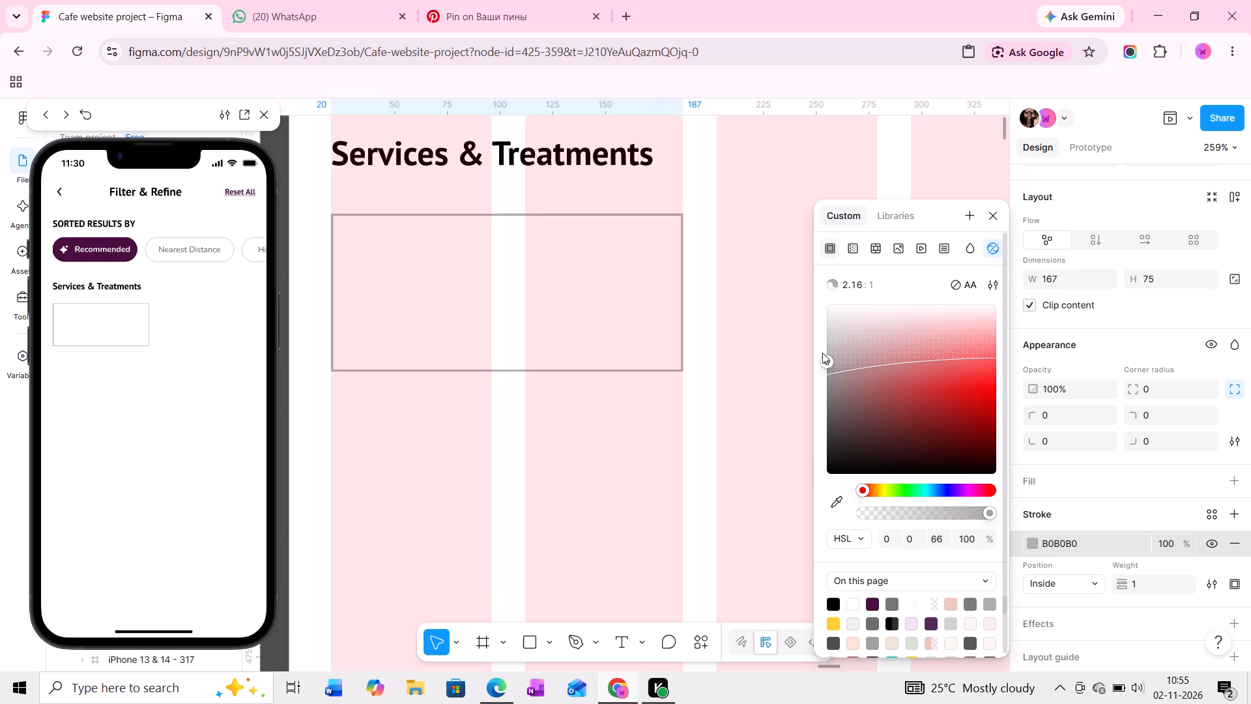
left_click_drag(822, 353, 820, 344)
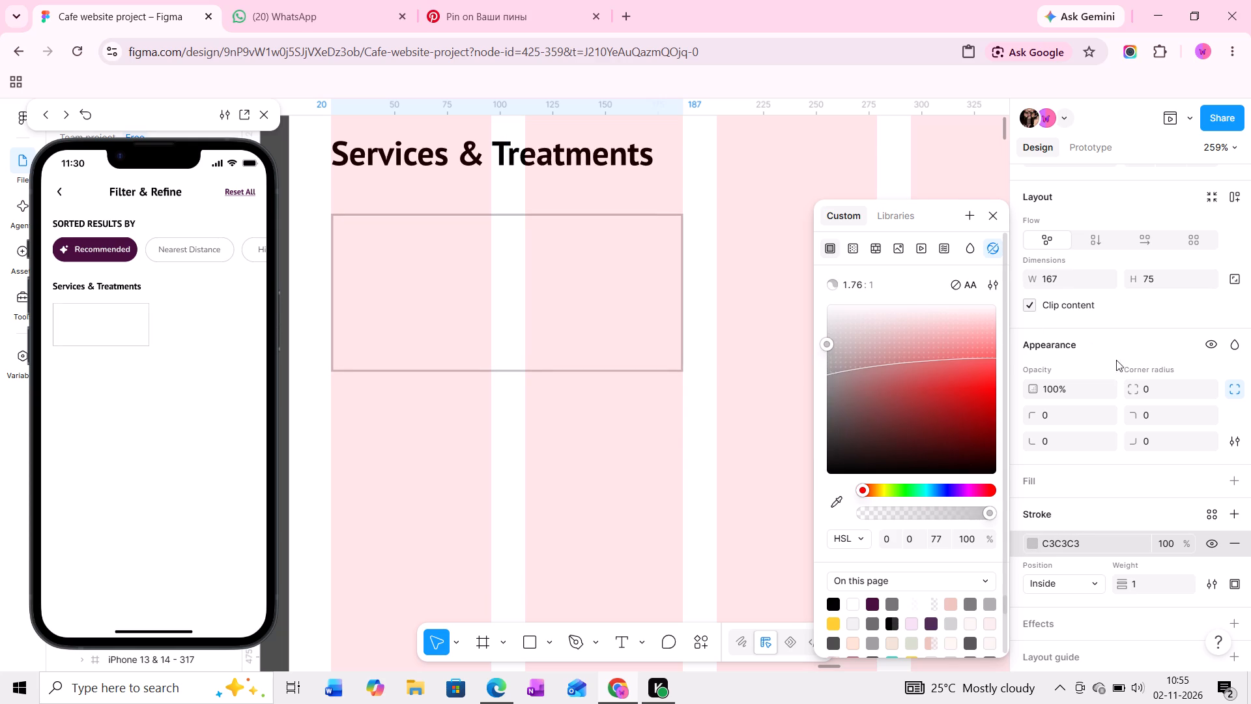
Round all corners of the card frame to a radius of 12.
left_click_drag(1129, 388, 760, 389)
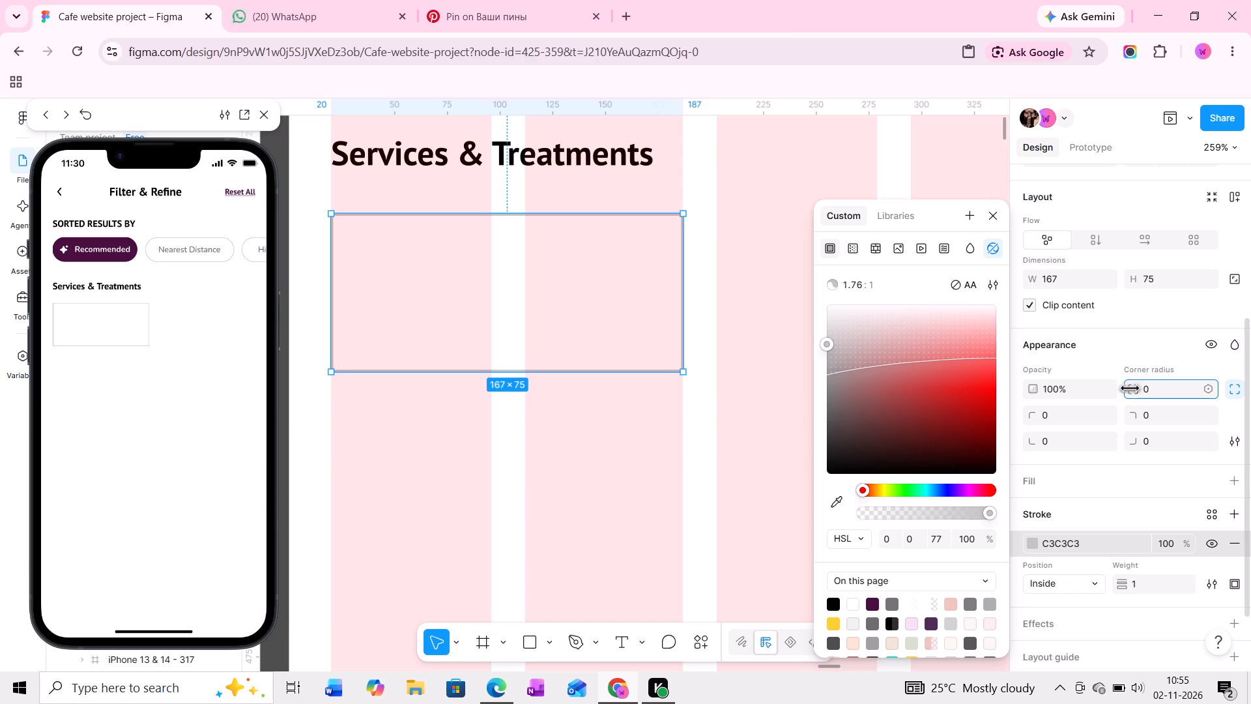
left_click_drag(760, 389, 893, 389)
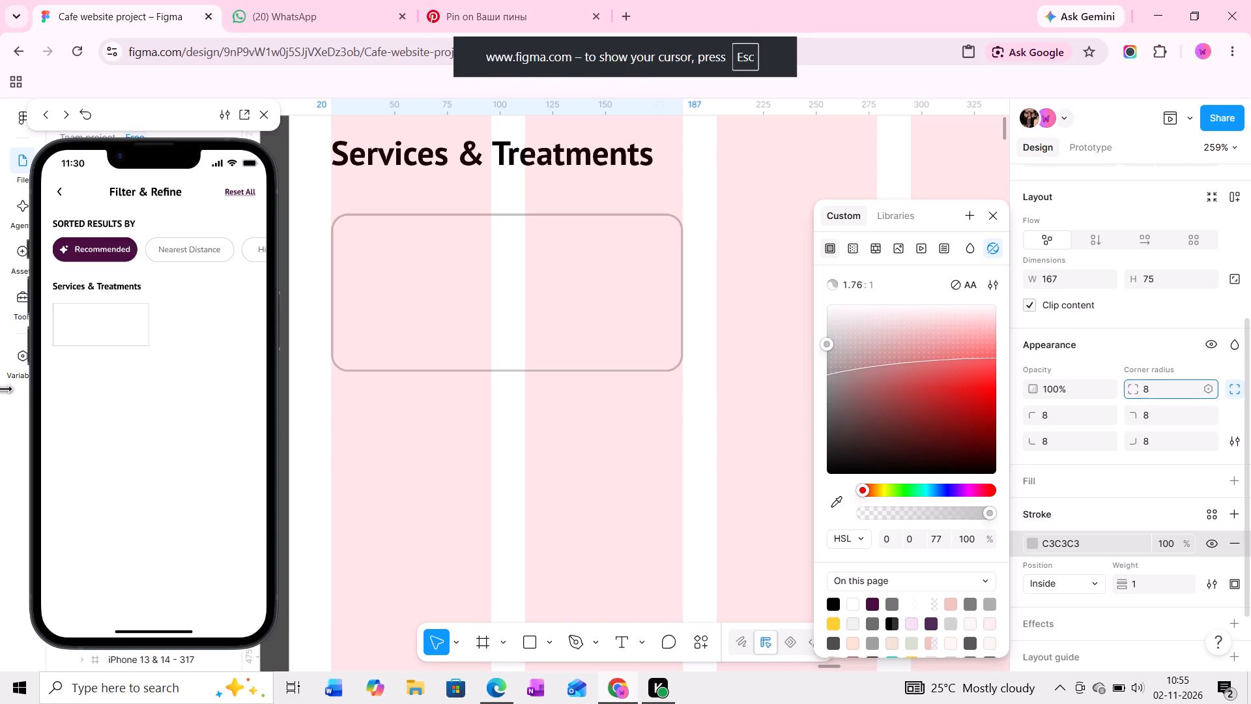
left_click_drag(893, 389, 893, 389)
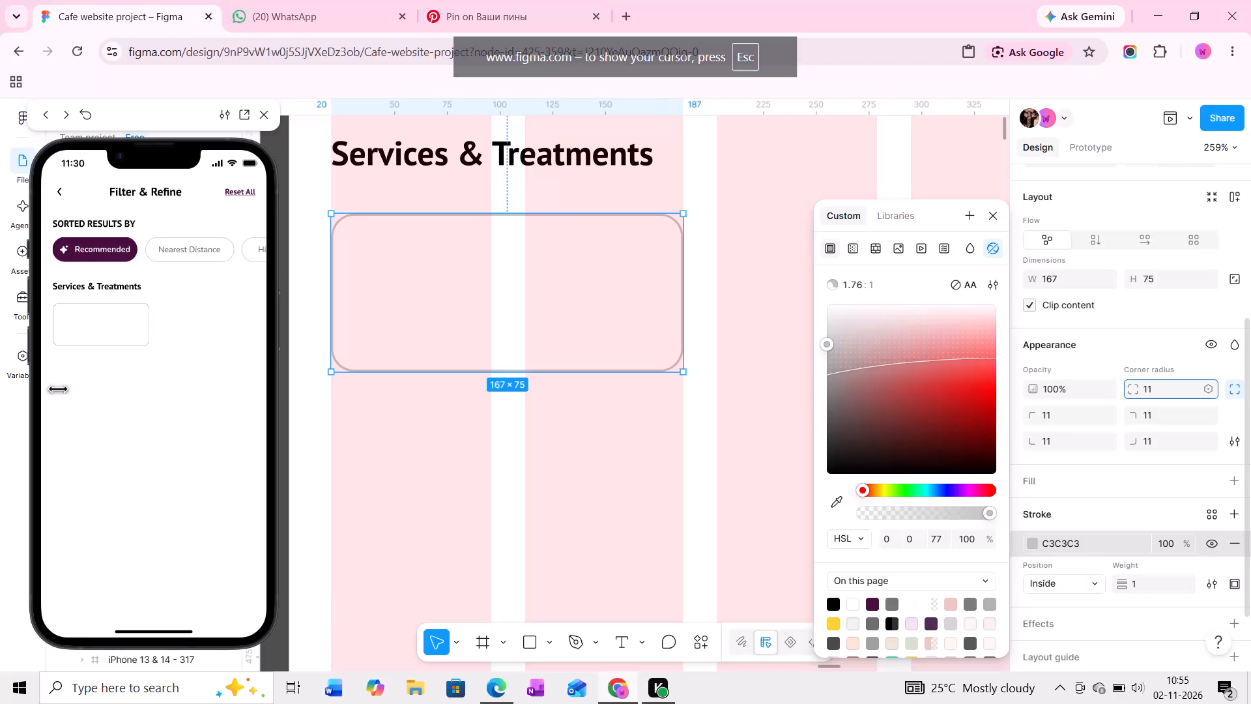
left_click_drag(893, 389, 899, 389)
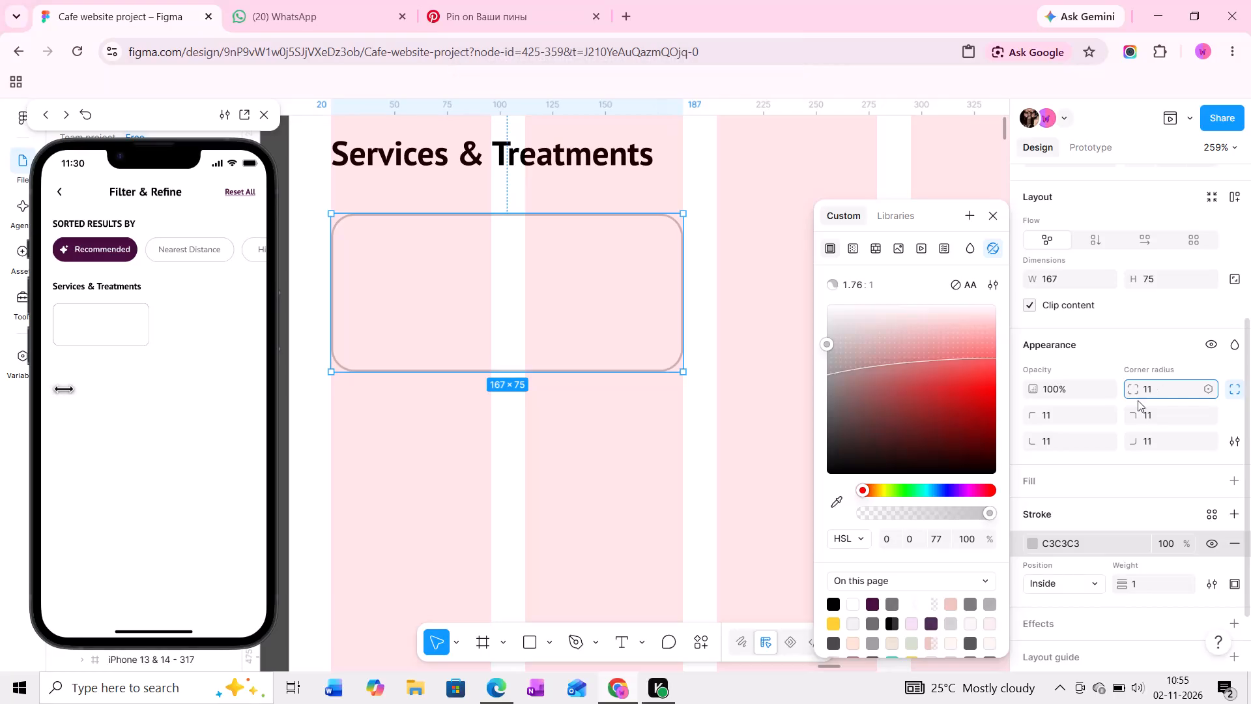
left_click_drag(1139, 391, 637, 385)
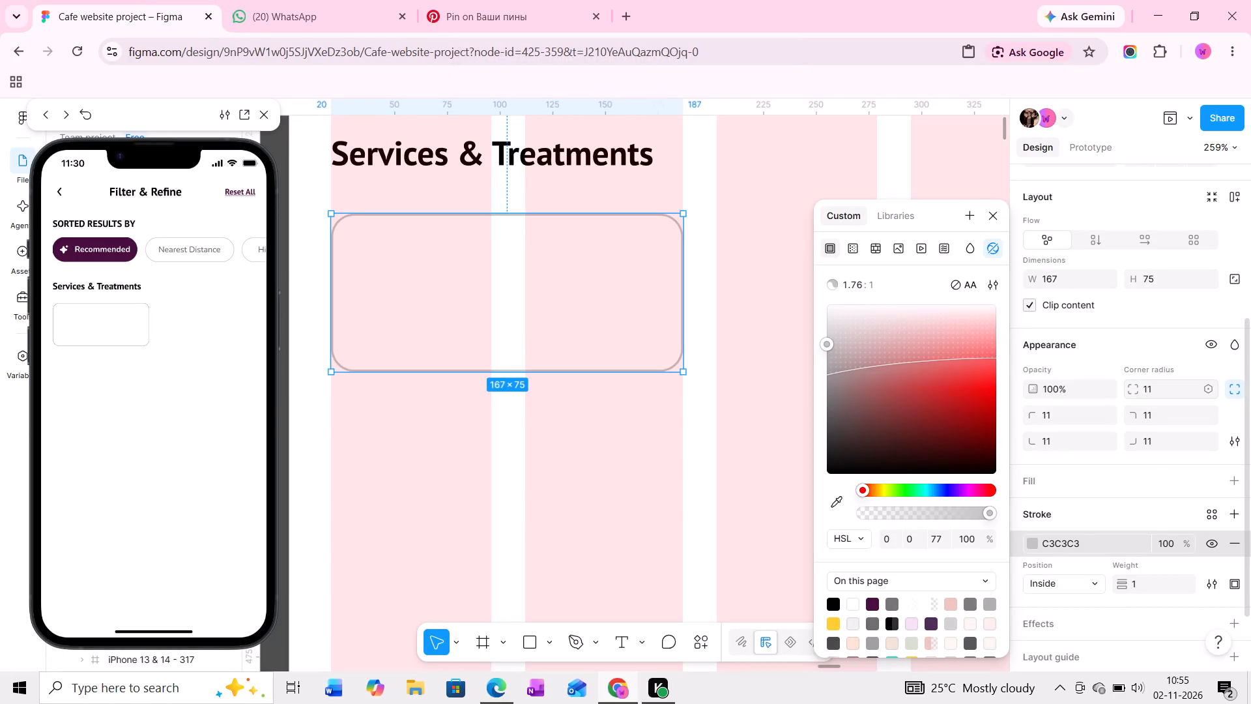
left_click_drag(637, 385, 668, 386)
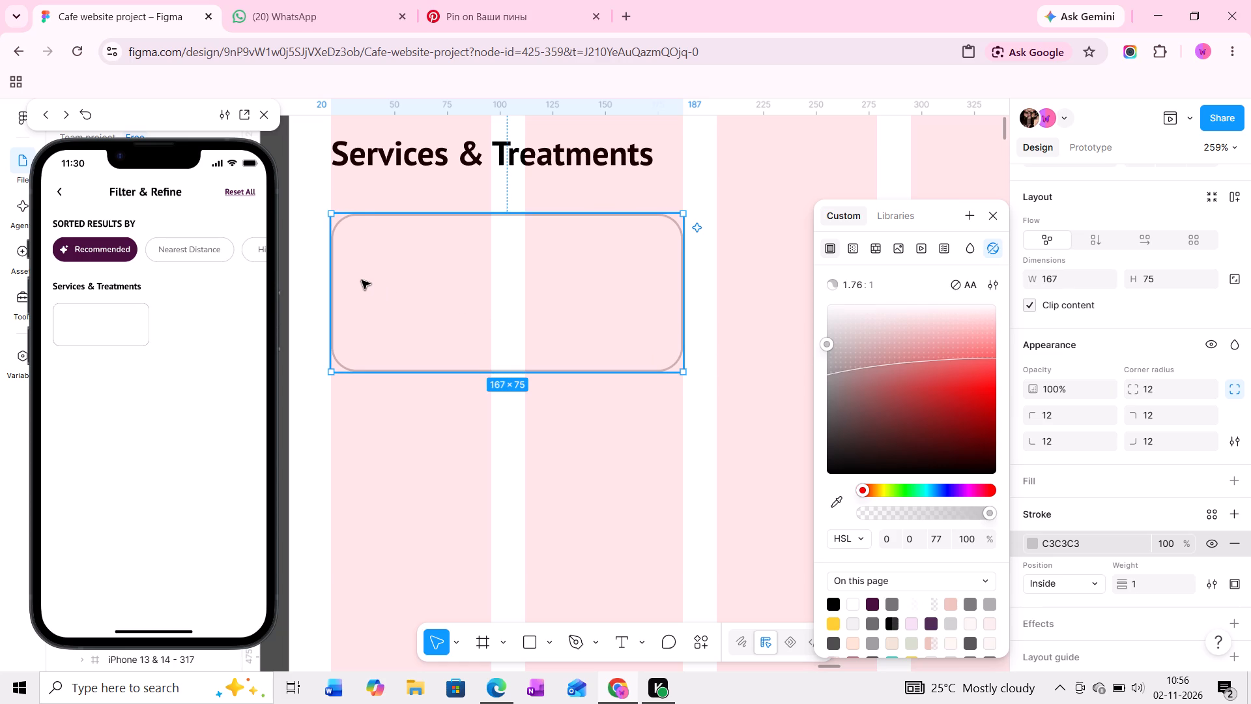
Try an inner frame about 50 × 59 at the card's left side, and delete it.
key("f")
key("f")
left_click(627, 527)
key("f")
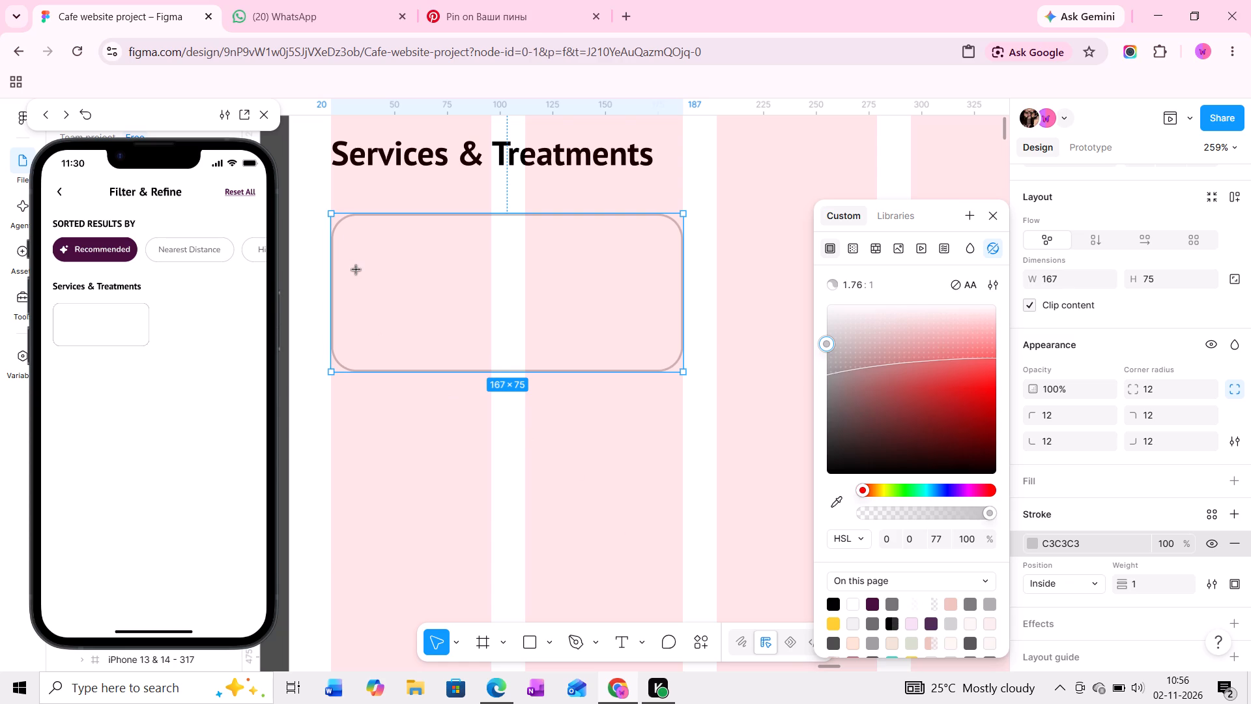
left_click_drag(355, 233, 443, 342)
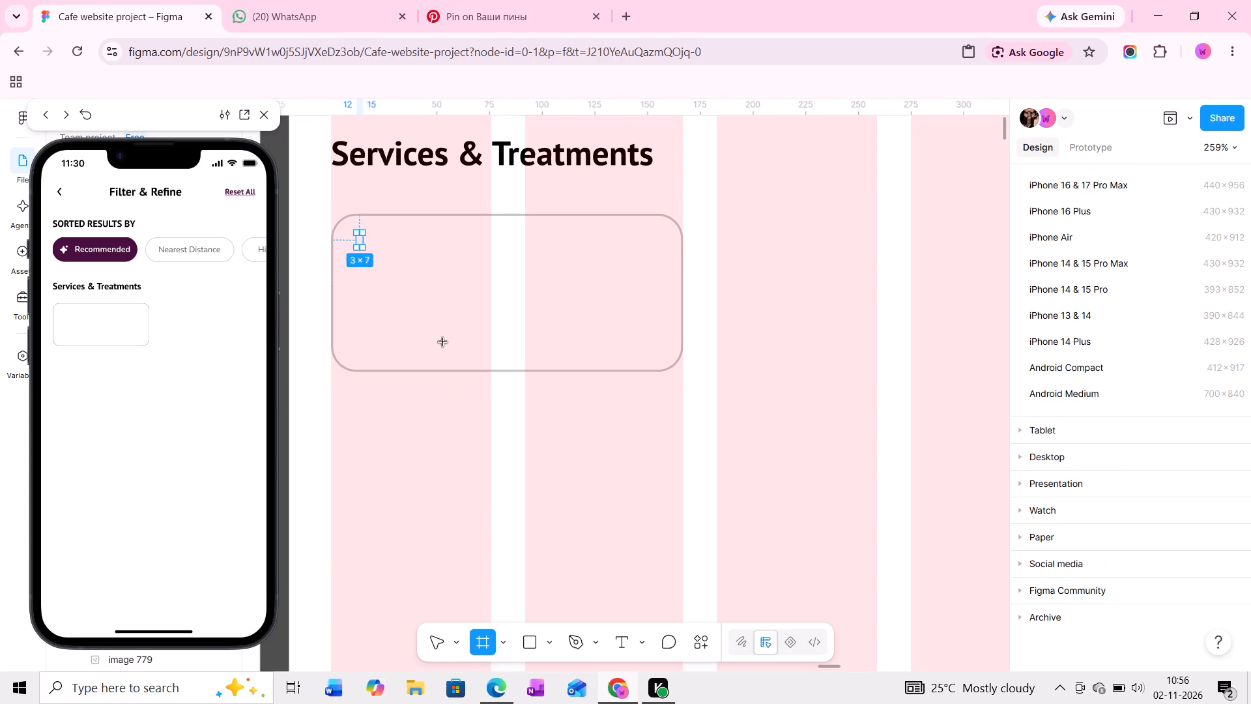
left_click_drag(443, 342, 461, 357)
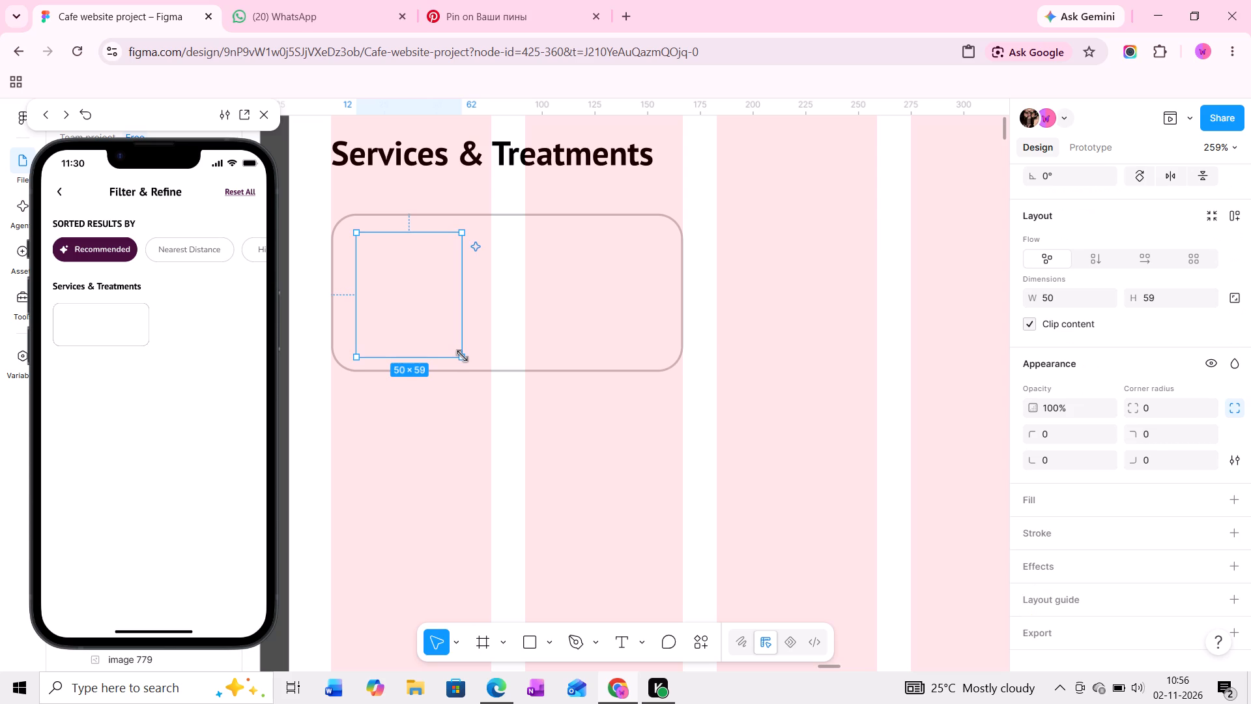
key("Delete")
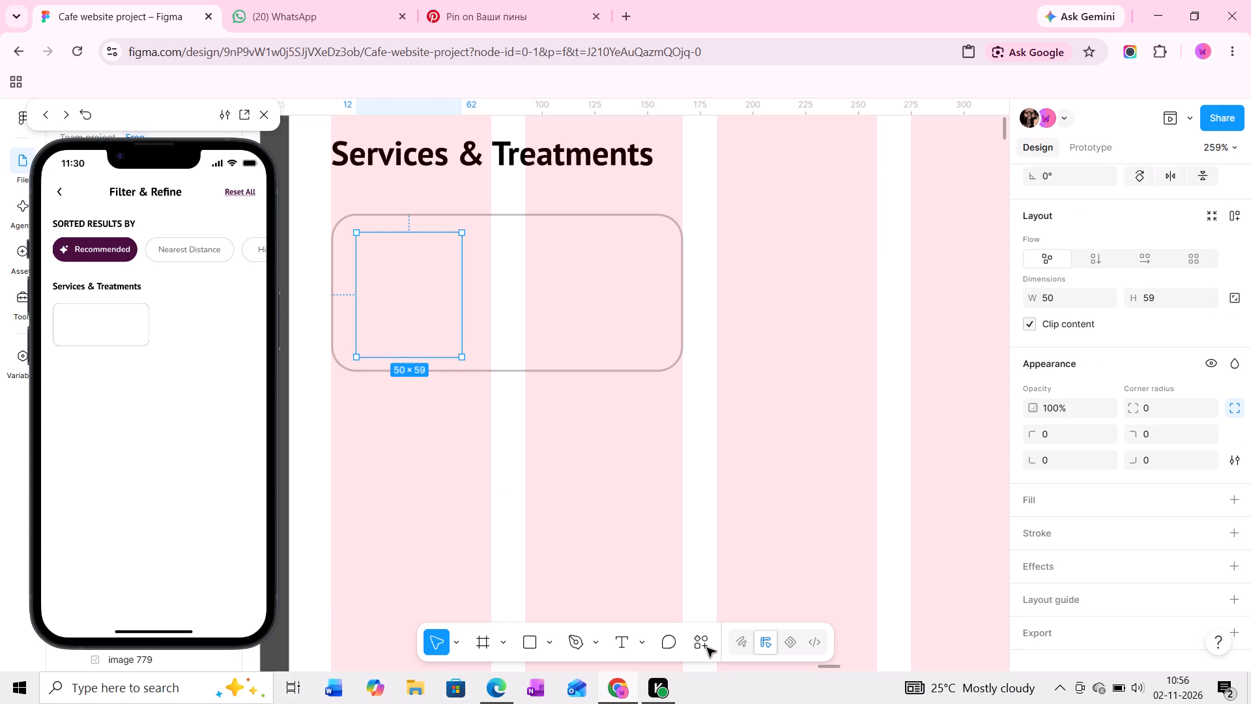
Run the Iconify plugin, place its window clear of the service card, and search its icons for "scissor".
left_click(705, 643)
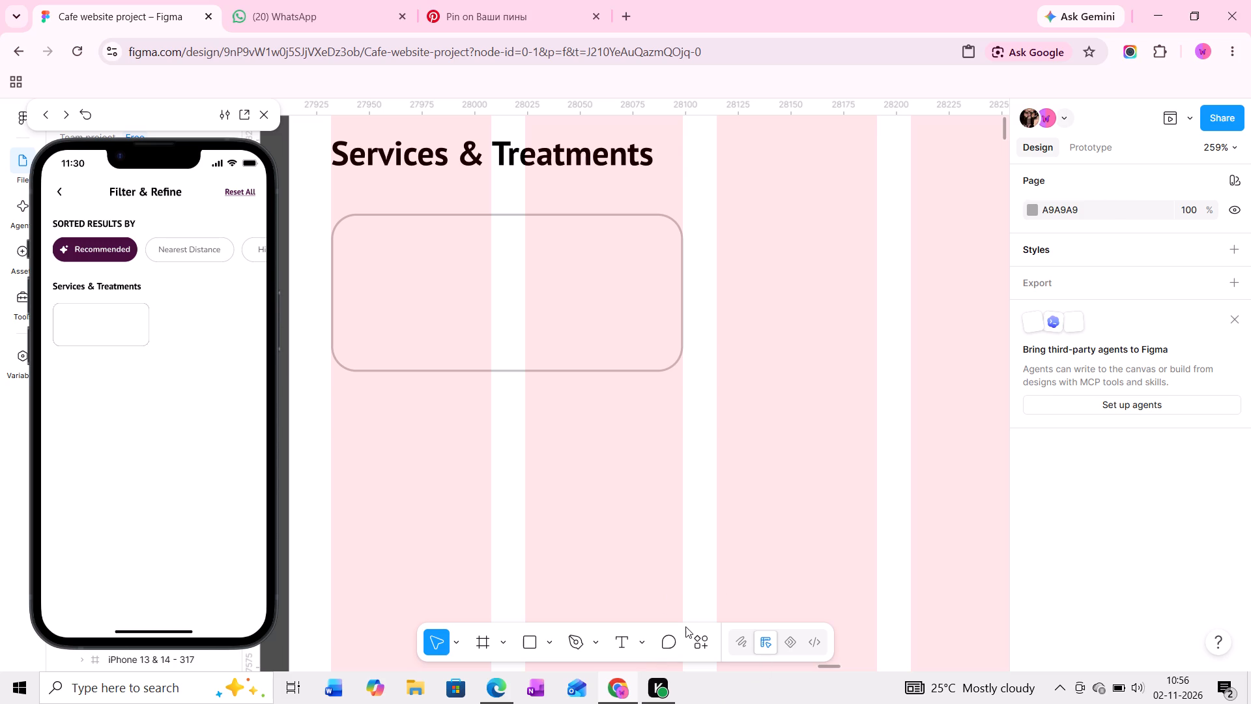
left_click(706, 626)
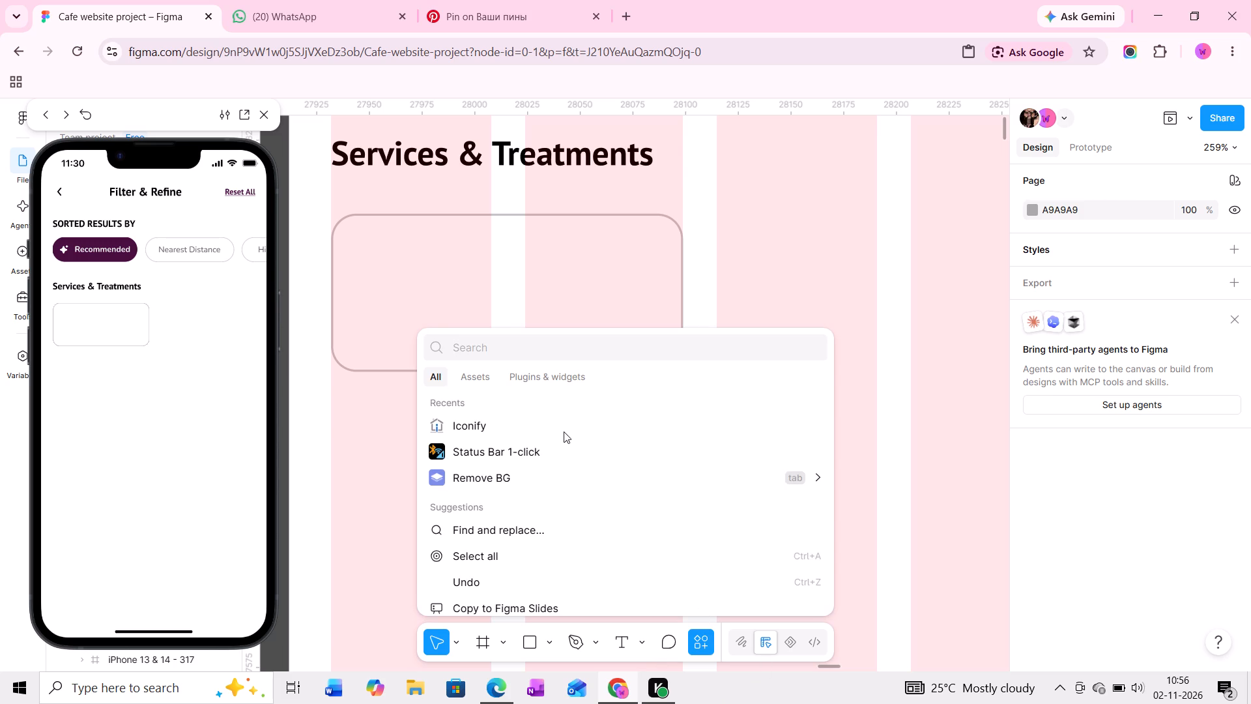
left_click(562, 424)
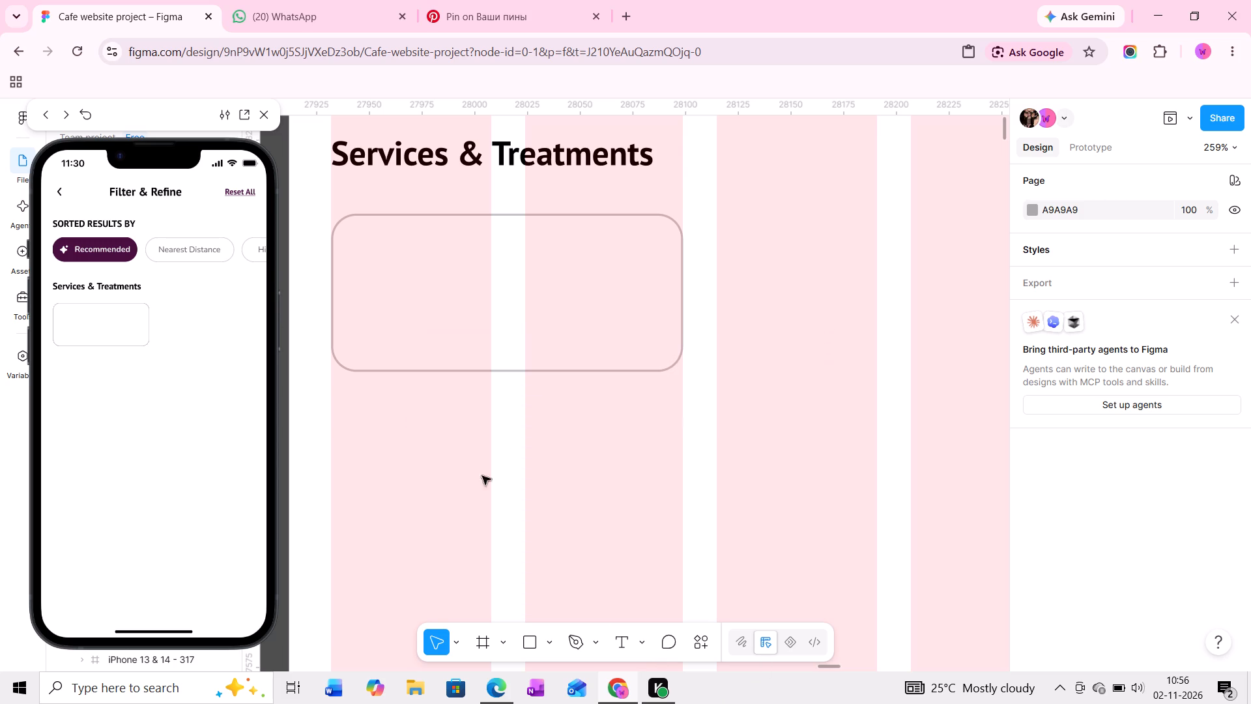
left_click(708, 638)
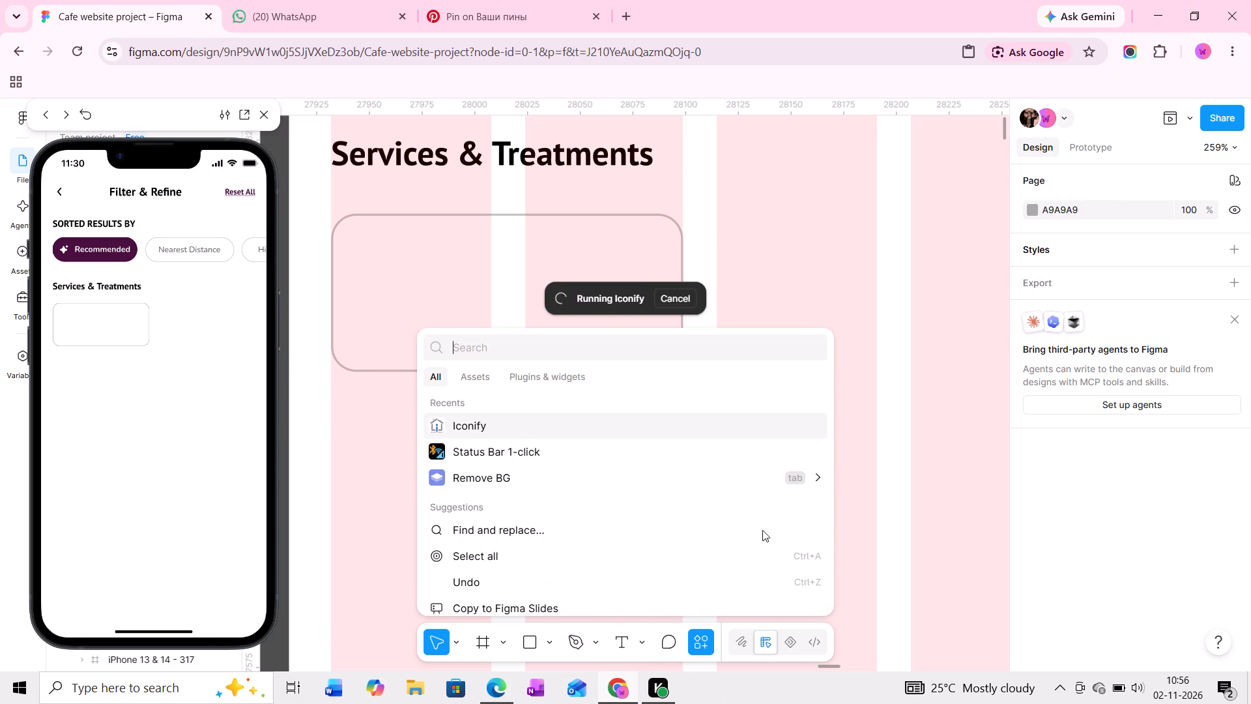
left_click(851, 531)
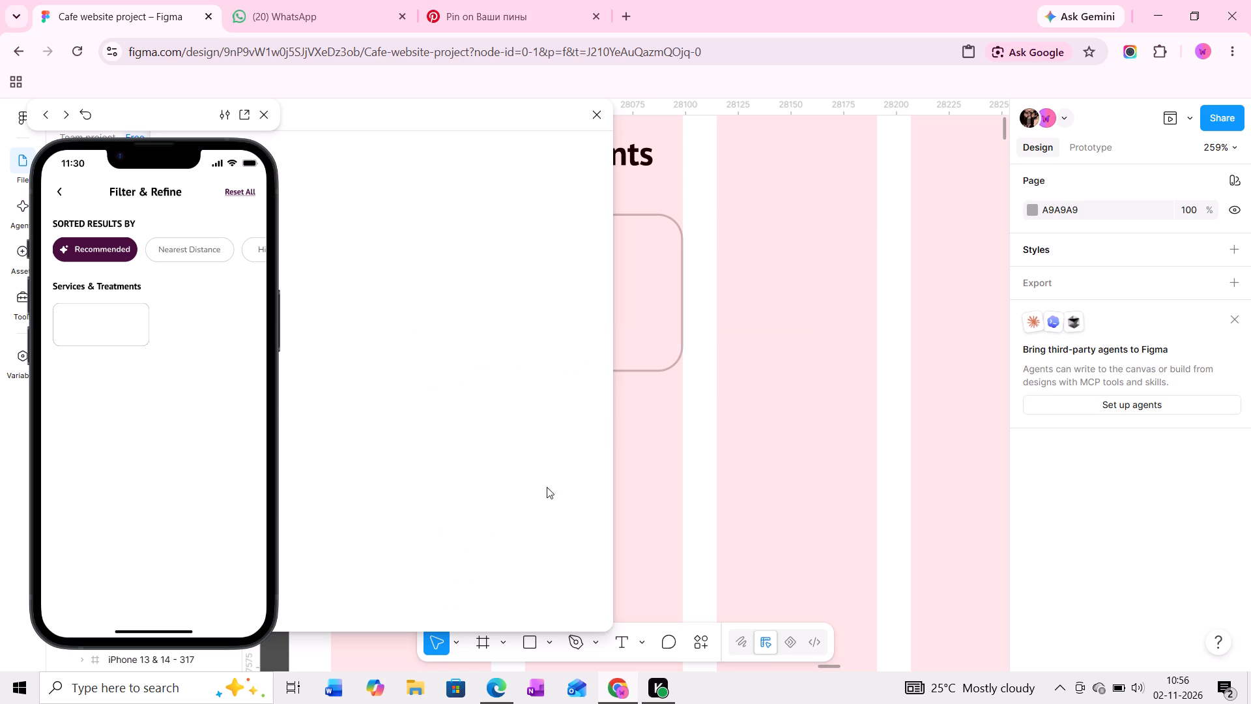
left_click(128, 101)
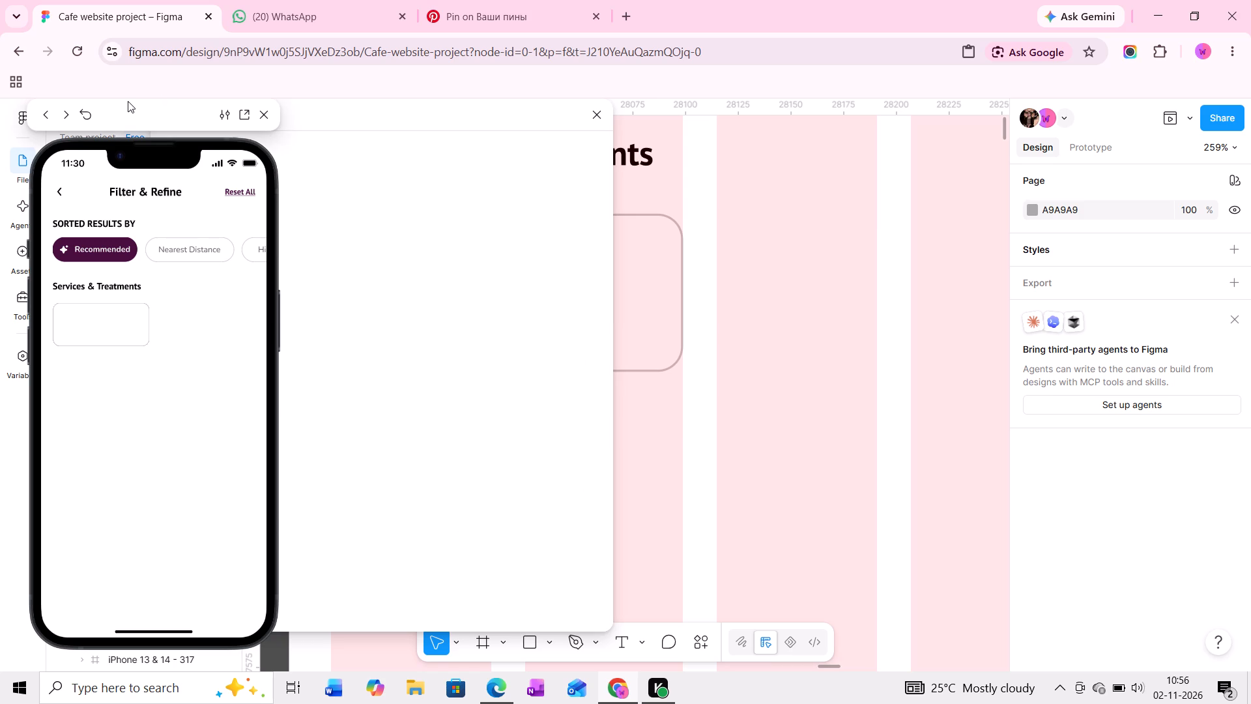
left_click_drag(334, 121, 979, 159)
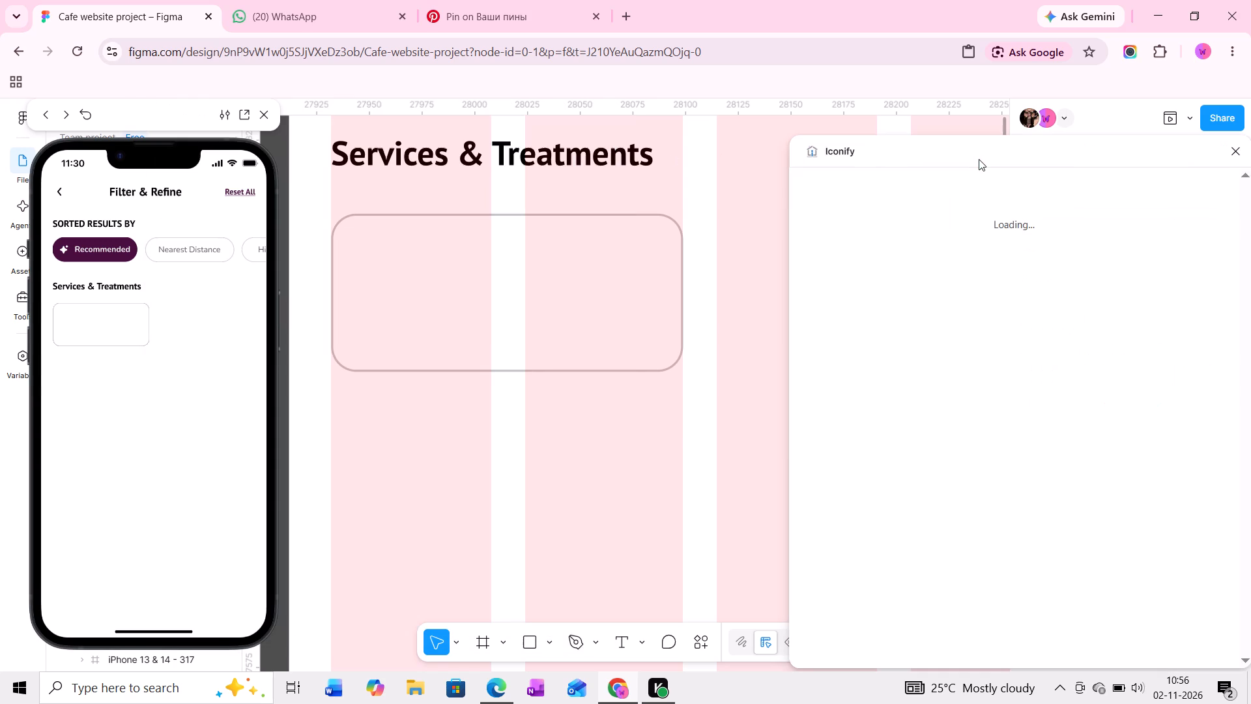
left_click_drag(979, 159, 974, 143)
left_click(869, 205)
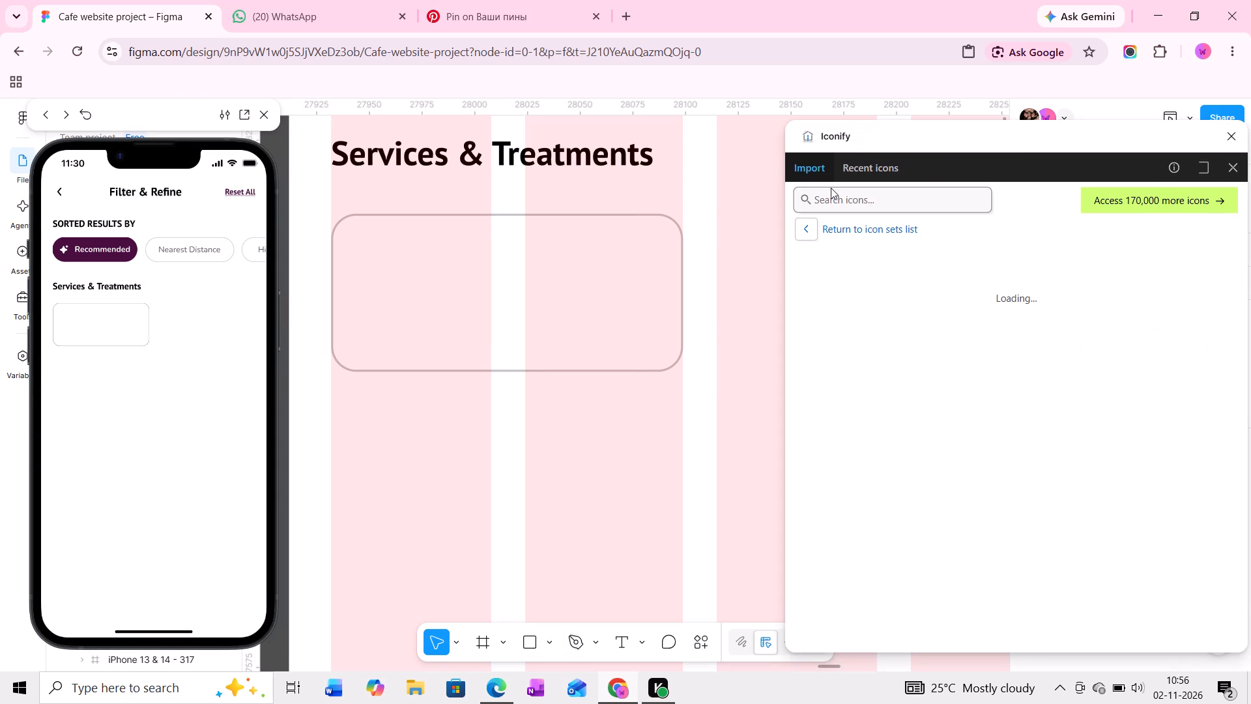
key("s")
type("cissor")
key("Return")
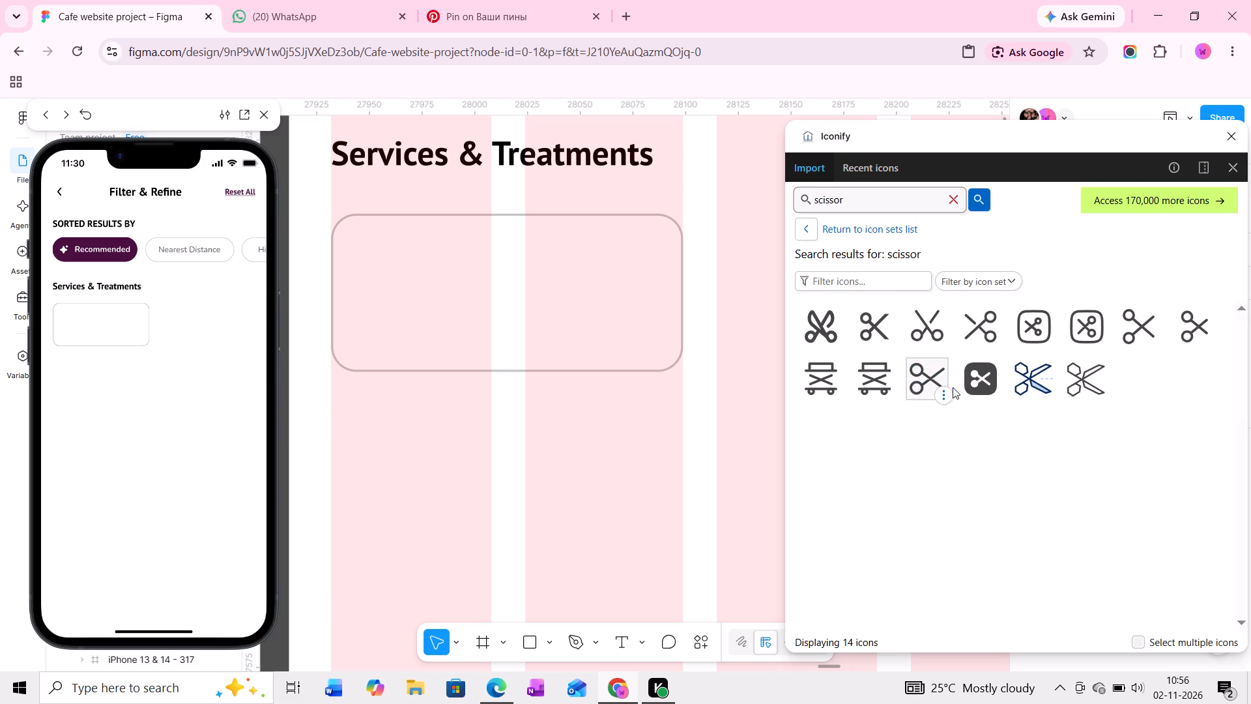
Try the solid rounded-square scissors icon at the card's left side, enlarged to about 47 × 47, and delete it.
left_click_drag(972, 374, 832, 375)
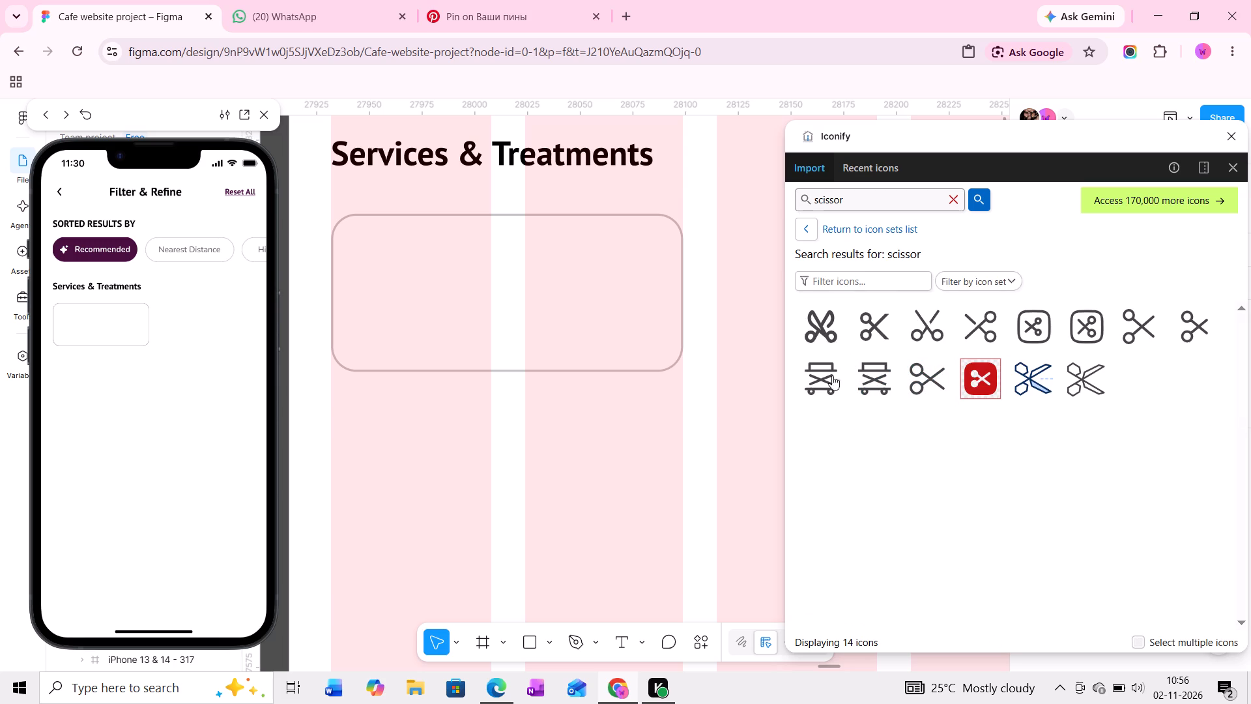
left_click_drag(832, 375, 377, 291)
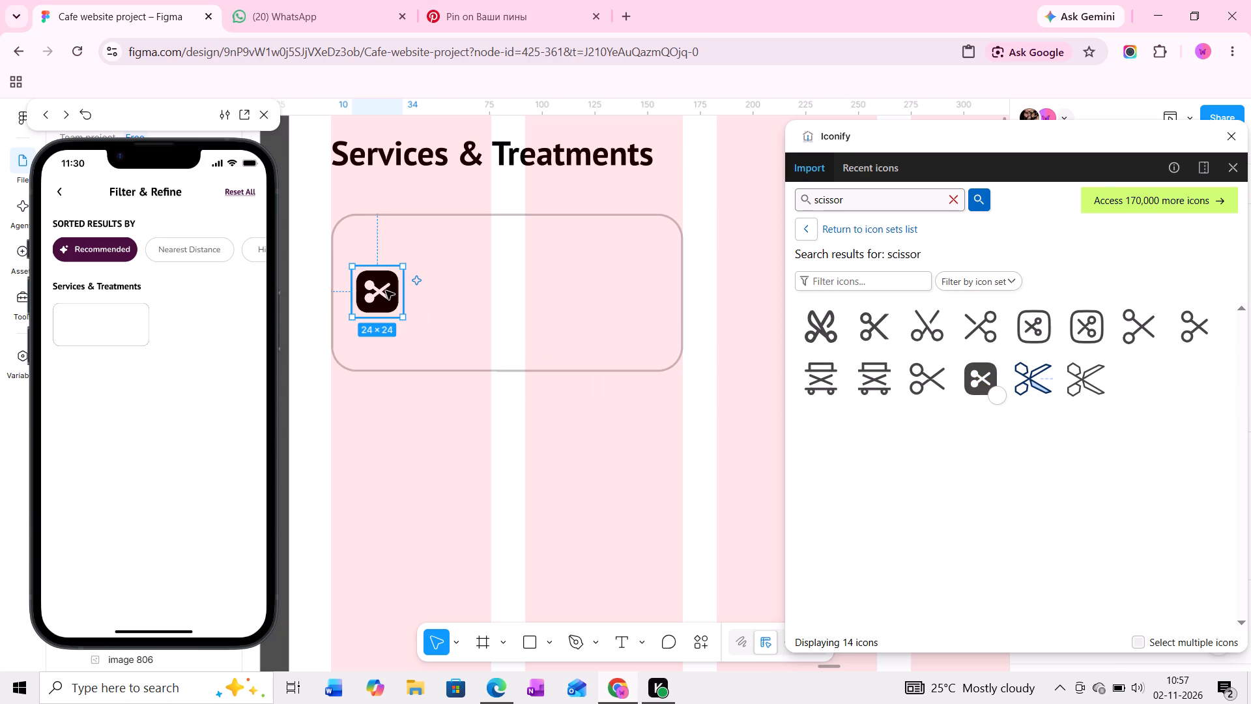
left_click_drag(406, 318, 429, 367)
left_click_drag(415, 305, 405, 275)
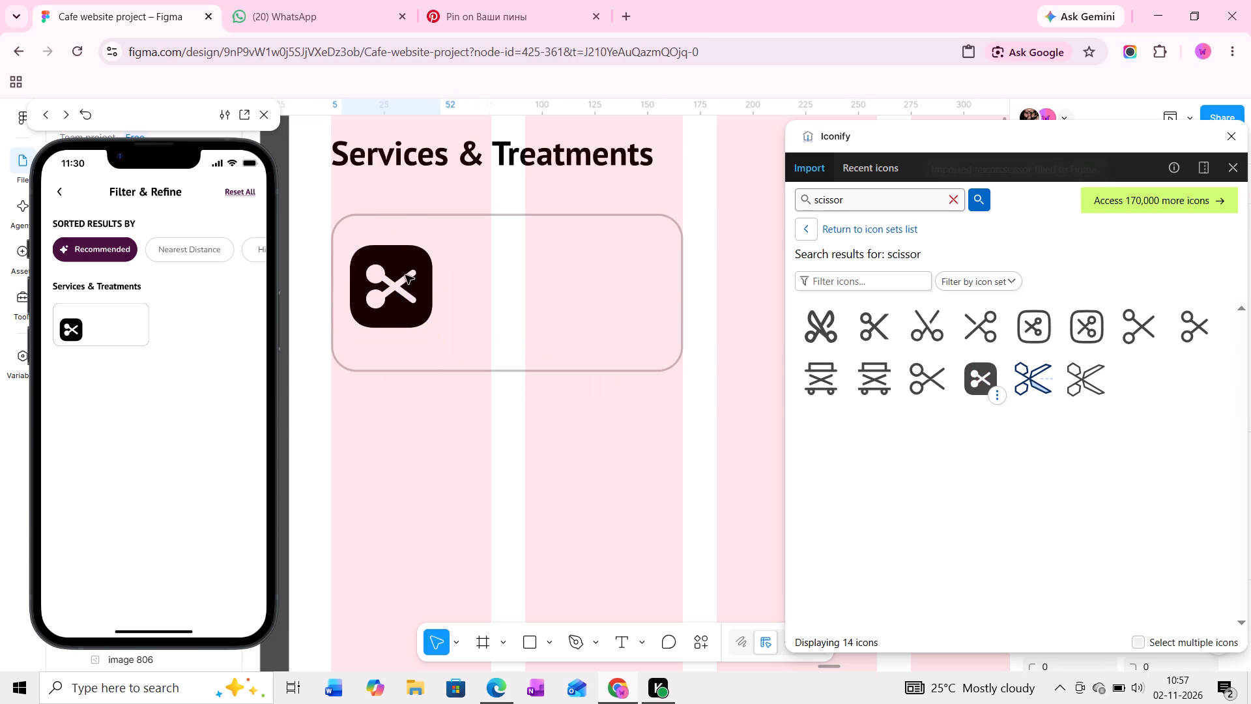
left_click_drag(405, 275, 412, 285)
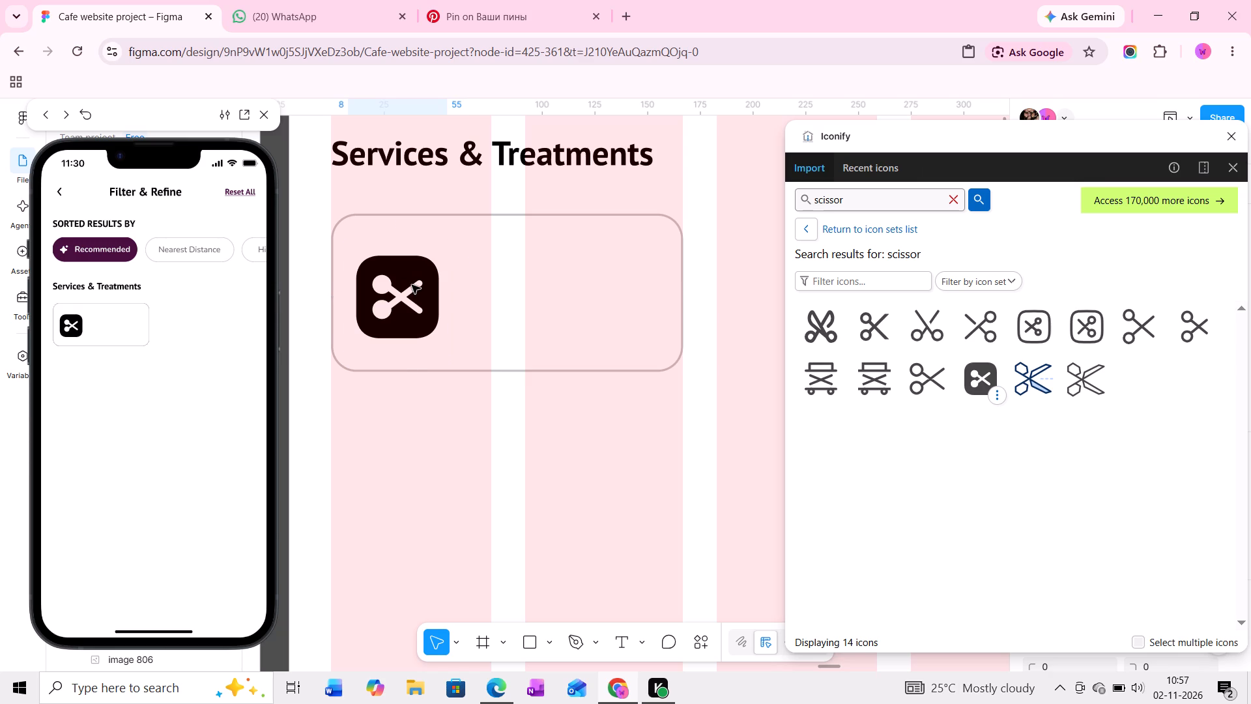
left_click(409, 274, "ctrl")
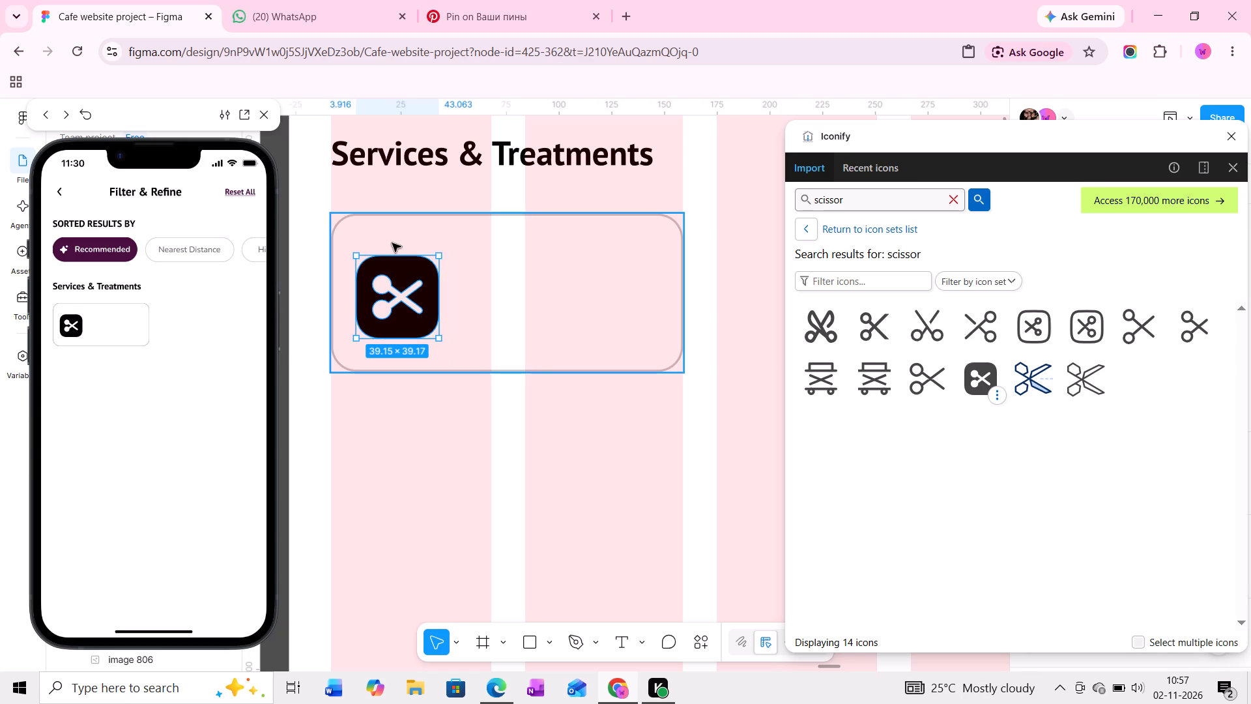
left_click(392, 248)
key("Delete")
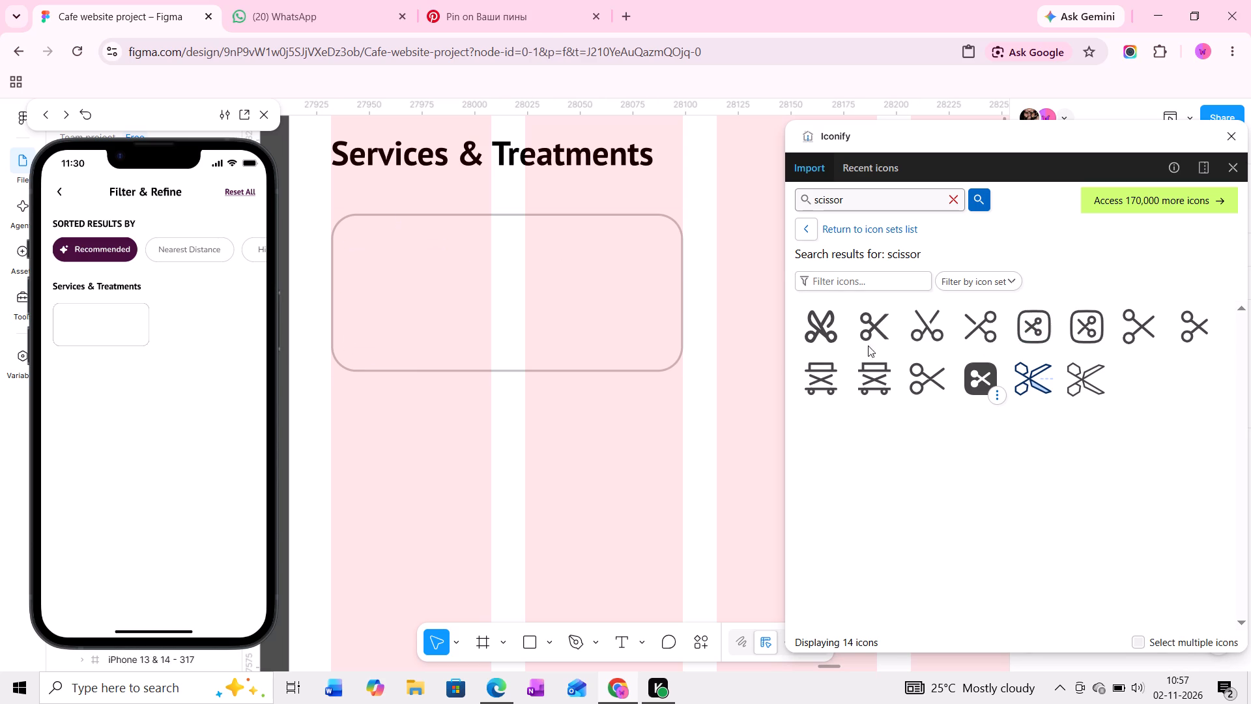
Import the ant-design scissor-outlined icon into the card's left side, size it to 32 × 32 at X 14, Y 21, and close Iconify.
left_click_drag(862, 329, 388, 284)
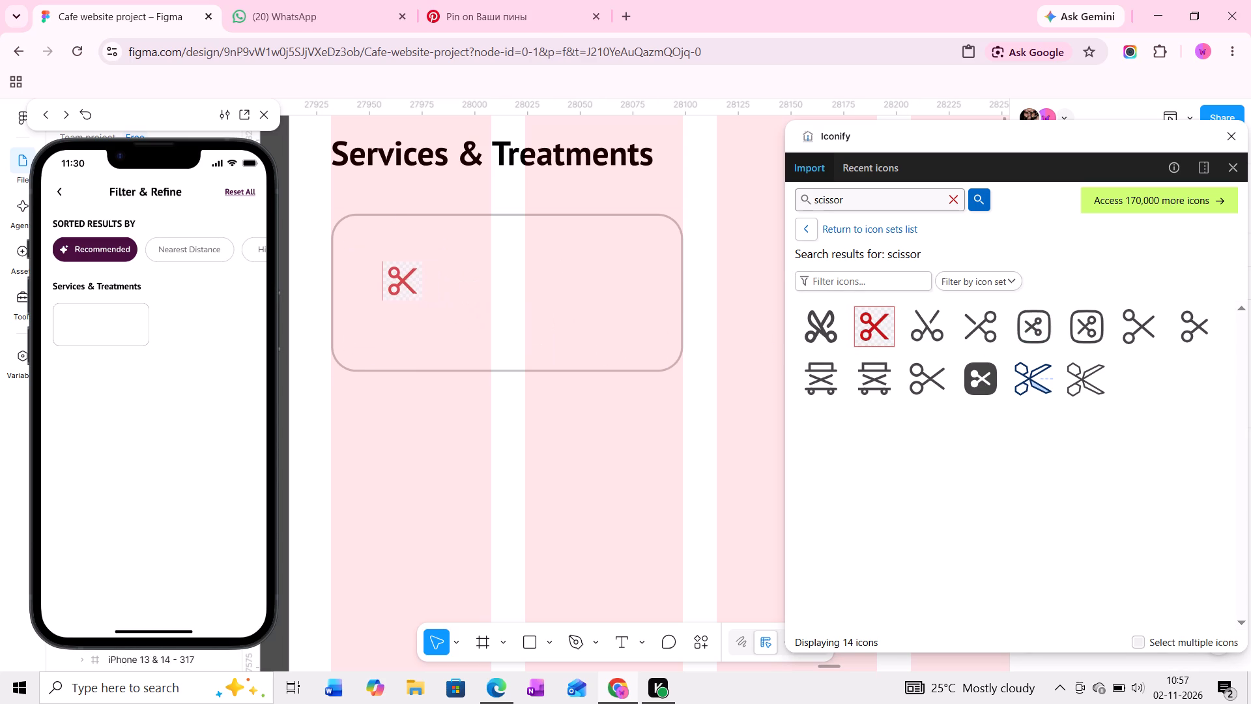
left_click_drag(388, 284, 371, 284)
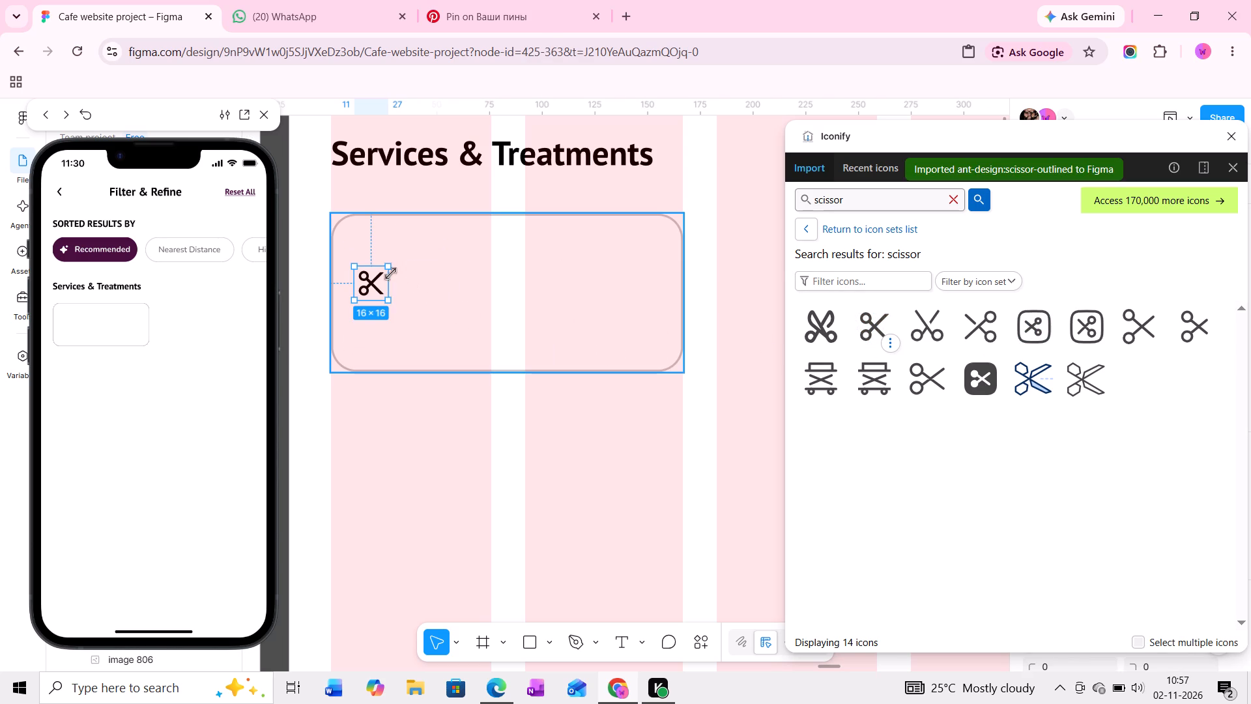
left_click_drag(387, 297, 412, 360)
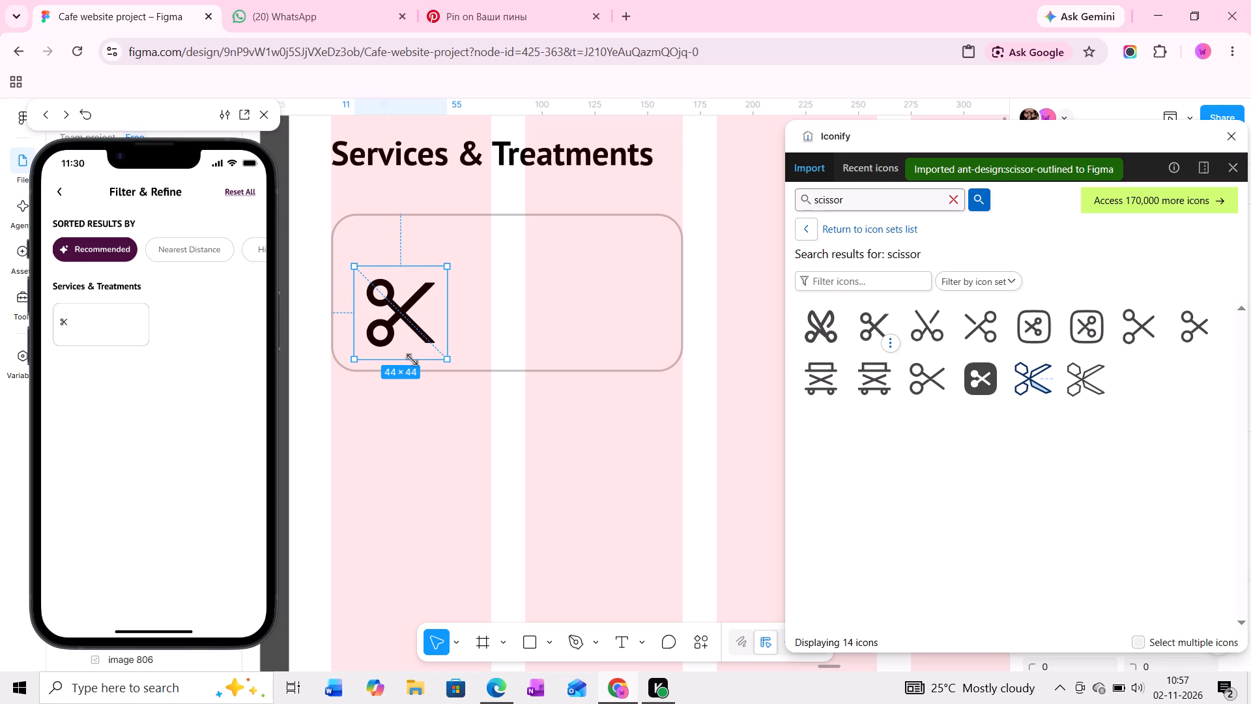
left_click_drag(412, 360, 412, 353)
left_click_drag(403, 311, 401, 287)
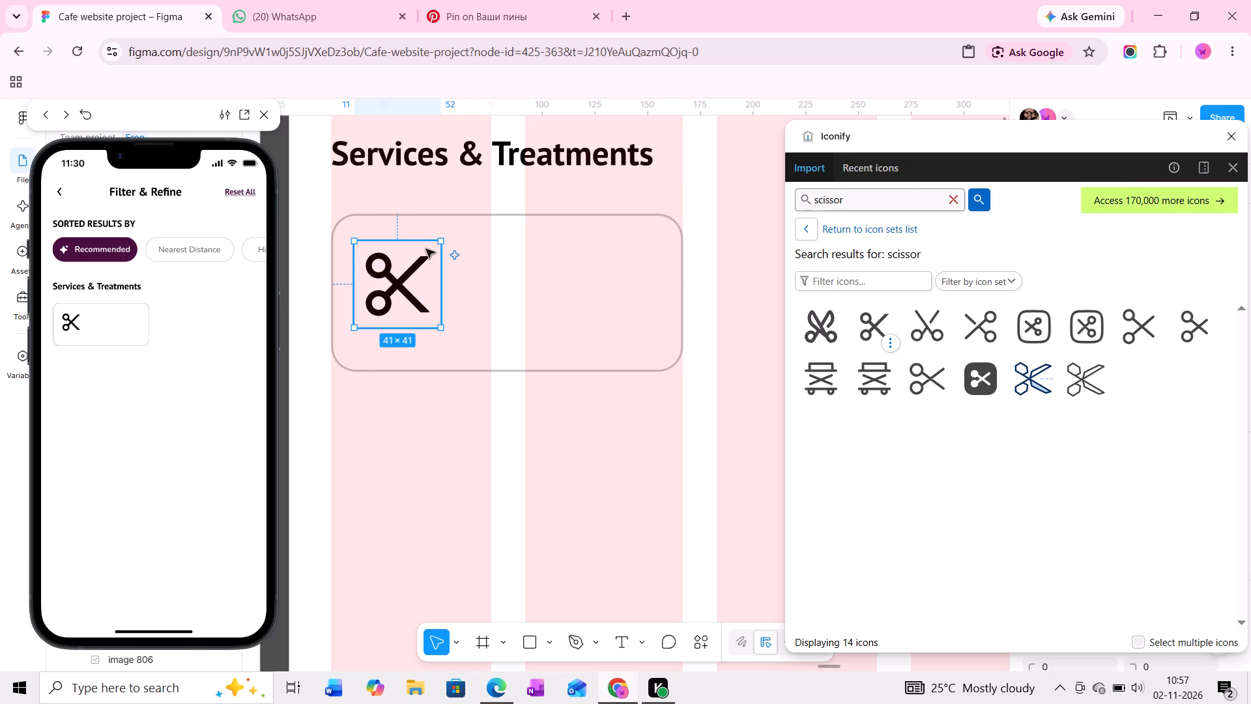
left_click_drag(439, 241, 420, 260)
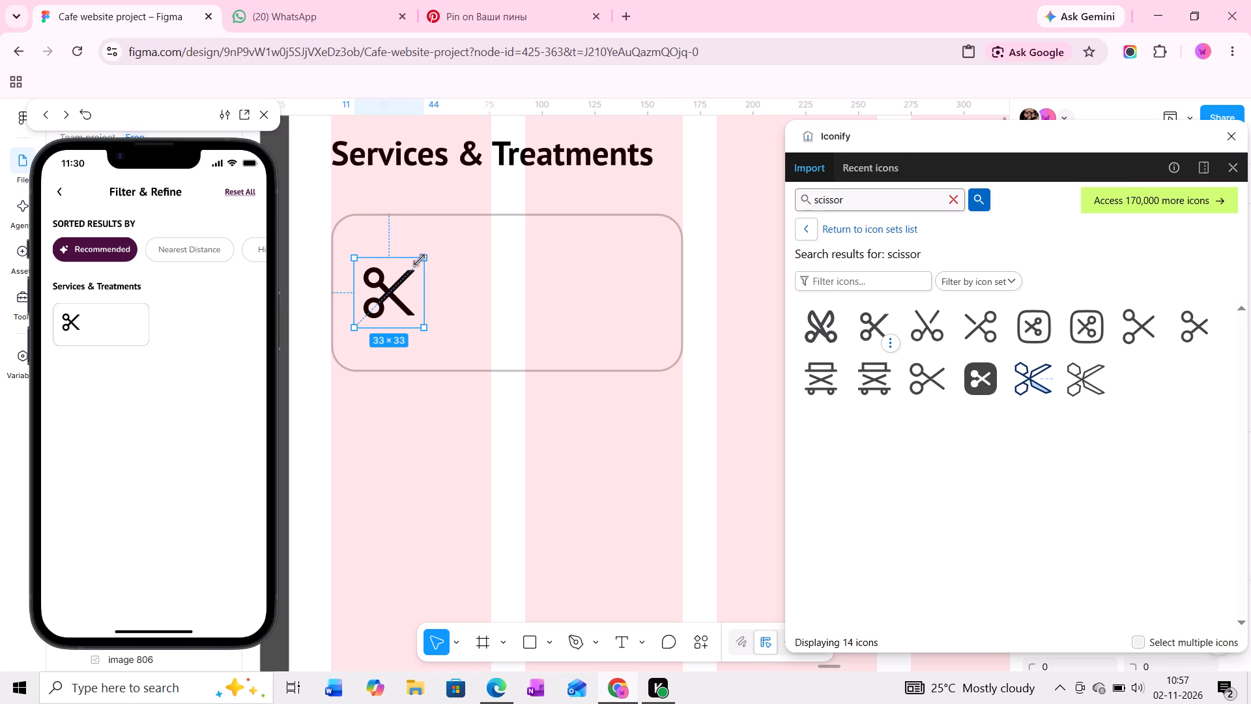
left_click_drag(420, 260, 419, 260)
left_click_drag(388, 292, 389, 292)
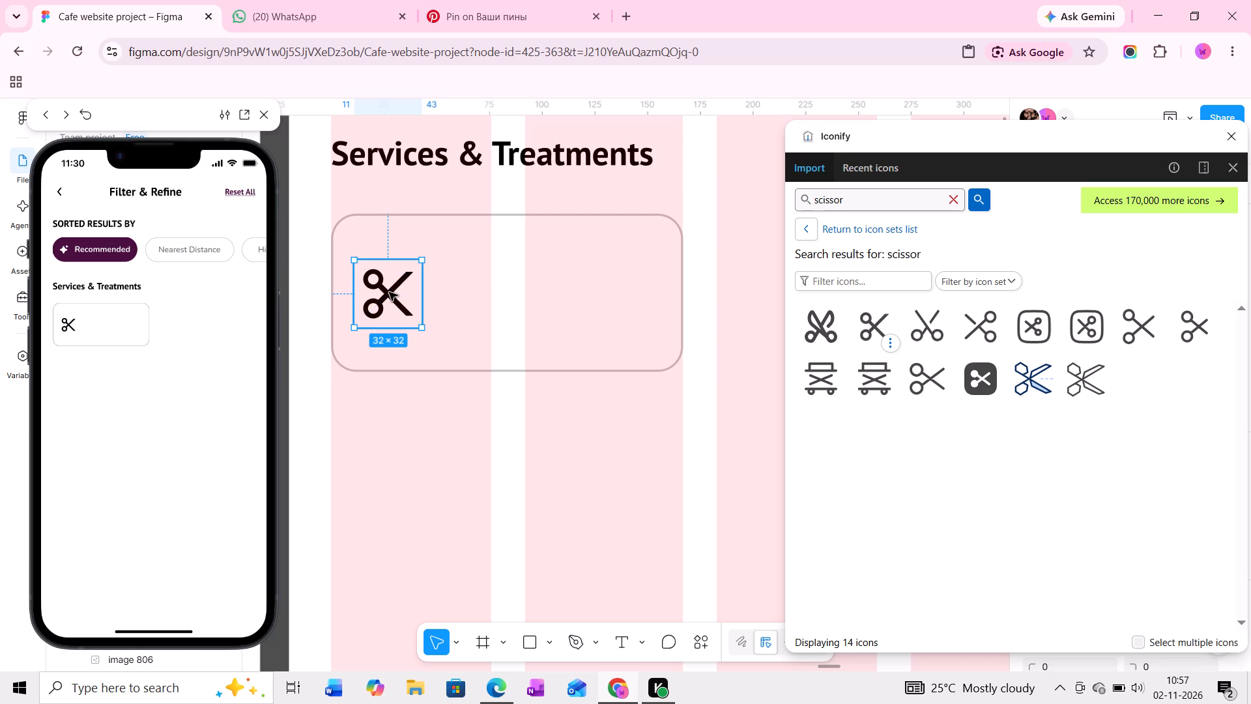
left_click_drag(389, 292, 394, 290)
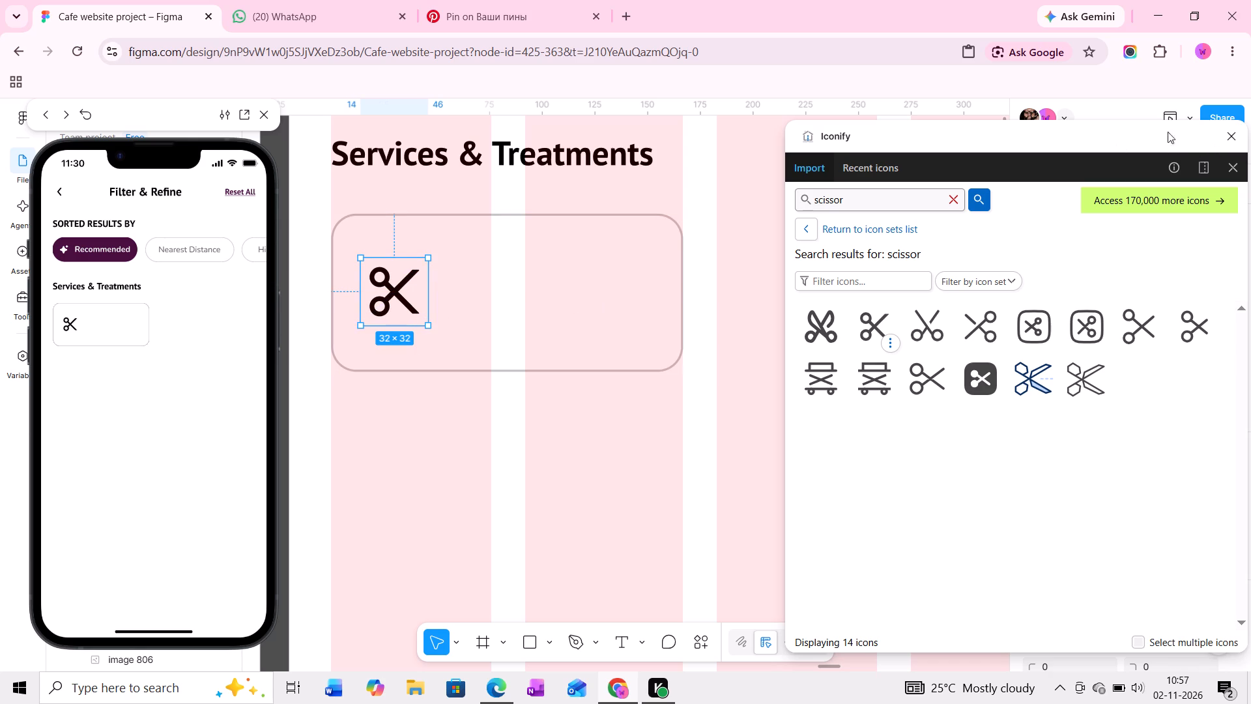
left_click(1229, 134)
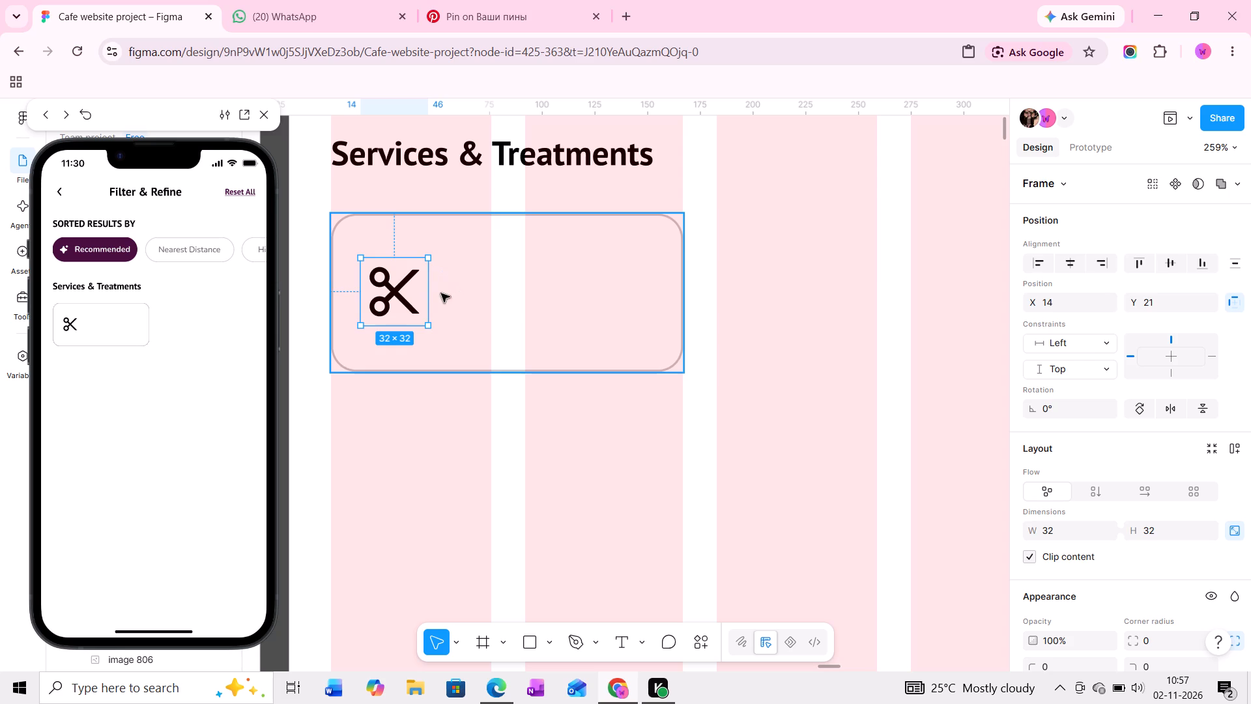
Give the scissors icon's frame a visible light grey F0F0F0 fill at 100% opacity.
scroll(1115, 396, "down", 4)
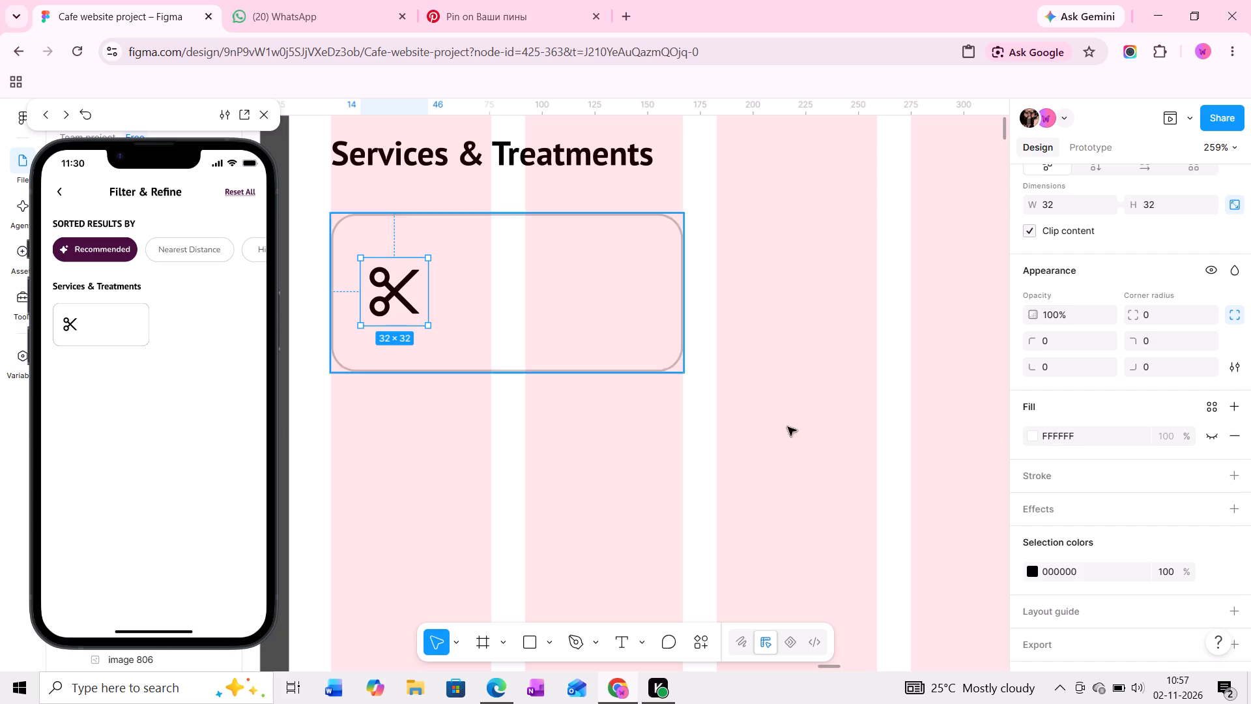
left_click(1026, 433)
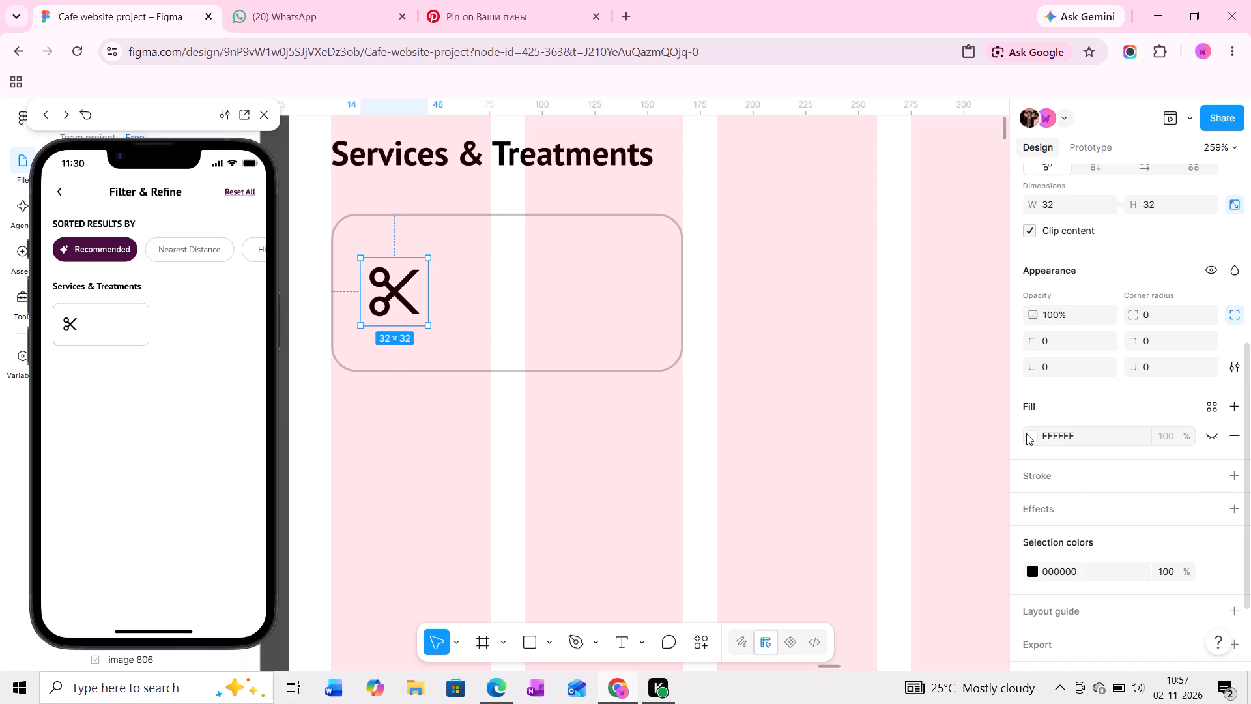
left_click_drag(826, 306, 820, 319)
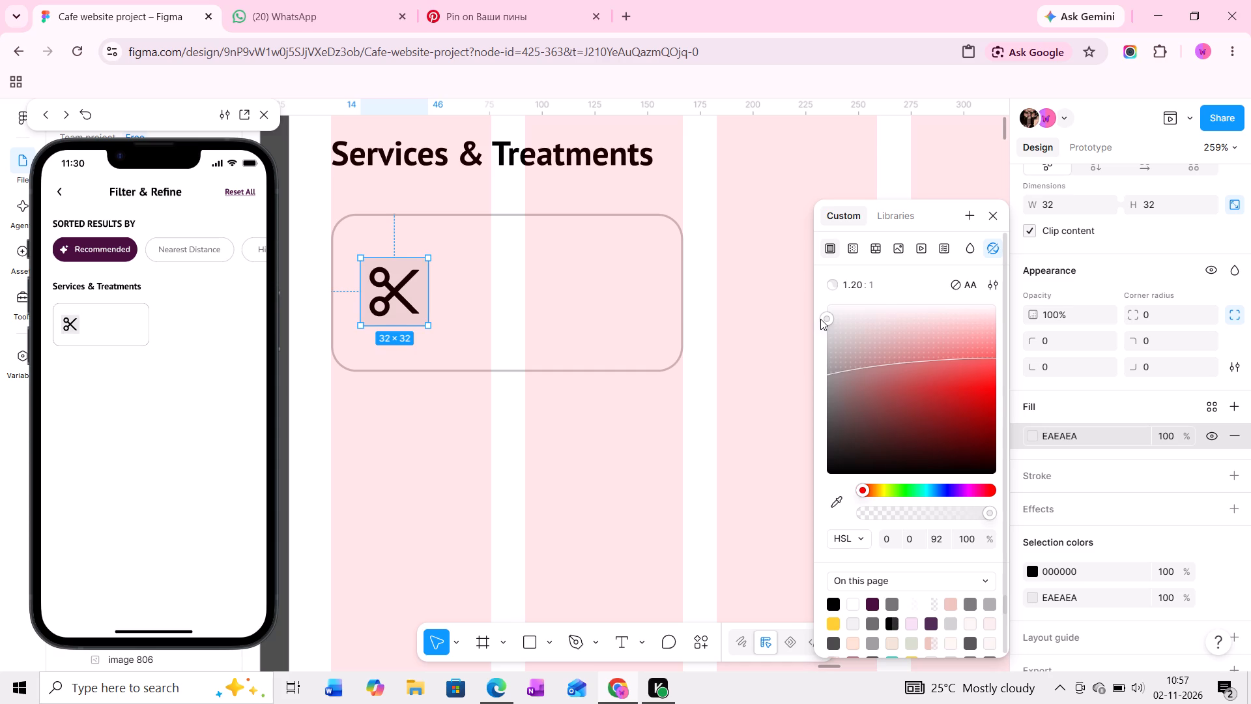
left_click_drag(820, 319, 816, 315)
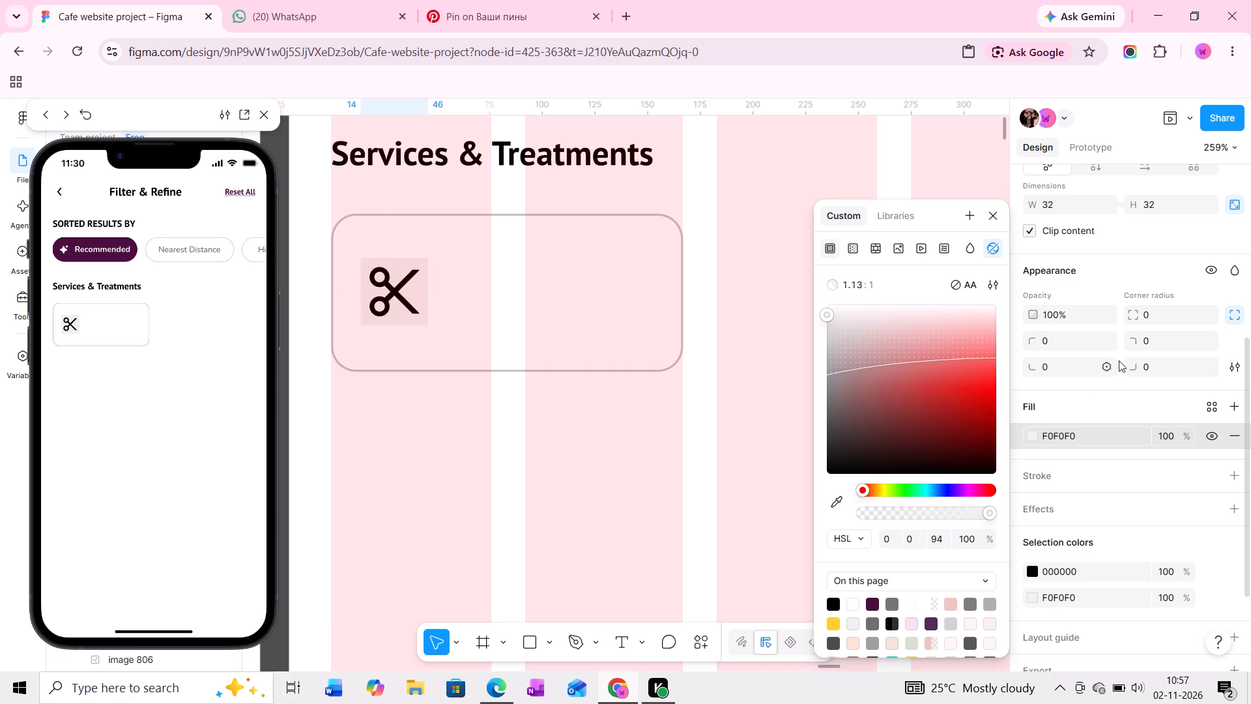
Round all corners of the scissors icon's frame to a radius of 9.
left_click_drag(1132, 314, 824, 371)
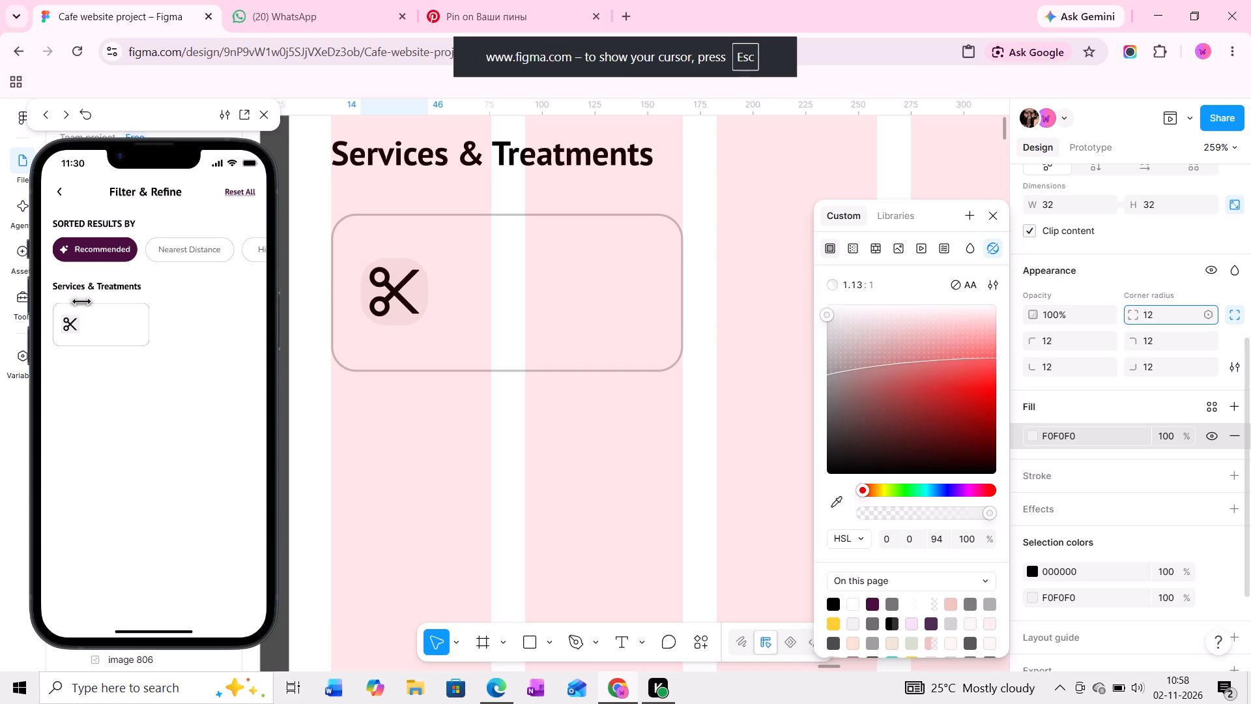
left_click_drag(824, 371, 781, 373)
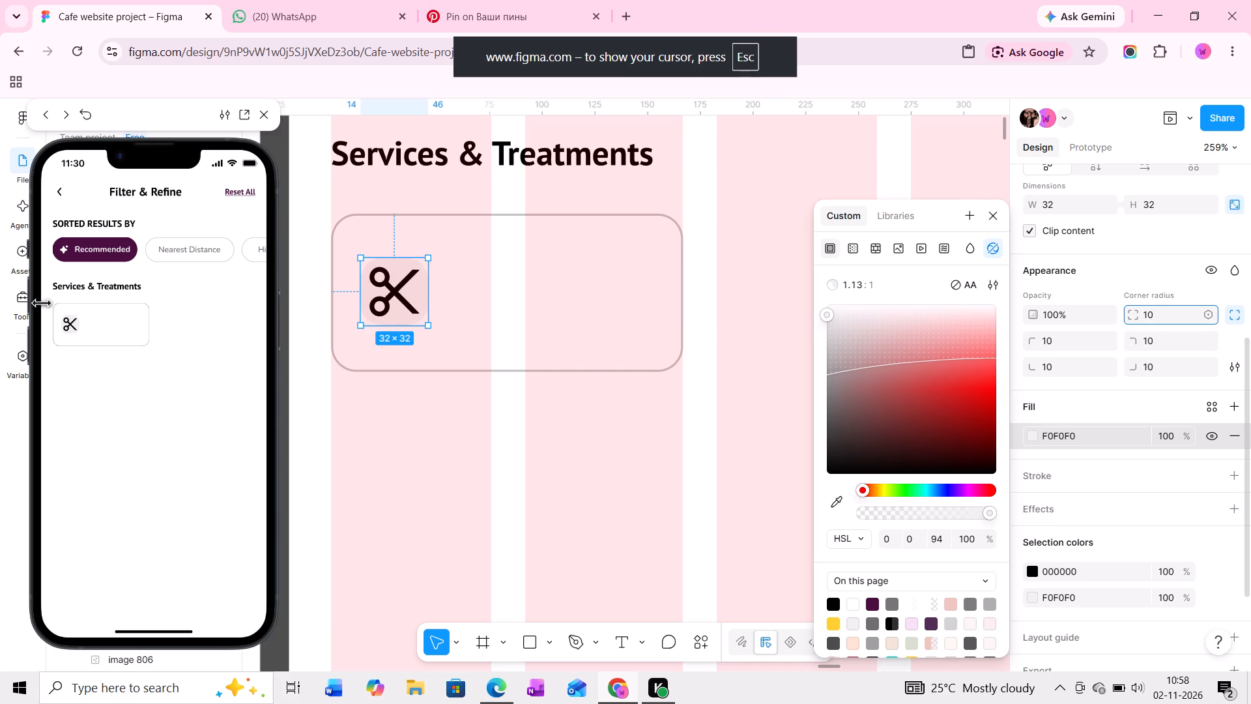
left_click_drag(781, 373, 771, 373)
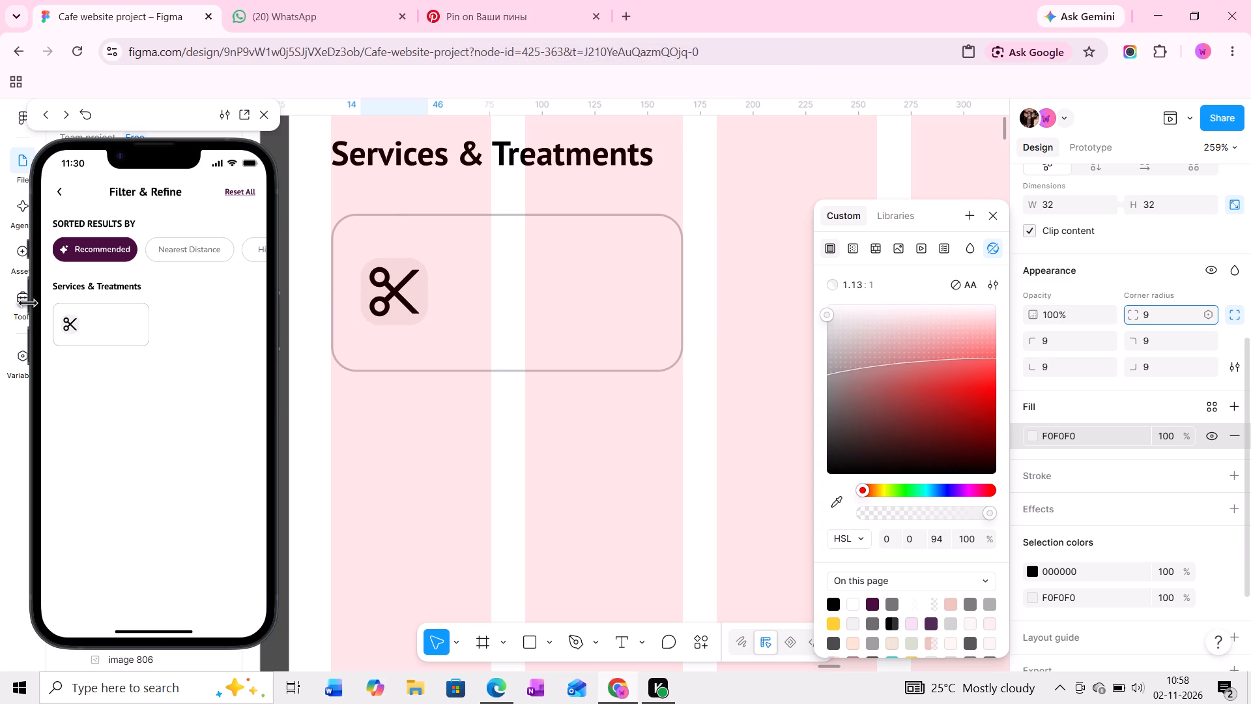
Recolour the scissors shape inside the icon frame to coral pink F87B7B.
left_click(395, 294, "ctrl")
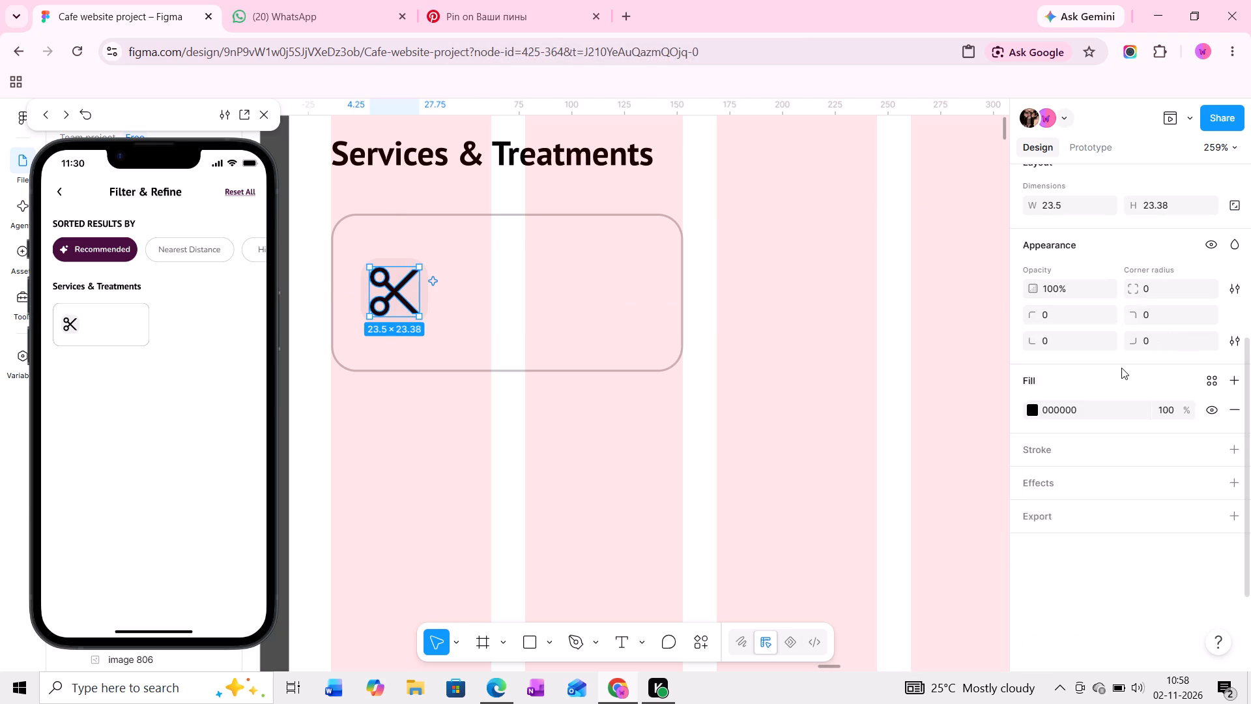
left_click(1031, 355)
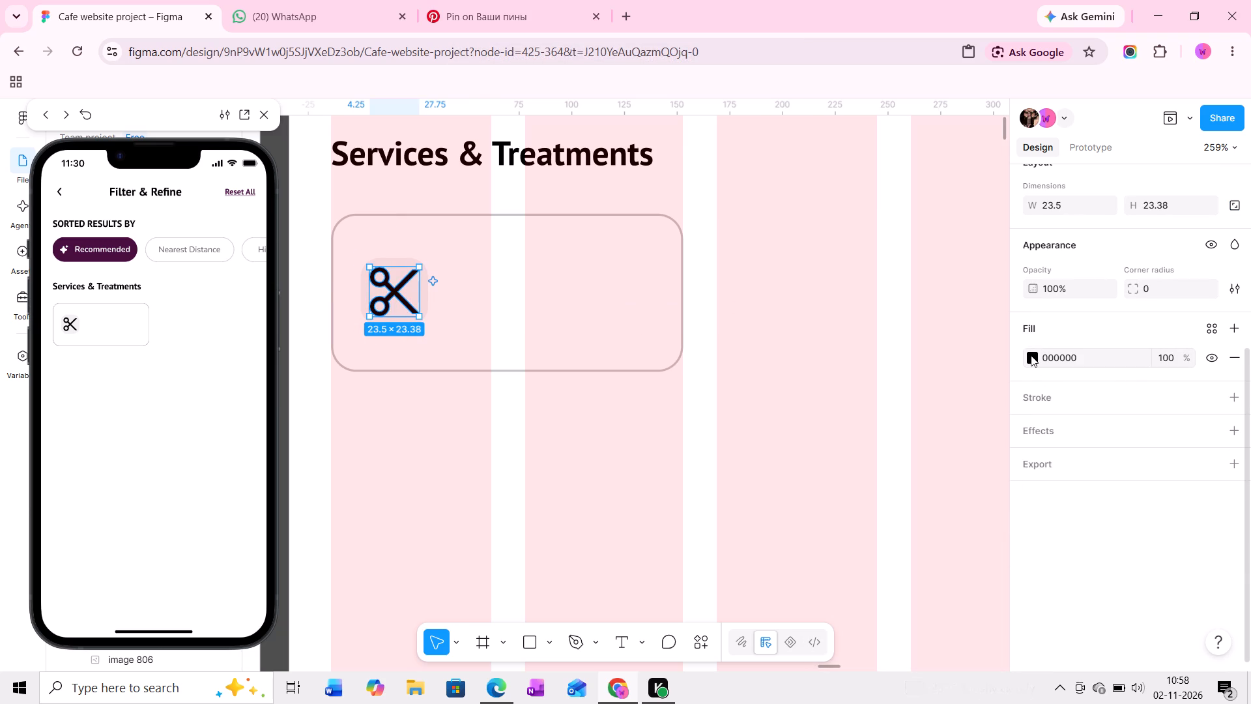
left_click_drag(936, 350, 970, 351)
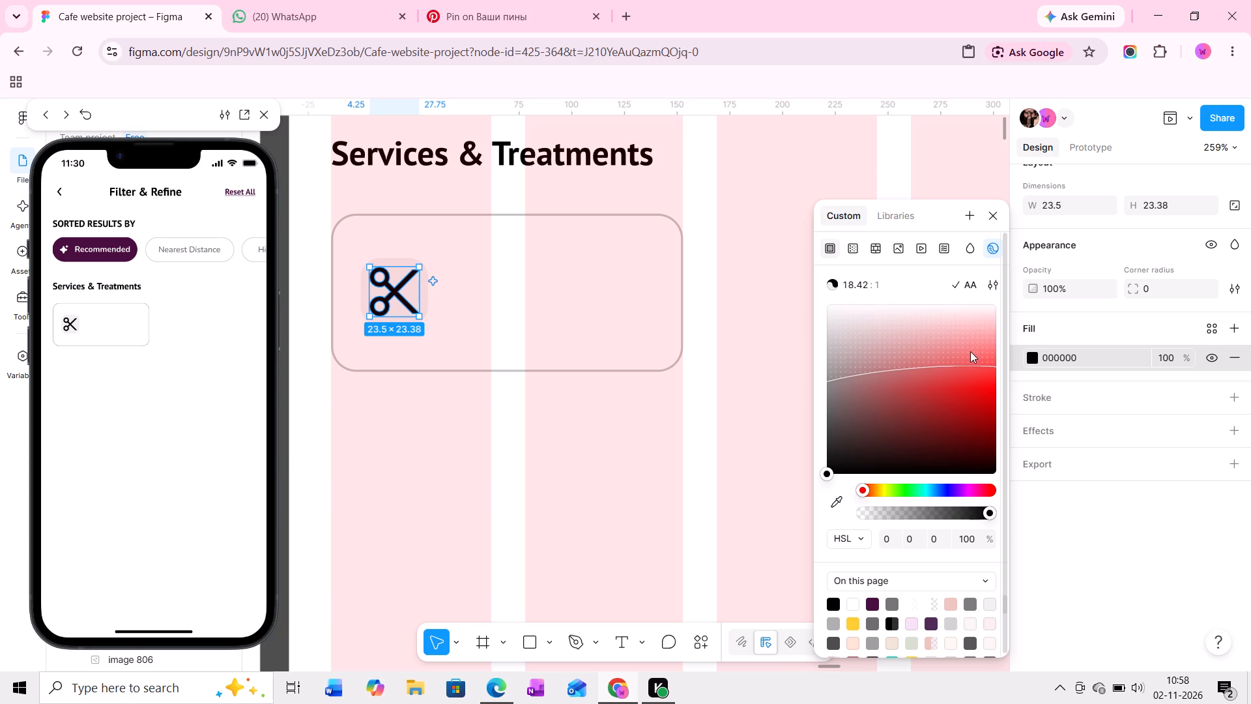
left_click_drag(970, 351, 979, 351)
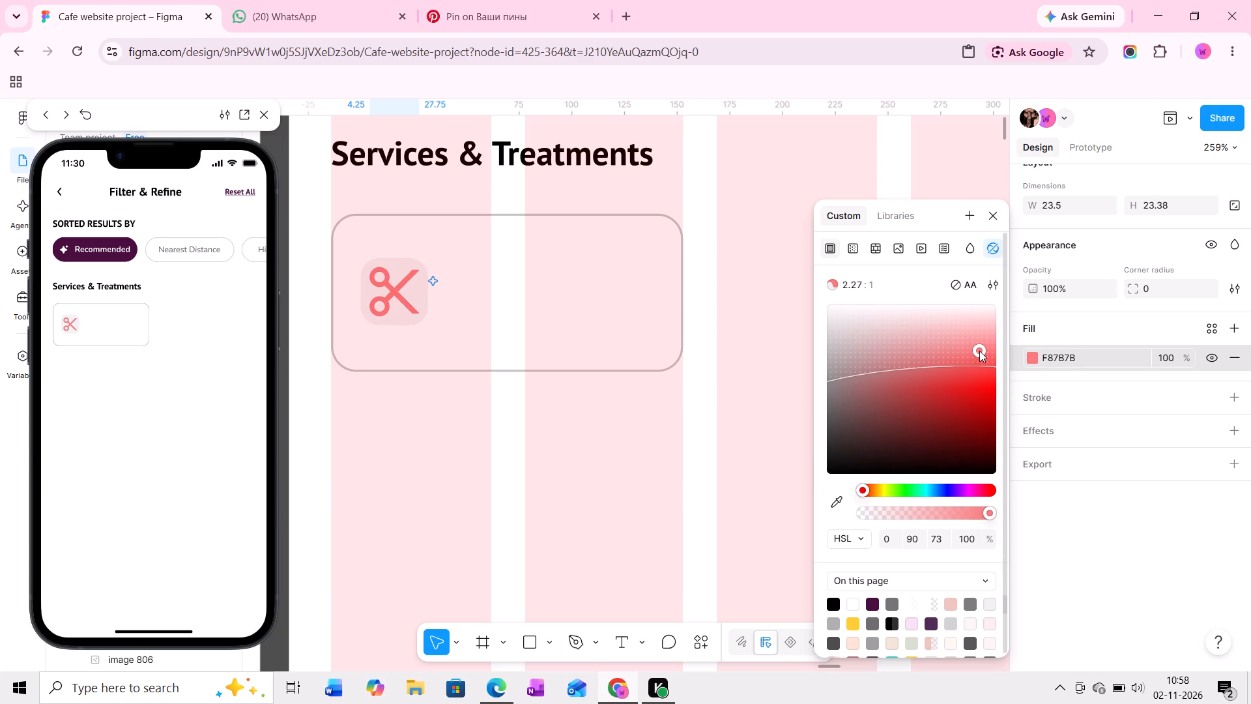
left_click_drag(973, 344, 978, 355)
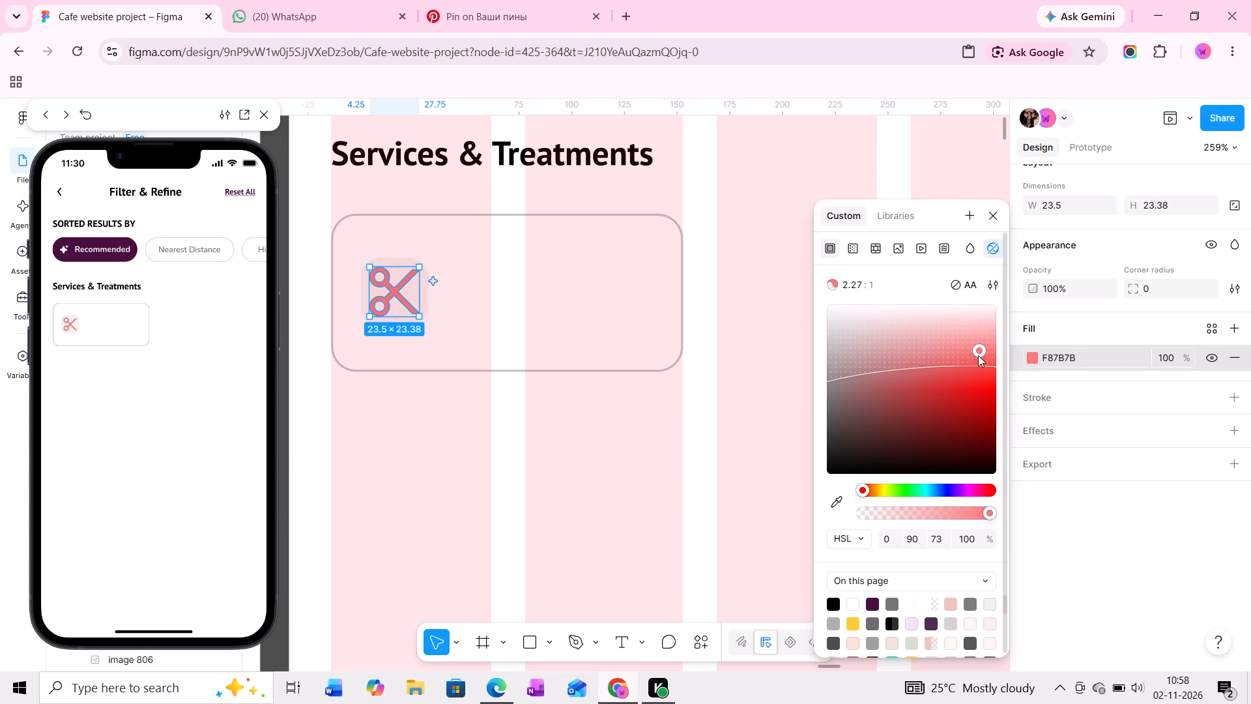
Recolour the scissors shape to black 000000.
left_click_drag(978, 355, 1001, 382)
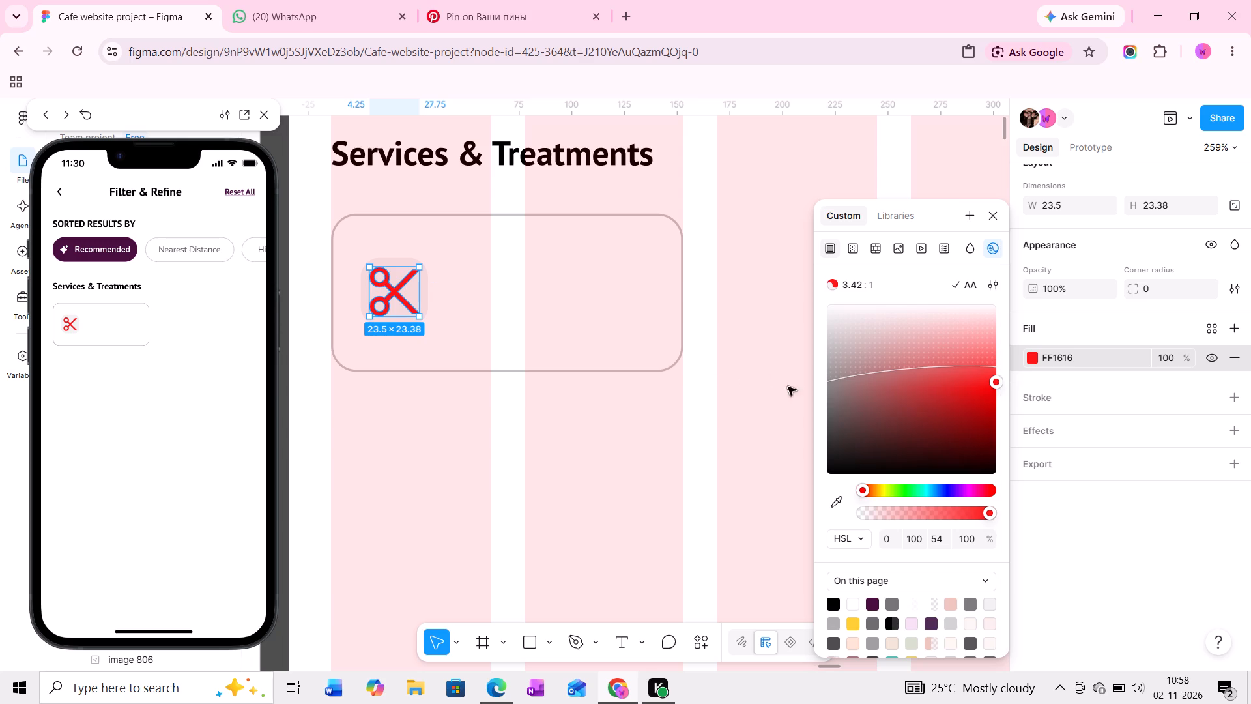
left_click_drag(918, 423, 781, 504)
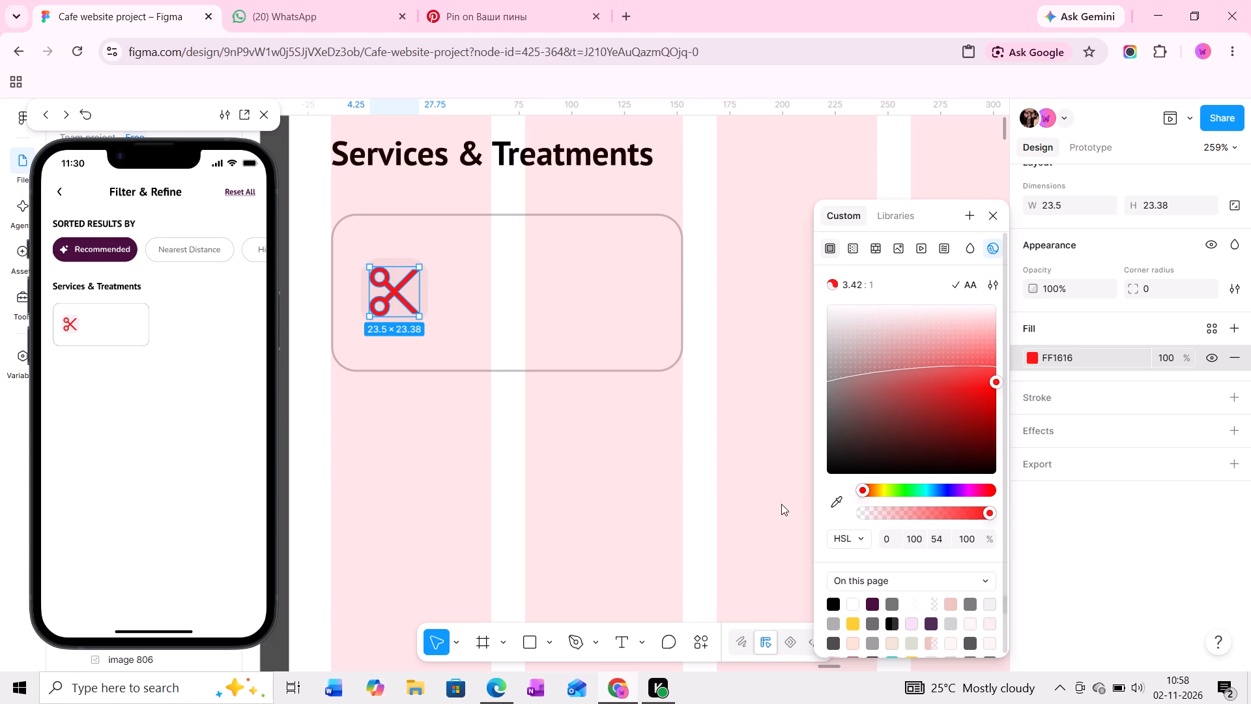
left_click_drag(781, 504, 776, 505)
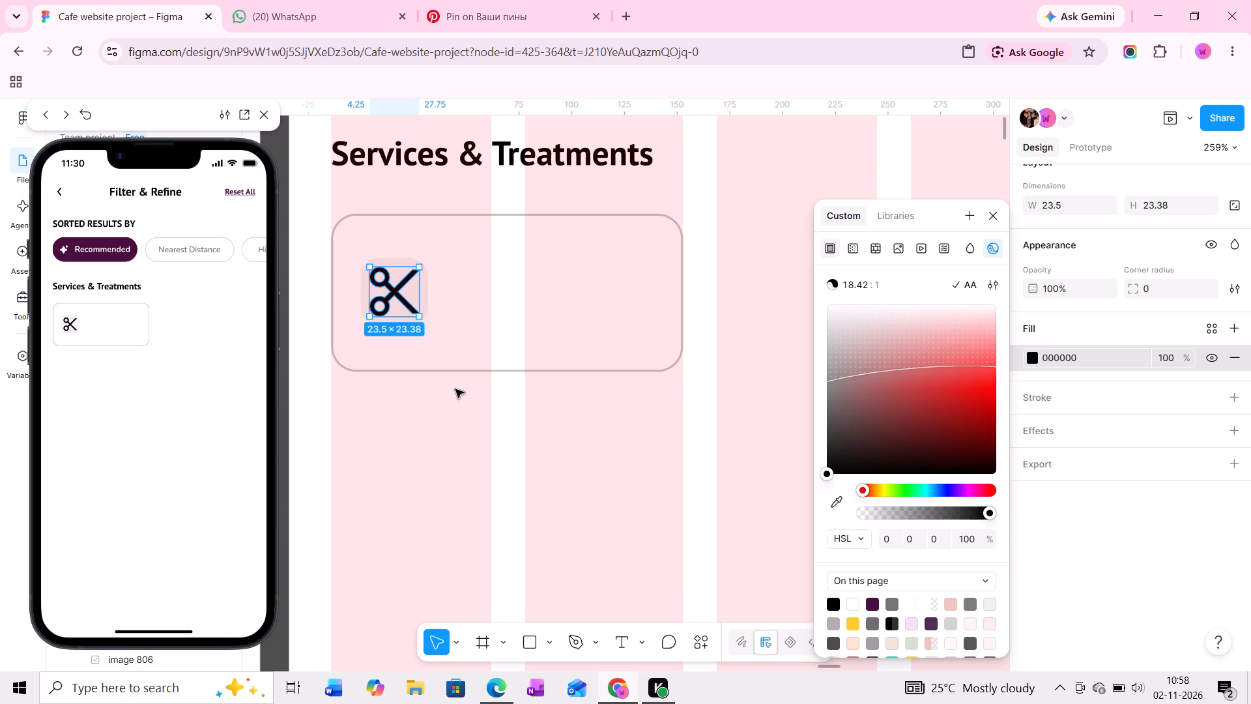
Enlarge the scissors icon's frame proportionally to 40 × 40 from its bottom-right corner.
scroll(426, 279, "up", 4, "ctrl")
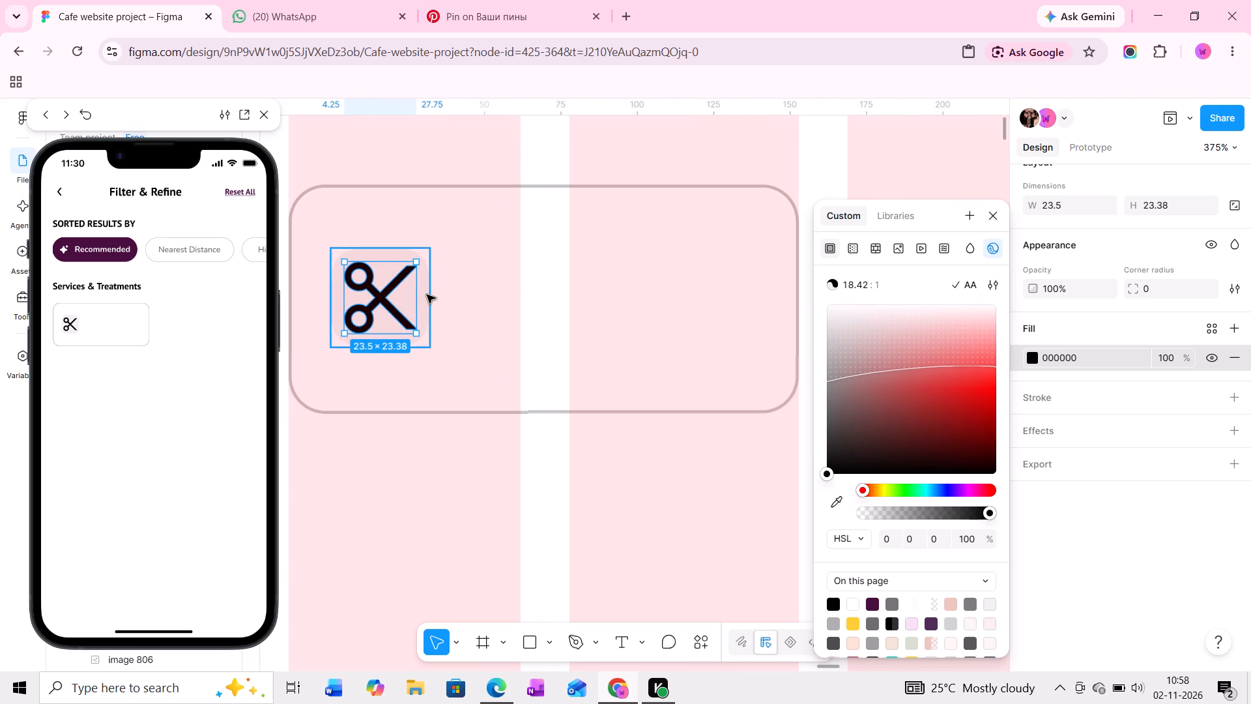
left_click(427, 295)
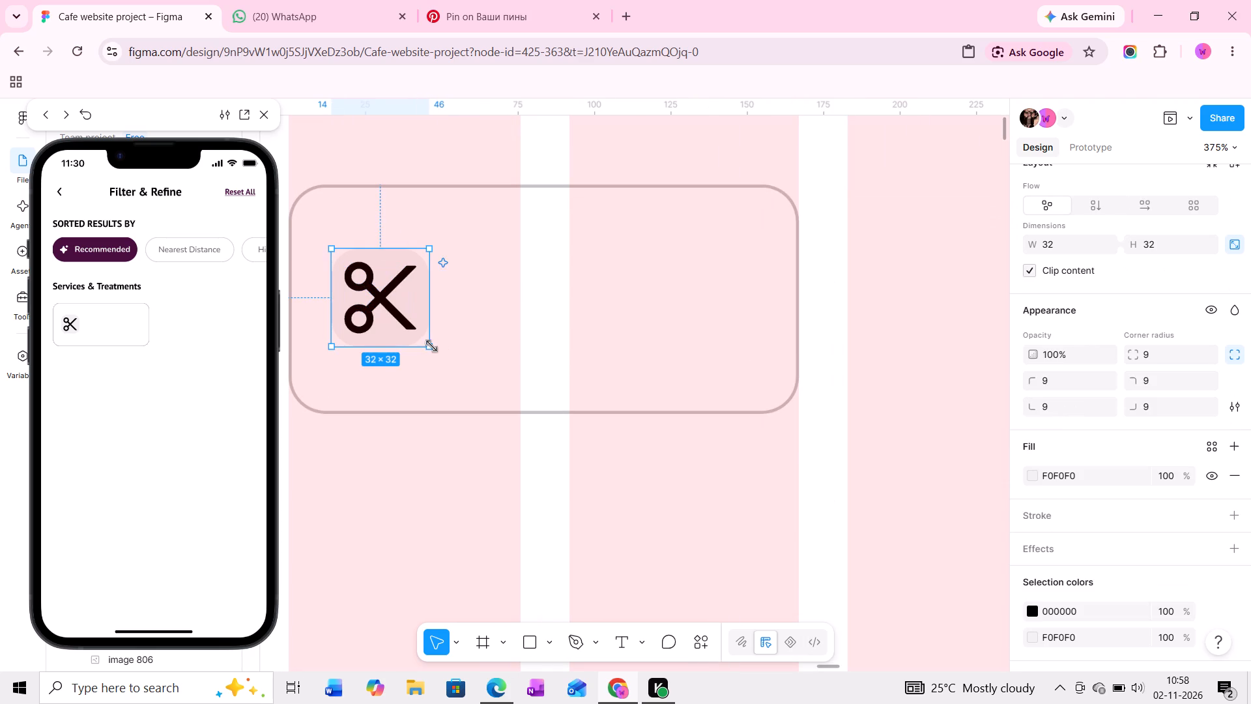
left_click_drag(431, 346, 455, 366)
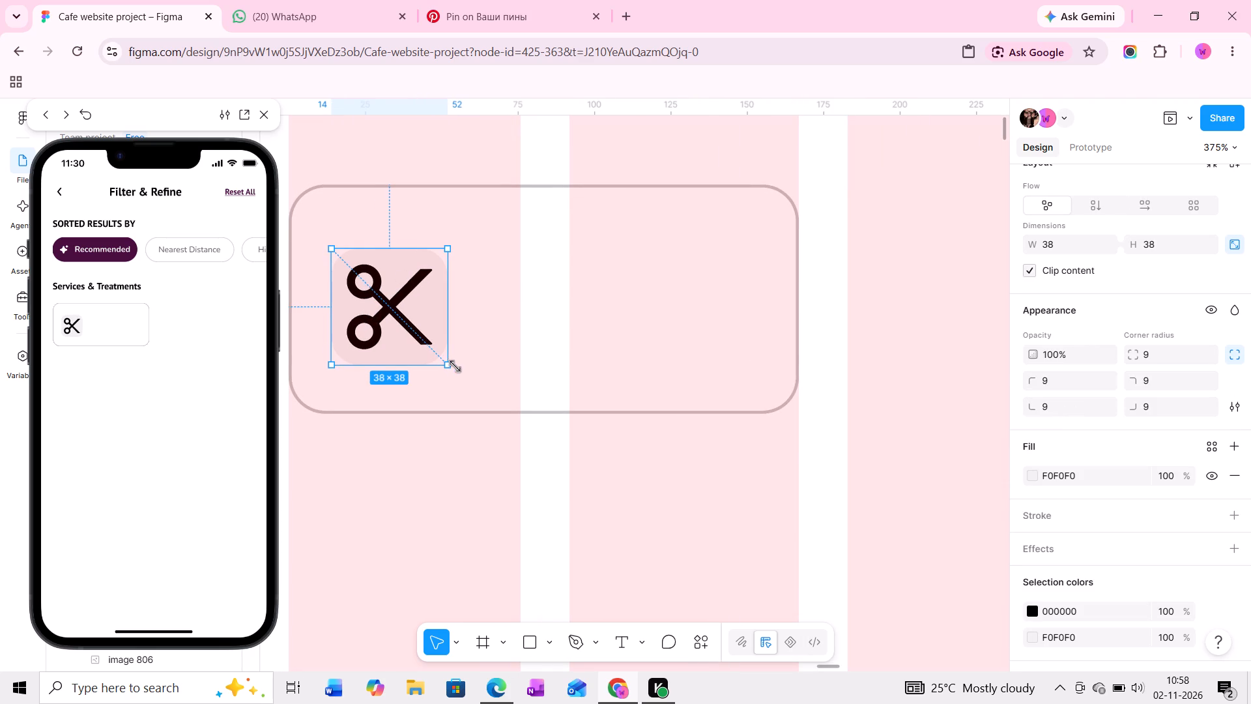
left_click_drag(455, 366, 455, 367)
Shrink the scissors shape to 19 × 19 and reposition it near the middle of its frame, at X 10, Y 8.
left_click(408, 297, "ctrl")
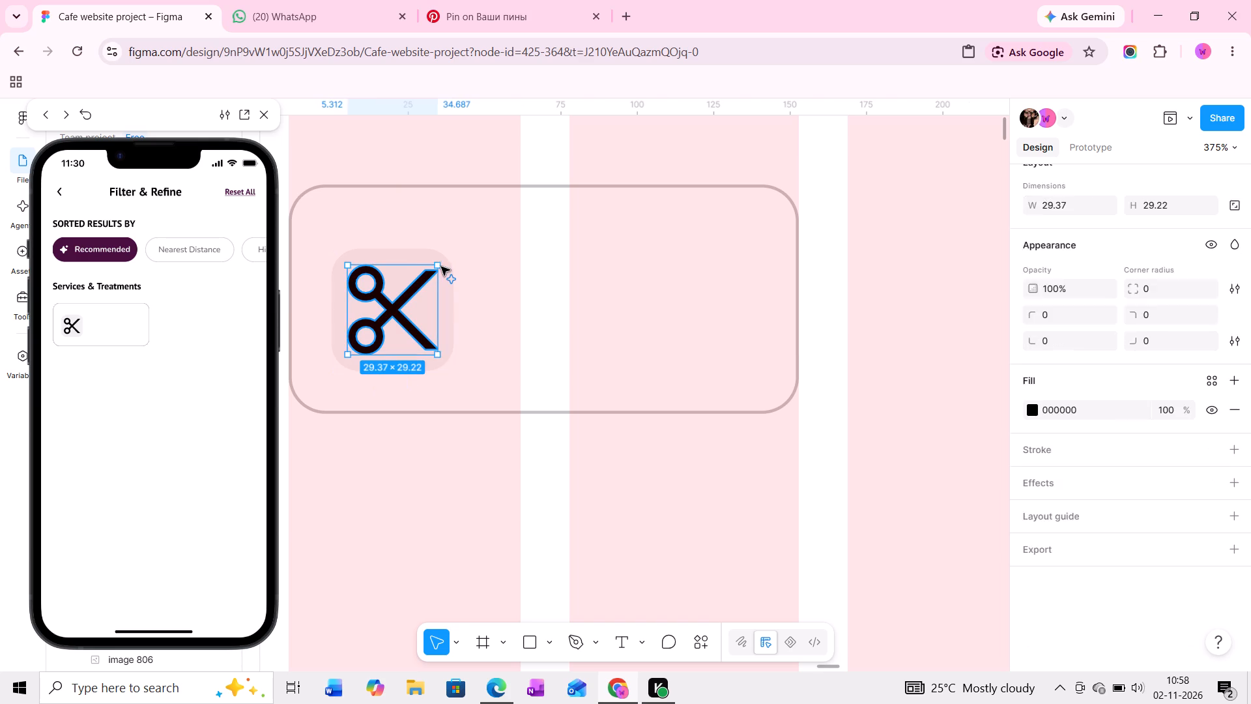
left_click_drag(441, 267, 407, 300)
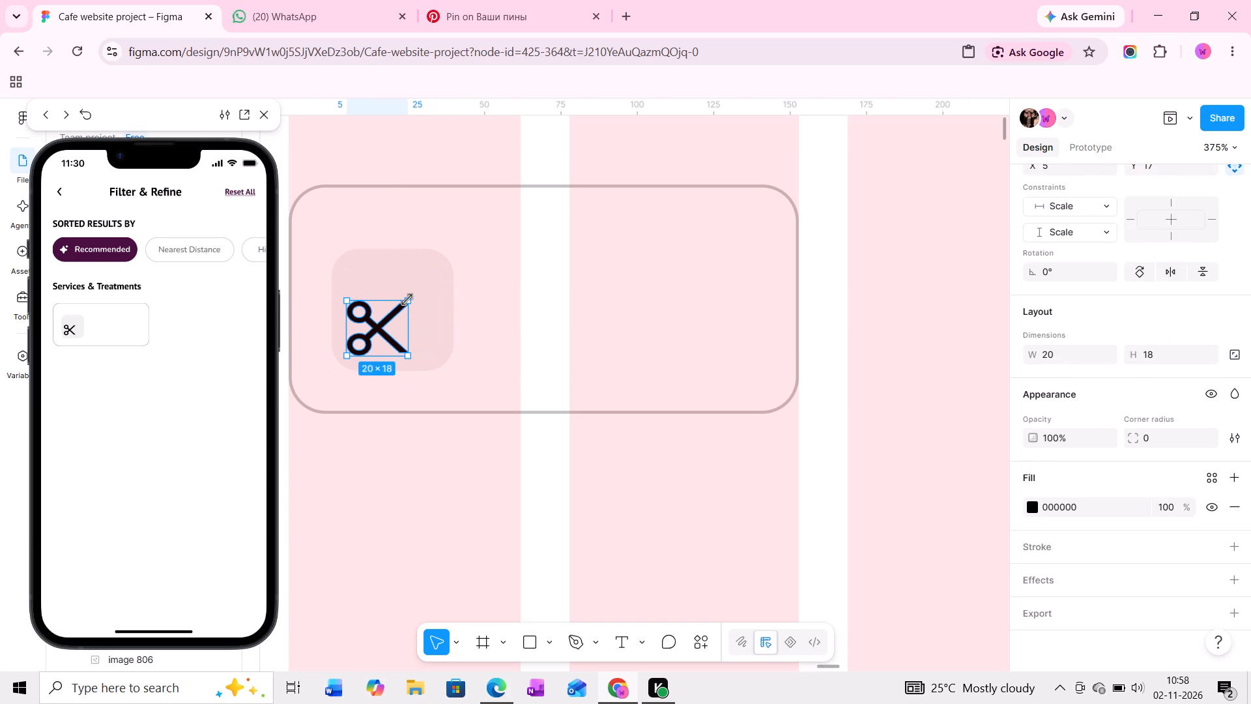
left_click_drag(407, 300, 403, 301)
left_click_drag(379, 319, 388, 300)
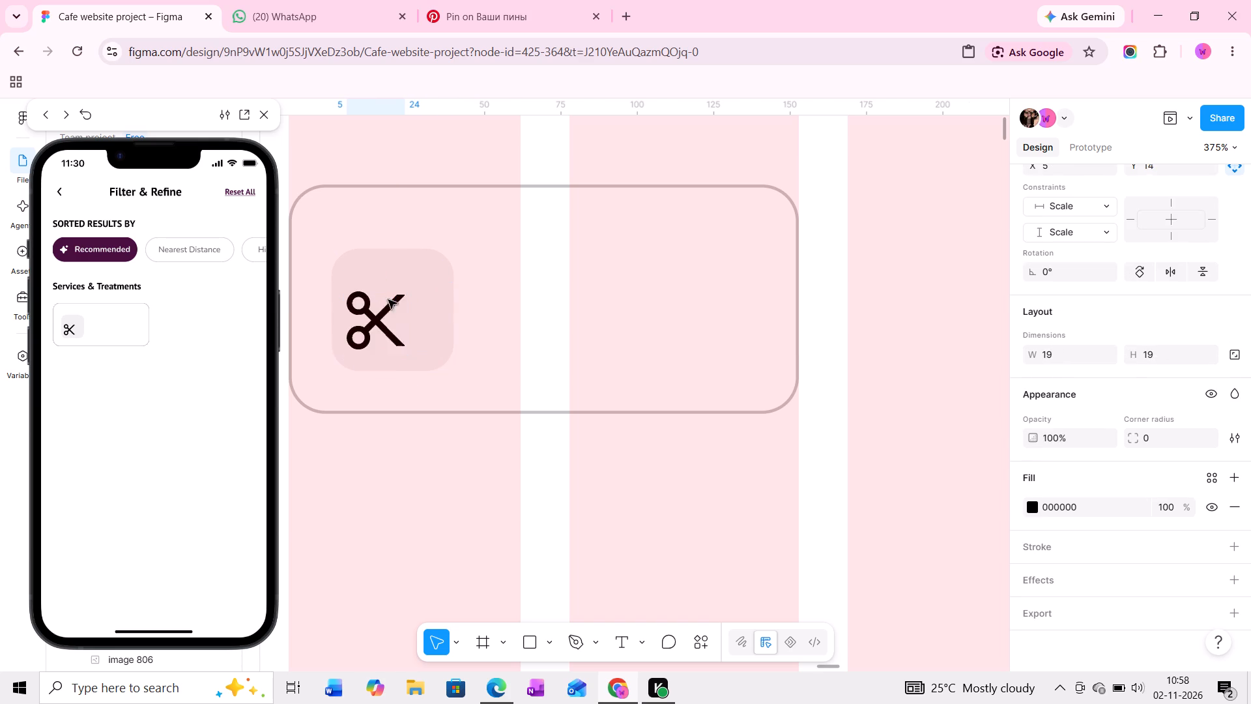
left_click_drag(388, 300, 395, 303)
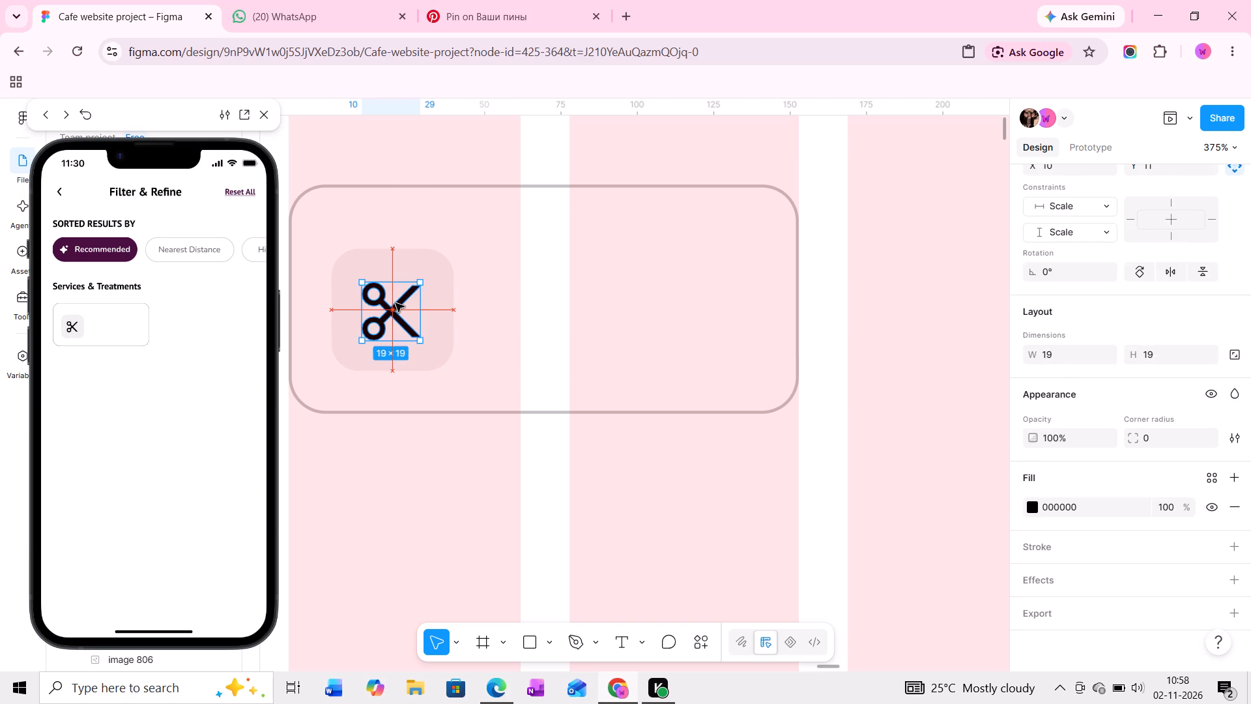
left_click_drag(395, 303, 395, 296)
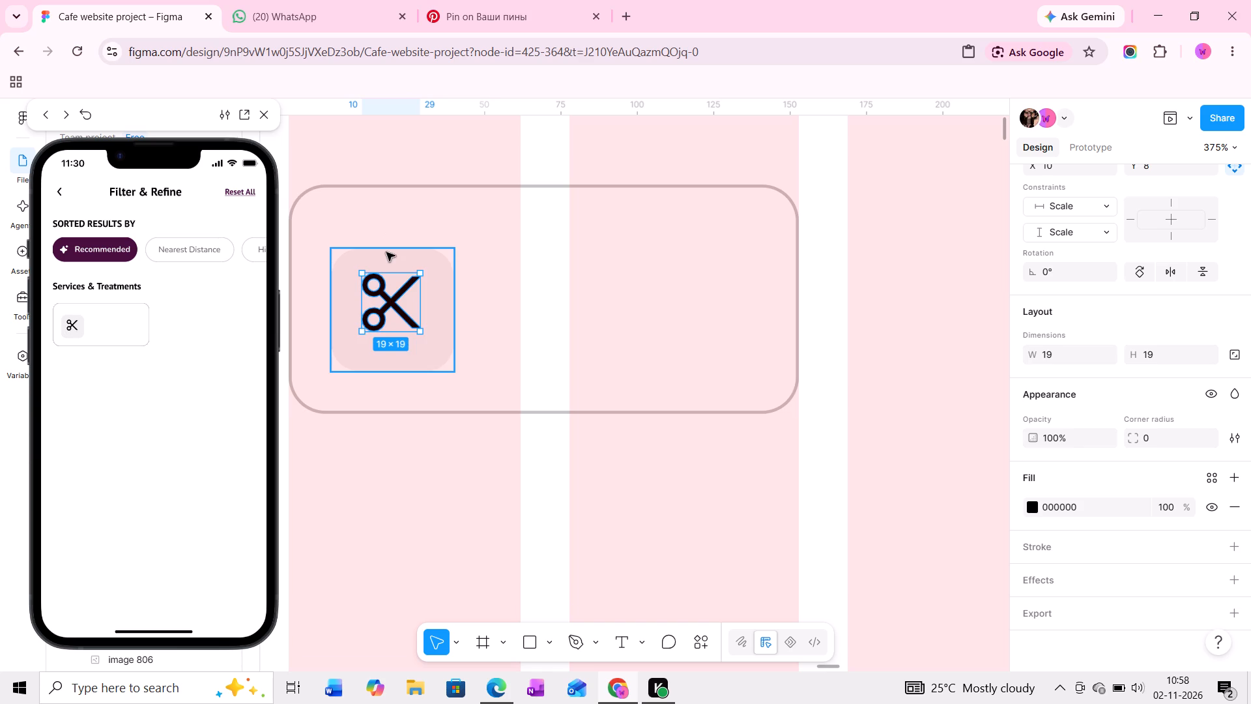
Extend the icon frame from its top-left corner to 45 × 45, at X 9, Y 16 in the card.
left_click(386, 252)
left_click_drag(327, 248, 323, 239)
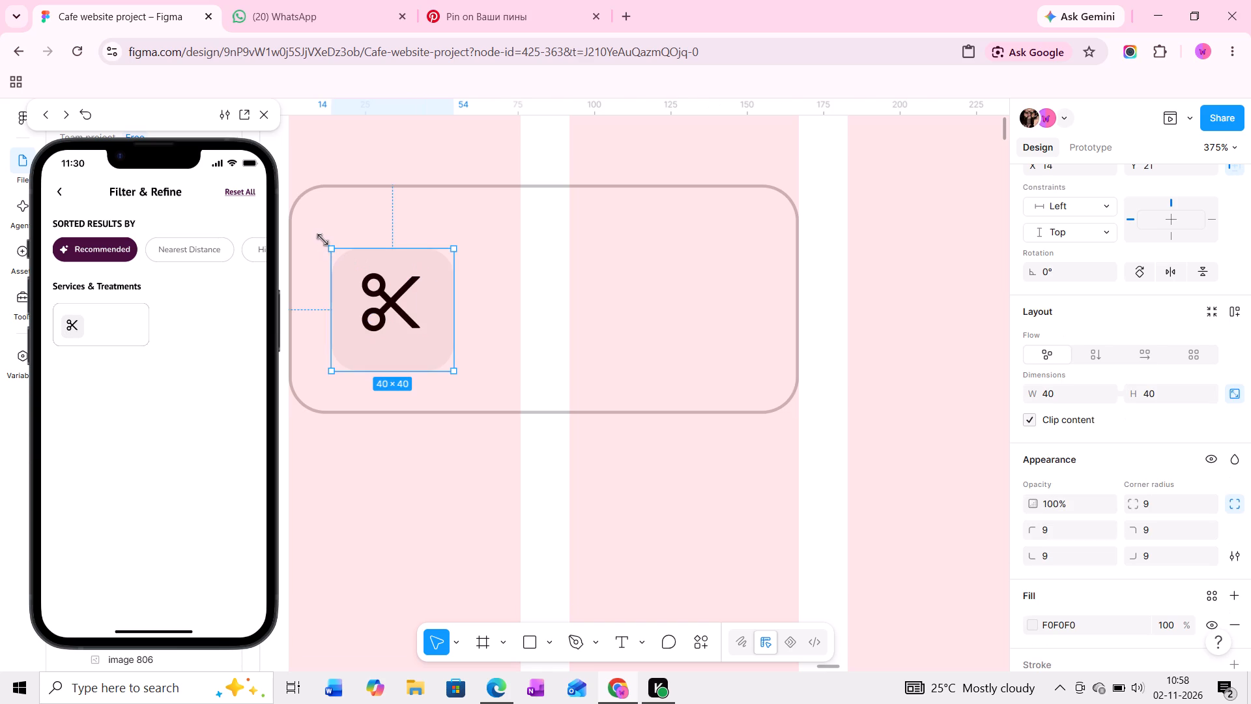
left_click_drag(323, 239, 319, 232)
Align the scissors shape to the horizontal and vertical centre of its icon frame.
left_click(386, 291, "ctrl")
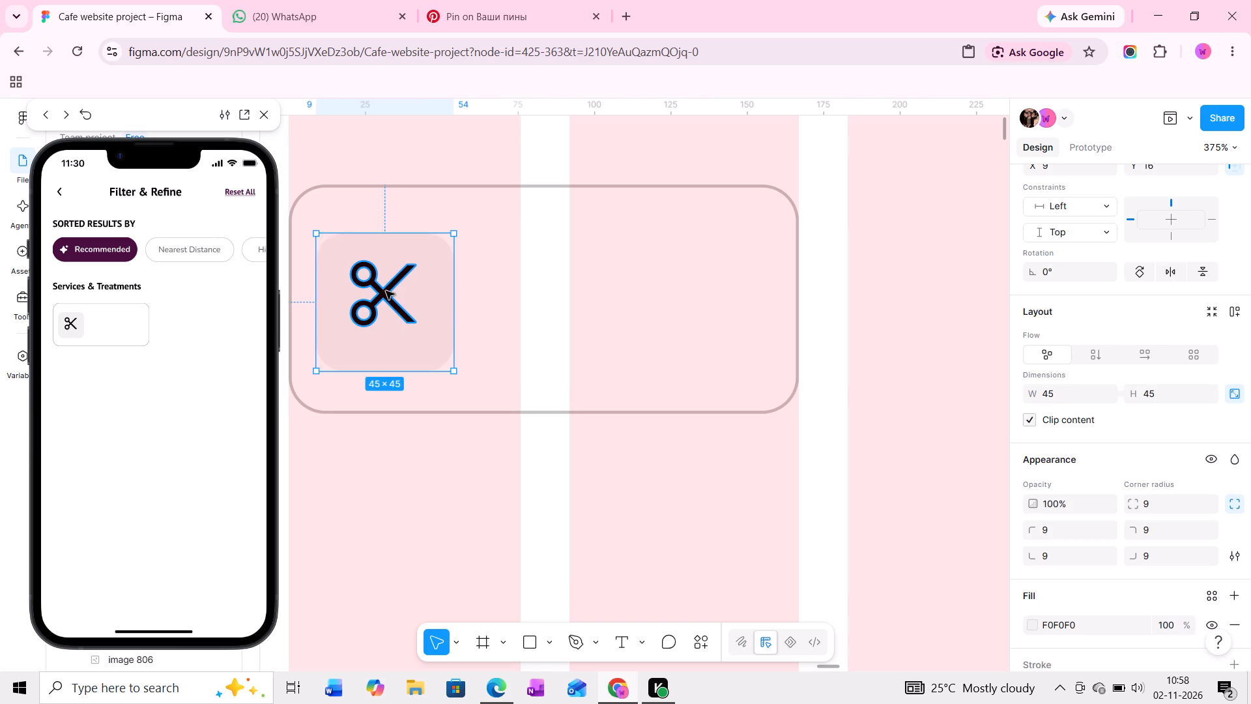
scroll(1112, 246, "up", 4)
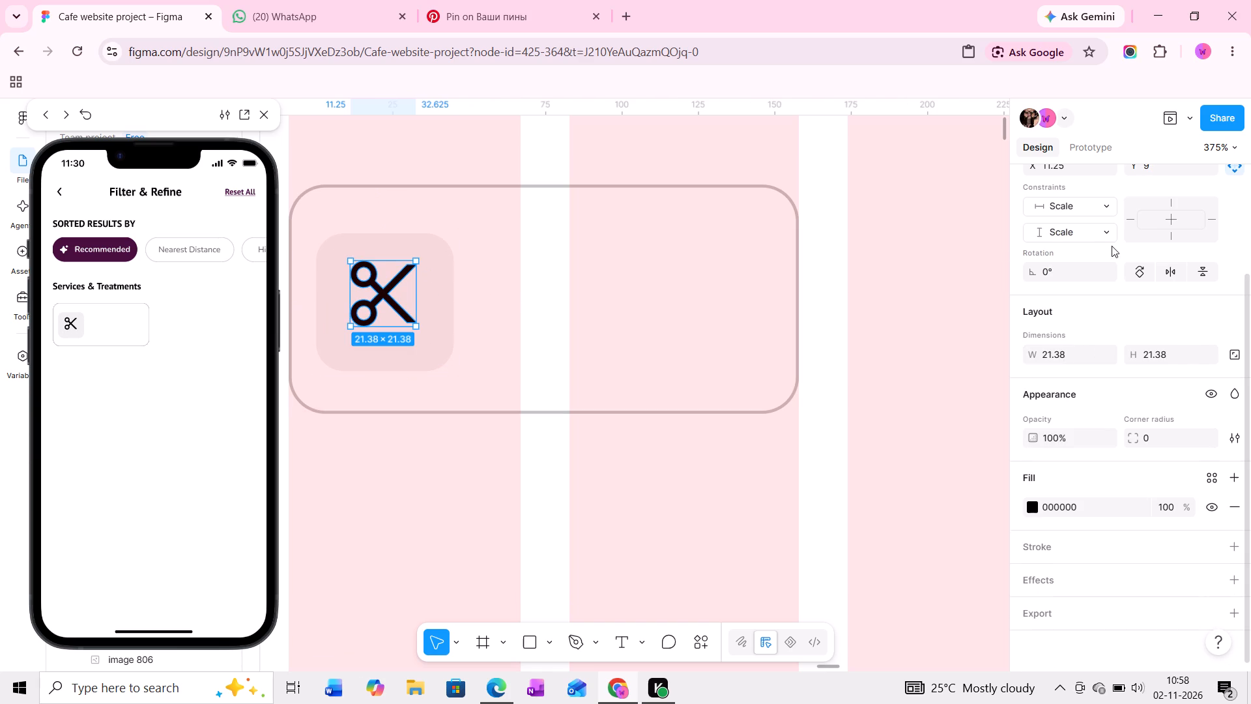
scroll(1112, 246, "up", 1)
left_click(1162, 257)
left_click(1054, 259)
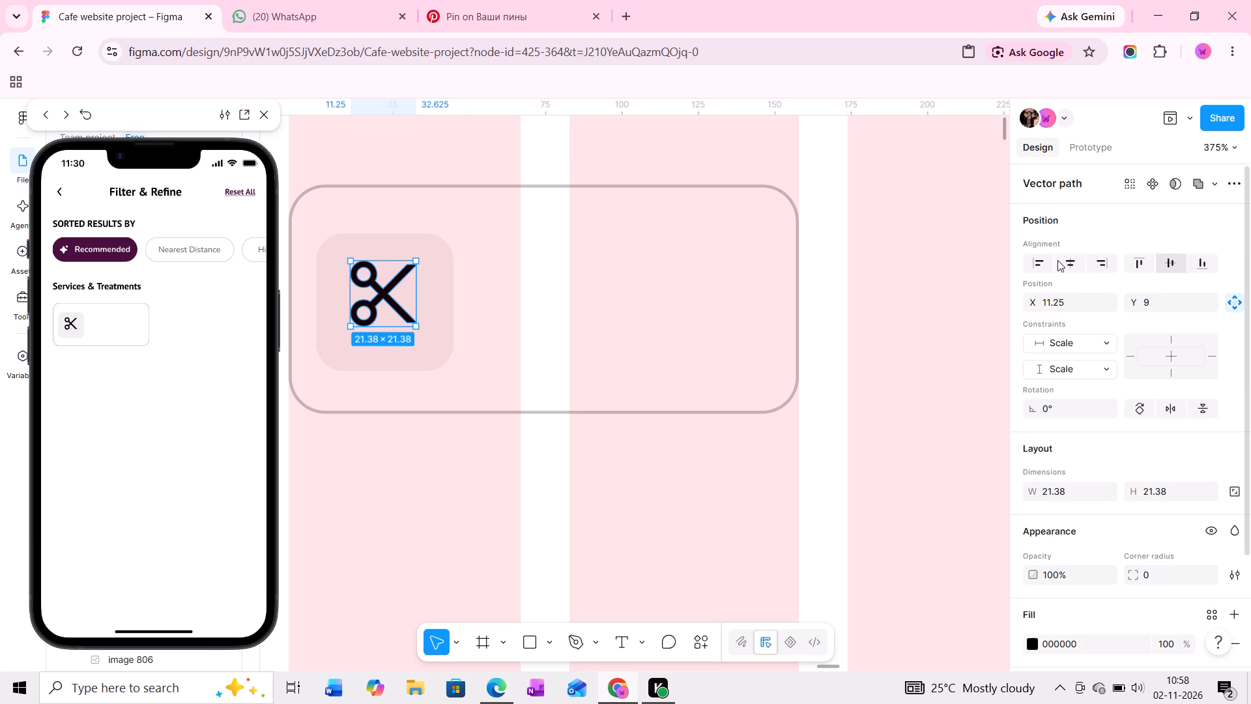
Add the text "Haircut & Style" beside the scissors icon in the service card.
middle_click_drag(461, 283, 489, 282)
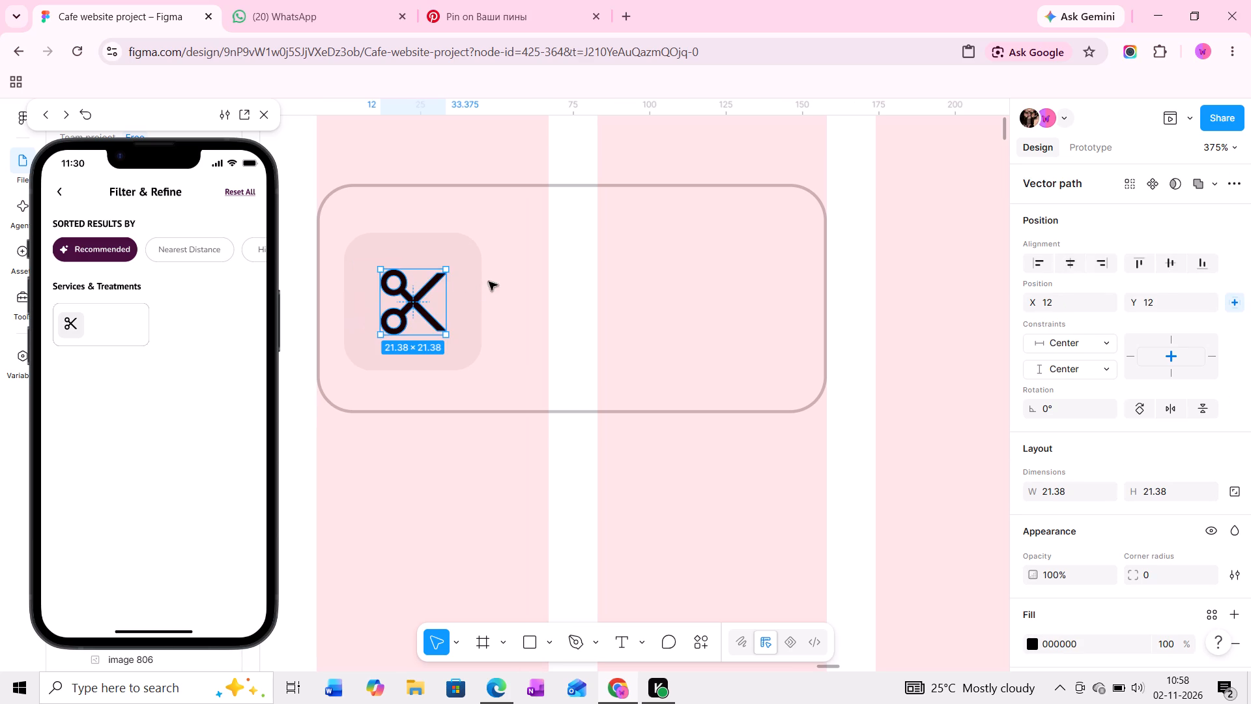
key("t")
left_click(524, 250)
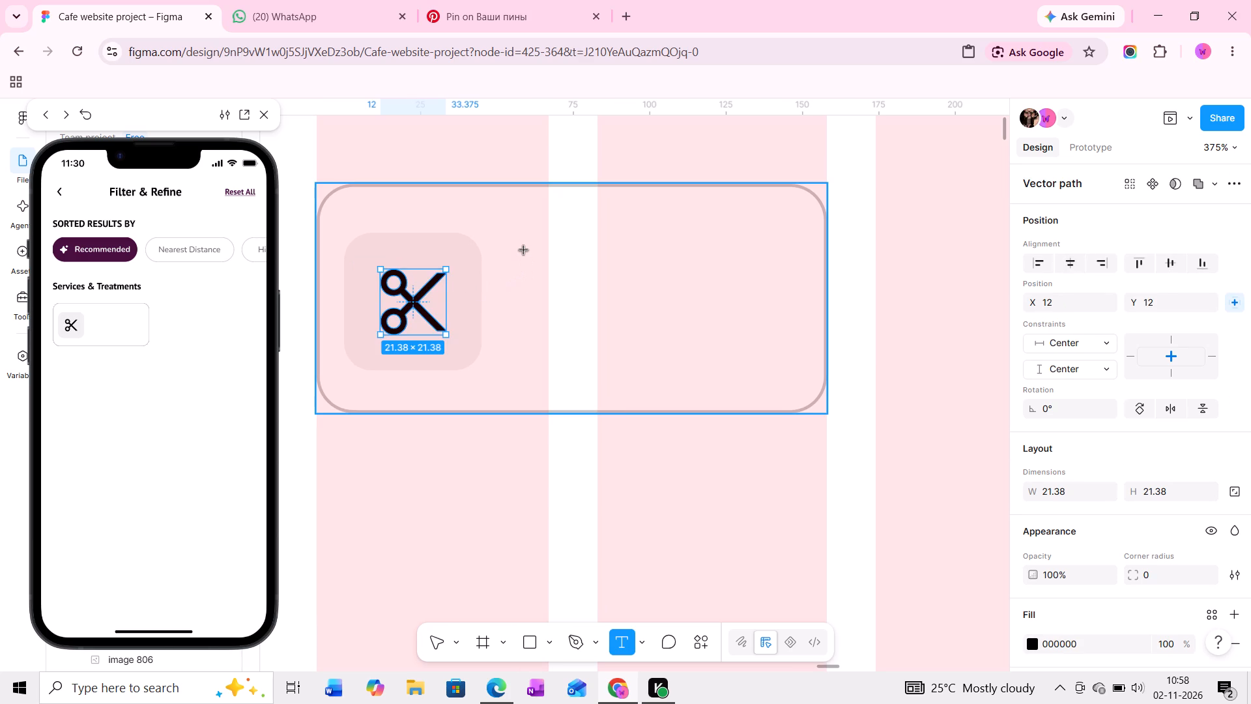
type("Hair")
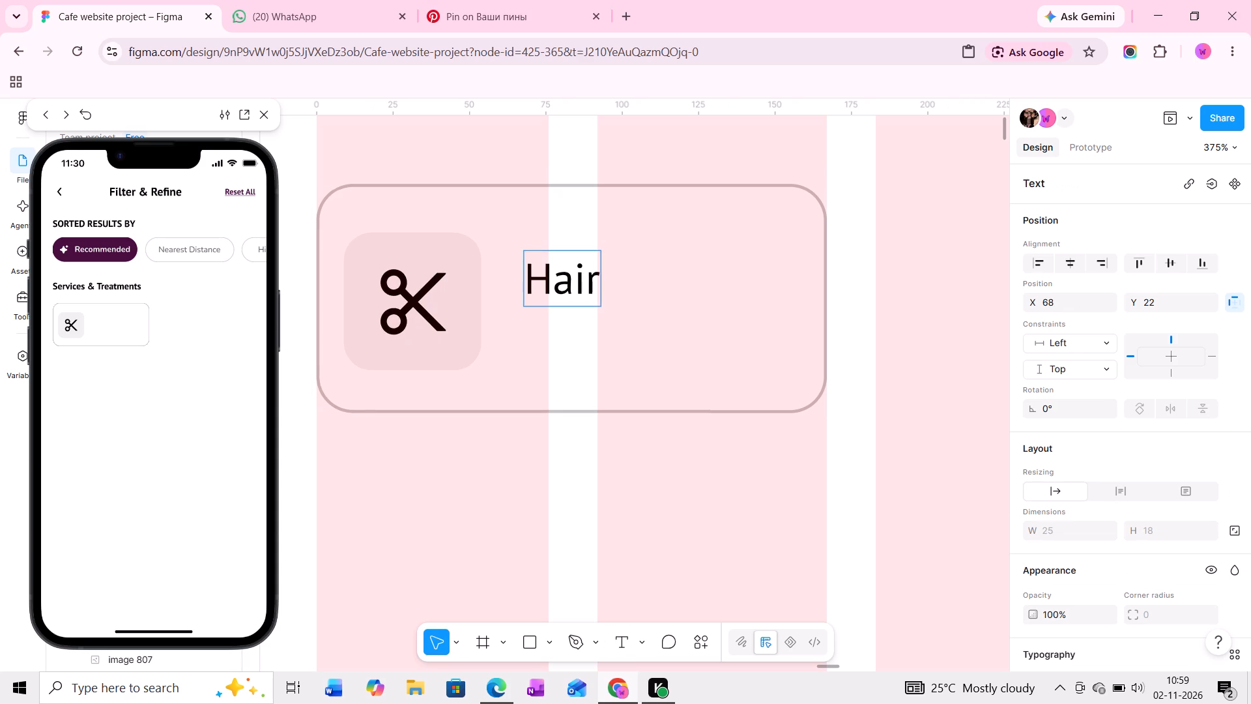
type("cut")
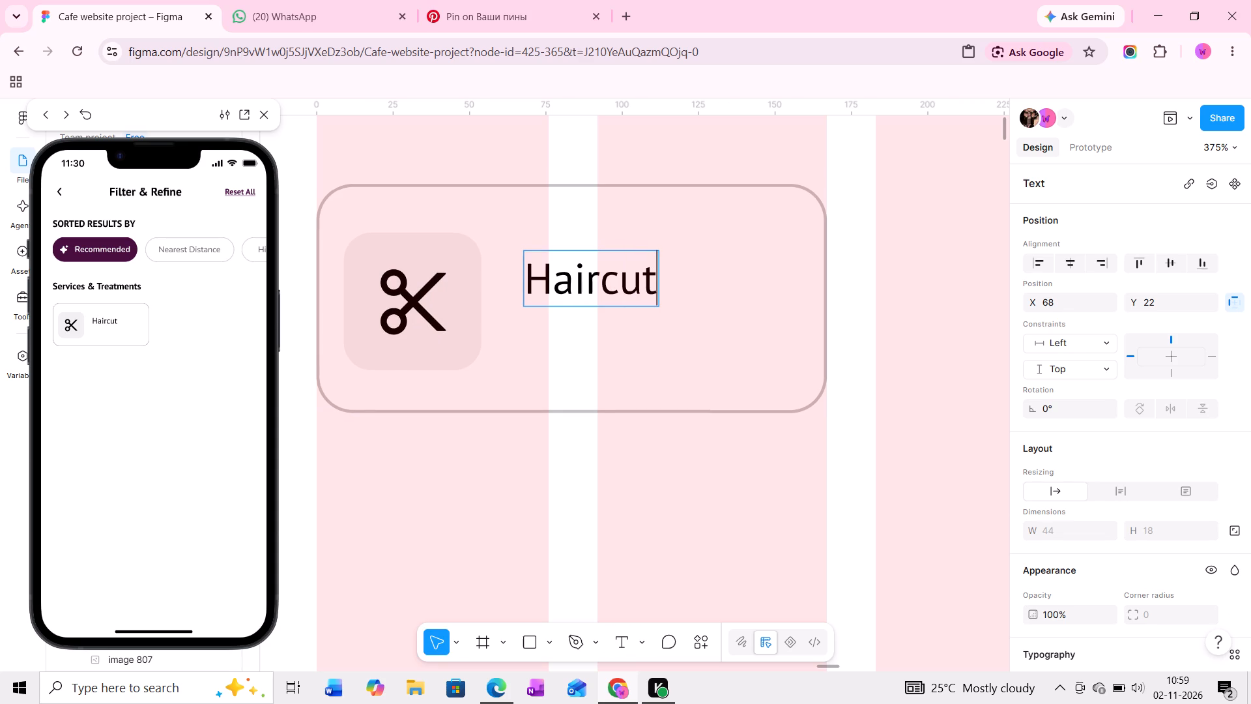
key("space")
key("shift+ampersand")
key("space")
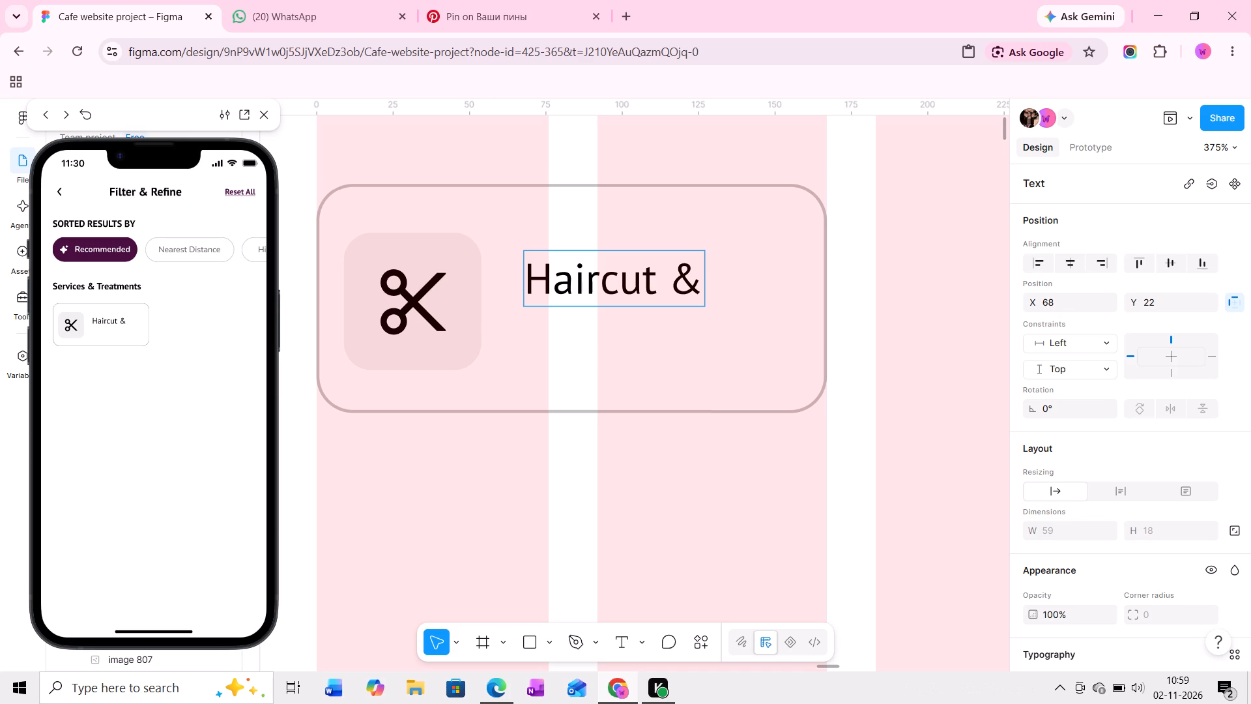
type("Sty")
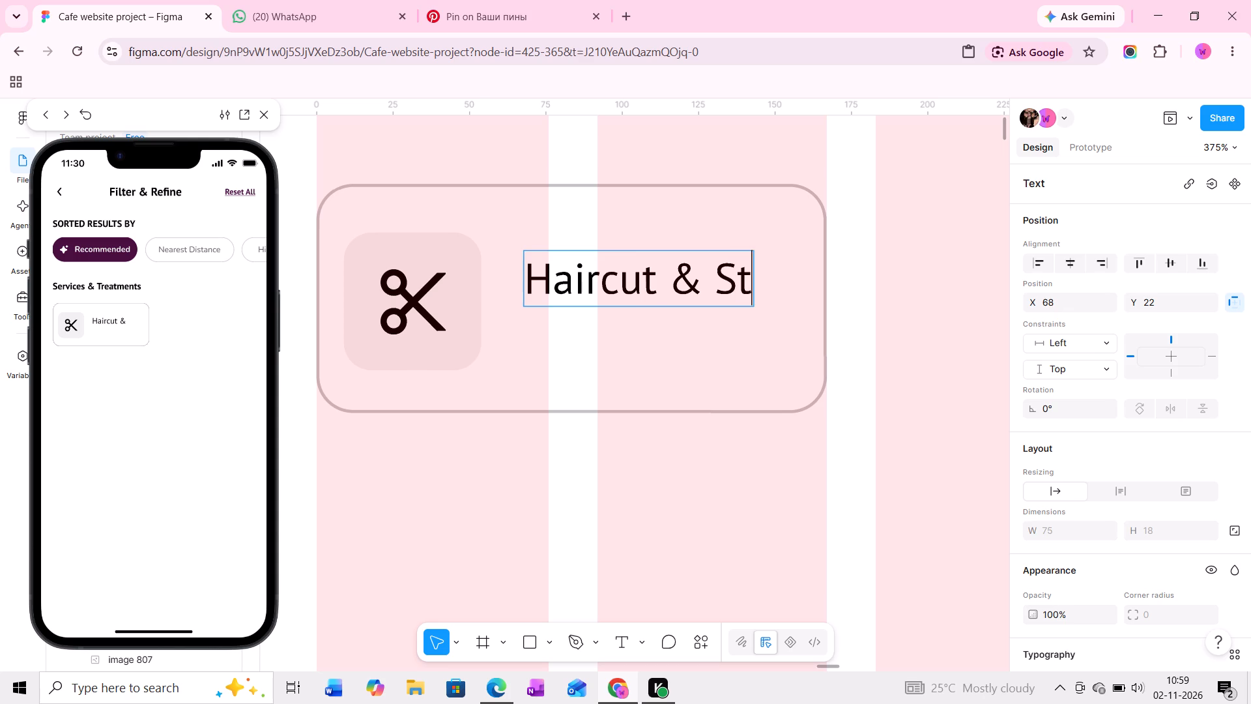
type("le")
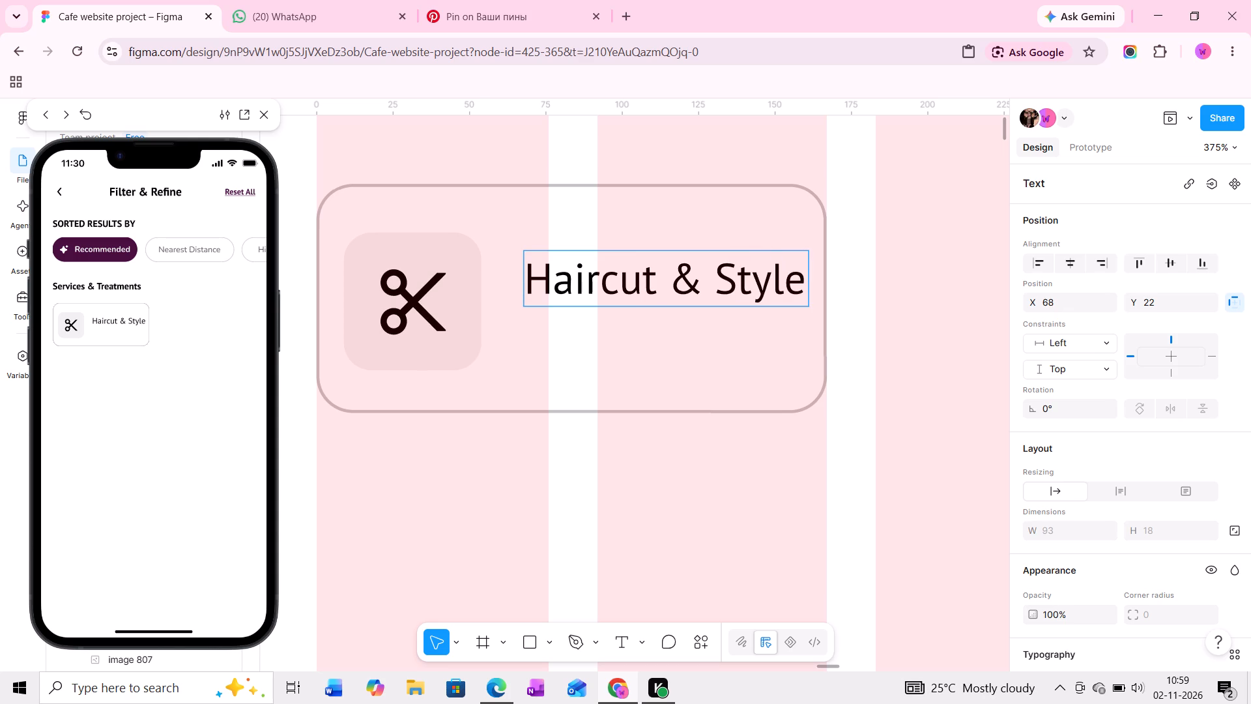
left_click(655, 345)
Move the "Haircut & Style" text to X 59, Y 16, level with the icon frame's top edge.
left_click_drag(666, 285, 646, 265)
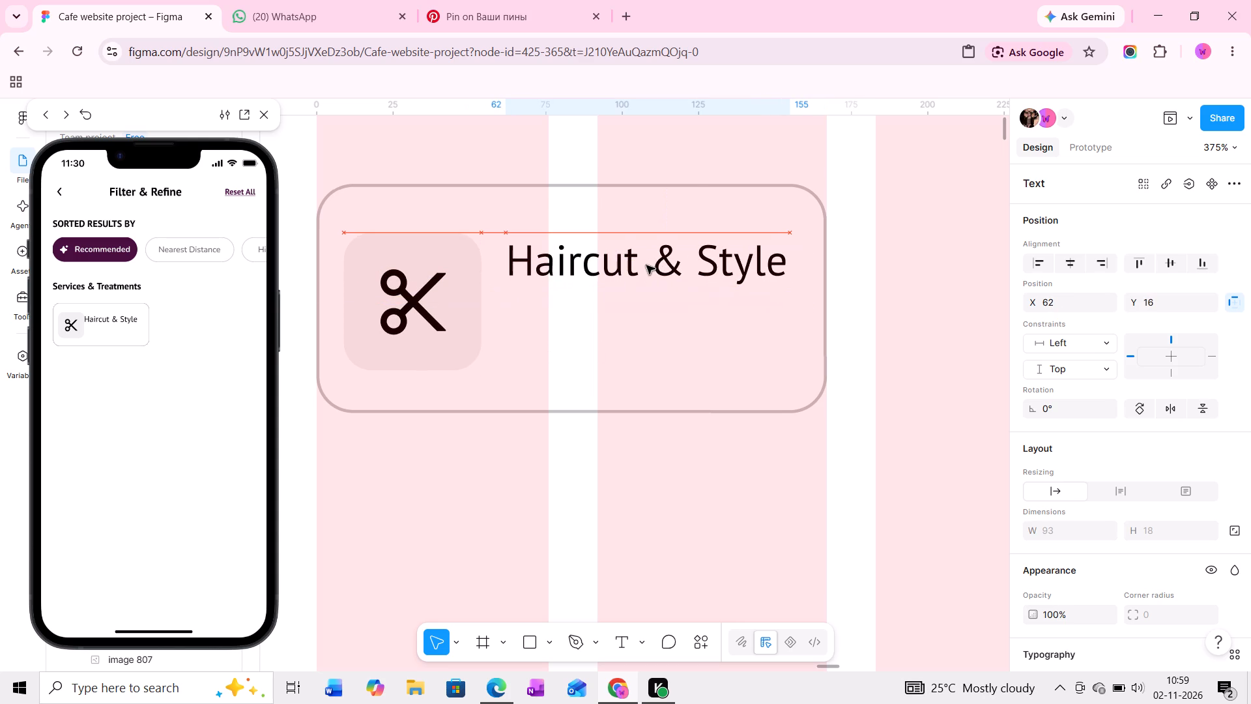
left_click_drag(646, 265, 644, 268)
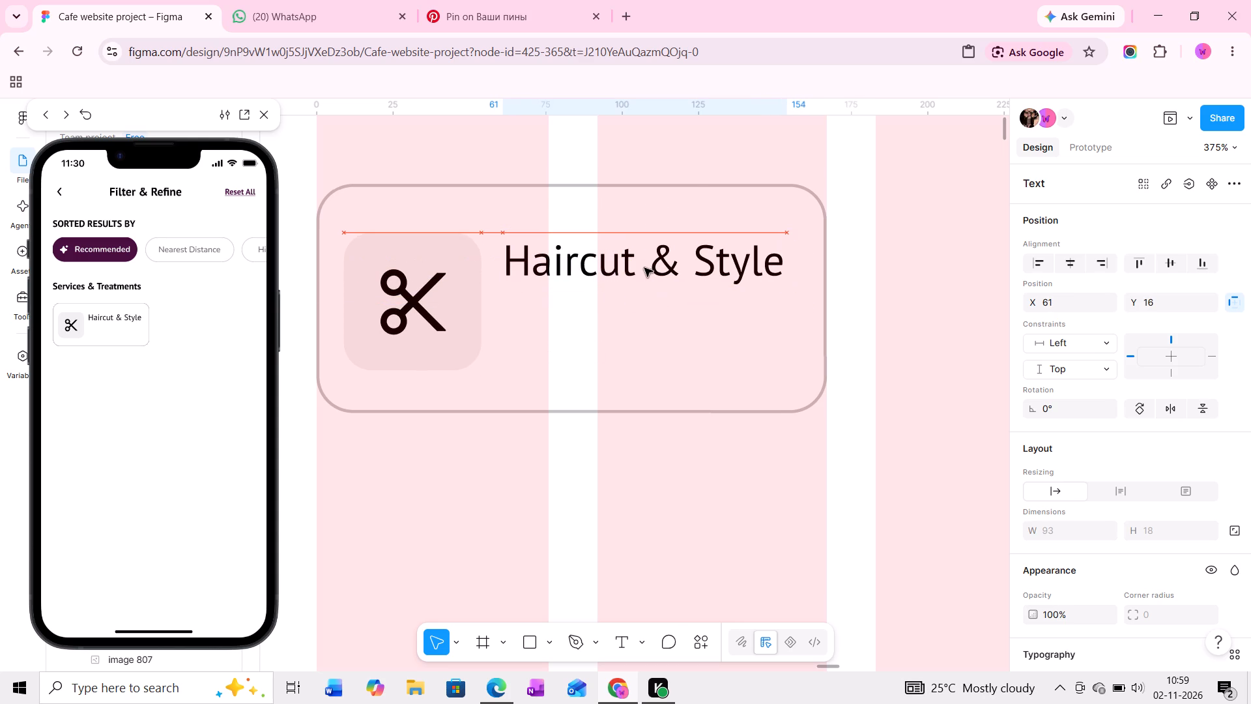
left_click_drag(644, 268, 639, 271)
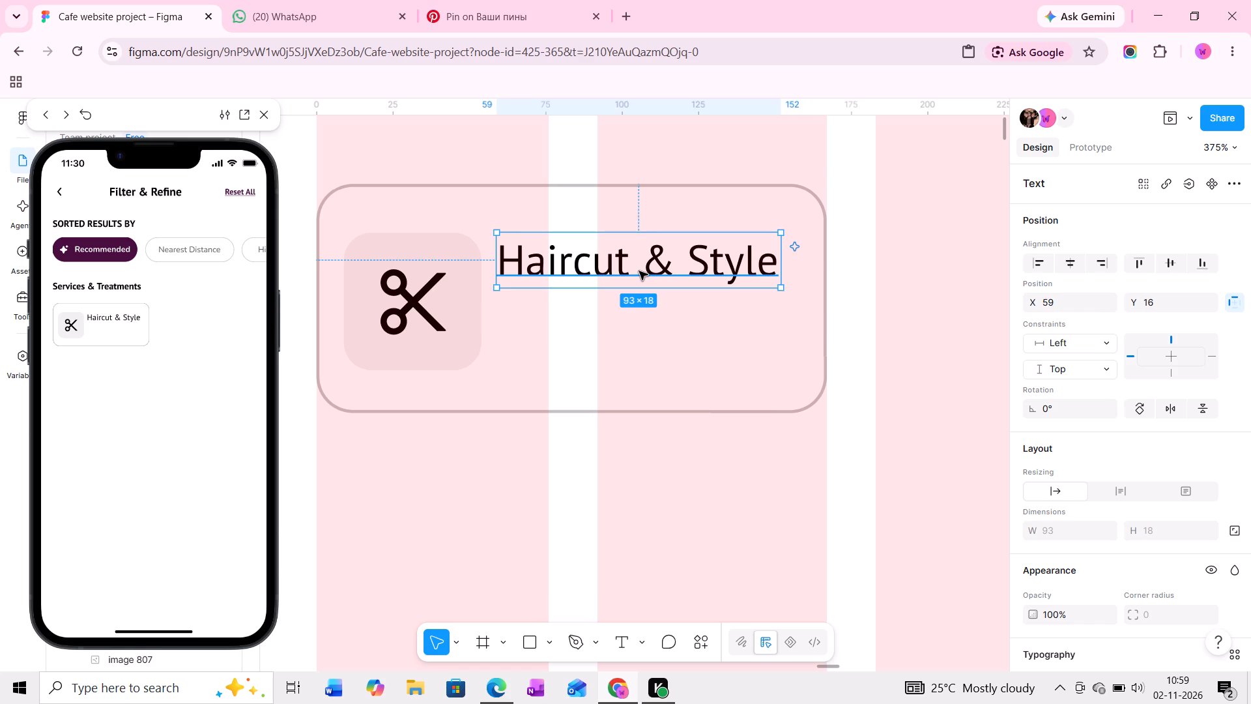
Duplicate the "Haircut & Style" text directly below itself at X 59, Y 37, and change the copy to "Cuts, blowouts".
left_click_drag(639, 271, 635, 323, "alt")
left_click_drag(635, 323, 635, 334, "alt")
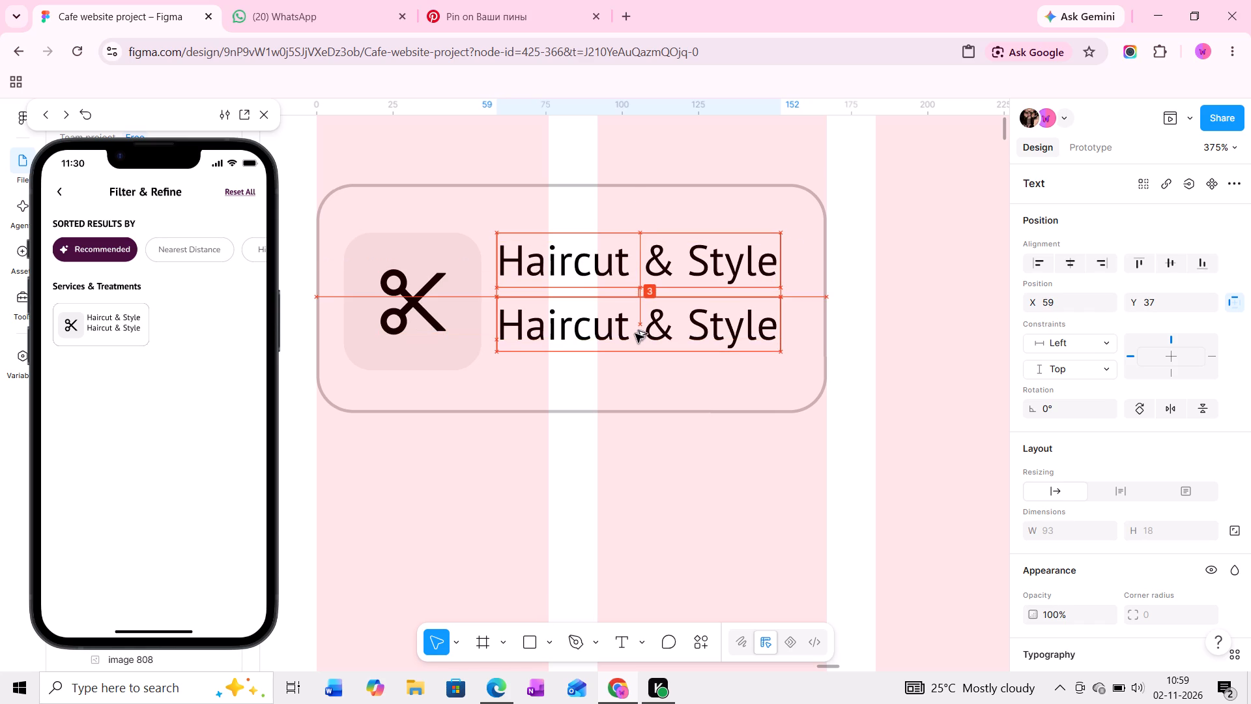
double_click(635, 334, "alt")
type("Cuts")
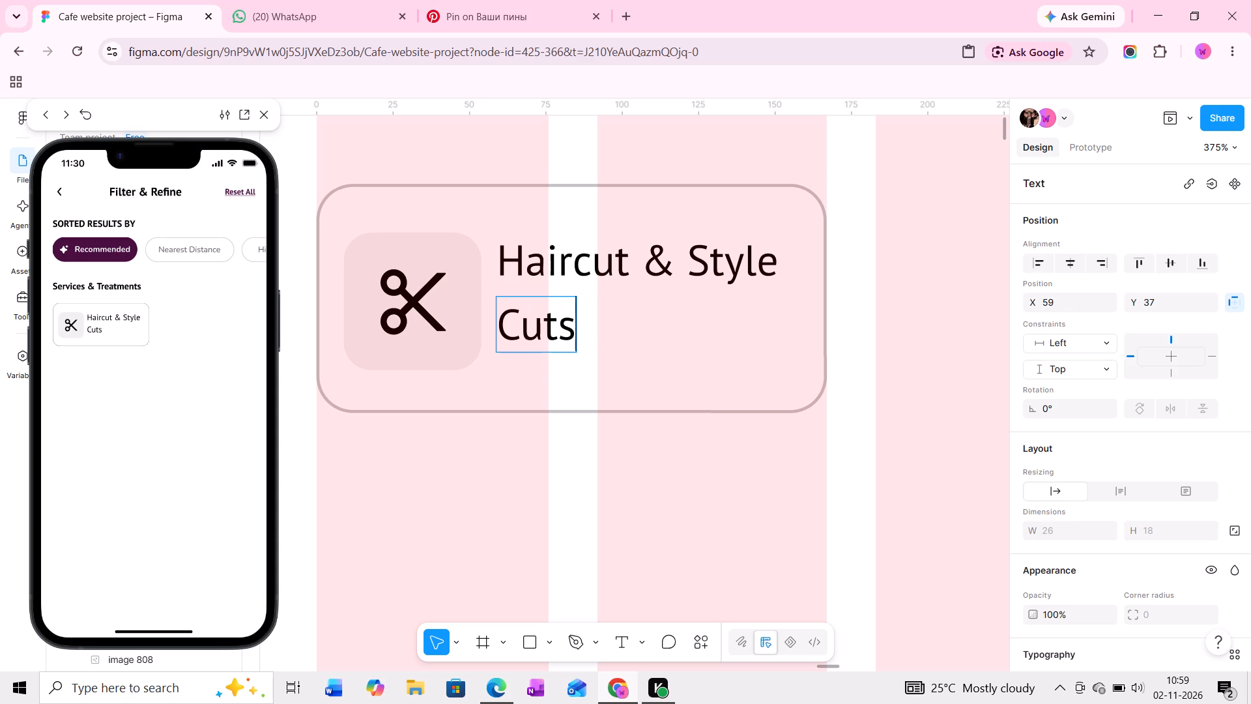
key("comma")
key("space")
type("blo")
key("e")
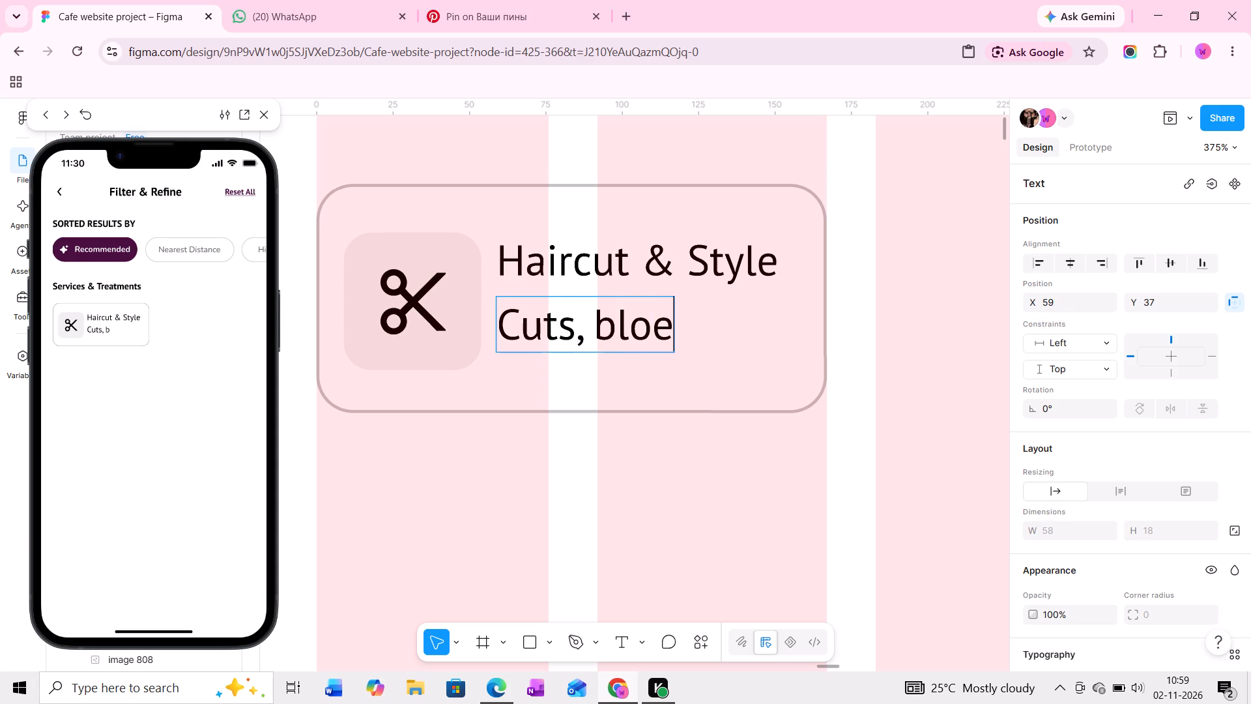
key("BackSpace")
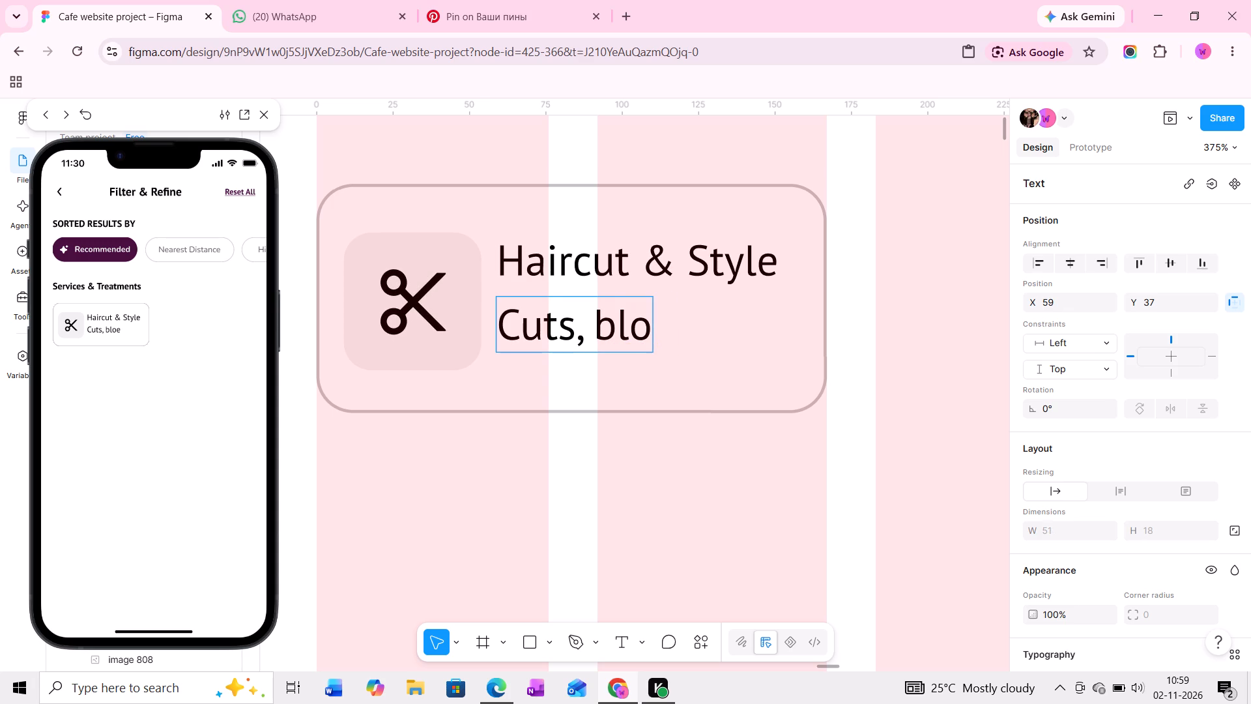
type("wo")
type("uts")
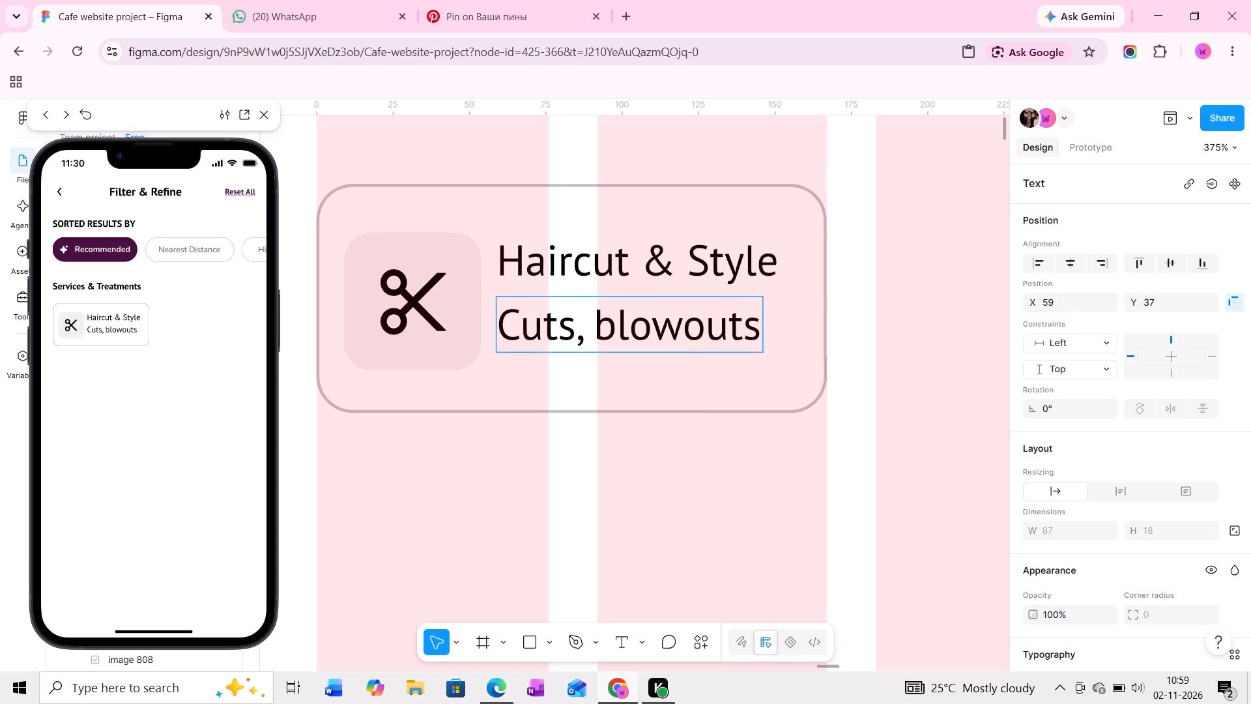
left_click(703, 389)
Turn on text truncation for the "Cuts, blowouts" description and narrow its box to 79 wide.
scroll(1105, 514, "down", 3)
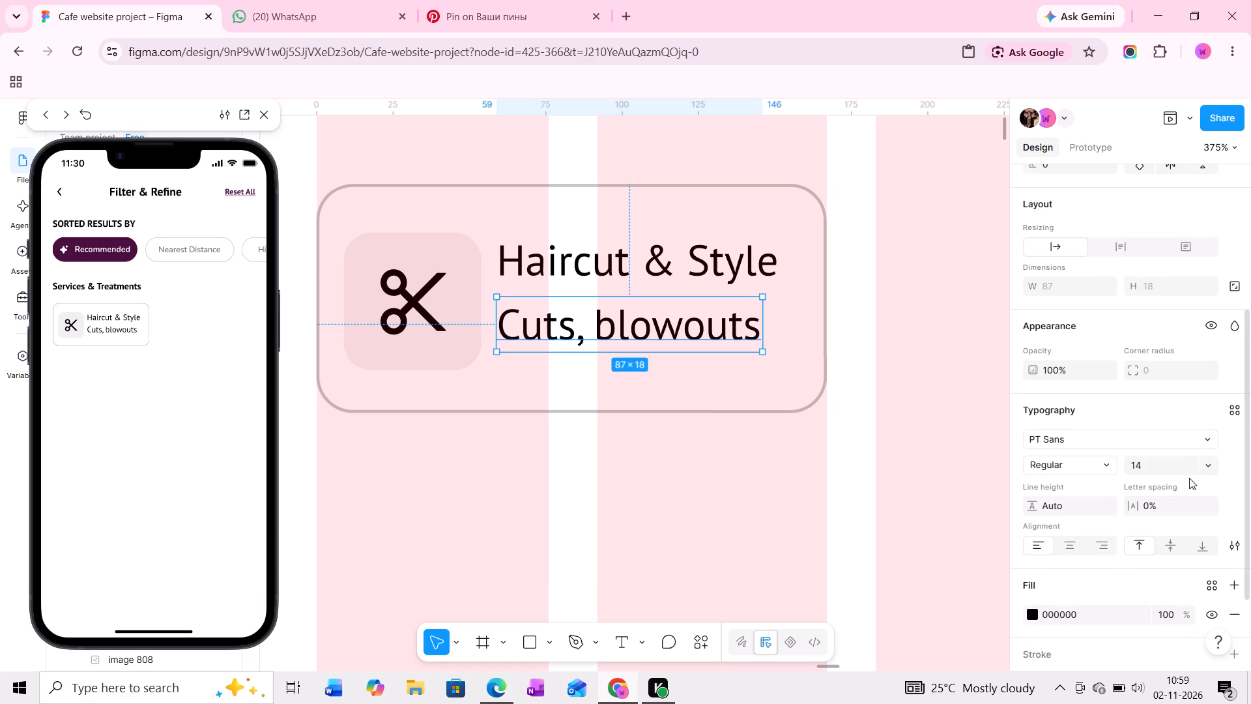
left_click(1226, 551)
left_click(982, 583)
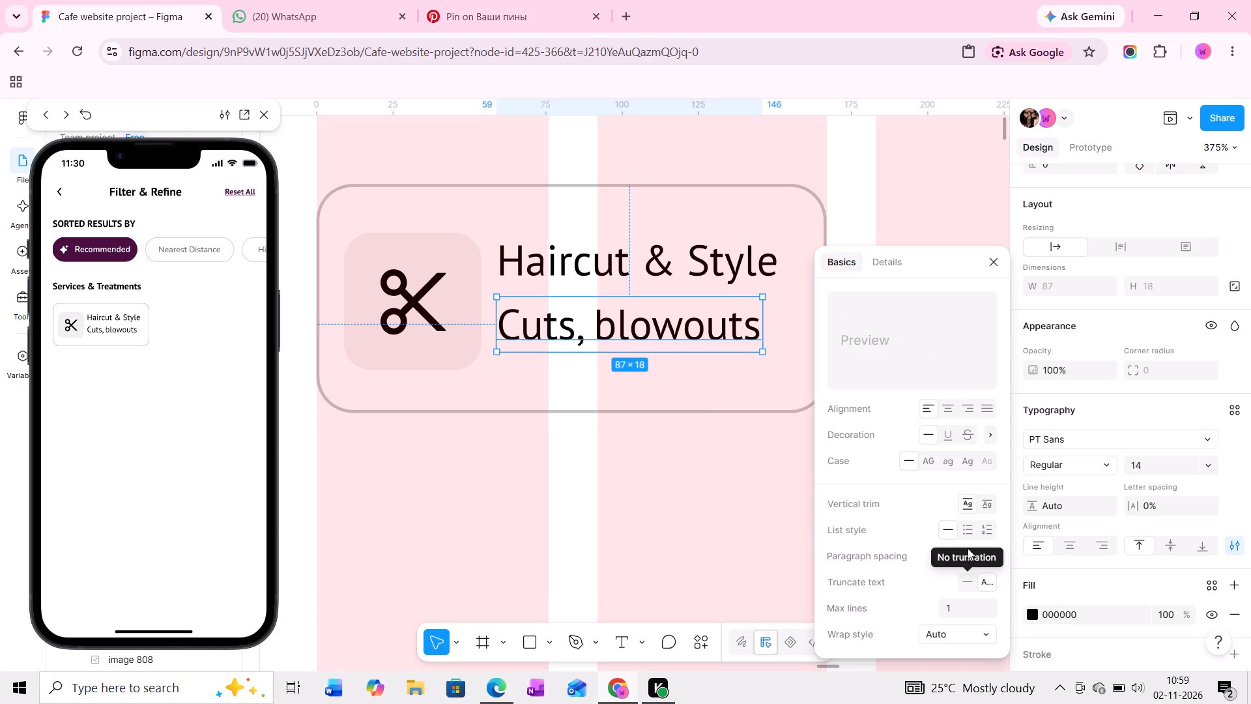
left_click(987, 576)
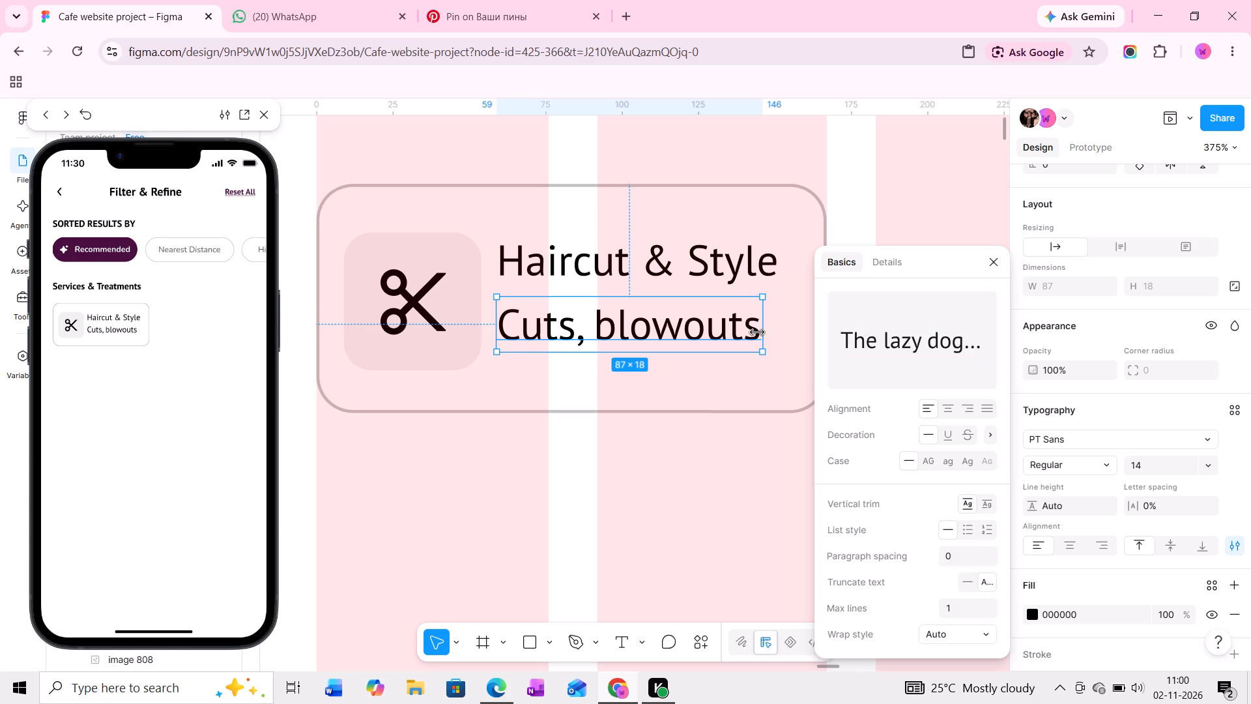
left_click(757, 332)
double_click(755, 332)
left_click(755, 332)
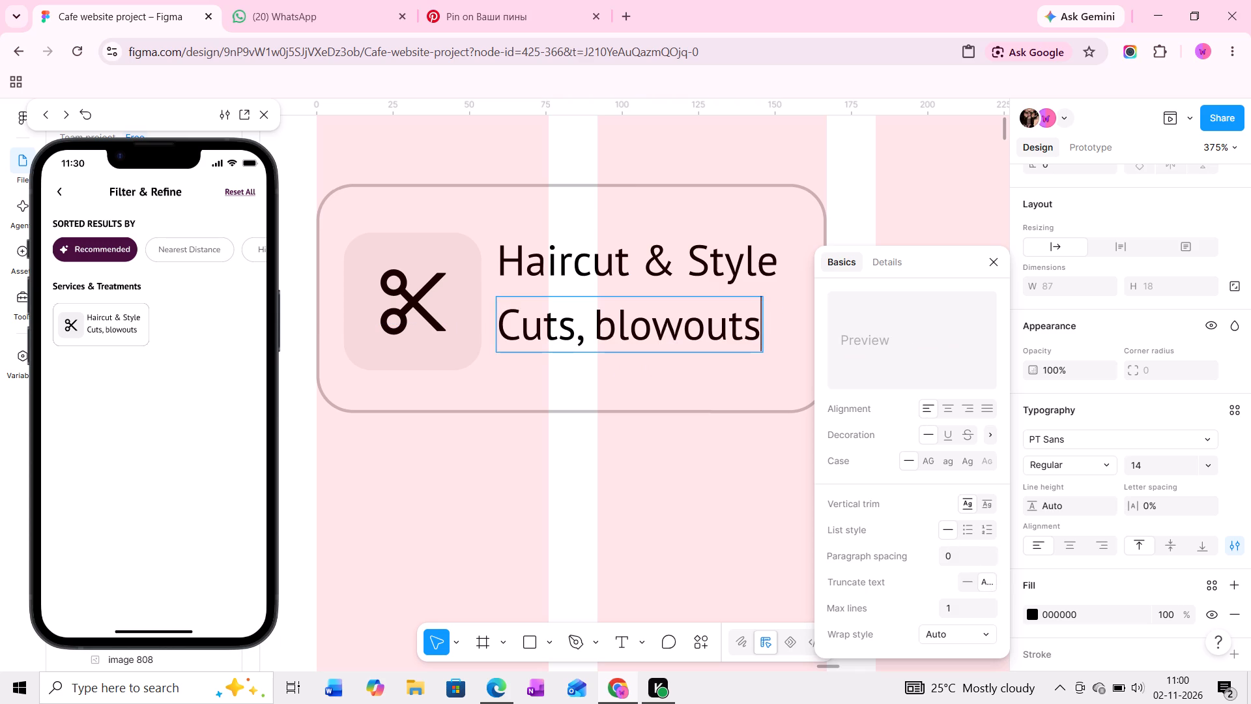
left_click(779, 333)
left_click_drag(762, 332, 741, 331)
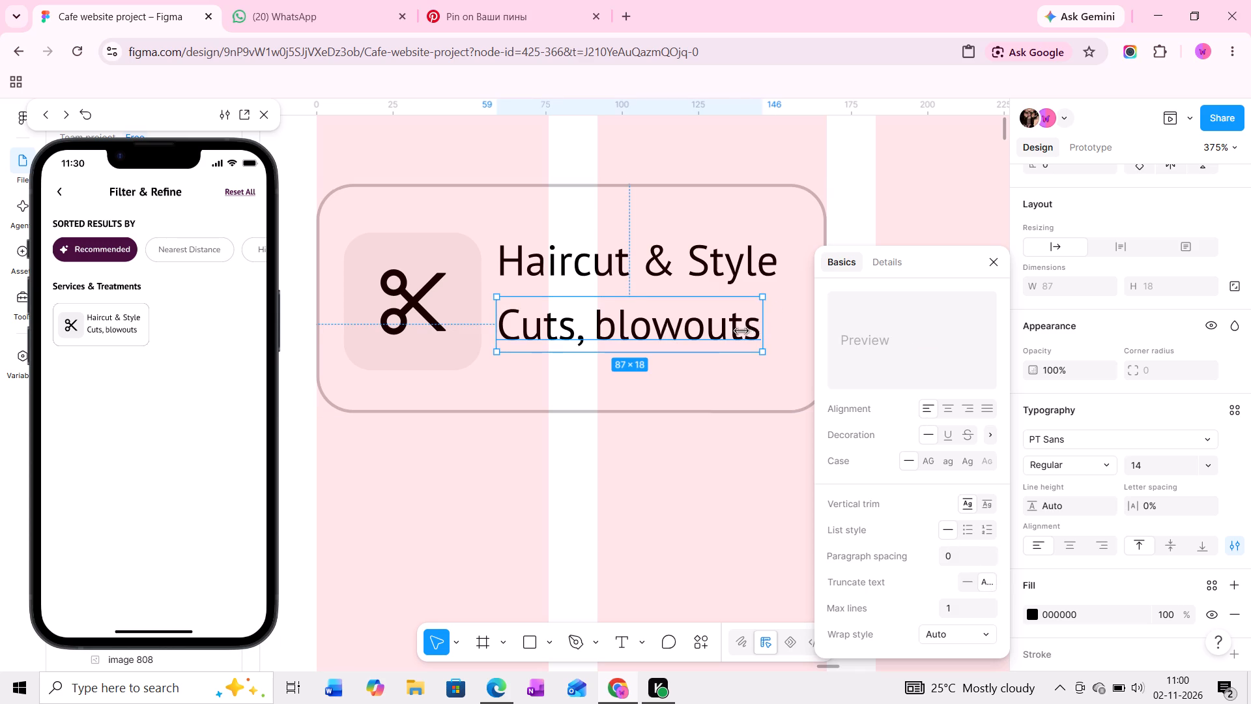
left_click_drag(741, 331, 739, 331)
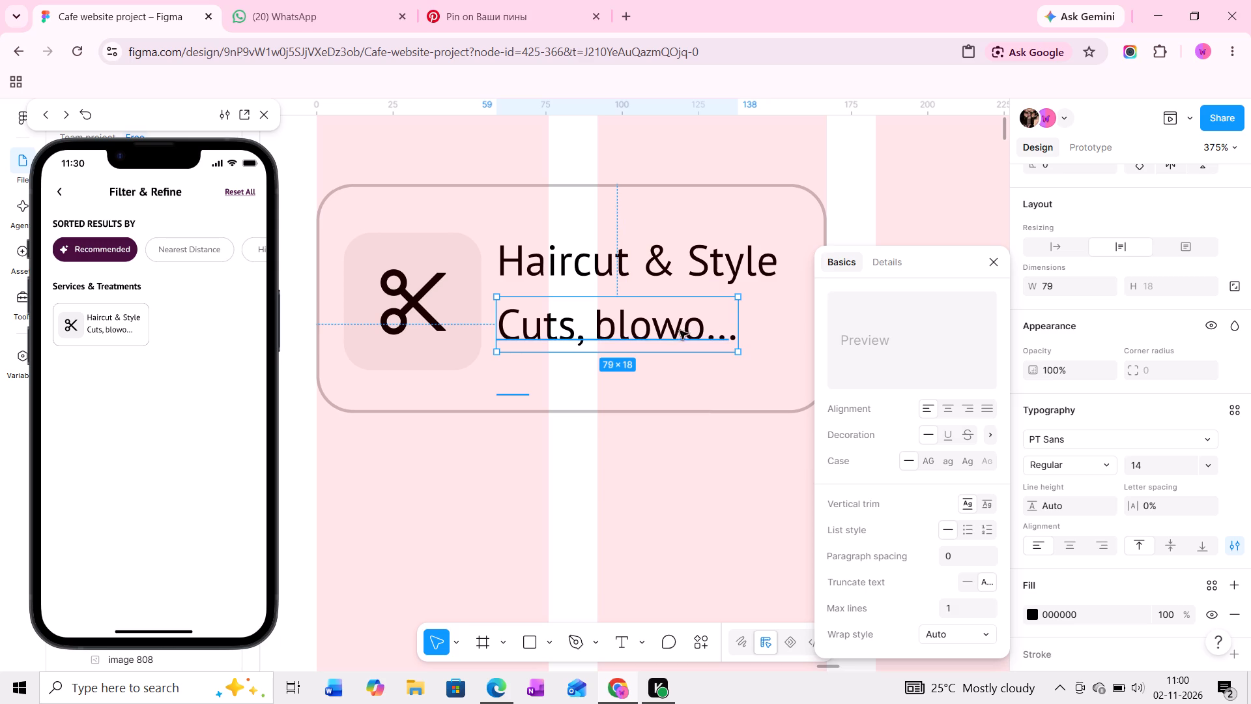
Change the font of both the "Haircut & Style" title and the description below it to Nunito.
scroll(654, 332, "up", 7, "ctrl")
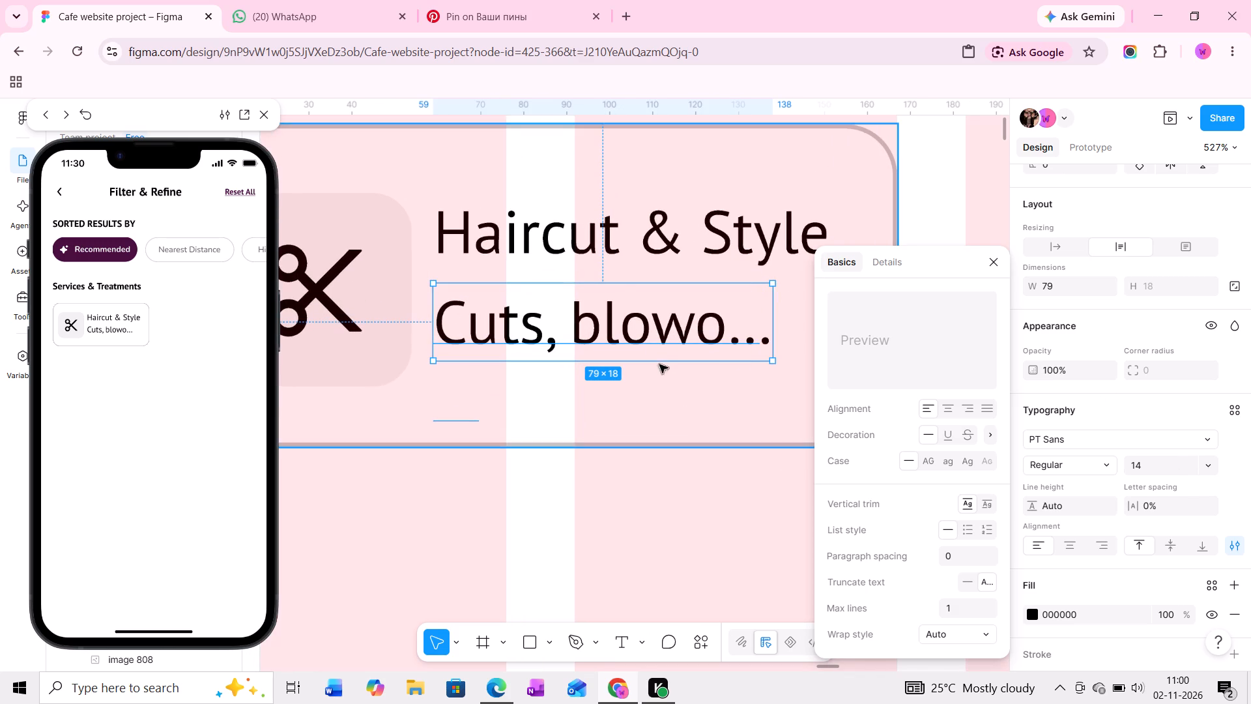
left_click(631, 251)
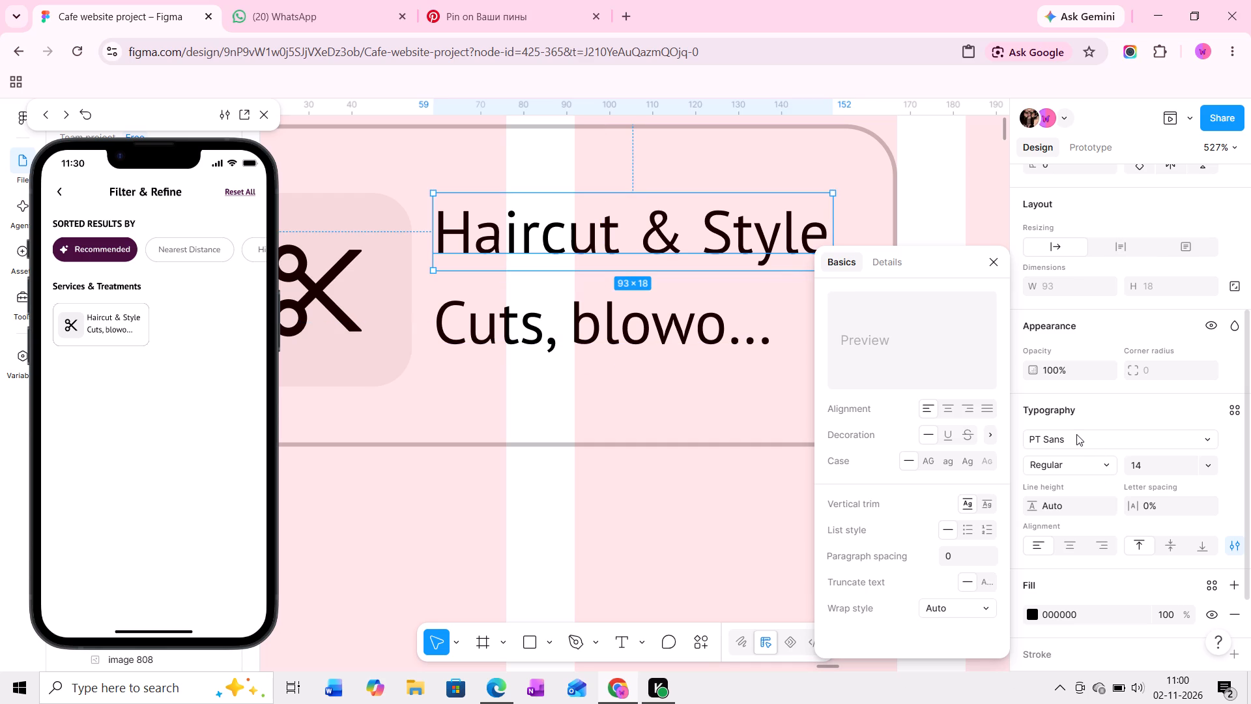
left_click(1076, 434)
type("nu")
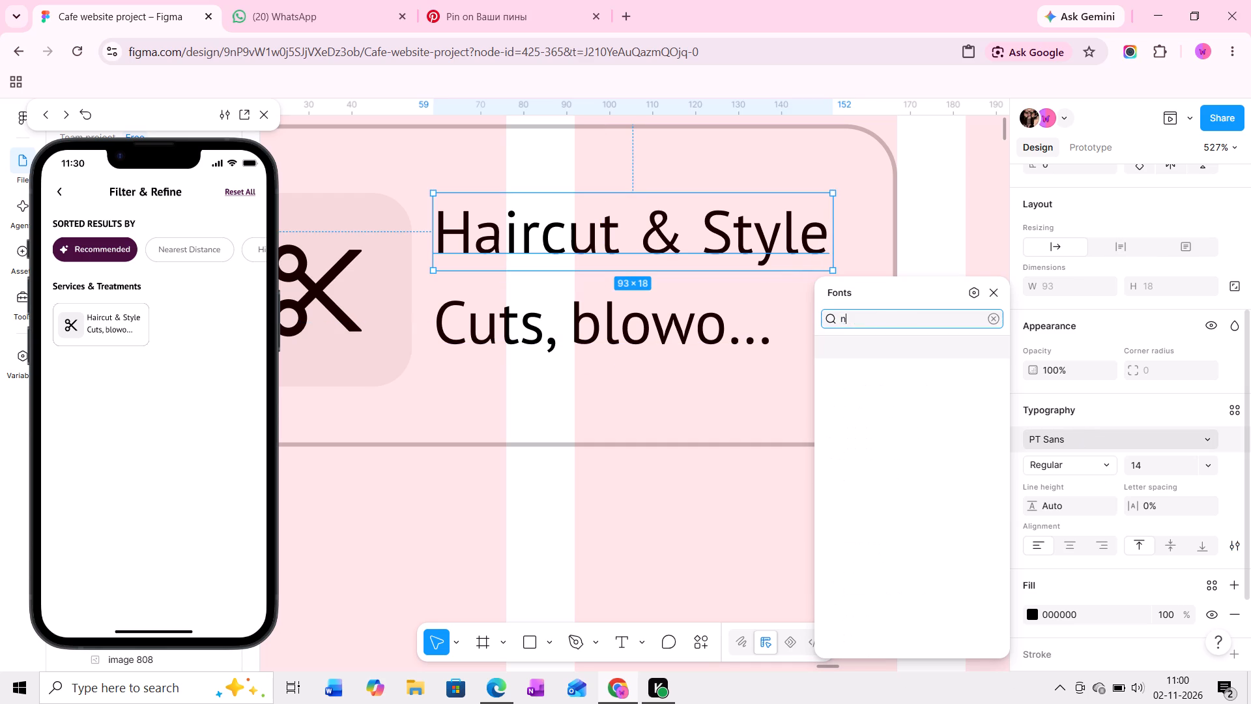
key("n")
left_click(905, 354)
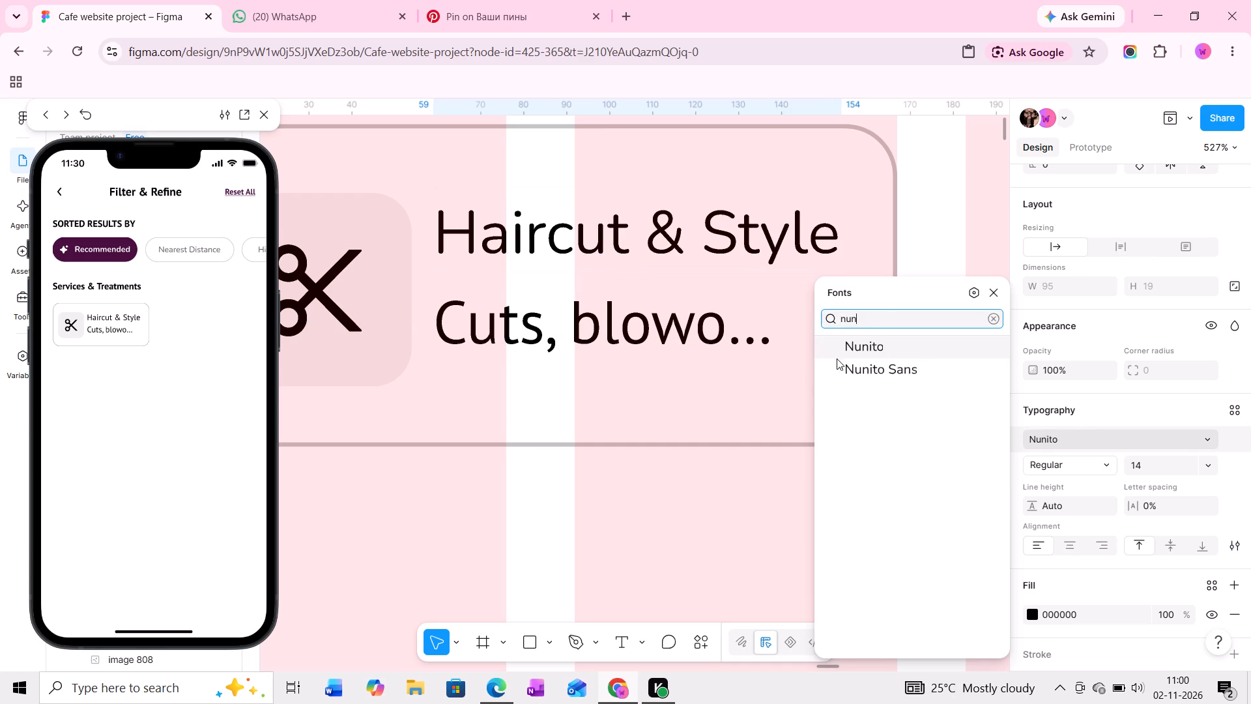
left_click(682, 341)
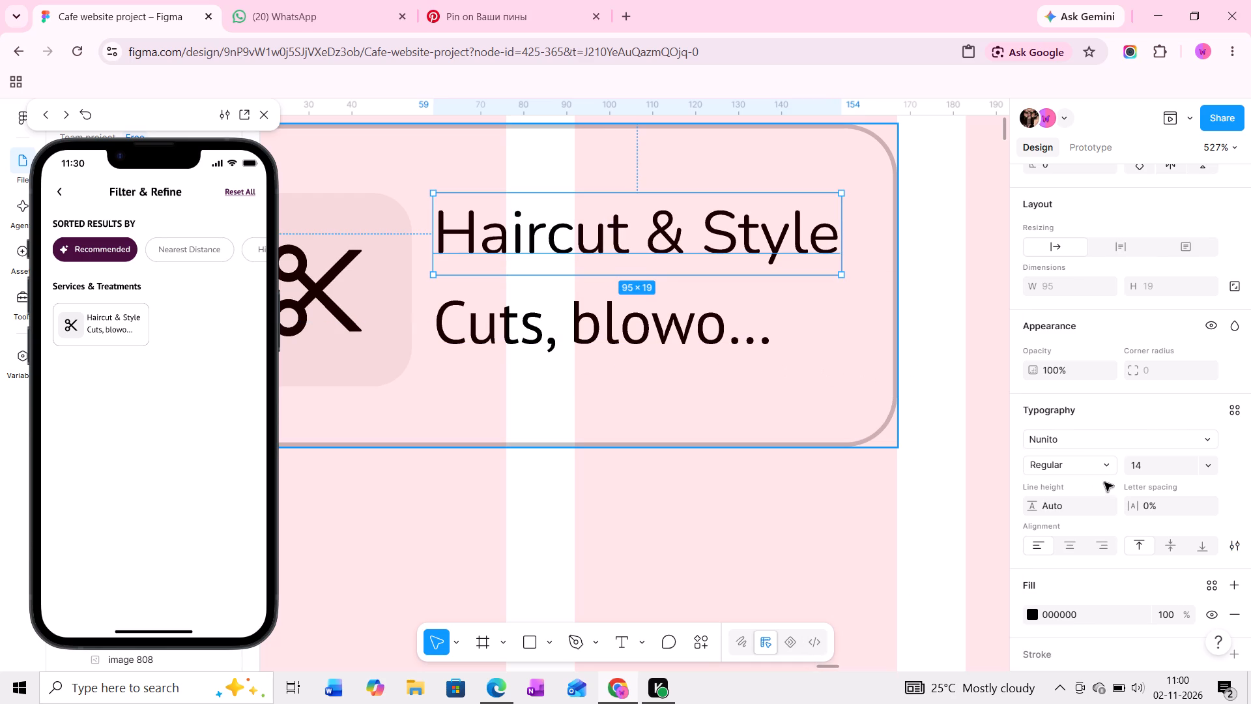
left_click(1087, 439)
key("n")
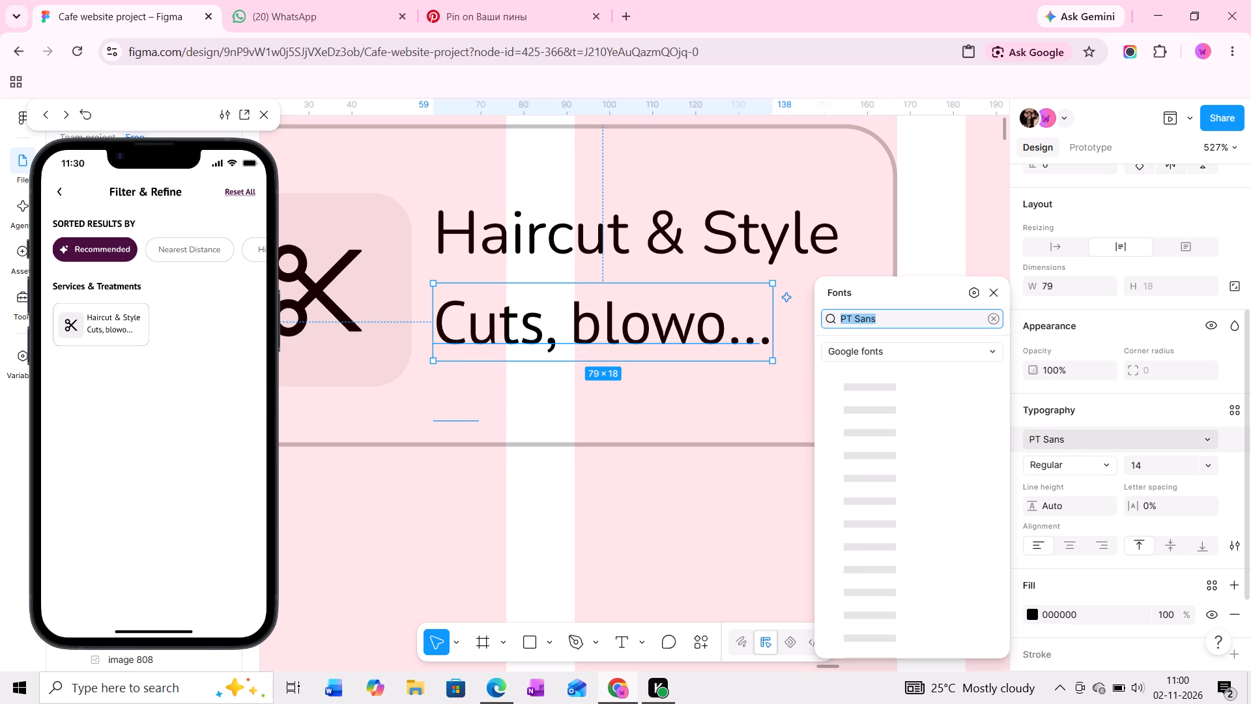
key("u")
key("n")
left_click(917, 354)
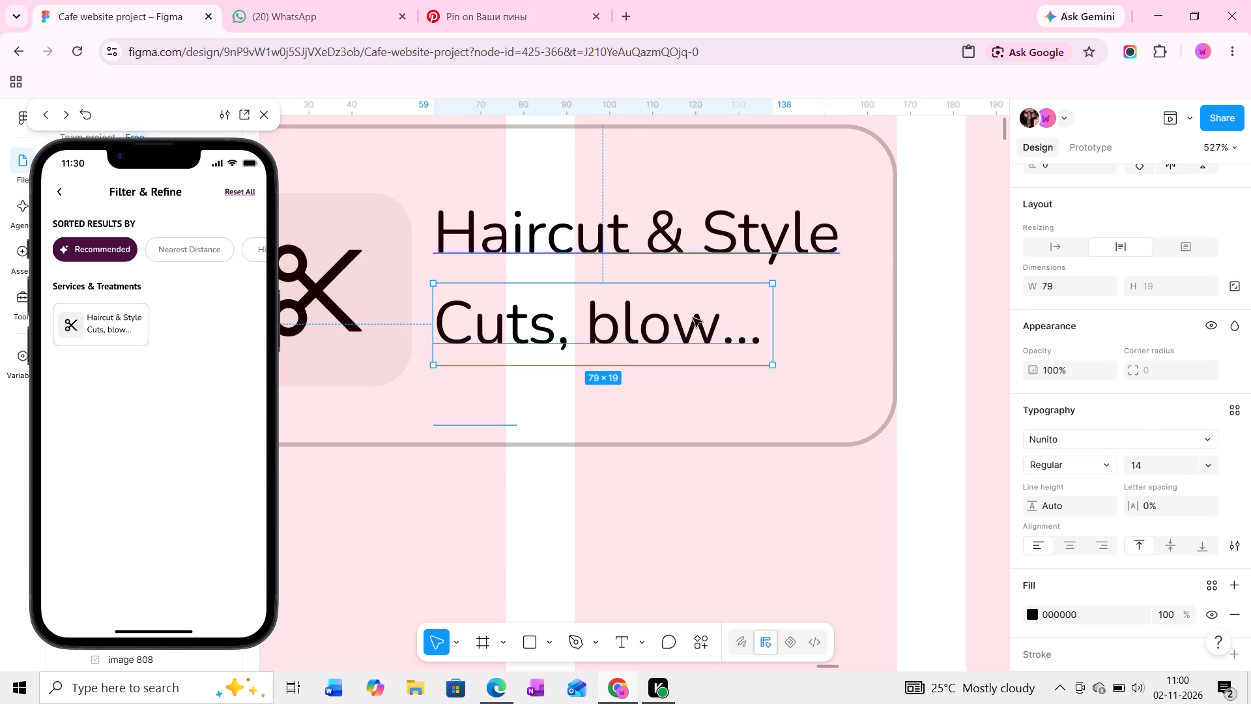
Set the "Haircut & Style" title's font weight to Bold.
left_click(697, 253)
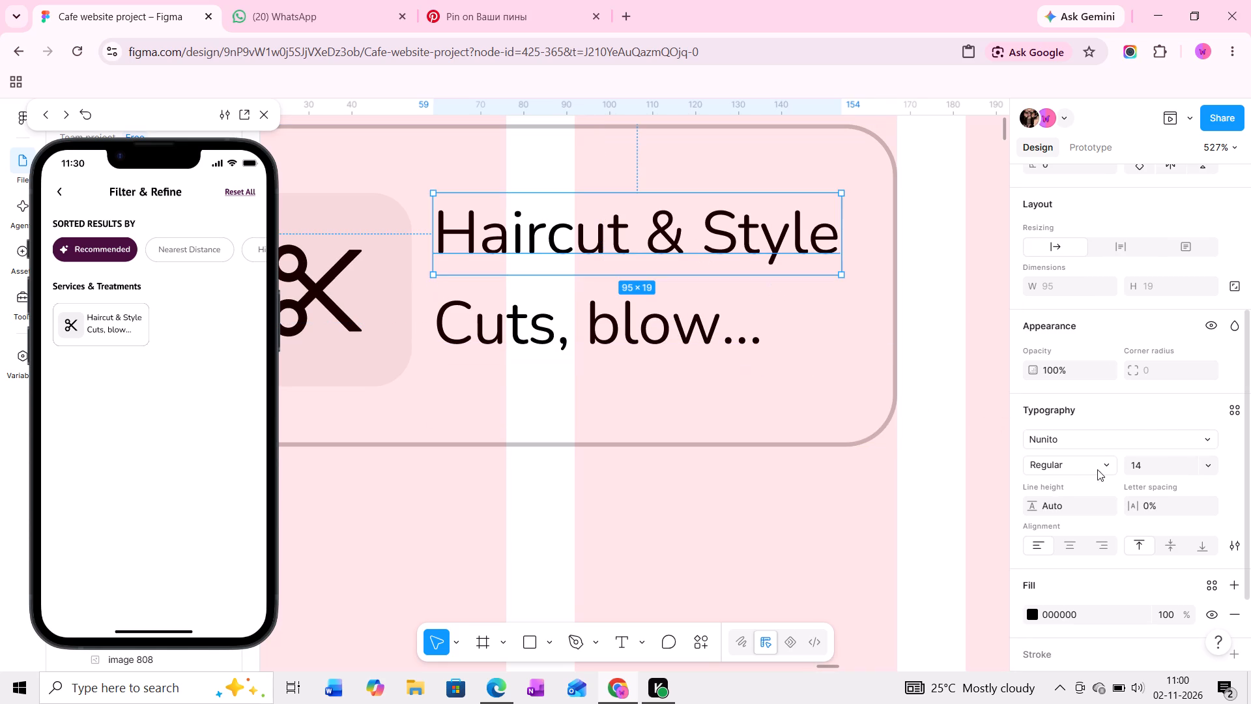
left_click(1113, 468)
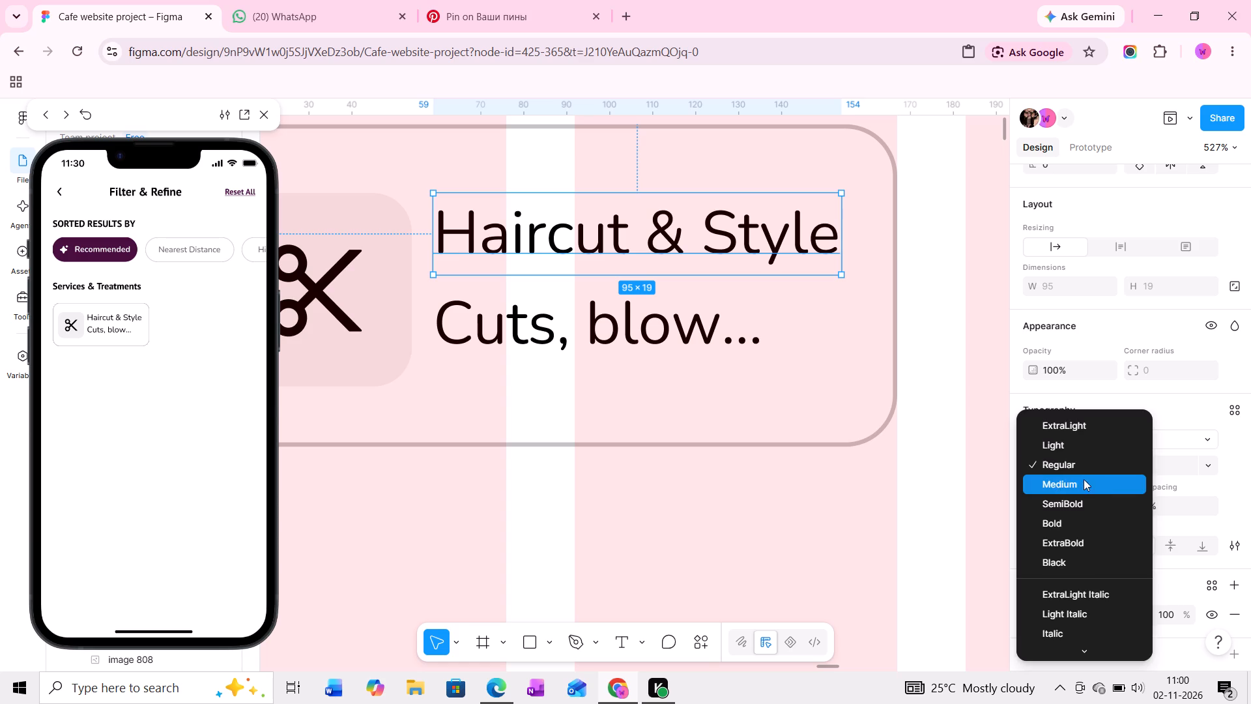
left_click(1074, 516)
Recolour the truncated description text below the card title to dark grey 535353.
left_click(726, 337)
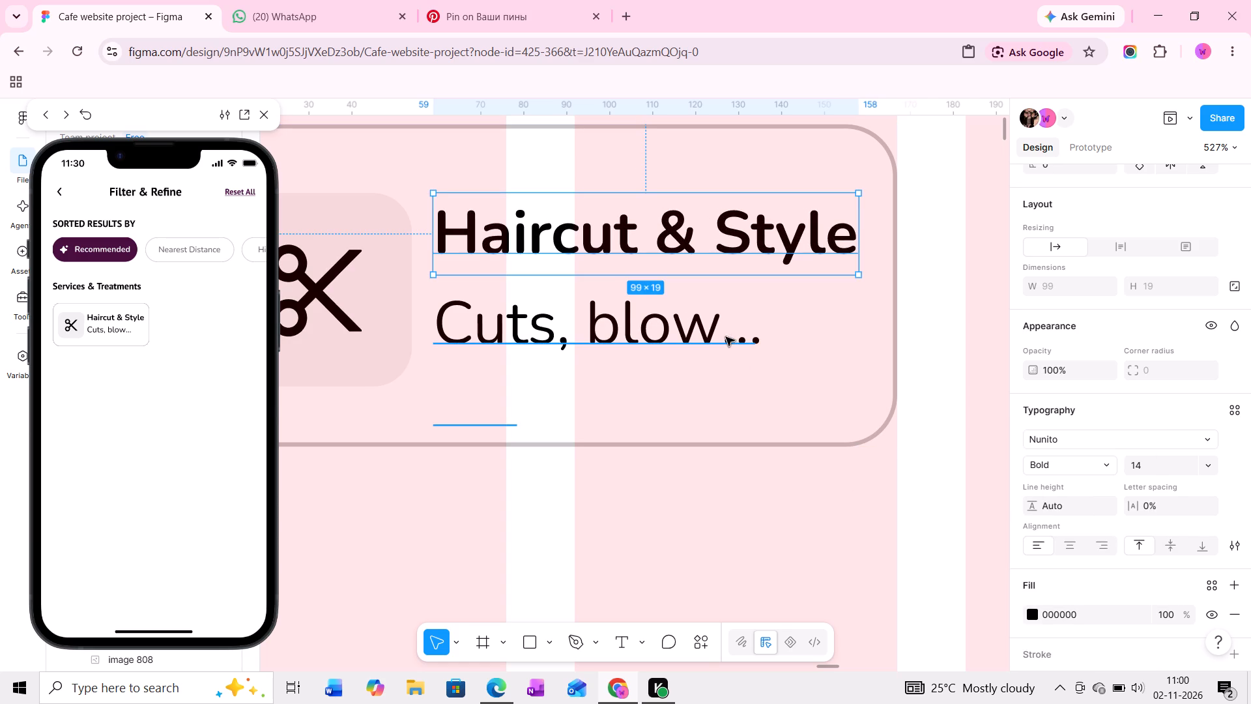
left_click(1036, 616)
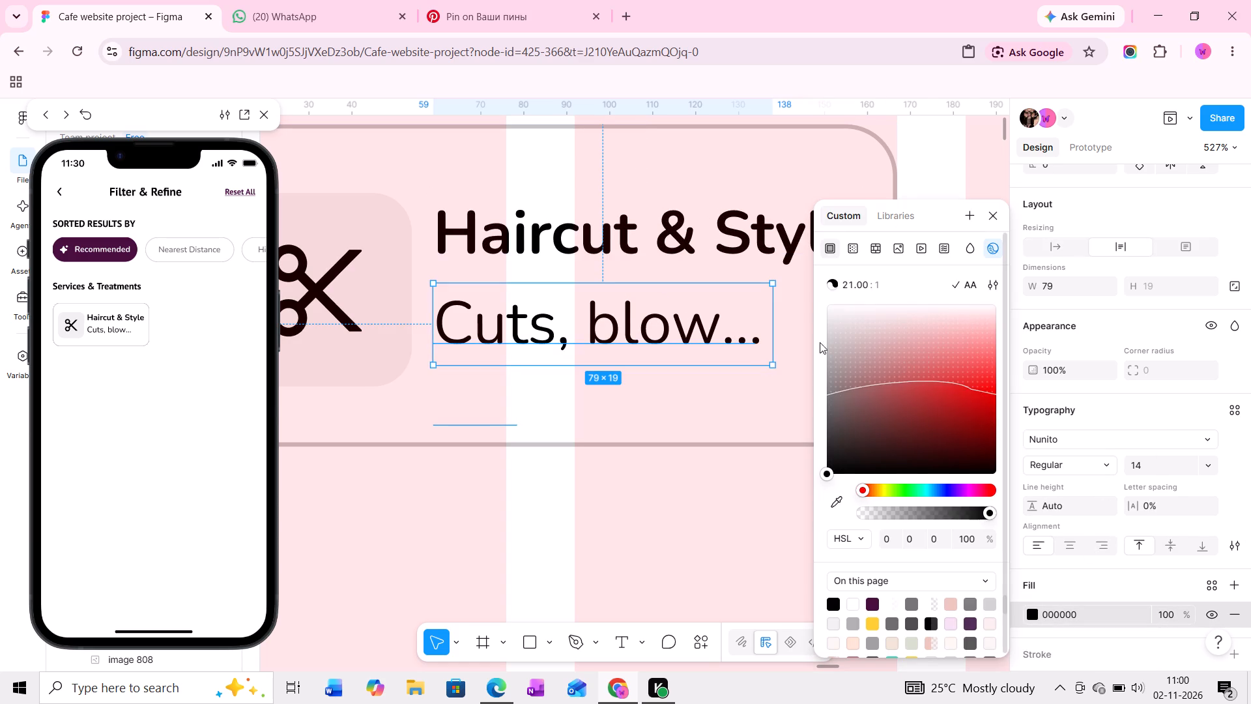
left_click_drag(836, 426, 821, 427)
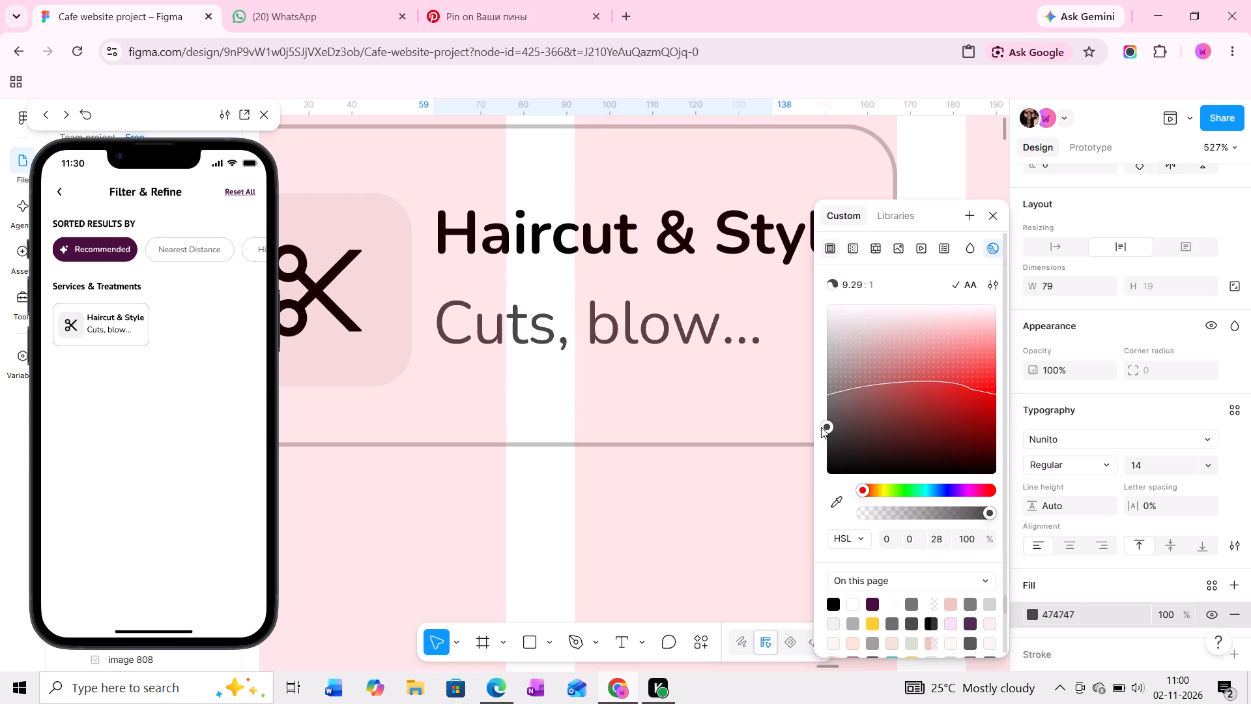
left_click_drag(821, 428, 816, 419)
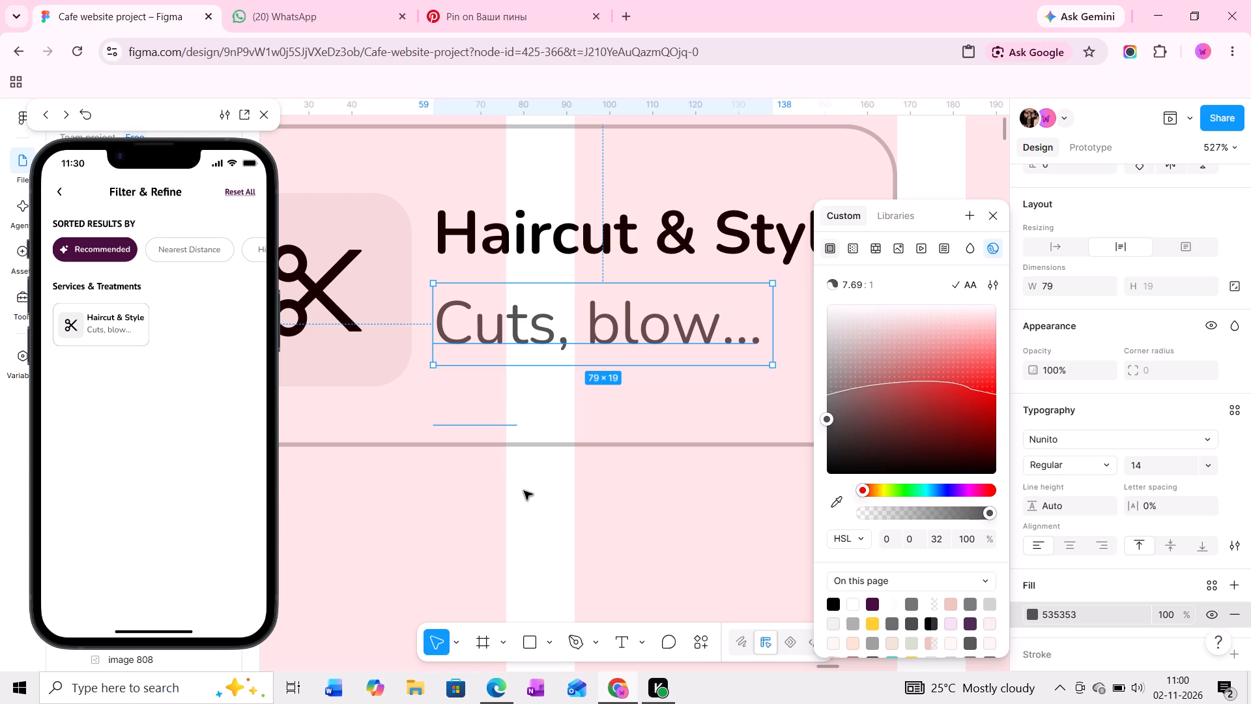
left_click(470, 509)
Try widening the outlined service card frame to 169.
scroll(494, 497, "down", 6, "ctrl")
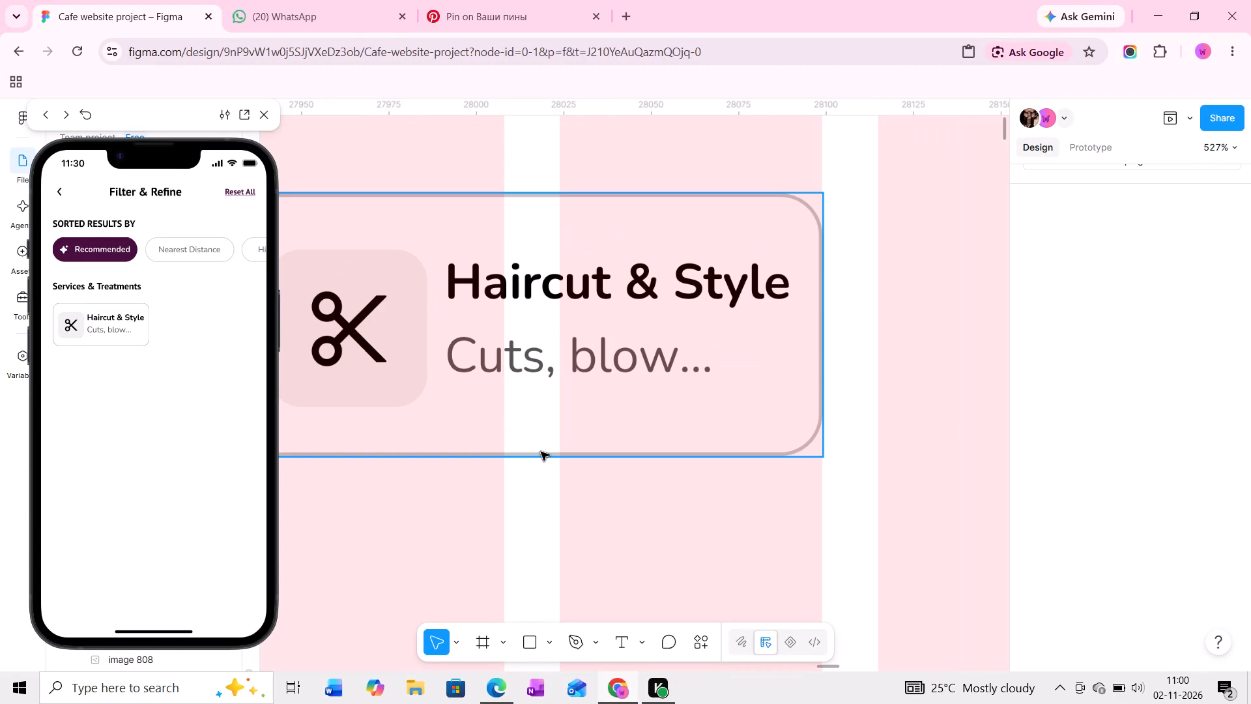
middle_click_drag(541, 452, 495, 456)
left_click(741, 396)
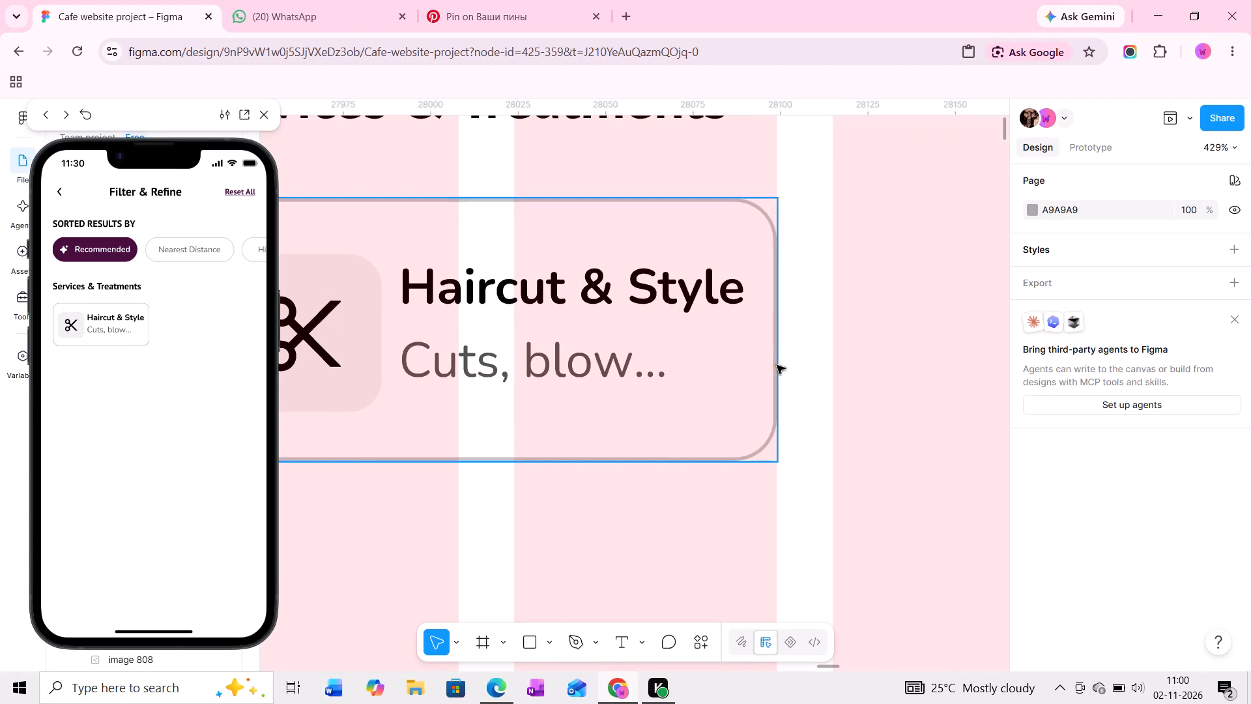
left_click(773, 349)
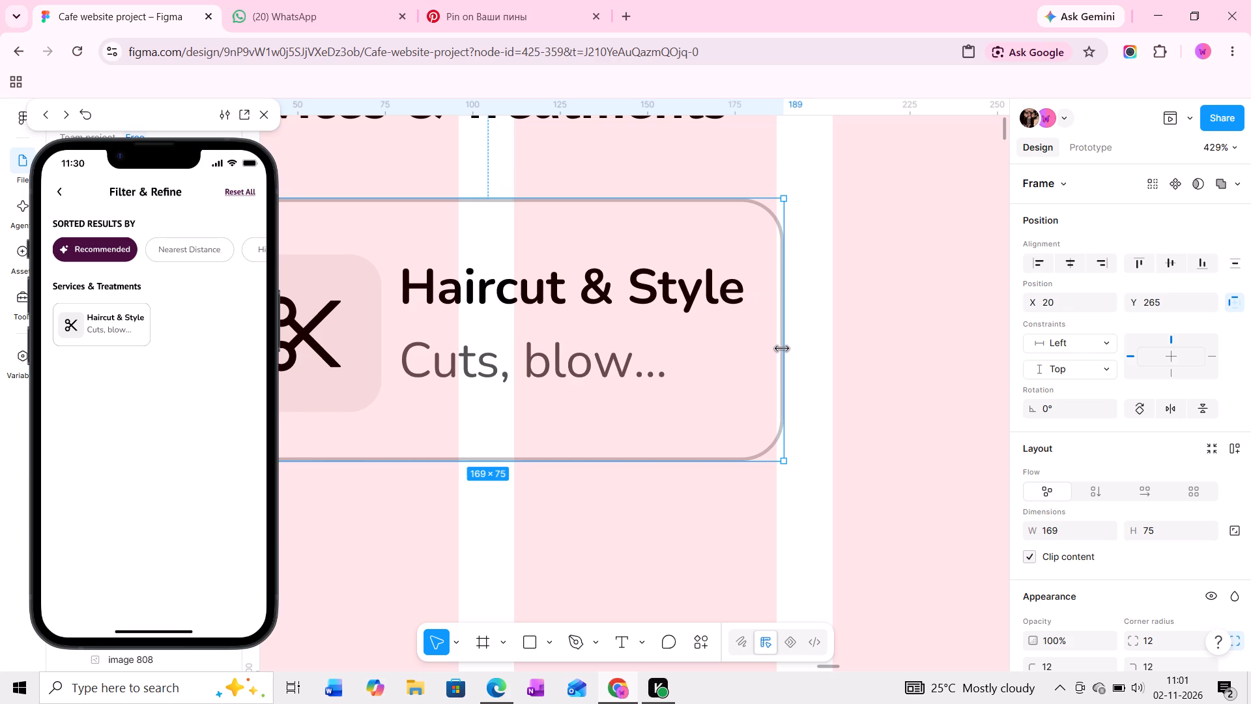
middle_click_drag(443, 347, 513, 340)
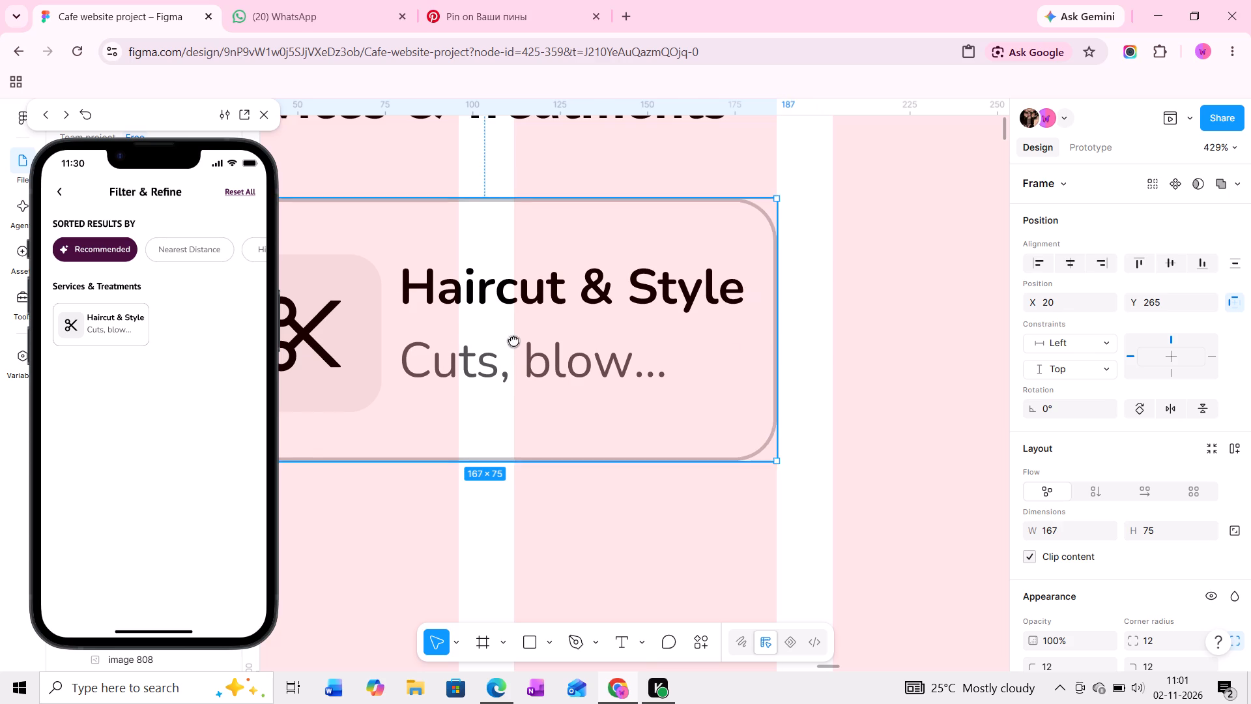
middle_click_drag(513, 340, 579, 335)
Scale the scissors icon's background frame down to 40 × 40 and place it at X 8, Y 15 inside the card.
left_click(485, 261, "ctrl")
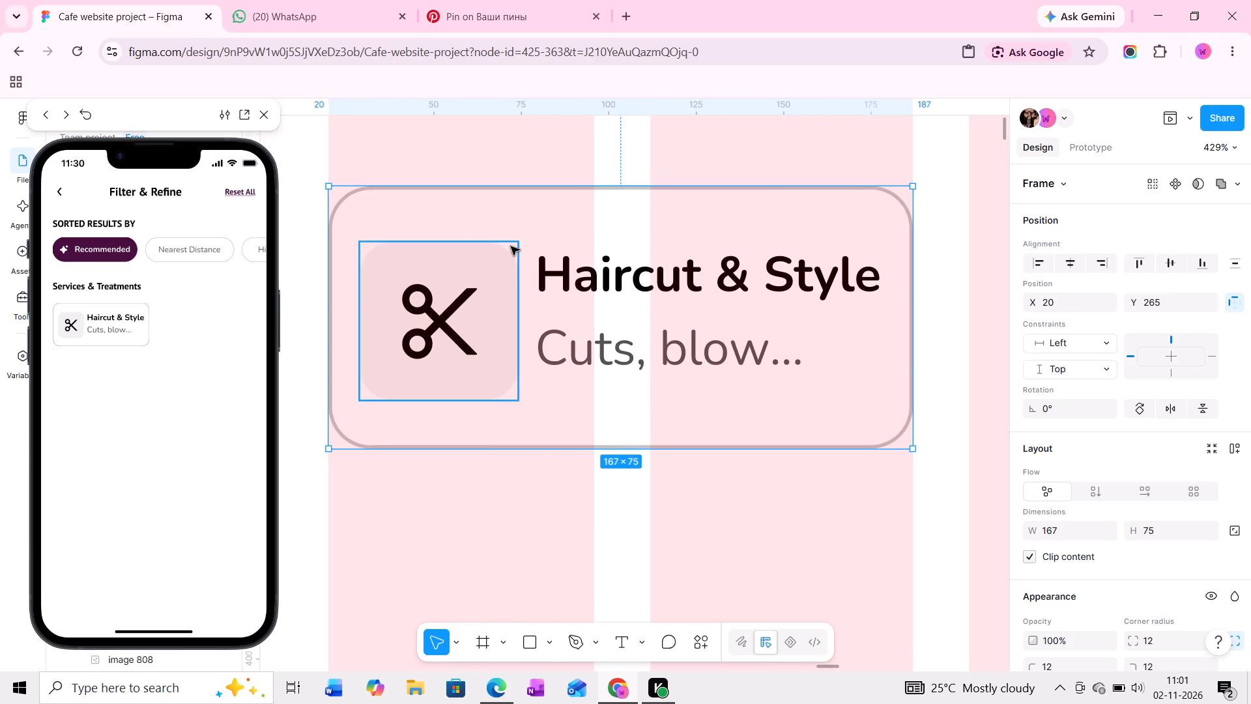
left_click_drag(517, 242, 476, 259)
left_click_drag(441, 285, 439, 264)
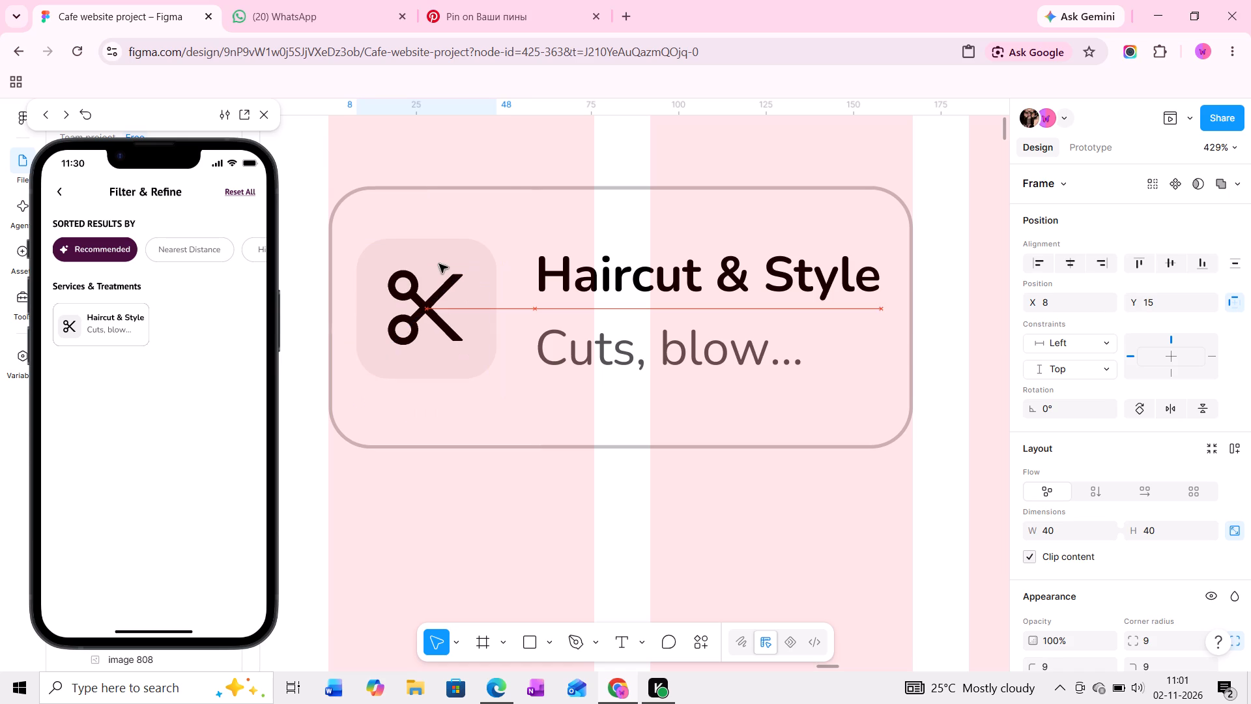
left_click_drag(439, 264, 439, 263)
Shrink the scissors shape to 18 × 19 and recentre it in its icon frame at X 11, Y 11.
left_click(423, 291, "ctrl")
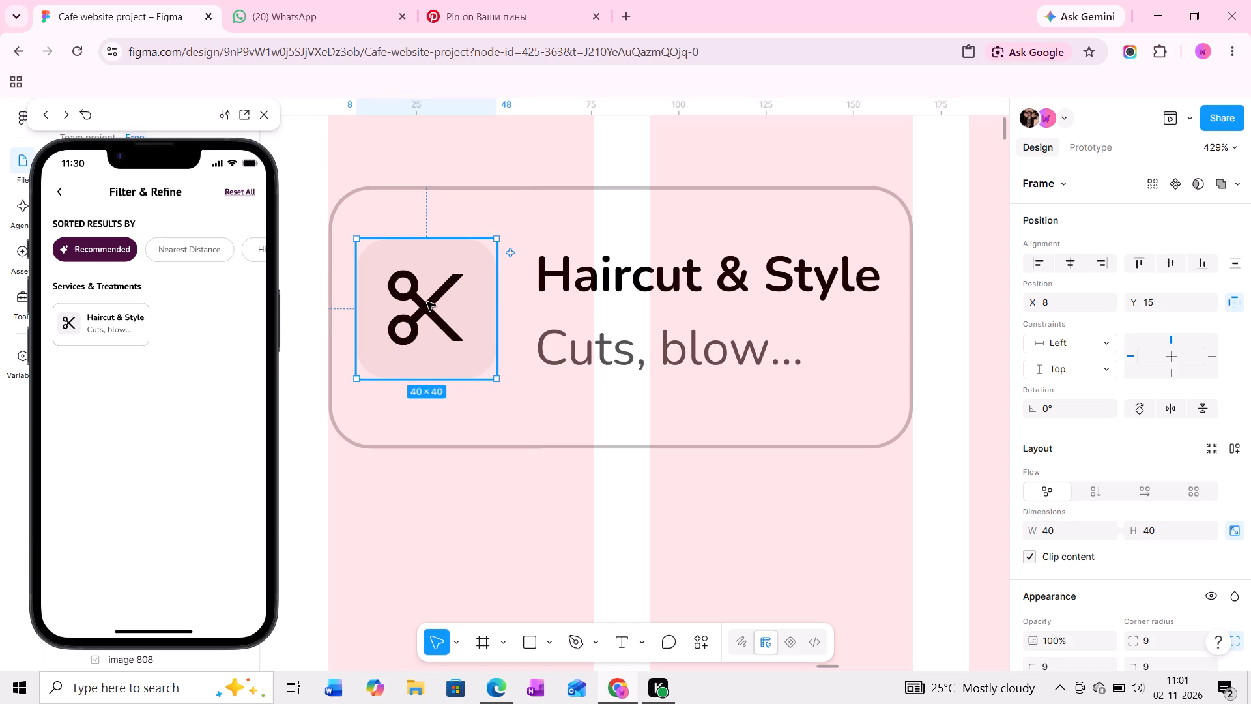
left_click(427, 302, "ctrl")
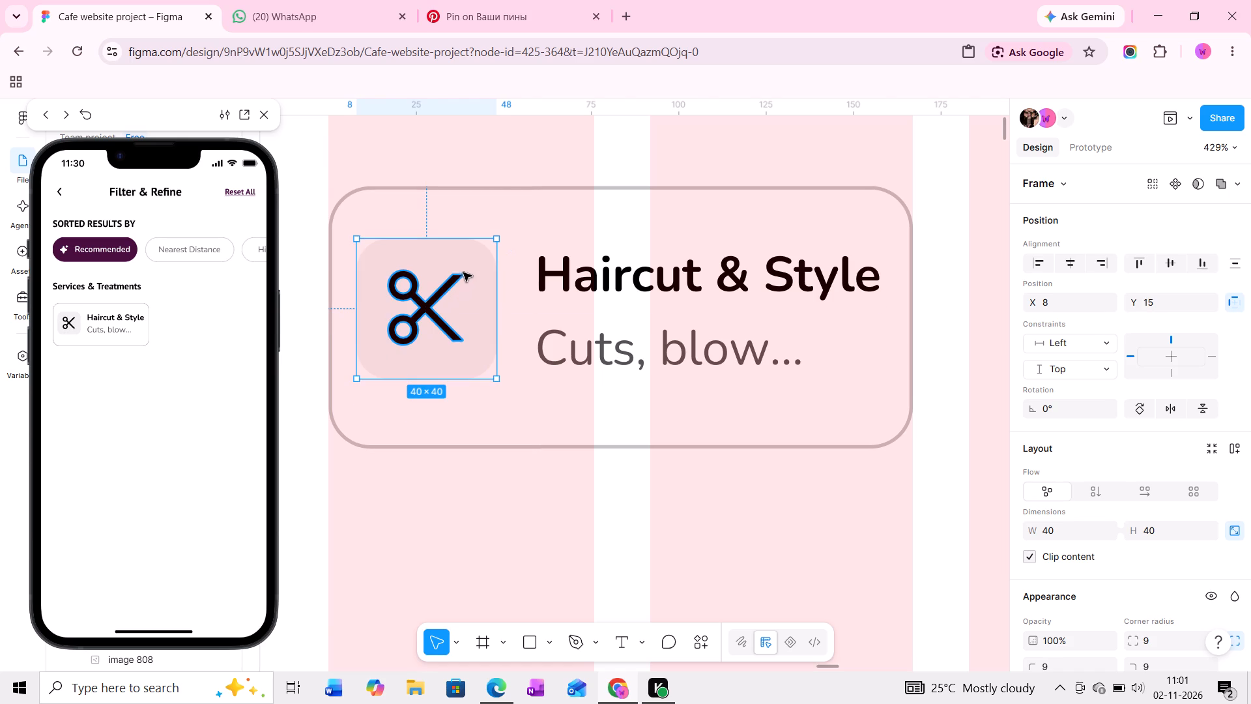
left_click_drag(465, 271, 452, 278)
left_click_drag(407, 304, 416, 302)
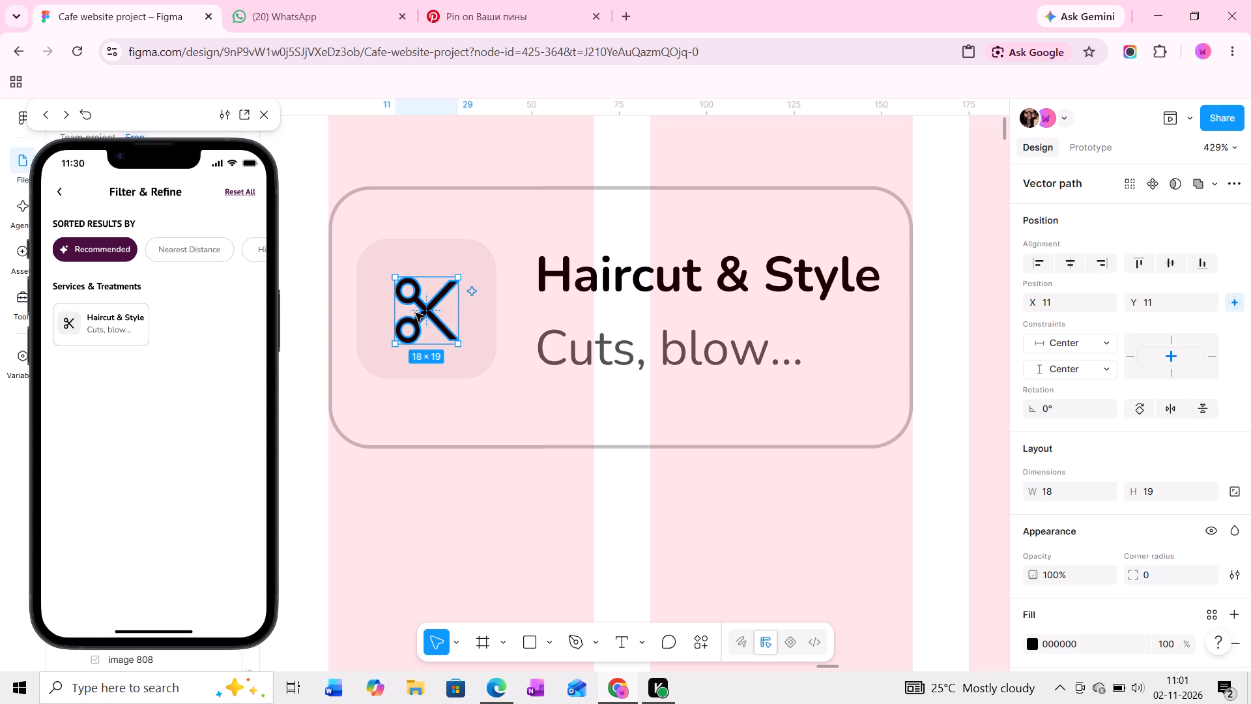
Inspect the icon frame's size and spacing against the text in the service card under Services & Treatments.
middle_click_drag(483, 389, 519, 354)
scroll(509, 342, "up", 3, "ctrl")
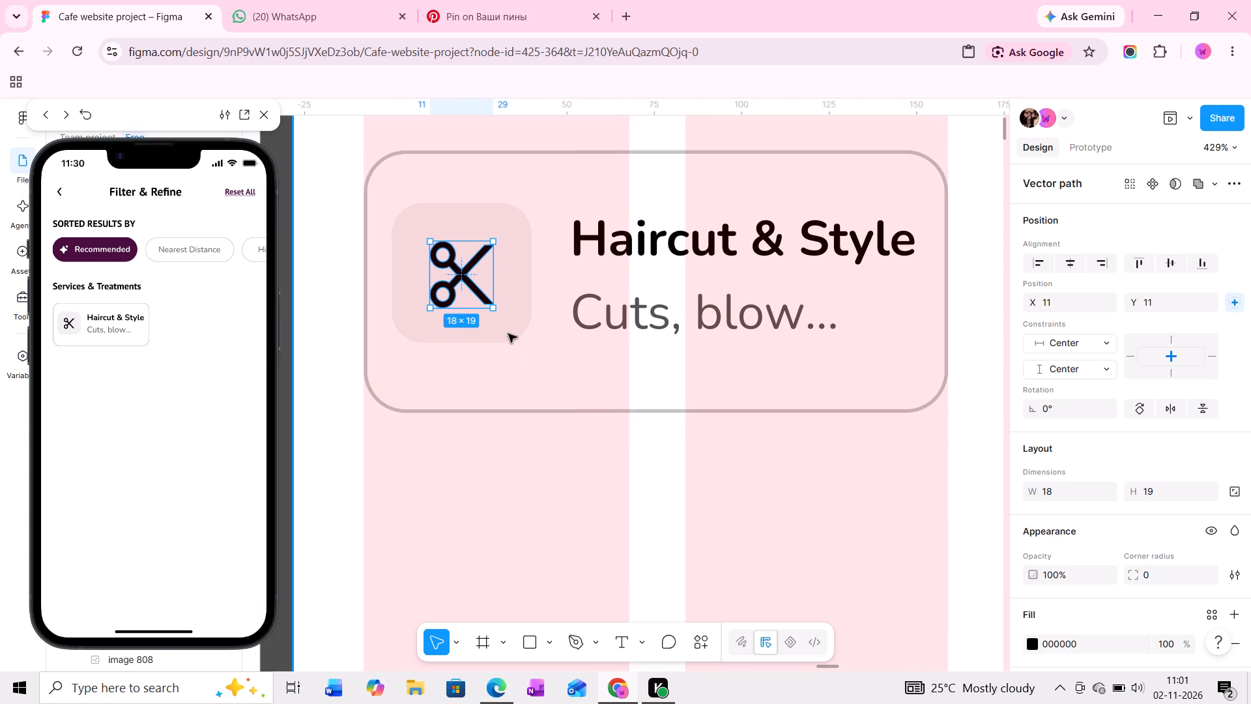
left_click(523, 237)
scroll(517, 254, "down", 3, "ctrl")
middle_click_drag(549, 259, 527, 283)
scroll(527, 283, "down", 5, "ctrl")
middle_click_drag(545, 288, 520, 324)
scroll(520, 324, "down", 3)
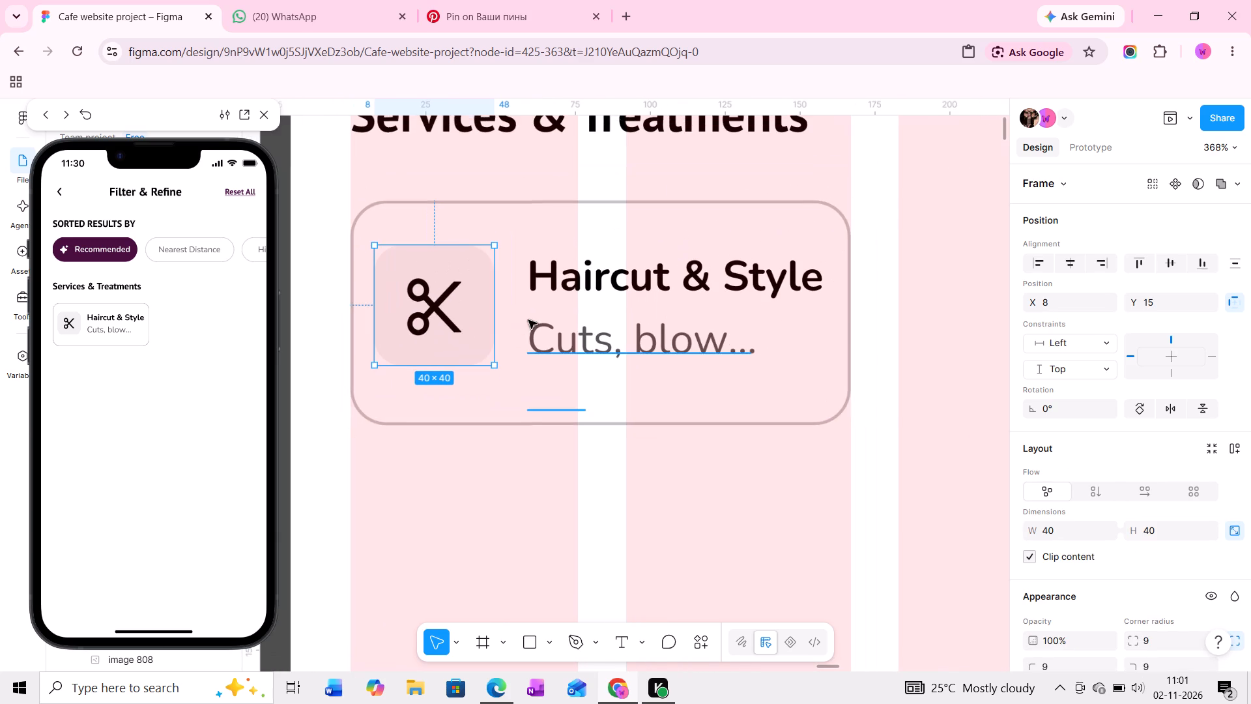
middle_click_drag(524, 323, 509, 338)
scroll(509, 338, "down", 2, "ctrl")
middle_click_drag(524, 323, 506, 337)
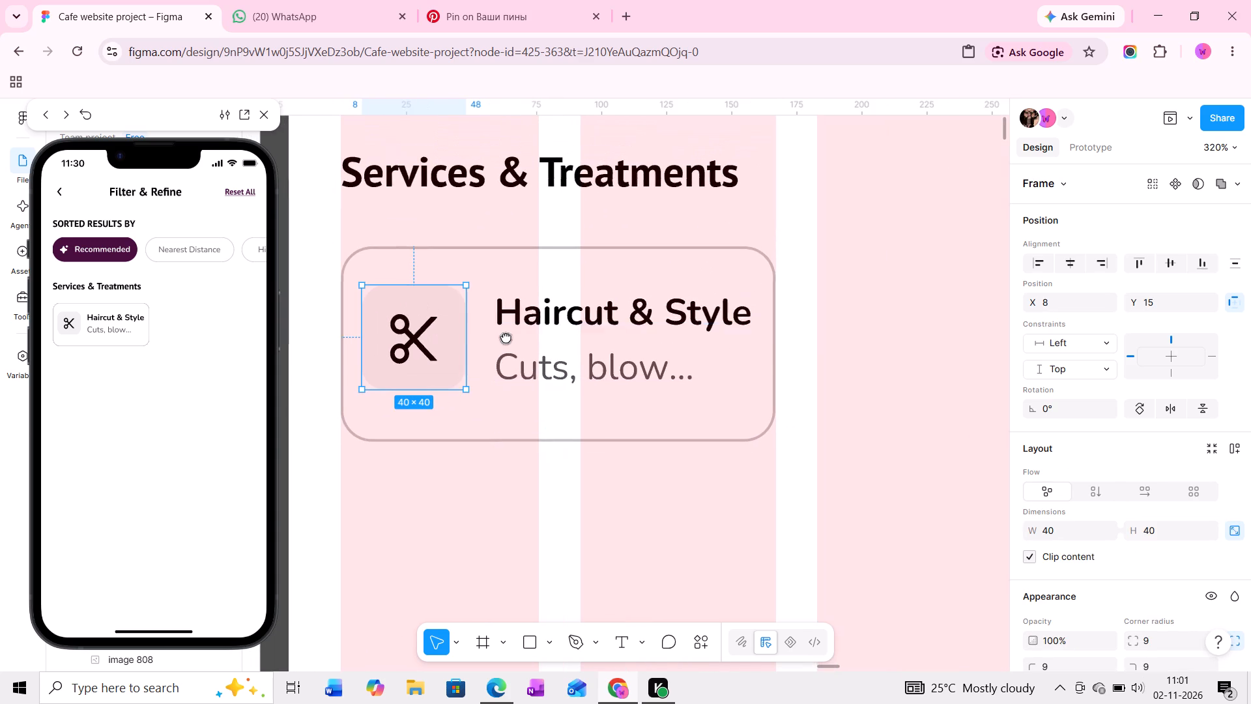
scroll(506, 337, "down", 2, "ctrl")
middle_click(505, 337)
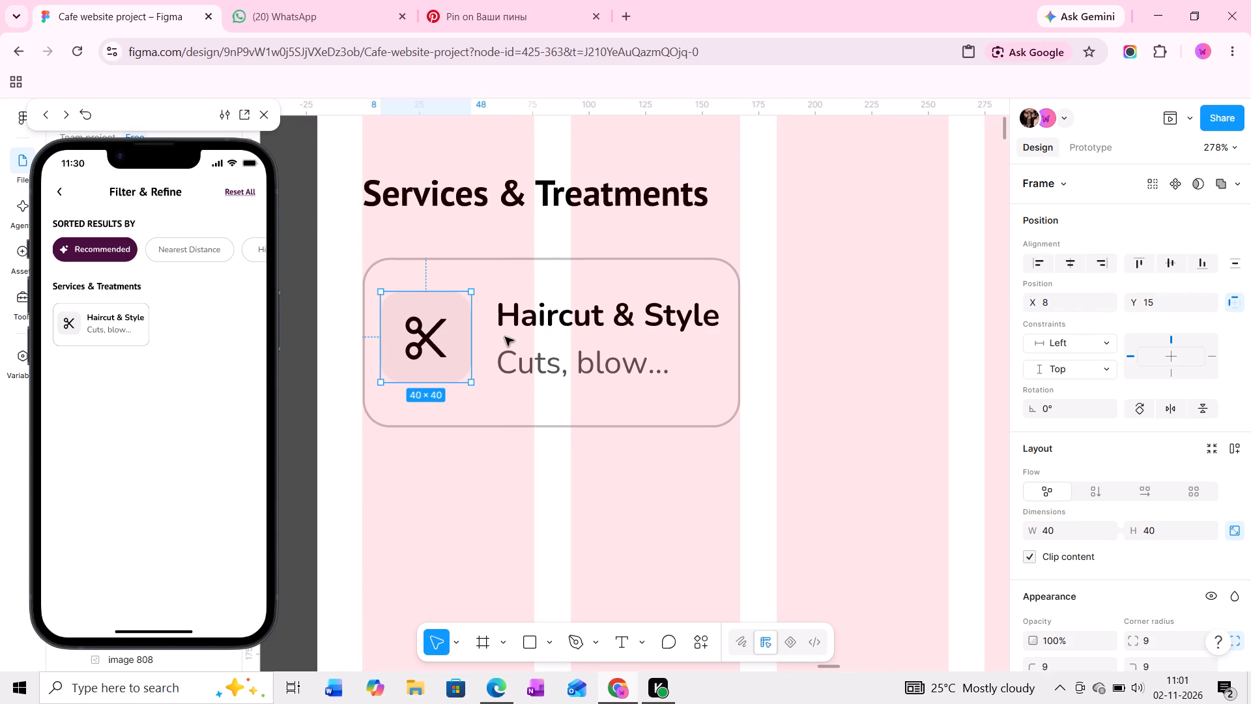
scroll(506, 336, "down", 3, "ctrl")
middle_click_drag(500, 344, 493, 351)
scroll(492, 349, "up", 4, "ctrl")
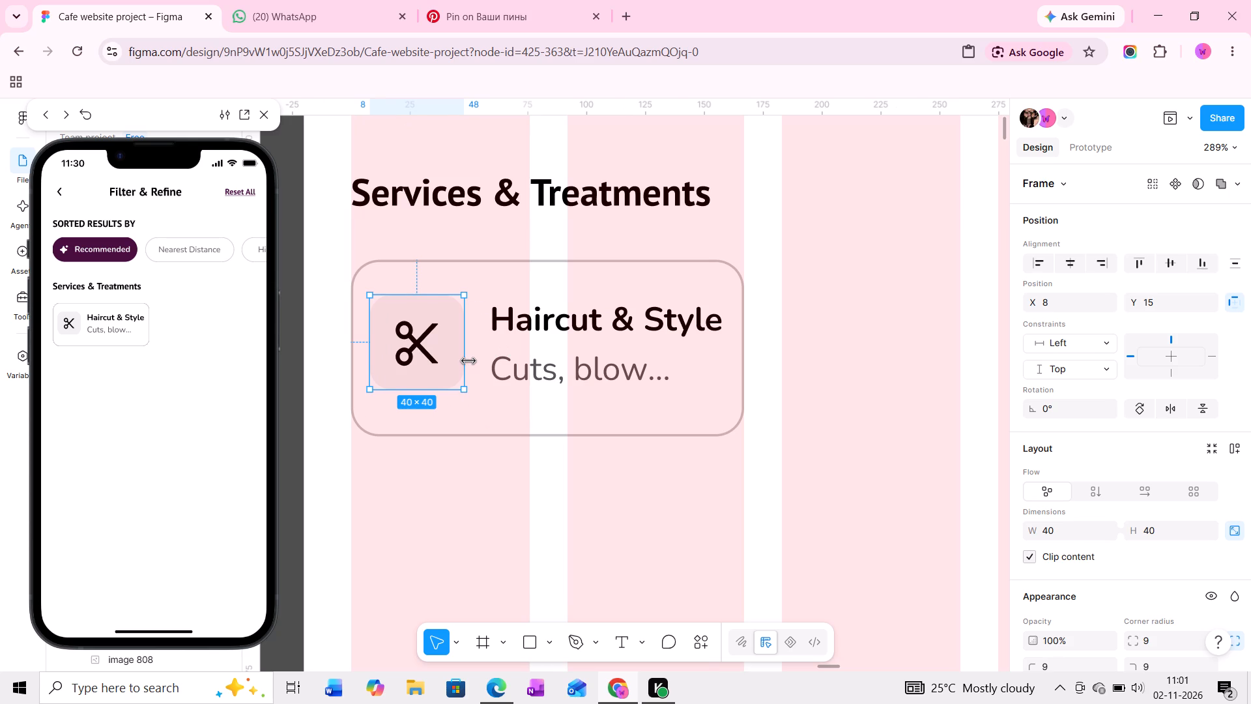
scroll(453, 390, "up", 2, "ctrl")
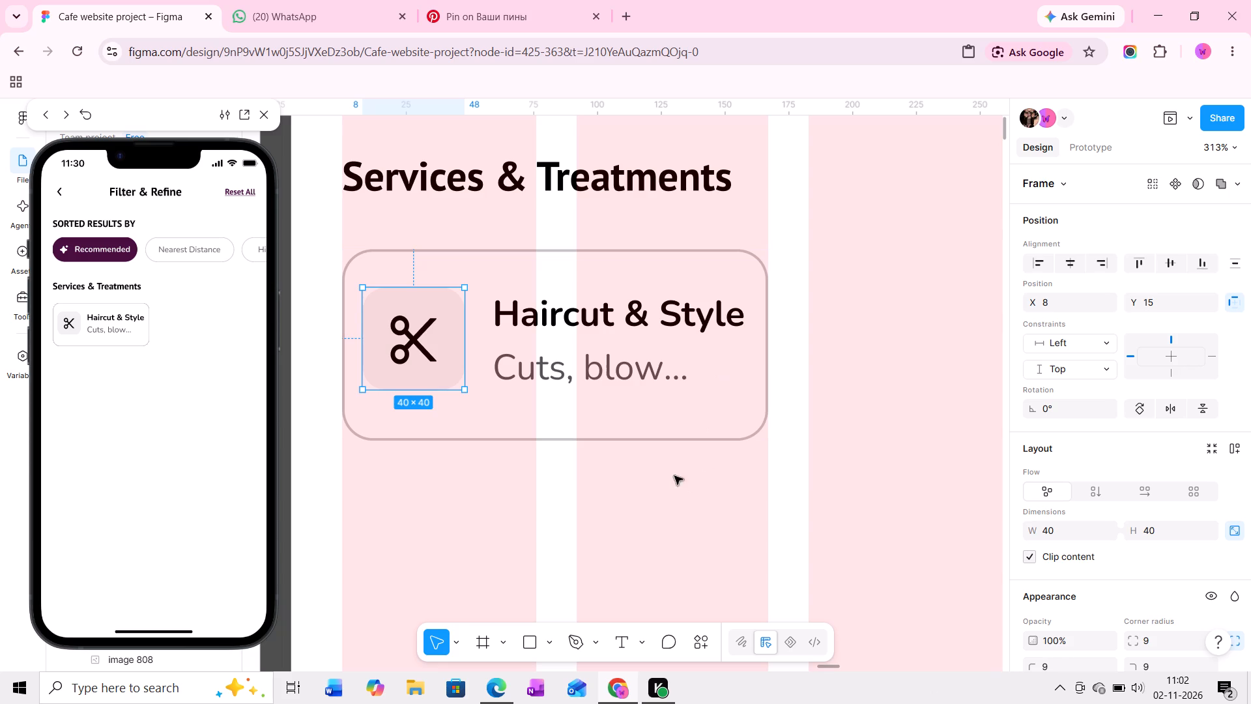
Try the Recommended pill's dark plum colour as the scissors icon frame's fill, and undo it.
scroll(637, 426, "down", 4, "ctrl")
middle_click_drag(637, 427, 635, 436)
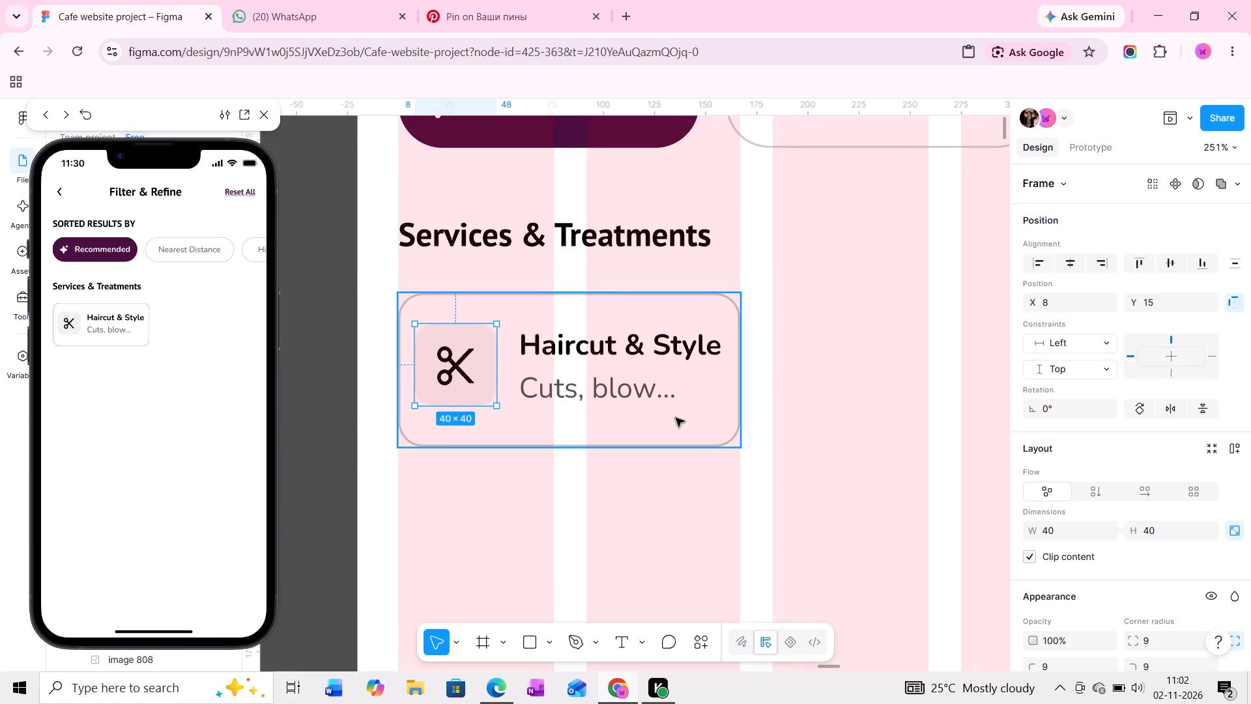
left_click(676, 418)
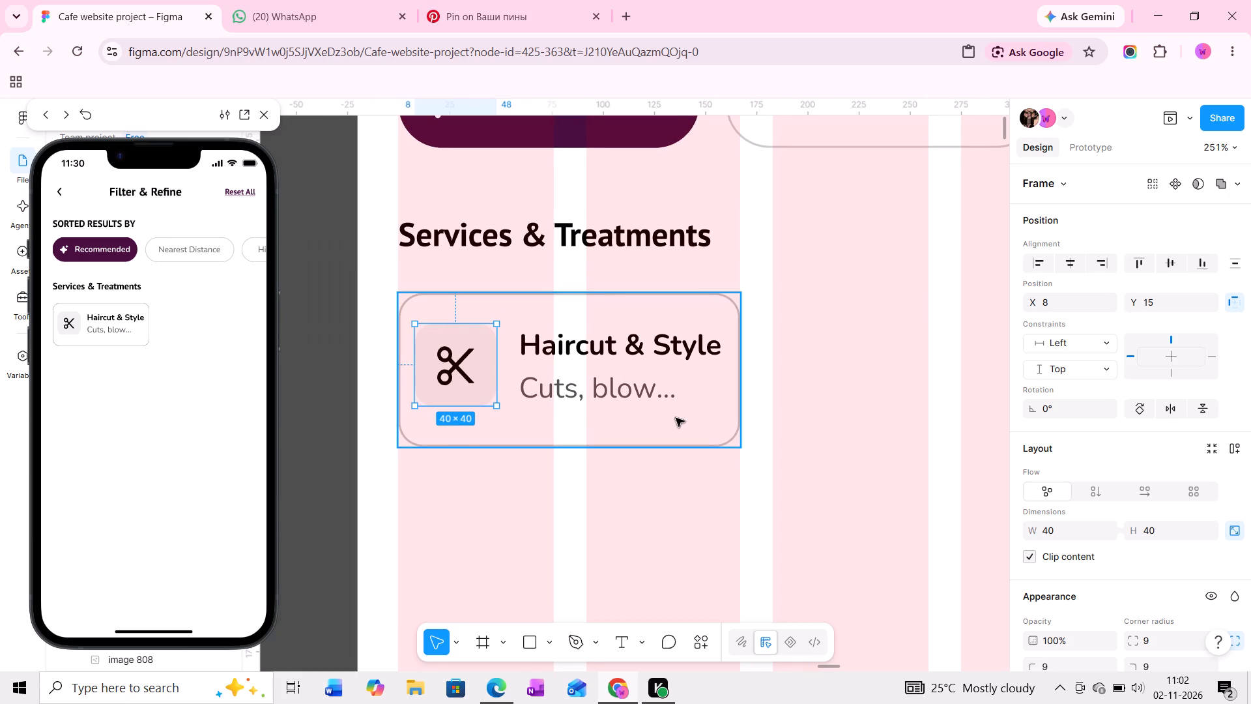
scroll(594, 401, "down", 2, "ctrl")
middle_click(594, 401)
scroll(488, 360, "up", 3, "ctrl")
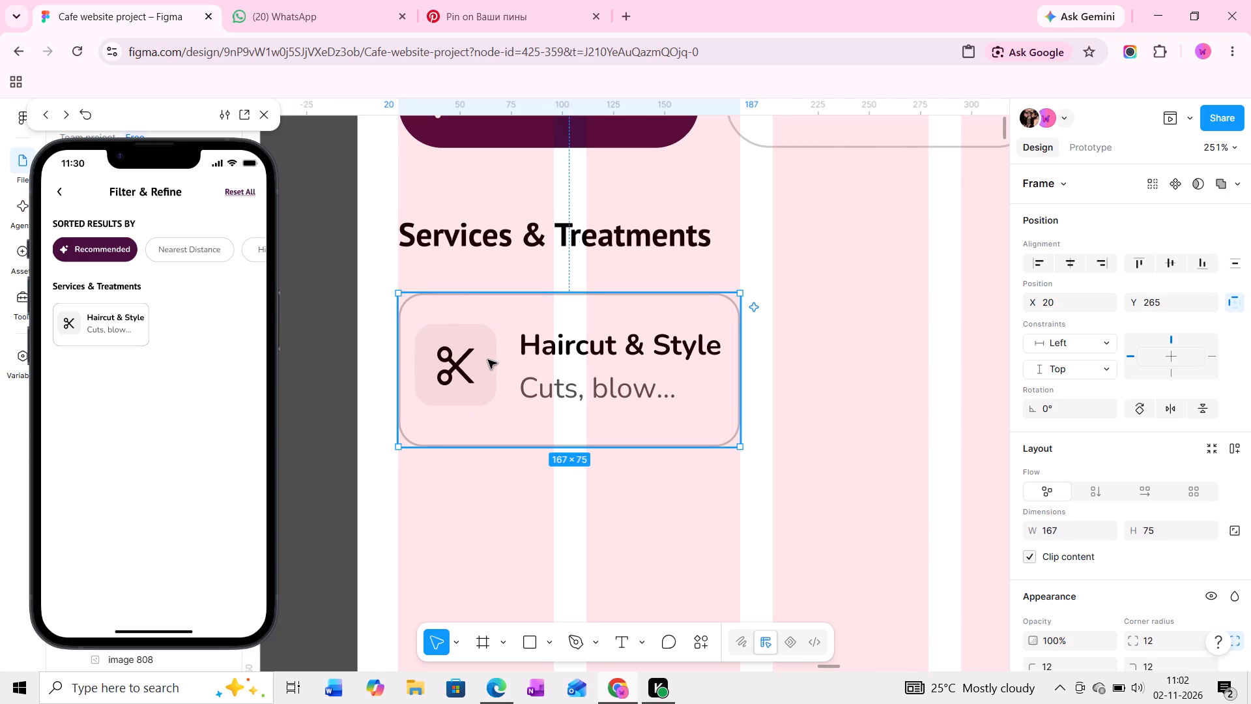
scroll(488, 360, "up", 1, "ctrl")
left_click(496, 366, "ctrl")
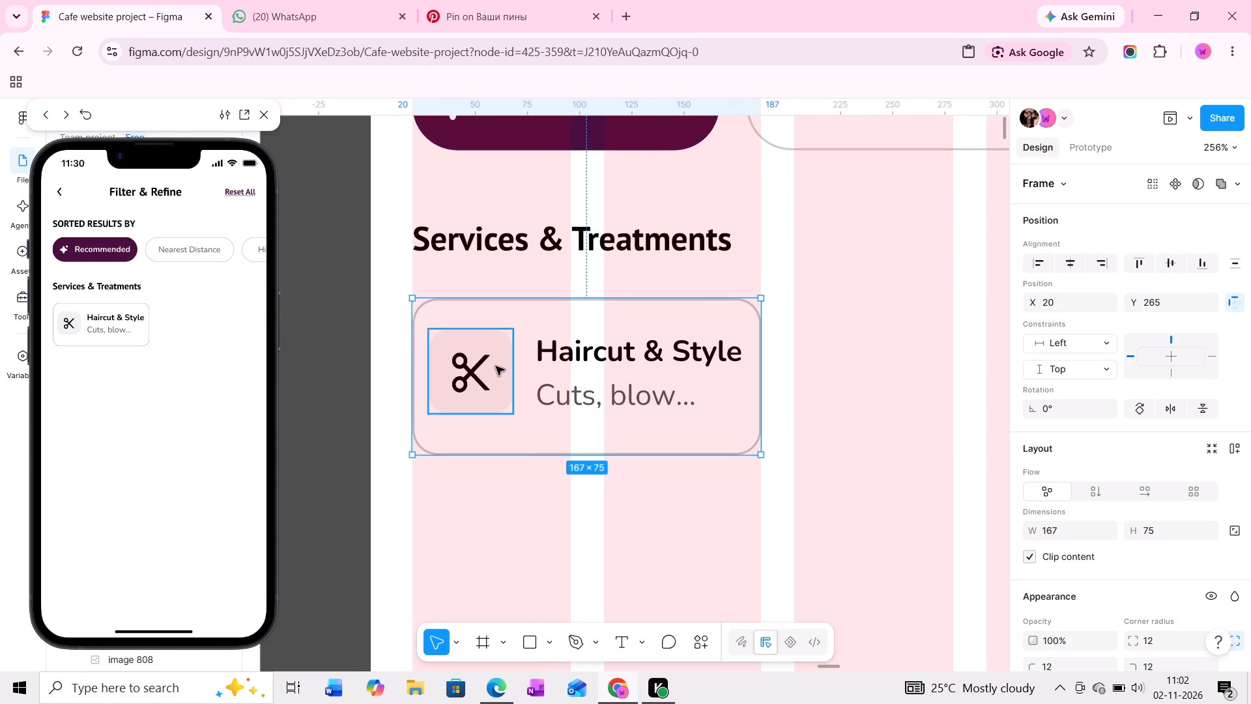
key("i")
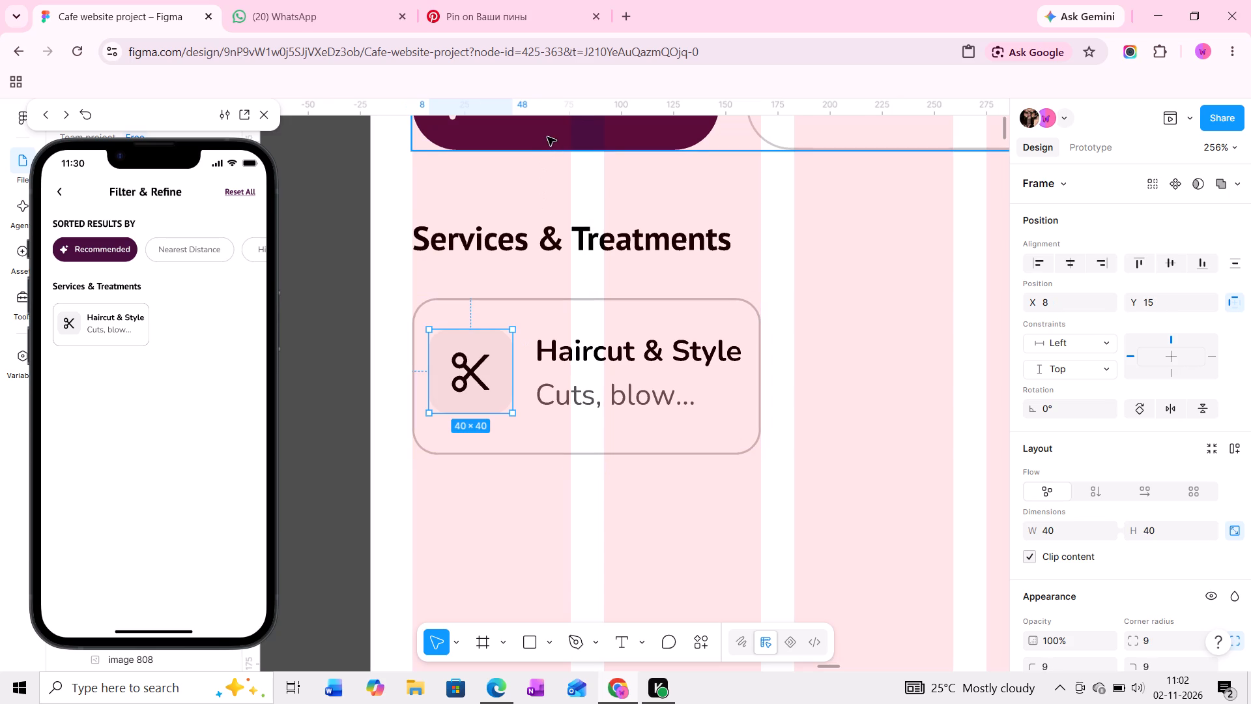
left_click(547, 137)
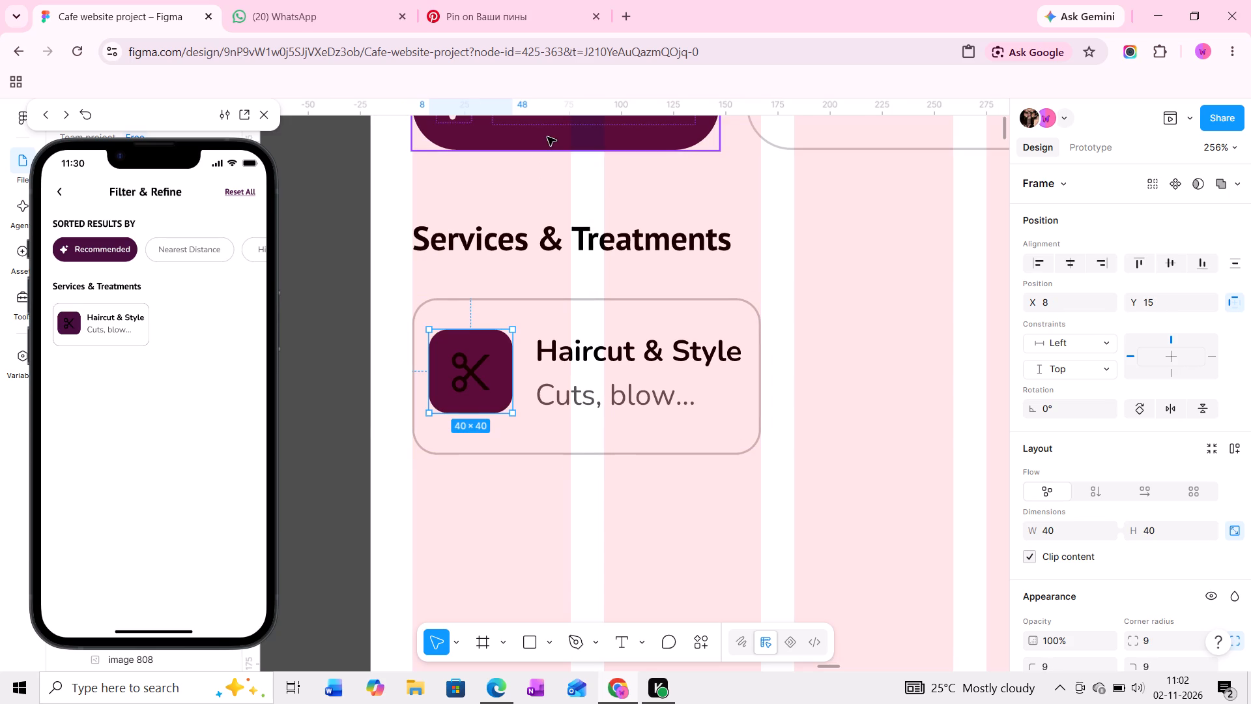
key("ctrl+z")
Move the Haircut & Style card out of the Filter screen onto the empty canvas at X 5426, Y 1273.
scroll(633, 383, "down", 9, "ctrl")
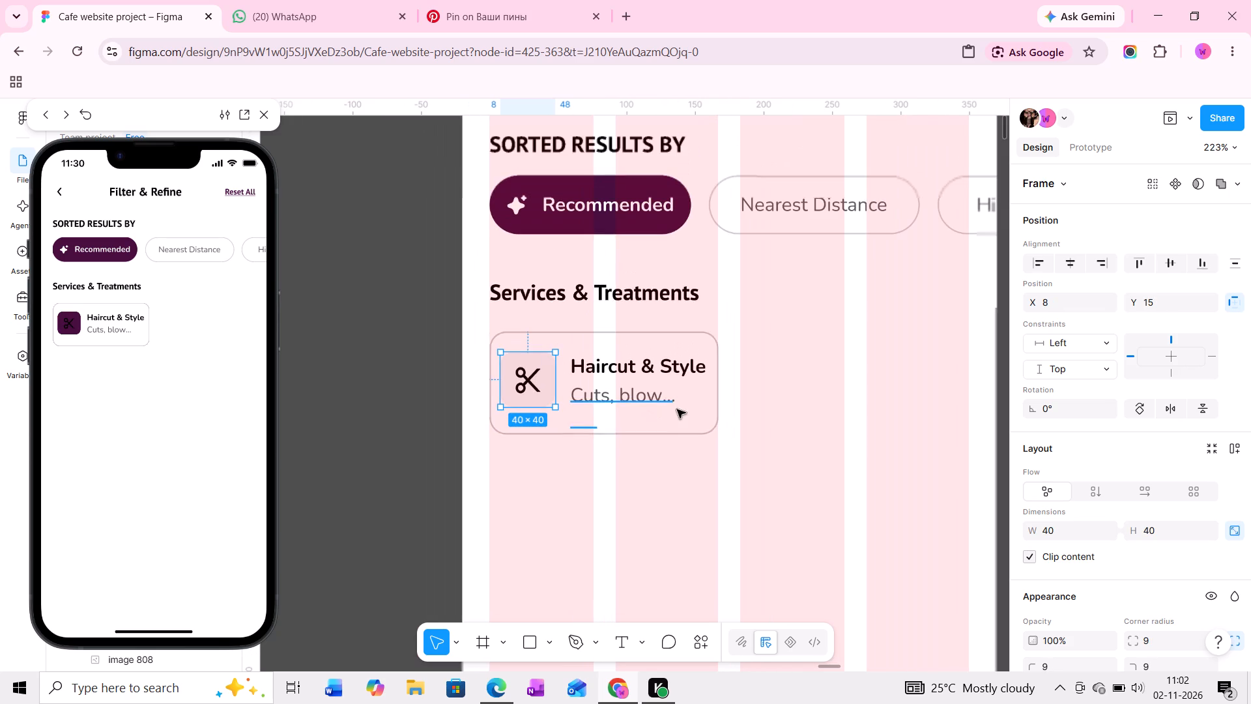
left_click(686, 404)
scroll(688, 402, "down", 8, "ctrl")
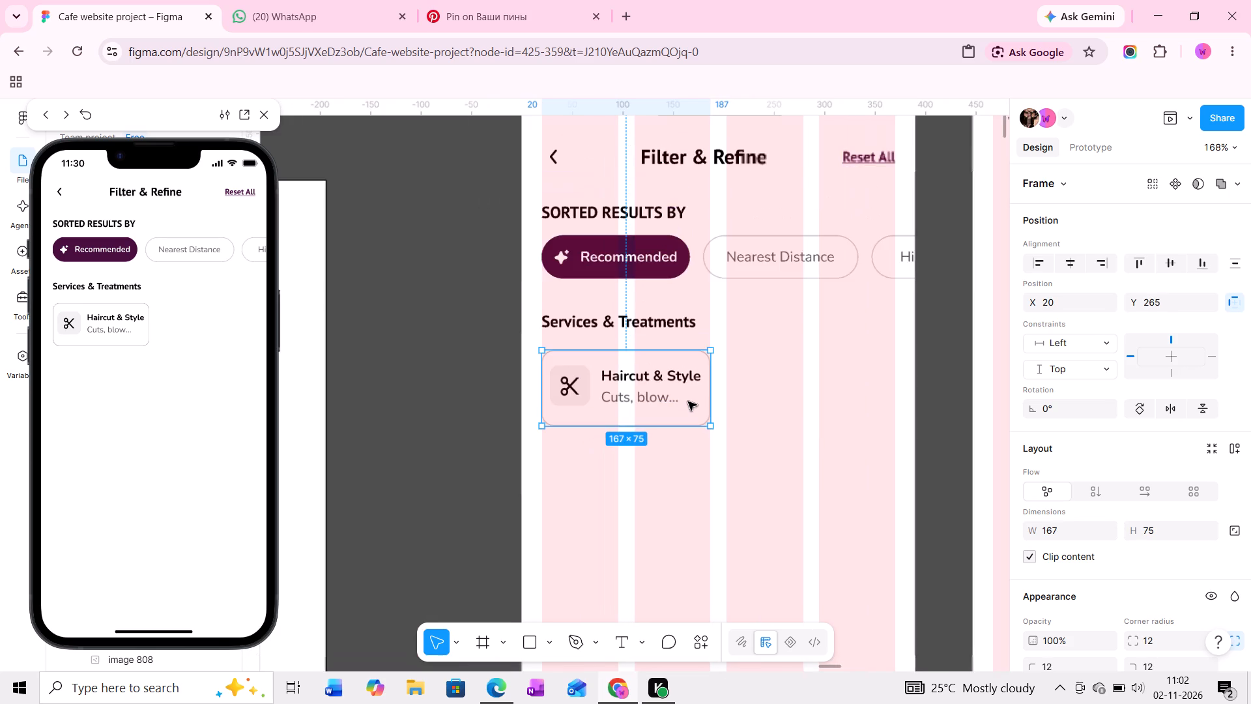
scroll(688, 402, "down", 3, "ctrl")
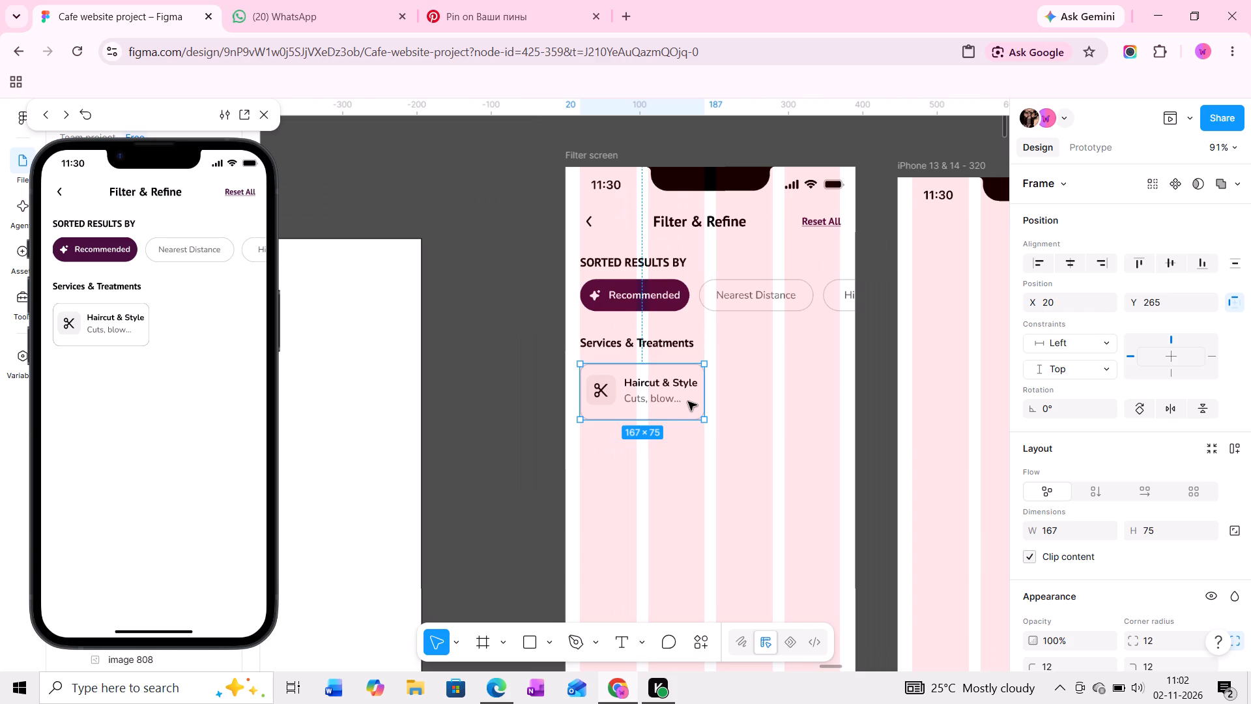
left_click_drag(688, 402, 452, 163)
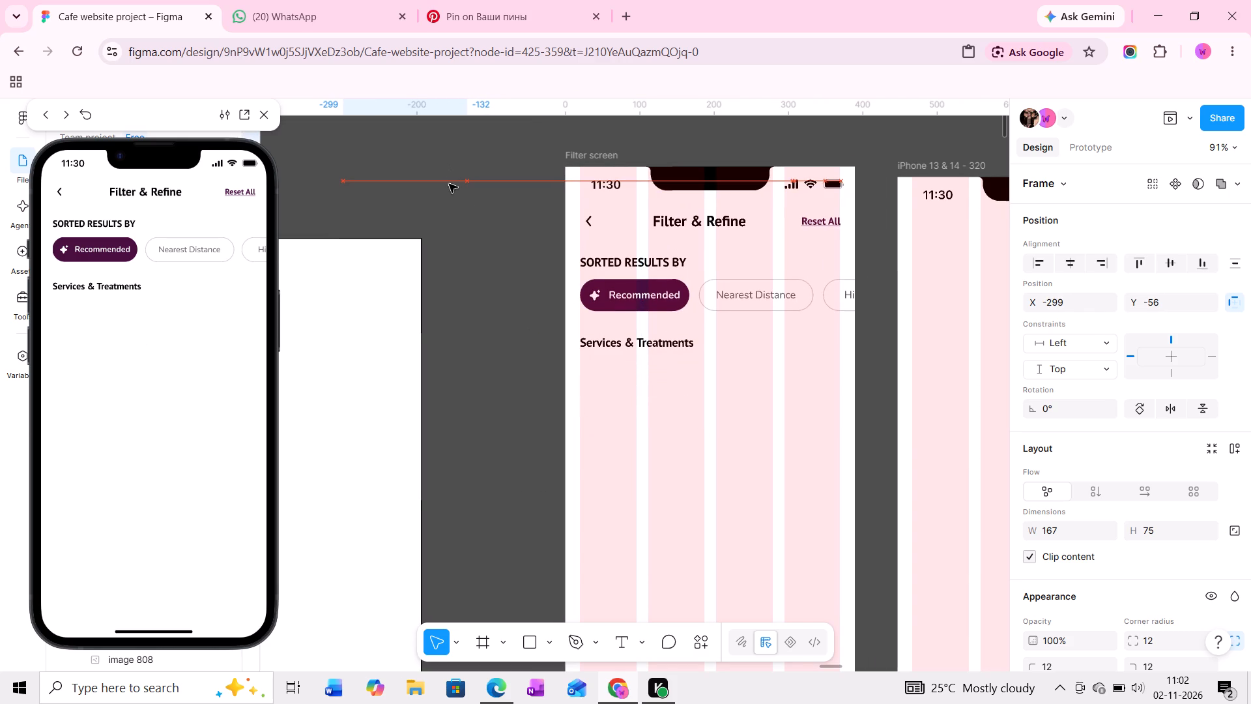
Turn the Haircut & Style card on the canvas into a component, keeping the prototype preview clear of the needed controls.
left_click_drag(131, 113, 131, 114)
left_click_drag(131, 114, 981, 162)
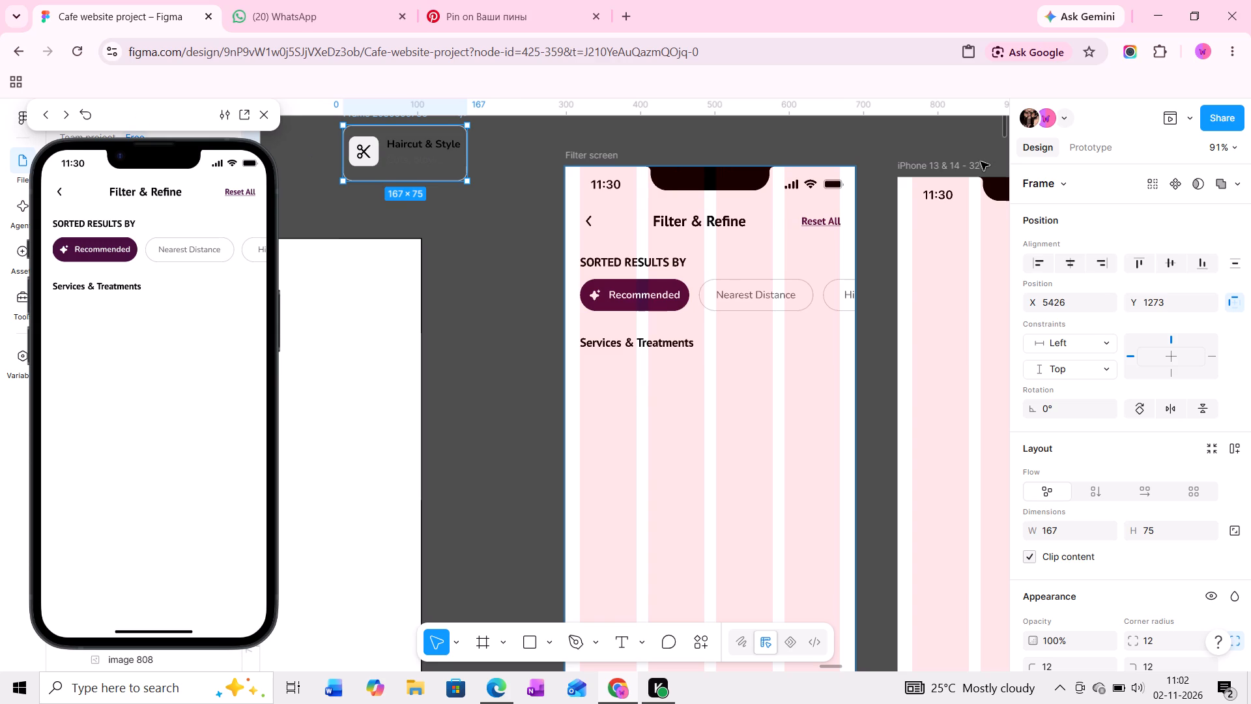
left_click_drag(981, 162, 1048, 128)
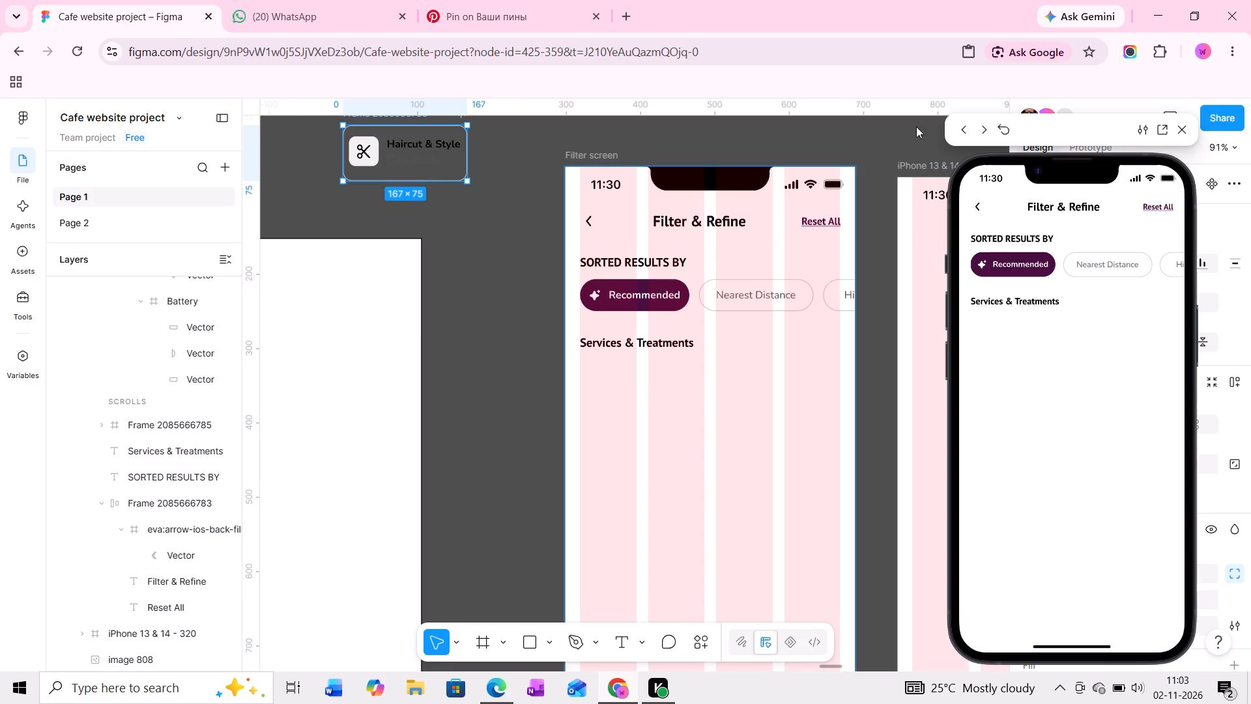
scroll(321, 153, "up", 14, "ctrl")
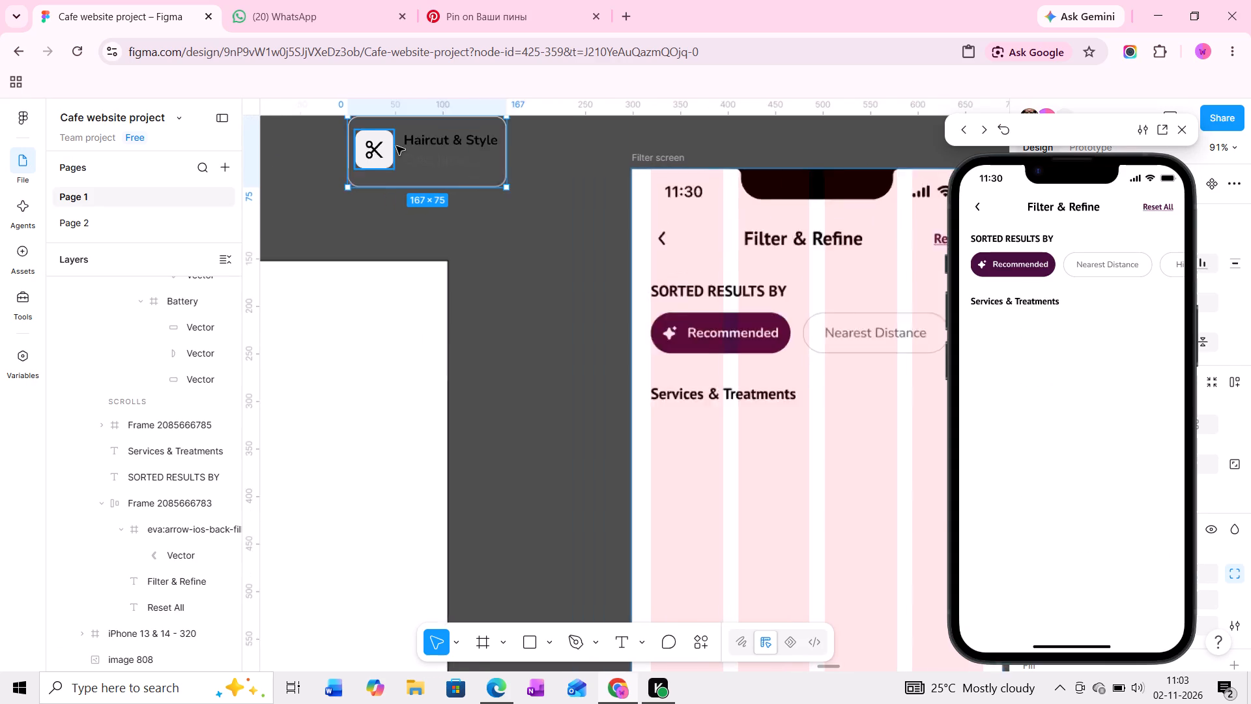
scroll(396, 146, "up", 5, "ctrl")
middle_click_drag(403, 166, 407, 304)
middle_click_drag(407, 298, 480, 297)
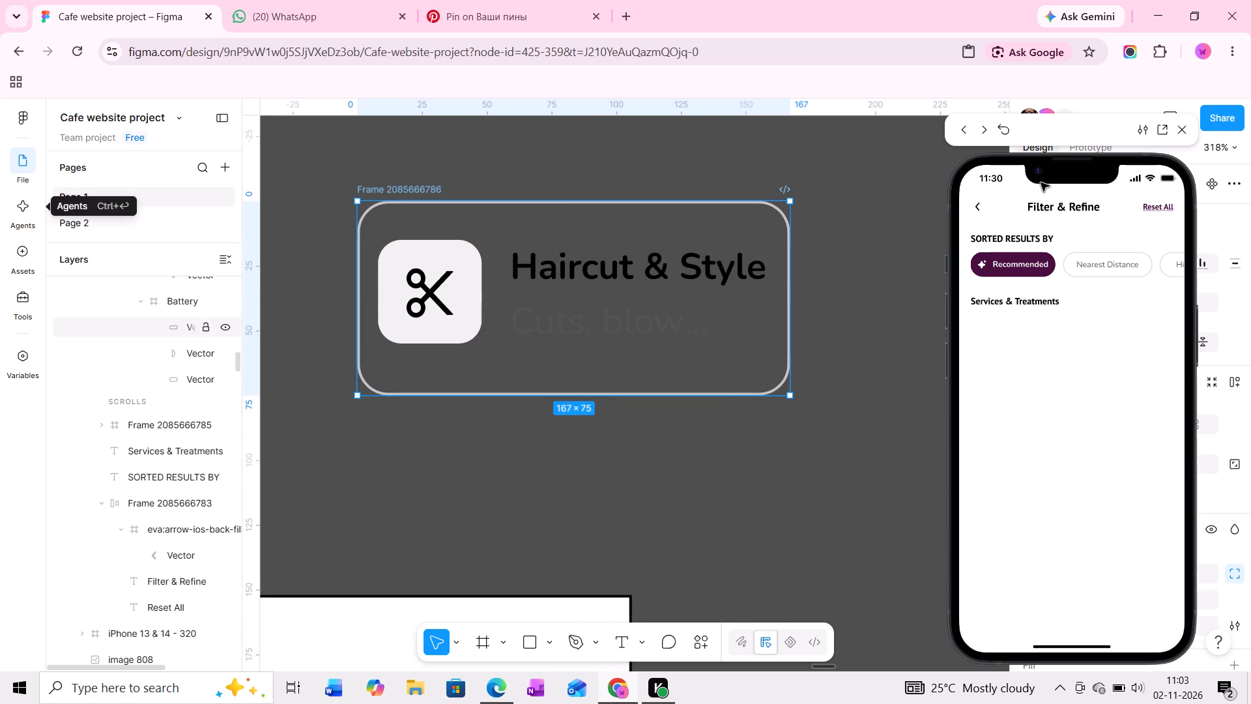
left_click_drag(1098, 130, 268, 136)
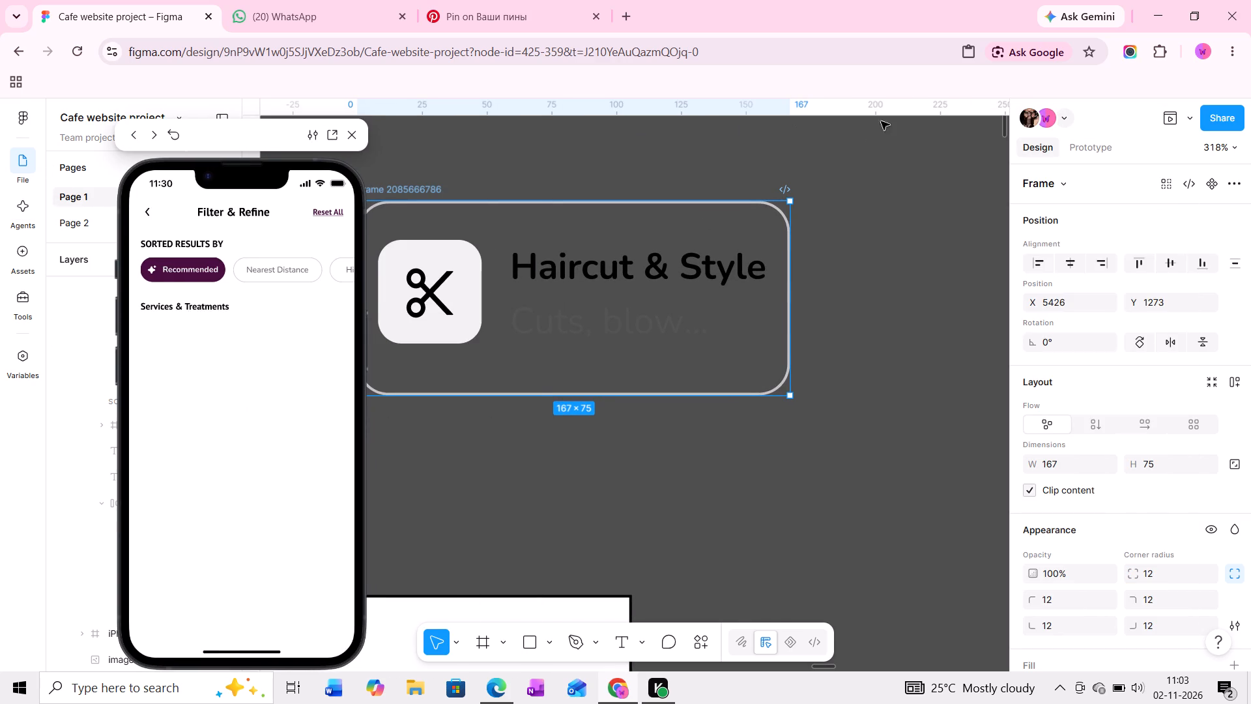
left_click(1212, 183)
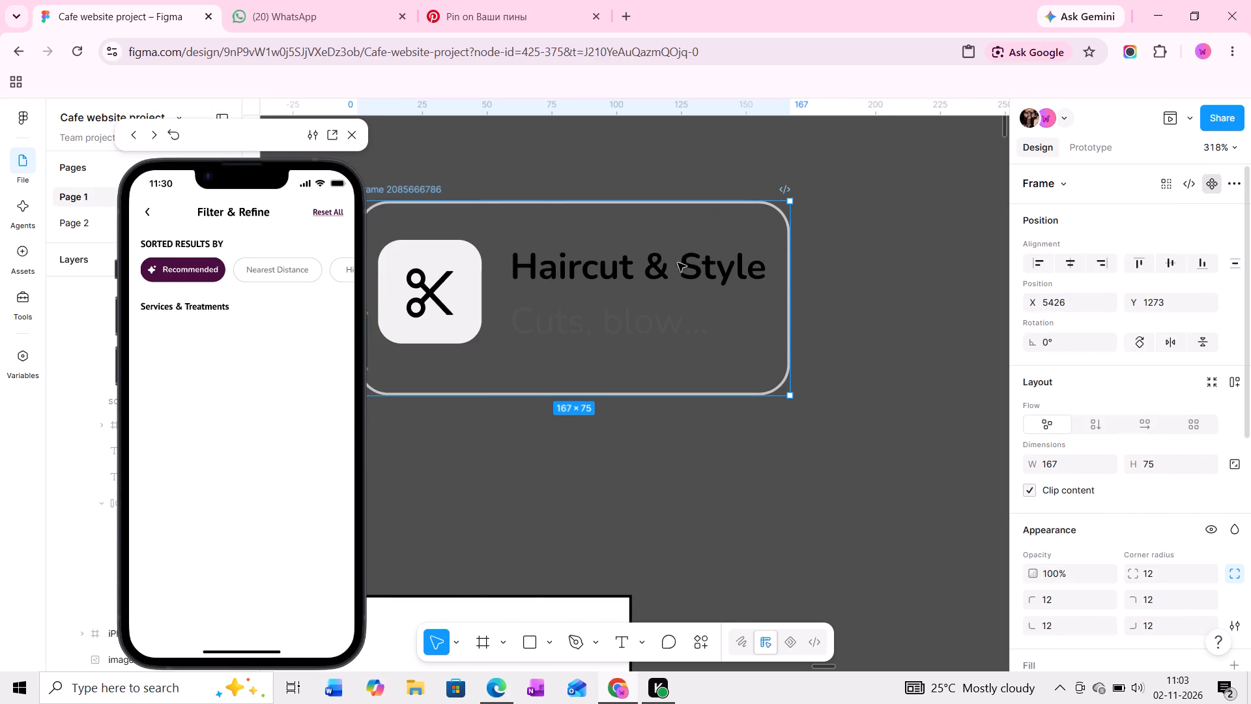
Rename the Haircut & Style card component as Services.
left_click_drag(241, 134, 1032, 171)
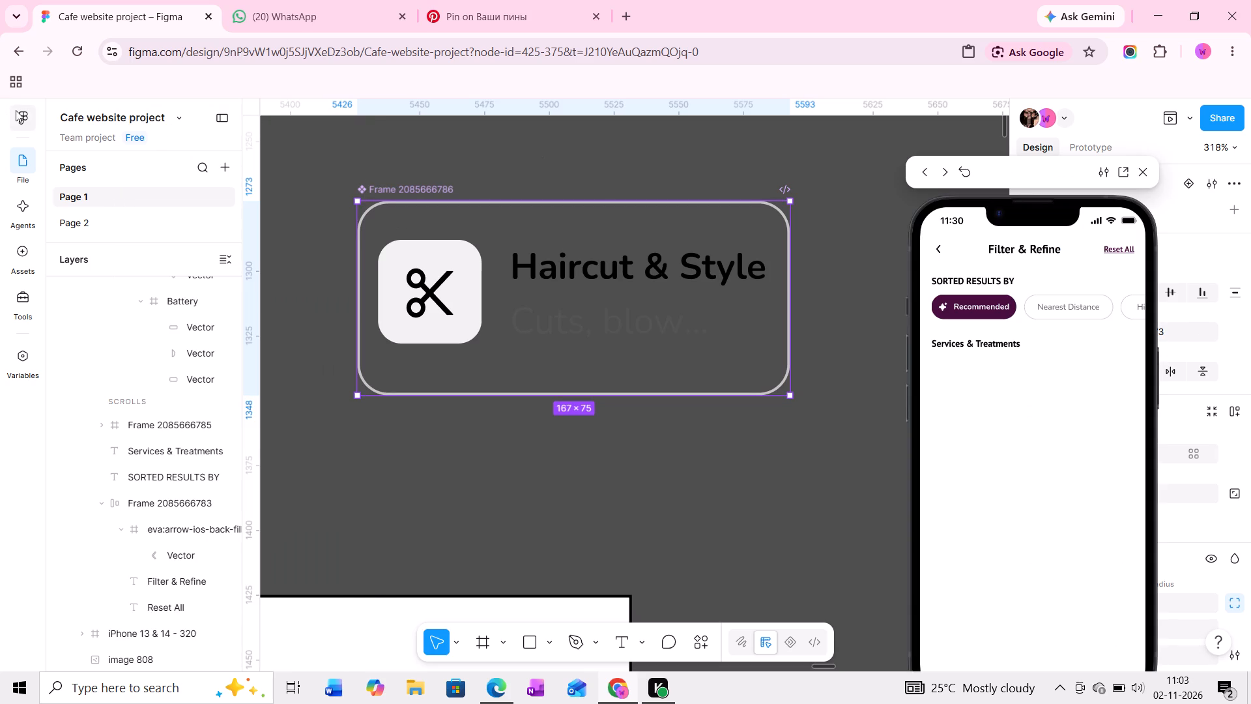
left_click(29, 256)
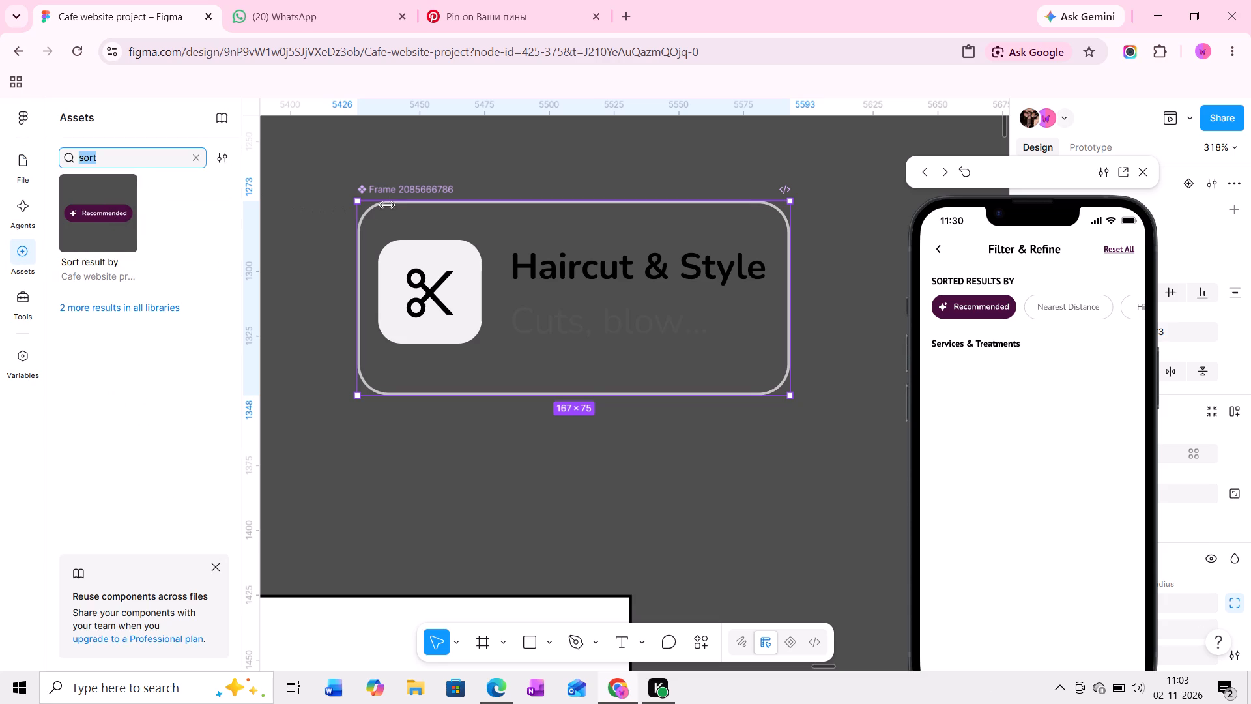
double_click(401, 188)
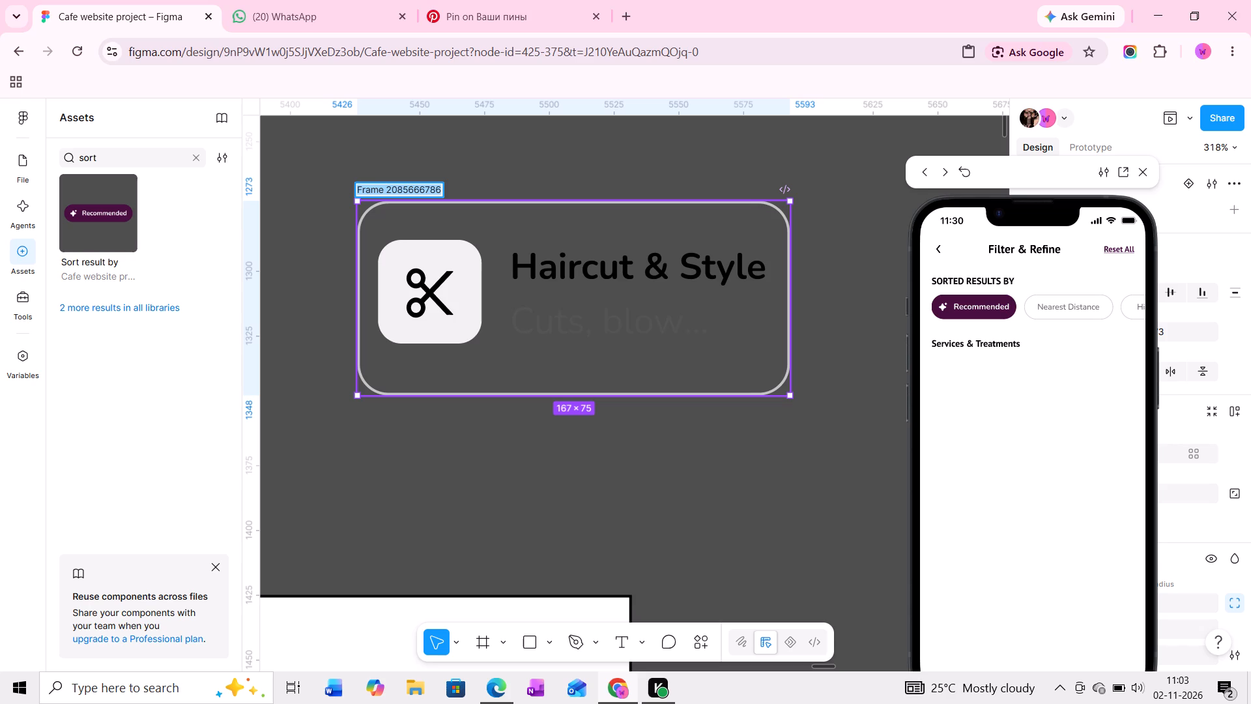
key("shift+f")
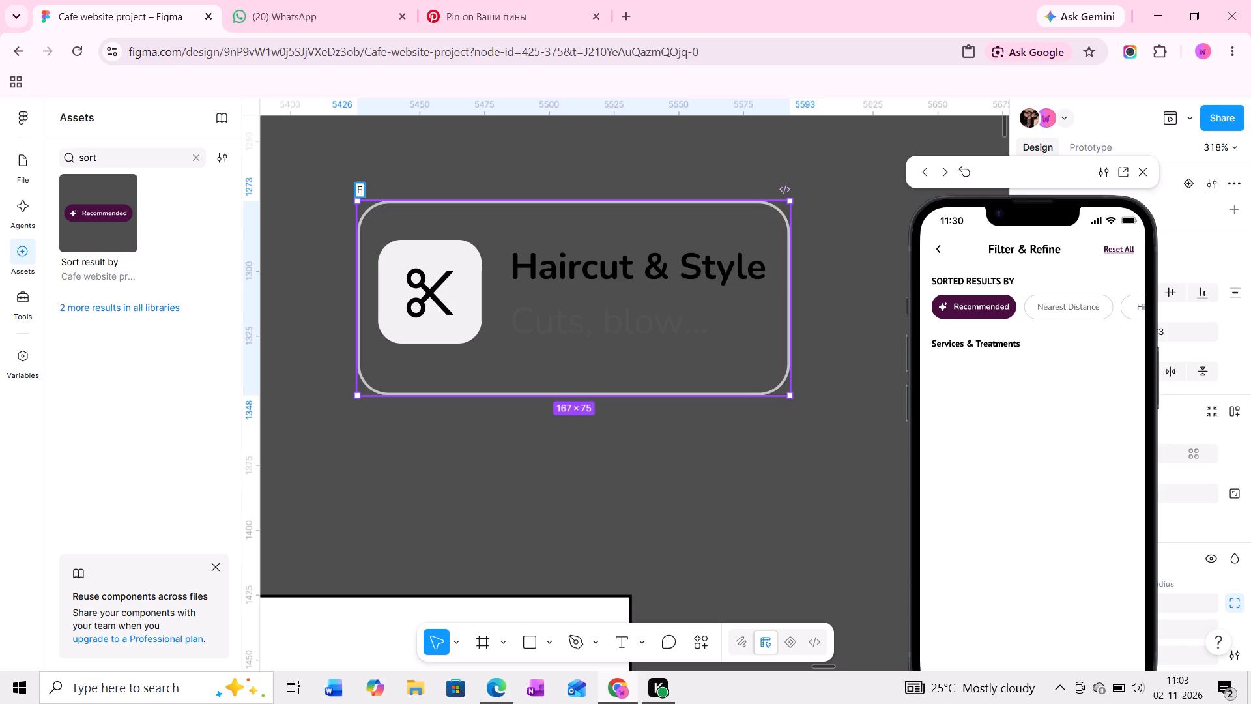
key("BackSpace")
type("Ser")
type("vi")
type("ces")
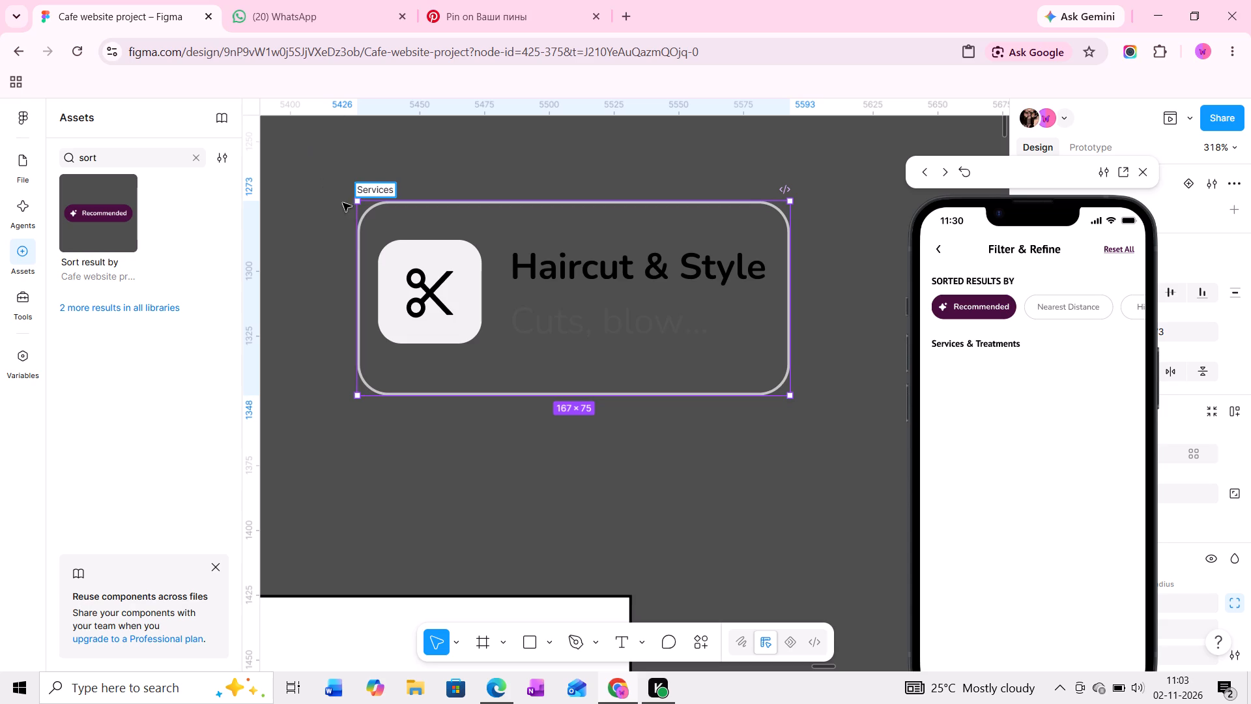
left_click(323, 227)
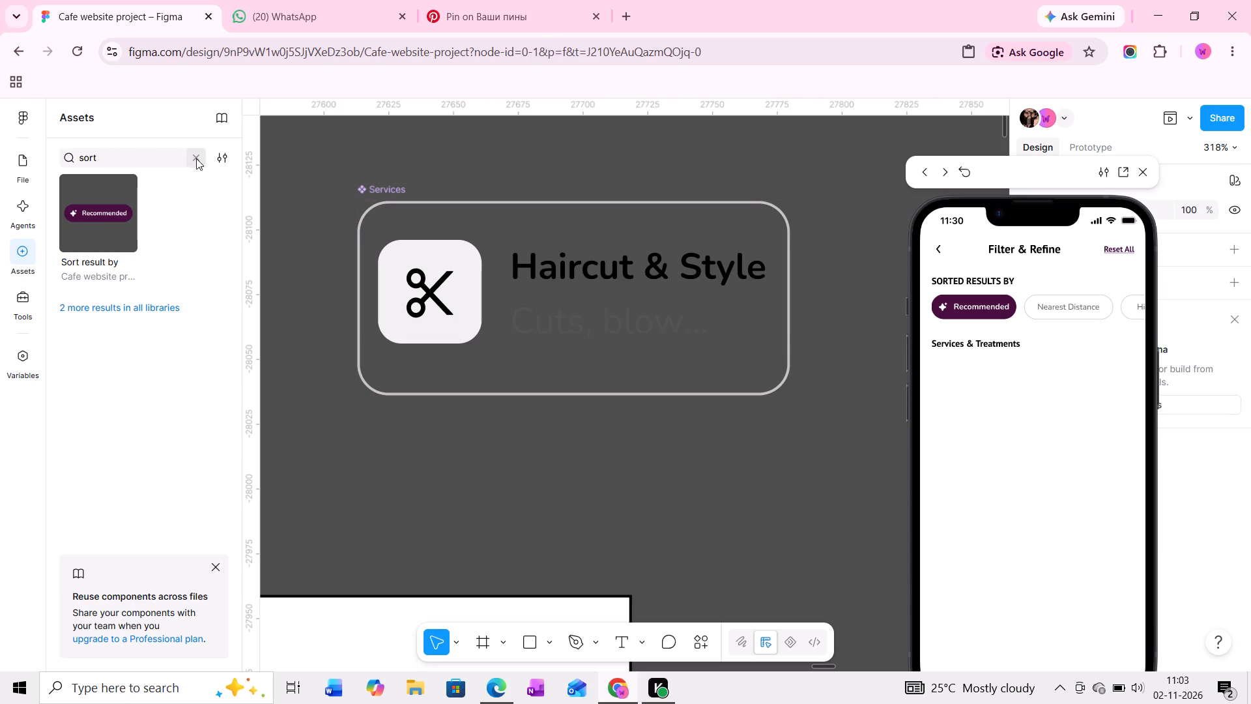
Search the assets for "serv" and place an instance of the Services component below the main component.
left_click(196, 158)
left_click(117, 160)
type("ser")
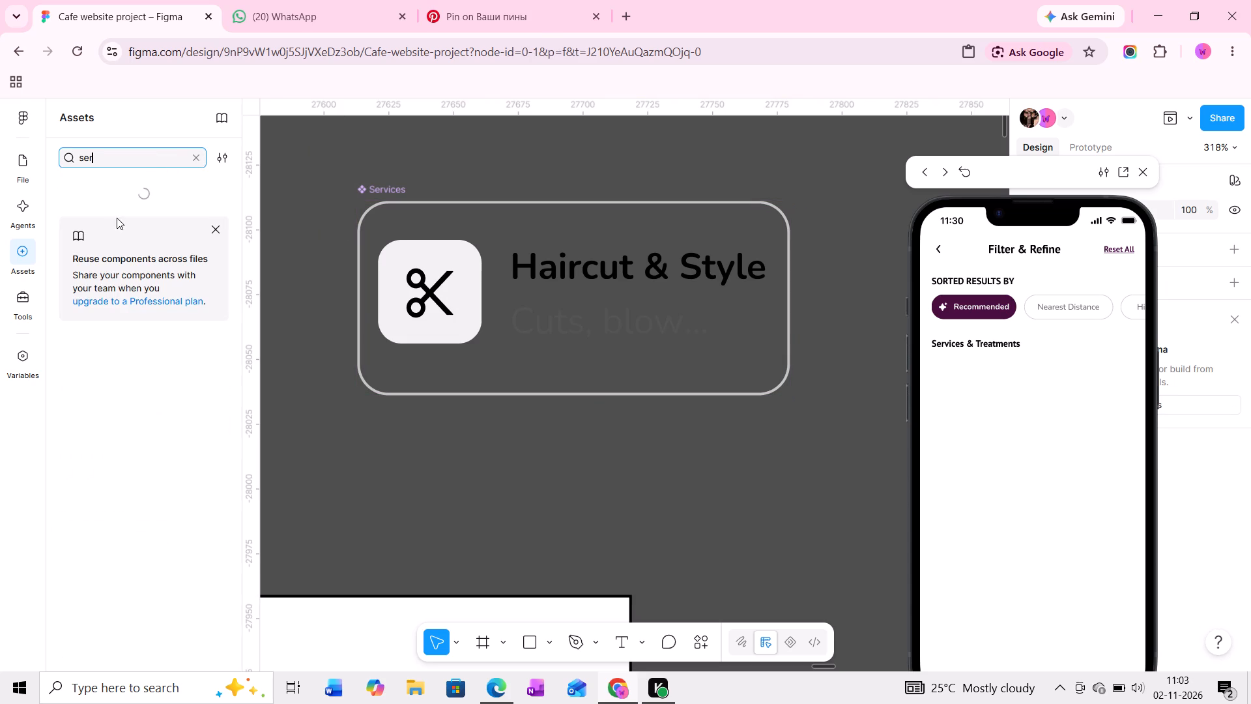
key("v")
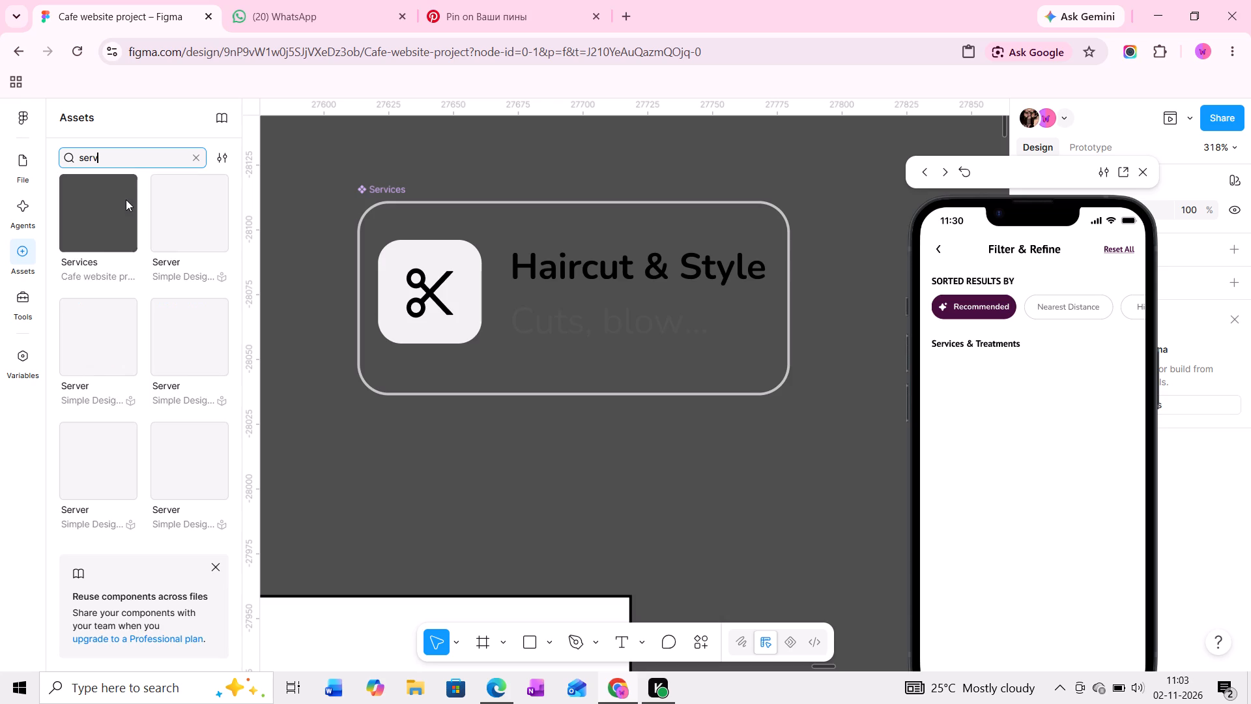
left_click_drag(110, 206, 556, 471)
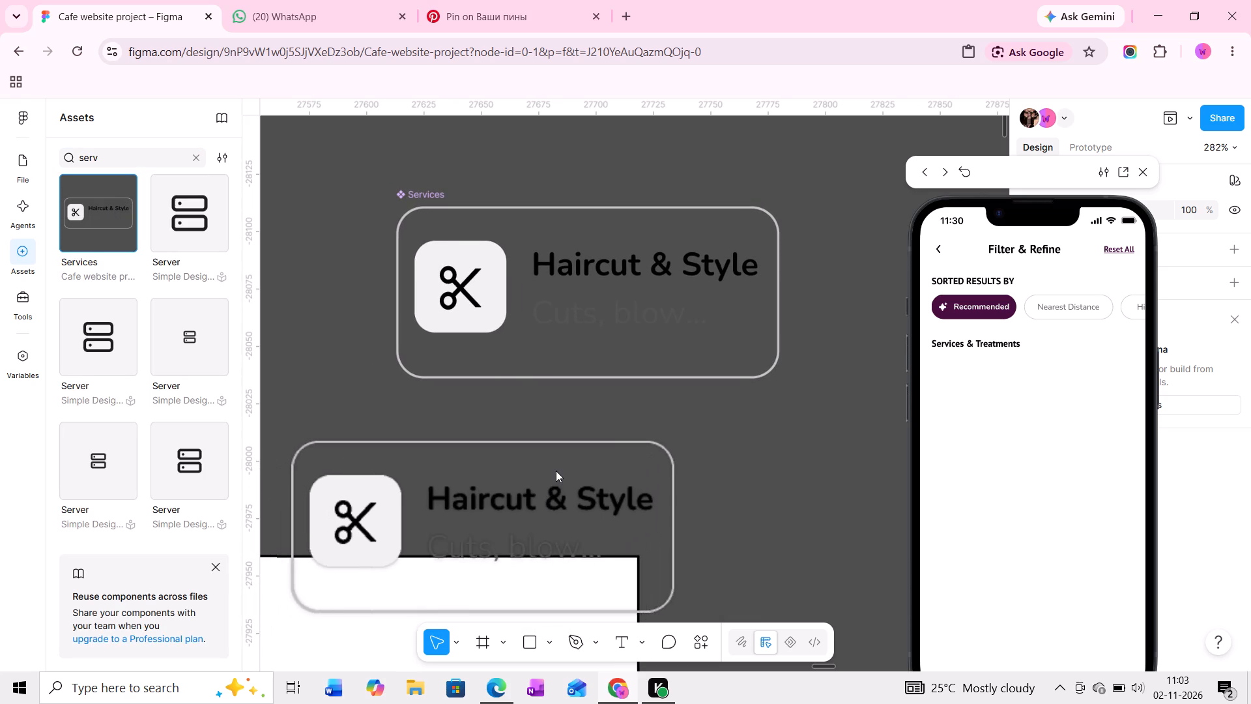
left_click_drag(556, 471, 586, 409)
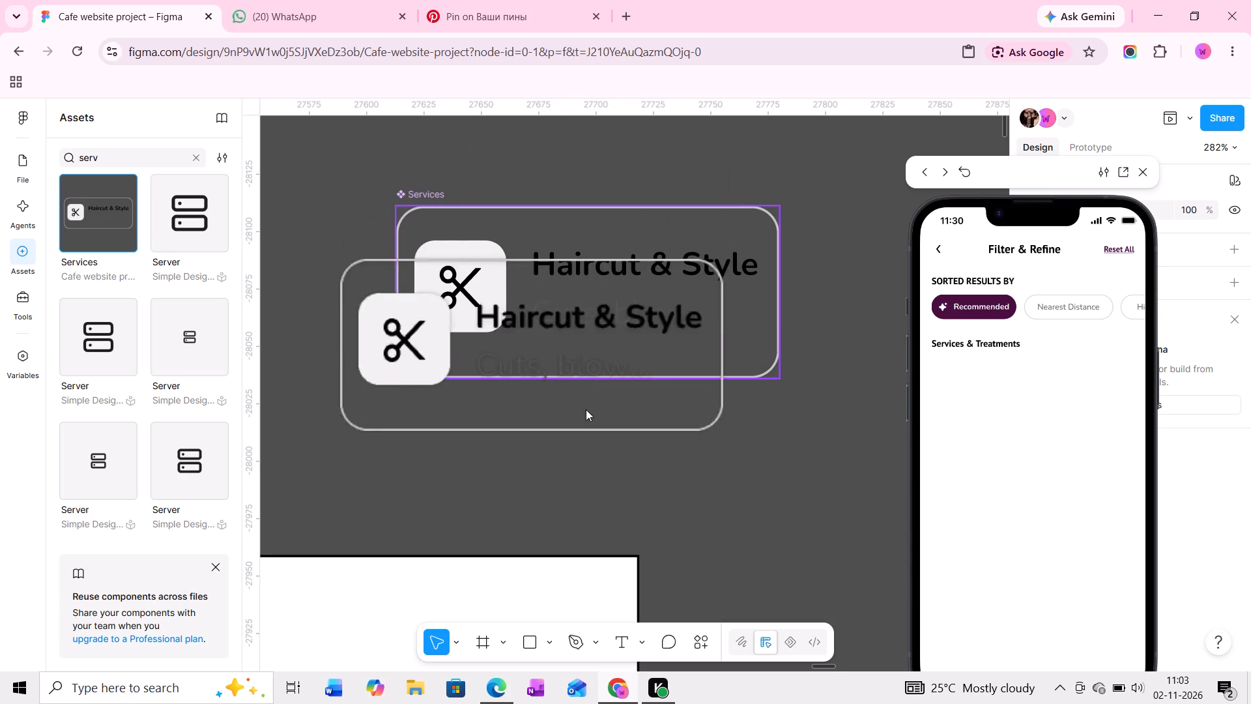
left_click_drag(586, 409, 600, 454)
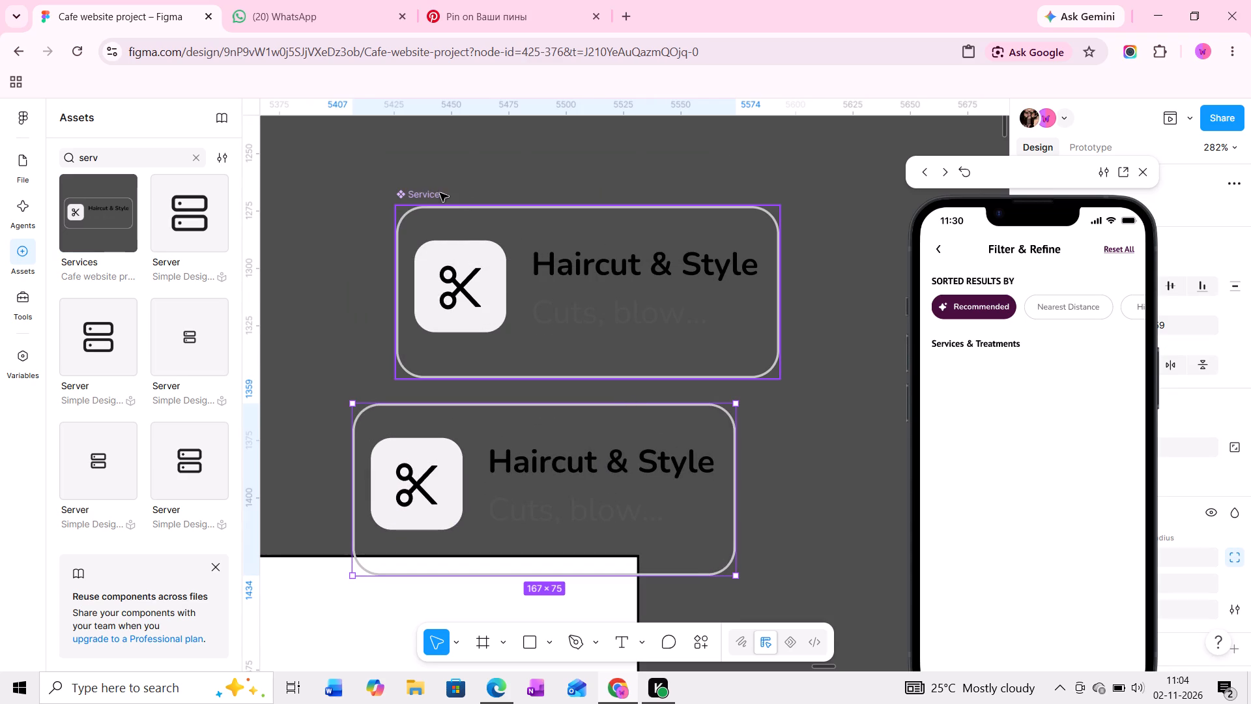
Move the main Services component to X 5413, Y 1253 and align its instance directly beneath it at Y 1336.
left_click_drag(432, 192, 403, 145)
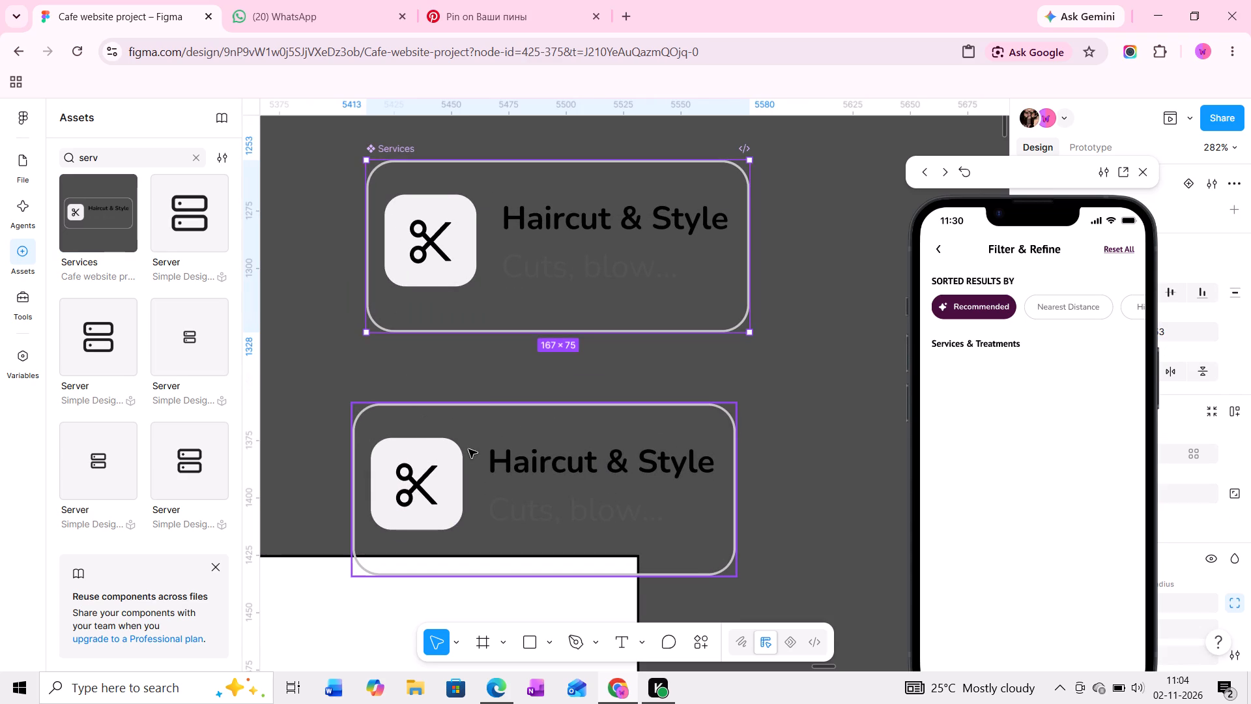
left_click_drag(468, 449, 480, 396)
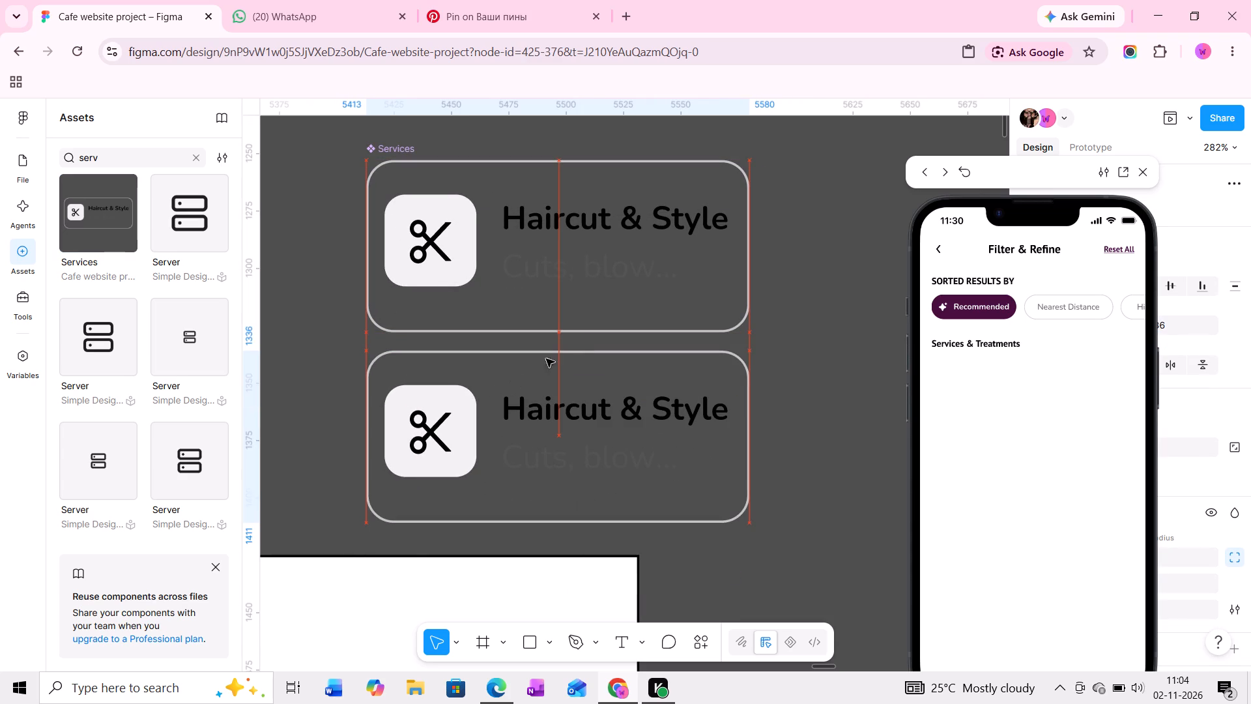
scroll(532, 327, "down", 4, "ctrl")
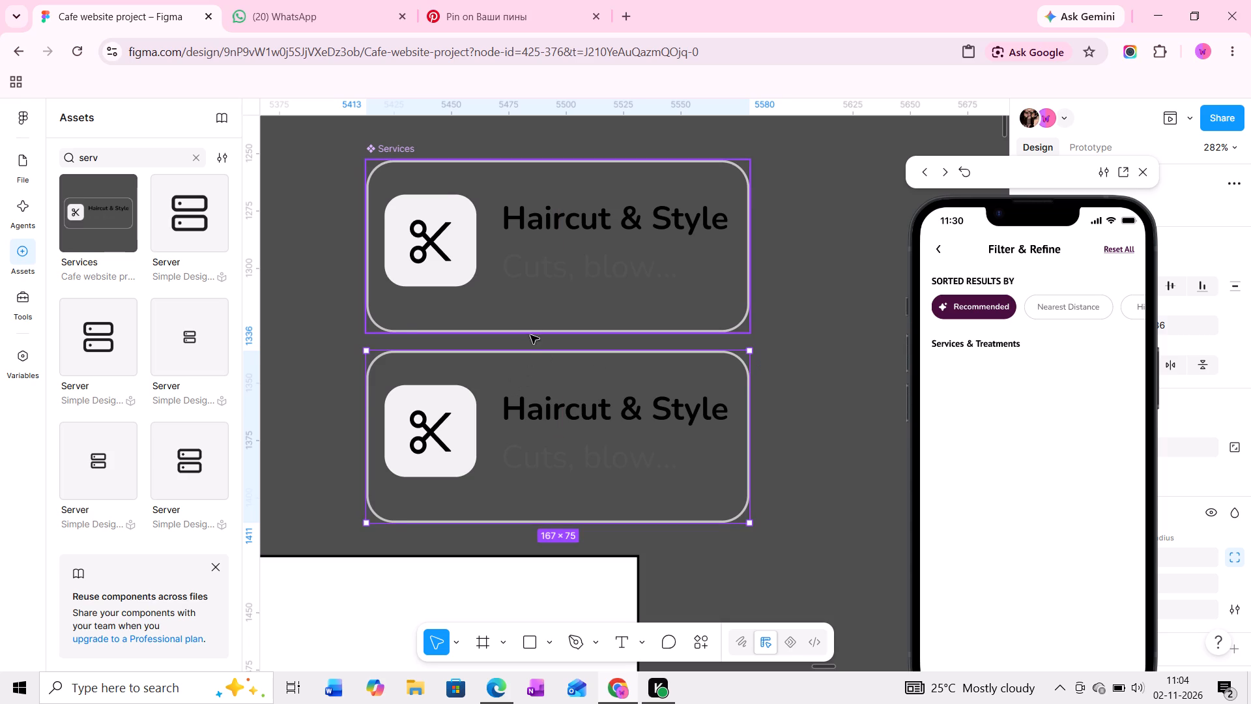
scroll(530, 335, "down", 6, "ctrl")
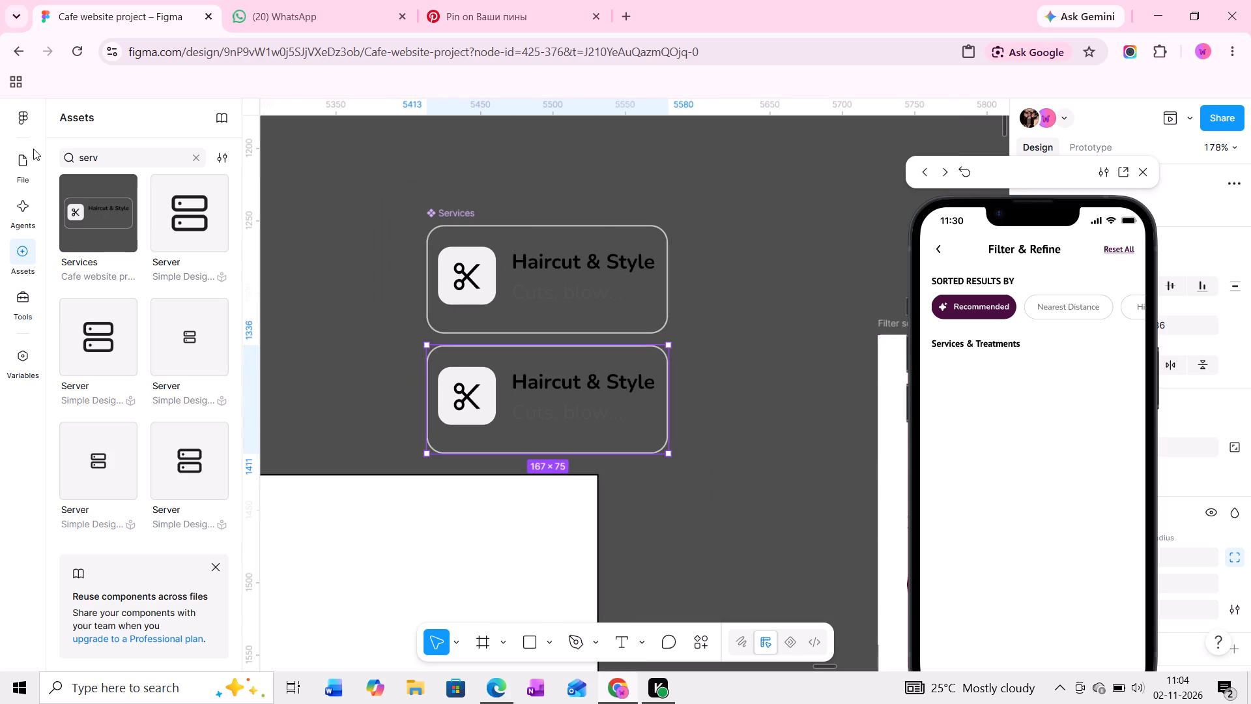
Move the Services instance into the Filter screen beneath the Services & Treatments heading, at X 20, Y 269, keeping the prototype preview clear.
left_click(23, 154)
left_click_drag(1058, 173, 190, 141)
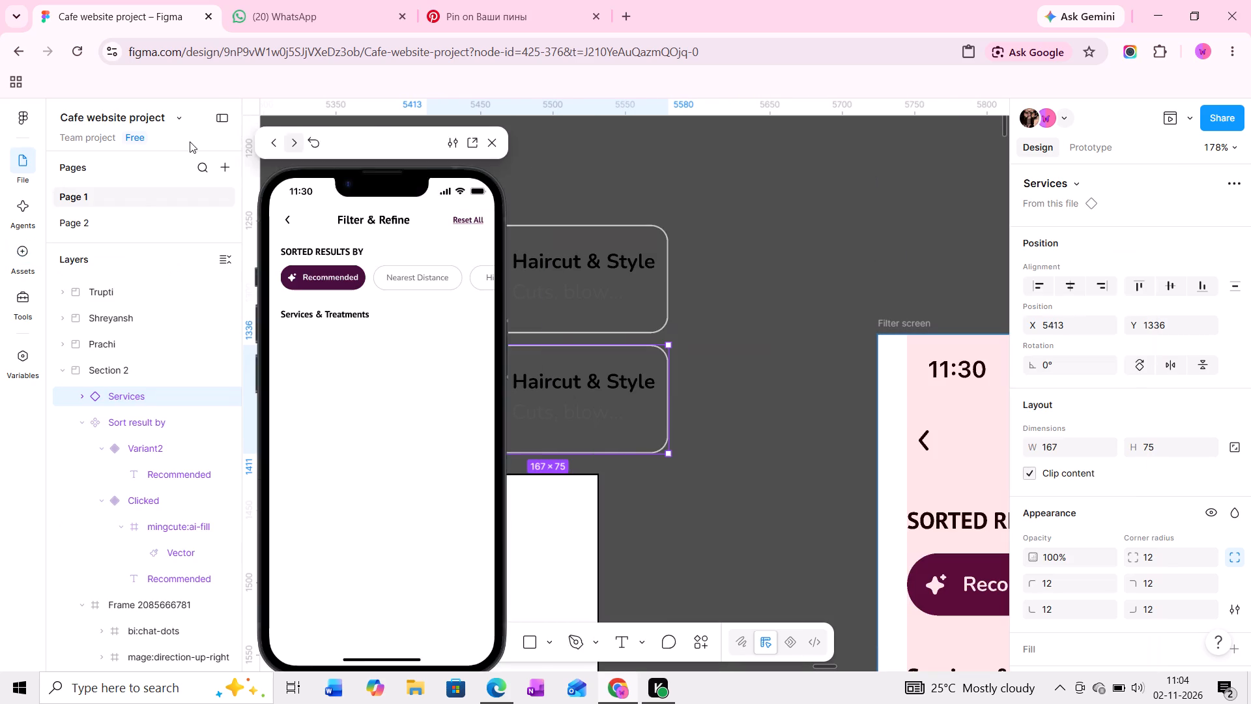
left_click_drag(190, 141, 152, 139)
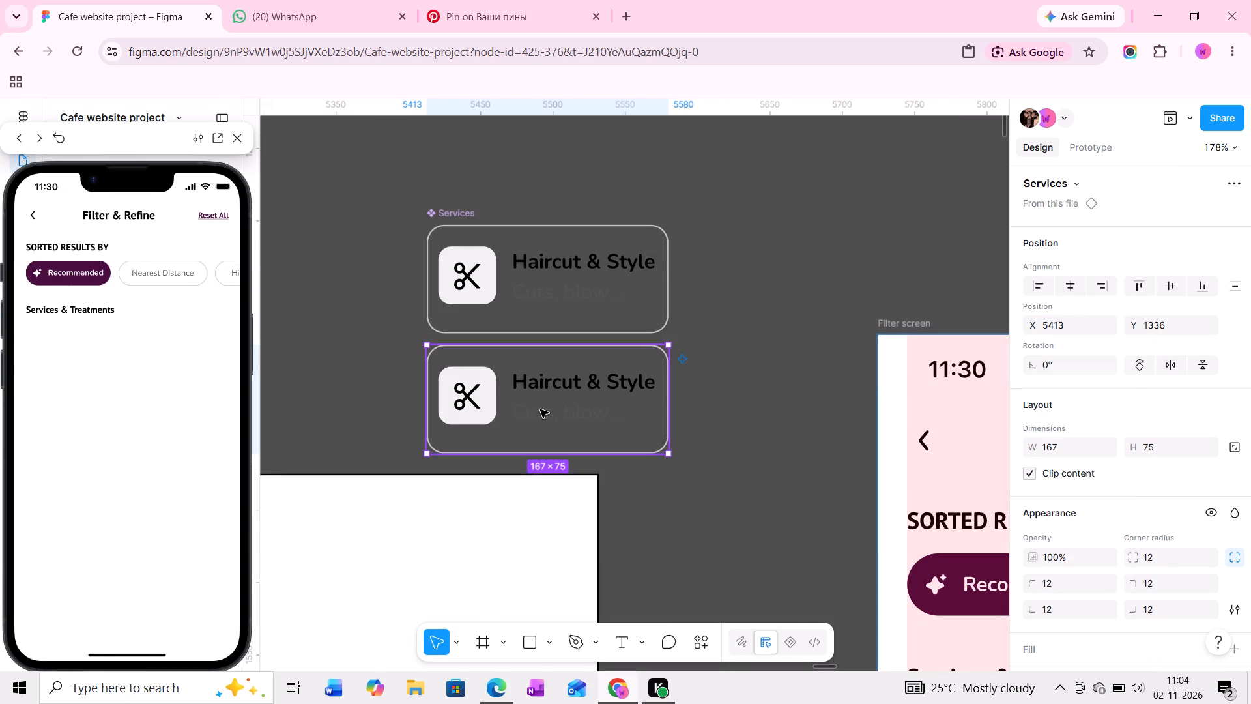
left_click_drag(540, 409, 920, 702)
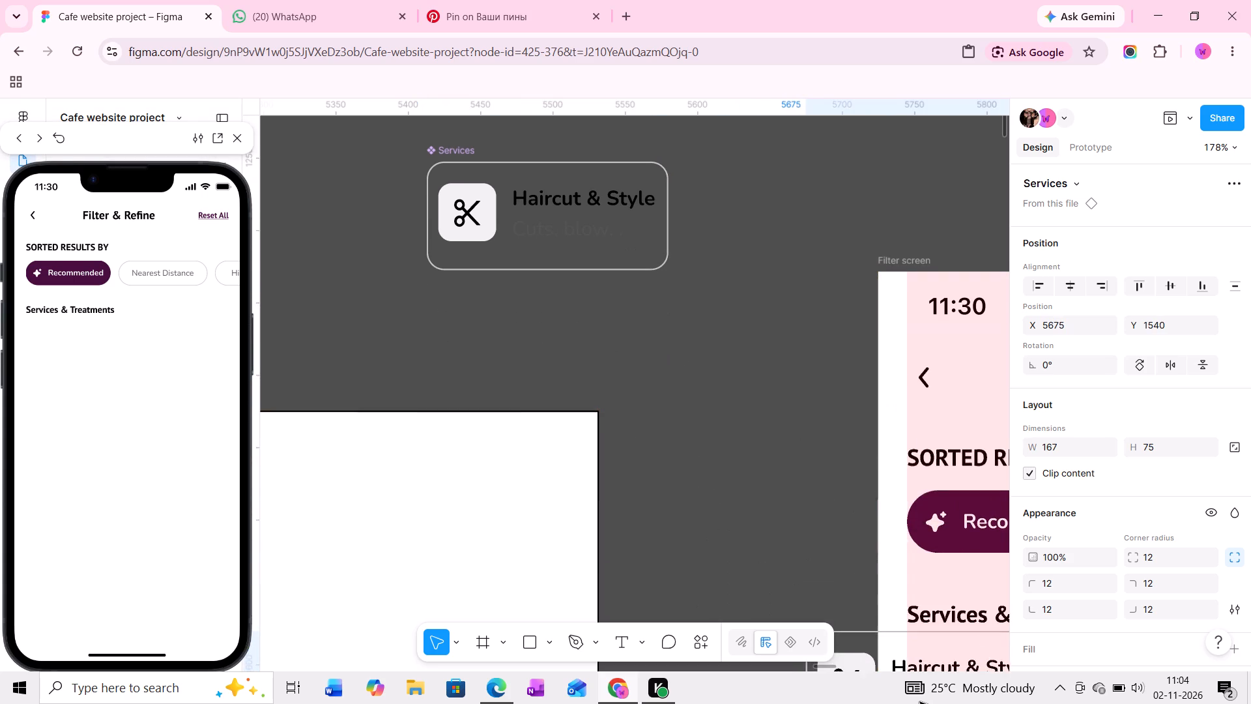
left_click_drag(920, 702, 997, 415)
middle_click_drag(985, 414, 911, 423)
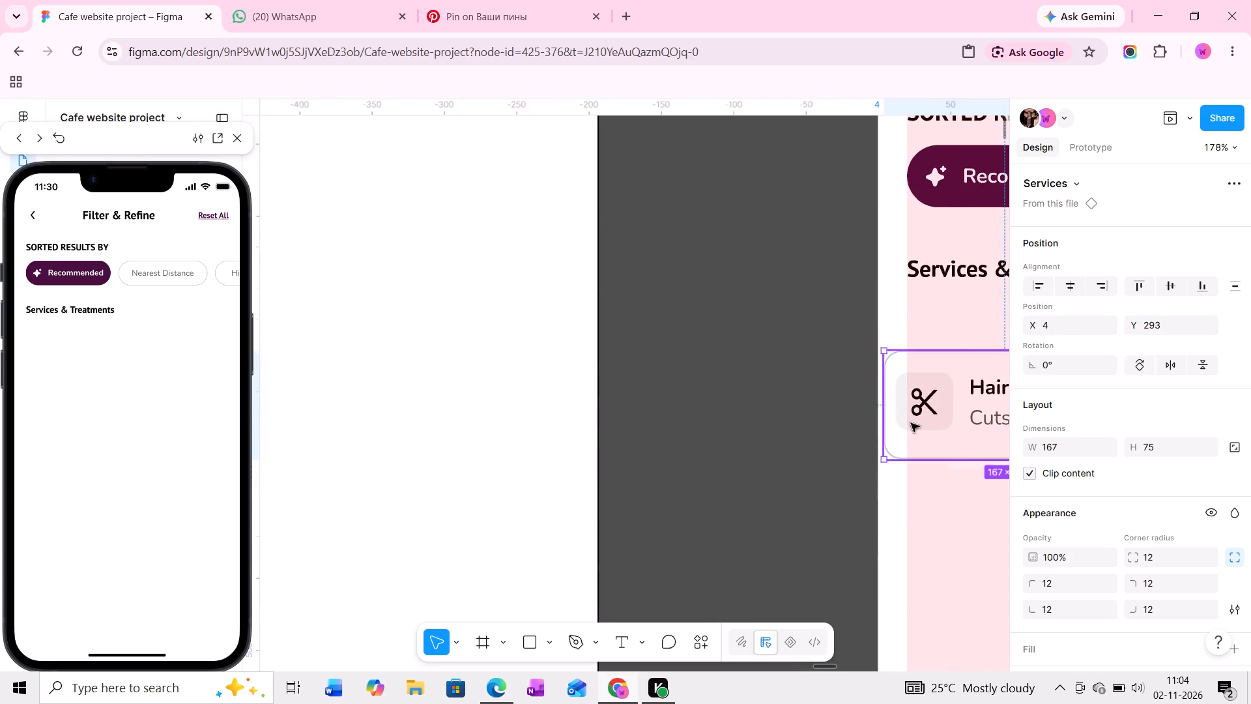
middle_click_drag(911, 423, 757, 470)
left_click_drag(803, 462, 816, 433)
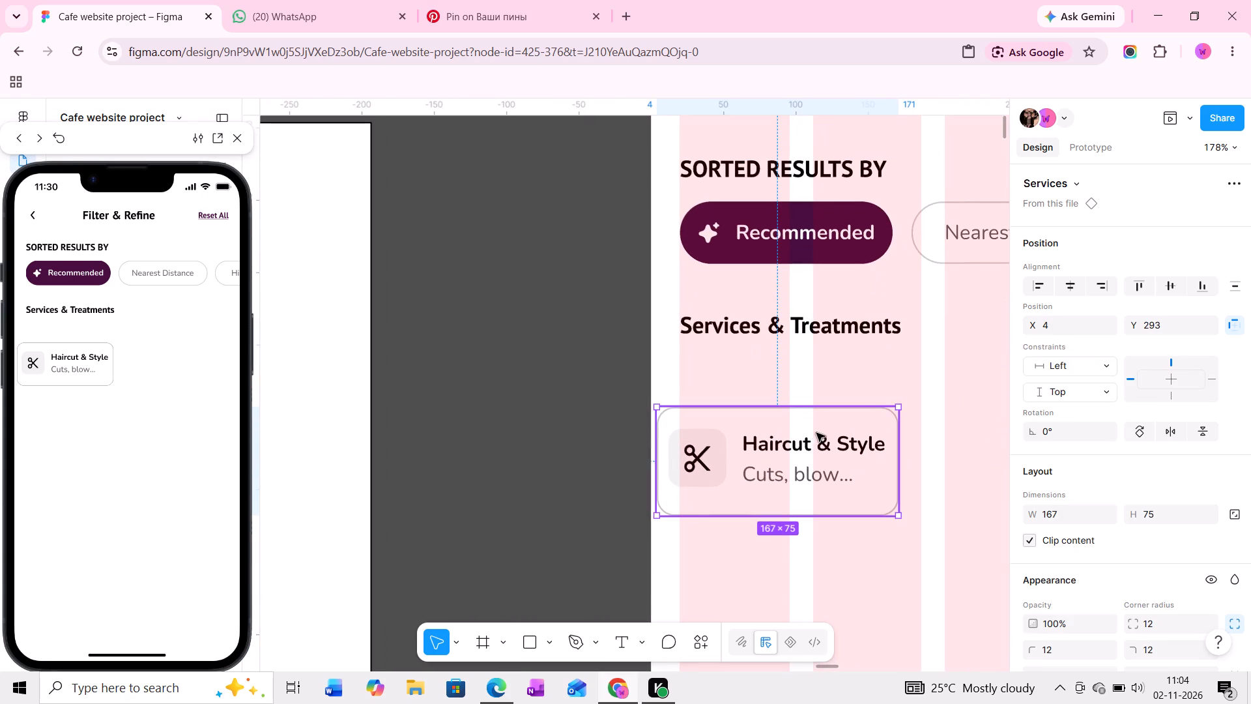
left_click_drag(816, 433, 823, 426)
Move the main Services component to X 5497, Y 1171 and add a second variant to it.
middle_click_drag(800, 375, 820, 533)
middle_click_drag(776, 355, 806, 459)
middle_click_drag(740, 340, 787, 455)
middle_click_drag(725, 390, 814, 439)
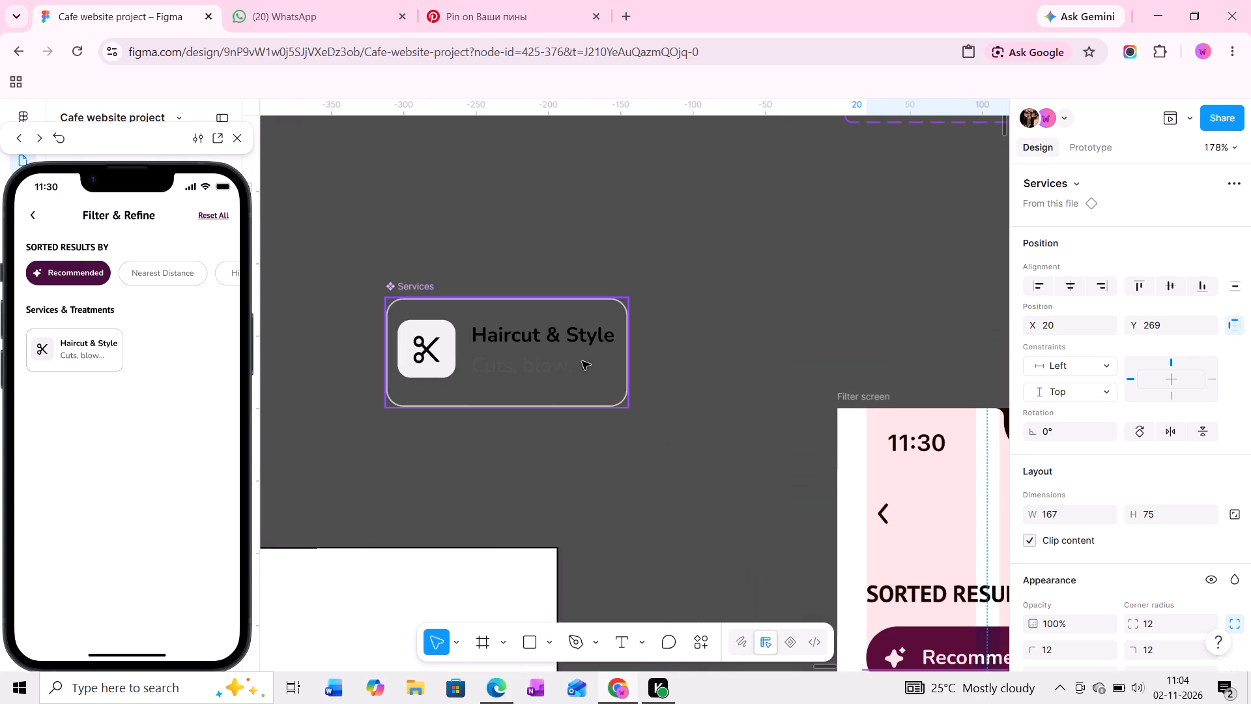
left_click_drag(582, 372, 703, 254)
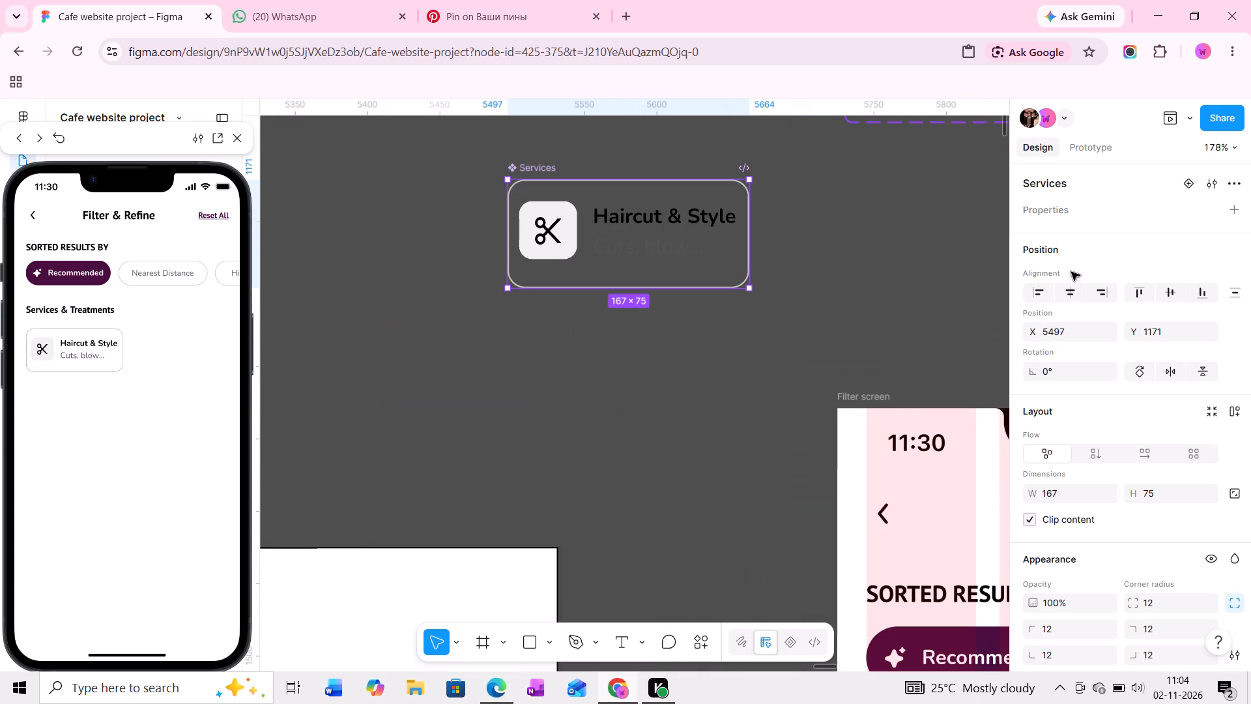
left_click(1194, 184)
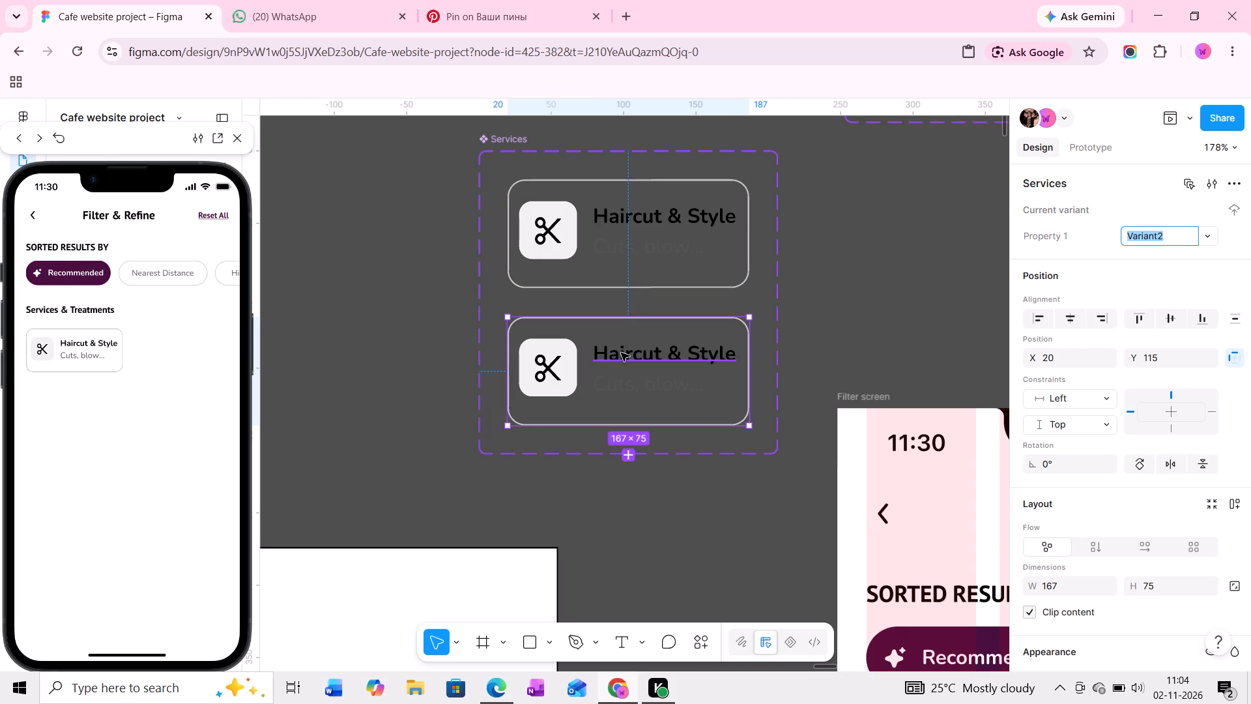
Fill the second variant's 40 × 40 icon frame with the dark purple sampled from the Recommended chip.
scroll(555, 360, "up", 11, "ctrl")
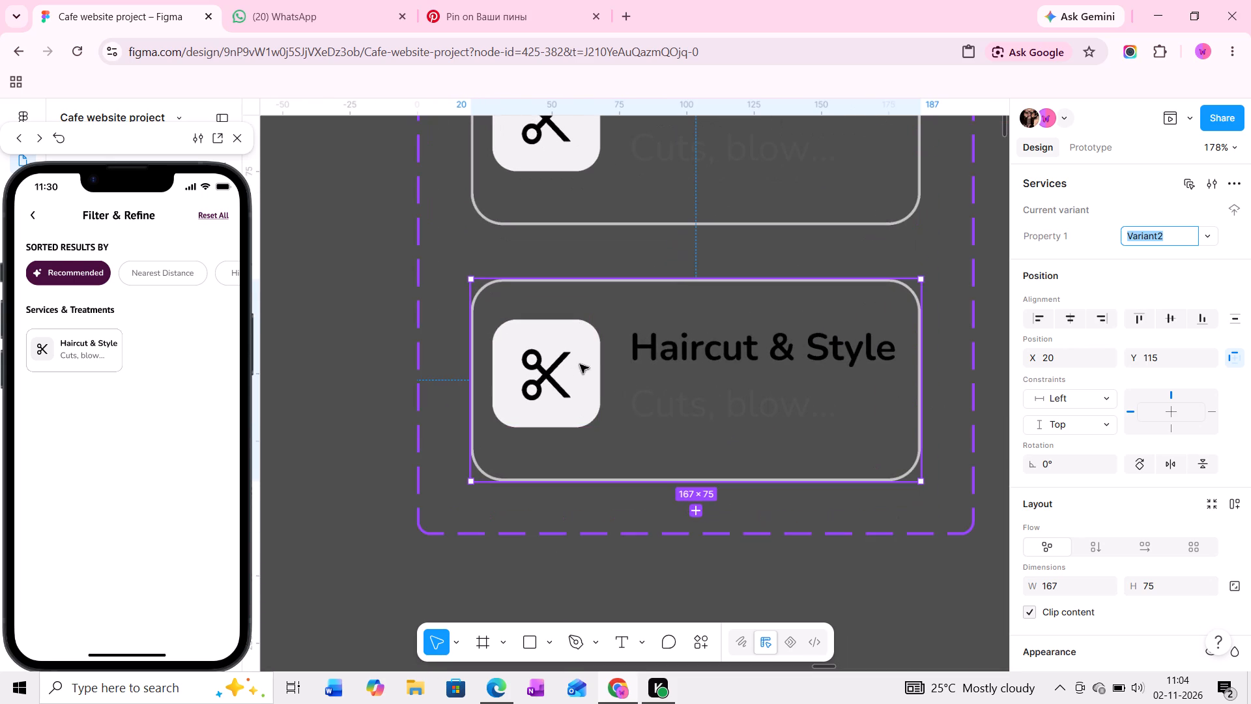
left_click(586, 372, "ctrl")
scroll(750, 422, "down", 7, "ctrl")
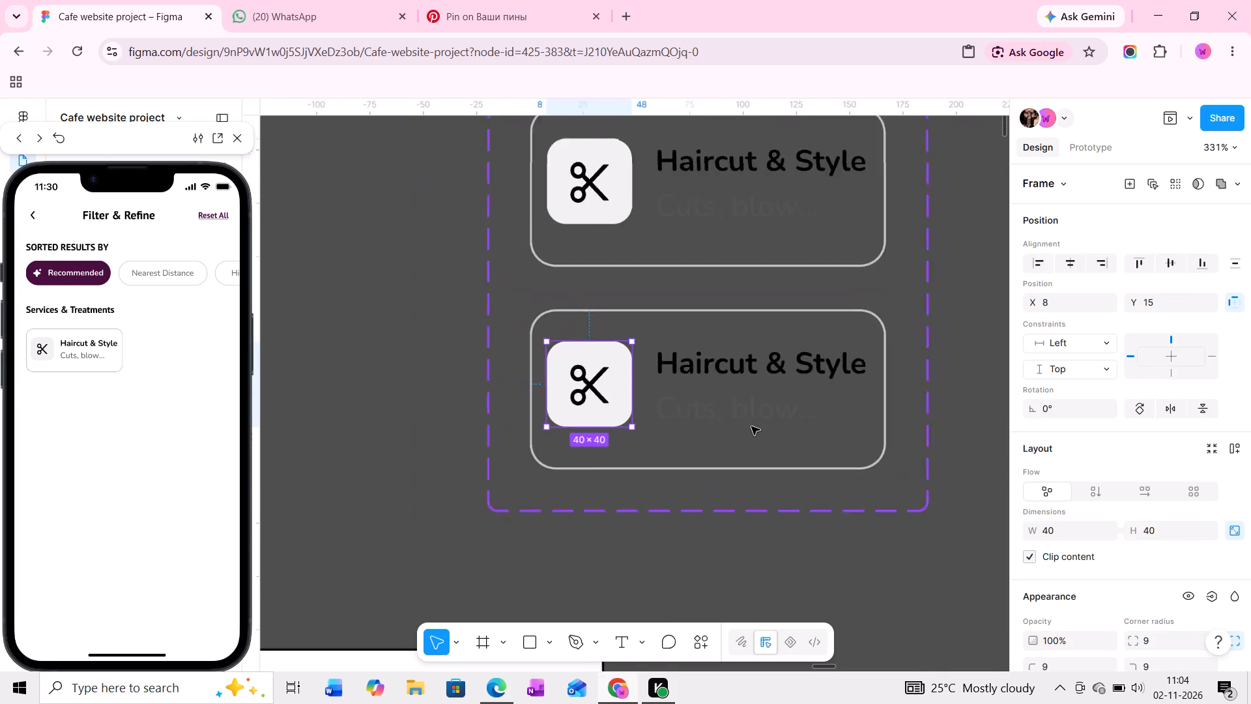
scroll(751, 426, "down", 5, "ctrl")
middle_click_drag(780, 456, 627, 364)
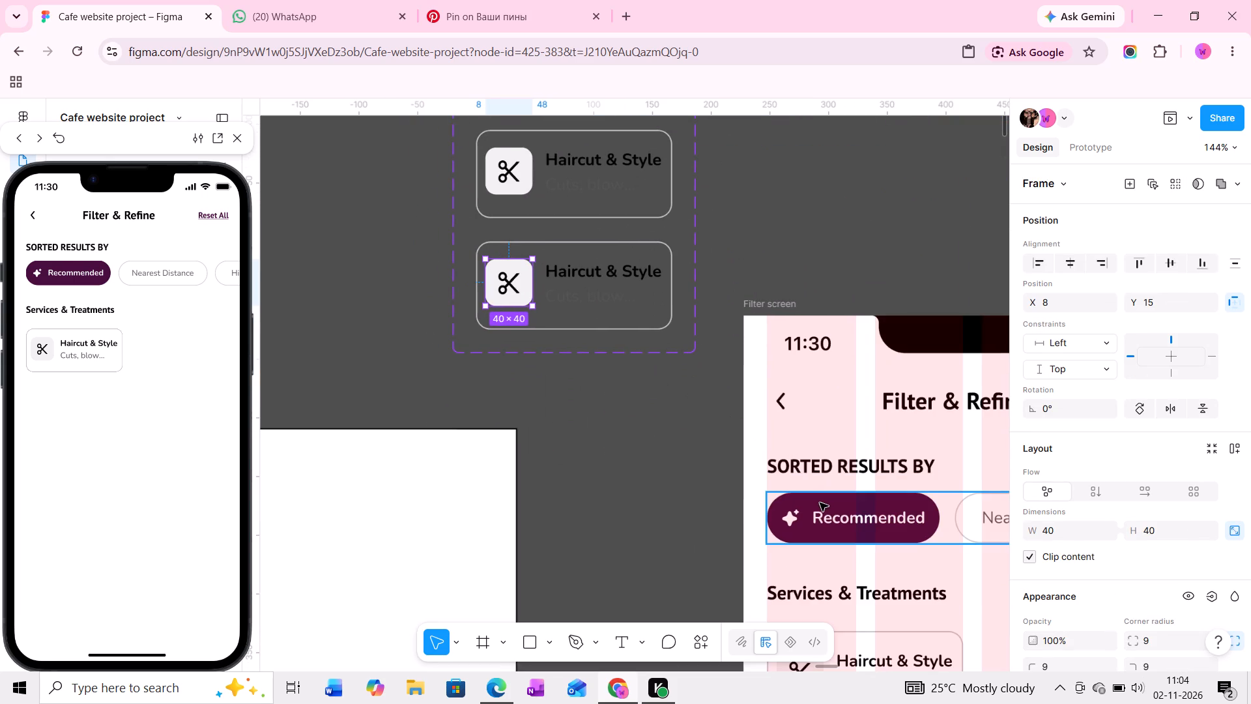
key("i")
left_click(820, 503)
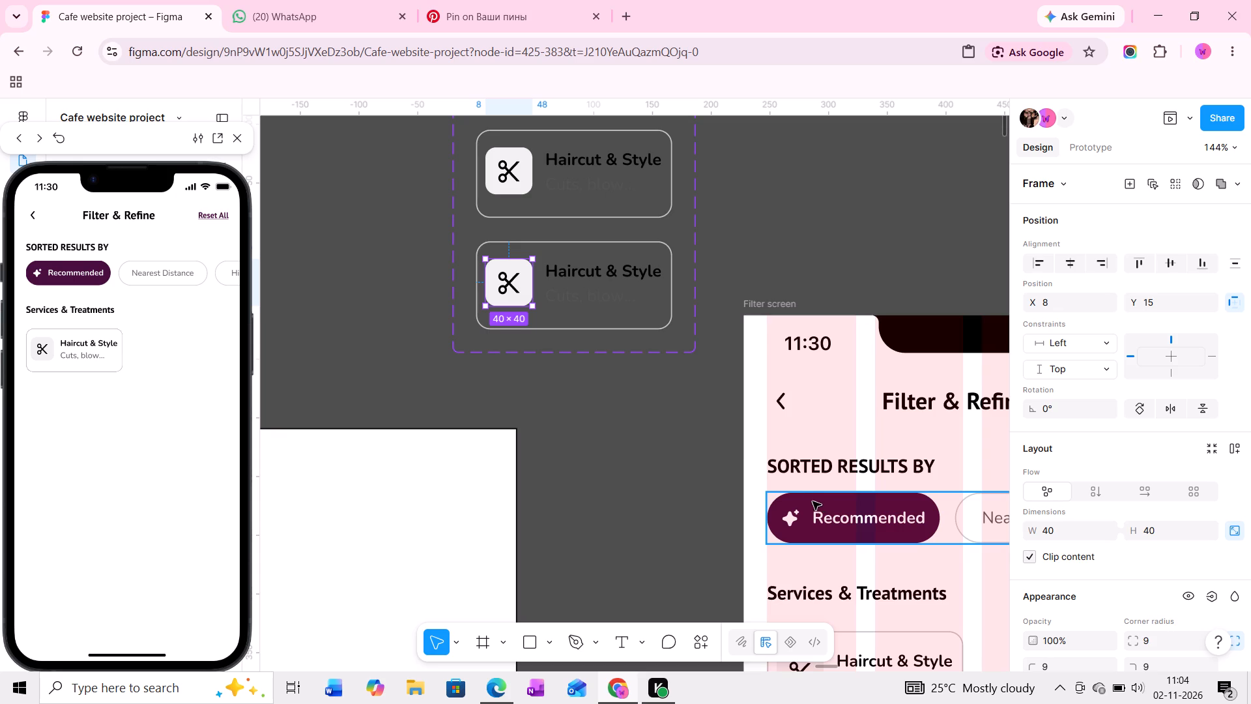
Set the fill of the scissors icon in the second variant to white, FFFFFF.
left_click(515, 281, "ctrl")
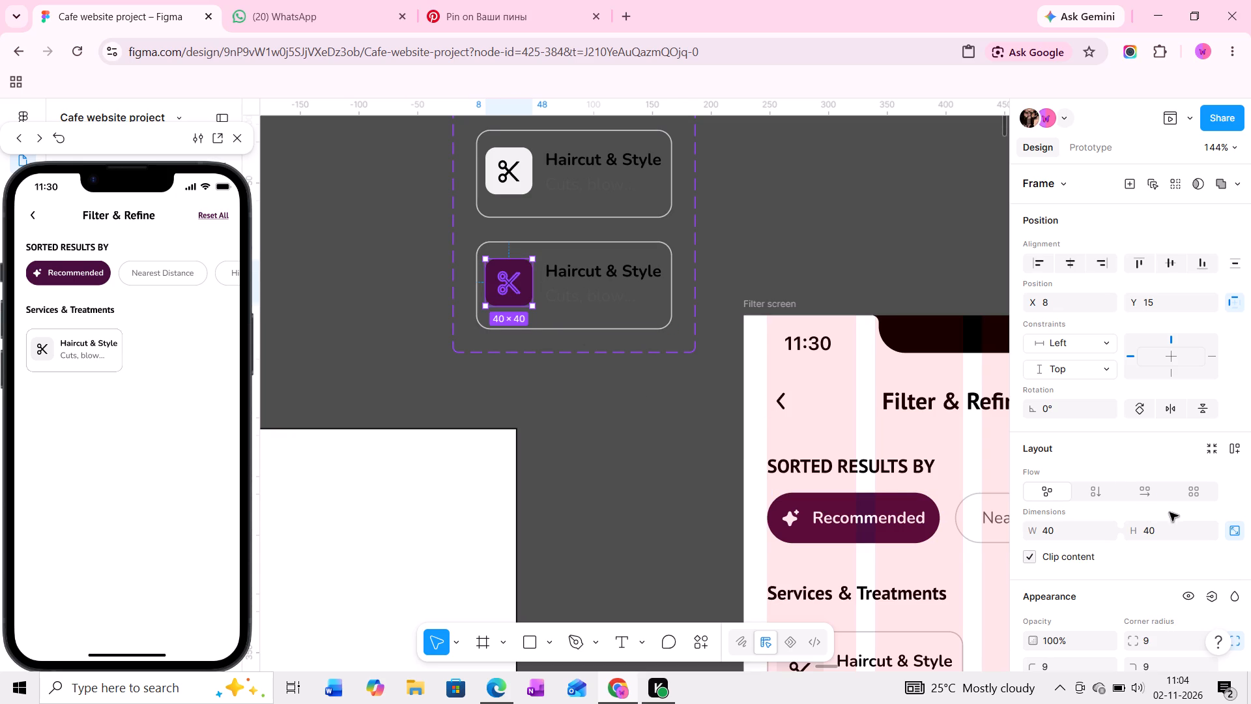
scroll(1171, 513, "down", 4)
left_click(1115, 513)
key("f")
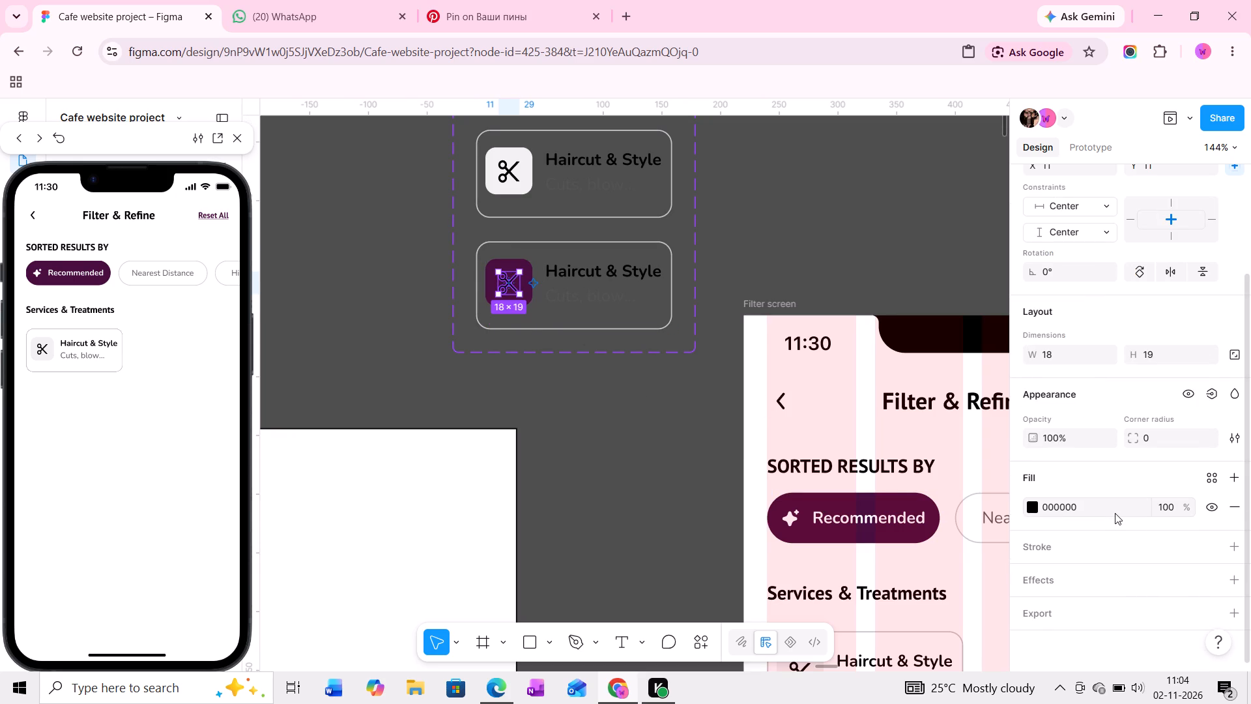
key("Return")
Change the second variant's card stroke to 480E40, sampled from the Recommended chip on the Filter screen.
left_click(656, 303)
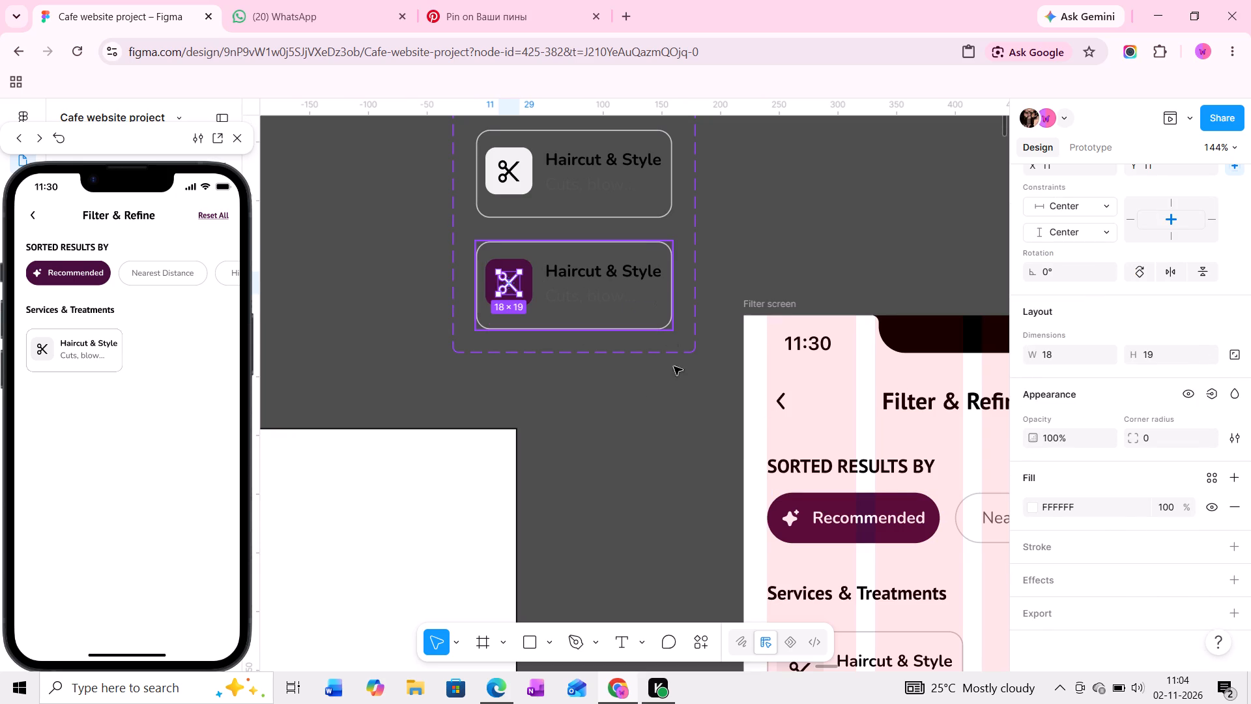
scroll(1222, 520, "down", 2)
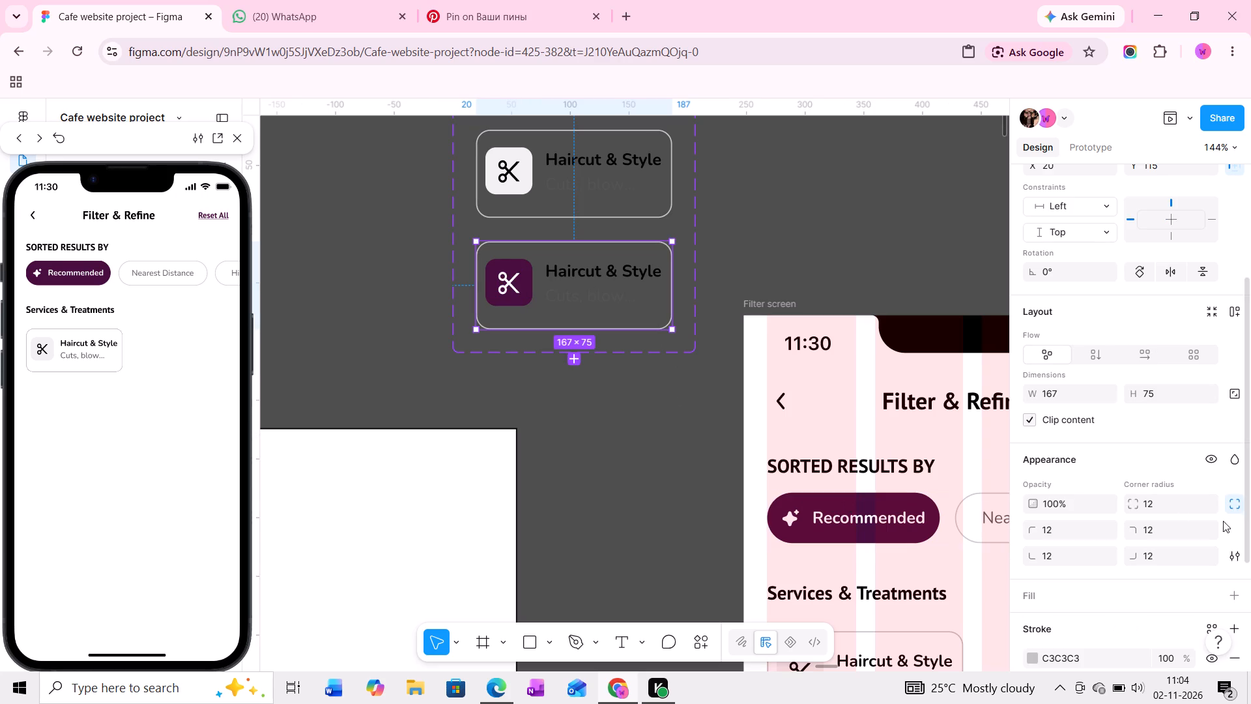
scroll(1223, 521, "down", 2)
left_click(1091, 433)
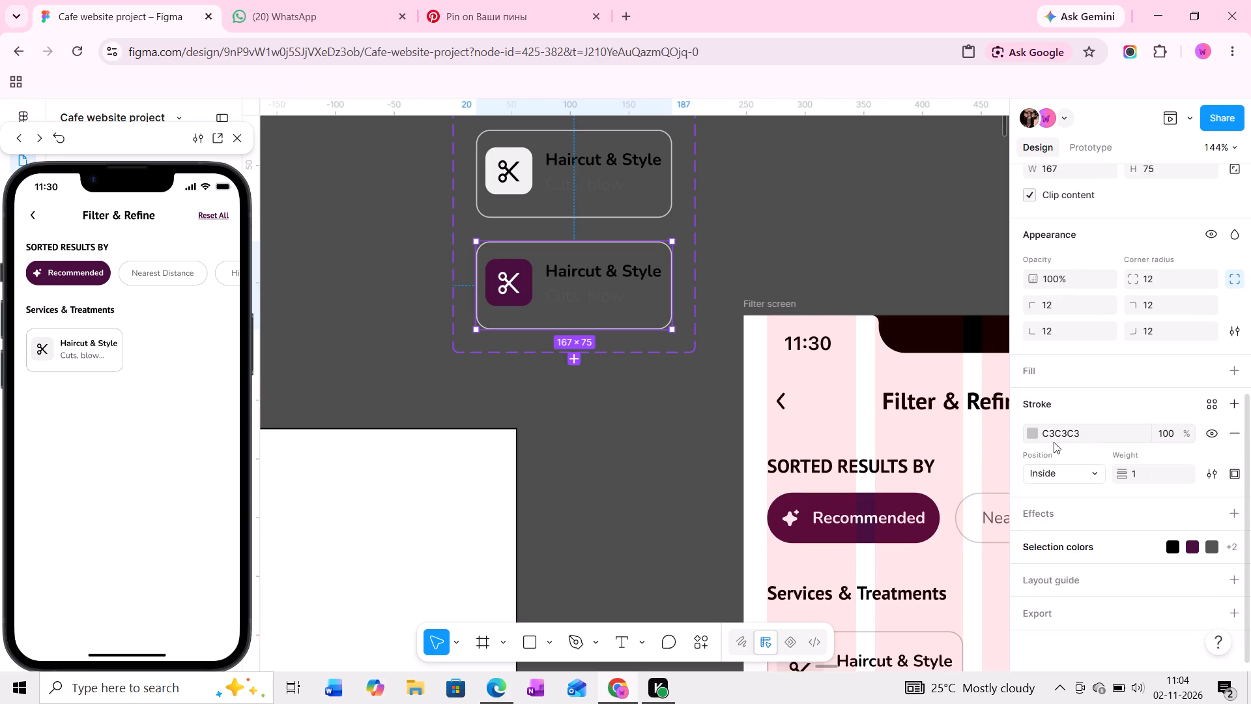
left_click(1035, 433)
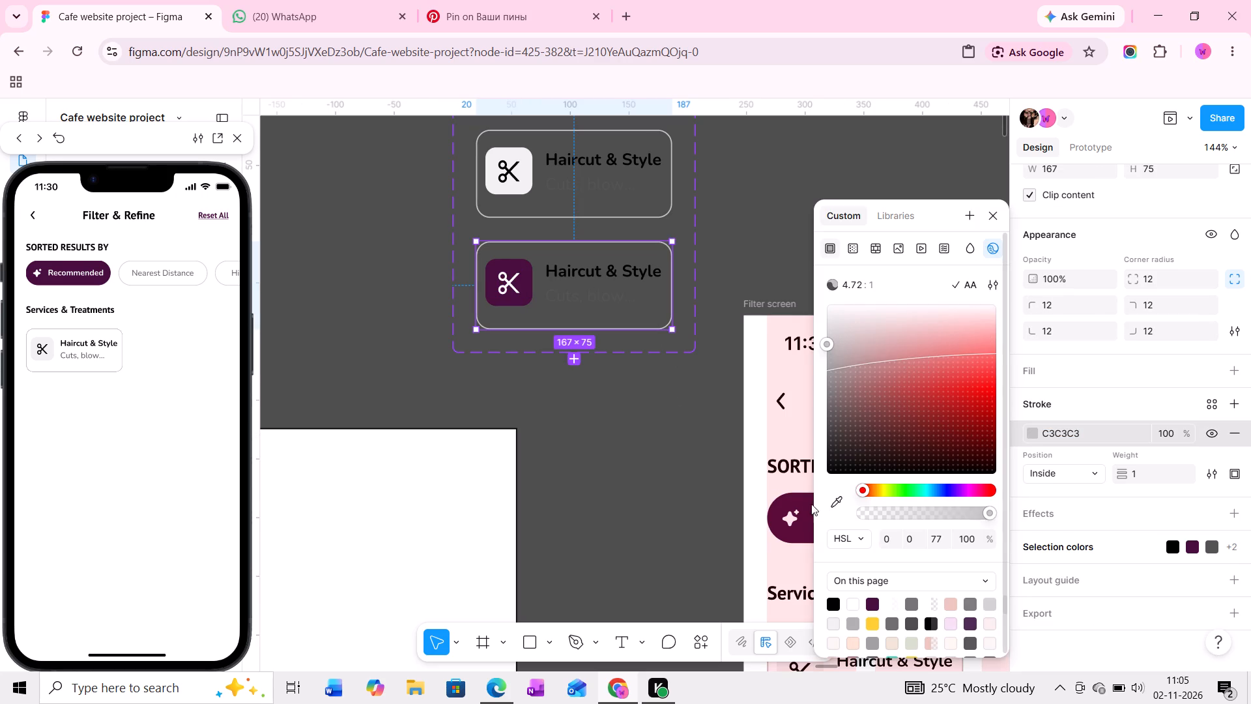
key("i")
left_click(801, 501)
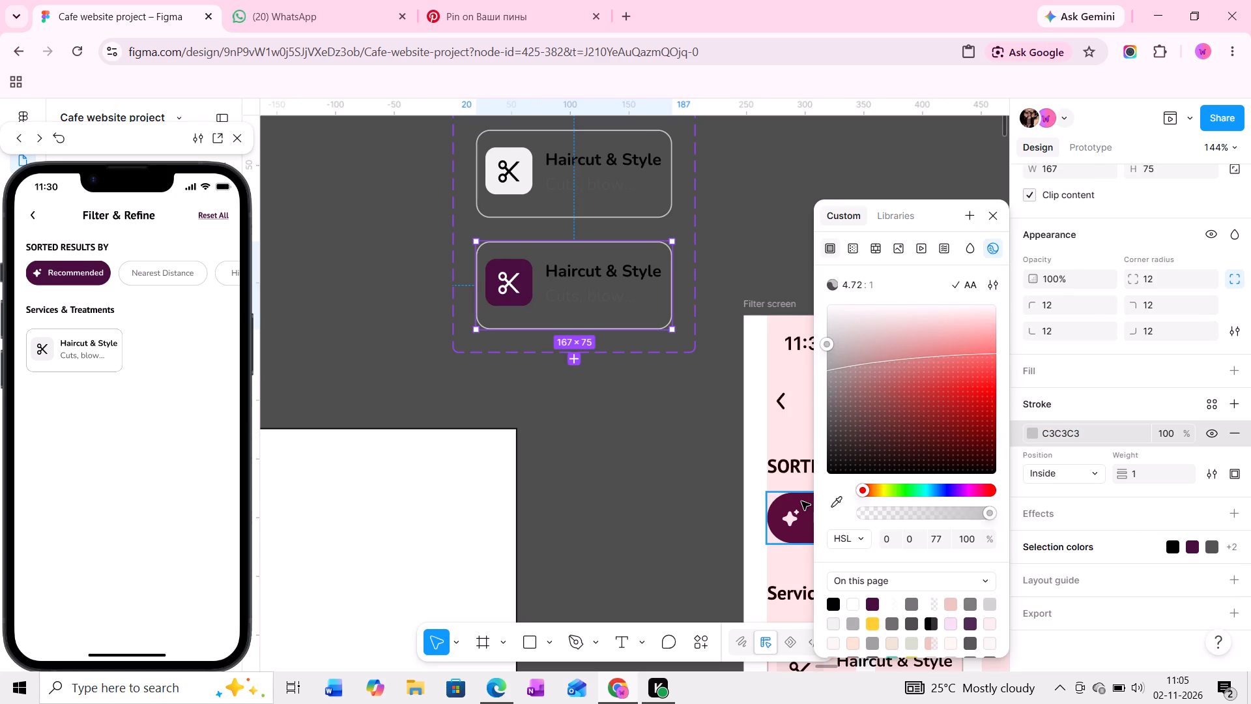
left_click(640, 450)
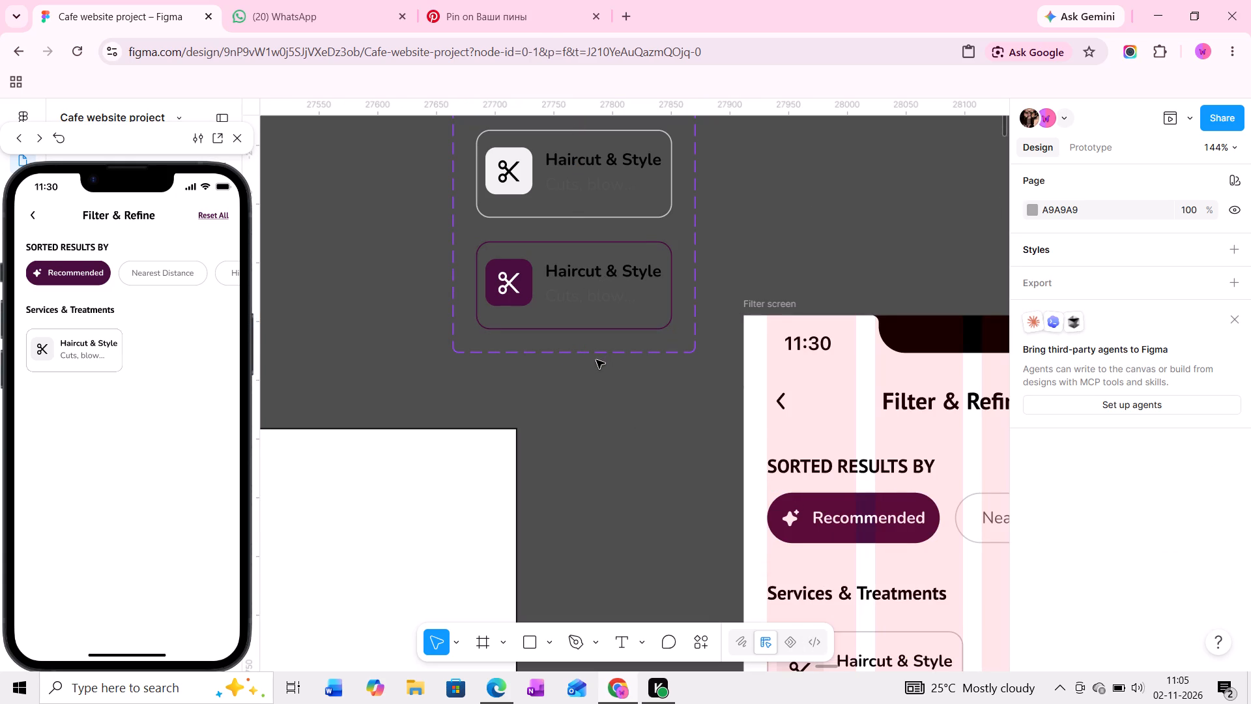
In the second variant, set the Haircut & Style title's weight to ExtraBold and the "Cuts, blow..." subtitle's weight to Medium.
left_click(605, 277, "ctrl")
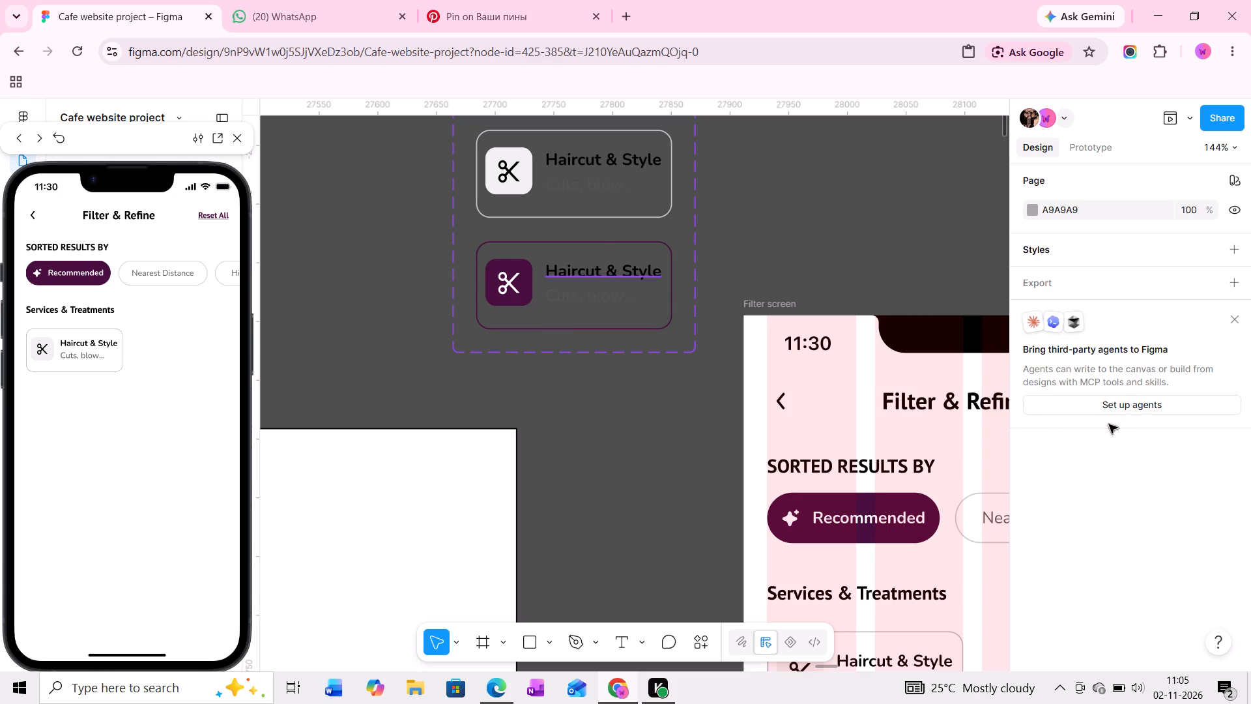
scroll(1104, 439, "down", 5)
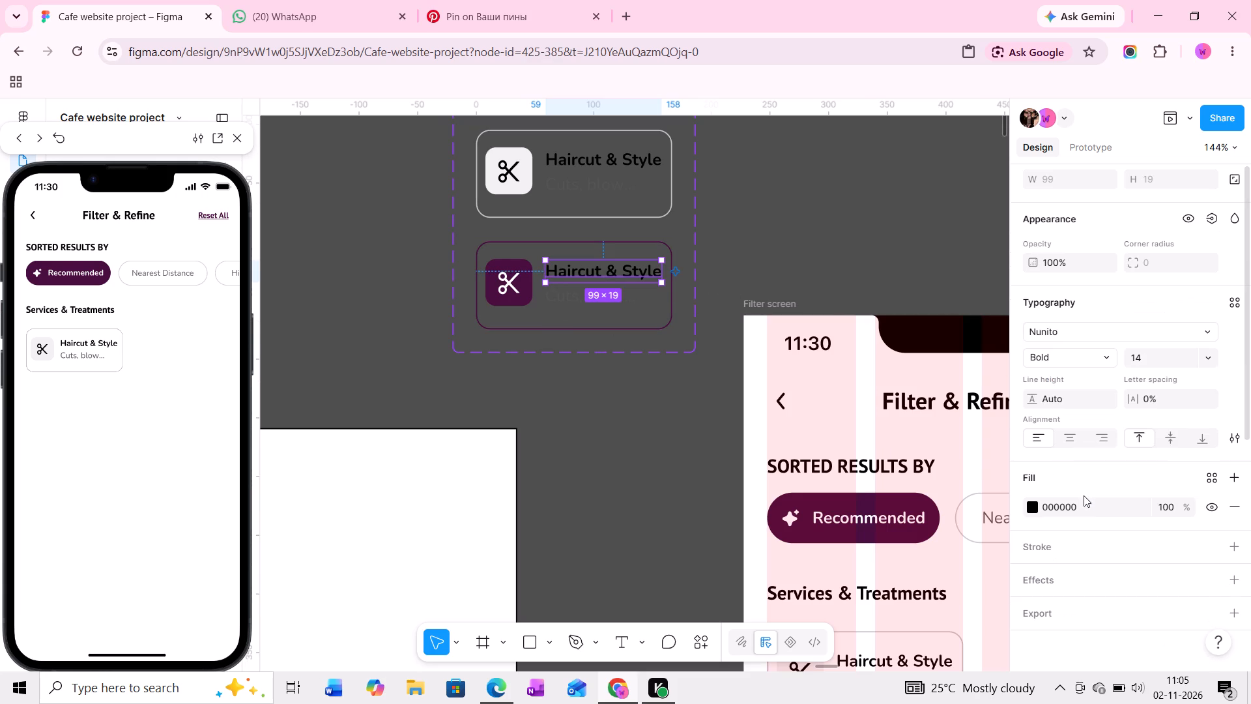
left_click(1103, 357)
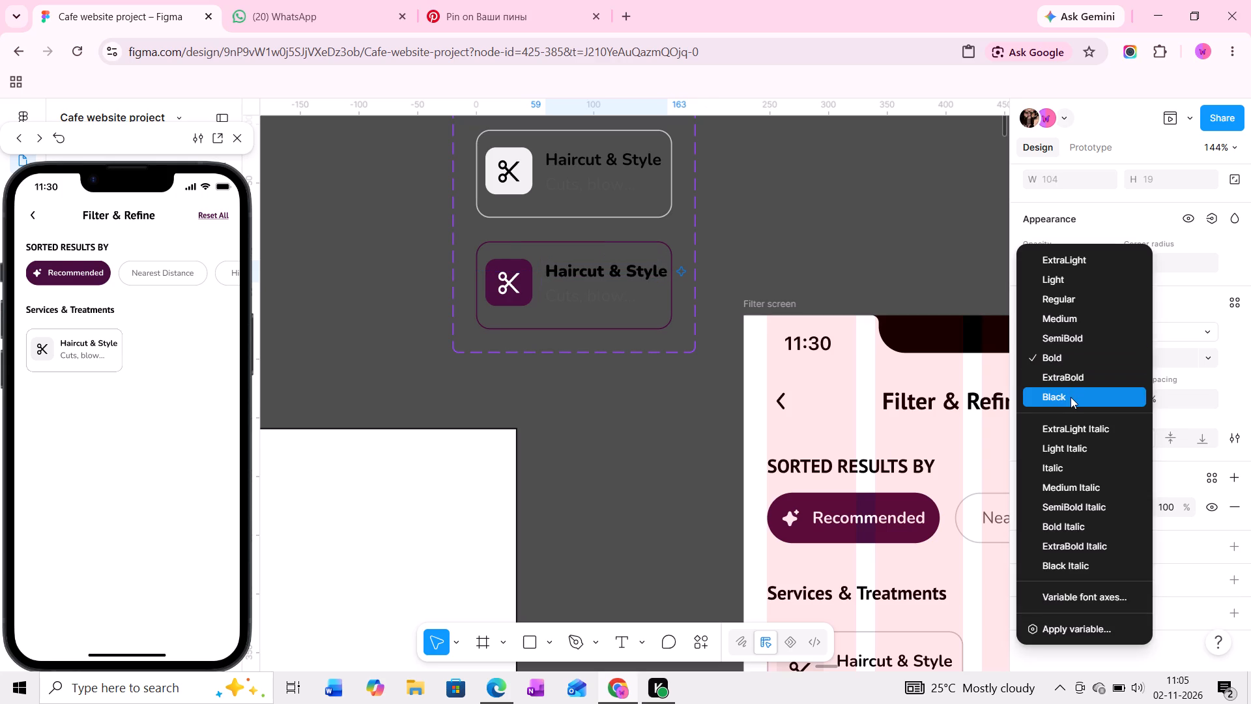
left_click(1071, 379)
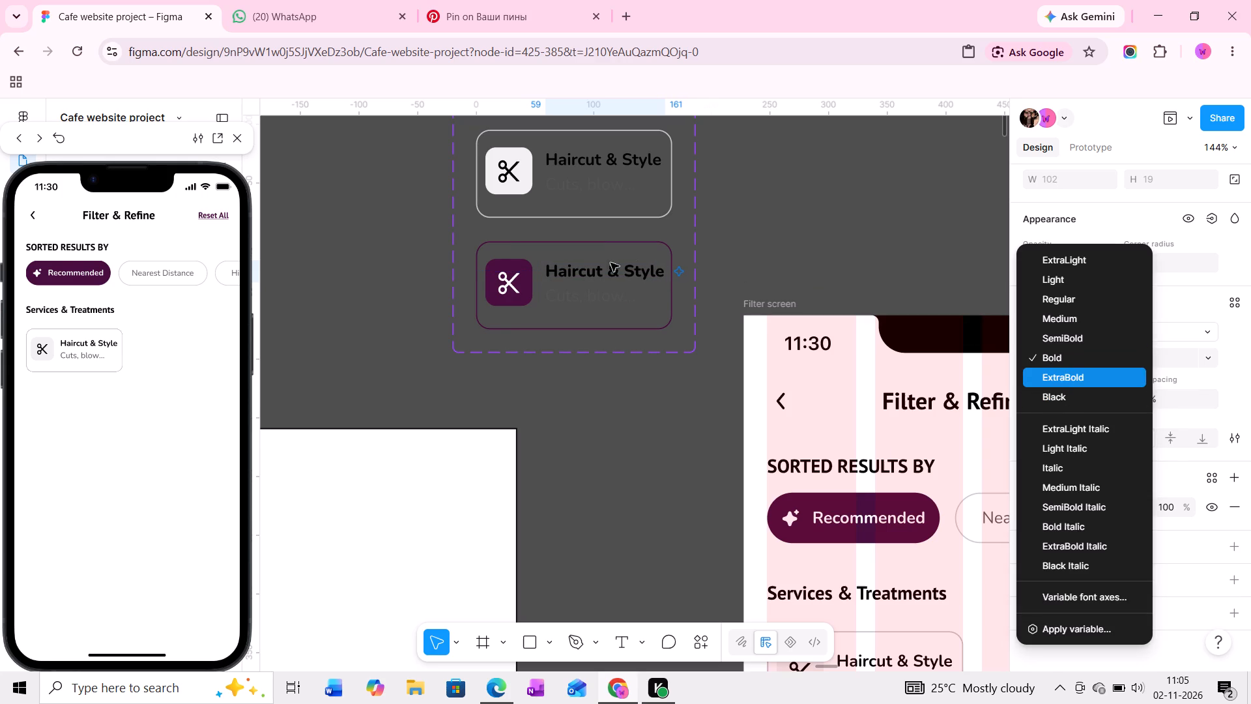
left_click(568, 295, "ctrl")
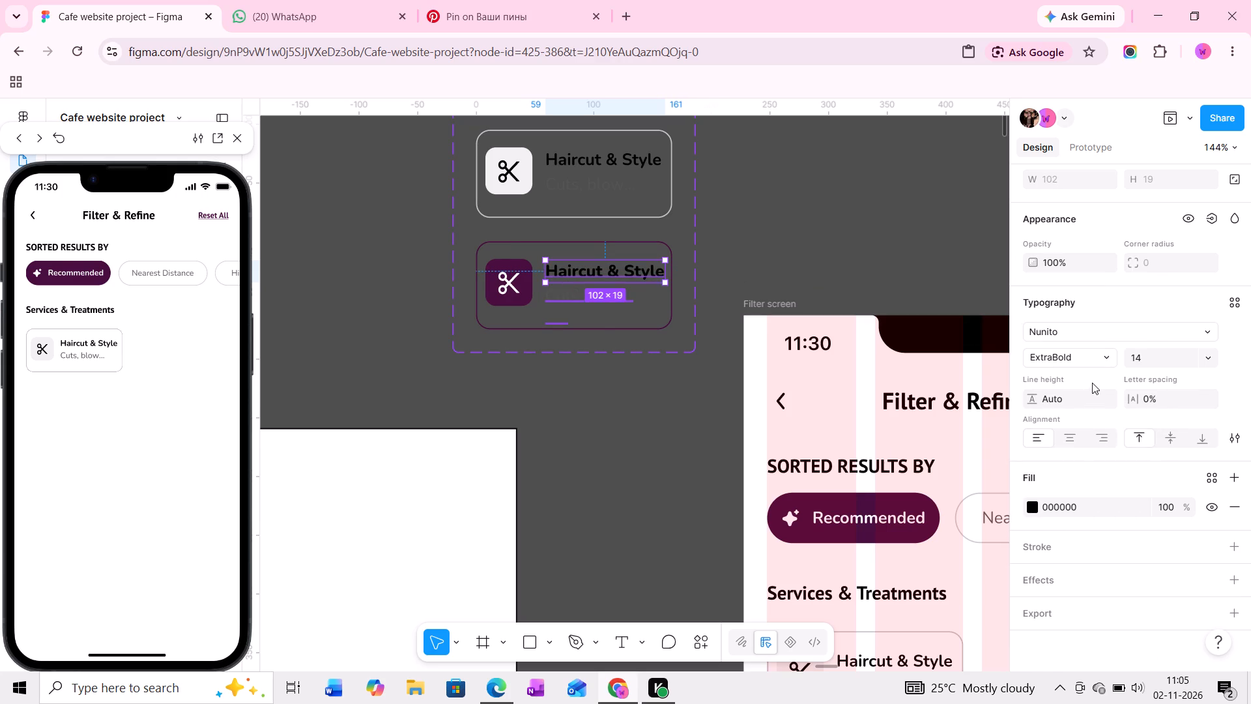
left_click(1105, 357)
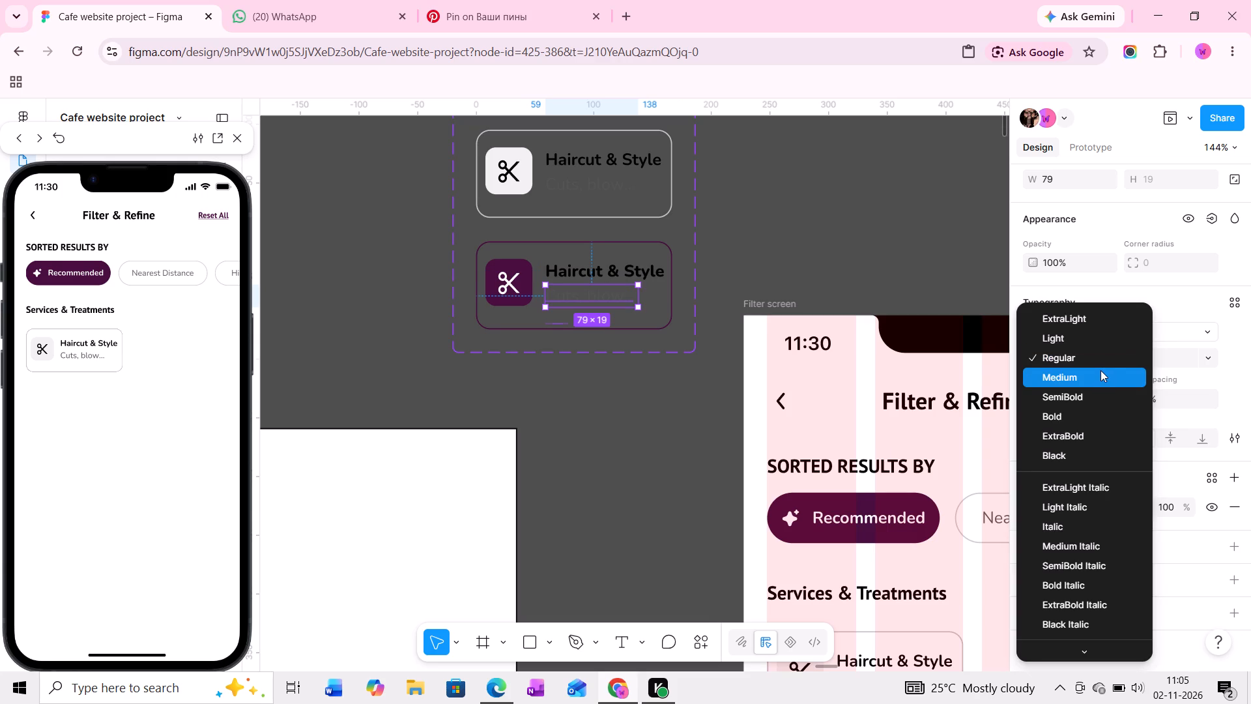
left_click(1100, 370)
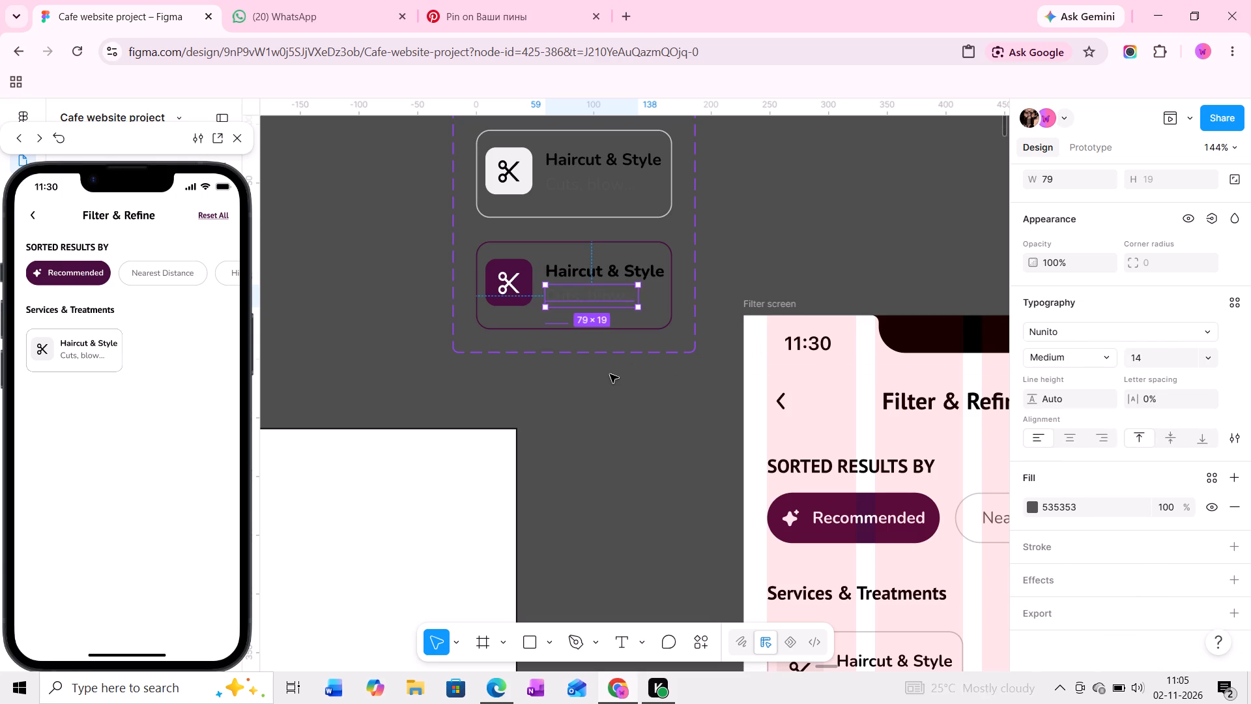
left_click(610, 374)
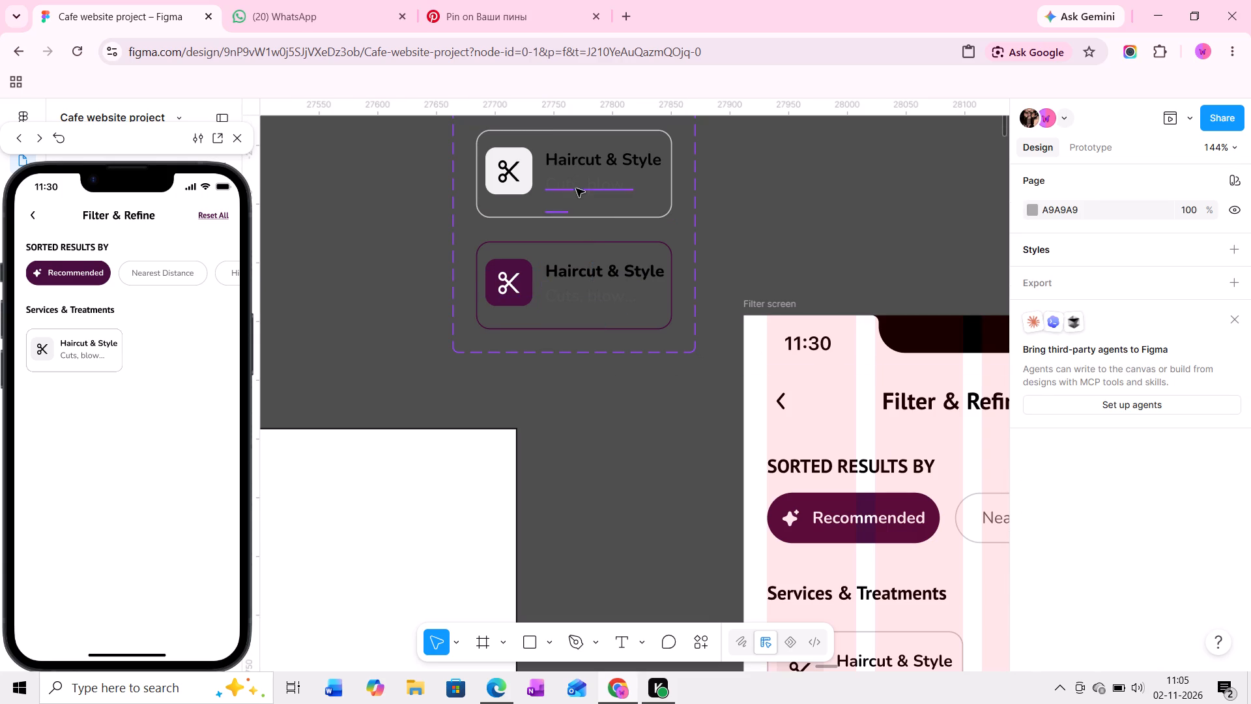
Add a prototype interaction from the default Services variant that changes to Variant2 on tap, with Instant animation.
left_click(527, 203)
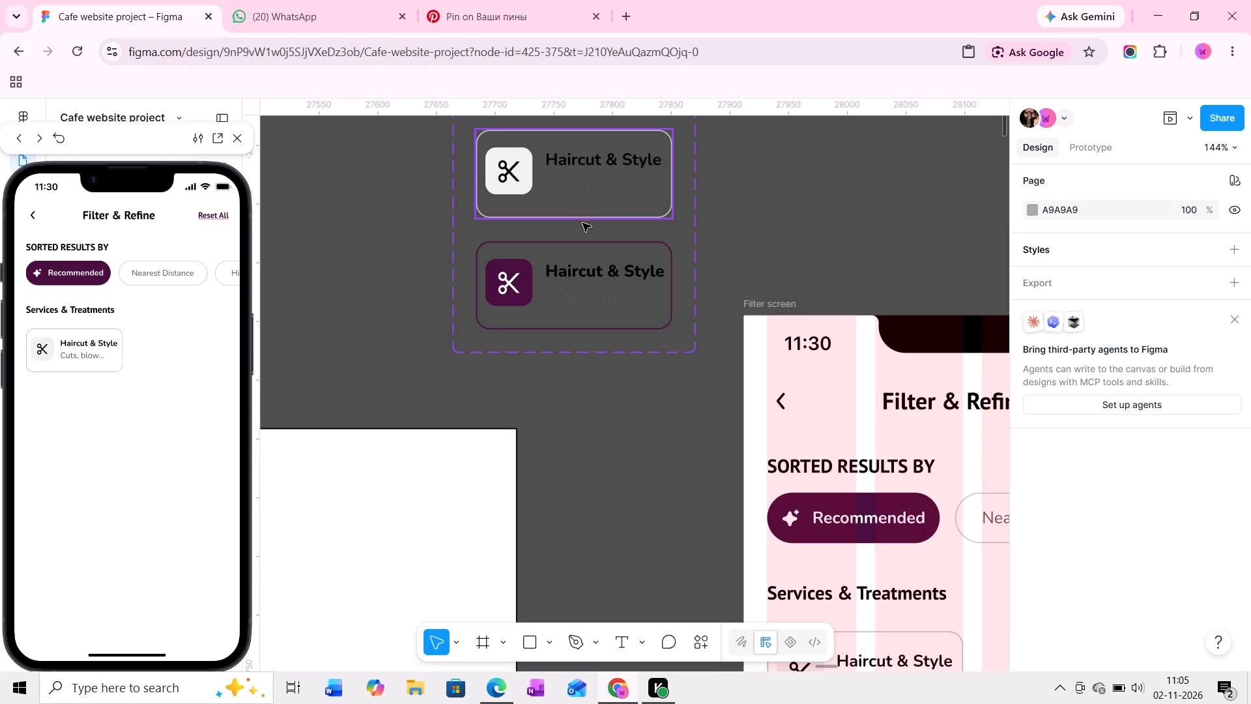
left_click(1076, 152)
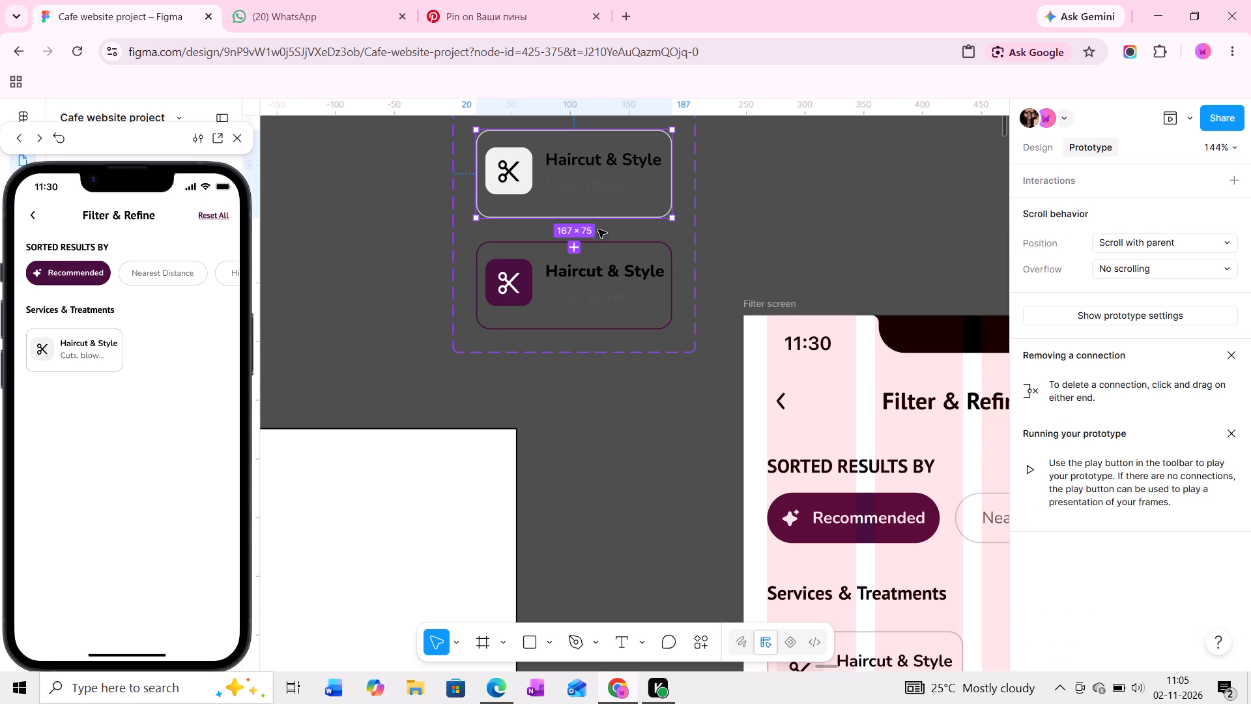
scroll(577, 226, "up", 8, "ctrl")
left_click_drag(572, 213, 572, 252)
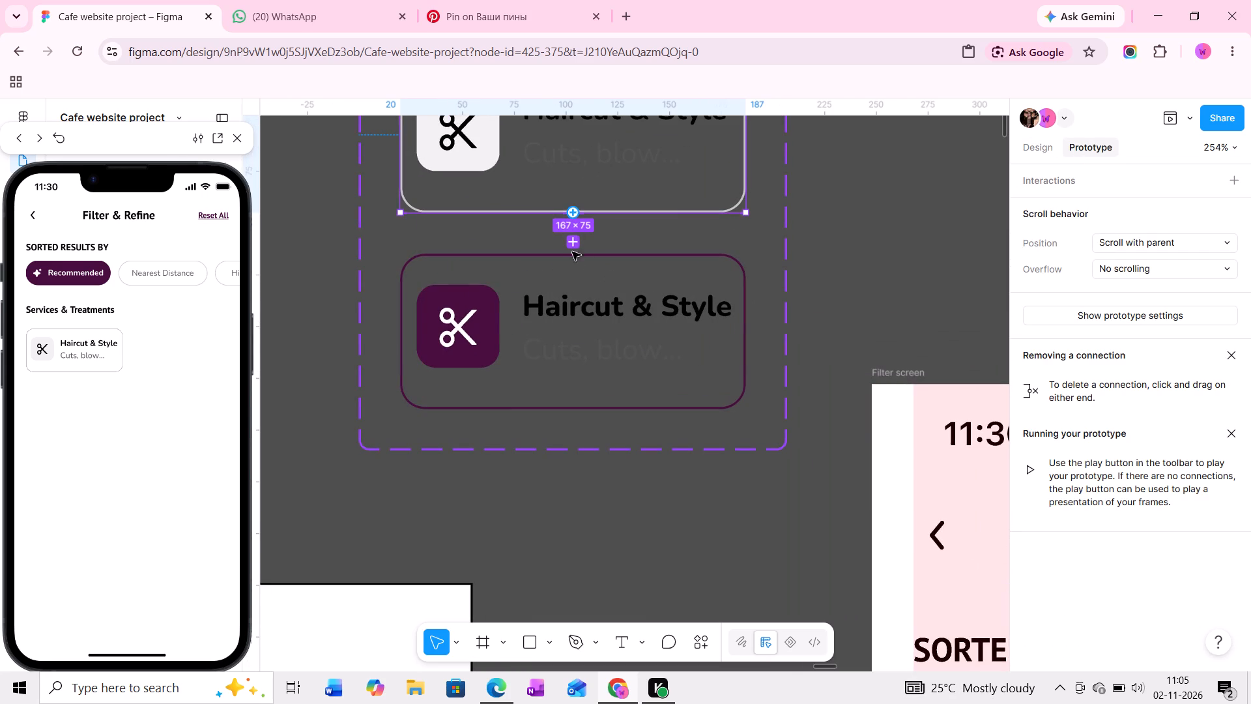
left_click_drag(572, 252, 570, 285)
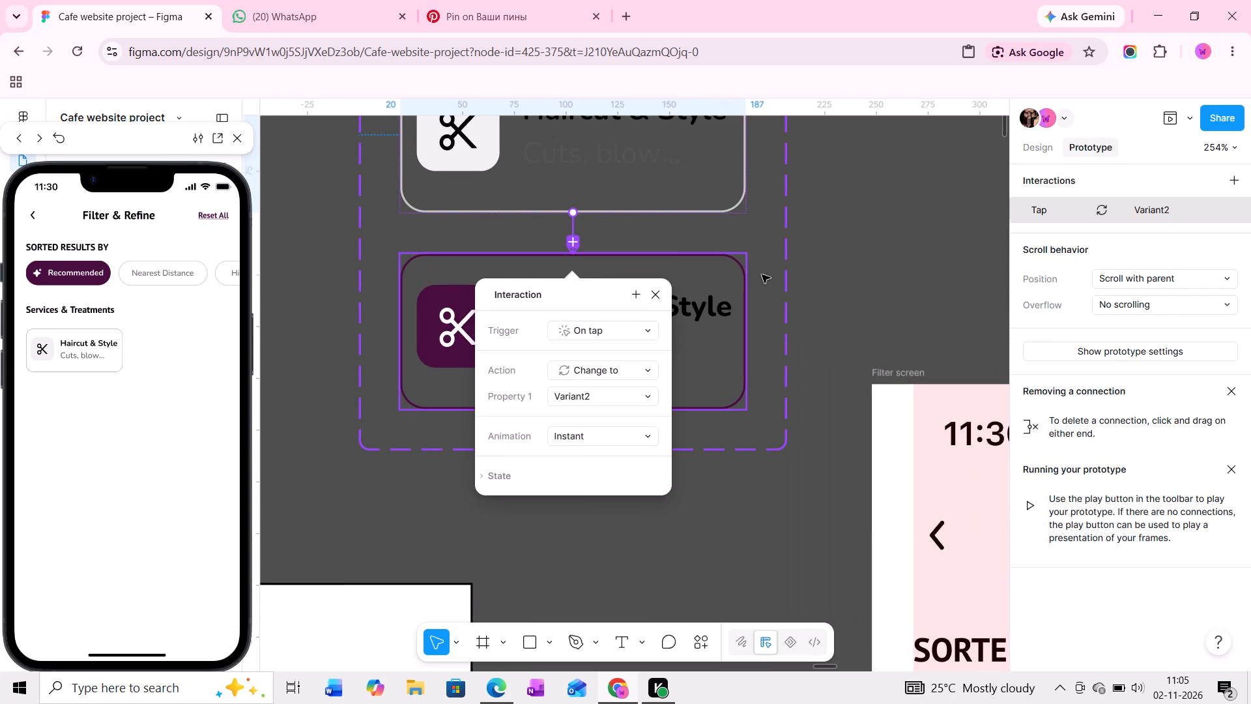
left_click(821, 273)
Add a return interaction from Variant2 that changes back to the Default variant on tap.
left_click(646, 257)
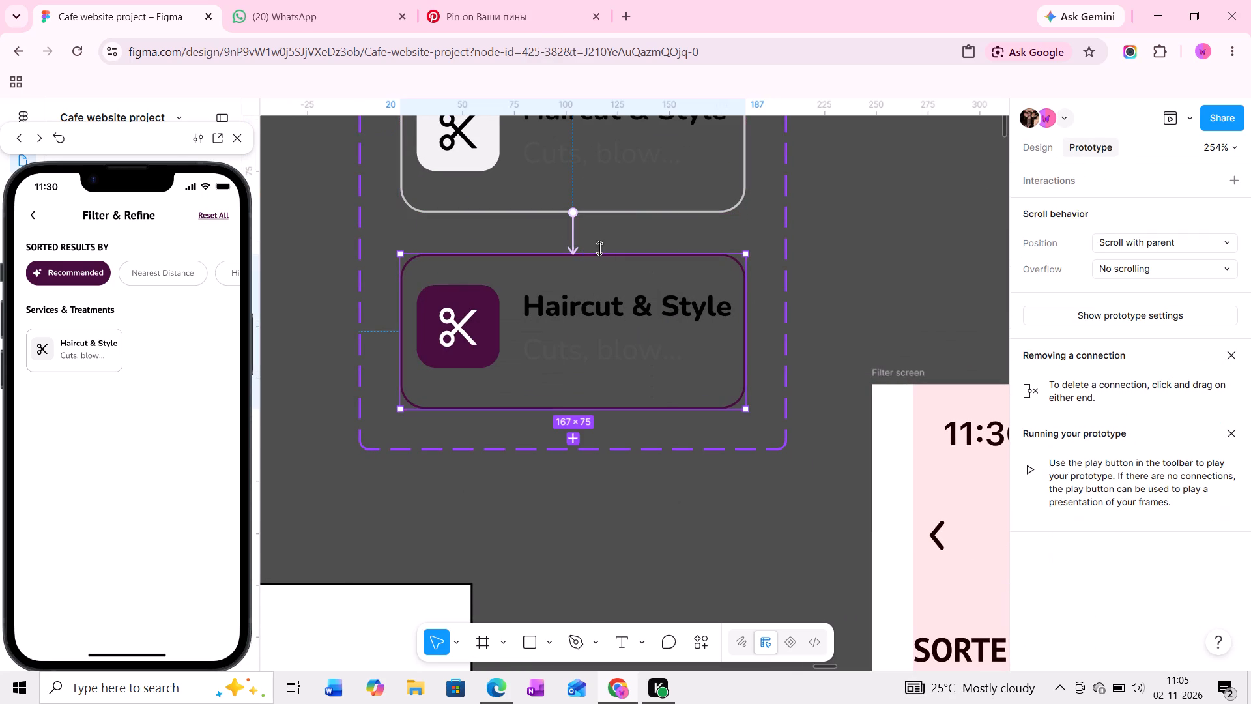
left_click_drag(588, 255, 596, 201)
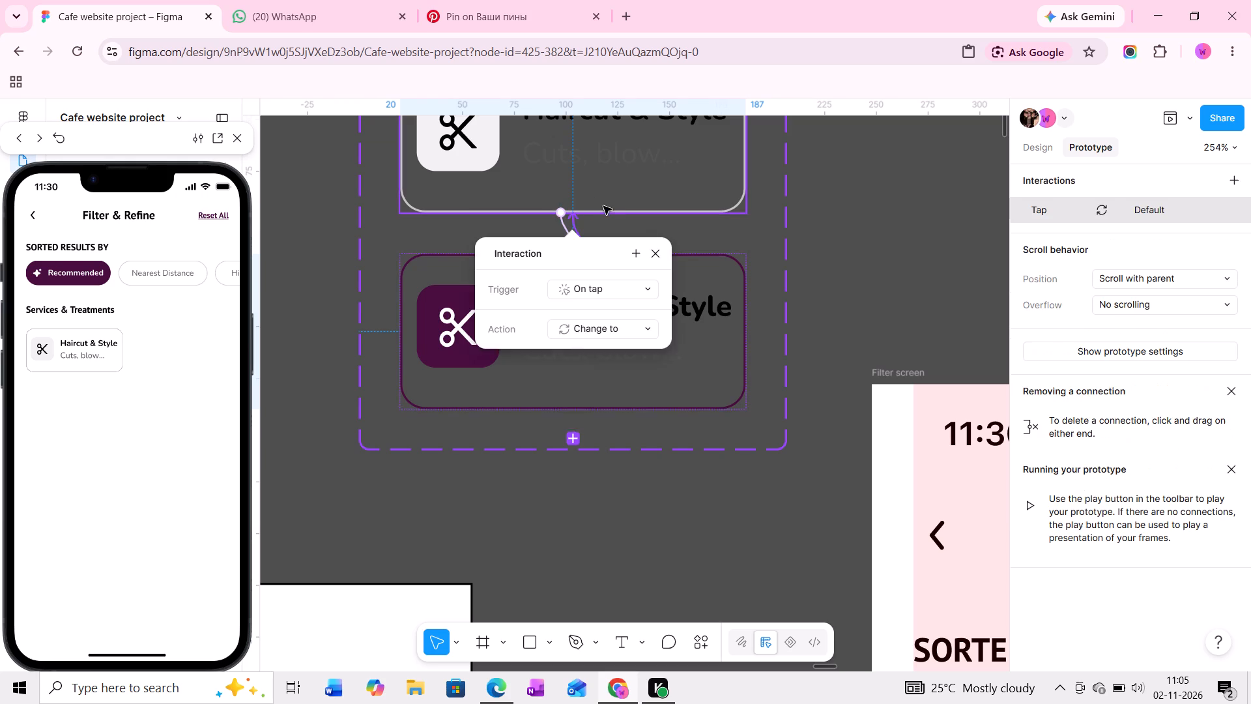
Test the Haircut & Style card's toggle between default and selected states in the Filter & Refine preview.
left_click(861, 280)
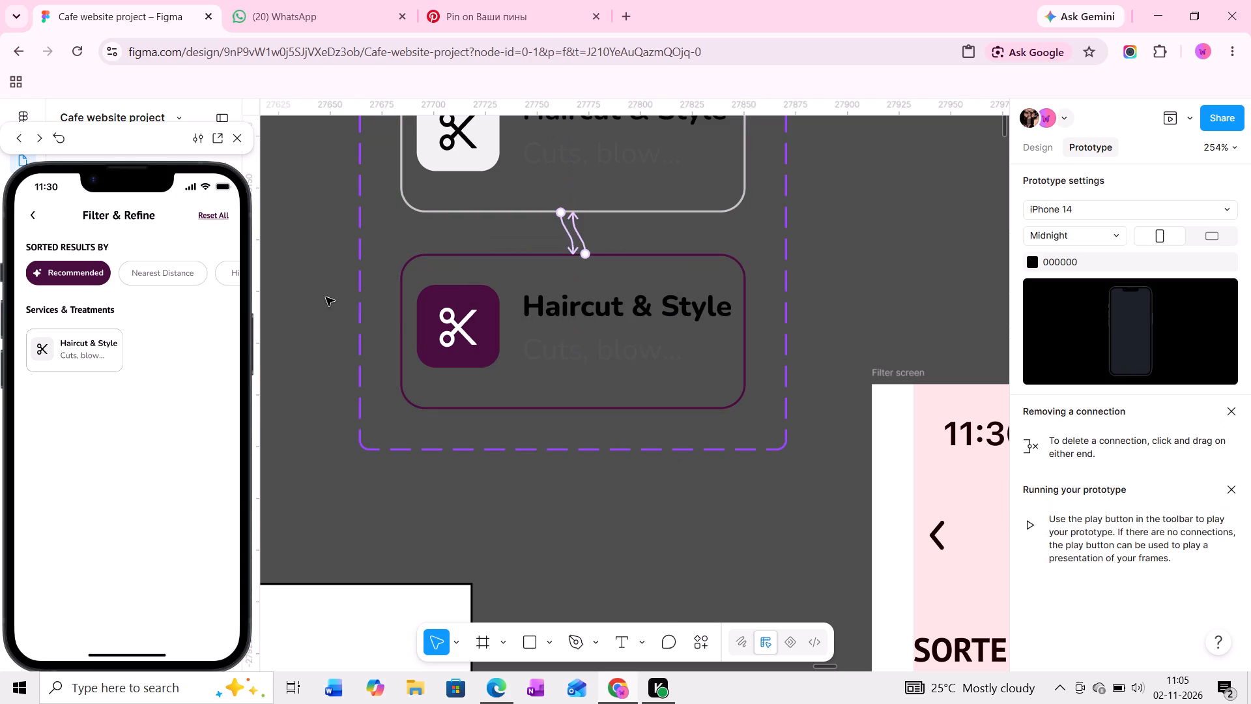
left_click(87, 344)
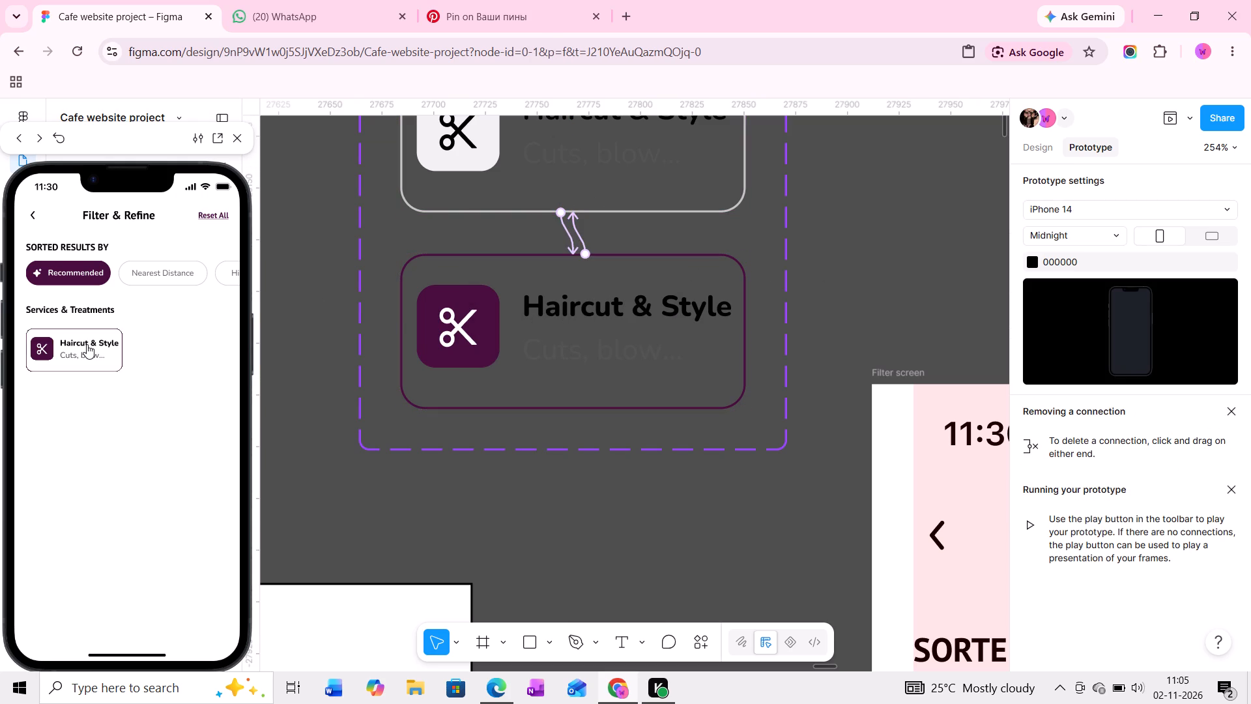
left_click(87, 344)
left_click(87, 344)
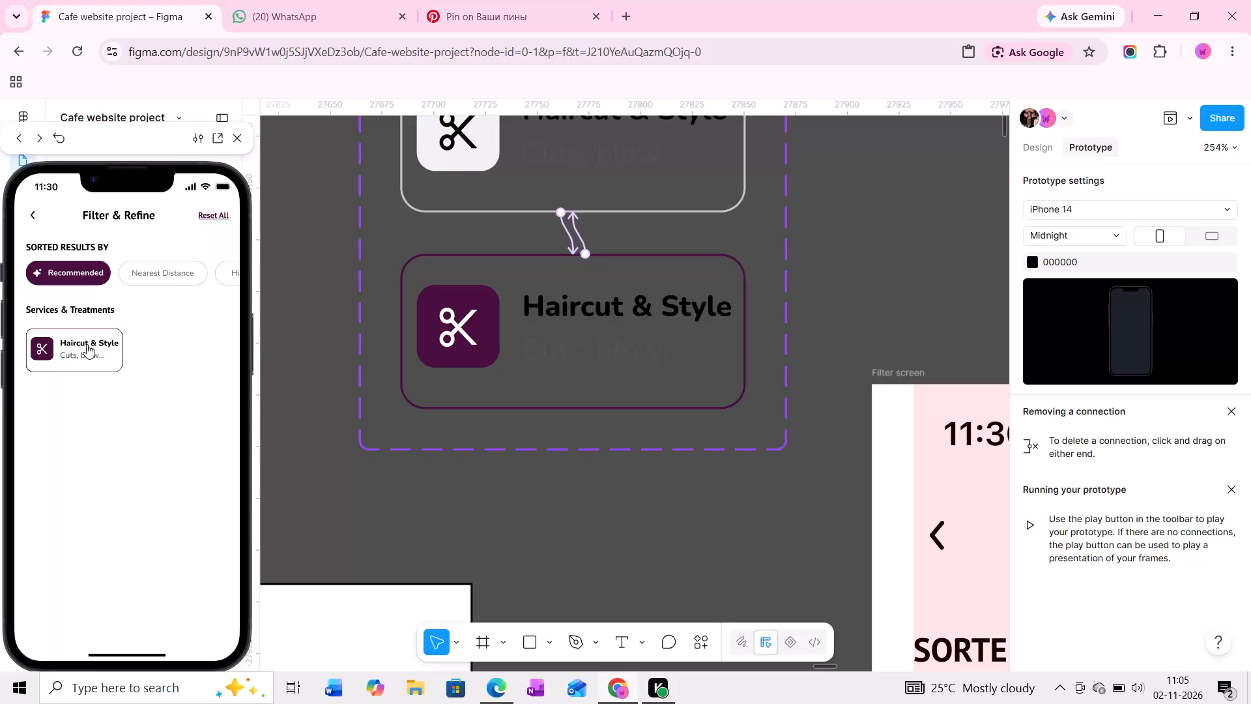
left_click(87, 344)
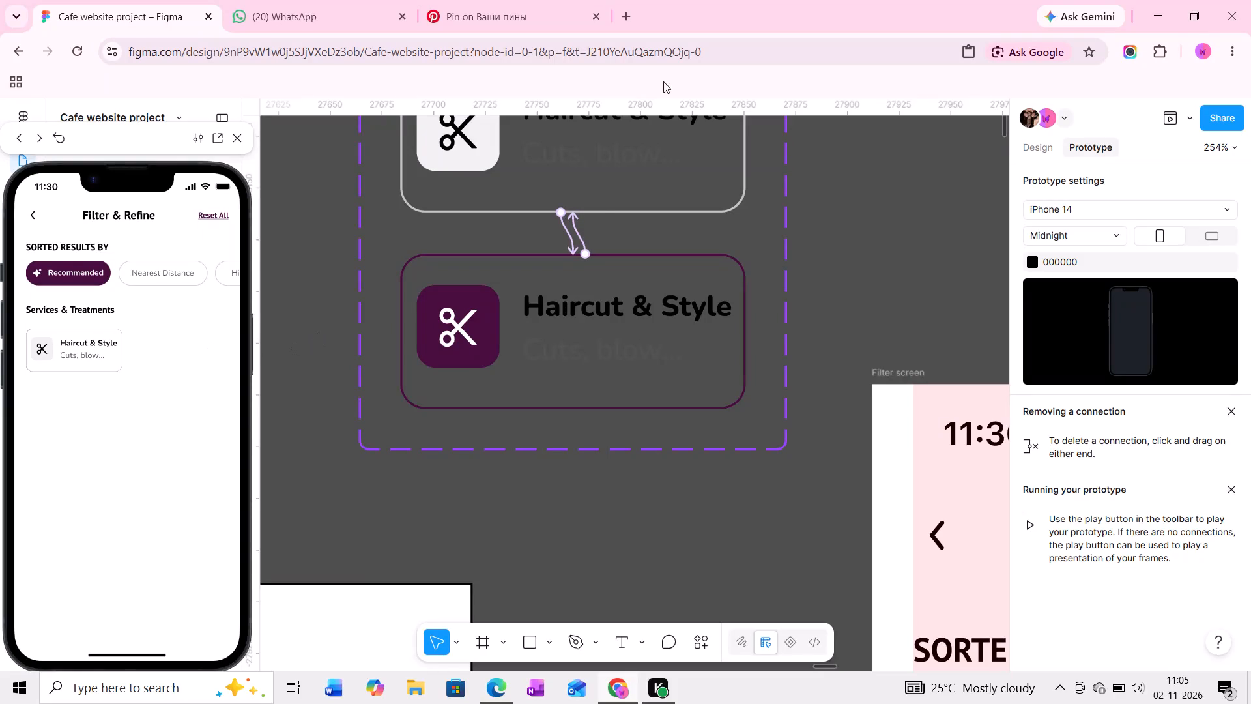
Set both Services variants' corner radius to 14 with corner smoothing at 100%, and check the card in the preview.
middle_click_drag(592, 211, 596, 344)
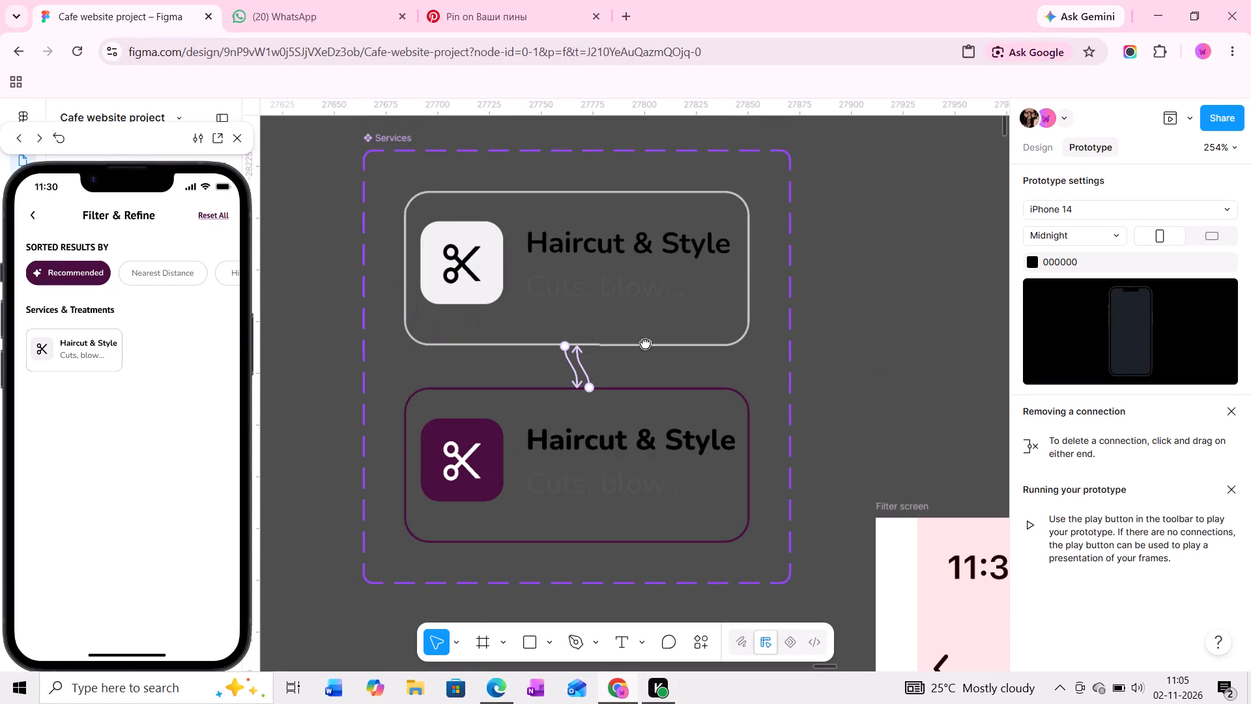
left_click(645, 343)
left_click(1037, 153)
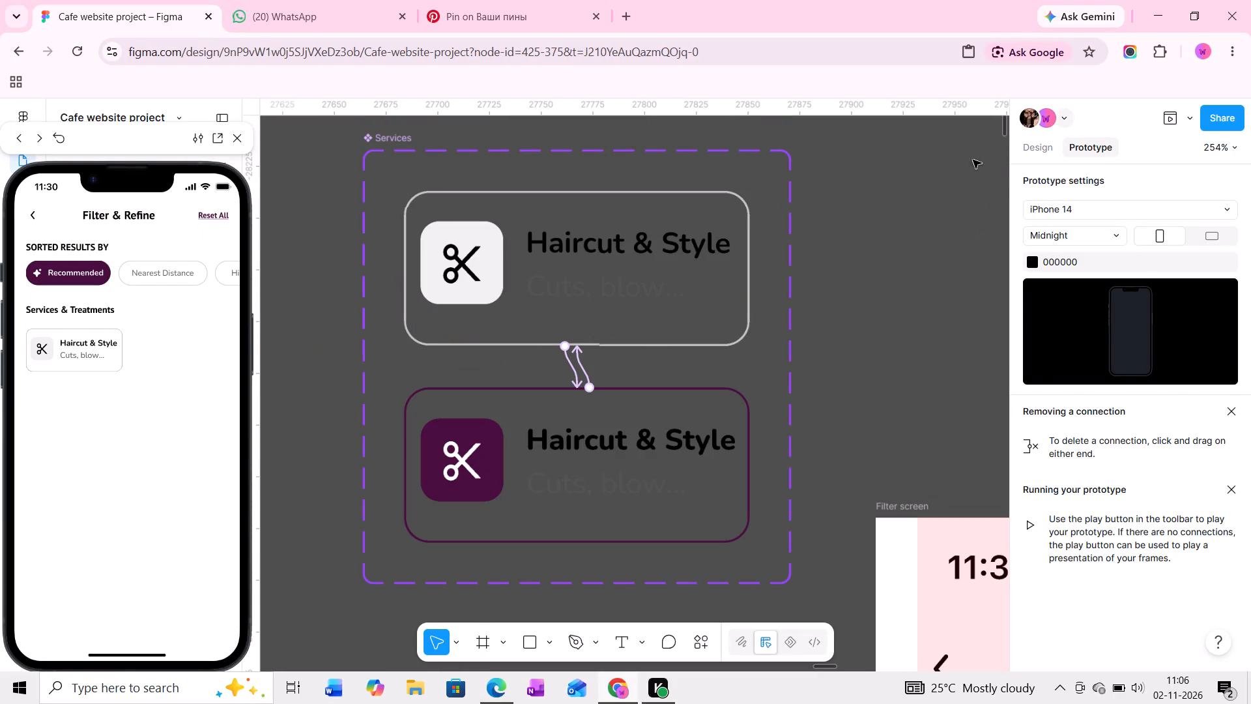
left_click(637, 413, "shift")
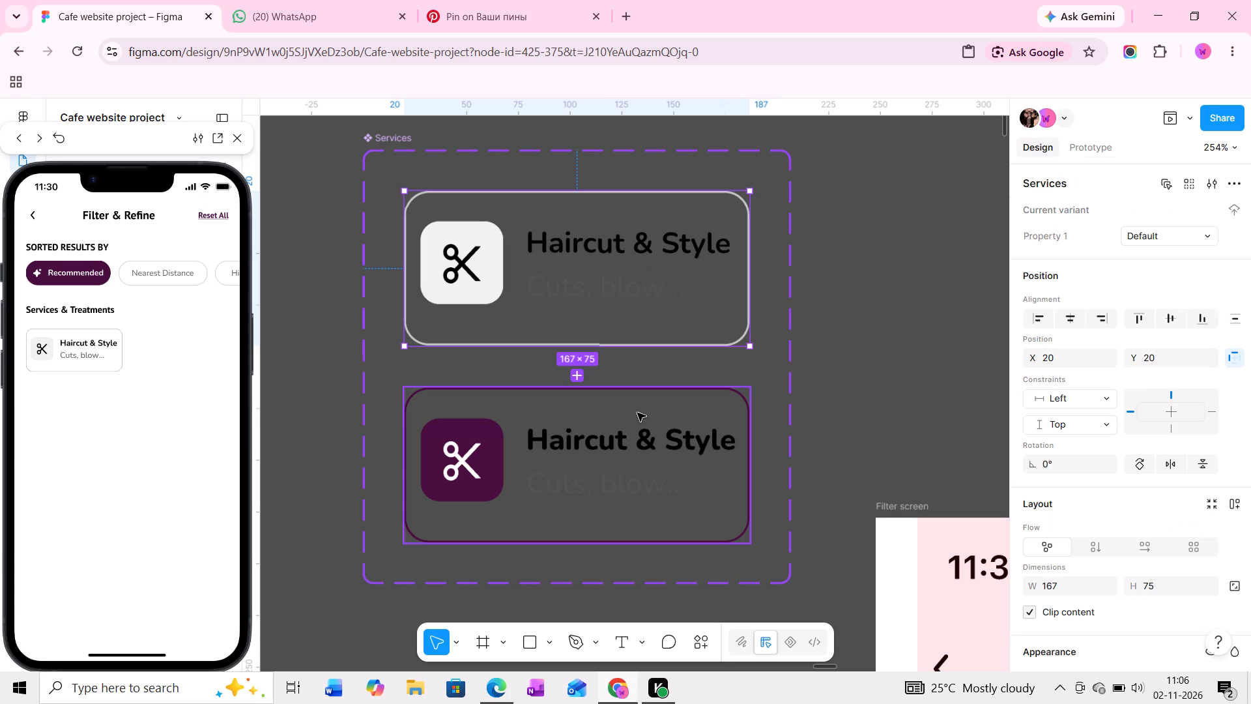
scroll(769, 400, "down", 4, "ctrl")
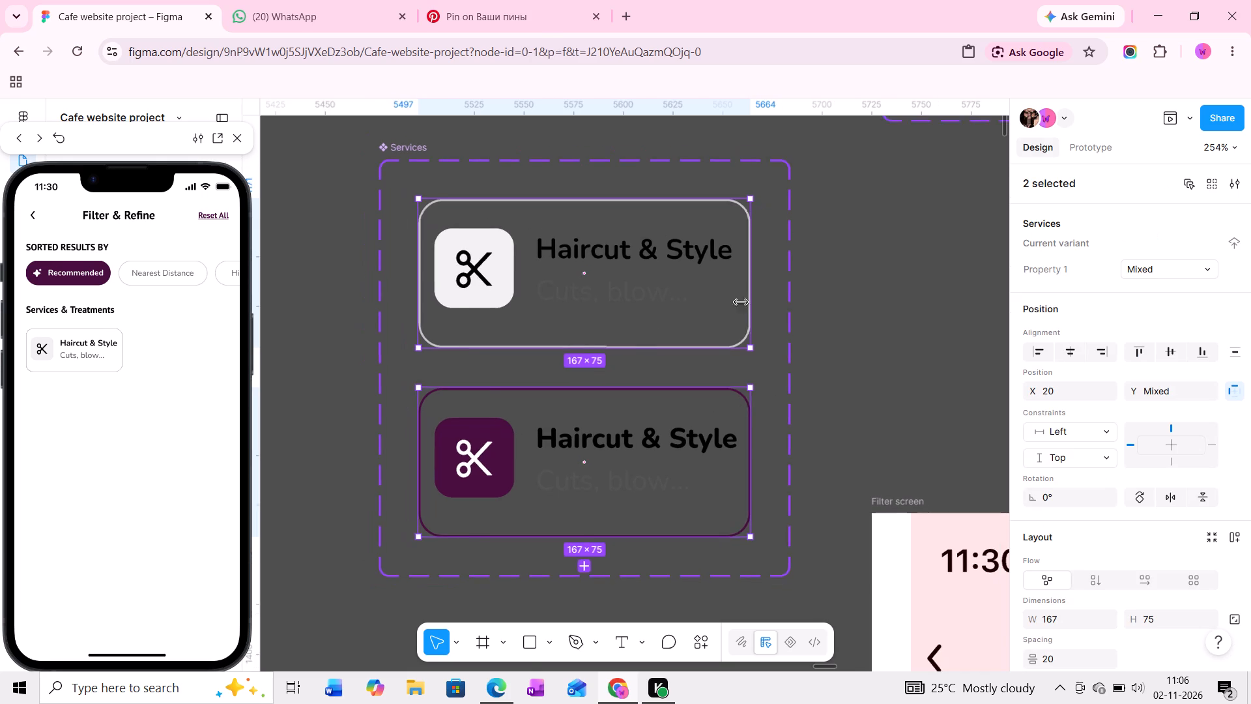
scroll(1088, 368, "down", 4)
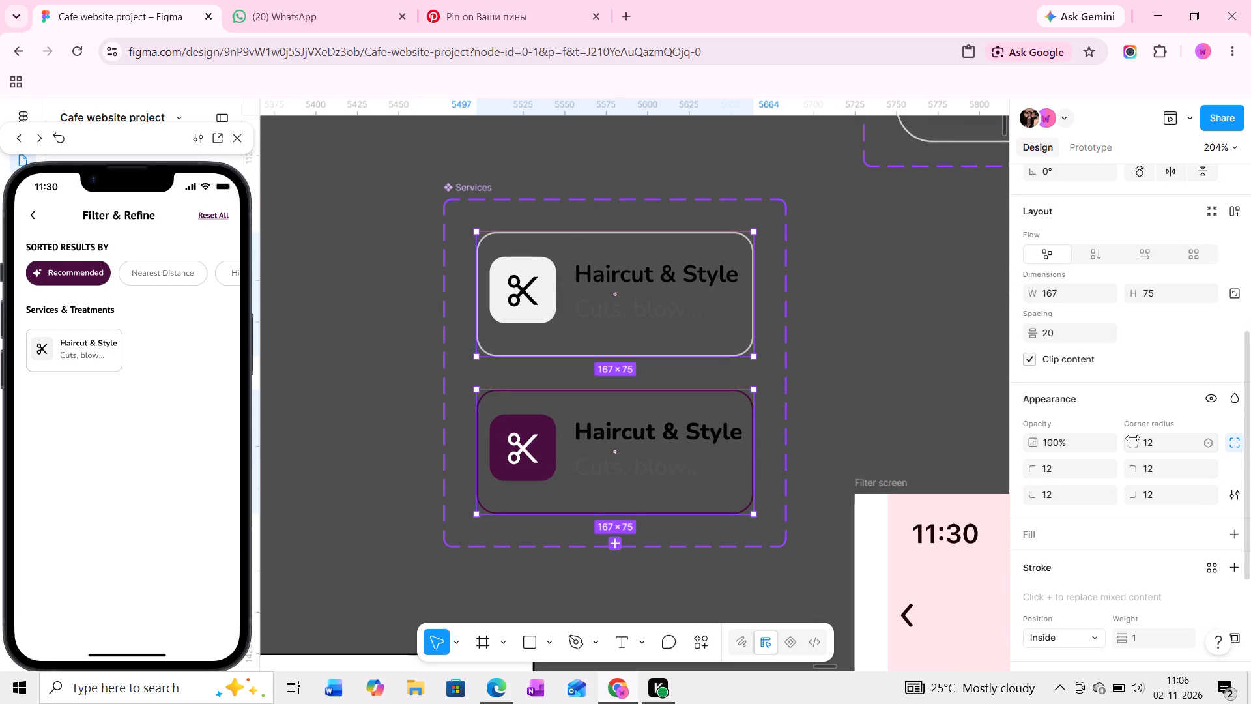
left_click_drag(1132, 438, 656, 385)
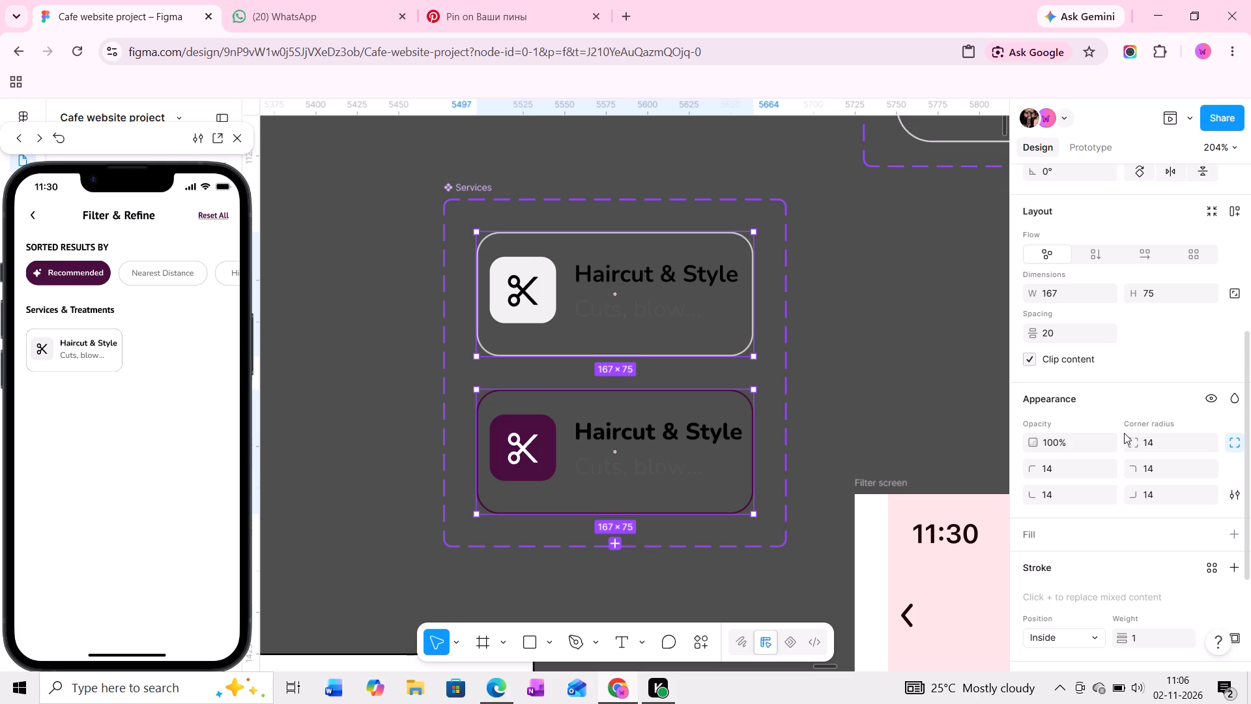
left_click(1236, 499)
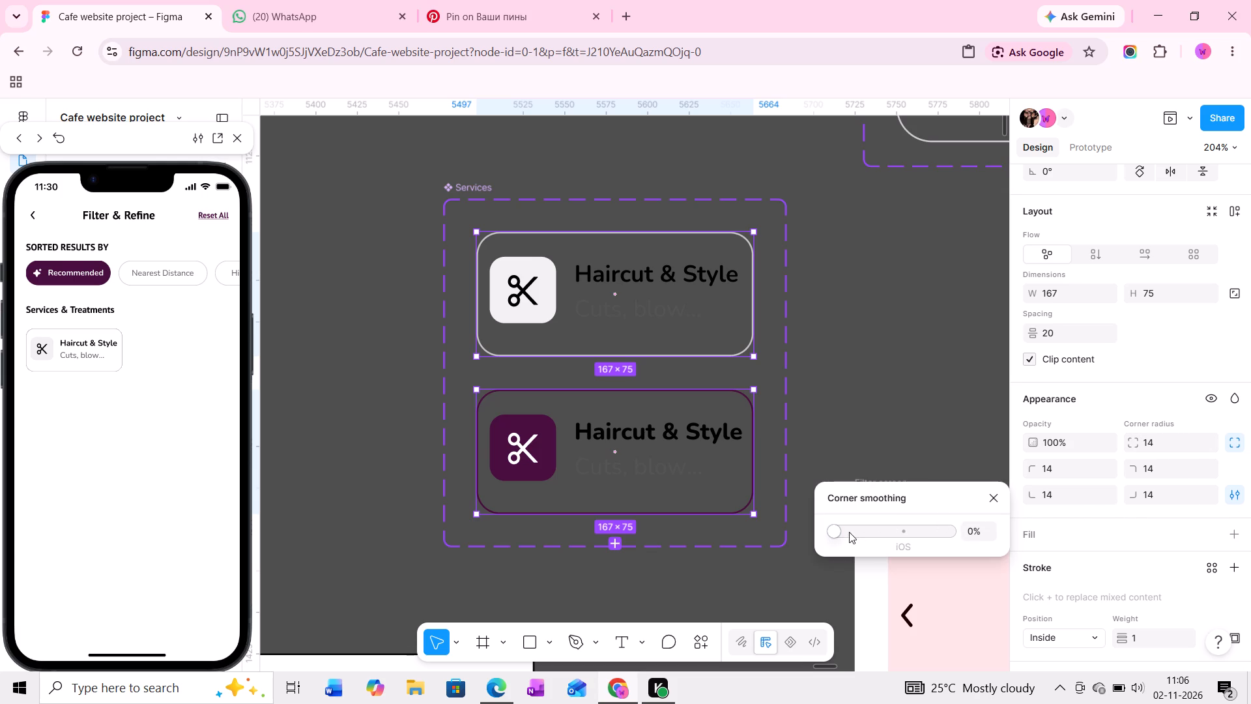
left_click_drag(835, 531, 1007, 527)
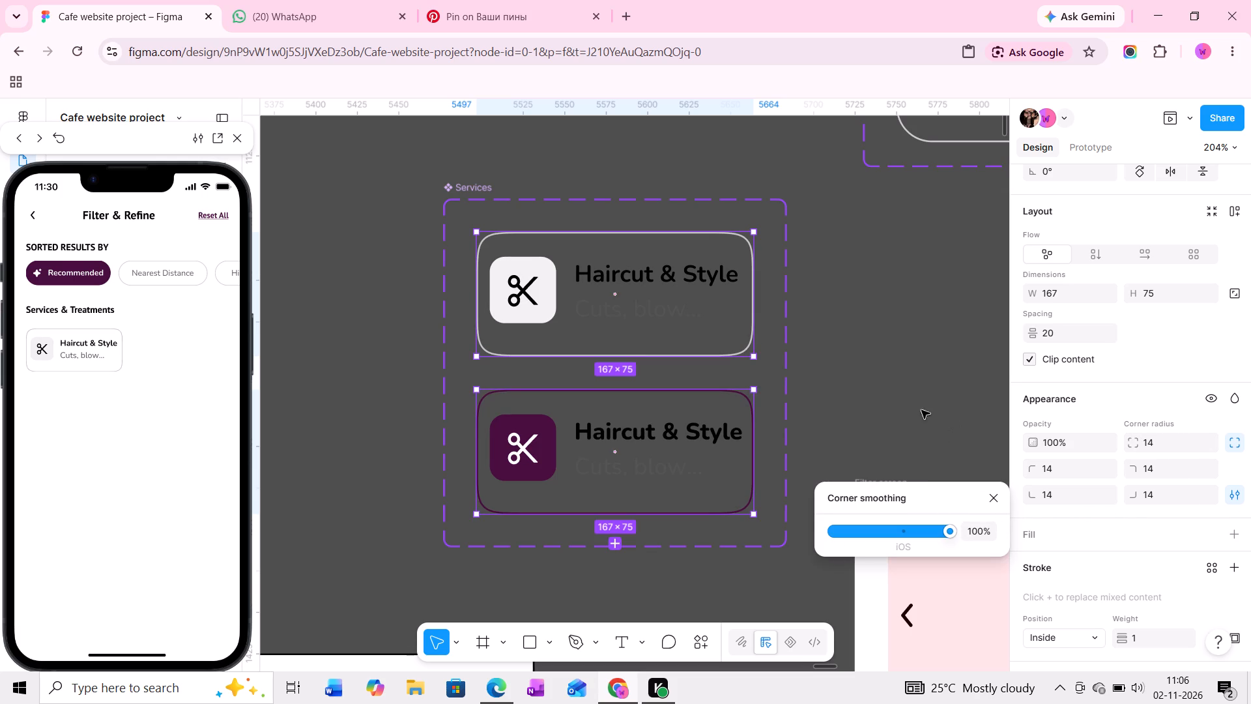
left_click(846, 375)
left_click(70, 357)
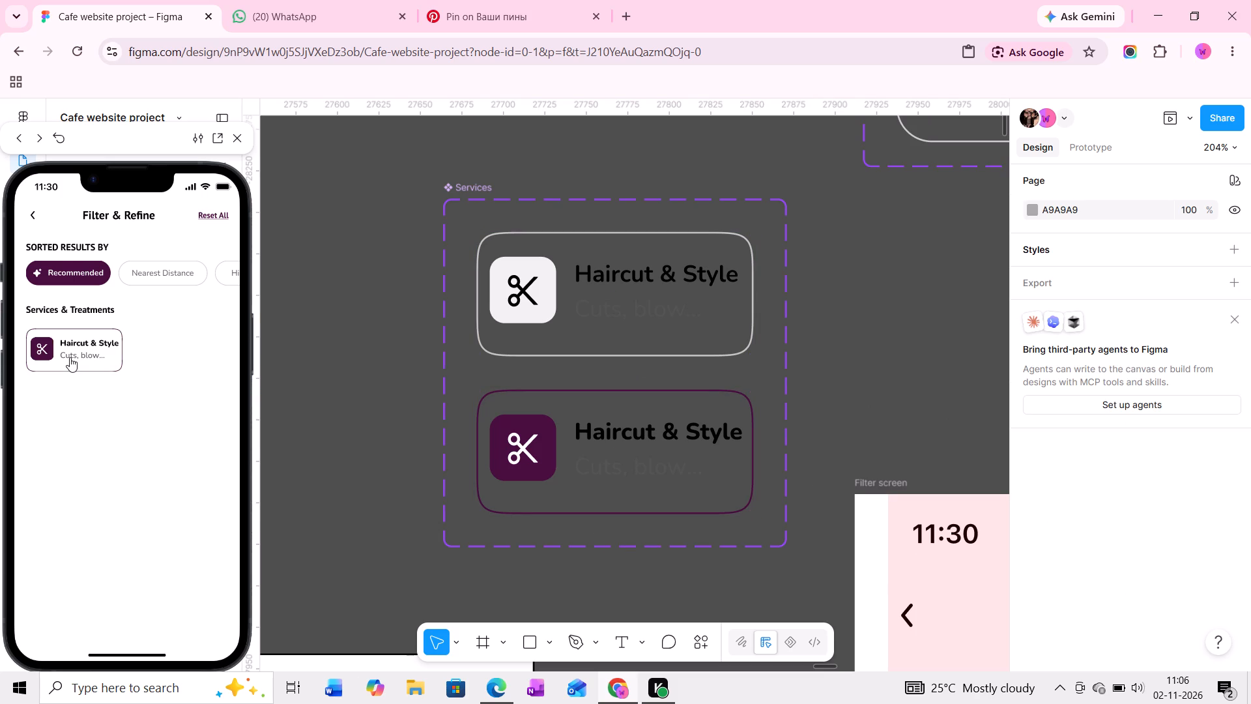
Add a card fill to Variant2 using 480E40 sampled from its scissors tile, and test it in the preview.
left_click(551, 418)
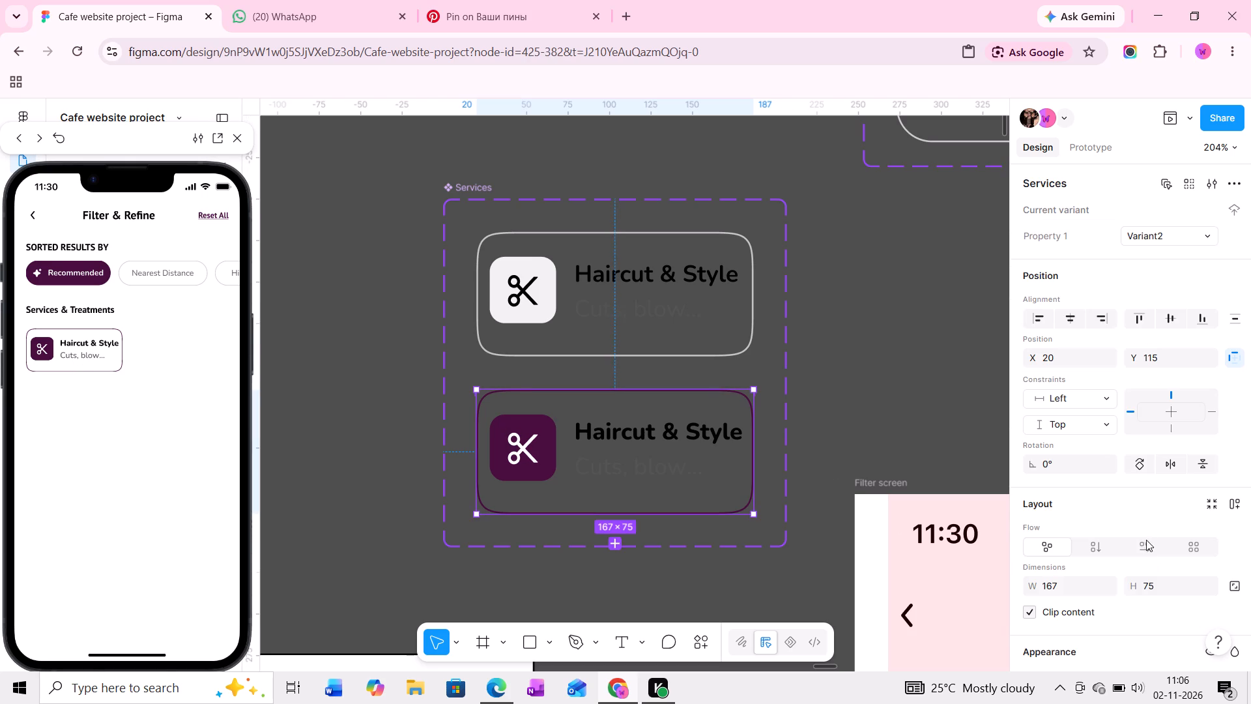
key("i")
left_click(545, 441)
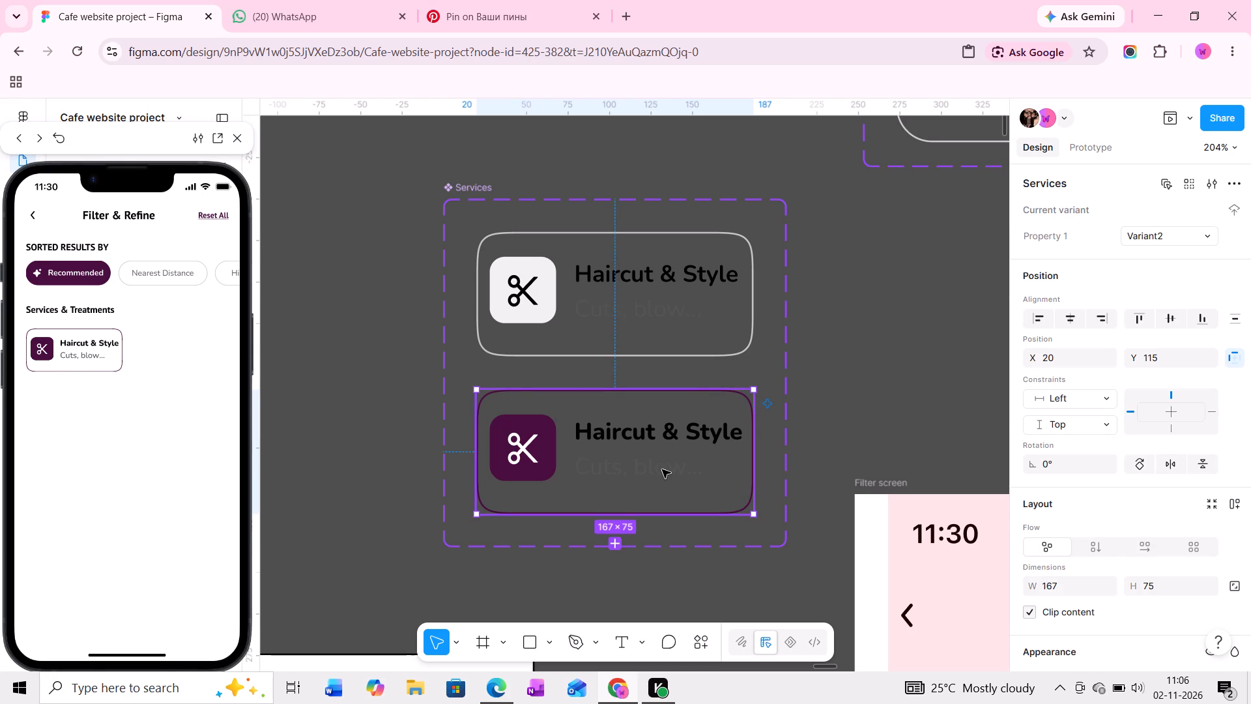
scroll(1151, 475, "down", 3)
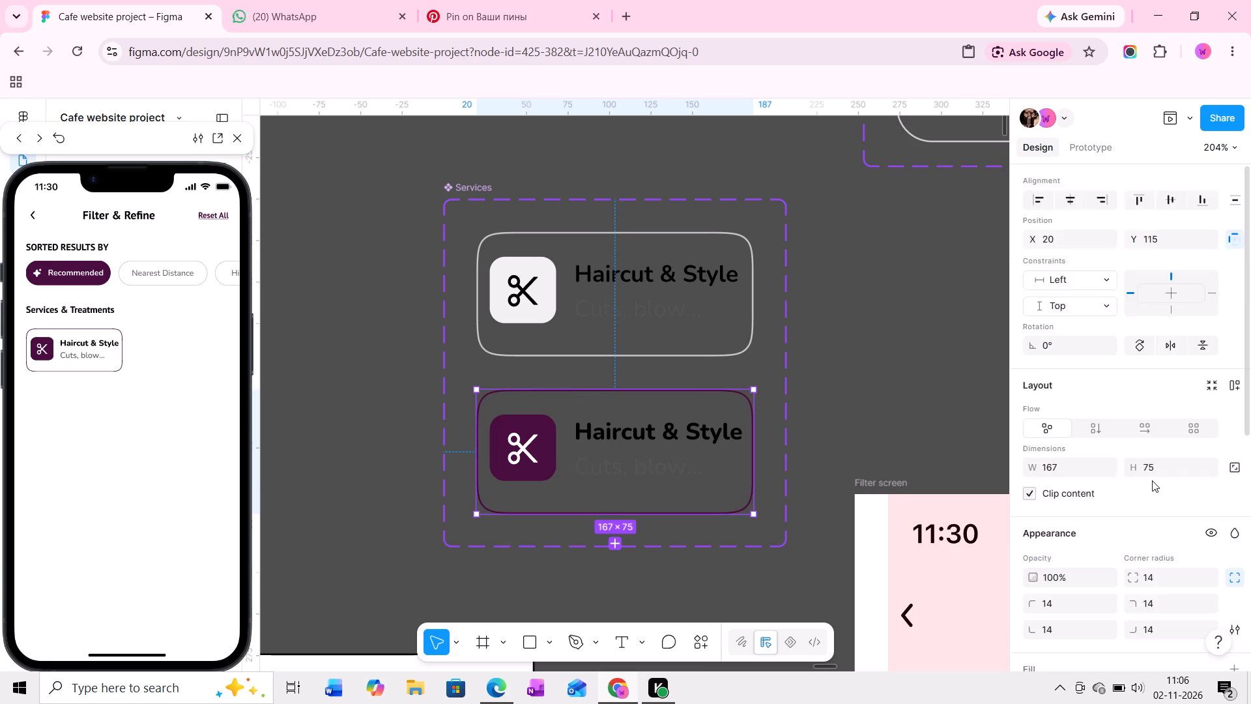
left_click(1043, 542)
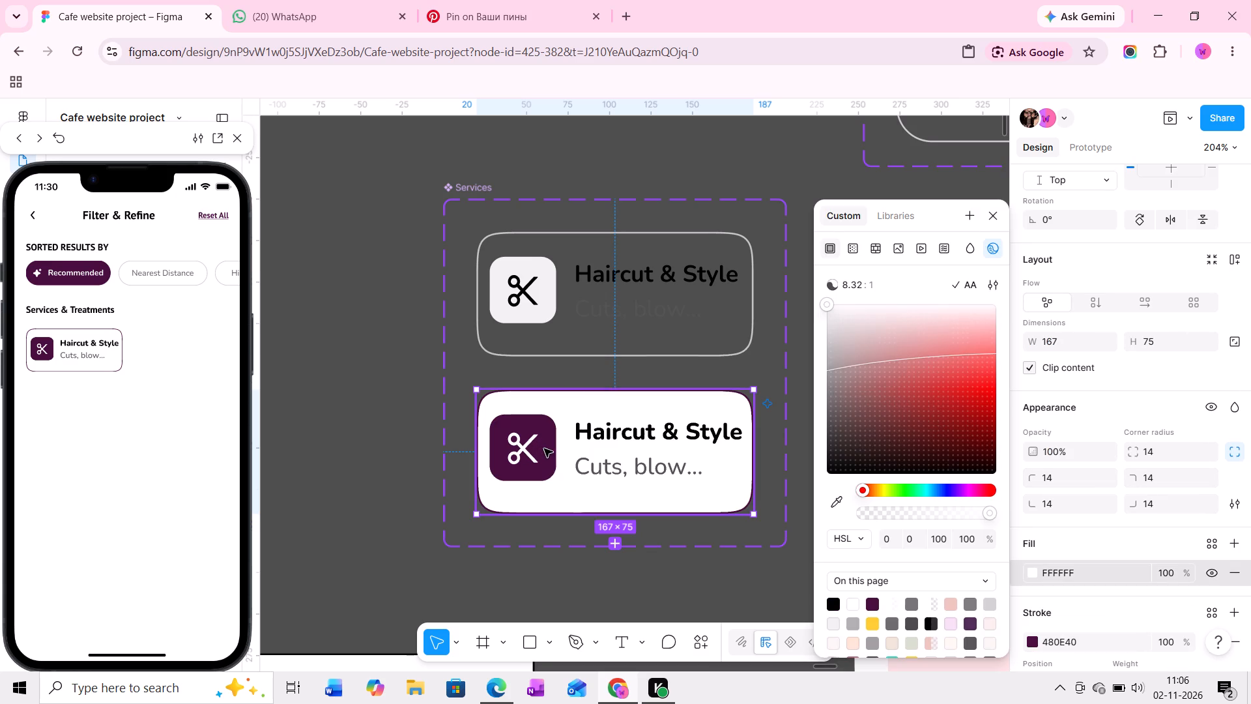
key("i")
left_click(544, 448)
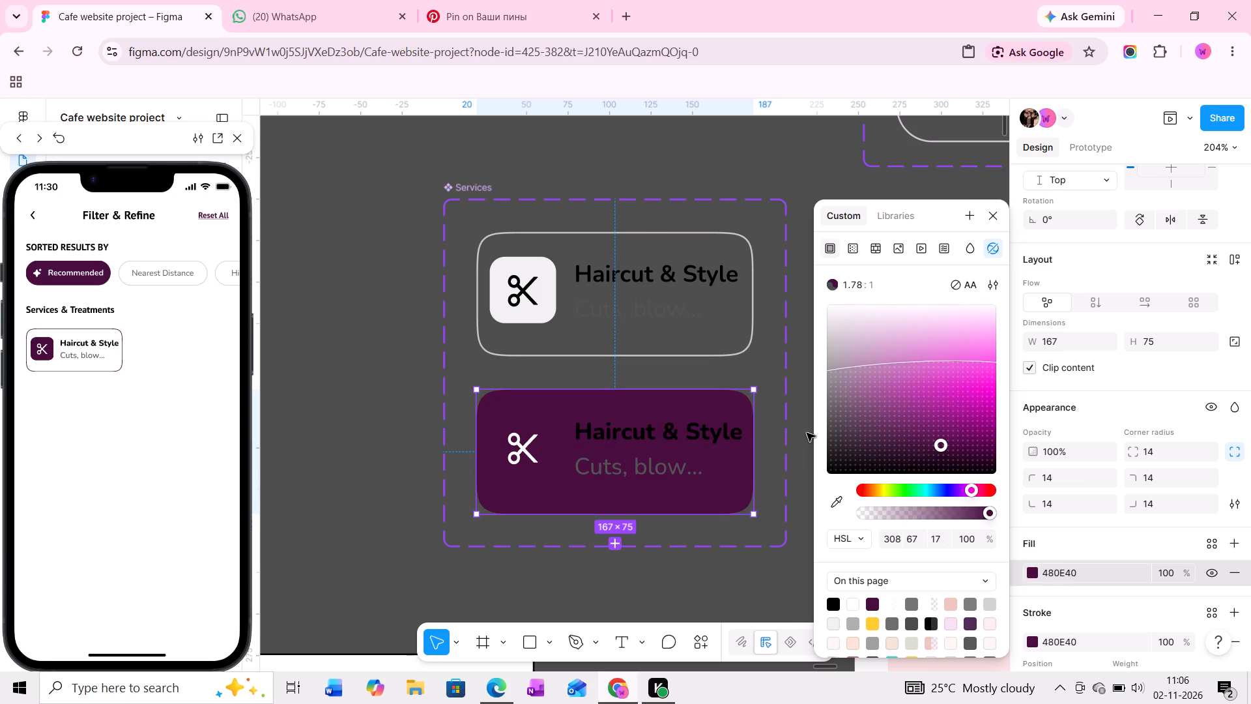
left_click(63, 340)
left_click(63, 340)
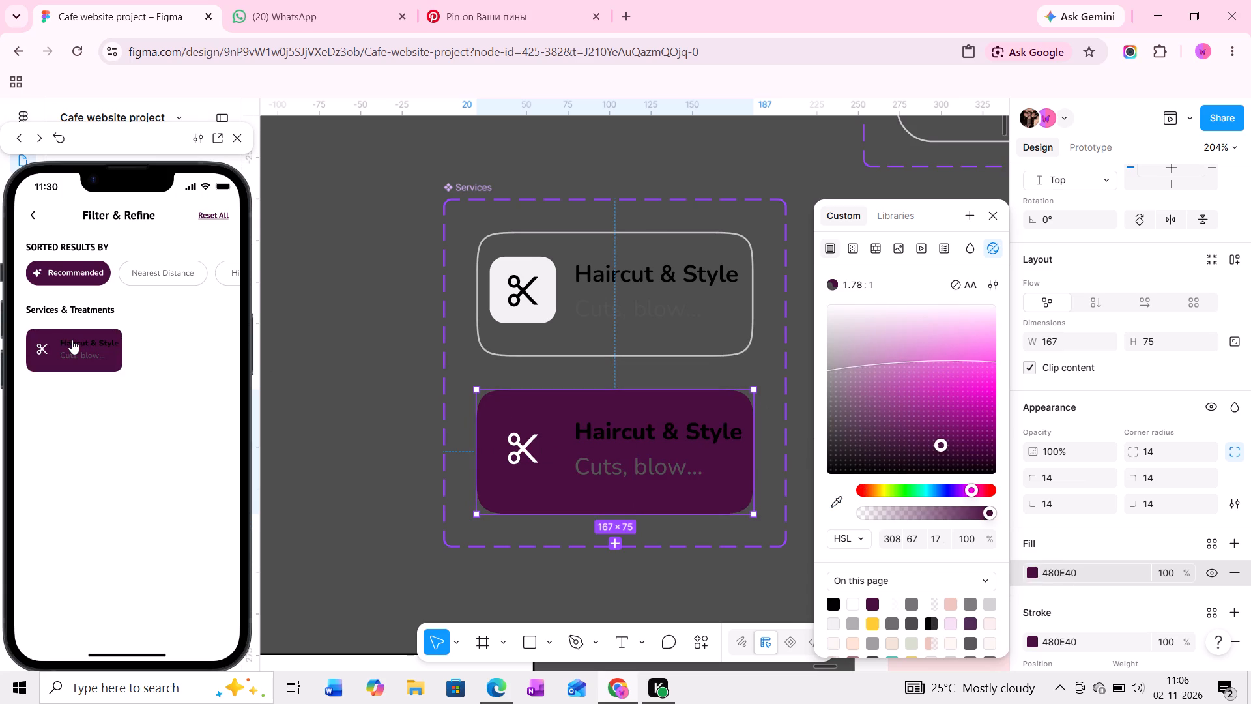
left_click(72, 340)
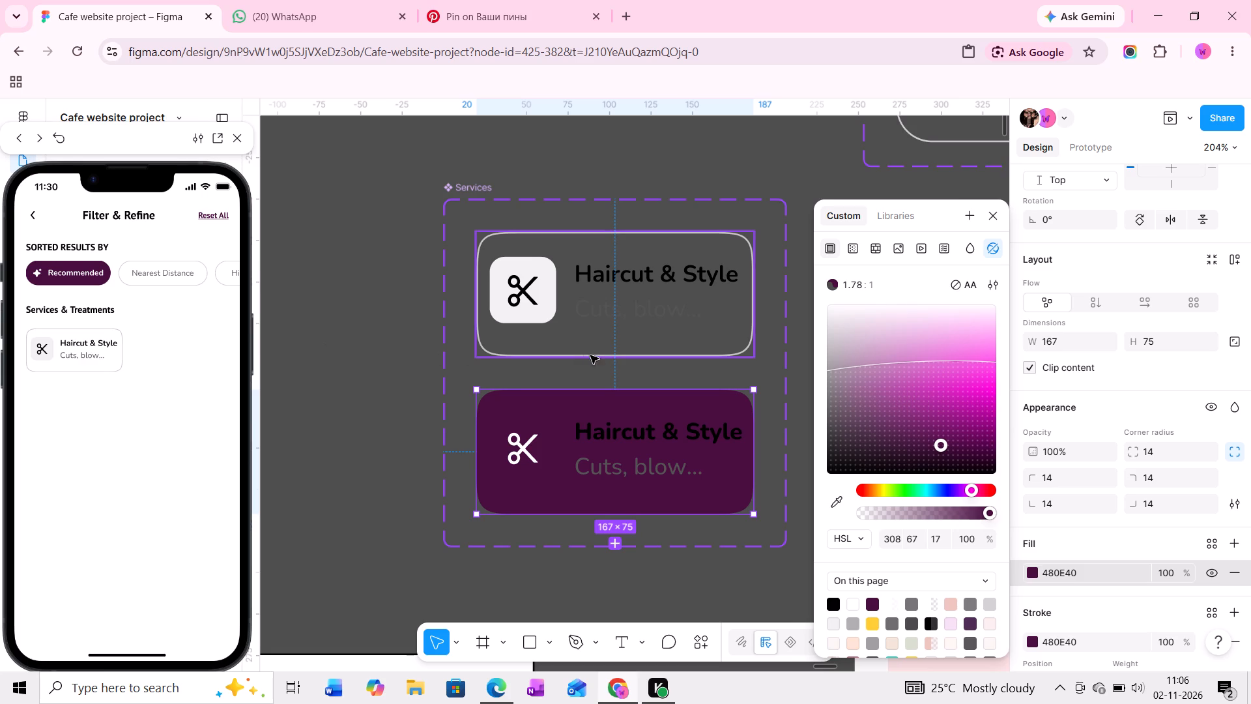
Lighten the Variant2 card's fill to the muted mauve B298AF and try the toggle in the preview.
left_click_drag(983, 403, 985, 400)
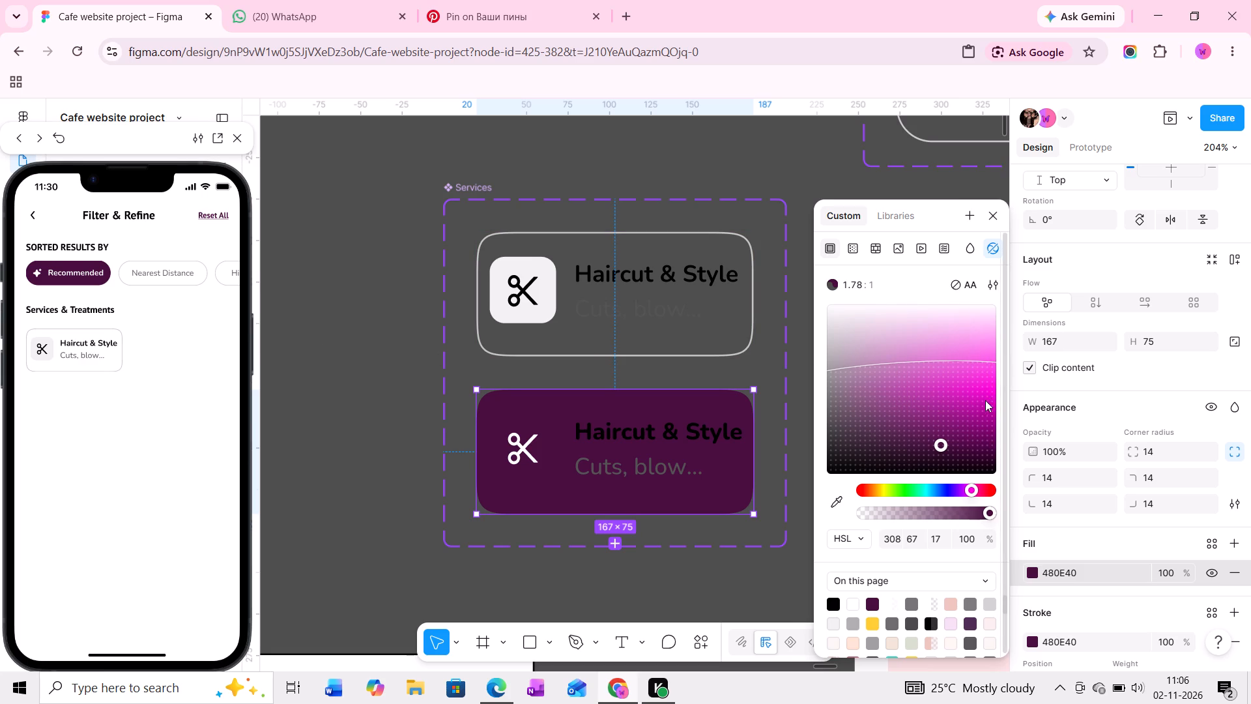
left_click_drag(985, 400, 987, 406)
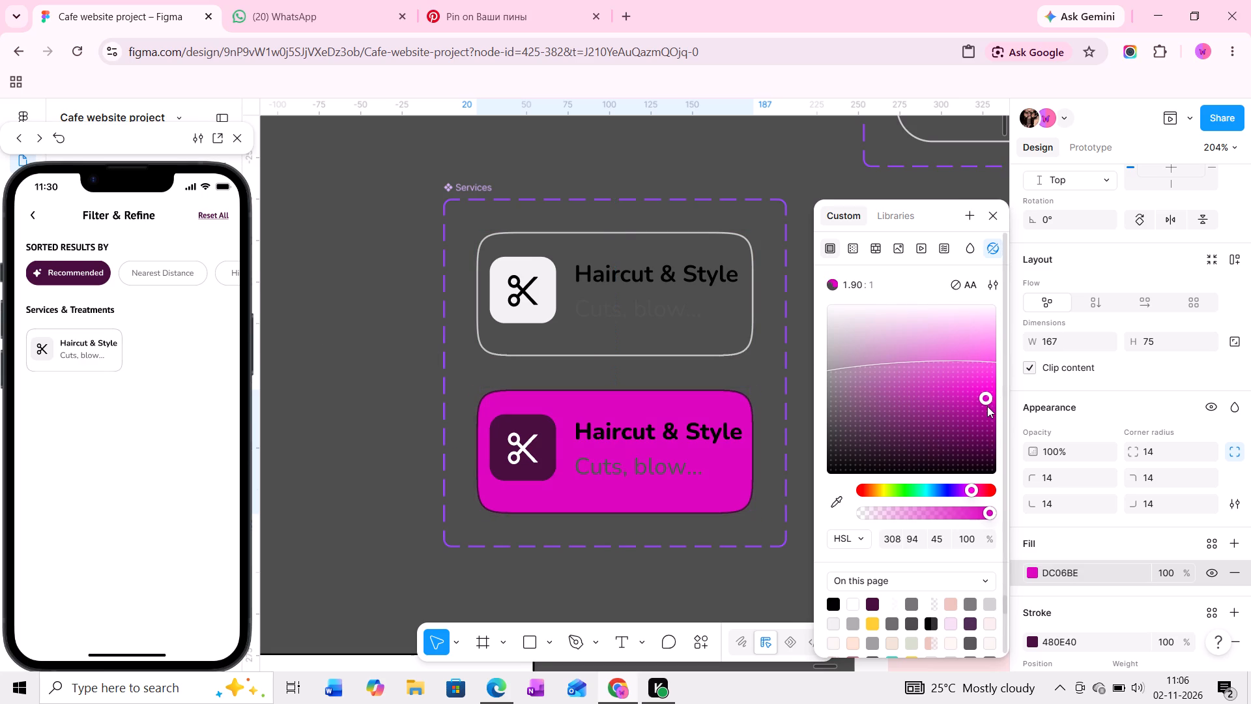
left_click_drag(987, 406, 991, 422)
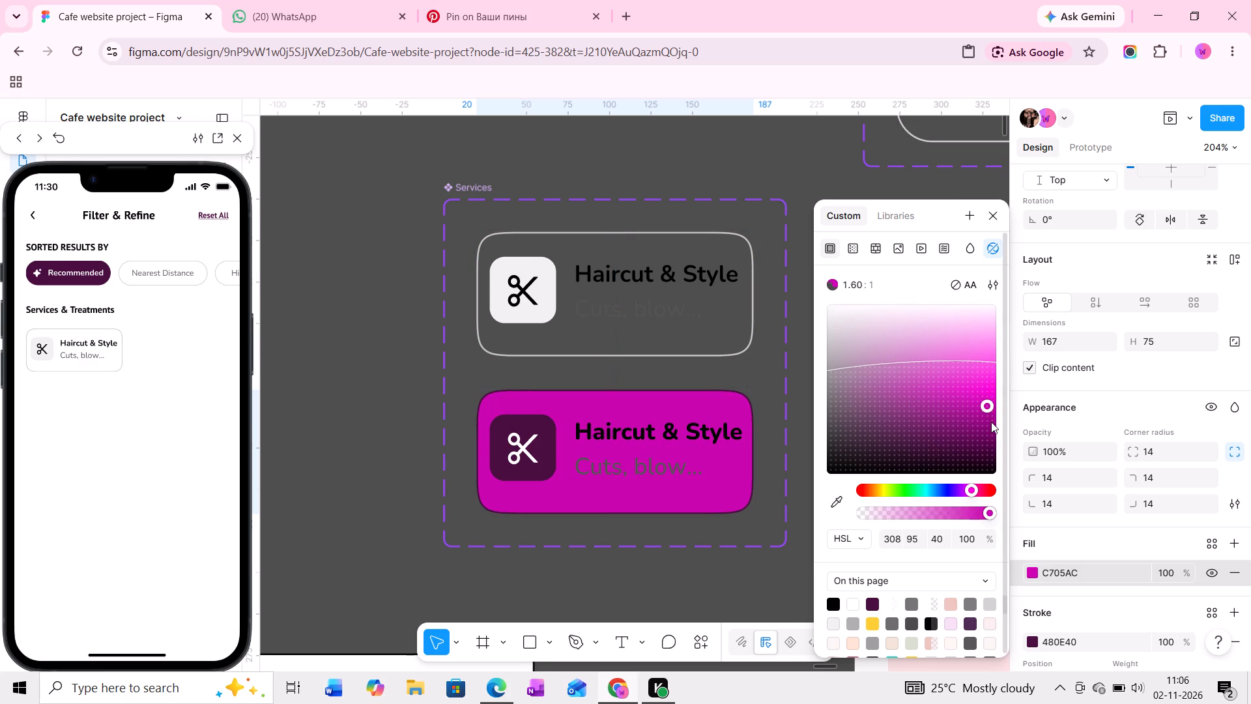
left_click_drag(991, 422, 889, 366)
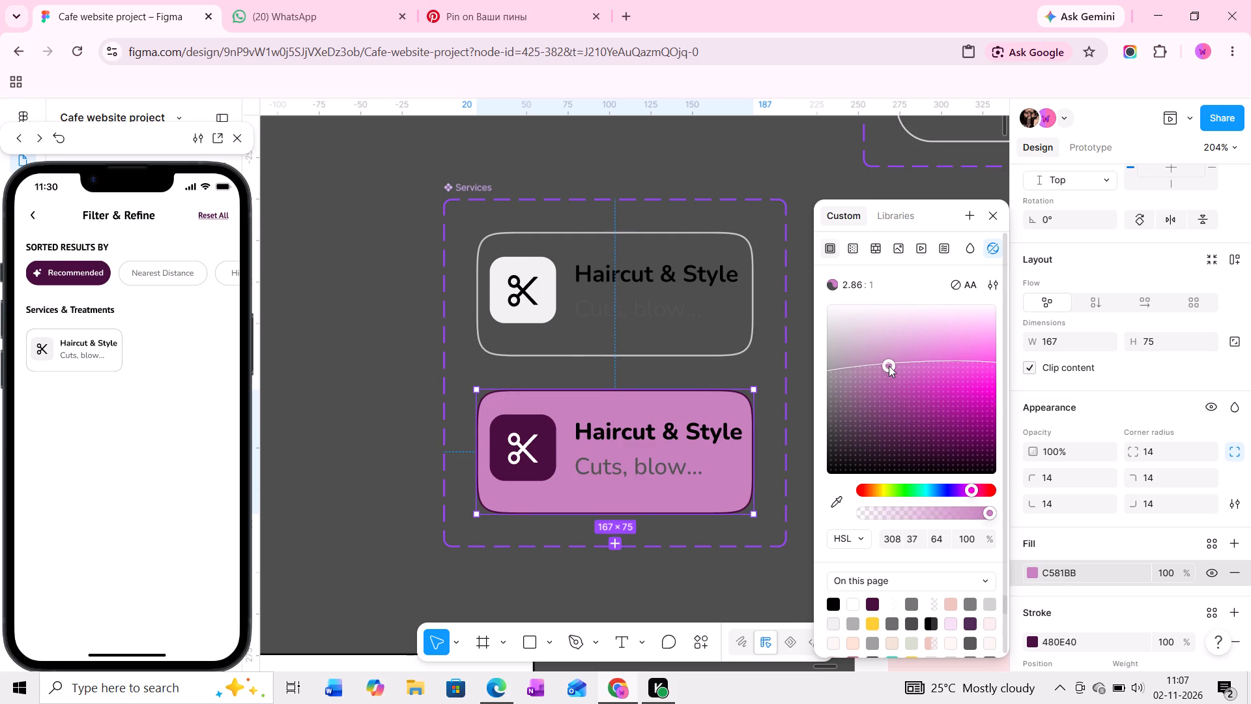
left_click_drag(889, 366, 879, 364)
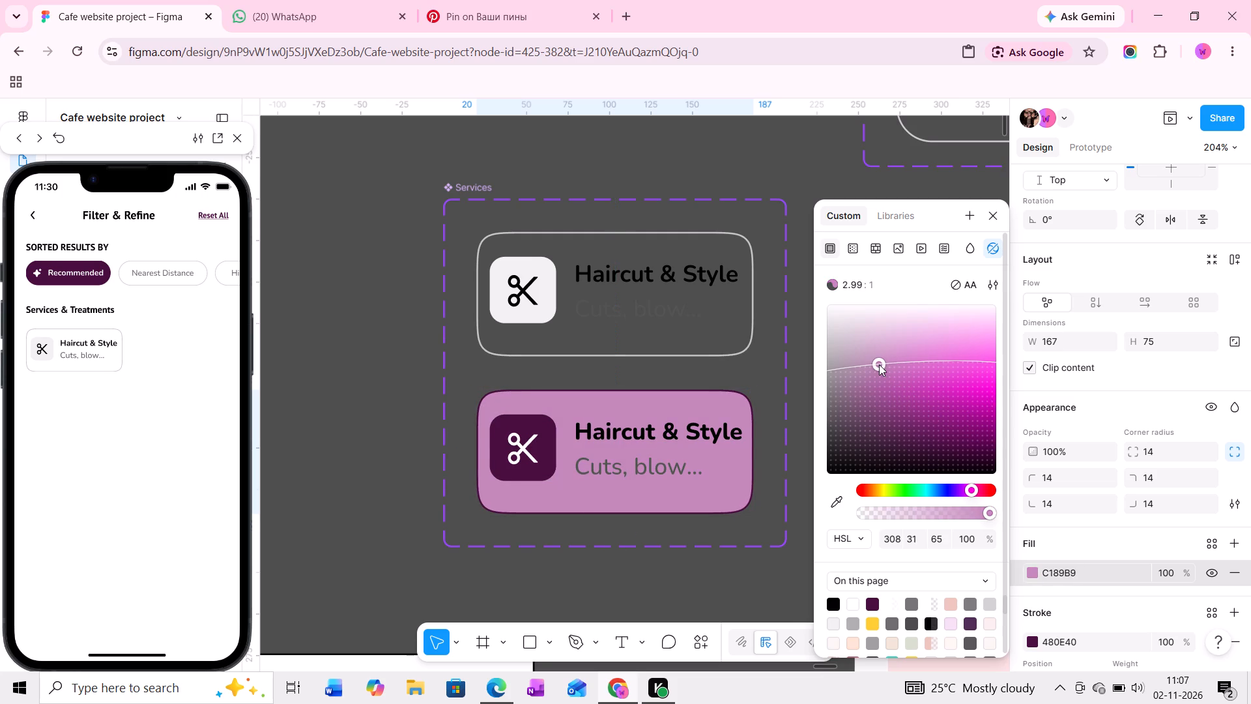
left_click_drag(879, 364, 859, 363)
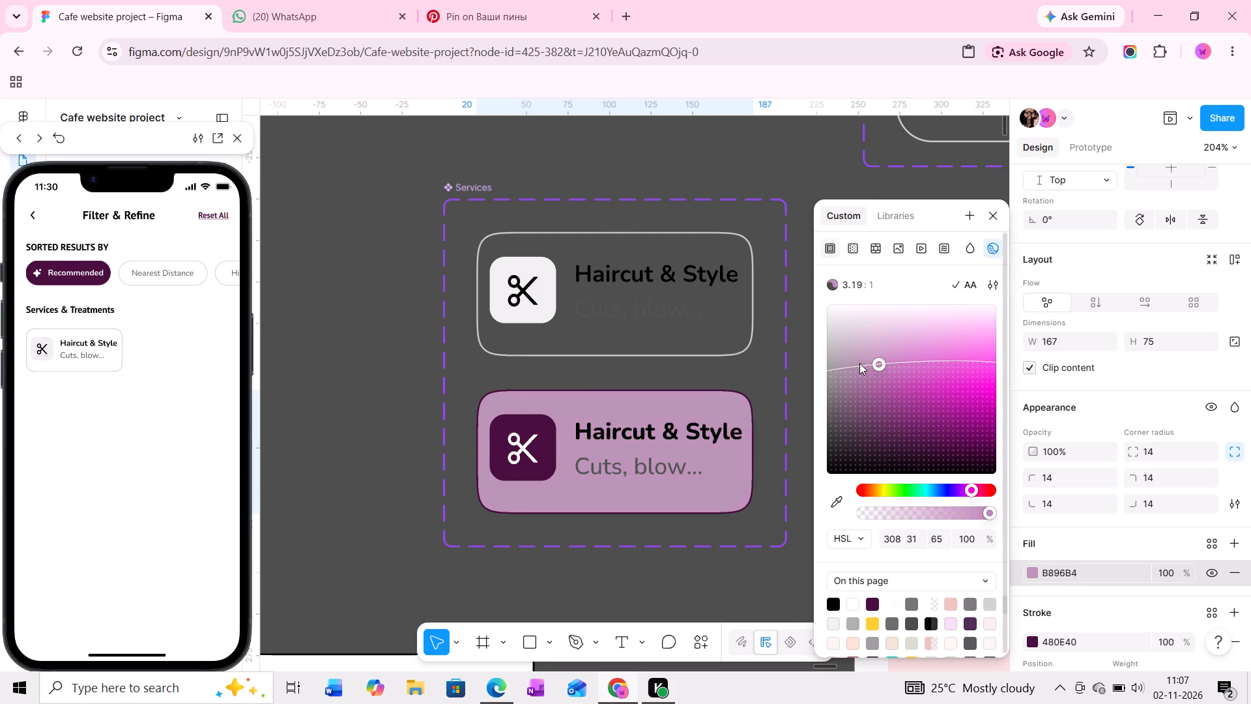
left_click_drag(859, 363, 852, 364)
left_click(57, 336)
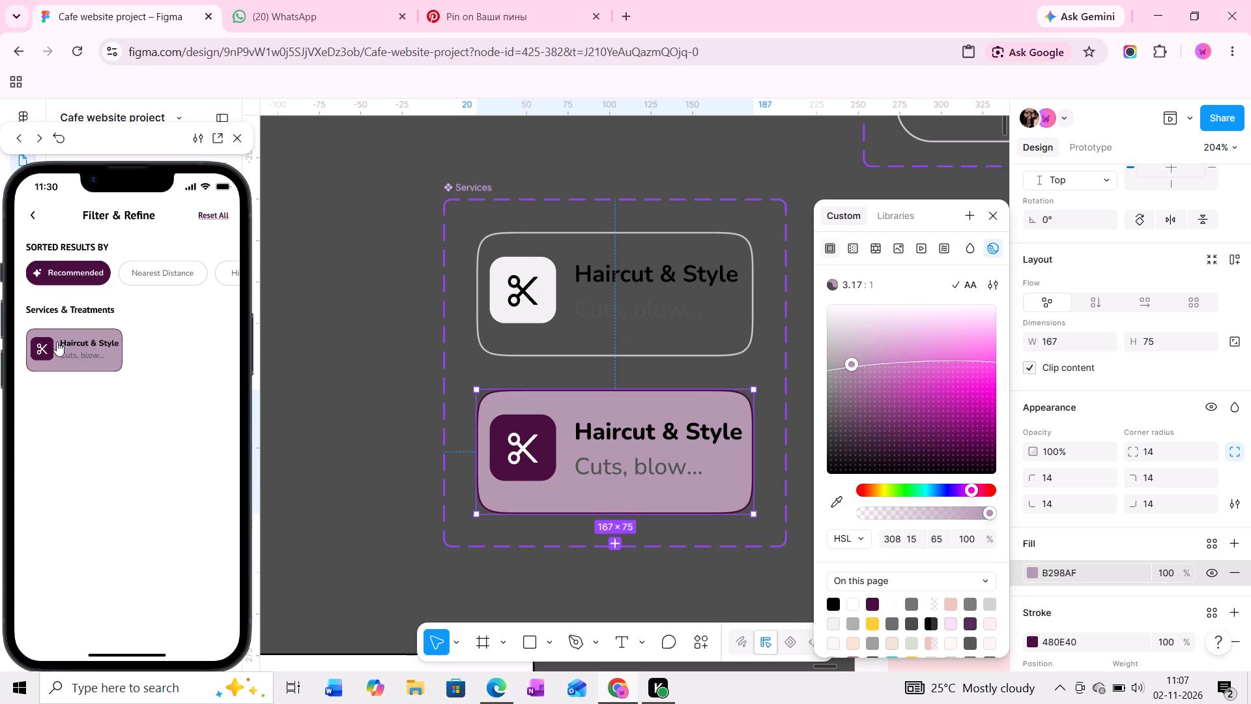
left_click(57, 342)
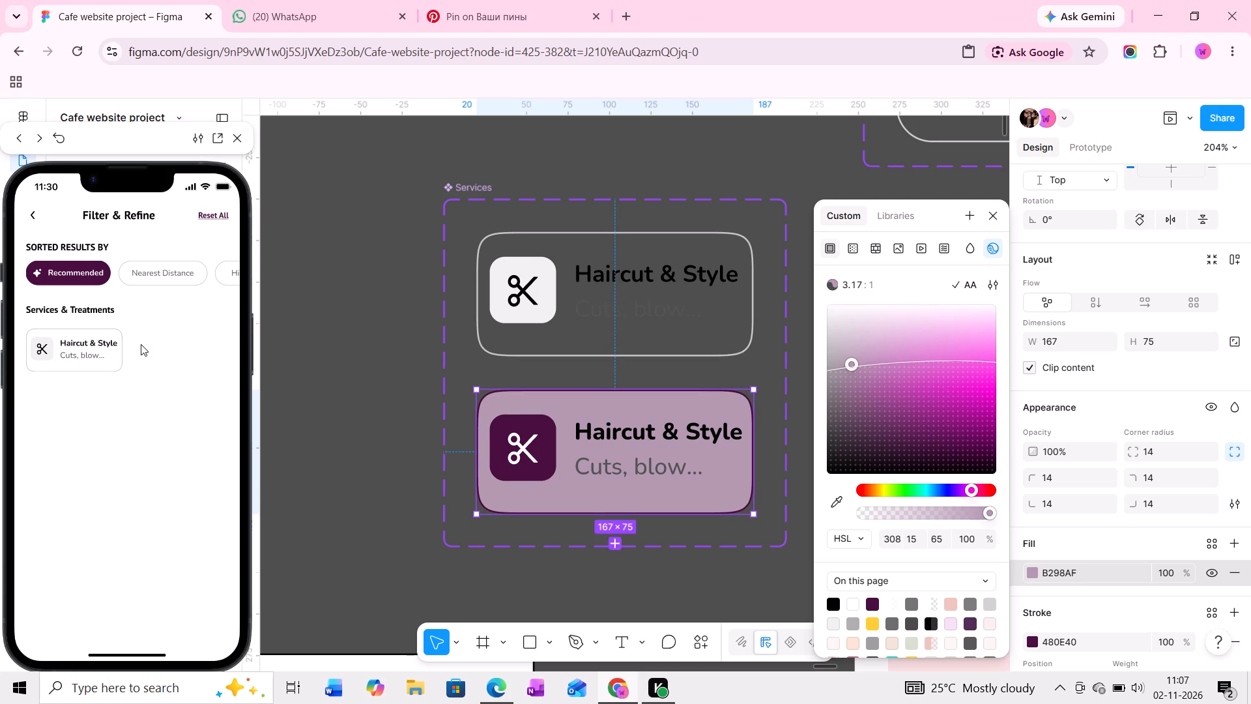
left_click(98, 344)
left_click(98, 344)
Change the Variant2 card's fill to the light pink E2BCDD and check the selected card in the preview.
left_click_drag(854, 345, 857, 339)
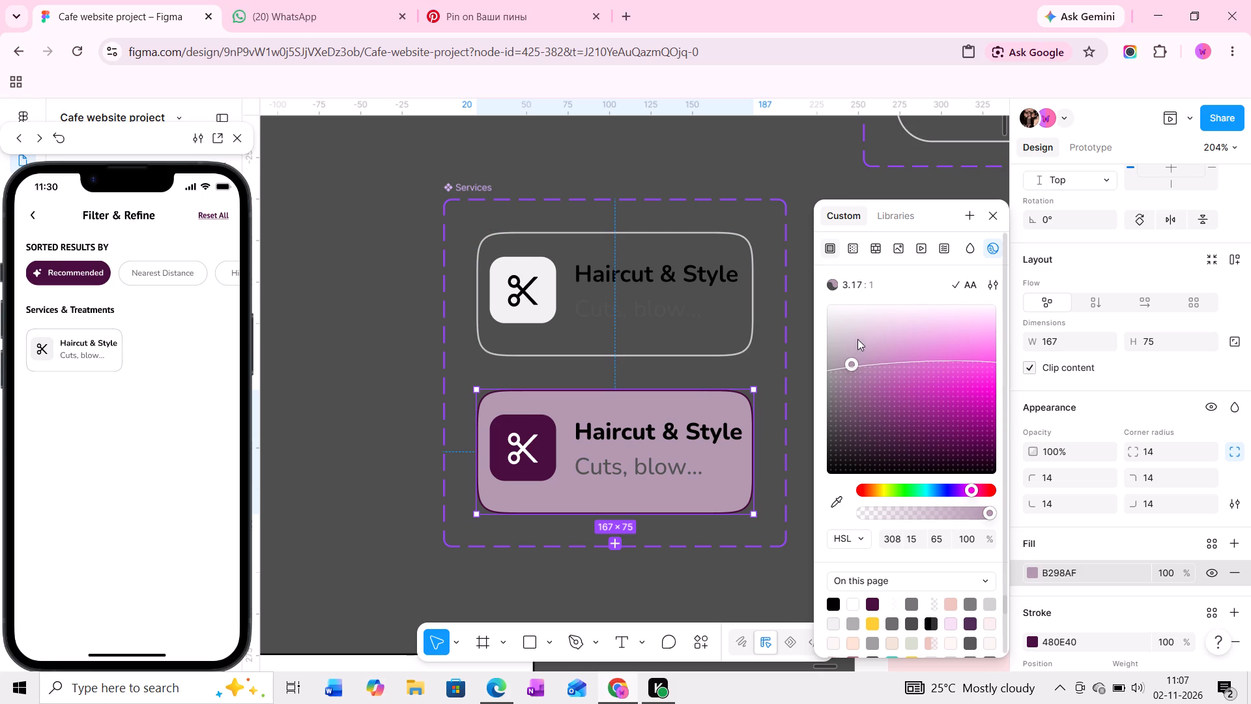
left_click_drag(857, 339, 868, 329)
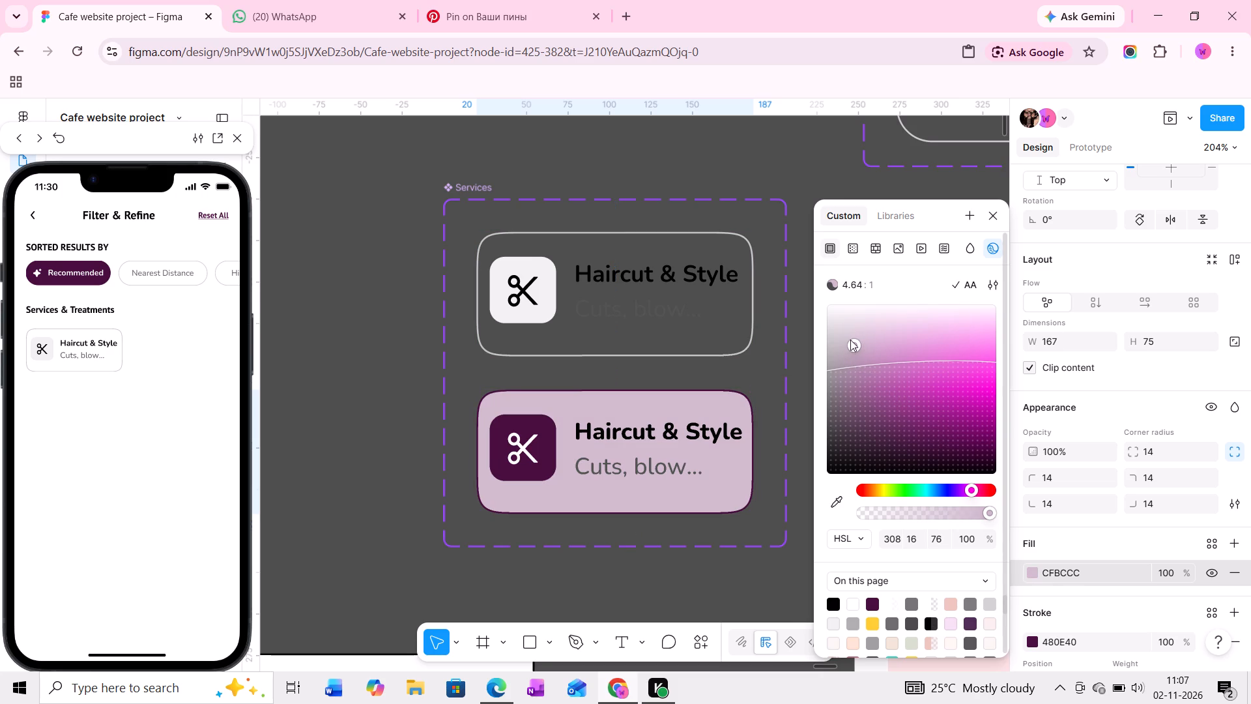
left_click_drag(852, 338, 884, 334)
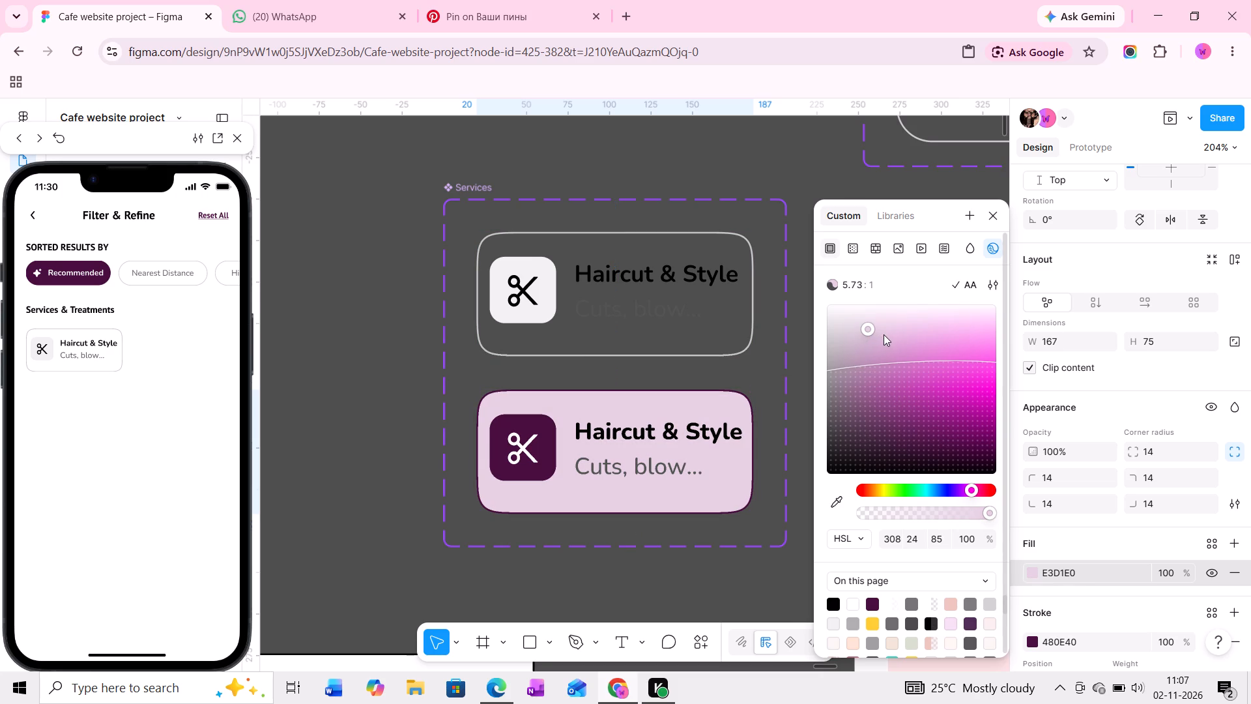
left_click_drag(884, 334, 894, 336)
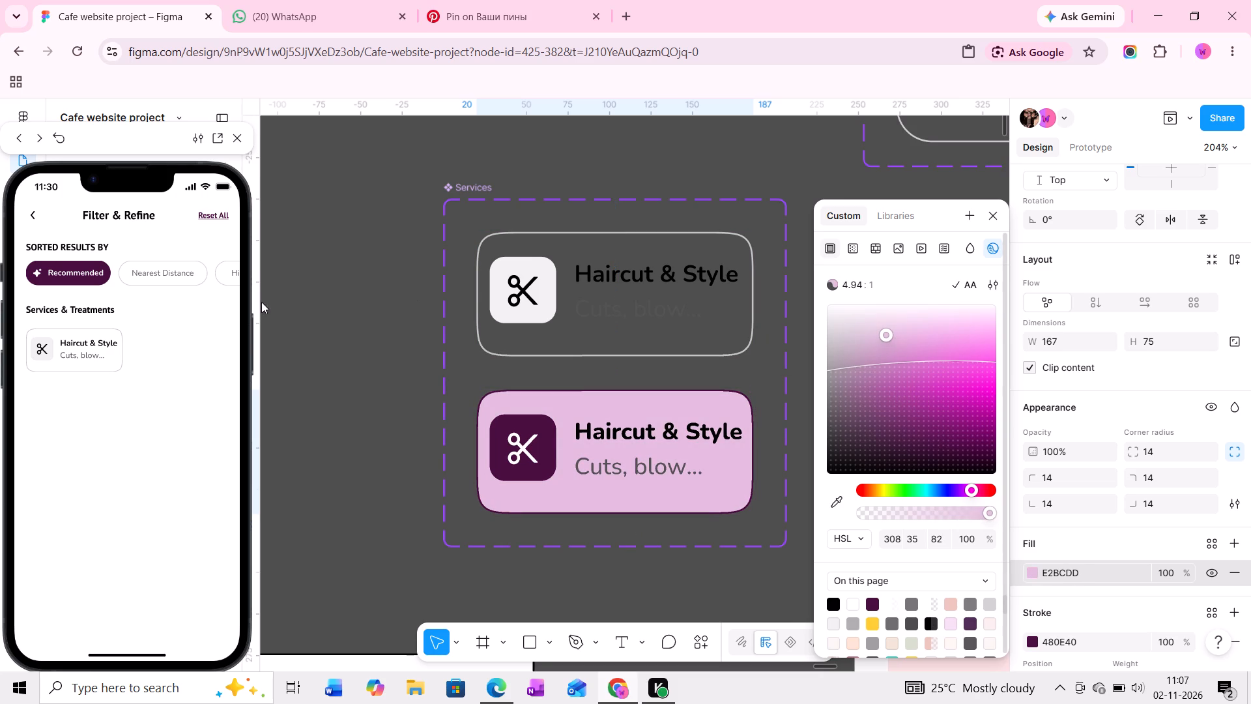
left_click(78, 340)
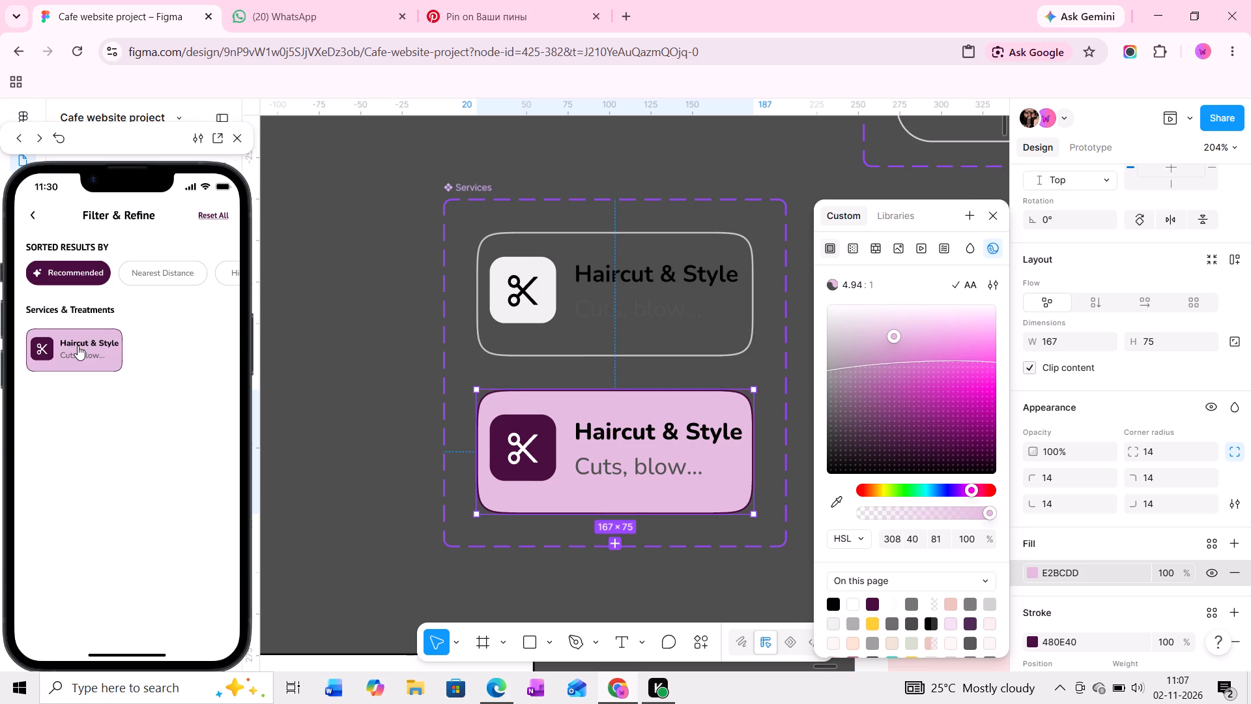
Remove the Variant2 card's pink fill and test the card's toggle in the preview.
left_click(78, 345)
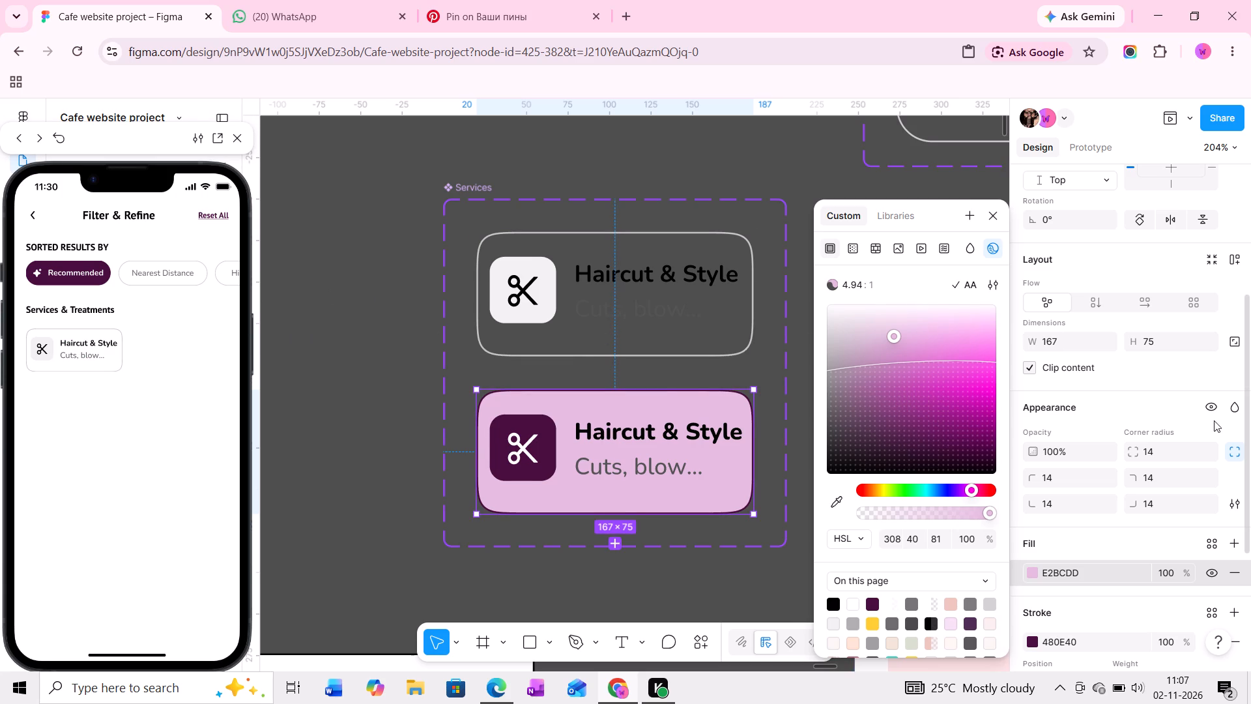
left_click(1237, 570)
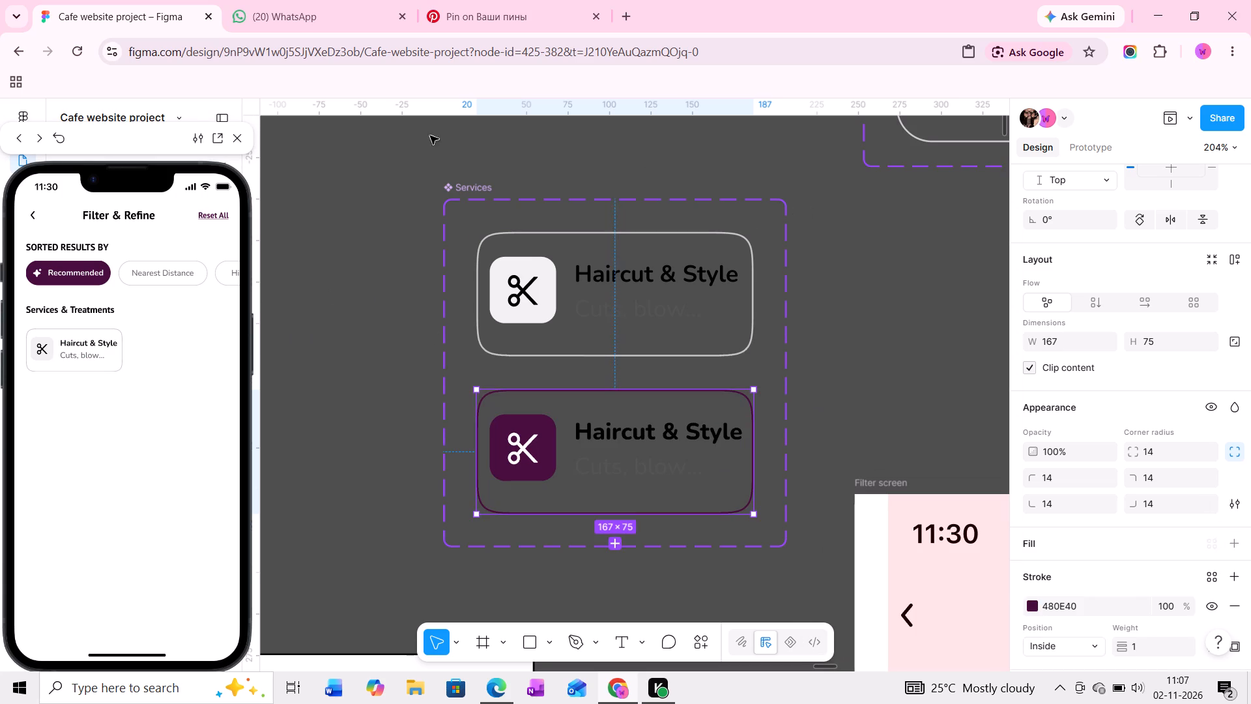
left_click(79, 364)
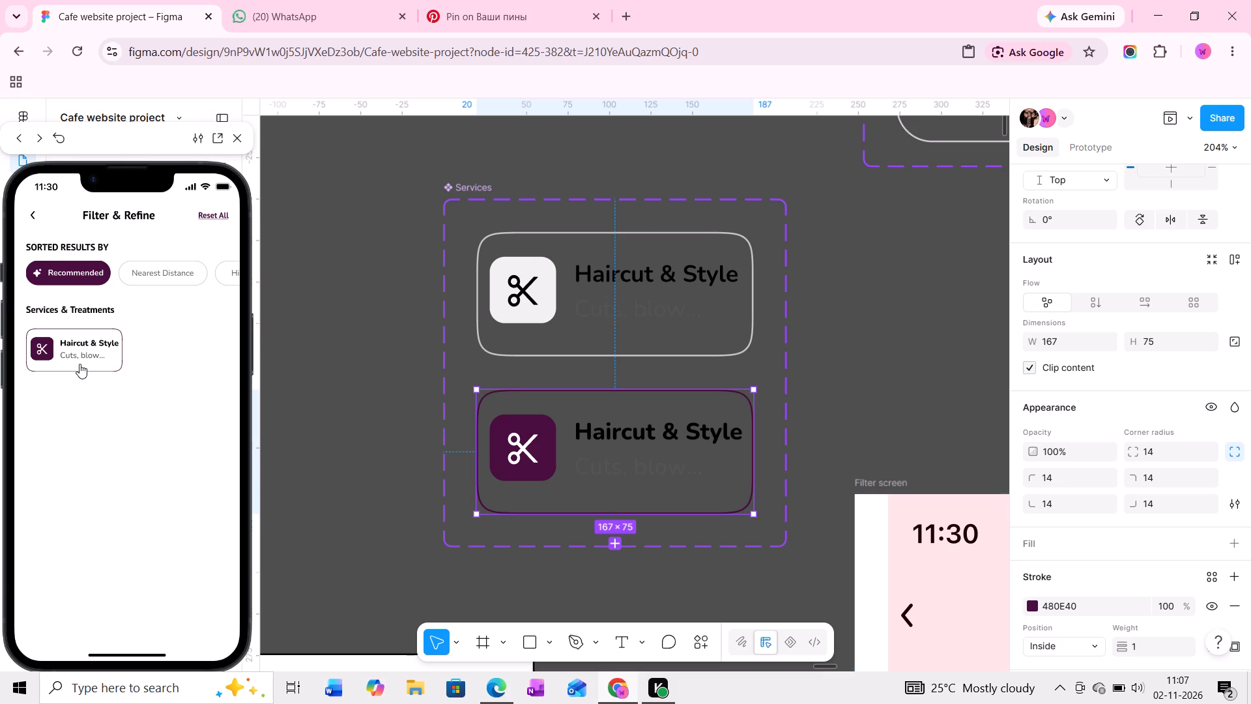
left_click(79, 364)
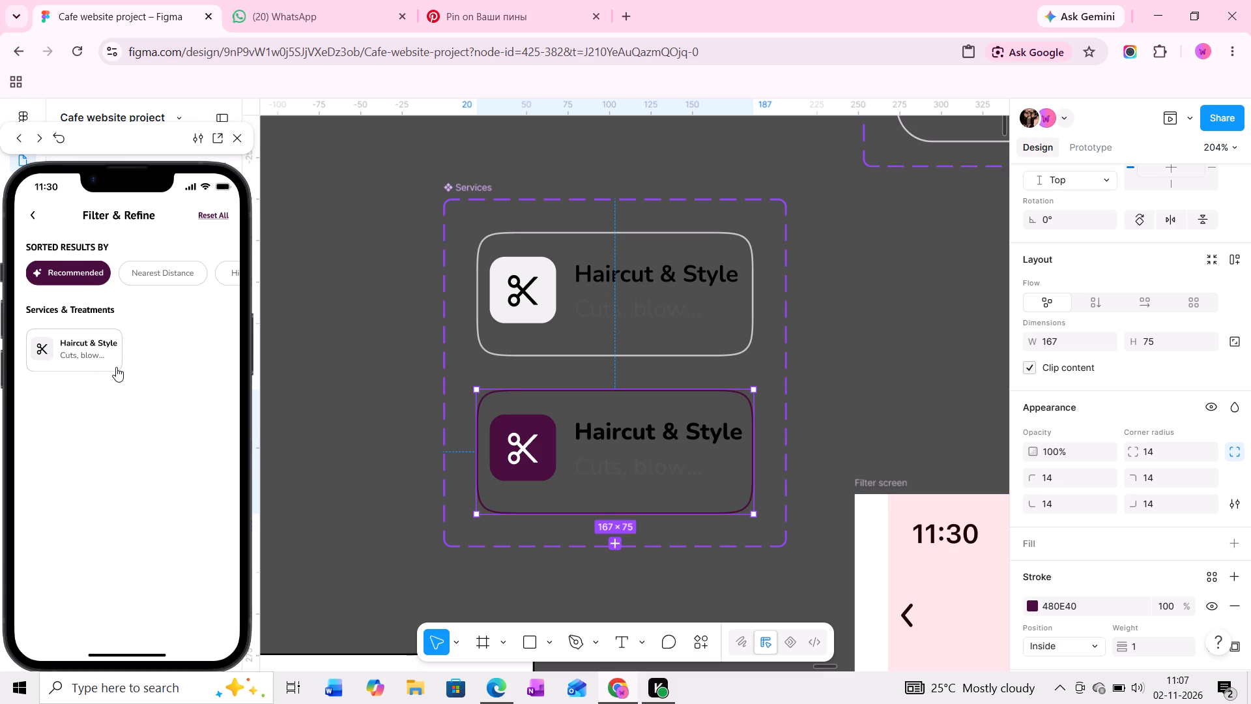
Set the Variant2 card's stroke weight to 2 and check both card states in the preview.
scroll(1096, 450, "down", 6)
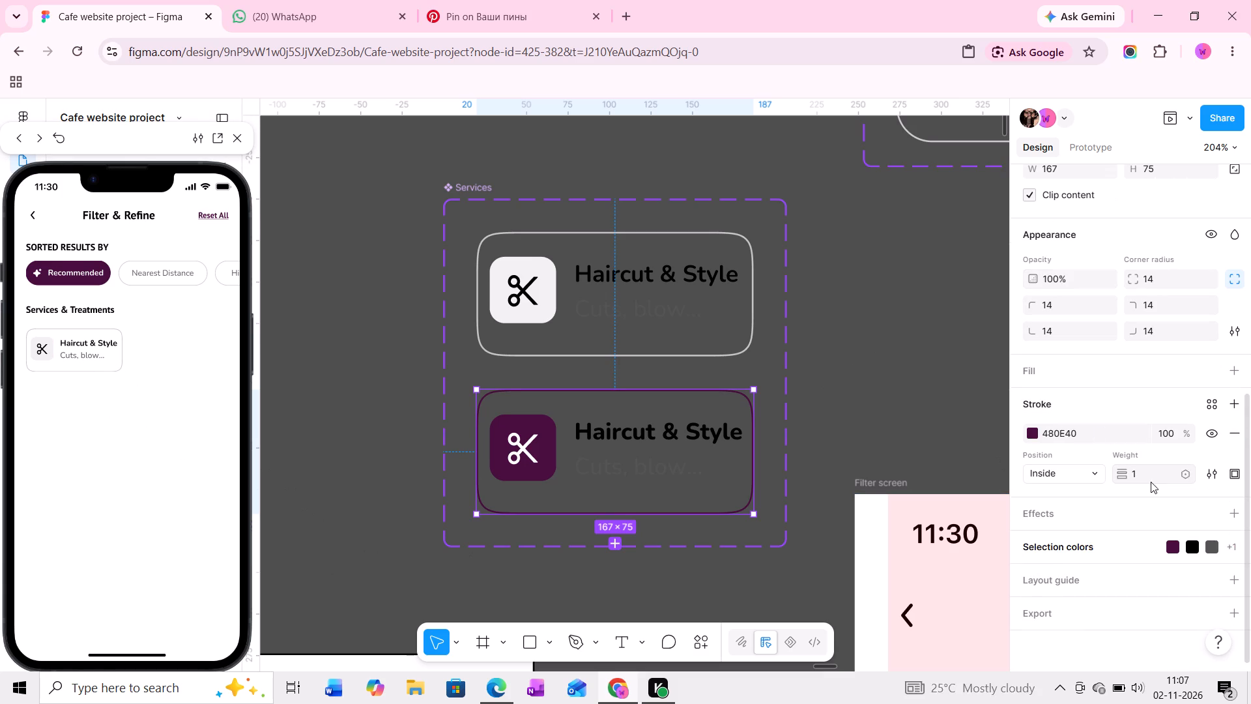
left_click(1157, 477)
key("2")
key("Return")
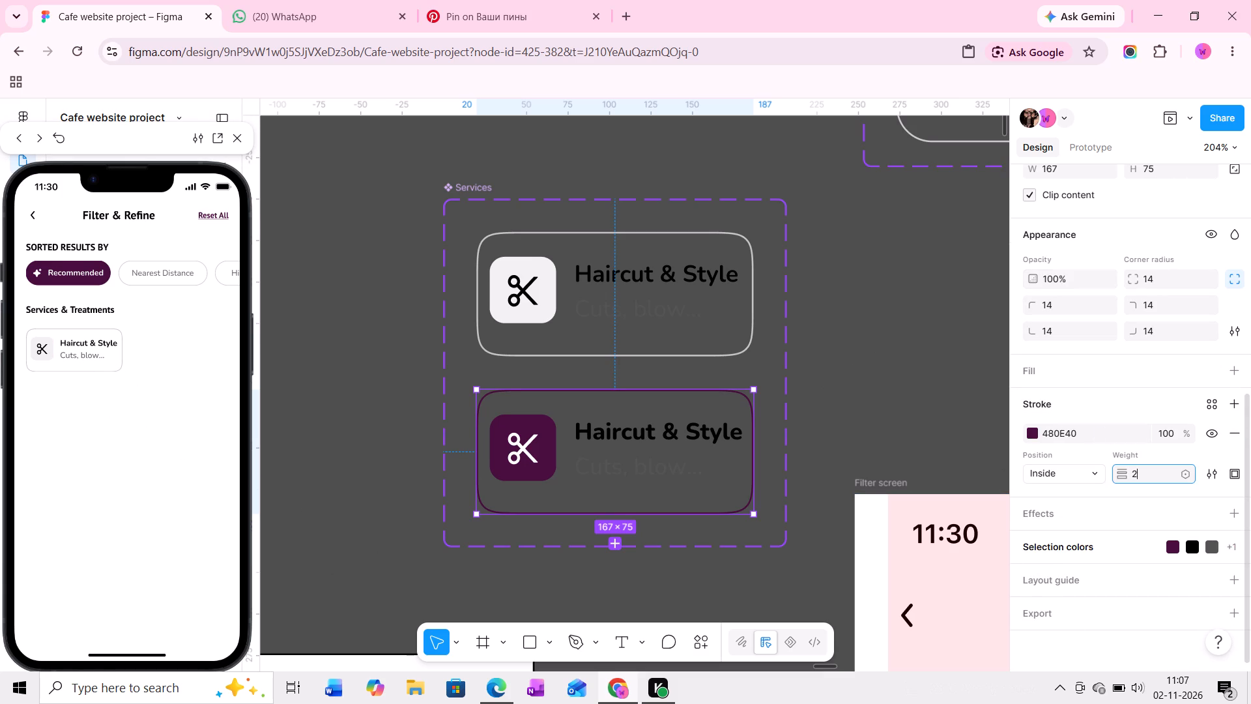
left_click(38, 349)
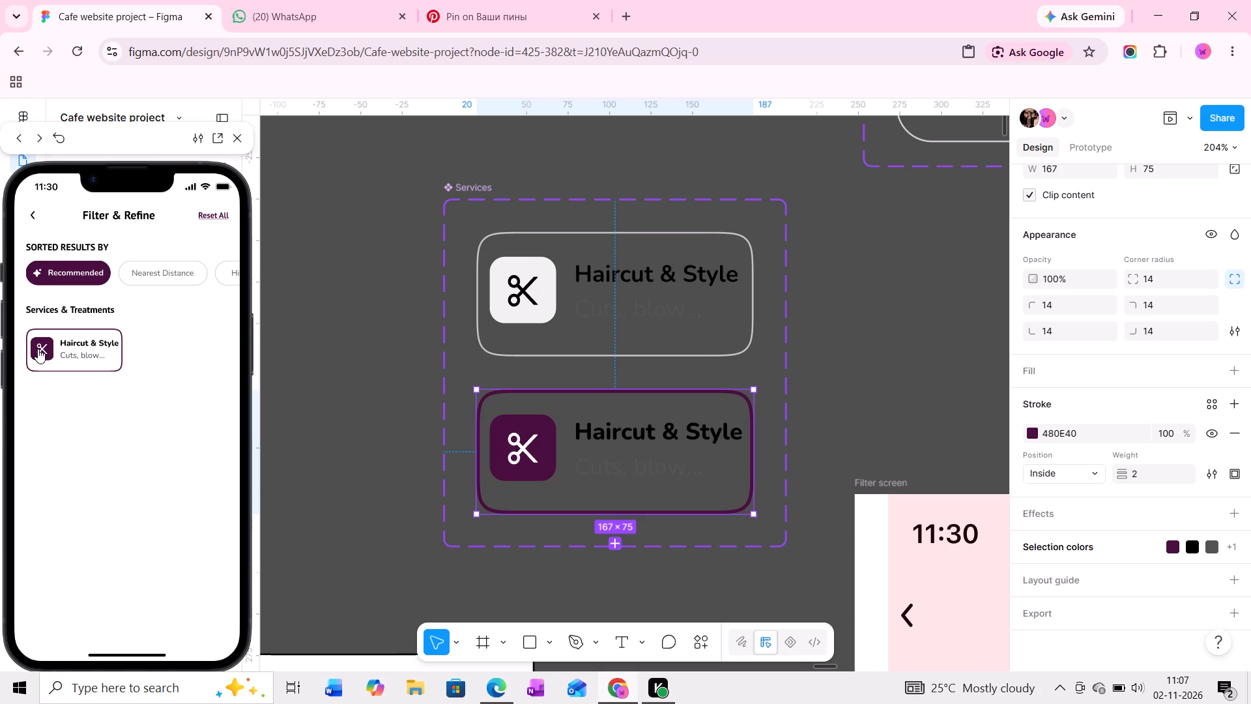
left_click(104, 355)
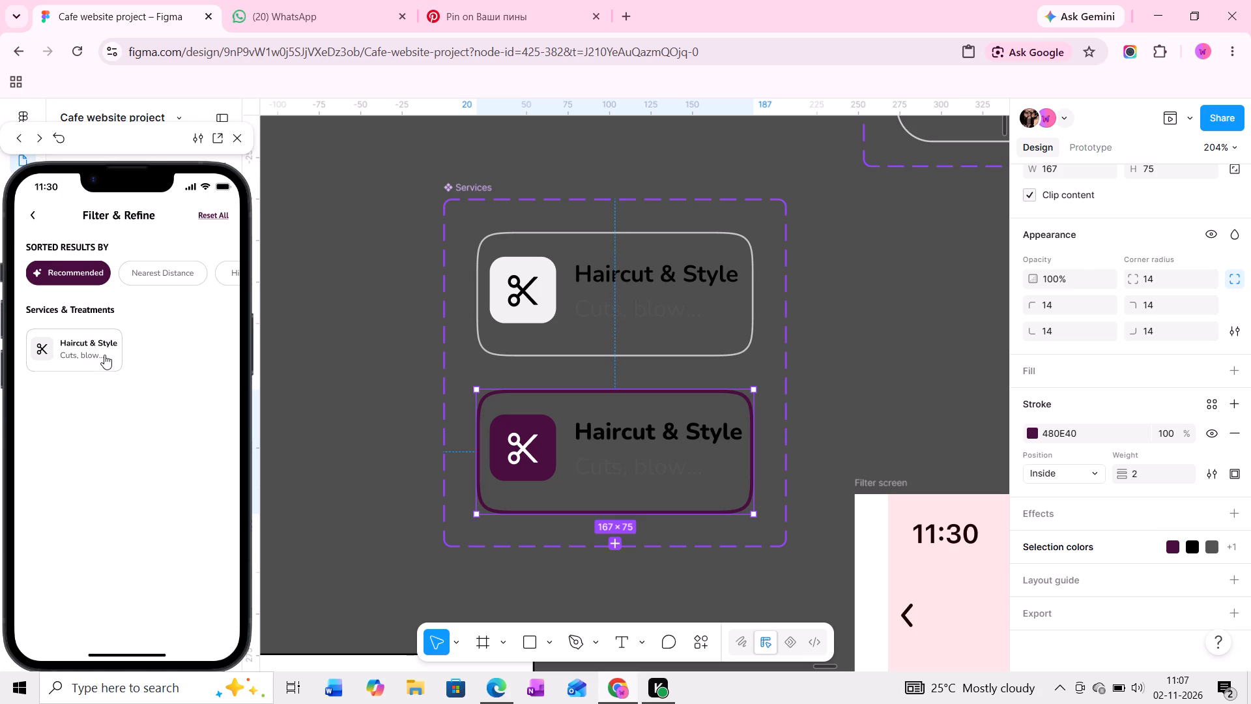
left_click(104, 355)
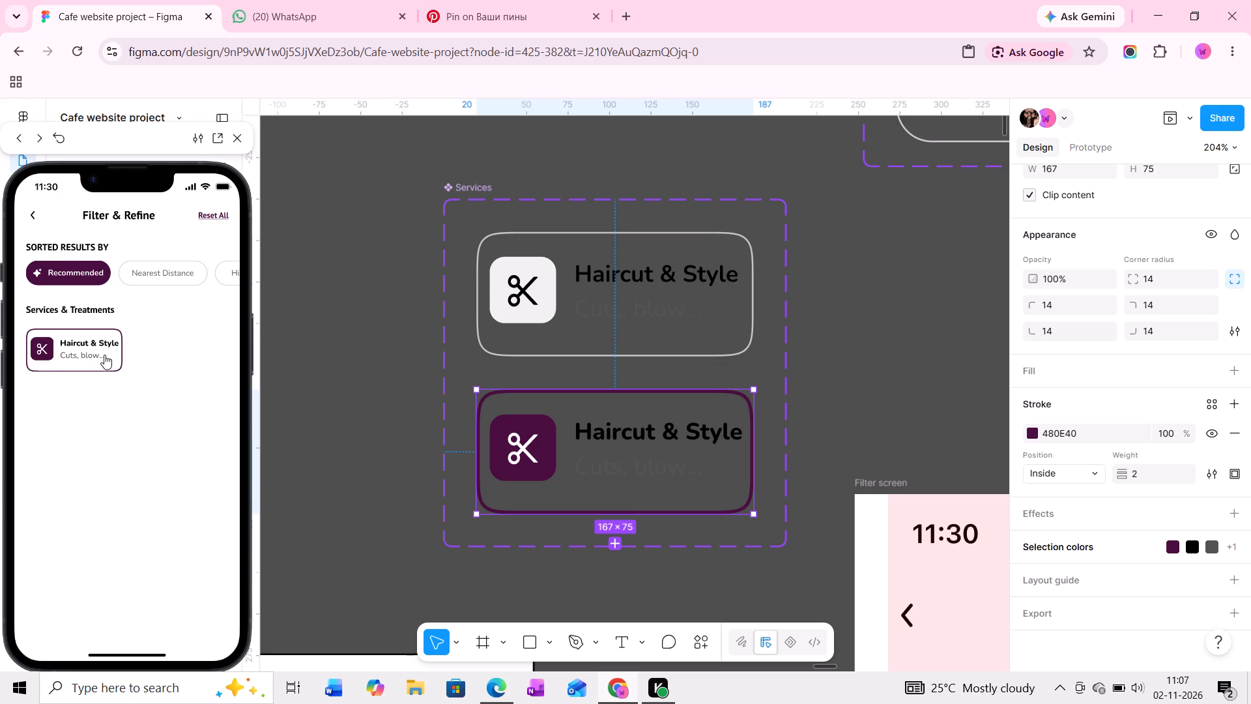
left_click(104, 355)
Examine the Haircut & Style card on the Filter screen and the scissors tile in the Services component's Variant2.
scroll(607, 347, "down", 4, "ctrl")
middle_click_drag(650, 398, 538, 318)
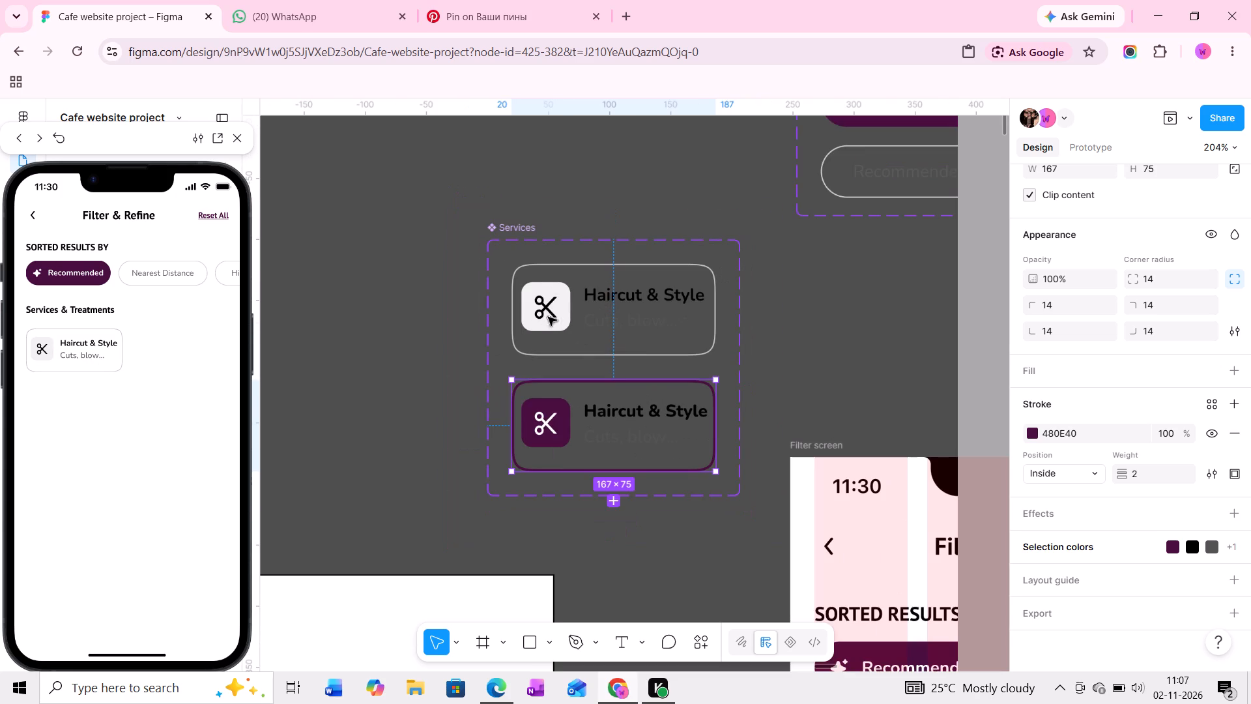
middle_click_drag(667, 405, 551, 301)
middle_click_drag(689, 367, 590, 263)
middle_click_drag(641, 432, 615, 347)
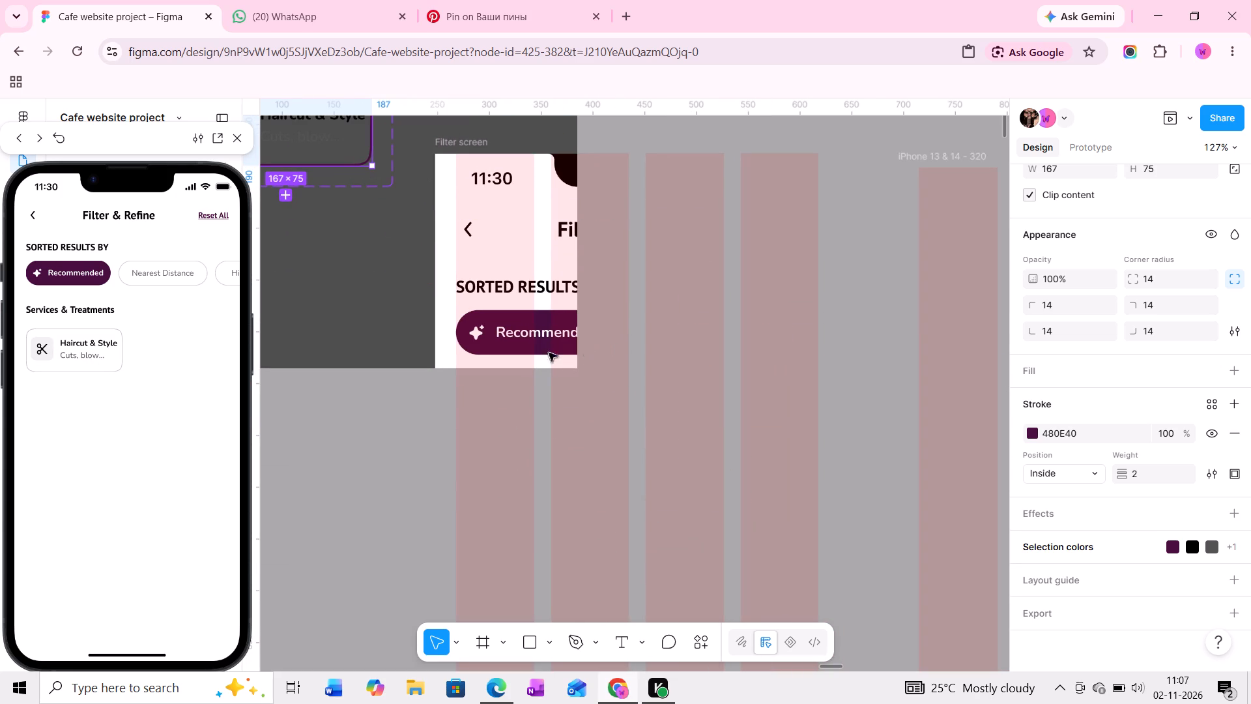
middle_click_drag(588, 374, 582, 308)
middle_click_drag(584, 475, 583, 458)
middle_click_drag(583, 458, 582, 452)
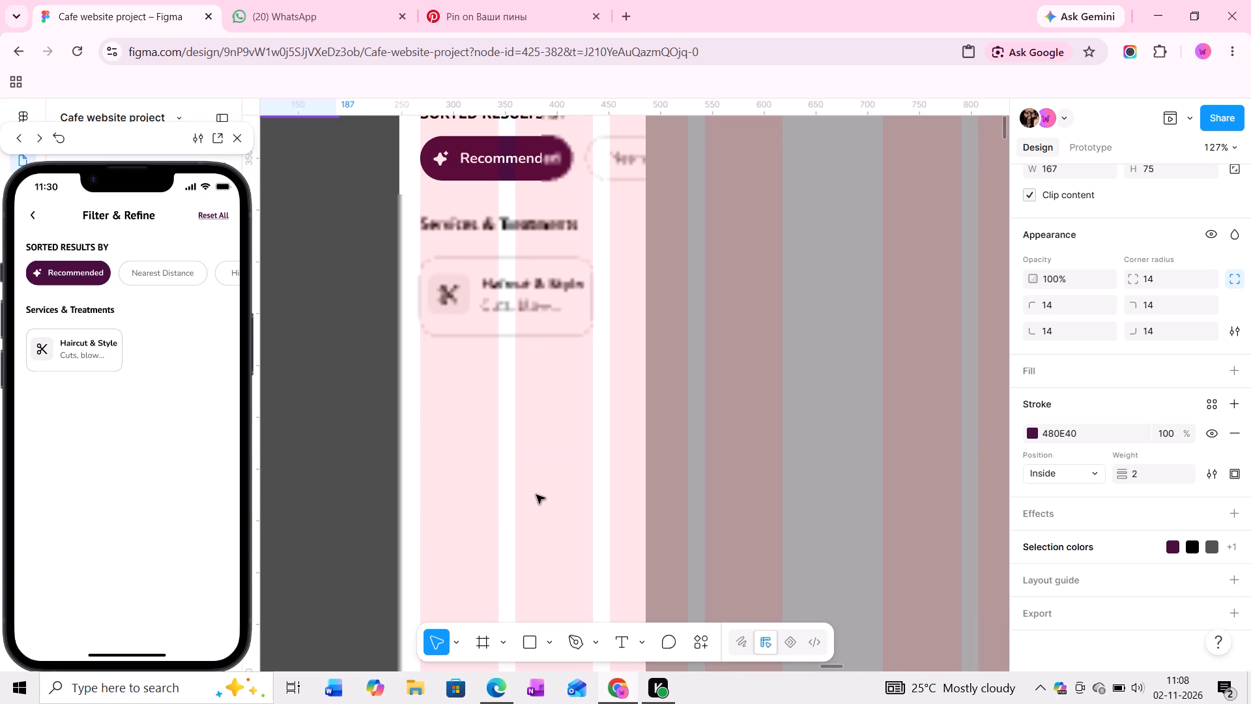
middle_click_drag(554, 462, 487, 494)
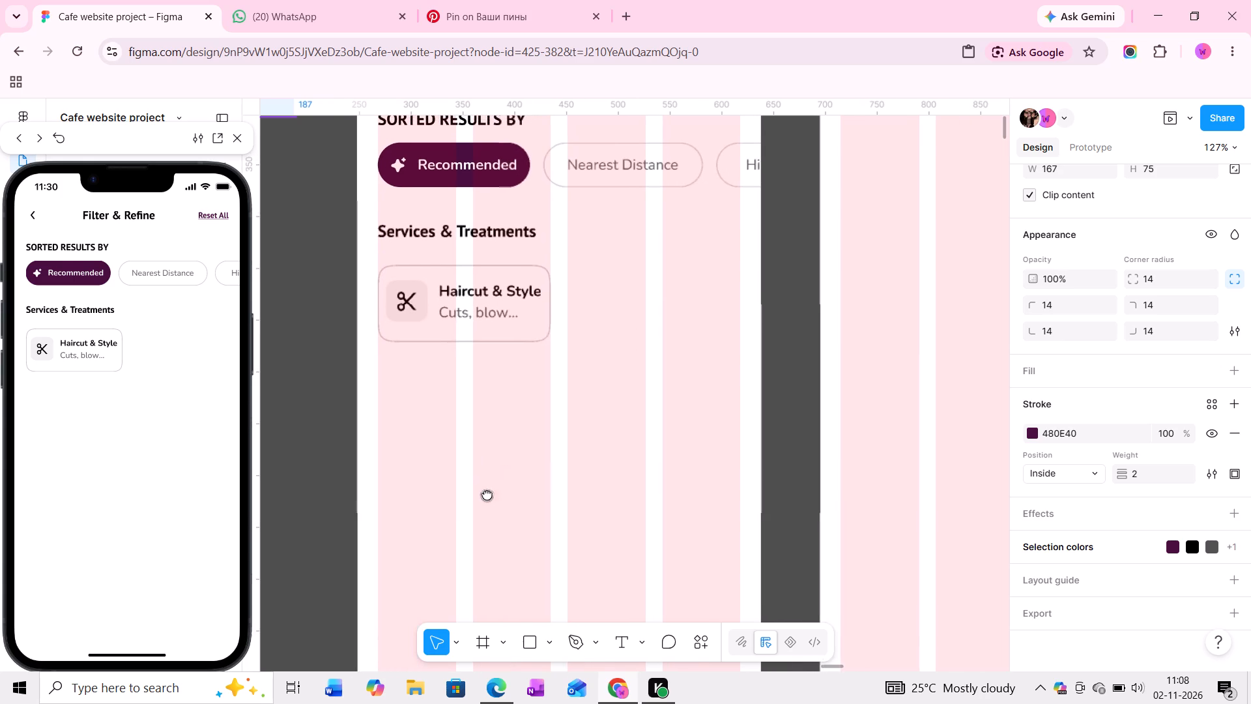
middle_click_drag(487, 494, 478, 518)
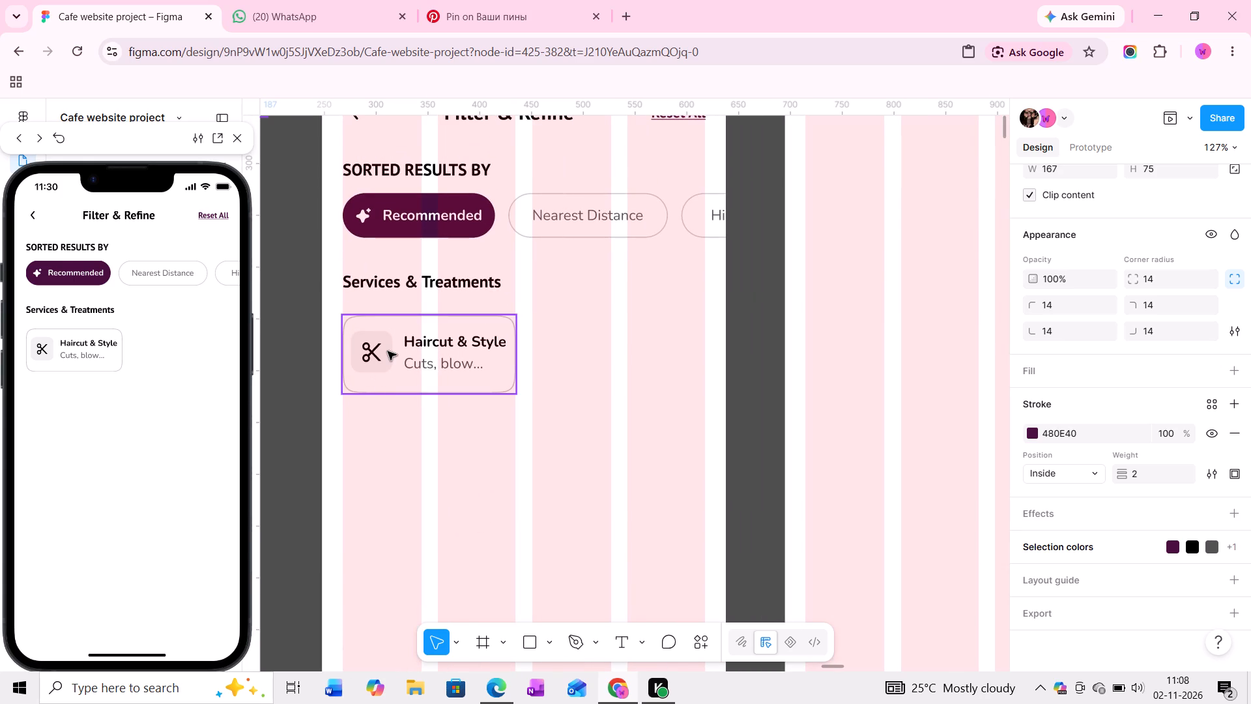
left_click(388, 351, "ctrl")
scroll(798, 411, "down", 11, "ctrl")
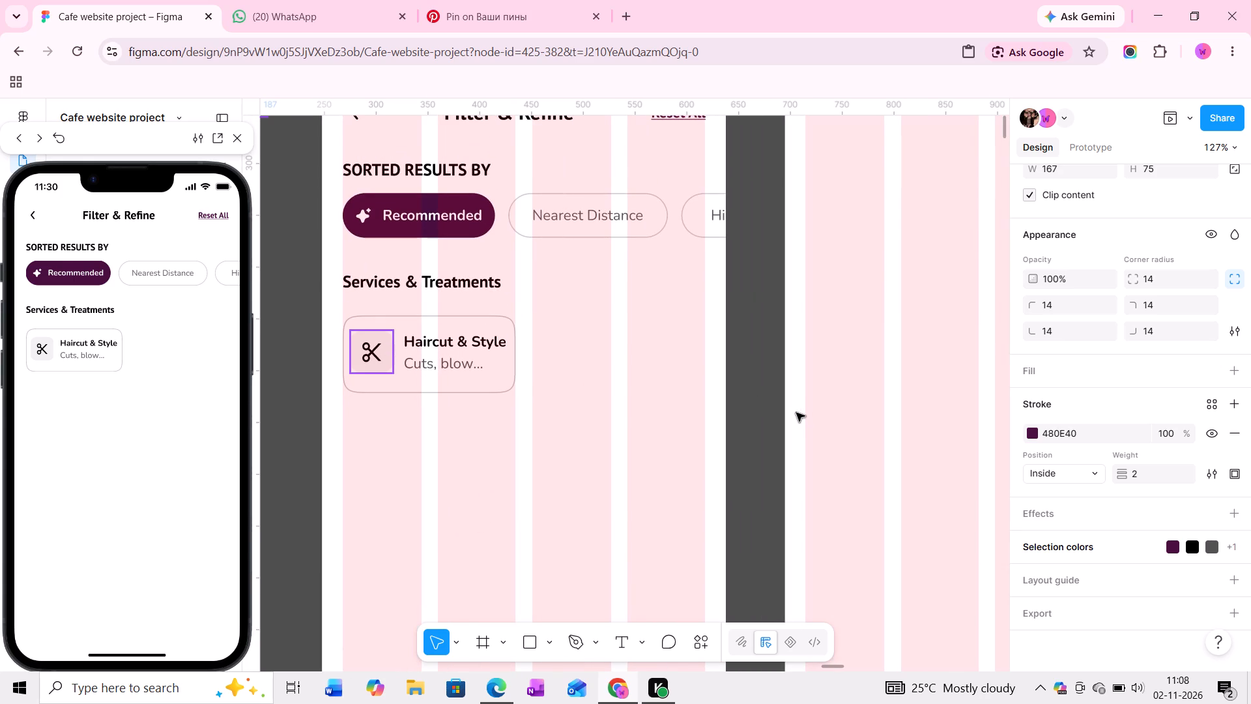
scroll(796, 413, "down", 4, "ctrl")
middle_click_drag(602, 400, 655, 396)
middle_click_drag(461, 321, 570, 386)
scroll(437, 367, "down", 5, "ctrl")
scroll(440, 424, "down", 3, "ctrl")
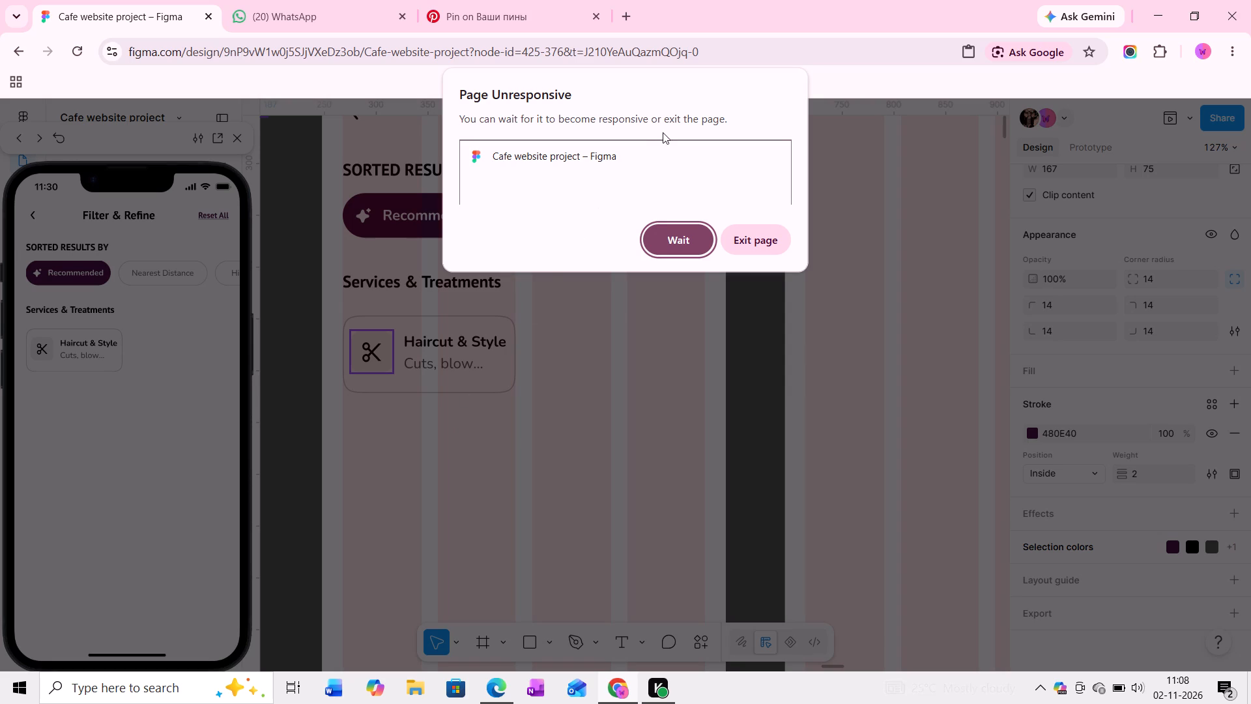
left_click(670, 239)
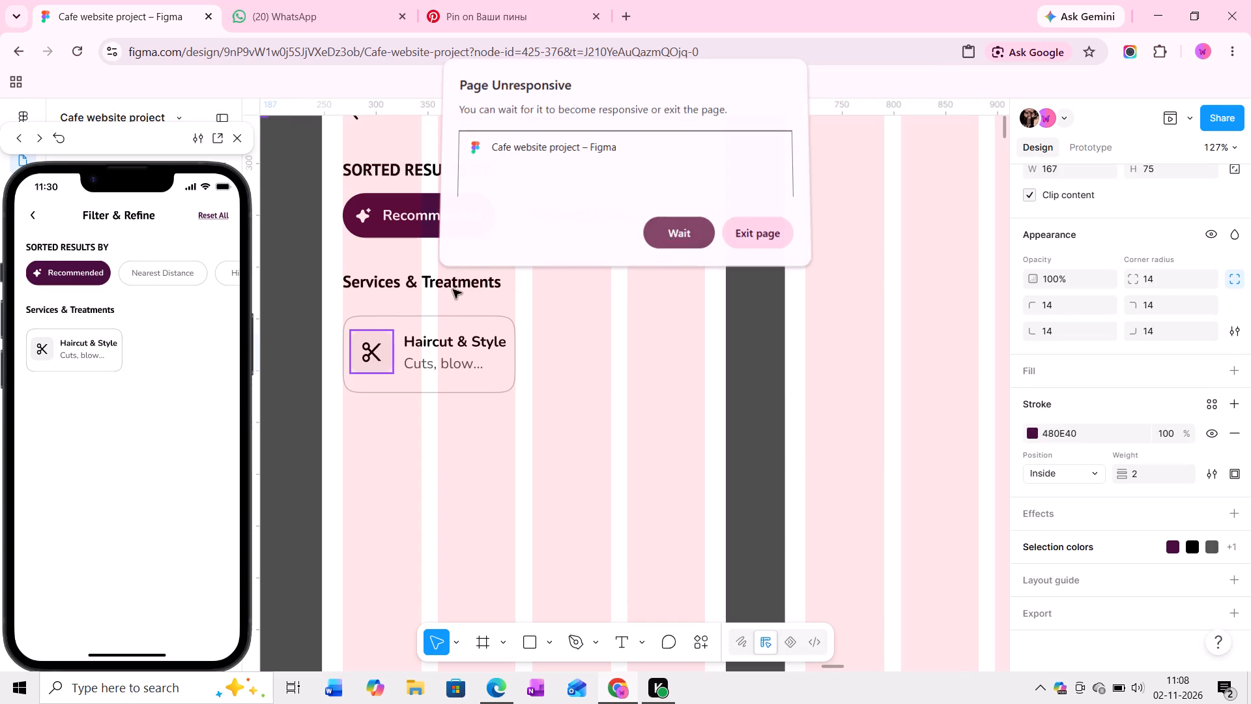
middle_click_drag(453, 289, 706, 424)
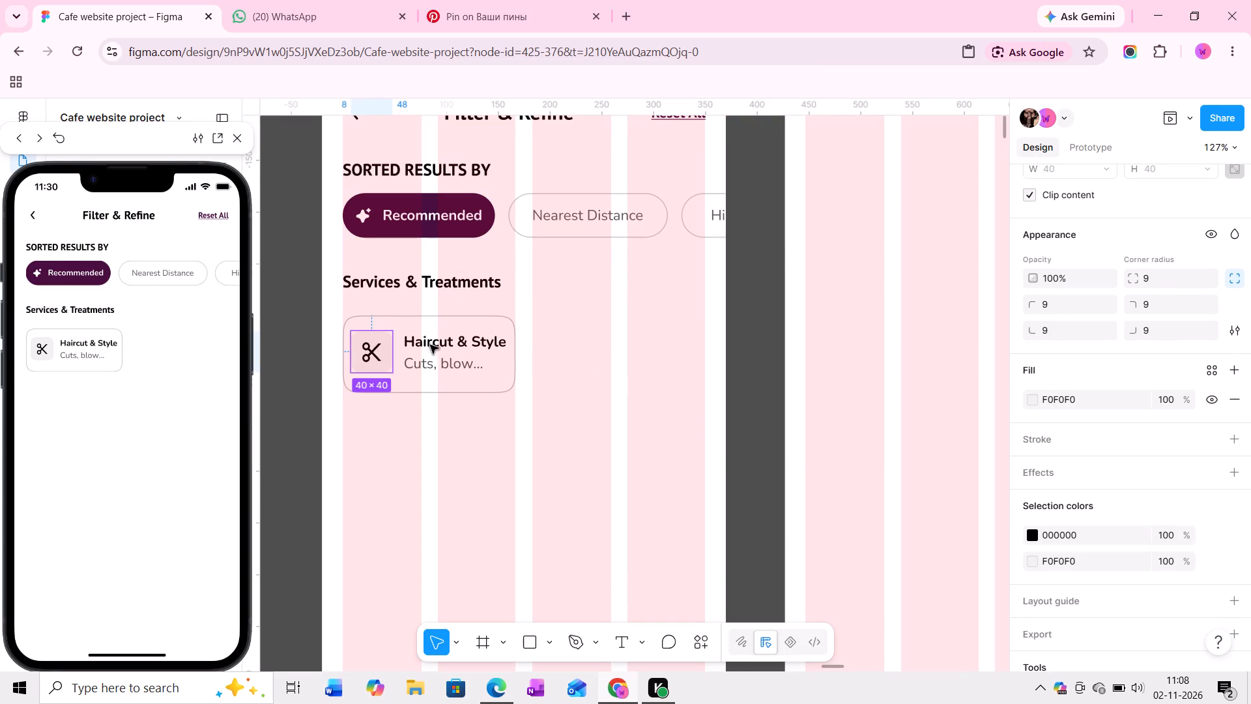
middle_click_drag(448, 321, 510, 351)
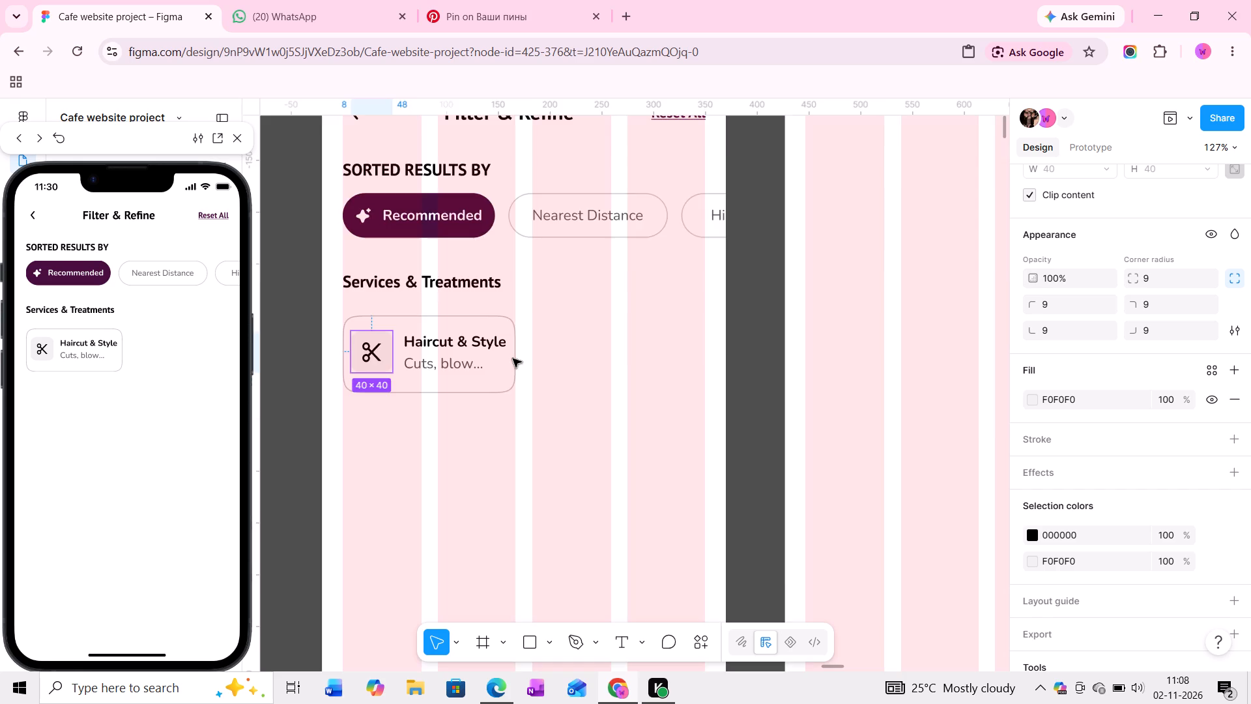
middle_click_drag(610, 284, 614, 304)
scroll(621, 262, "up", 8, "ctrl")
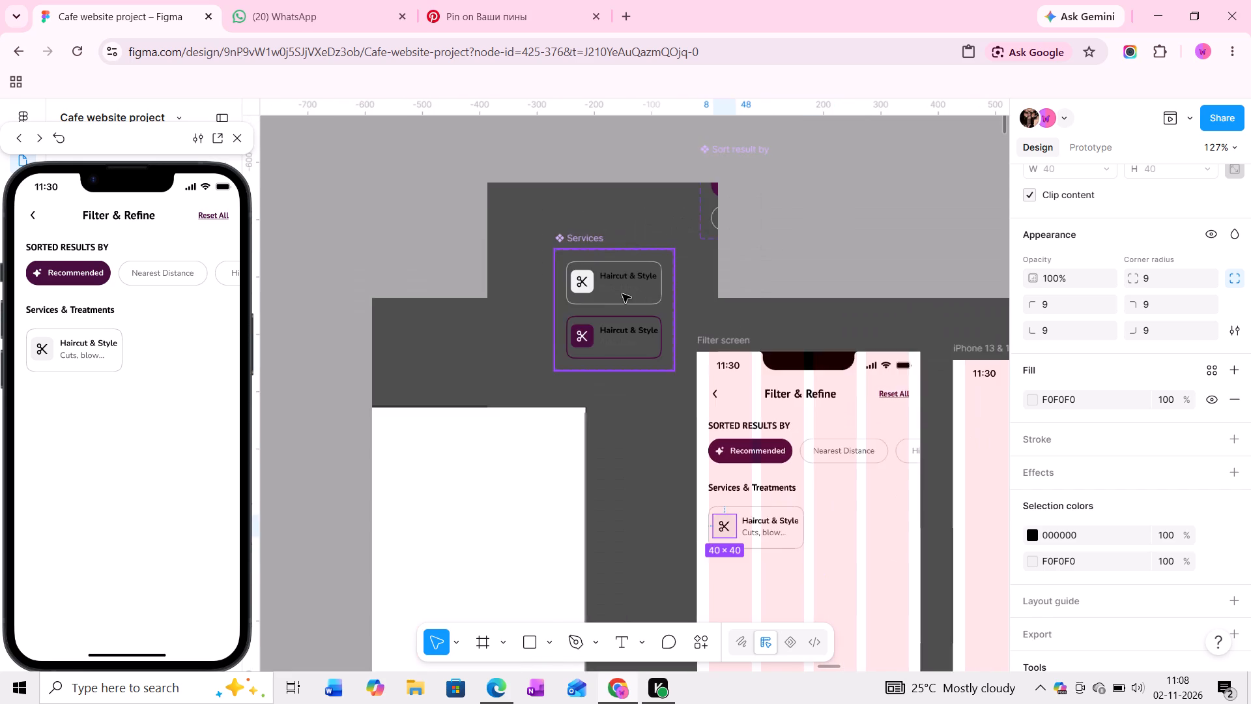
scroll(622, 294, "up", 8, "ctrl")
scroll(553, 423, "up", 6, "ctrl")
scroll(489, 423, "up", 5, "ctrl")
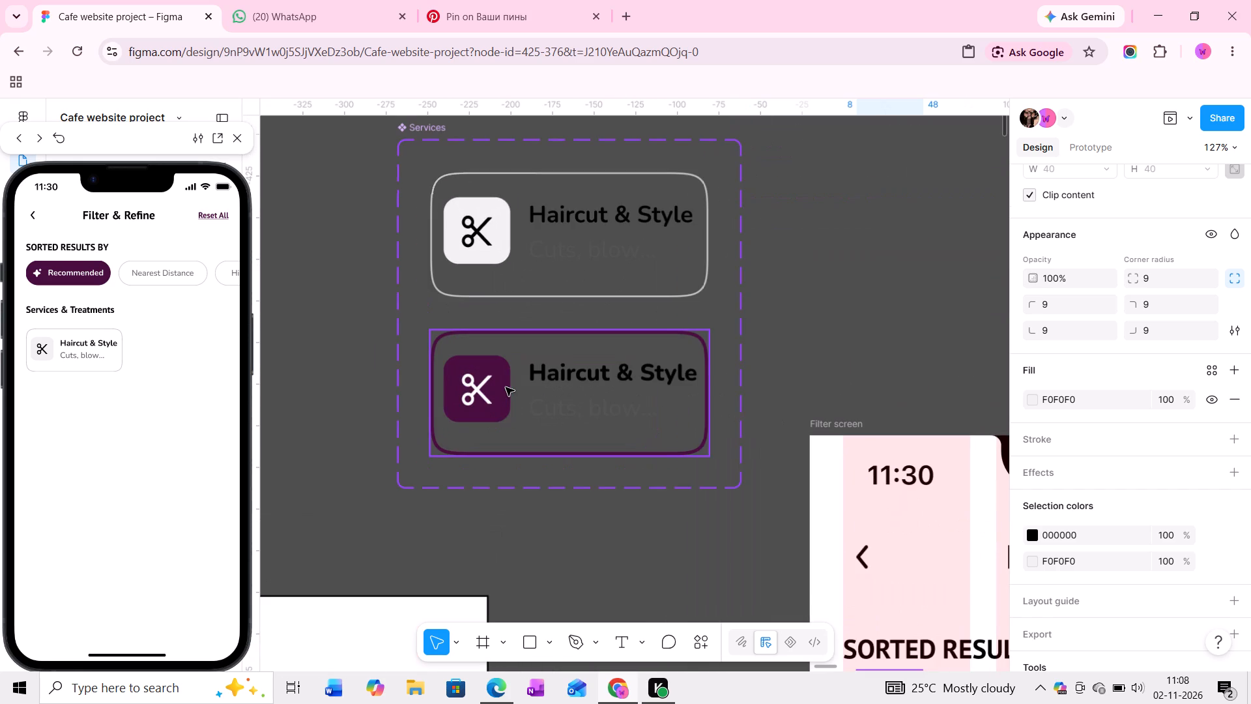
left_click(506, 385, "ctrl")
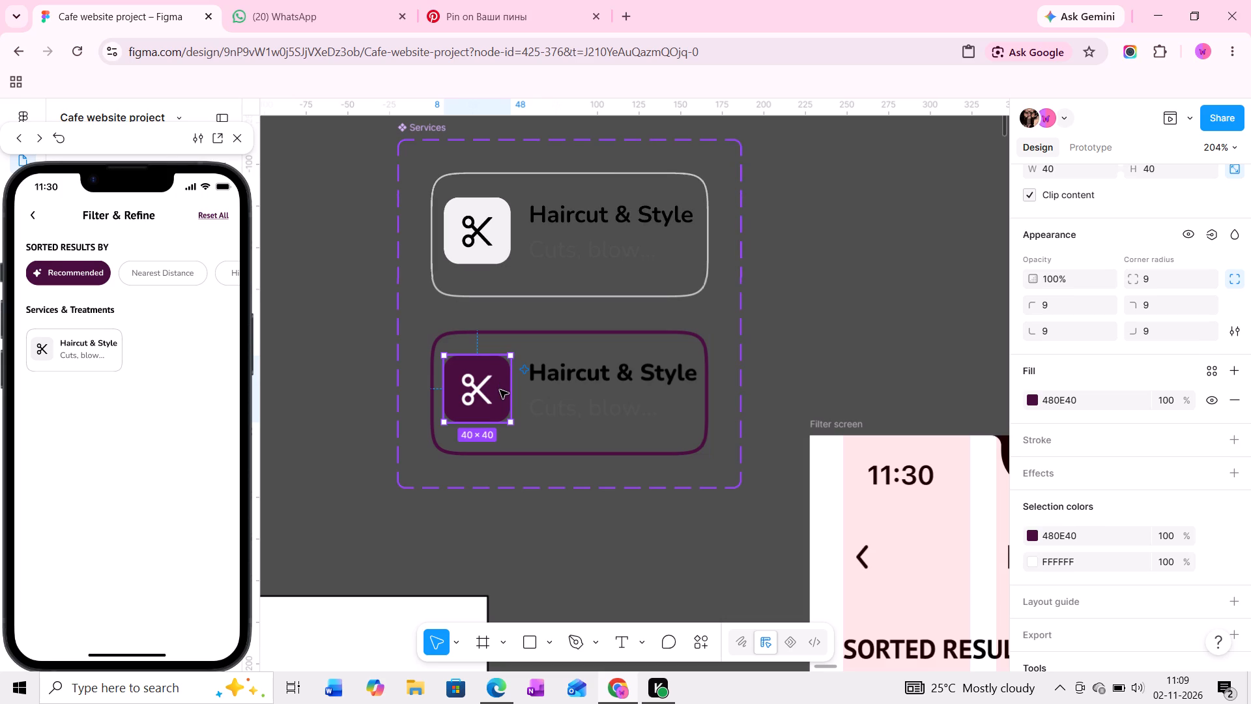
Fill the Variant2 card's scissors tile with the orange FEB17B sampled from the second swatch of the orange palette.
scroll(518, 401, "down", 14, "ctrl")
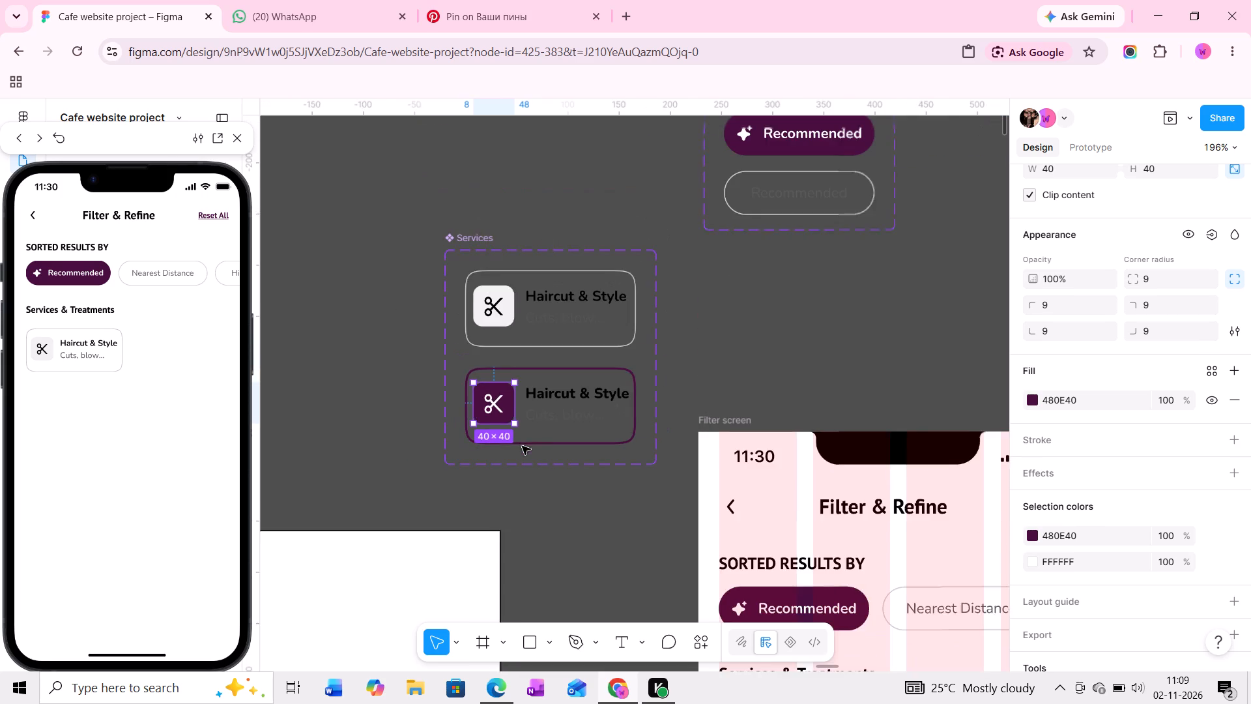
middle_click_drag(522, 446, 592, 451)
scroll(592, 451, "down", 15, "ctrl")
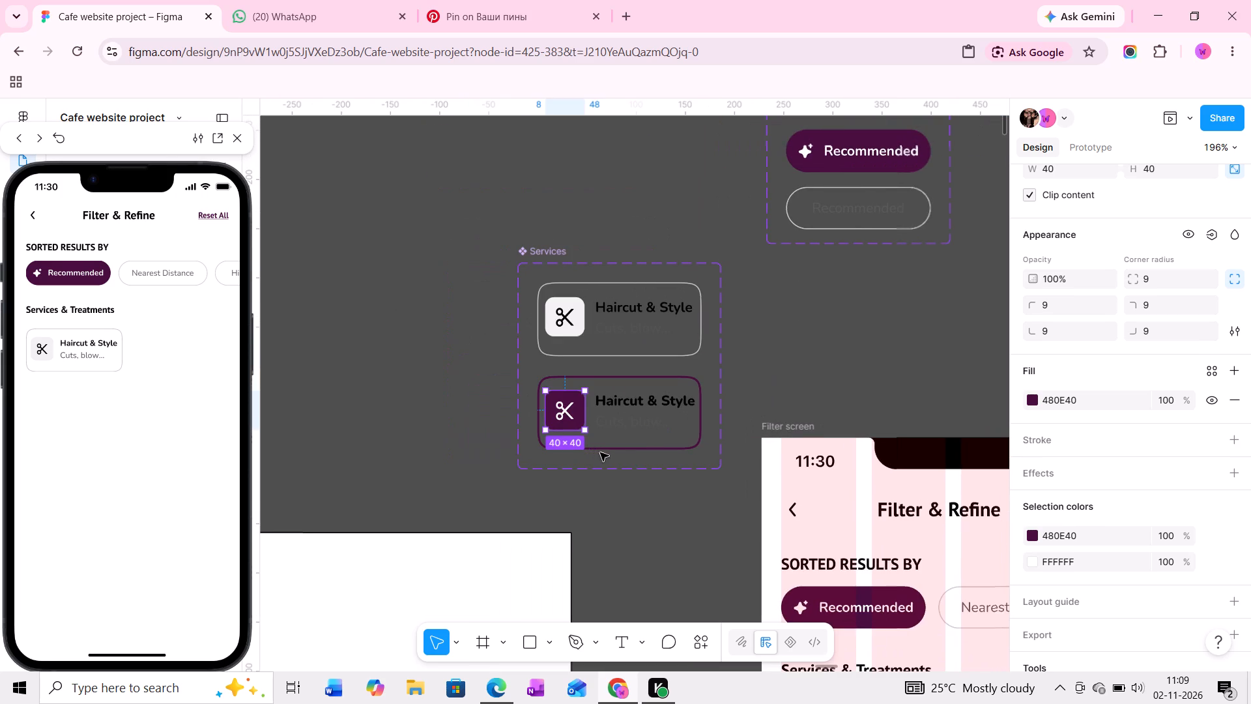
middle_click_drag(461, 399, 565, 398)
middle_click_drag(532, 397, 531, 397)
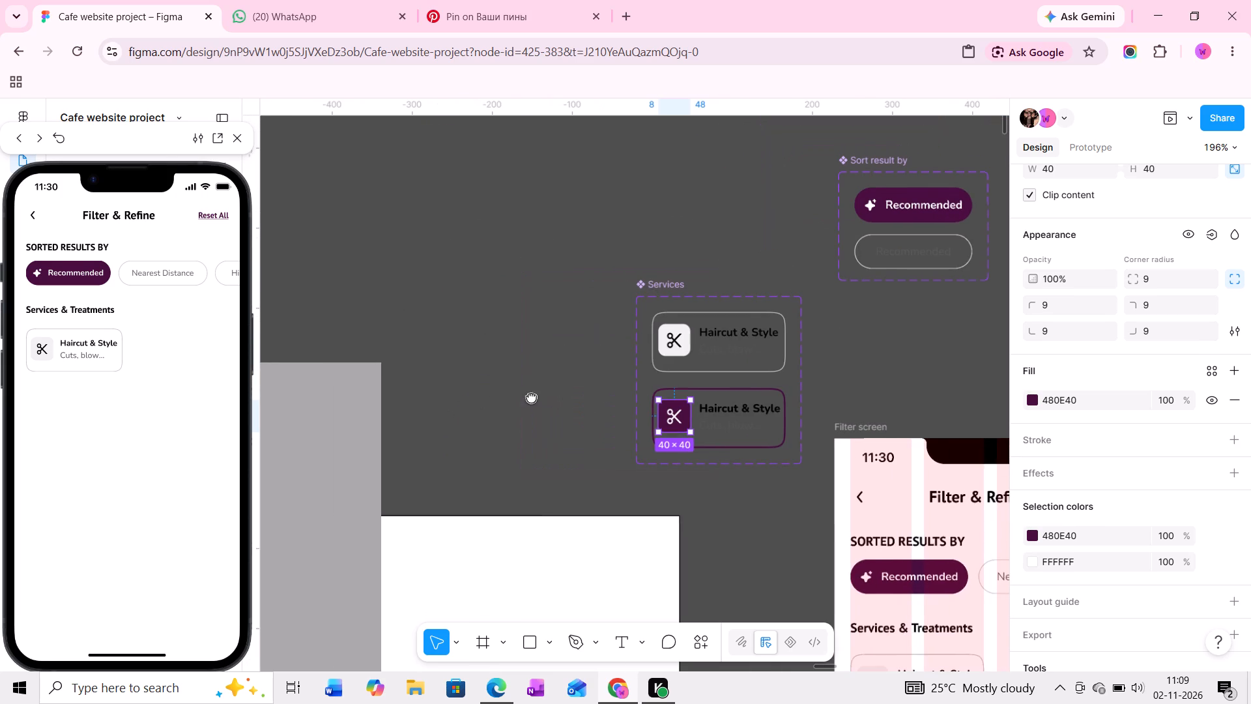
middle_click_drag(531, 397, 638, 439)
middle_click_drag(545, 389, 615, 454)
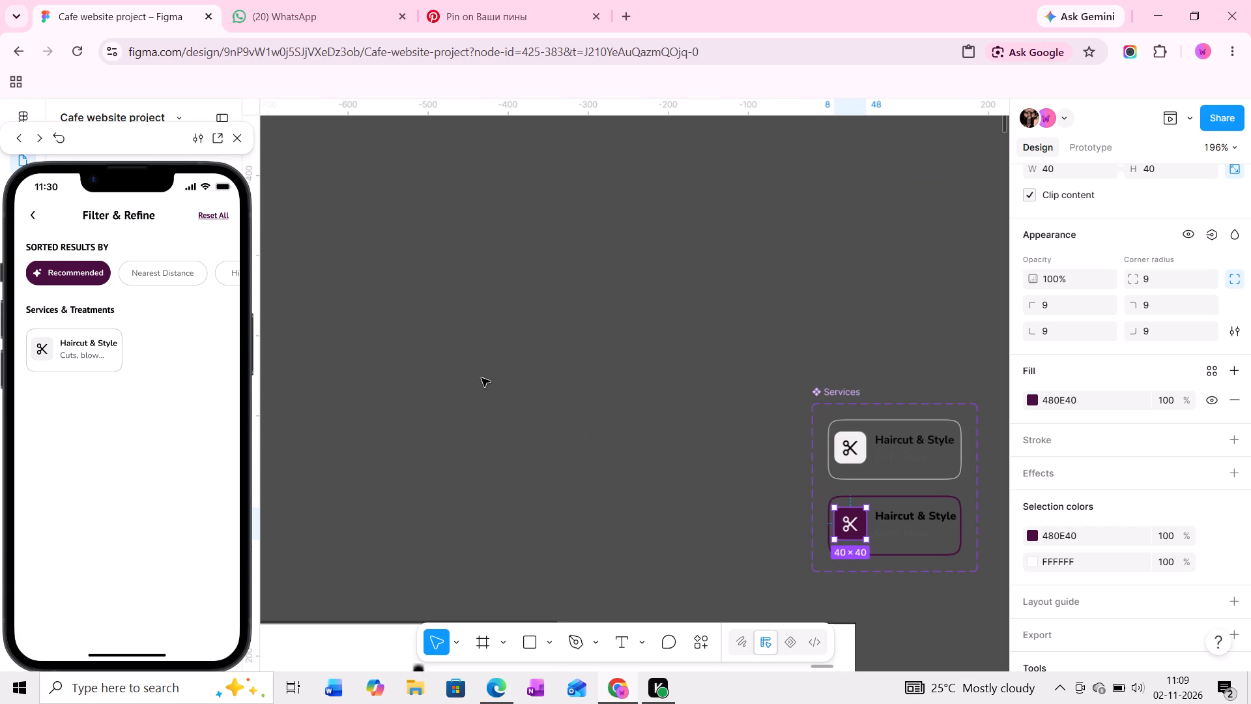
middle_click_drag(482, 378, 485, 415)
scroll(483, 398, "down", 20, "ctrl")
scroll(483, 398, "down", 3, "ctrl")
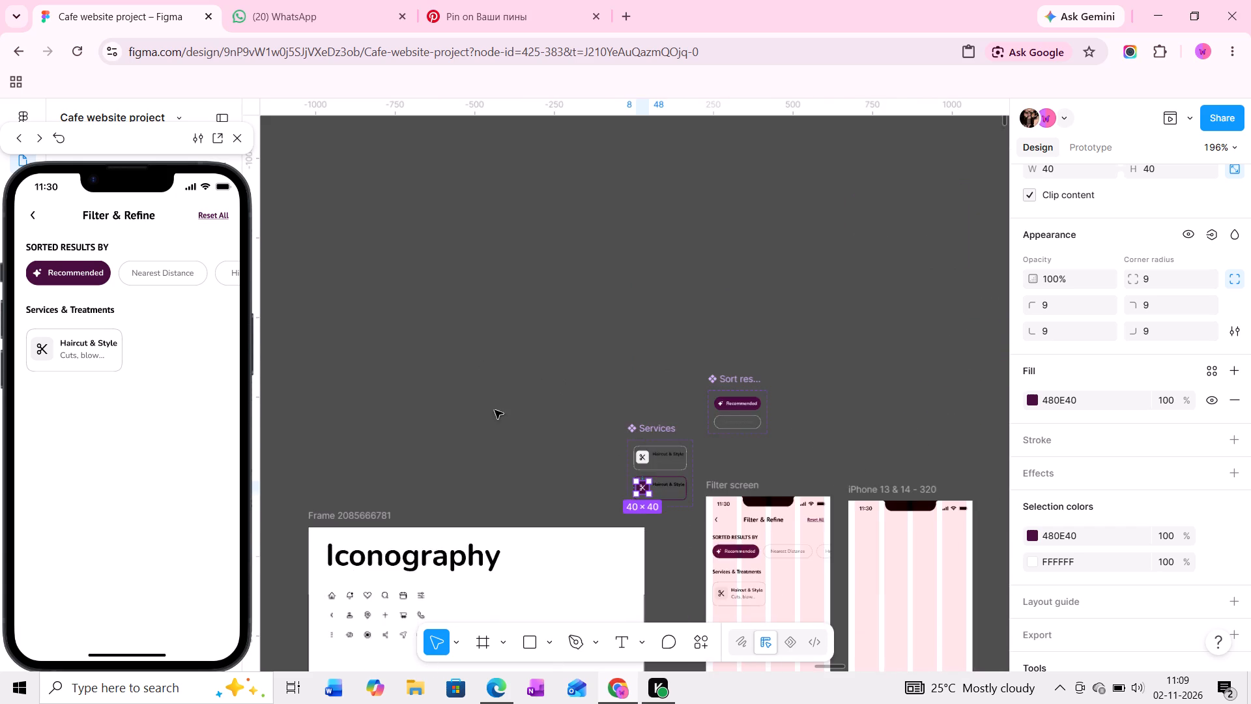
middle_click_drag(491, 403, 716, 397)
middle_click_drag(484, 387, 655, 398)
middle_click_drag(470, 362, 567, 378)
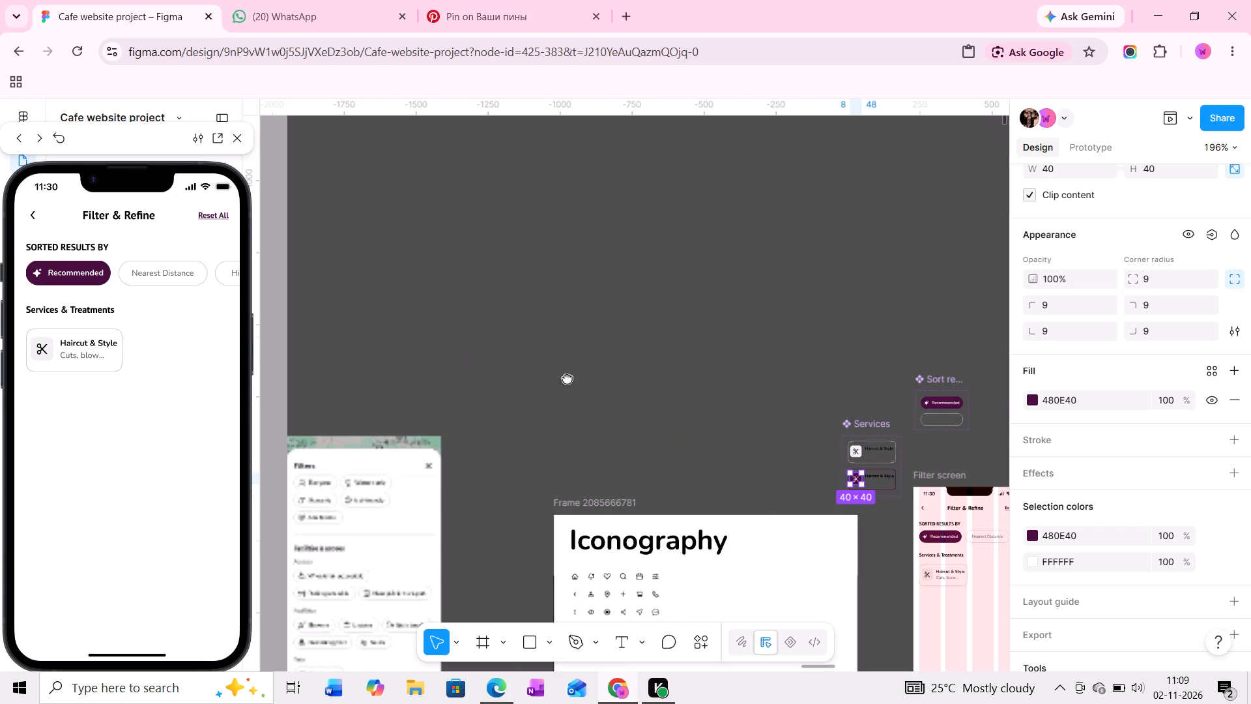
middle_click_drag(567, 378, 576, 379)
middle_click_drag(683, 389, 510, 386)
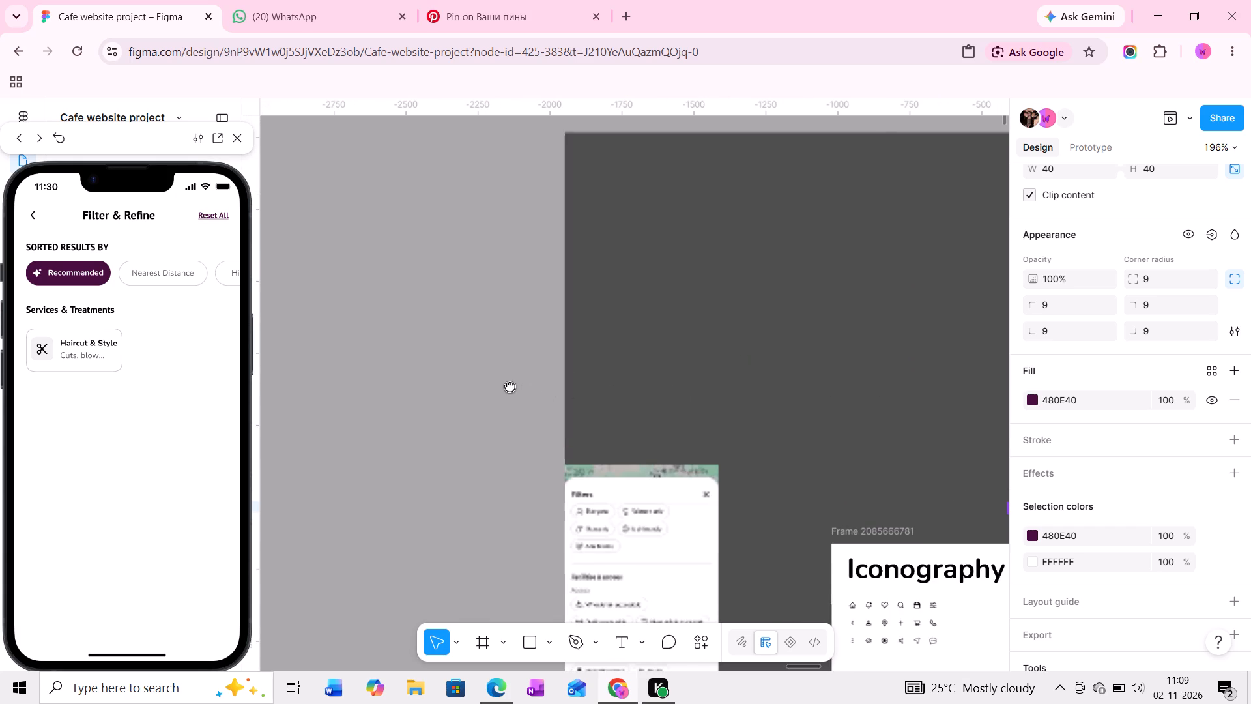
middle_click_drag(510, 386, 506, 385)
middle_click_drag(644, 420, 579, 393)
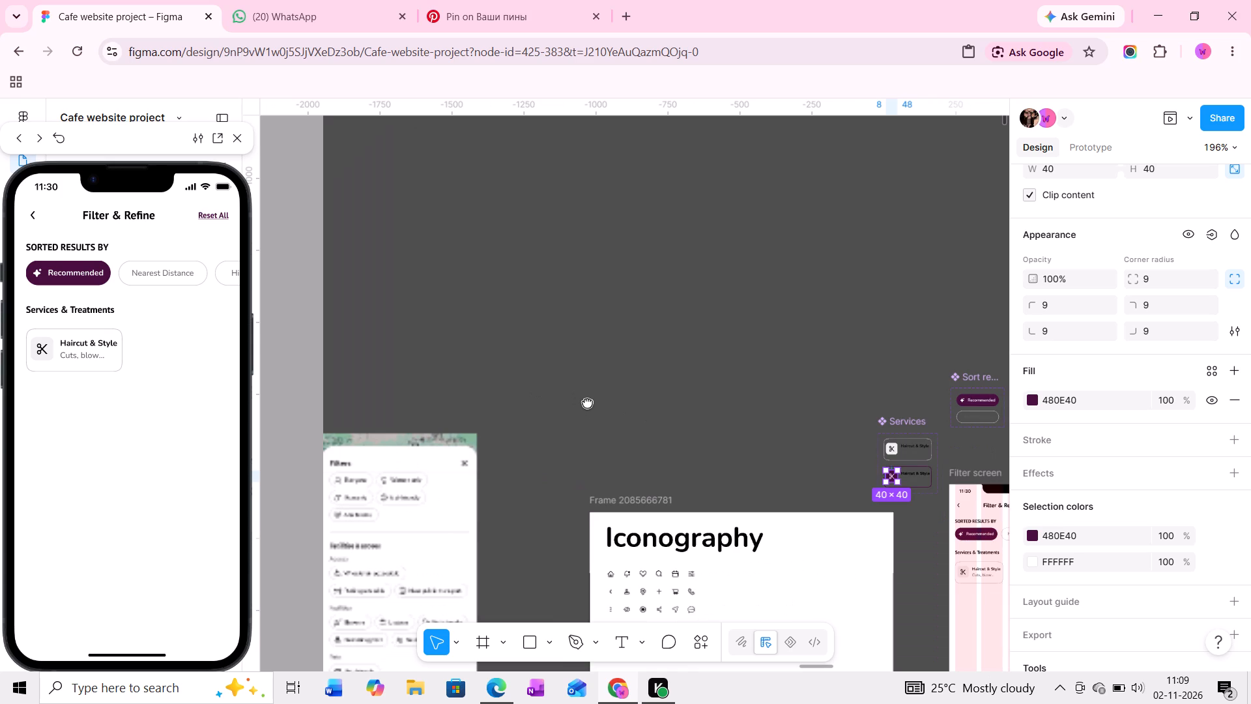
middle_click_drag(644, 464, 637, 425)
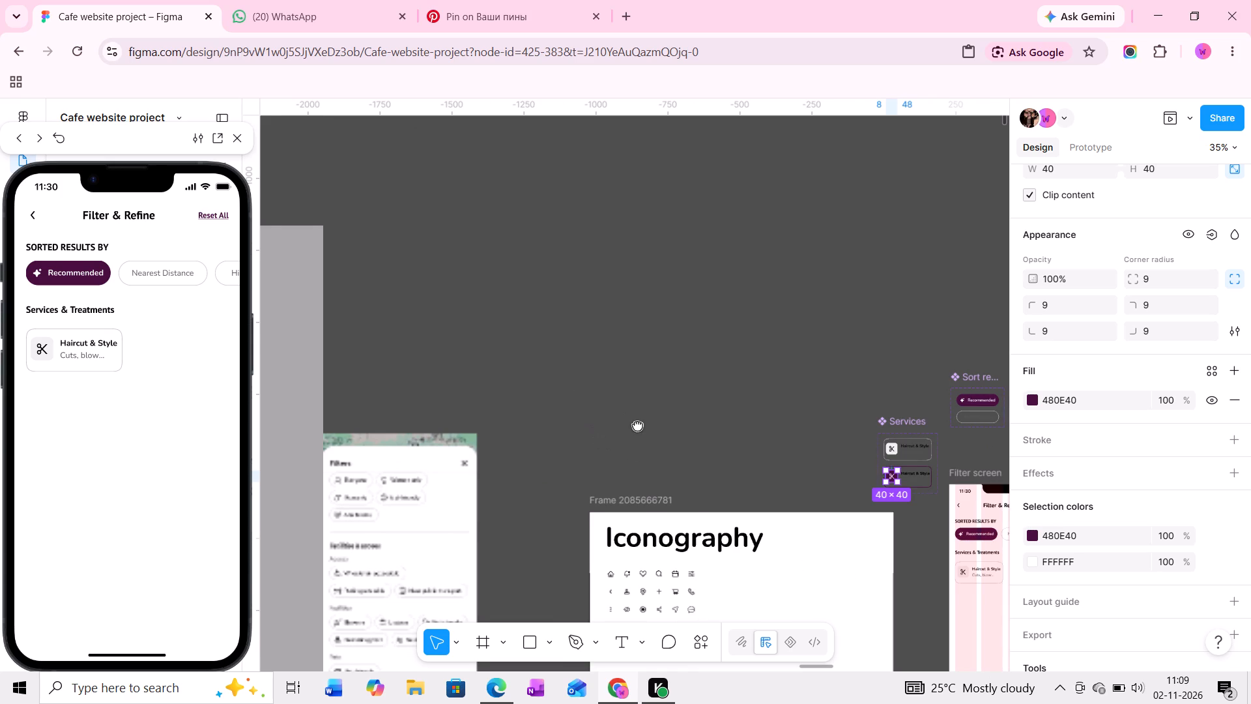
middle_click_drag(637, 425, 637, 424)
middle_click_drag(595, 413, 717, 453)
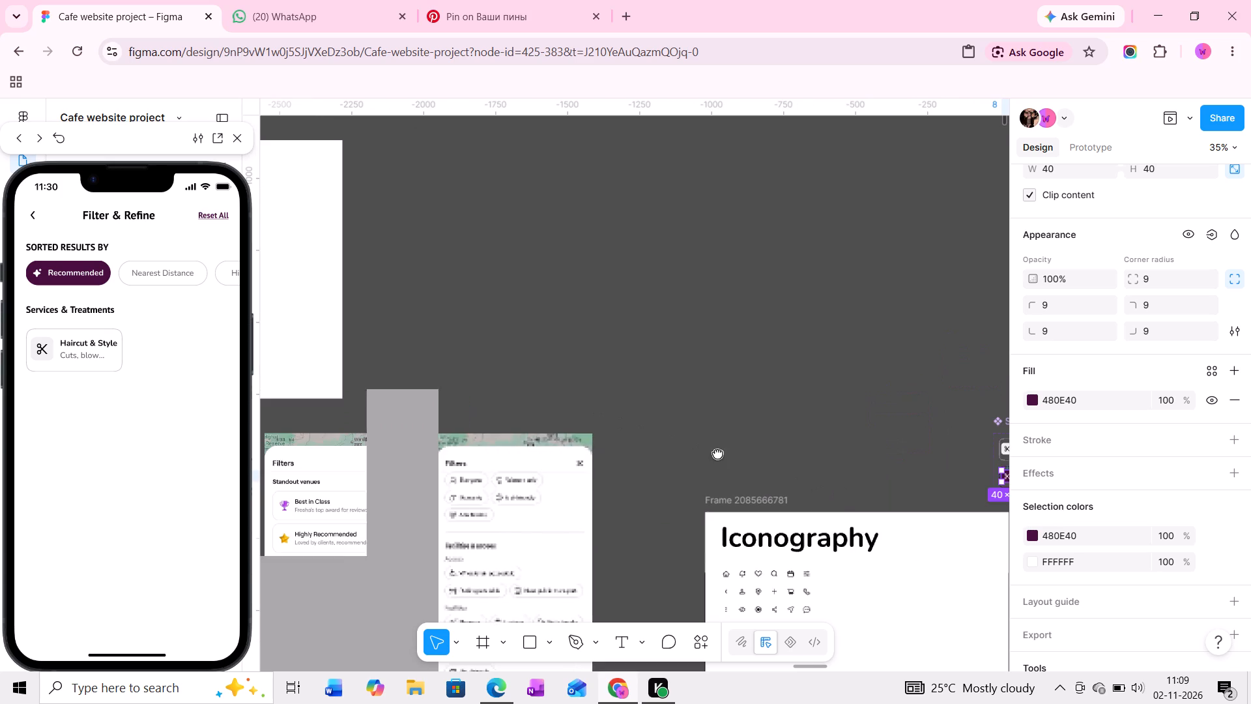
middle_click_drag(573, 390, 701, 439)
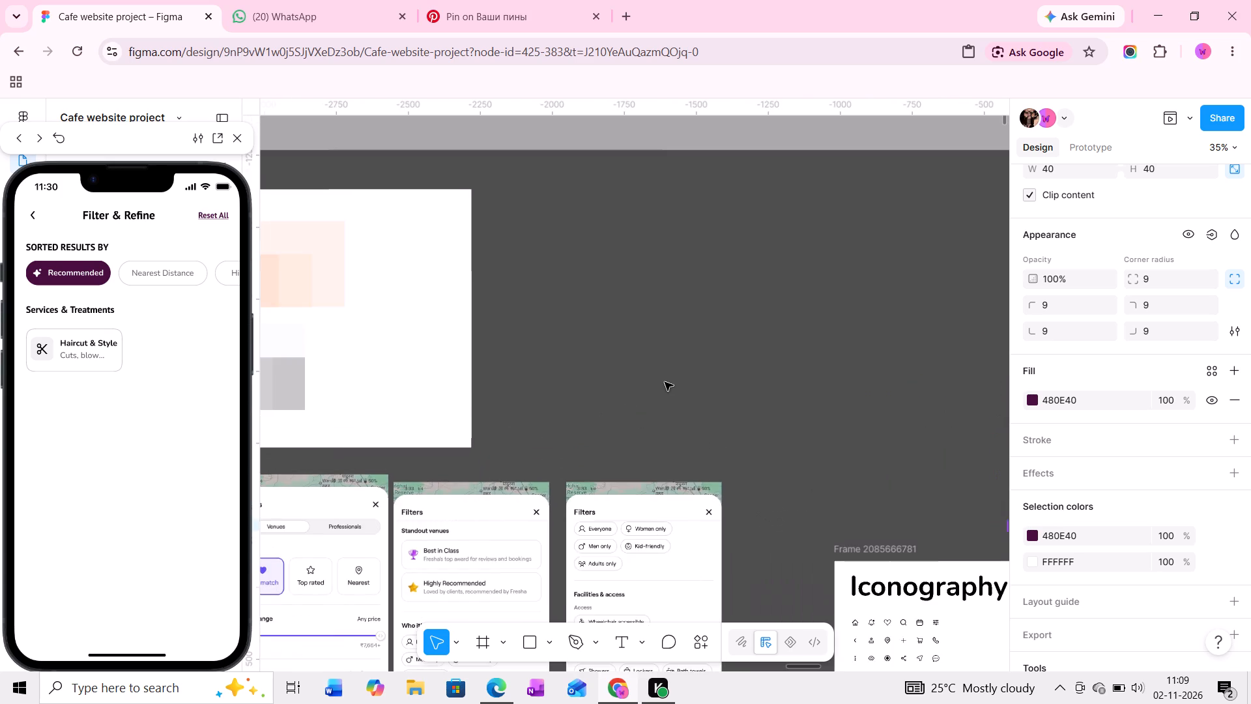
middle_click_drag(665, 382, 870, 413)
middle_click_drag(435, 378, 545, 373)
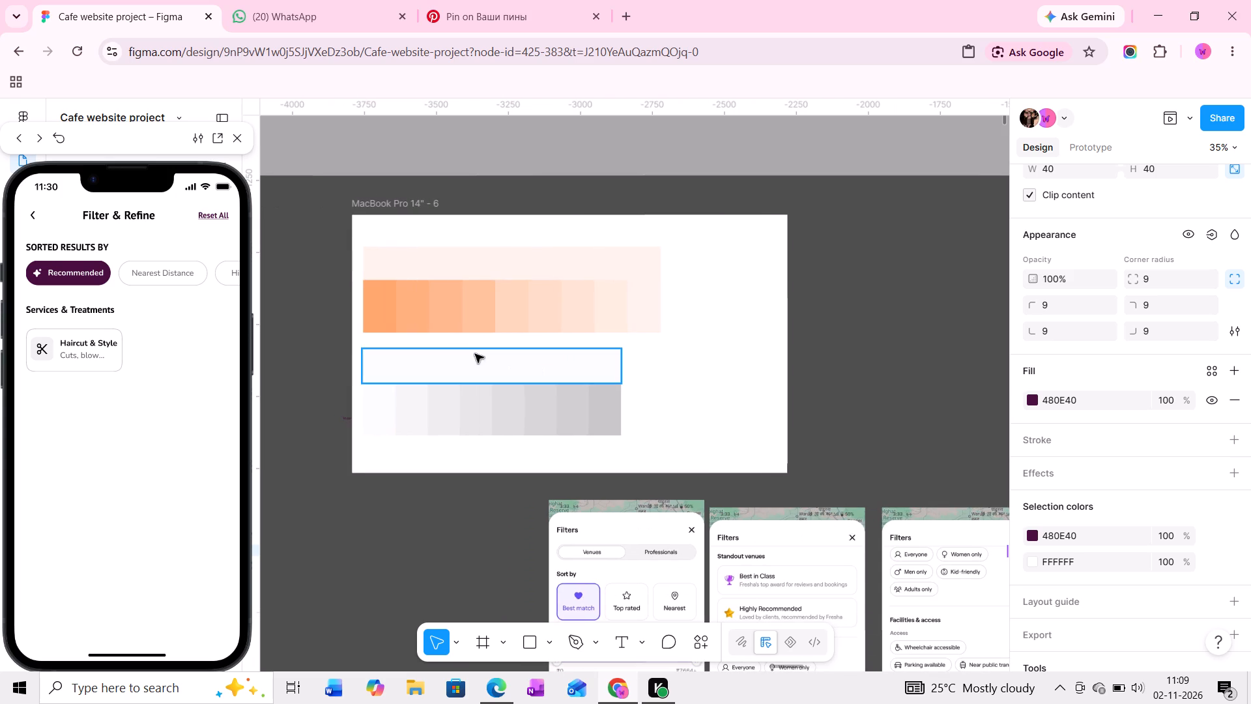
key("i")
left_click(407, 312)
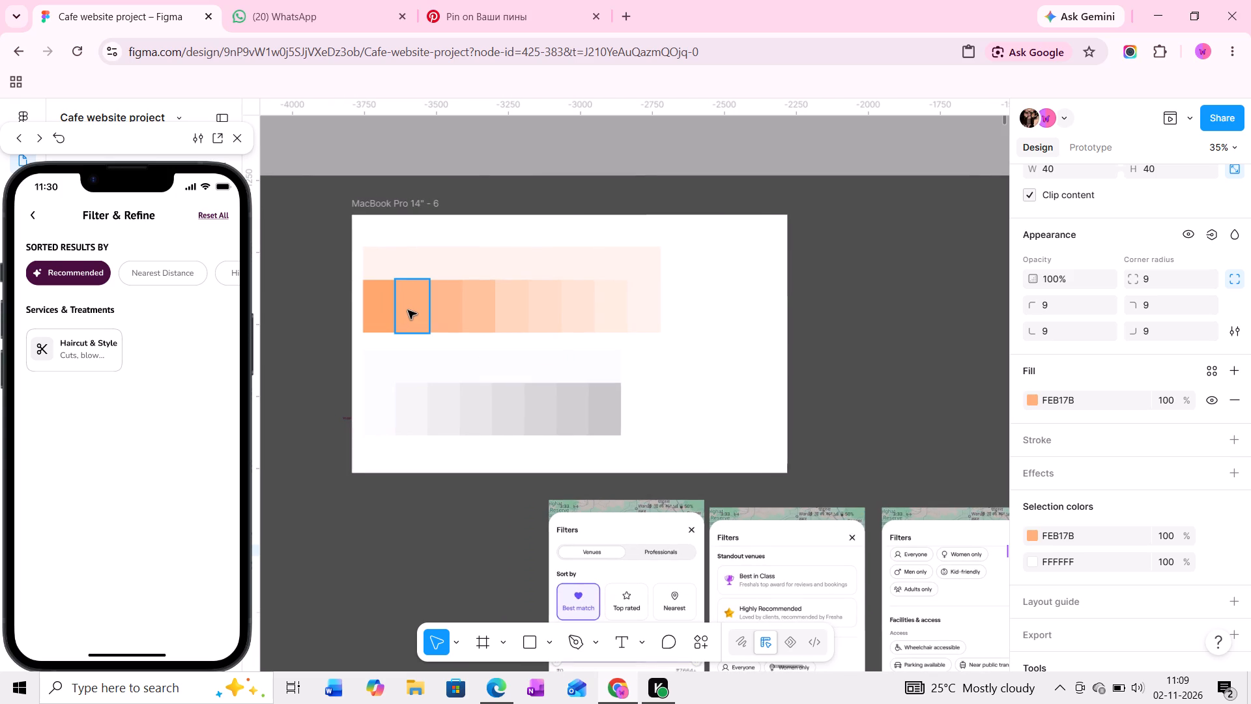
Test the Haircut & Style card's selected and unselected states in the preview.
left_click(37, 342)
middle_click_drag(736, 442, 513, 412)
middle_click_drag(798, 424, 569, 403)
middle_click_drag(758, 426, 734, 421)
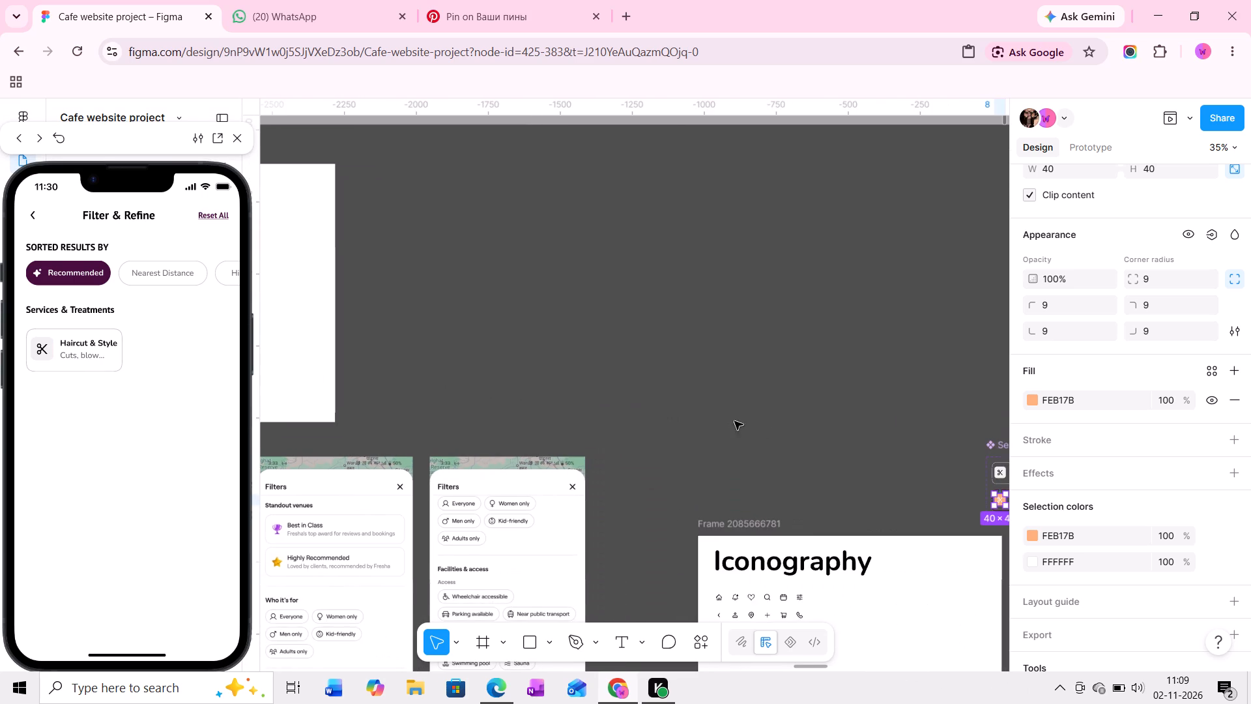
middle_click_drag(734, 421, 587, 390)
middle_click_drag(737, 441, 677, 430)
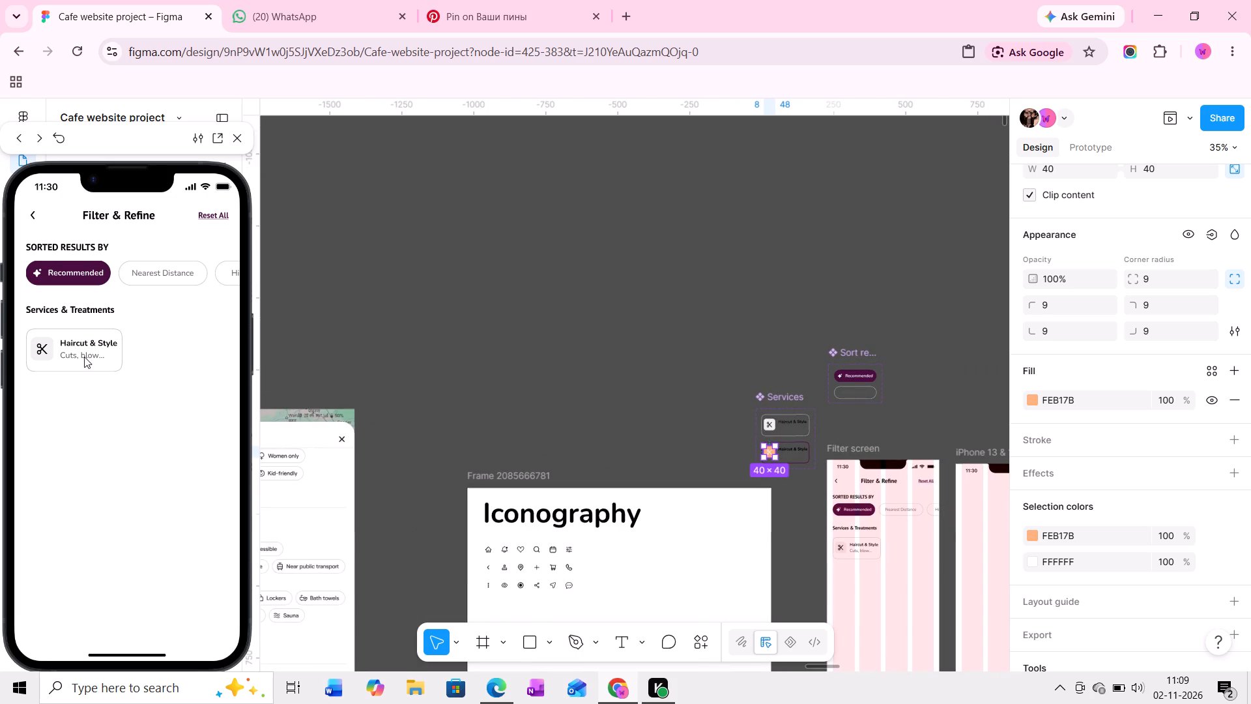
left_click(84, 357)
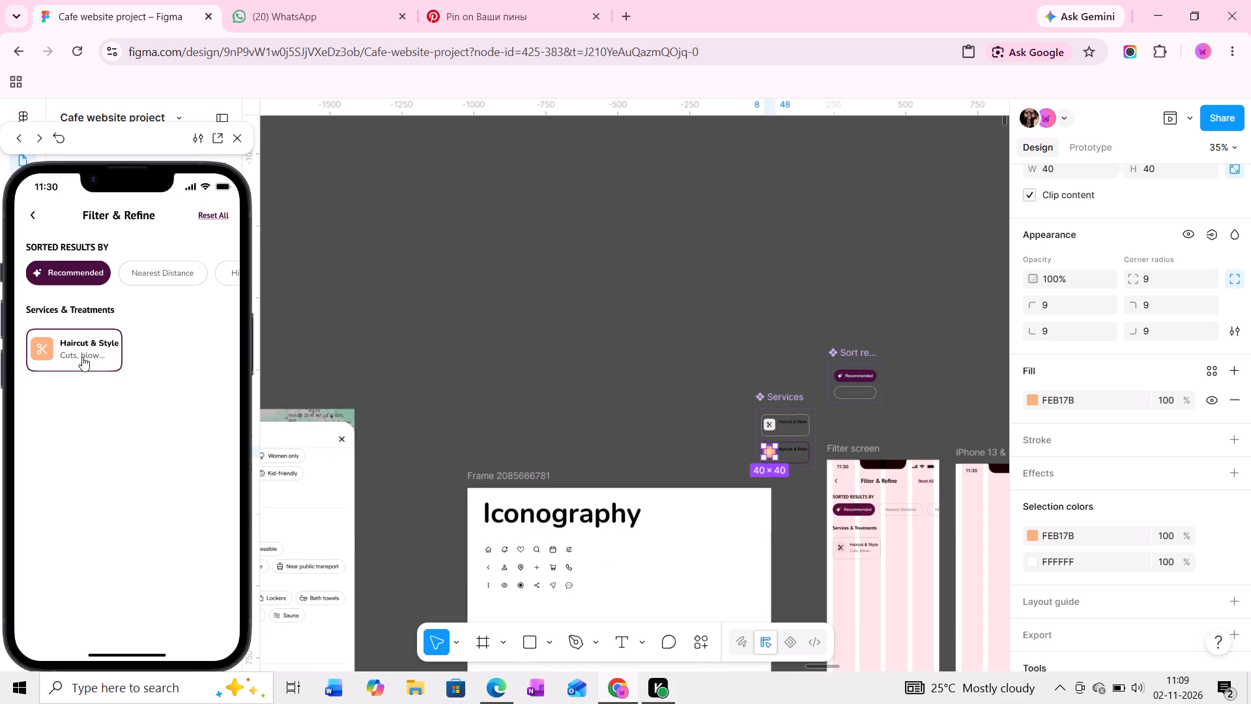
left_click(82, 357)
Examine the Haircut & Style card's layout under Services & Treatments on the Filter screen.
middle_click_drag(784, 433, 695, 392)
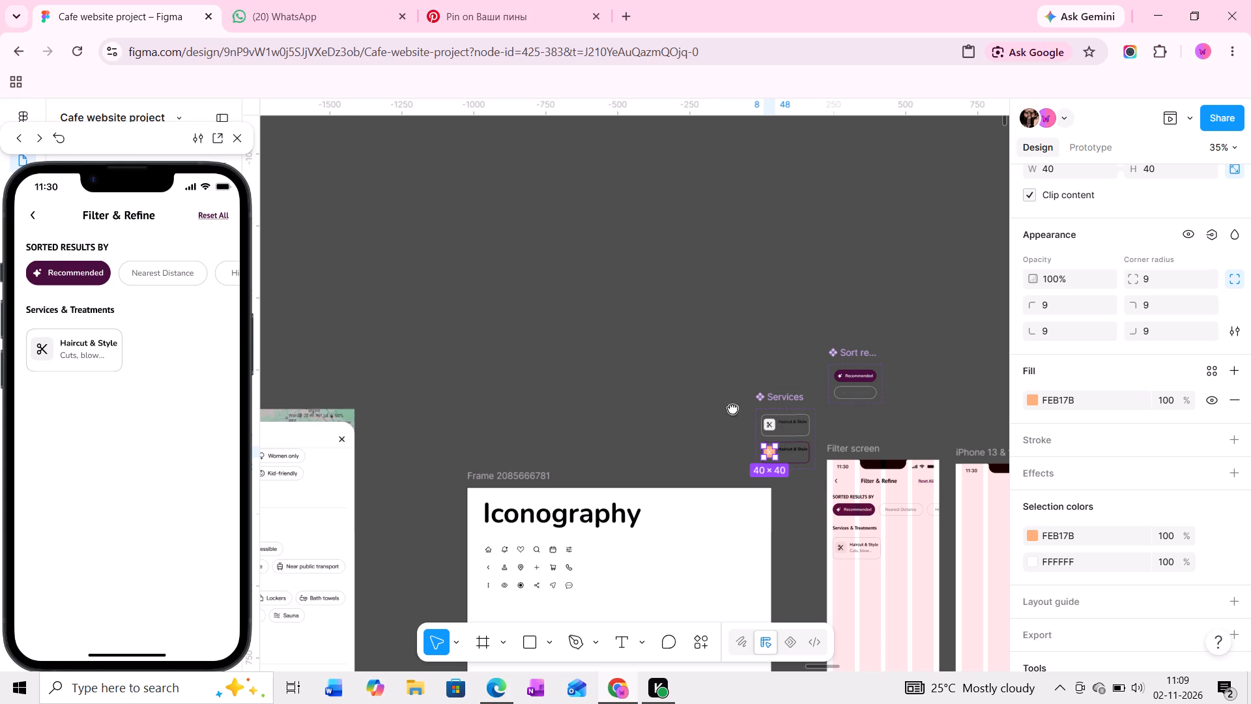
scroll(768, 446, "up", 6, "ctrl")
scroll(670, 448, "up", 15, "ctrl")
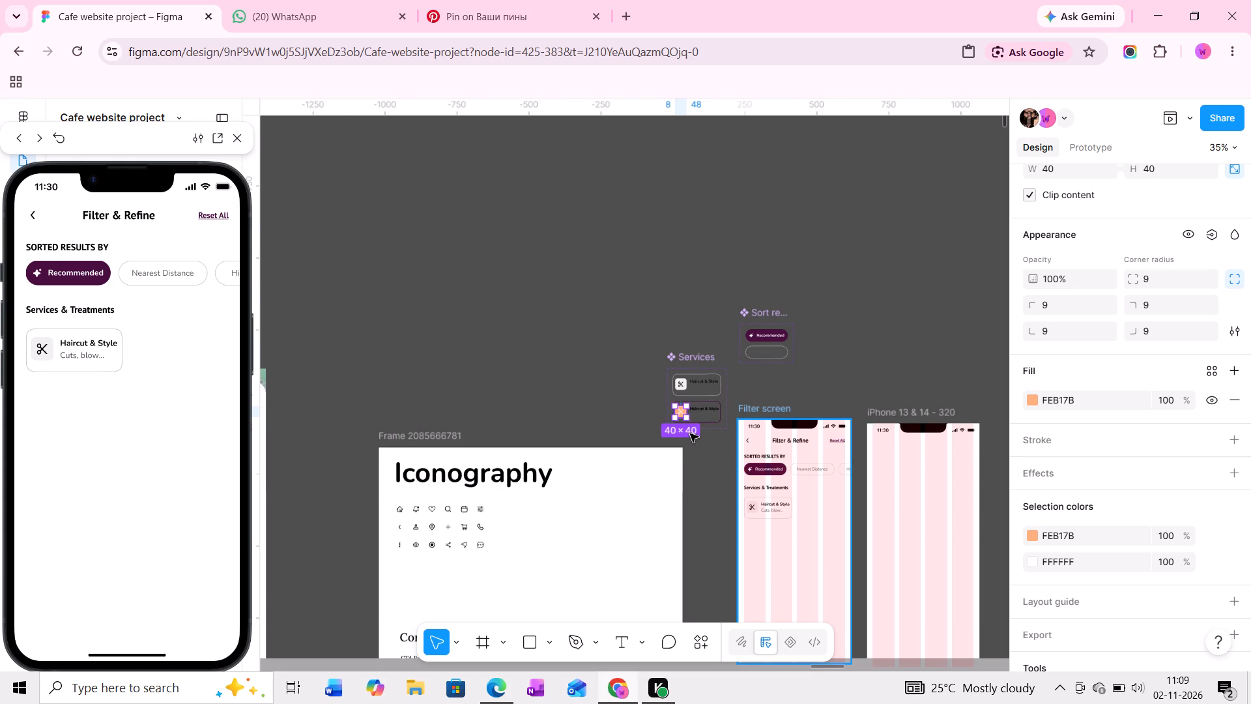
scroll(690, 433, "up", 14, "ctrl")
middle_click_drag(721, 430, 625, 366)
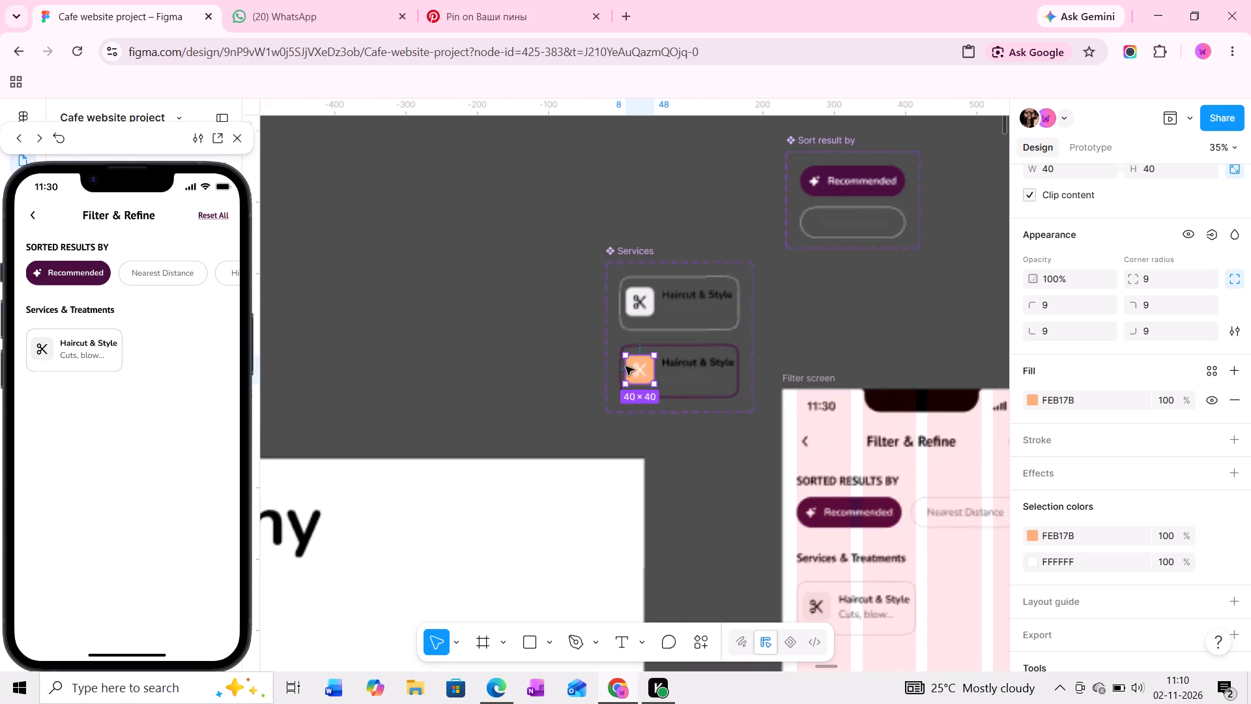
middle_click_drag(625, 366, 617, 364)
middle_click_drag(769, 448, 652, 316)
scroll(672, 433, "up", 6, "ctrl")
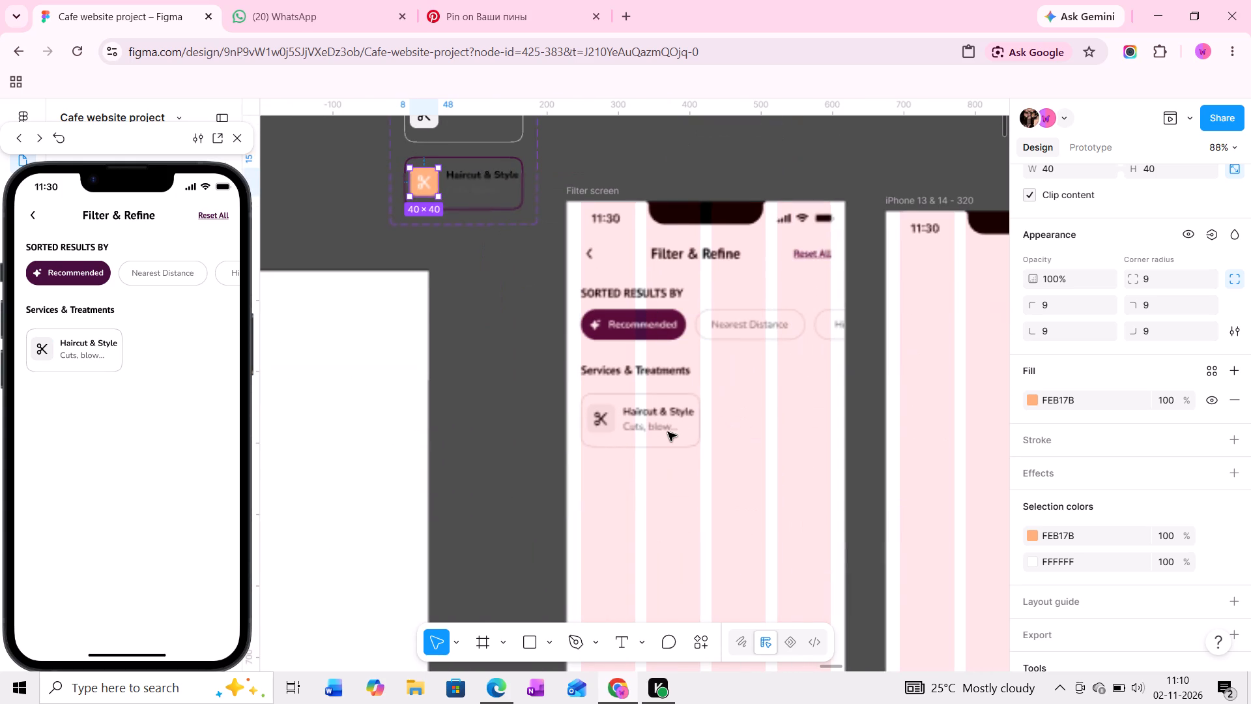
scroll(668, 432, "up", 11, "ctrl")
middle_click_drag(667, 430, 616, 396)
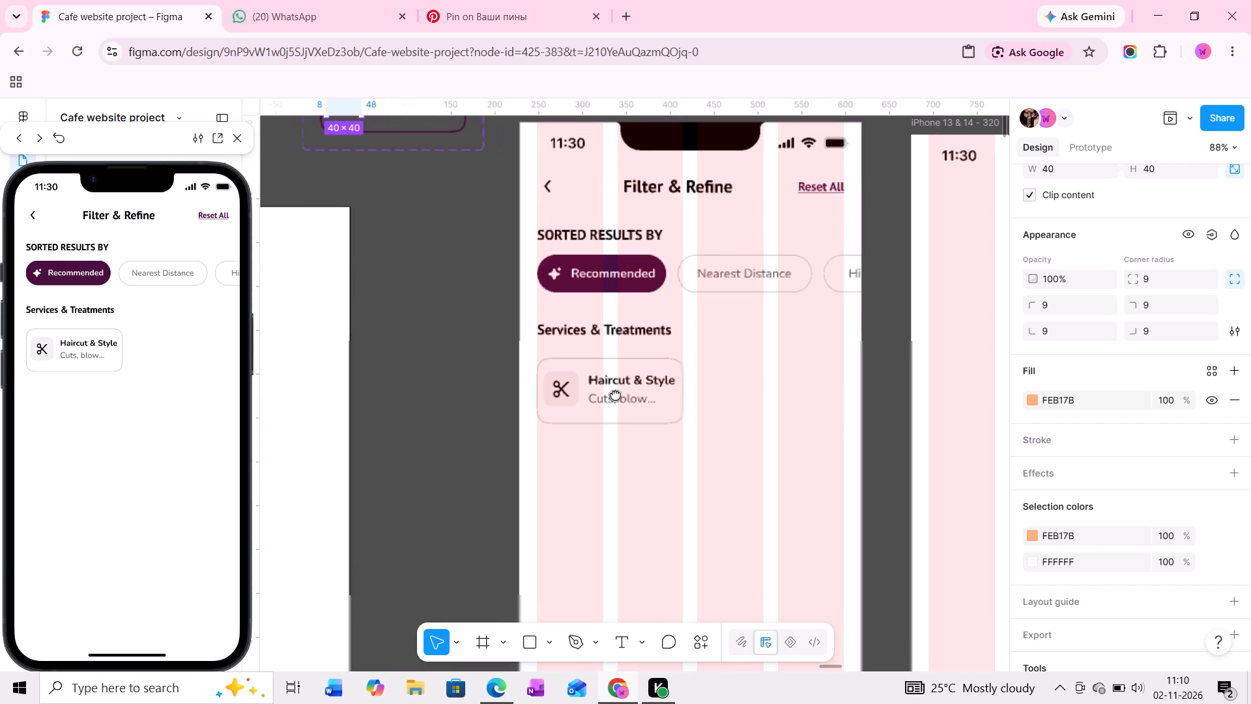
scroll(615, 394, "up", 17, "ctrl")
middle_click_drag(642, 407, 584, 380)
scroll(567, 366, "up", 10, "ctrl")
middle_click_drag(536, 359, 602, 431)
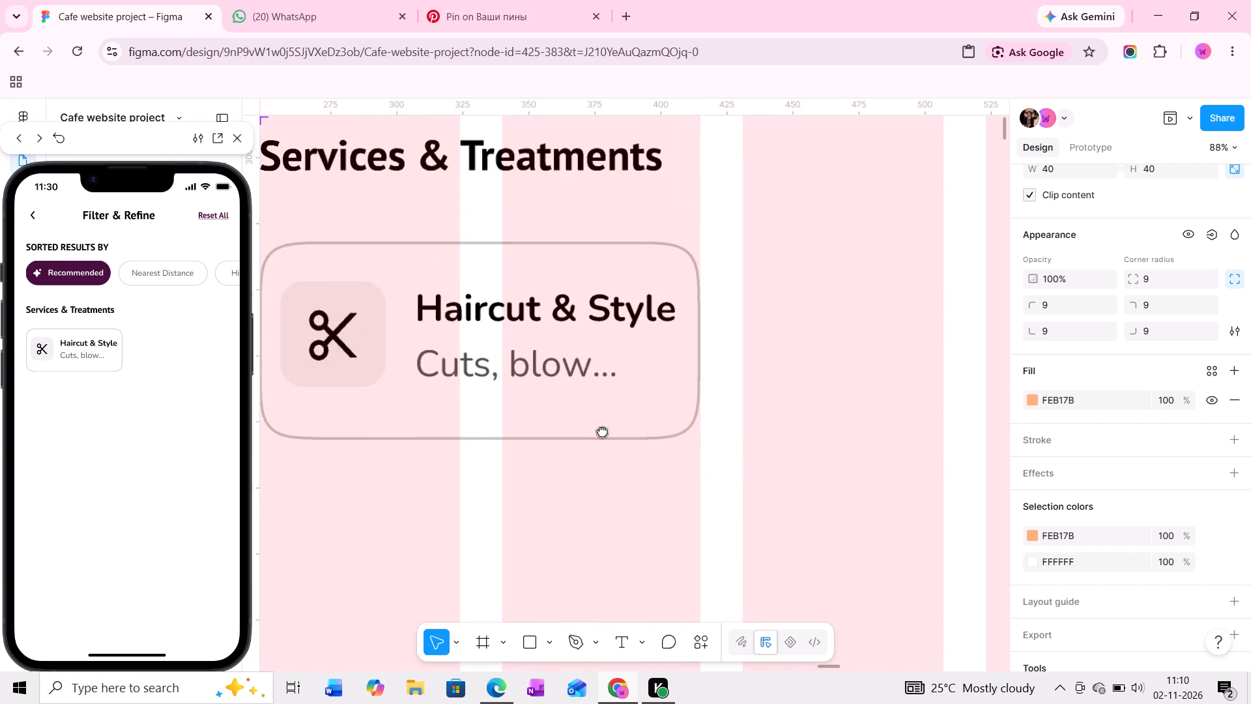
scroll(602, 431, "down", 4, "ctrl")
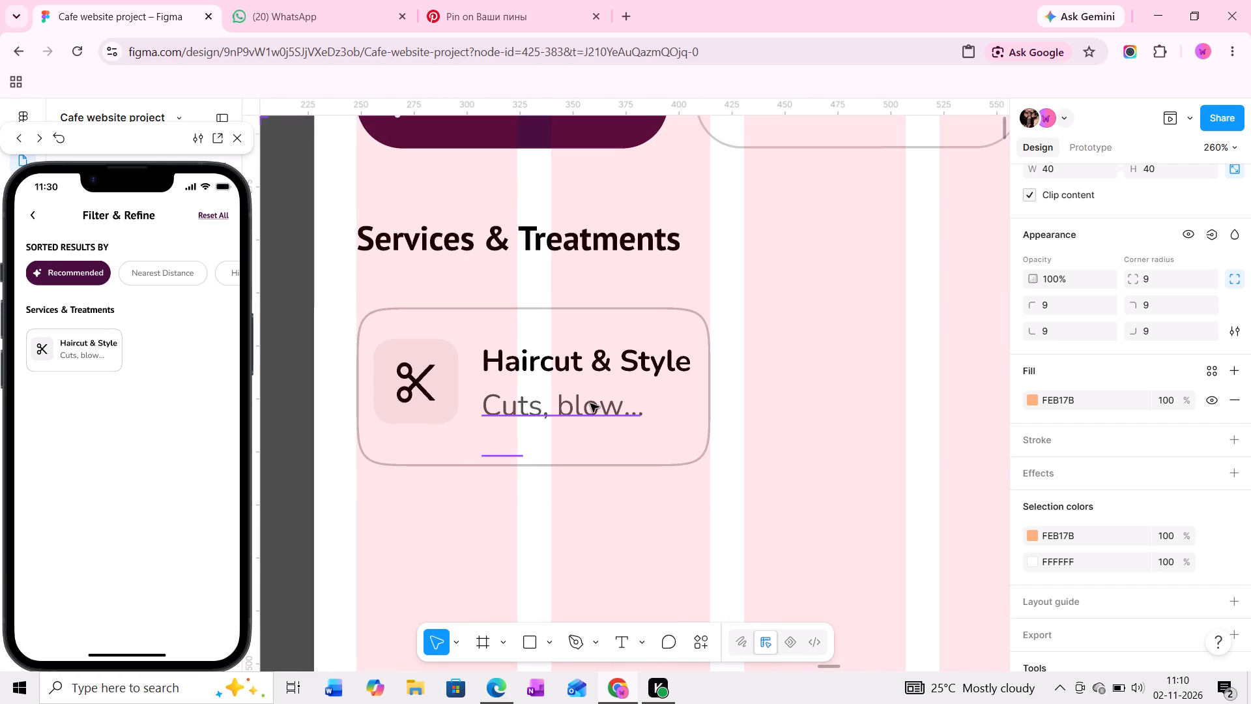
scroll(565, 374, "down", 4, "ctrl")
scroll(568, 381, "up", 1, "ctrl")
scroll(568, 384, "down", 12, "ctrl")
middle_click_drag(513, 287, 597, 362)
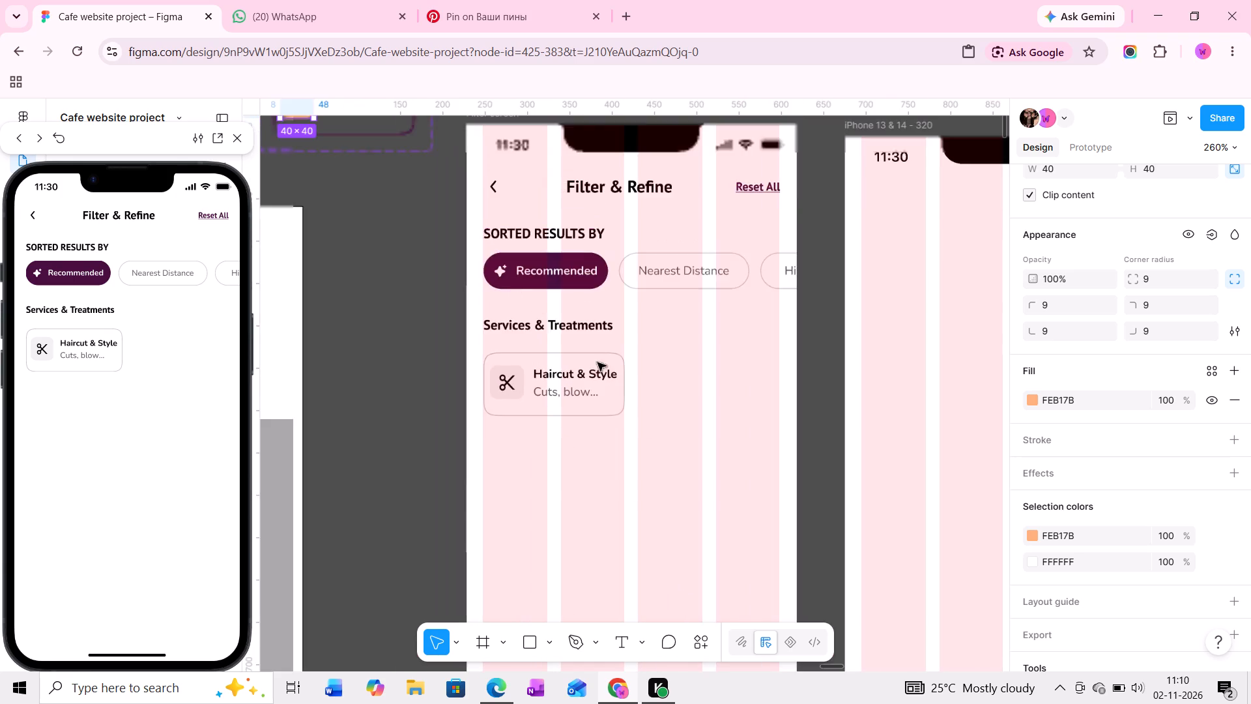
Put the title and description texts of the Services component's default card in a vertical auto layout with gap 2.
middle_click_drag(597, 362, 682, 474)
middle_click_drag(609, 350, 670, 462)
scroll(569, 359, "up", 14, "ctrl")
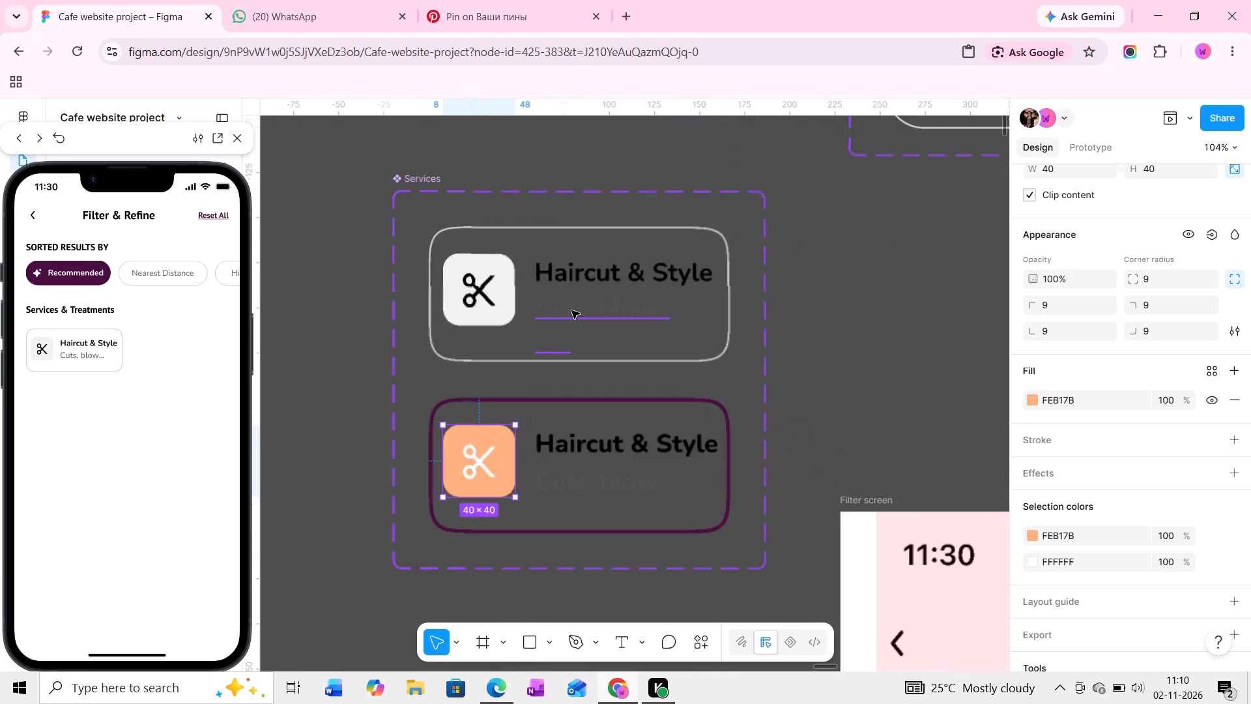
scroll(571, 310, "up", 5, "ctrl")
middle_click_drag(572, 311, 599, 415)
left_click(601, 416, "ctrl")
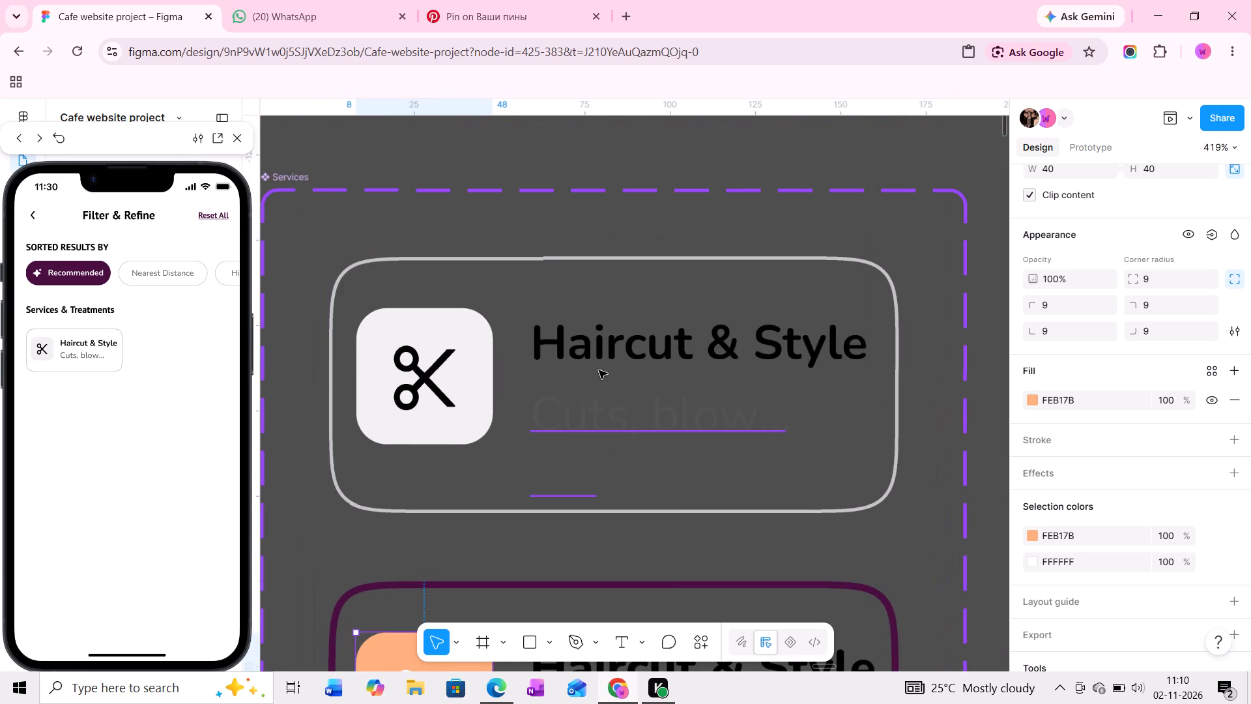
left_click(598, 352, "shift")
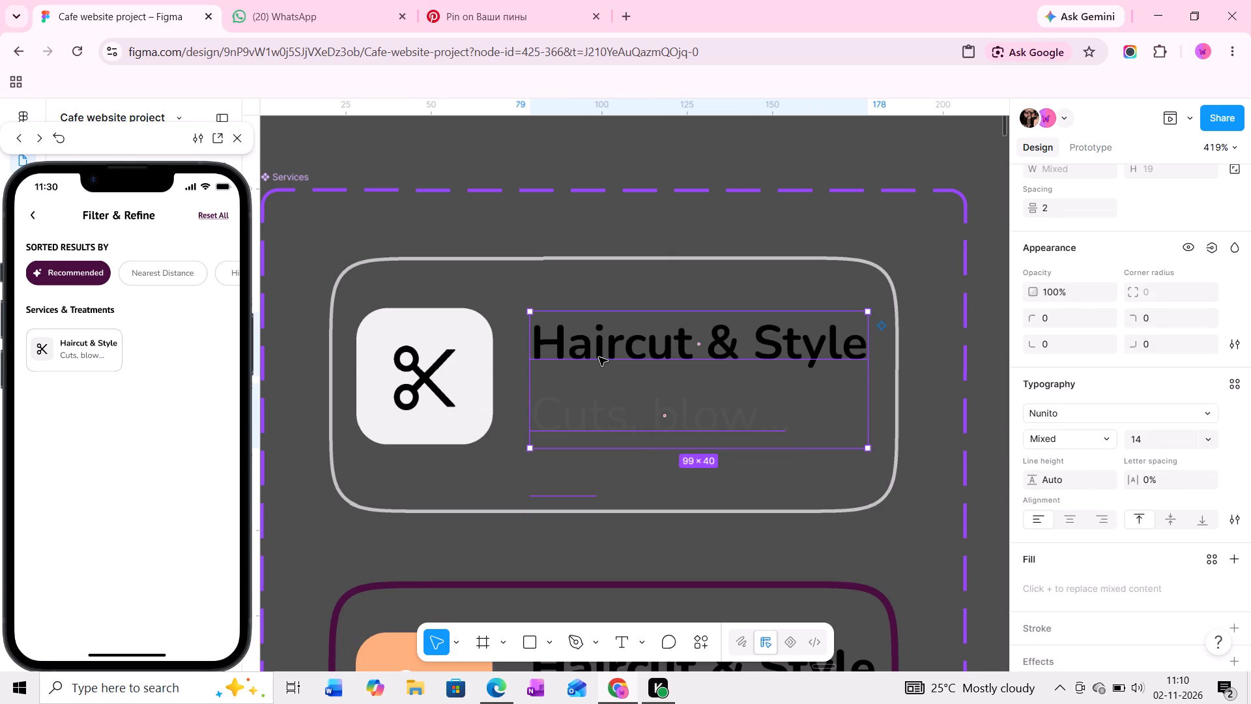
key("shift+a")
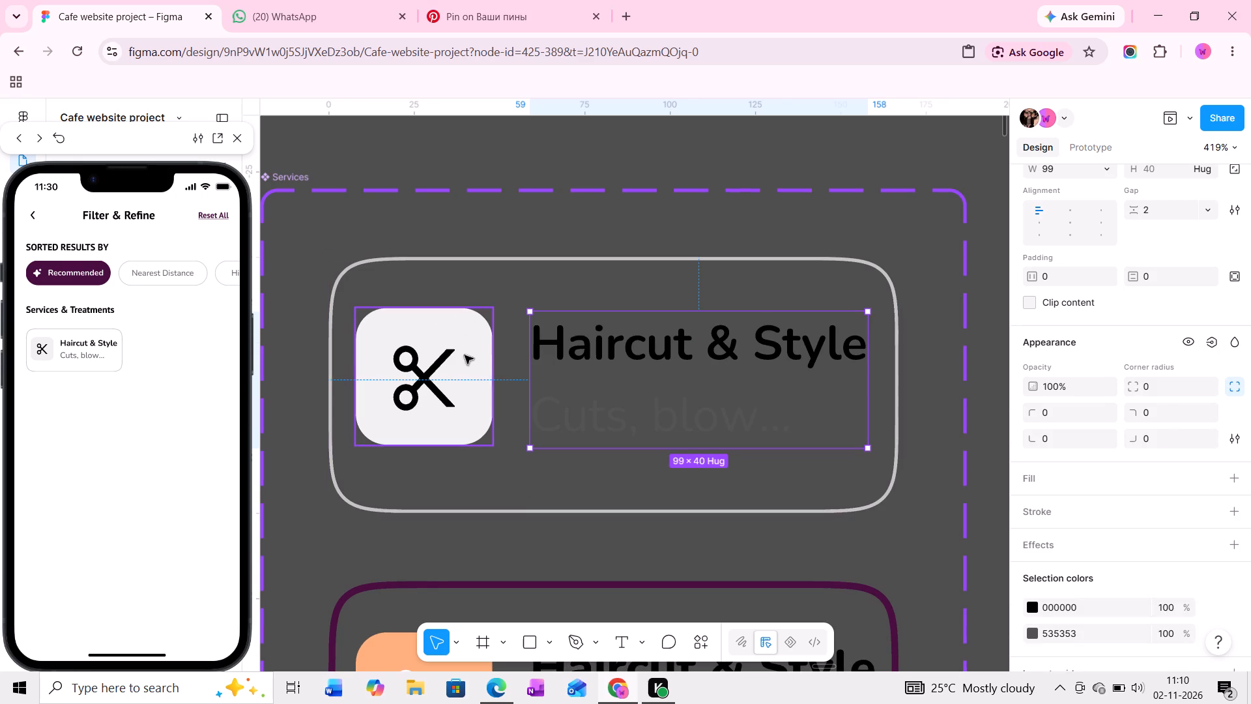
Wrap the default card's scissors tile and text block in a horizontal auto layout with gap 11, and apply auto layout to the card.
left_click(450, 355, "shift")
key("shift+a")
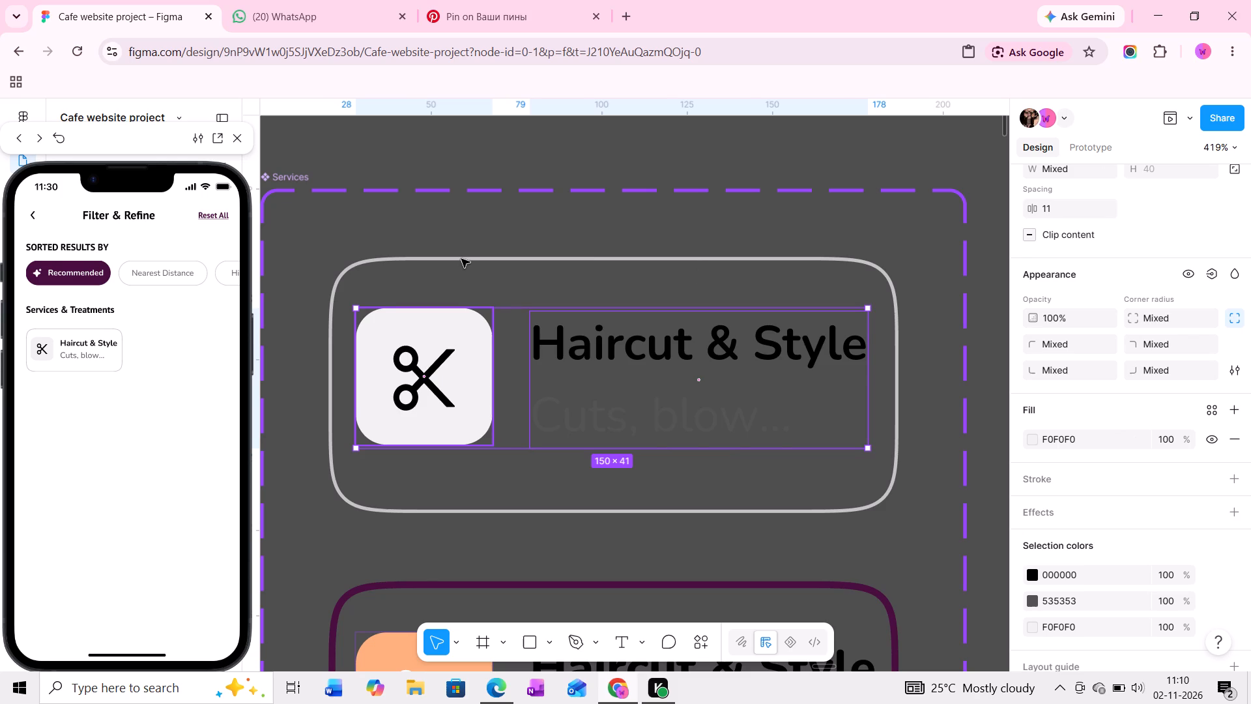
left_click(409, 259, "shift")
key("shift+a")
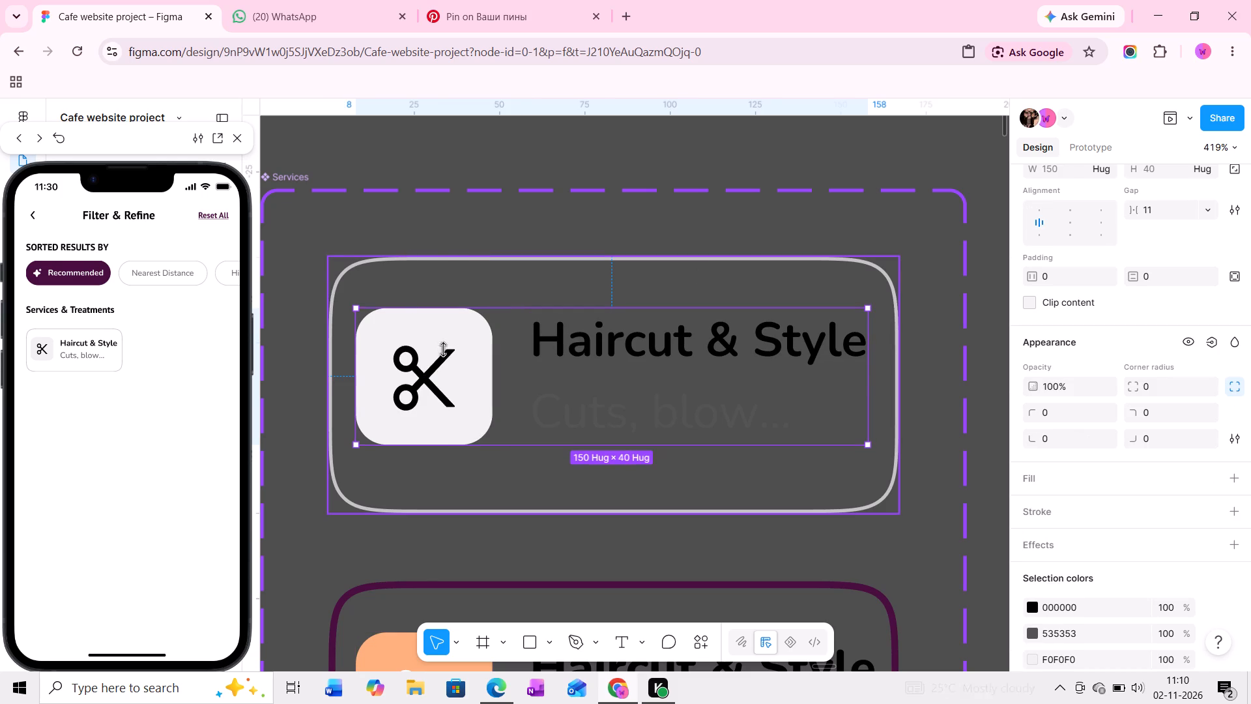
Select the text lines in the Services component's Variant2 card.
scroll(461, 433, "down", 4, "ctrl")
middle_click_drag(482, 480, 493, 399)
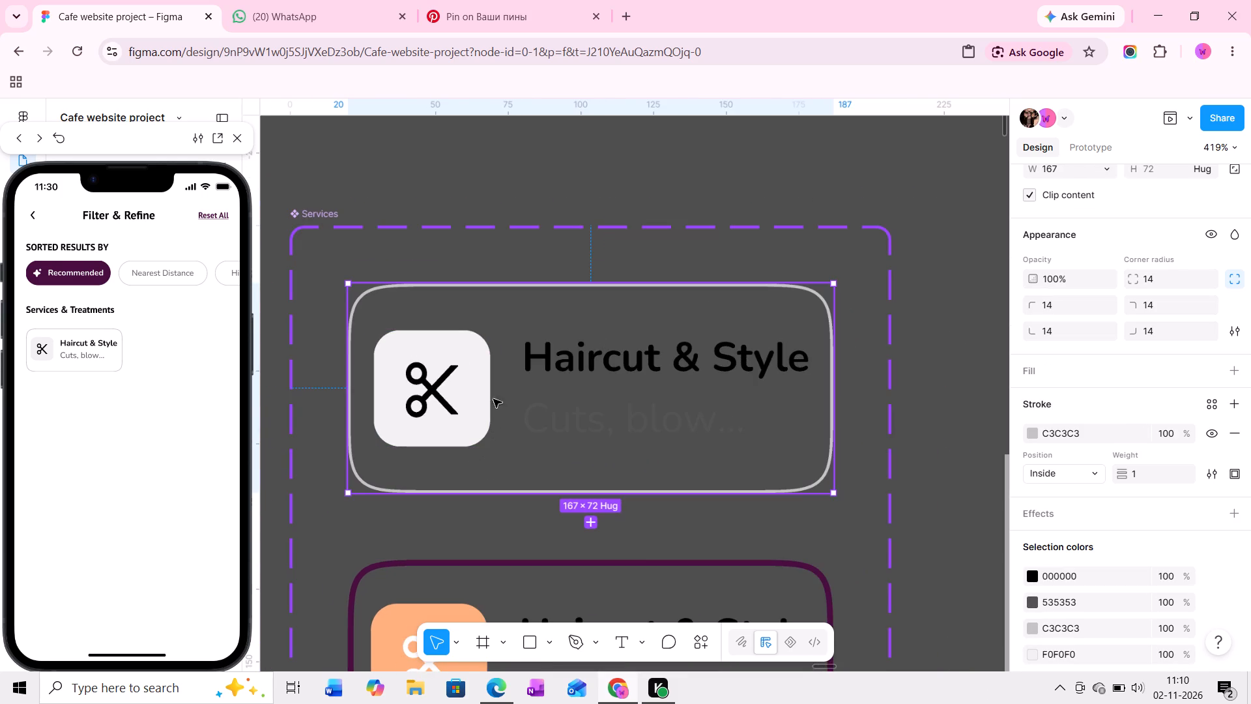
middle_click_drag(493, 399, 493, 394)
middle_click_drag(513, 478, 518, 382)
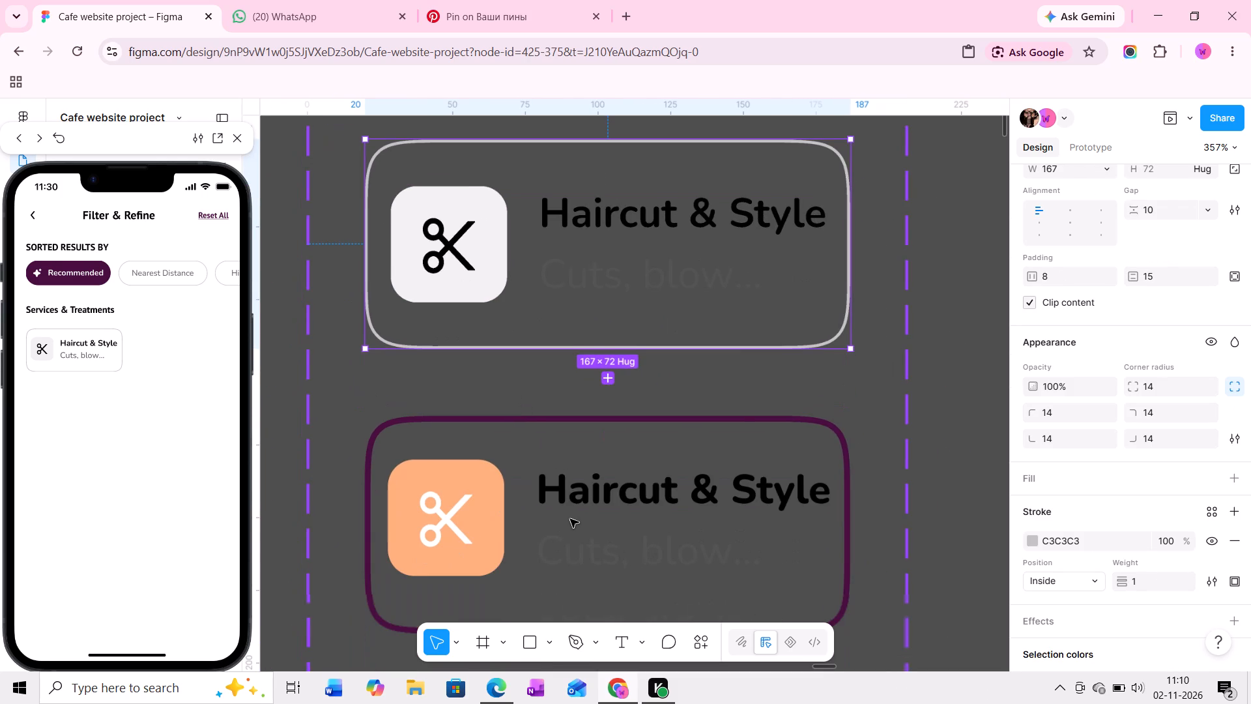
left_click(570, 517)
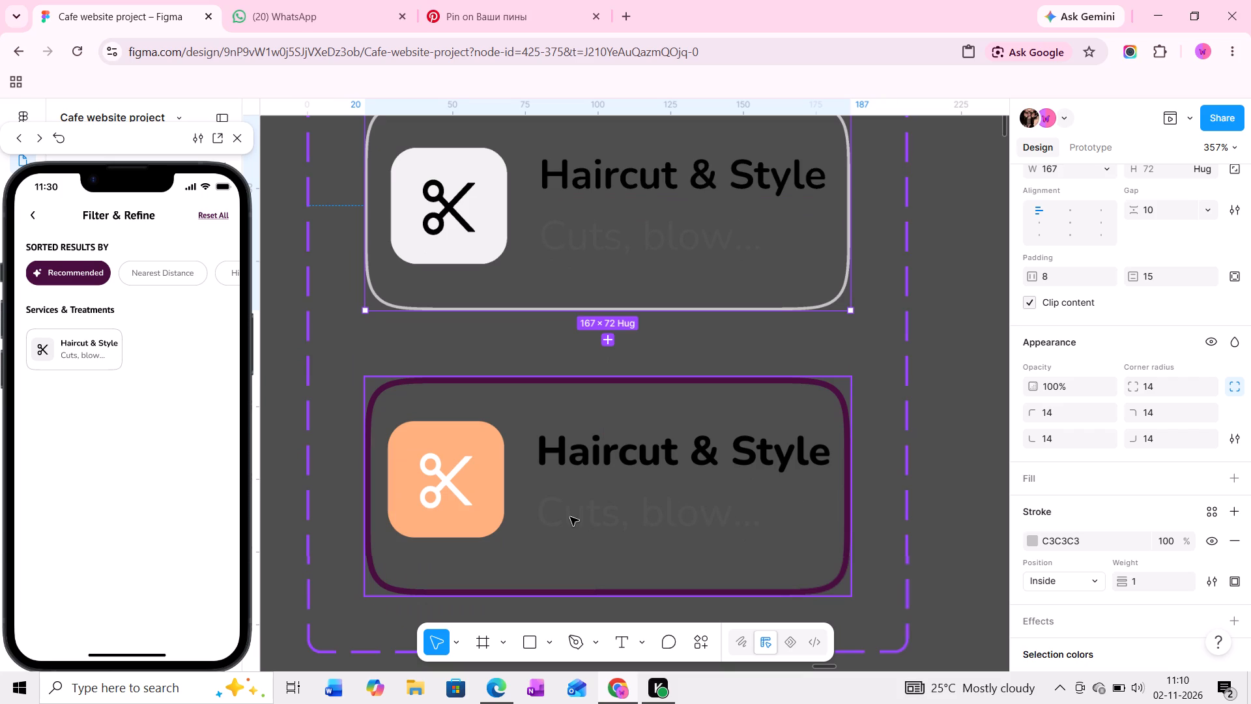
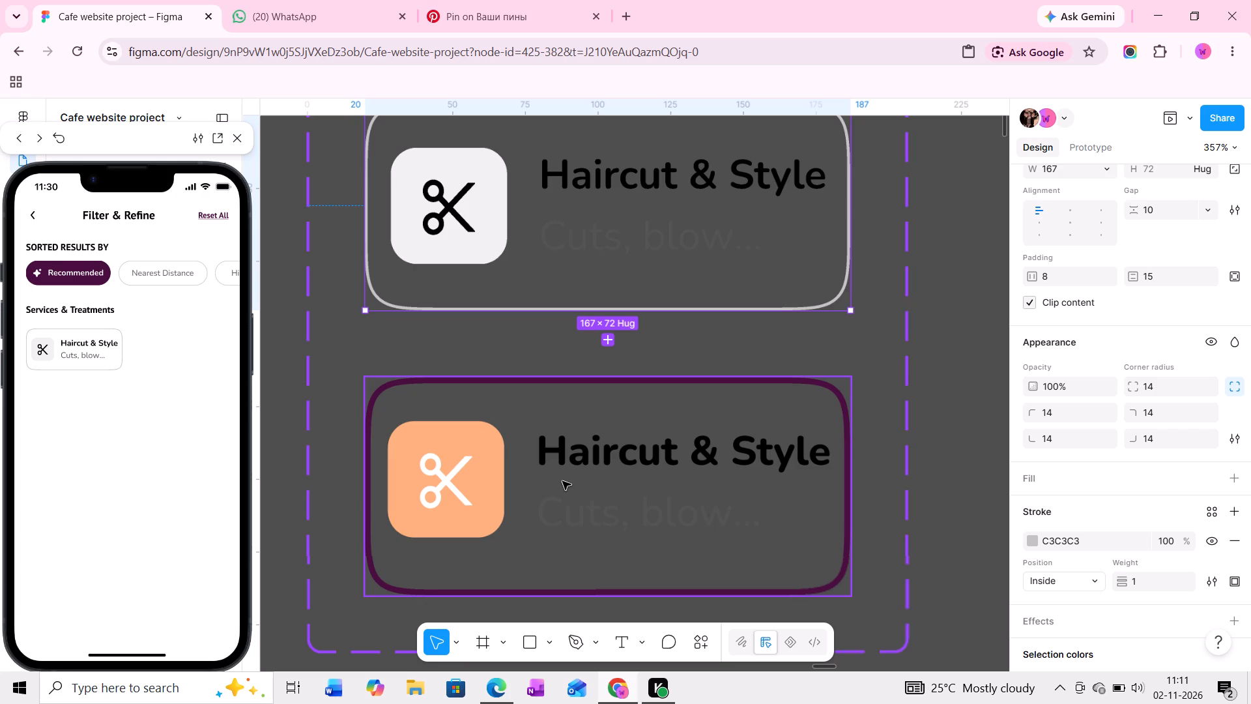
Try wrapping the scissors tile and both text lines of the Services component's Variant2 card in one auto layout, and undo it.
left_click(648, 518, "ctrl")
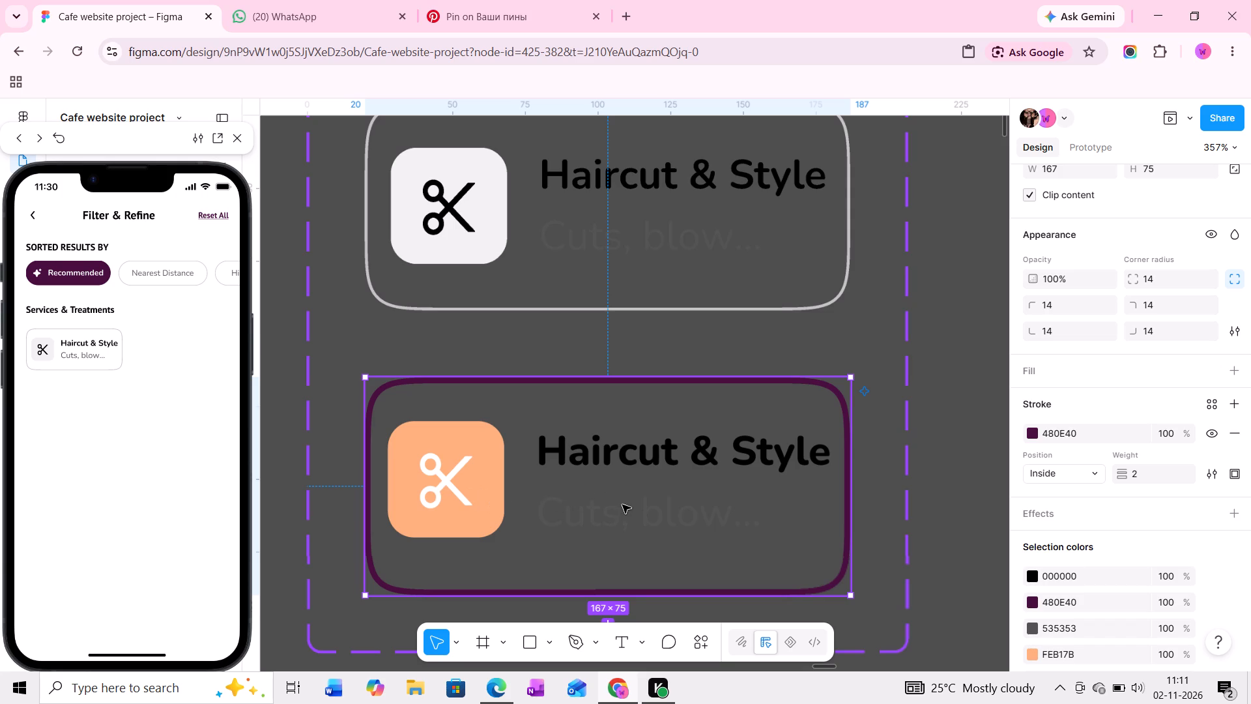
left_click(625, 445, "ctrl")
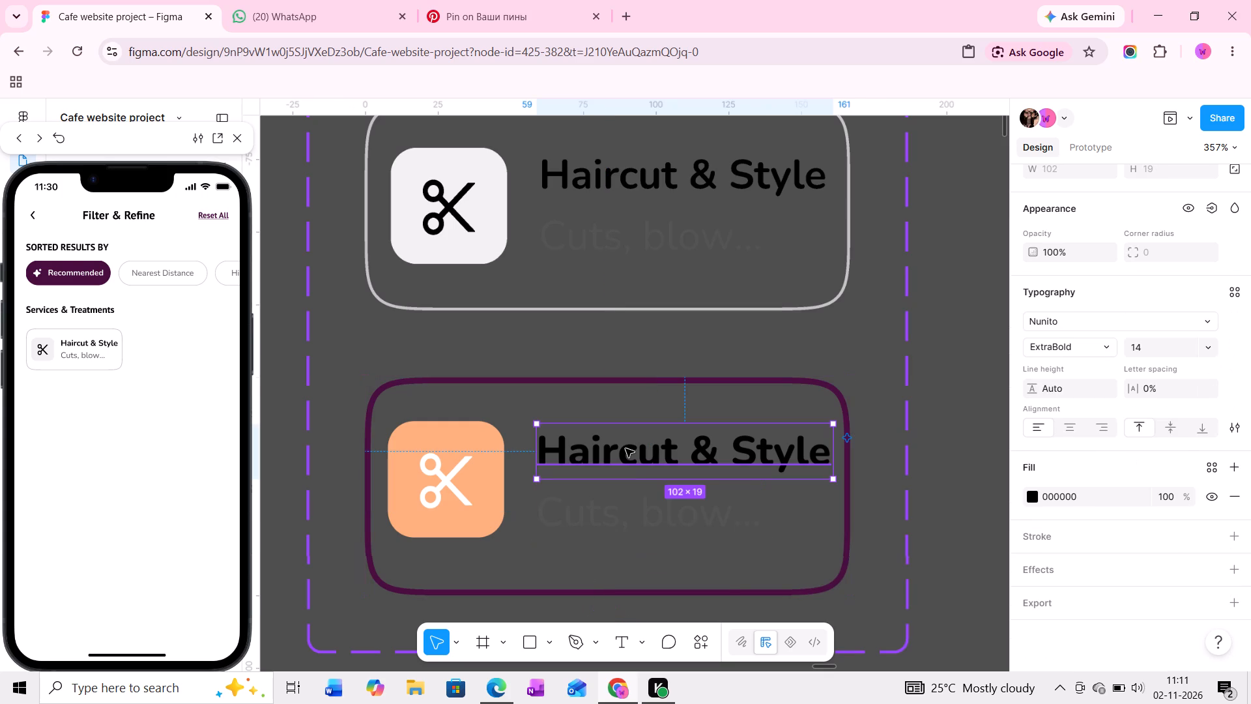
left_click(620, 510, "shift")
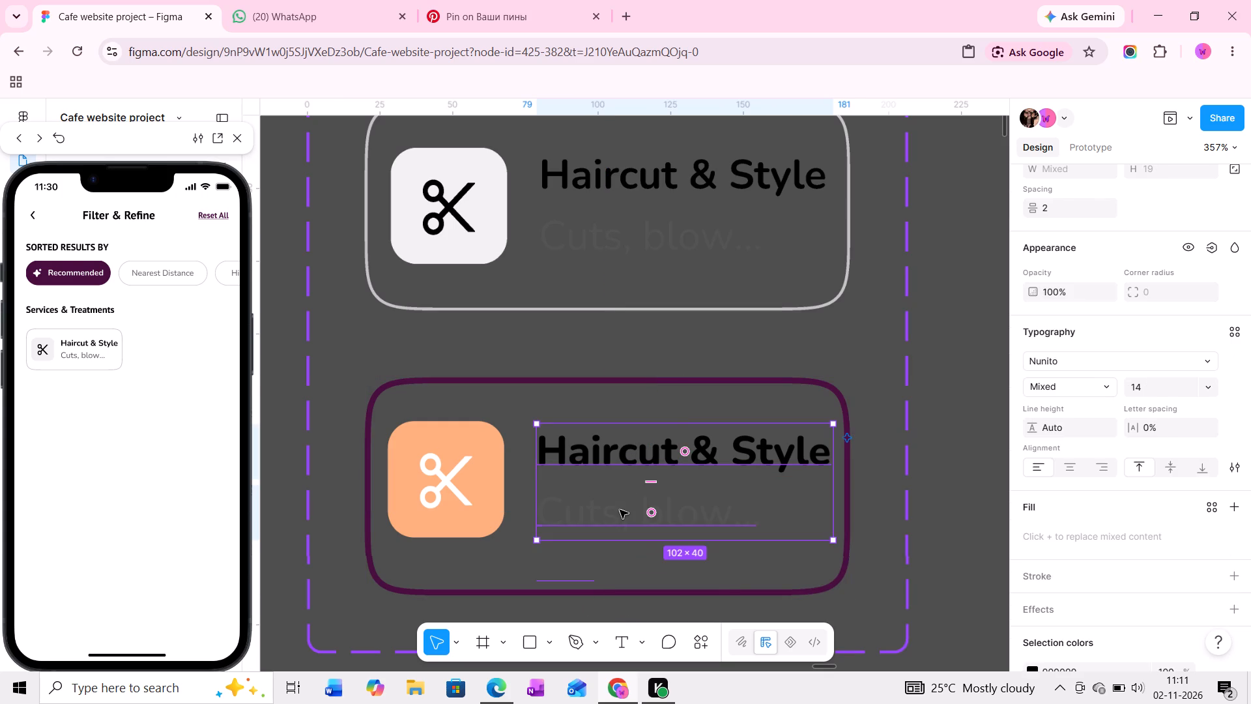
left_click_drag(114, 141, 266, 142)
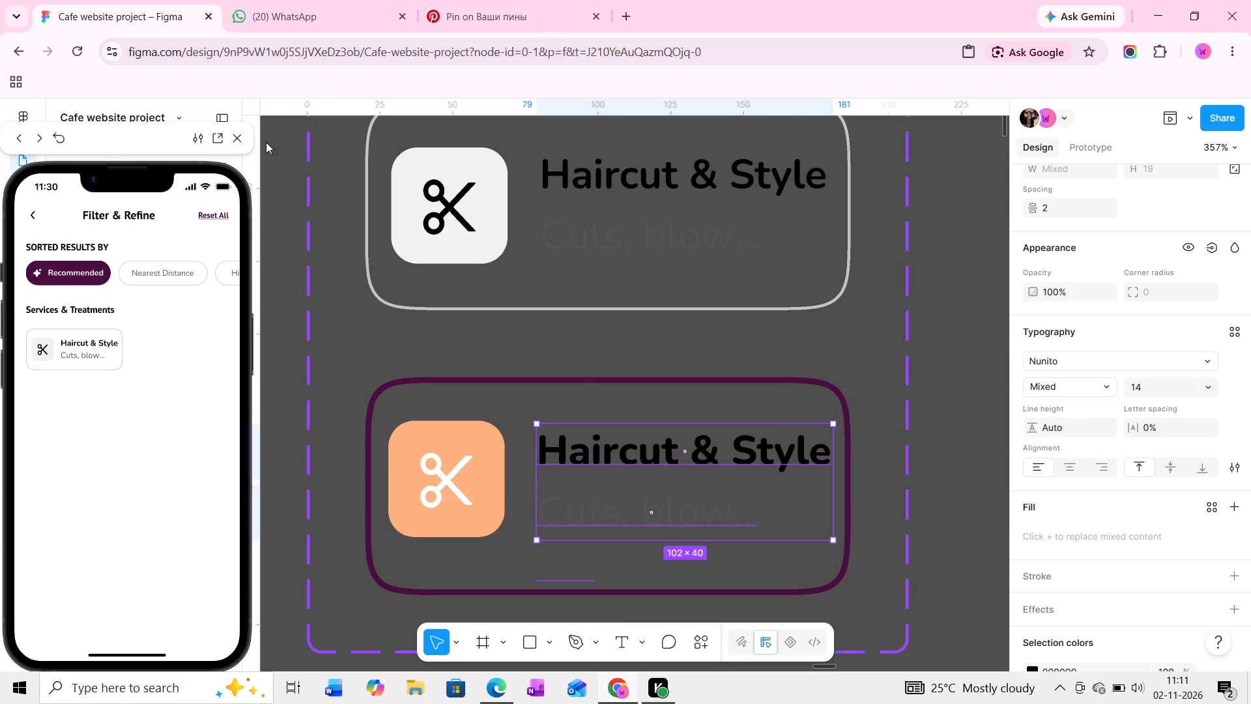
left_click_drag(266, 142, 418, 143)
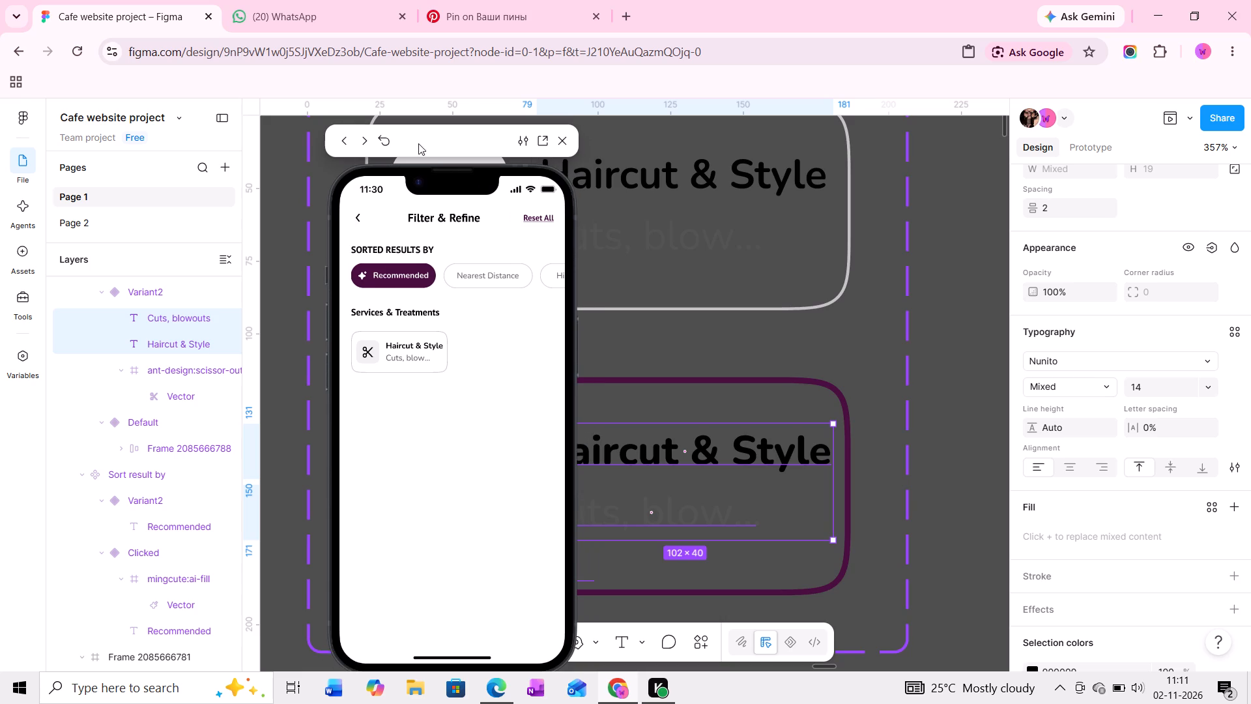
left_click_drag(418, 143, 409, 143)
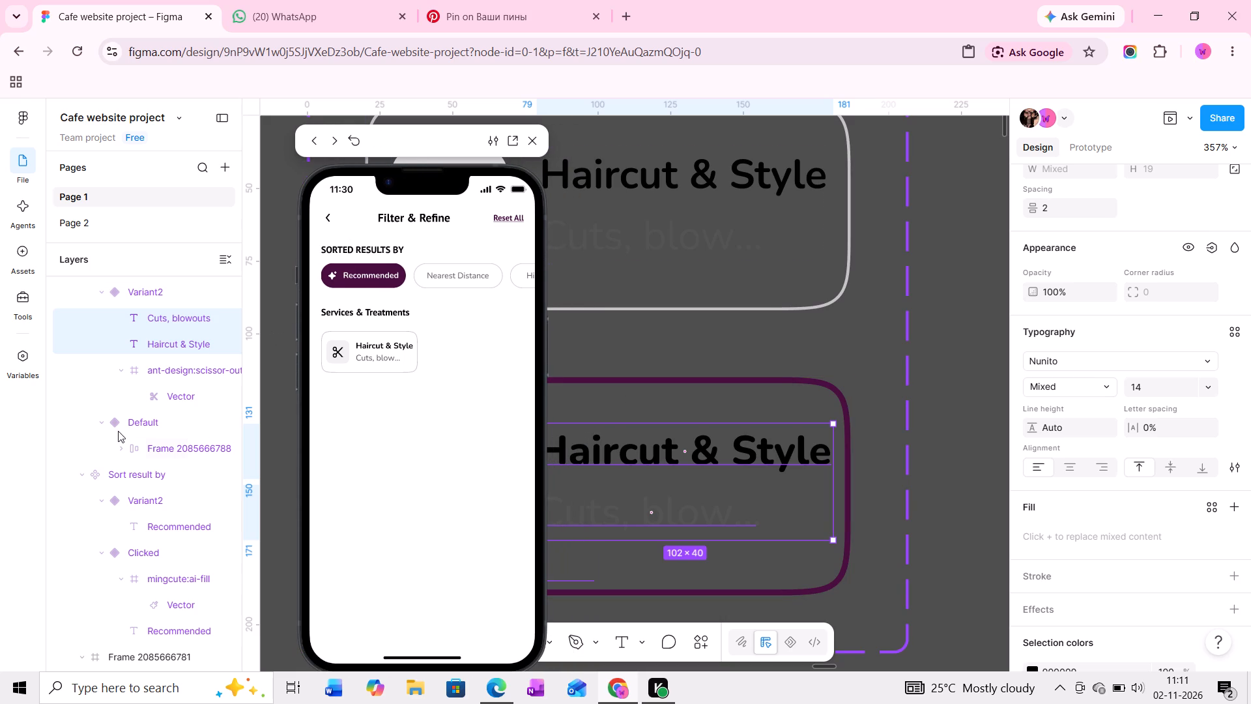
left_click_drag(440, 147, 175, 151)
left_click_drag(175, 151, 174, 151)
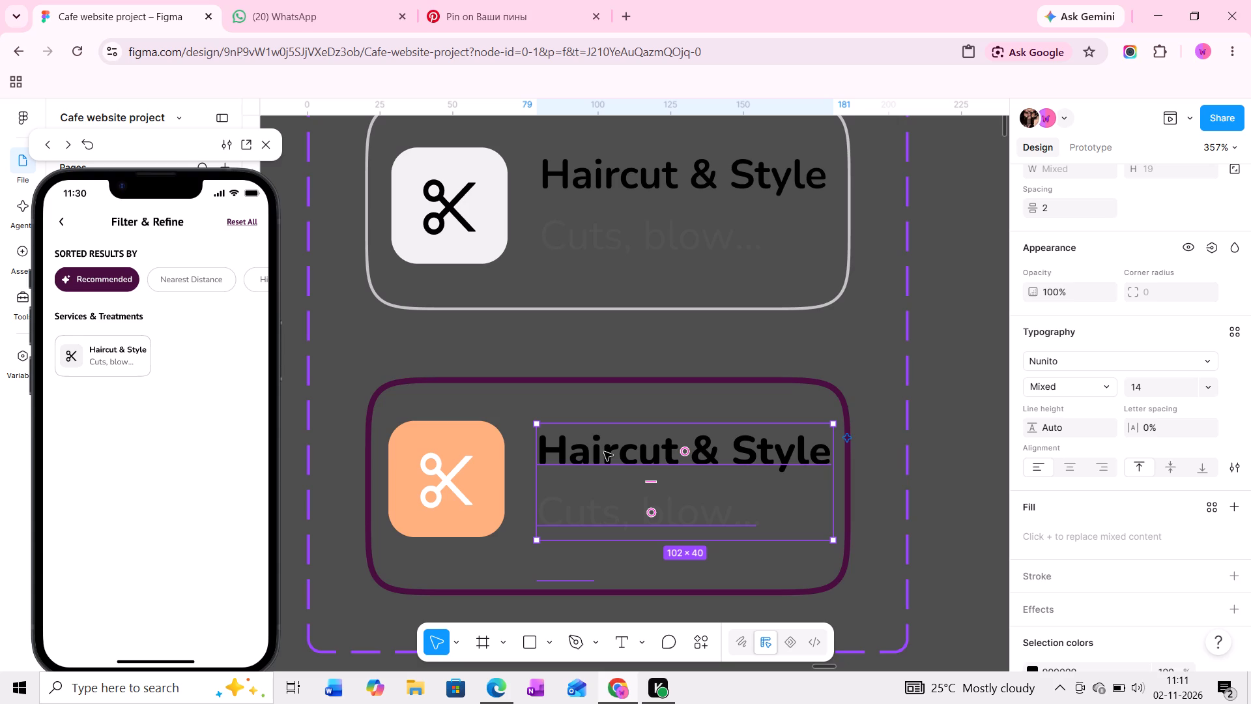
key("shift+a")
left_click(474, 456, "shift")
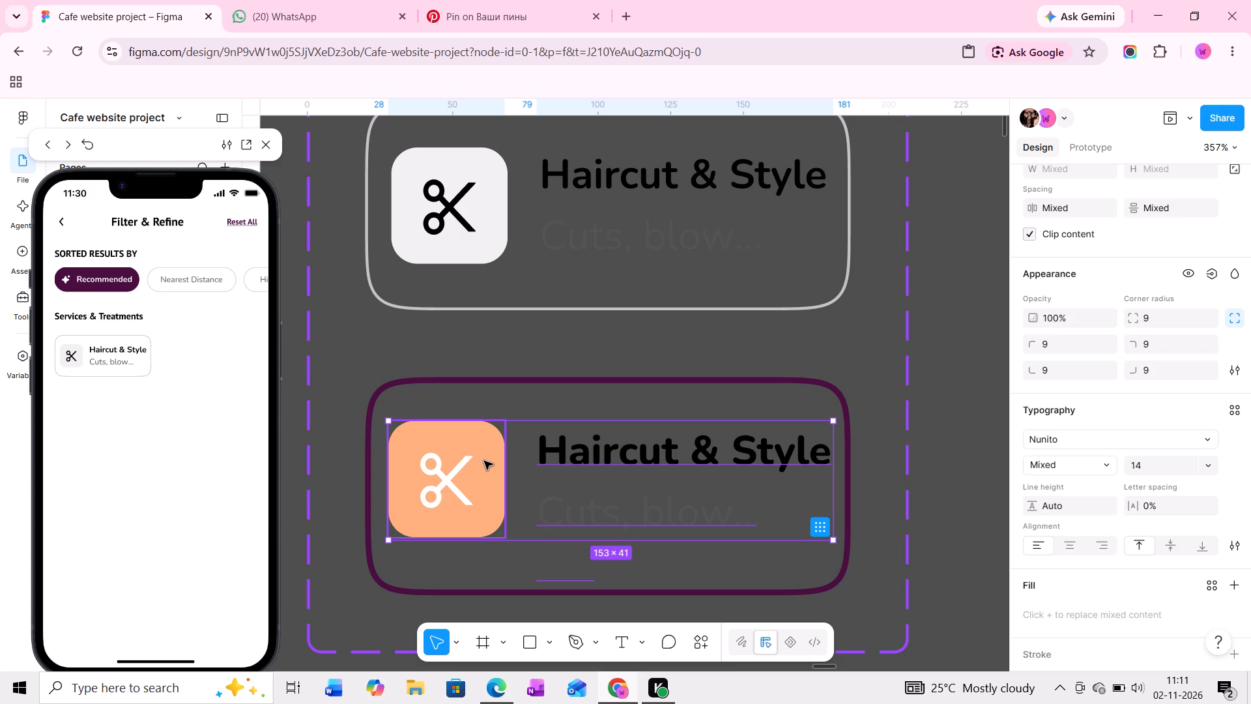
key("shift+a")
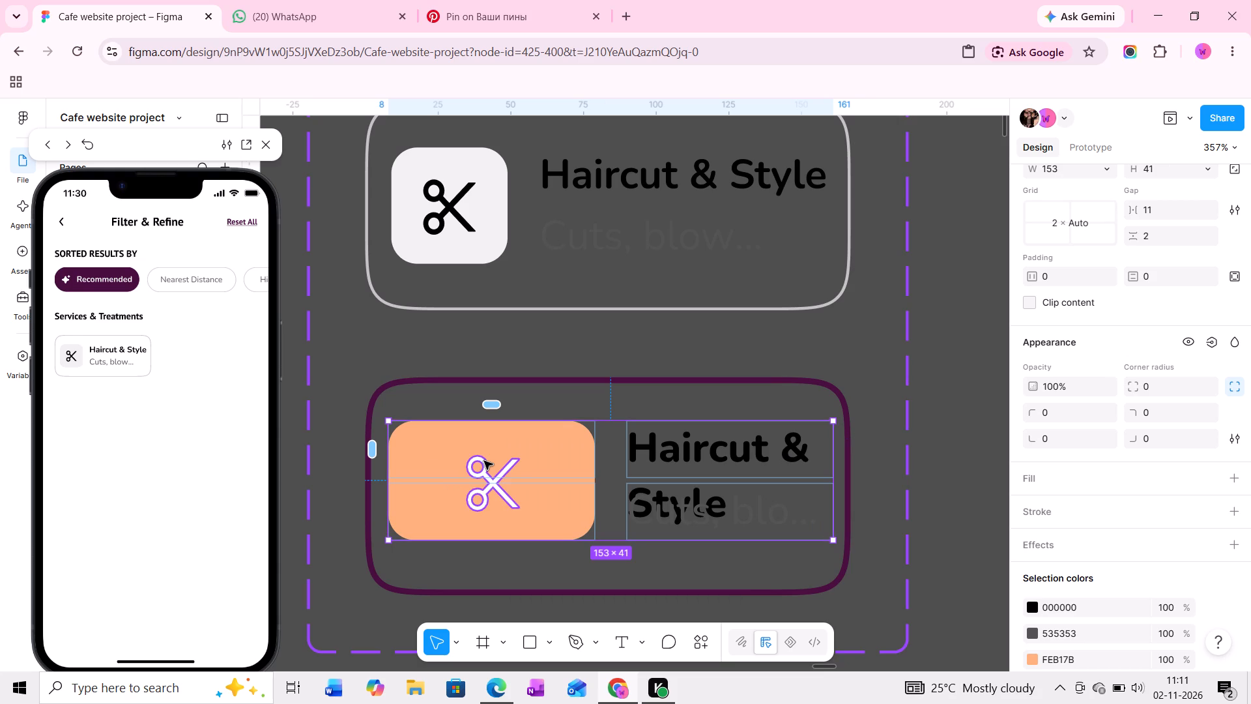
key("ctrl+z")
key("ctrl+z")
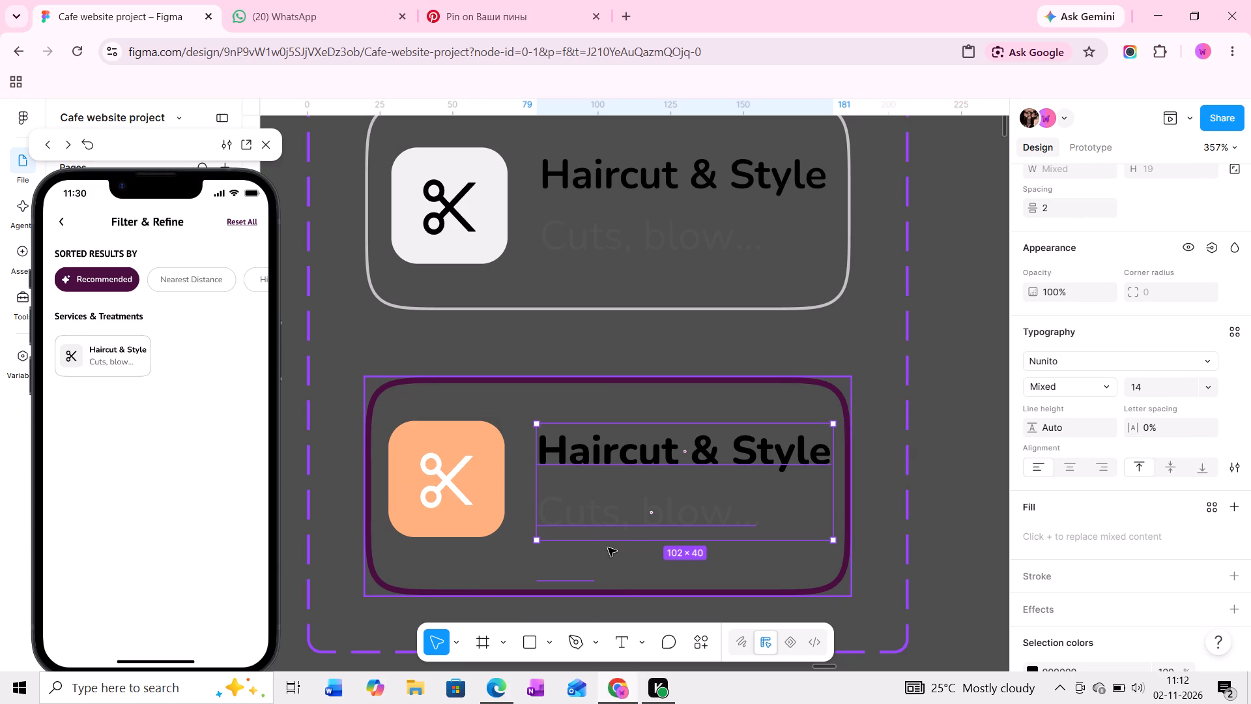
Put the title and description texts of the Variant2 card in a vertical auto layout with gap 2.
left_click(608, 548)
left_click(665, 520, "ctrl")
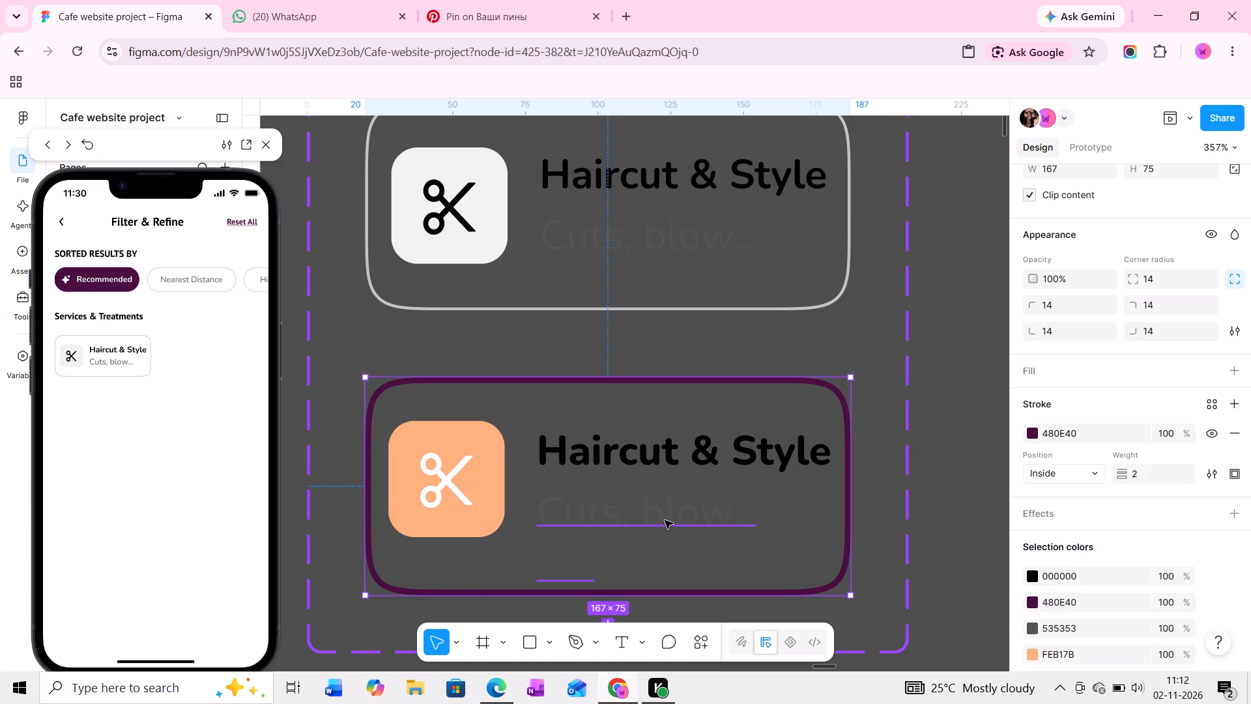
left_click(683, 456, "shift")
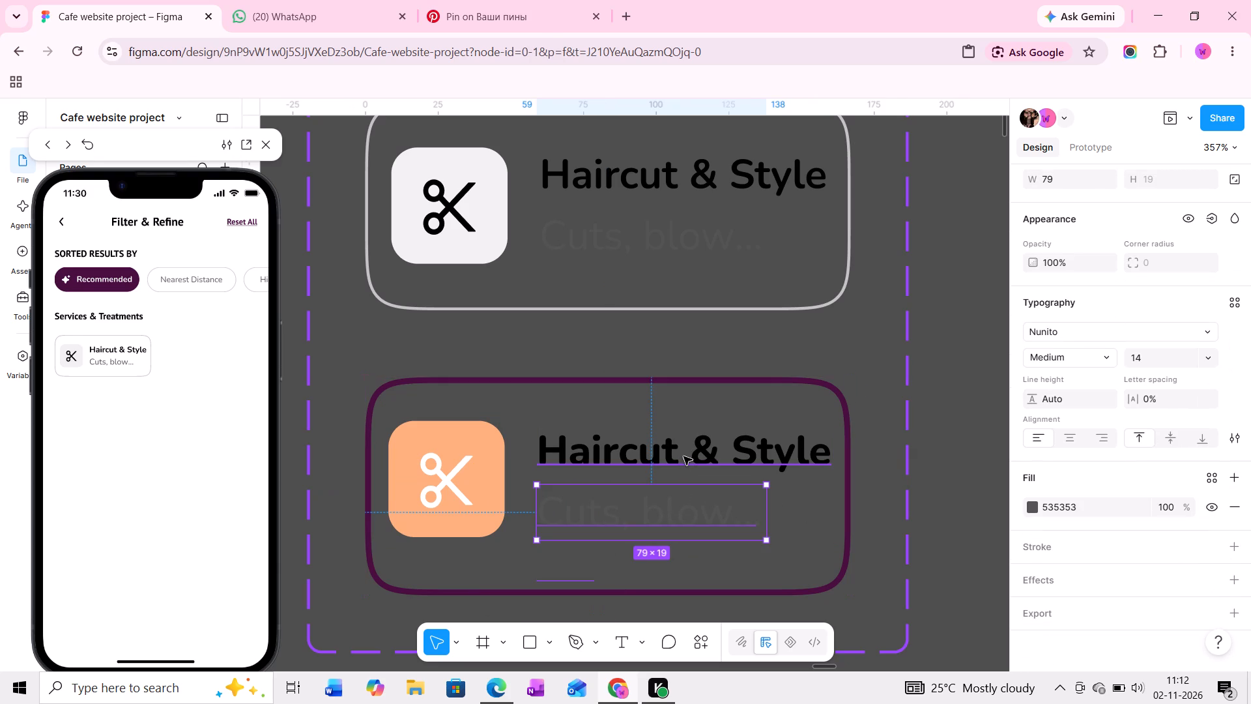
key("shift+a")
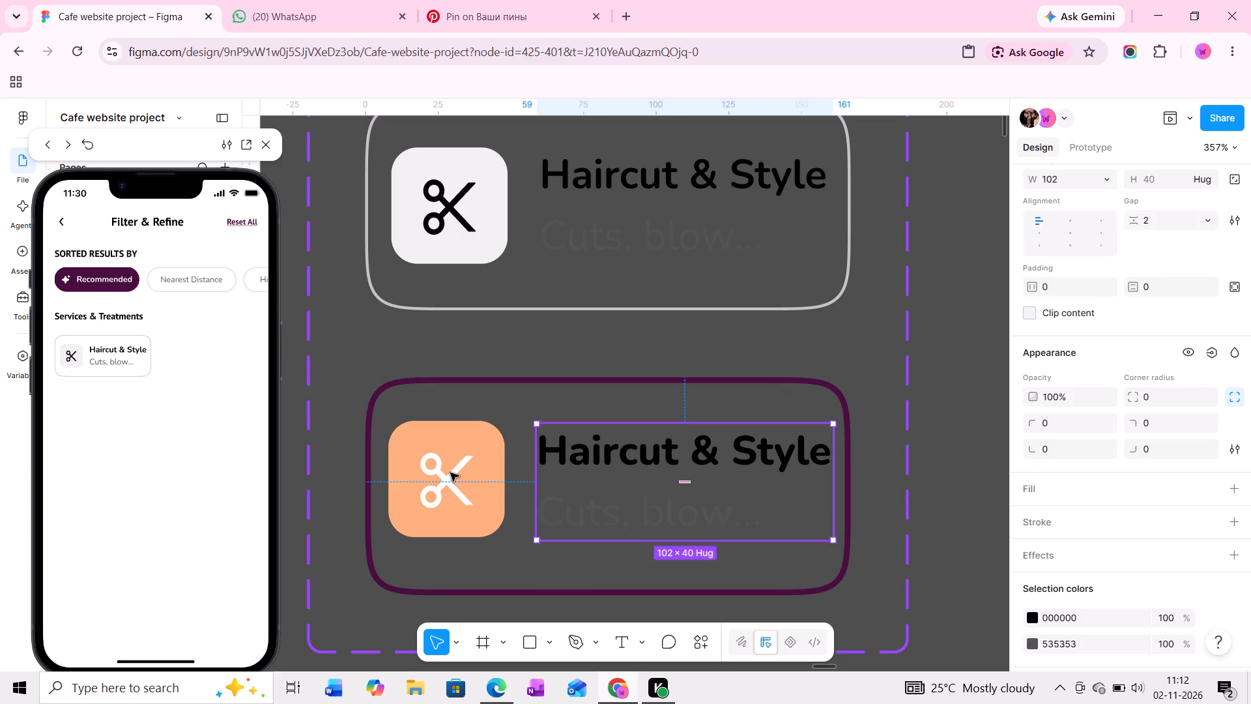
Wrap the Variant2 card's scissors tile and text block in a horizontal auto layout, and apply auto layout to the card.
left_click(469, 462, "shift")
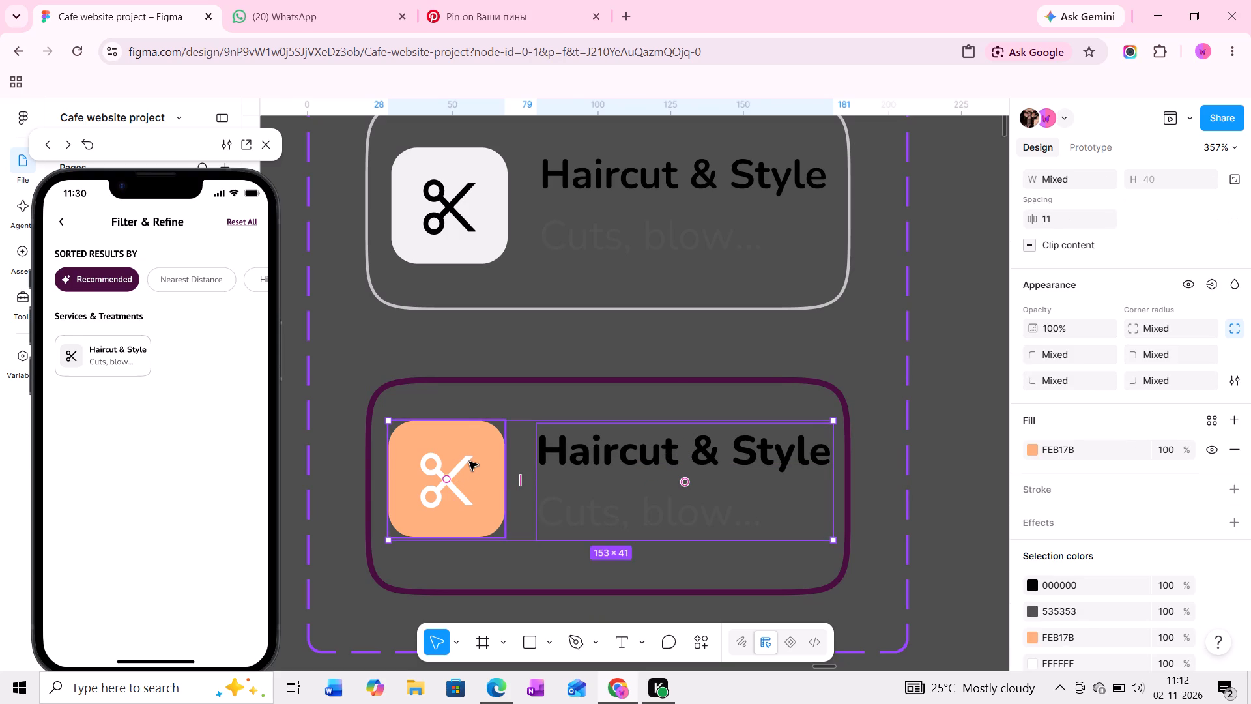
key("shift+a")
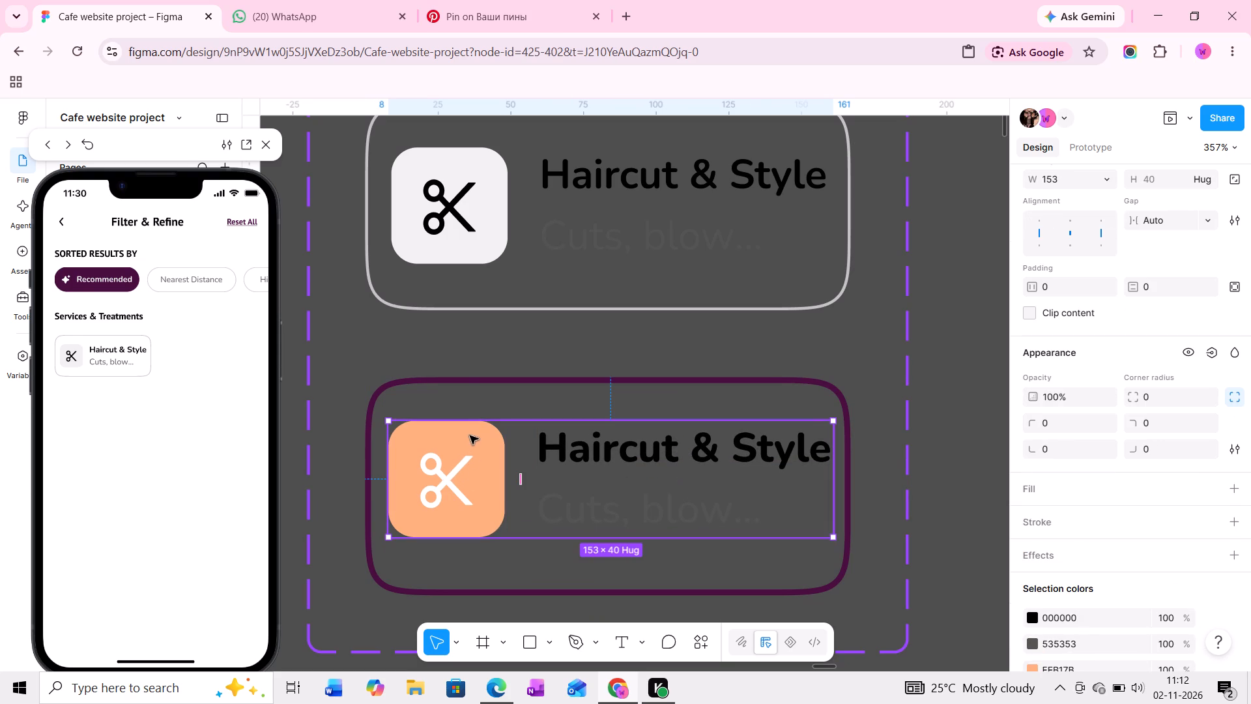
left_click(455, 380, "shift")
key("shift+a")
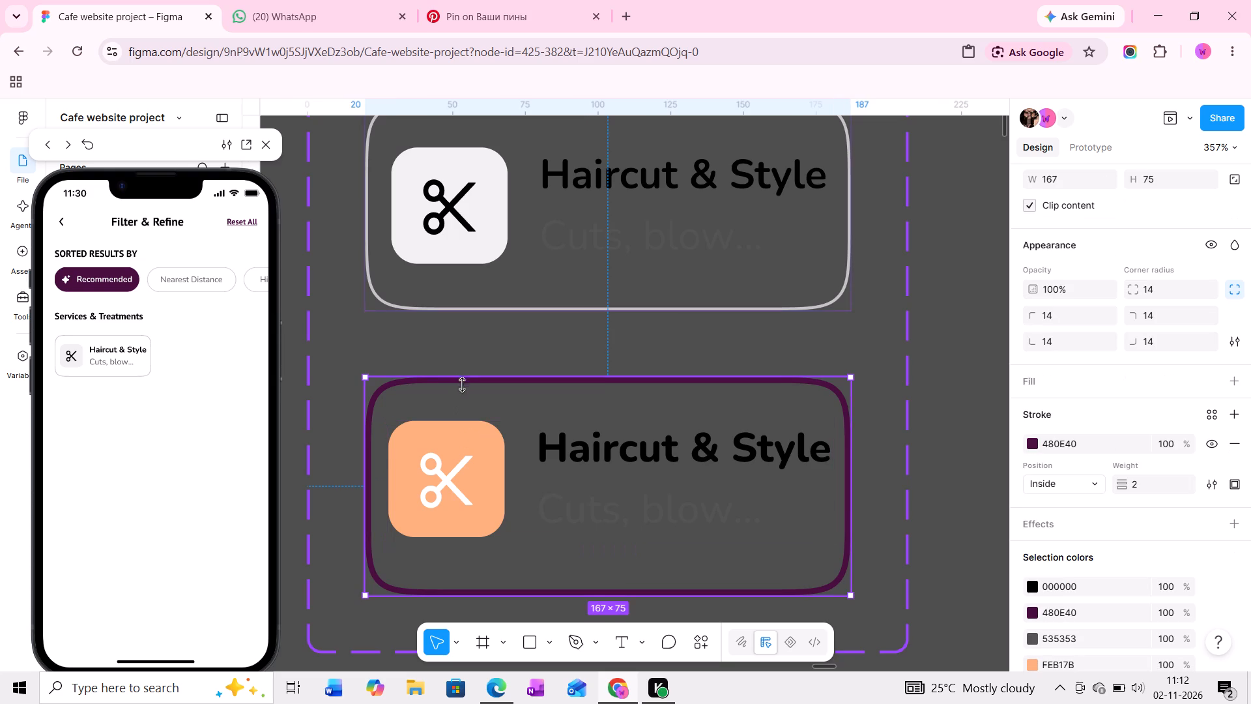
Duplicate the Haircut & Style card under Services & Treatments on the Filter screen into the second column beside it.
scroll(474, 412, "down", 8, "ctrl")
middle_click_drag(486, 445, 513, 222)
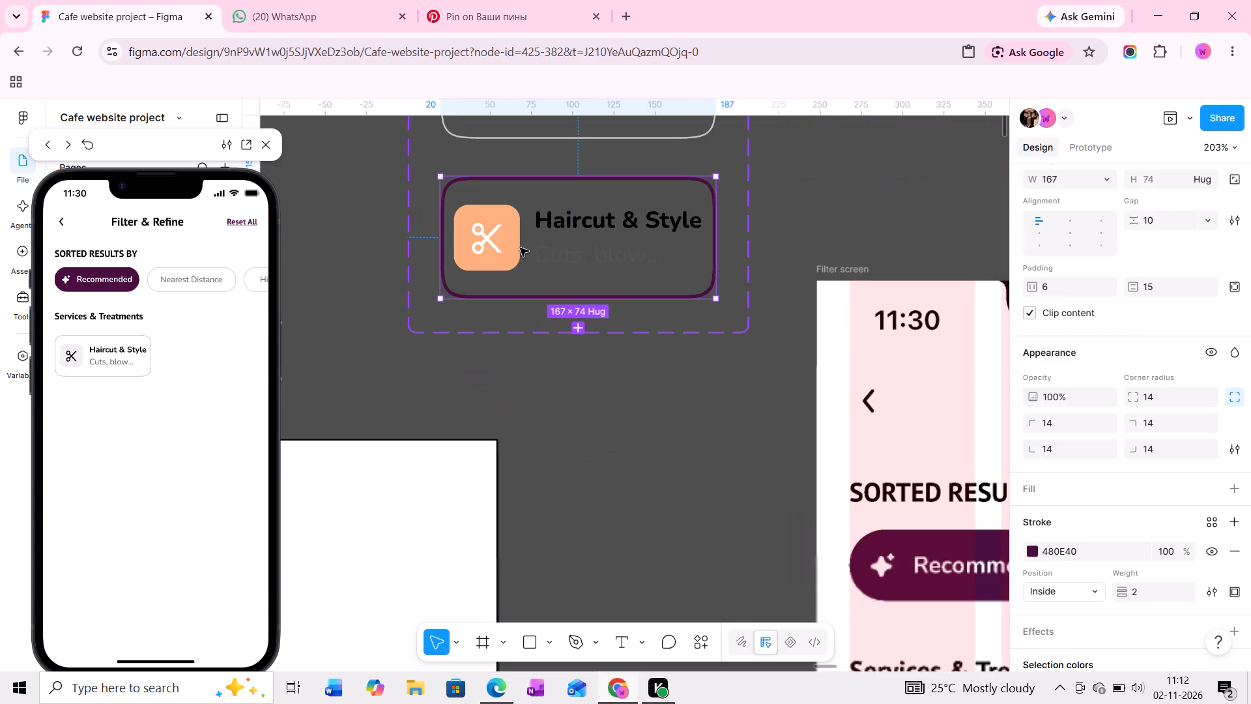
middle_click_drag(712, 525, 521, 404)
scroll(741, 511, "down", 1)
middle_click_drag(741, 511, 674, 244)
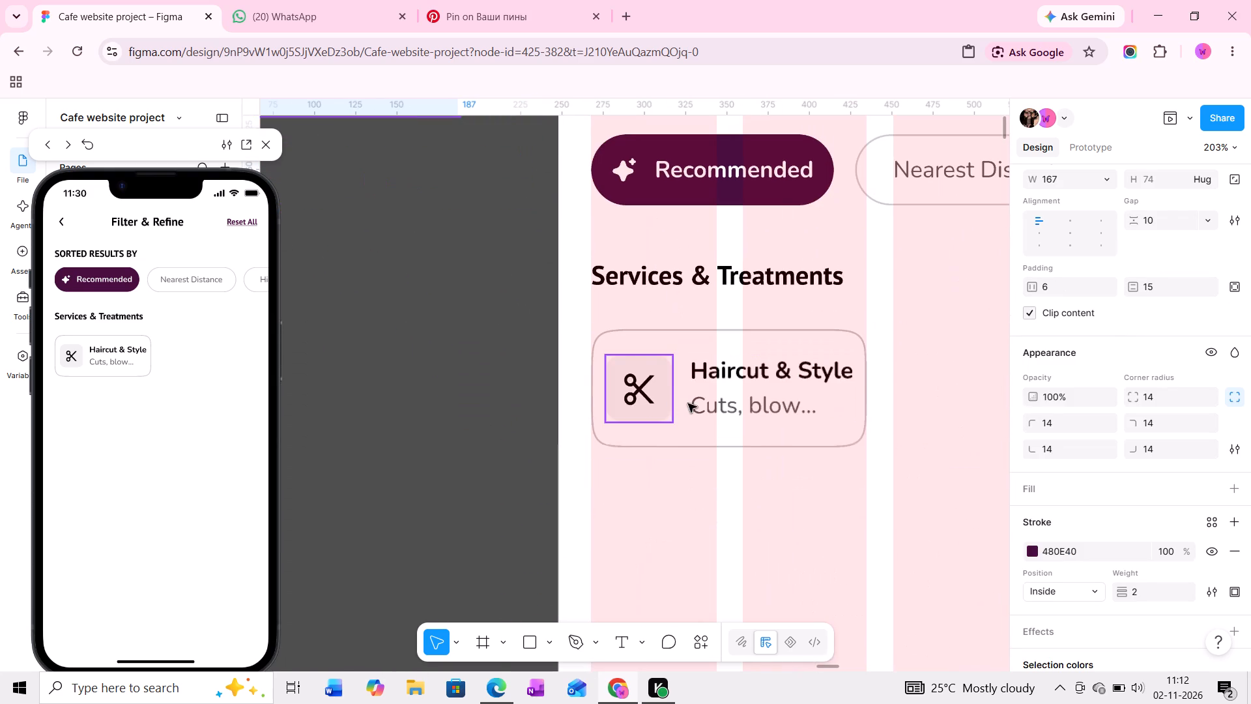
scroll(766, 368, "down", 3, "ctrl")
middle_click_drag(788, 378, 688, 369)
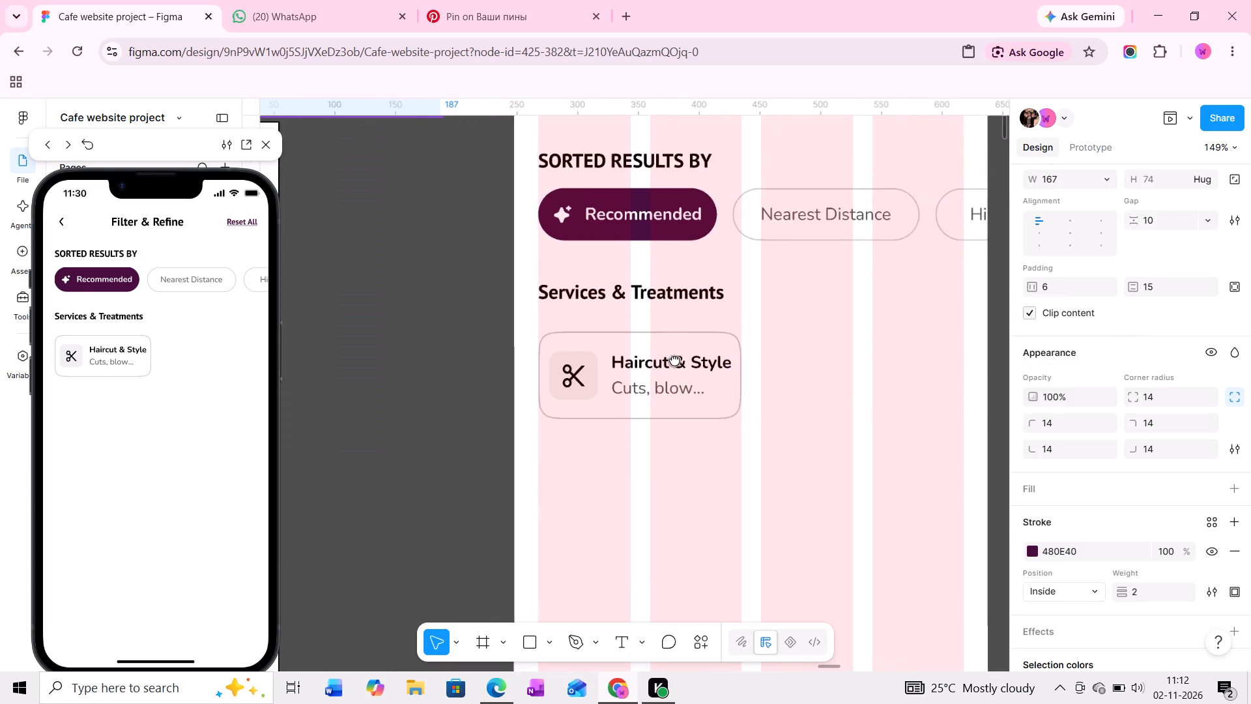
scroll(673, 349, "up", 4, "ctrl")
left_click(671, 346)
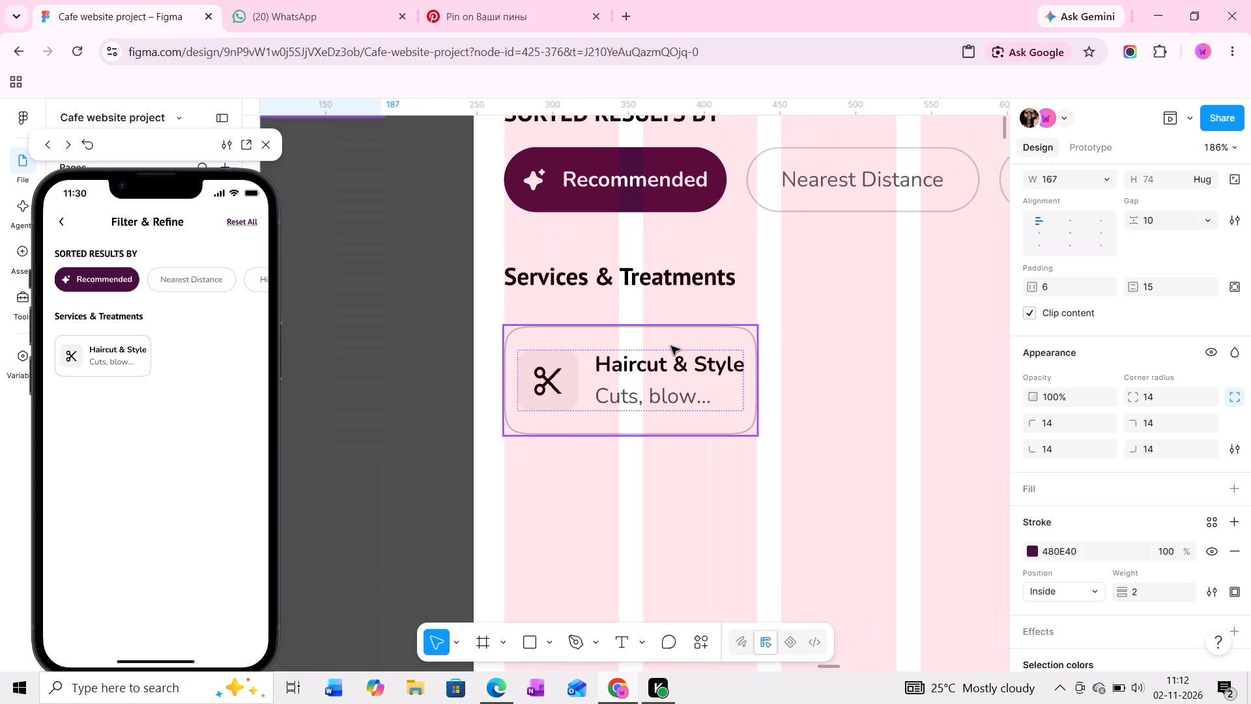
left_click_drag(671, 346, 942, 361, "alt")
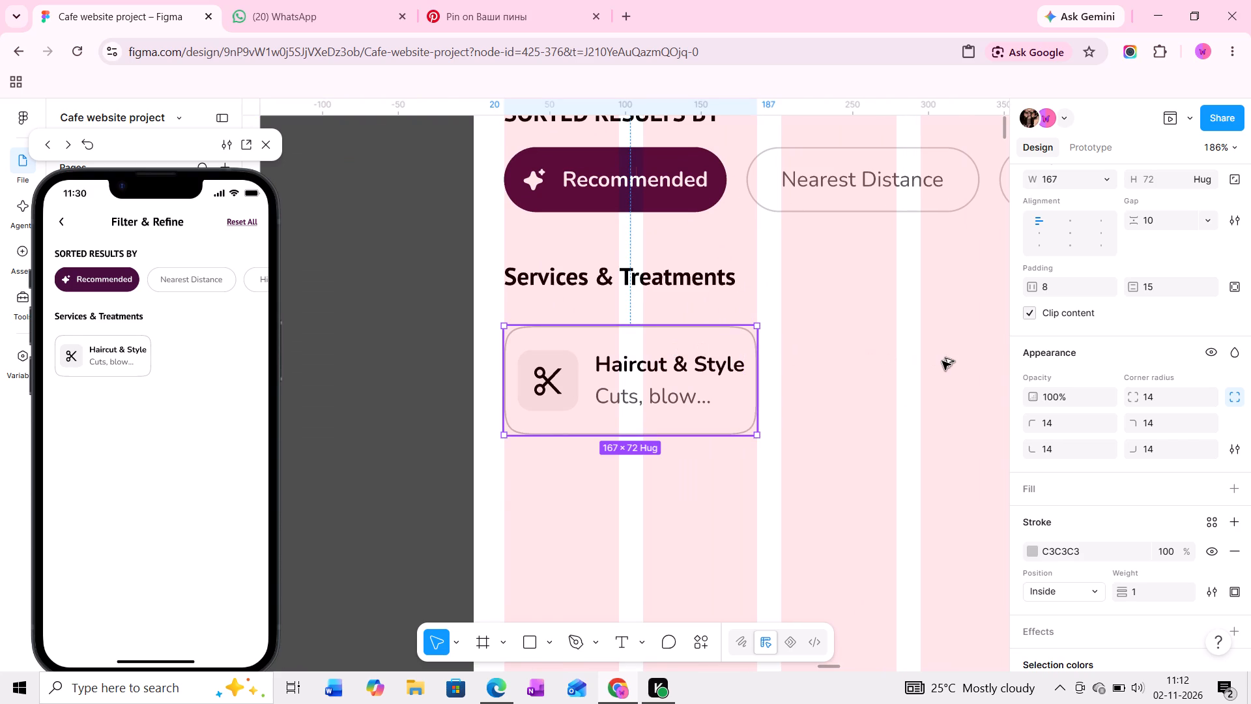
left_click_drag(942, 361, 943, 356, "alt")
middle_click_drag(943, 355, 713, 357)
Line up the duplicated card with the second layout column and the height of the first card.
scroll(720, 358, "up", 11, "ctrl")
left_click_drag(717, 355, 725, 354)
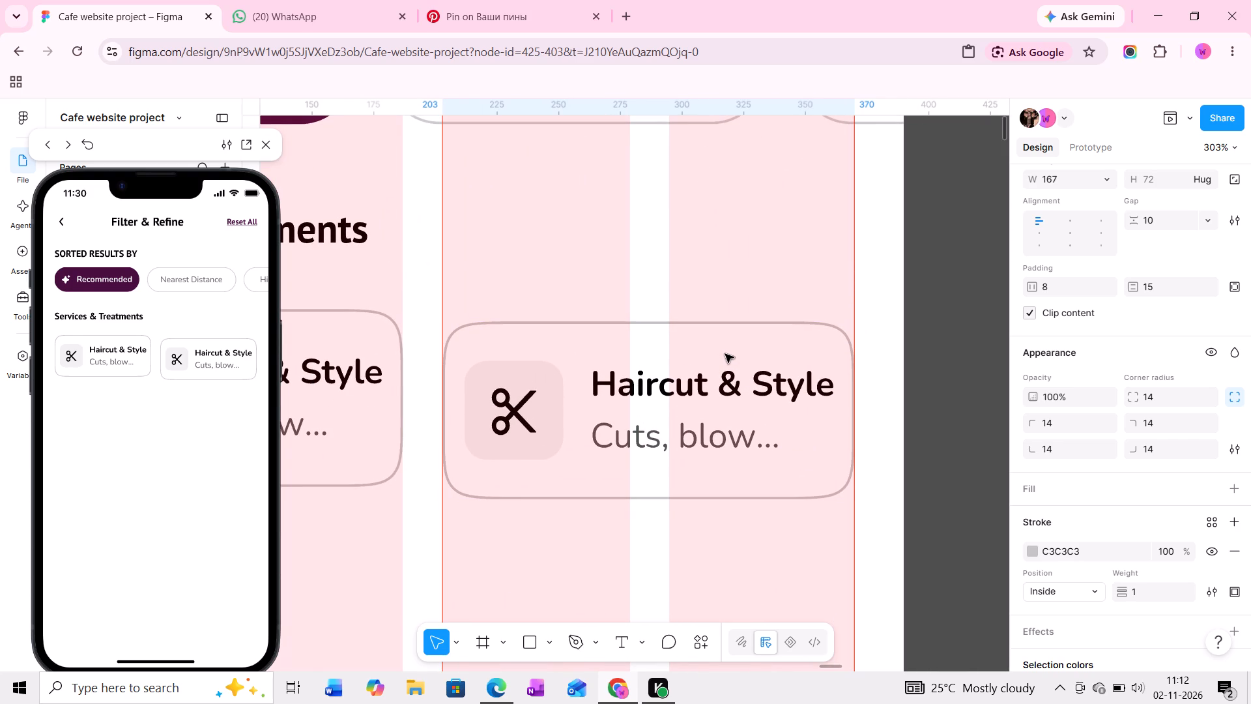
left_click_drag(725, 354, 725, 342)
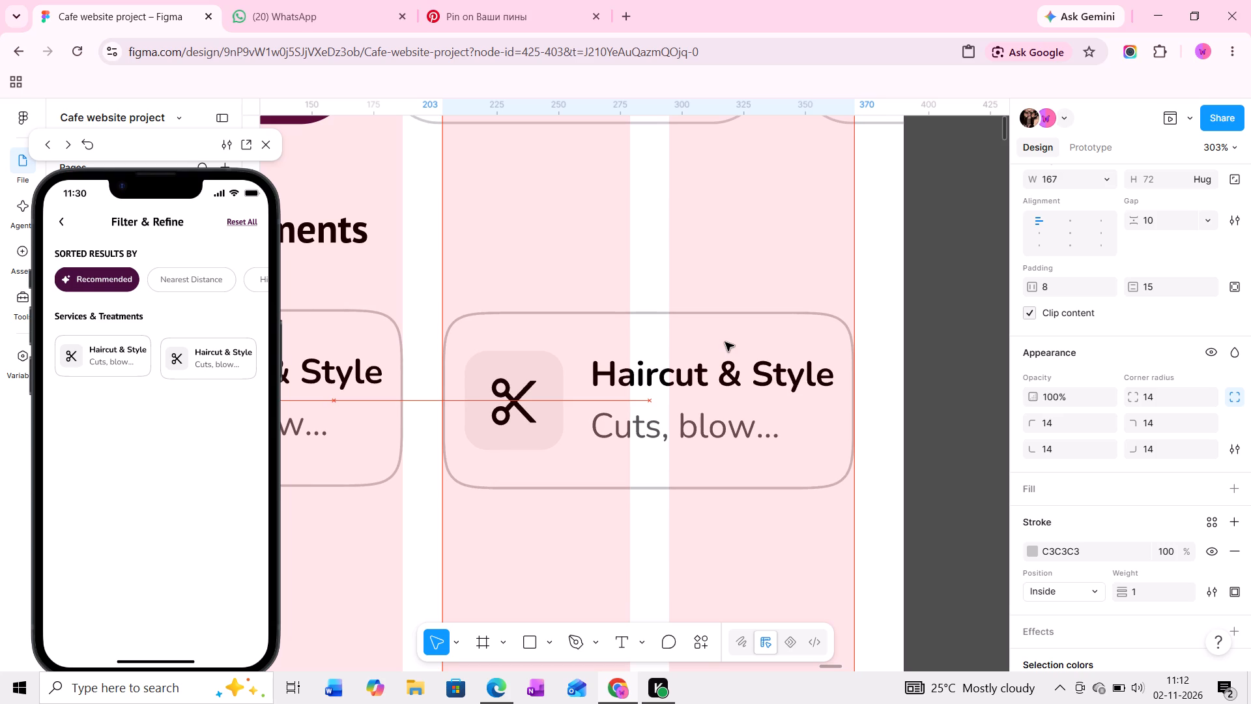
scroll(723, 348, "down", 4, "ctrl")
middle_click_drag(713, 372, 738, 329)
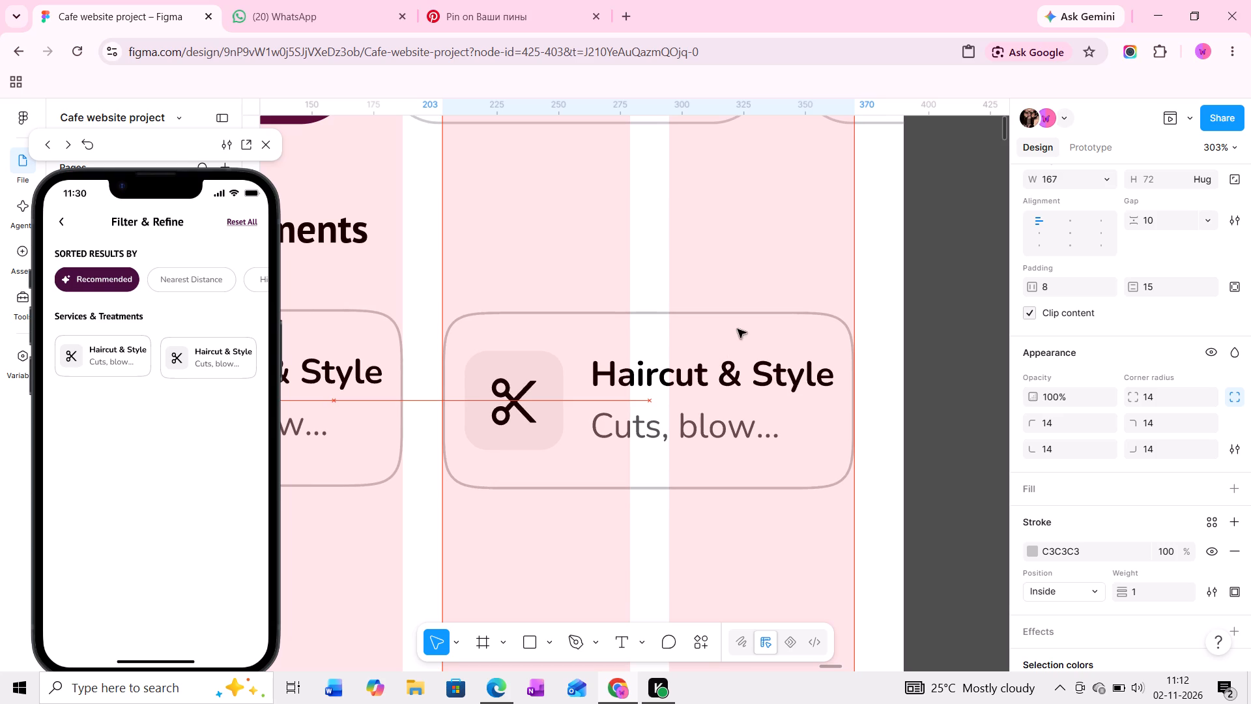
scroll(738, 329, "up", 1, "ctrl")
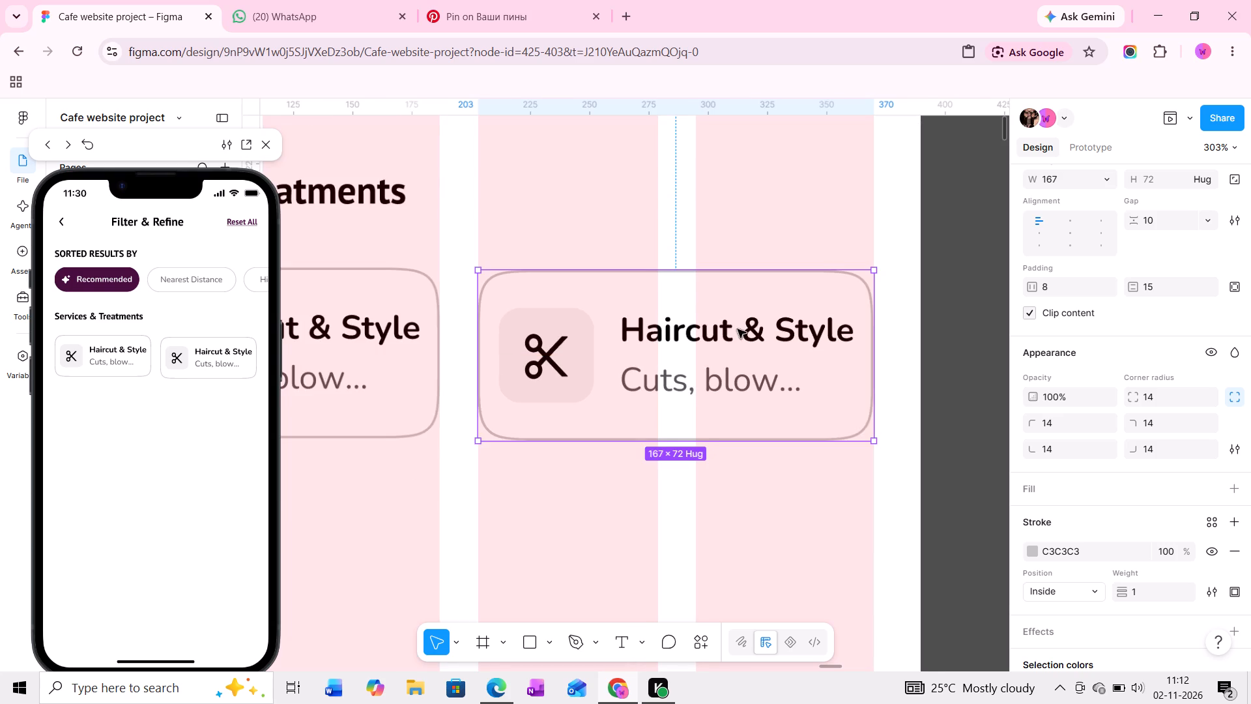
left_click_drag(739, 303, 739, 295)
Duplicate the second-column card directly beneath itself and align the copy to the column's edges.
scroll(739, 295, "down", 5, "ctrl")
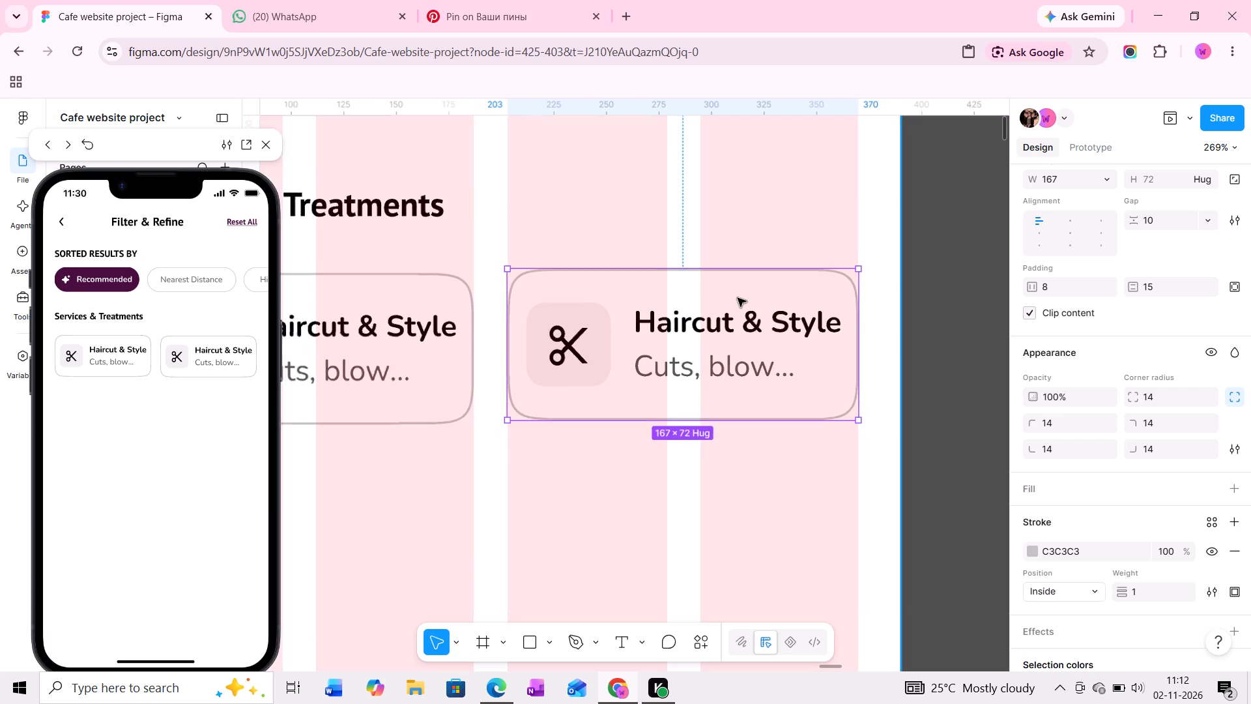
scroll(738, 298, "down", 2, "ctrl")
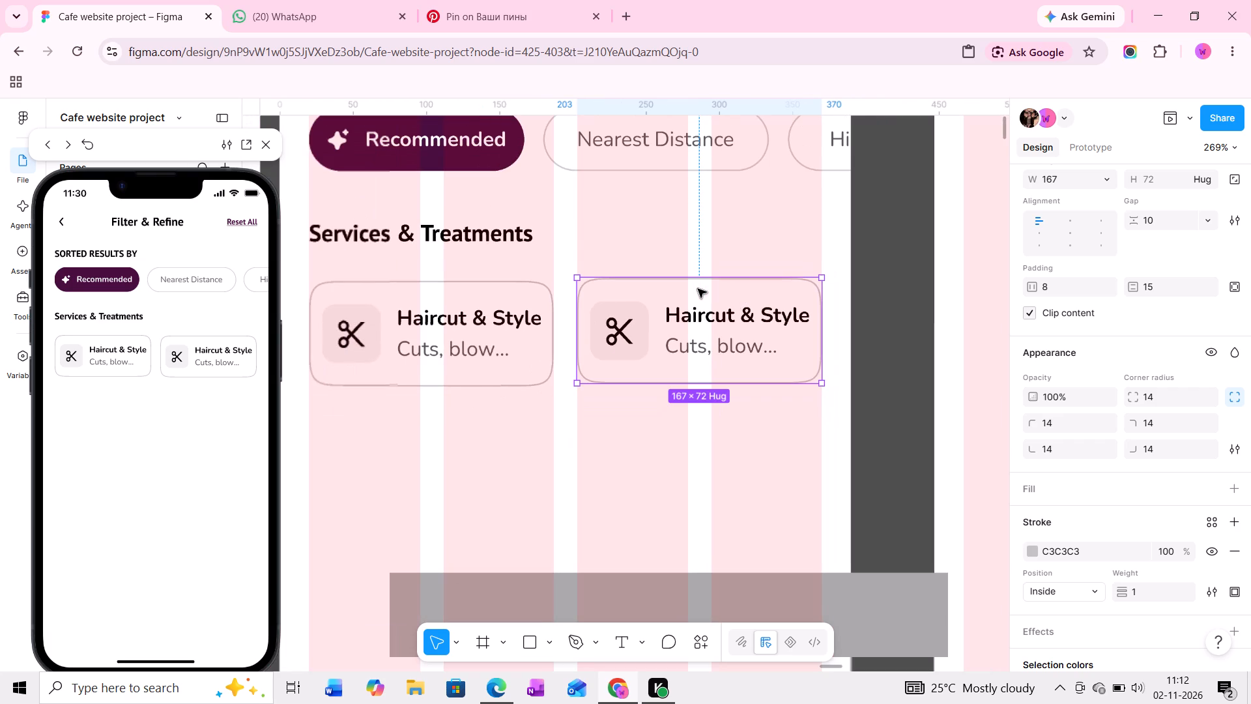
left_click_drag(698, 289, 688, 462, "alt")
left_click_drag(688, 462, 699, 457, "alt")
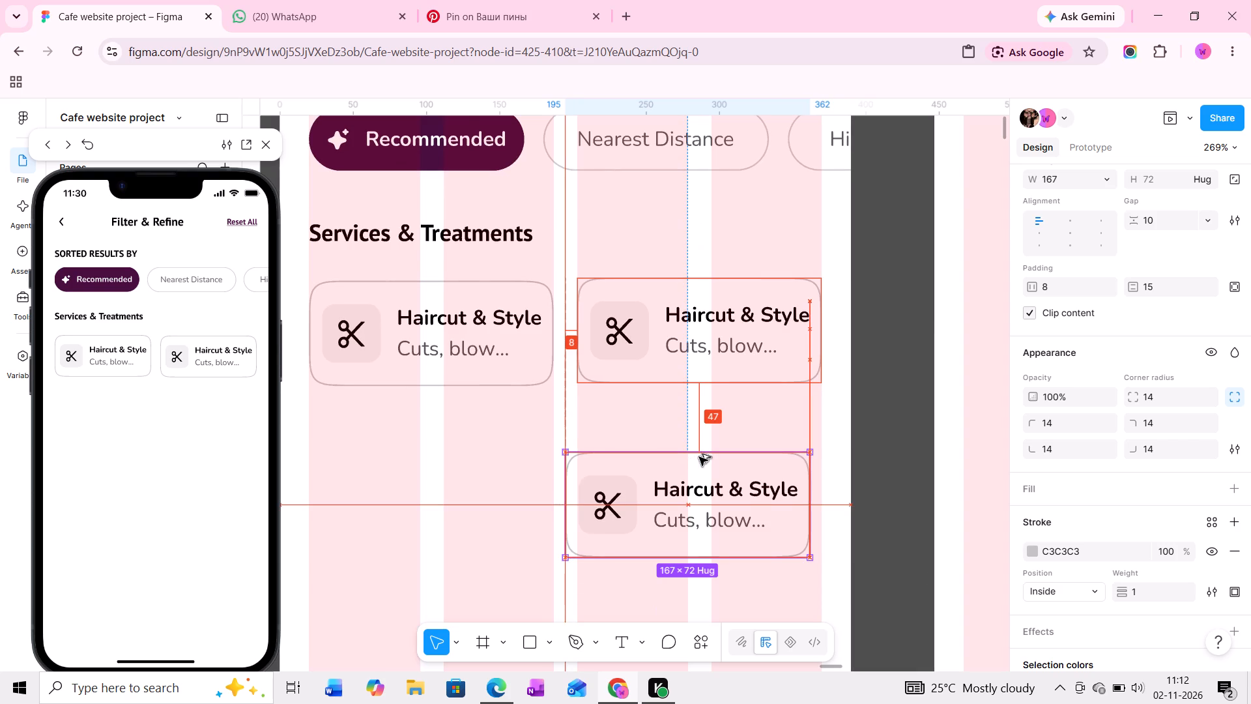
left_click_drag(699, 457, 703, 419, "alt")
scroll(703, 419, "up", 11, "ctrl")
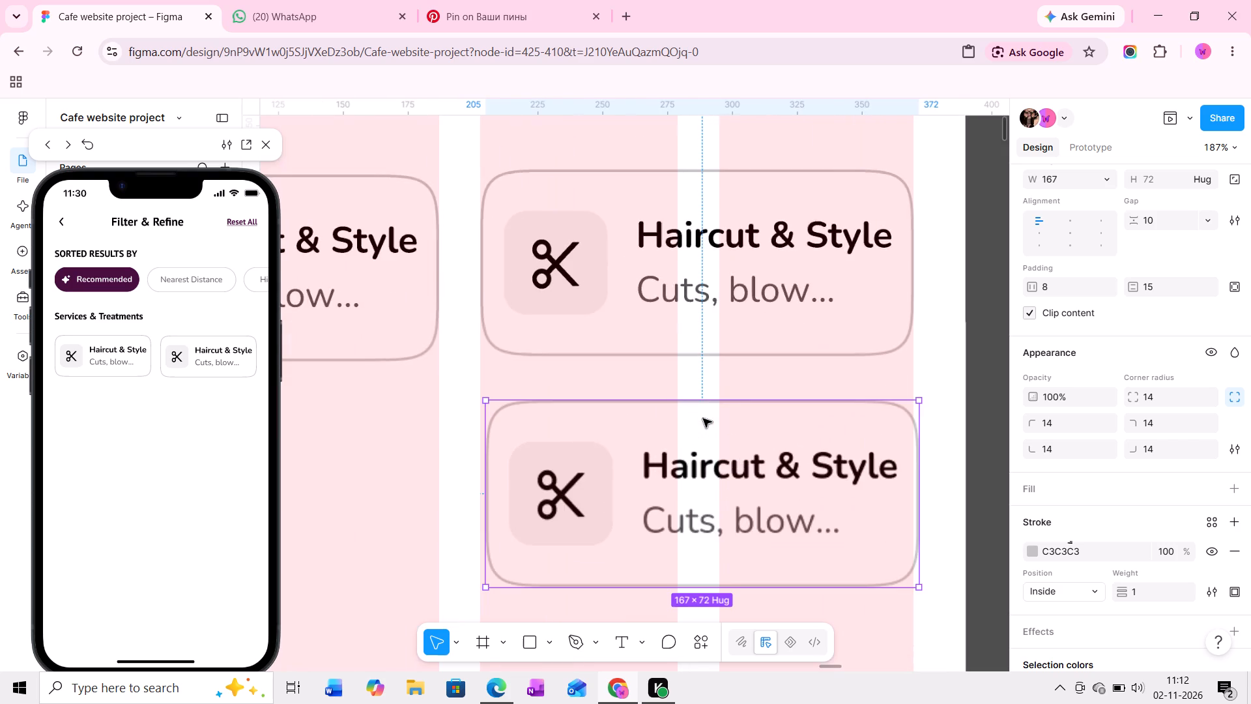
scroll(703, 418, "up", 4, "ctrl")
left_click_drag(700, 424, 694, 420)
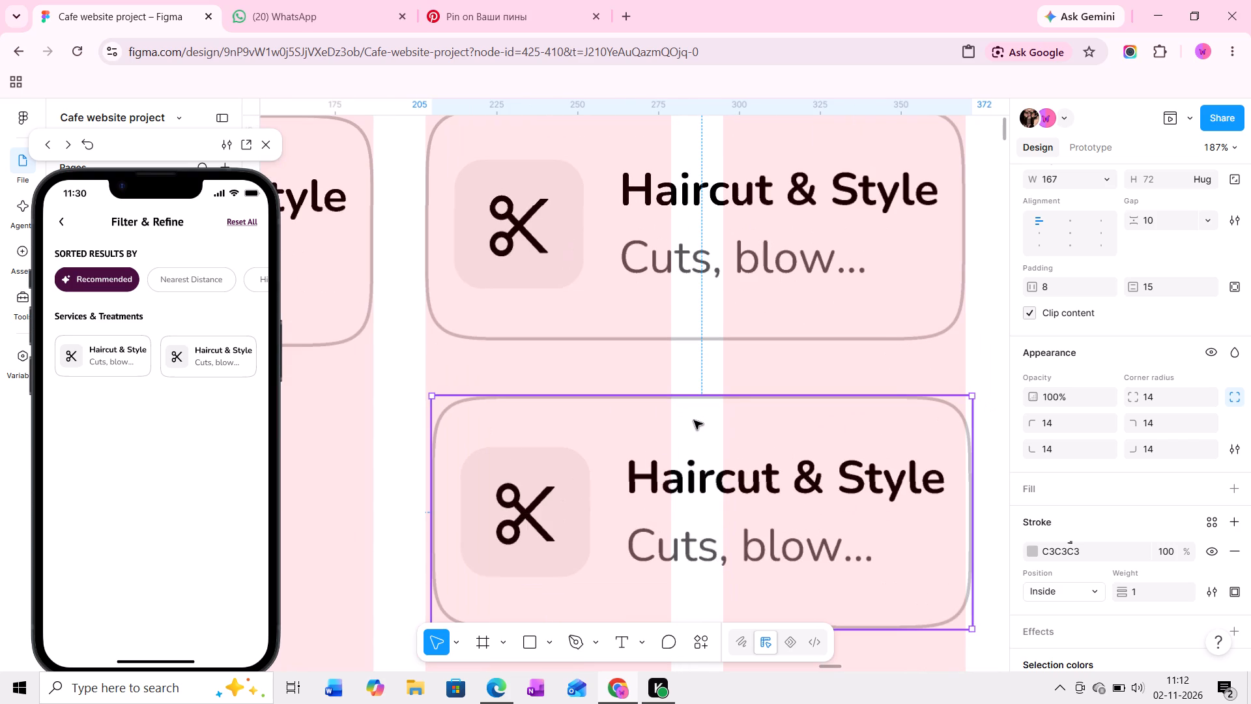
left_click_drag(694, 420, 693, 402)
Duplicate the second-row Haircut & Style card into the first layout column, aligned to the column's edges beneath the first card.
scroll(694, 404, "down", 10, "ctrl")
left_click_drag(695, 407, 585, 403, "alt")
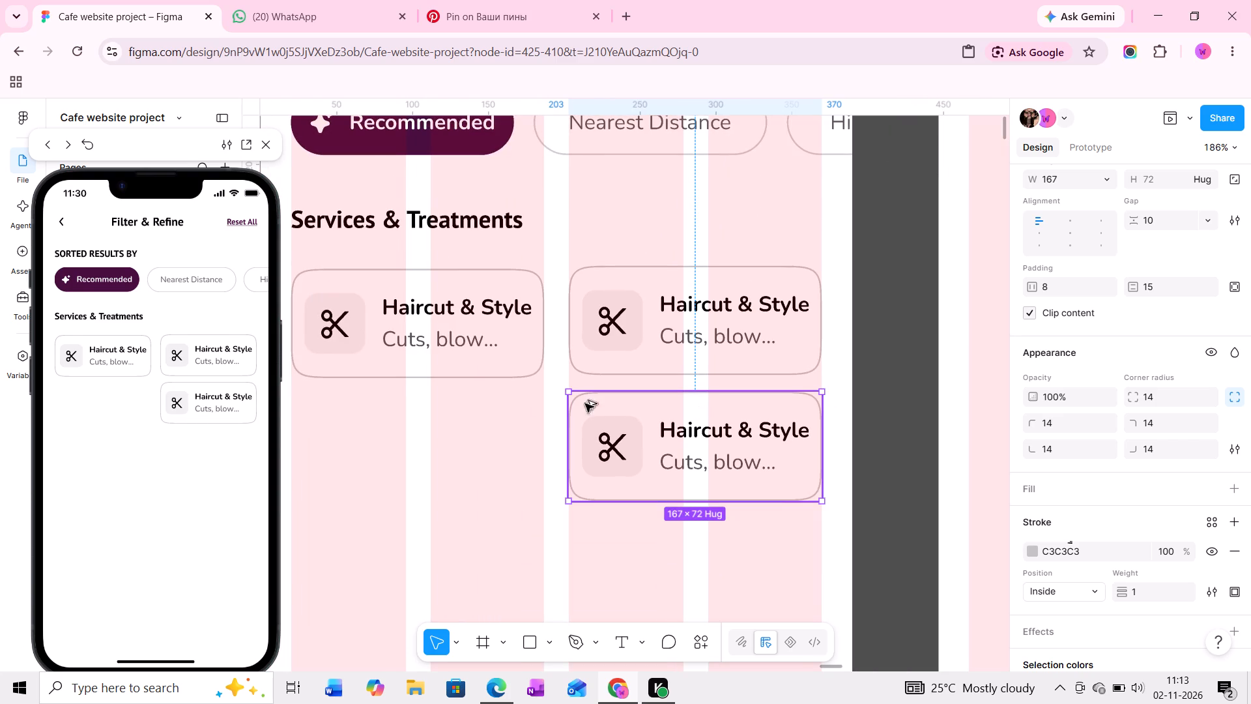
left_click_drag(585, 403, 372, 414, "alt")
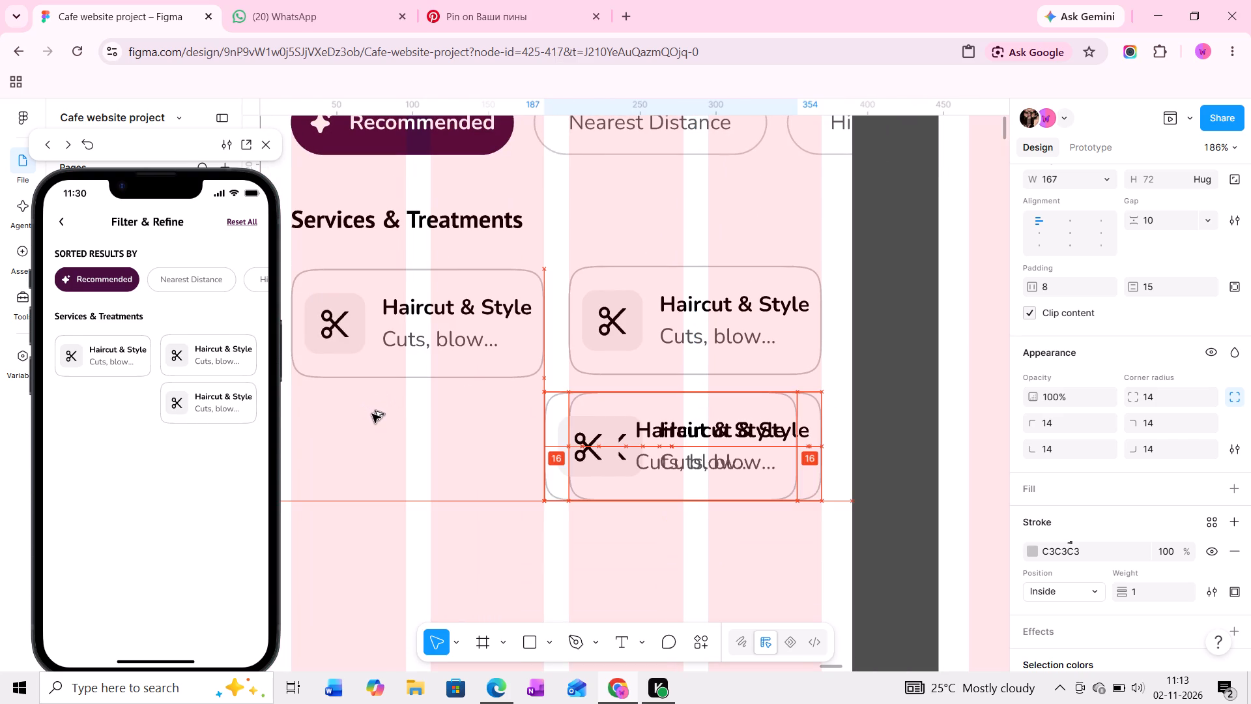
left_click_drag(372, 414, 435, 417, "alt")
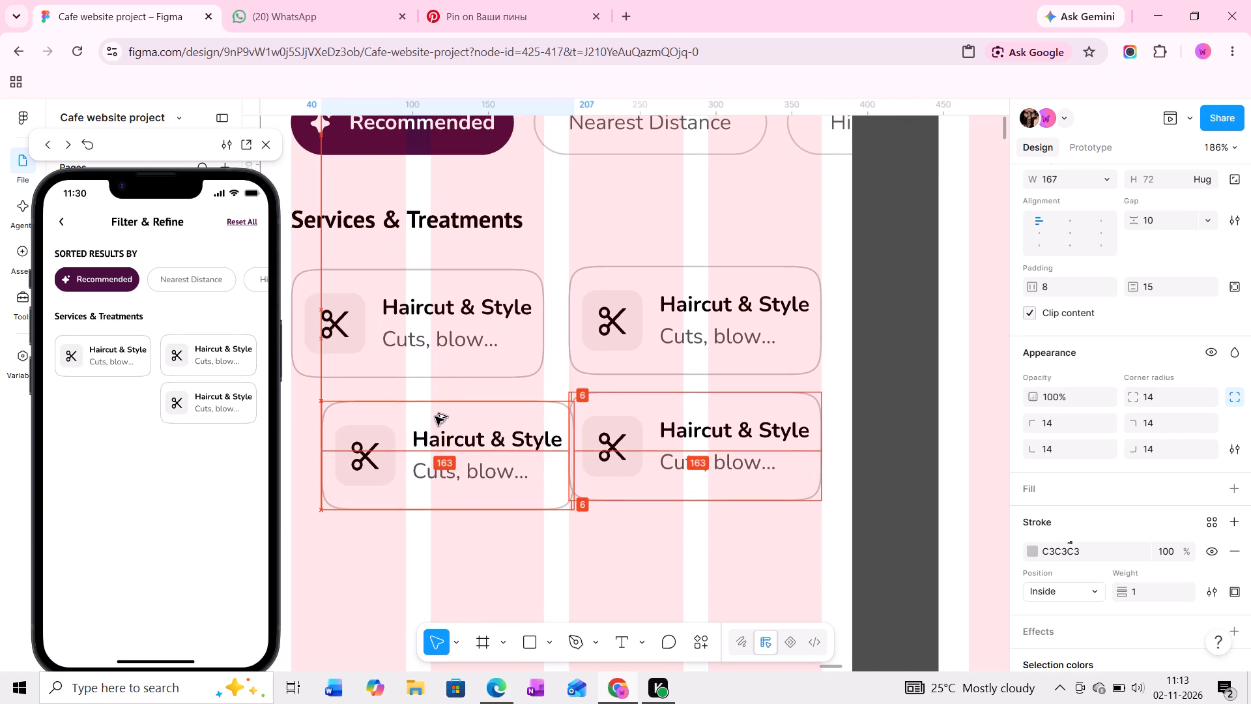
left_click_drag(435, 417, 422, 414, "alt")
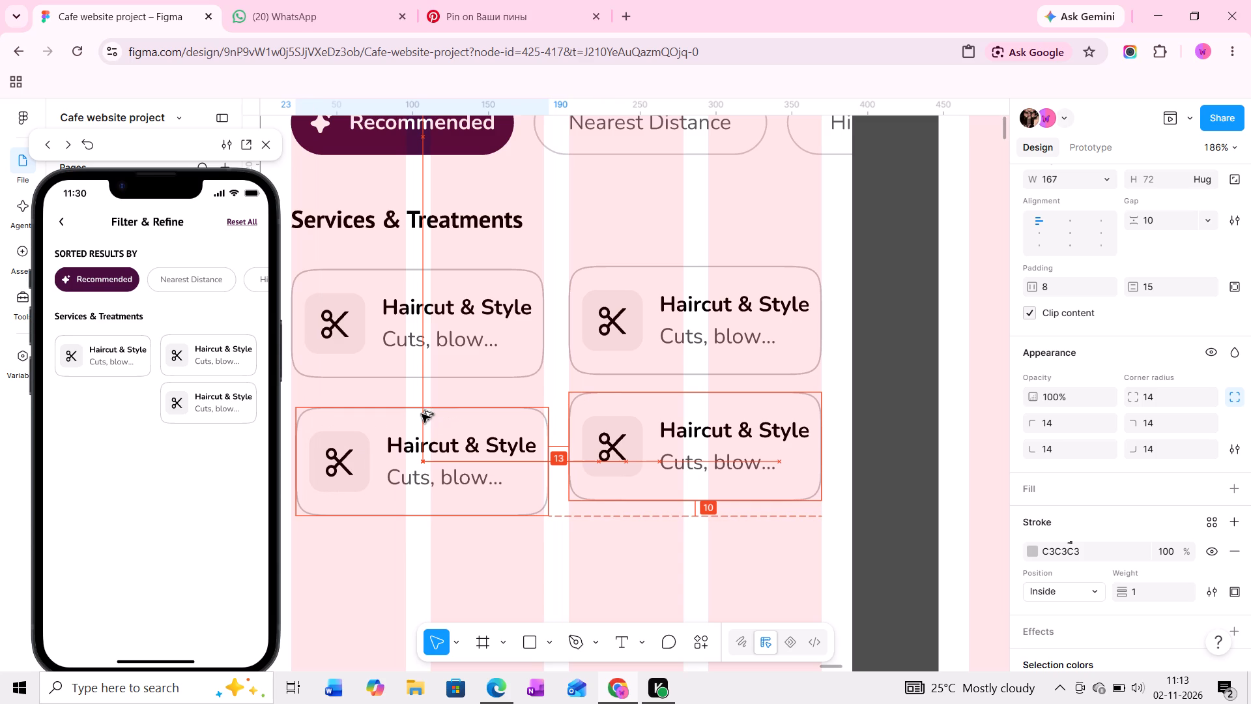
left_click_drag(422, 414, 418, 413, "alt")
Duplicate the first column's second-row card below itself as a third row and align the copy to the column's edges.
middle_click_drag(429, 402, 435, 362)
middle_click_drag(432, 390, 450, 310)
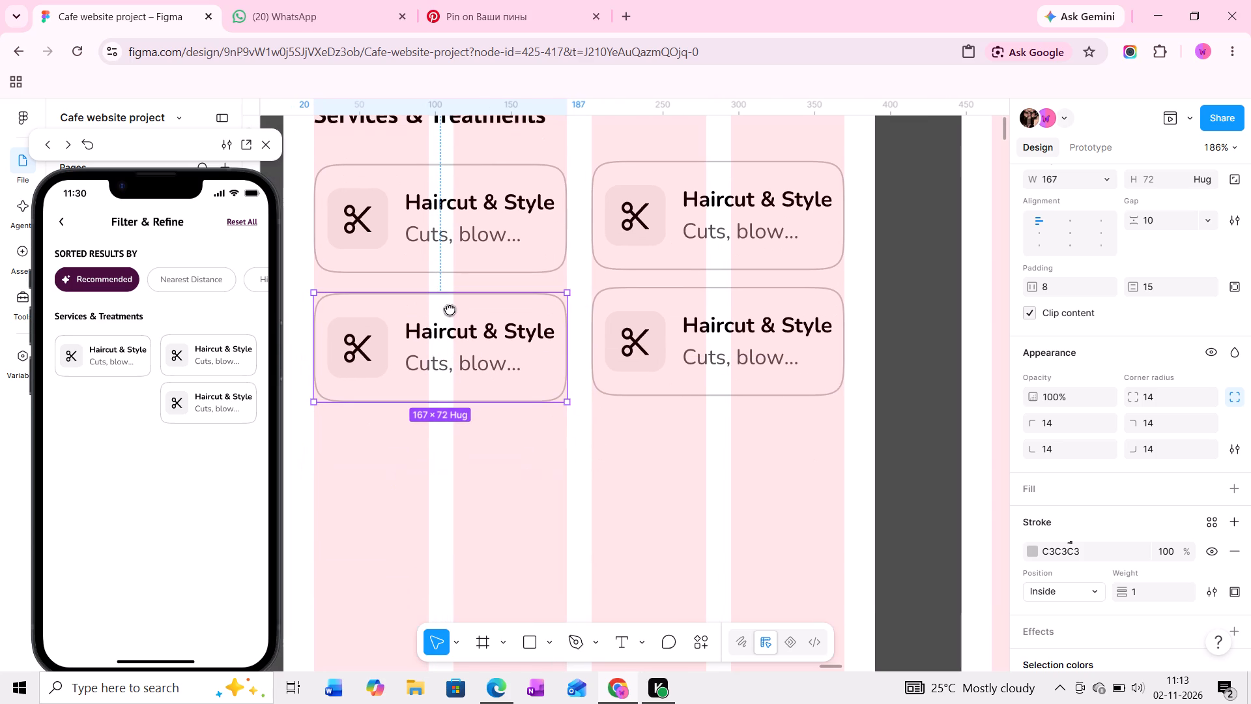
left_click_drag(453, 309, 438, 445, "alt")
left_click_drag(438, 445, 440, 476, "alt")
left_click_drag(440, 476, 444, 477, "alt")
middle_click_drag(445, 477, 494, 434)
scroll(494, 434, "up", 7, "ctrl")
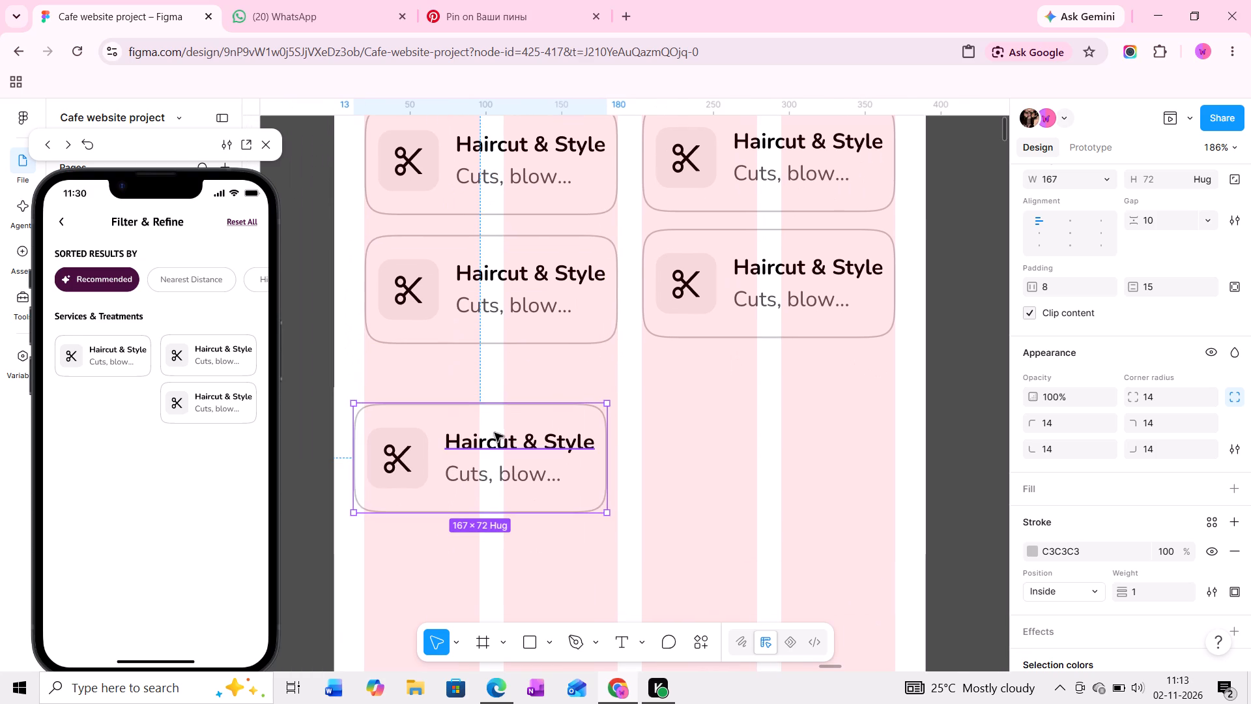
left_click_drag(498, 422, 519, 379)
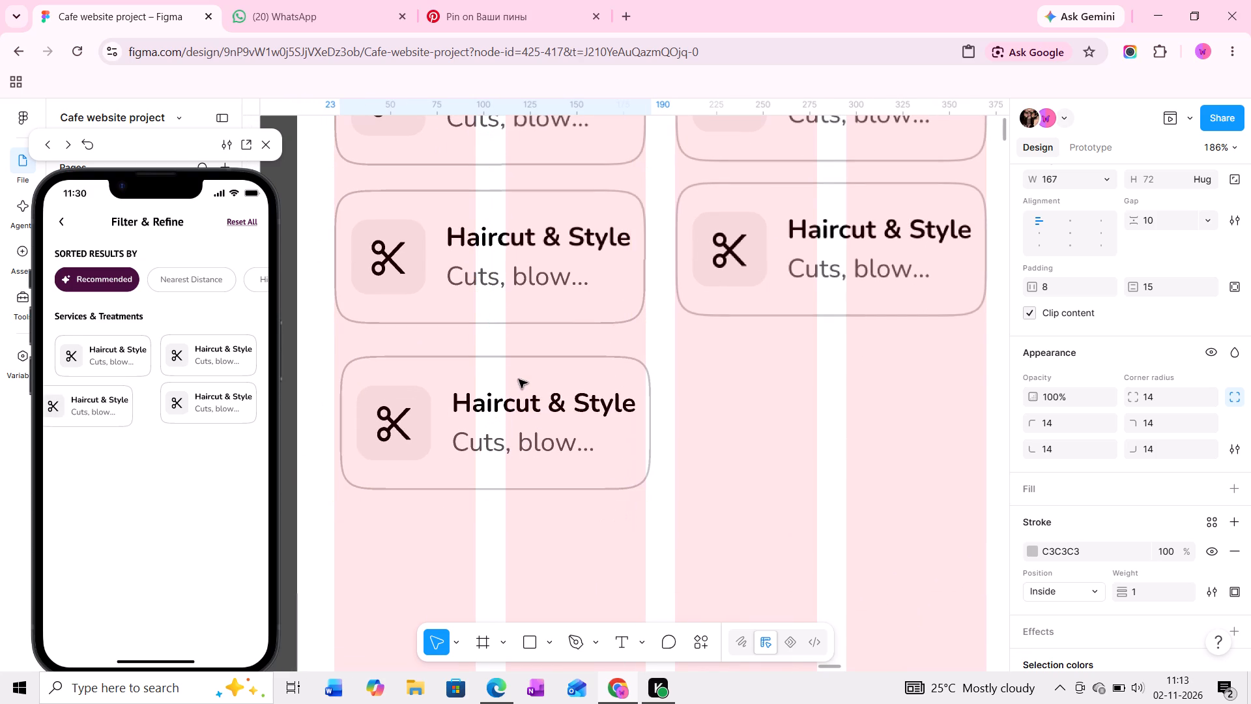
left_click_drag(519, 379, 509, 382)
Duplicate the third-row card into the second layout column, lined up with the cards above it.
left_click_drag(509, 382, 691, 384, "alt")
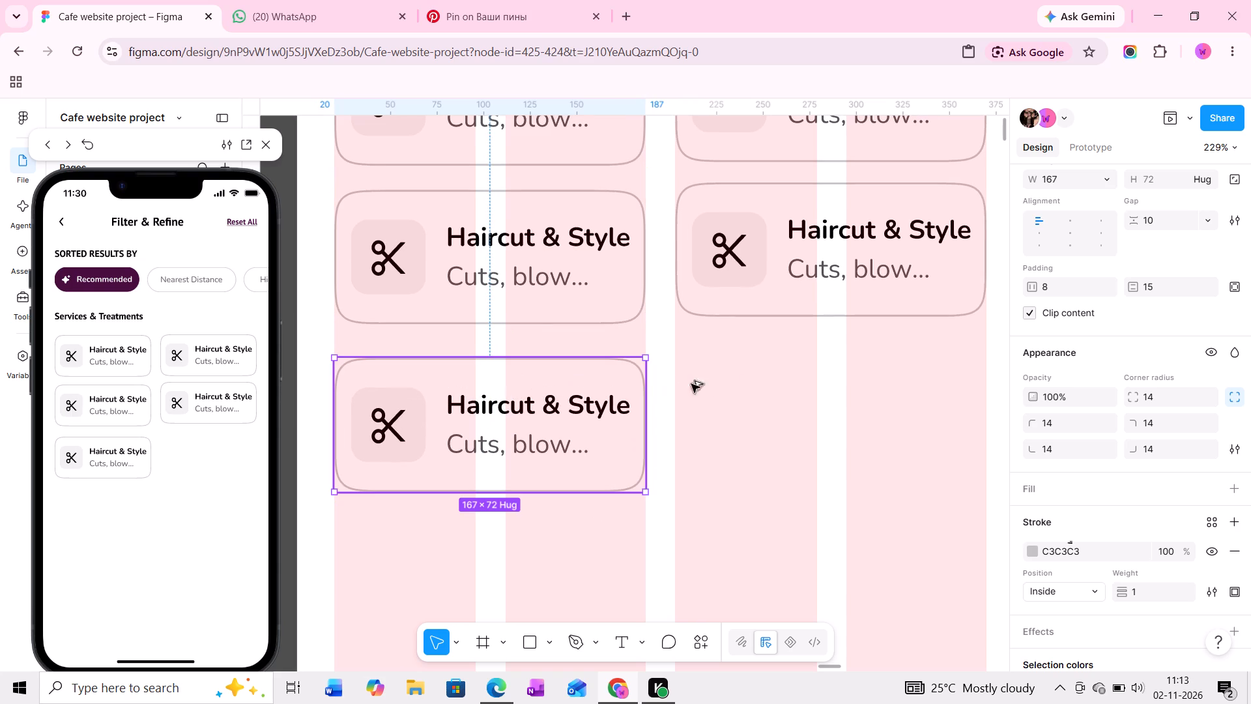
left_click_drag(691, 384, 838, 389, "alt")
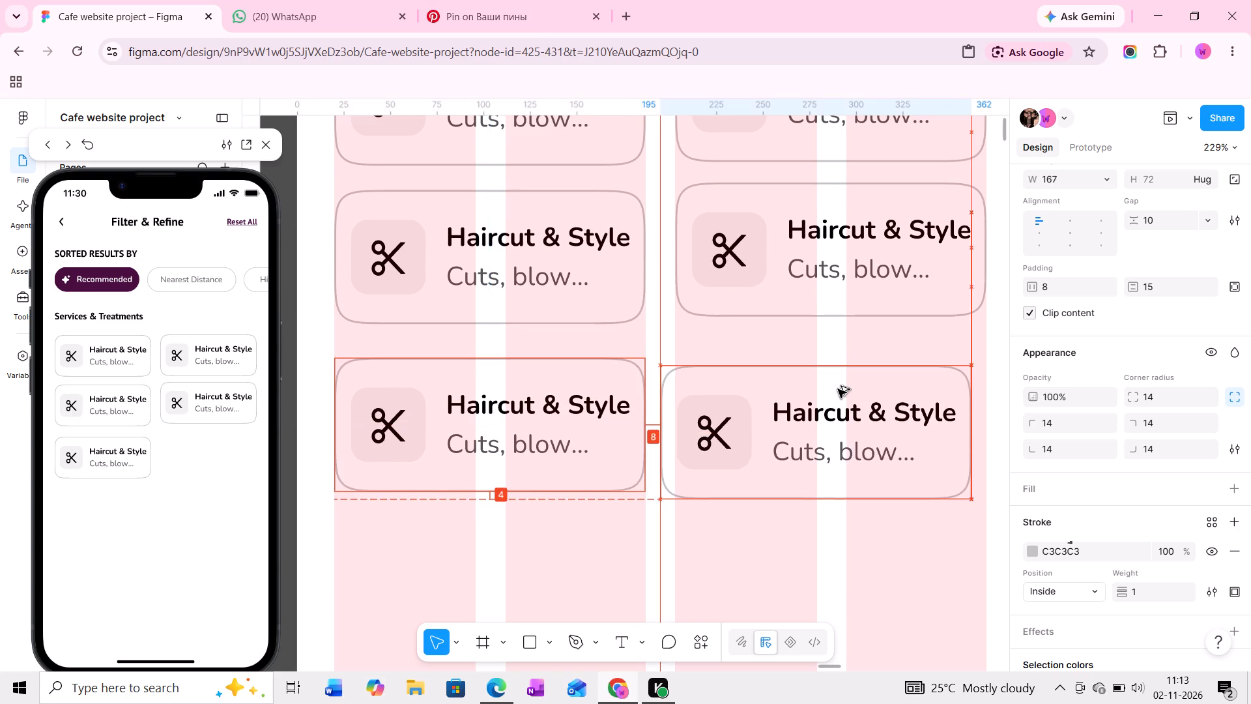
left_click_drag(838, 389, 849, 389, "alt")
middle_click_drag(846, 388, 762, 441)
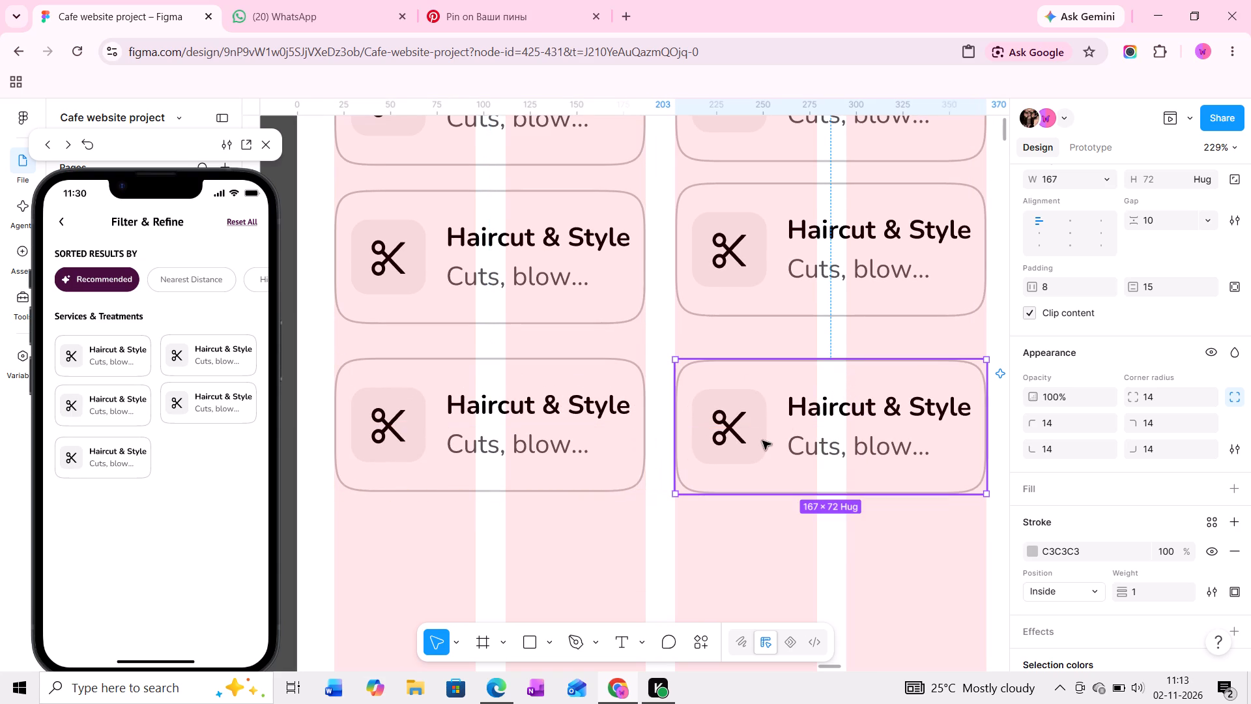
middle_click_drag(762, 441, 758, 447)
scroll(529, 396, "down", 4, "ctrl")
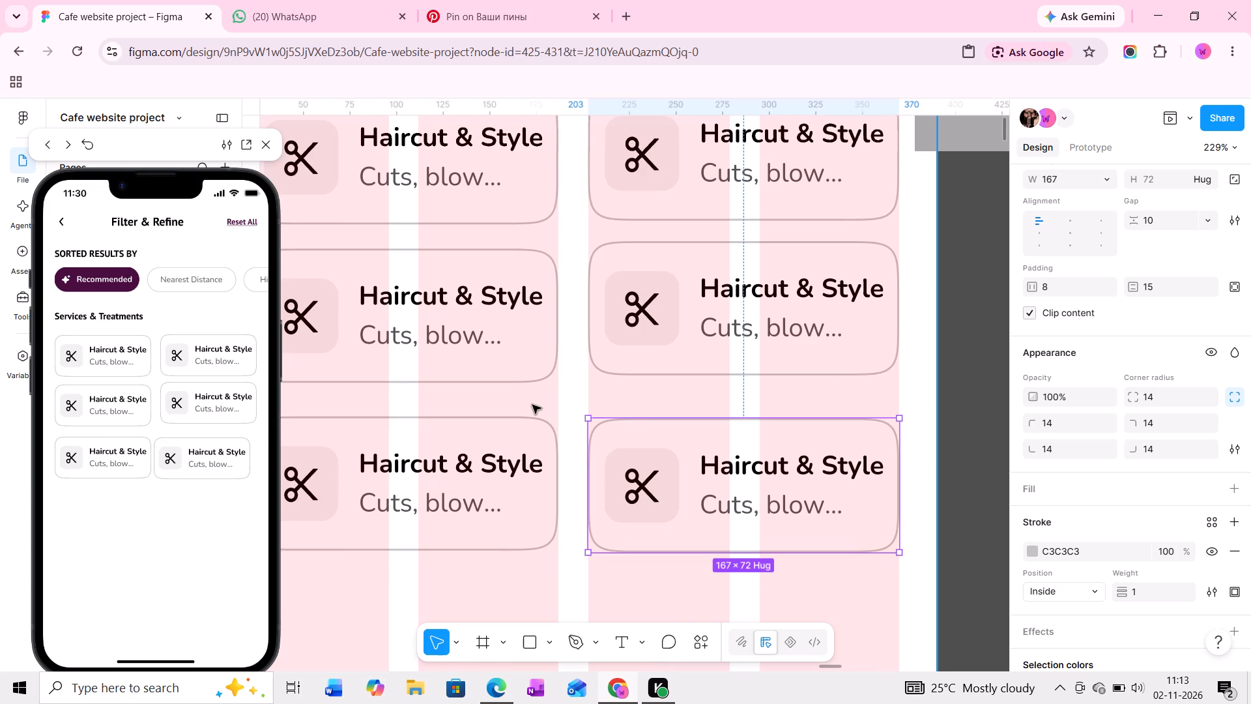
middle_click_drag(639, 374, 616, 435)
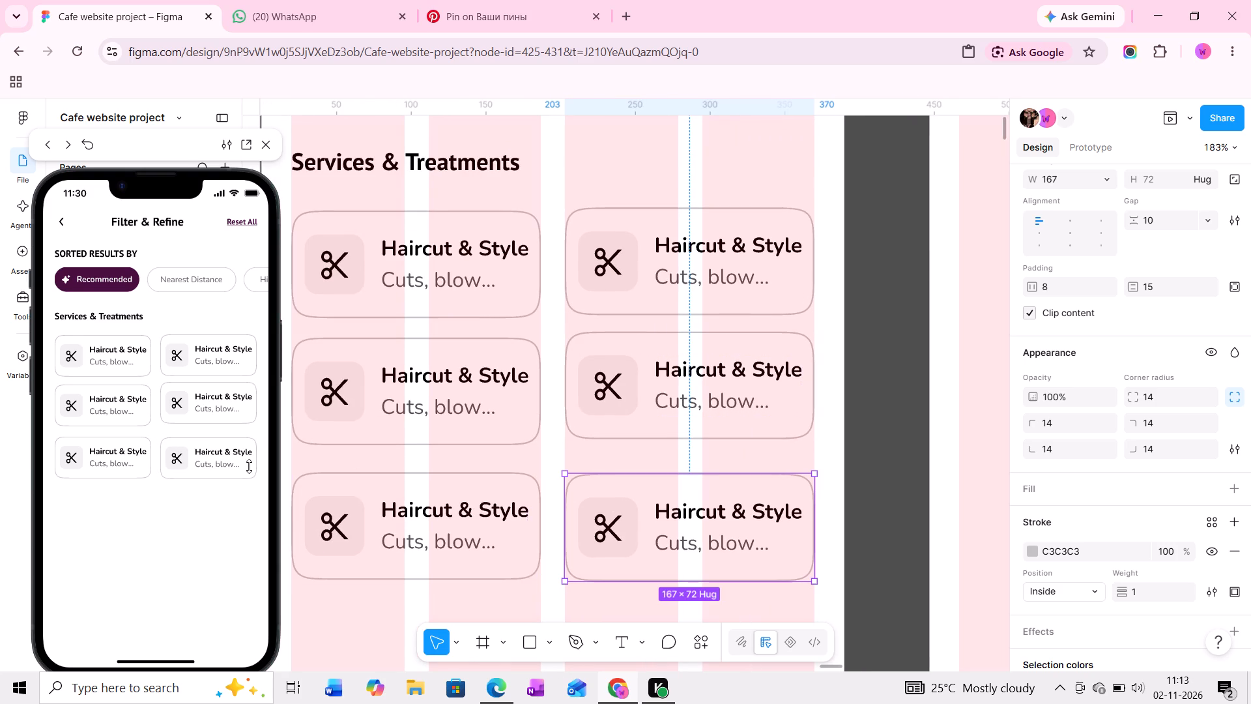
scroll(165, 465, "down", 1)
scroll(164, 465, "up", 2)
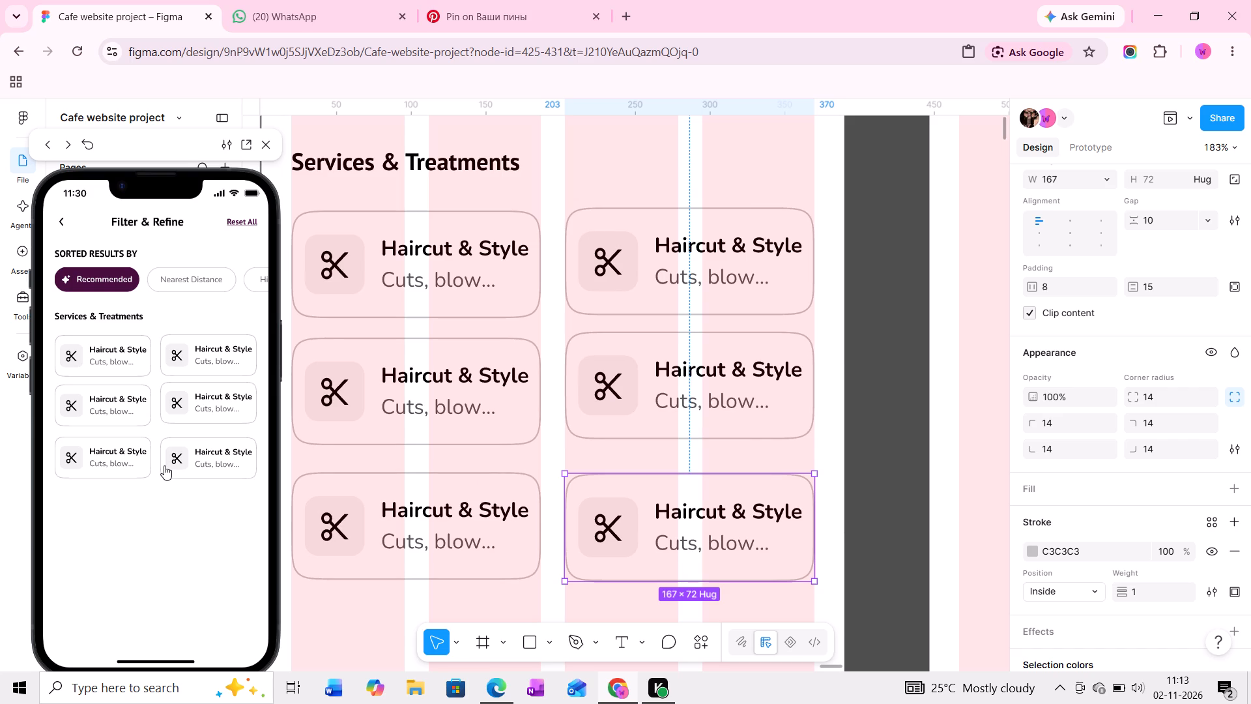
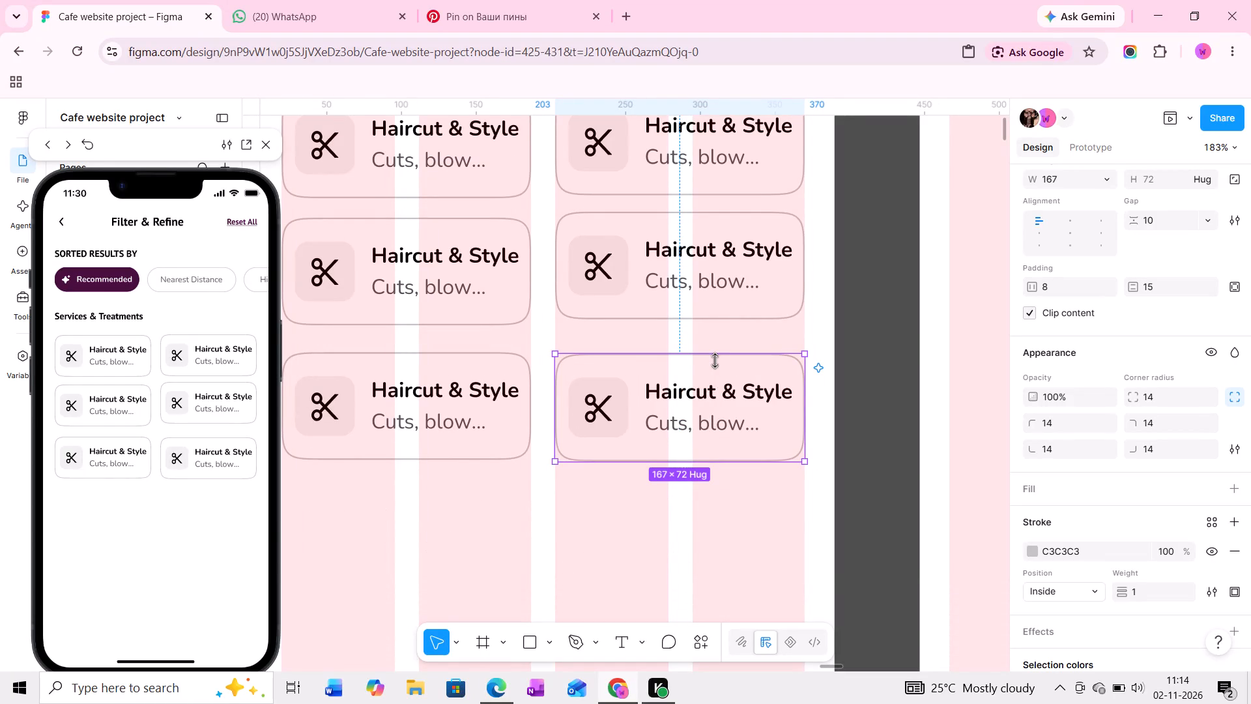
Test swiping the sort chips row sideways and scrolling the Filter & Refine screen in the prototype preview.
middle_click_drag(809, 392, 794, 476)
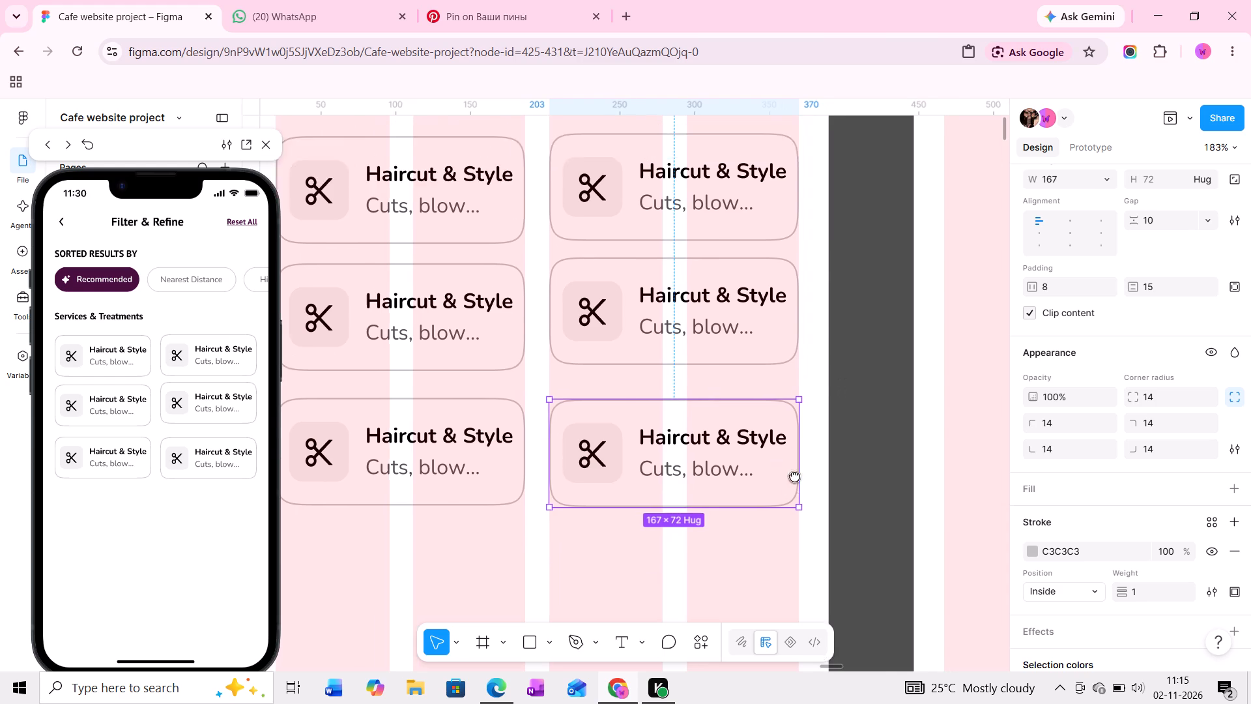
middle_click_drag(794, 476, 785, 506)
middle_click_drag(736, 408, 828, 423)
middle_click_drag(771, 445, 799, 405)
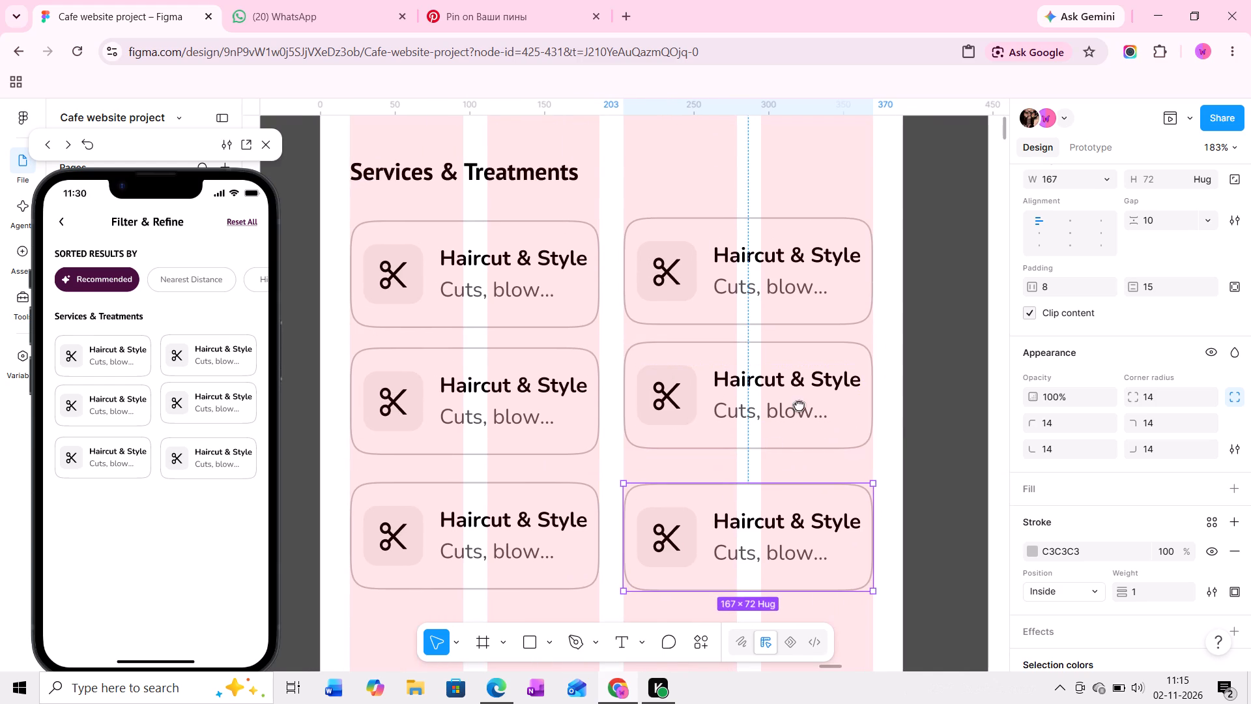
middle_click_drag(799, 405, 803, 399)
left_click_drag(215, 280, 194, 276)
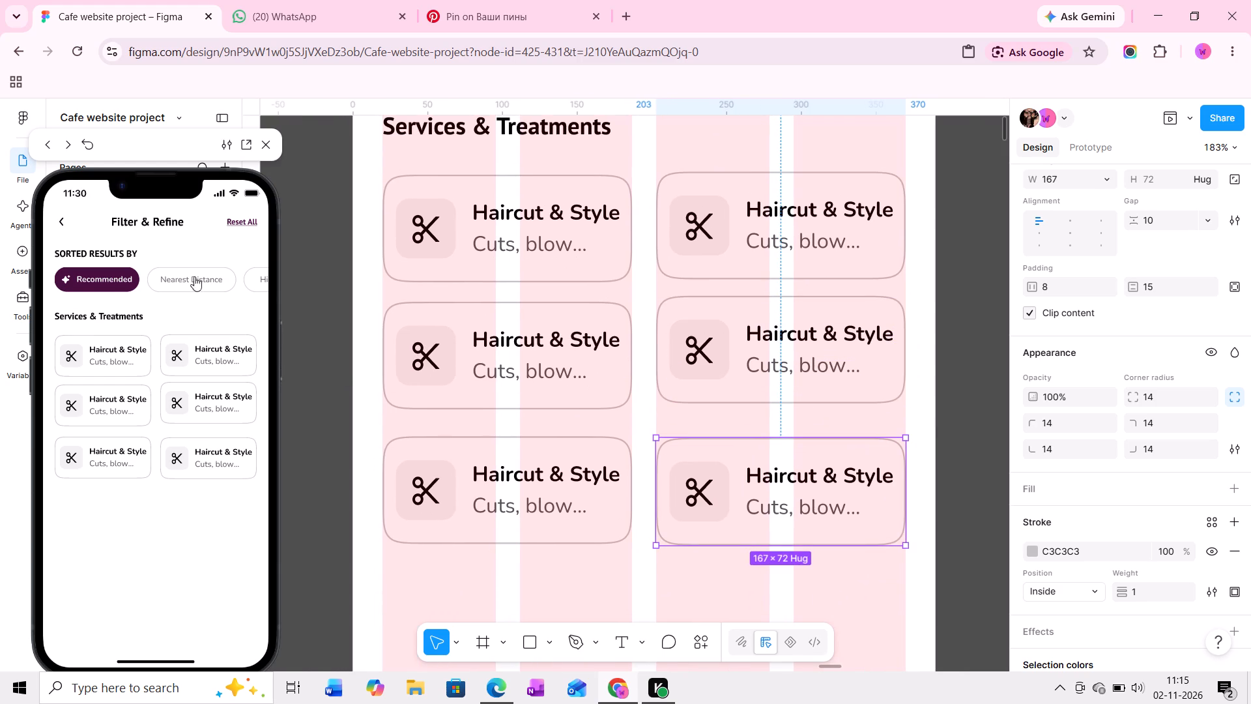
left_click_drag(194, 276, 82, 278)
left_click_drag(182, 277, 85, 280)
left_click_drag(113, 278, 276, 292)
left_click_drag(104, 278, 216, 288)
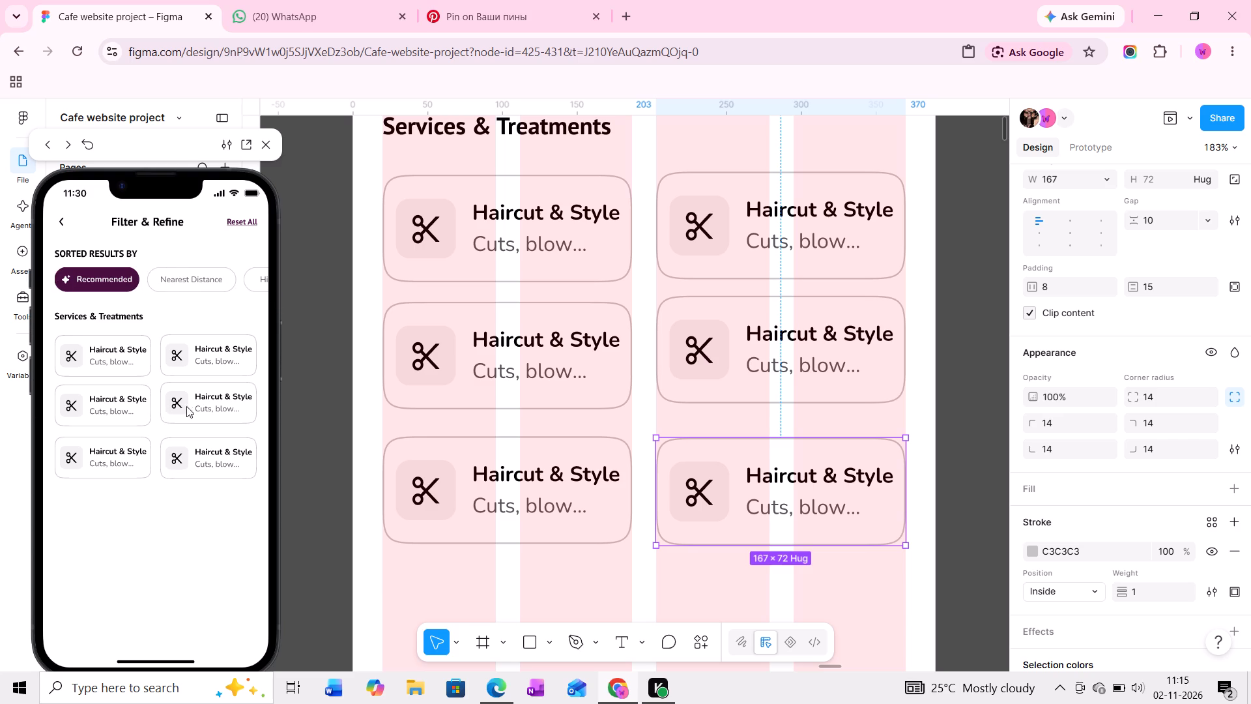
scroll(179, 413, "down", 4)
Test the tap toggle in the preview on both second-row service cards and the second column's third-row card.
middle_click_drag(591, 369, 581, 329)
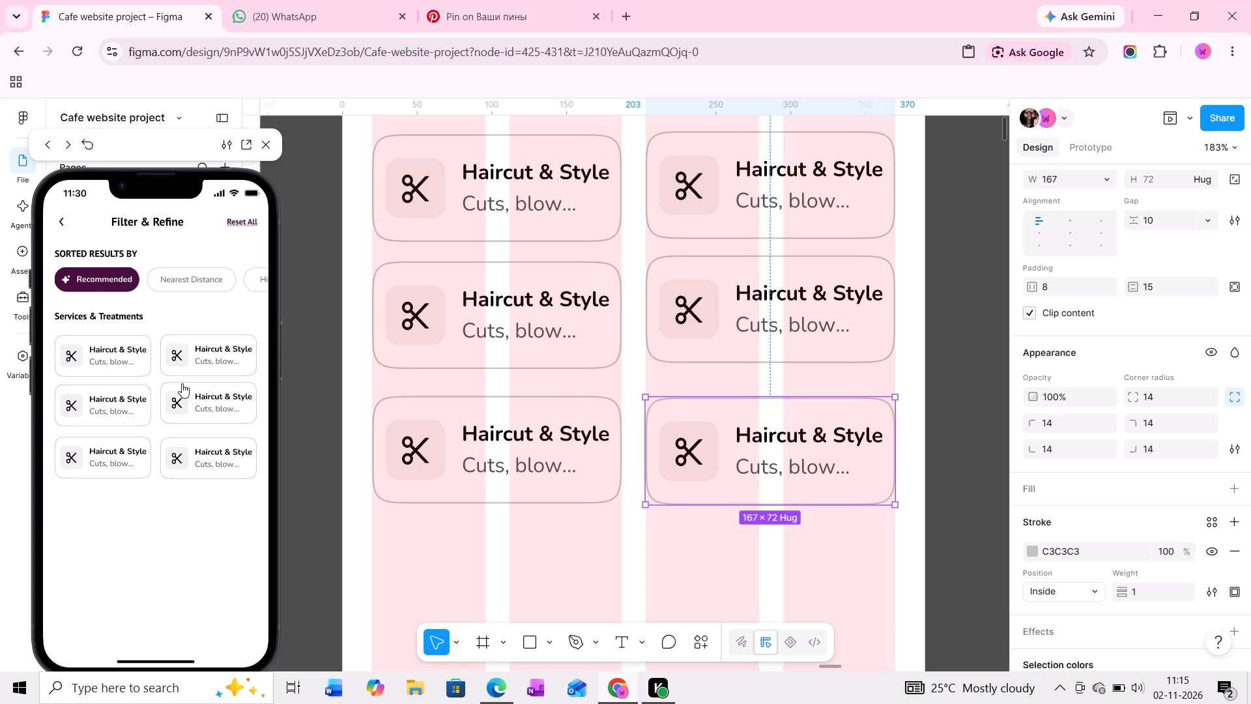
middle_click(181, 404)
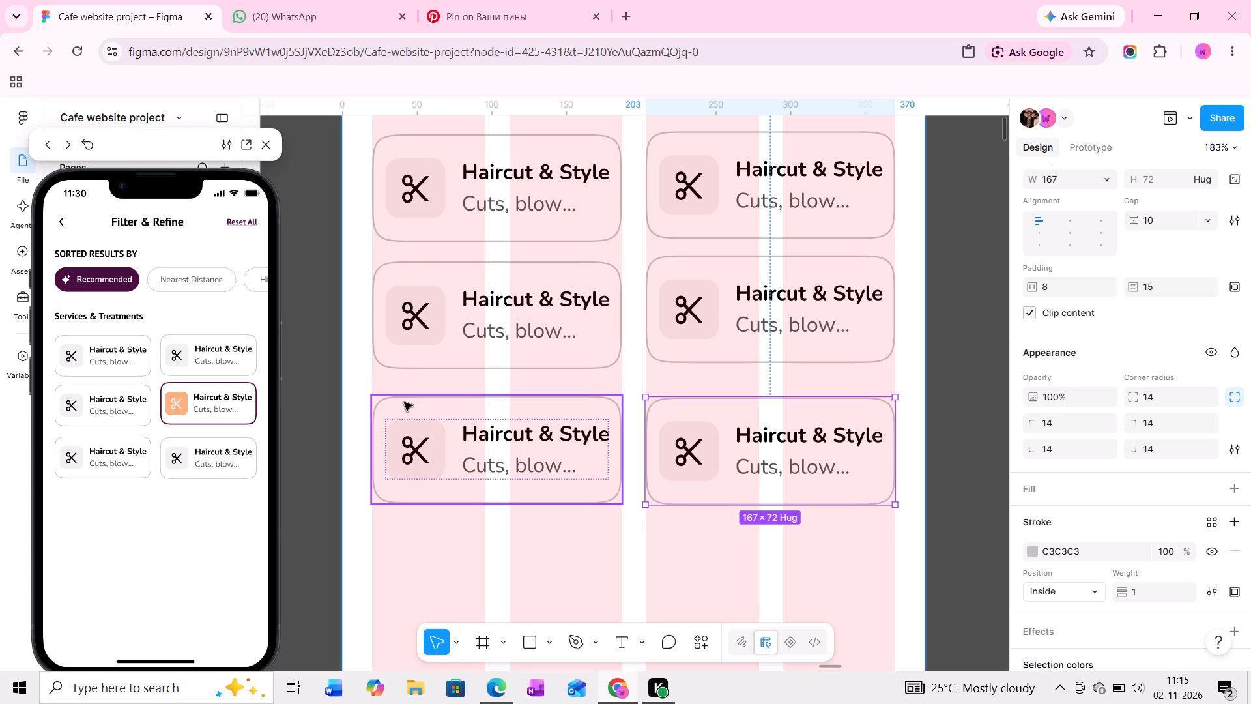
left_click(227, 405)
left_click(212, 441)
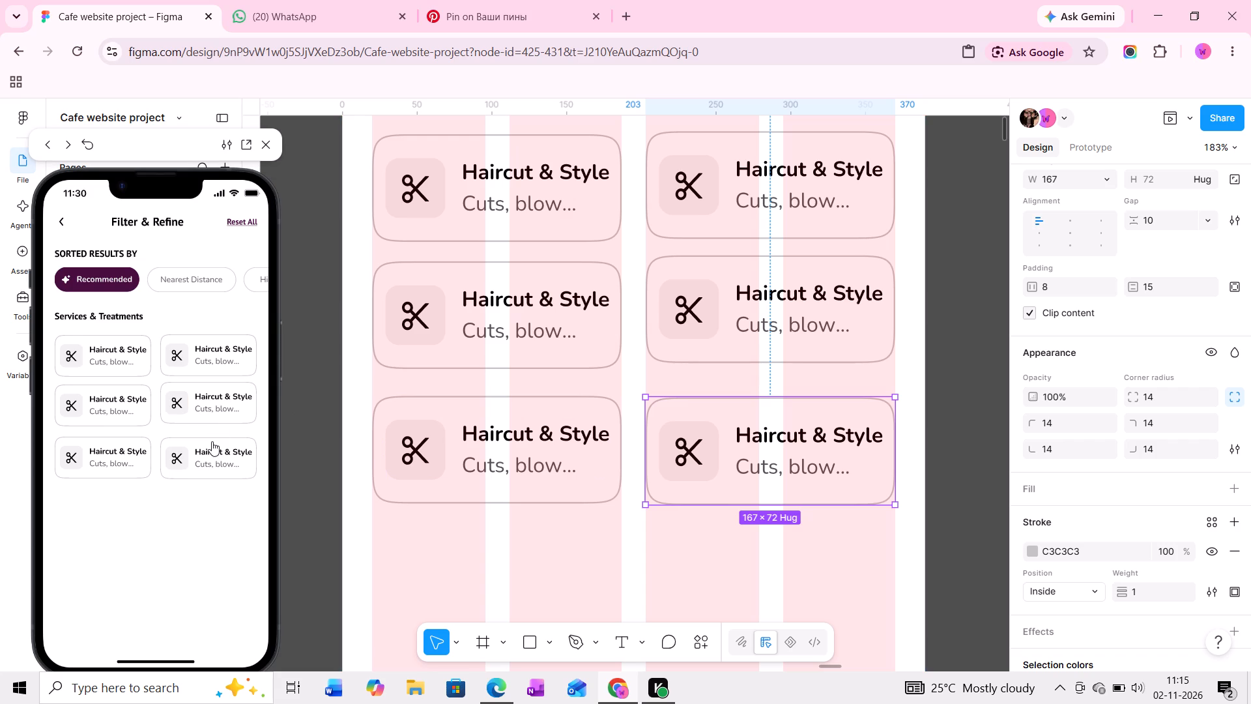
left_click(128, 400)
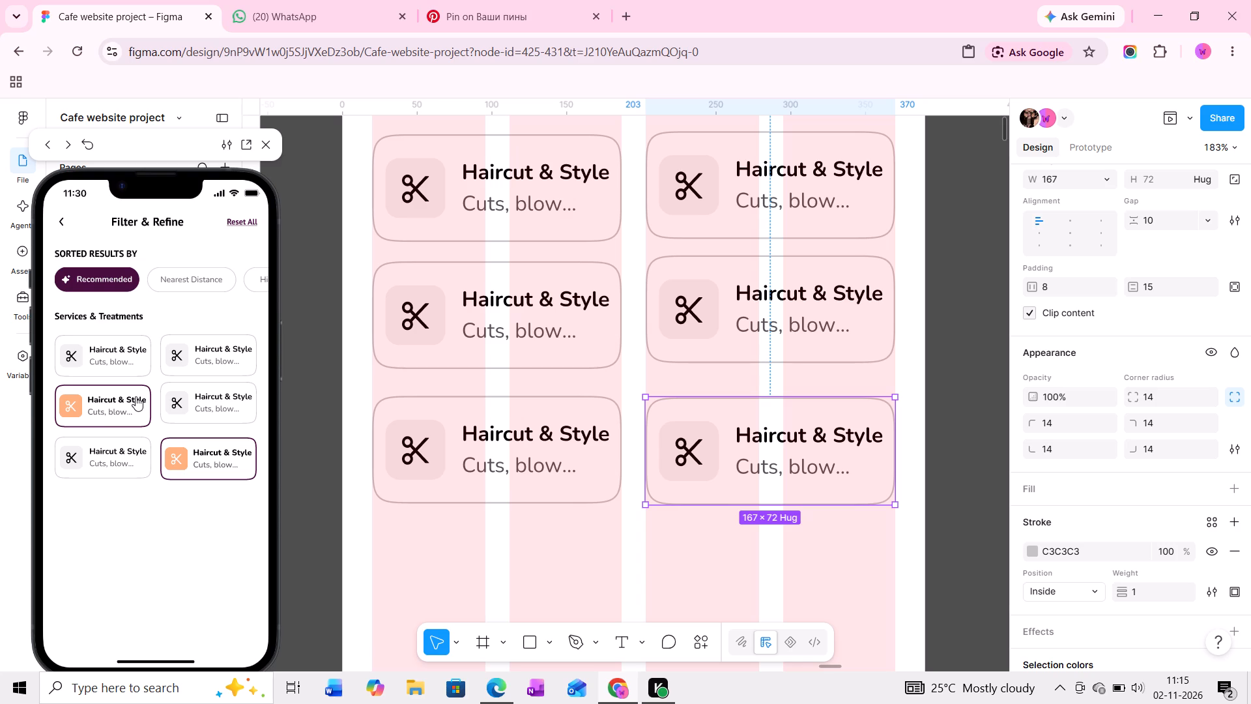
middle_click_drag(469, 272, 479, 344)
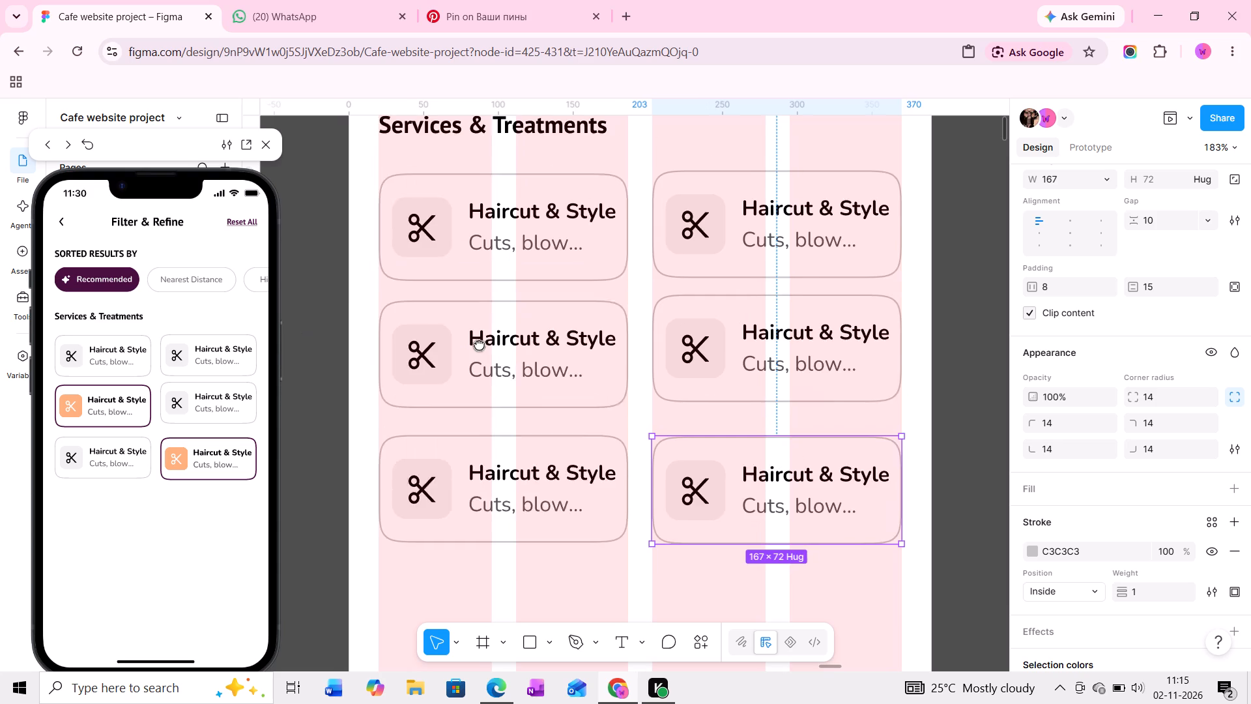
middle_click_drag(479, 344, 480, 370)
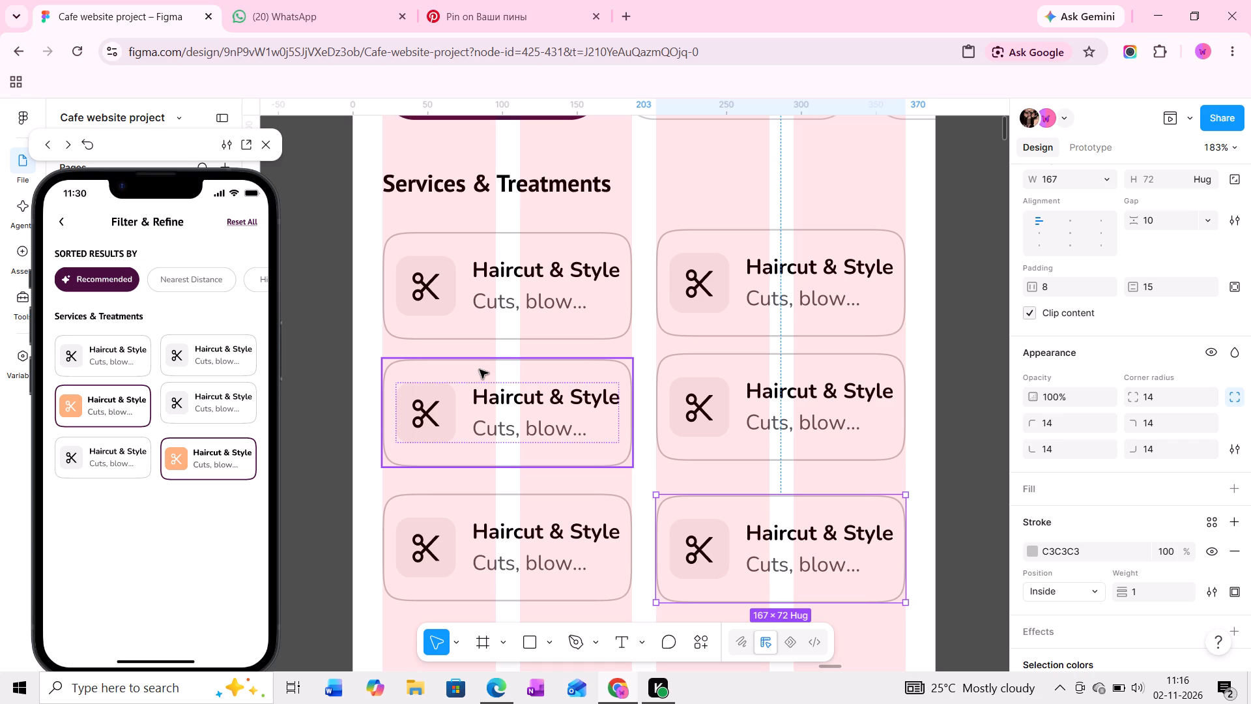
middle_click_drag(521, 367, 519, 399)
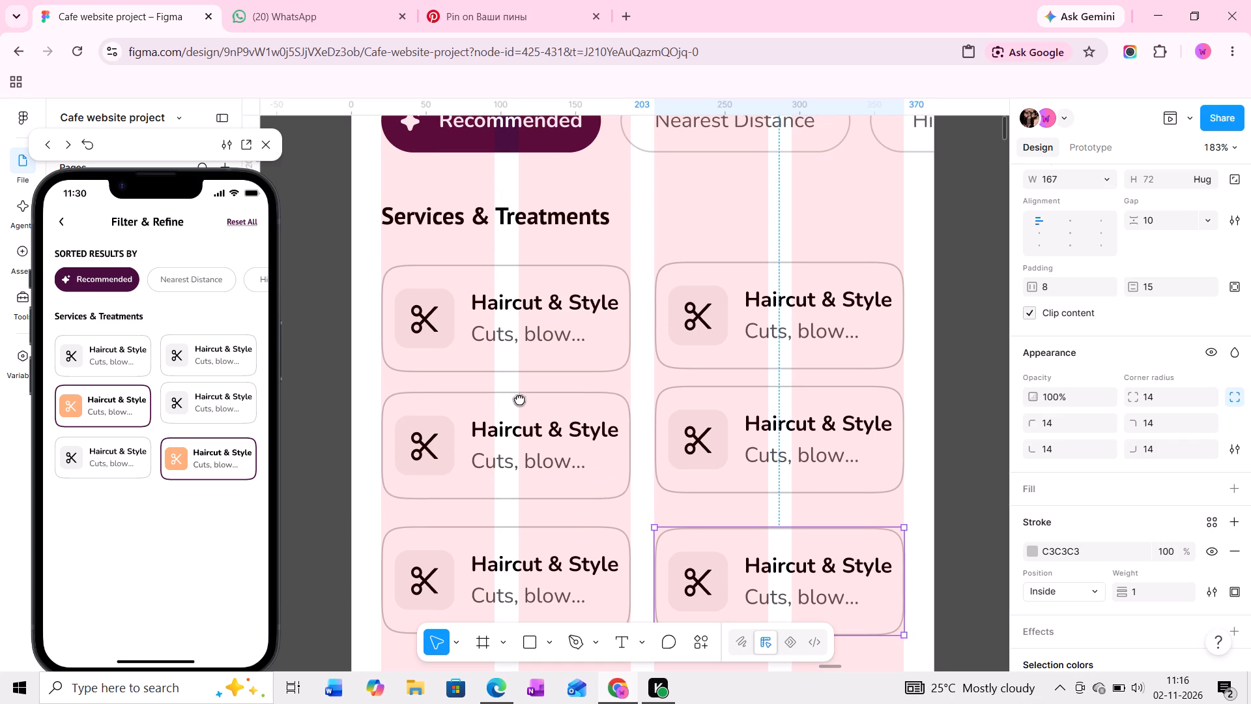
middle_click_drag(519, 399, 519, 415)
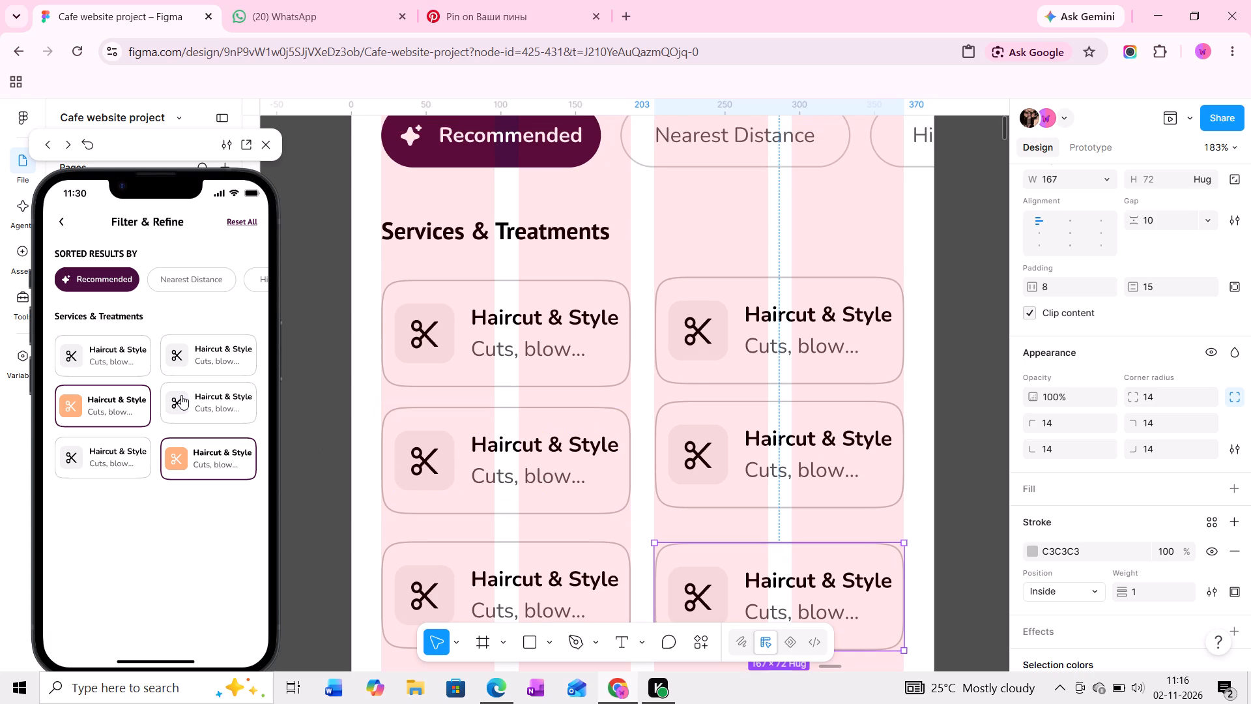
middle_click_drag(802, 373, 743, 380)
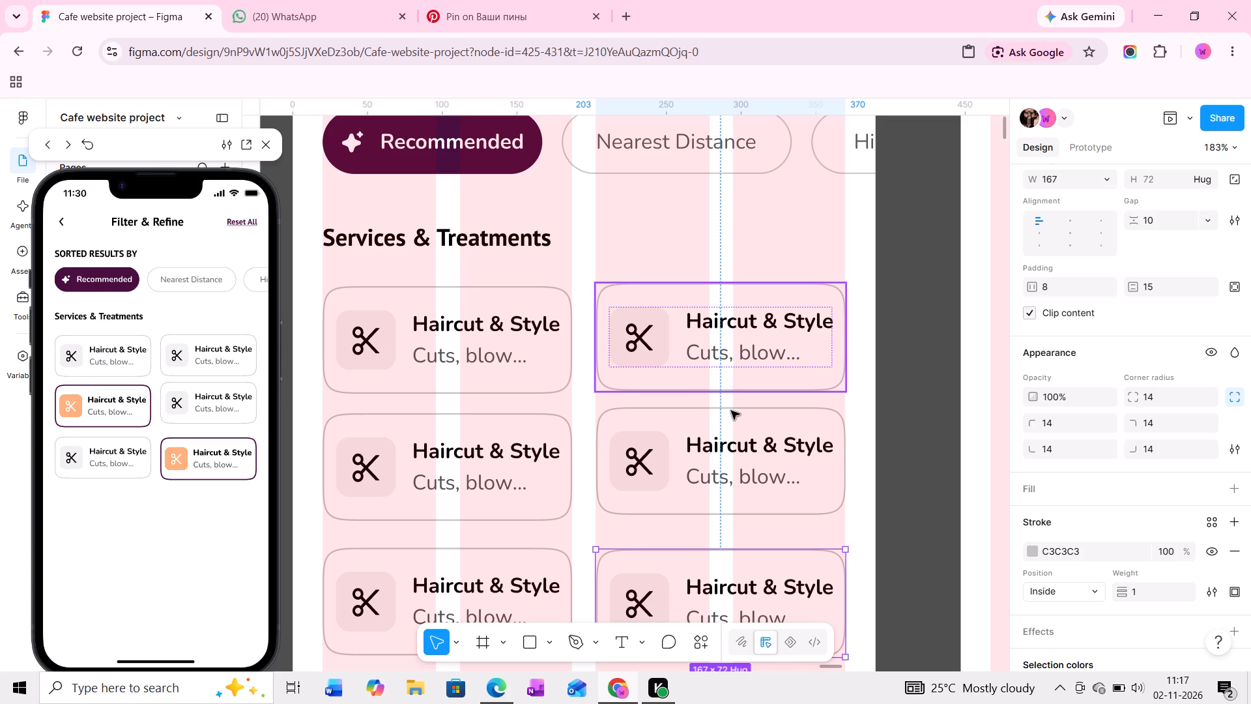
Replace the title of the first-row service card in the second column with text starting "Nail".
middle_click_drag(730, 413, 730, 365)
scroll(728, 343, "up", 2, "ctrl")
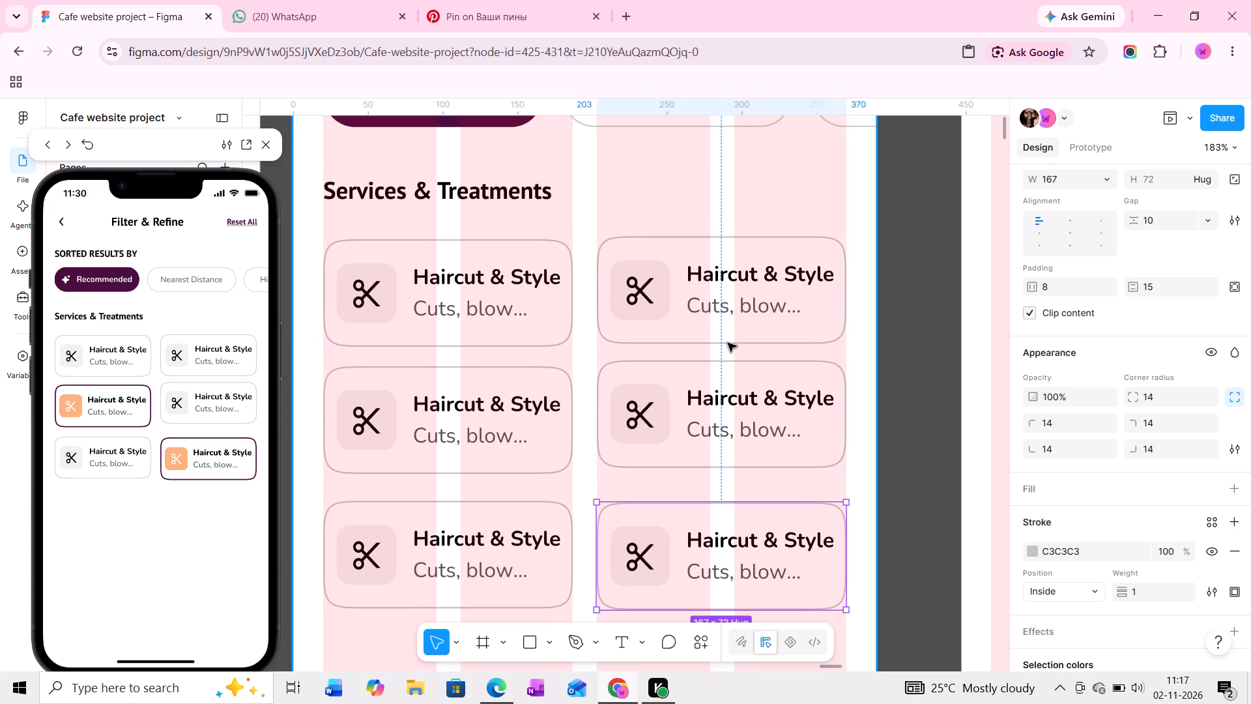
scroll(728, 343, "up", 1, "ctrl")
double_click(710, 268, "ctrl")
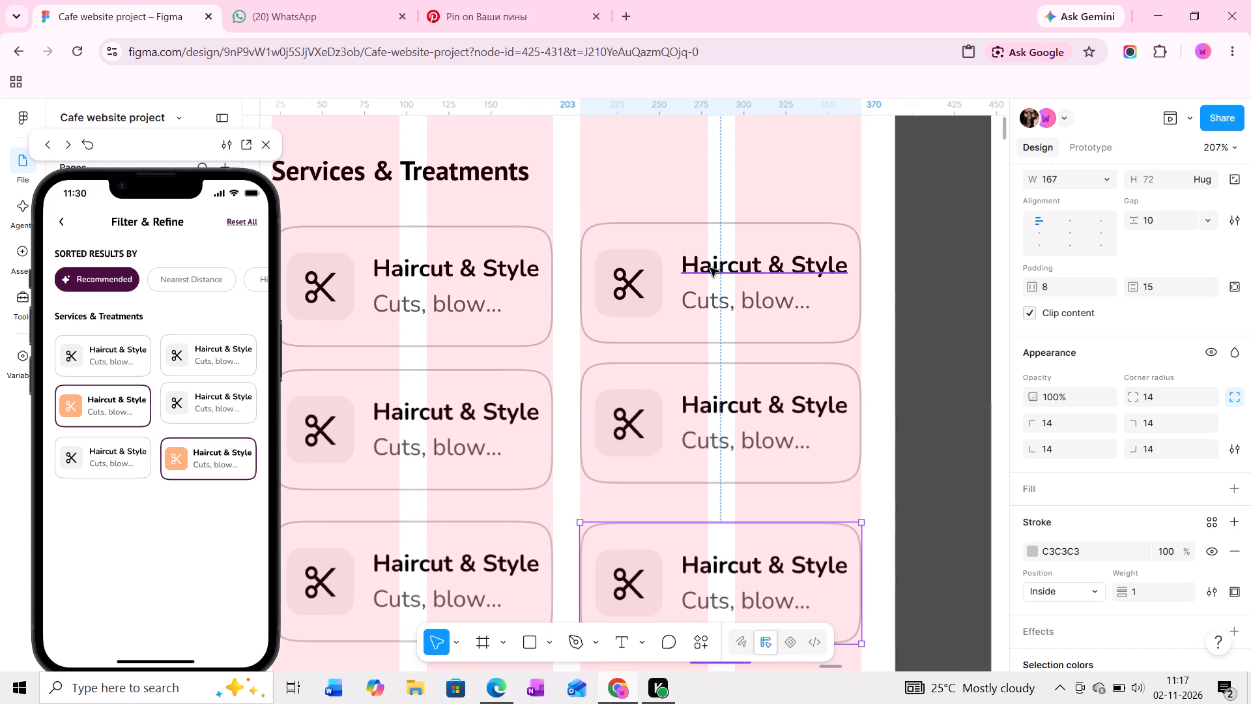
scroll(710, 268, "up", 5, "ctrl")
middle_click_drag(737, 263, 712, 261)
scroll(730, 261, "up", 3, "ctrl")
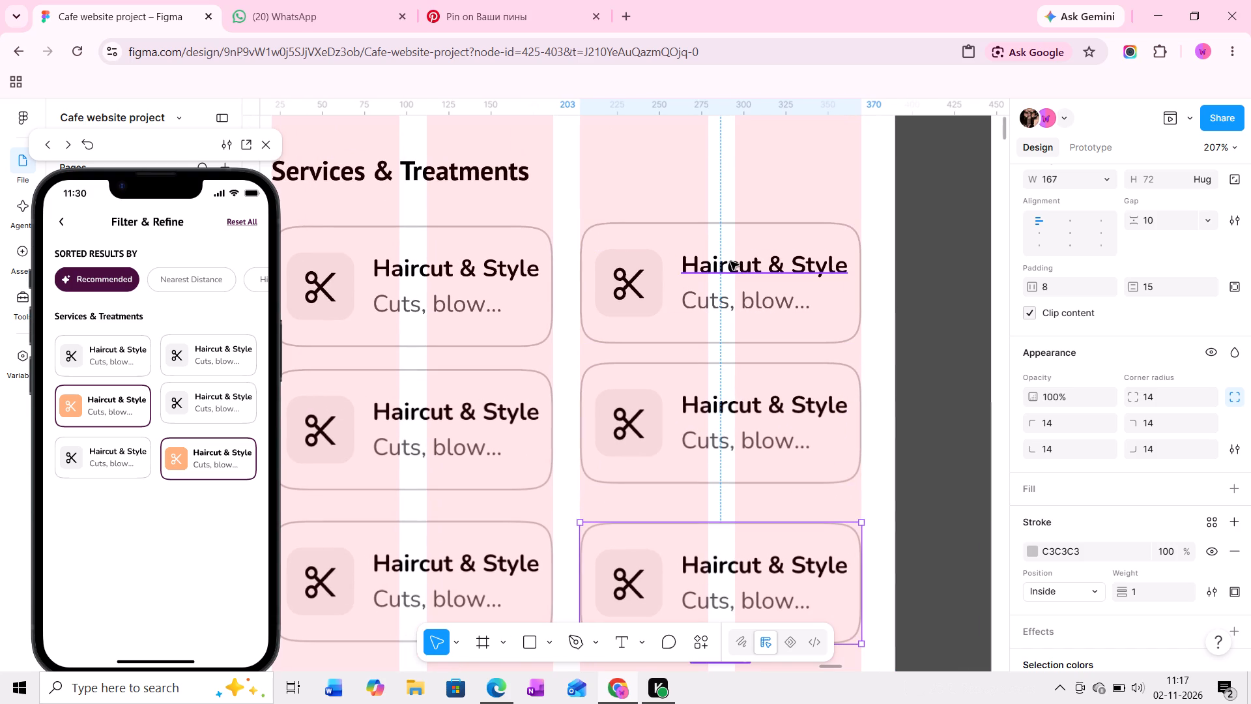
scroll(730, 261, "up", 2, "ctrl")
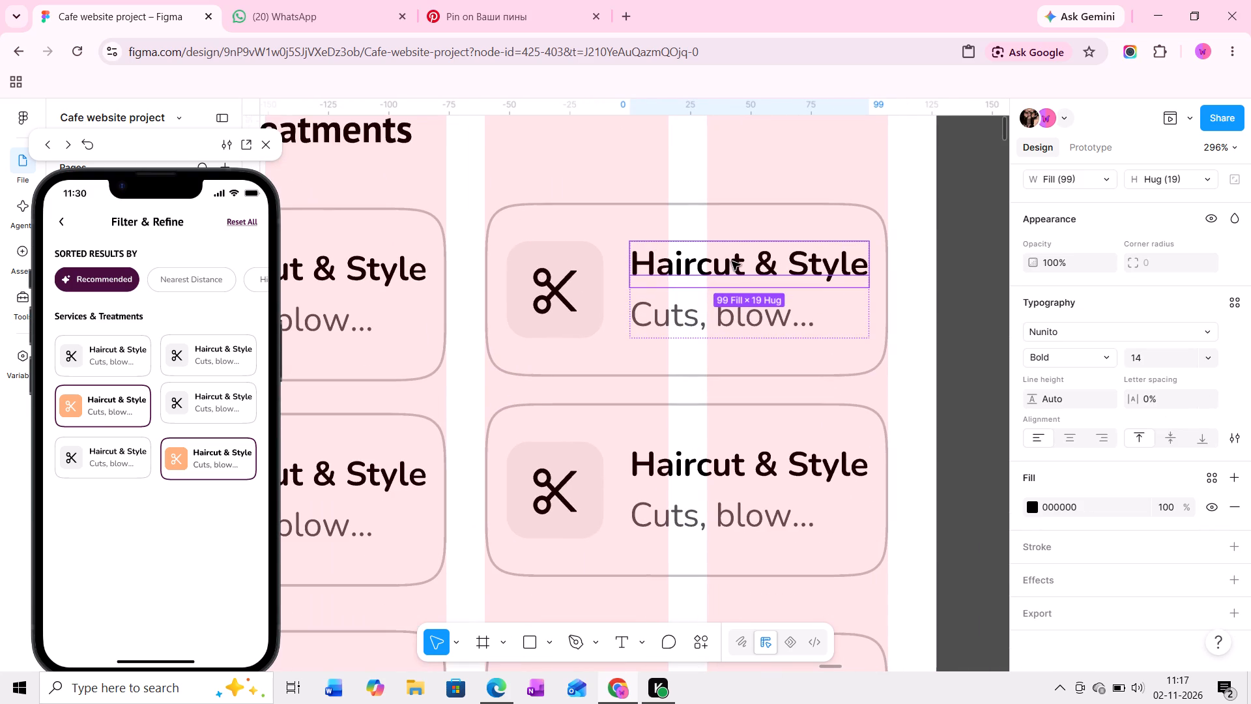
scroll(755, 262, "up", 2, "ctrl")
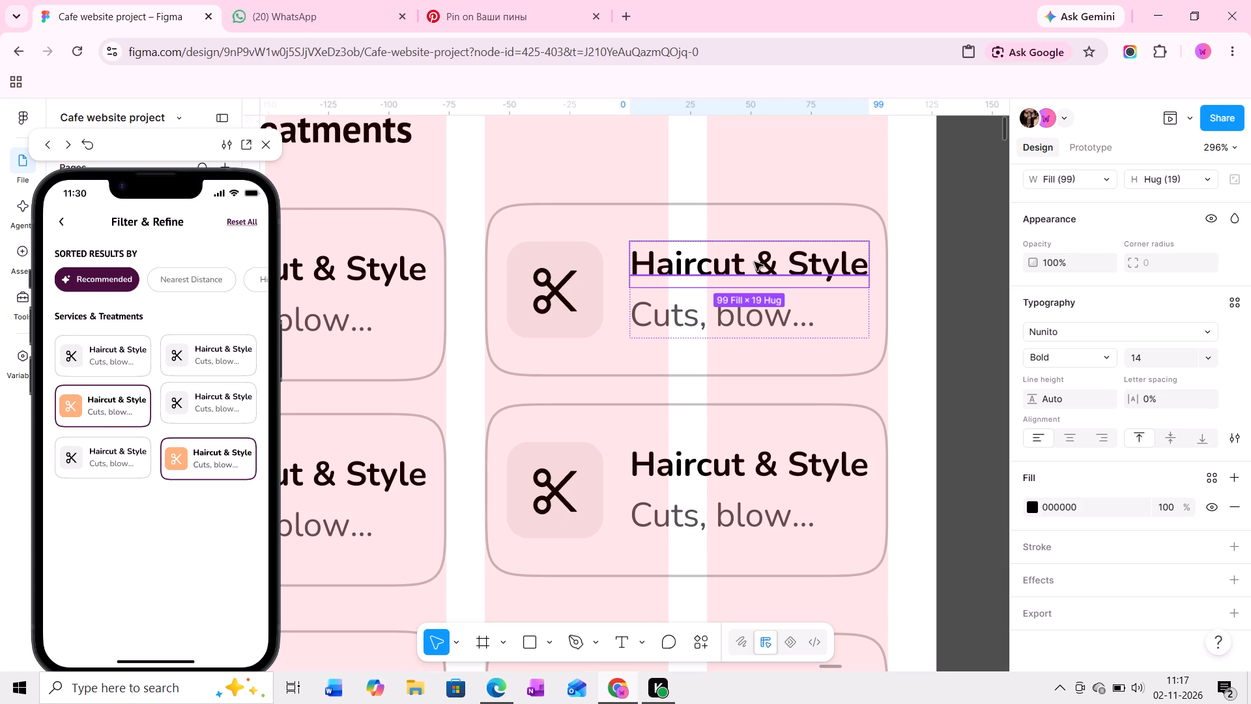
scroll(755, 262, "up", 1, "ctrl")
middle_click_drag(753, 262, 713, 271)
double_click(713, 271)
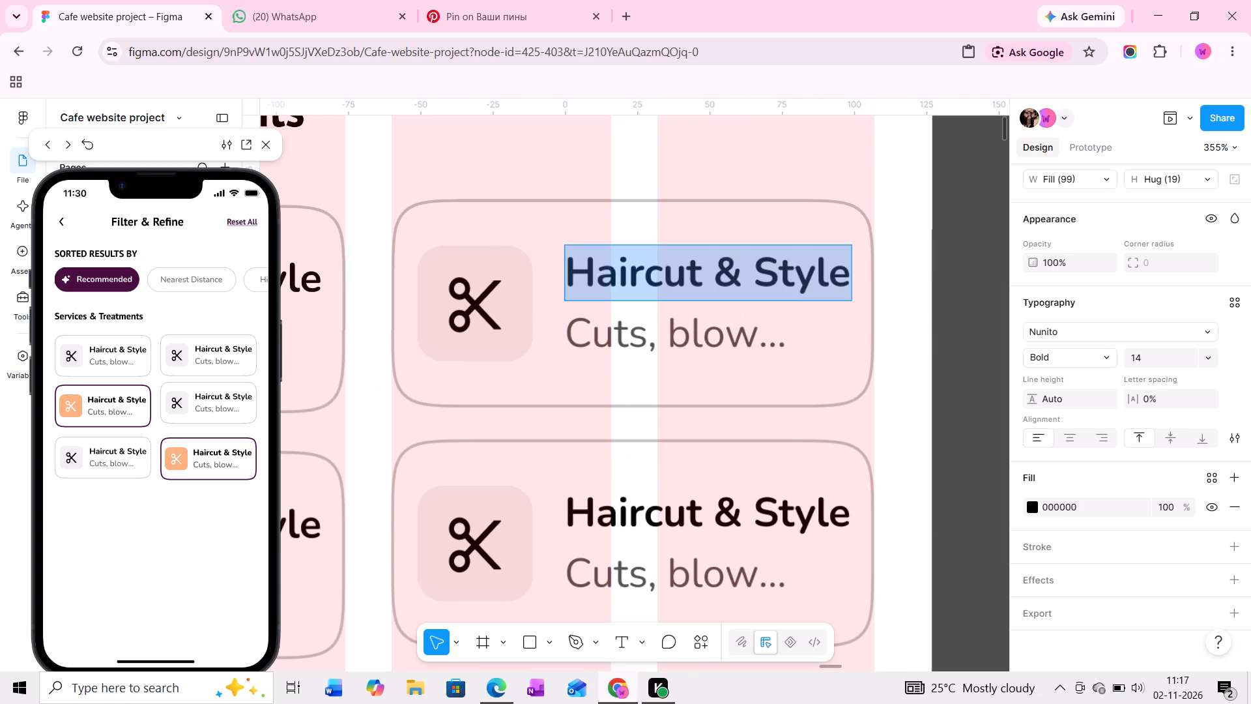
type("Nail")
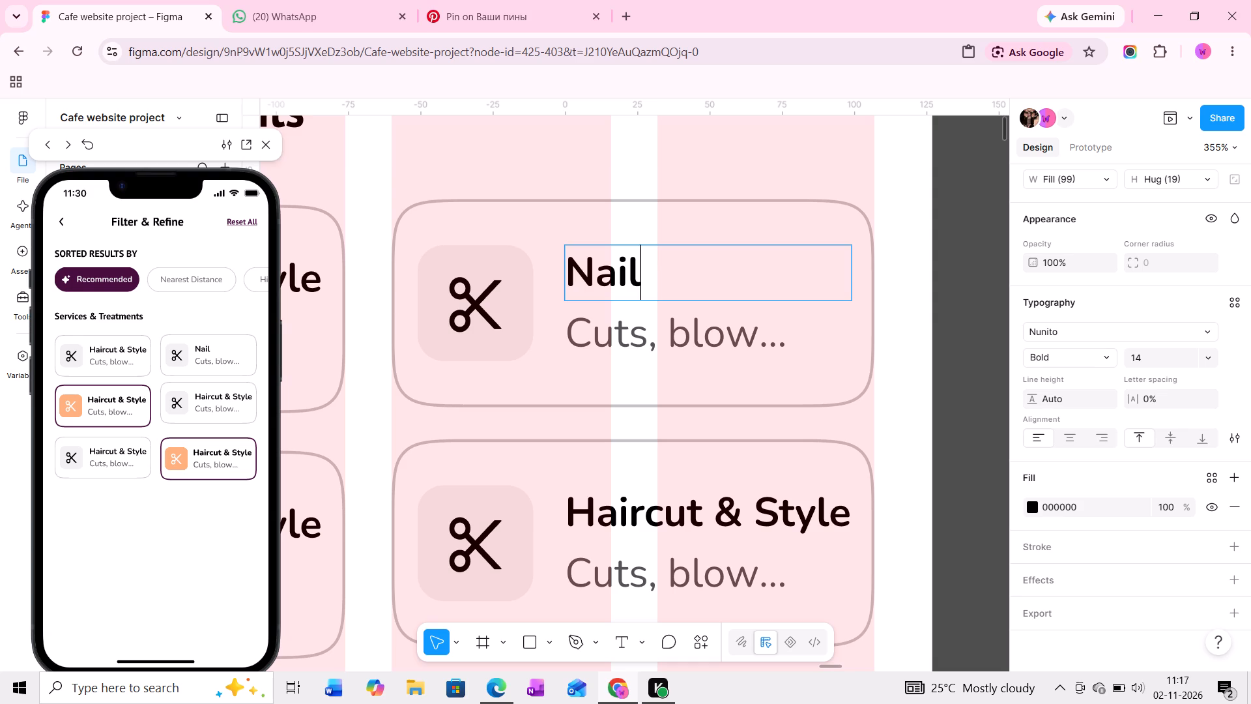
key("space")
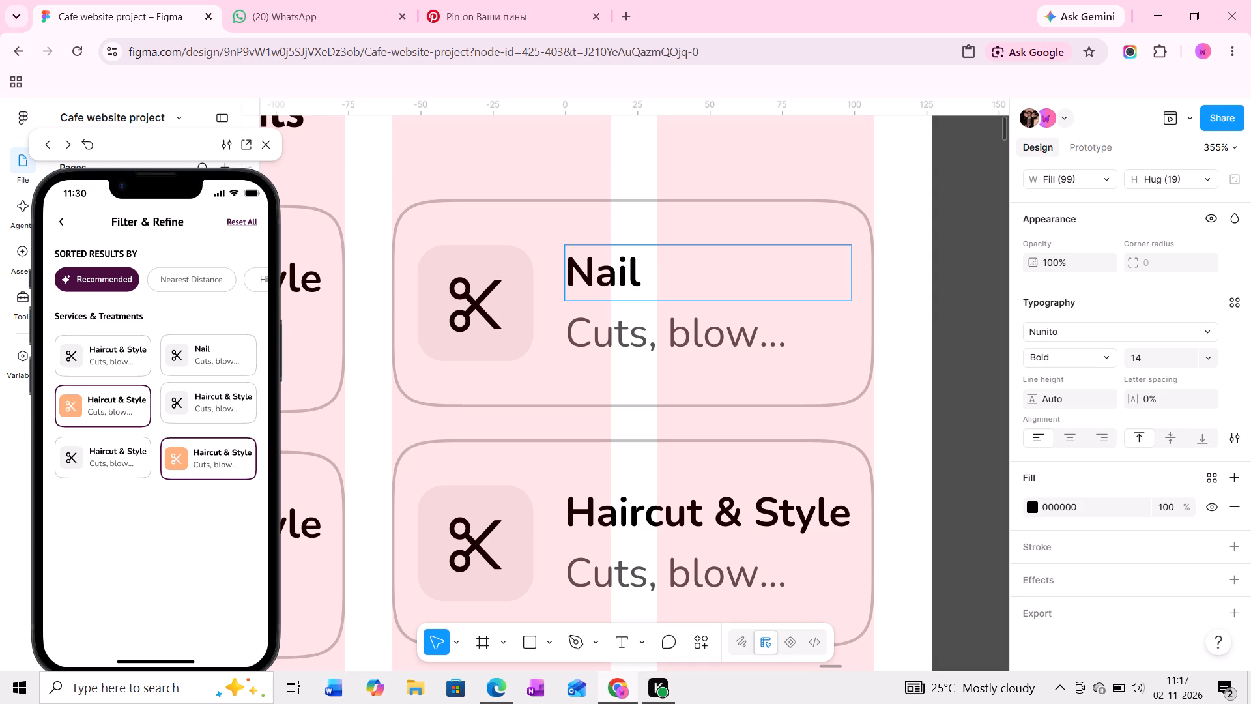
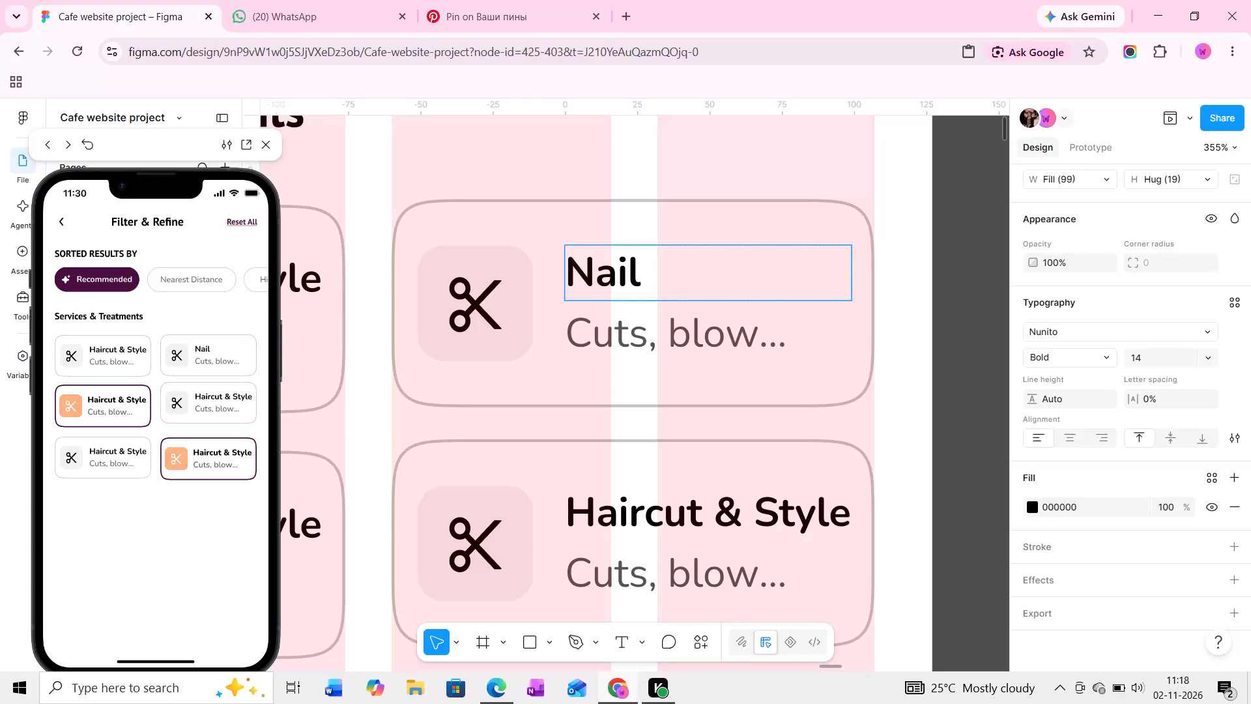
Complete the title of the first-row service card in the second column as "Nail & Spa".
left_click(651, 265)
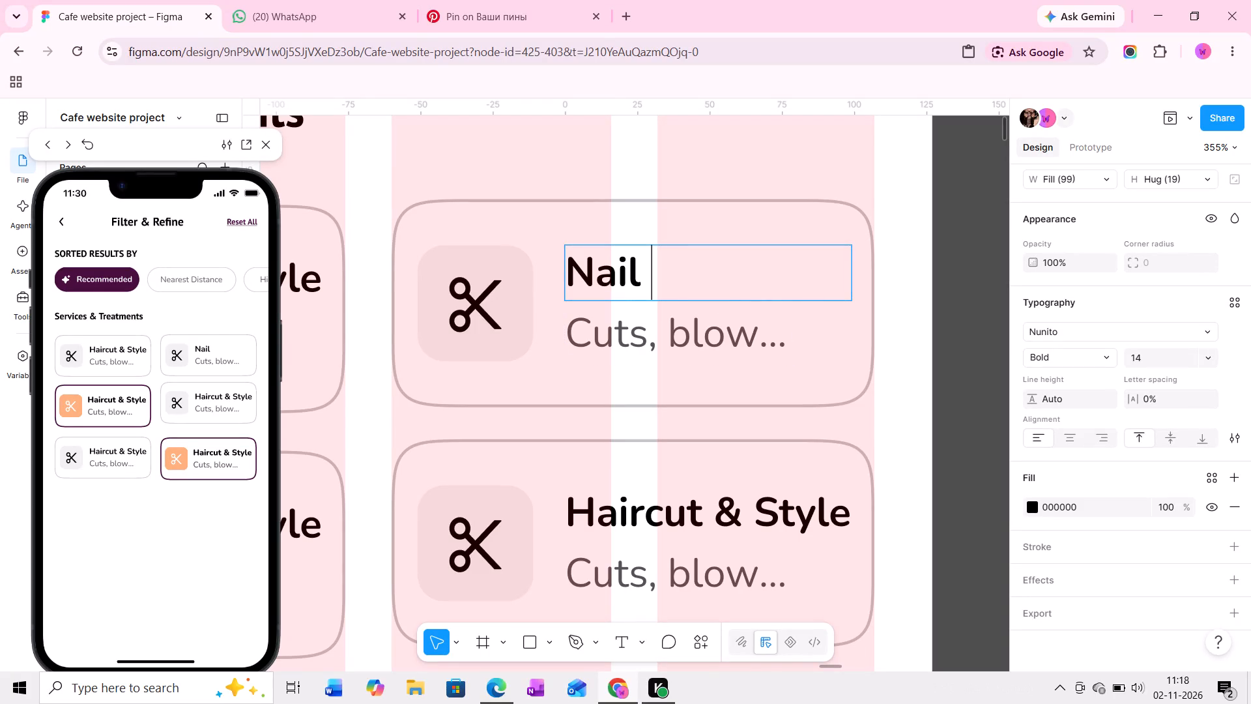
key("shift+s")
key("BackSpace")
key("shift+ampersand")
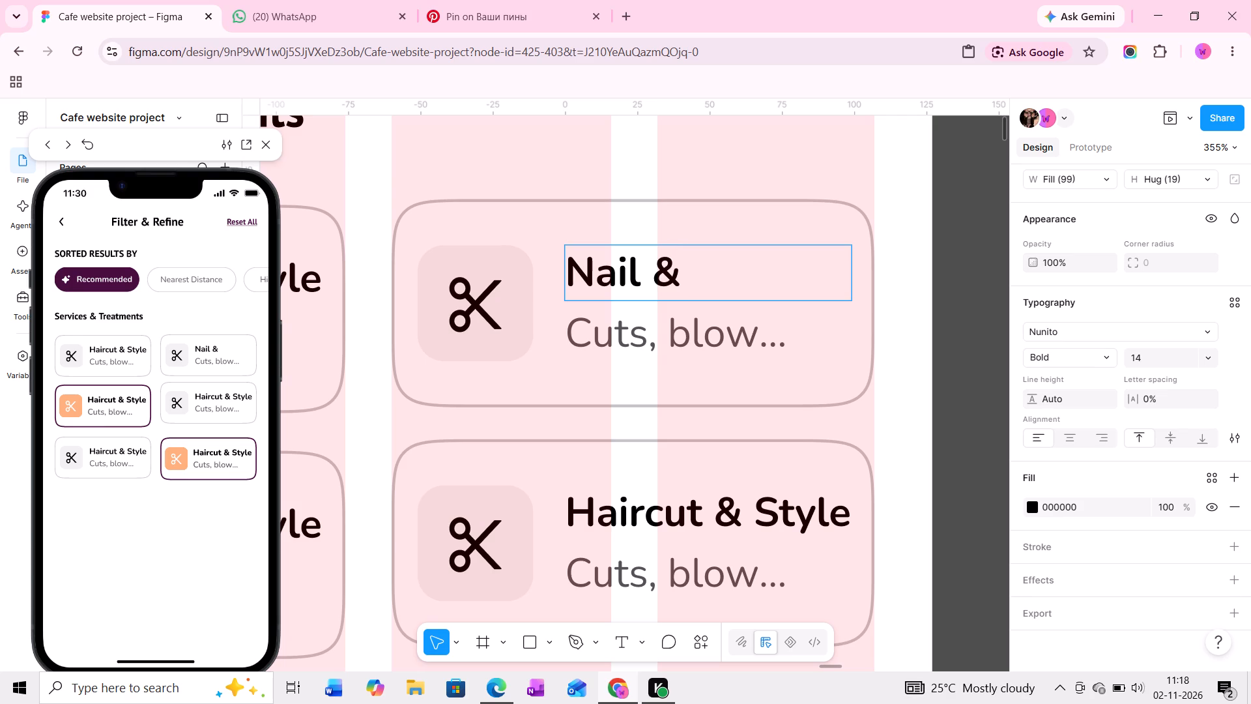
key("space")
key("shift+s")
type("pa")
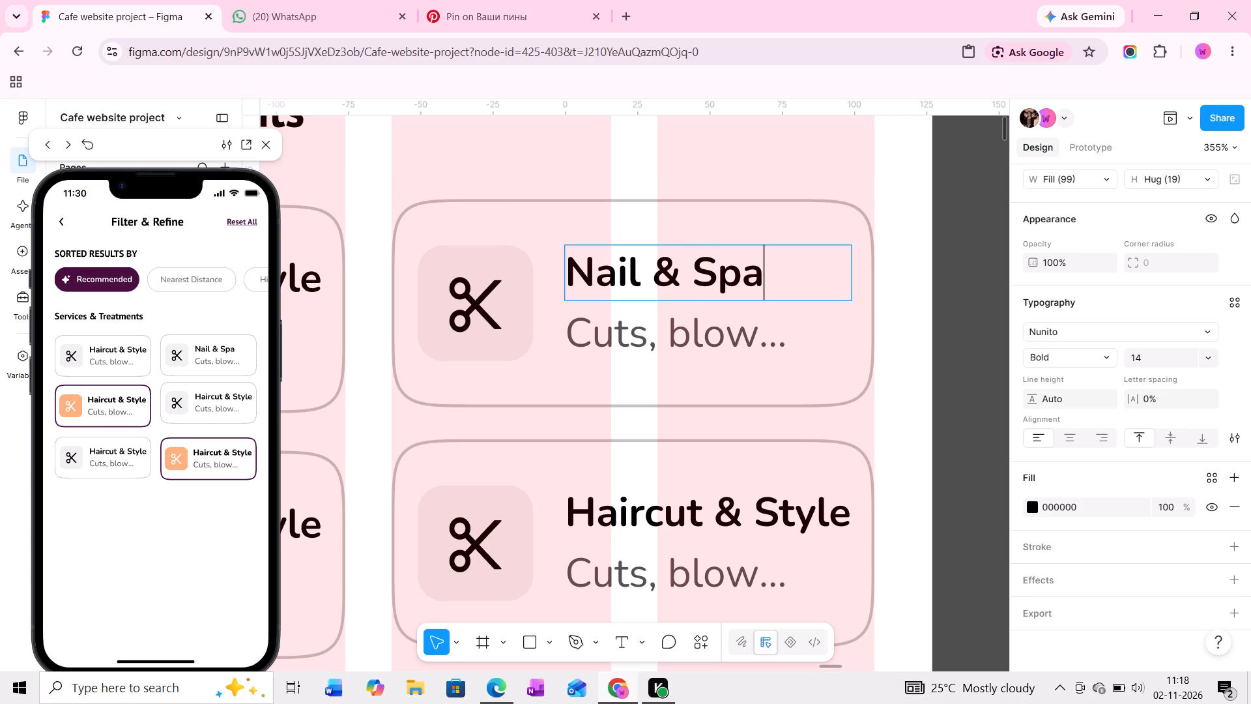
Replace the description under the Nail & Spa title with "Nail shaping,colouring".
double_click(598, 342)
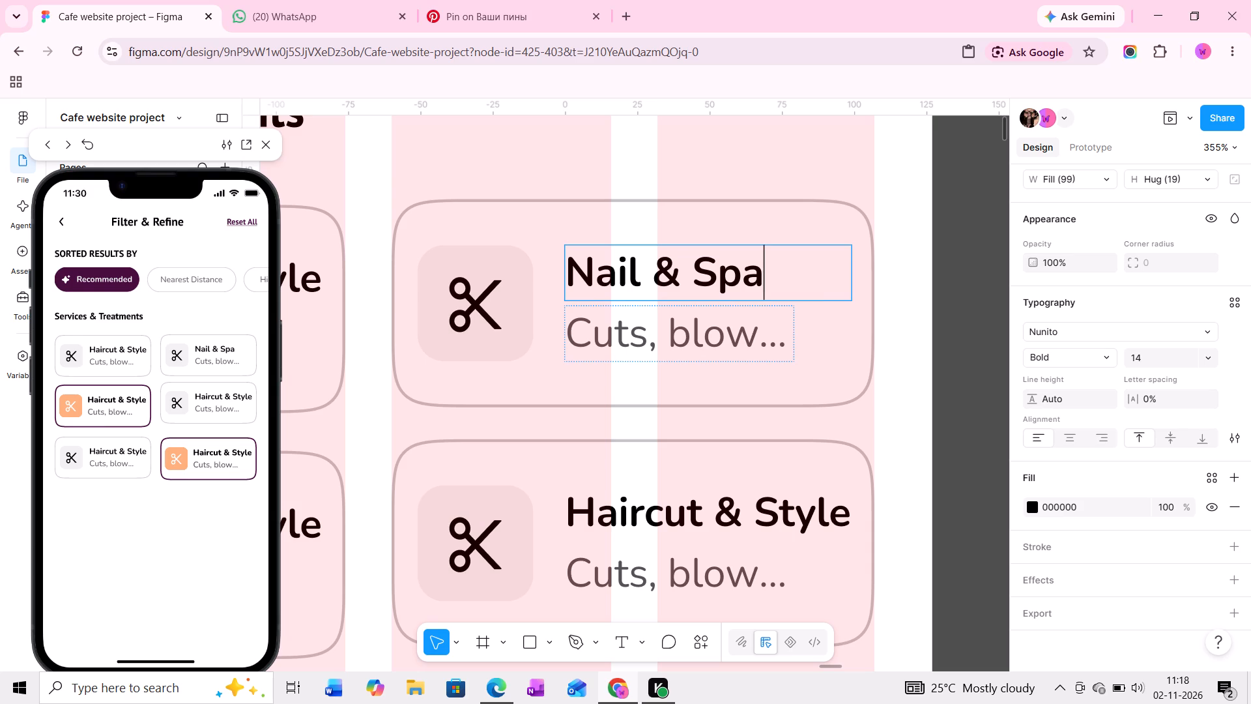
double_click(640, 334)
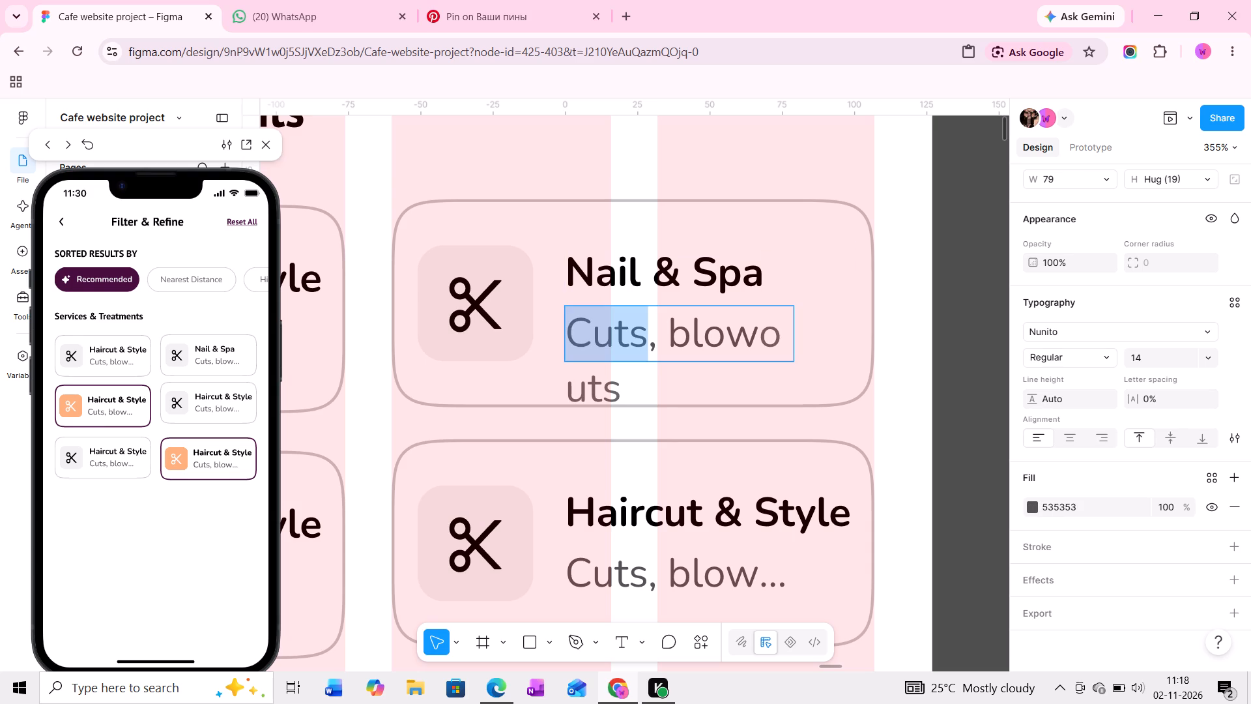
triple_click(640, 334)
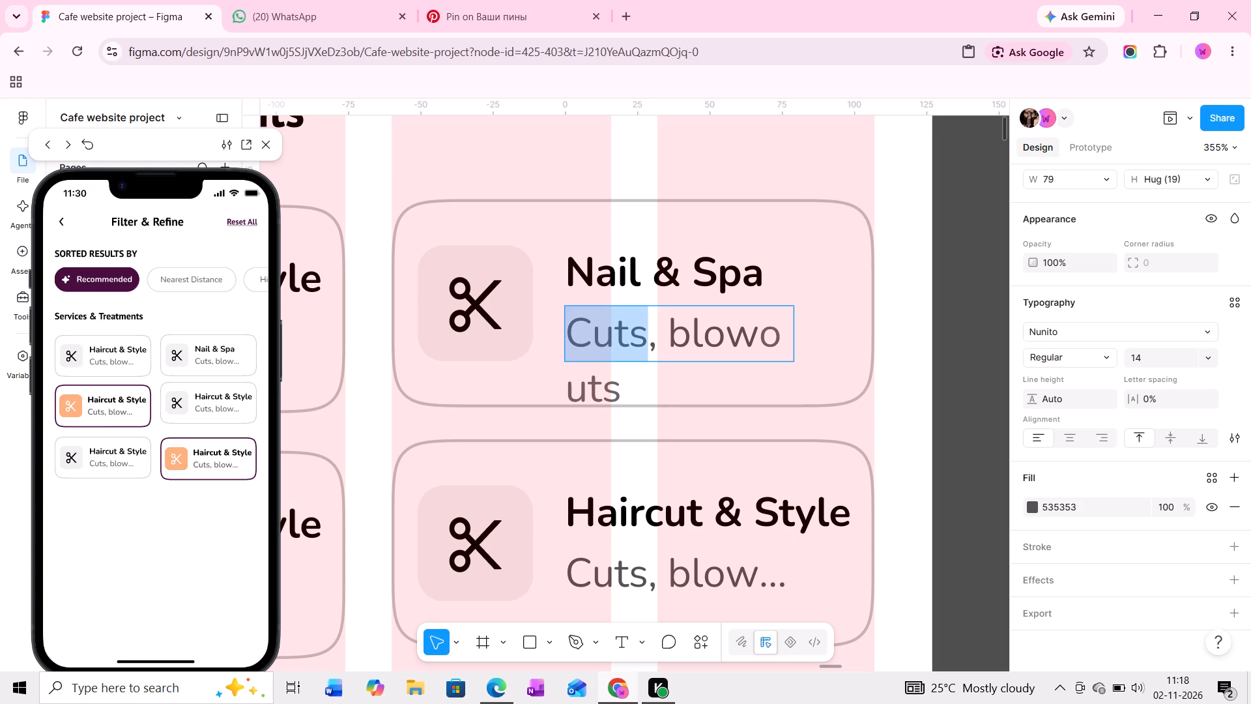
triple_click(640, 334)
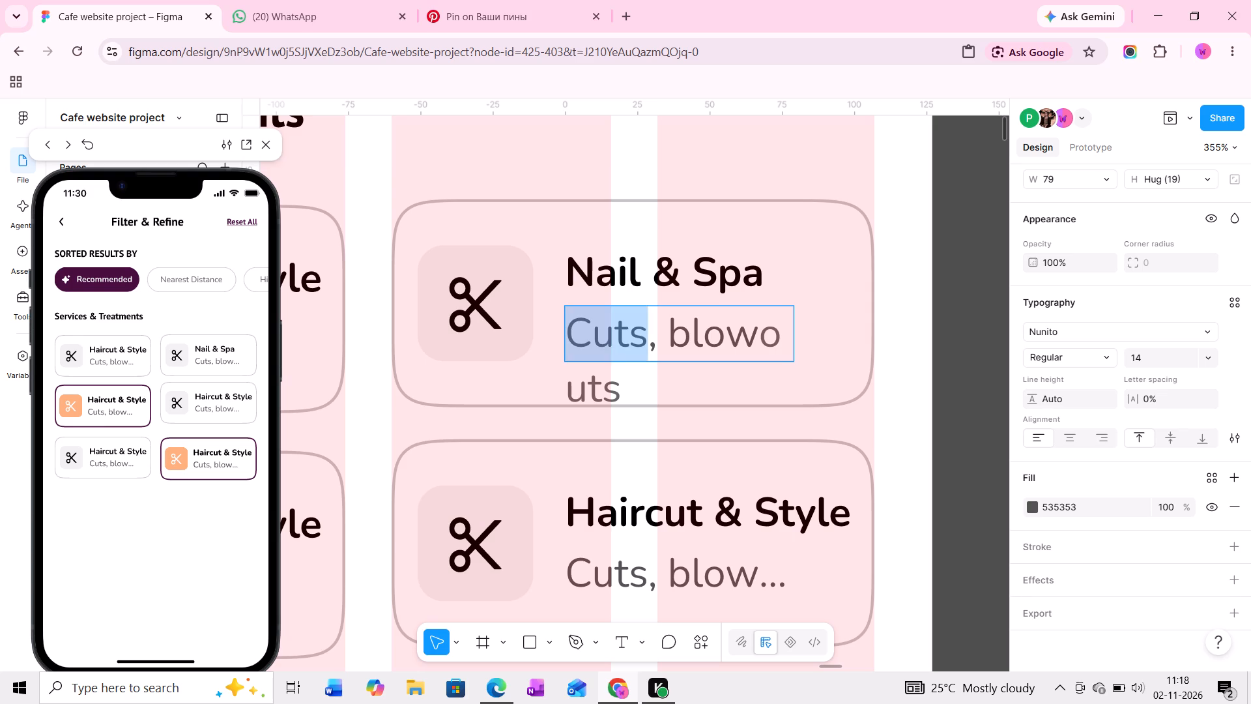
type("Nail")
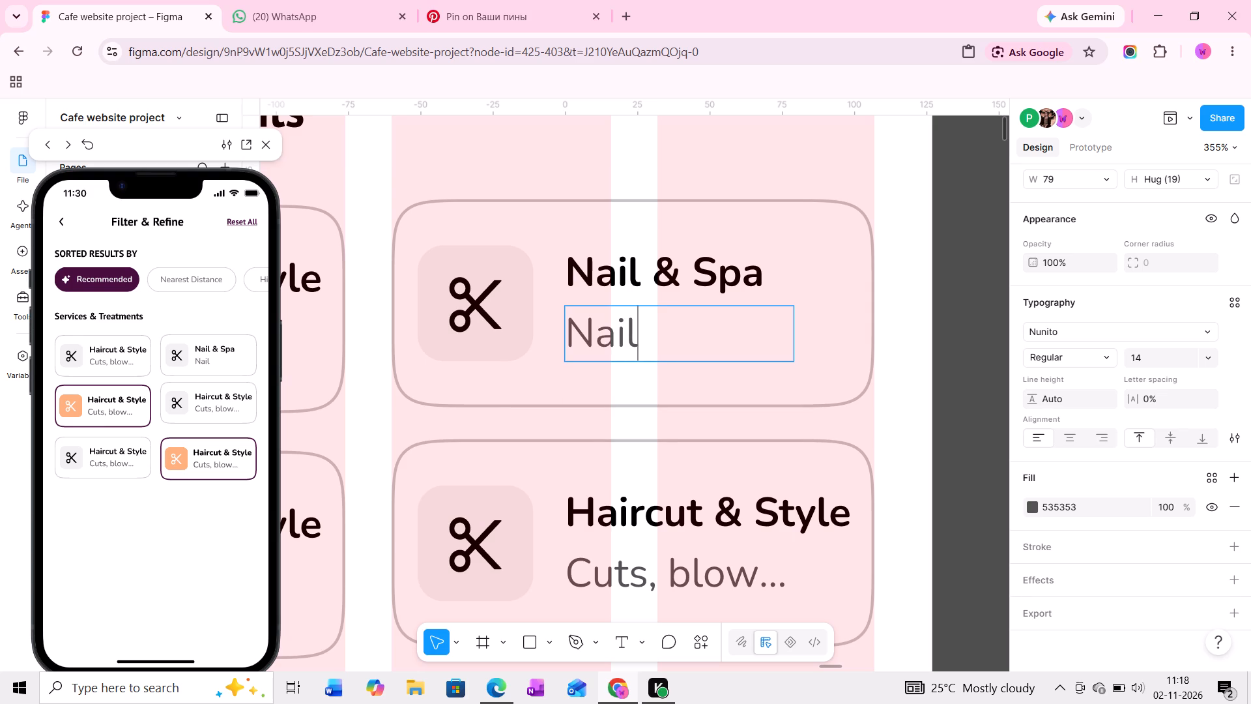
key("space")
type("shappin")
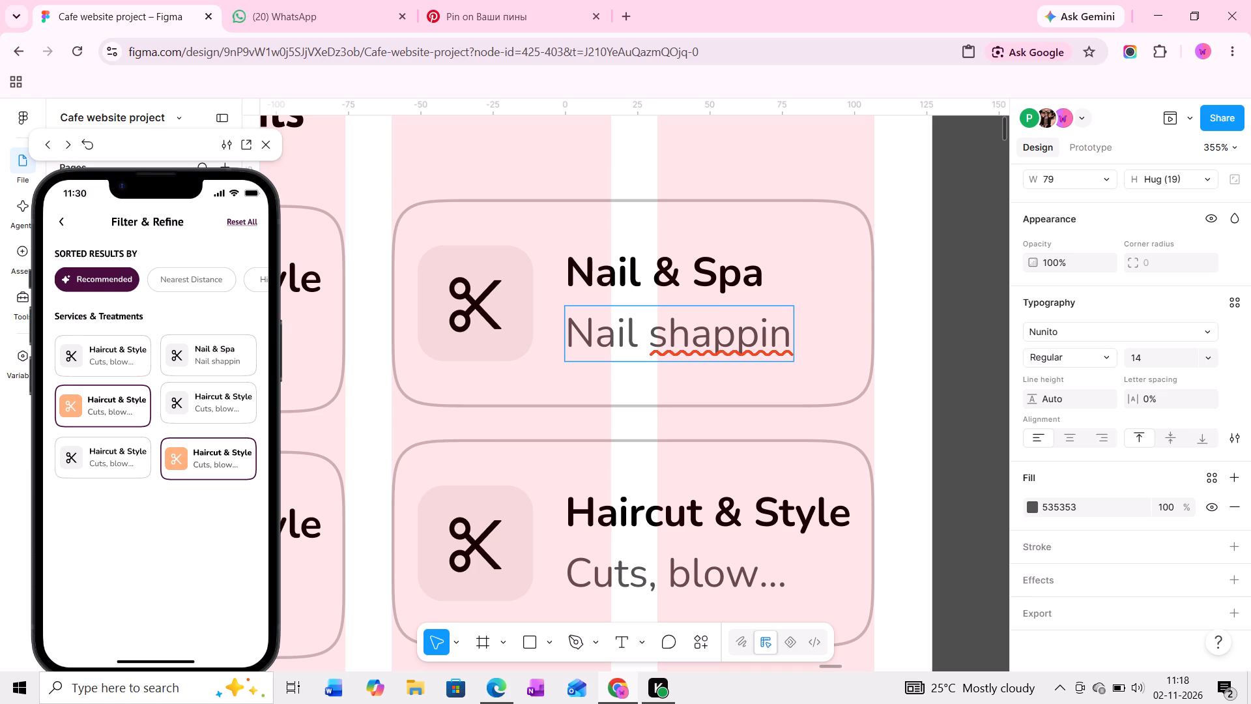
key("BackSpace")
key("BackSpace")
key("BackSpace")
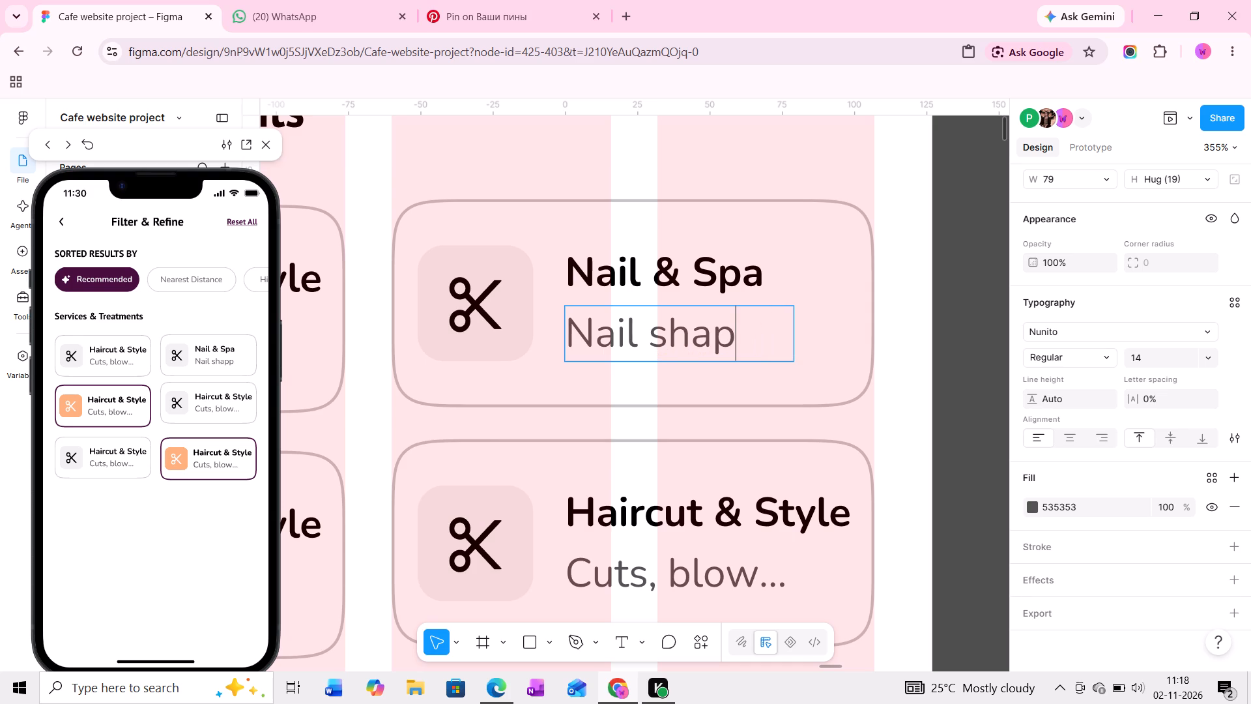
type("ing")
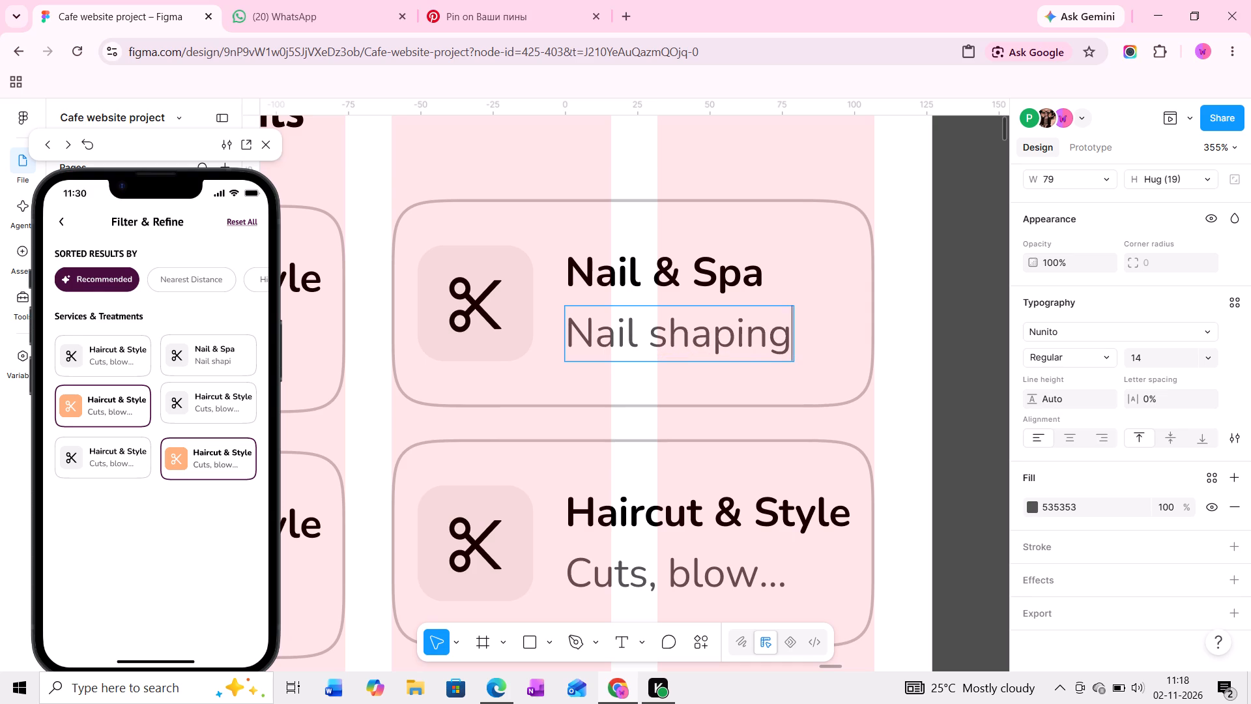
key("space")
key("BackSpace")
key("comma")
type("colo")
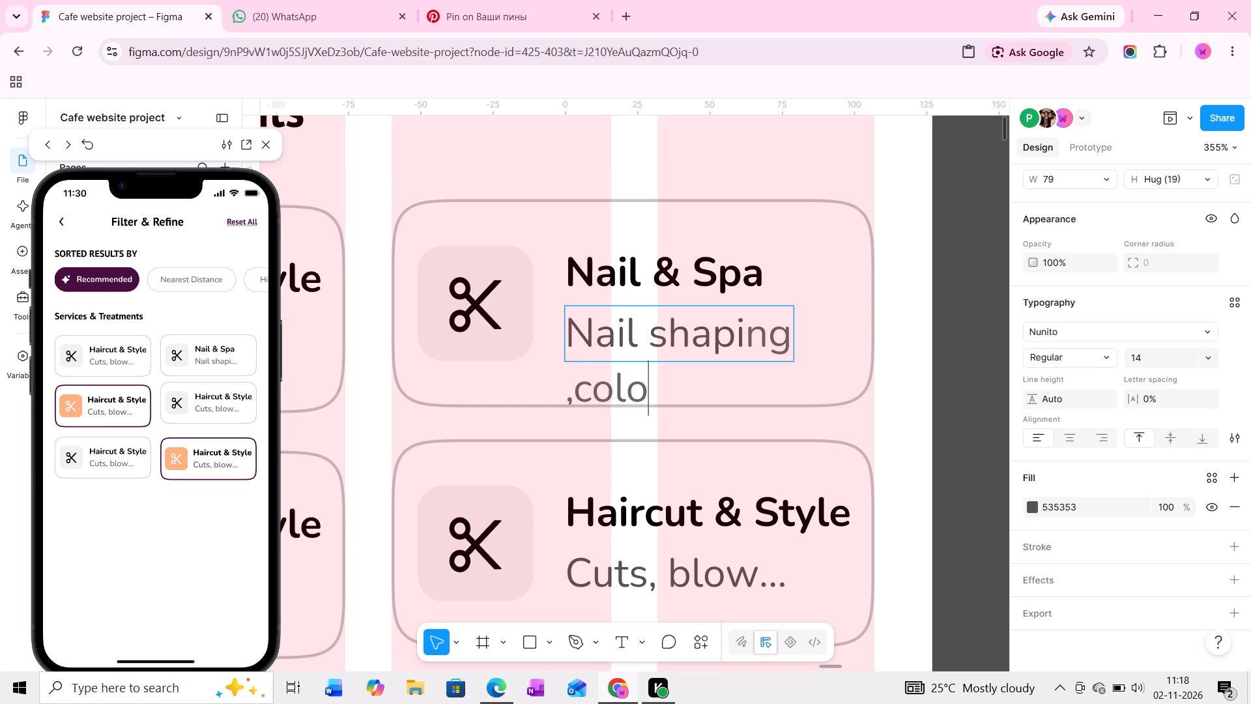
type("uring")
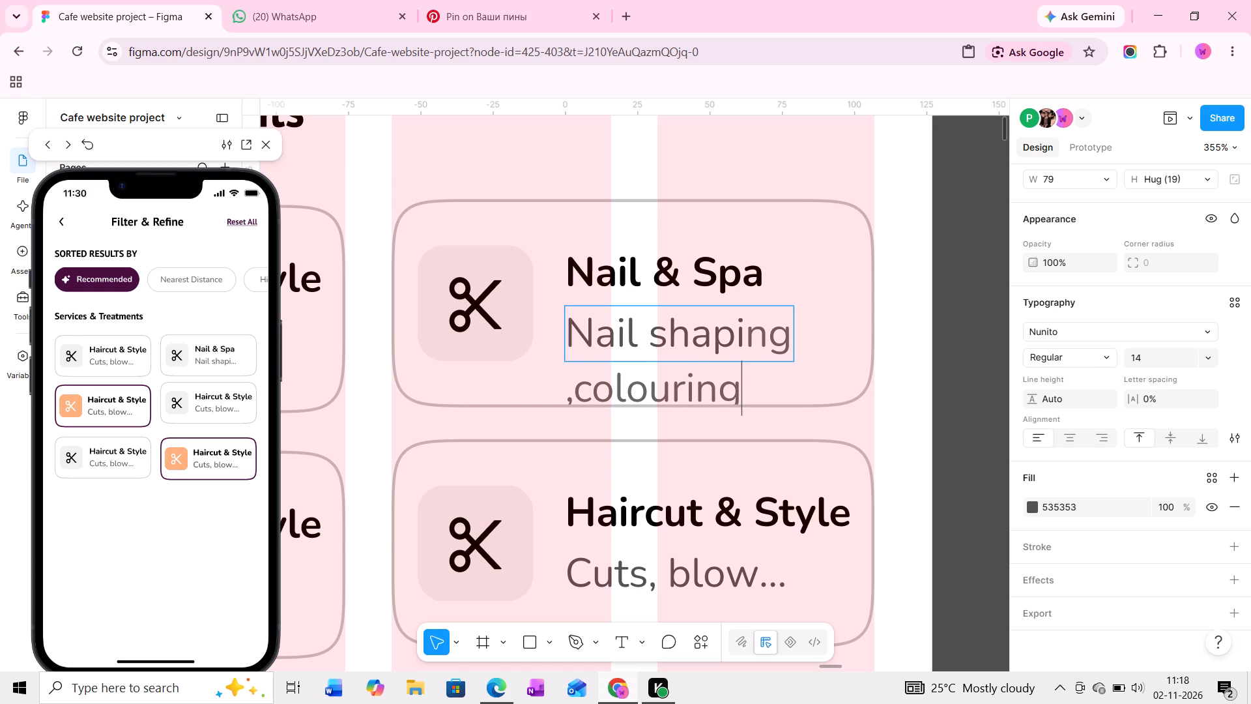
left_click(908, 342)
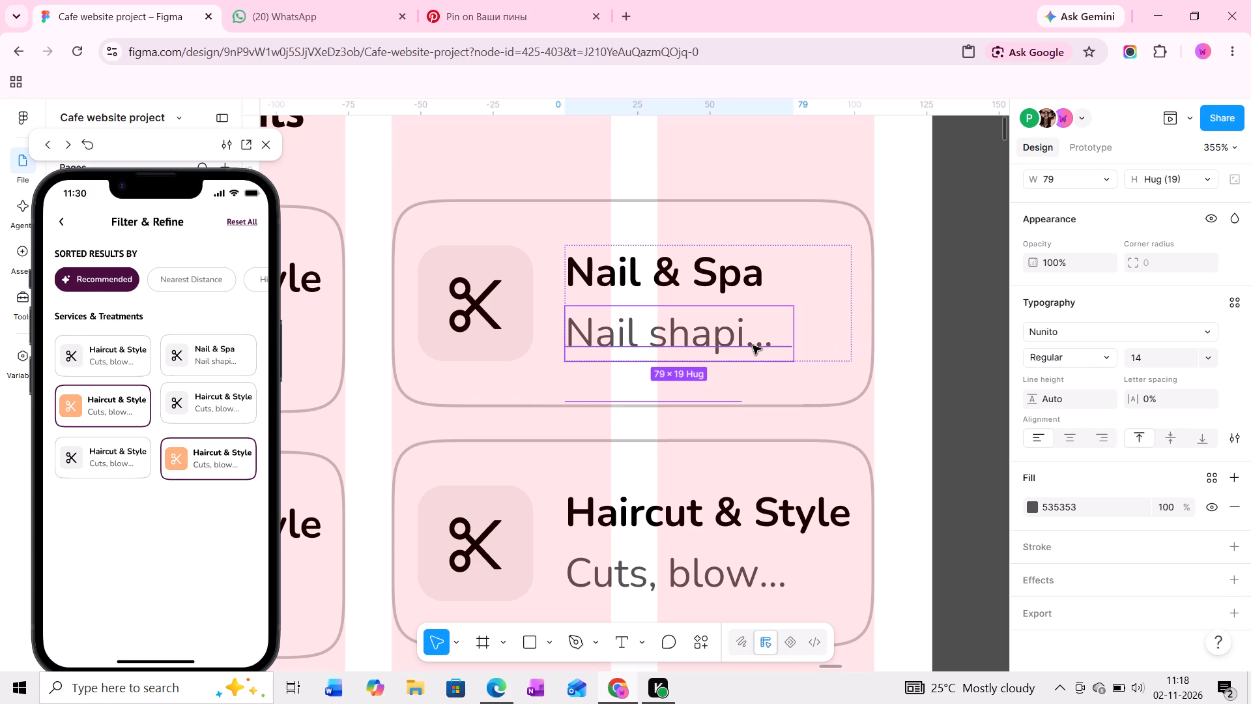
Replace the title of the second-row service card in the first column with "Facials".
middle_click_drag(770, 438, 767, 349)
middle_click_drag(732, 436, 730, 365)
middle_click_drag(697, 423, 702, 358)
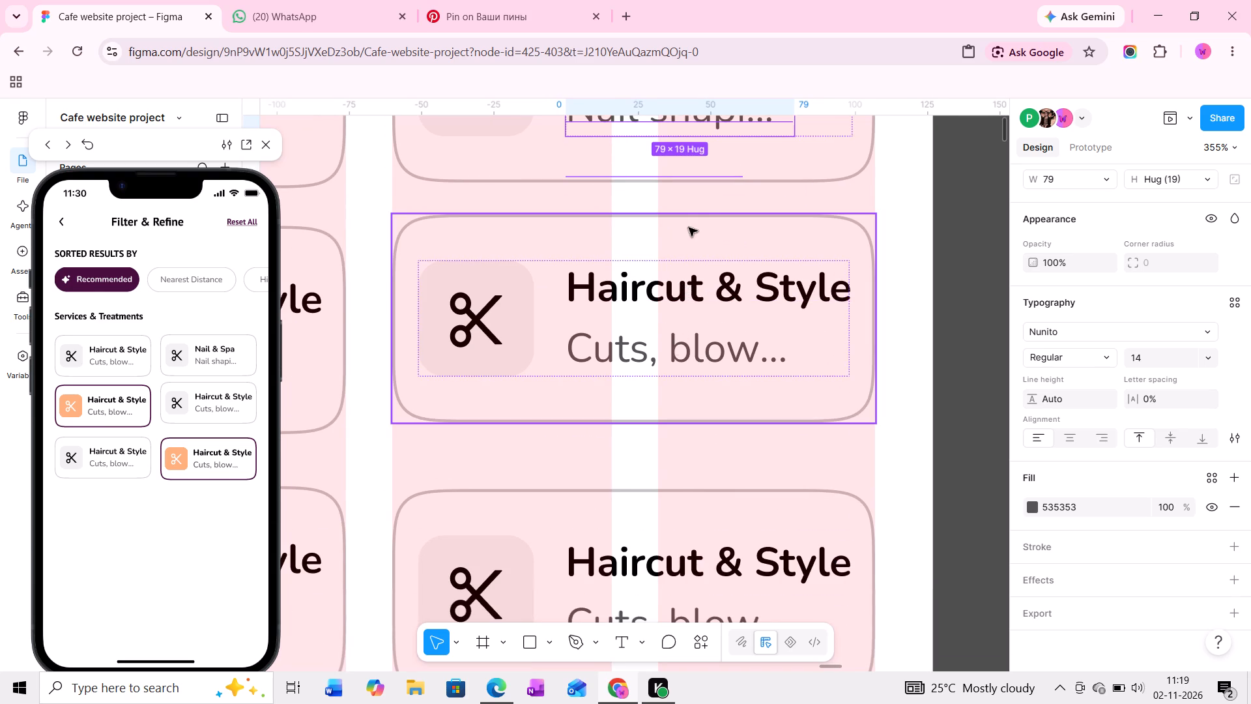
middle_click_drag(689, 224, 692, 398)
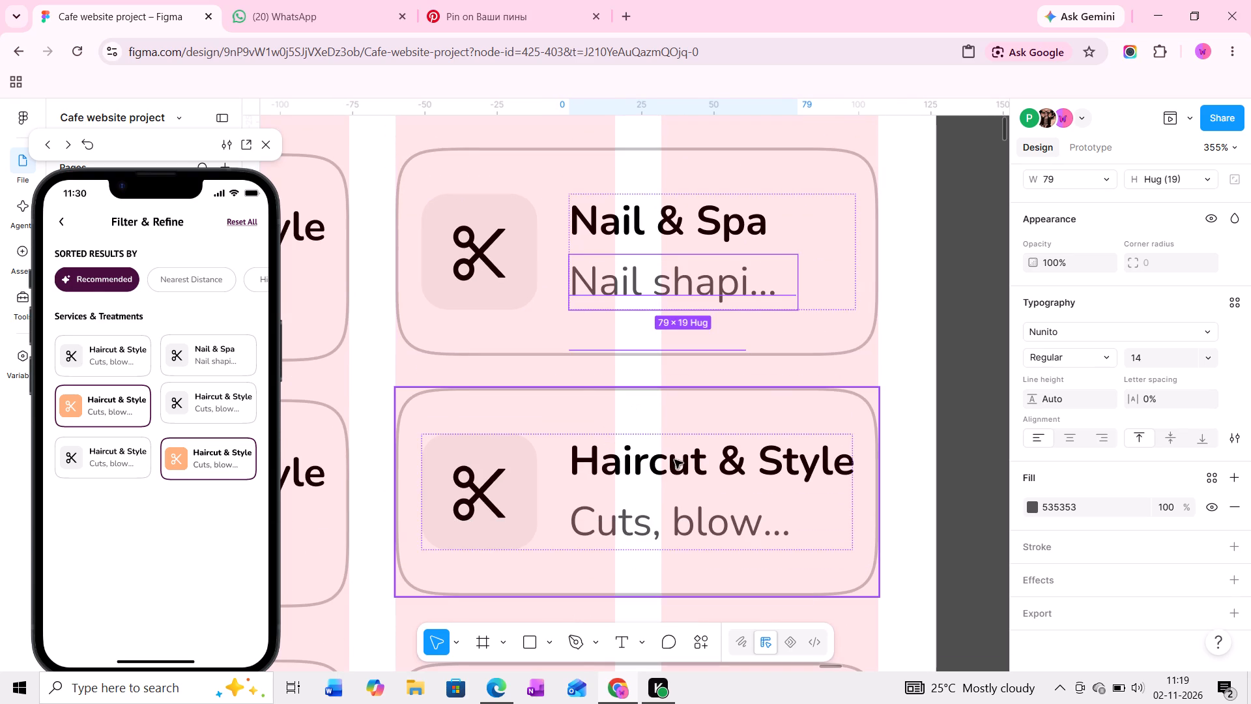
middle_click_drag(675, 458, 688, 343)
middle_click_drag(603, 388, 762, 375)
middle_click_drag(637, 415, 682, 411)
middle_click_drag(604, 417, 736, 403)
middle_click_drag(642, 410, 744, 407)
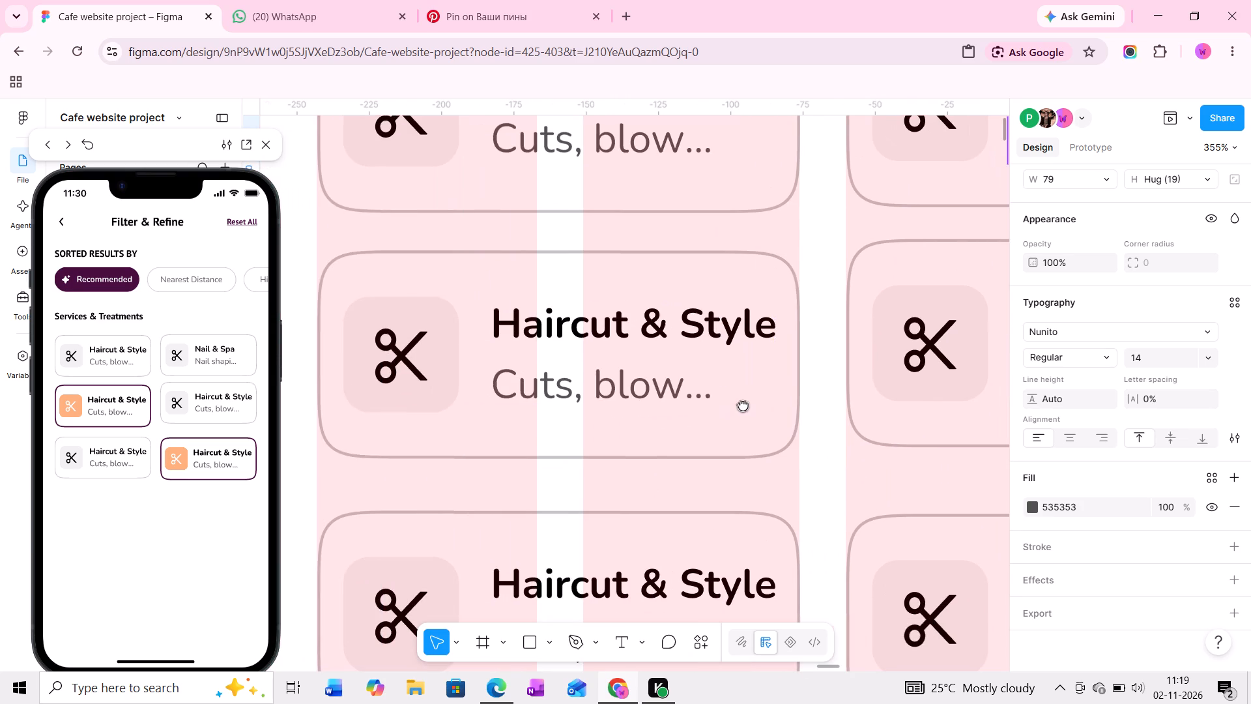
double_click(623, 325, "ctrl")
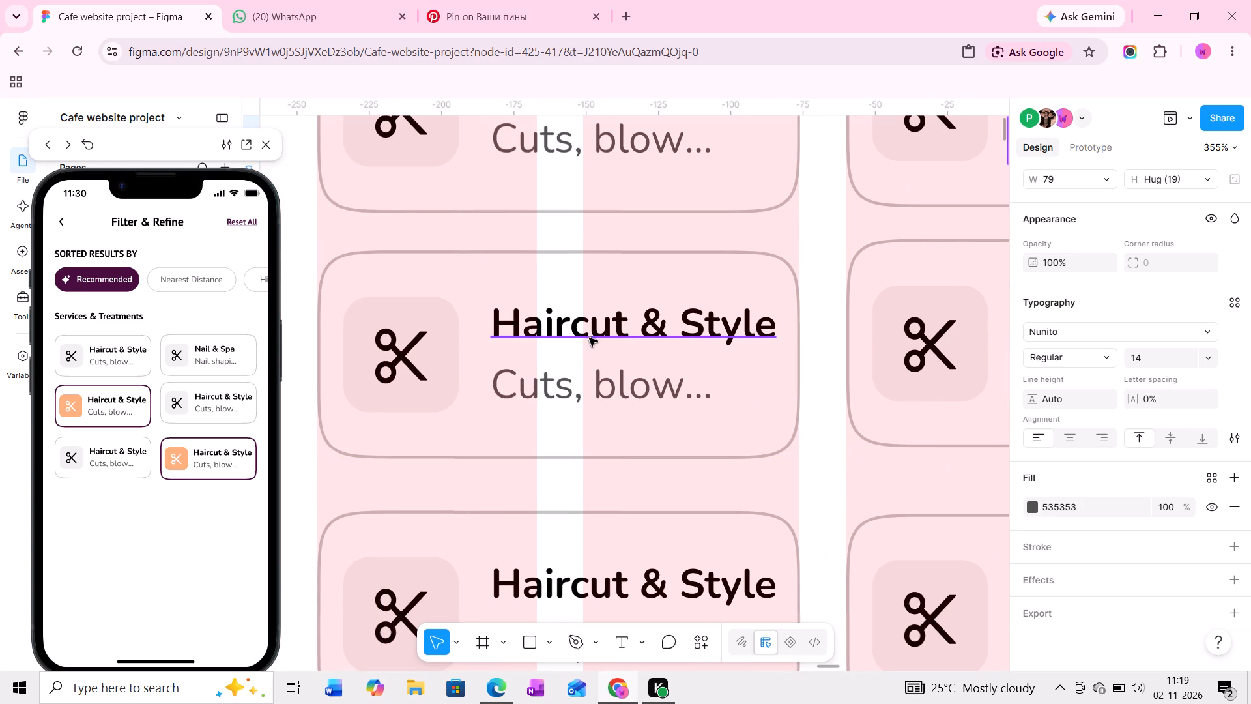
double_click(598, 323)
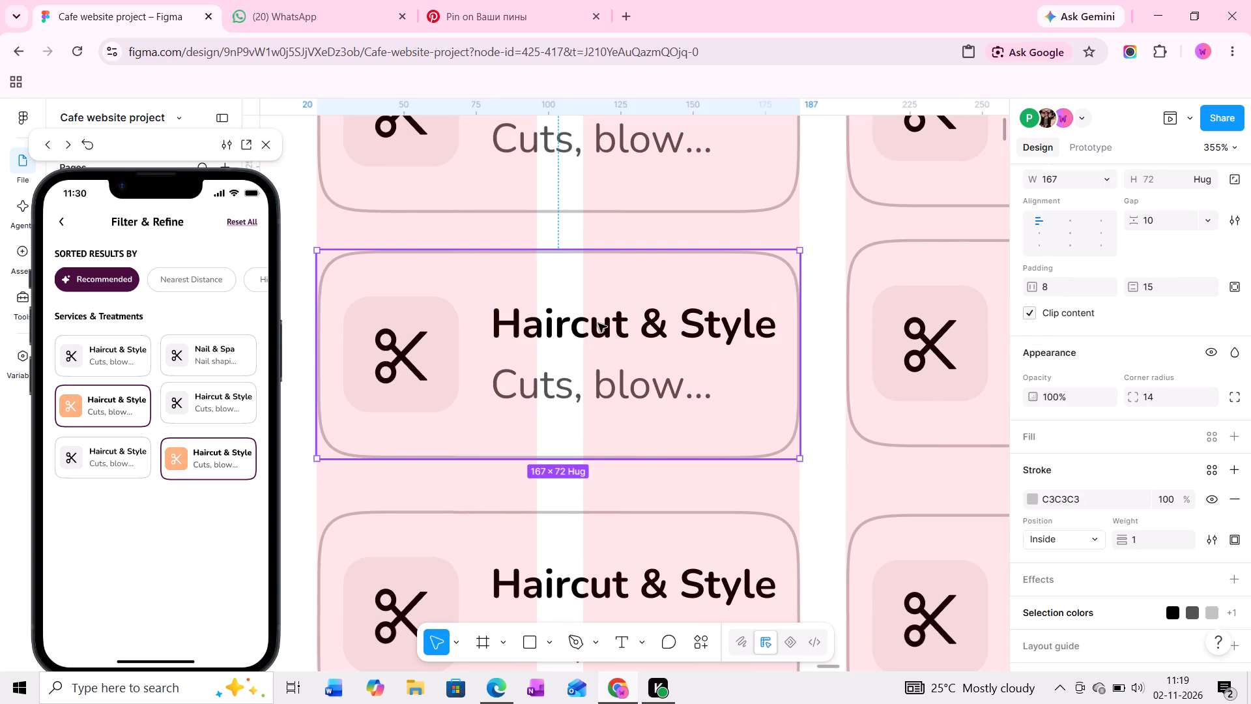
double_click(598, 323, "ctrl")
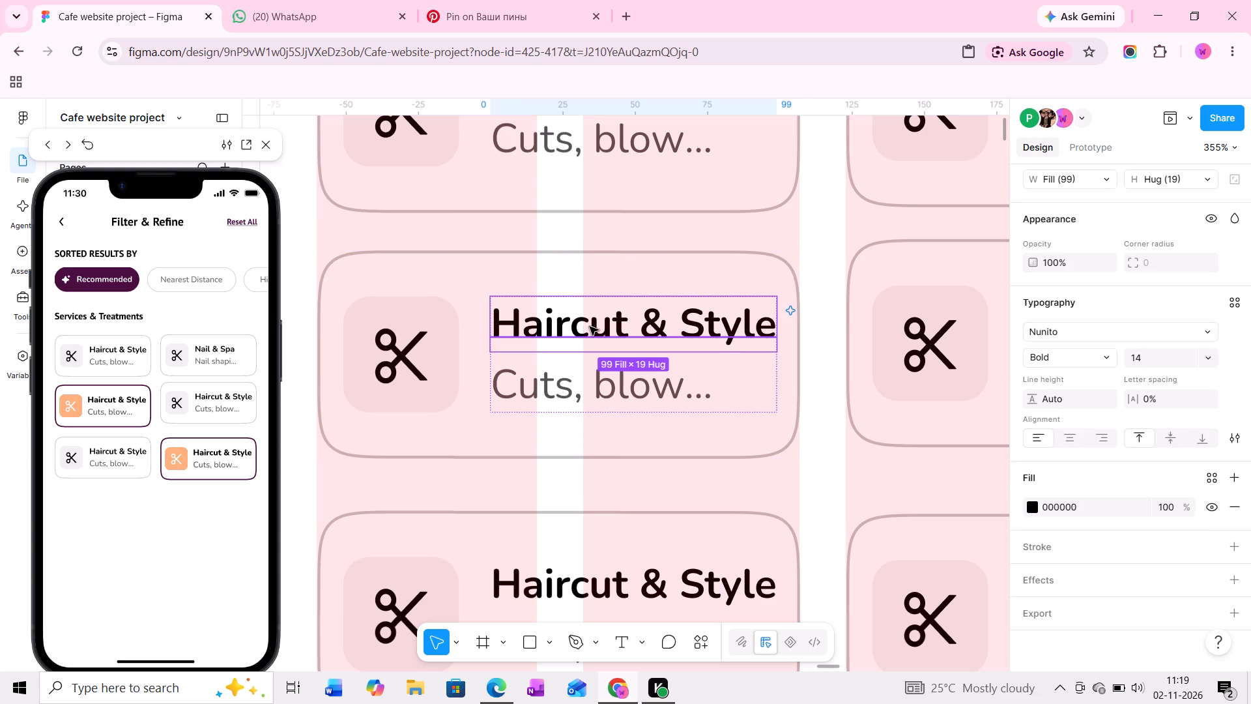
double_click(592, 327)
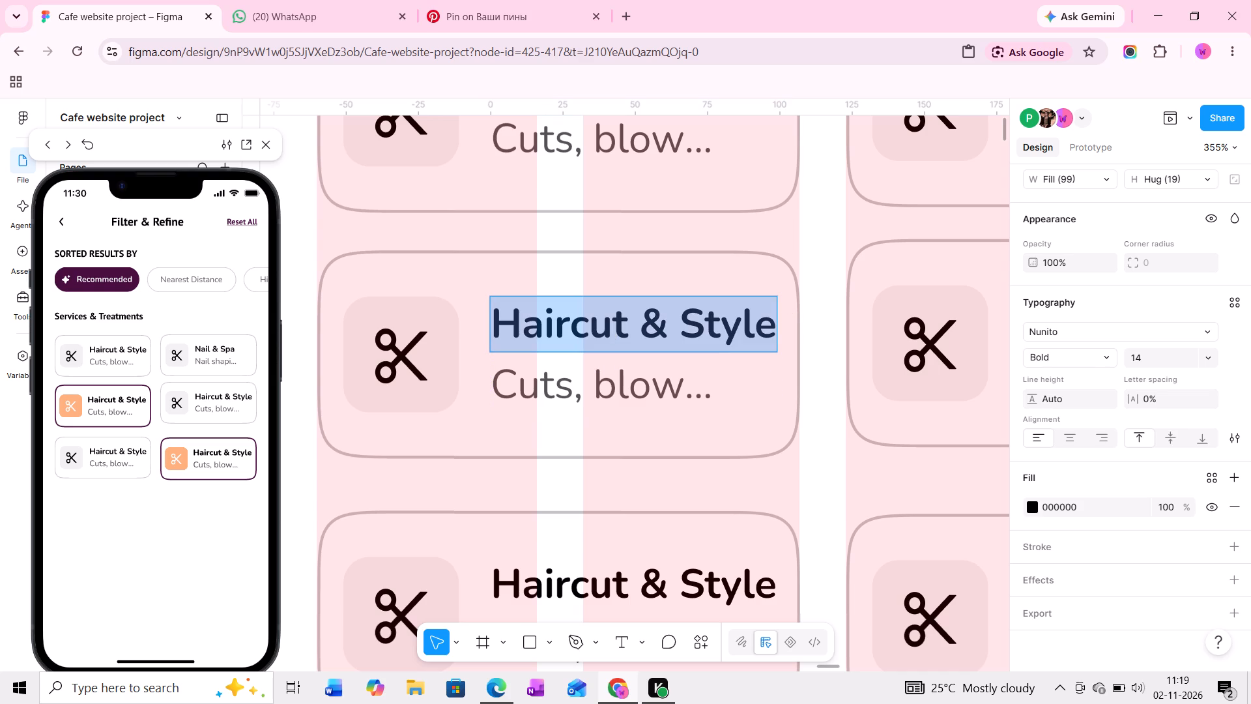
type("Facial")
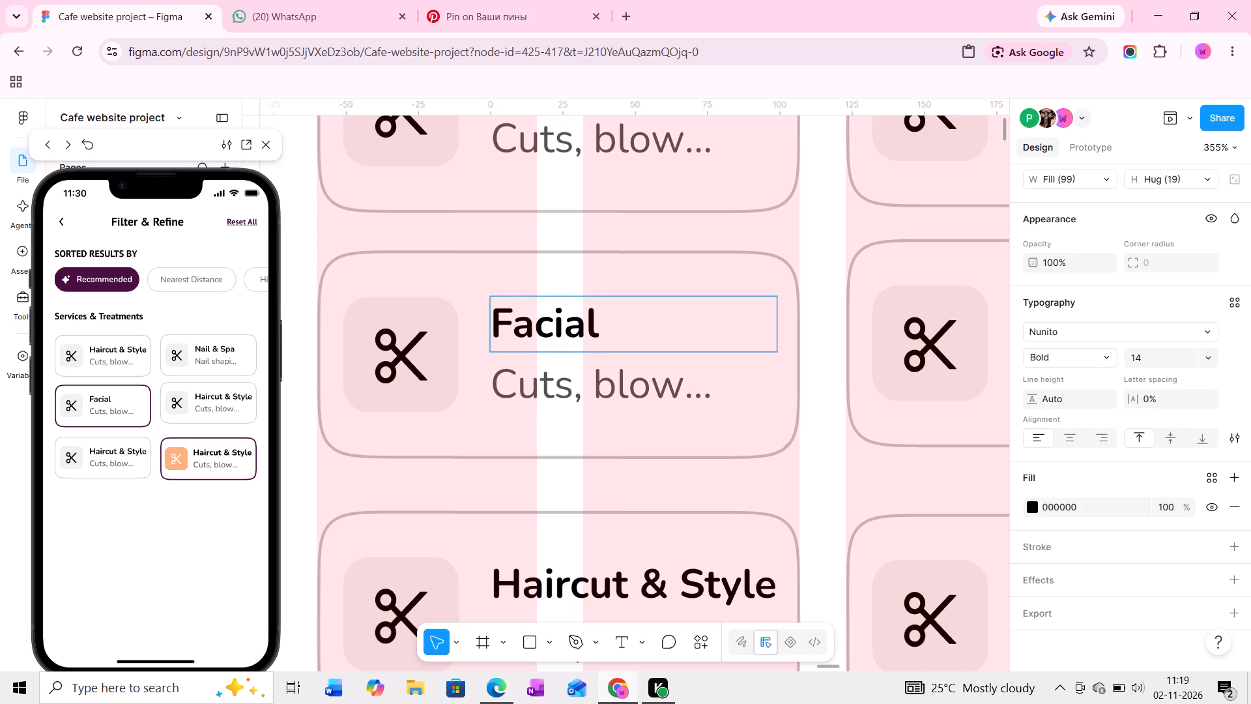
key("s")
Replace the description under the Facials title with "Normal and advanced".
double_click(608, 381)
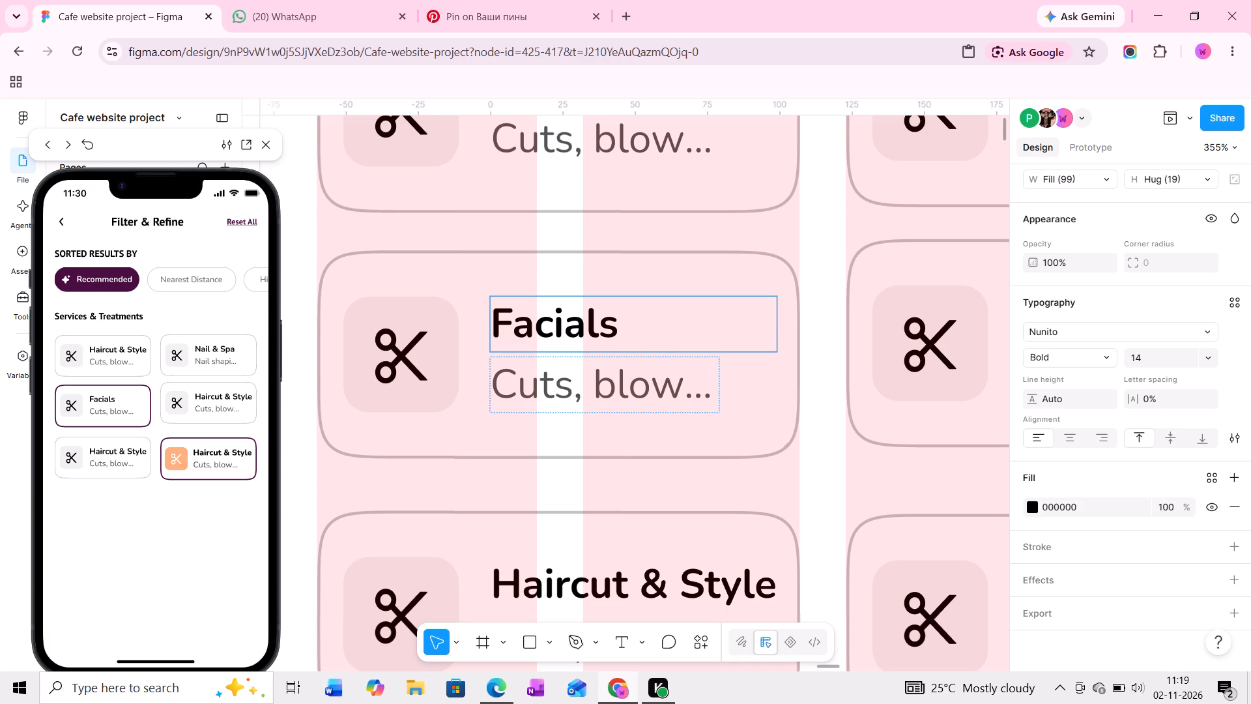
triple_click(533, 383)
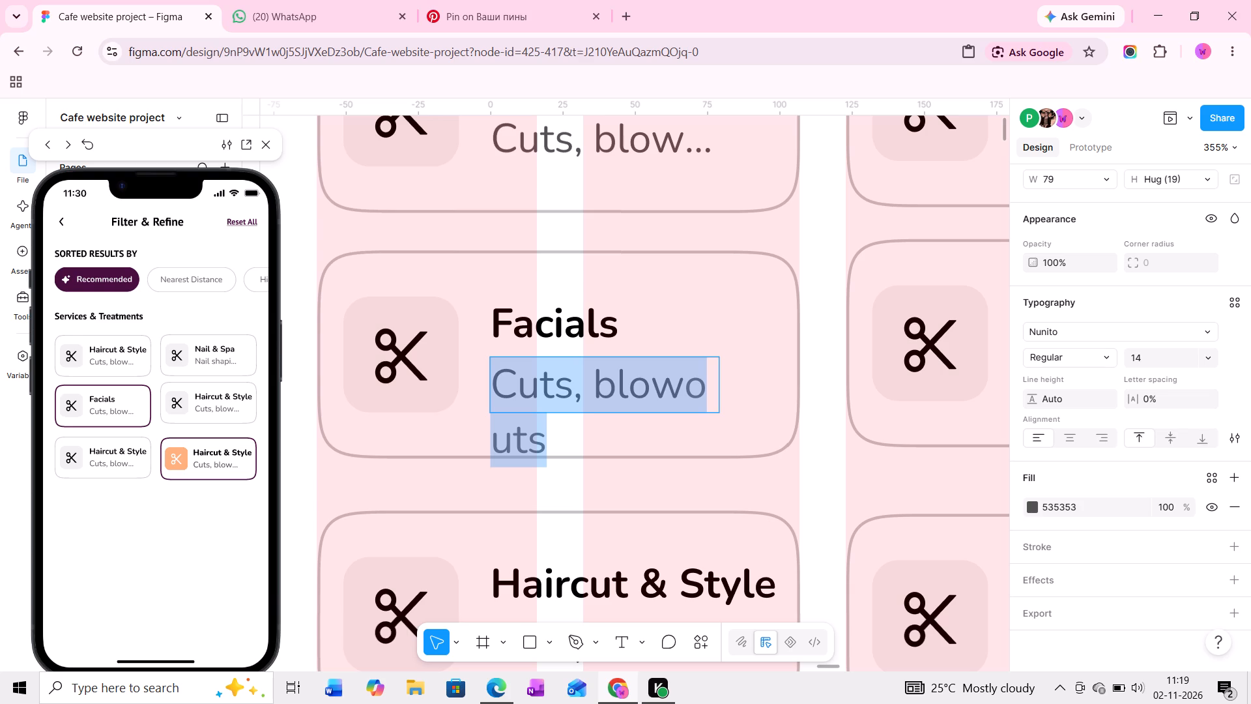
type("Norsm")
key("BackSpace")
key("BackSpace")
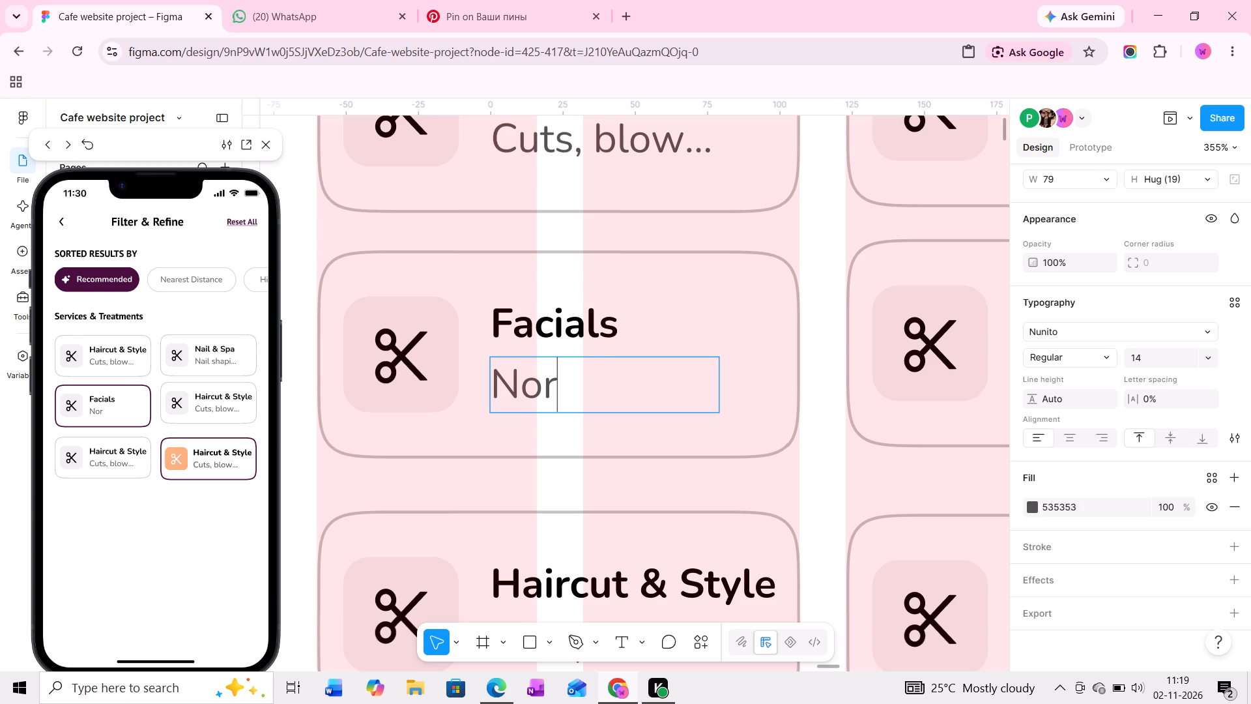
type("mal and ad")
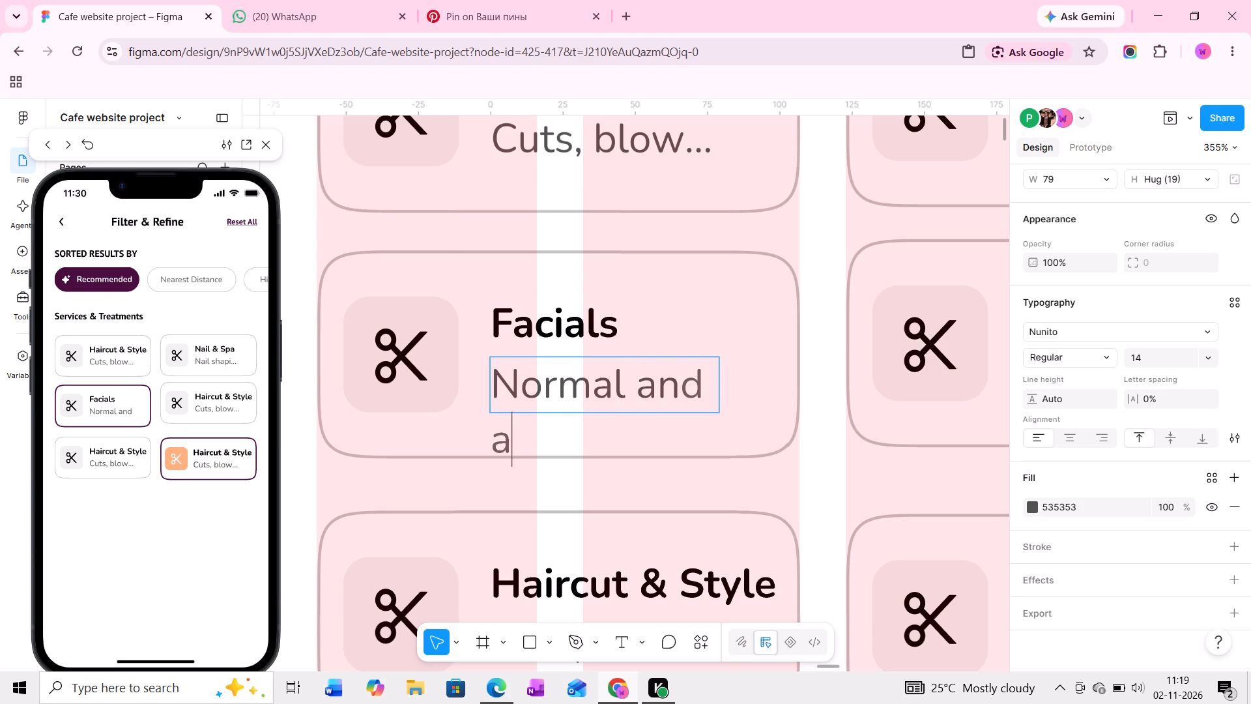
key("BackSpace")
key("BackSpace")
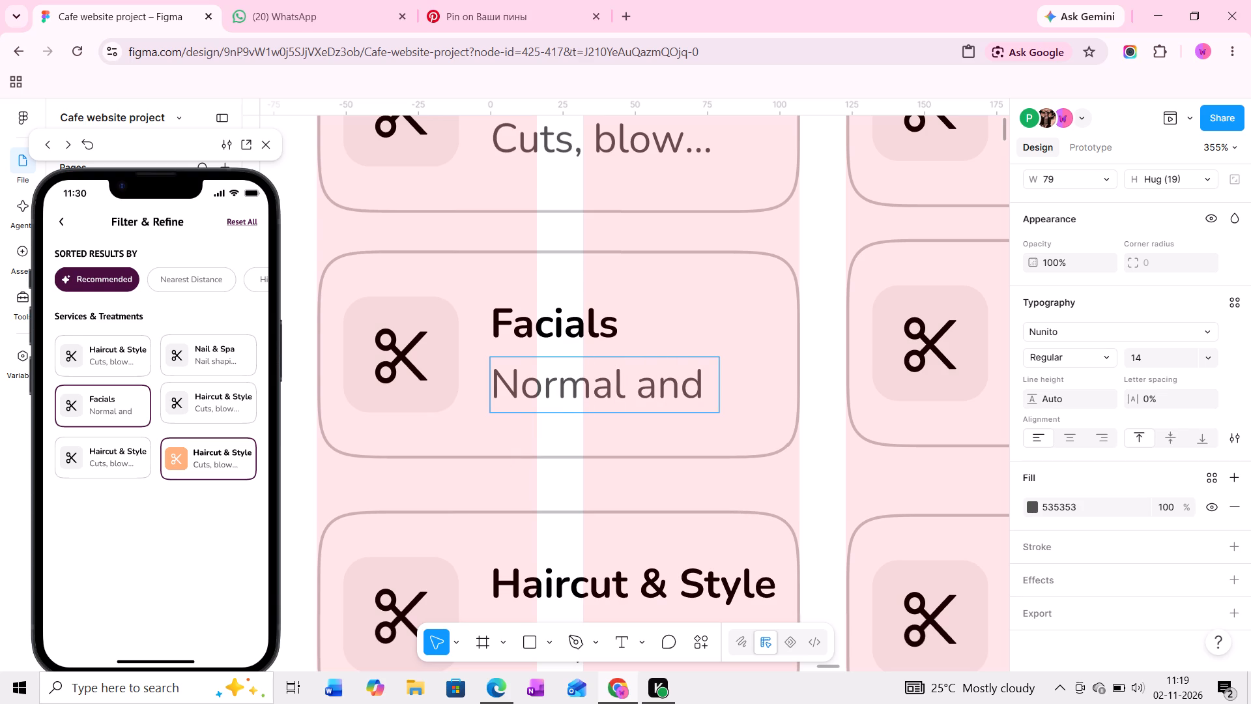
type("advance")
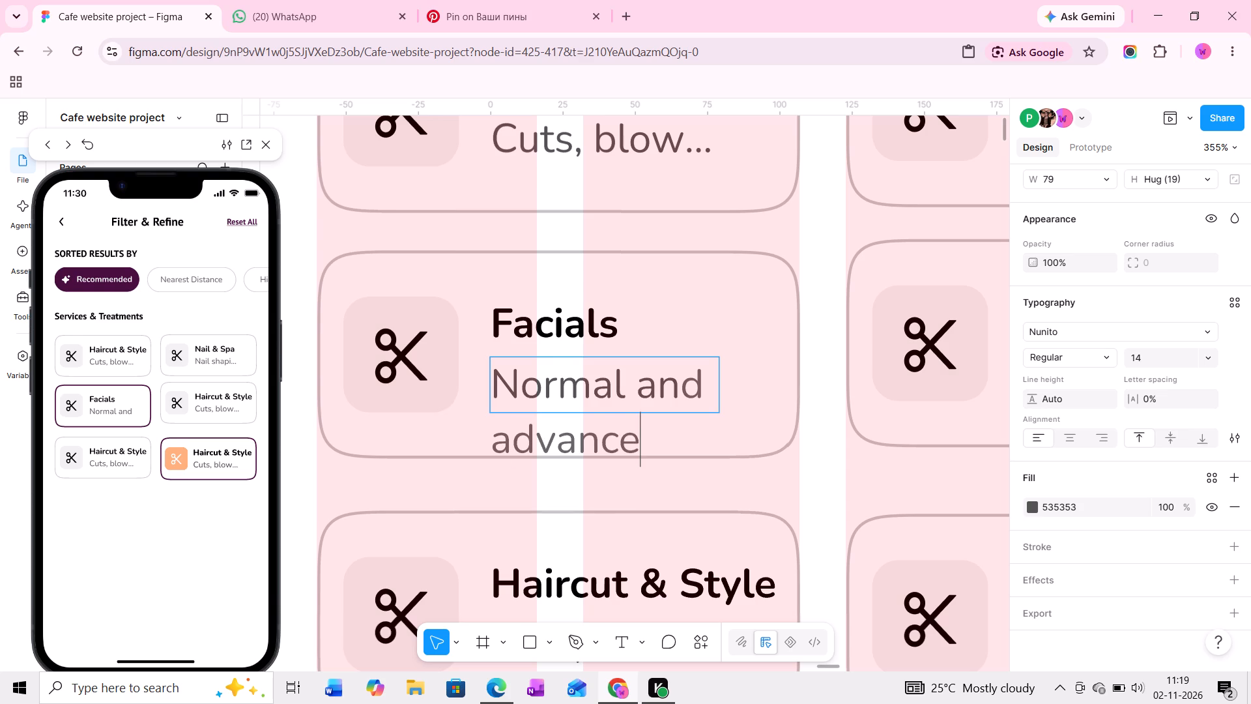
key("d")
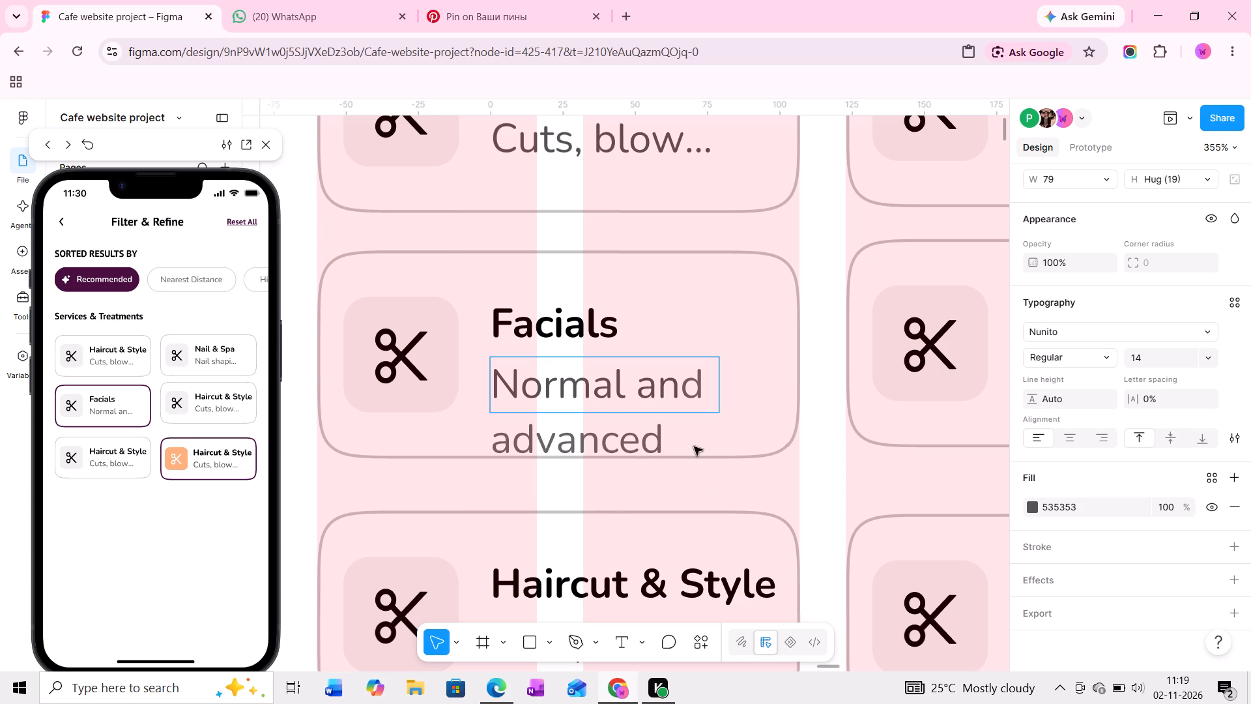
left_click(698, 484)
Replace the title of the second-row service card in the second column with "Makeup".
middle_click_drag(850, 485, 696, 500)
middle_click_drag(803, 477, 741, 478)
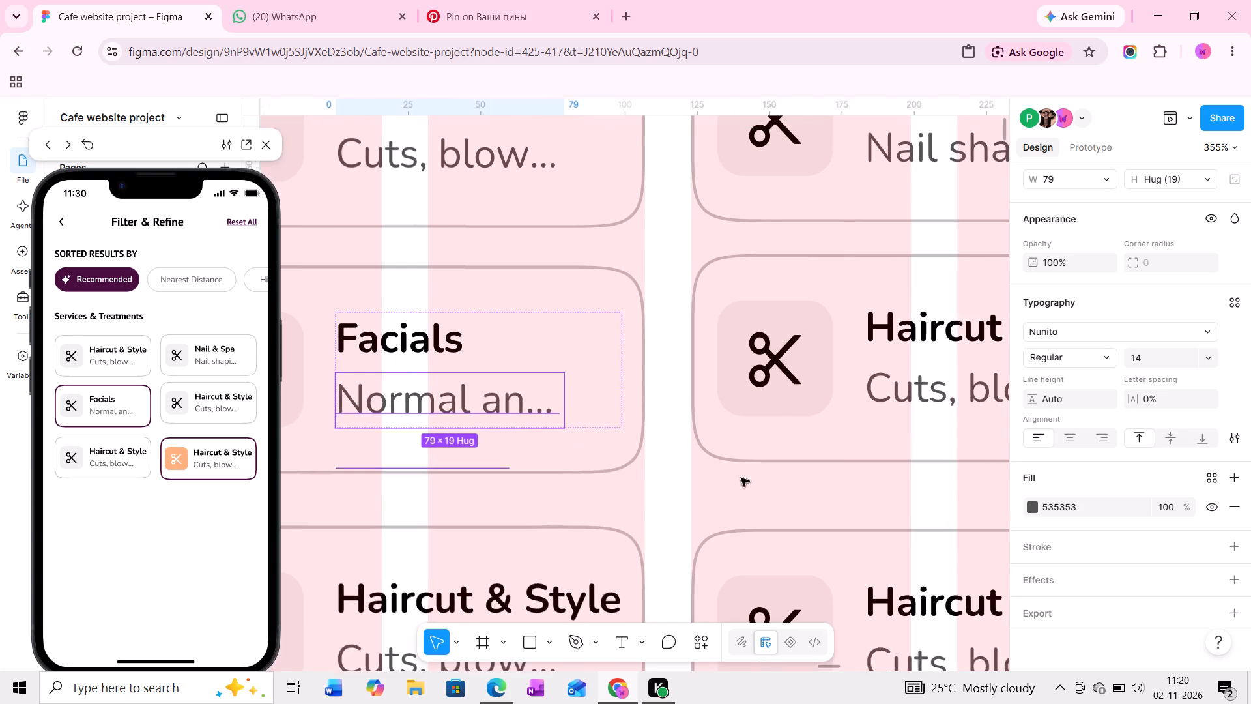
middle_click_drag(741, 478, 684, 485)
middle_click_drag(768, 473, 477, 460)
middle_click_drag(601, 460, 543, 458)
middle_click_drag(541, 452, 596, 445)
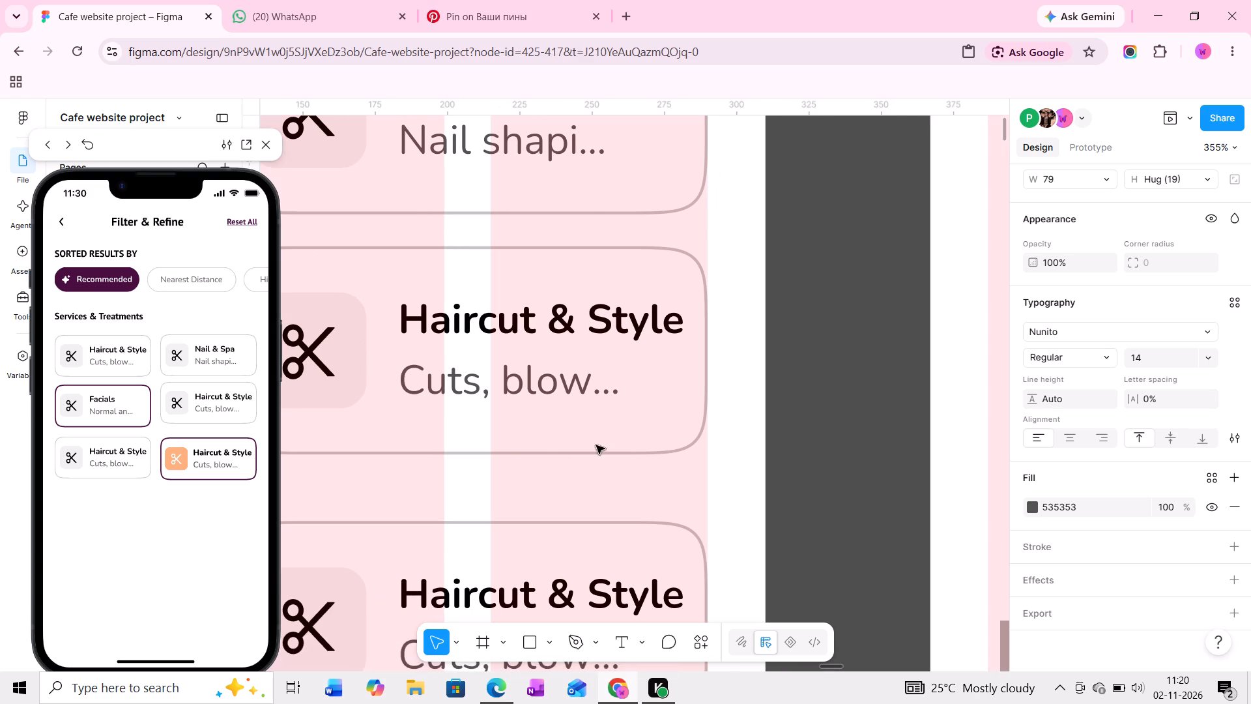
middle_click_drag(596, 445, 673, 443)
double_click(650, 307, "ctrl")
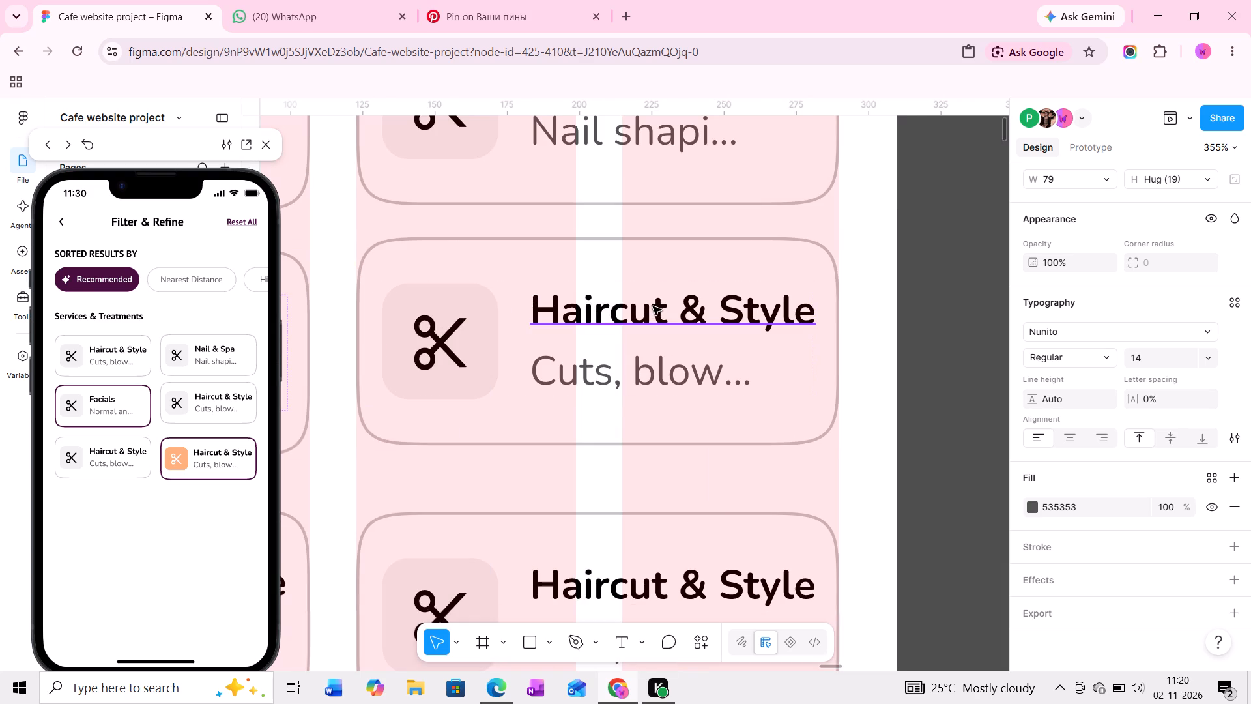
triple_click(654, 309)
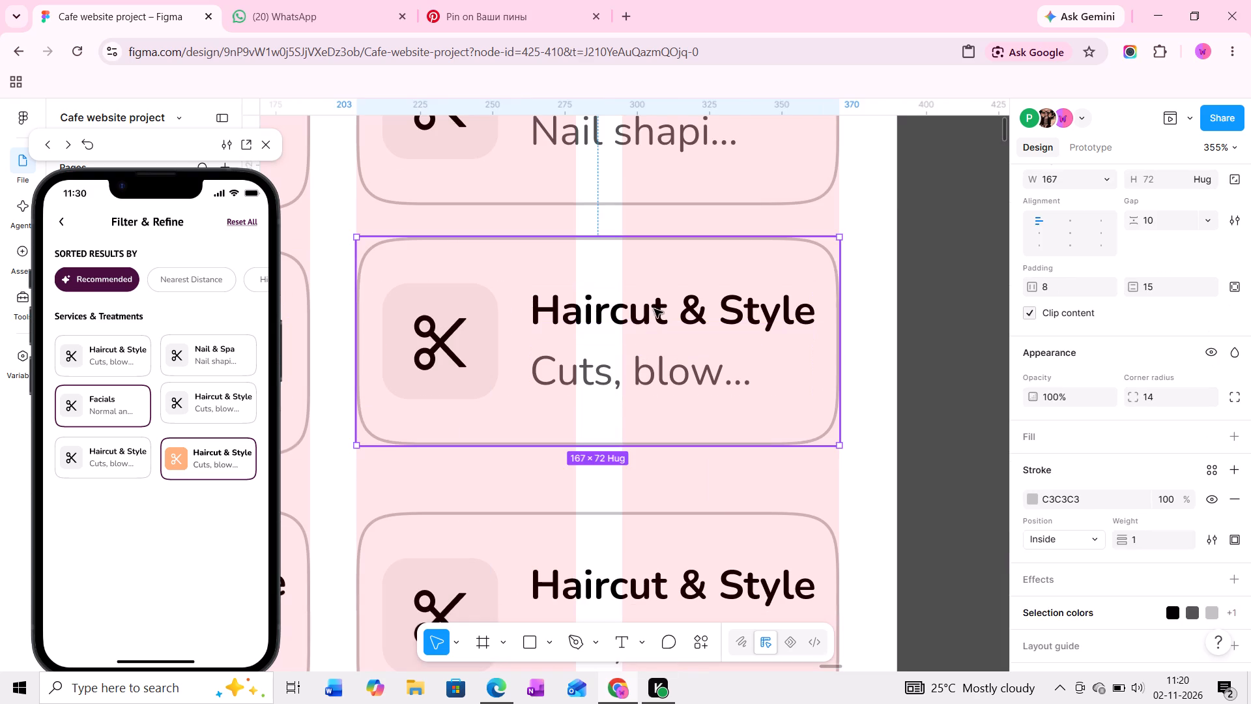
double_click(654, 309, "ctrl")
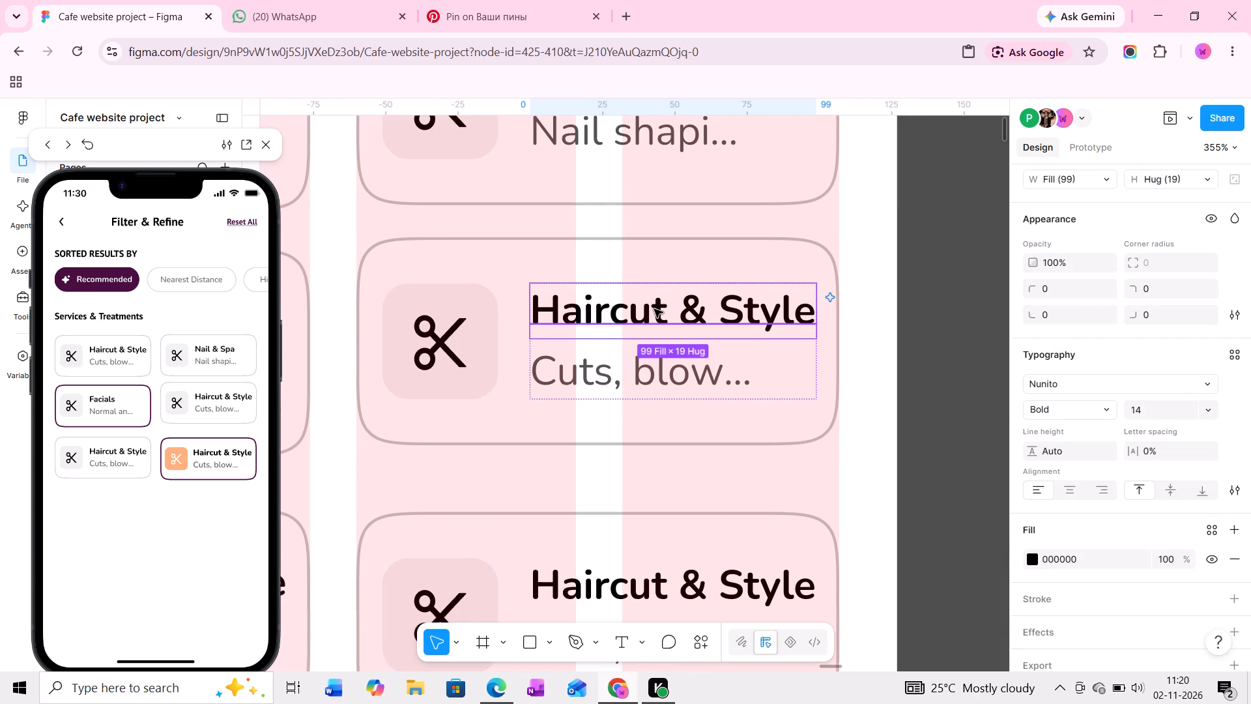
double_click(654, 309)
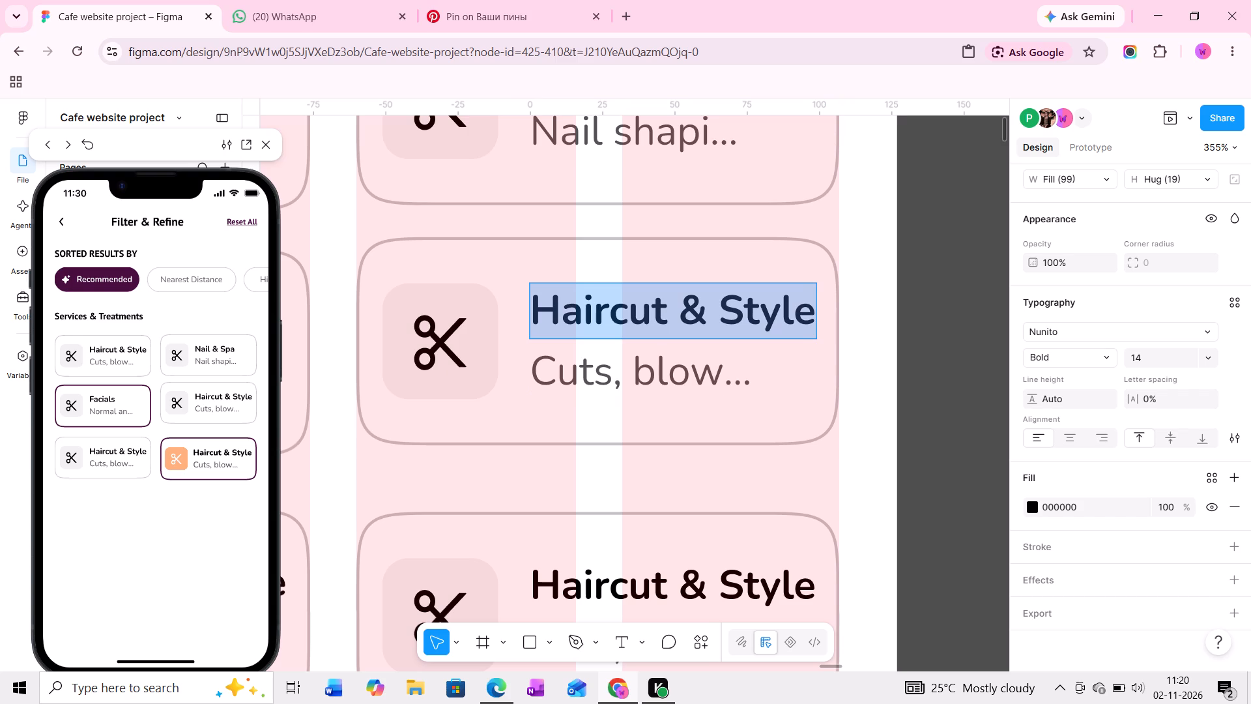
type("Mka")
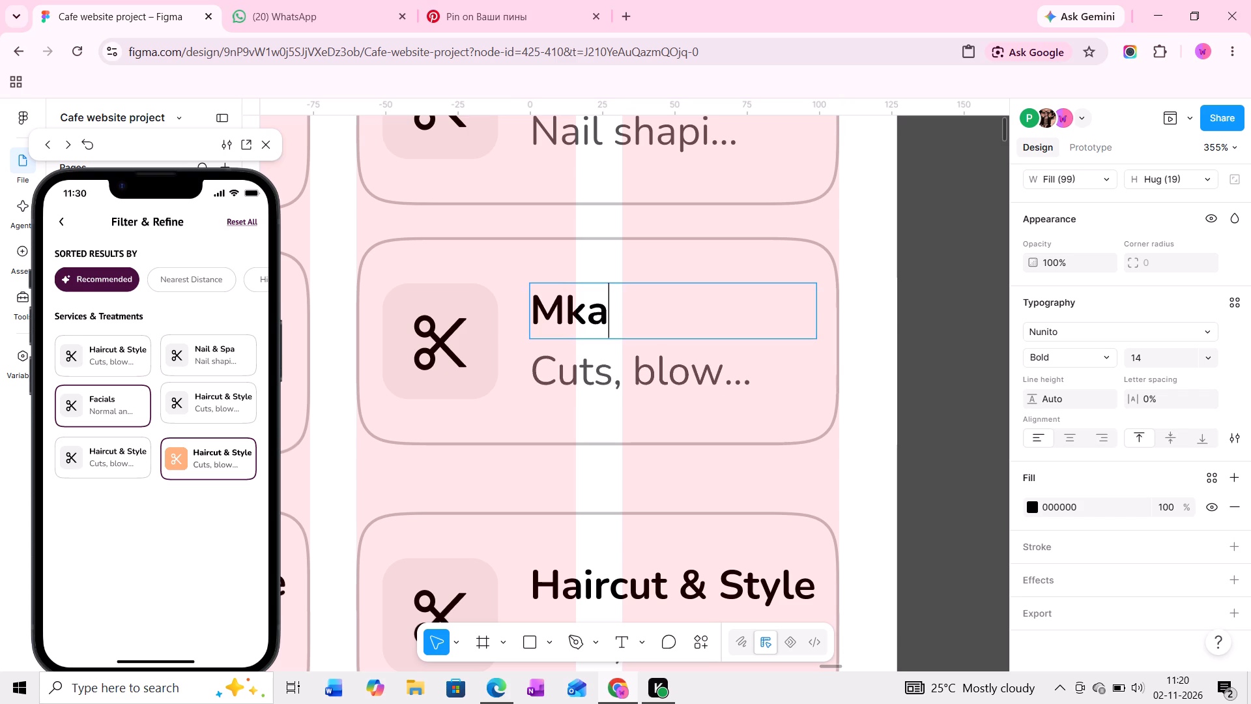
key("e")
key("BackSpace")
key("BackSpace")
key("BackSpace")
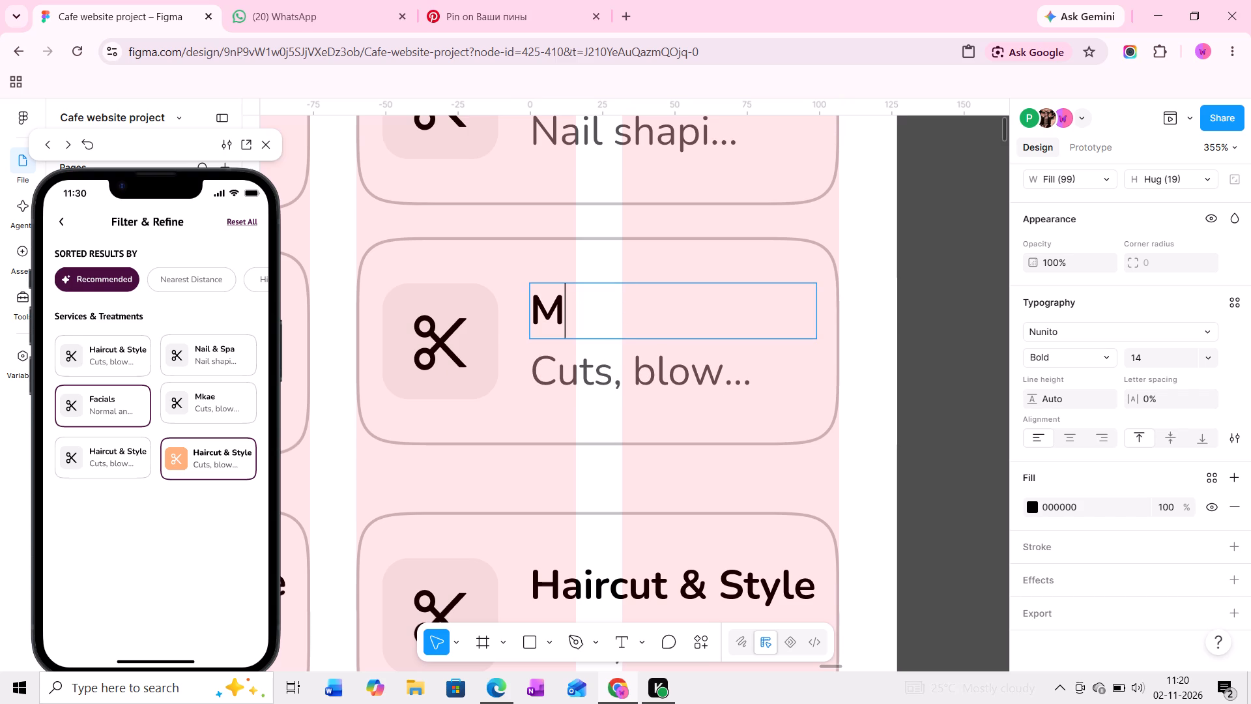
type("ake")
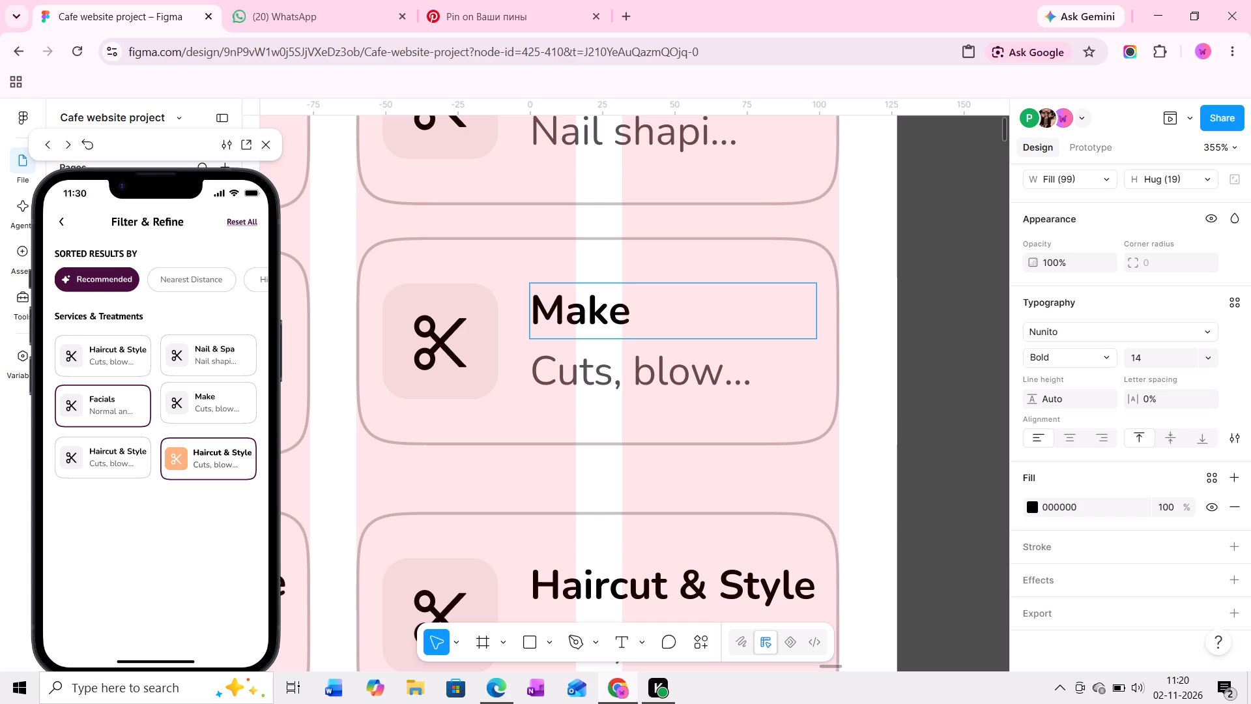
type("up")
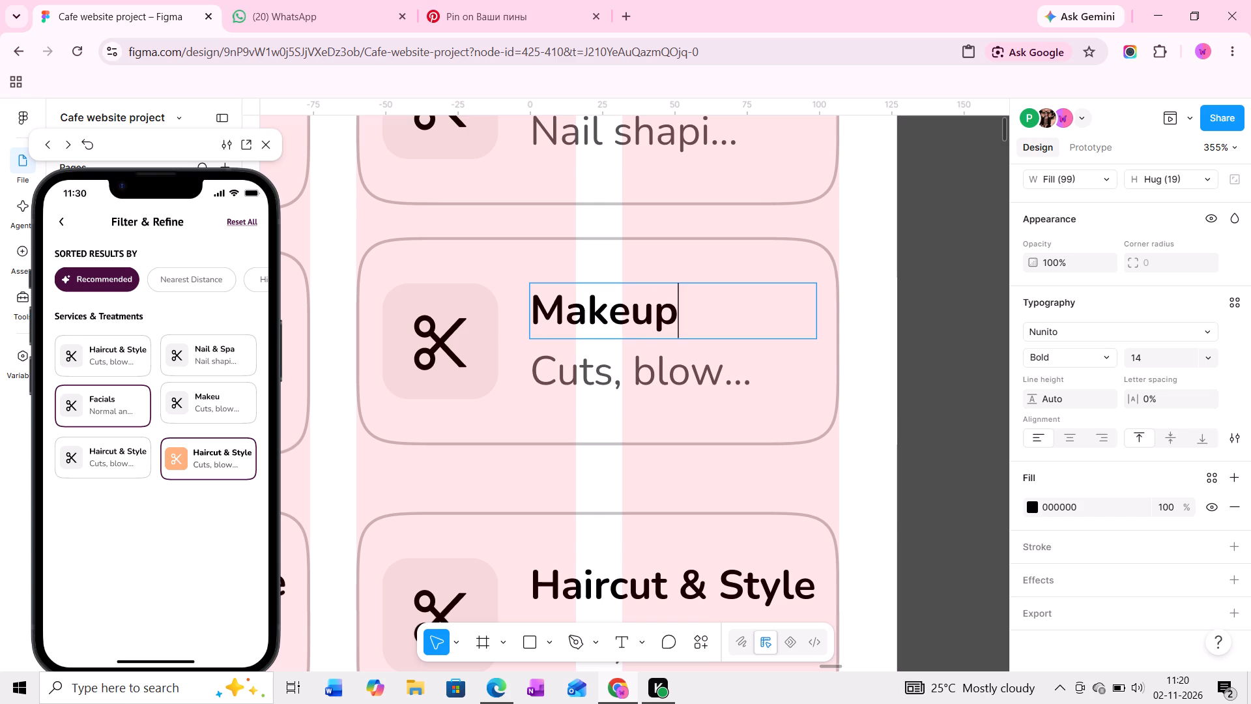
Replace the description under the Makeup title with "Bridal, sider".
double_click(640, 389)
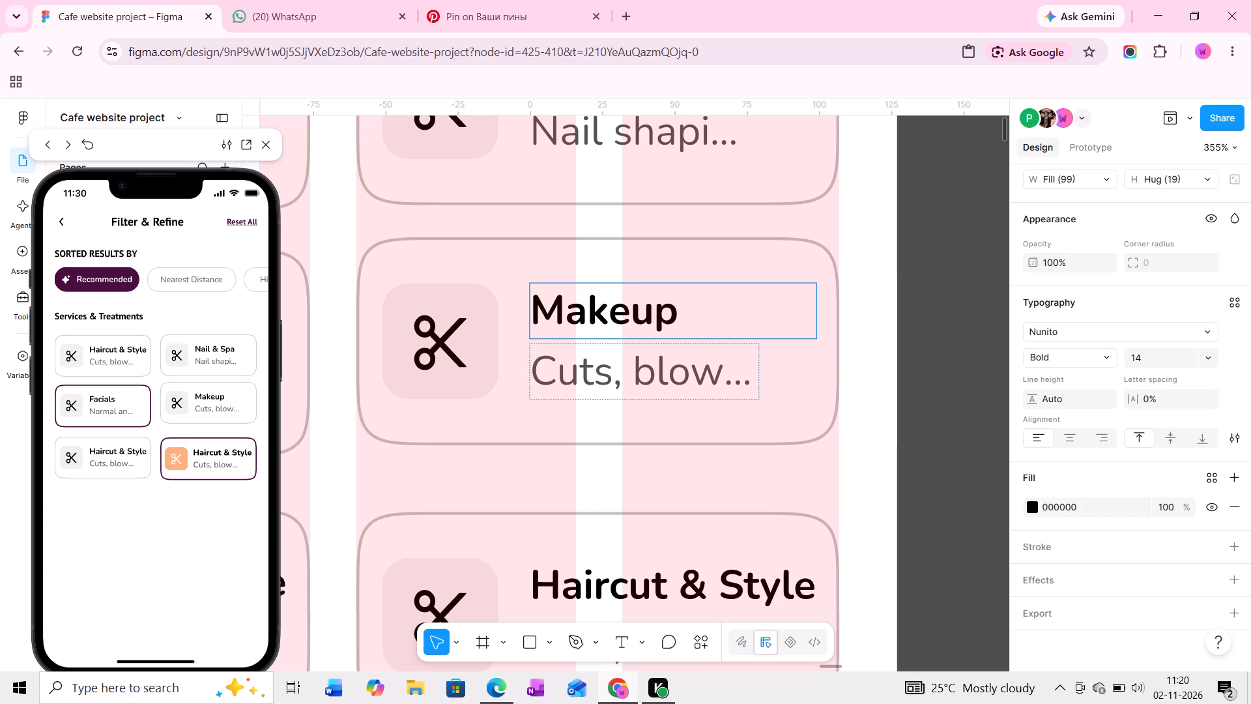
triple_click(631, 359)
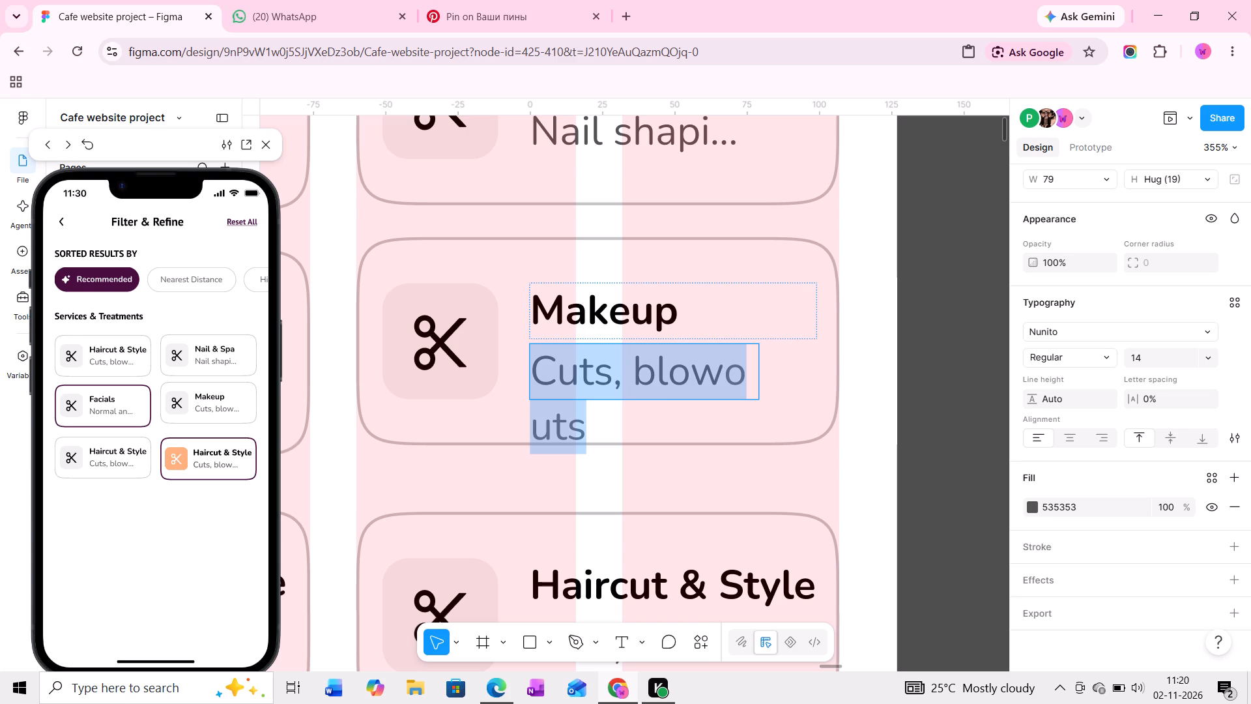
middle_click_drag(638, 368, 665, 367)
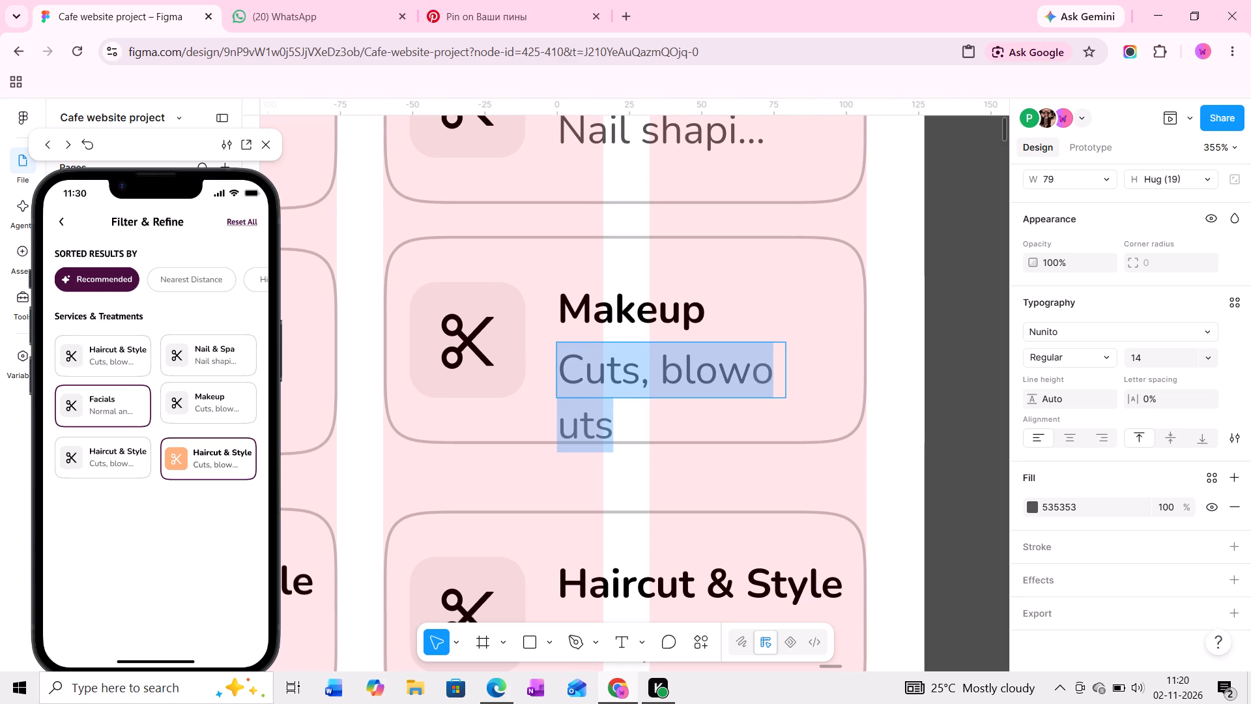
type("pfi")
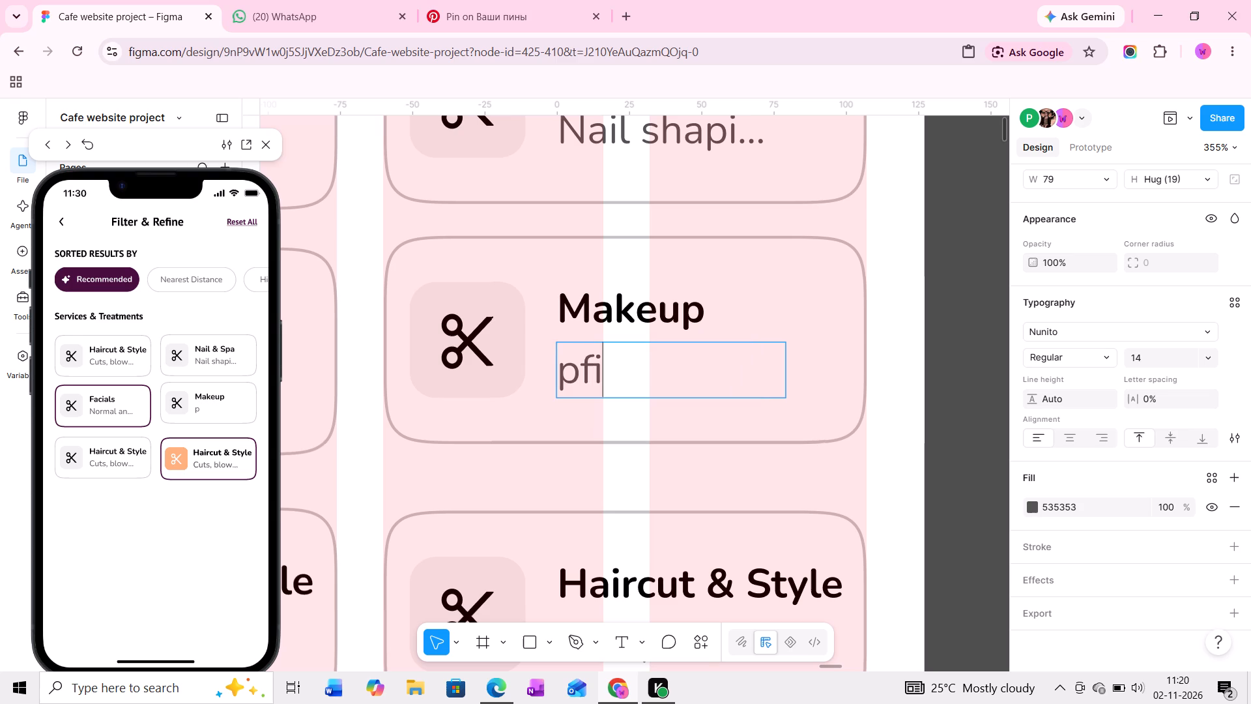
key("BackSpace")
key("o")
key("BackSpace")
key("BackSpace")
key("BackSpace")
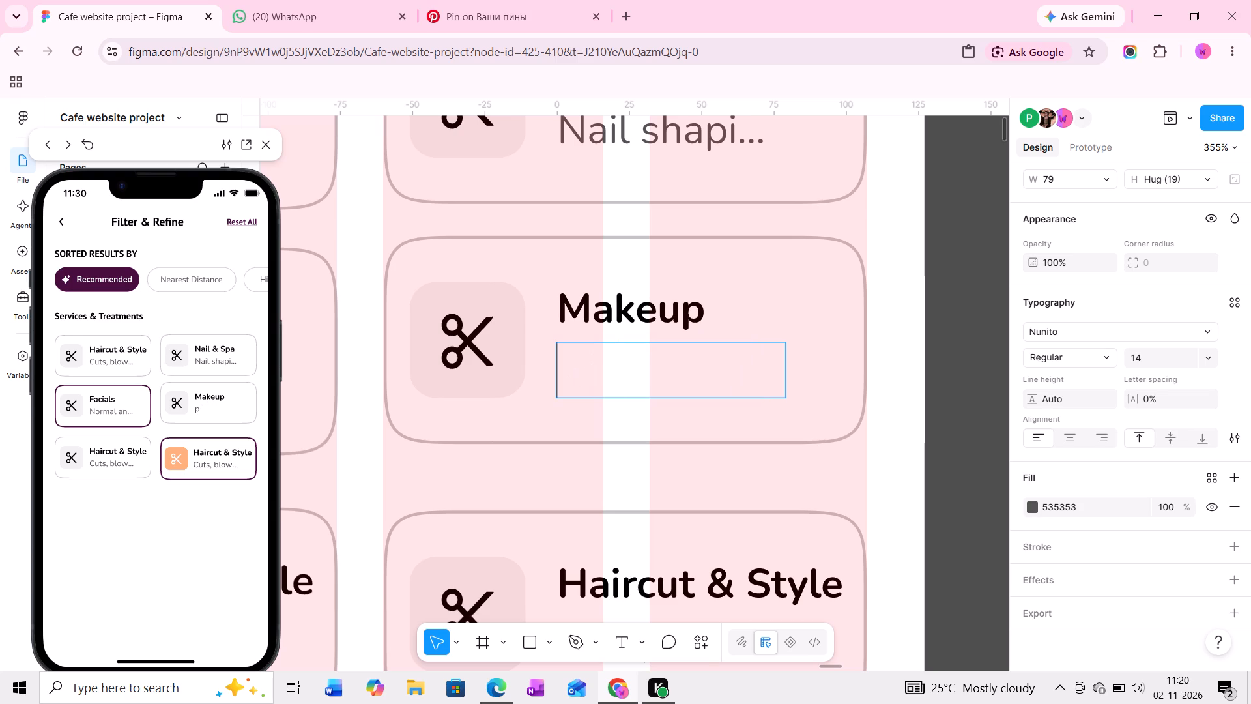
type("Bridal")
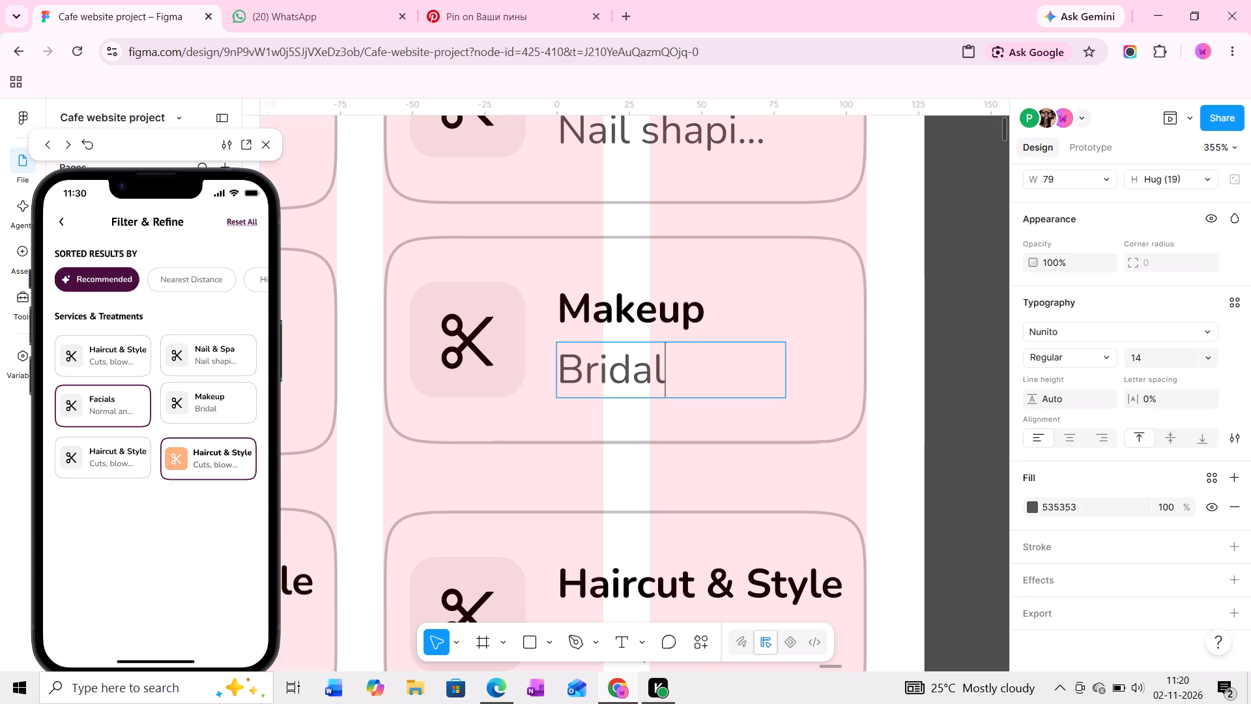
type(", sider")
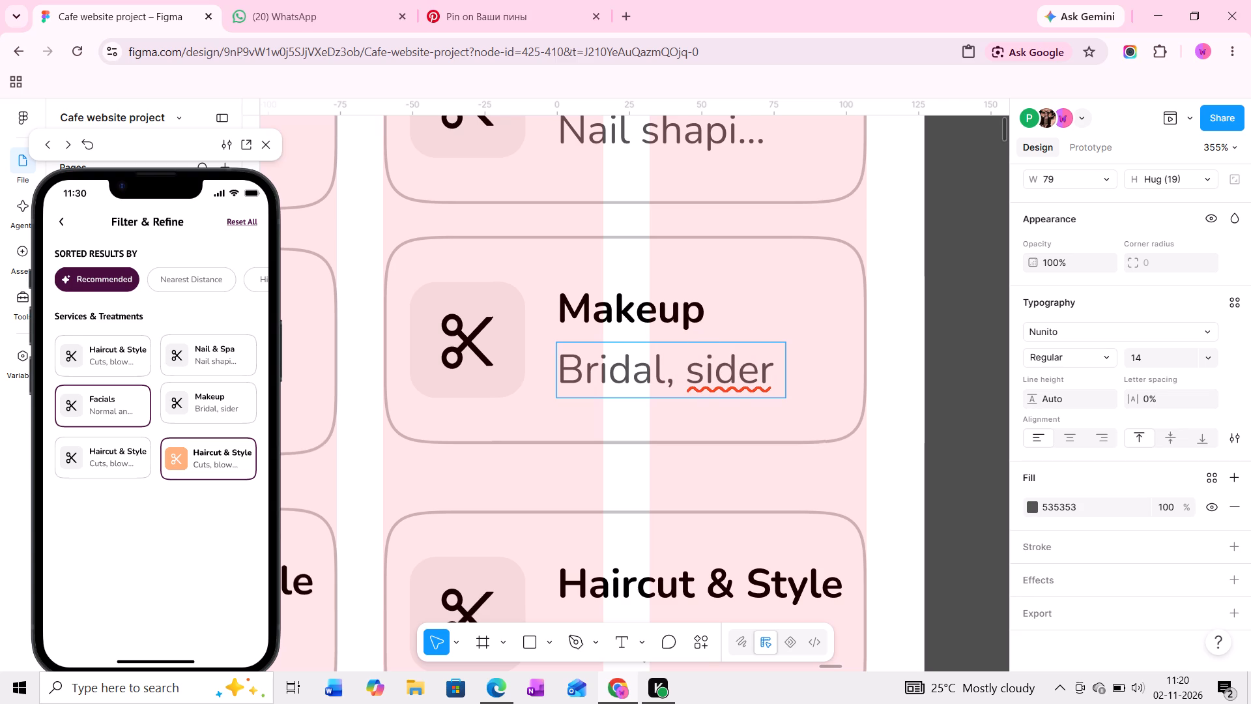
left_click(709, 452)
Change the second word of the Makeup card's description to "sidder".
middle_click_drag(708, 520, 708, 477)
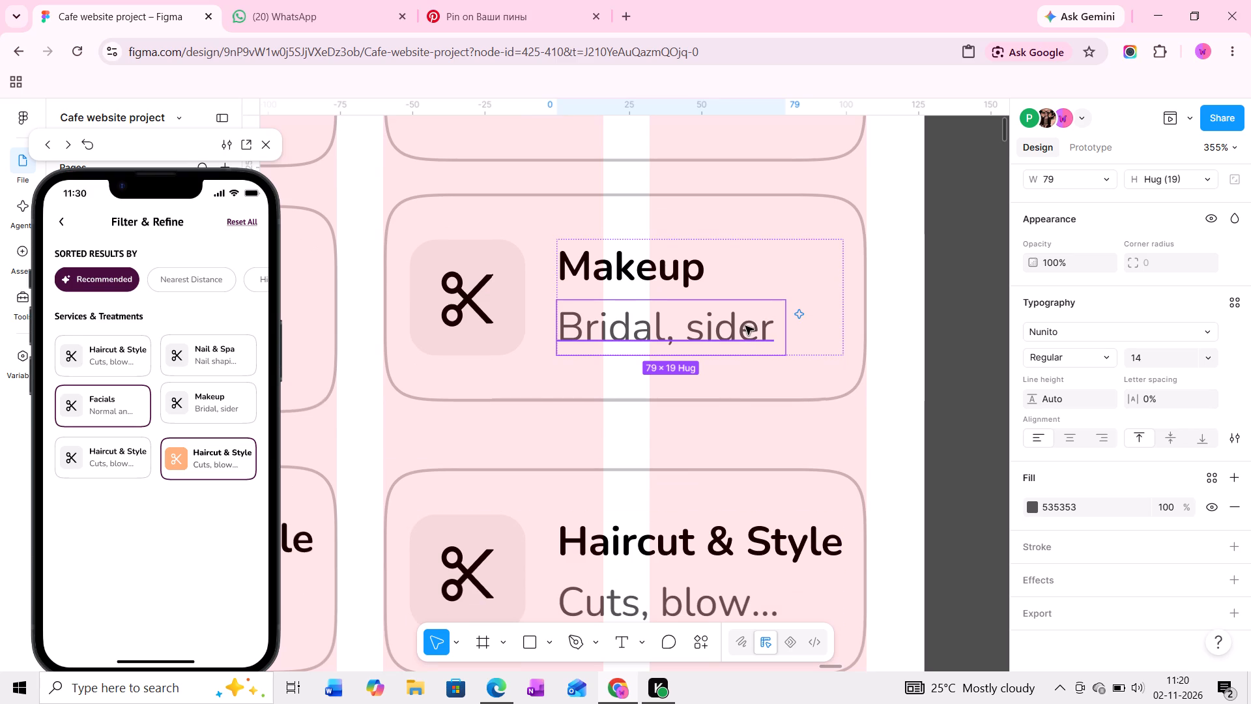
double_click(745, 326)
left_click(743, 325)
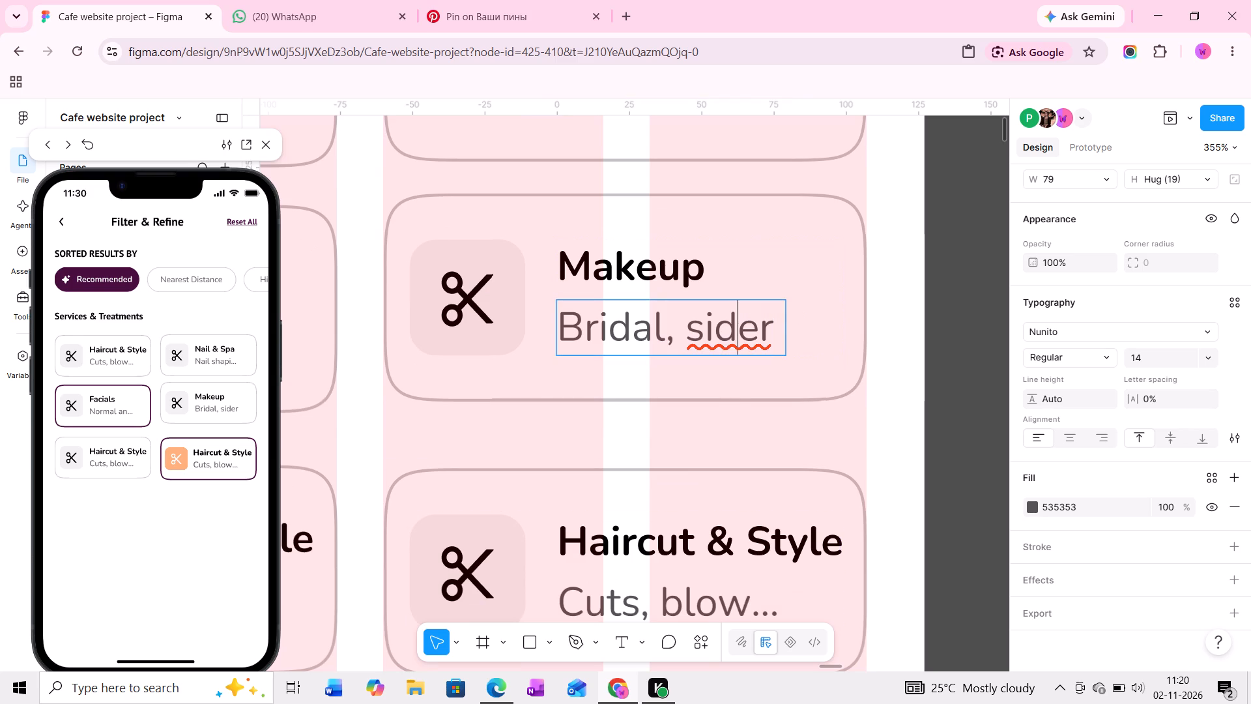
key("d")
left_click(734, 407)
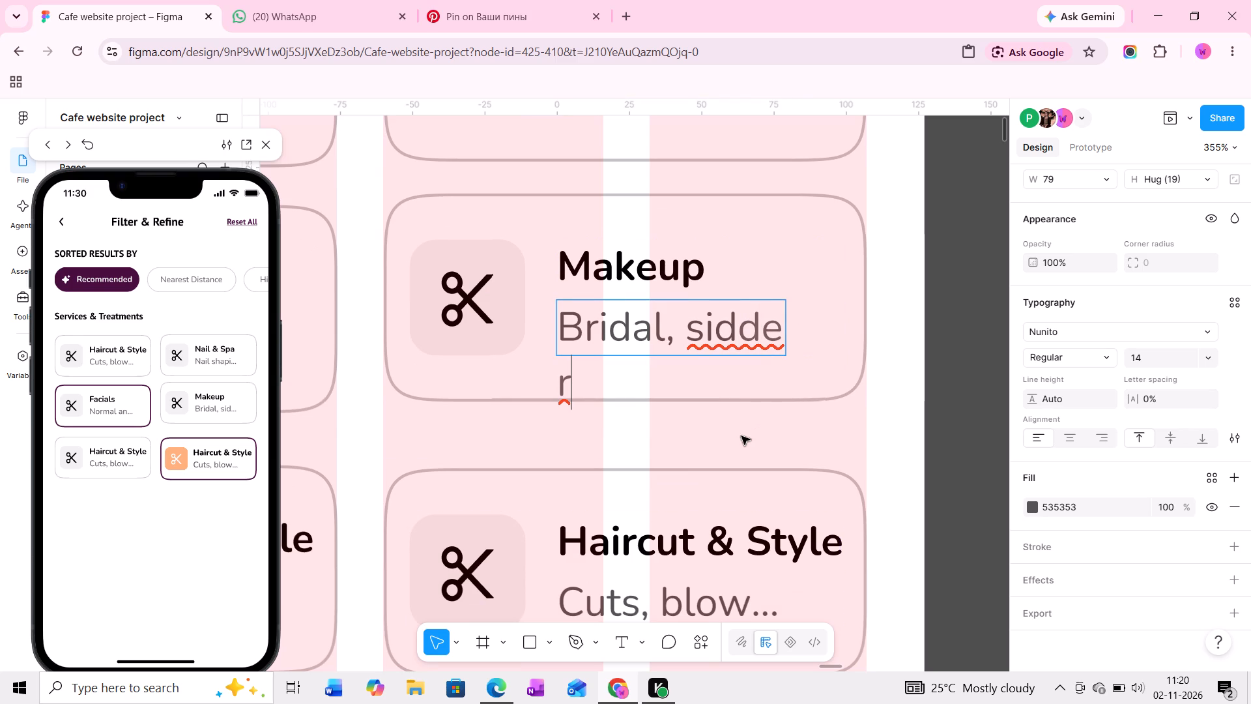
left_click(741, 436)
Replace the title of the third-row service card in the second column with "Massage".
middle_click_drag(753, 450, 759, 391)
middle_click_drag(768, 463, 770, 385)
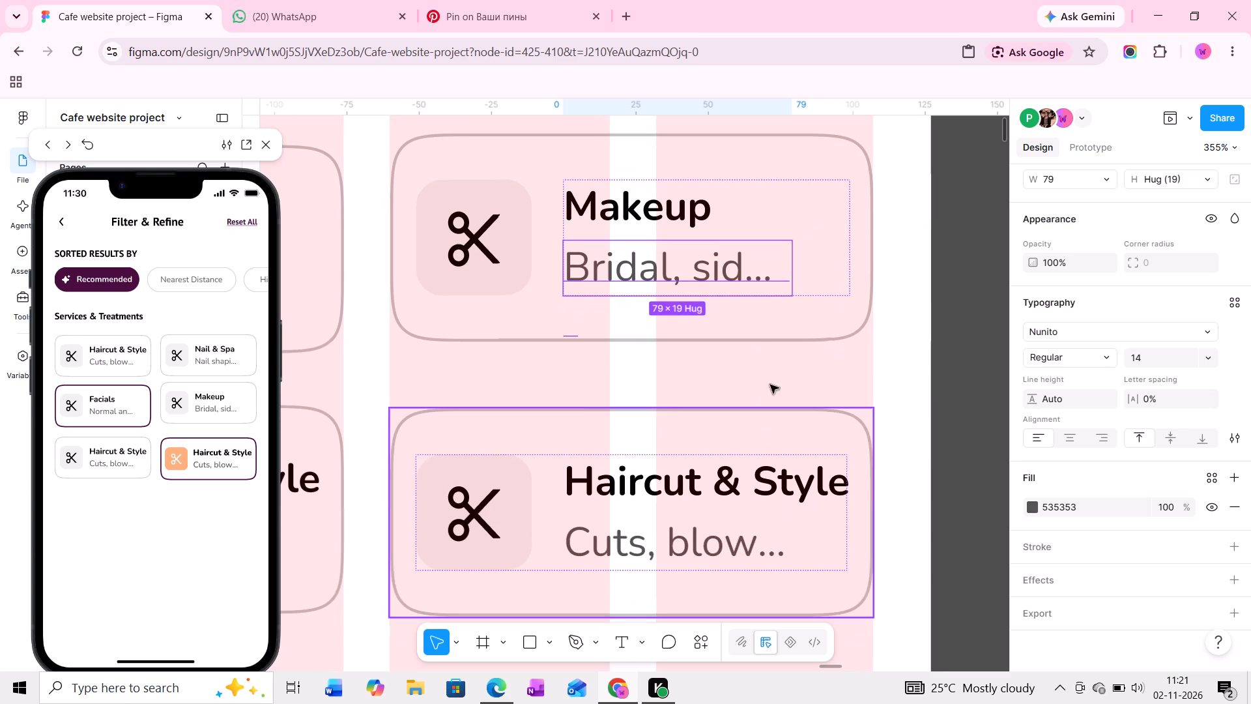
middle_click_drag(770, 385, 770, 368)
middle_click_drag(749, 462, 751, 385)
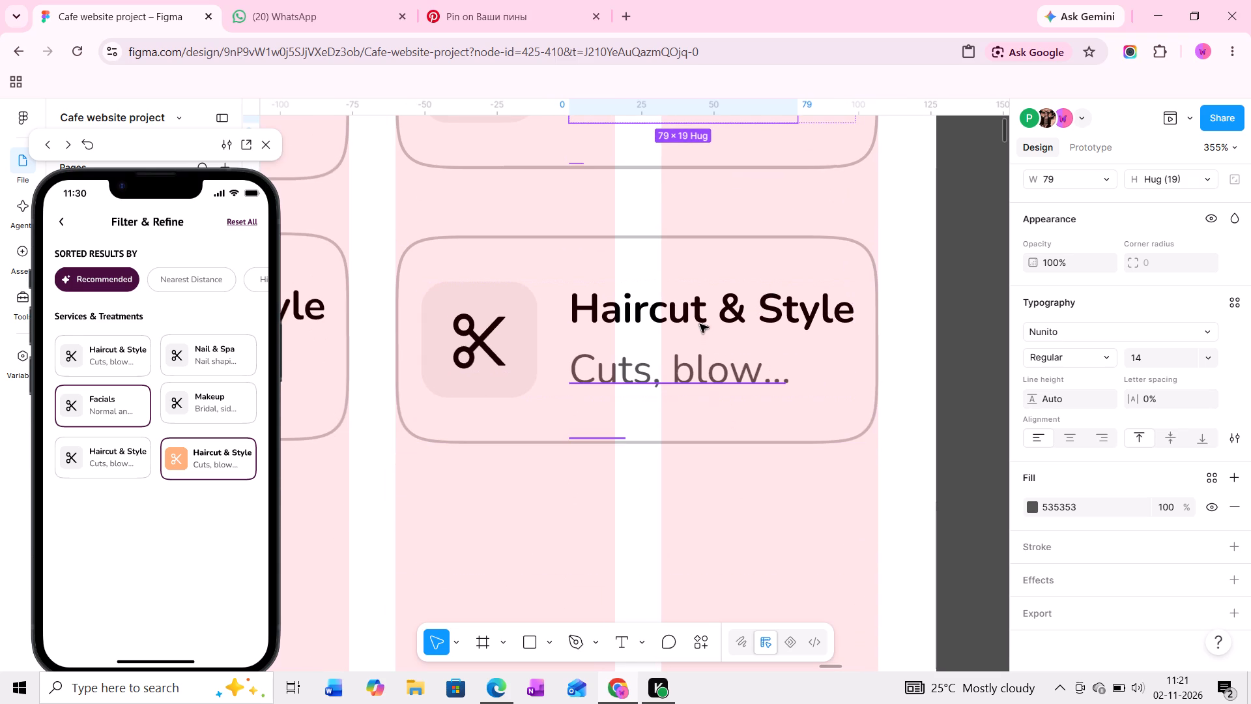
double_click(698, 316, "ctrl")
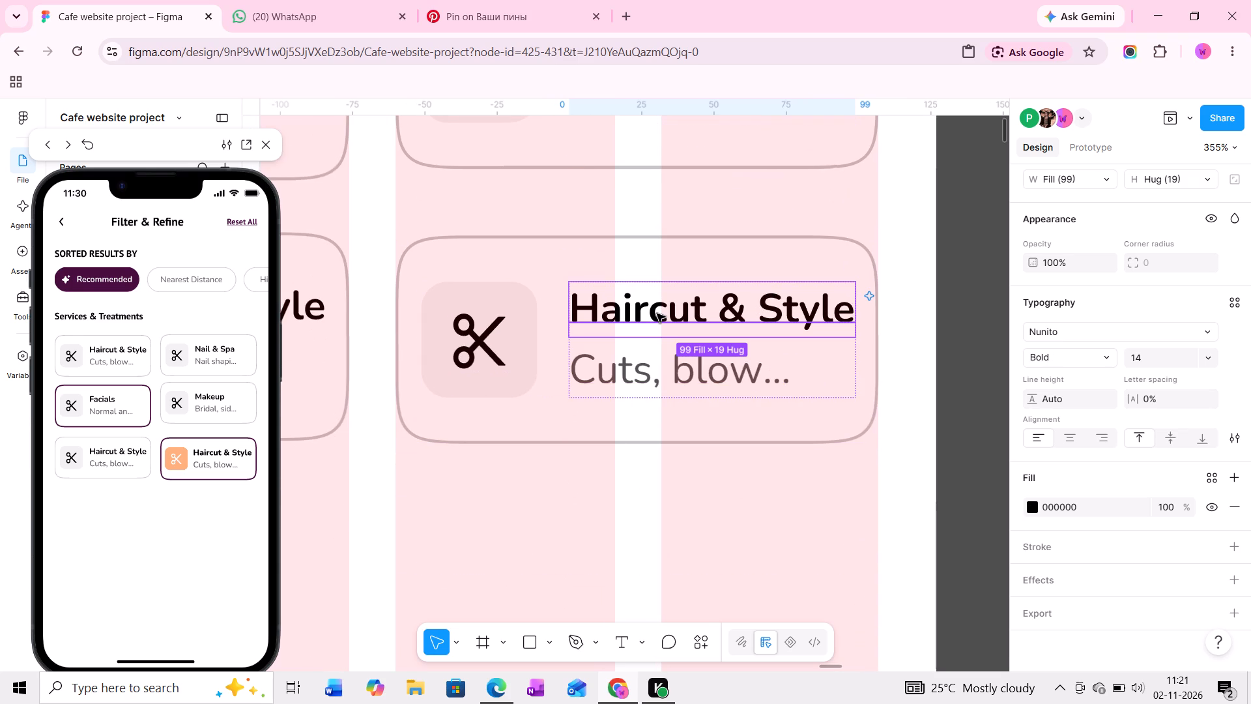
middle_click_drag(657, 314, 689, 317)
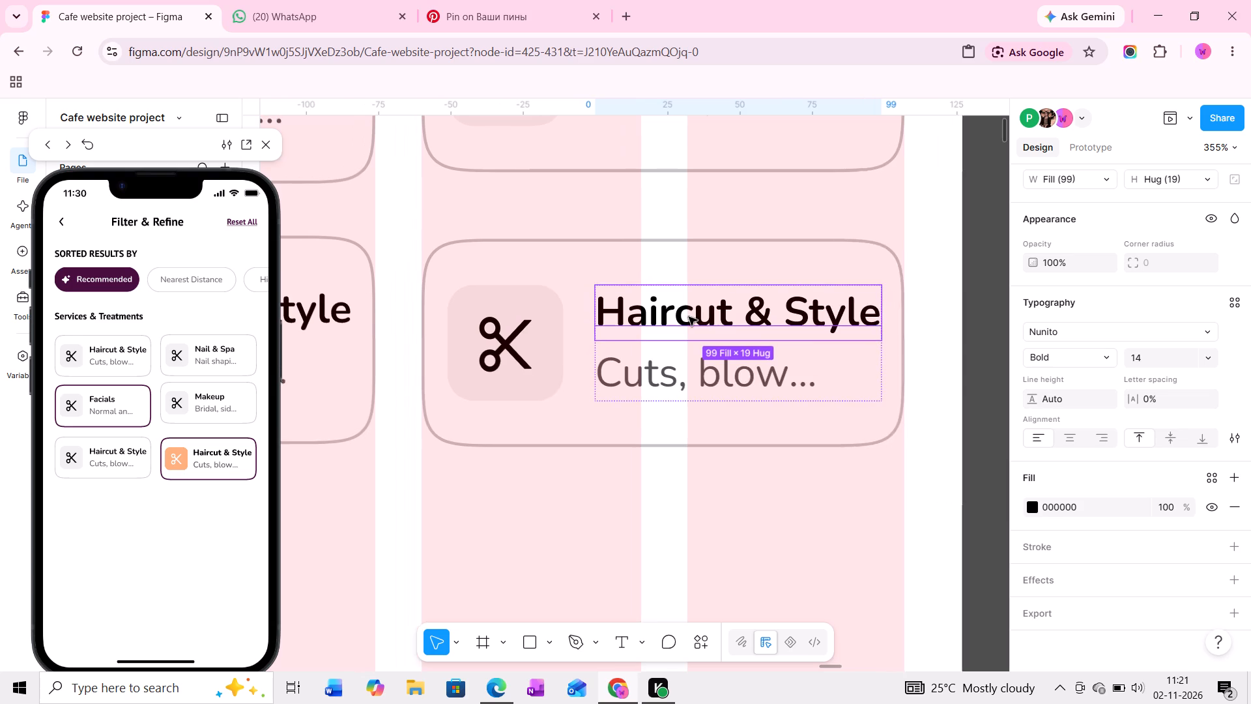
triple_click(689, 317)
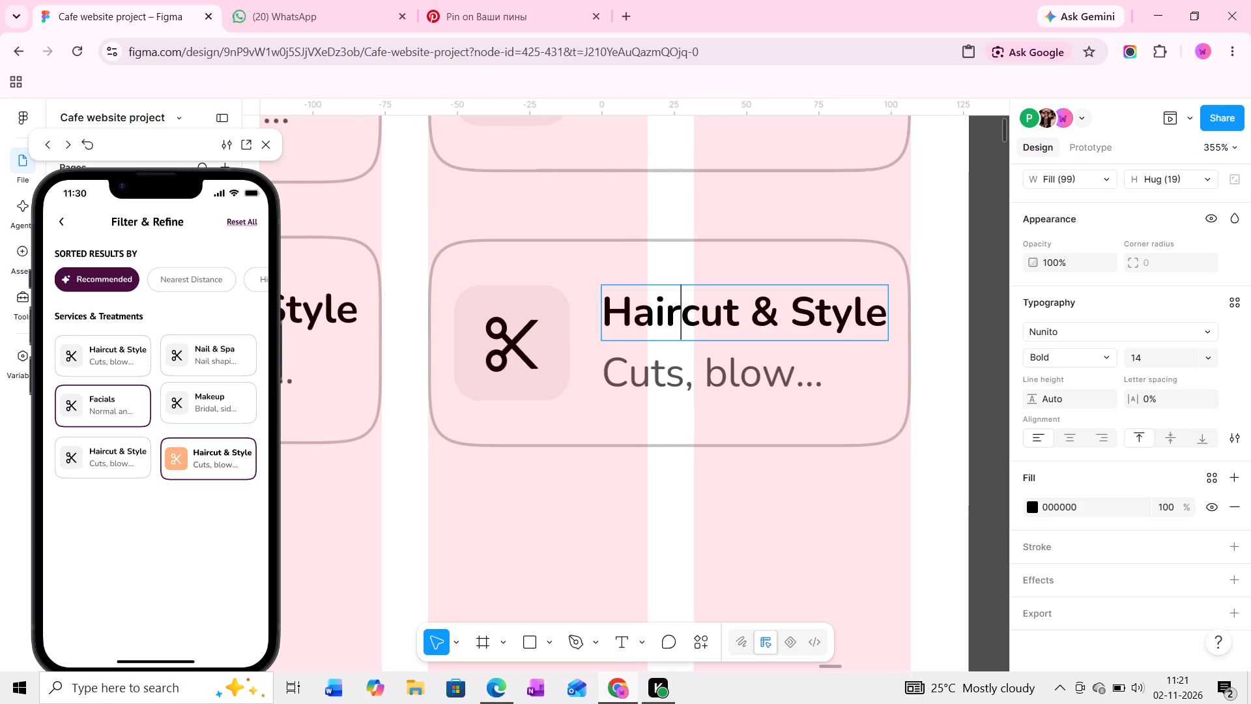
type("Massage")
key("BackSpace")
key("BackSpace")
key("BackSpace")
key("BackSpace")
key("BackSpace")
key("BackSpace")
key("BackSpace")
key("BackSpace")
key("BackSpace")
key("BackSpace")
key("BackSpace")
key("BackSpace")
key("BackSpace")
key("BackSpace")
key("BackSpace")
key("BackSpace")
key("BackSpace")
key("BackSpace")
key("BackSpace")
key("BackSpace")
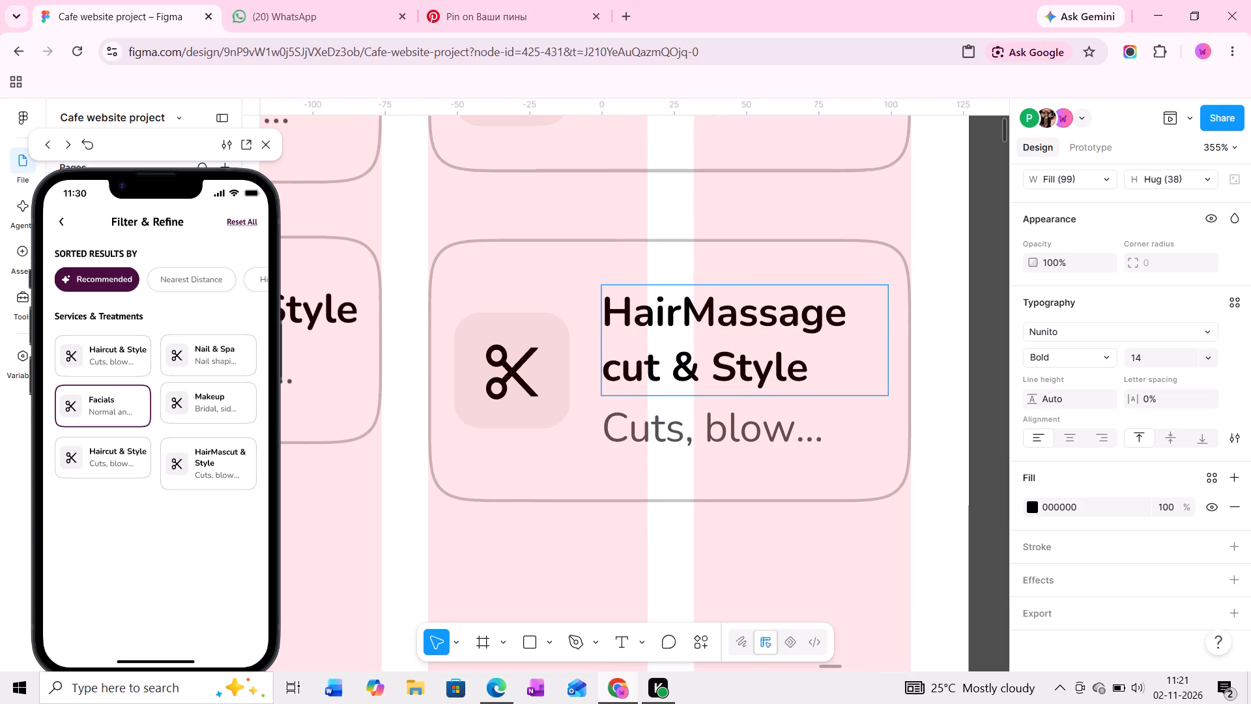
key("Right")
key("Right")
key("Right")
key("Right")
key("Right")
key("Right")
key("Right")
key("Right")
key("Right")
key("Right")
key("Right")
key("Right")
key("Right")
key("Right")
key("Right")
key("Right")
key("Right")
key("Right")
key("Right")
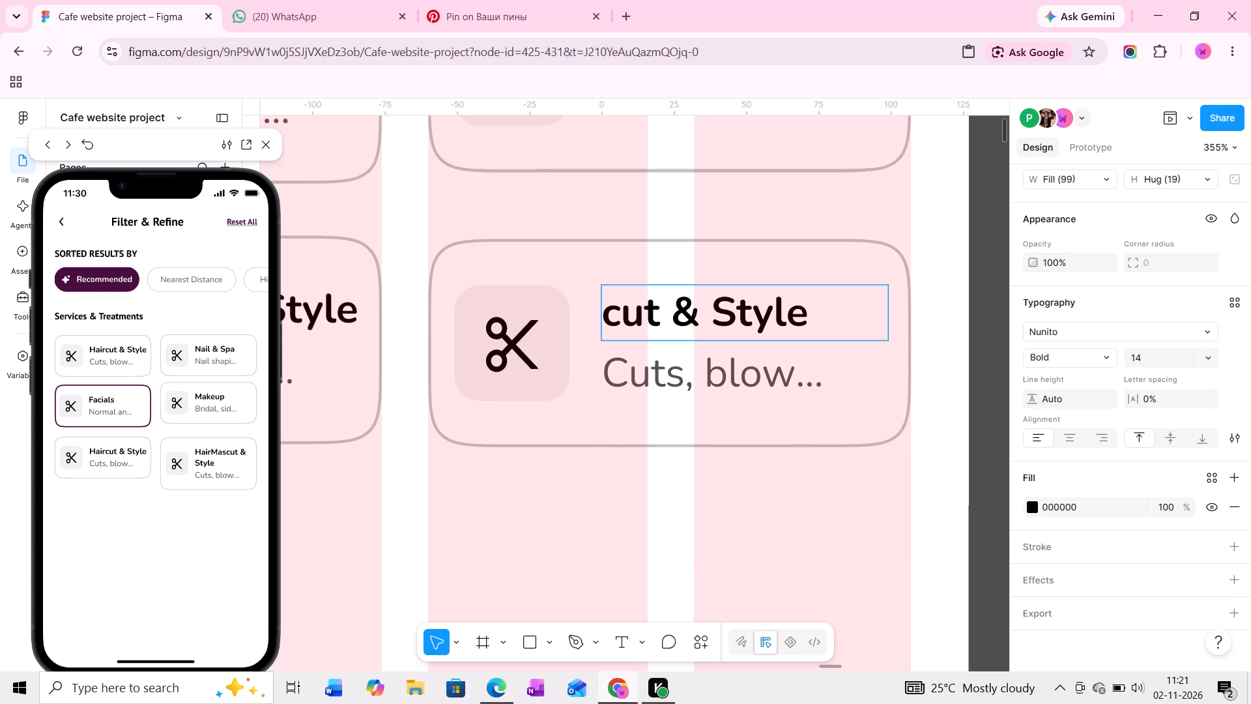
key("BackSpace")
key("BackSpace")
key("BackSpace")
key("BackSpace")
key("BackSpace")
key("BackSpace")
key("BackSpace")
key("BackSpace")
key("BackSpace")
key("BackSpace")
key("BackSpace")
key("BackSpace")
key("BackSpace")
key("BackSpace")
key("BackSpace")
key("BackSpace")
key("BackSpace")
key("BackSpace")
key("BackSpace")
key("BackSpace")
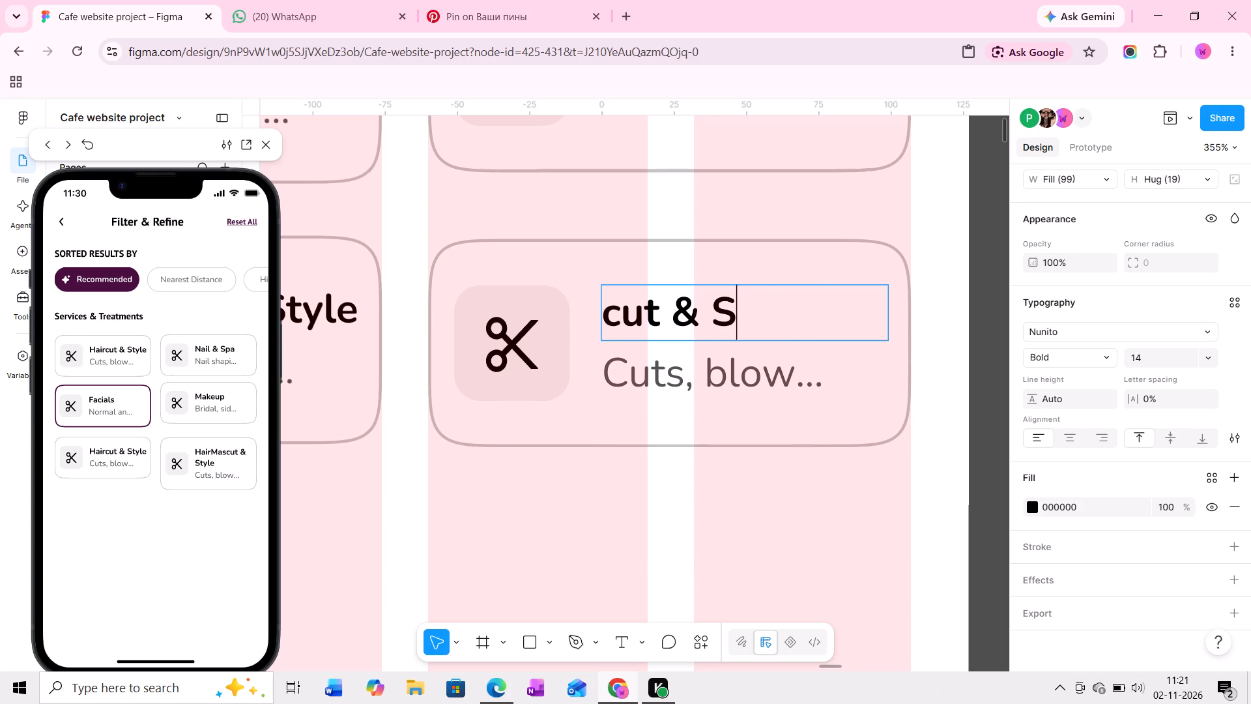
type("Masssage")
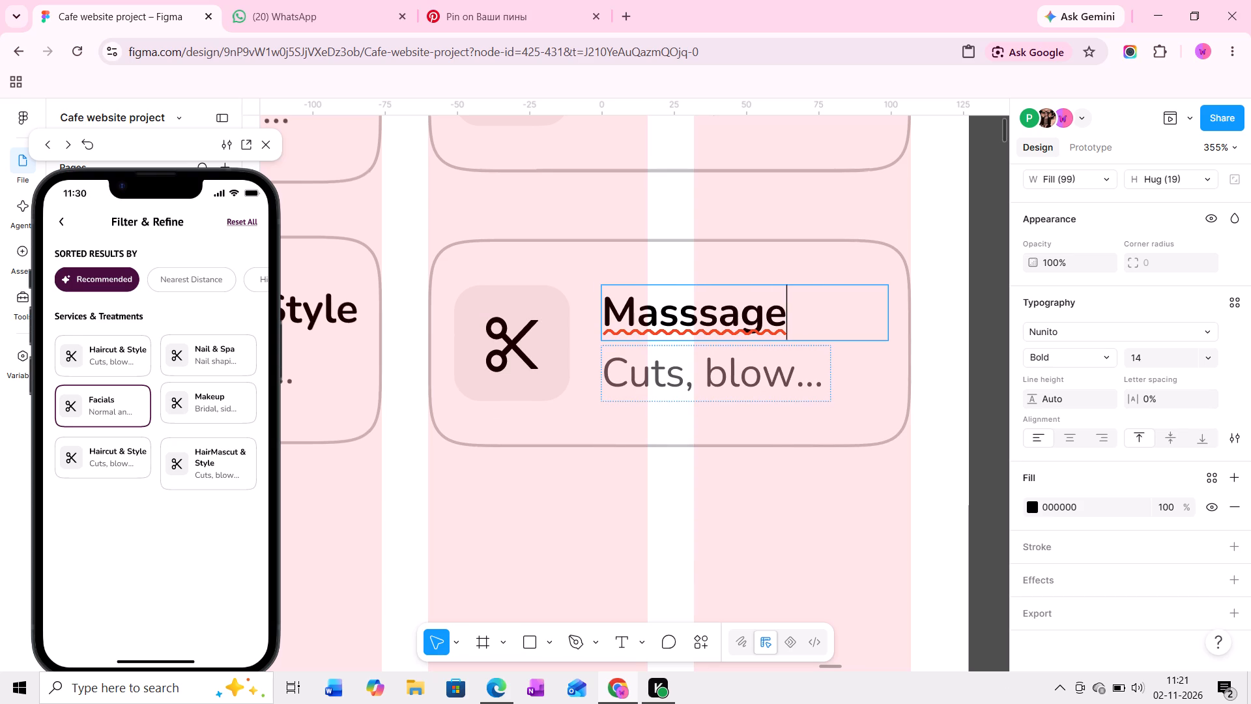
left_click(701, 302)
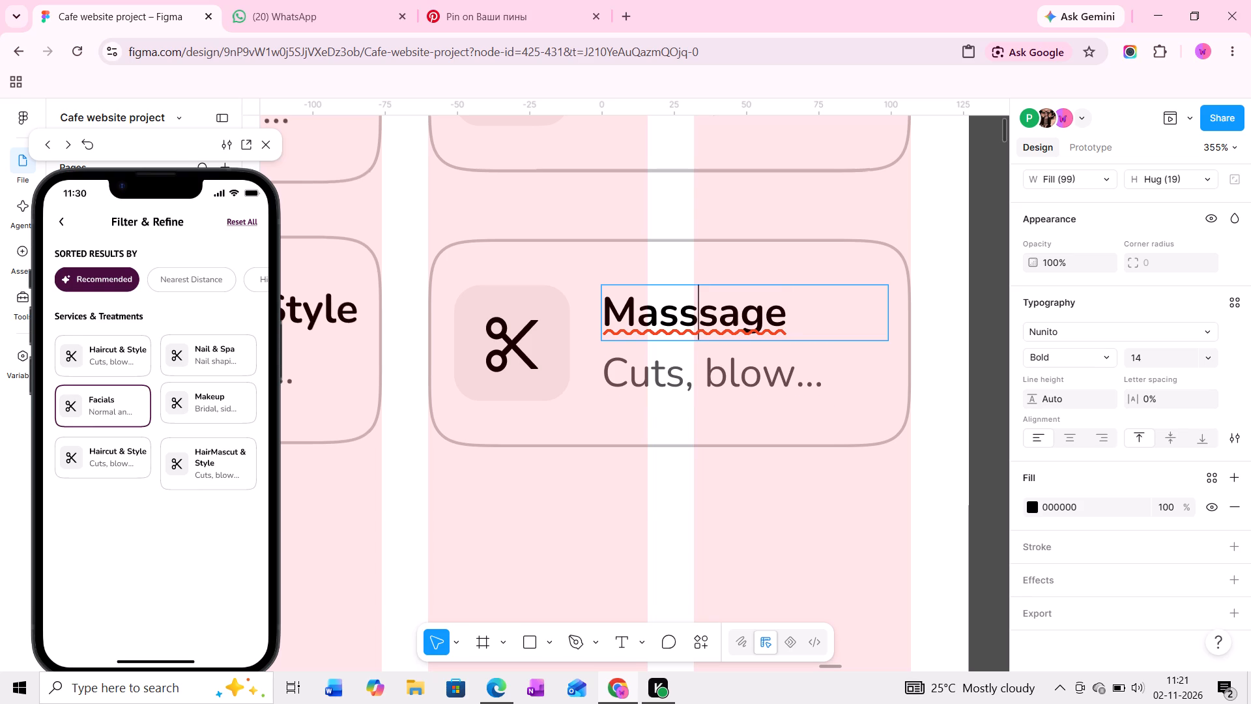
key("BackSpace")
Replace the description under the Massage title with "Full body massage".
triple_click(678, 382)
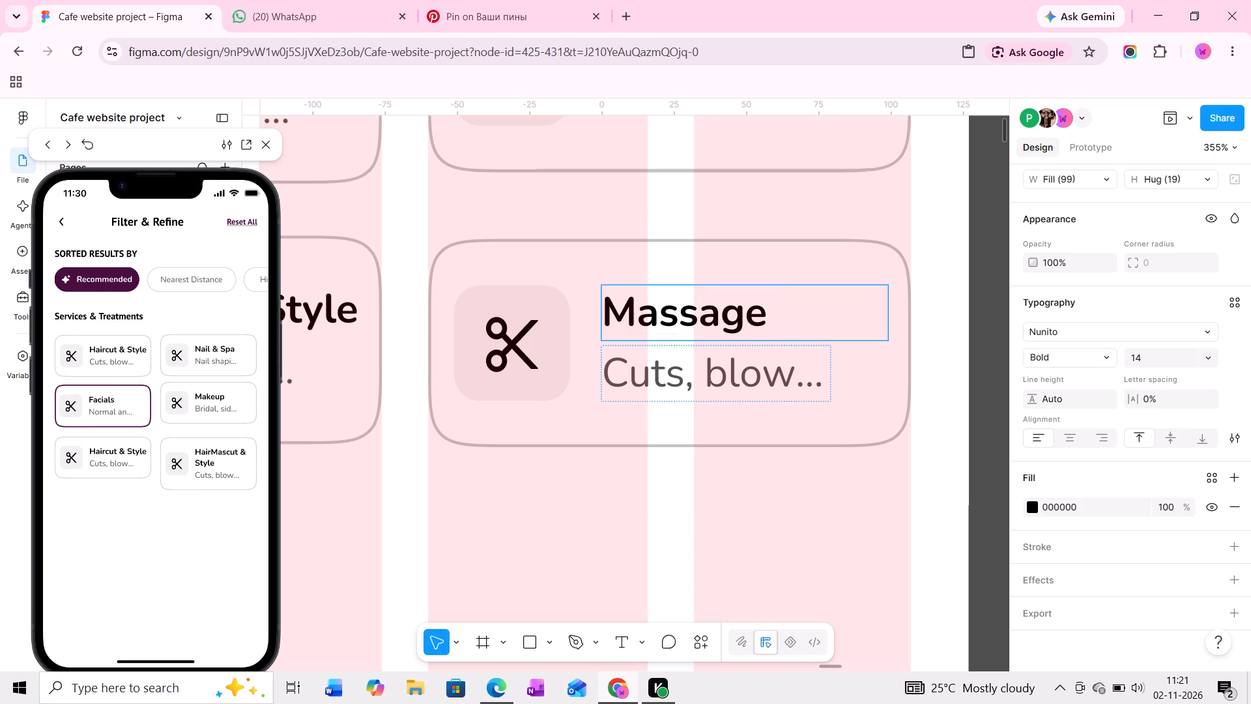
double_click(678, 382)
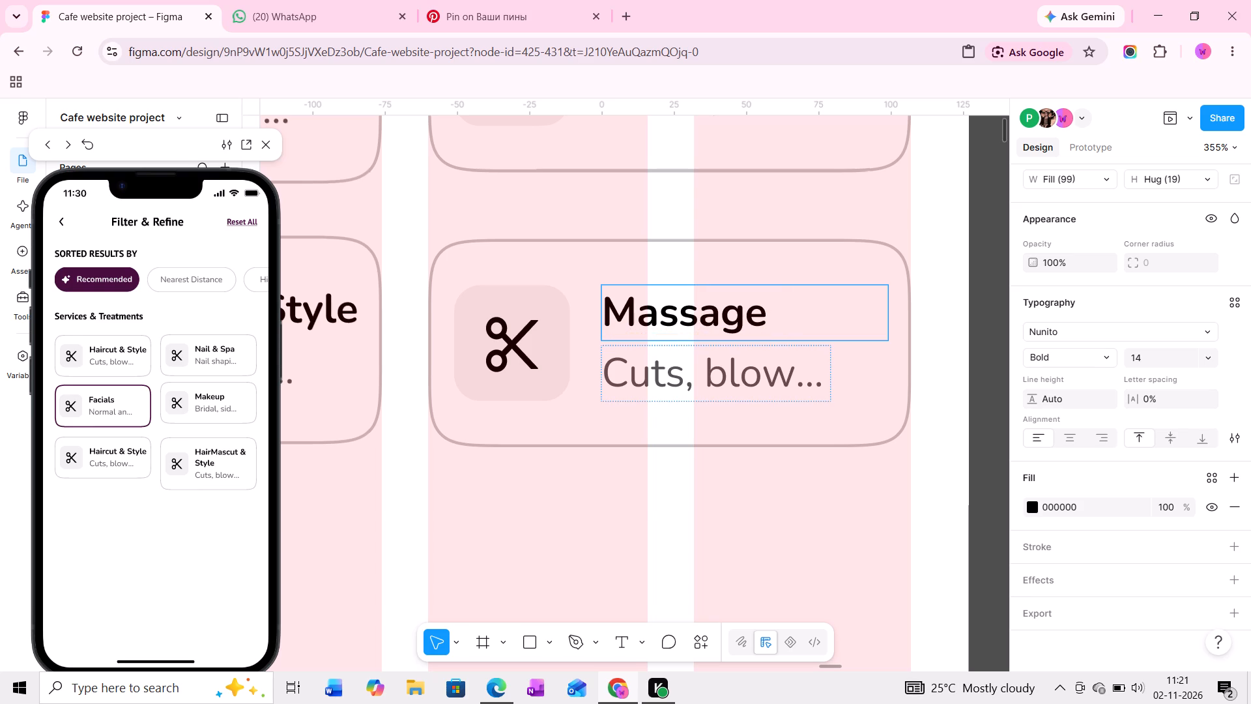
triple_click(678, 381)
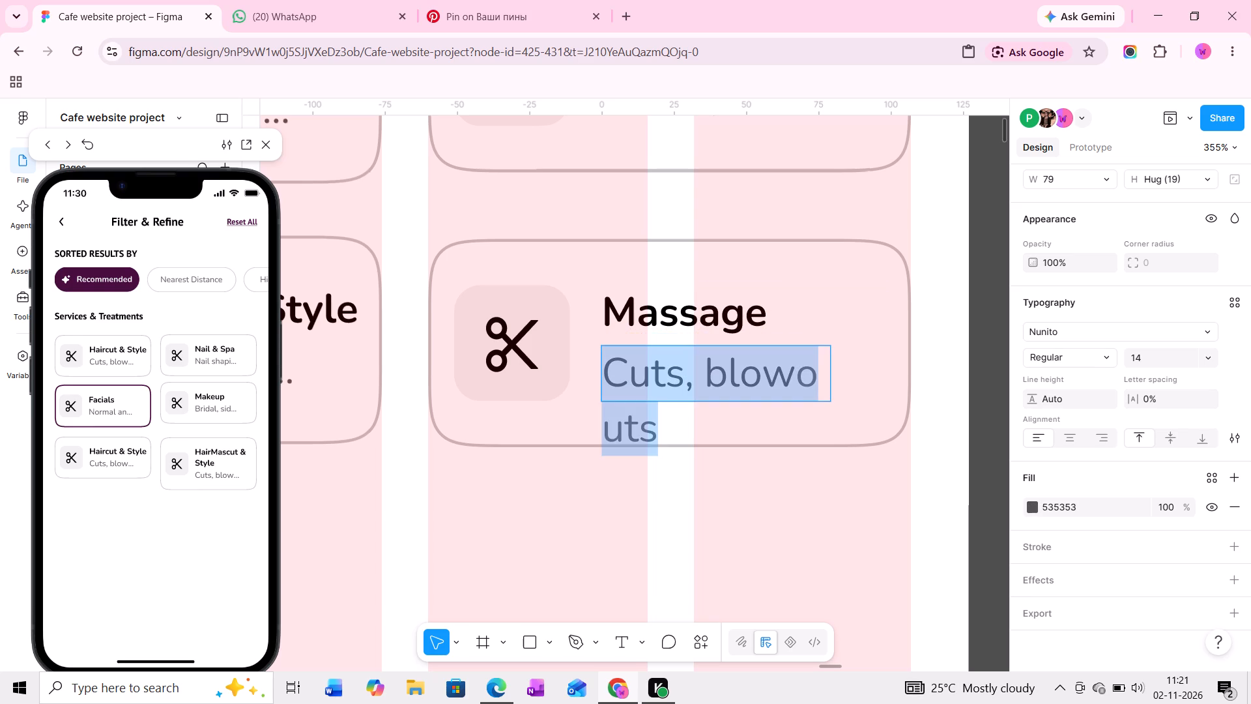
type("Full body massage")
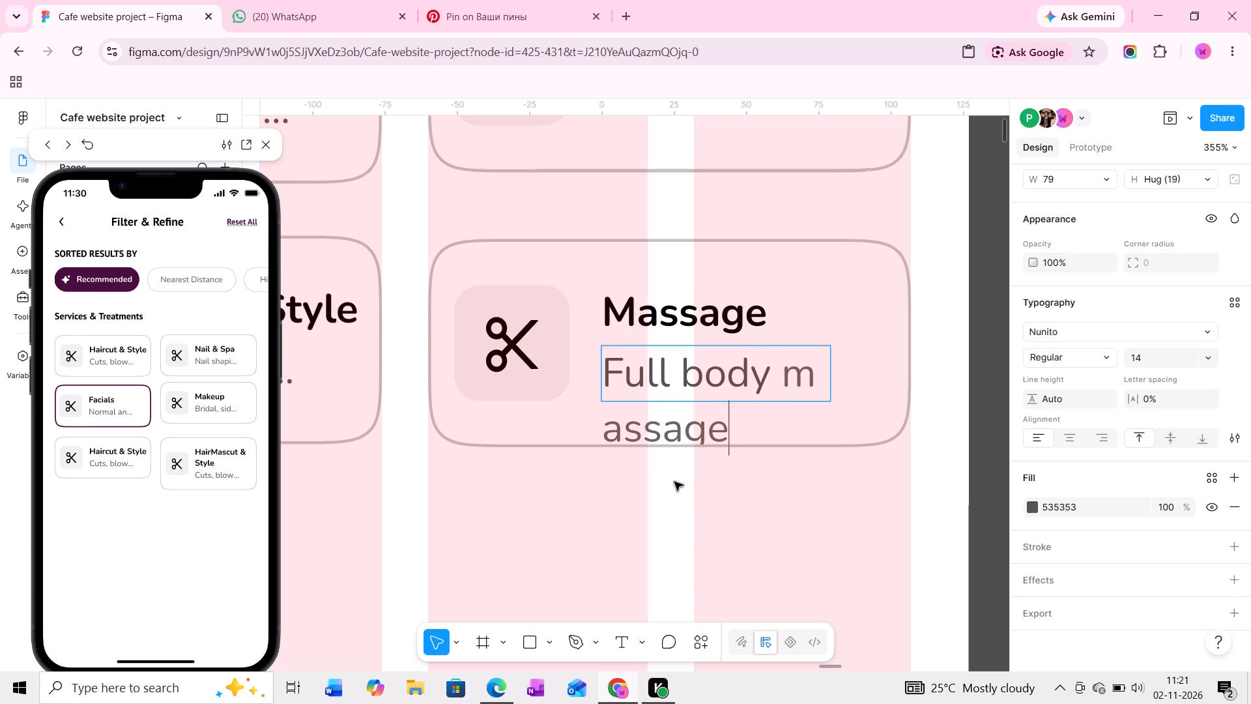
left_click(678, 470)
Test the tap toggling of the Facials card and the third-row, second-column card in the prototype preview.
middle_click_drag(636, 464, 788, 473)
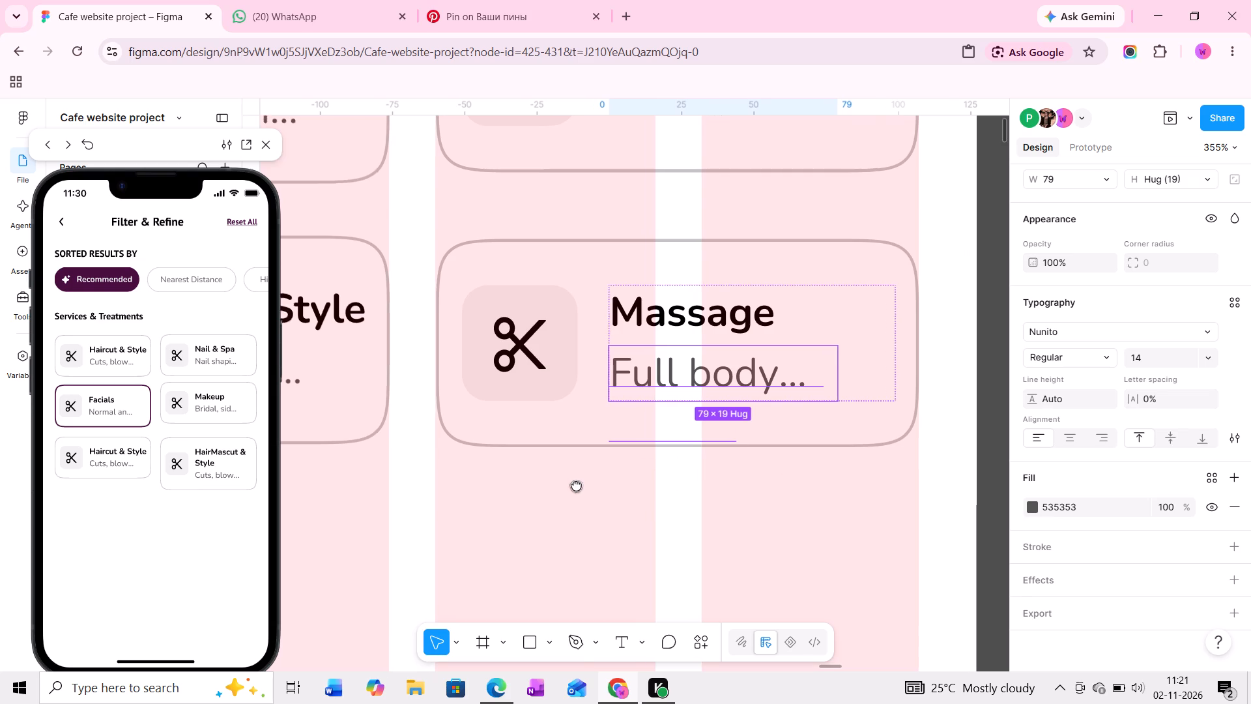
middle_click_drag(544, 485, 700, 485)
middle_click_drag(588, 486, 752, 487)
middle_click_drag(694, 411, 673, 535)
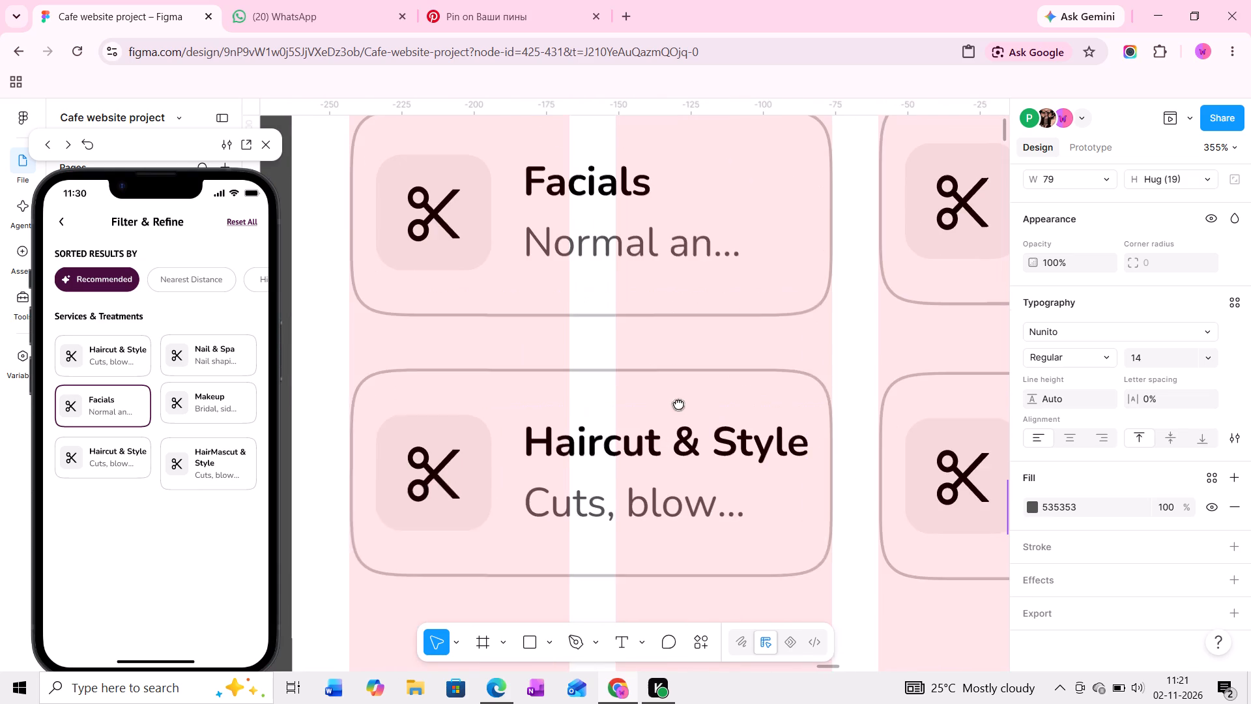
middle_click_drag(674, 381, 714, 496)
left_click(117, 401)
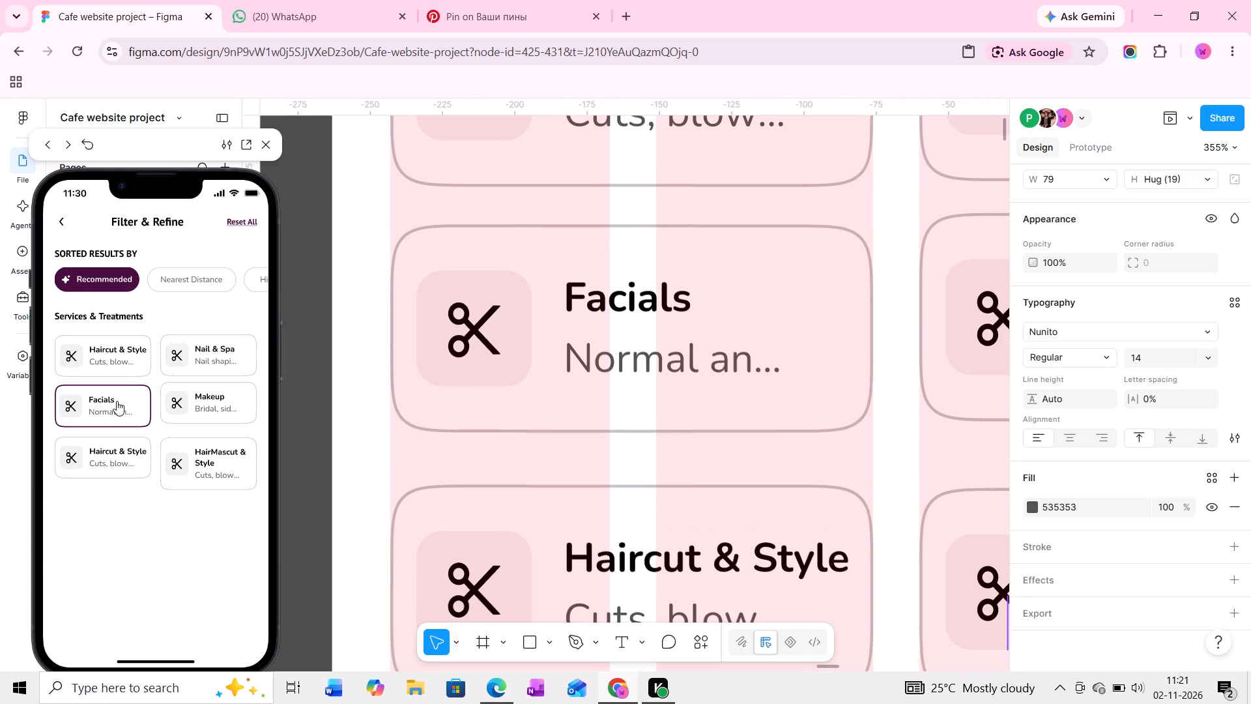
left_click(185, 447)
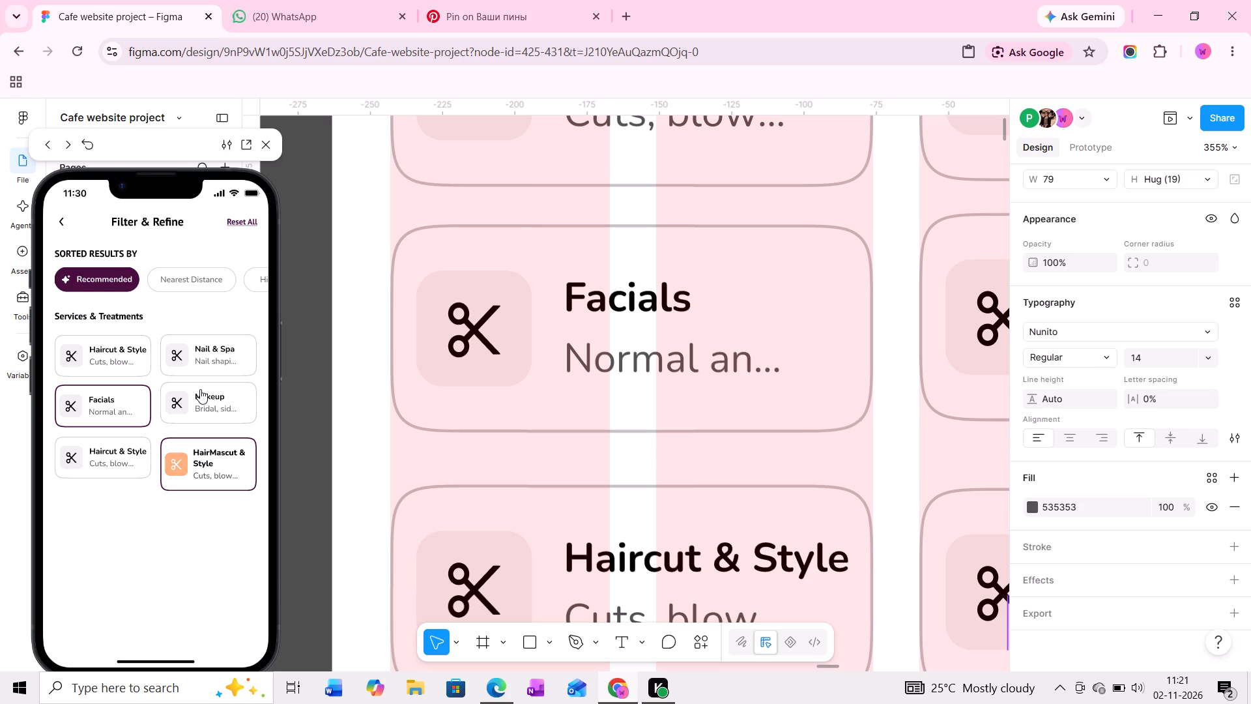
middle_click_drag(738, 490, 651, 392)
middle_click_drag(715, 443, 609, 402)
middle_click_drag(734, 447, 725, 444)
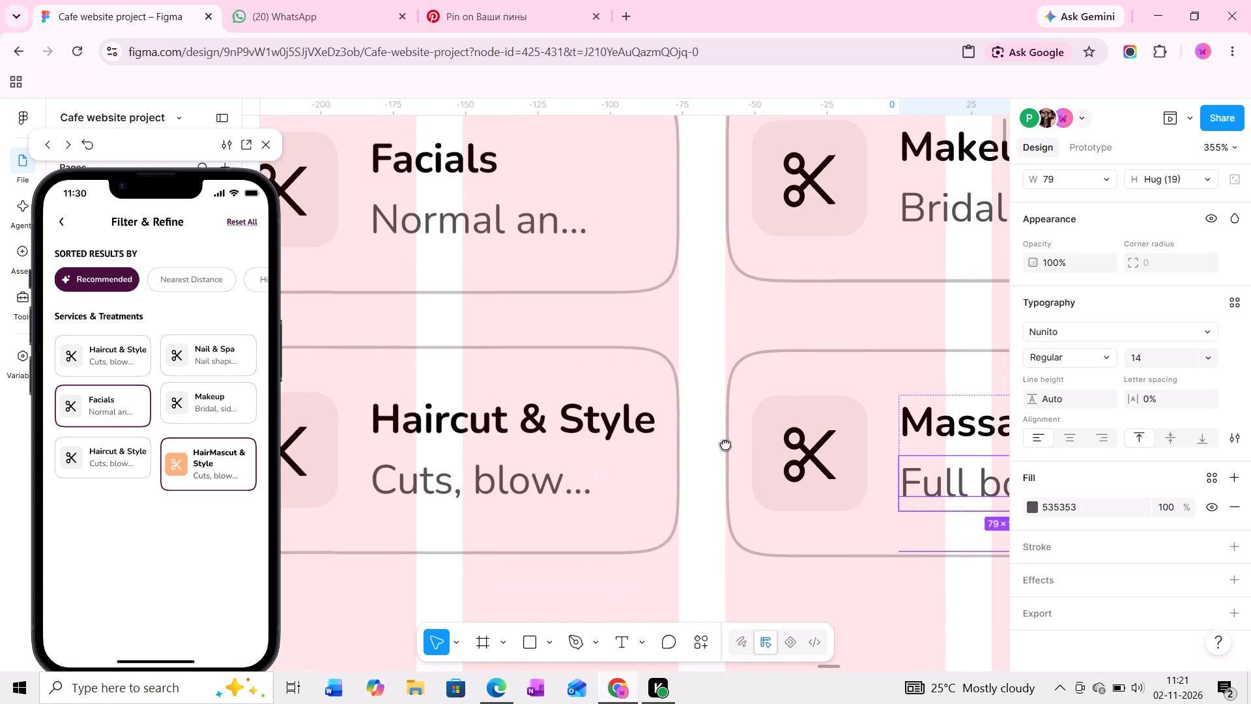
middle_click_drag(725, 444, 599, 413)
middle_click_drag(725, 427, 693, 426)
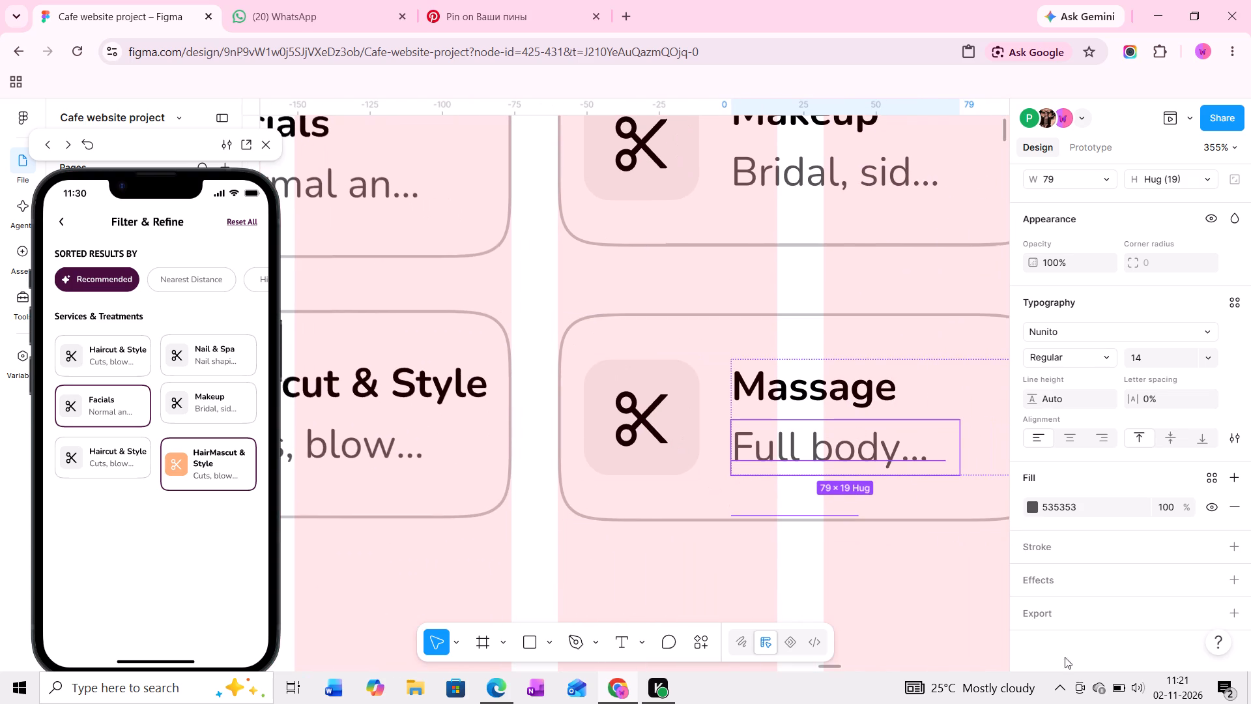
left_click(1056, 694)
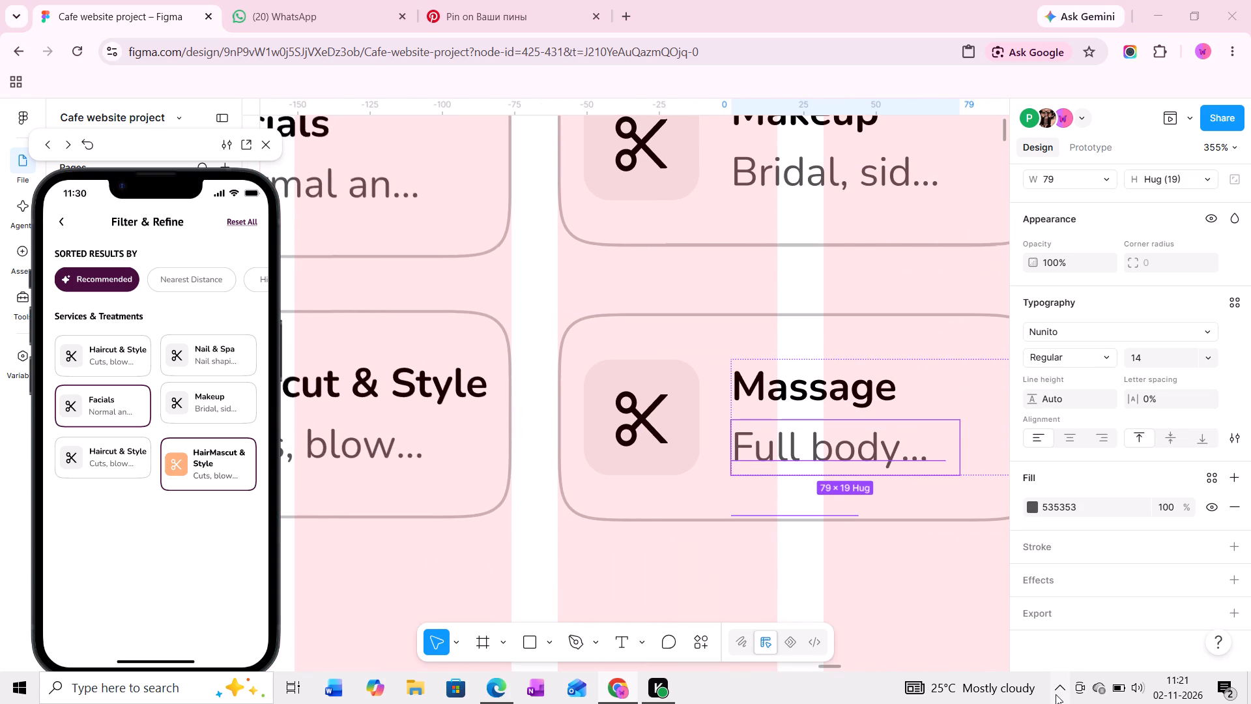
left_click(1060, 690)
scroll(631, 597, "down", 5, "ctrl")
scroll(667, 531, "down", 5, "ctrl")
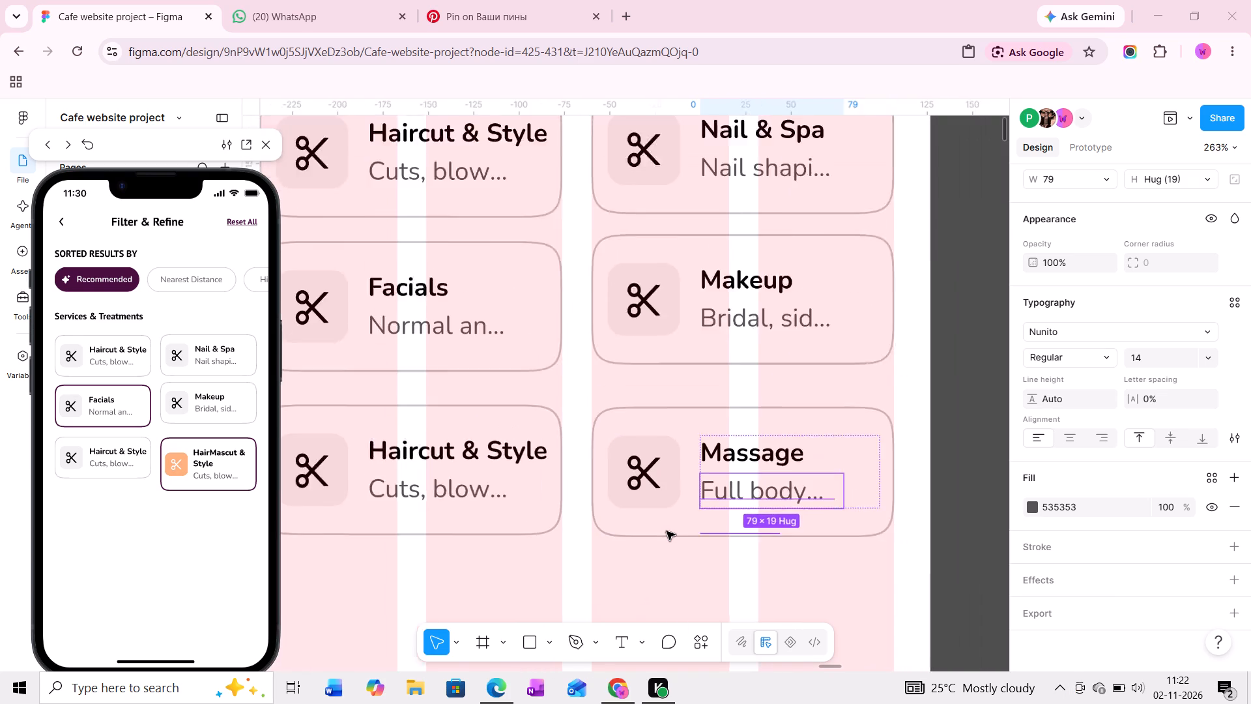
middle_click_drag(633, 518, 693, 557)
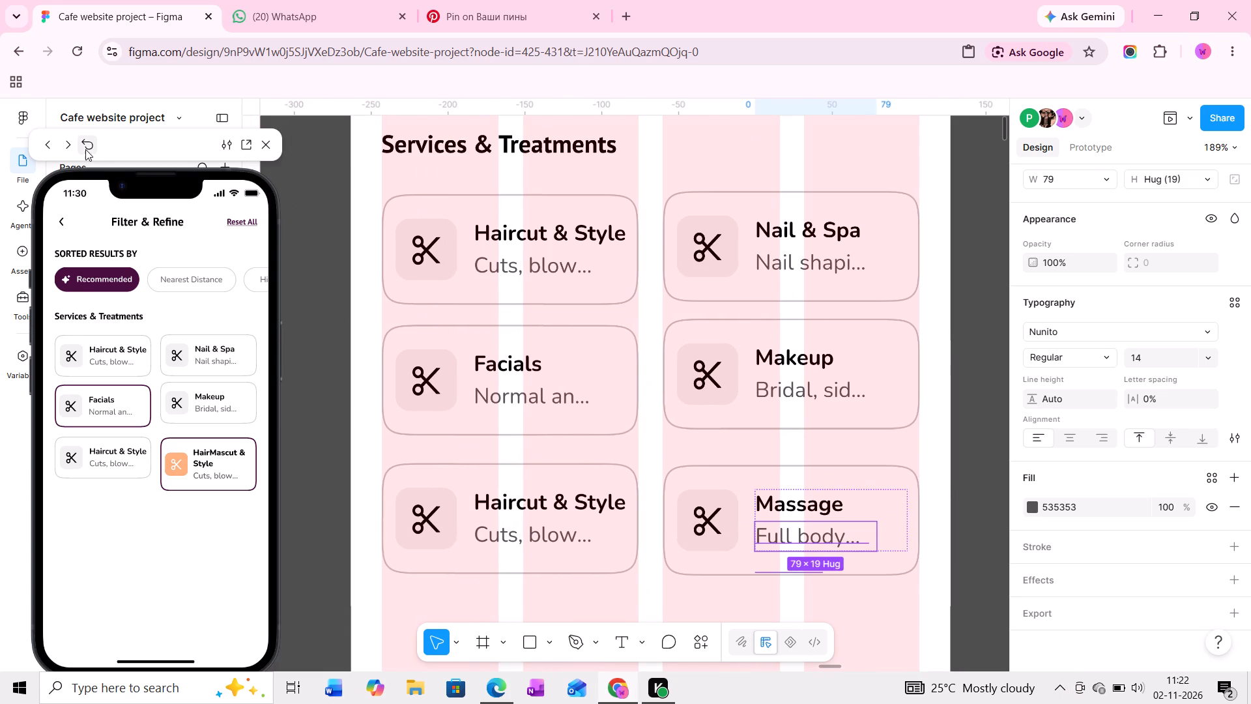
Restart the prototype preview, check the service card grid, and close the preview.
left_click(85, 149)
middle_click_drag(591, 476, 587, 409)
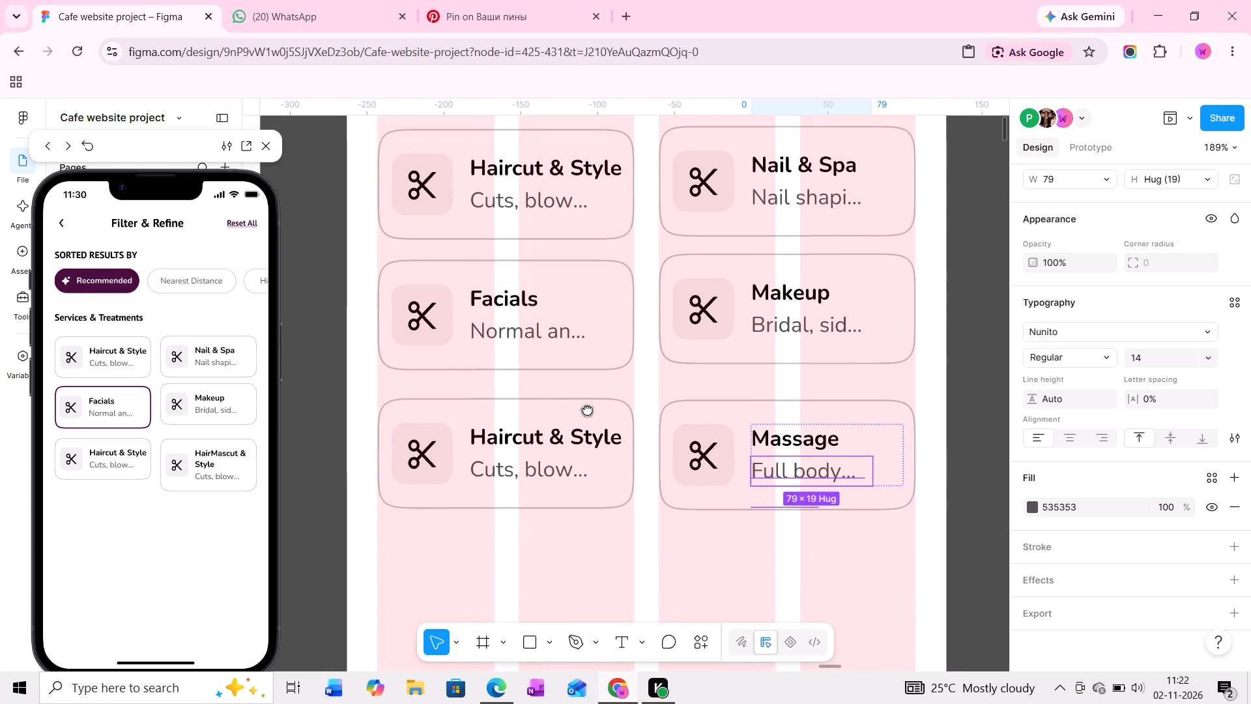
middle_click_drag(753, 452, 655, 421)
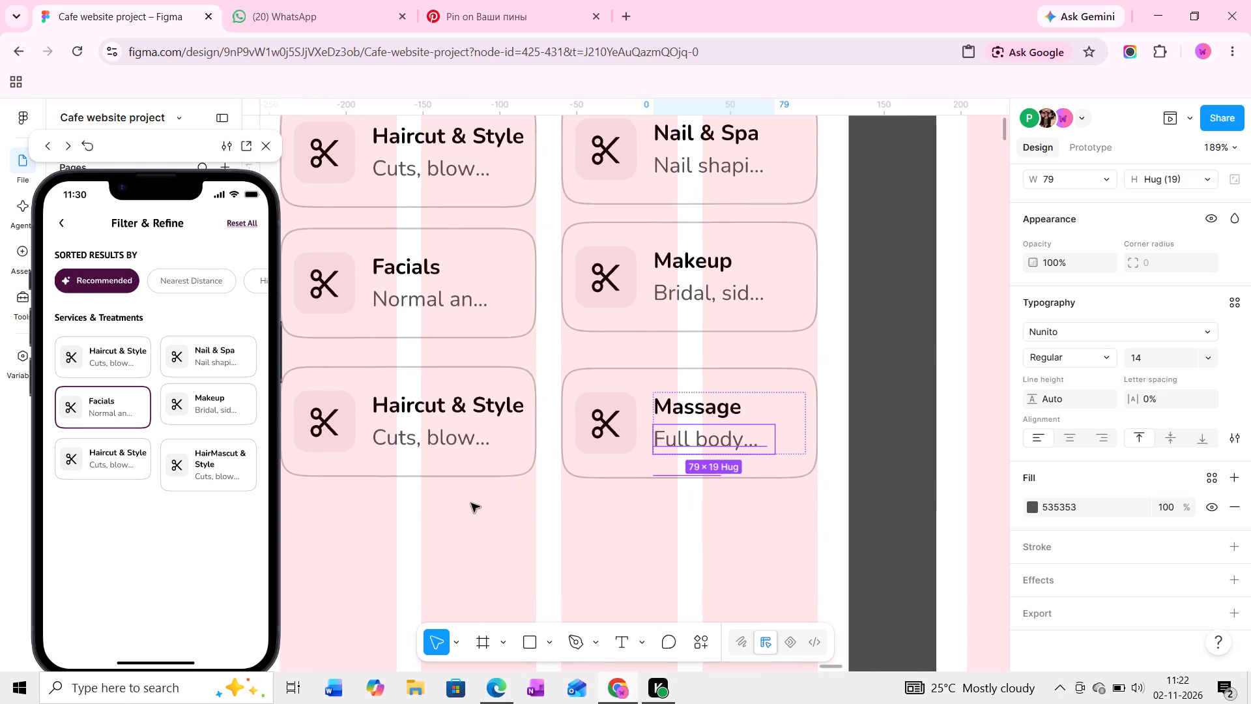
scroll(472, 504, "down", 3, "ctrl")
middle_click_drag(493, 495, 545, 488)
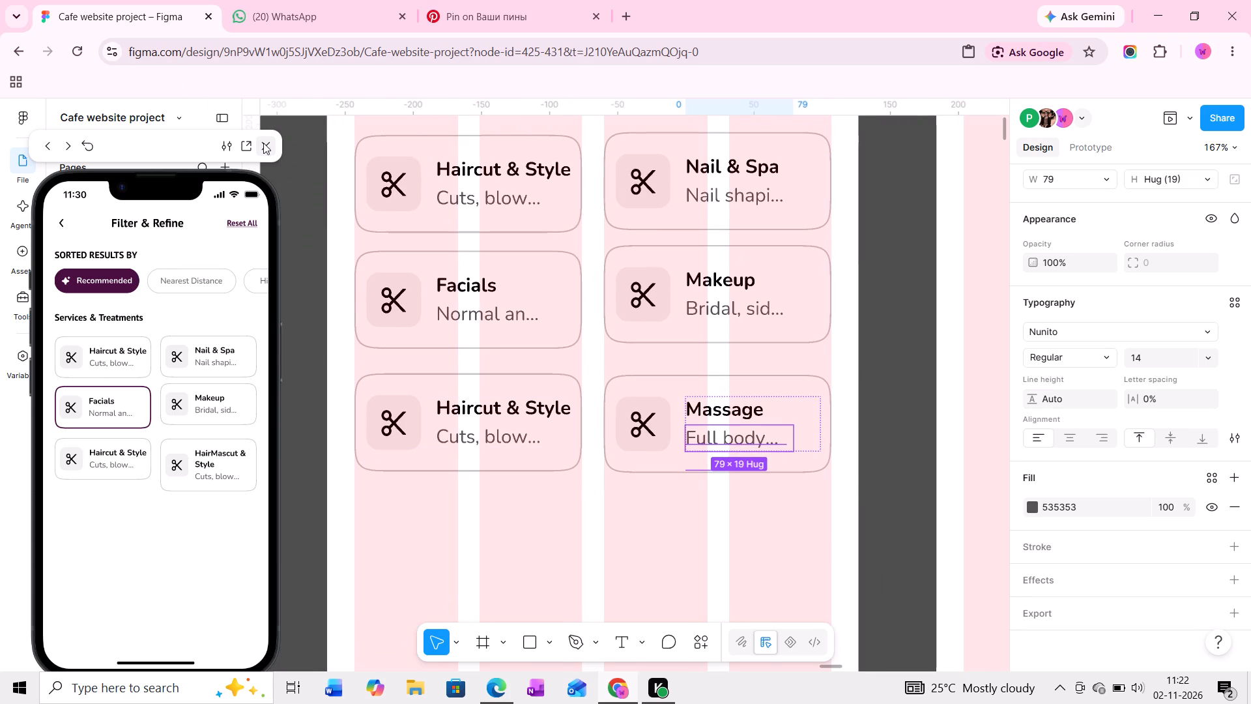
left_click(263, 143)
Replace the title of the third-row service card in the first column with "Glow up".
scroll(479, 422, "up", 9, "ctrl")
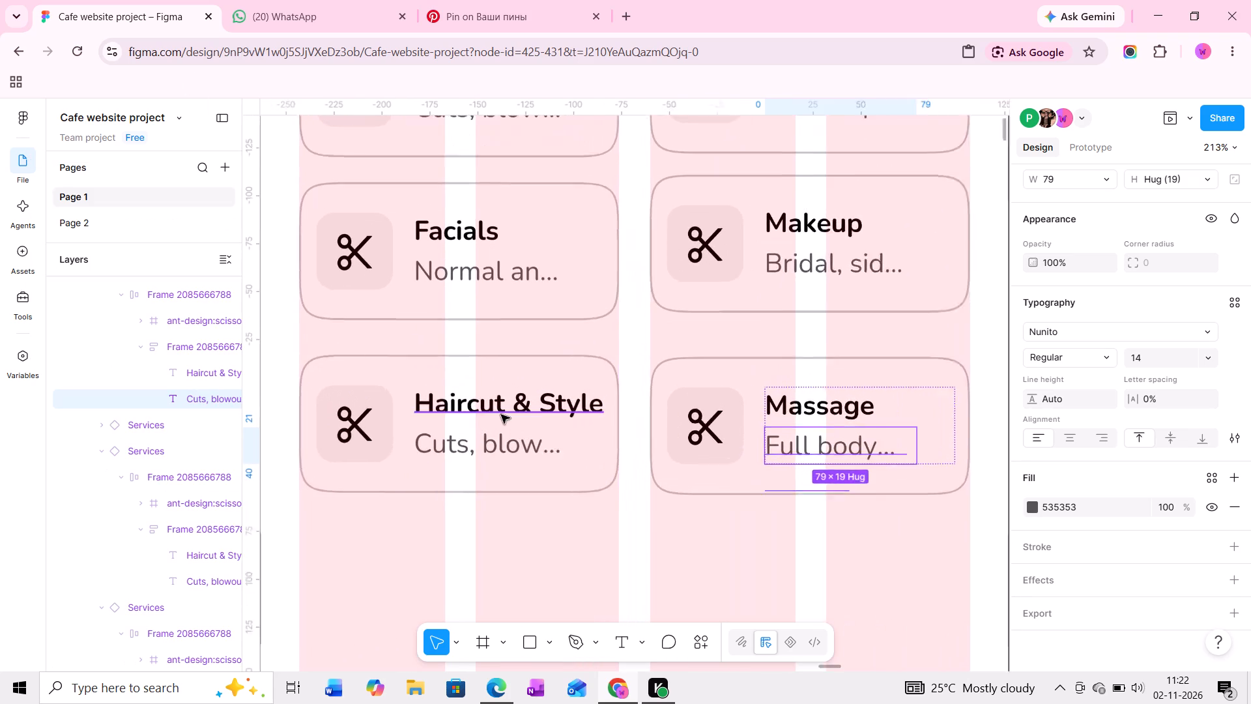
middle_click_drag(473, 406, 500, 402)
double_click(500, 402, "ctrl")
scroll(499, 402, "up", 3, "ctrl")
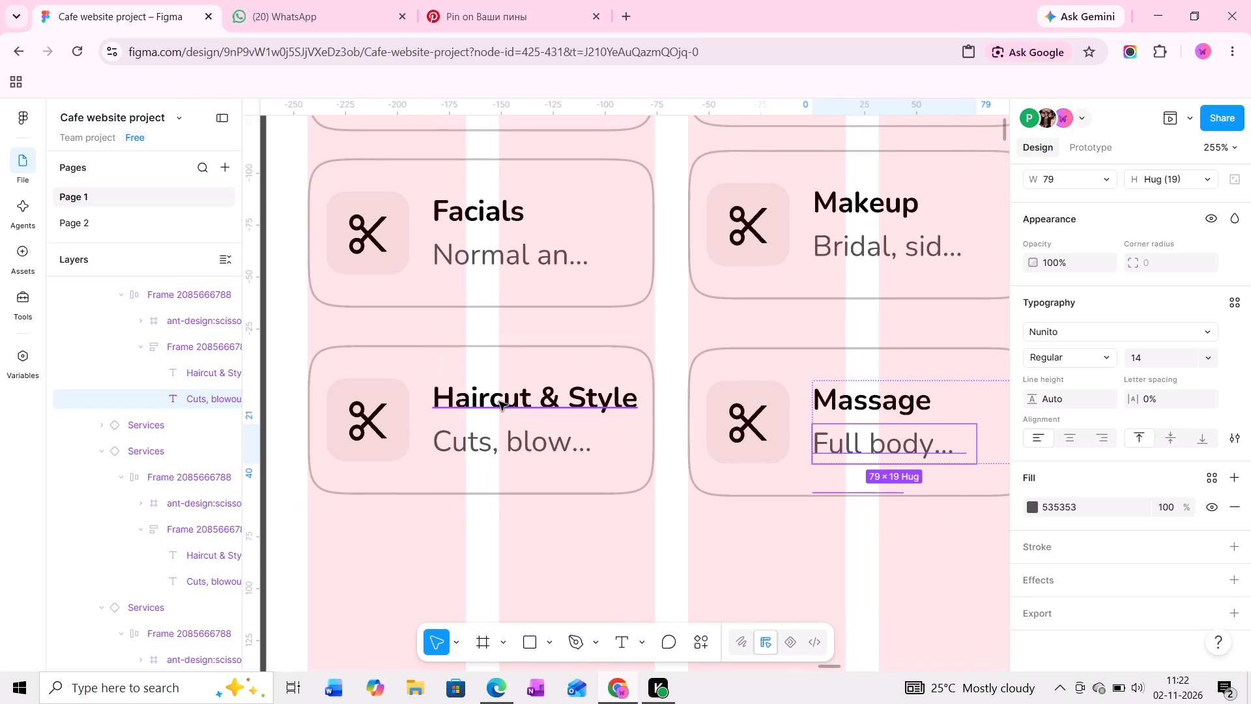
scroll(499, 402, "up", 1, "ctrl")
middle_click_drag(498, 402, 482, 402)
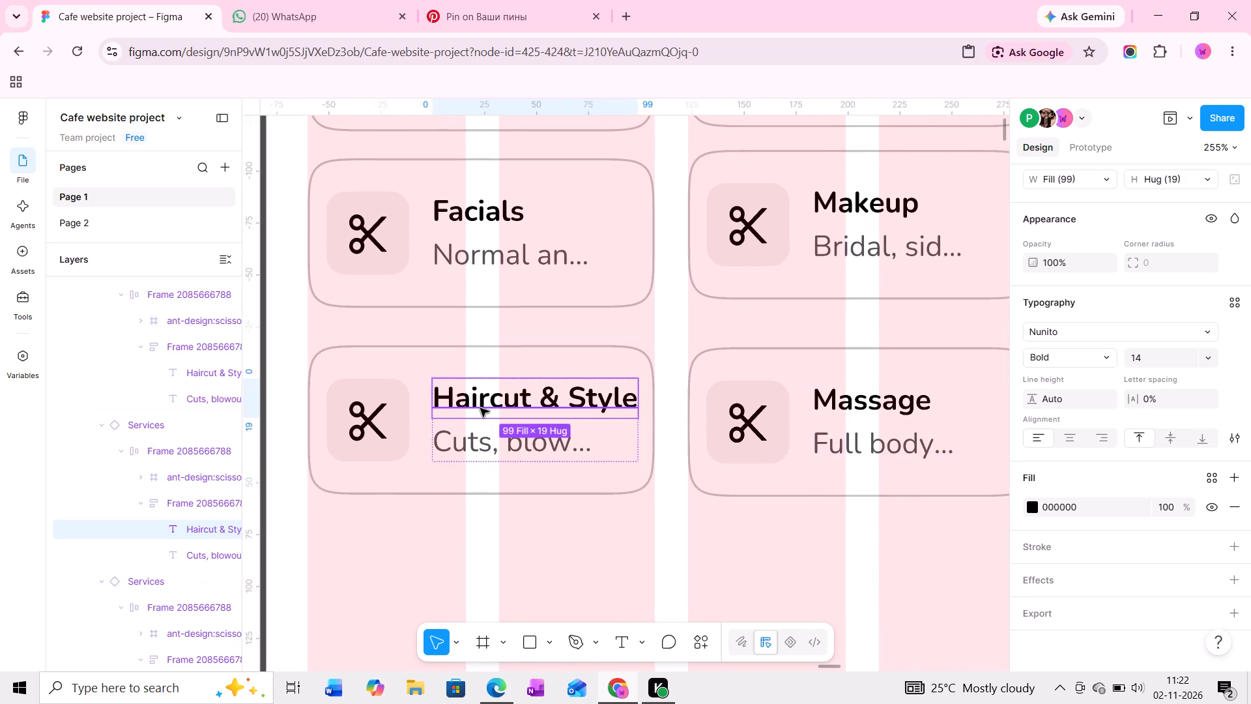
scroll(481, 409, "up", 3, "ctrl")
middle_click_drag(481, 409, 490, 409)
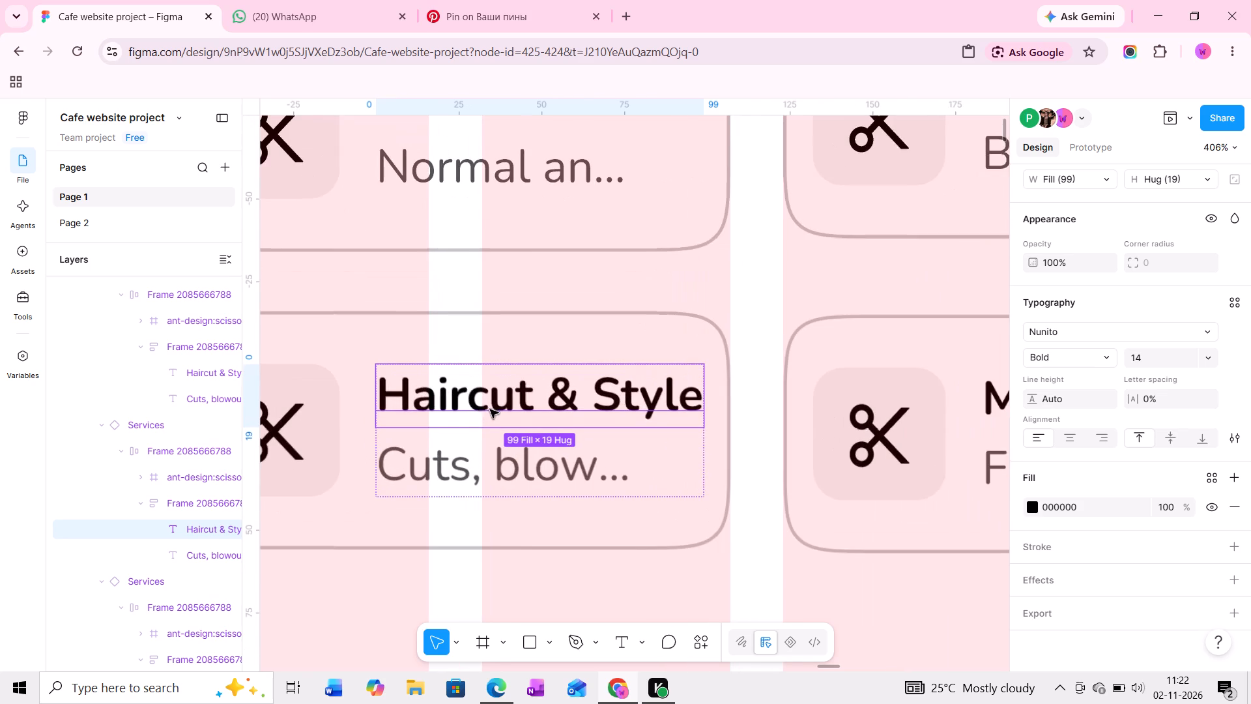
middle_click_drag(490, 409, 500, 412)
double_click(501, 409, "ctrl")
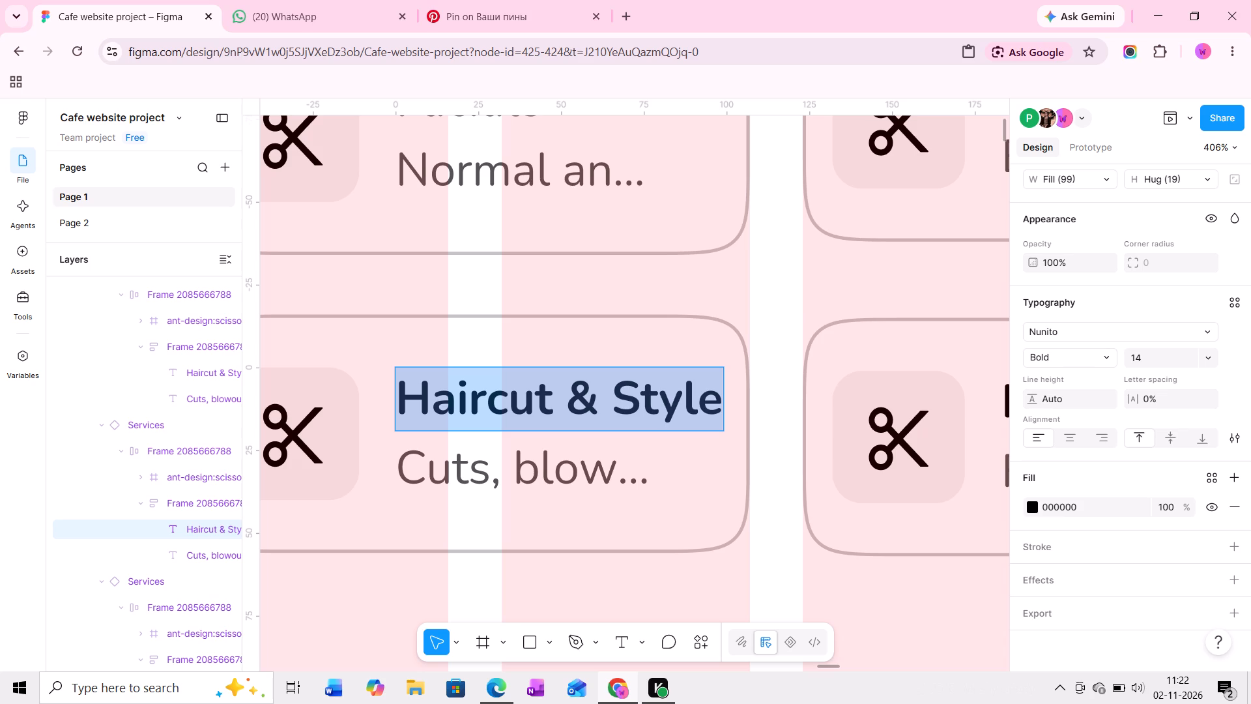
type("Glow")
type("up")
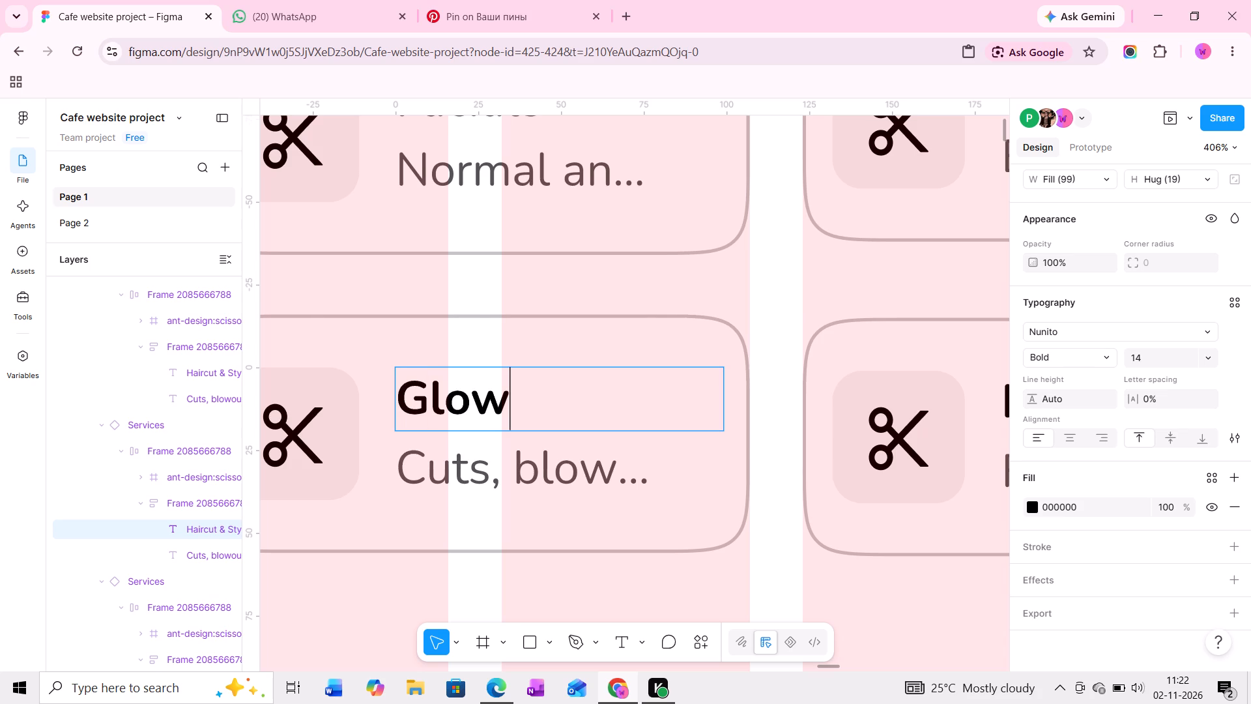
scroll(656, 465, "down", 2, "ctrl")
middle_click_drag(655, 473, 654, 474)
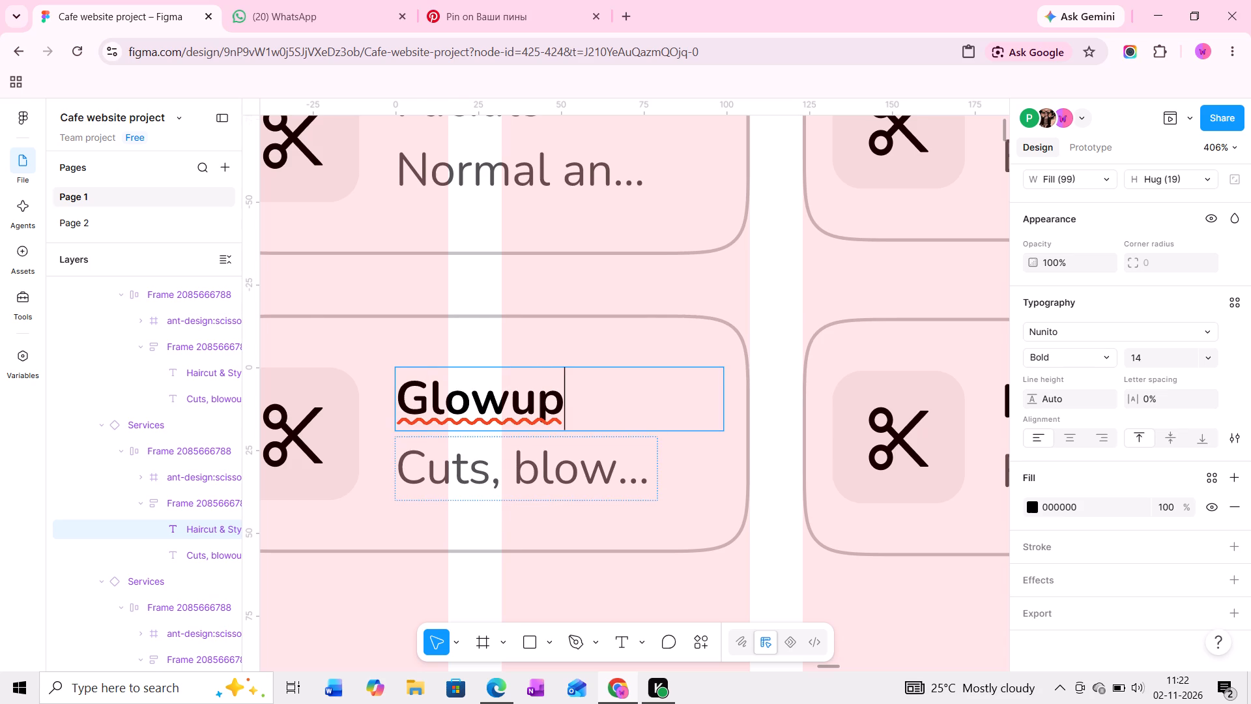
middle_click_drag(654, 474, 667, 427)
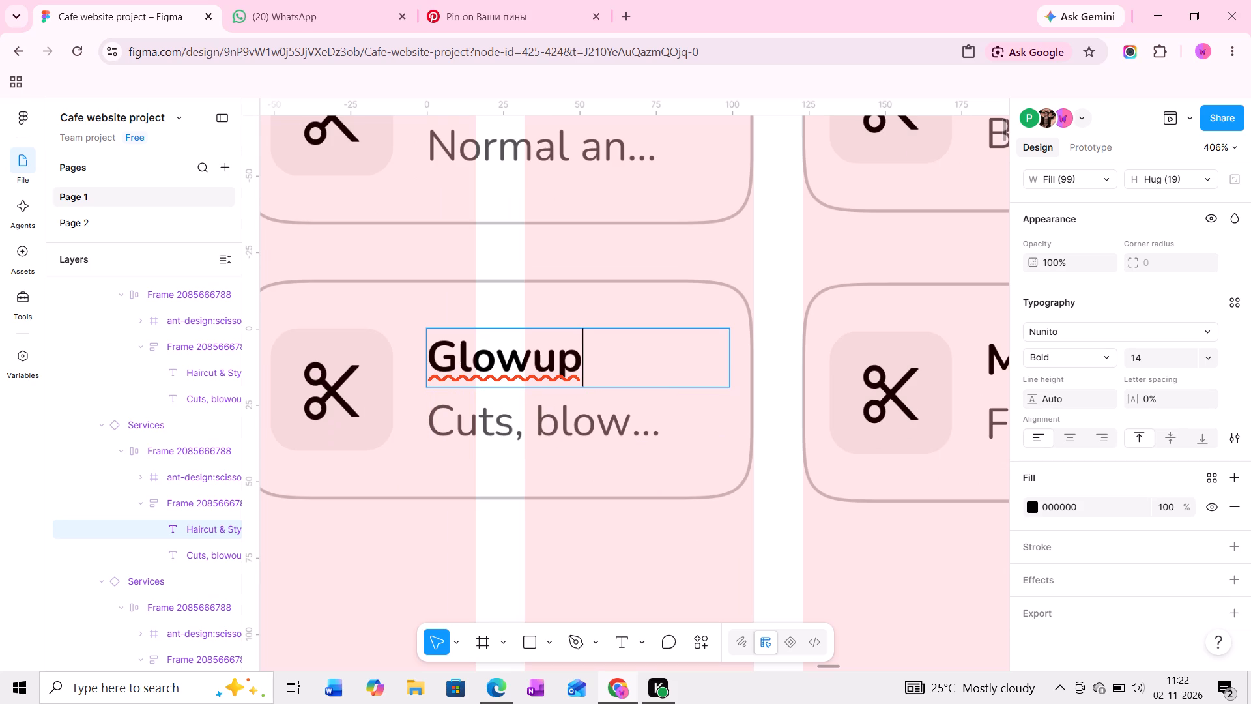
left_click(532, 366)
key("space")
left_click(569, 544)
Open the Iconify plugin beside the service card grid and search it for "nail" icons.
scroll(569, 536, "down", 2, "ctrl")
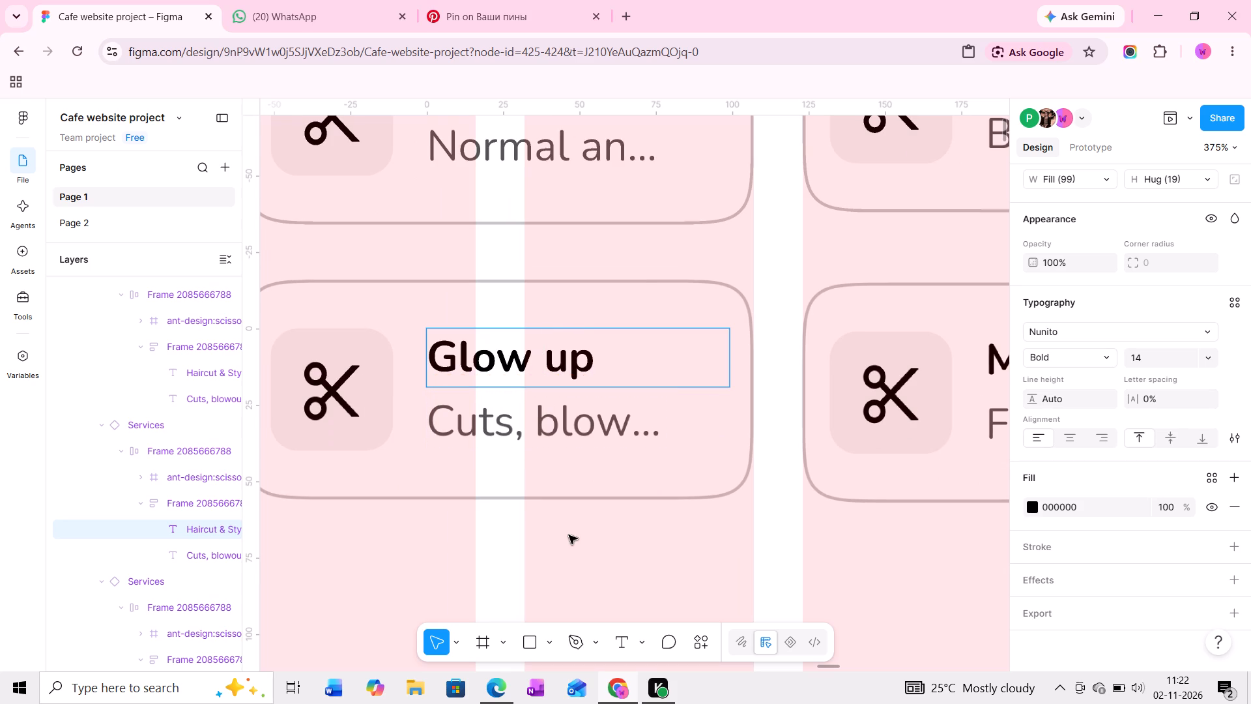
scroll(569, 535, "down", 10, "ctrl")
middle_click_drag(581, 519, 594, 497)
middle_click_drag(556, 366, 534, 450)
middle_click_drag(578, 360, 551, 414)
middle_click_drag(592, 326, 469, 414)
middle_click_drag(549, 382, 499, 404)
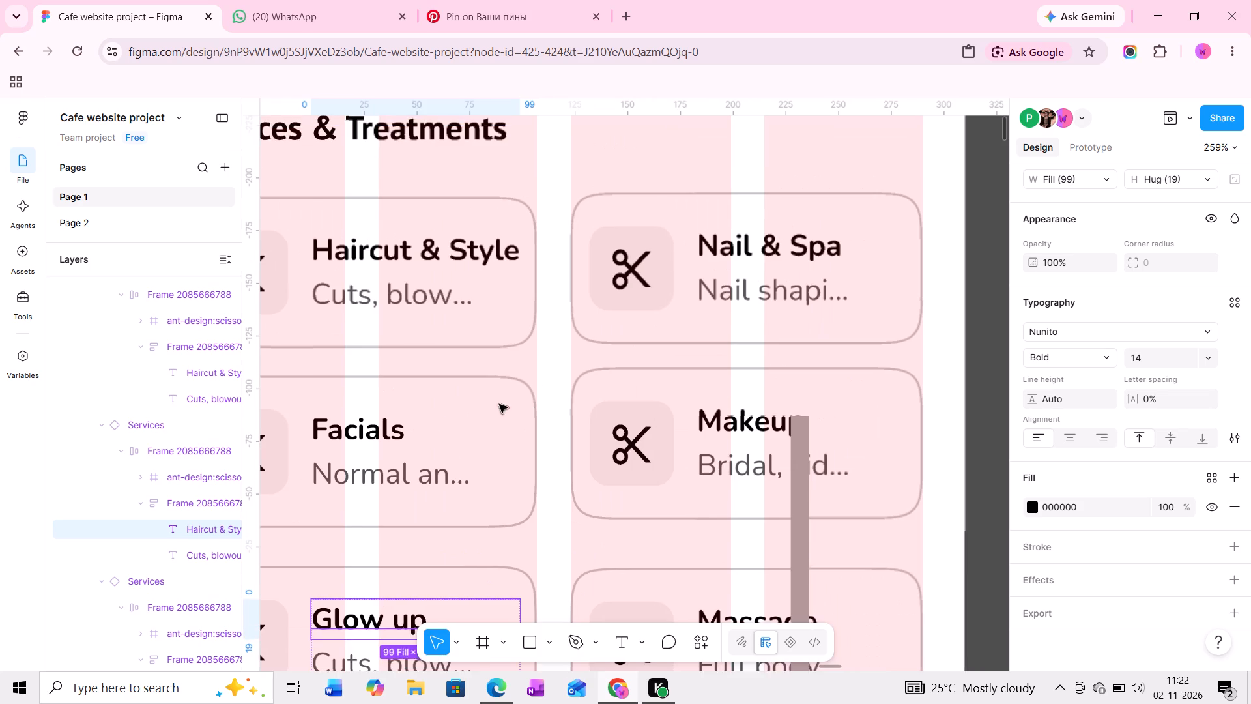
middle_click_drag(499, 404, 495, 407)
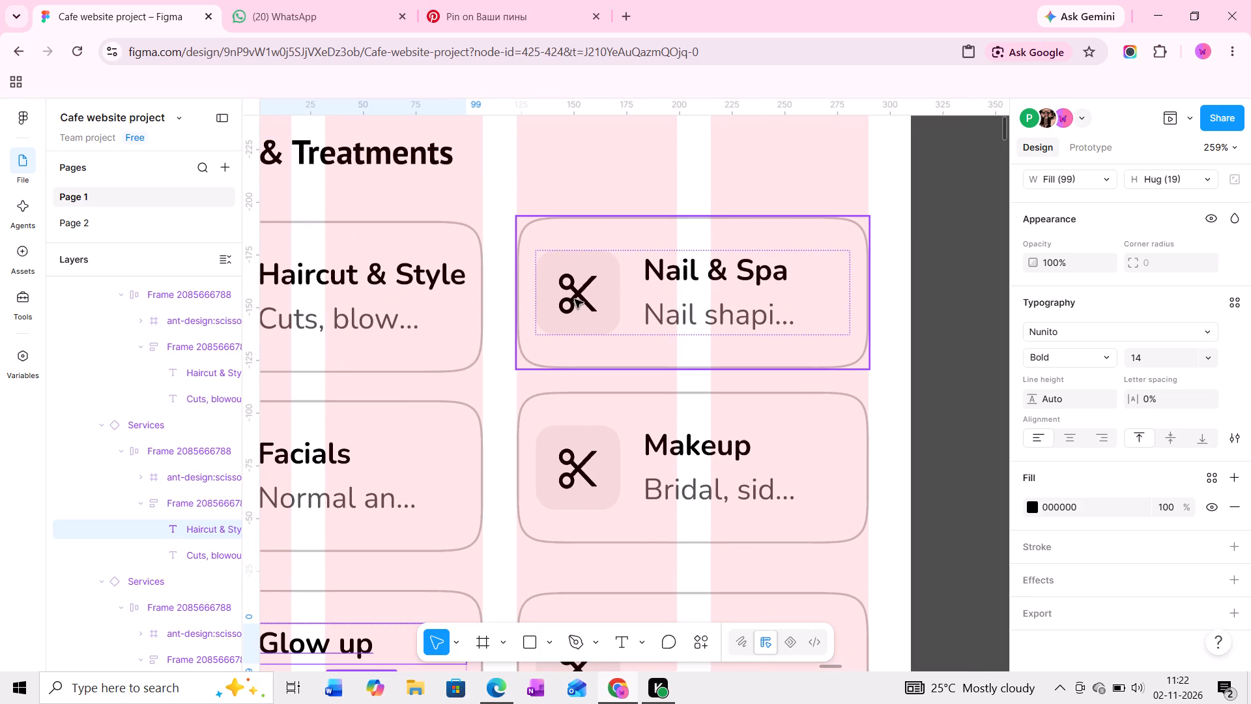
left_click(698, 639)
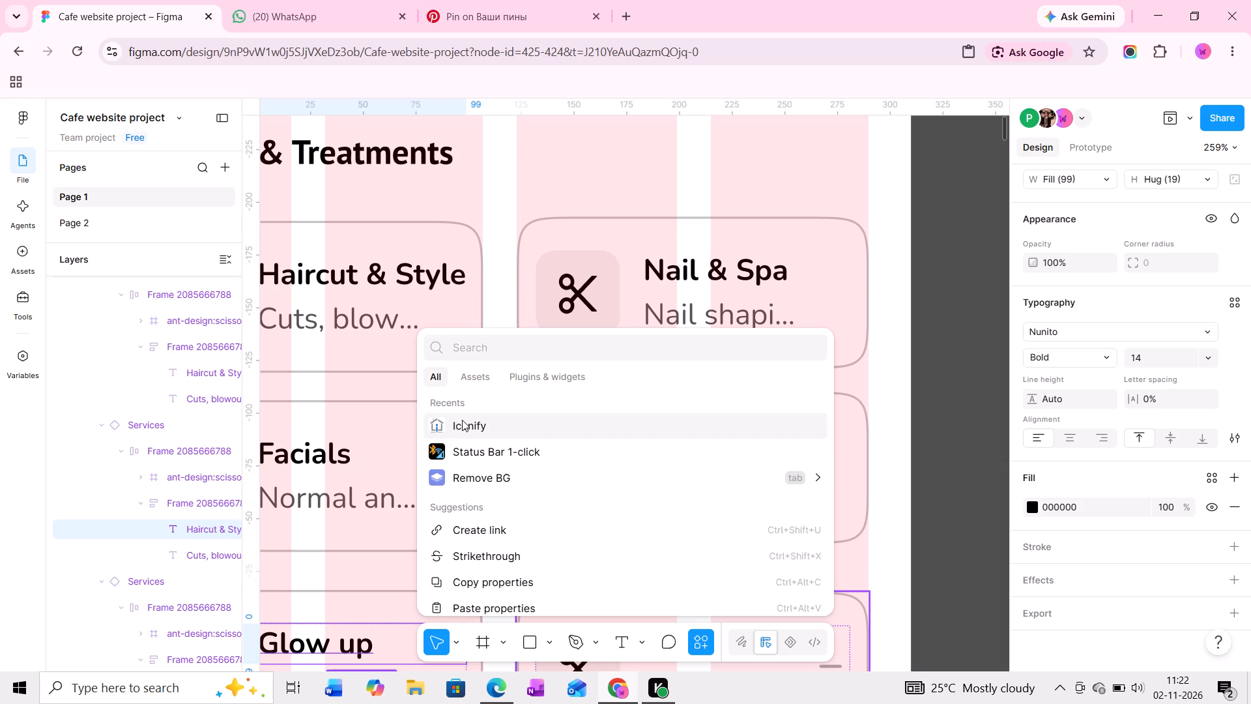
left_click(462, 420)
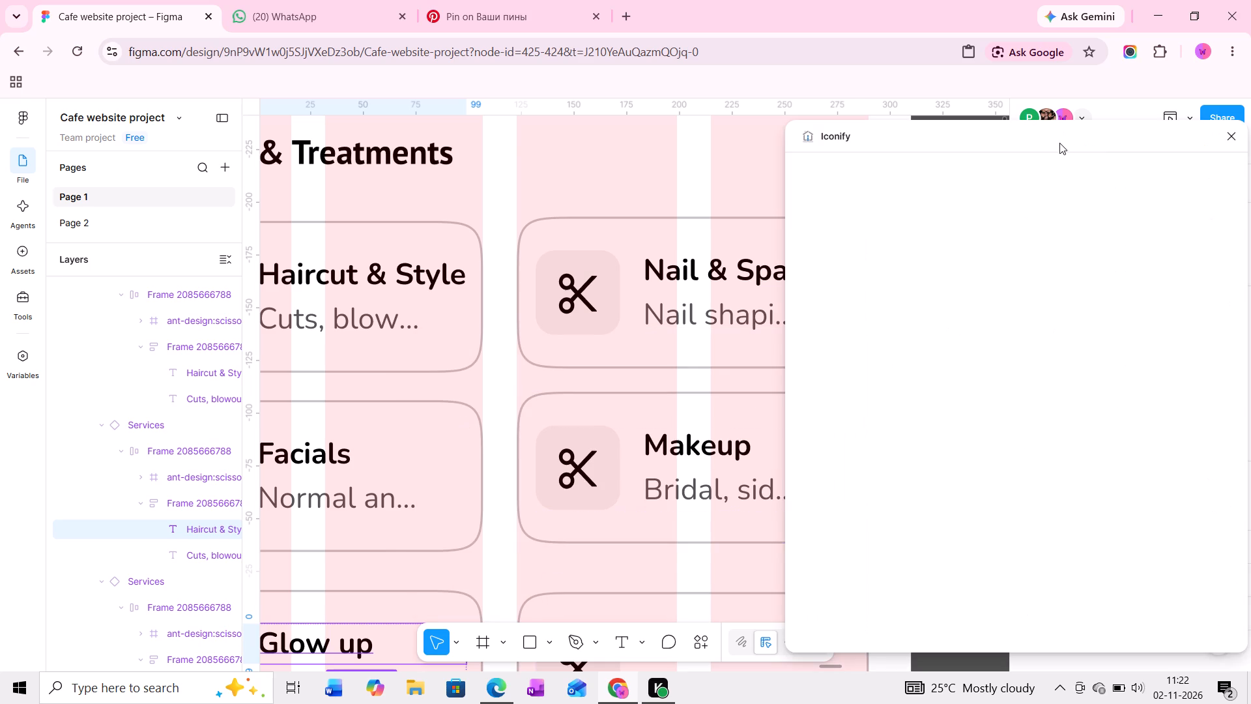
left_click_drag(1059, 140, 281, 121)
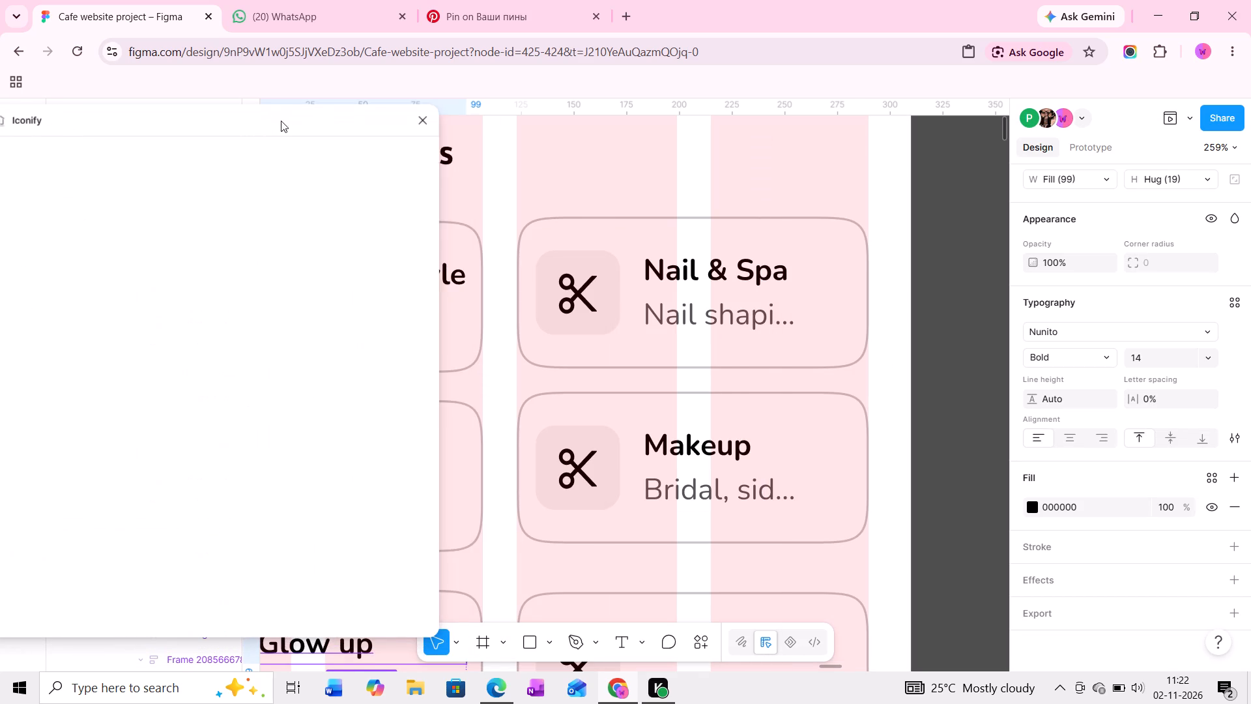
left_click_drag(281, 121, 294, 121)
middle_click_drag(771, 326, 736, 310)
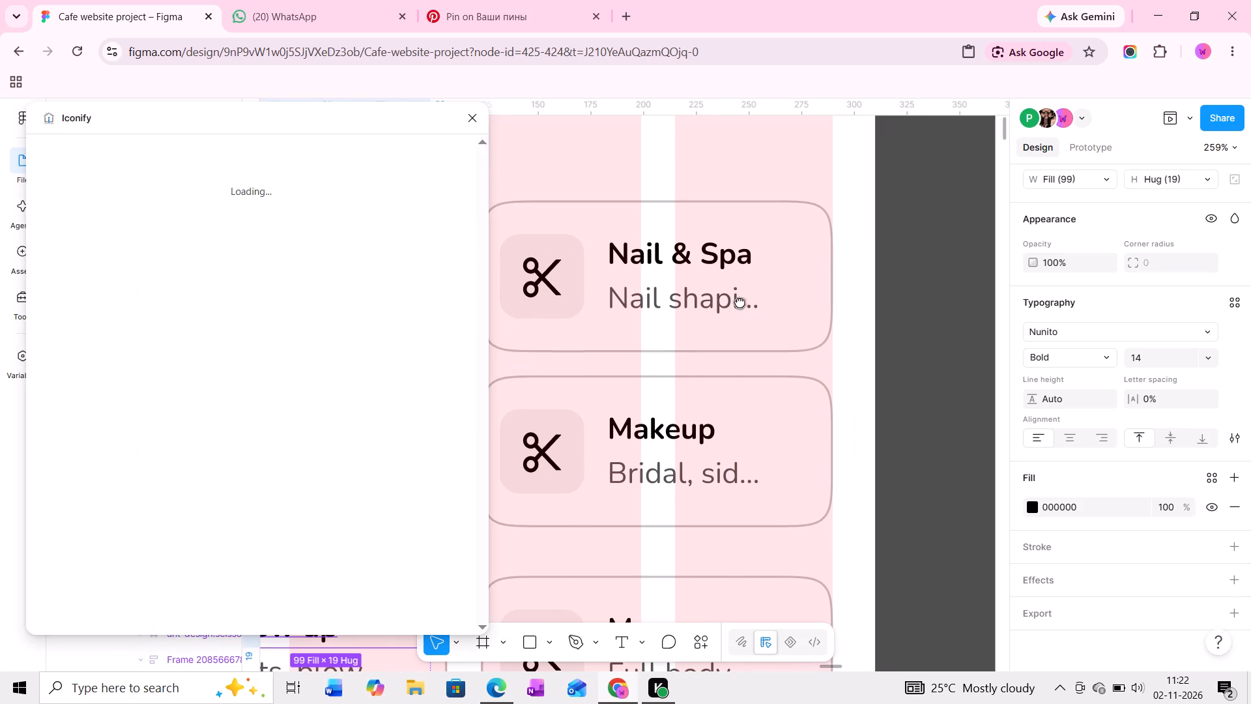
left_click(149, 178)
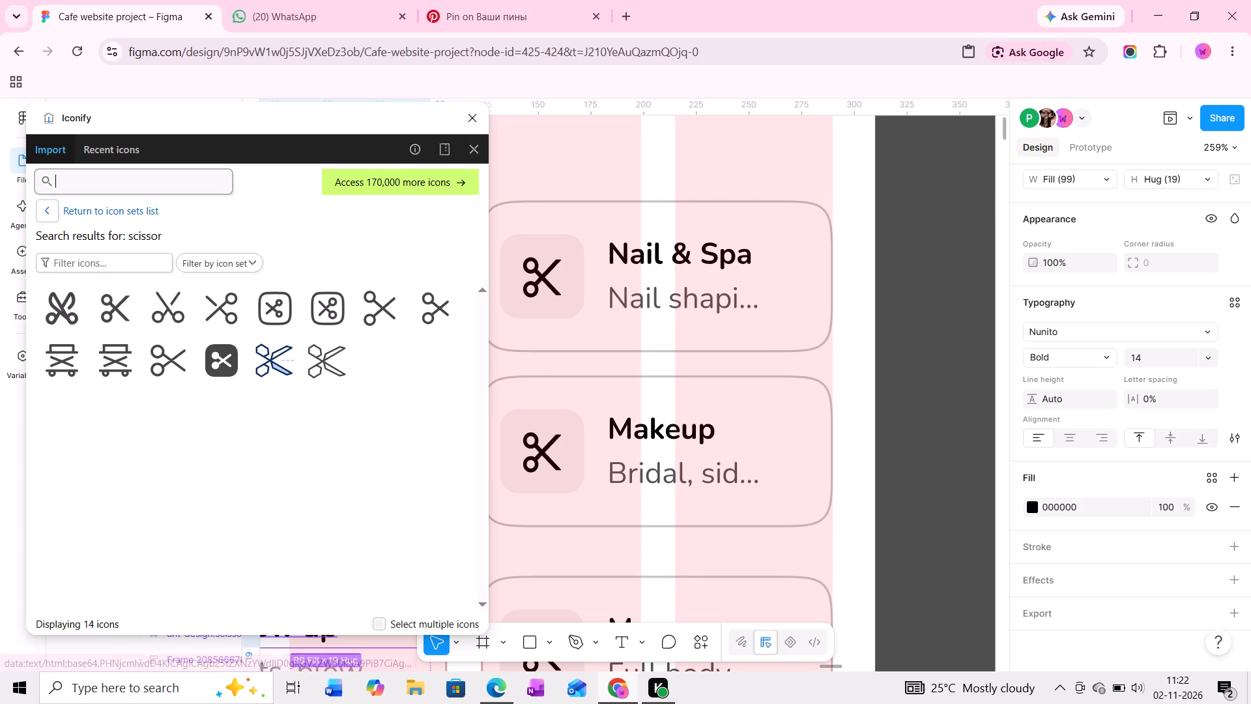
type("nail")
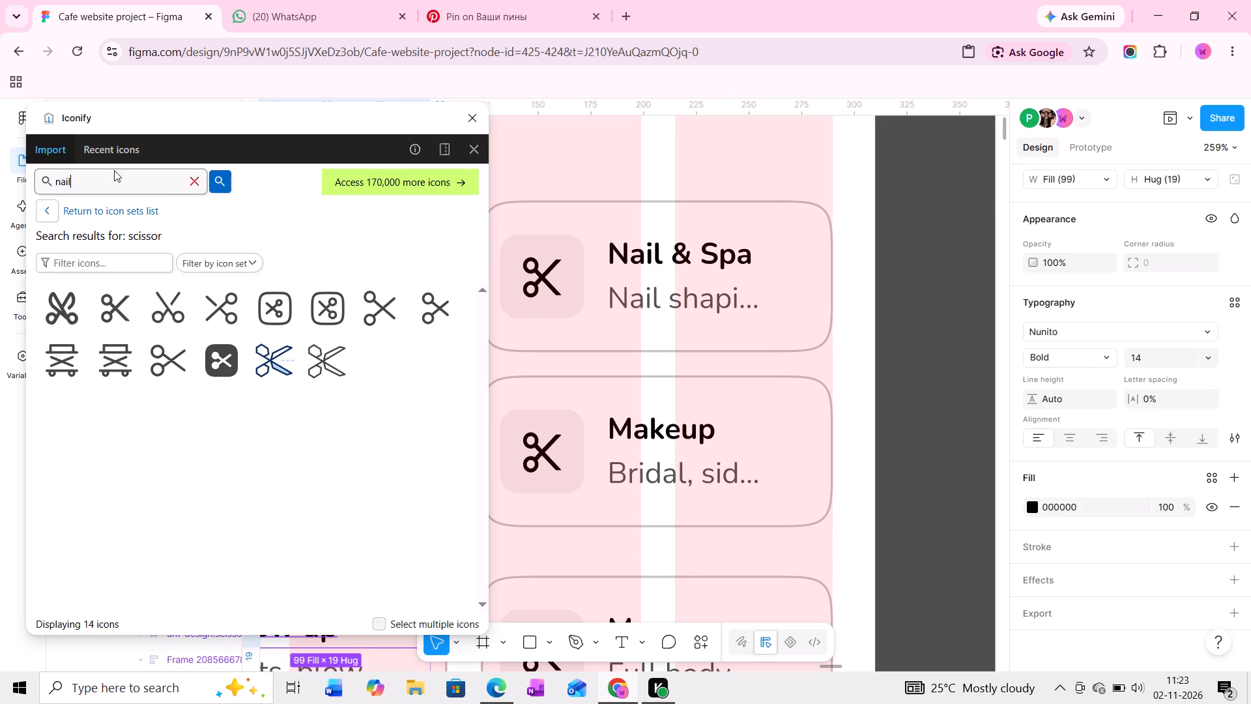
key("Return")
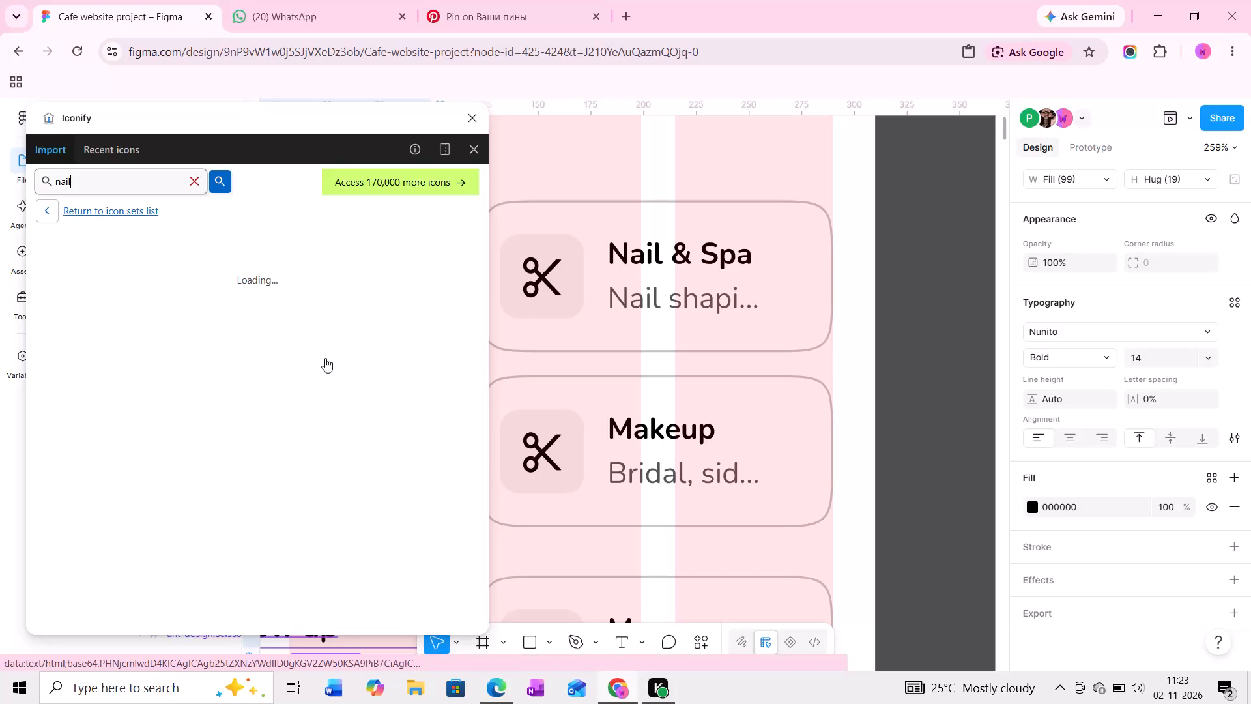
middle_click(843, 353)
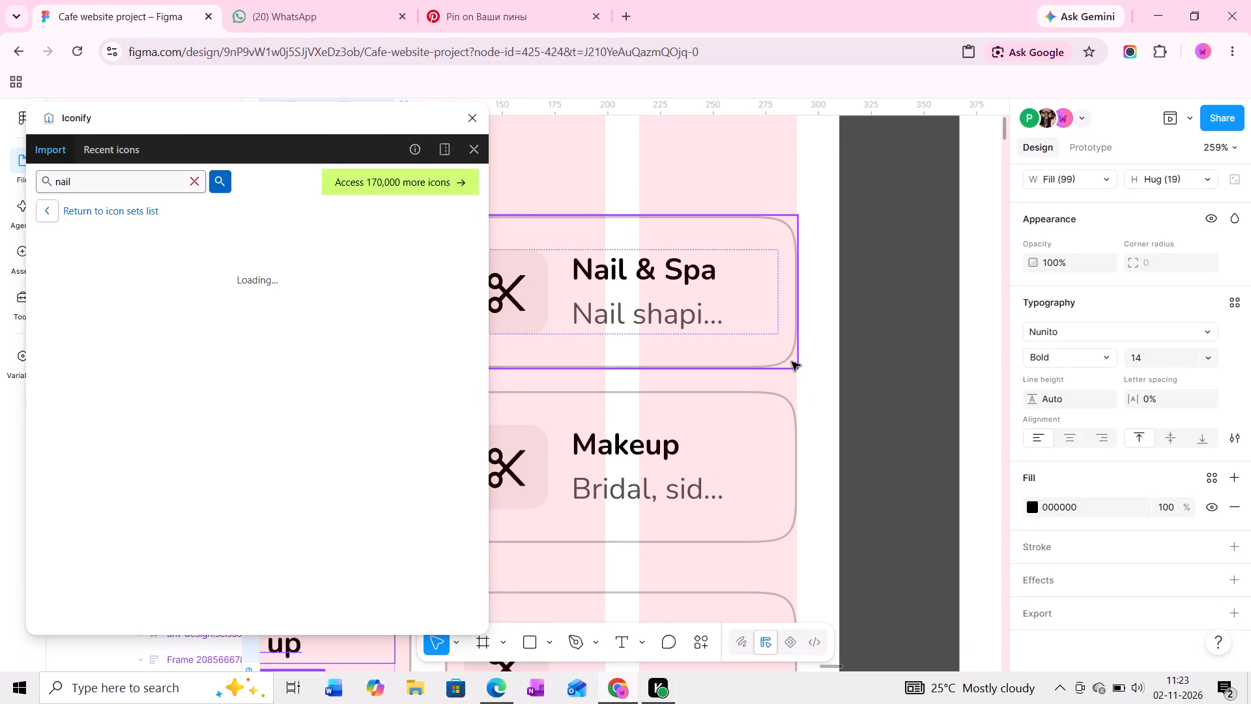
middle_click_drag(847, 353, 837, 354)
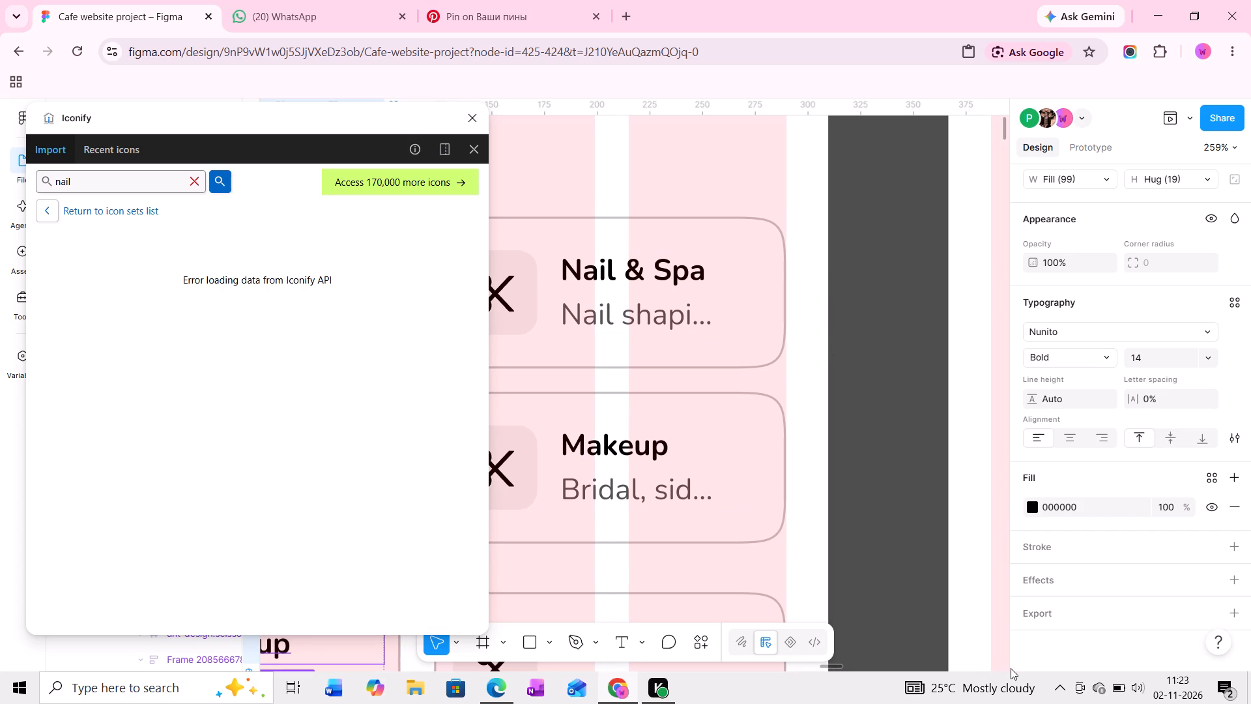
Disconnect the computer from its current Wi-Fi network and reconnect to the same network.
left_click(1062, 688)
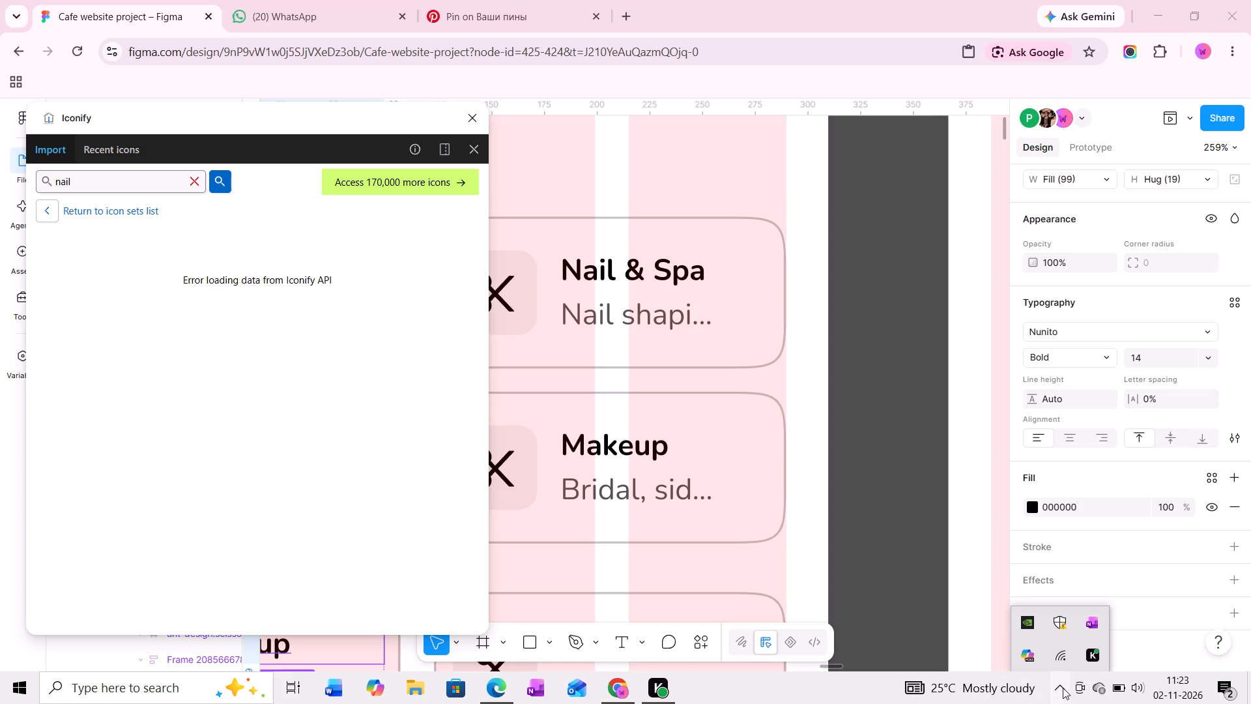
left_click(1063, 648)
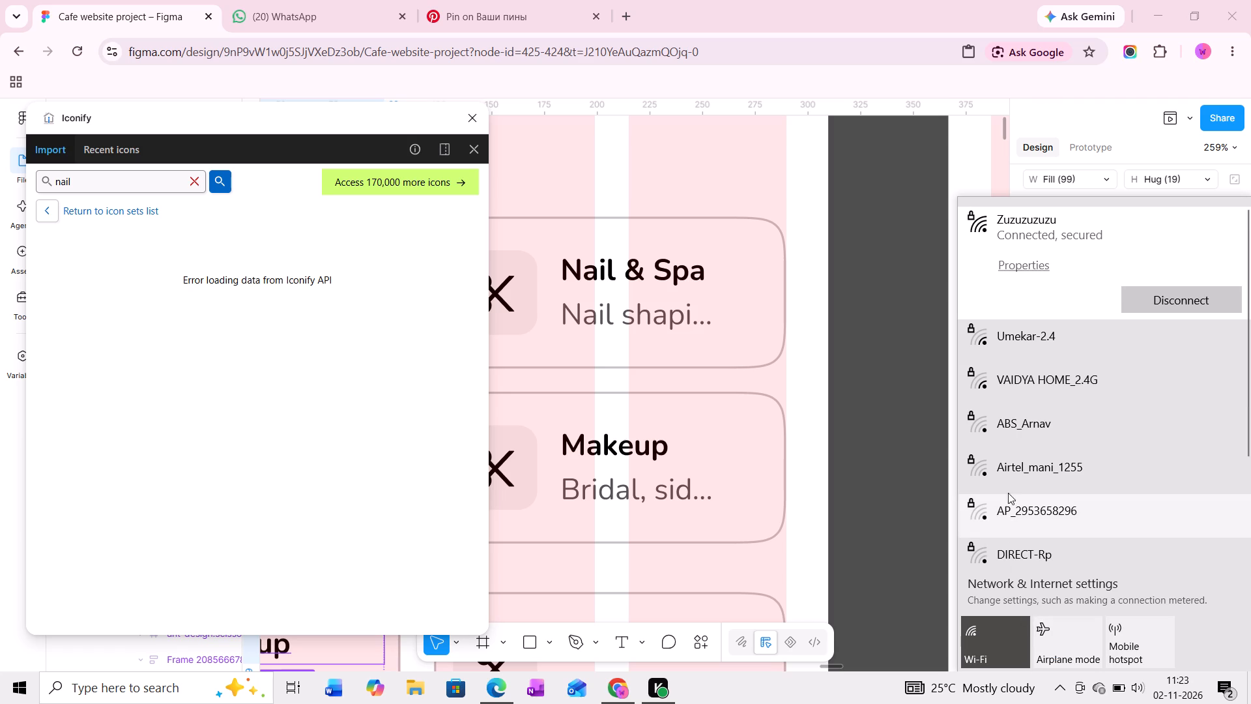
left_click(1200, 302)
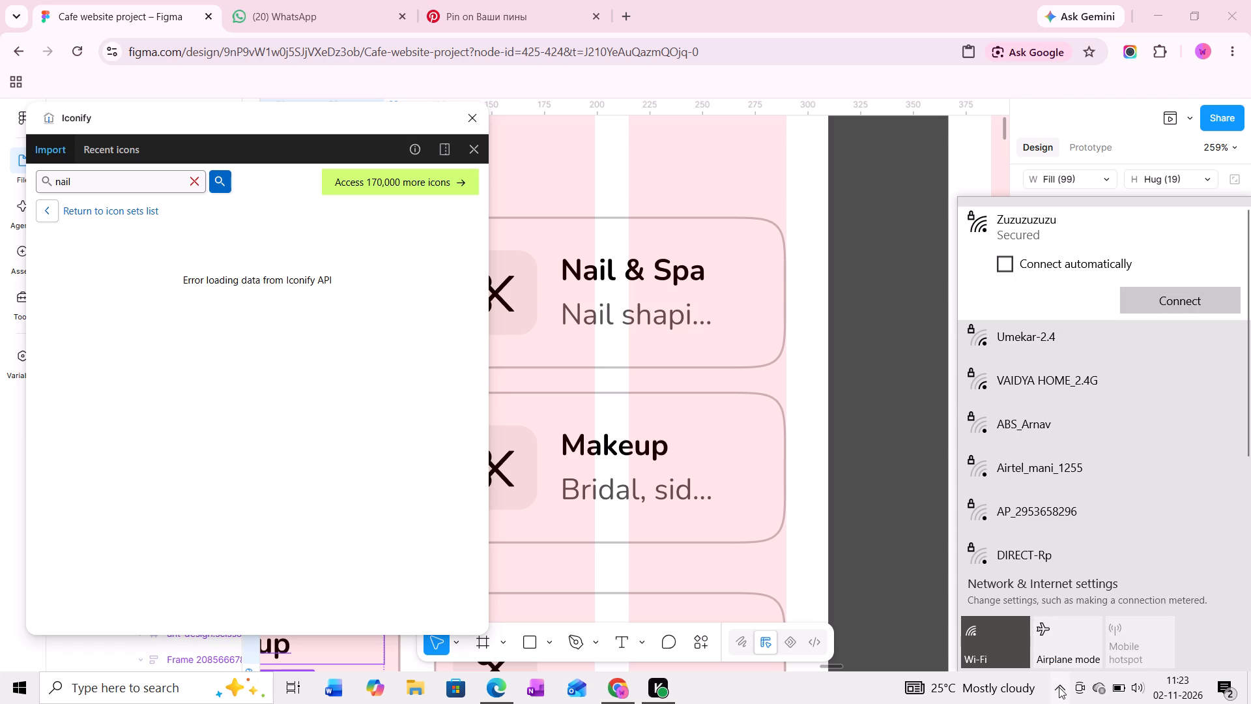
left_click(1059, 687)
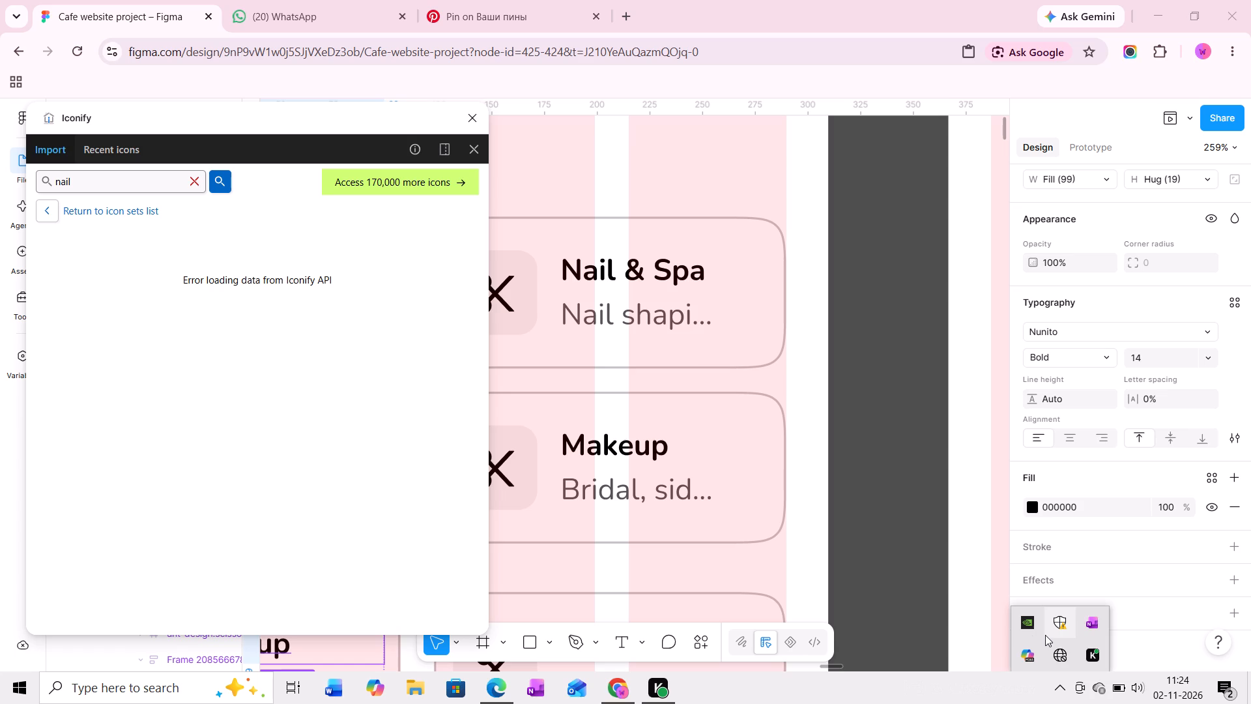
left_click(1049, 653)
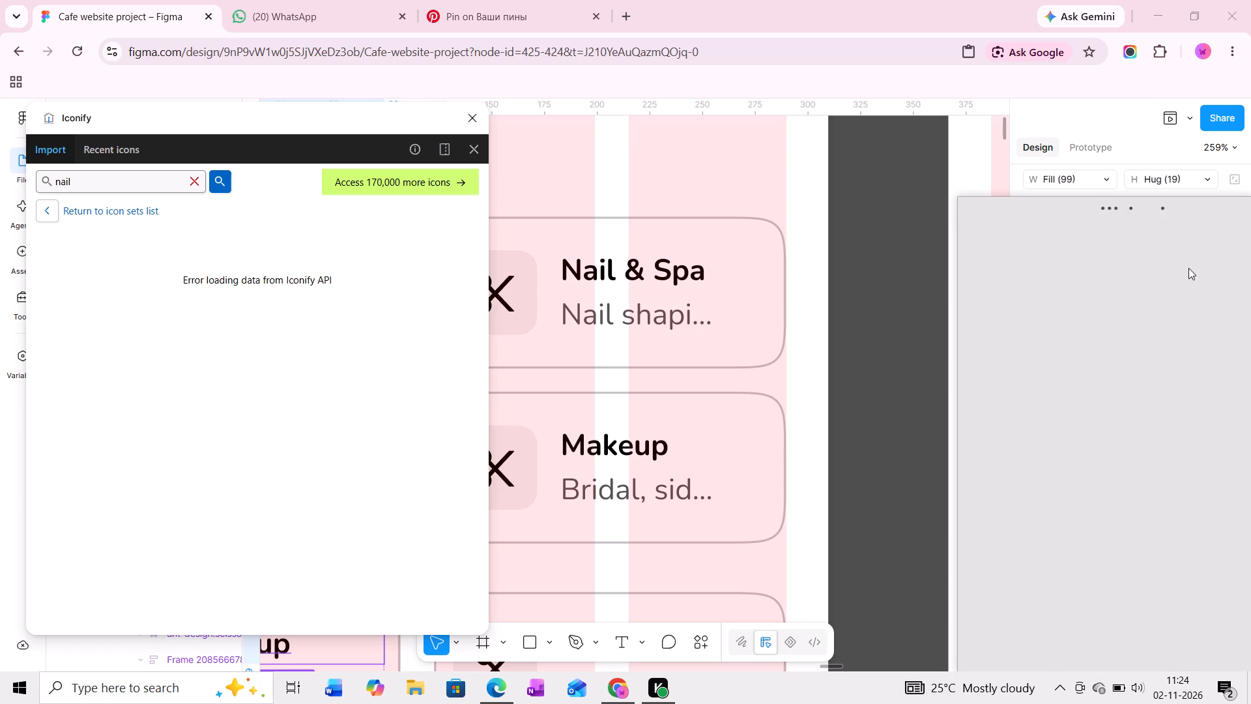
left_click(1142, 223)
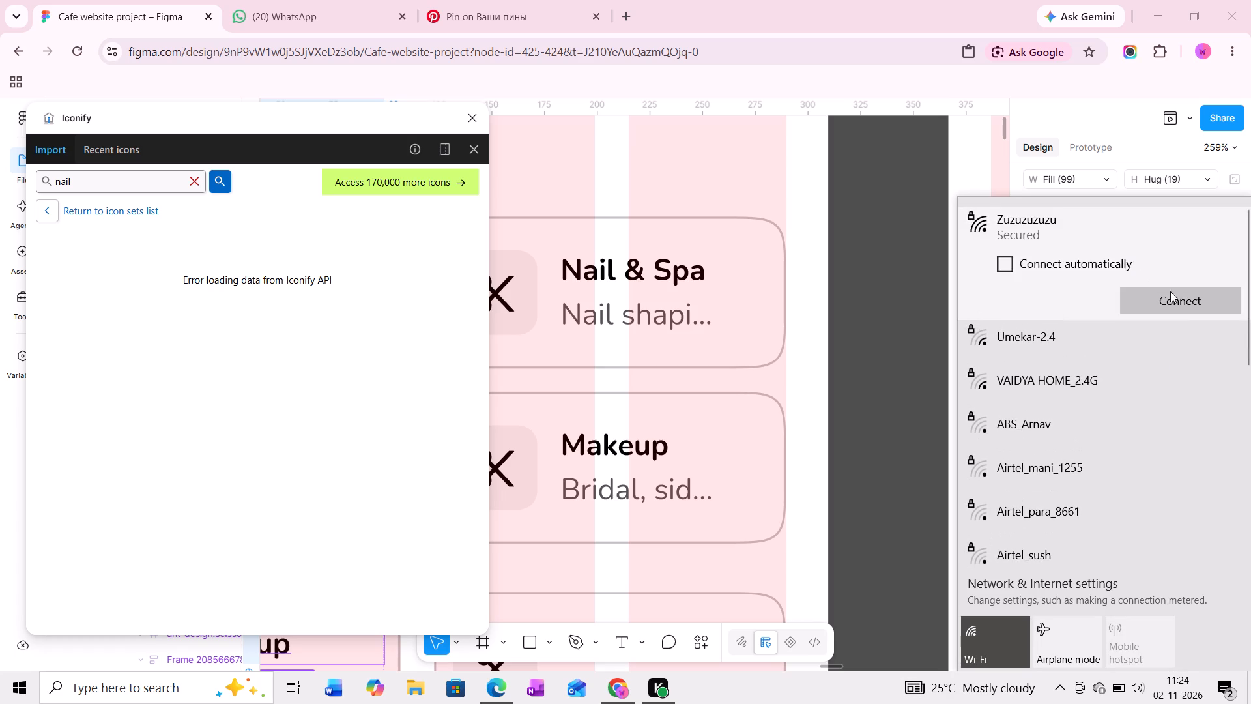
left_click(1183, 312)
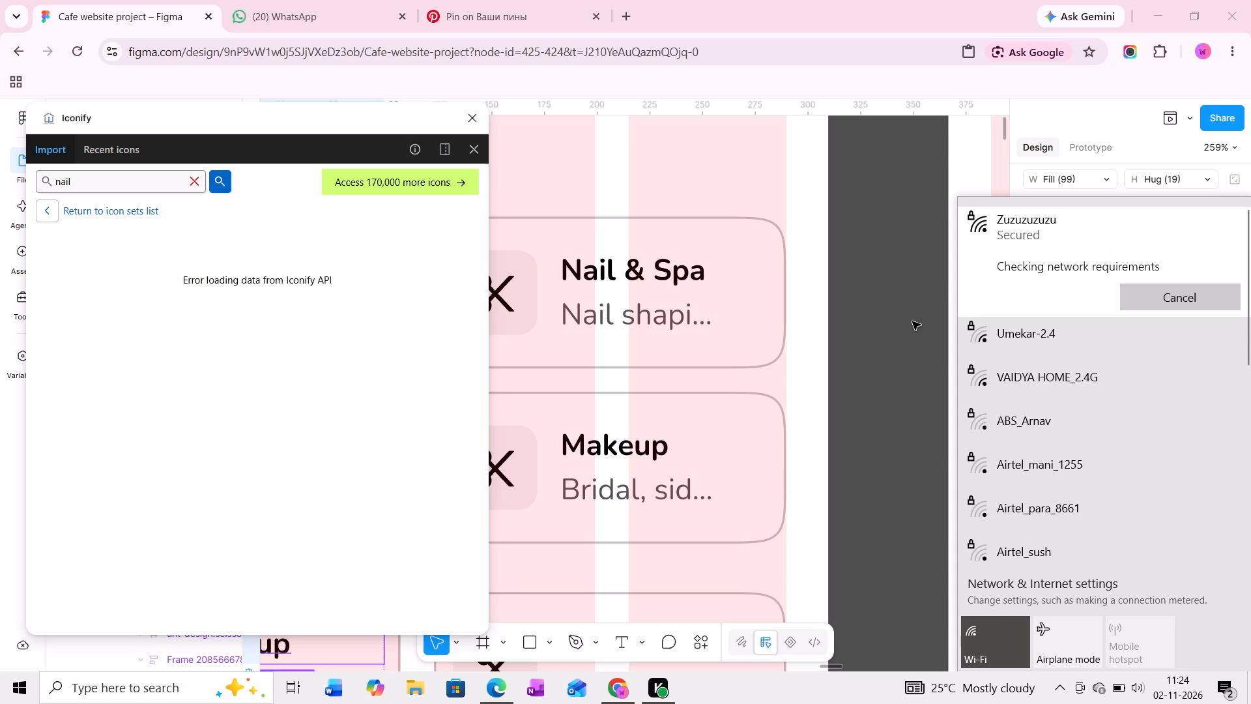
left_click(912, 321)
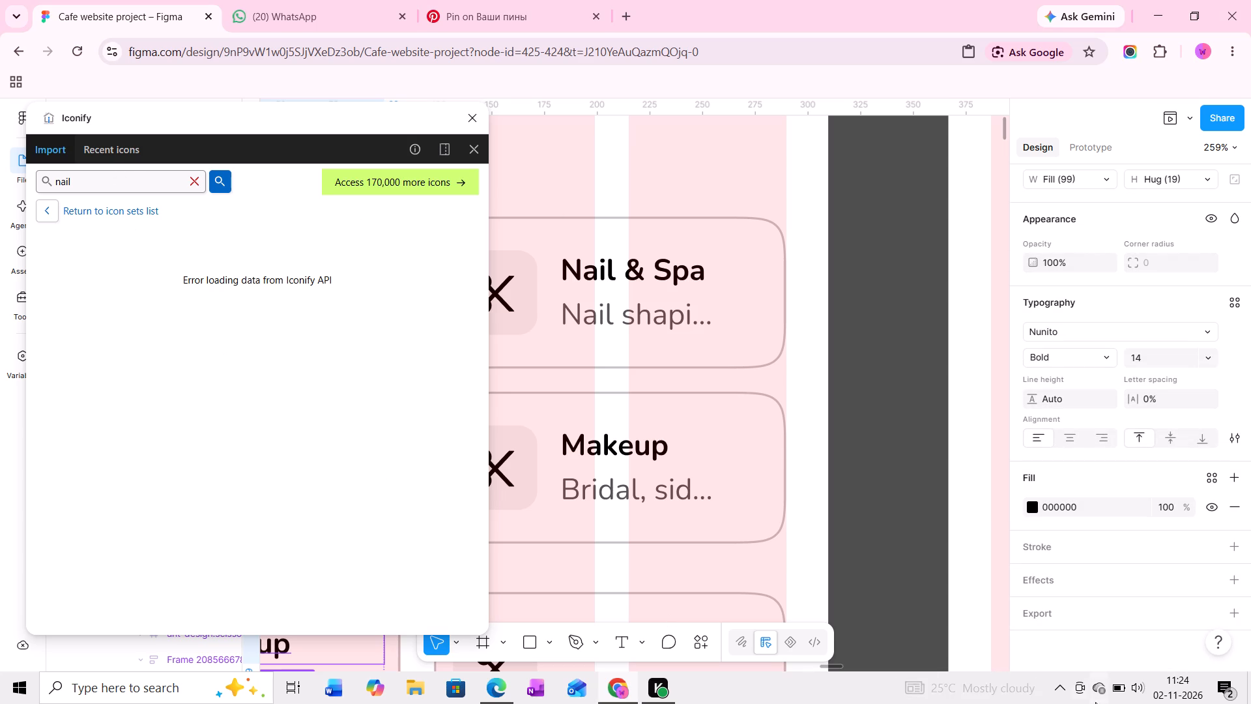
left_click(1063, 690)
left_click(1063, 690)
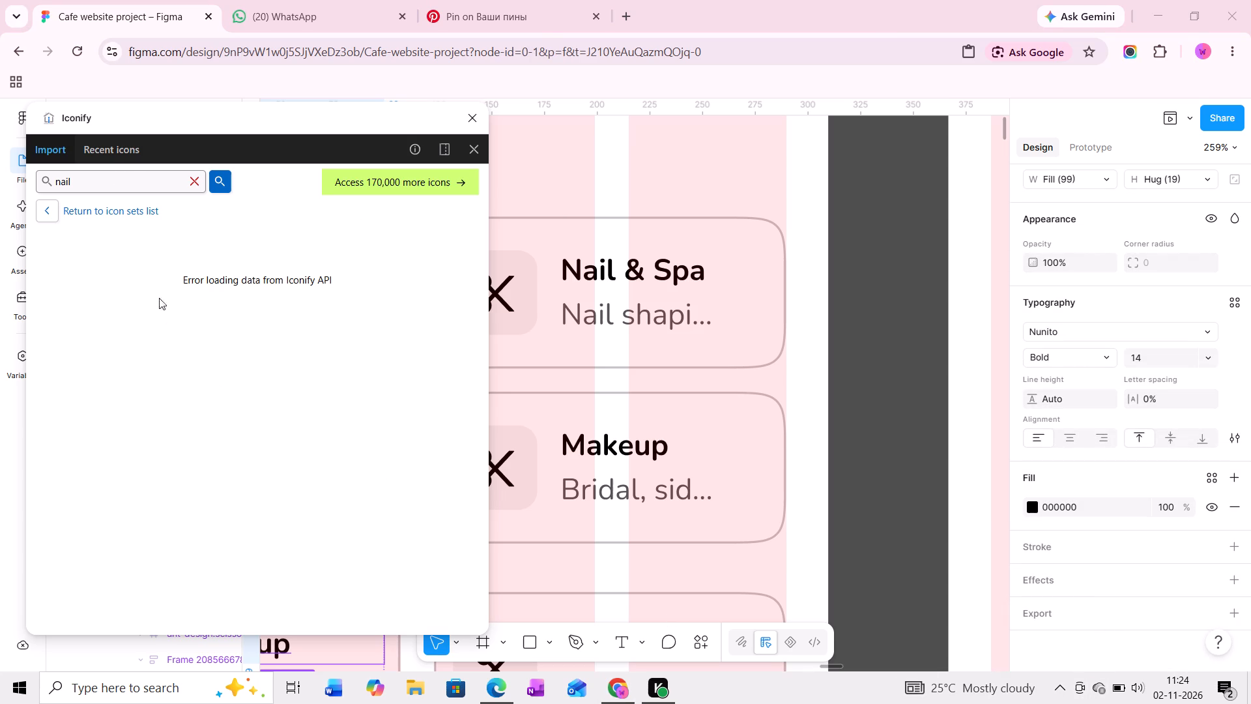
Search Iconify for "nails" and browse the resulting icons for one that suits the Nail & Spa card.
left_click(151, 173)
left_click(74, 184)
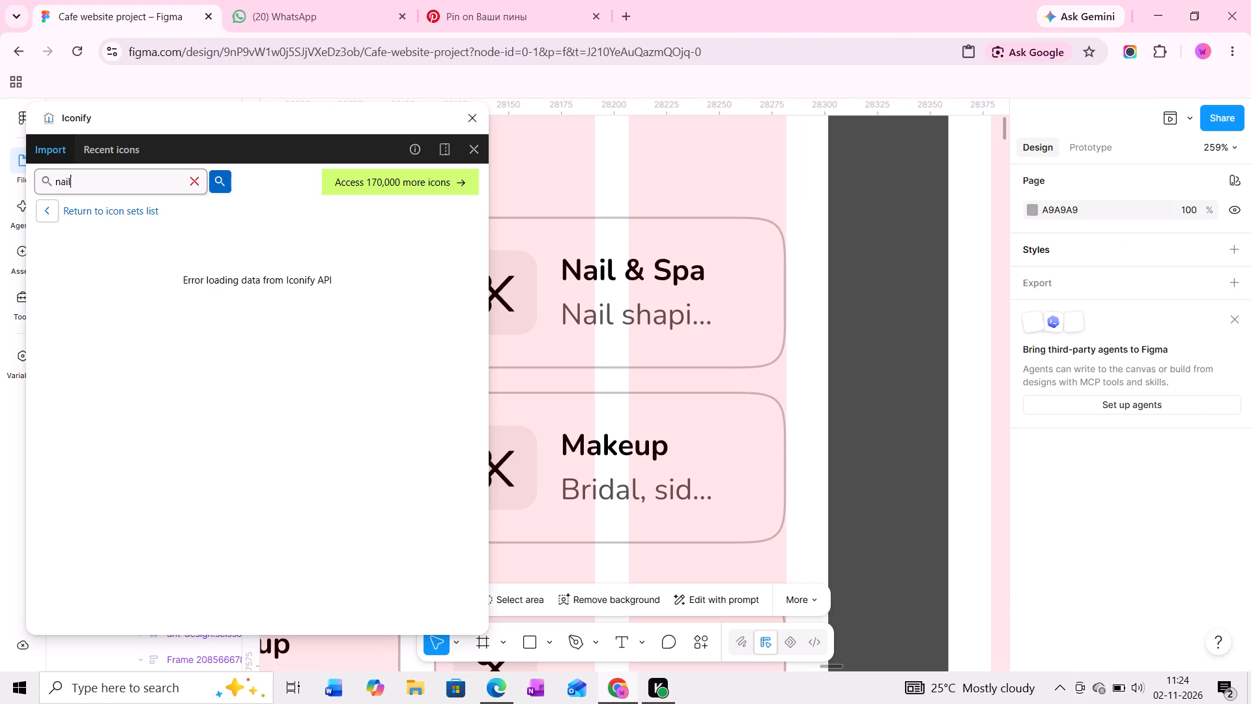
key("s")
key("Return")
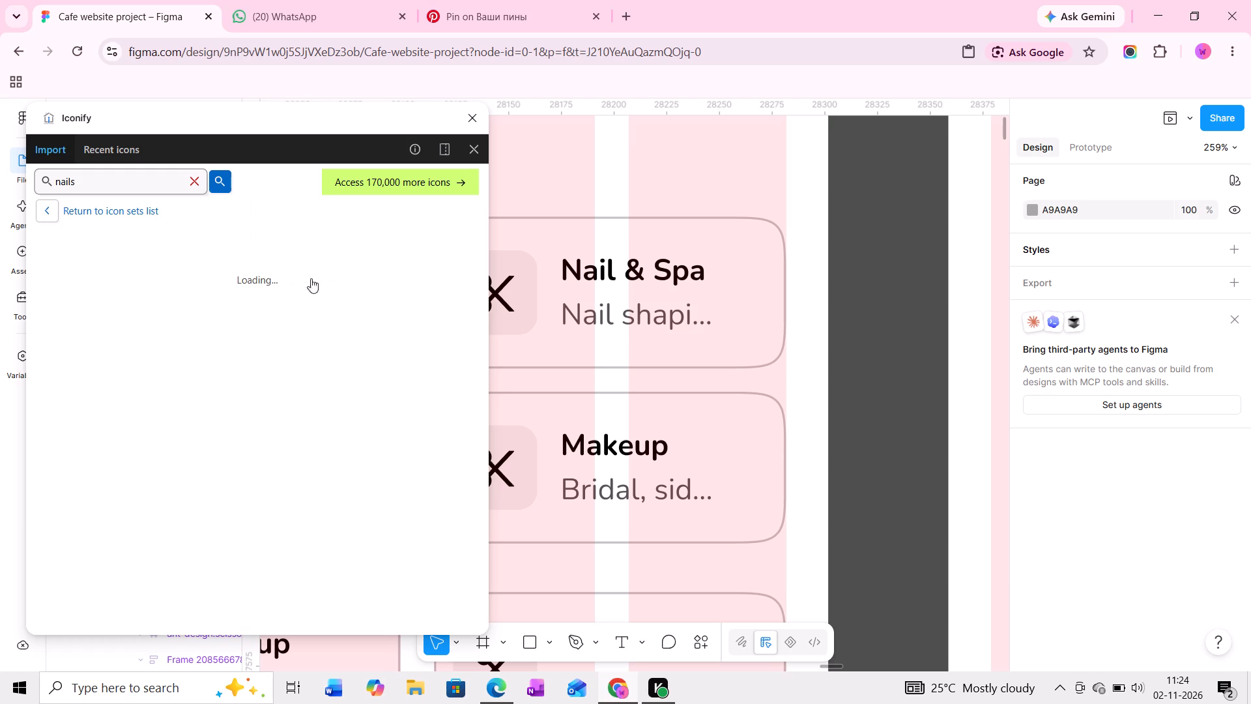
middle_click_drag(616, 448, 751, 466)
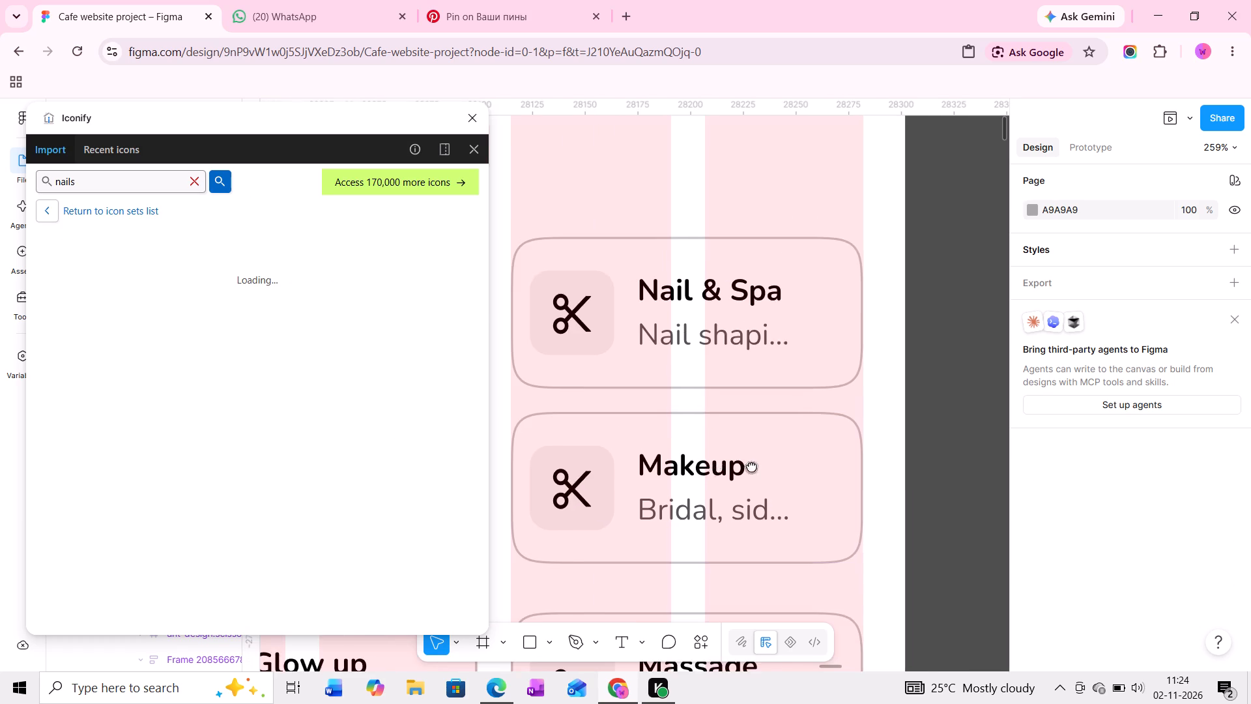
middle_click_drag(751, 466, 755, 465)
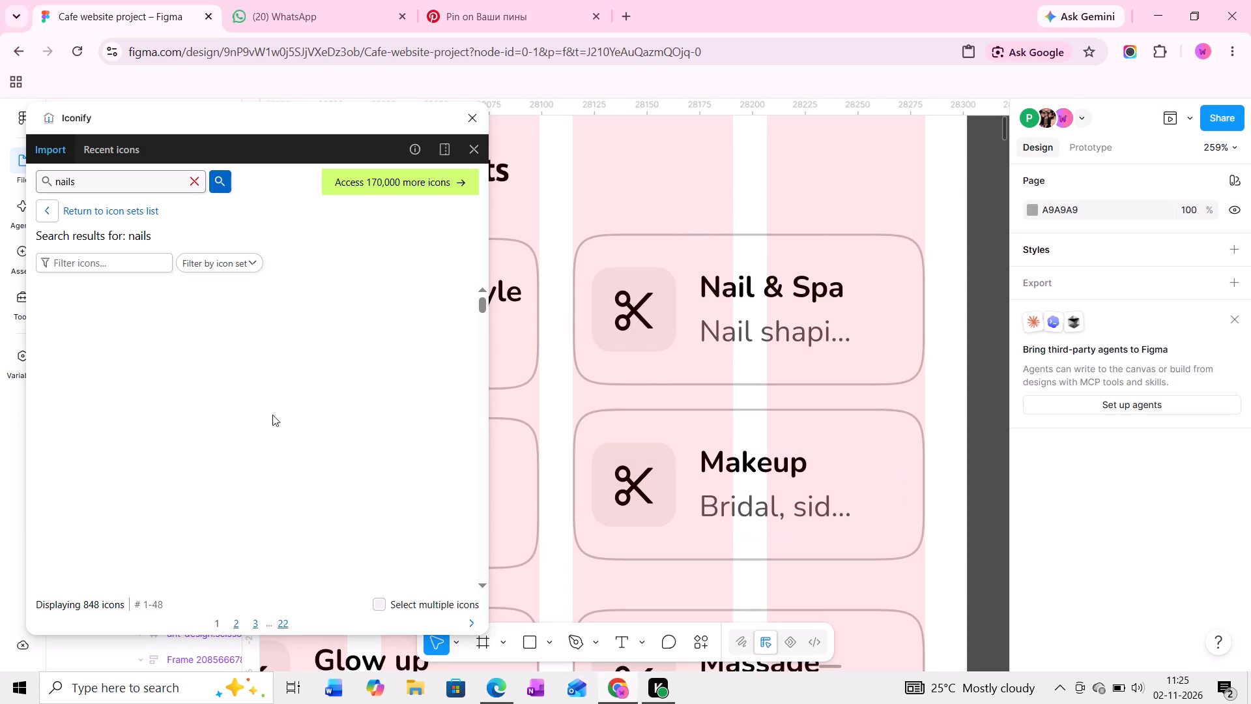
scroll(272, 415, "down", 1)
scroll(272, 415, "up", 1)
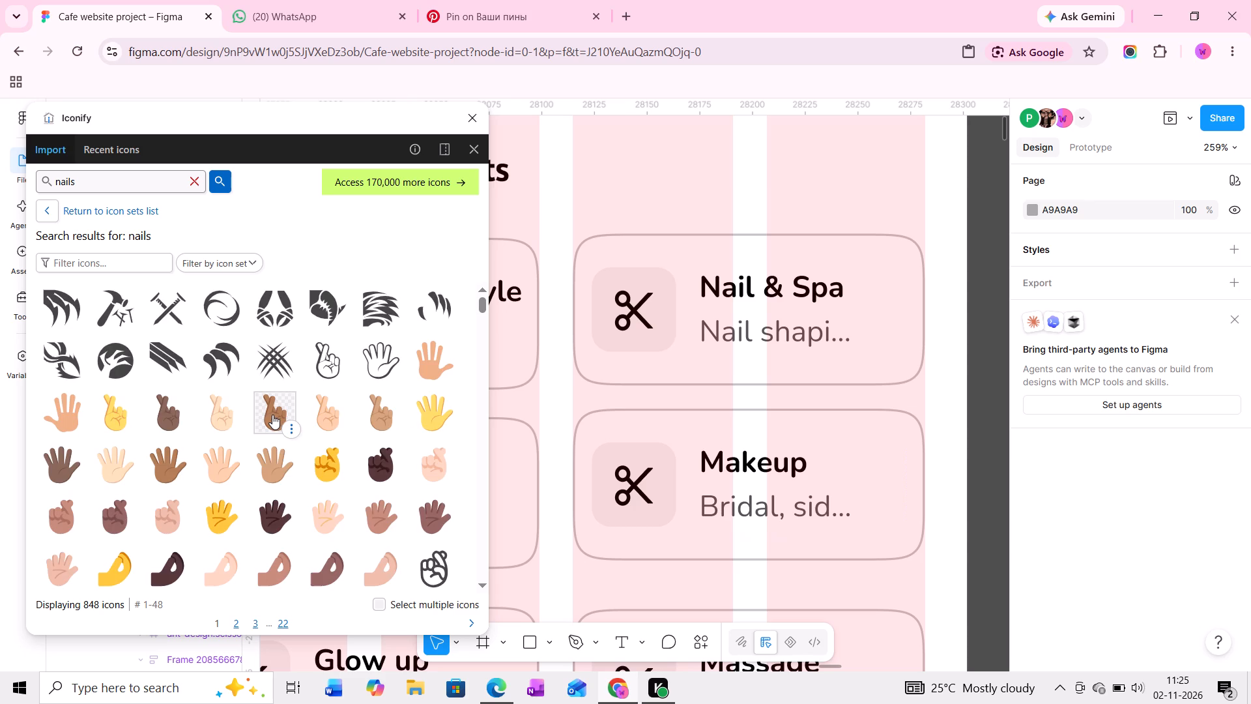
scroll(272, 415, "up", 1)
scroll(272, 415, "down", 4)
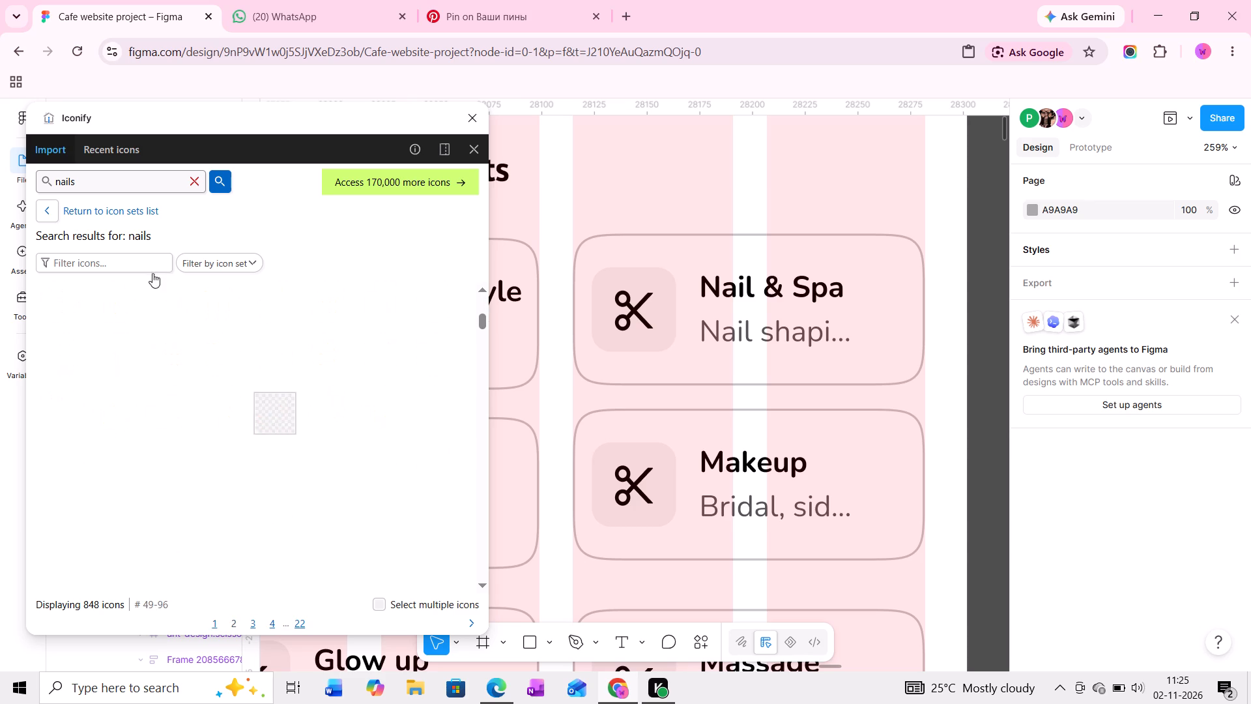
scroll(273, 418, "up", 1)
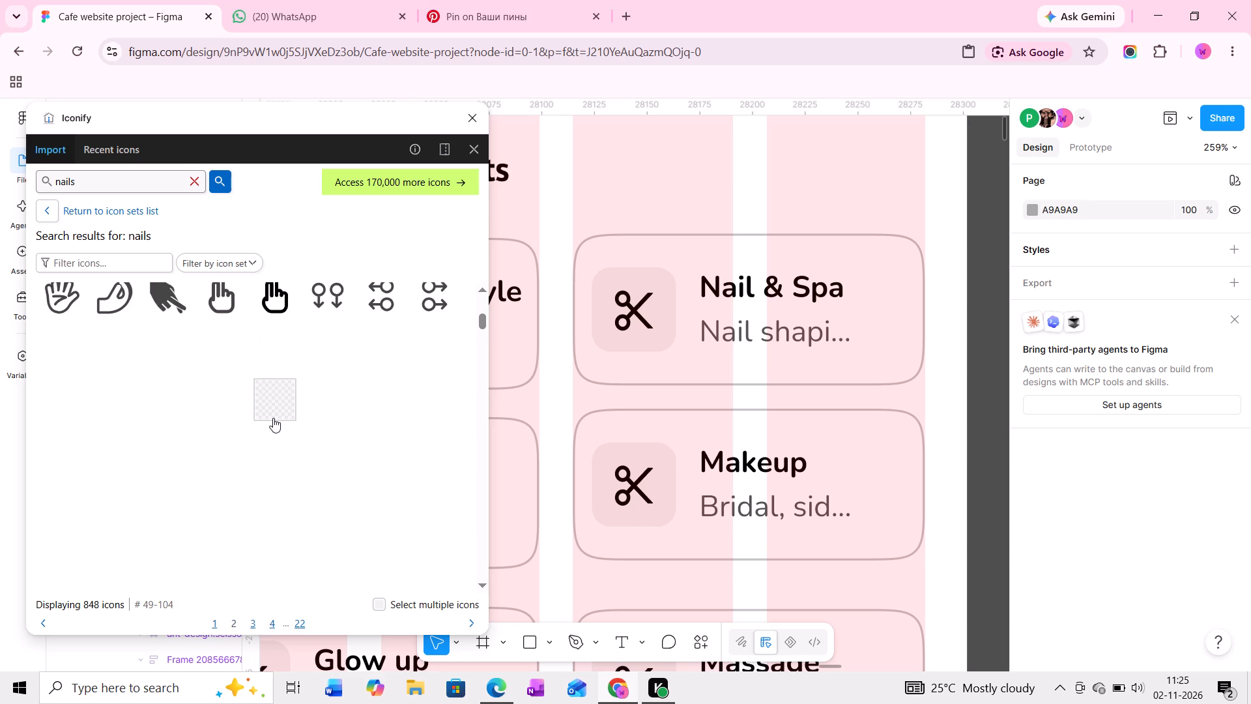
Search Iconify for "nail paint" icons.
left_click(85, 175)
left_click(78, 179)
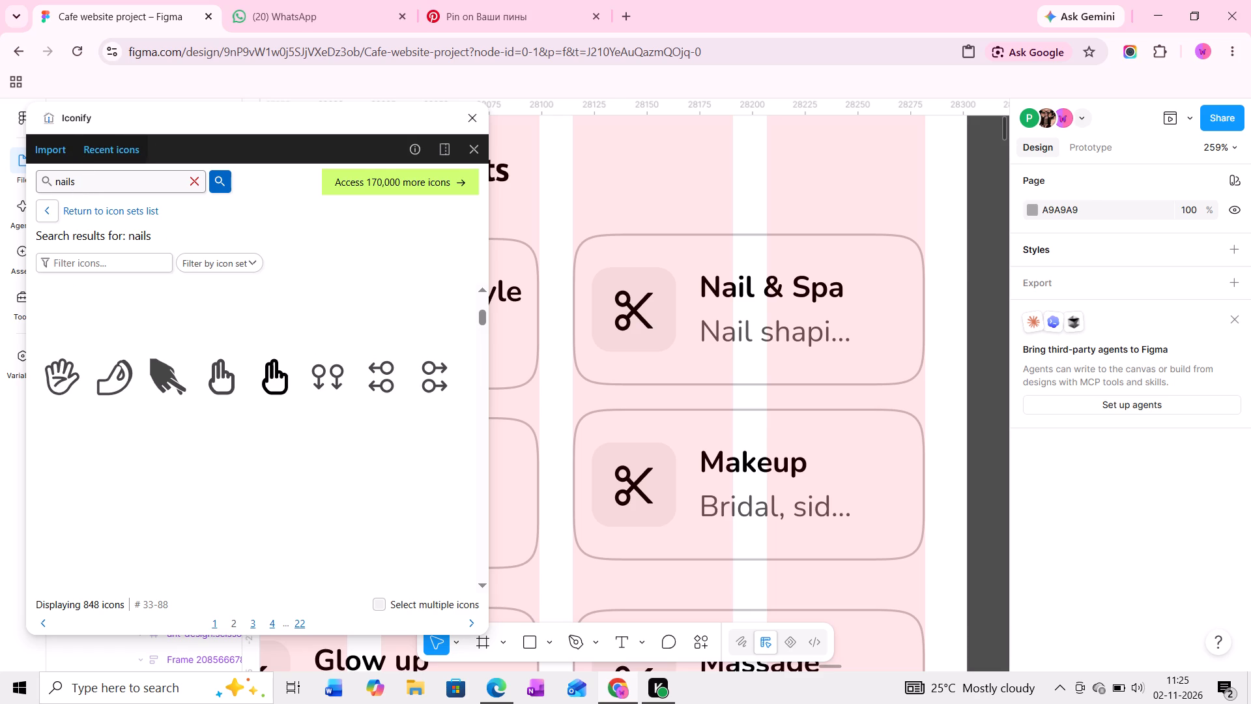
key("BackSpace")
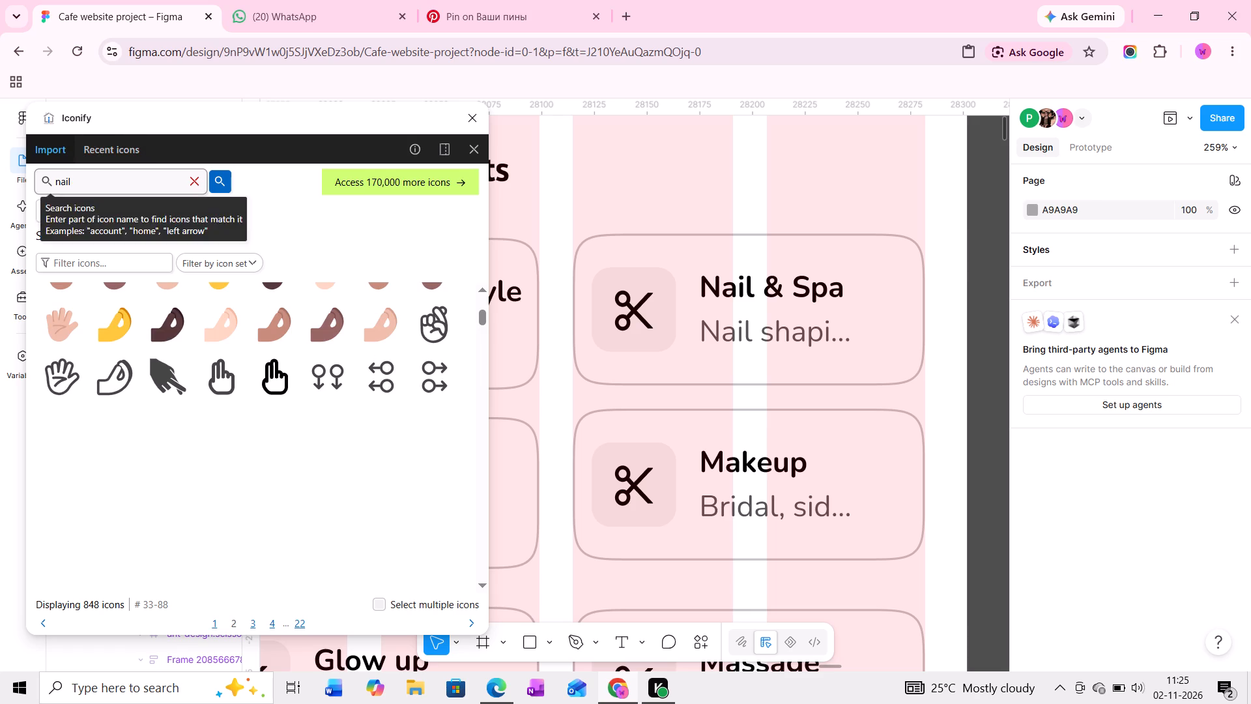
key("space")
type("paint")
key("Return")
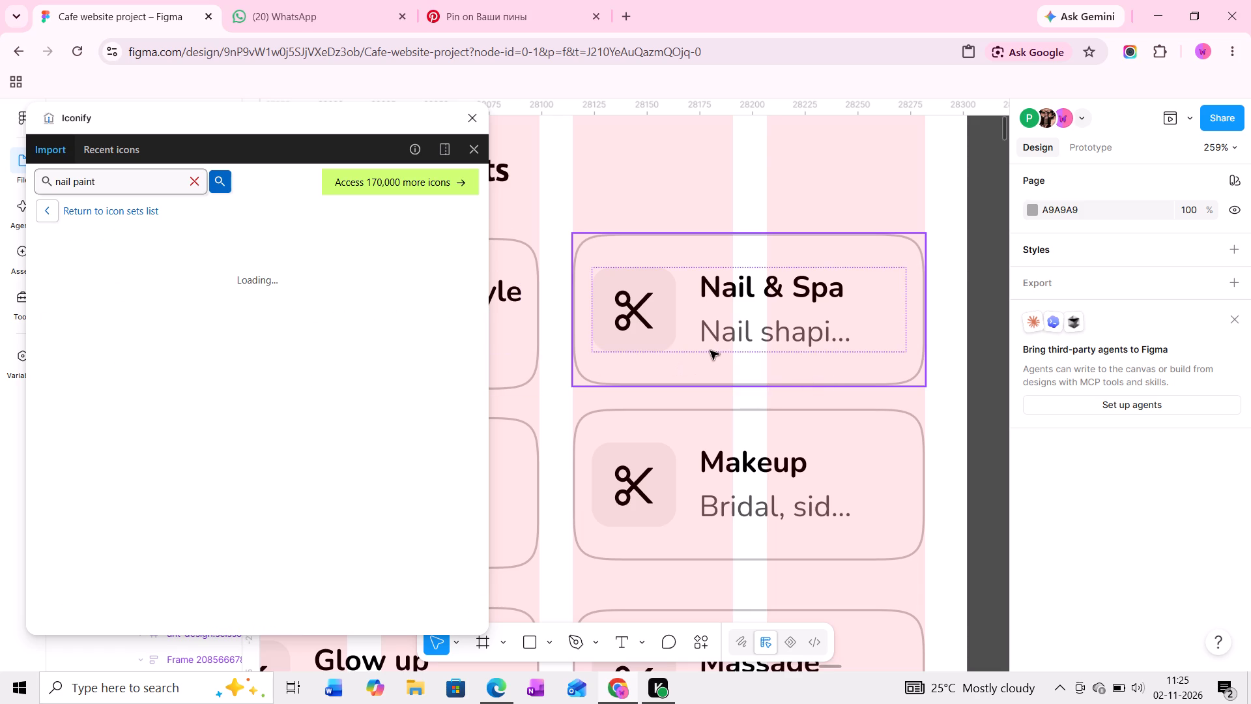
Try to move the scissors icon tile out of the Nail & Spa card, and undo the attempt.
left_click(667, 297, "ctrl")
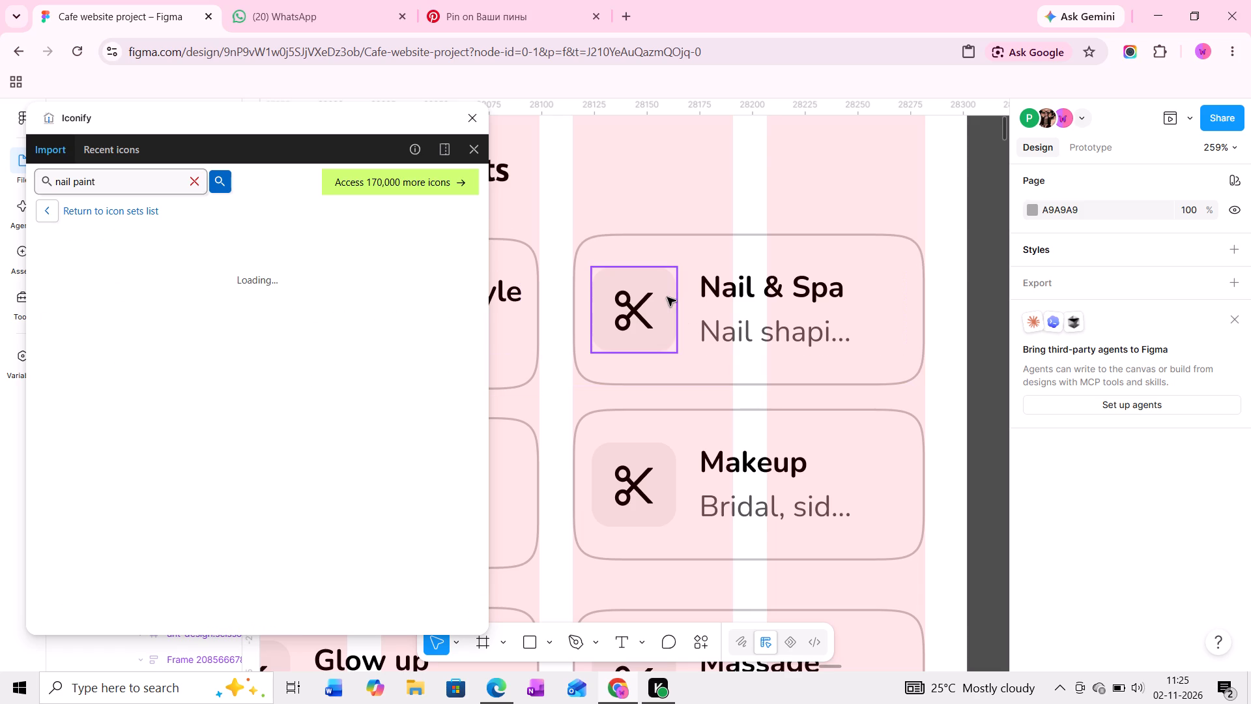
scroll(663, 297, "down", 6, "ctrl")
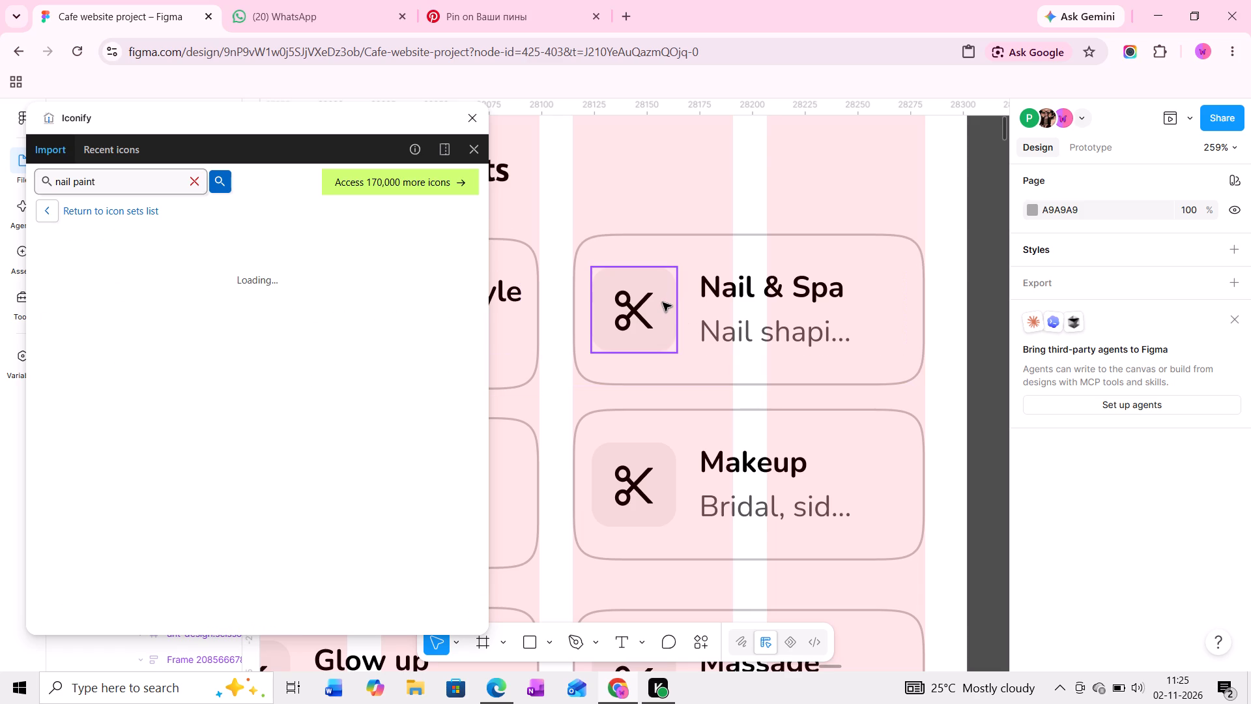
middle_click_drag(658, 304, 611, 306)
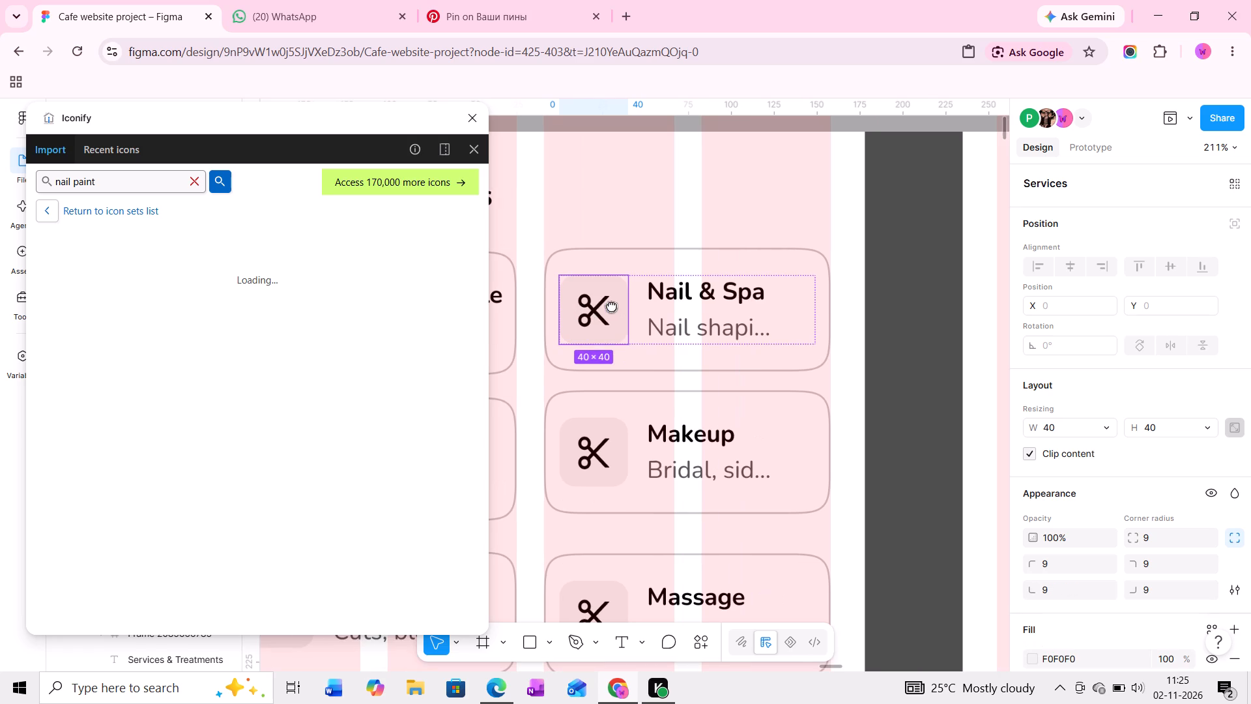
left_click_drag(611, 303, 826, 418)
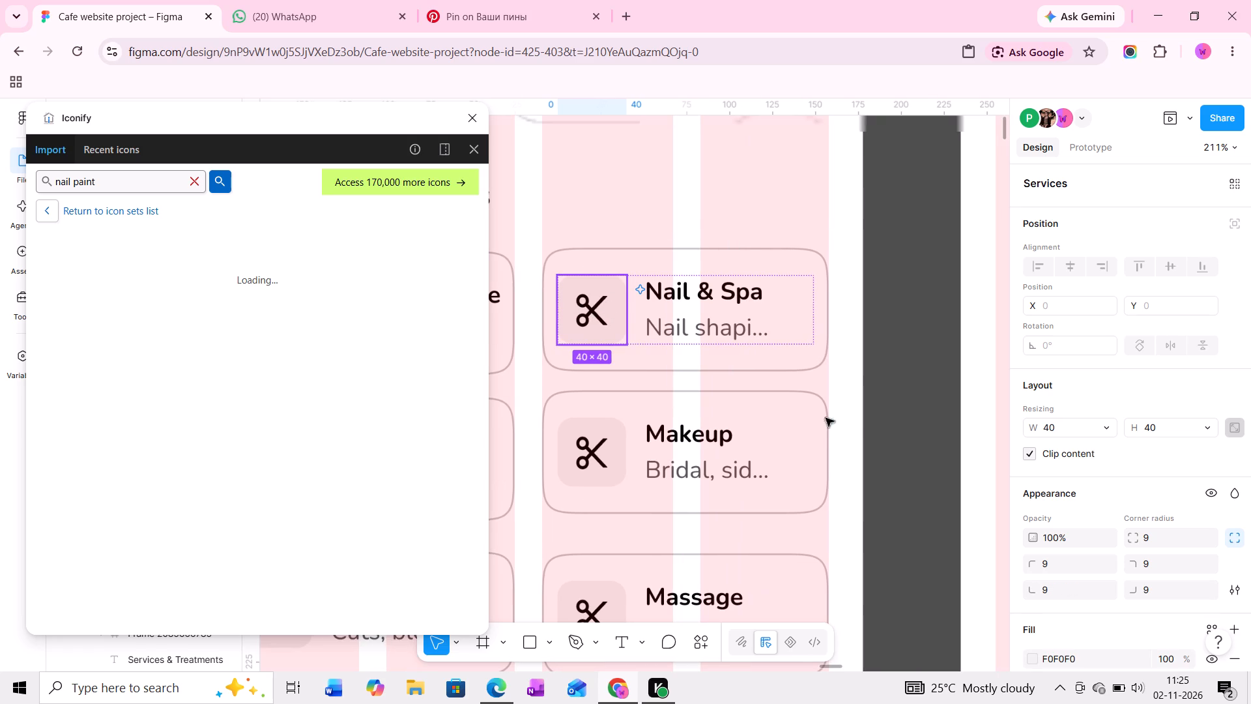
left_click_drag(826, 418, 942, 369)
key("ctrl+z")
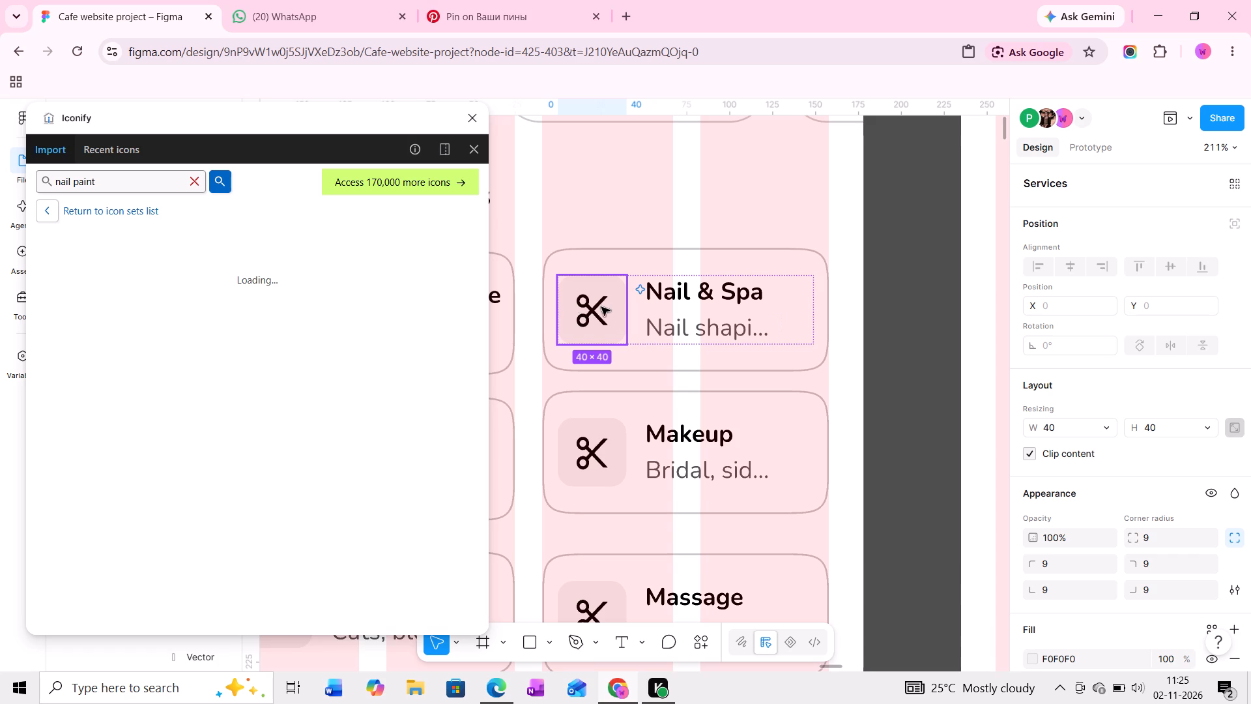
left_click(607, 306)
Copy the Services and Sort result component sets with the Filter screen and iPhone 13 & 14 - 320 frames, and close Iconify.
scroll(607, 306, "down", 3, "ctrl")
middle_click_drag(608, 314, 651, 323)
scroll(651, 323, "down", 3, "ctrl")
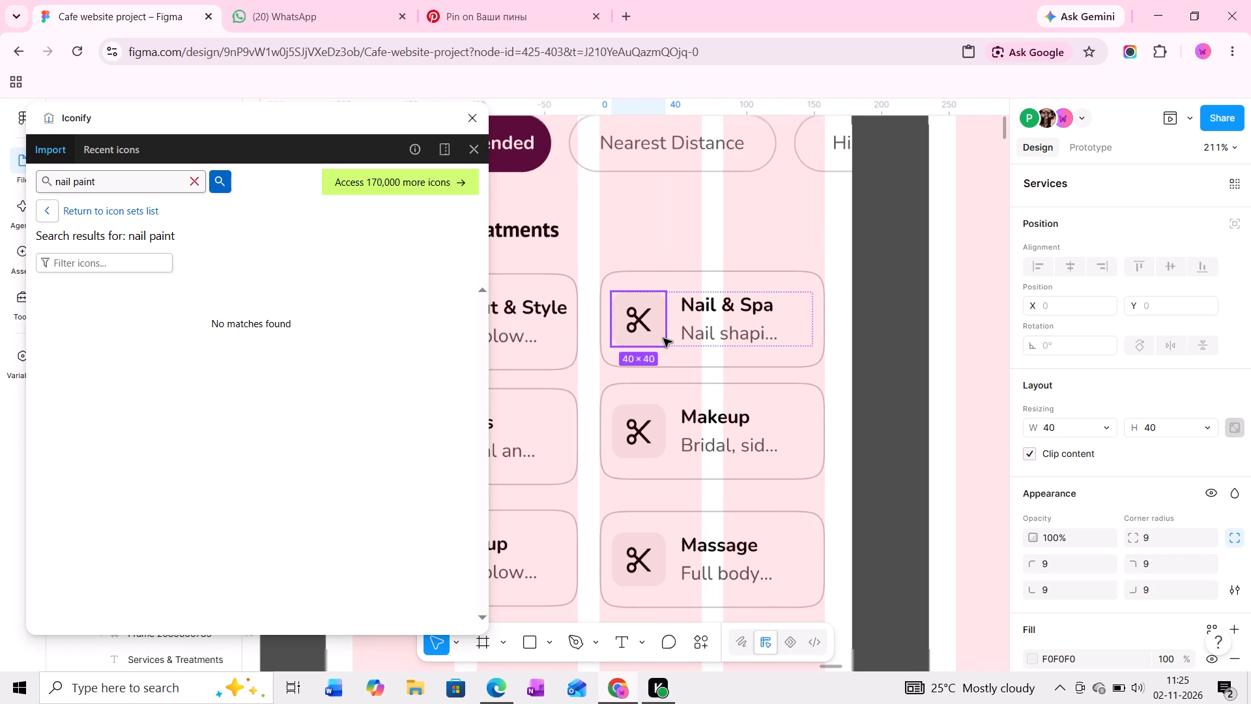
scroll(667, 347, "down", 4, "ctrl")
middle_click_drag(671, 351, 755, 372)
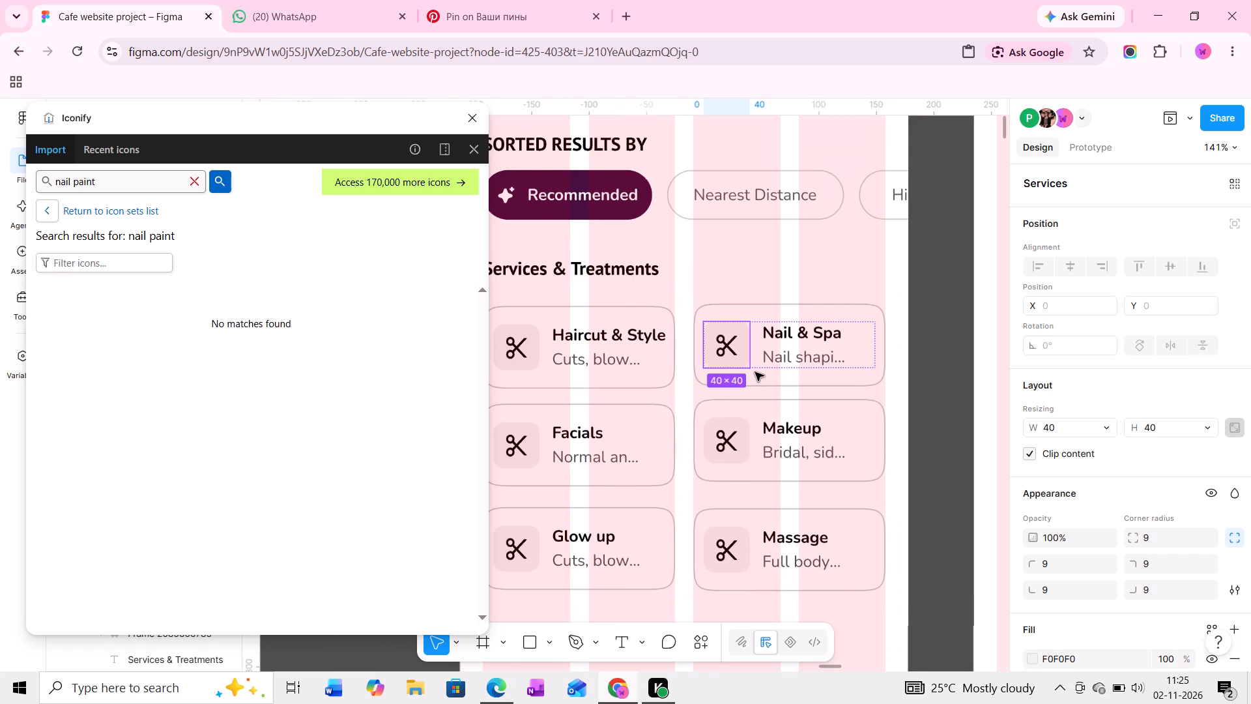
scroll(755, 372, "down", 9, "ctrl")
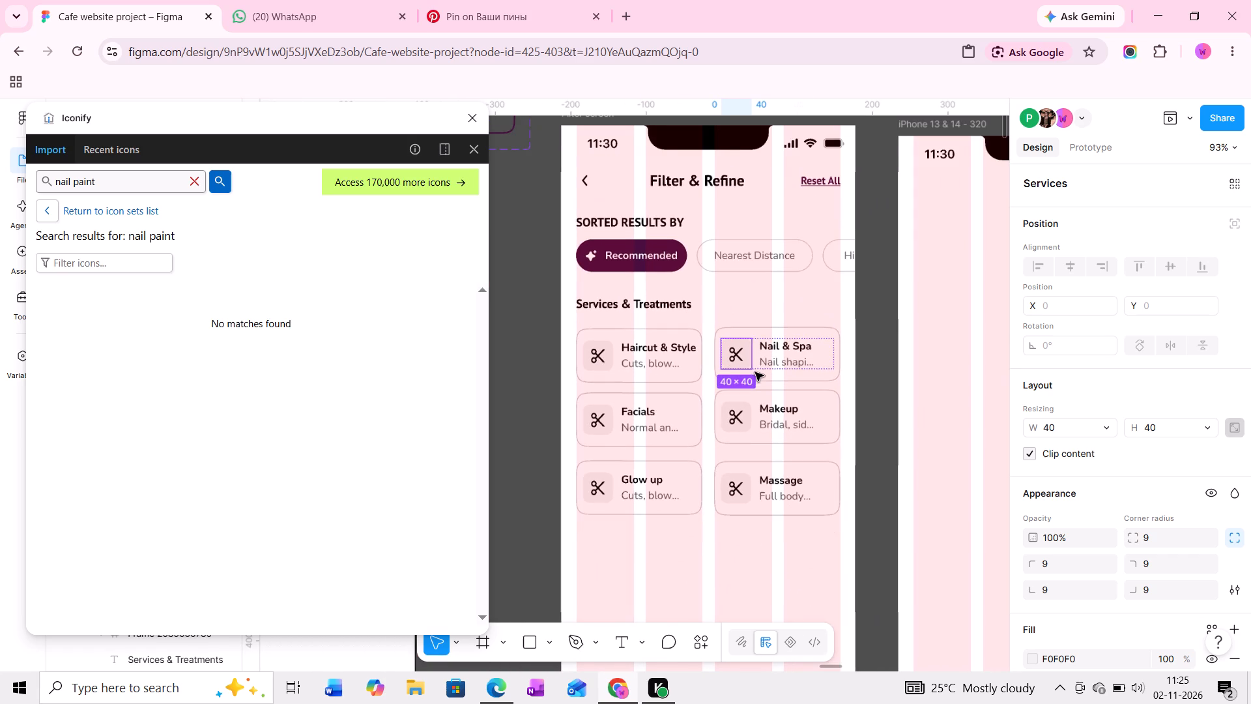
middle_click_drag(758, 373, 704, 392)
scroll(704, 392, "down", 7, "ctrl")
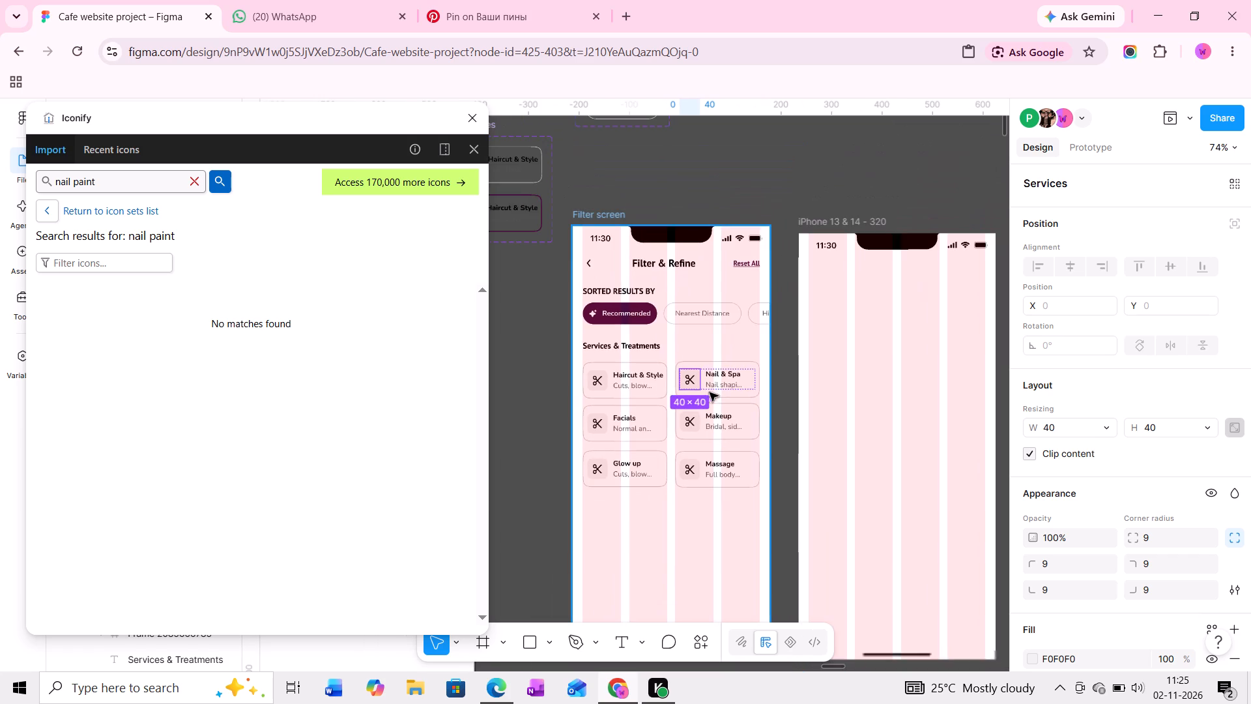
middle_click_drag(726, 390, 710, 396)
scroll(710, 396, "down", 4, "ctrl")
middle_click_drag(719, 321, 761, 368)
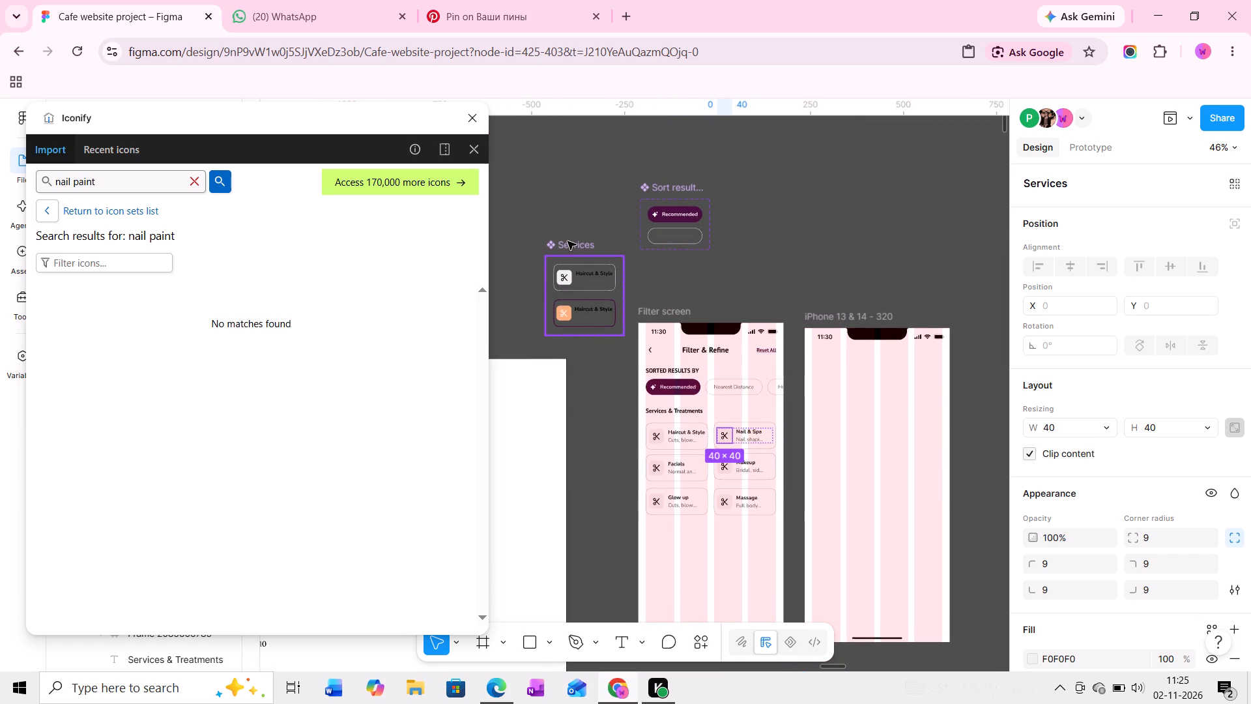
left_click(568, 241)
left_click(652, 188, "shift")
left_click(664, 310, "shift")
left_click(863, 313, "shift")
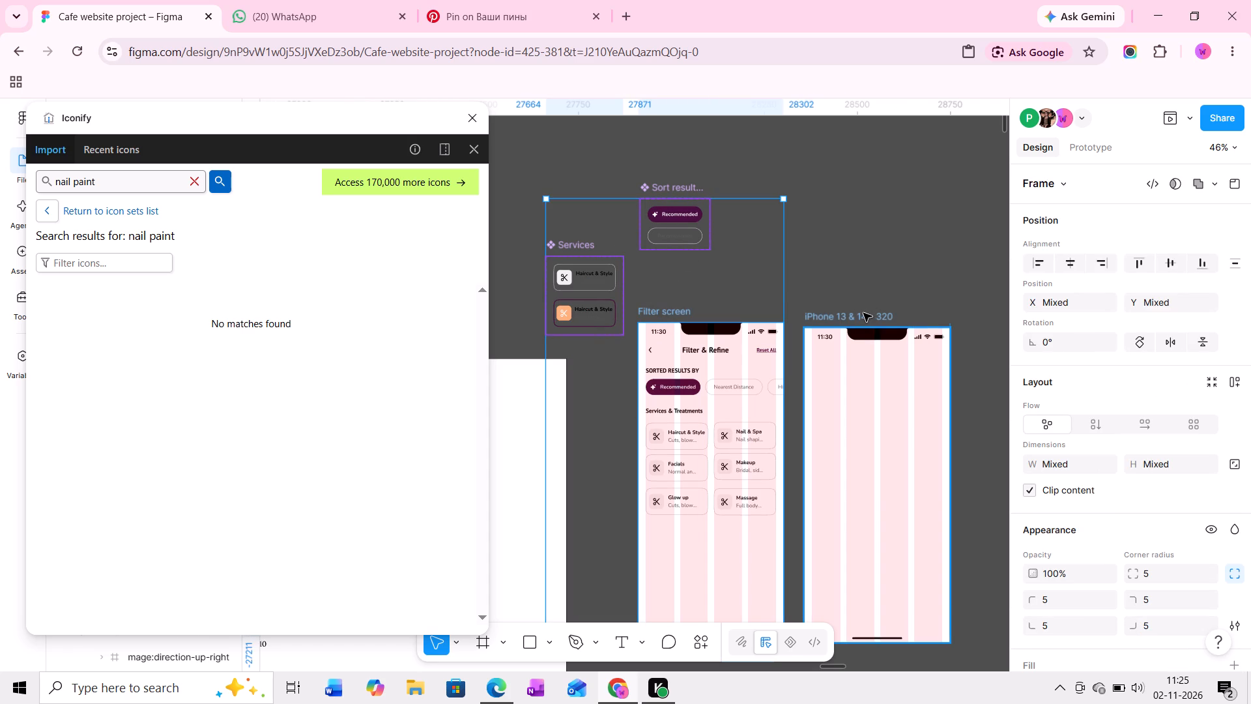
key("ctrl+c")
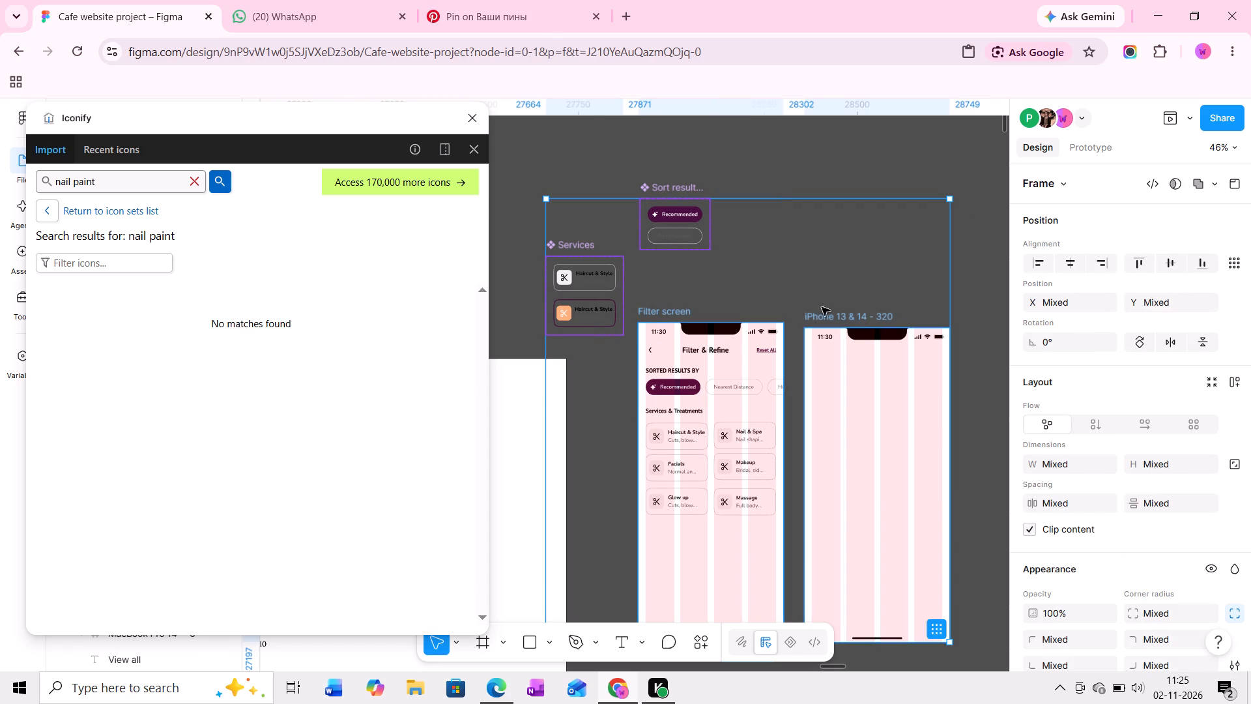
left_click(476, 119)
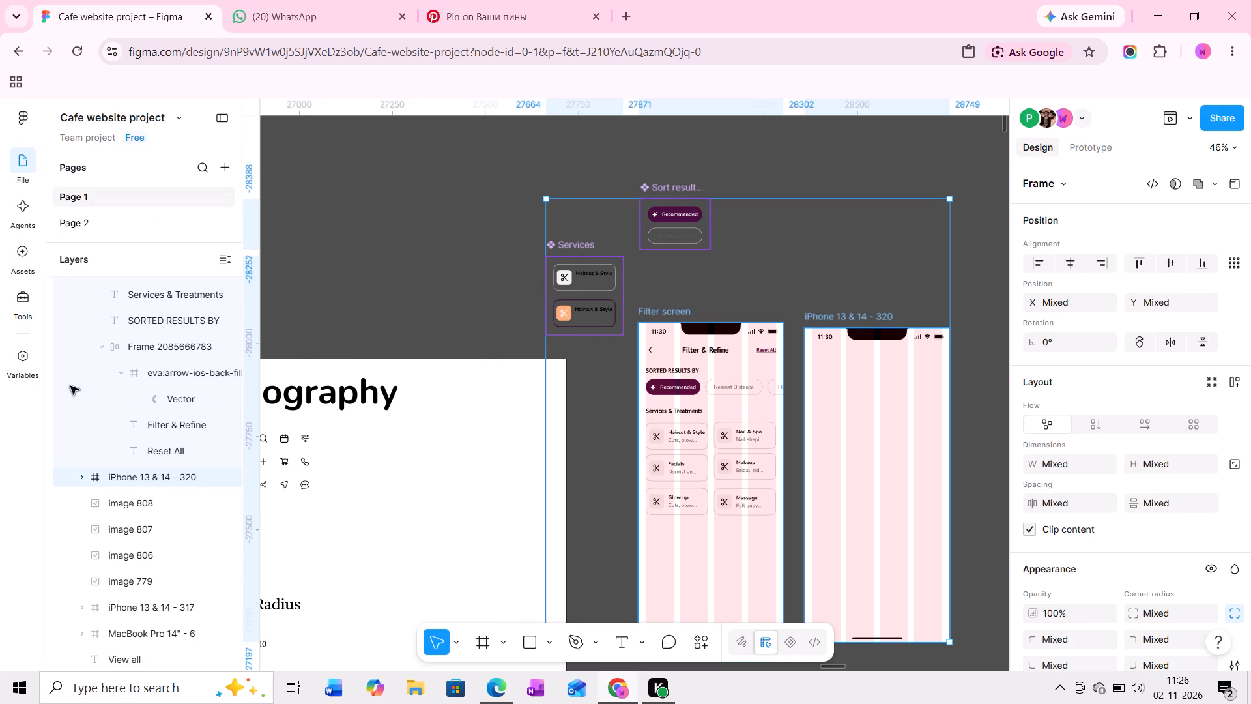
Close the browser window.
left_click(15, 118)
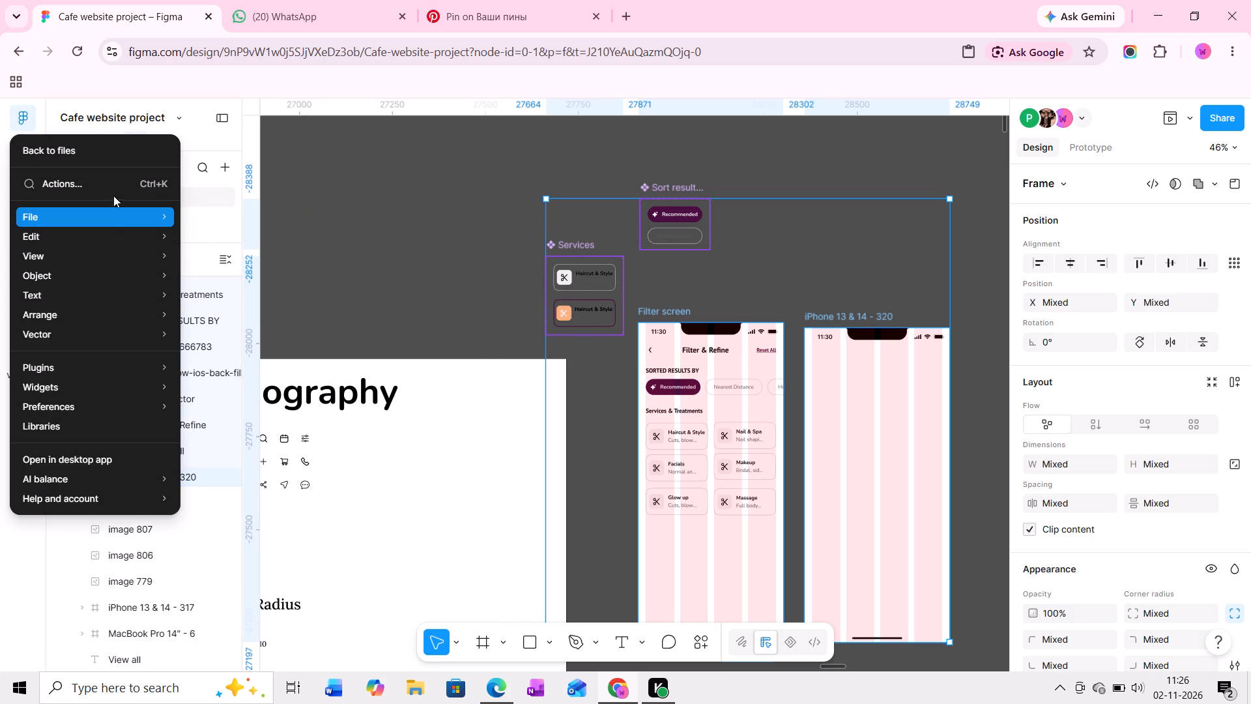
left_click(1237, 14)
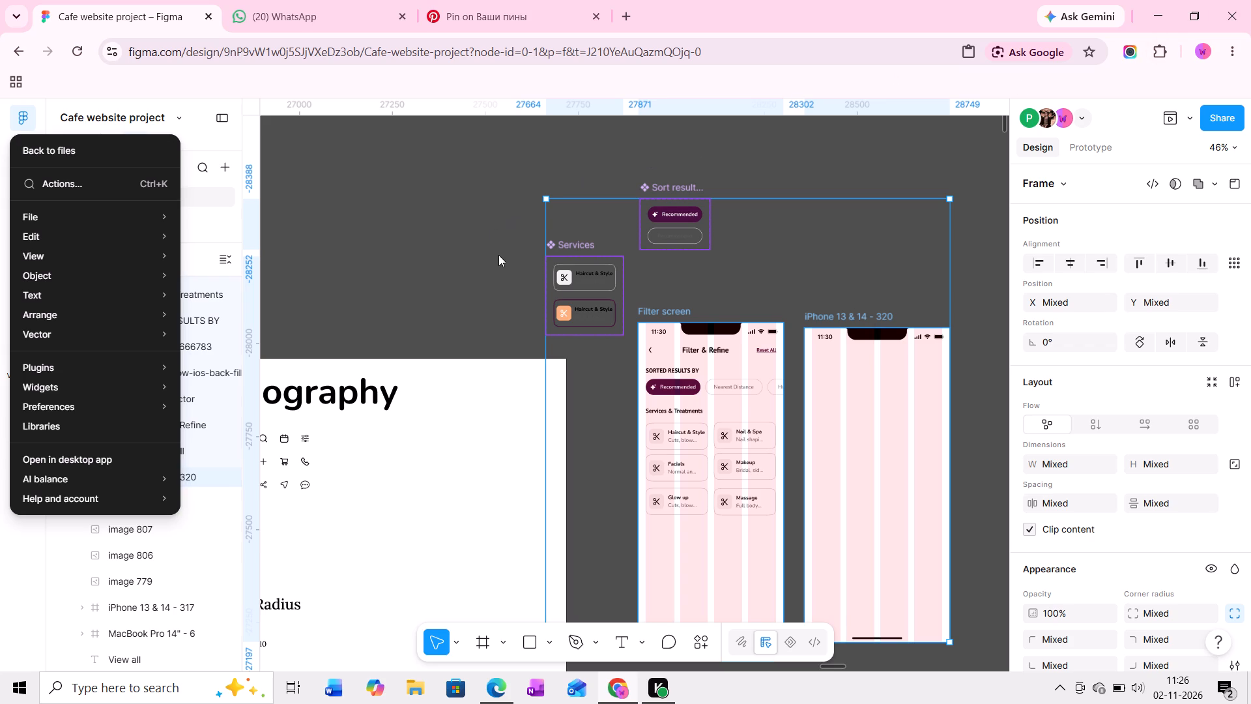
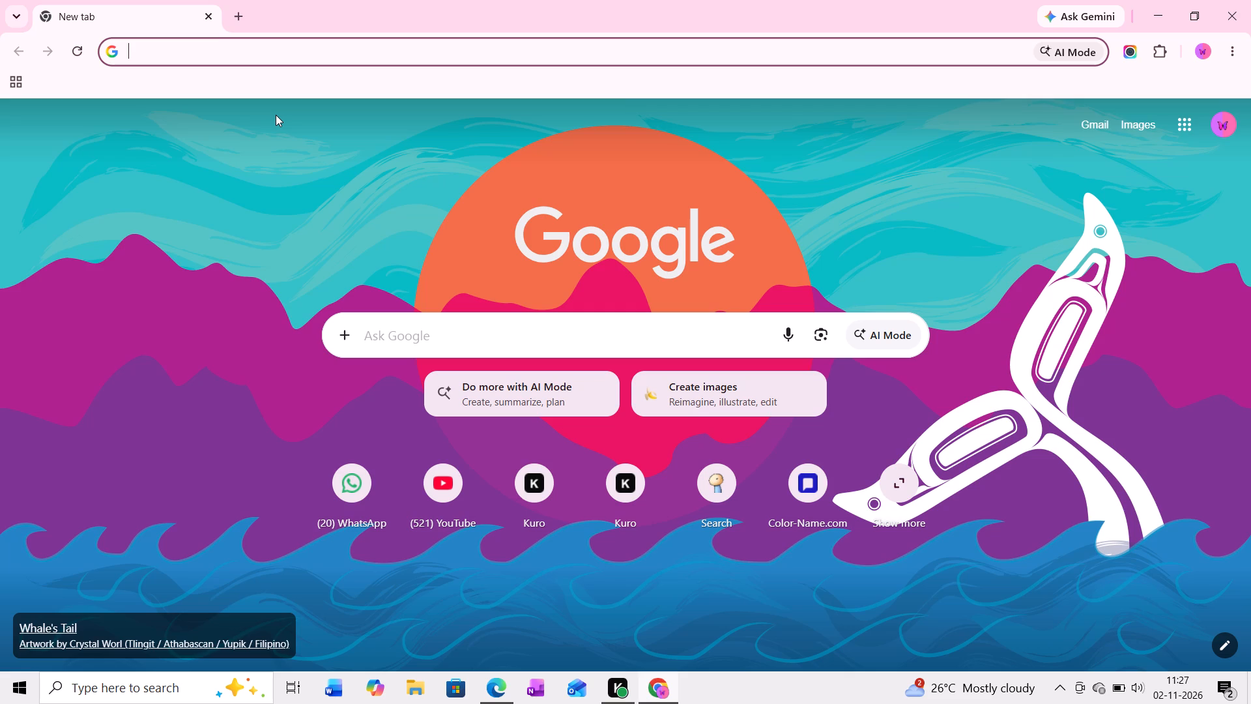
Search Google for figma and open the wireframing design file from the recently viewed Figma files.
left_click(514, 330)
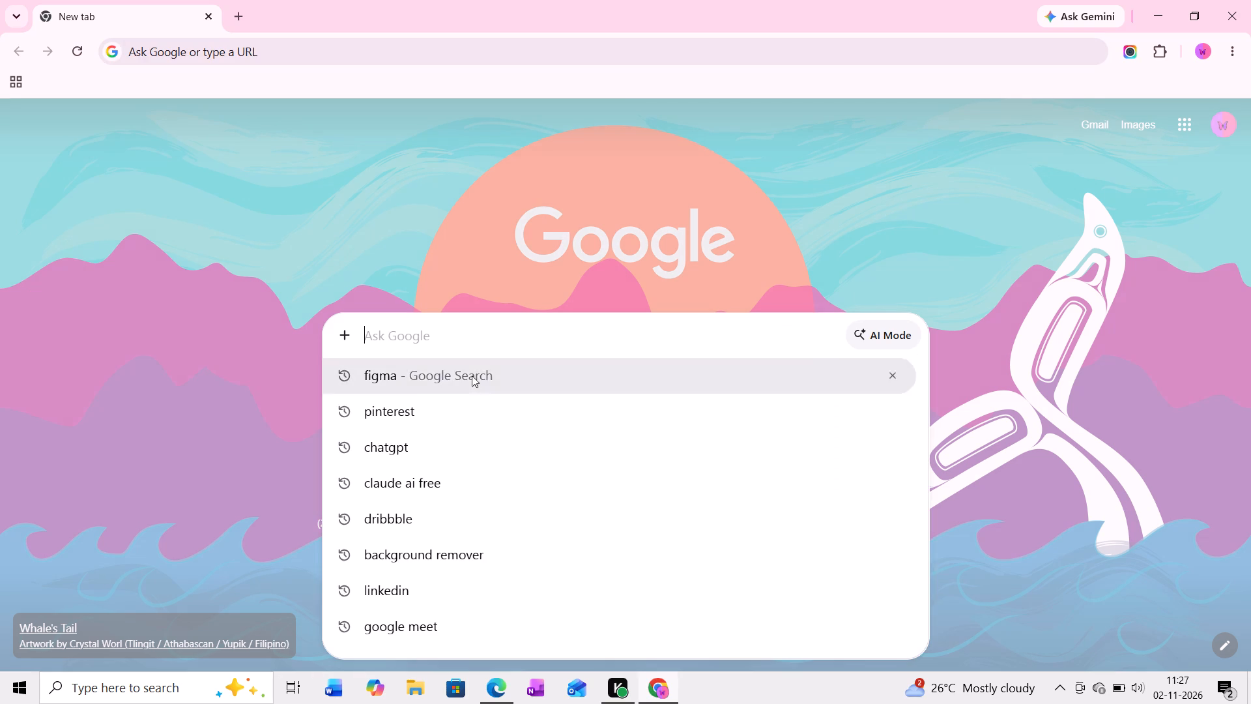
left_click(447, 379)
left_click(244, 284)
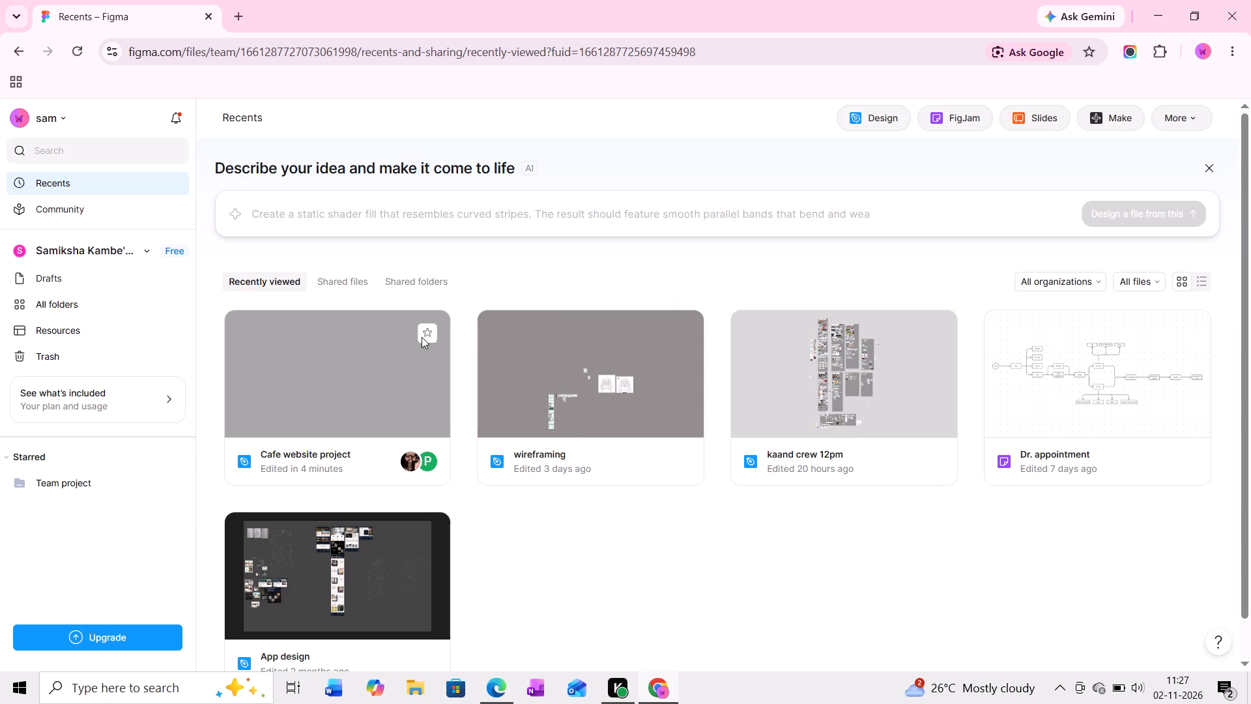
double_click(578, 439)
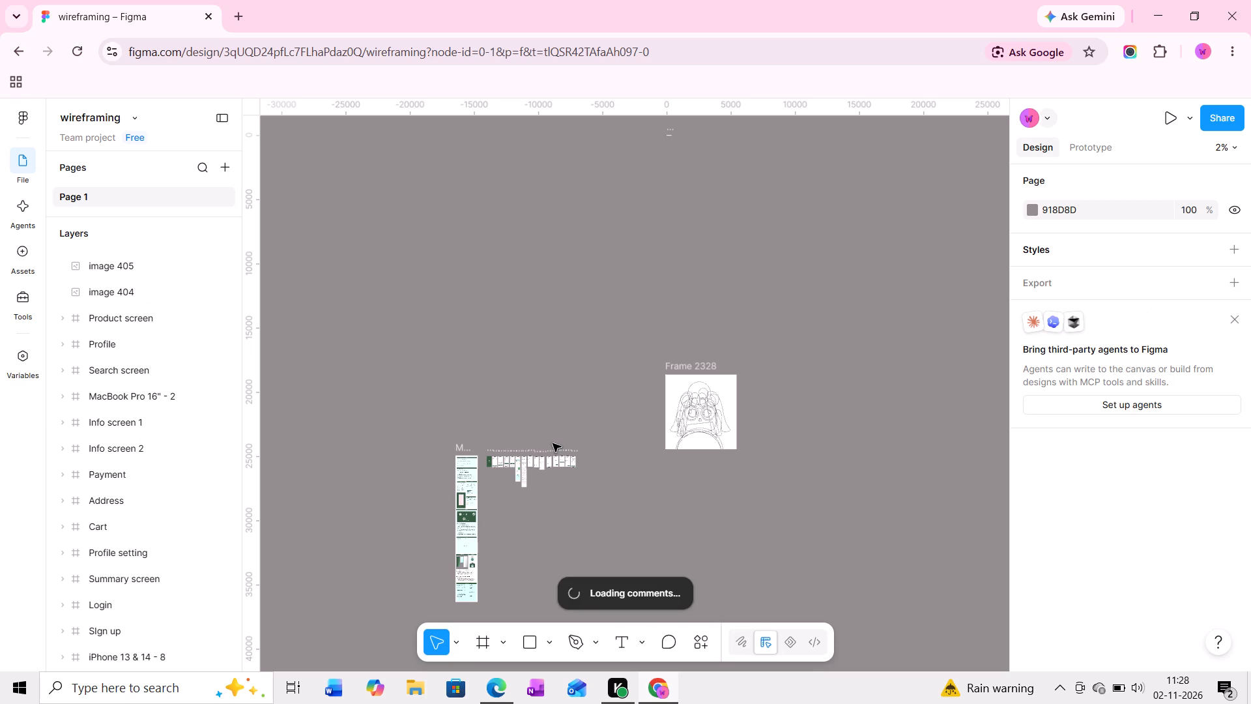
Paste the copied Services and Sort result by component sets, Filter screen and iPhone 13 & 14 - 320 frame onto empty canvas near the existing screens.
middle_click_drag(667, 501, 670, 441)
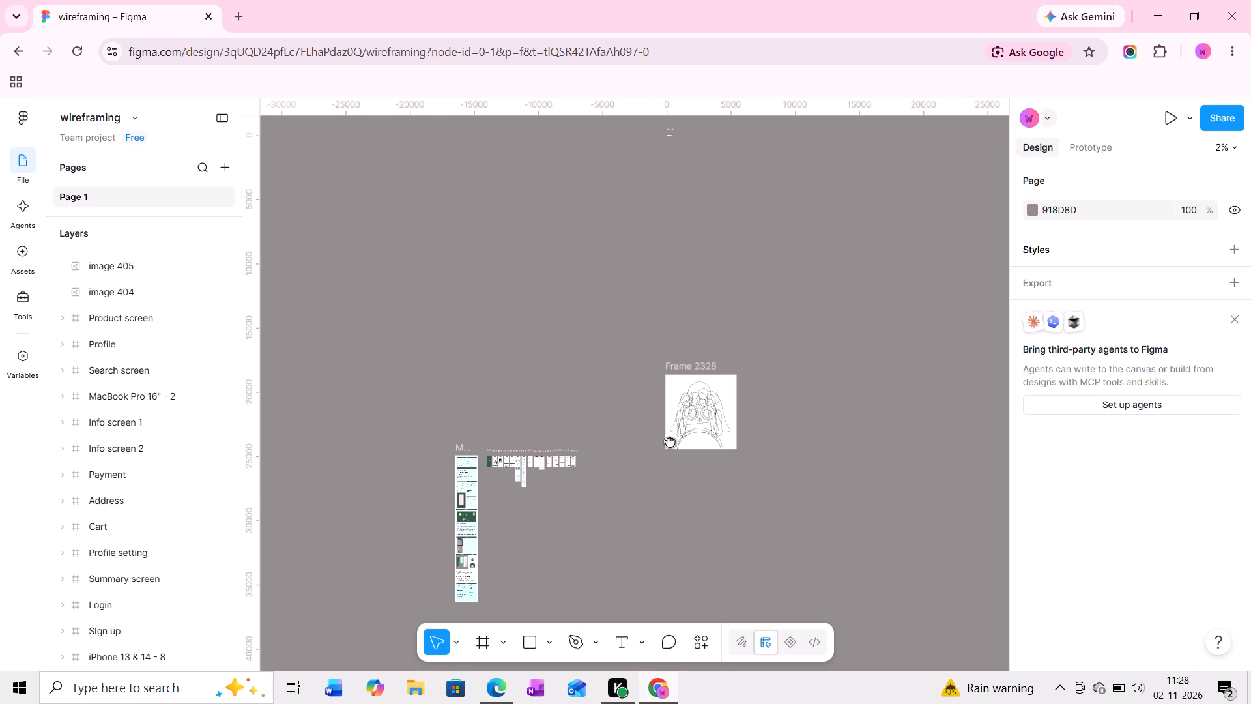
middle_click_drag(670, 441, 670, 441)
middle_click_drag(625, 484, 639, 430)
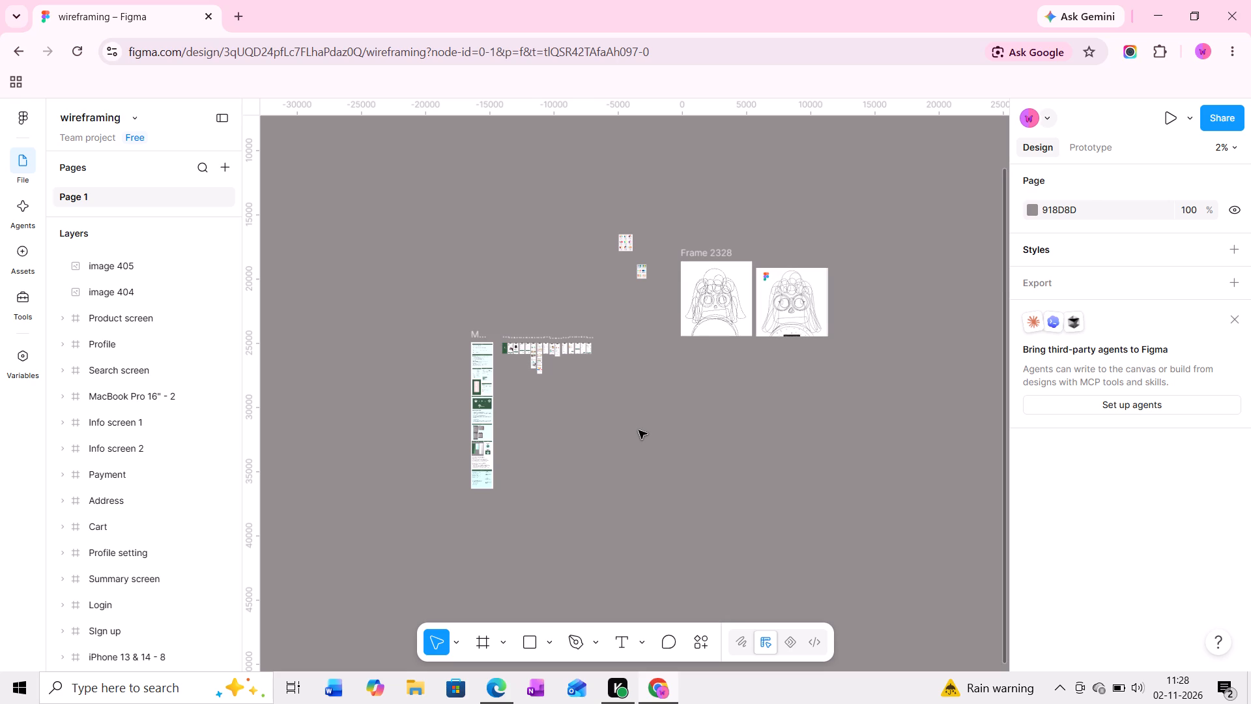
middle_click_drag(631, 418, 588, 390)
middle_click_drag(588, 390, 575, 370)
scroll(561, 366, "up", 10)
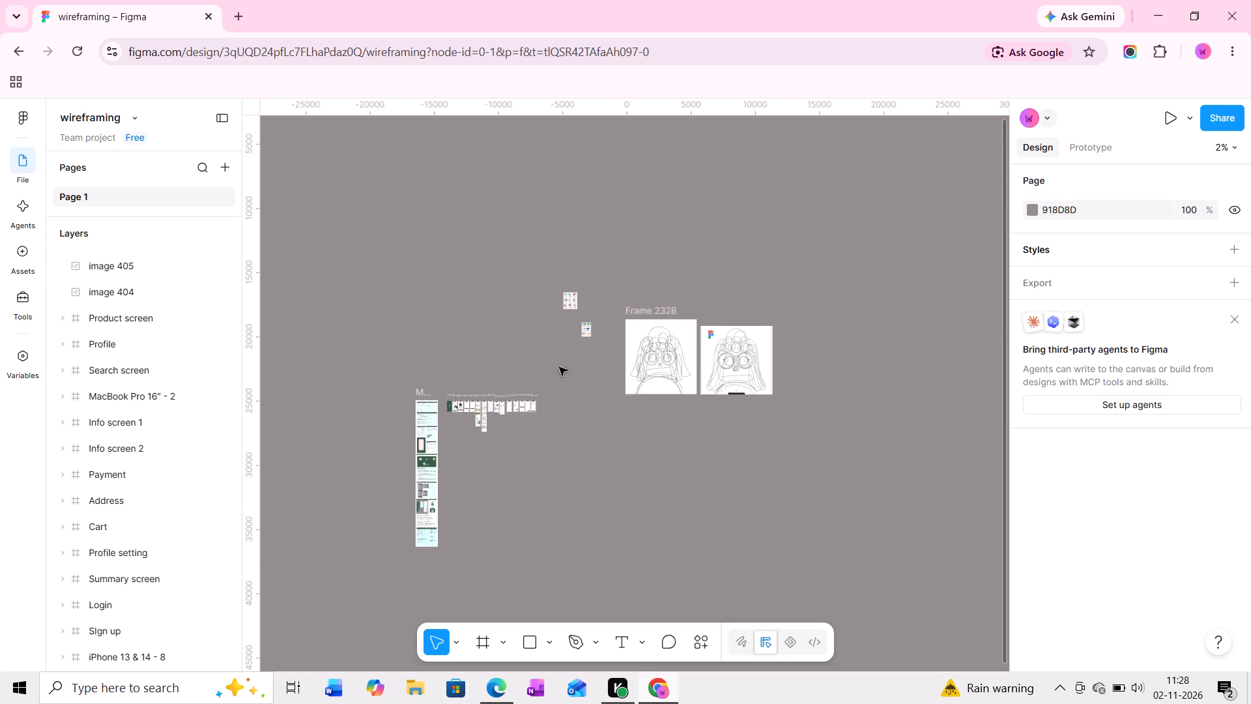
scroll(559, 367, "up", 3)
middle_click_drag(540, 438, 547, 312, "ctrl")
scroll(537, 407, "up", 13, "ctrl")
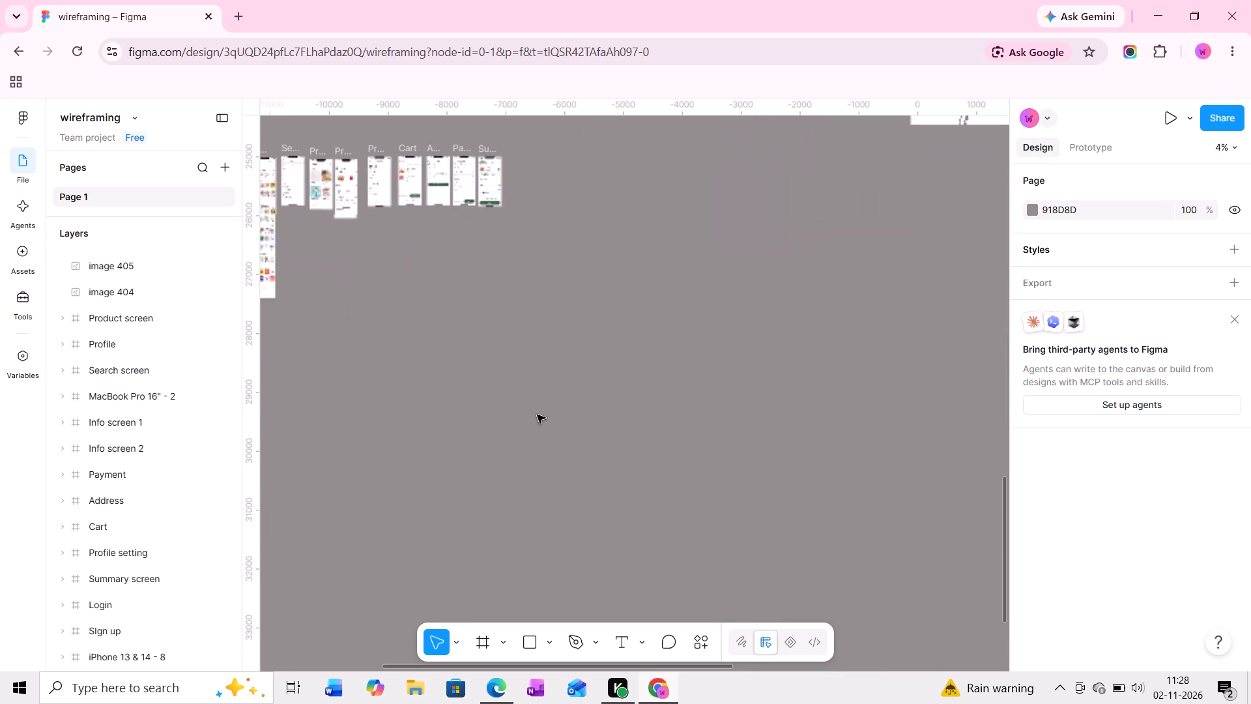
scroll(537, 415, "up", 20, "ctrl")
left_click(572, 357, "ctrl")
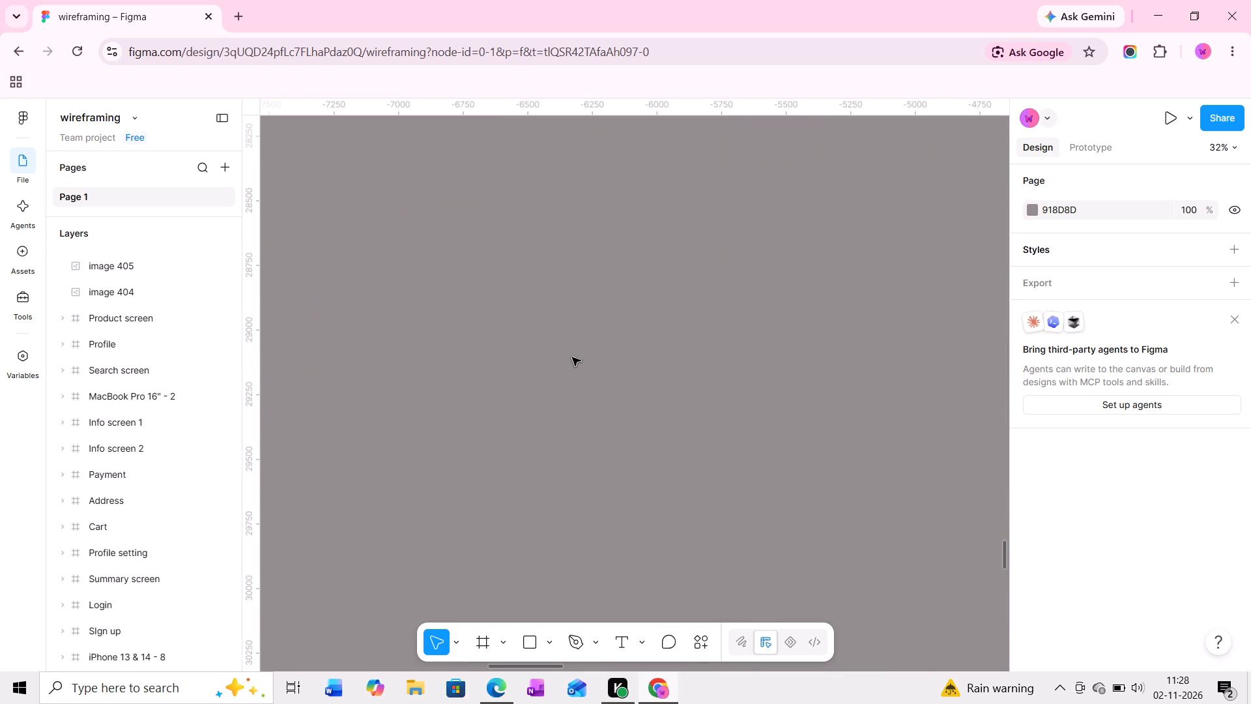
key("ctrl+v")
left_click_drag(666, 405, 629, 396)
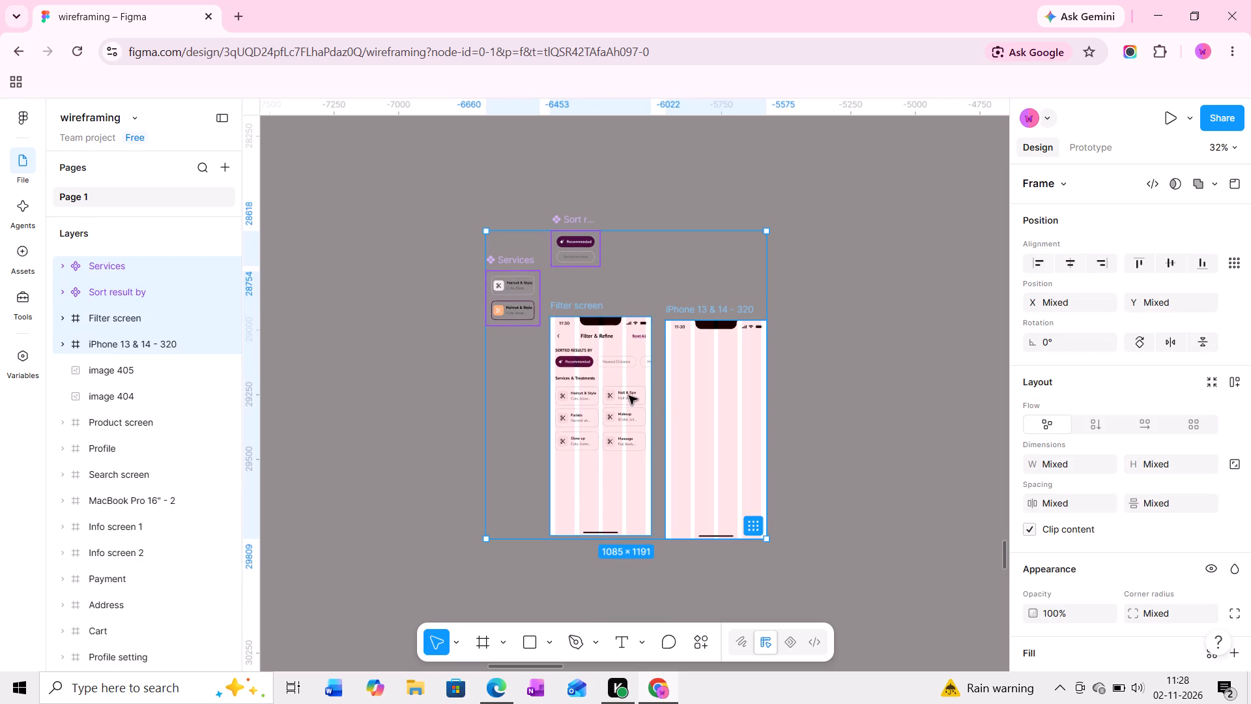
left_click_drag(629, 396, 603, 375)
left_click(783, 374)
Launch Iconify and import the emojione-monotone nail-polish icon from the nail paint results onto the canvas beside the Nail & Spa card.
scroll(546, 383, "up", 9, "ctrl")
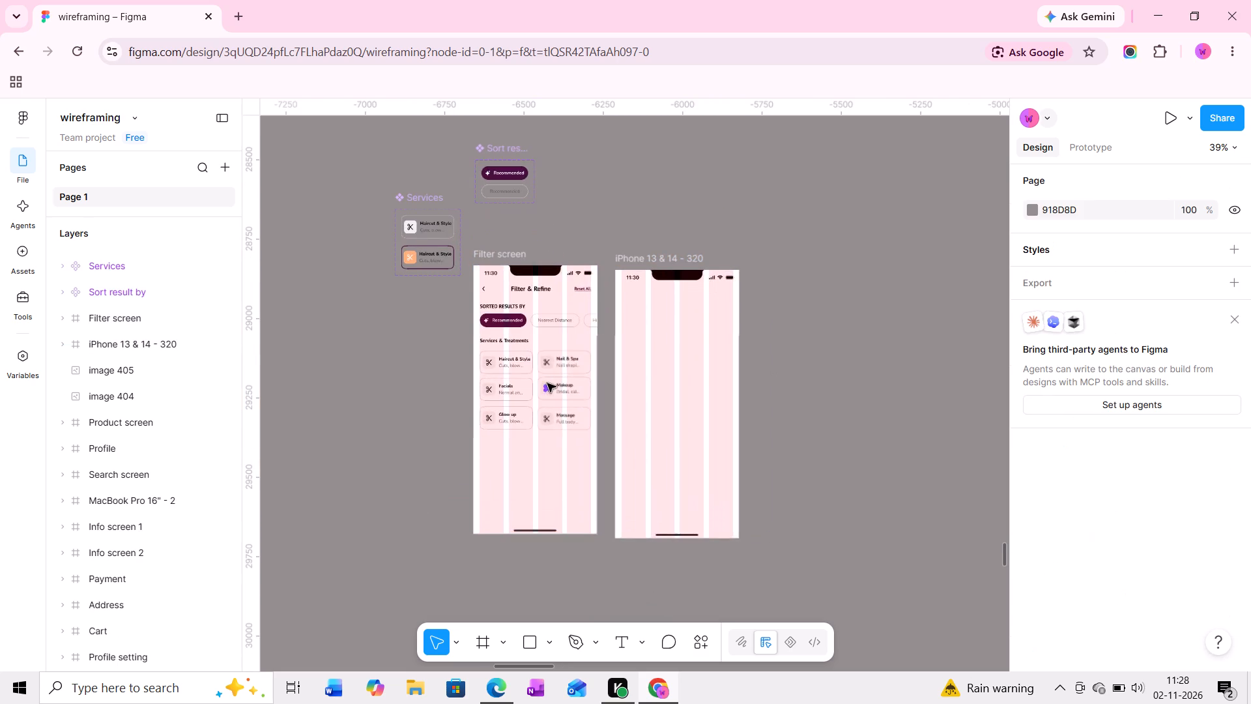
scroll(547, 383, "up", 16, "ctrl")
middle_click_drag(610, 385, 642, 387)
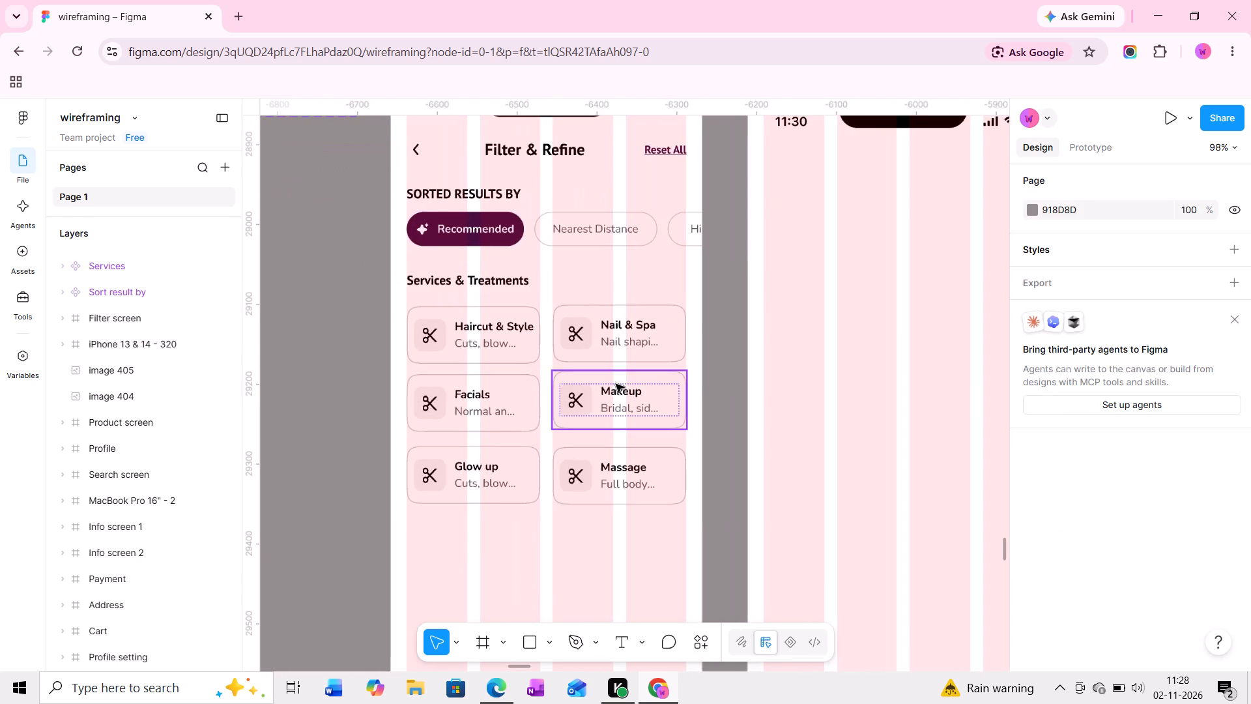
middle_click_drag(515, 382, 598, 432)
scroll(670, 456, "up", 5, "ctrl")
scroll(659, 475, "up", 1)
middle_click_drag(663, 470, 670, 462)
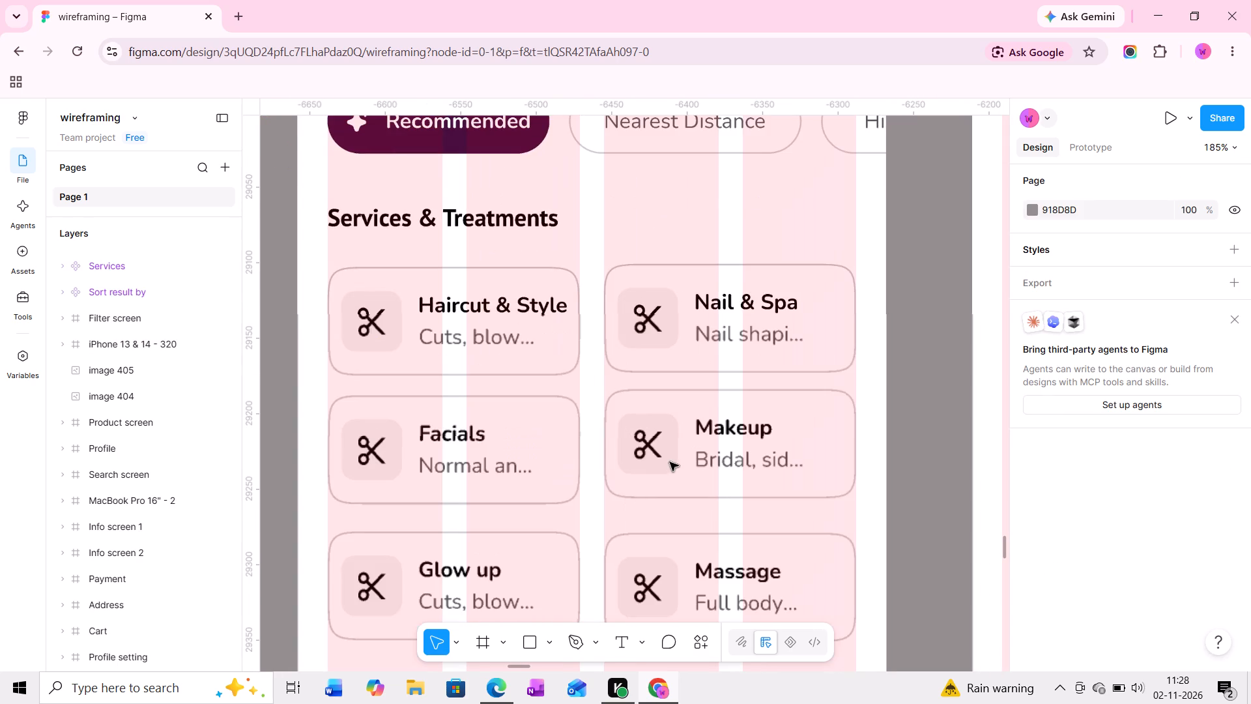
middle_click_drag(670, 462, 675, 370)
middle_click_drag(712, 340, 632, 421)
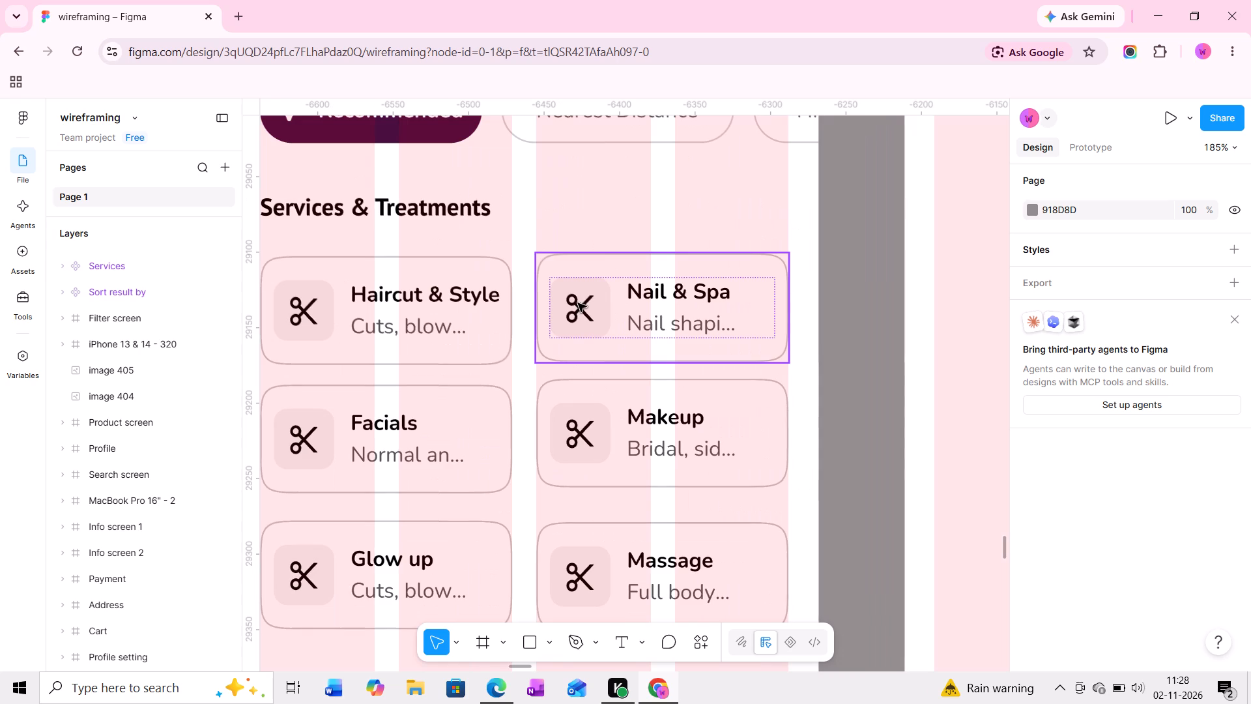
left_click(701, 638)
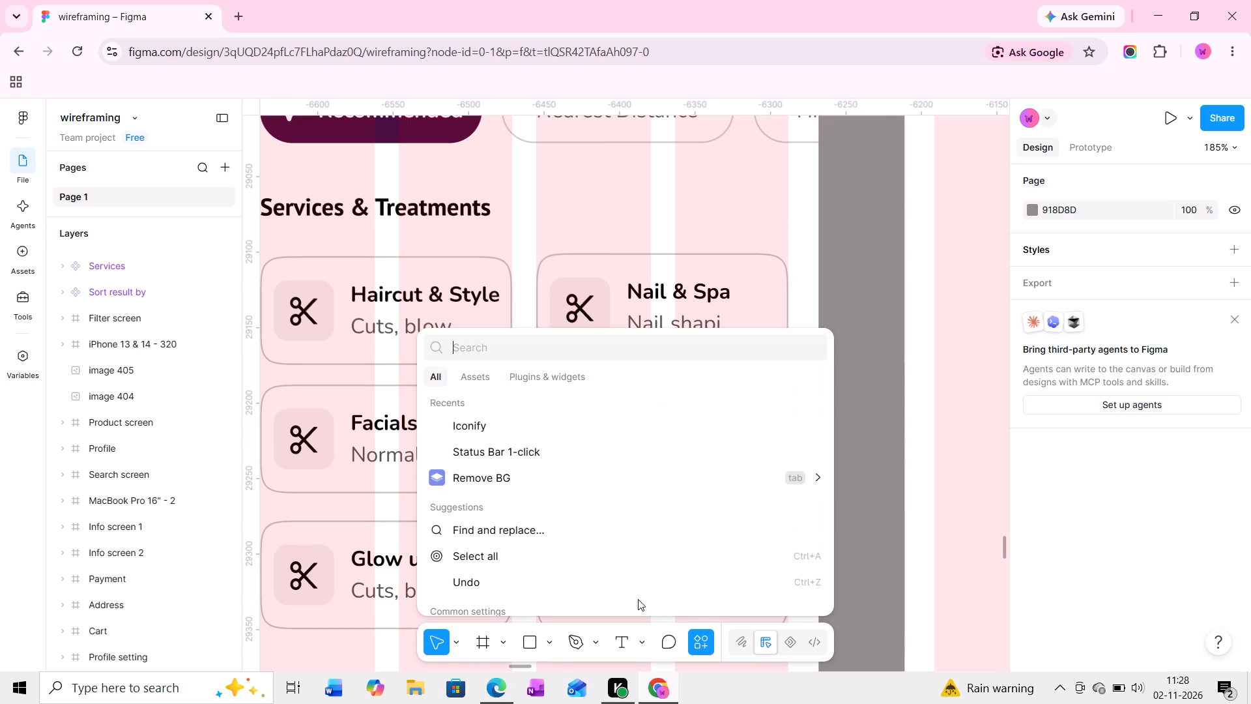
left_click(541, 423)
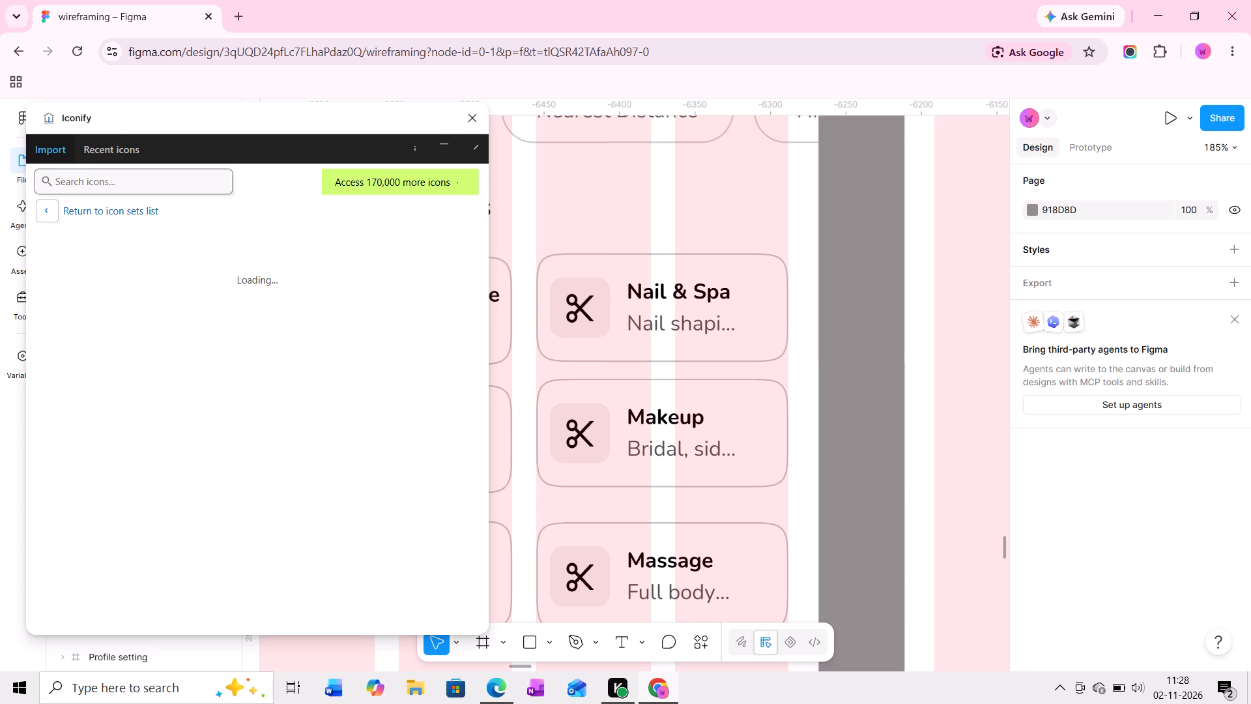
left_click(84, 179)
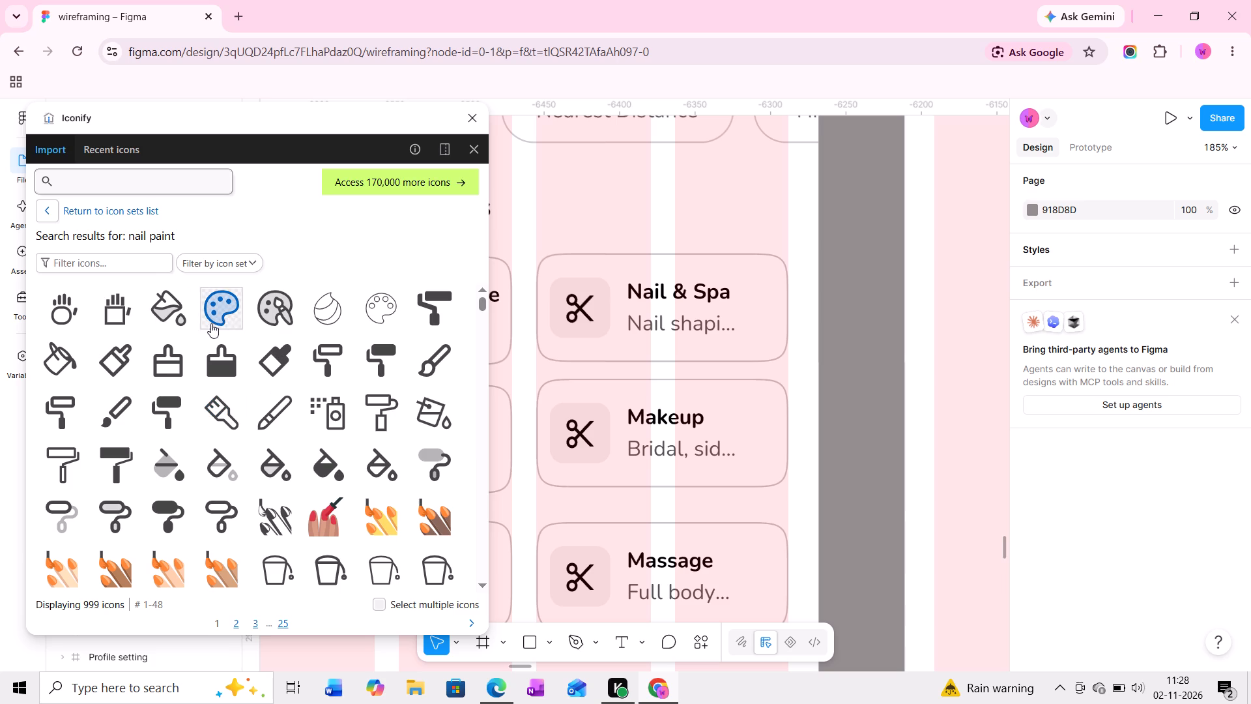
scroll(268, 455, "down", 1)
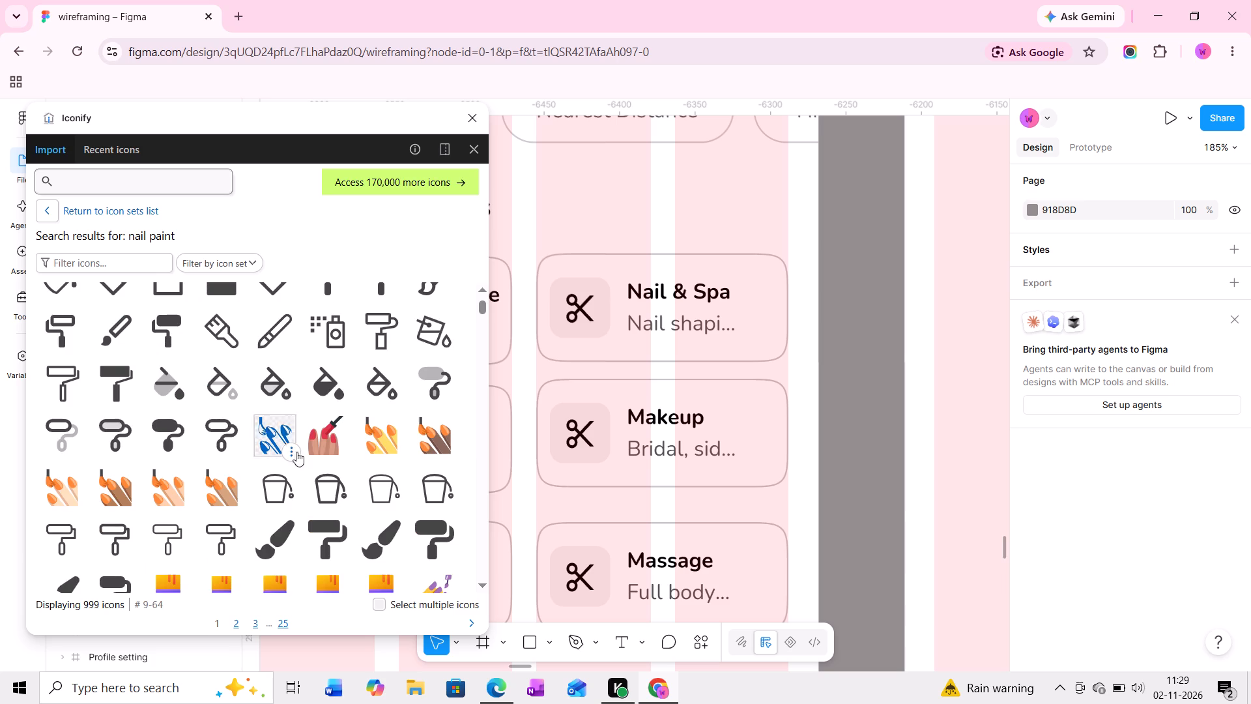
middle_click_drag(597, 449, 683, 453)
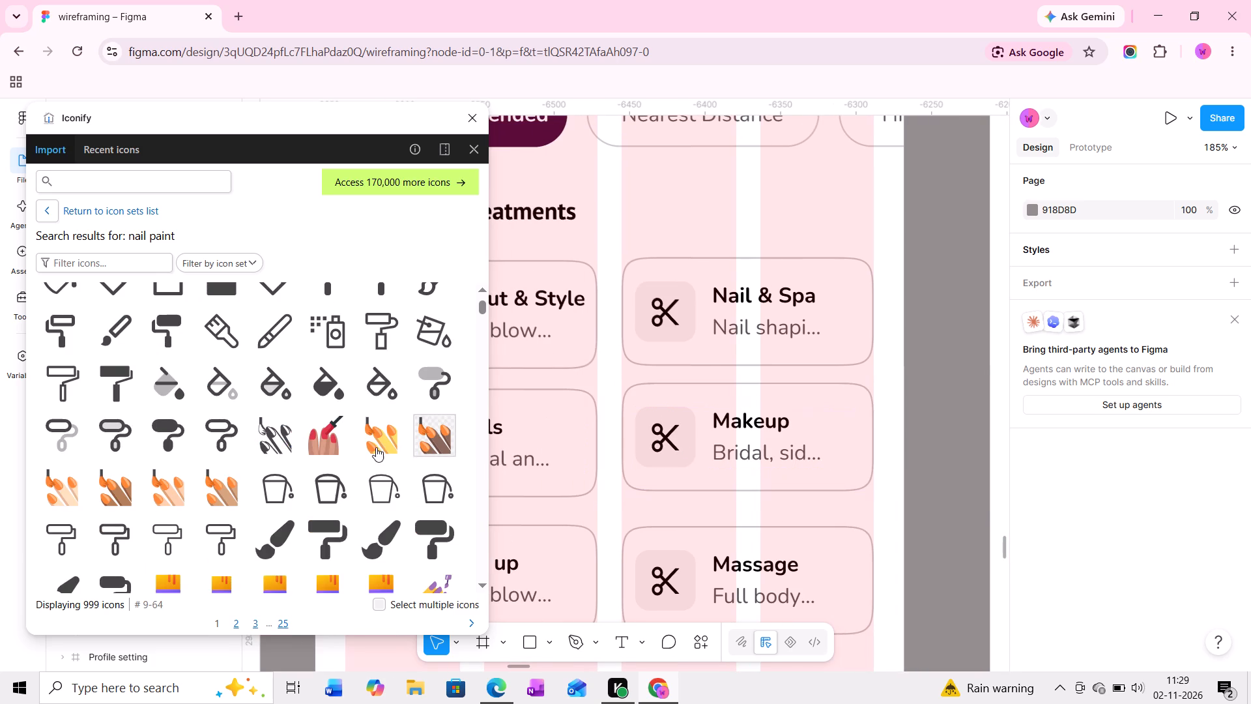
left_click_drag(265, 426, 899, 419)
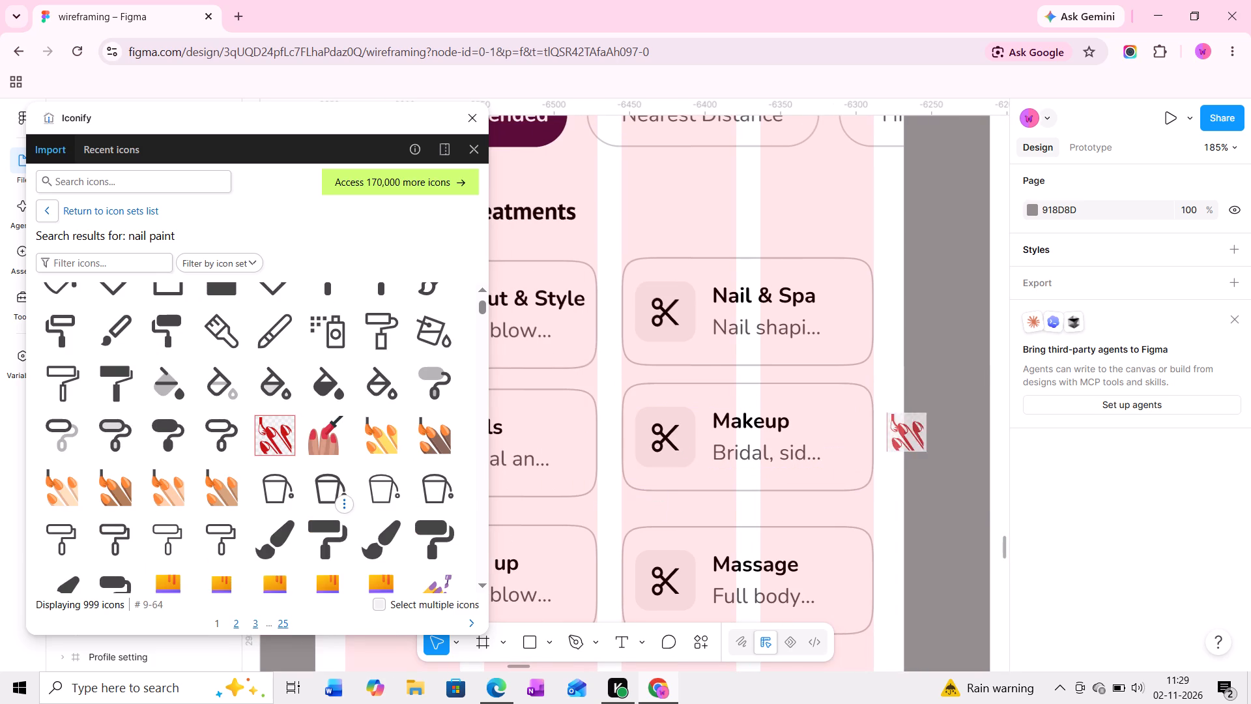
left_click_drag(899, 419, 949, 348)
Enlarge the nail-polish icon's frame to 37 × 37.
middle_click_drag(939, 355, 886, 370)
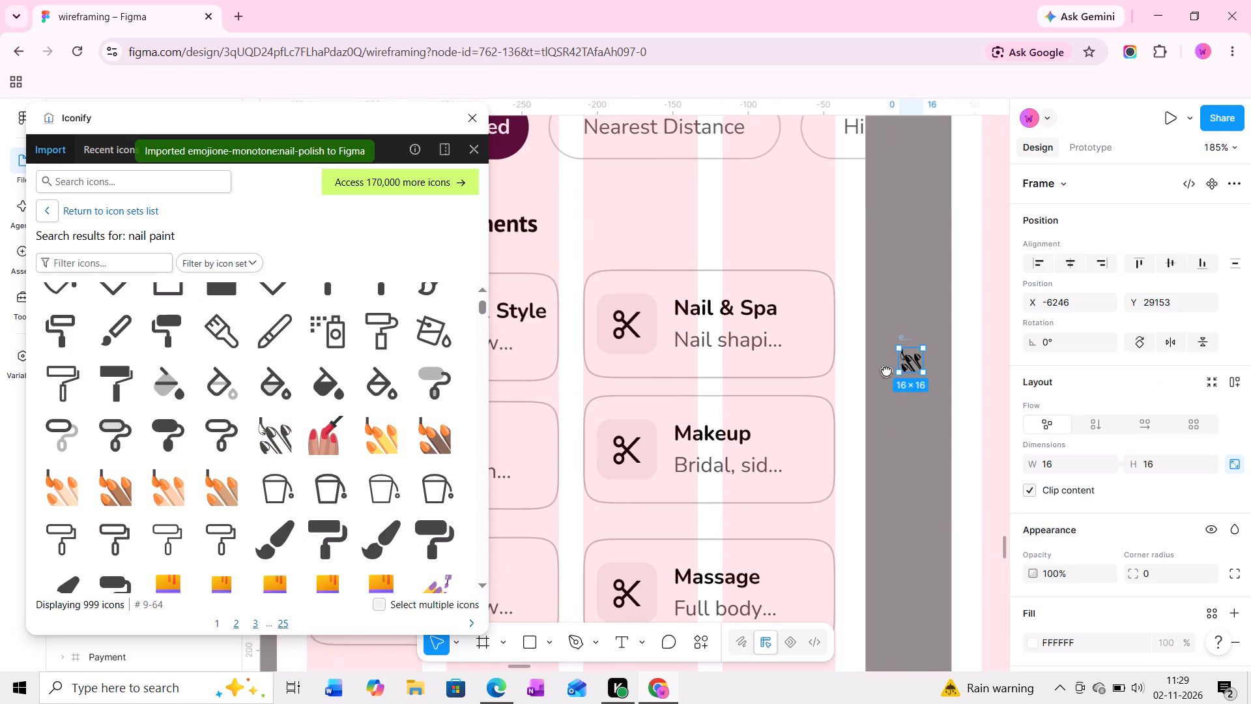
middle_click_drag(886, 370, 869, 372)
scroll(858, 364, "up", 5, "ctrl")
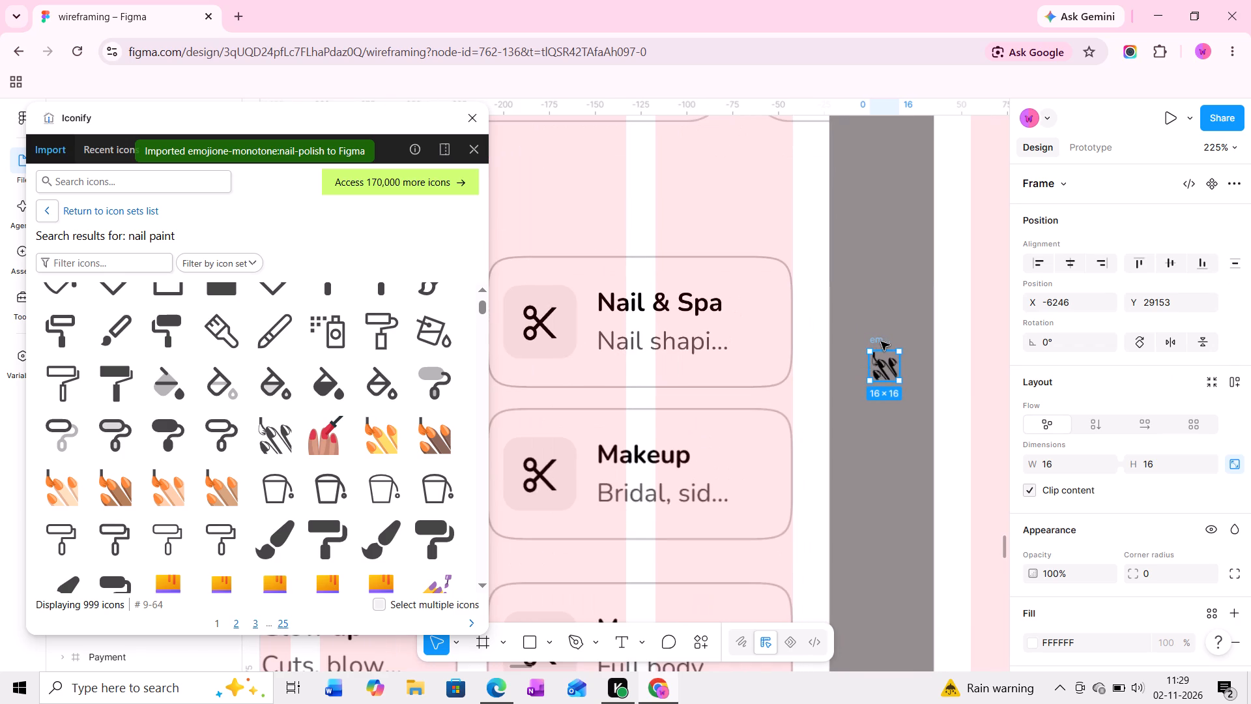
left_click(878, 342)
scroll(887, 343, "up", 8, "ctrl")
left_click_drag(902, 353, 917, 329)
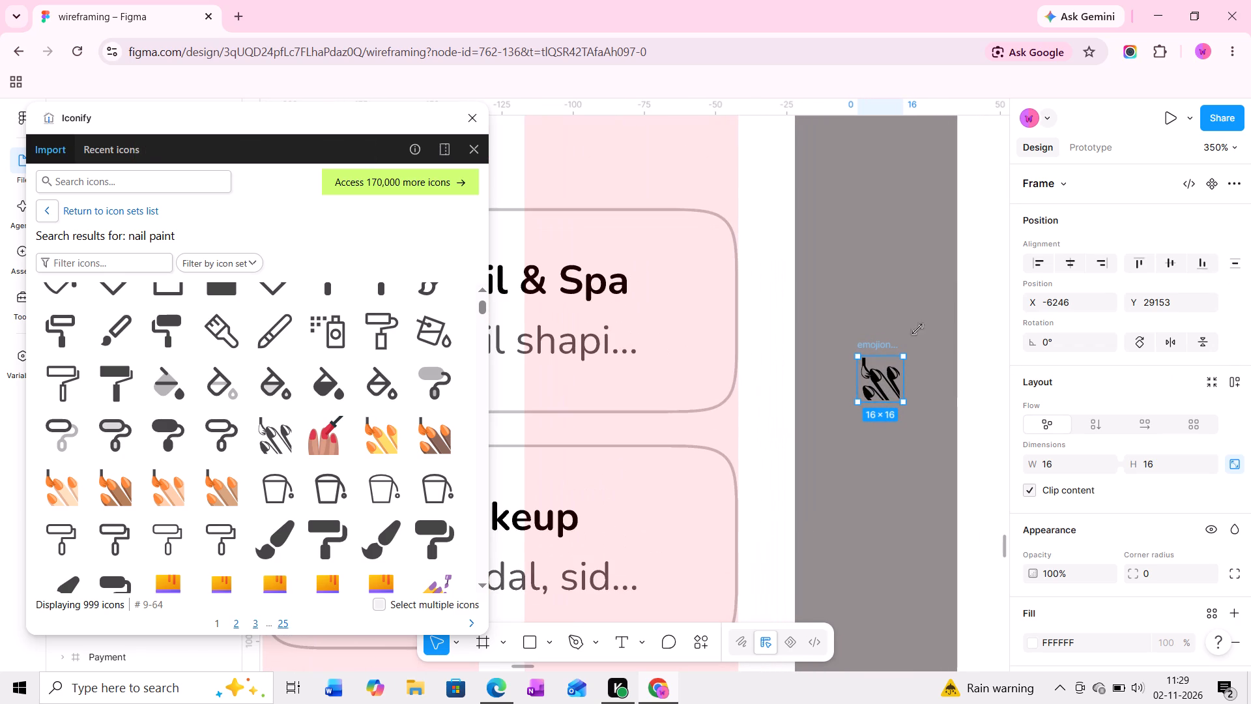
left_click_drag(917, 329, 937, 297)
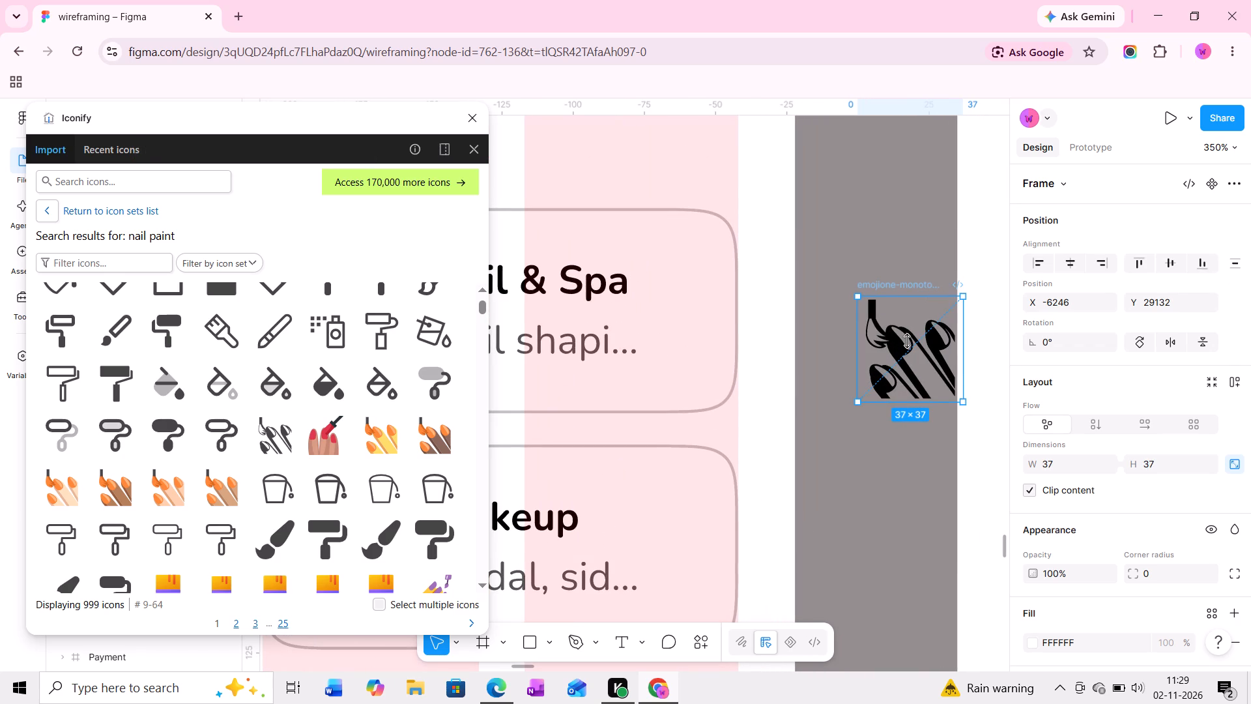
Resize the nail-polish icon's two vector paths together to 24 × 24 and centre them within their frame.
left_click(897, 352)
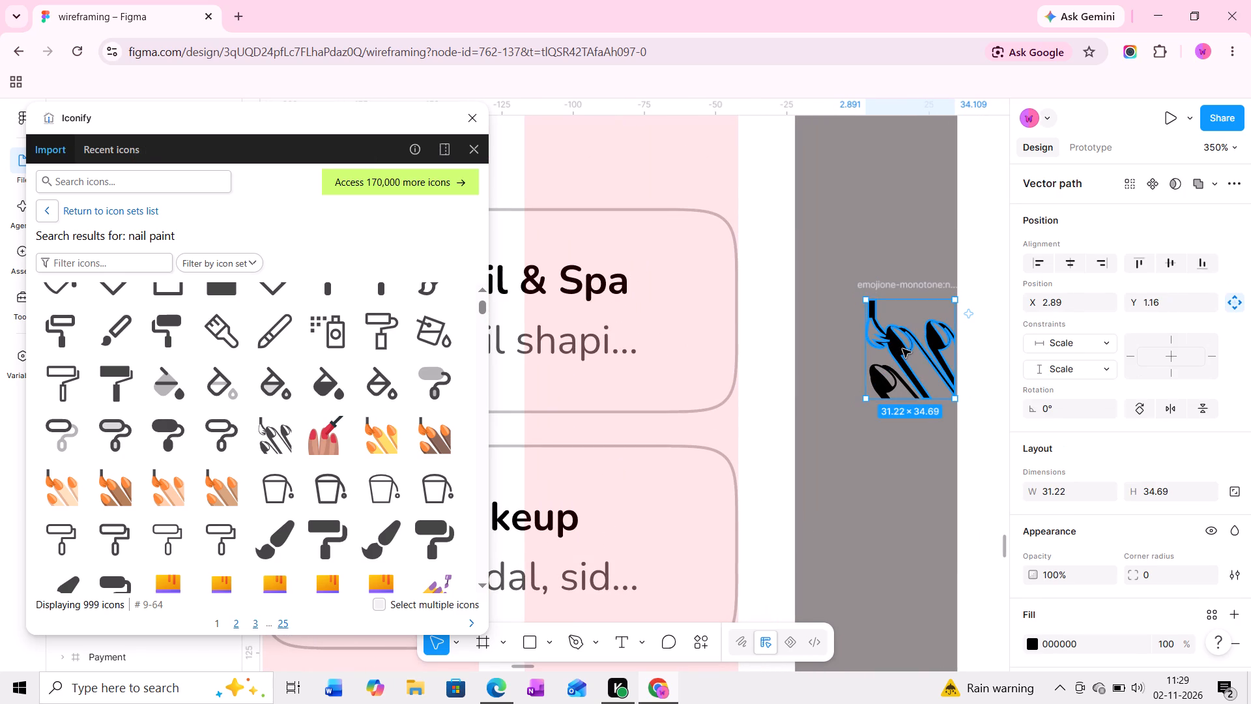
scroll(902, 349, "up", 4, "ctrl")
middle_click_drag(912, 349, 738, 362)
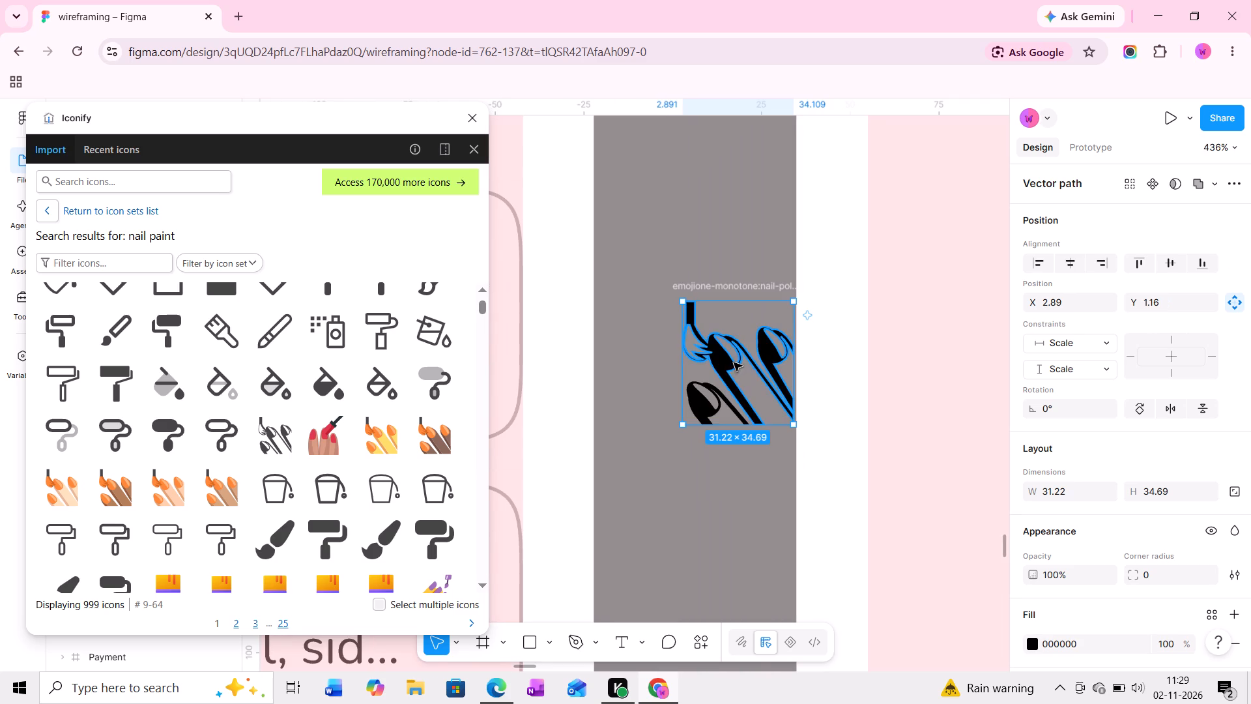
left_click(701, 405, "shift")
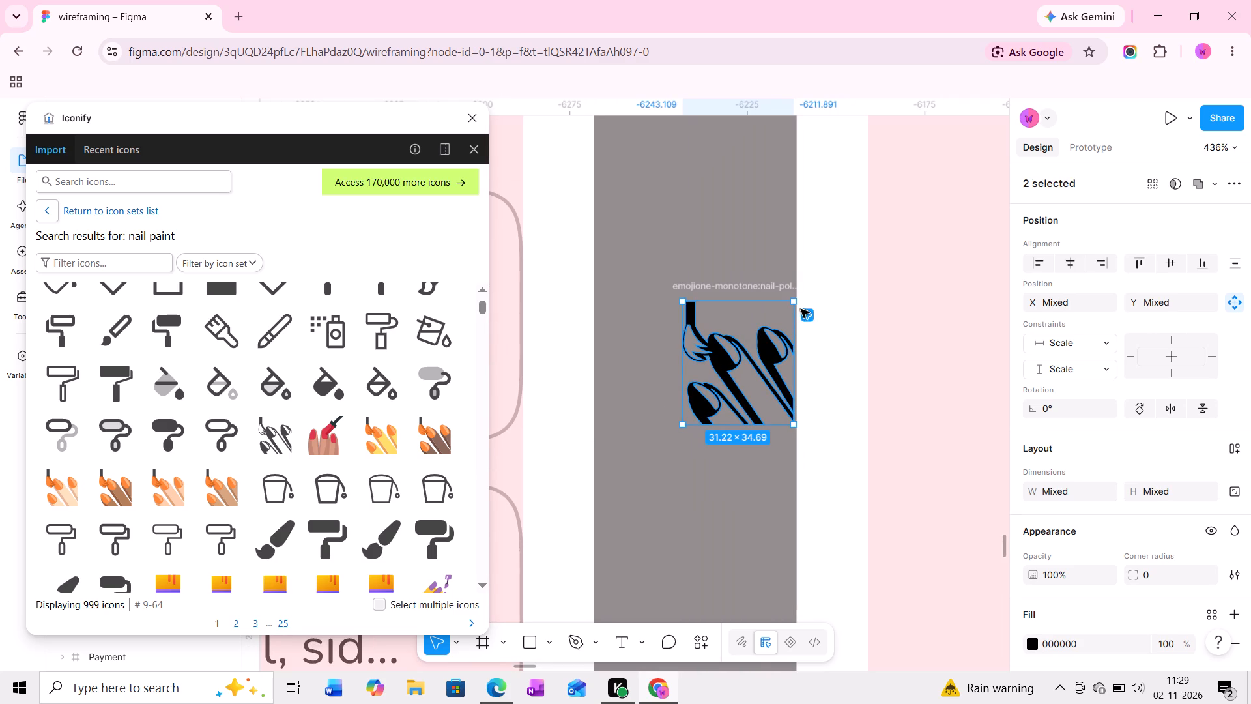
left_click_drag(792, 304, 768, 341)
left_click_drag(720, 380, 736, 353)
Search the Iconify library for makeup icons for the Makeup card.
middle_click_drag(686, 325, 782, 334)
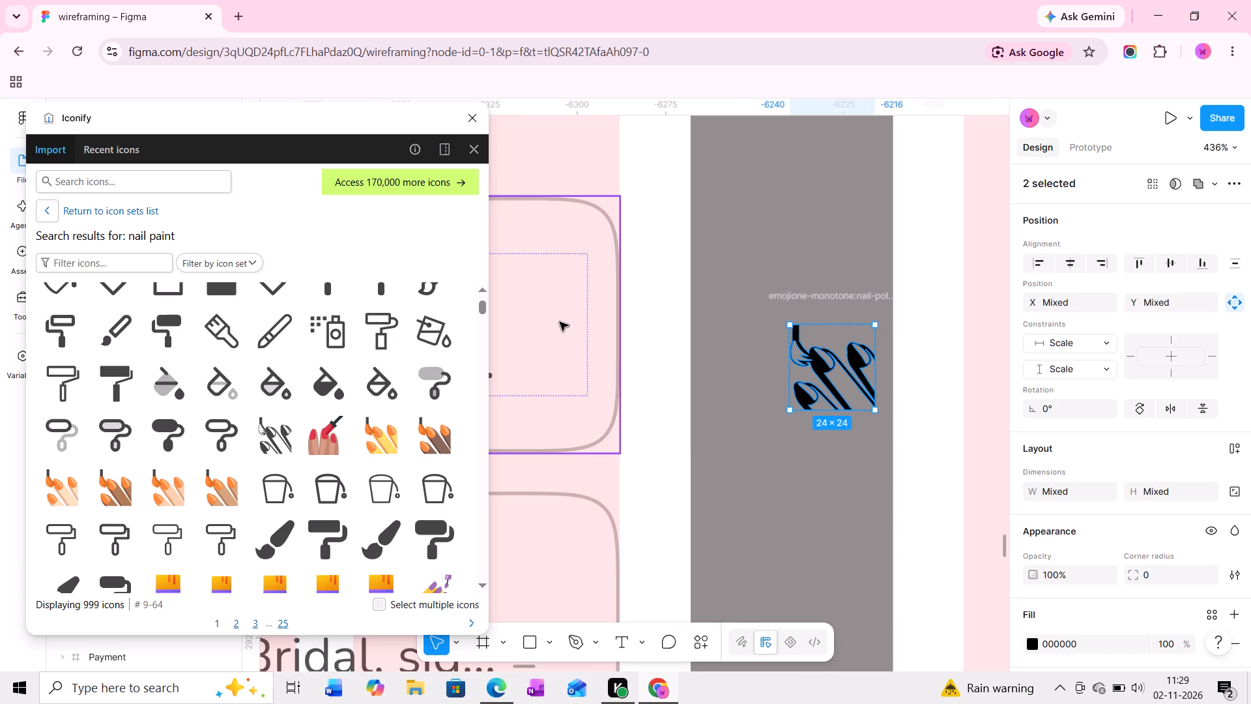
scroll(560, 322, "down", 10, "ctrl")
middle_click_drag(578, 372, 650, 374)
middle_click_drag(648, 375, 648, 370)
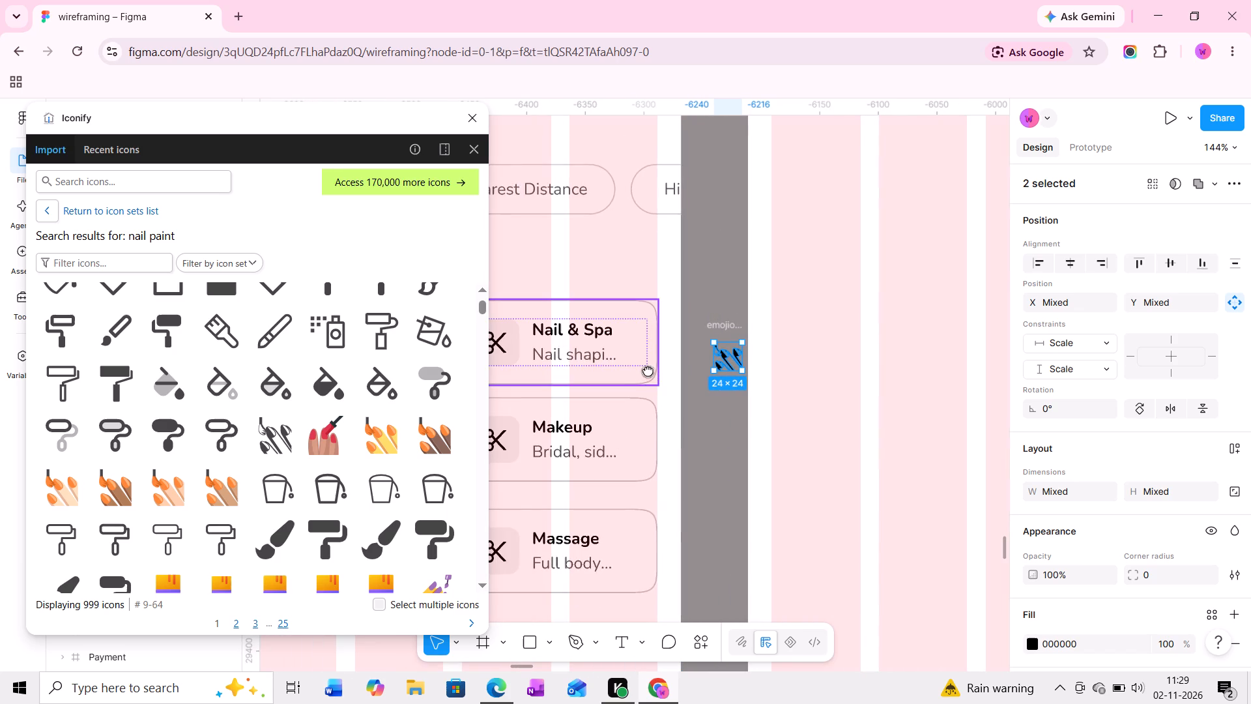
middle_click_drag(648, 370, 648, 361)
left_click(726, 310)
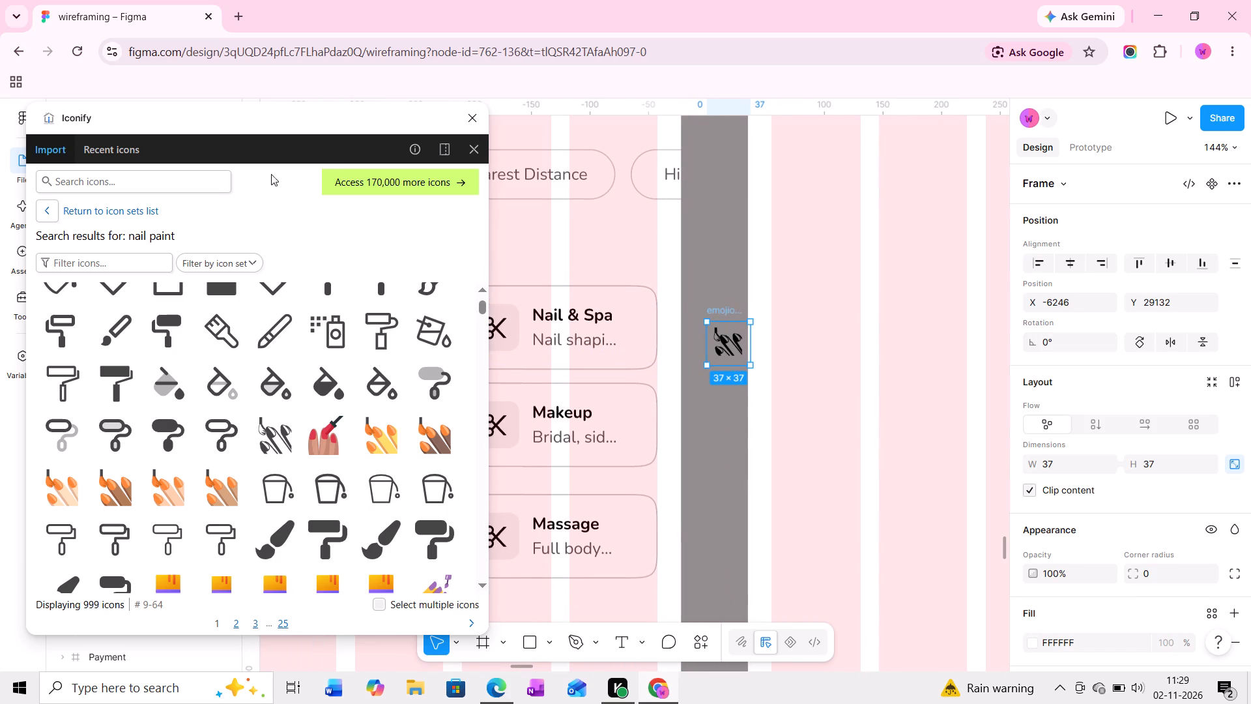
left_click(180, 177)
middle_click_drag(553, 446, 671, 450)
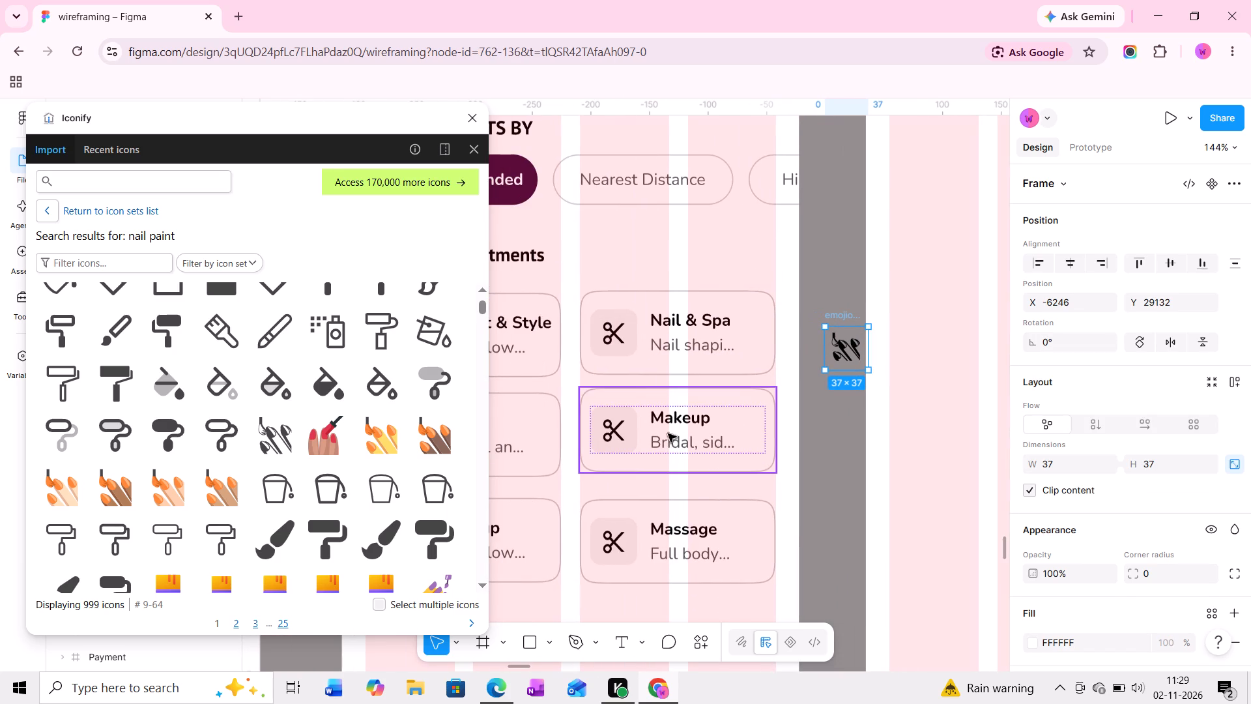
type("makeup")
key("Return")
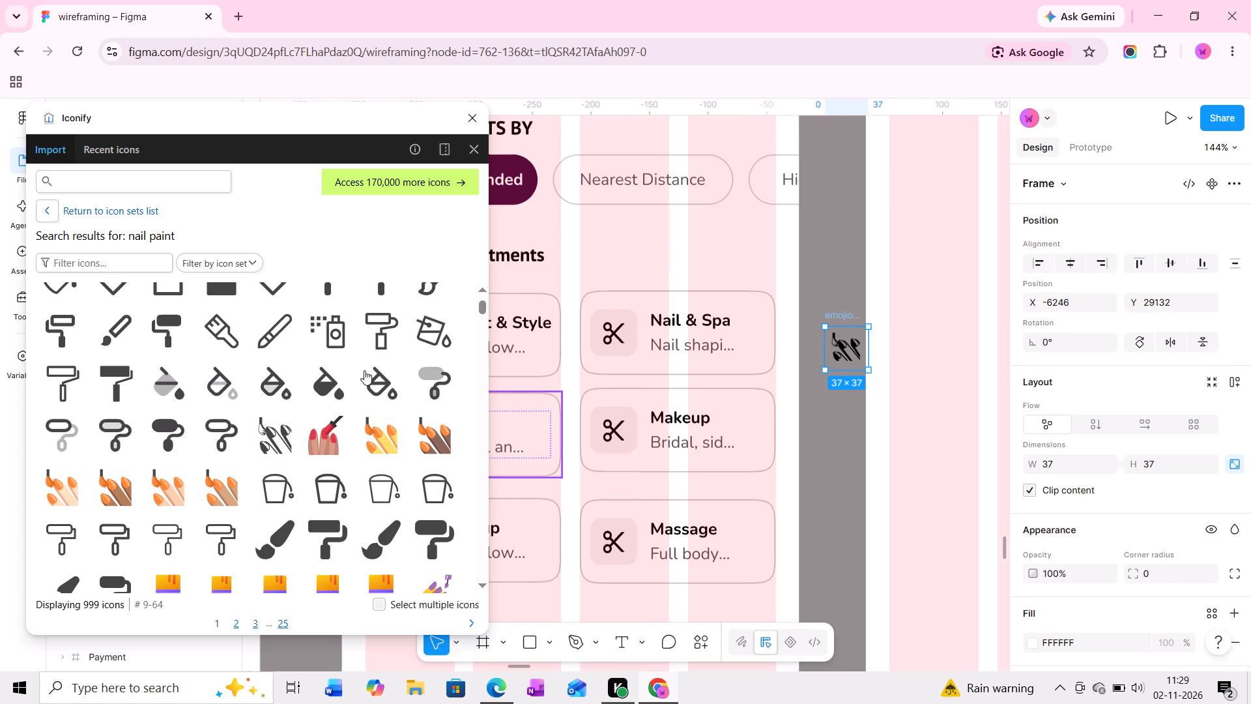
left_click(119, 171)
type("make")
type("uo")
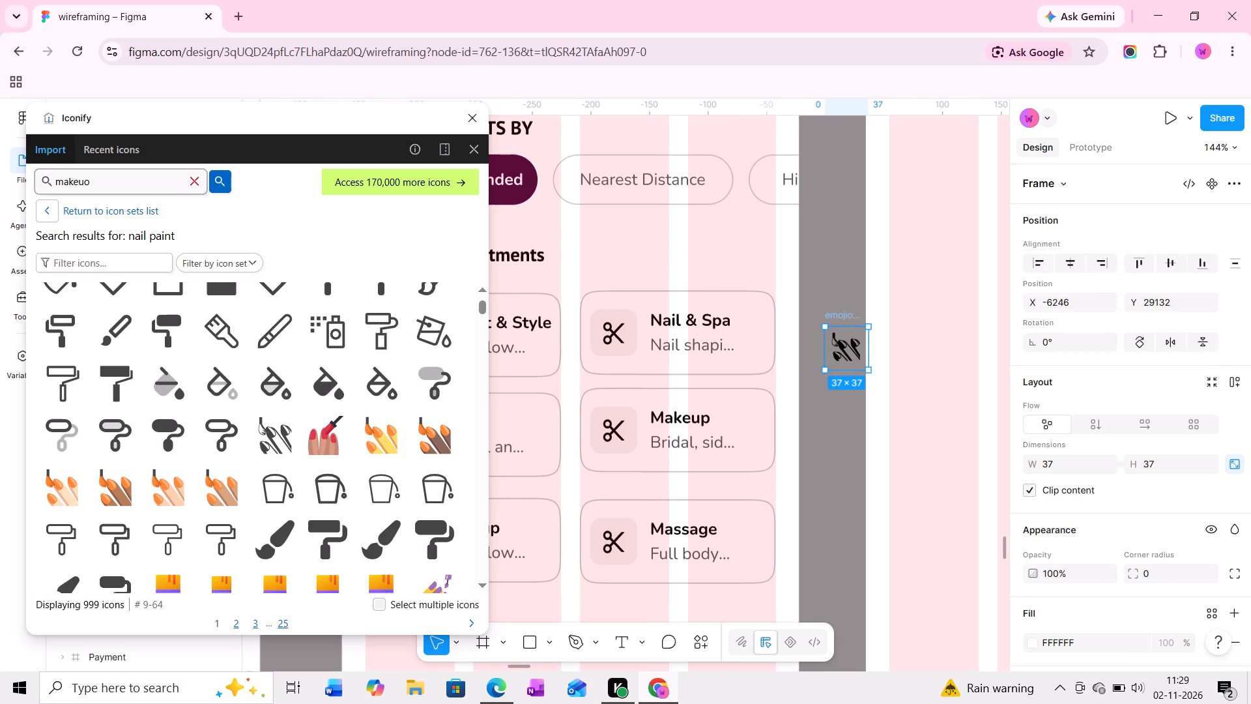
key("BackSpace")
key("p")
key("Return")
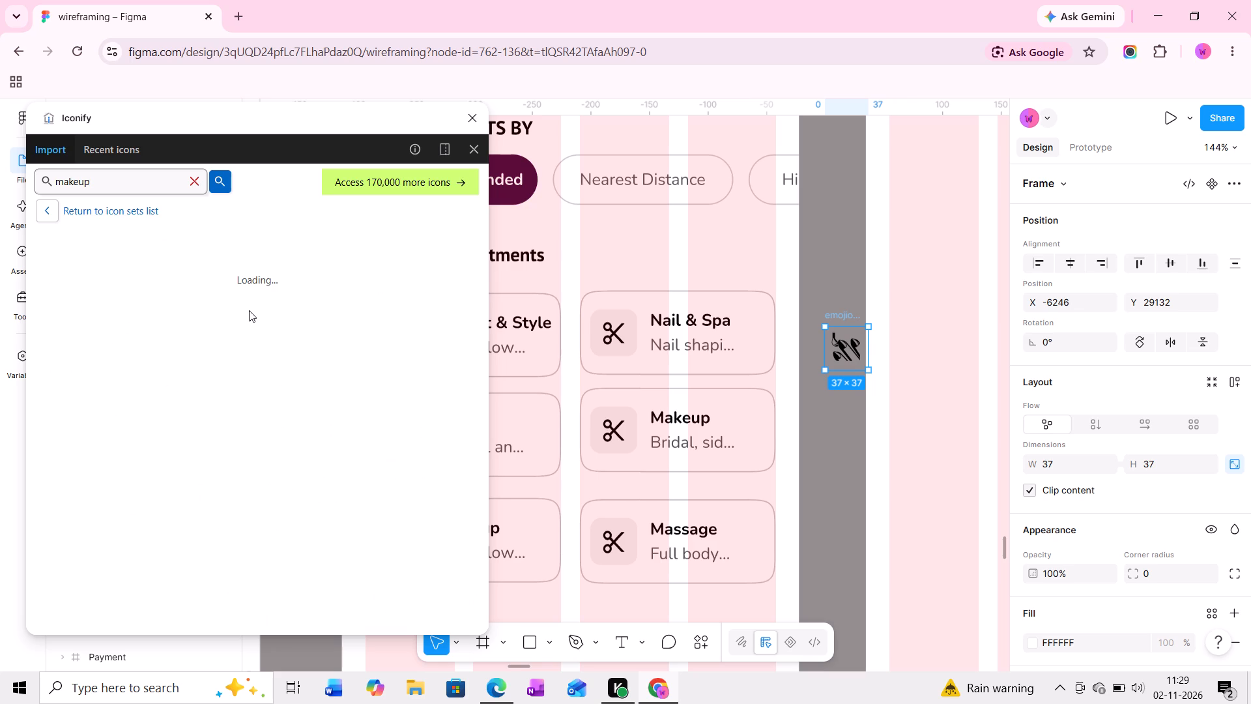
Change the icon search to "make up" and import the streamline-ultimate make-up-lipstick-1-bold icon onto the grey area beside the Makeup card.
scroll(246, 314, "down", 3)
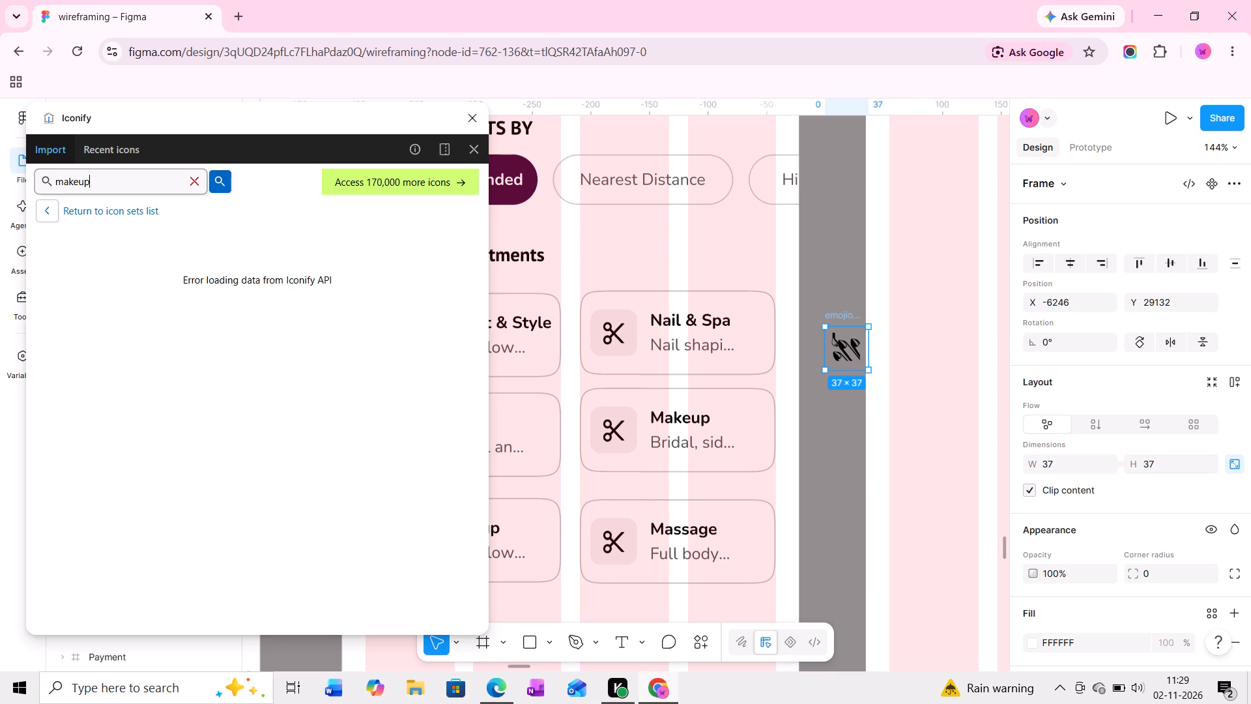
left_click(81, 183)
key("space")
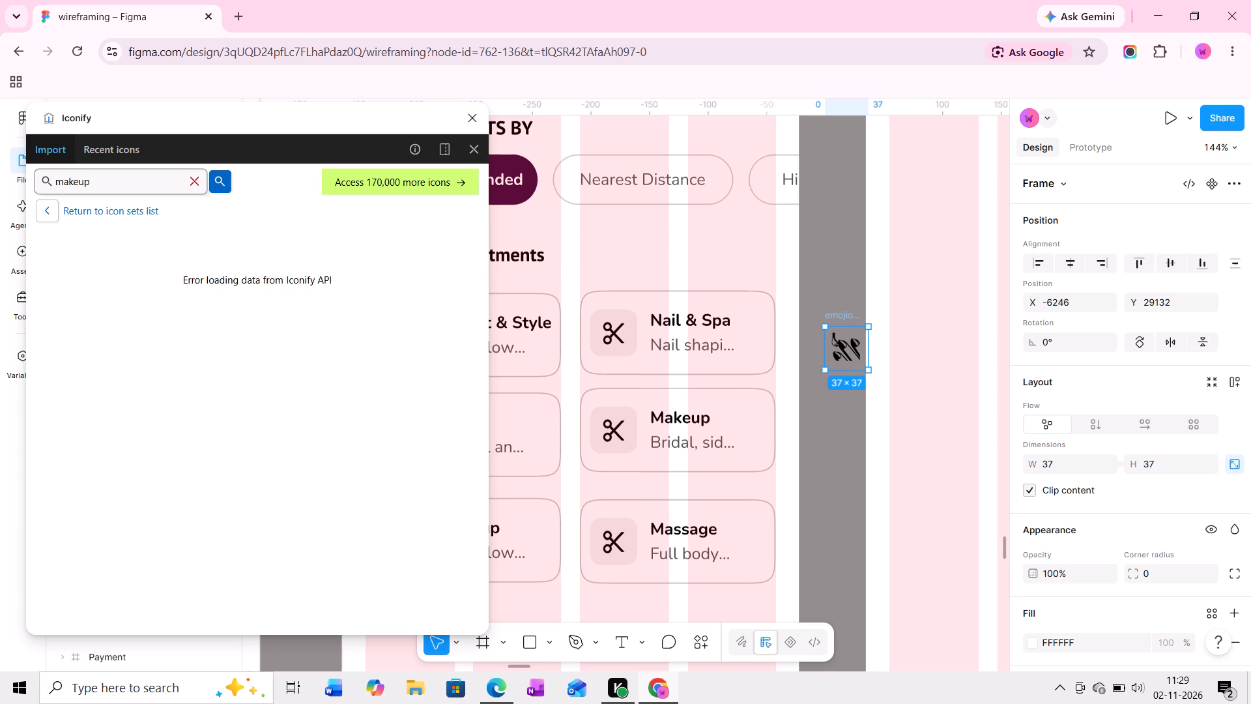
key("Return")
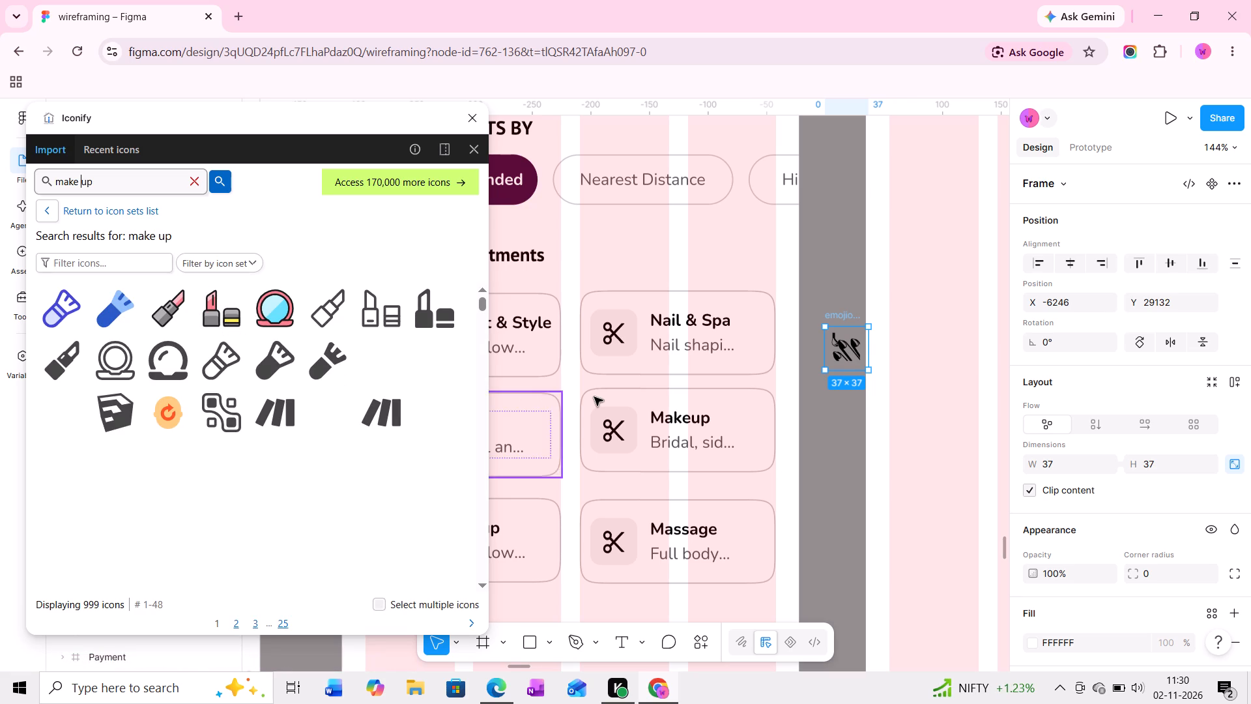
middle_click_drag(604, 397, 594, 377)
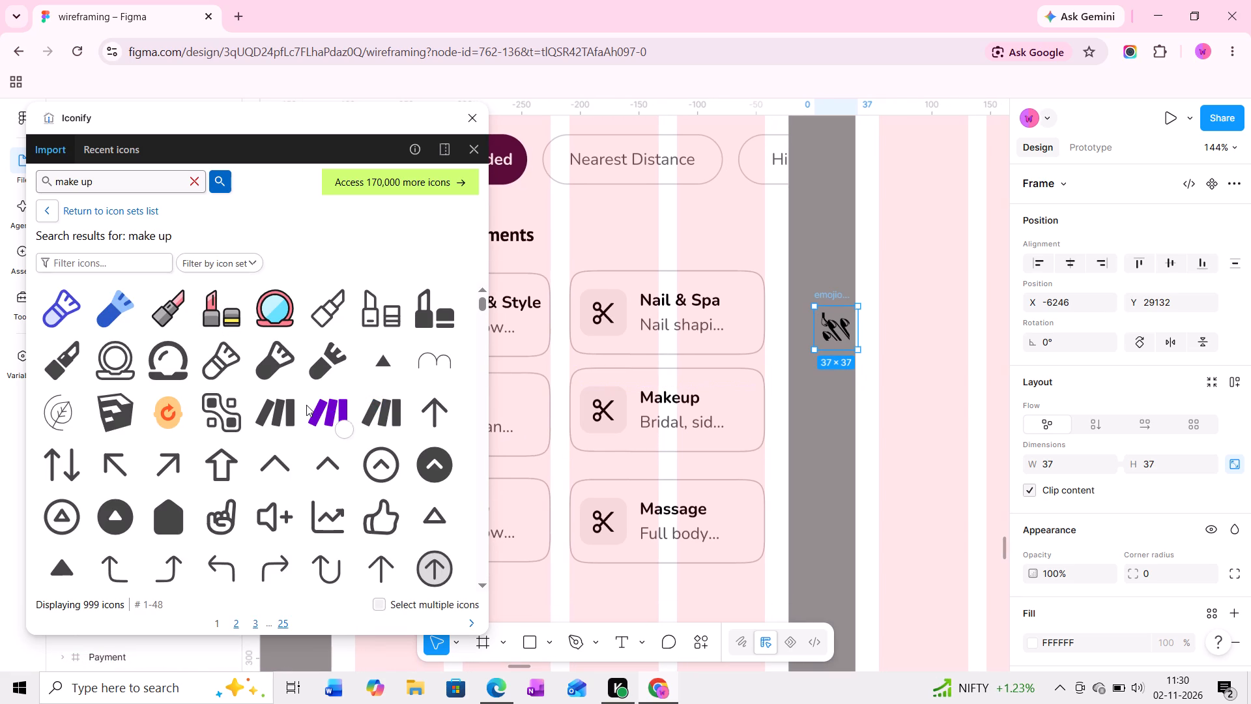
scroll(306, 405, "down", 2)
scroll(306, 405, "up", 4)
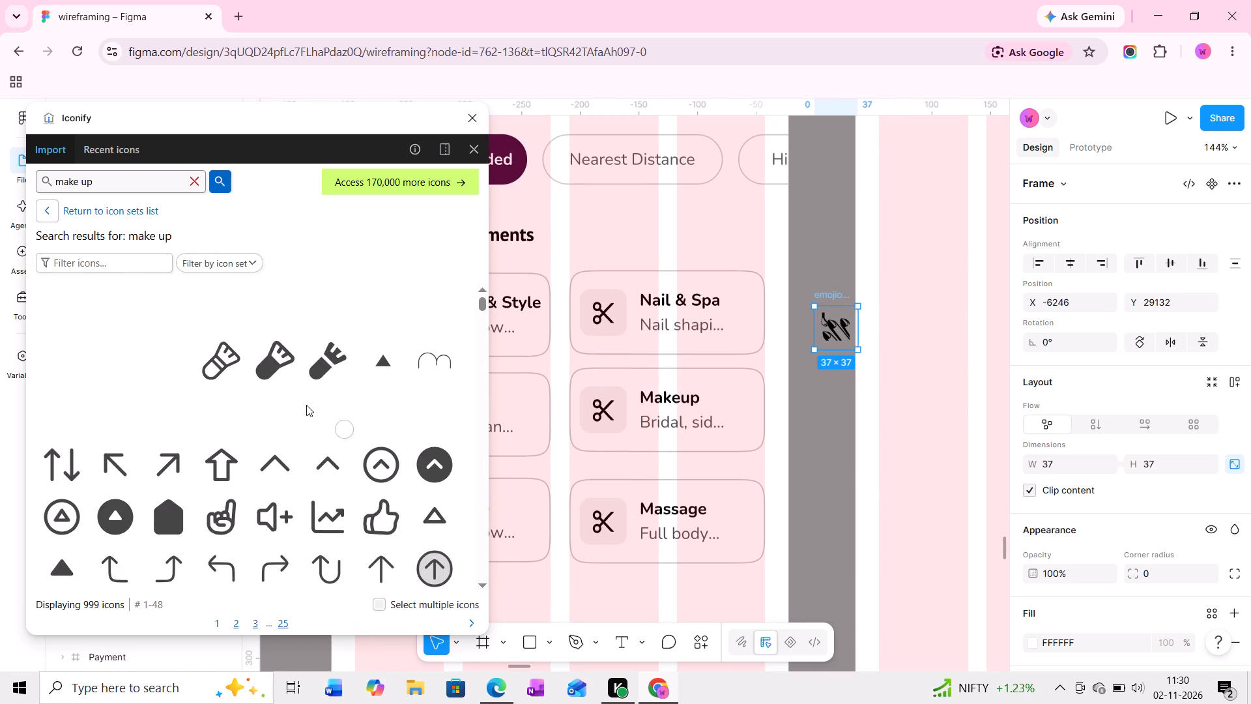
scroll(306, 405, "up", 2)
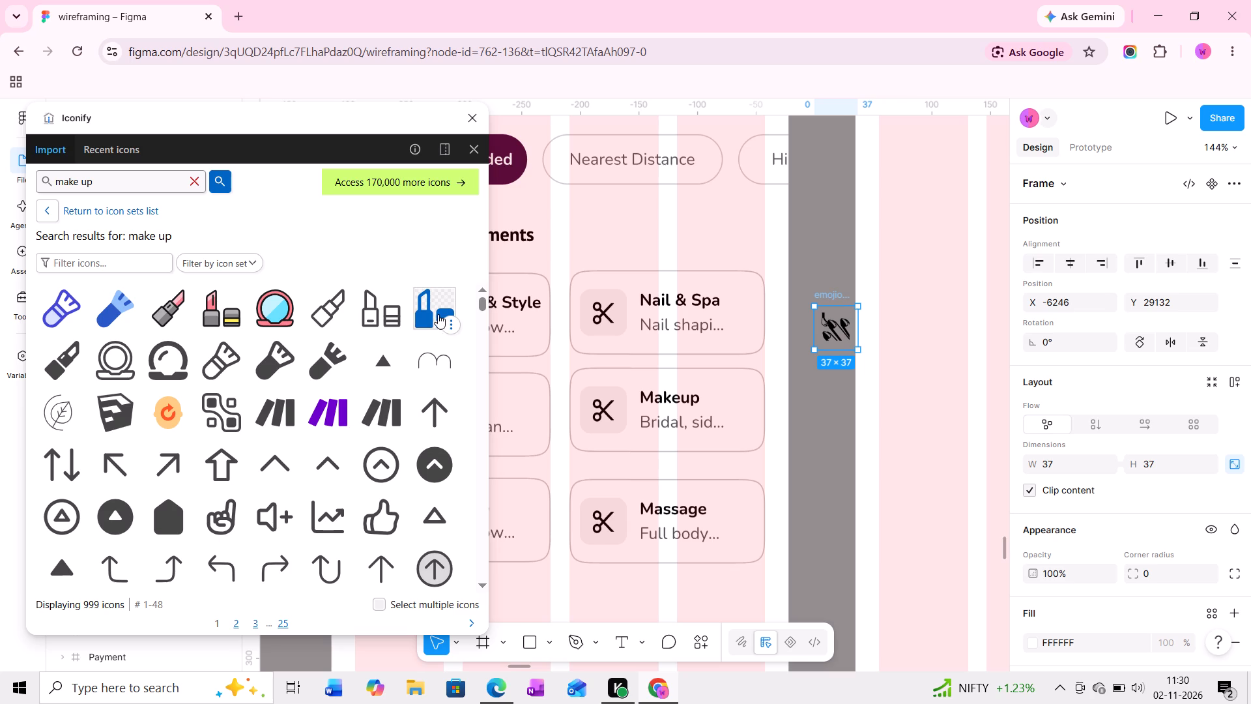
left_click_drag(428, 308, 817, 413)
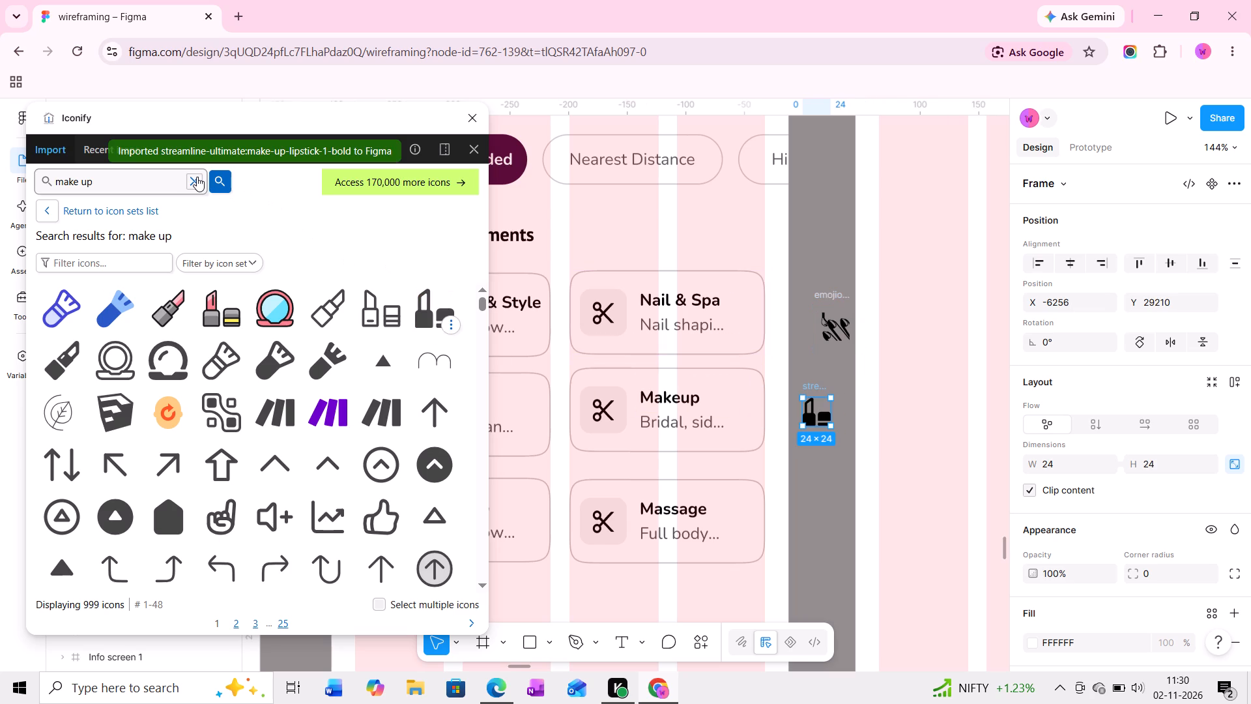
Replace the Iconify search with "body massage" to find icons for the Massage card.
left_click(197, 177)
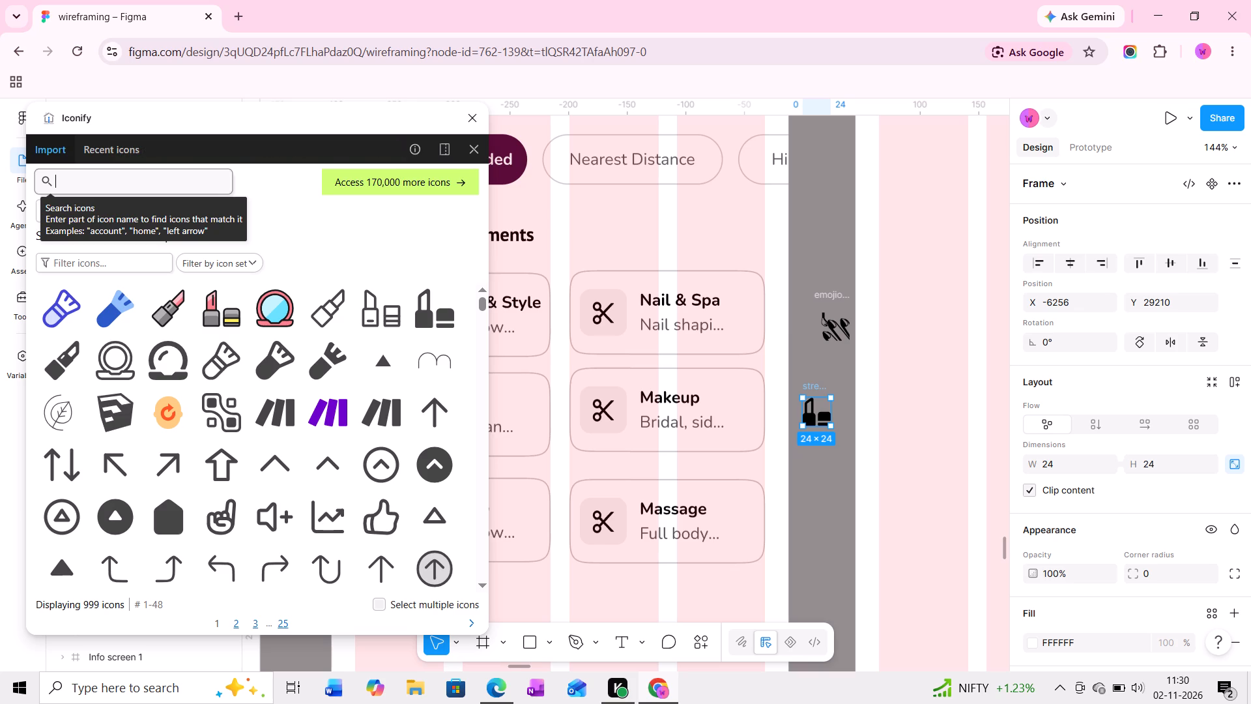
left_click(91, 183)
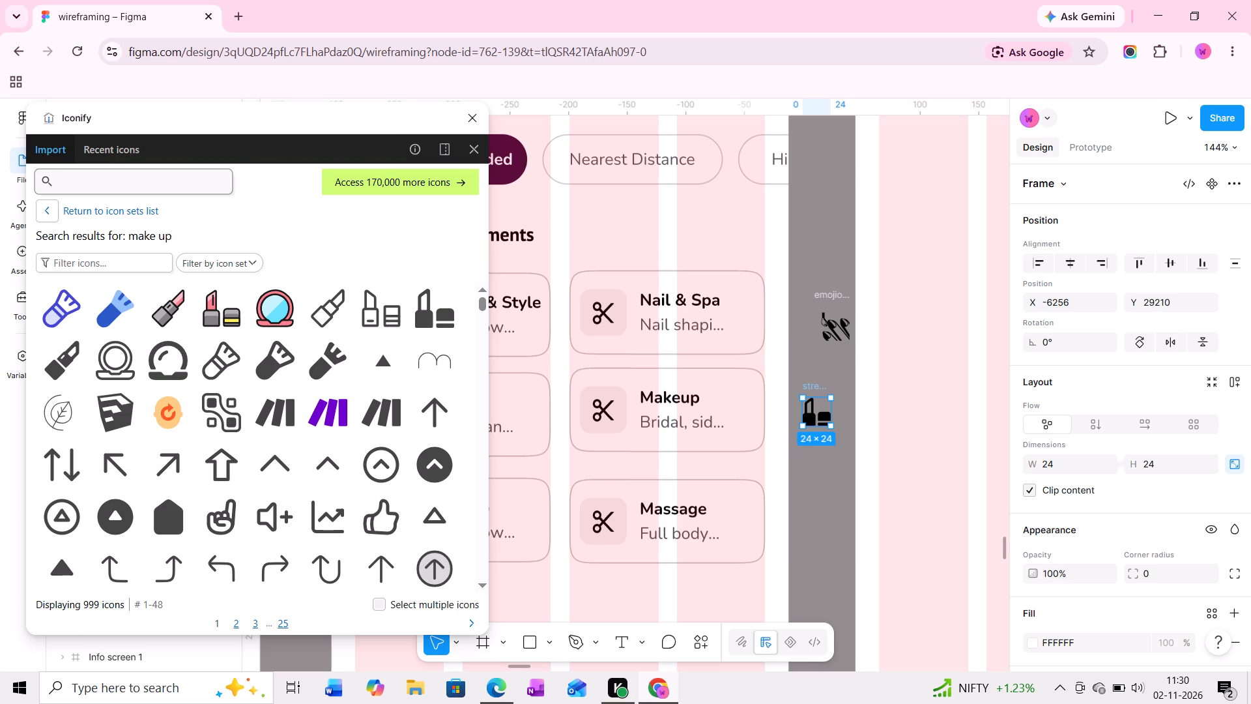
type("bo")
key("d")
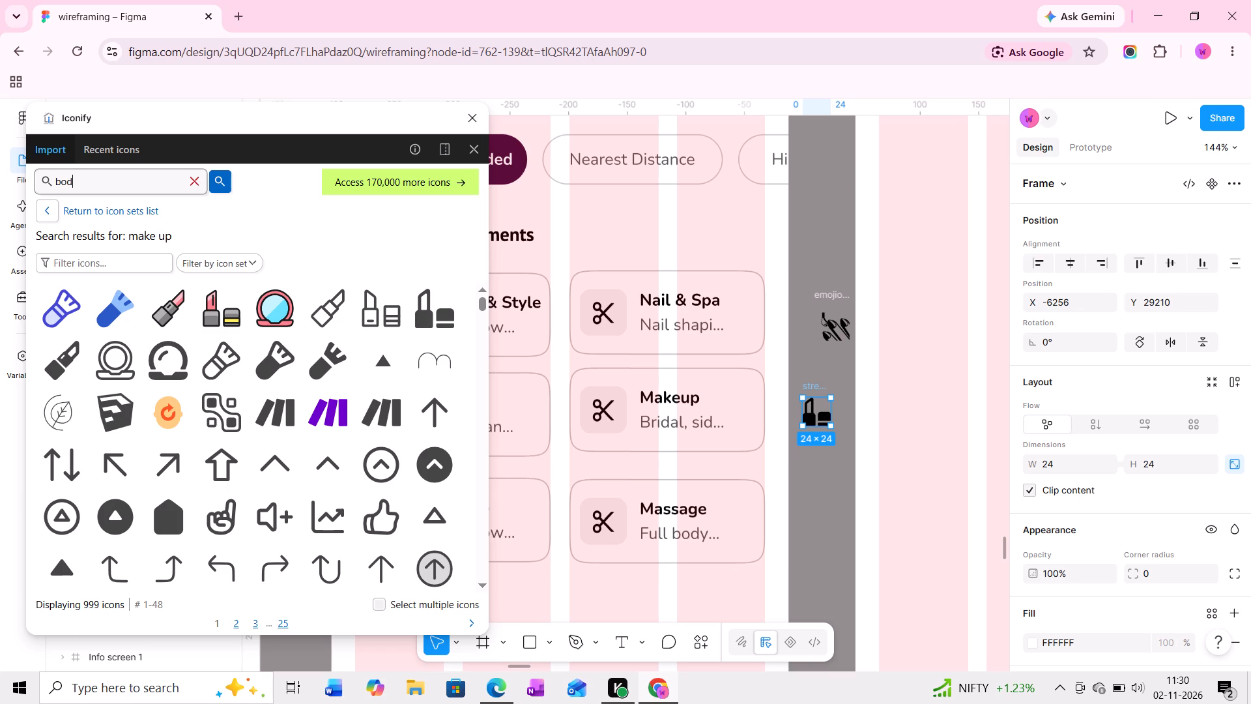
key("y")
key("space")
left_click(115, 181)
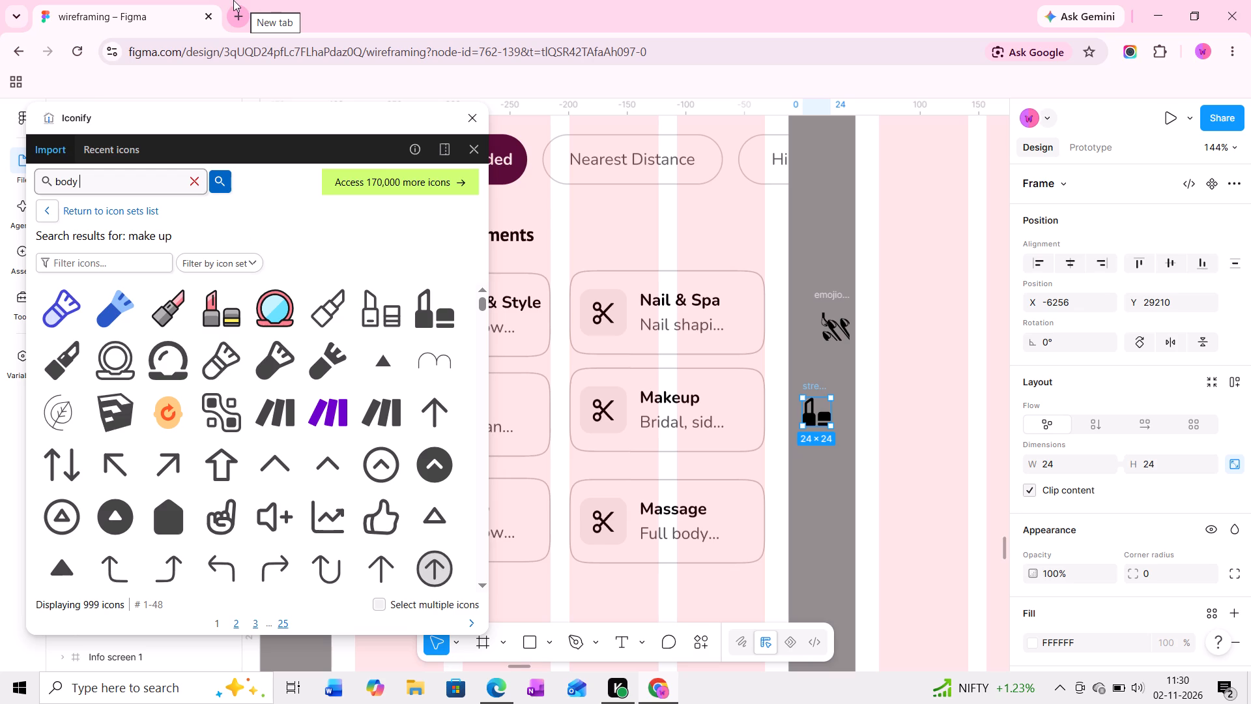
left_click(100, 181)
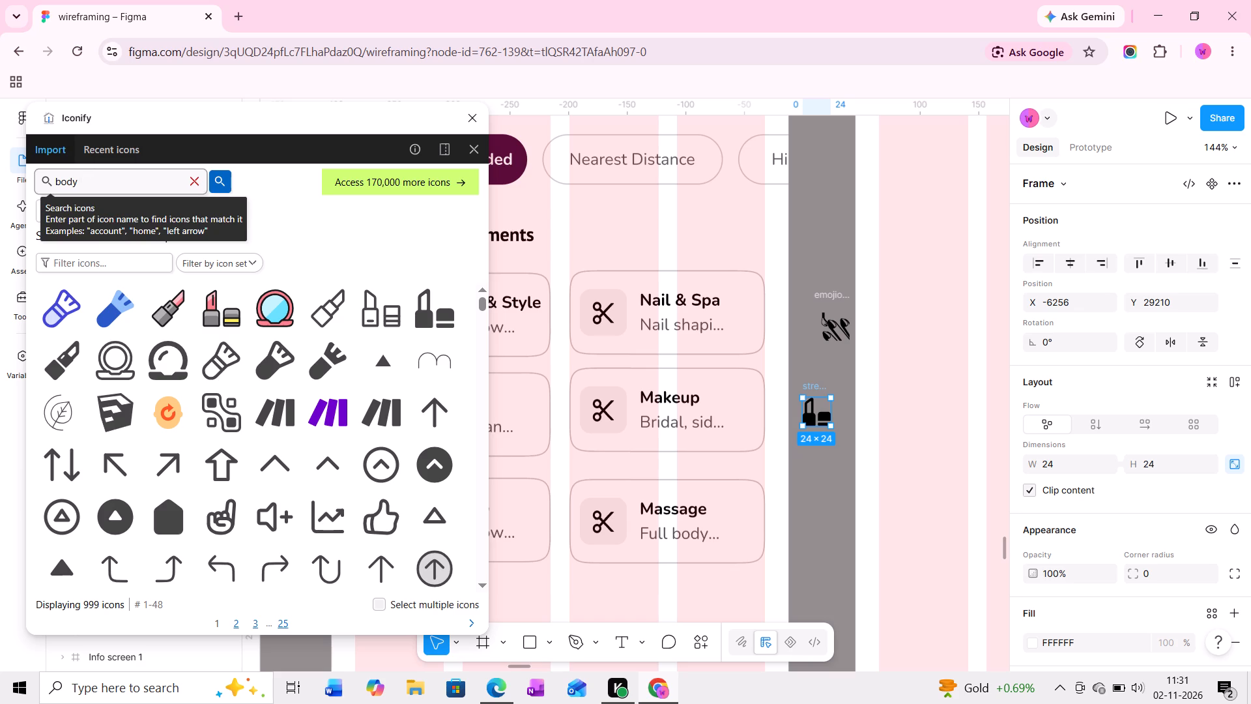
scroll(859, 376, "up", 6, "ctrl")
middle_click_drag(857, 392, 740, 333)
scroll(739, 360, "up", 2, "ctrl")
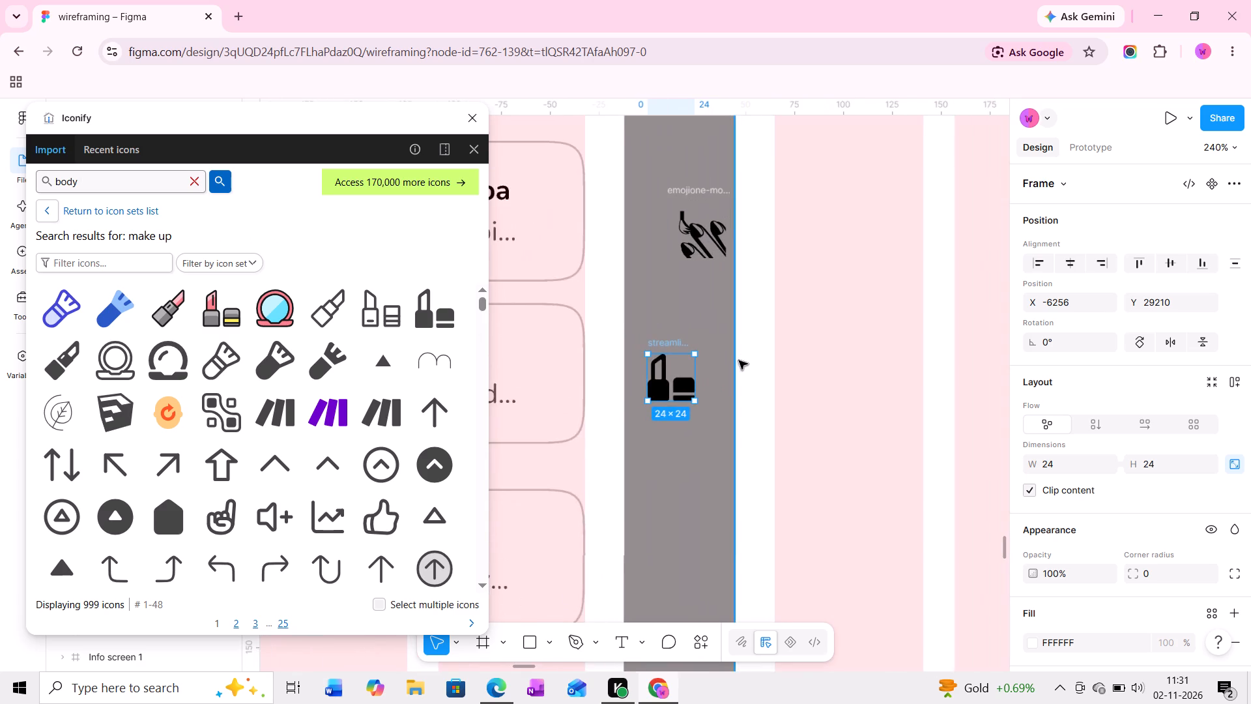
scroll(739, 360, "up", 4, "ctrl")
middle_click_drag(663, 355, 667, 321)
scroll(663, 318, "up", 3, "ctrl")
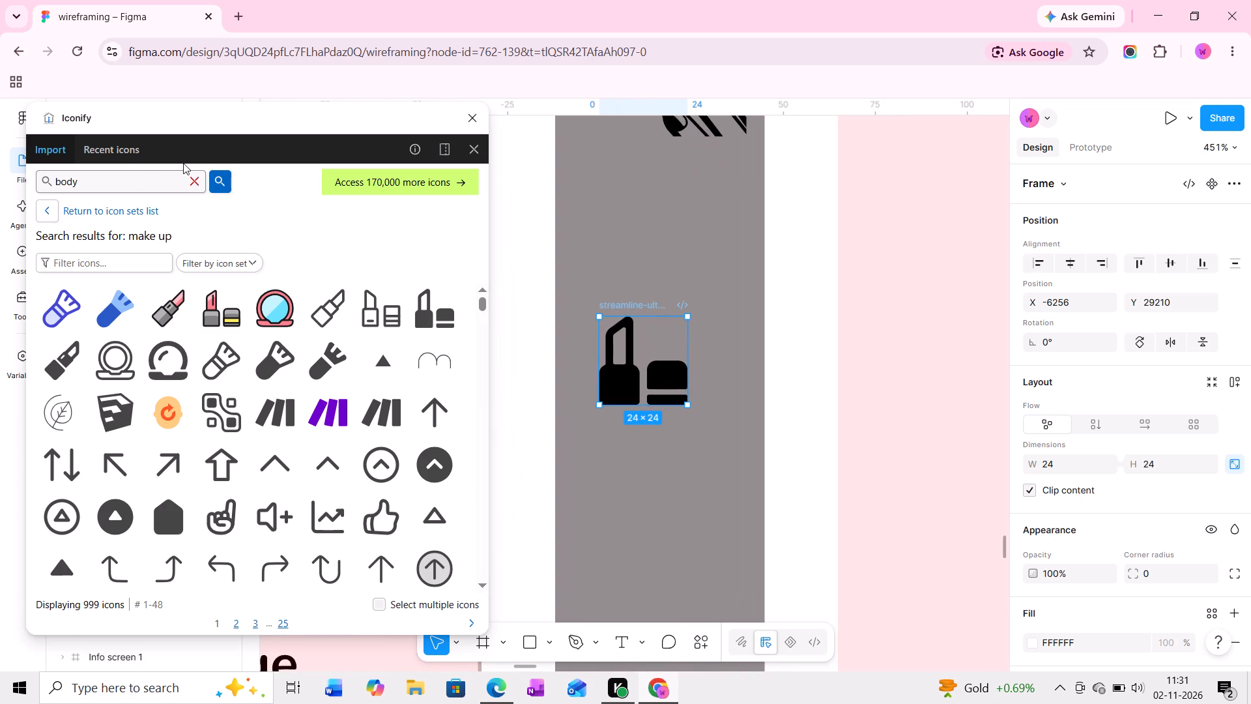
left_click(94, 179)
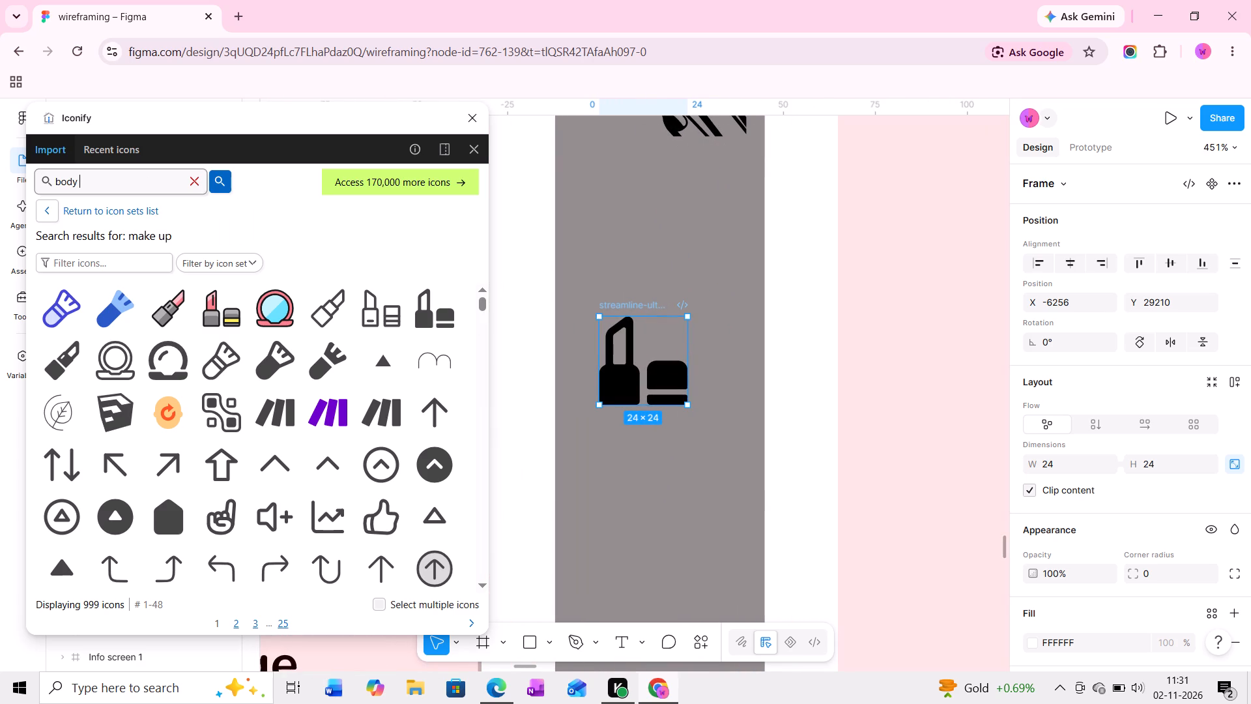
key("space")
type("amssage")
key("Return")
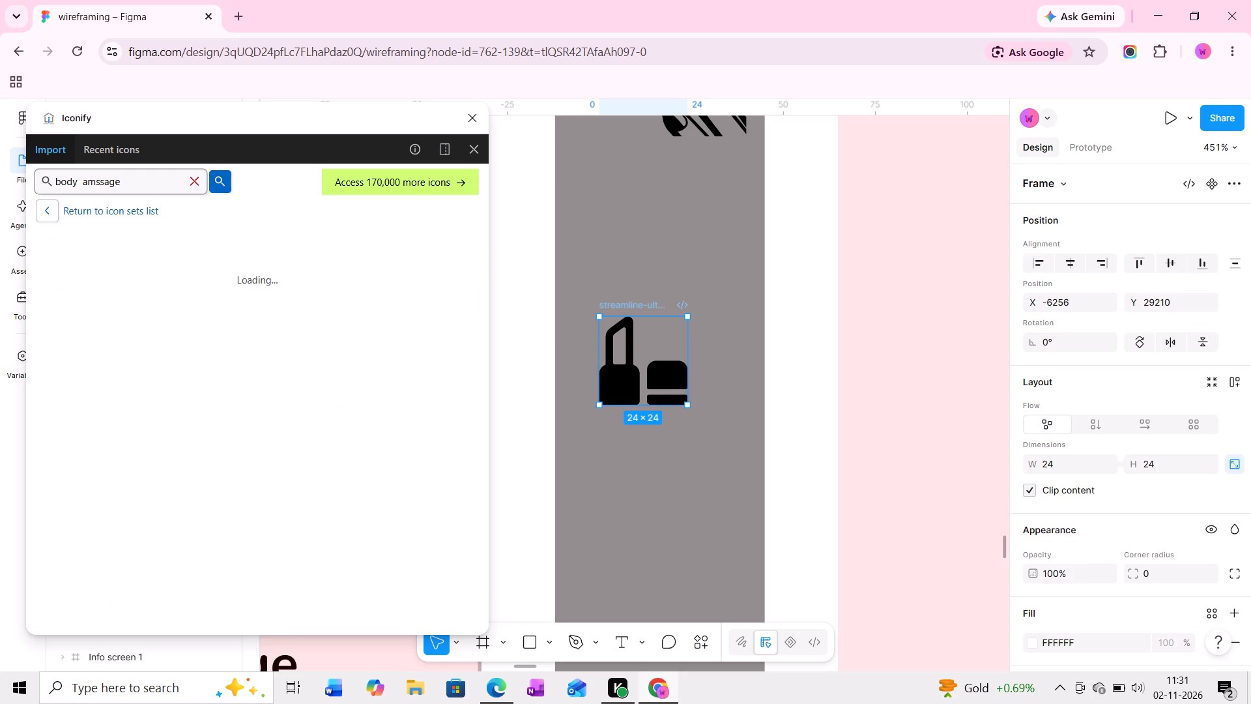
left_click(91, 180)
key("BackSpace")
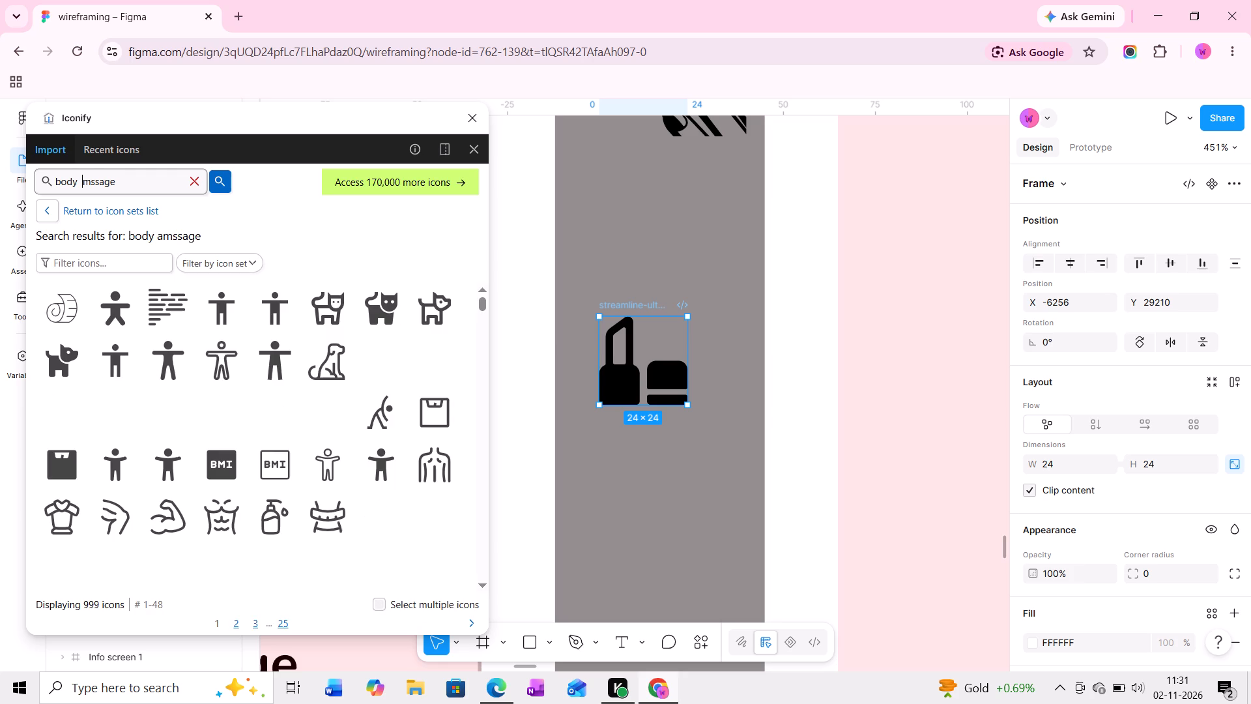
key("Right")
key("a")
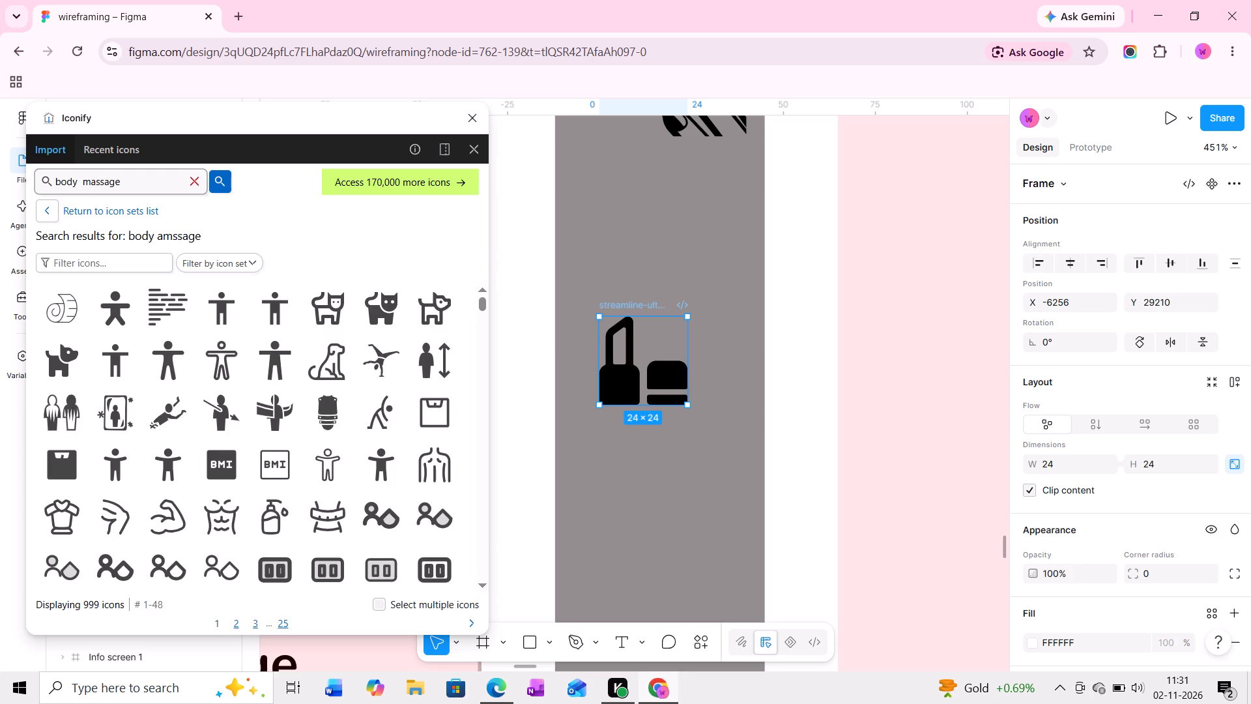
key("Return")
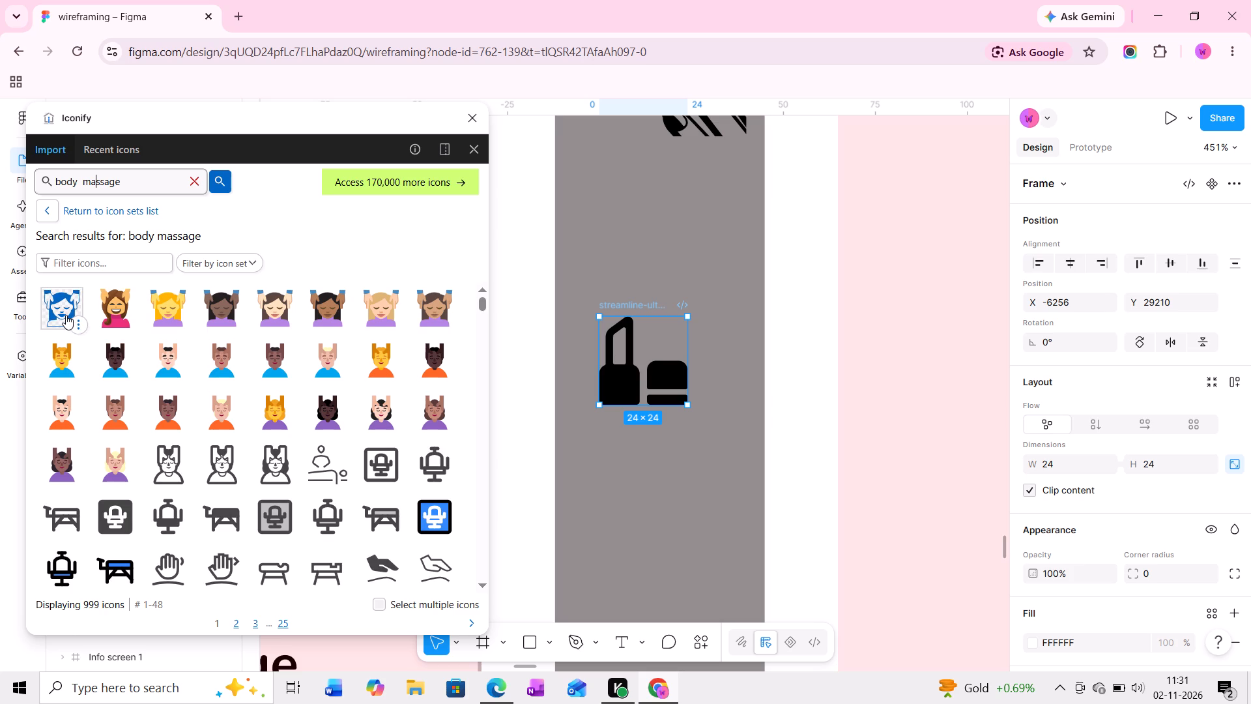
Look through the body massage results for an icon that suits the Massage card.
scroll(268, 431, "down", 1)
scroll(268, 432, "up", 1)
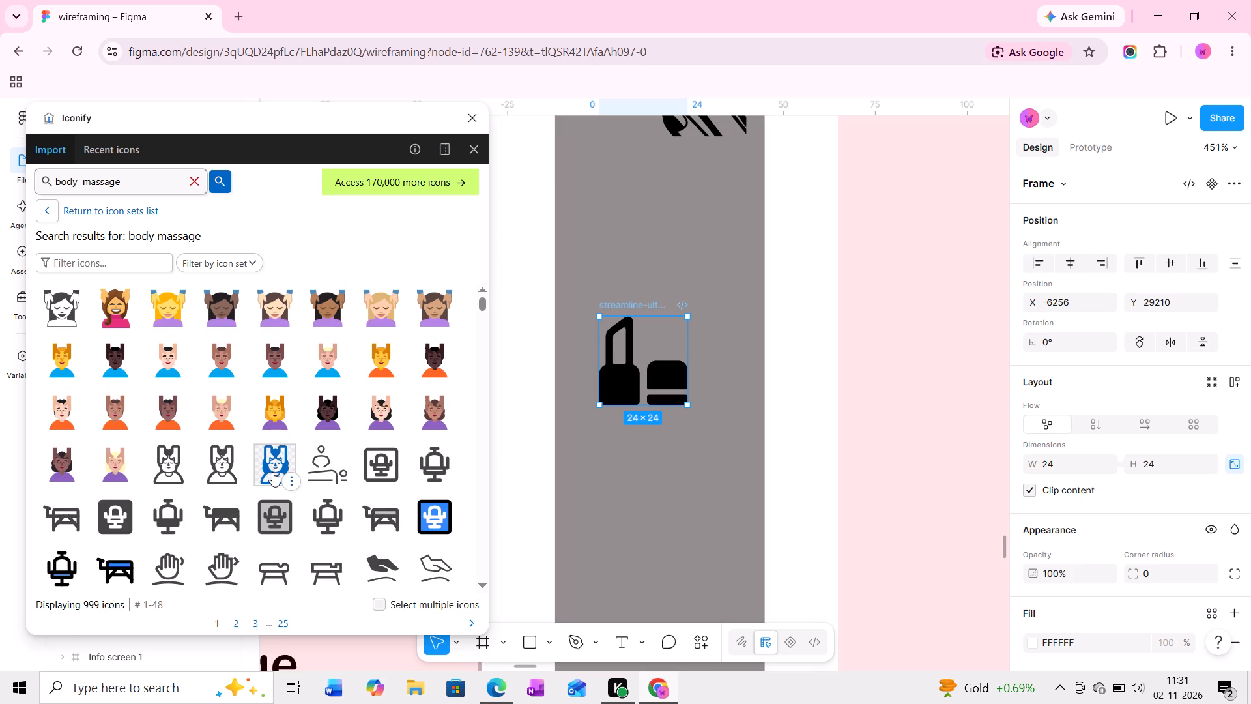
scroll(274, 471, "down", 1)
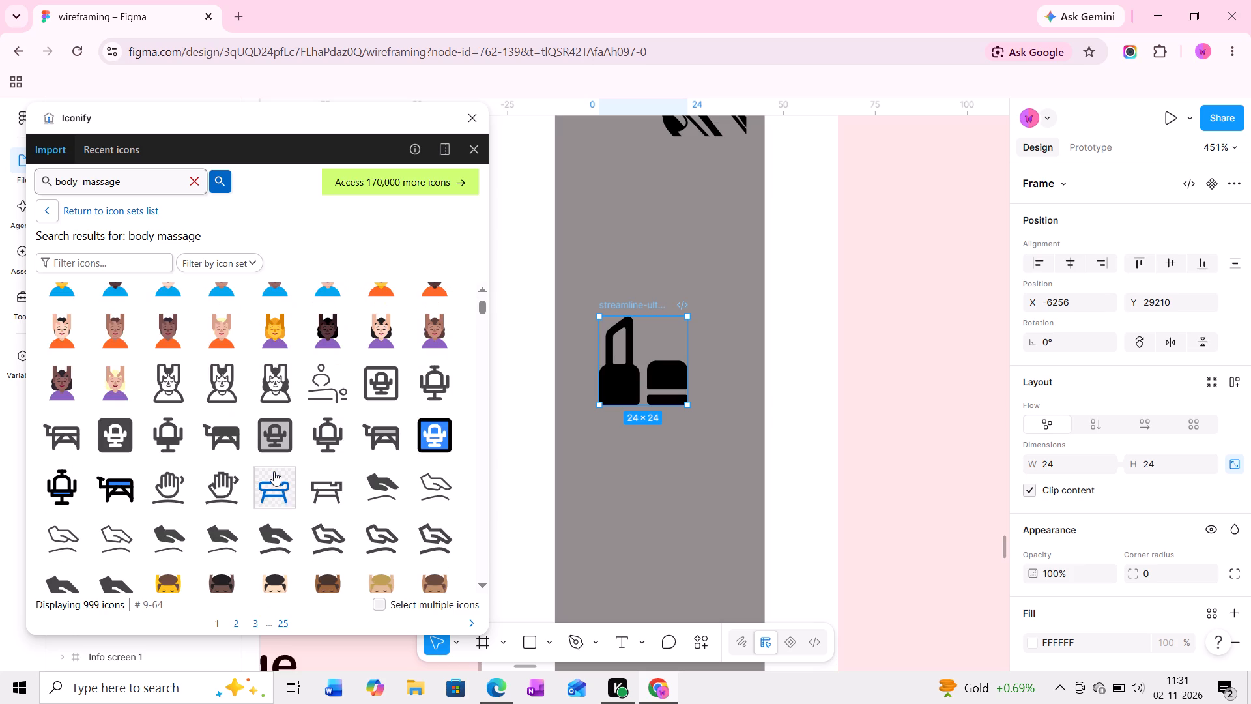
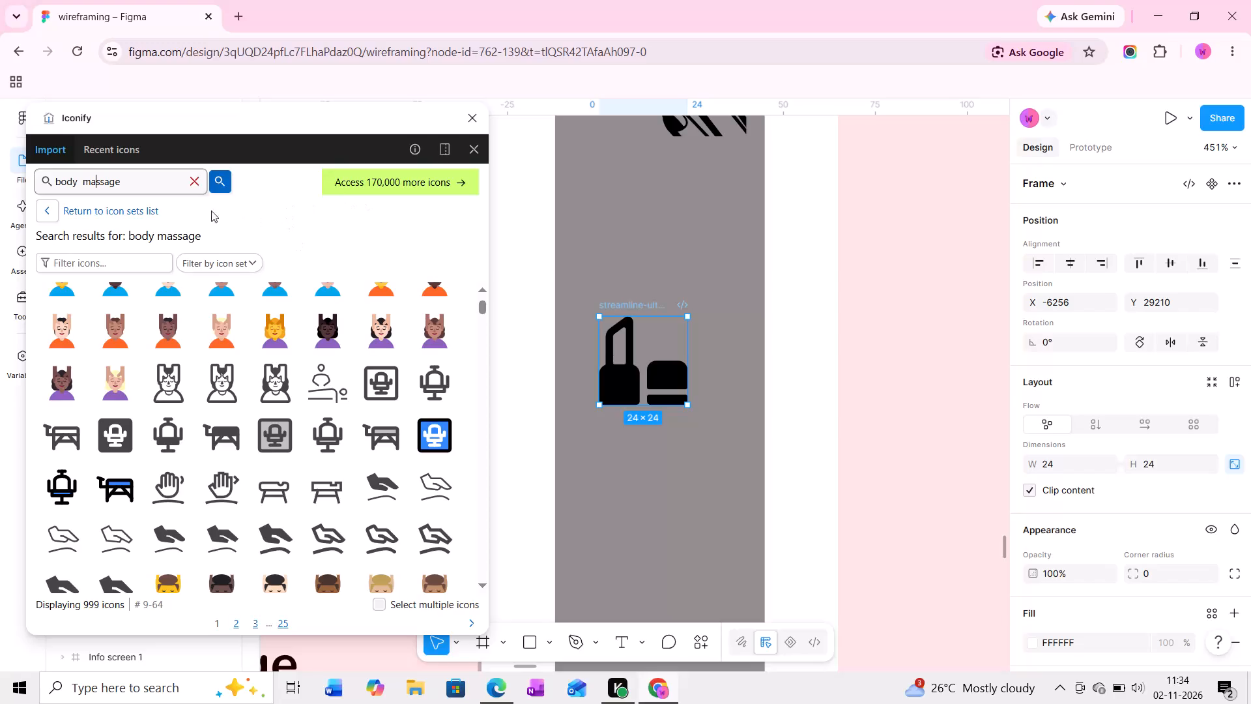
Import the fluent-emoji-high-contrast person-getting-massage icon from the body massage results onto the grey area below the lipstick icon.
left_click(144, 181)
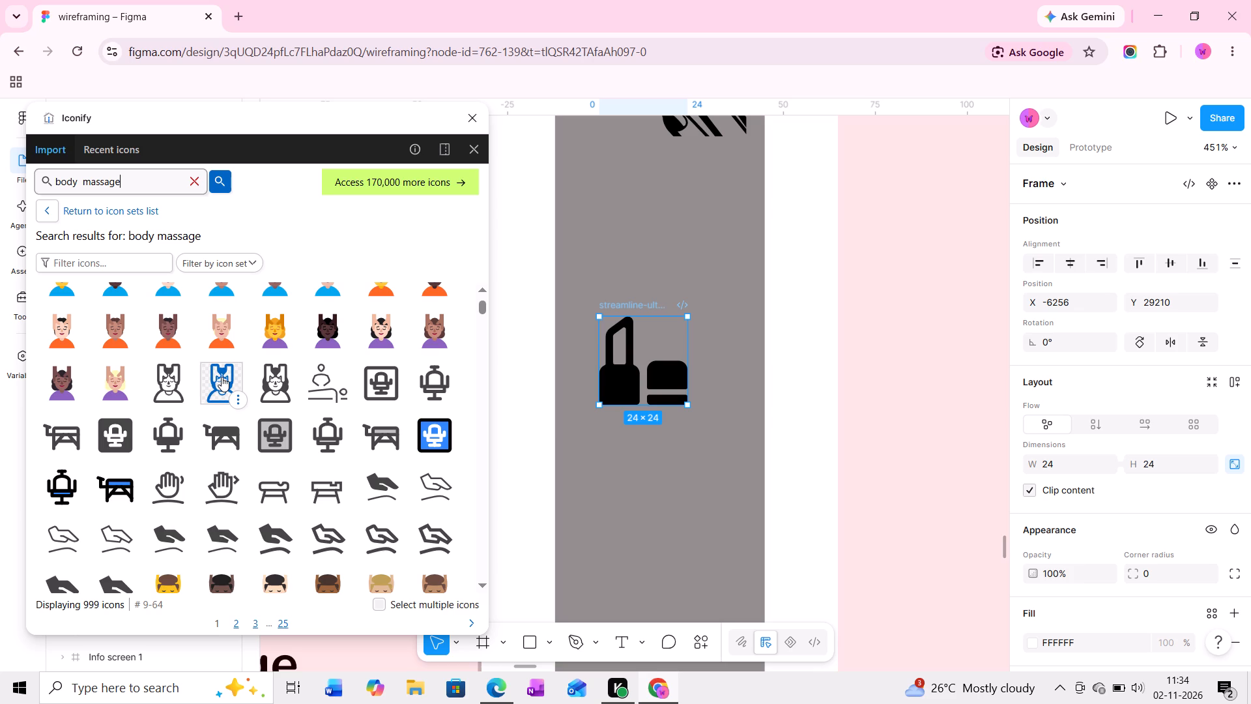
scroll(207, 381, "up", 4)
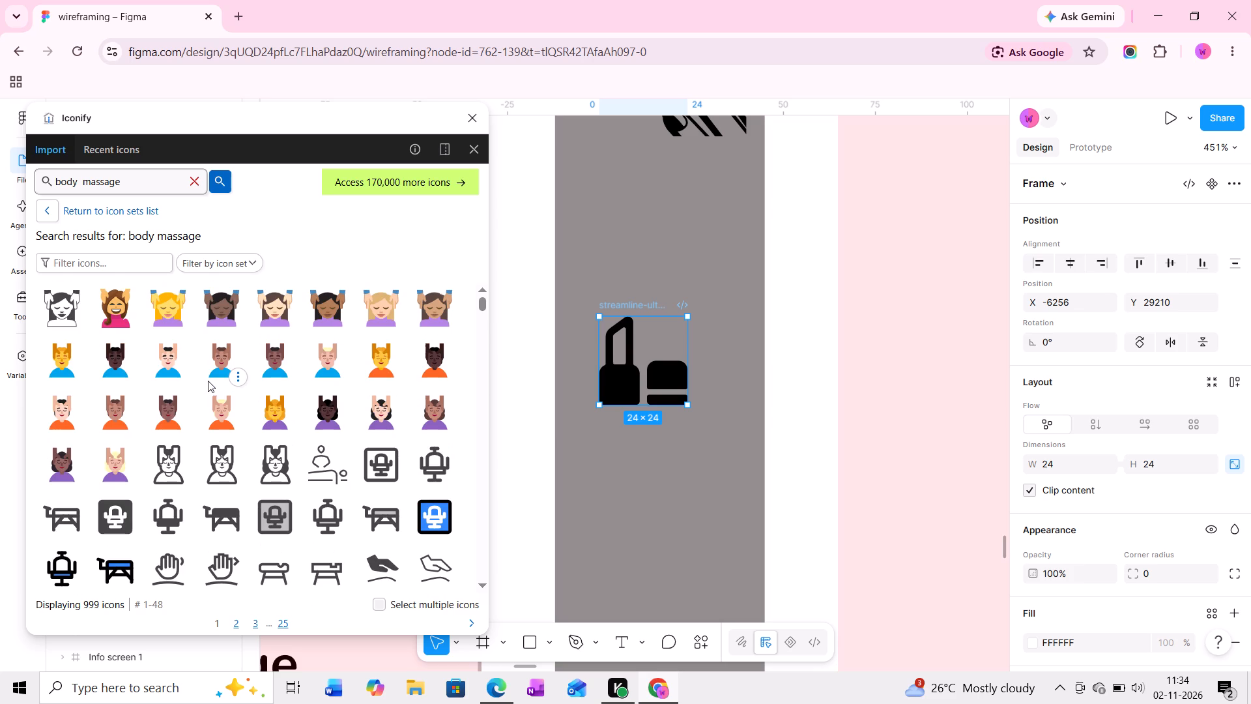
left_click(55, 302)
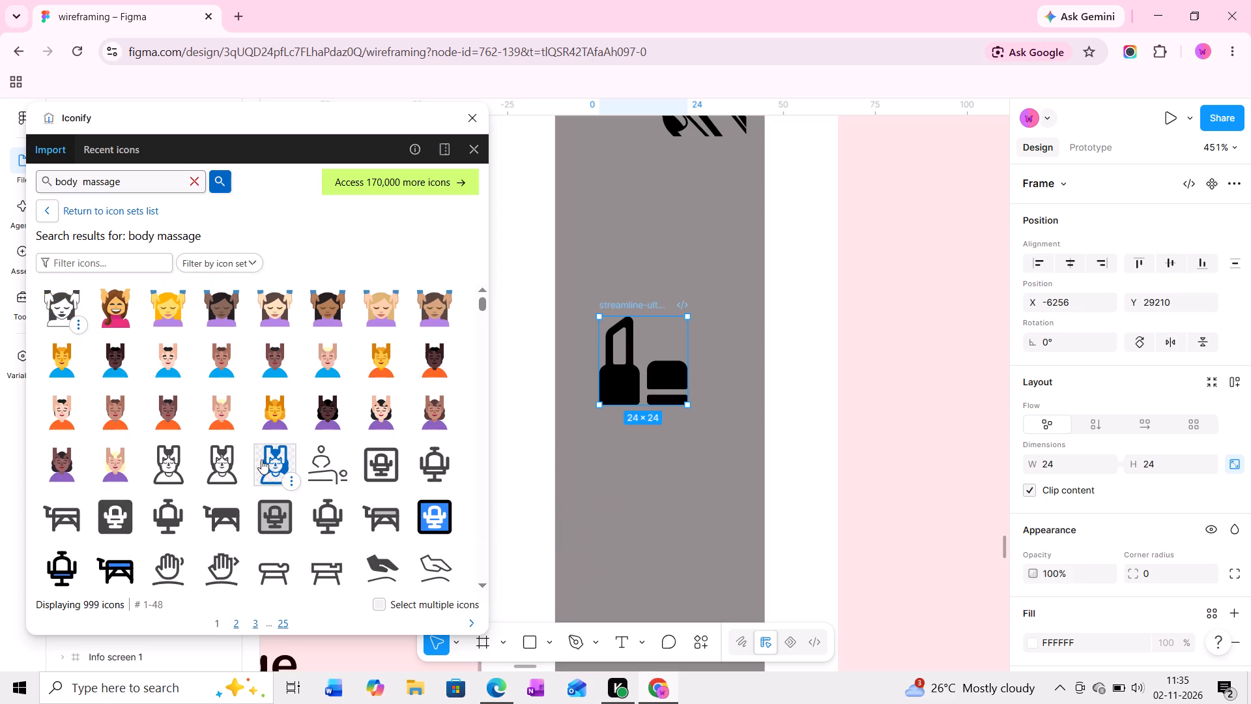
scroll(253, 460, "down", 1)
left_click_drag(214, 379, 579, 493)
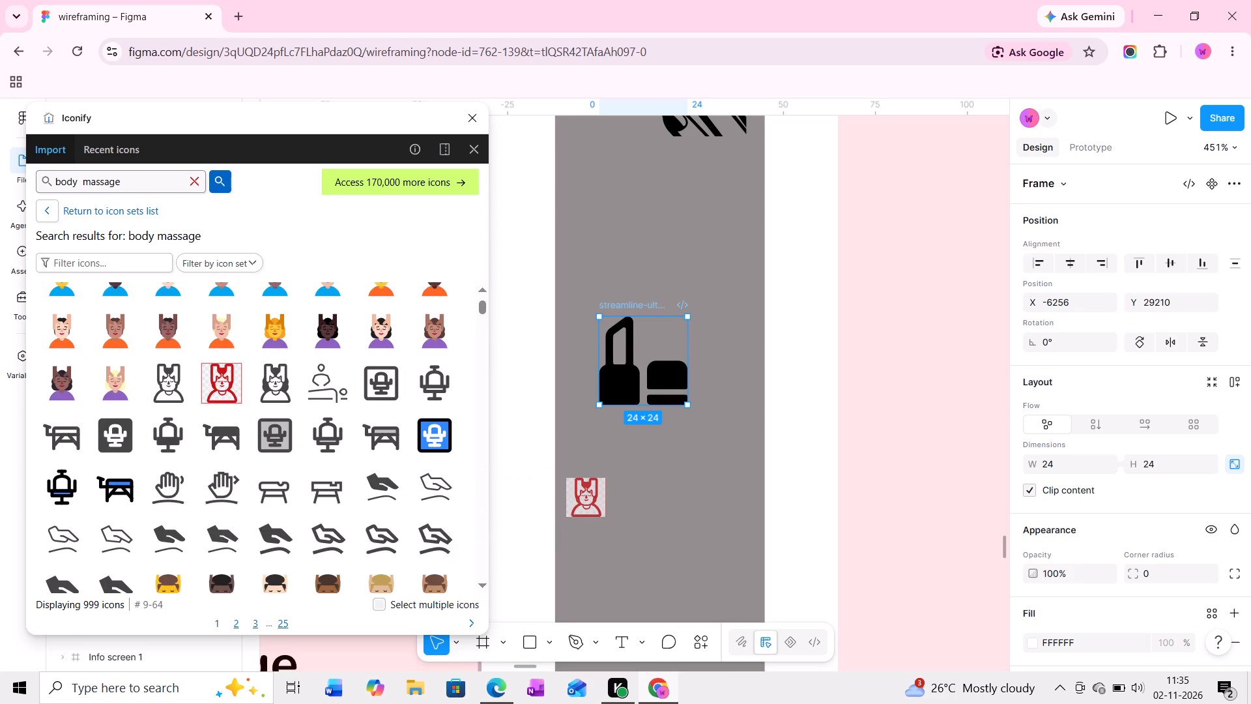
left_click_drag(579, 493, 582, 492)
Import the material-symbols massage-outline-sharp hand icon onto the grey area beside the person-getting-massage icon.
scroll(328, 471, "down", 4)
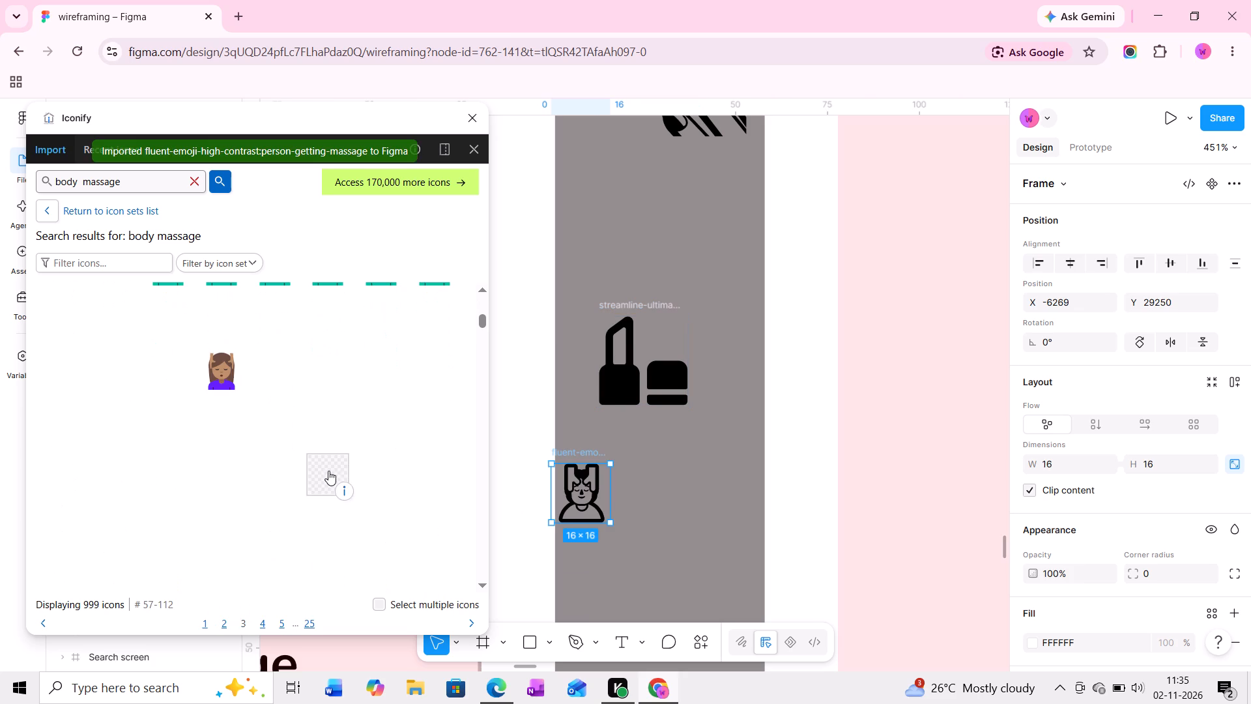
scroll(327, 467, "up", 1)
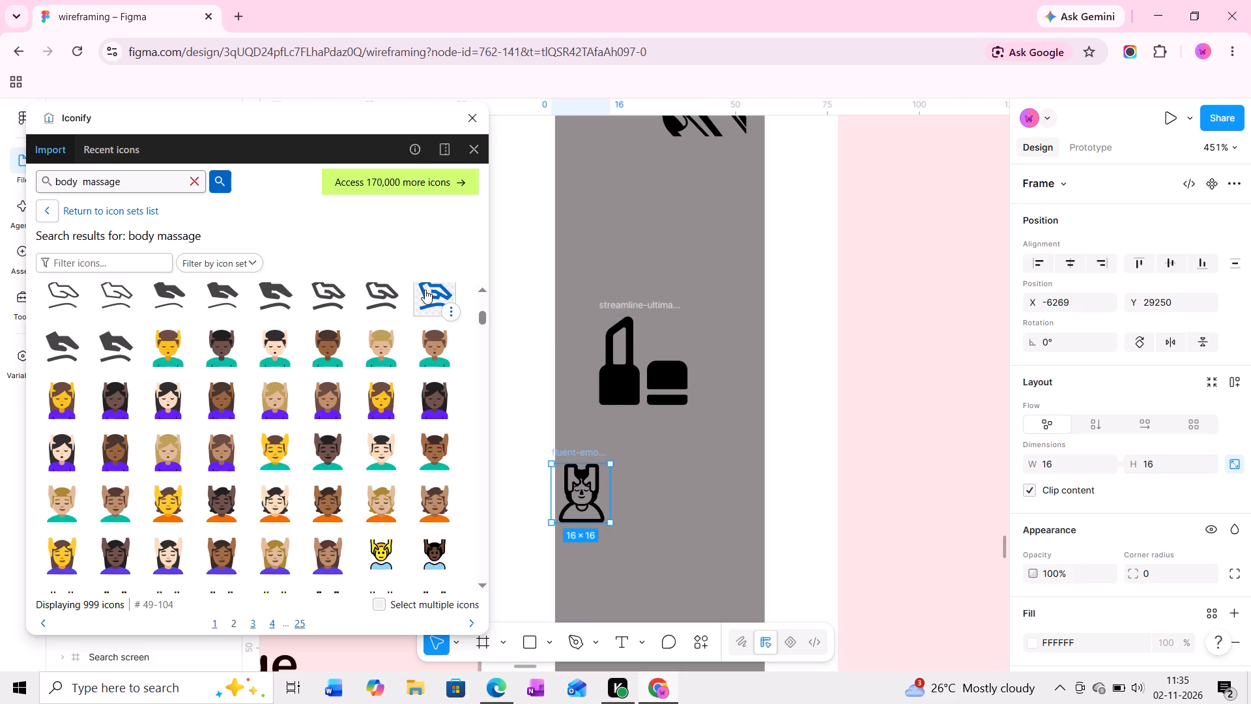
left_click_drag(425, 289, 665, 492)
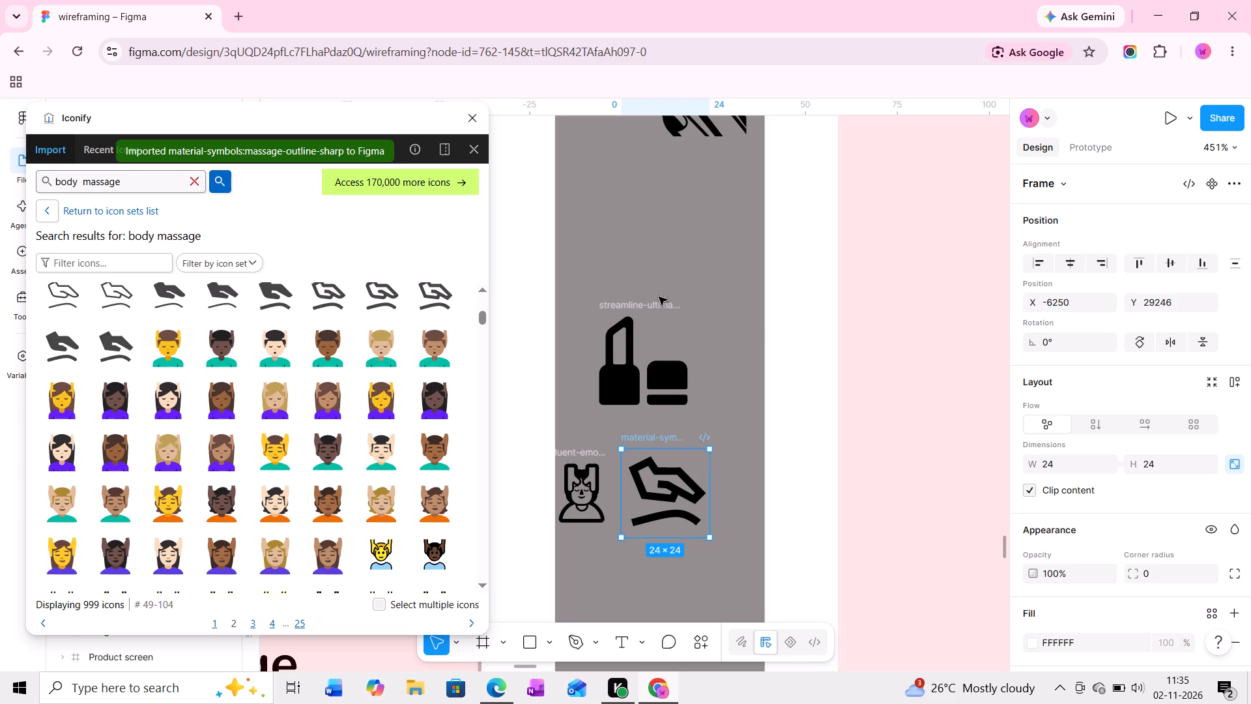
Replace the Iconify search with "glowup" to find icons for the Glow up card.
middle_click_drag(664, 406, 883, 411)
middle_click_drag(633, 398, 790, 397)
middle_click_drag(634, 402, 731, 383)
scroll(725, 385, "down", 8, "ctrl")
middle_click_drag(701, 451, 708, 405)
middle_click_drag(670, 423, 913, 469)
middle_click_drag(686, 463, 745, 430)
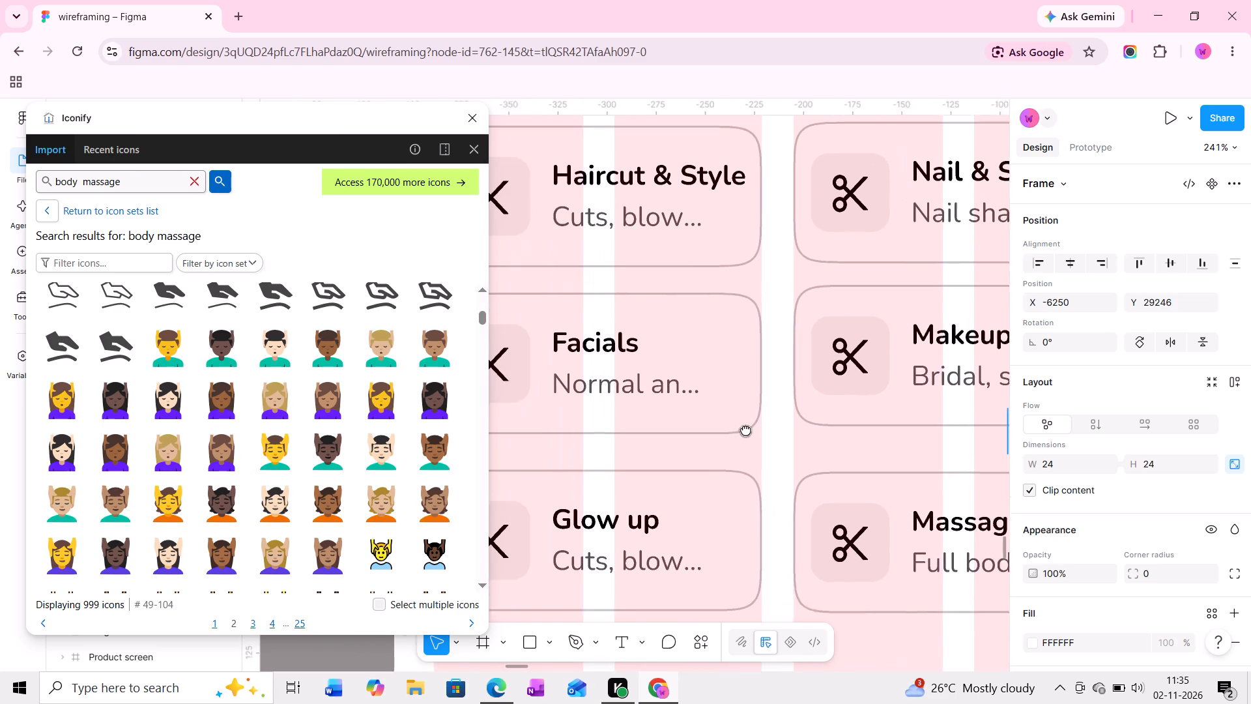
middle_click_drag(745, 430, 747, 429)
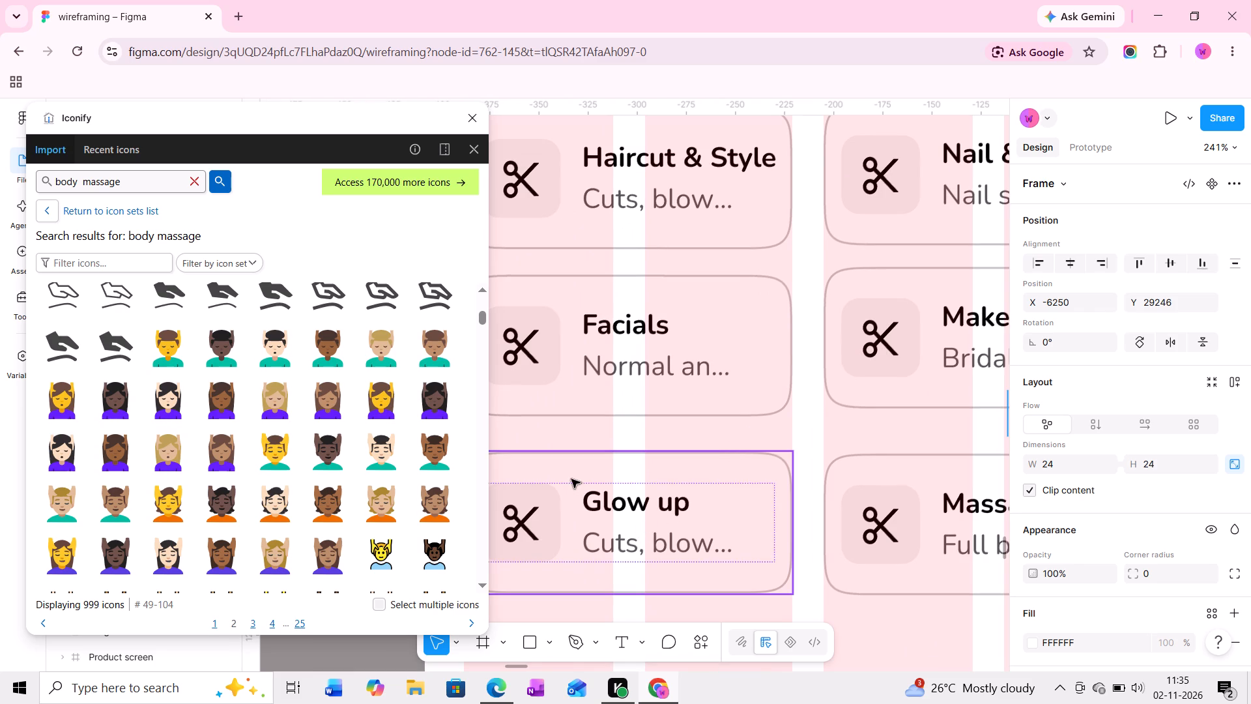
left_click(194, 176)
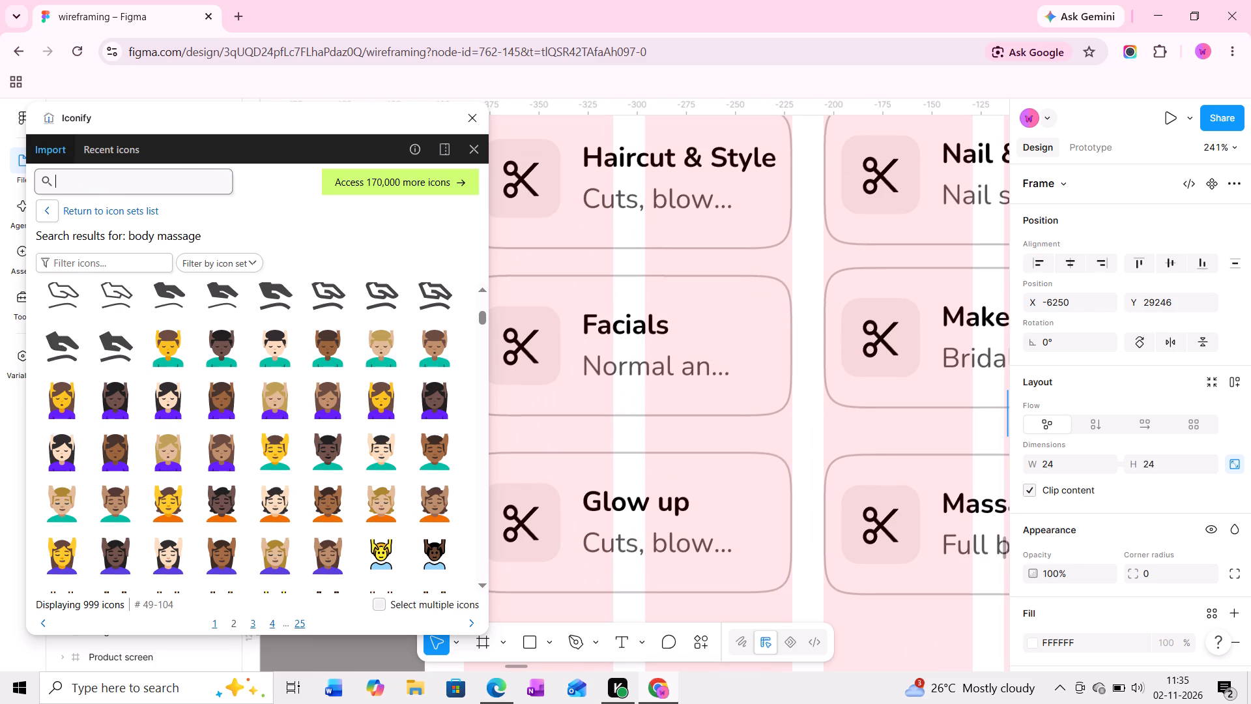
type("glowup")
key("Return")
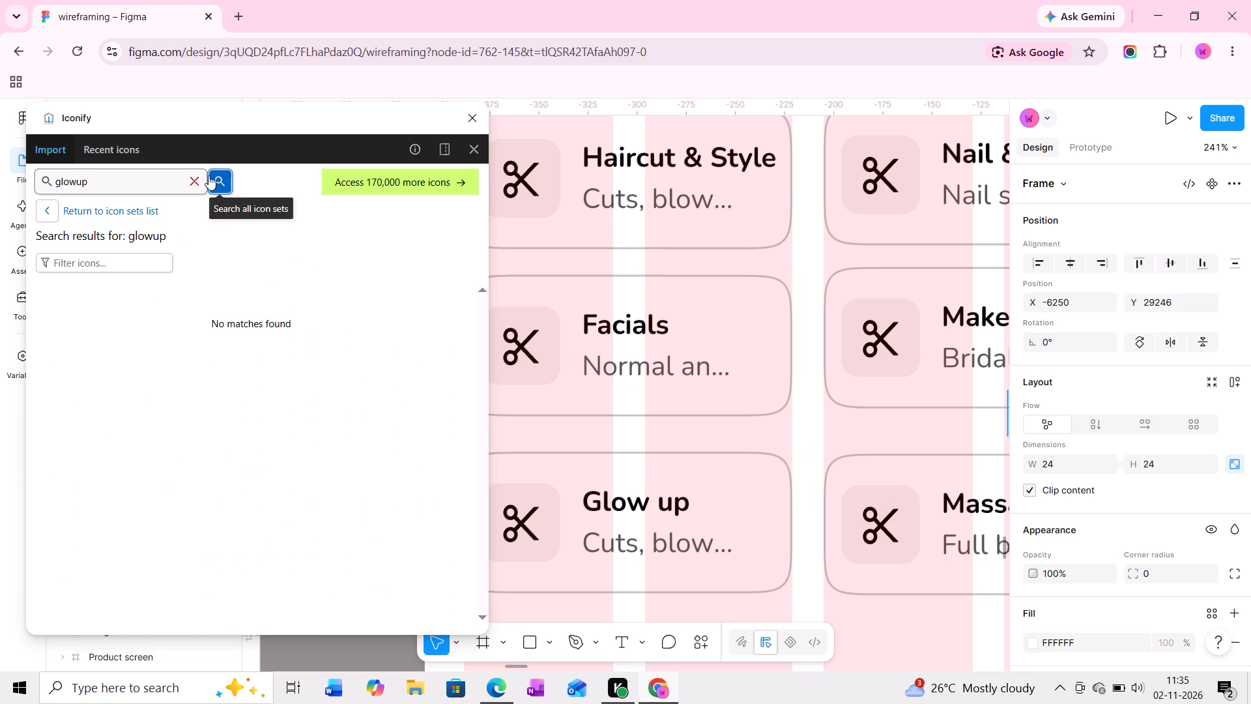
Shorten the Iconify search to "glow".
left_click(109, 184)
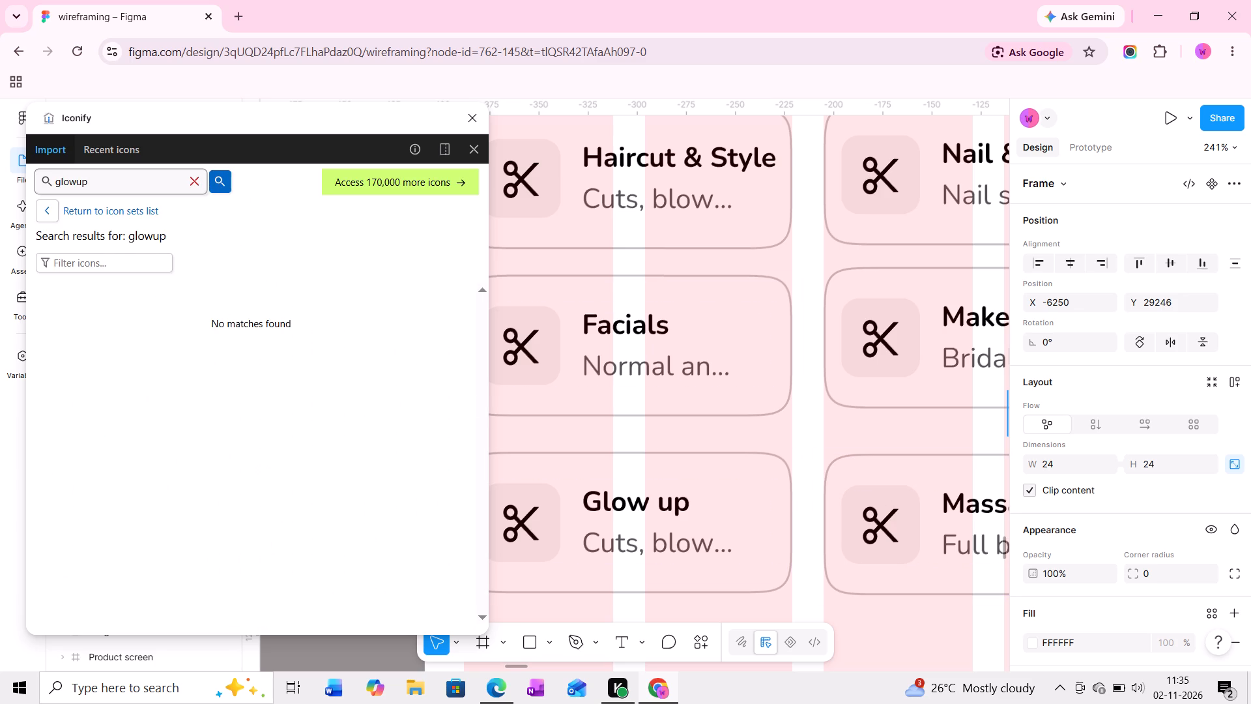
key("BackSpace")
key("BackSpace")
key("Return")
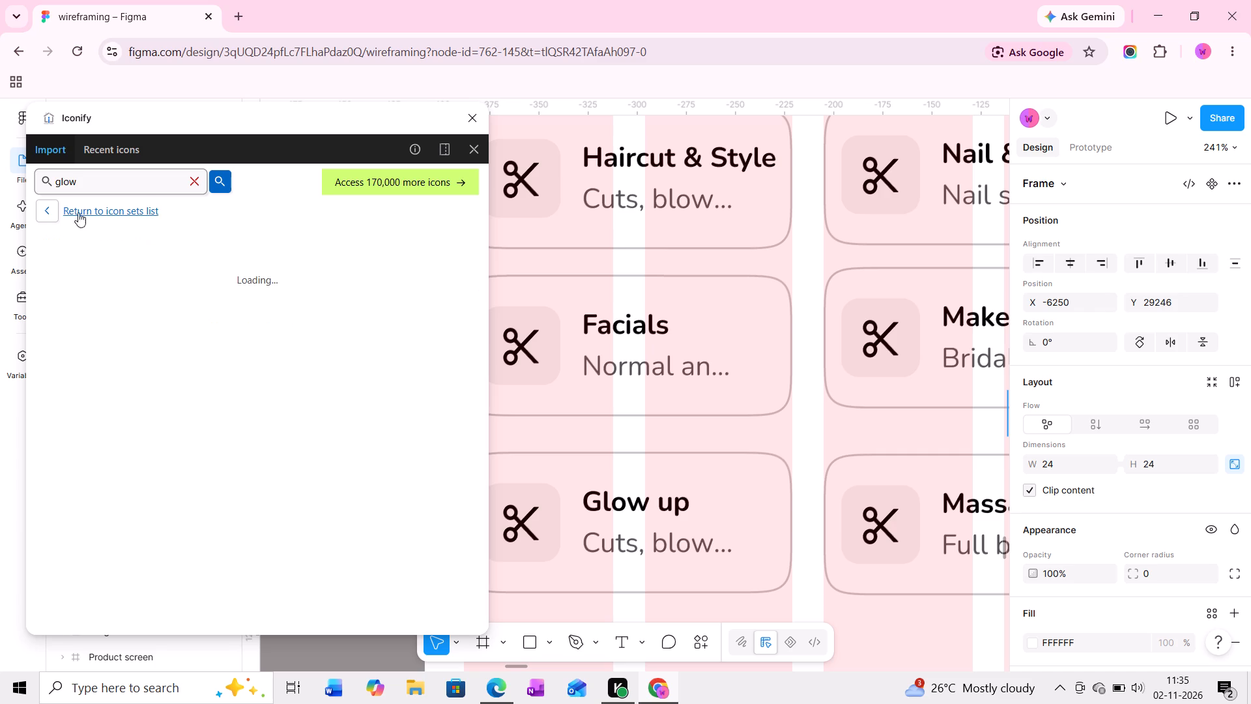
Look through the glow results for an icon that suits the Glow up card.
middle_click_drag(798, 381, 627, 357)
middle_click_drag(759, 374, 543, 334)
middle_click_drag(758, 347, 675, 315)
scroll(788, 385, "up", 4, "ctrl")
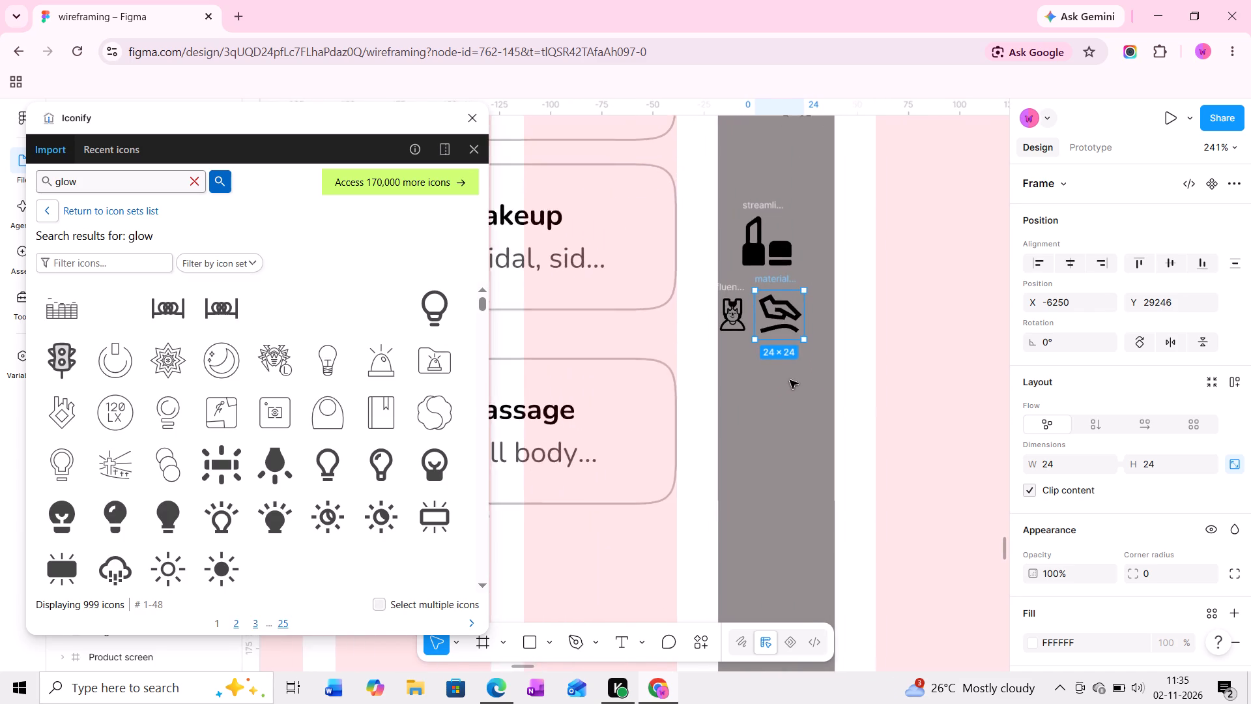
scroll(790, 380, "up", 2, "ctrl")
scroll(109, 385, "down", 1)
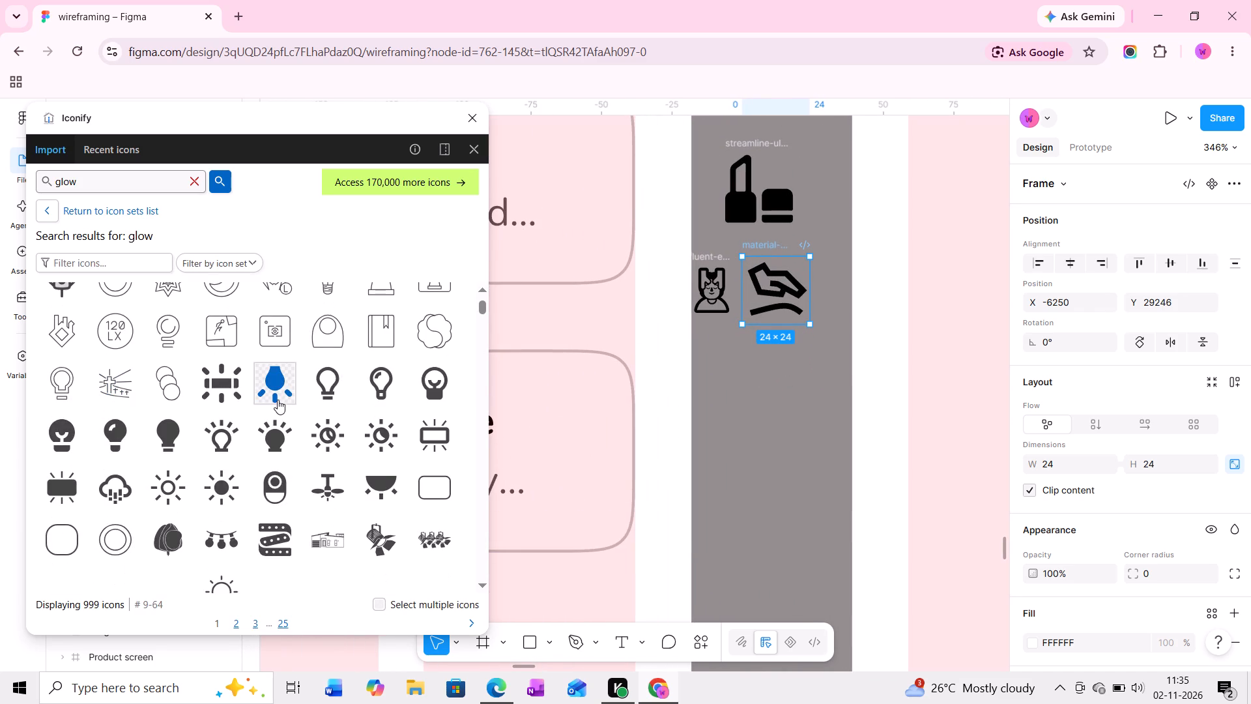
scroll(278, 400, "down", 2)
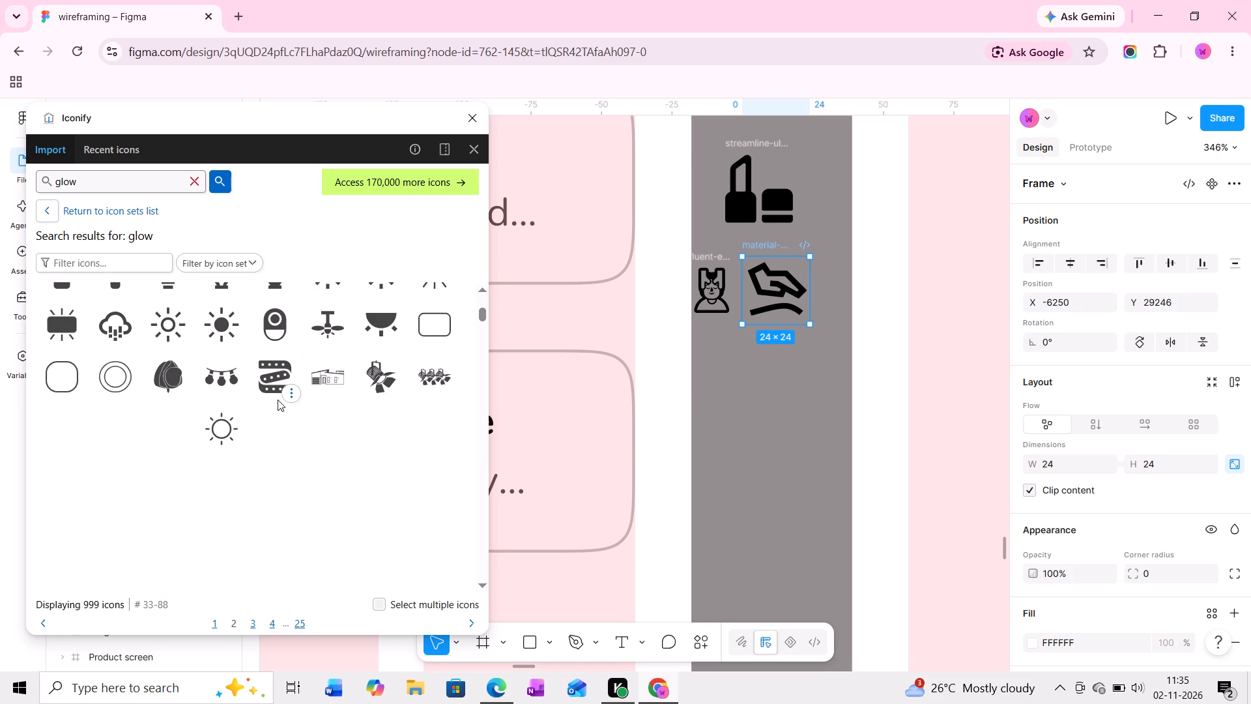
scroll(726, 343, "up", 4, "ctrl")
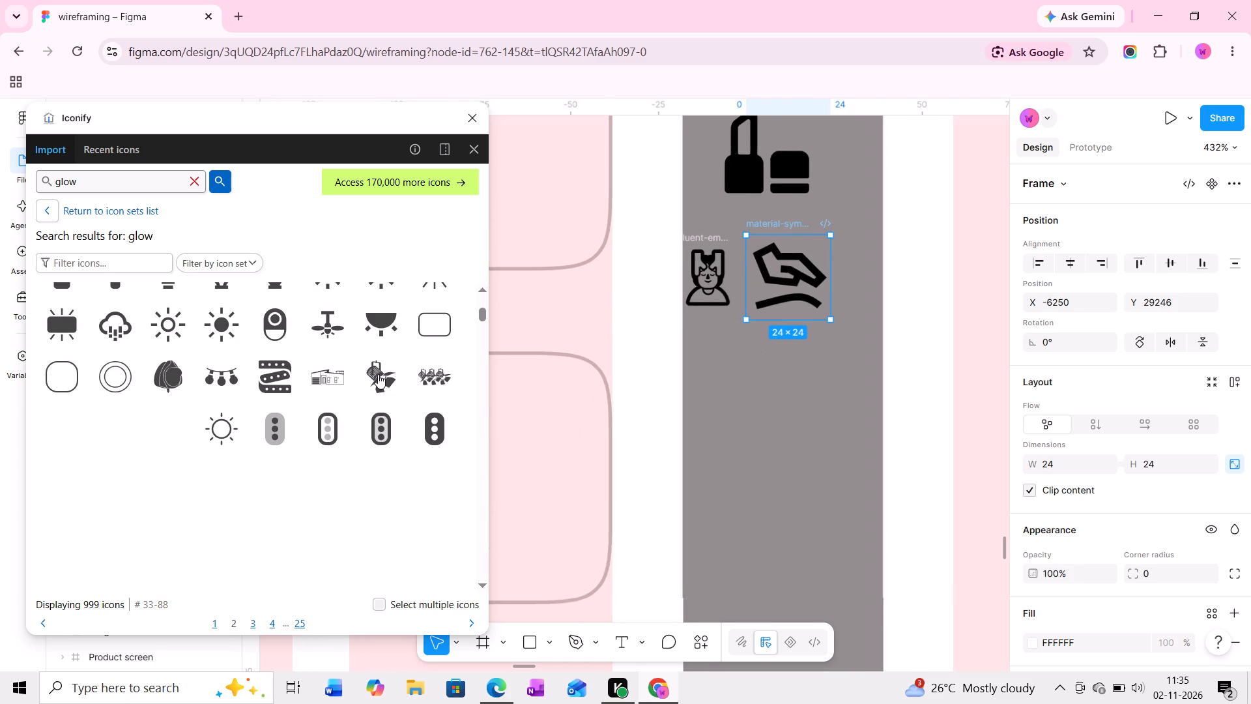
scroll(189, 385, "down", 3)
scroll(188, 385, "up", 3)
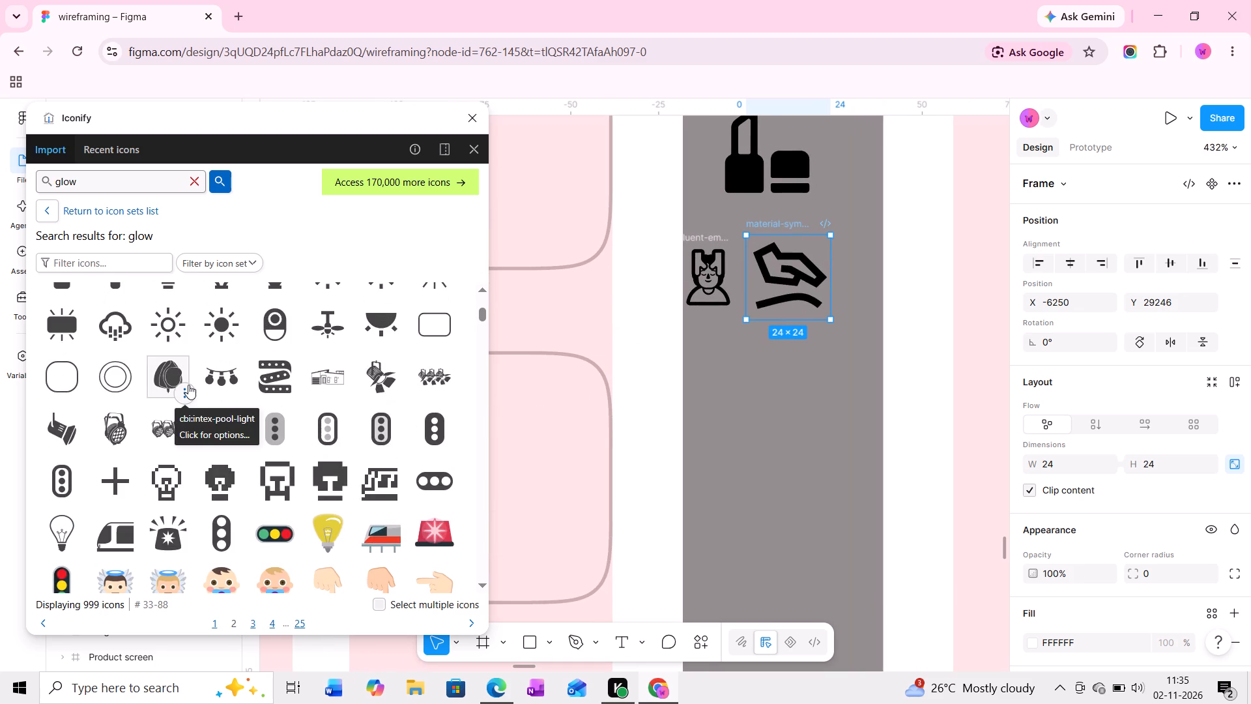
scroll(193, 388, "up", 1)
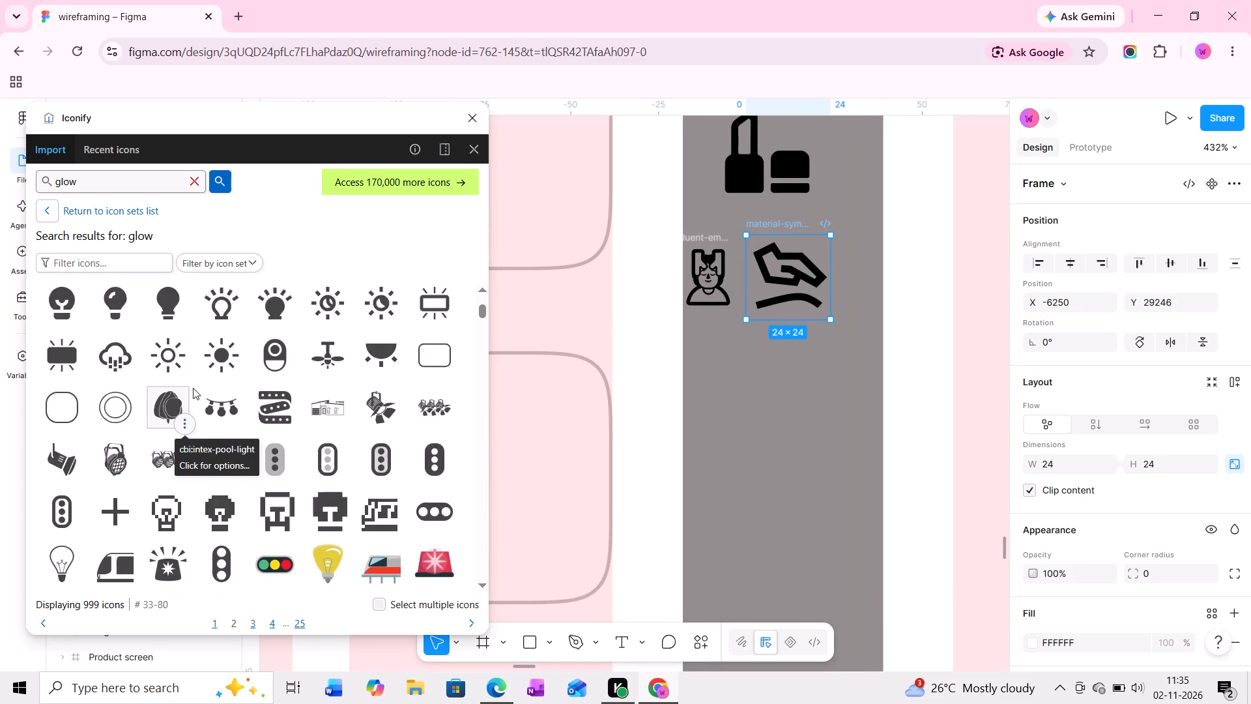
scroll(193, 388, "up", 2)
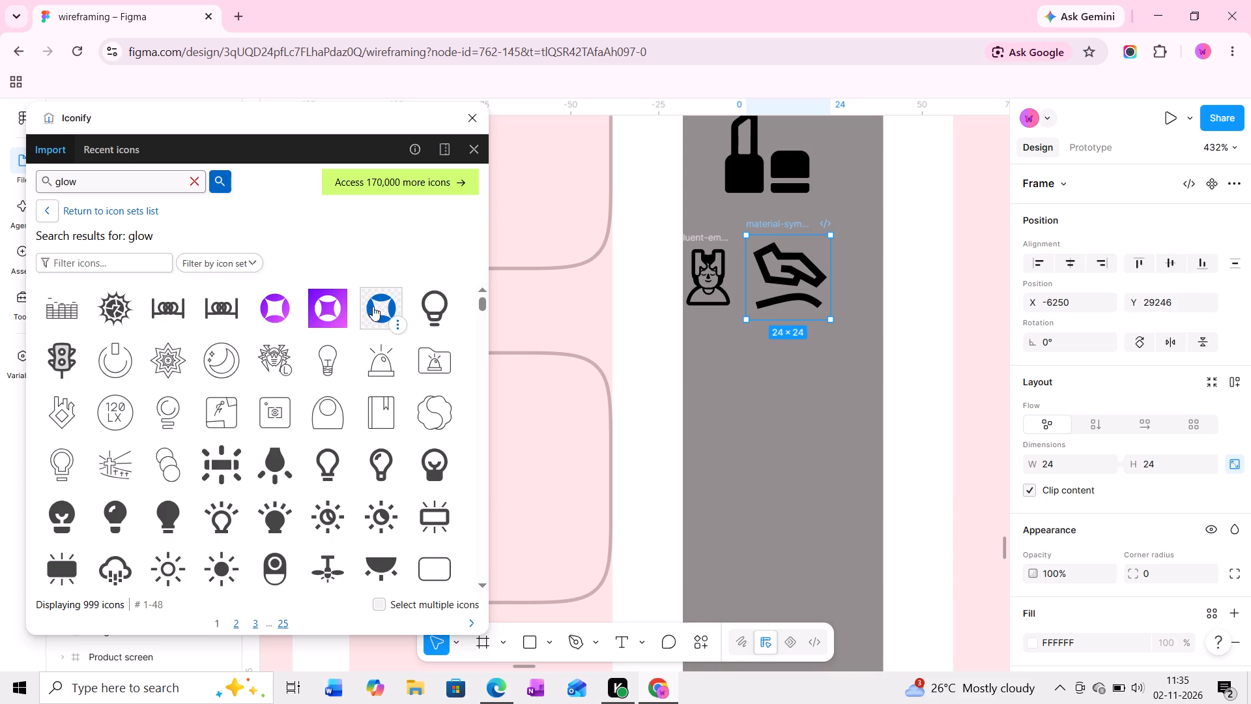
Import the token:glow icon onto the grey area below the massage icons and close Iconify.
left_click_drag(375, 306, 784, 424)
left_click(468, 114)
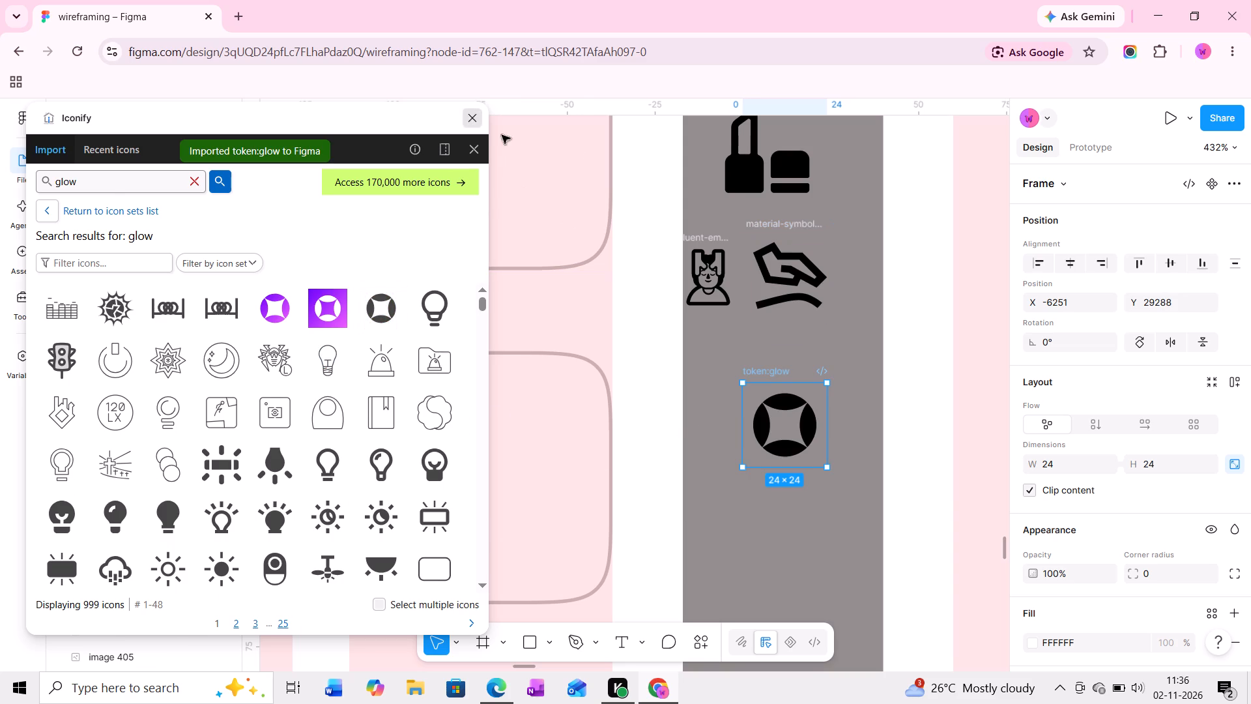
Shrink the token:glow icon on the grey area to 10 × 10.
left_click_drag(827, 379, 783, 413)
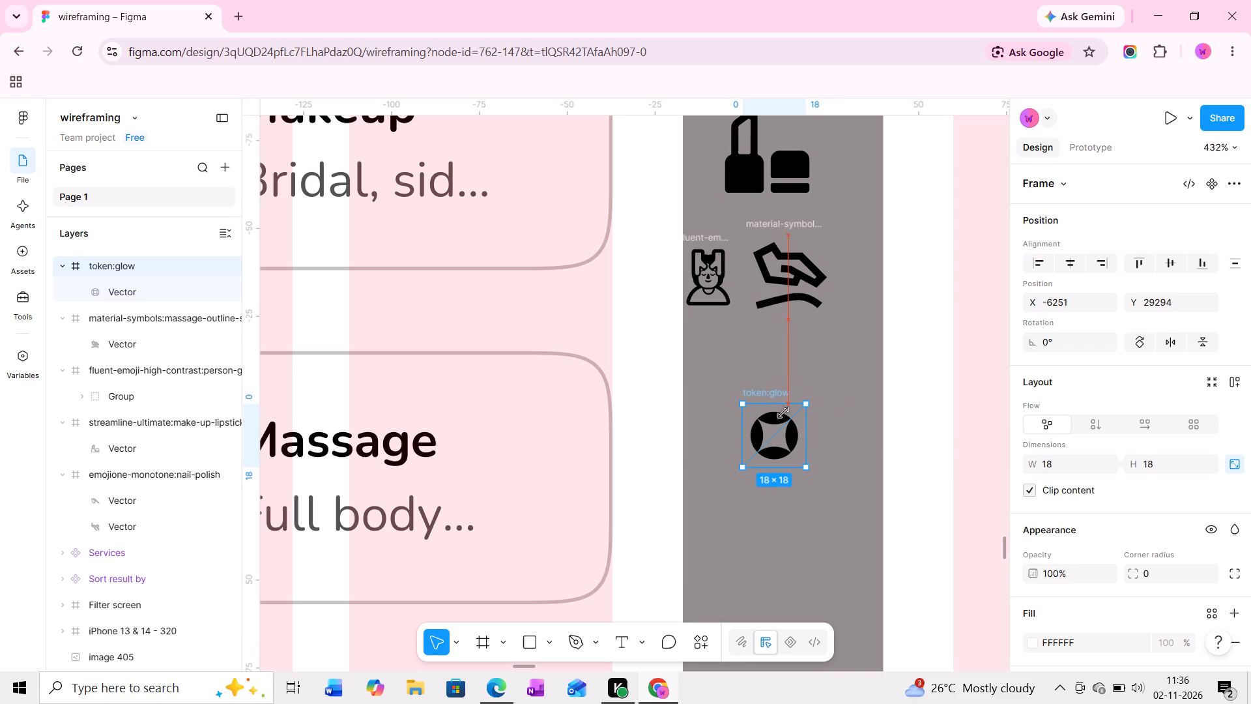
left_click_drag(783, 413, 773, 433)
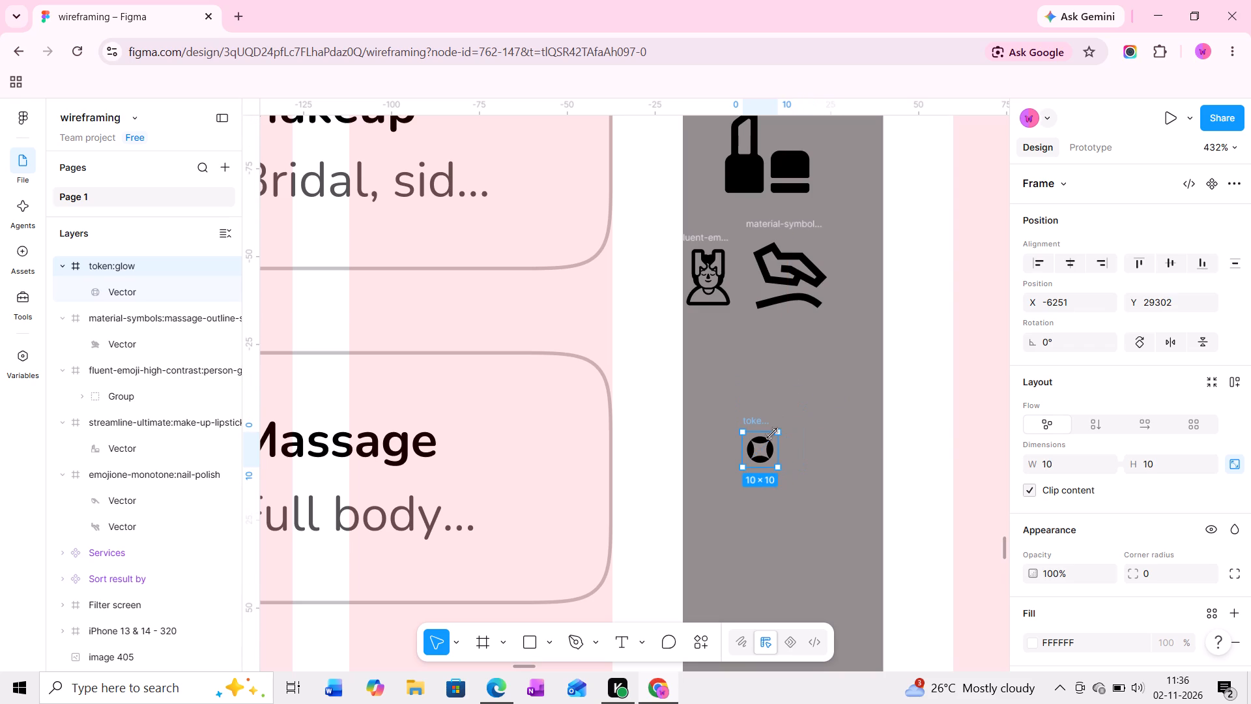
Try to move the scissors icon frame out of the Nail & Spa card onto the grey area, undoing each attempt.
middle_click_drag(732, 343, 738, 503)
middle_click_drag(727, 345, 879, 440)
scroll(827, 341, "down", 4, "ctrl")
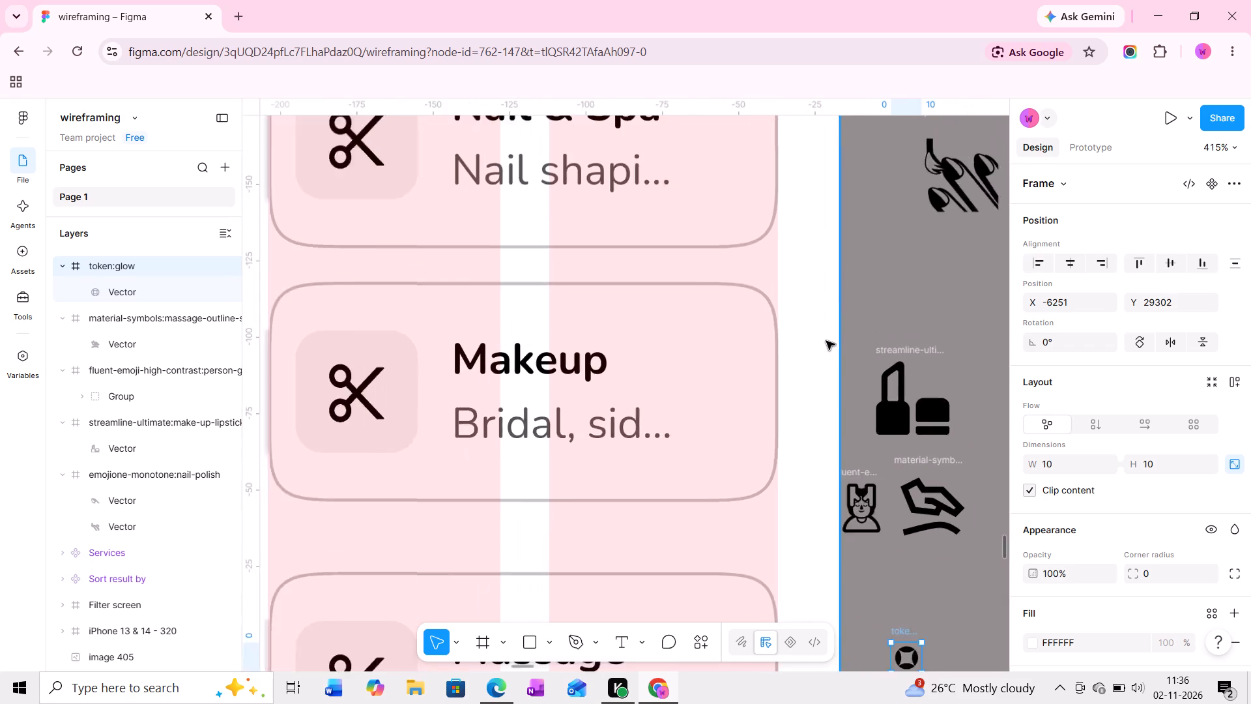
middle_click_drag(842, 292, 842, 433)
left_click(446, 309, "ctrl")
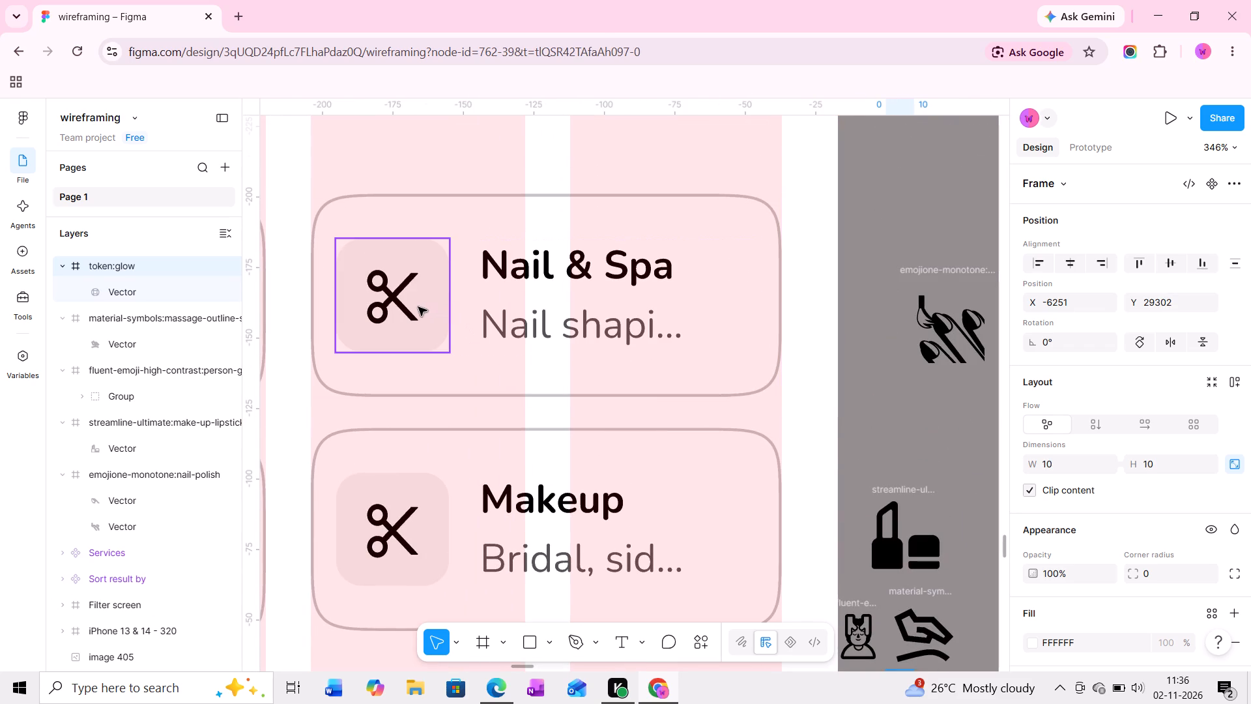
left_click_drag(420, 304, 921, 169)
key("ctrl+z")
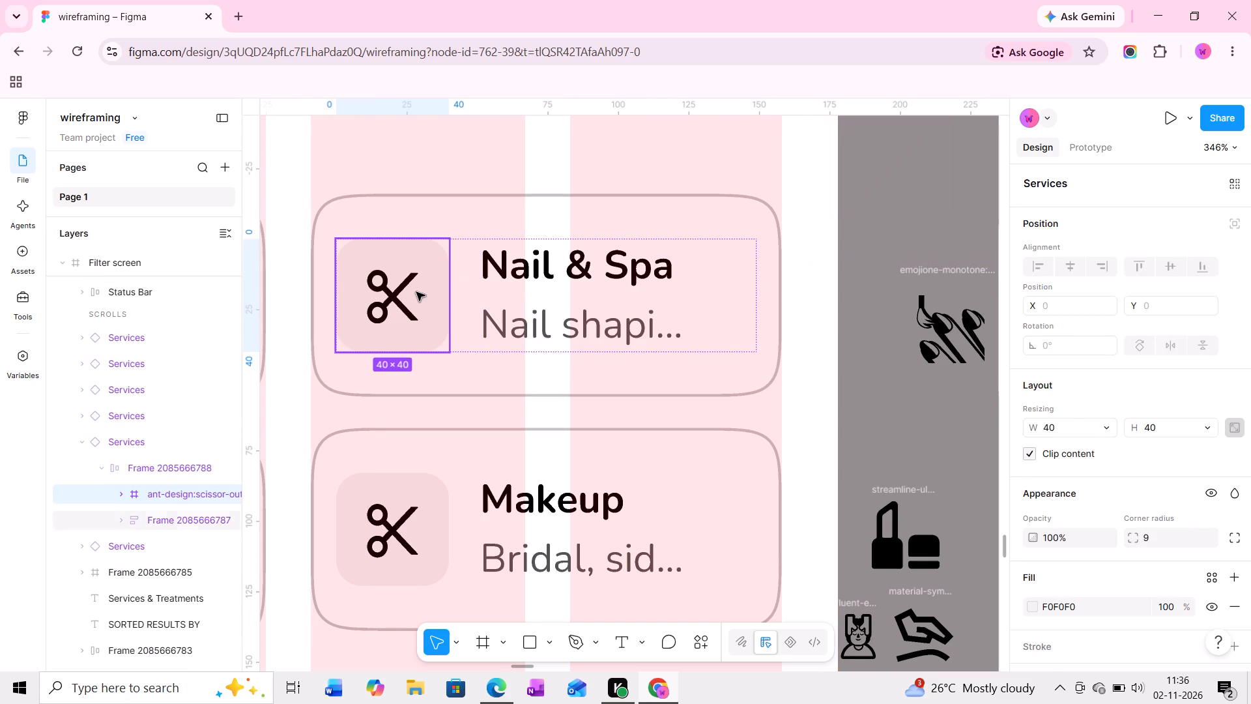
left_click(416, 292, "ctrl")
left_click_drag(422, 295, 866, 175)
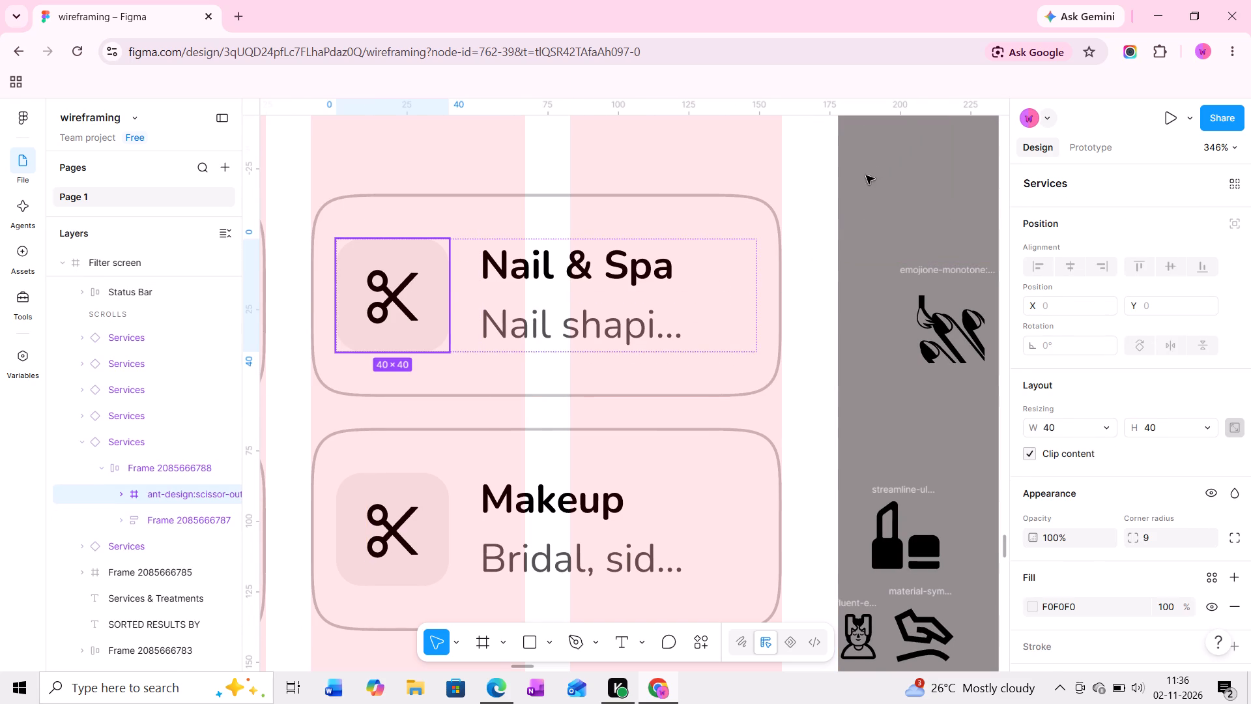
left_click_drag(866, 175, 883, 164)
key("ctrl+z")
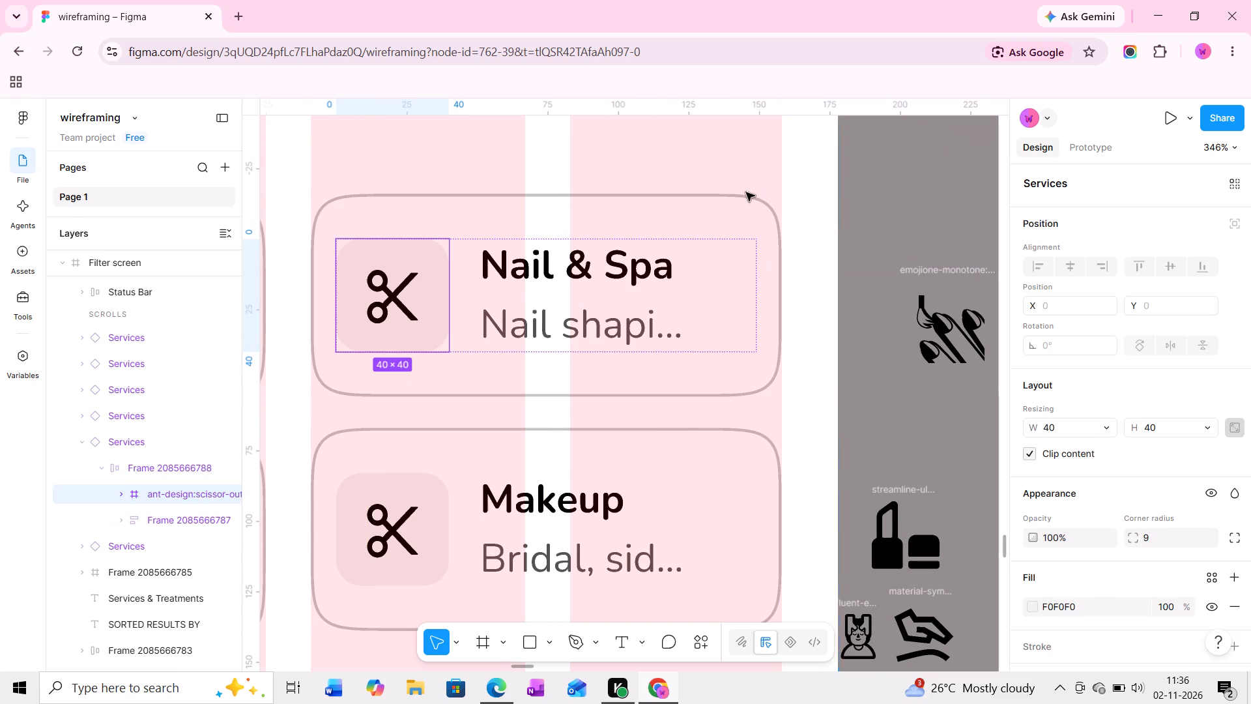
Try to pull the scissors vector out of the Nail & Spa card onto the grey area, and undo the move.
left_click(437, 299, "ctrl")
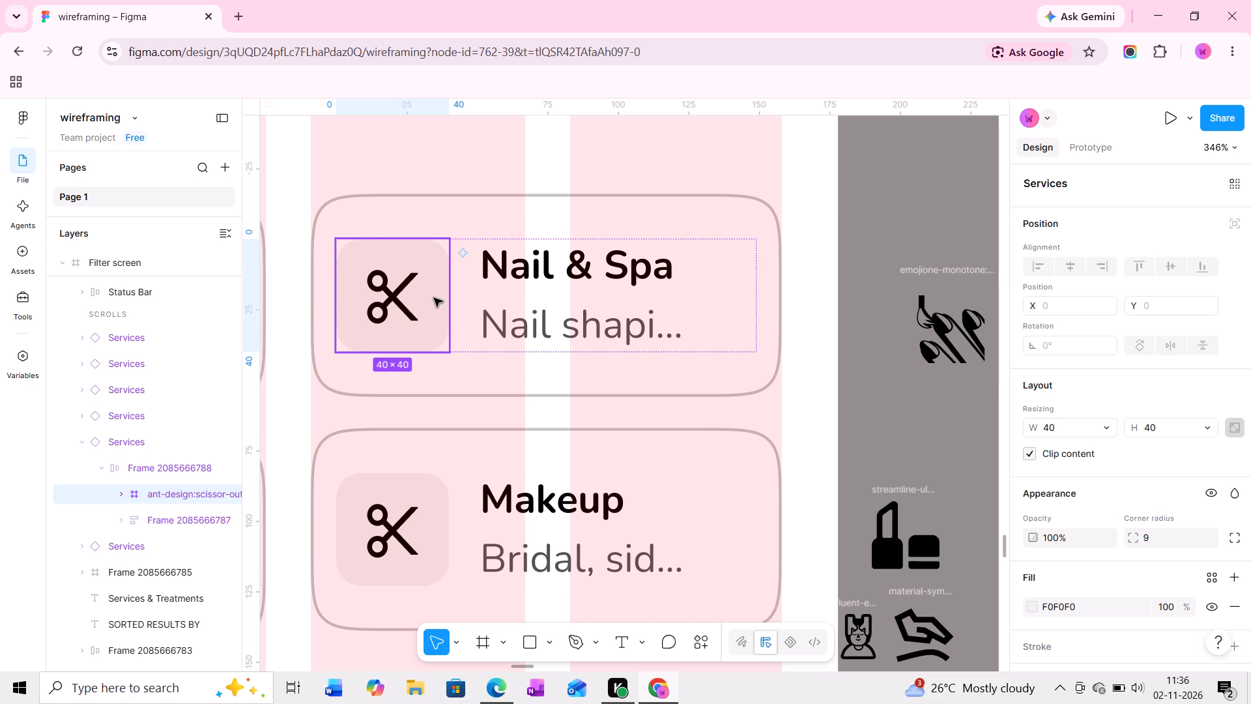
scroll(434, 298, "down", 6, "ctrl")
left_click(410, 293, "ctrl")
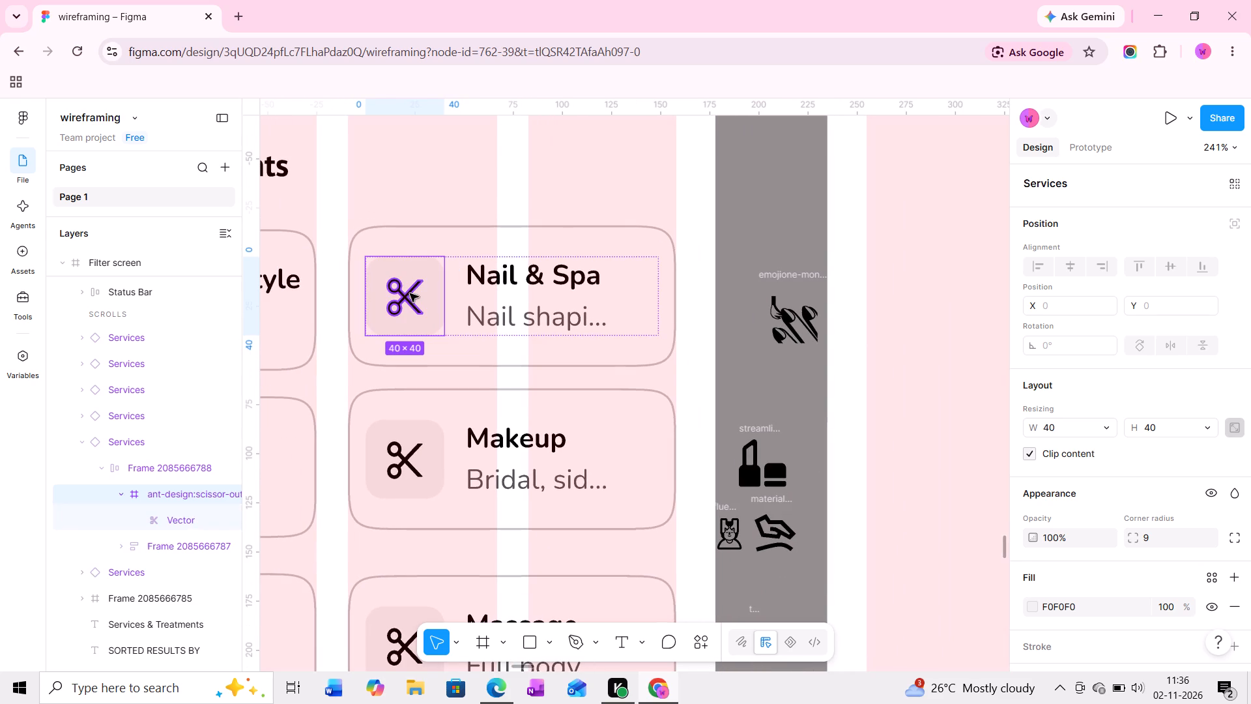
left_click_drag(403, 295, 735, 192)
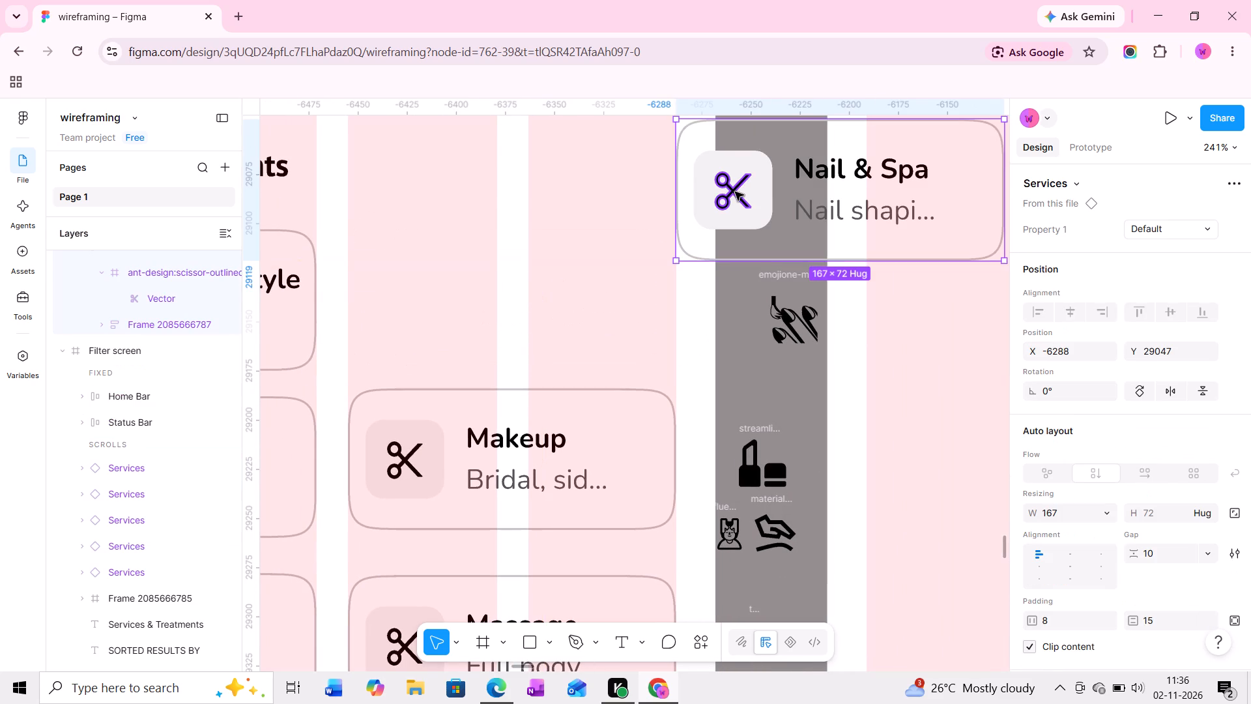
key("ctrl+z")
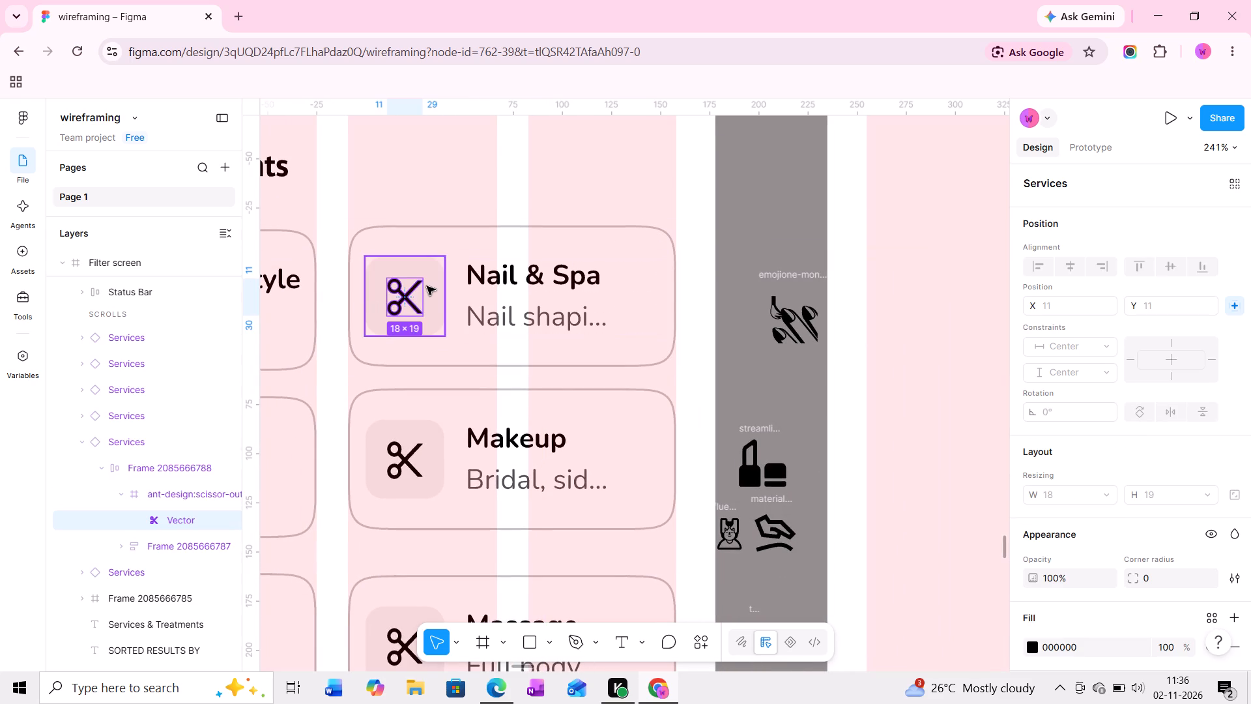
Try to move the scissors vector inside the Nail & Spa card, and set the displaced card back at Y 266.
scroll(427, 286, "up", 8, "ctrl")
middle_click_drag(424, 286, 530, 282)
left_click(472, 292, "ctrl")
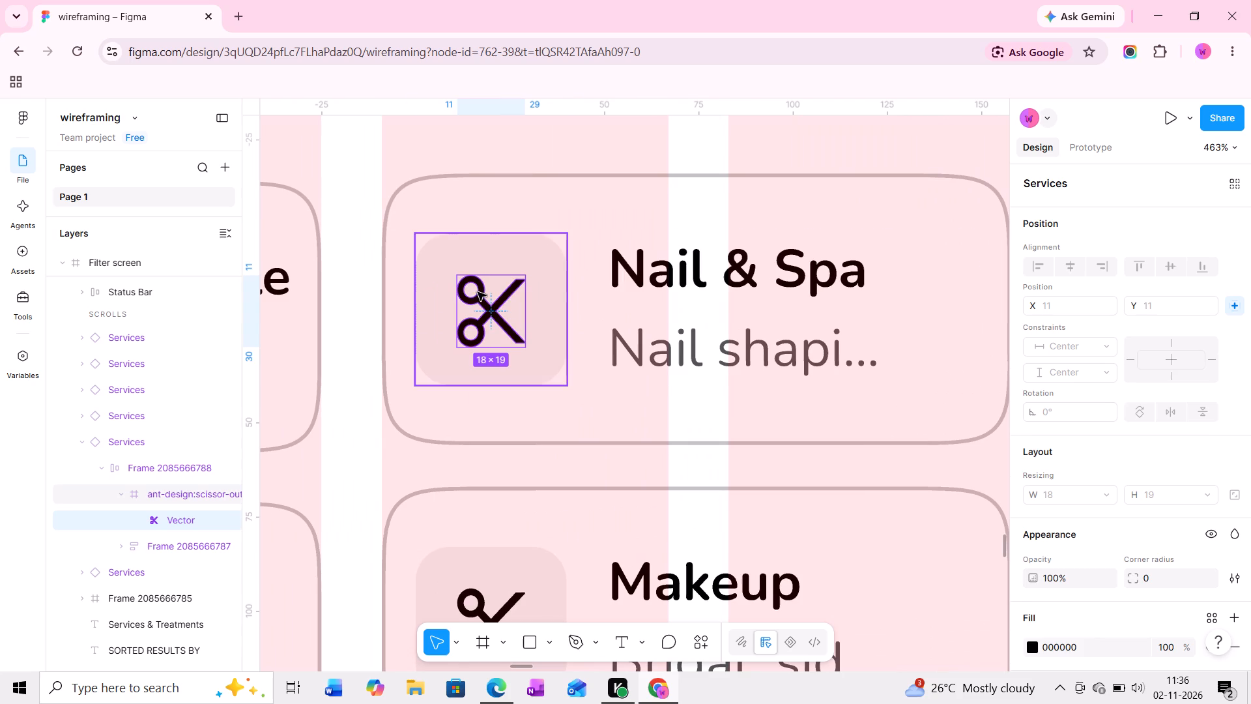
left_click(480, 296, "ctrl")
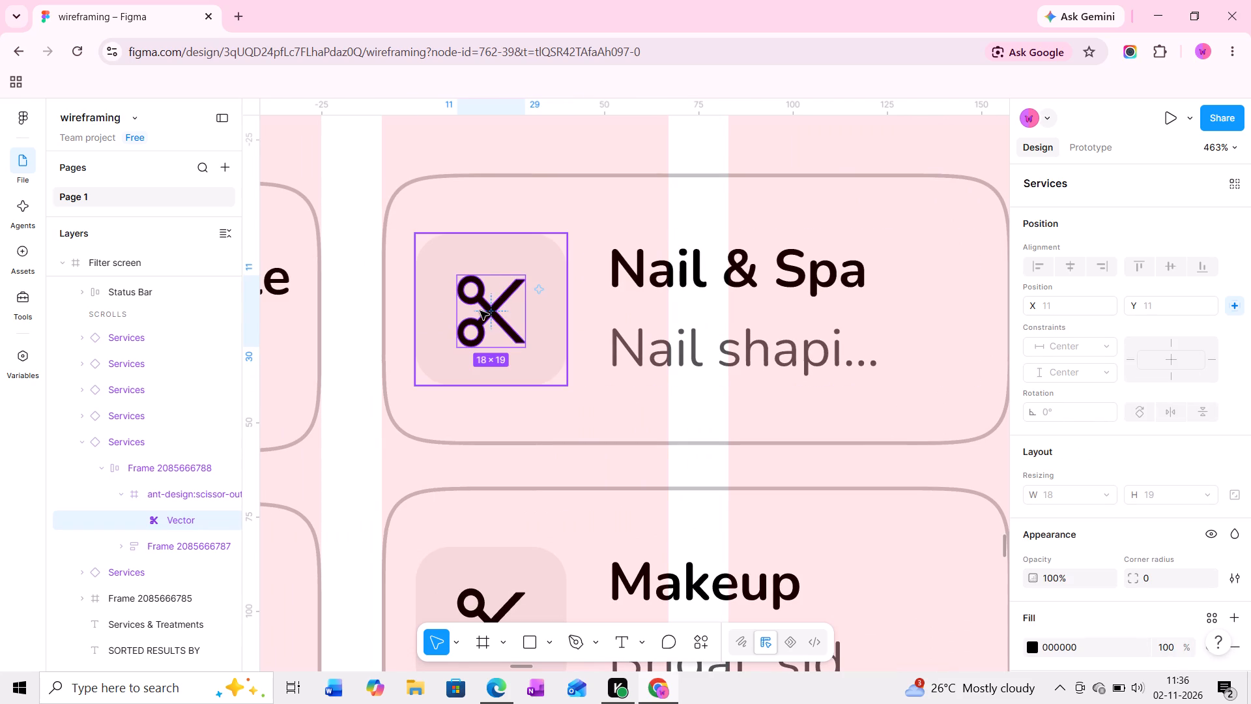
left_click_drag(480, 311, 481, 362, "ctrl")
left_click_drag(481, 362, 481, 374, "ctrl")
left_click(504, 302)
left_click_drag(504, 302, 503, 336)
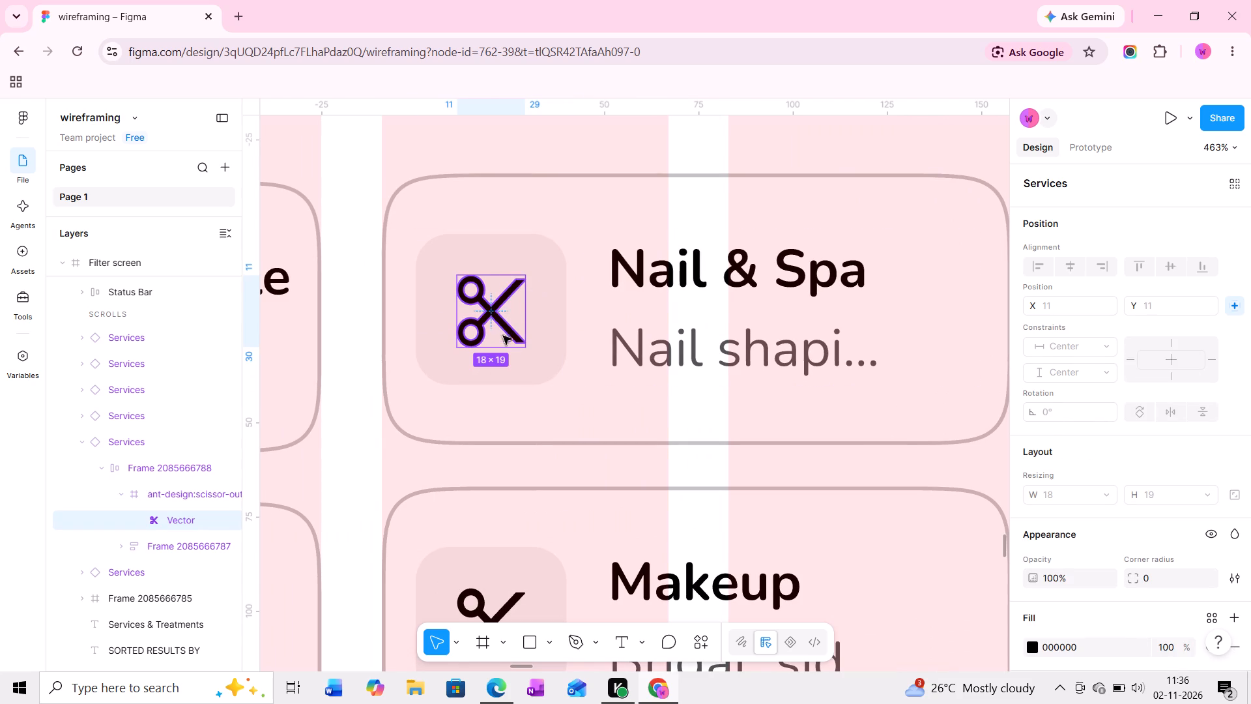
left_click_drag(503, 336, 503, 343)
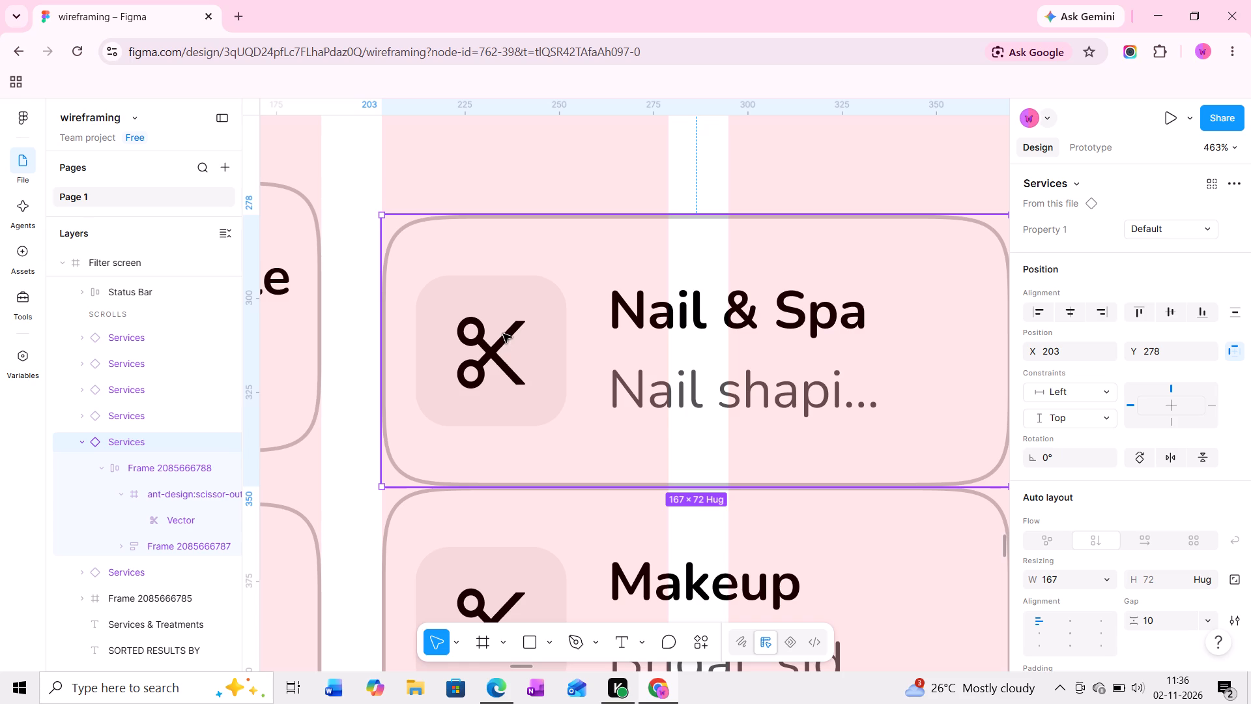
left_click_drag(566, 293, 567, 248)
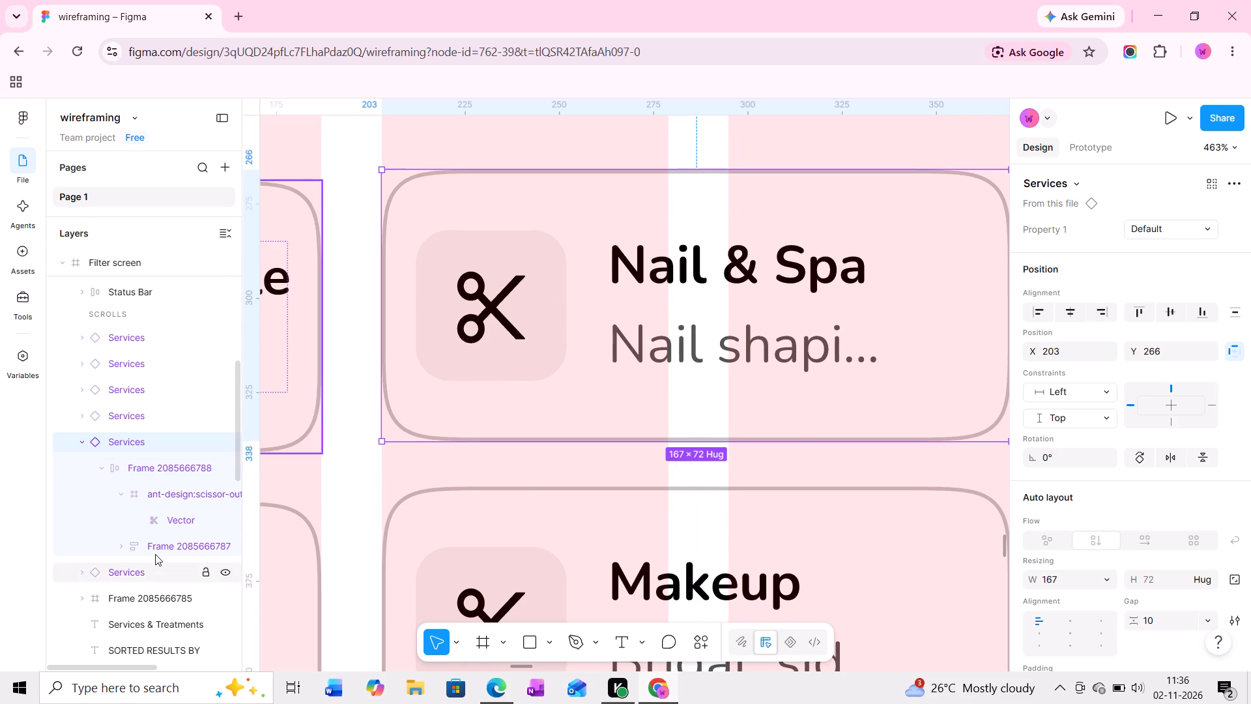
Delete the scissors vector from the Nail & Spa card's icon tile.
left_click(156, 525)
key("Delete")
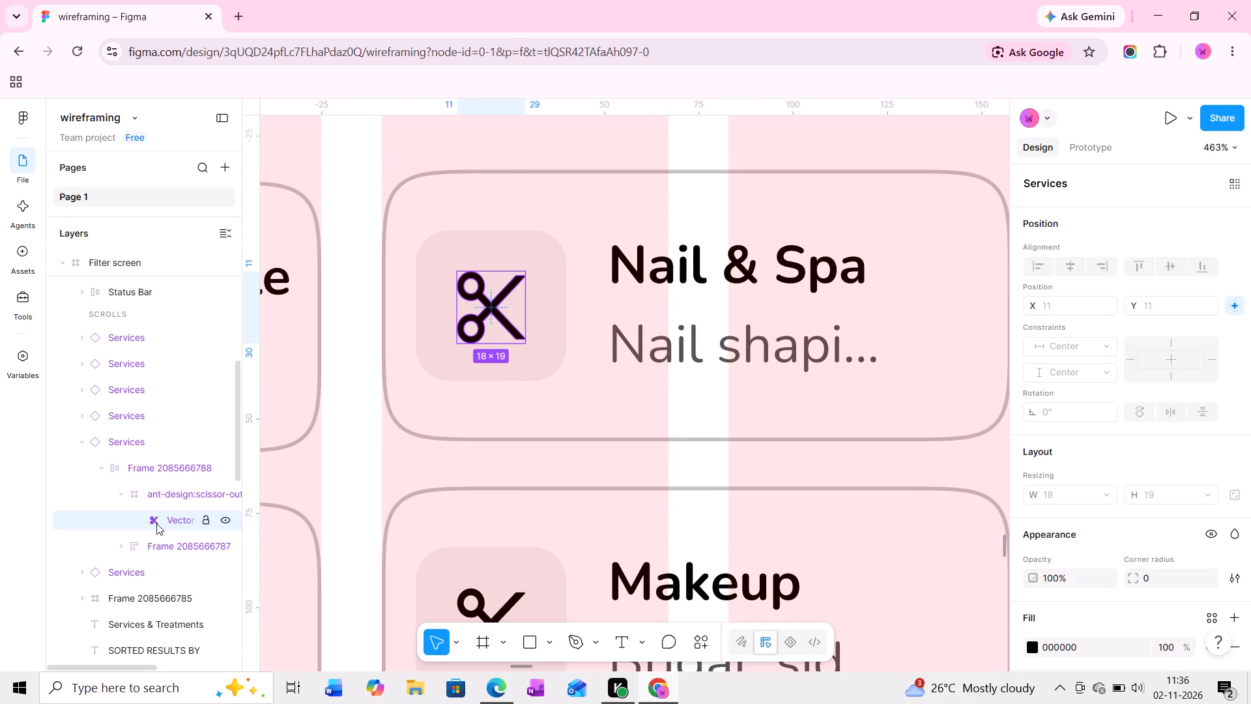
Move both nail-polish vectors out of their frame on the grey area into the middle of the Nail & Spa card's icon tile.
scroll(559, 426, "down", 5, "ctrl")
middle_click_drag(710, 383, 524, 413)
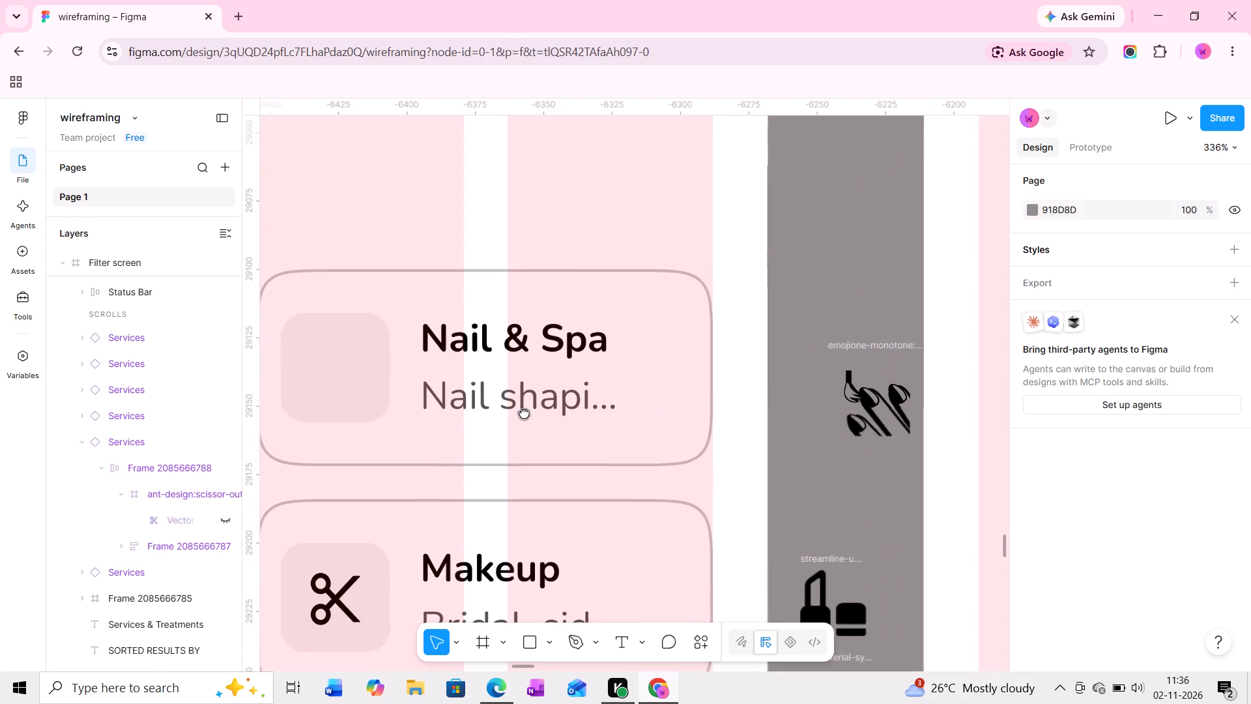
middle_click_drag(524, 413, 517, 413)
left_click_drag(830, 346, 786, 316)
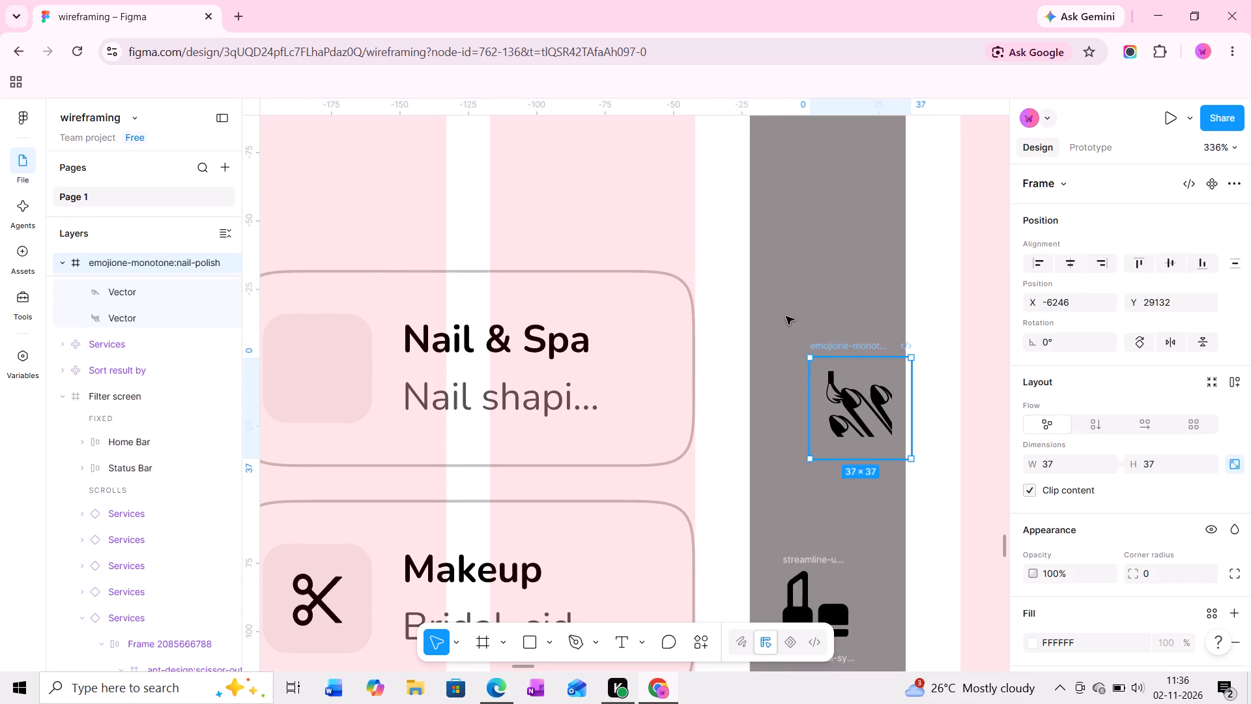
left_click_drag(786, 316, 786, 309)
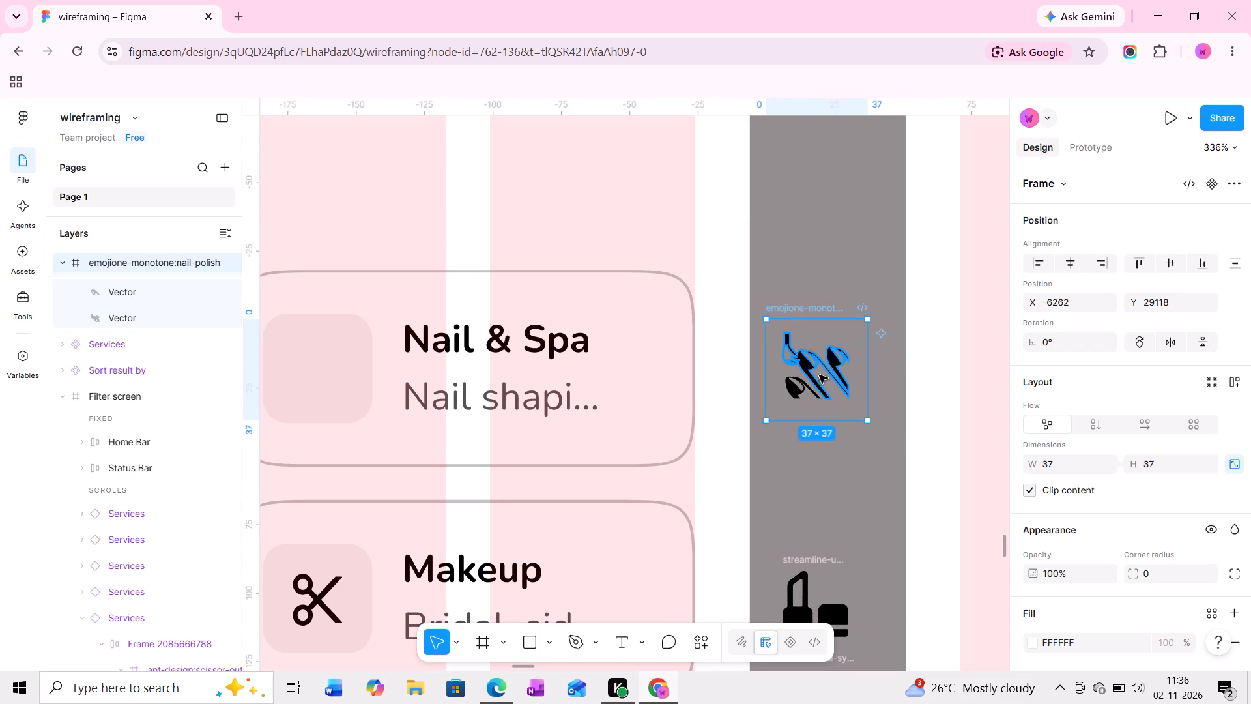
left_click(818, 376)
left_click(807, 355)
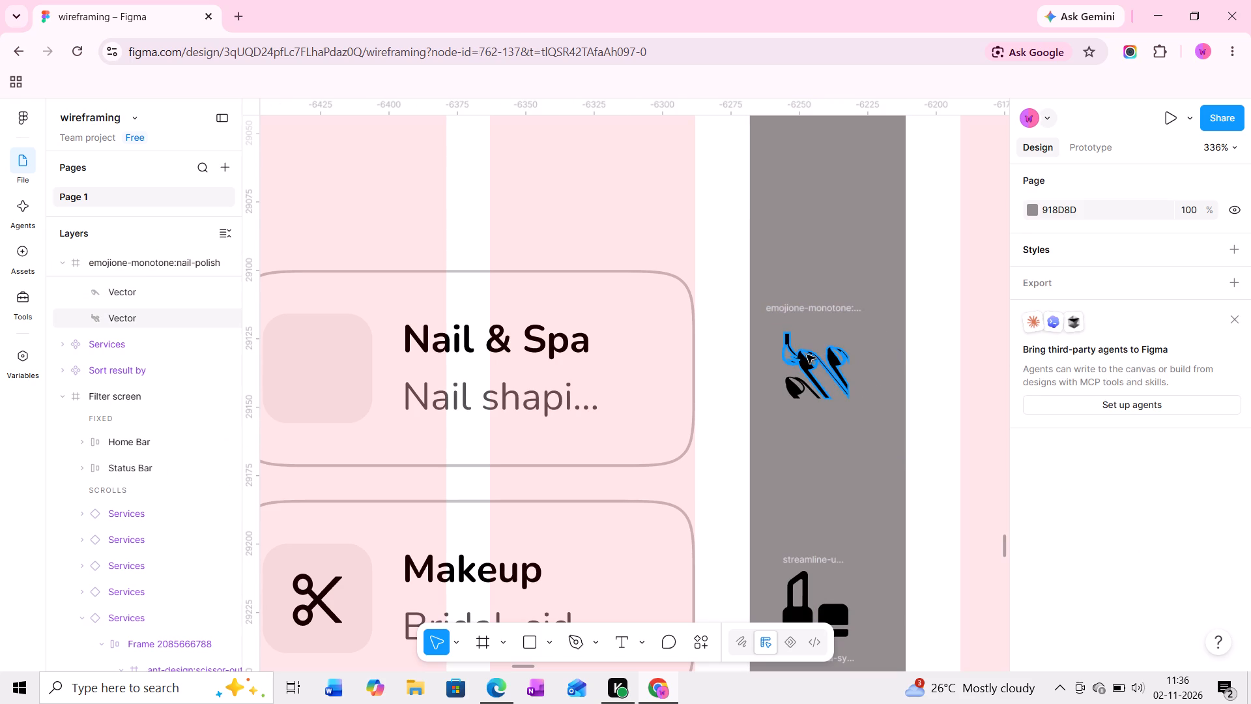
left_click(793, 385, "shift")
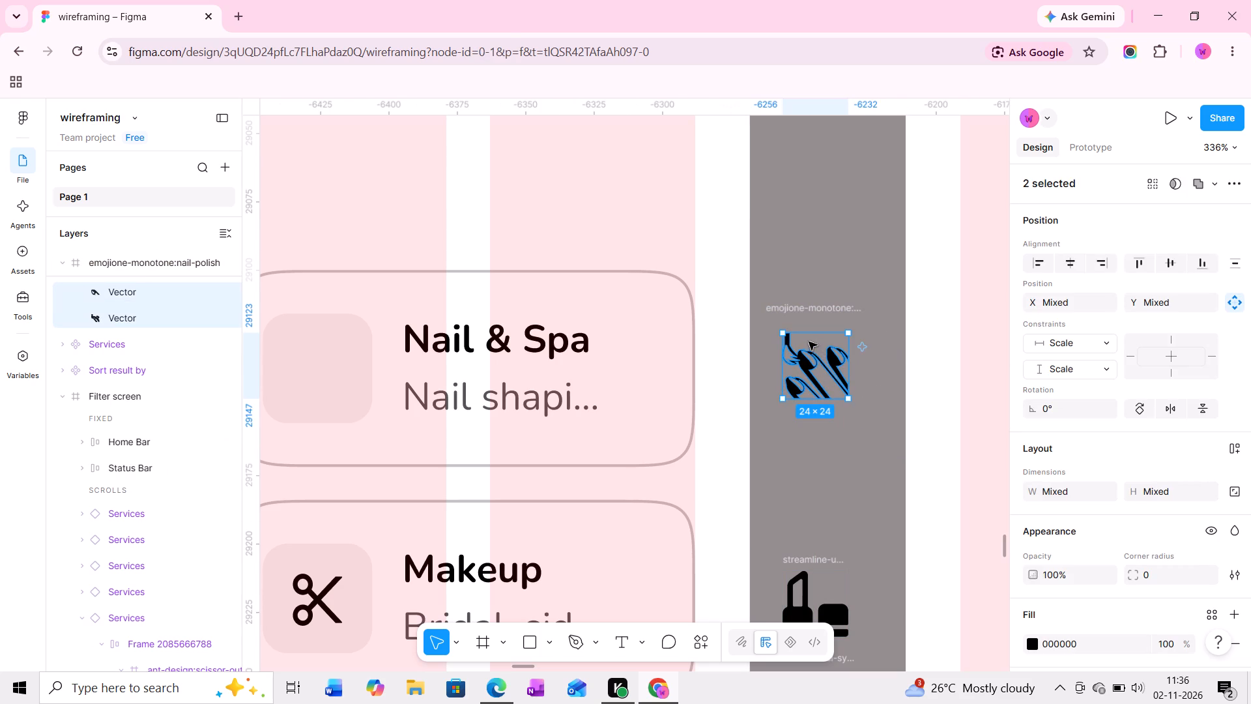
left_click_drag(809, 342, 314, 353)
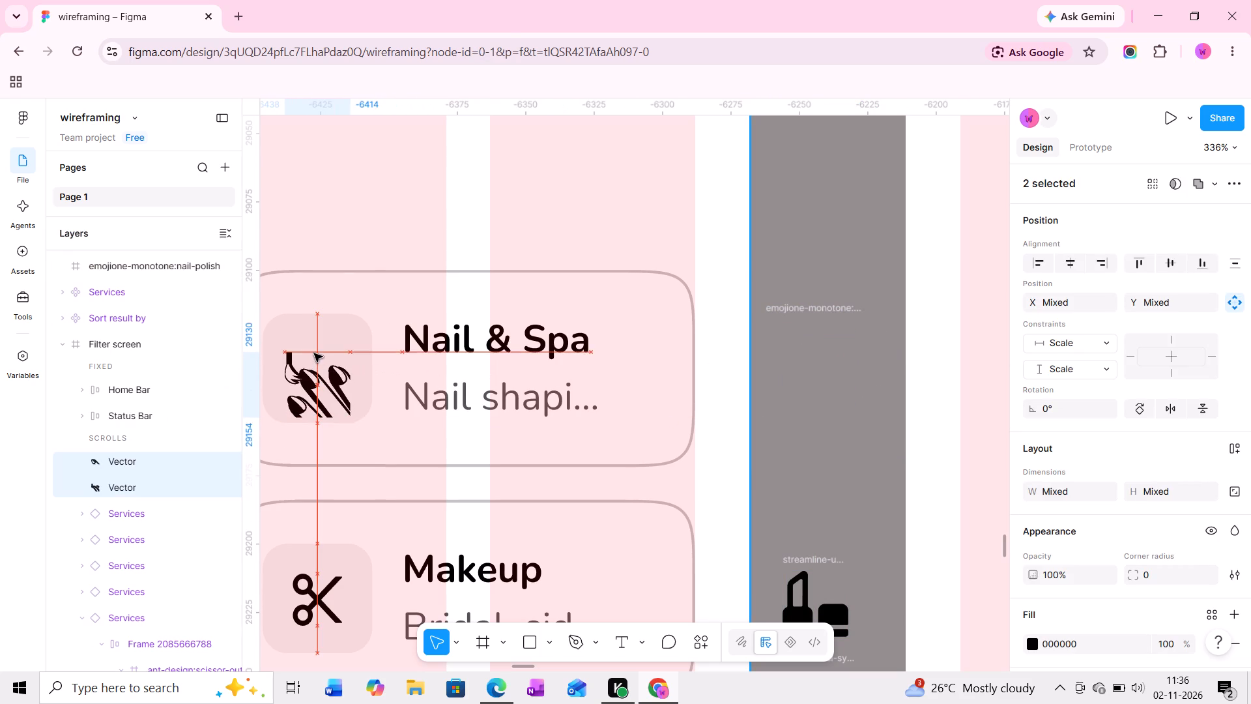
left_click_drag(314, 353, 311, 344)
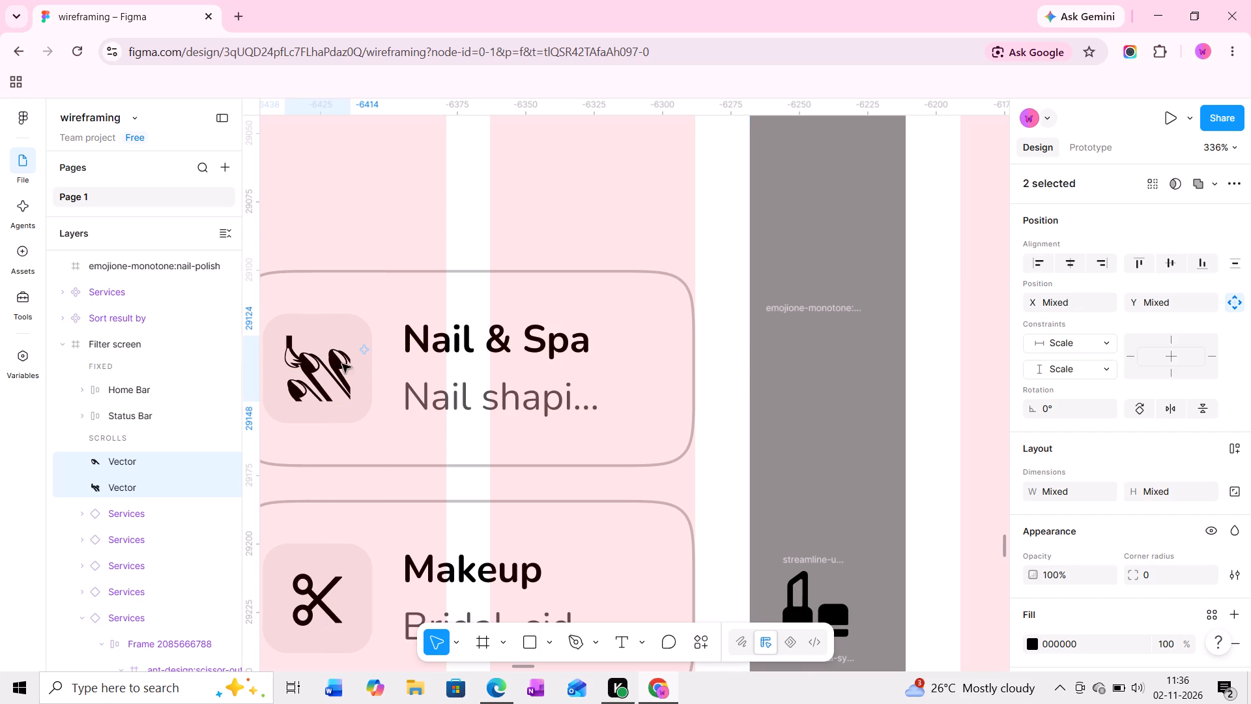
middle_click_drag(349, 394, 512, 385)
scroll(489, 373, "up", 5, "ctrl")
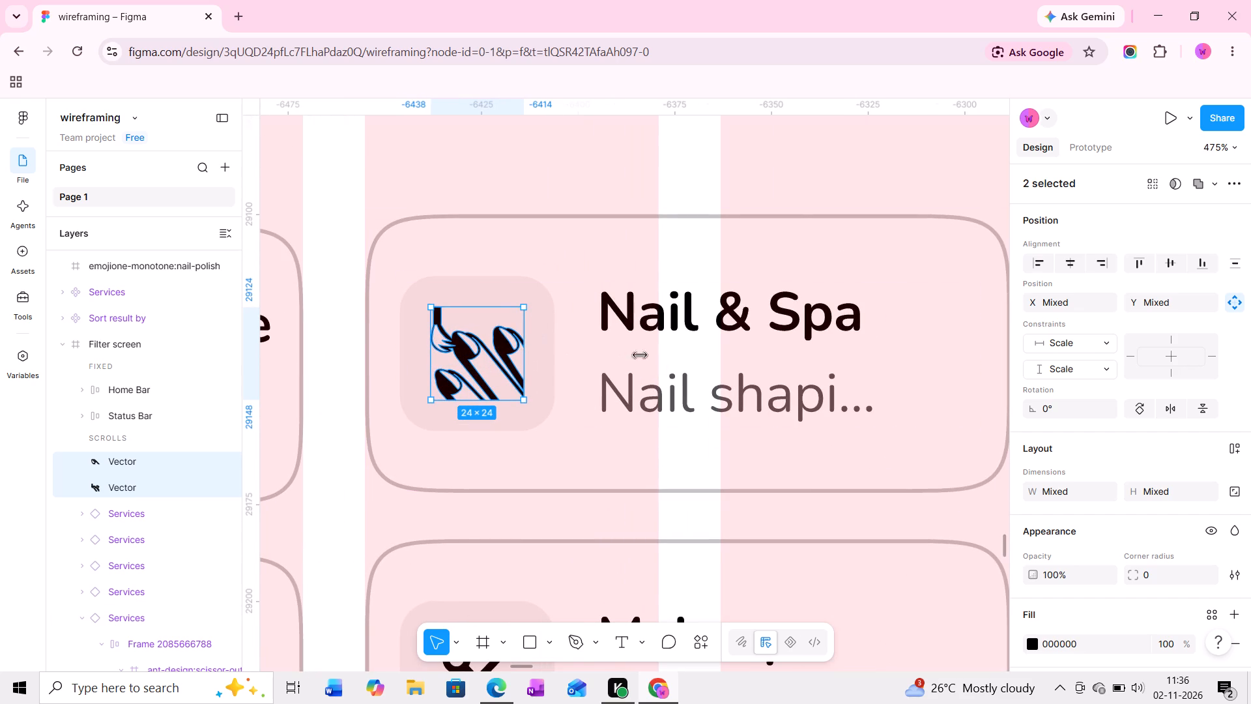
Delete the emptied emojione-monotone:nail-polish frame from the grey area.
scroll(674, 375, "down", 7, "ctrl")
middle_click_drag(674, 381, 676, 372)
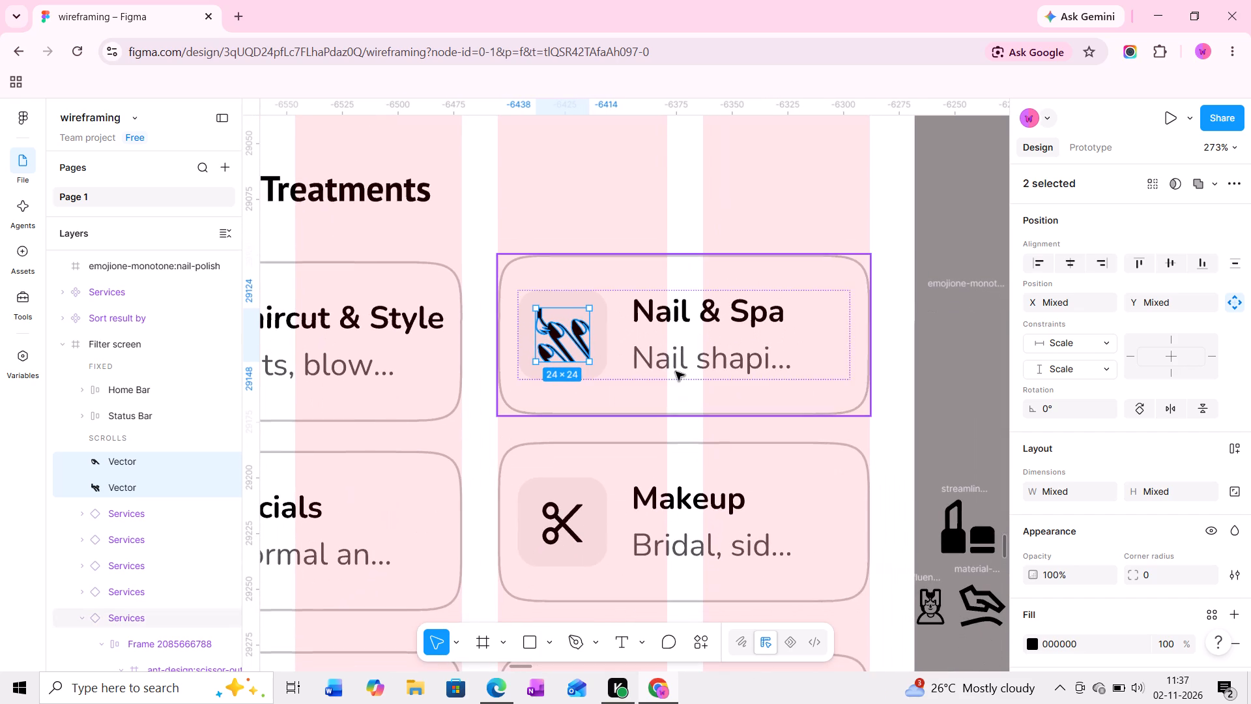
scroll(676, 372, "down", 3, "ctrl")
middle_click_drag(704, 371, 692, 369)
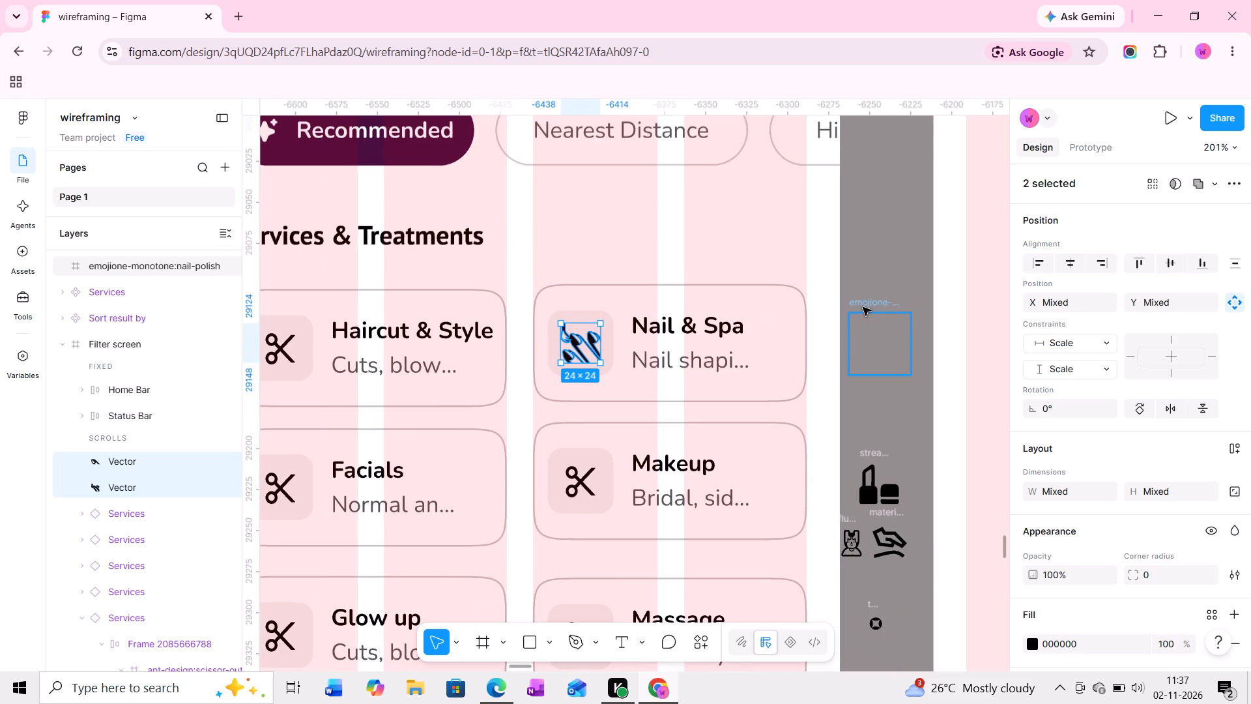
left_click(863, 307)
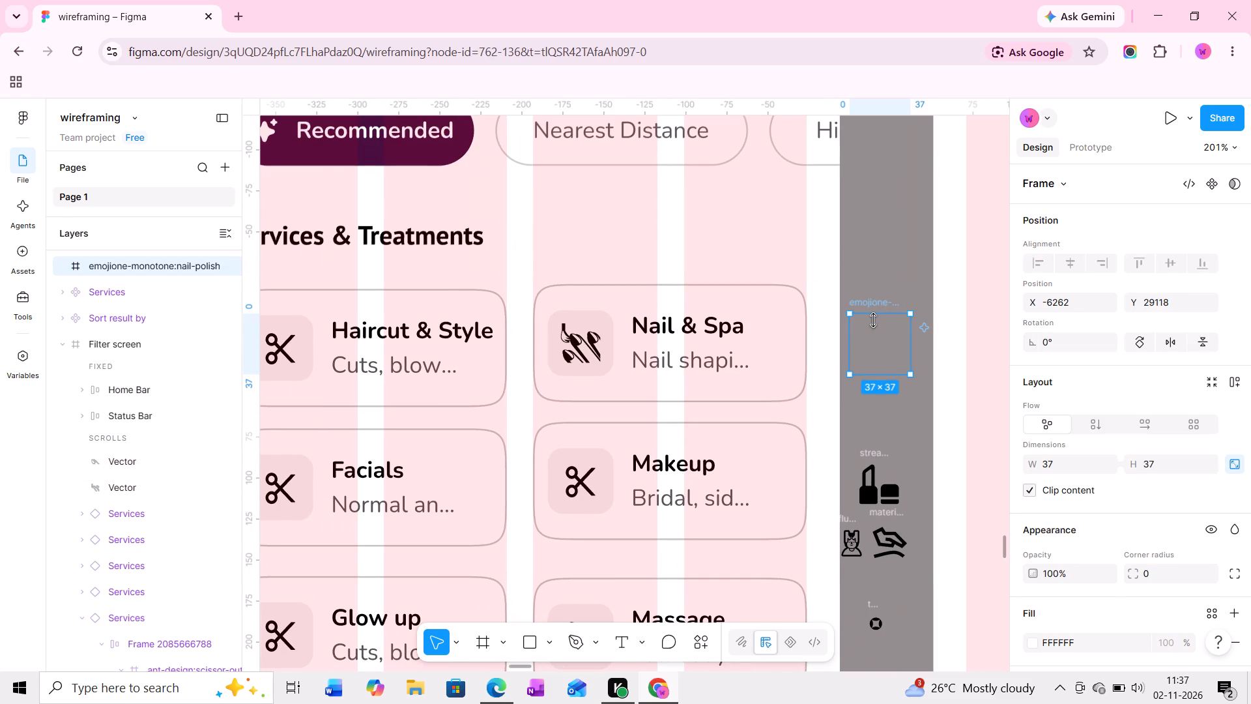
key("Delete")
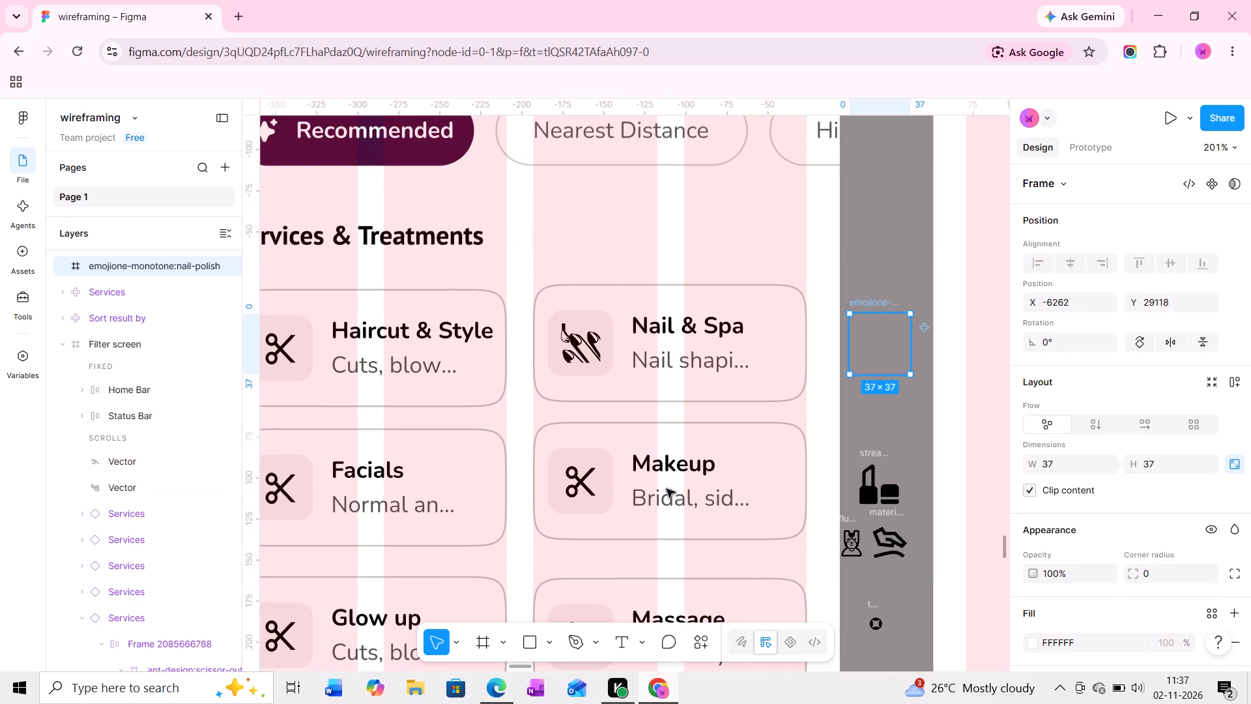
Delete the scissors vector from the Makeup card's icon tile.
scroll(559, 486, "up", 7, "ctrl")
middle_click_drag(584, 477, 479, 411)
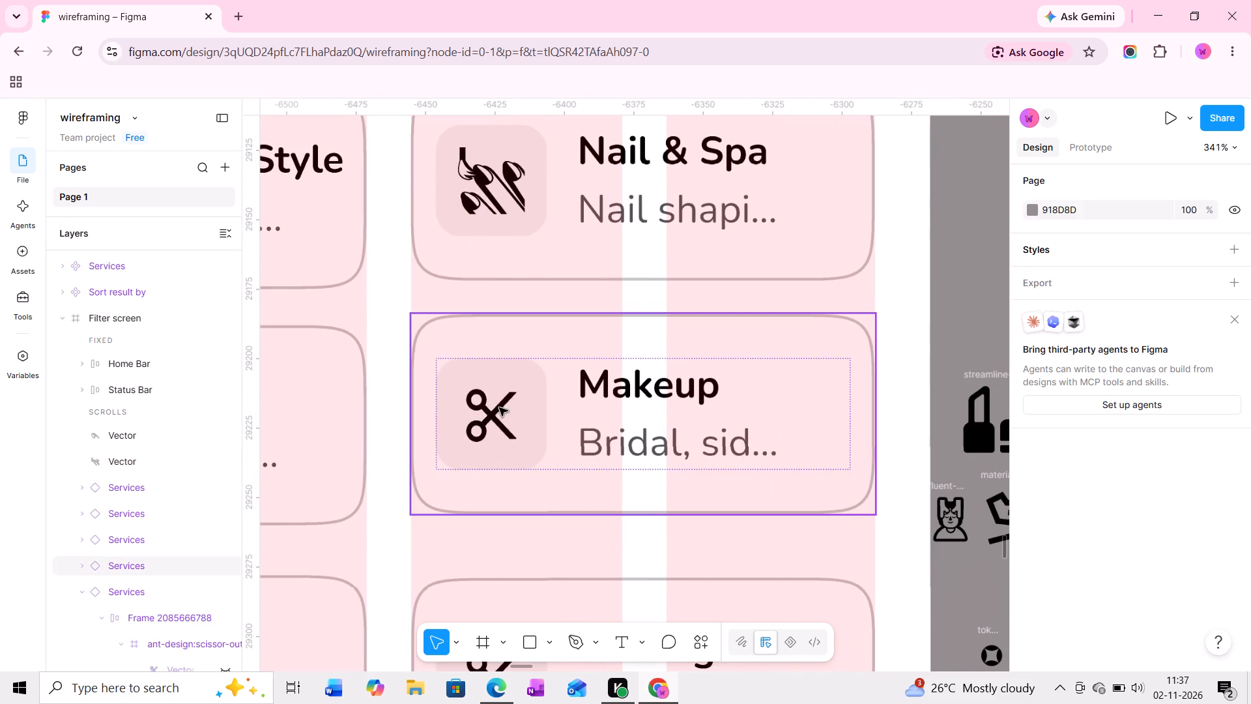
left_click(491, 407, "ctrl")
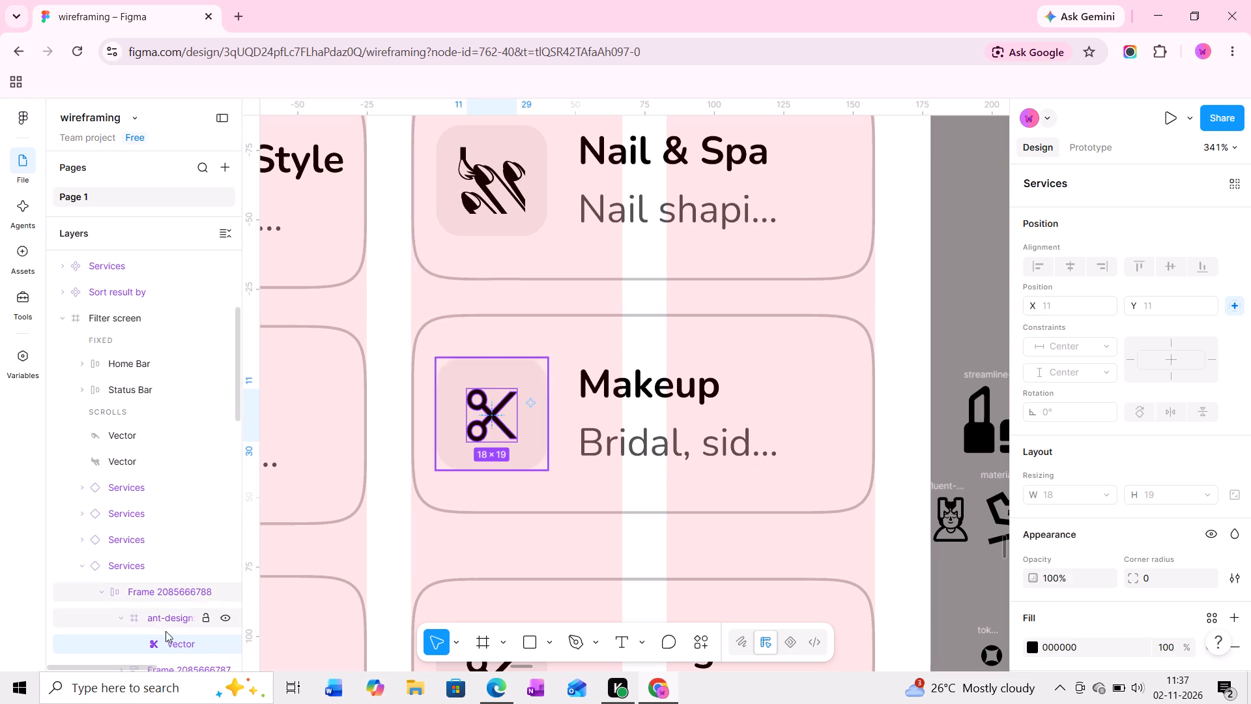
key("Delete")
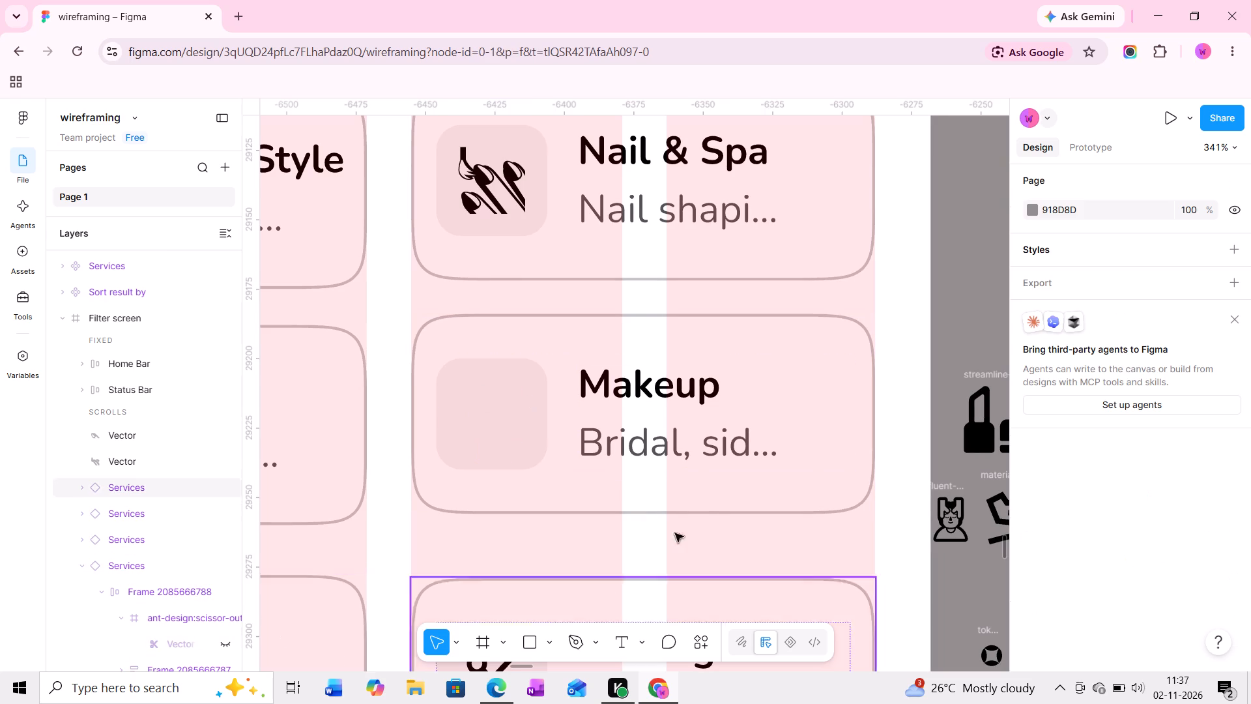
Move the streamline-ultimate make-up lipstick icon from the grey area into the middle of the Makeup card's icon tile.
scroll(702, 518, "down", 4, "ctrl")
middle_click_drag(753, 503, 657, 500)
left_click(816, 394)
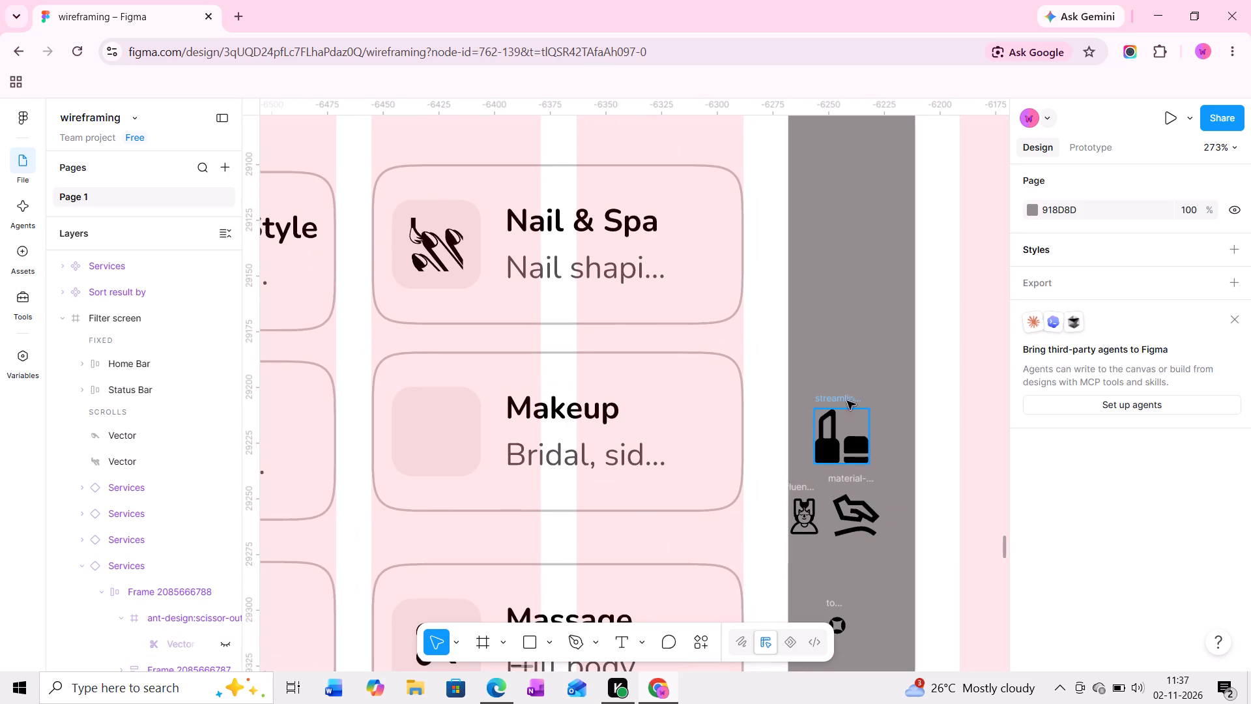
scroll(852, 423, "up", 5, "ctrl")
left_click_drag(875, 402, 848, 428)
left_click(848, 428)
left_click_drag(837, 432, 727, 426)
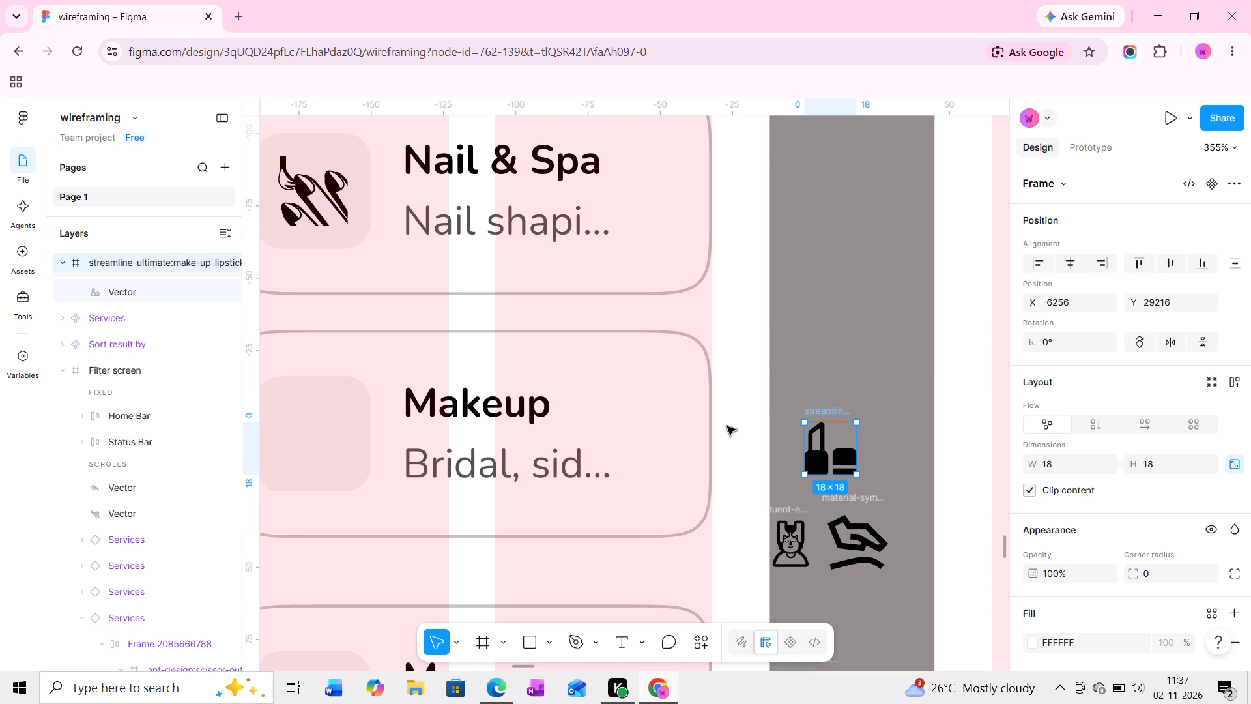
left_click_drag(727, 426, 311, 416)
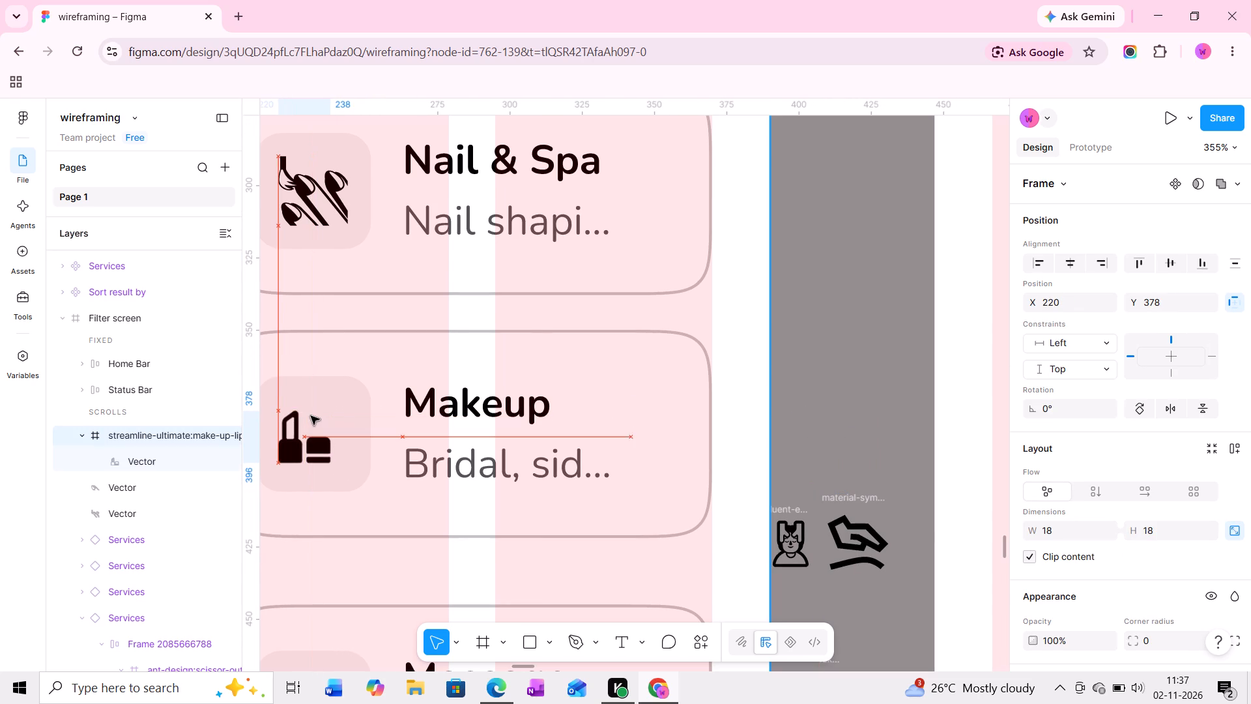
left_click_drag(311, 416, 317, 413)
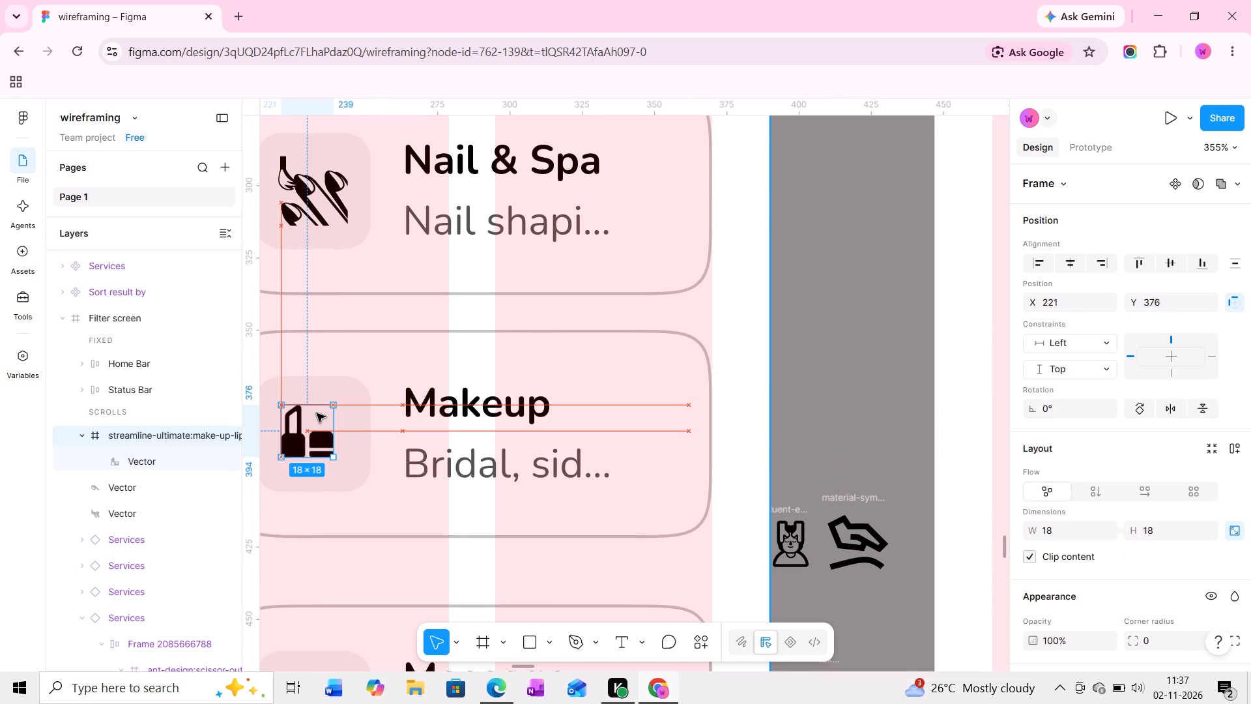
left_click_drag(317, 413, 319, 417)
Enlarge the lipstick icon in the Makeup card to 19 × 19.
middle_click_drag(353, 433, 491, 409)
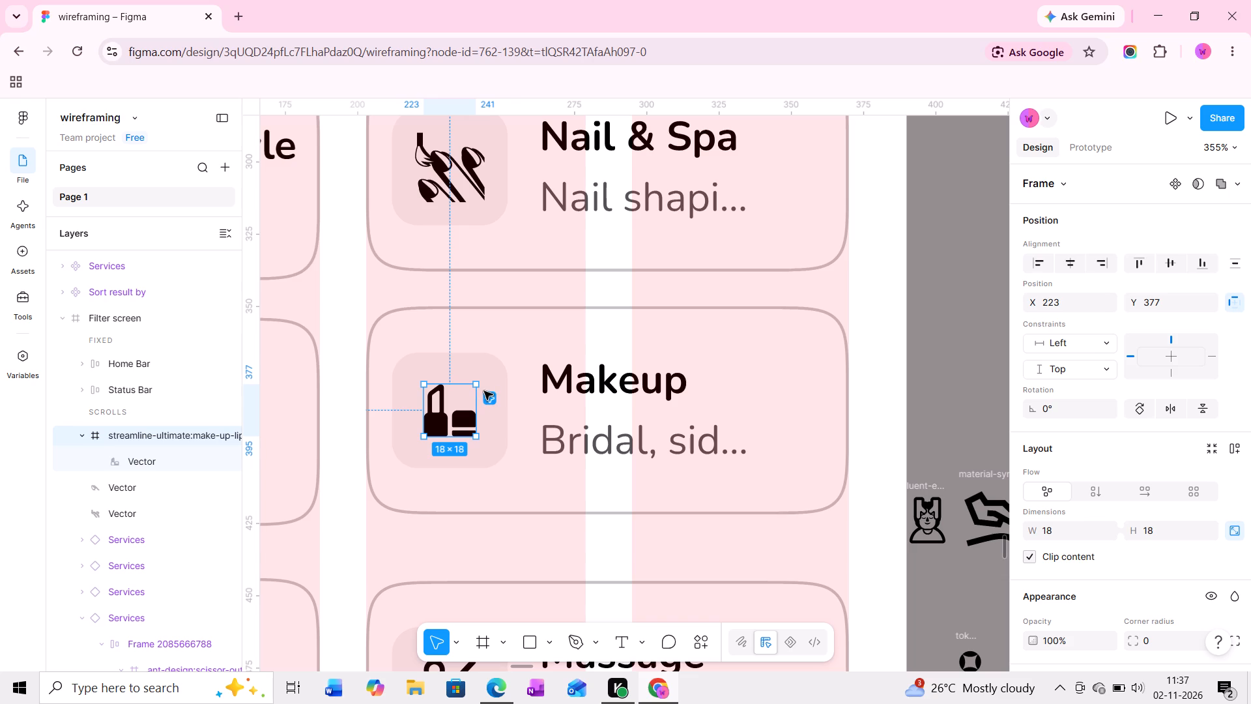
left_click_drag(477, 389, 483, 379)
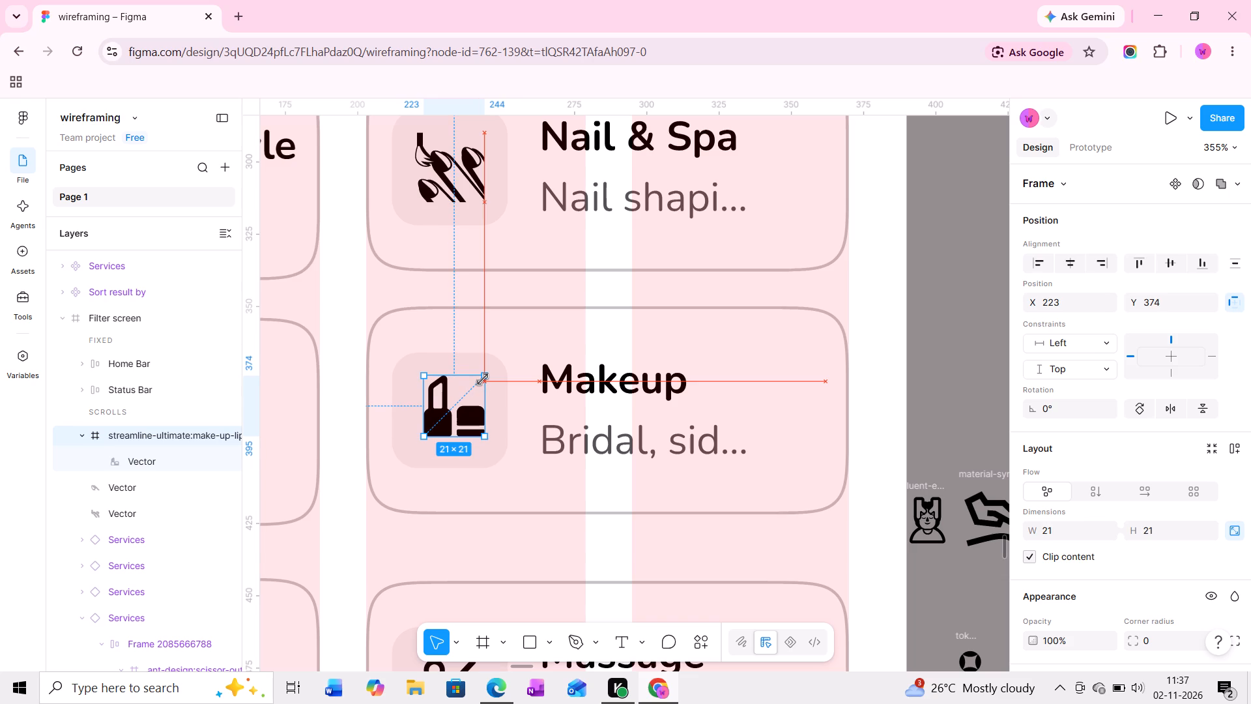
left_click_drag(483, 379, 478, 380)
left_click(455, 403)
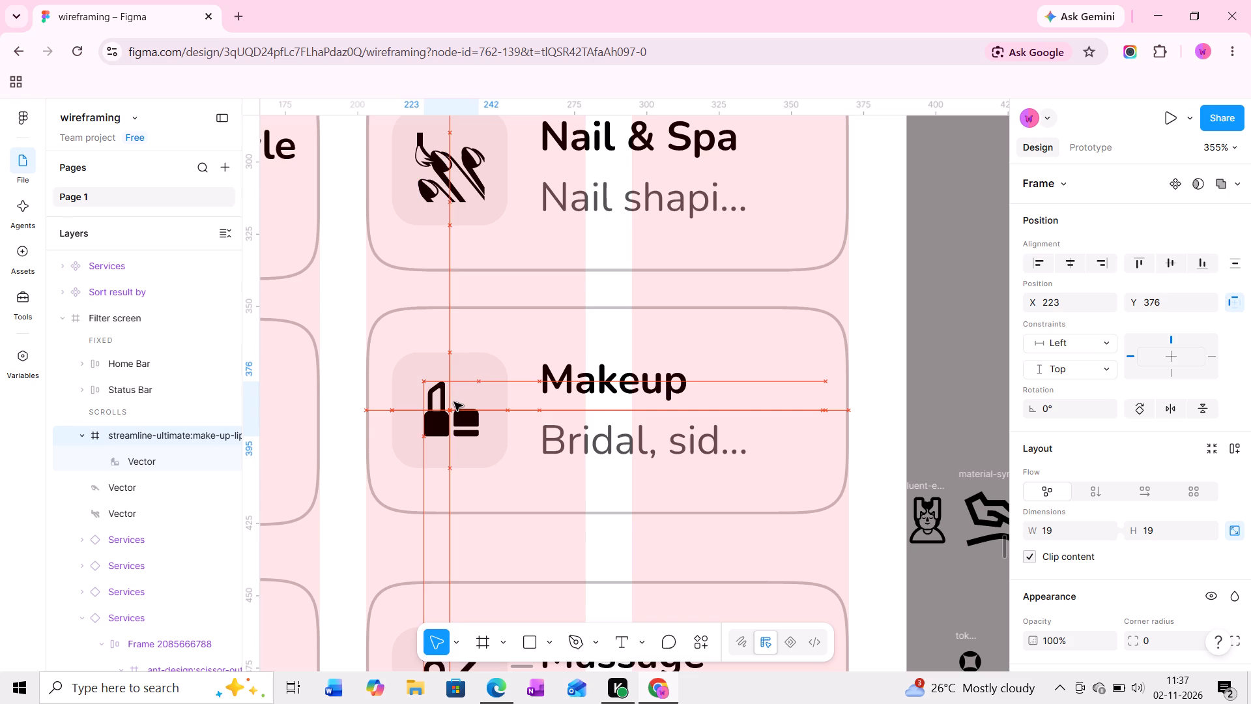
Delete the scissors vector from the Massage card's icon tile.
scroll(515, 475, "down", 5, "ctrl")
middle_click_drag(528, 488, 489, 397)
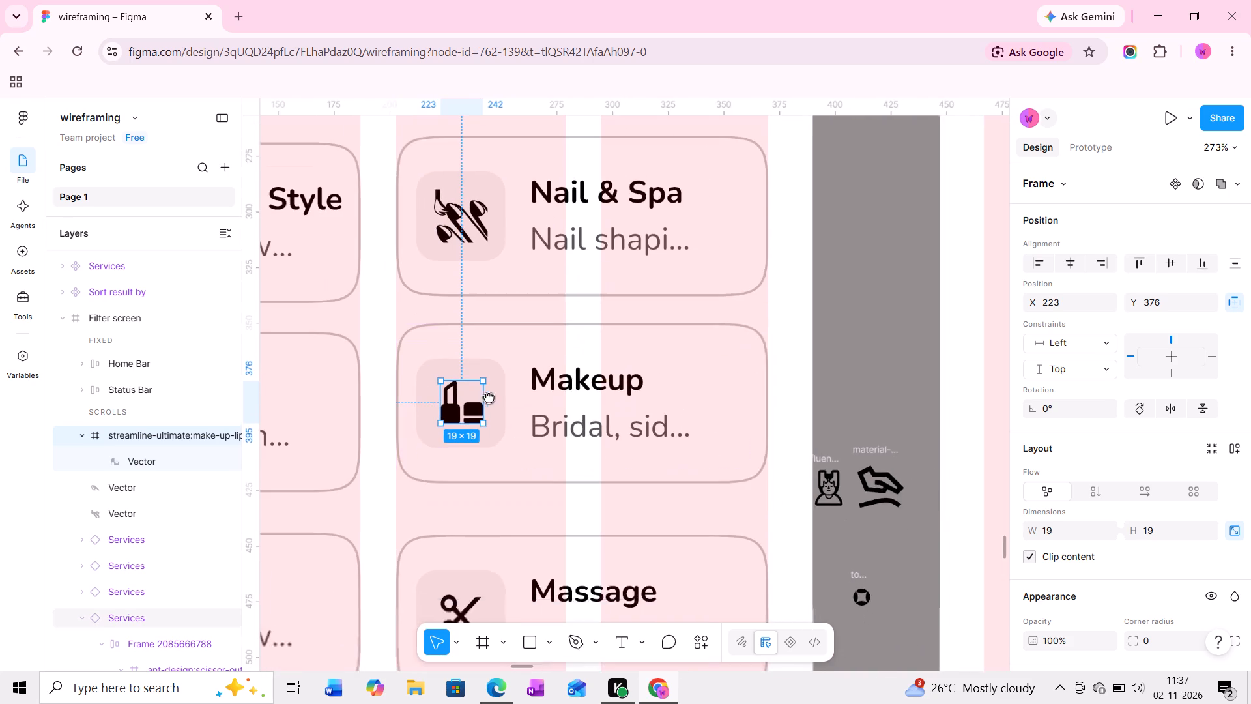
middle_click_drag(489, 397, 484, 392)
middle_click_drag(798, 447, 775, 418)
left_click(760, 356)
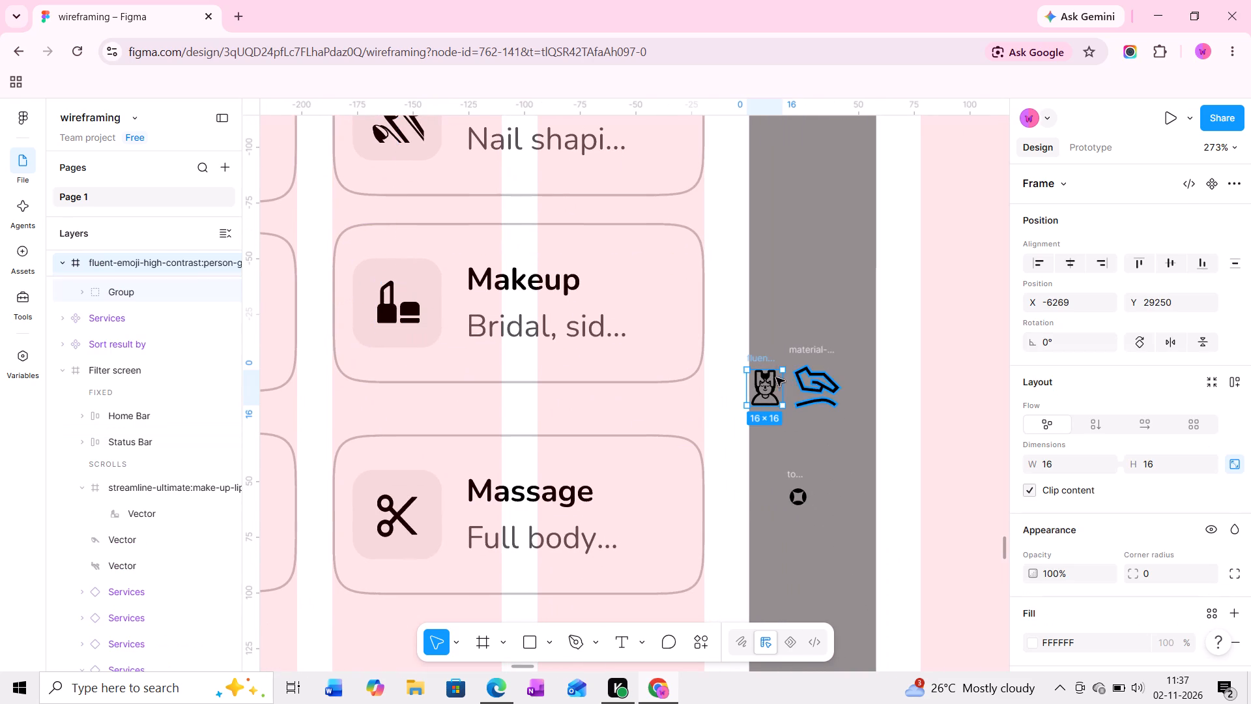
left_click(403, 519, "ctrl")
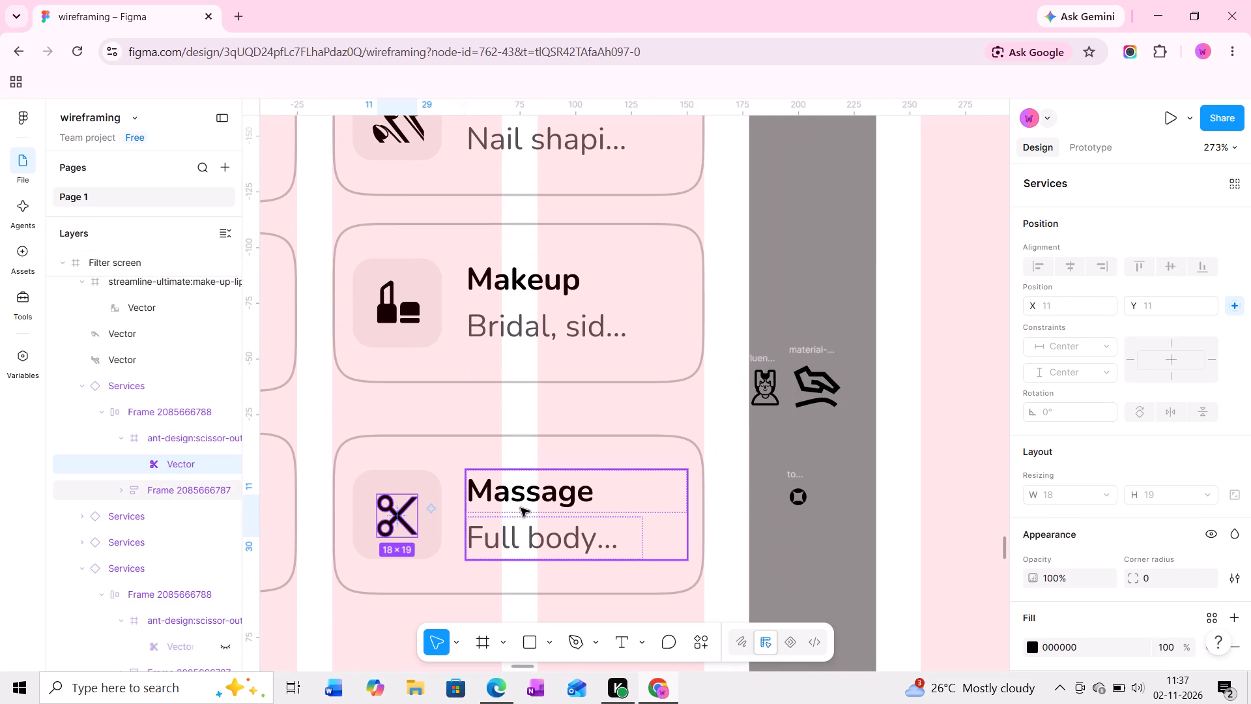
key("Delete")
Delete the scissors vector from the Glow up card's icon tile.
middle_click_drag(496, 503, 827, 471)
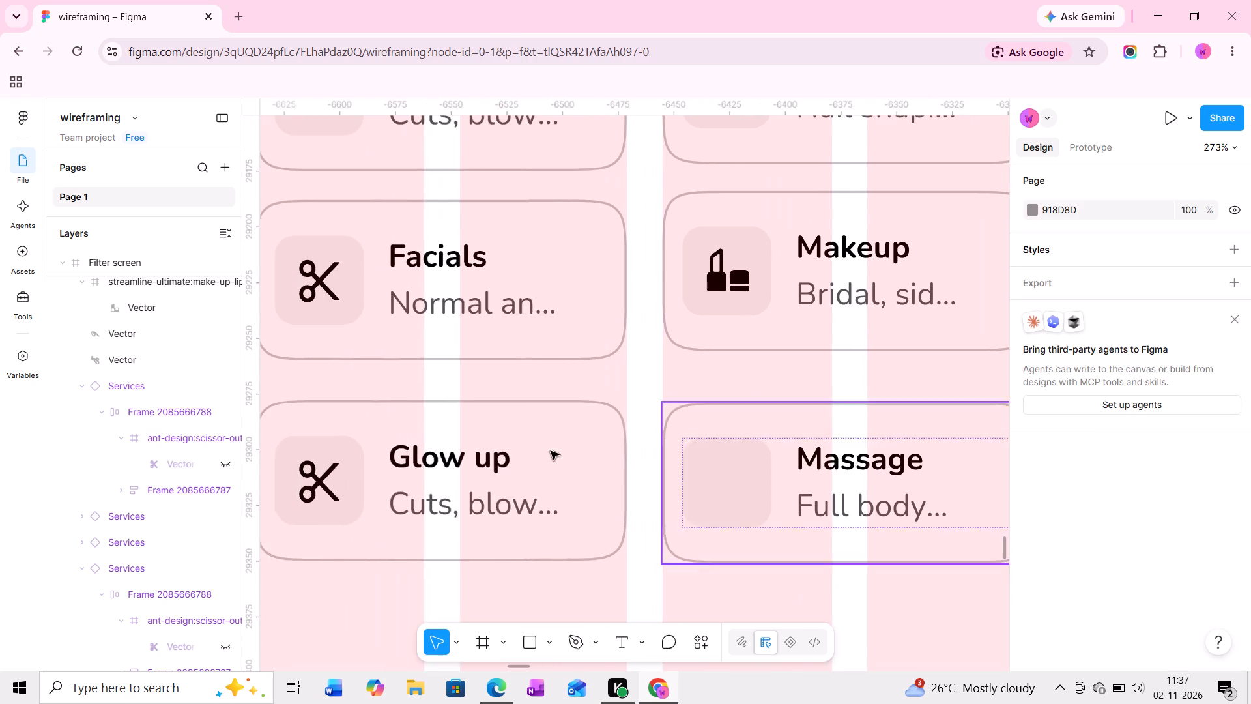
middle_click_drag(549, 451, 609, 451)
left_click(395, 481, "ctrl")
left_click(381, 483, "ctrl")
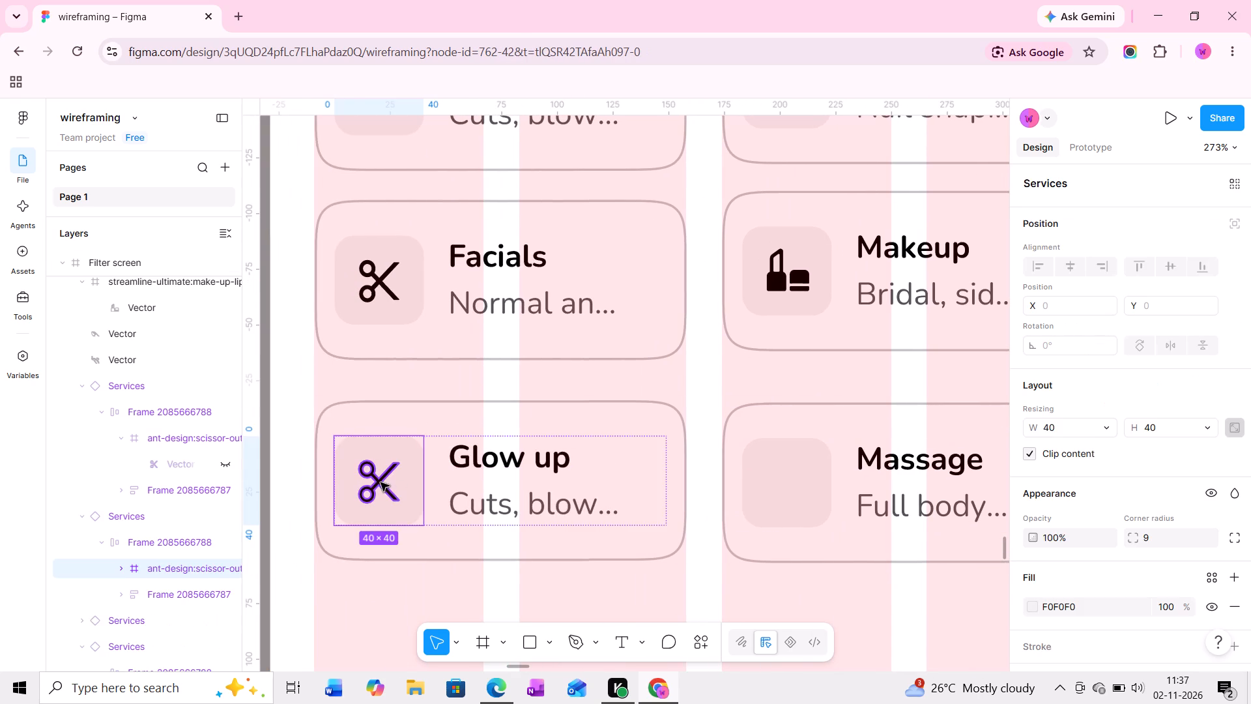
key("Delete")
Delete the scissors vector from the Facials card's icon tile.
left_click(369, 299, "ctrl")
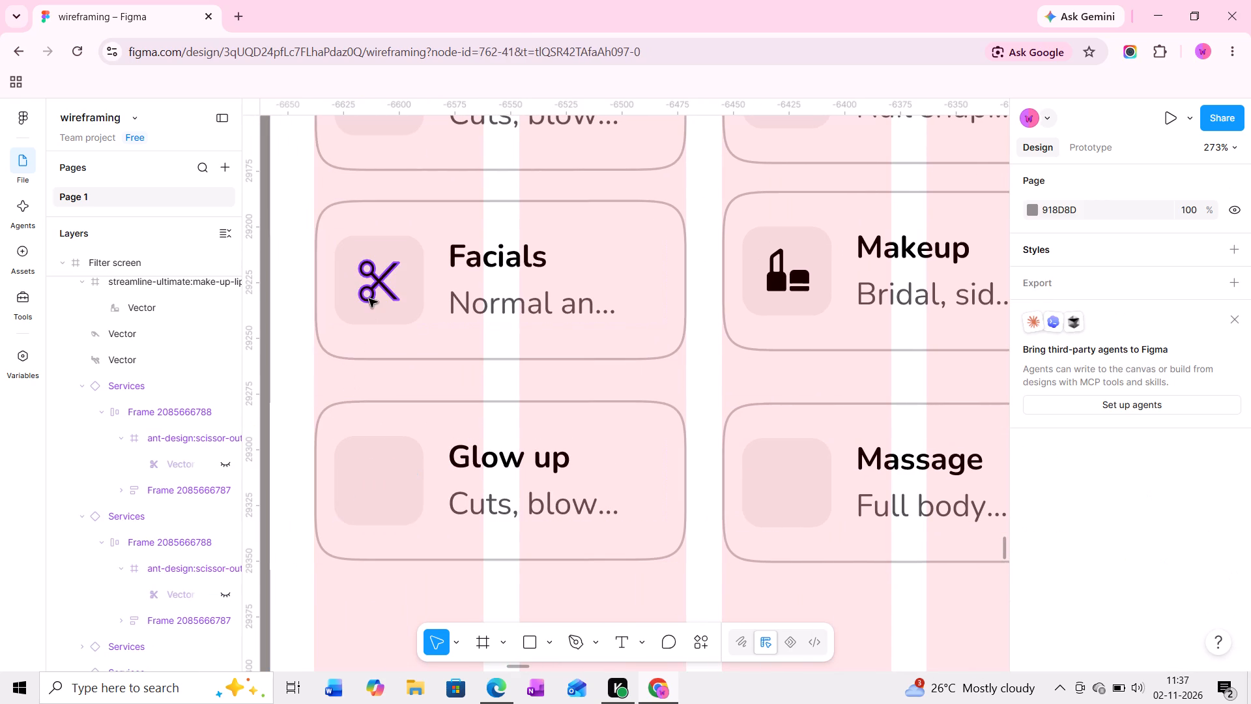
key("Delete")
Shrink the two nail icon vectors in the Nail & Spa card to 20 × 20 and re-centre them in the icon tile.
middle_click_drag(773, 338, 599, 375)
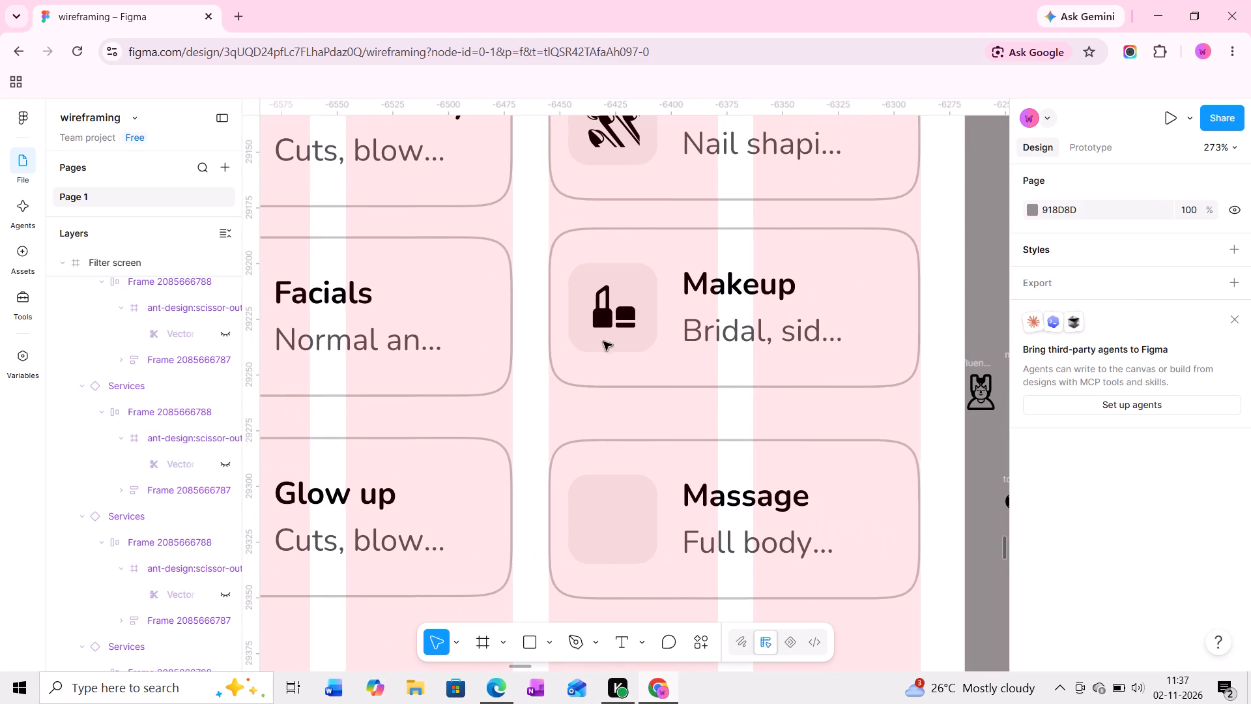
left_click(598, 317, "ctrl")
middle_click_drag(691, 333, 556, 350)
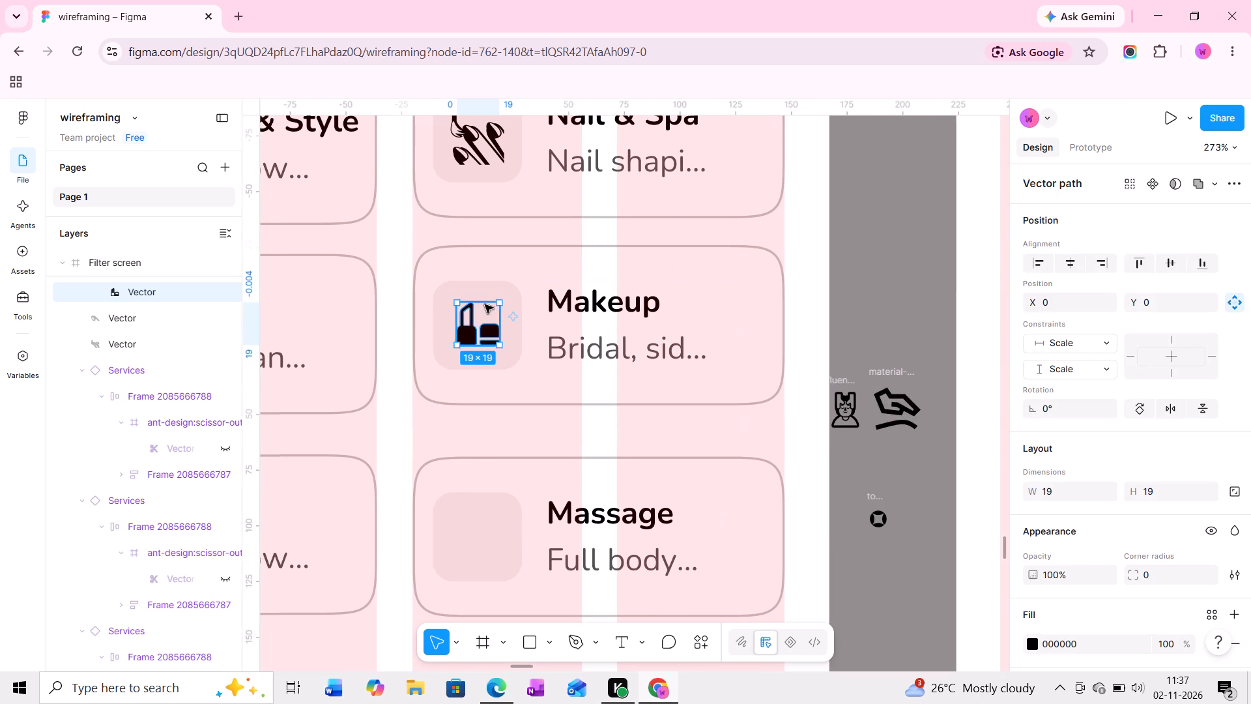
middle_click_drag(485, 280, 612, 390)
scroll(606, 390, "down", 5, "ctrl")
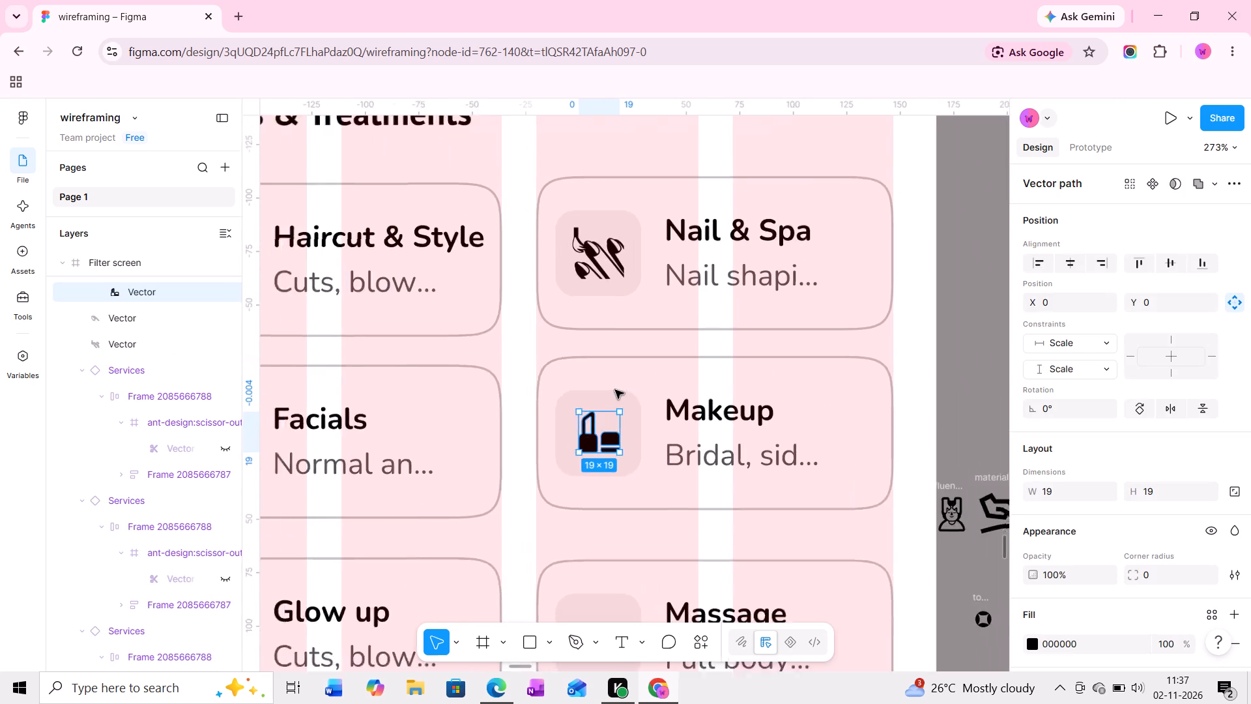
middle_click_drag(615, 388, 622, 383)
left_click(621, 281, "ctrl")
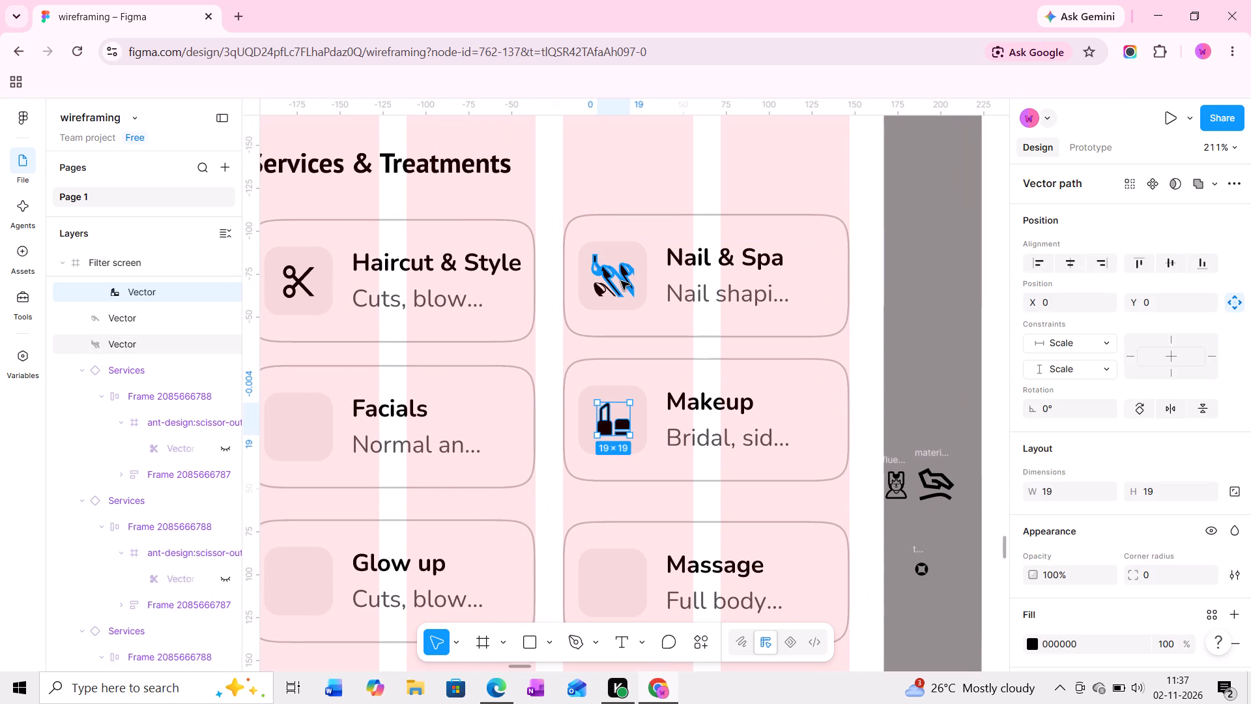
scroll(623, 303, "up", 11, "ctrl")
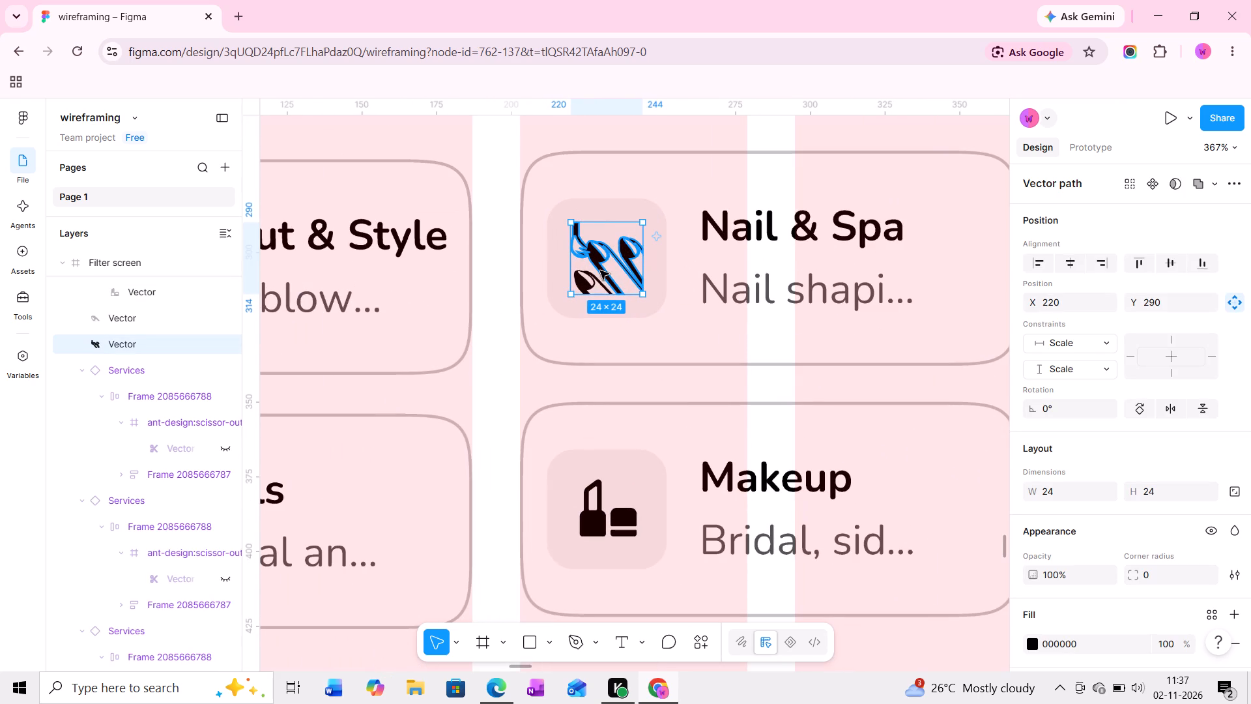
left_click(588, 278, "shift")
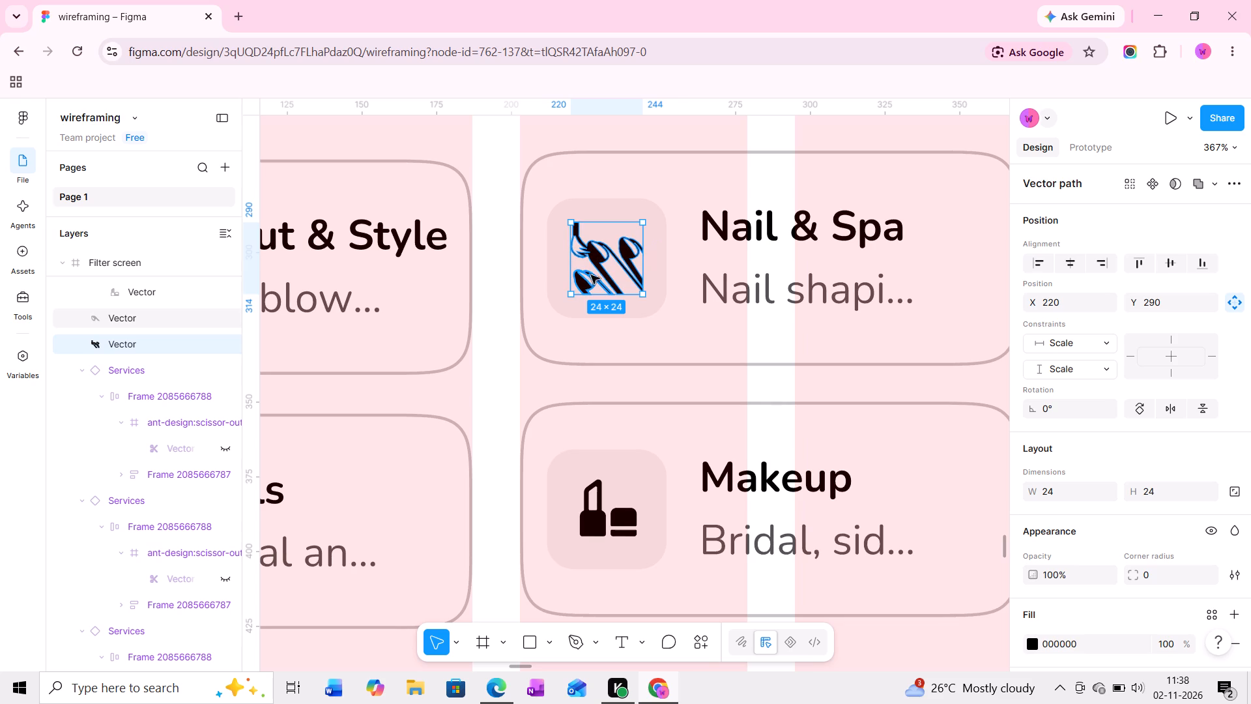
scroll(616, 248, "up", 4)
scroll(625, 240, "up", 4, "ctrl")
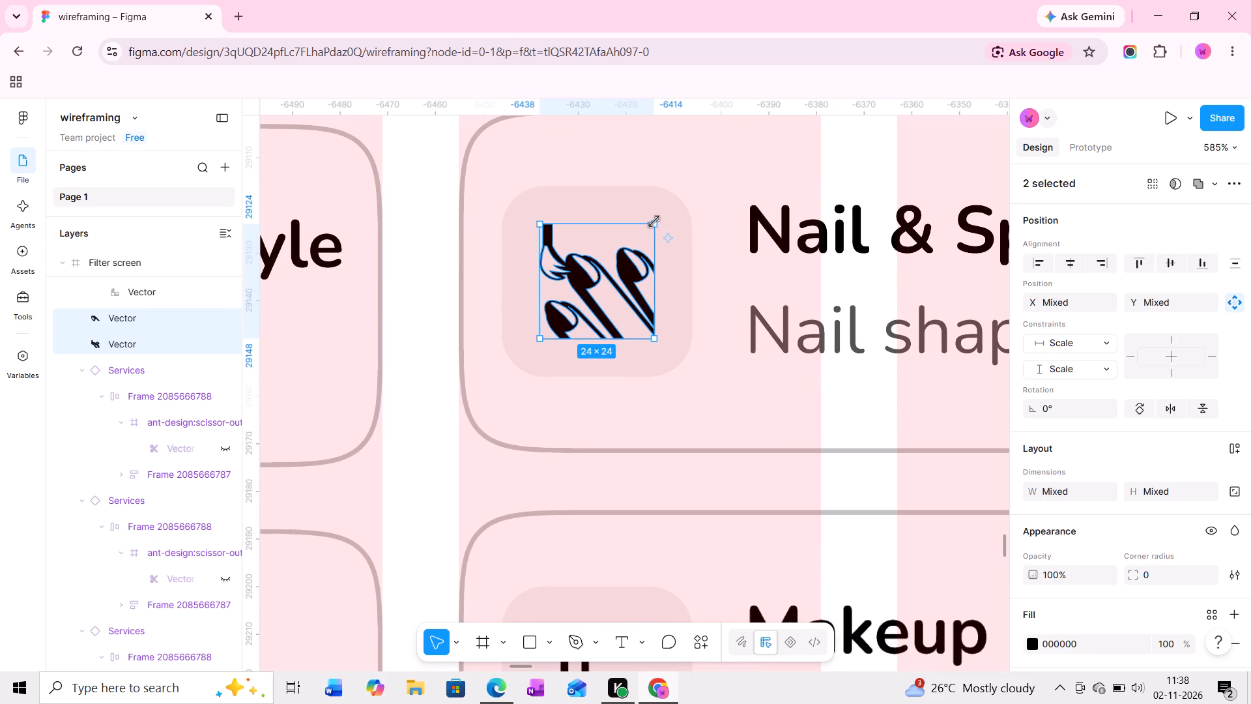
left_click_drag(654, 222, 636, 249)
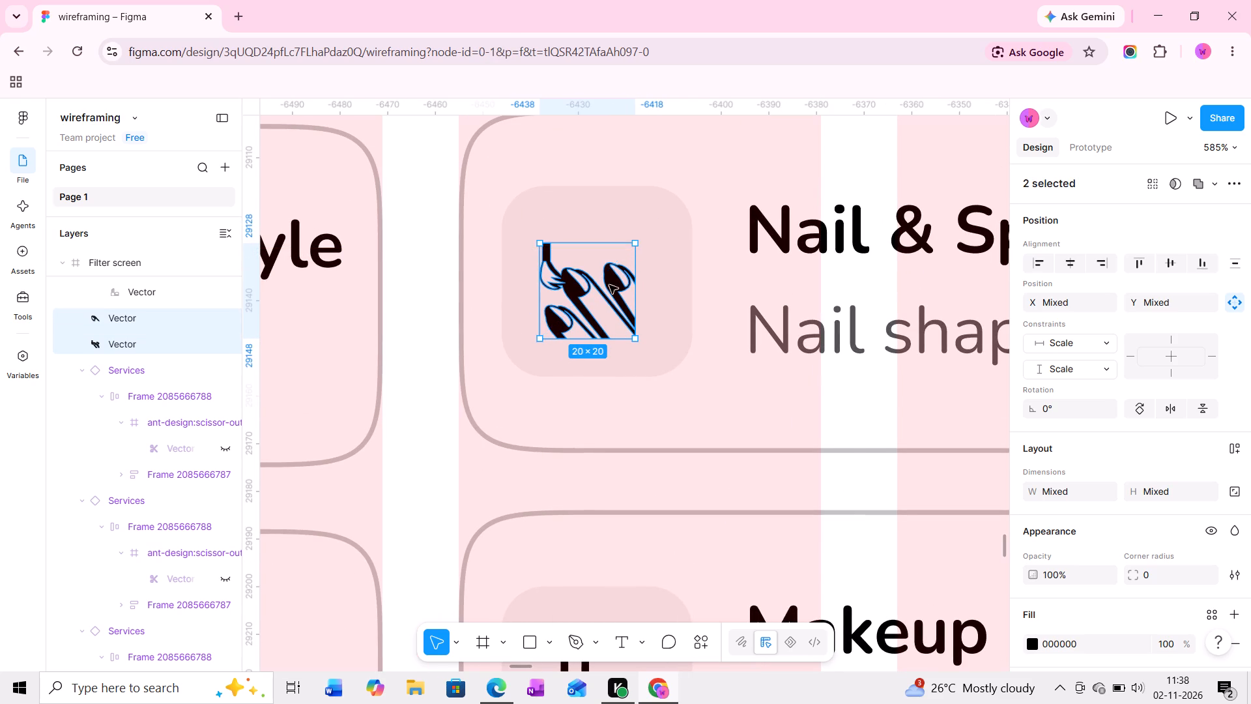
left_click_drag(607, 287, 614, 271)
Enlarge the fluent-emoji-high-contrast person icon in the grey area to 26 × 26.
scroll(616, 275, "down", 8, "ctrl")
middle_click_drag(673, 353, 555, 281)
scroll(632, 315, "down", 3, "ctrl")
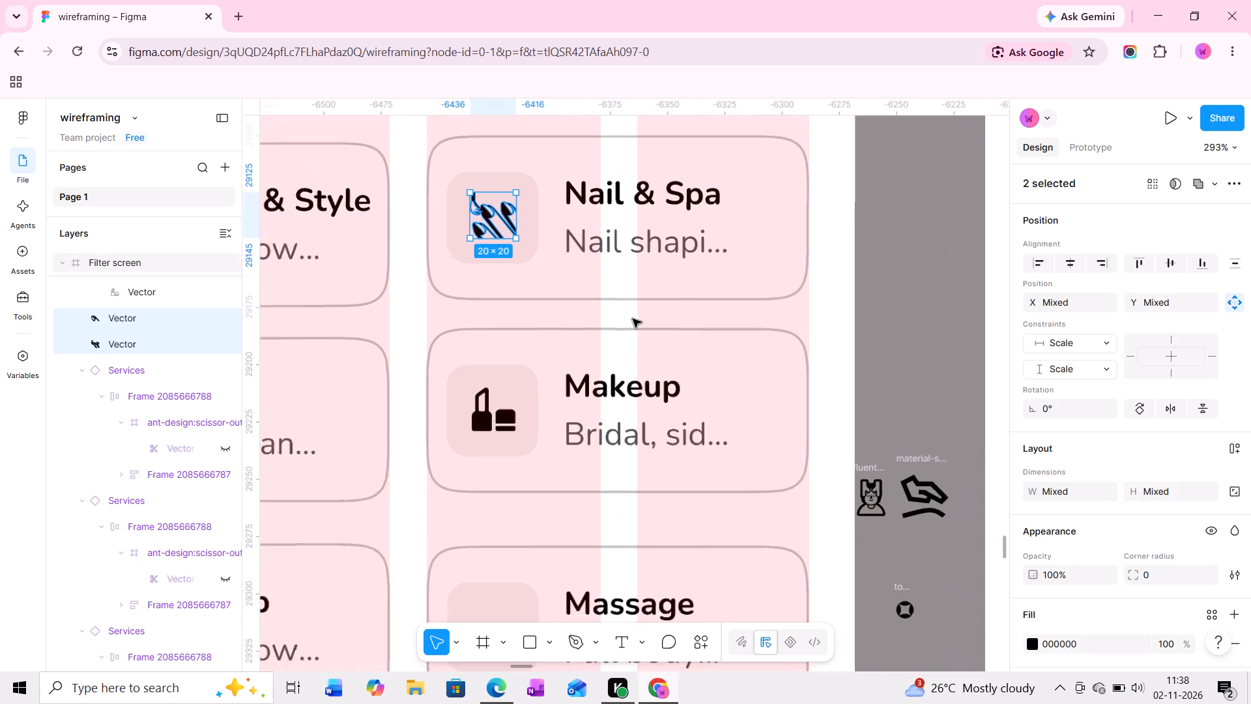
scroll(633, 319, "down", 1, "ctrl")
middle_click_drag(721, 426, 684, 382)
left_click(794, 399)
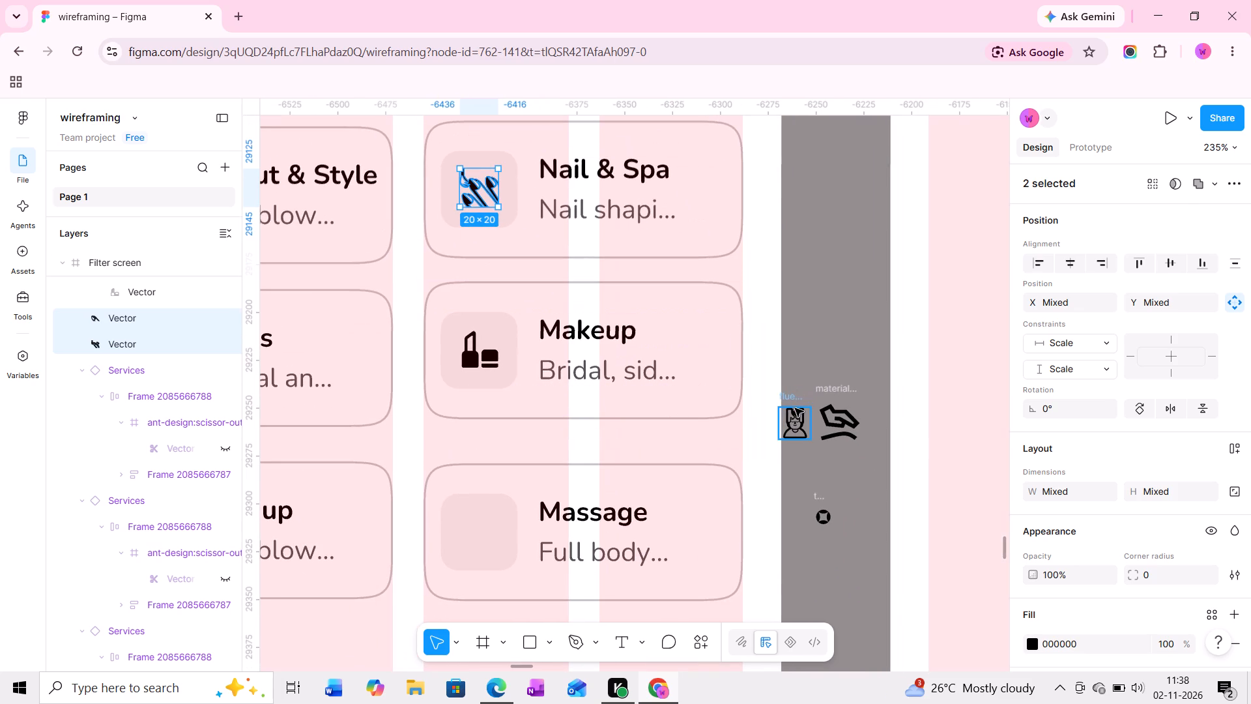
scroll(795, 408, "up", 11, "ctrl")
left_click_drag(823, 411, 841, 389)
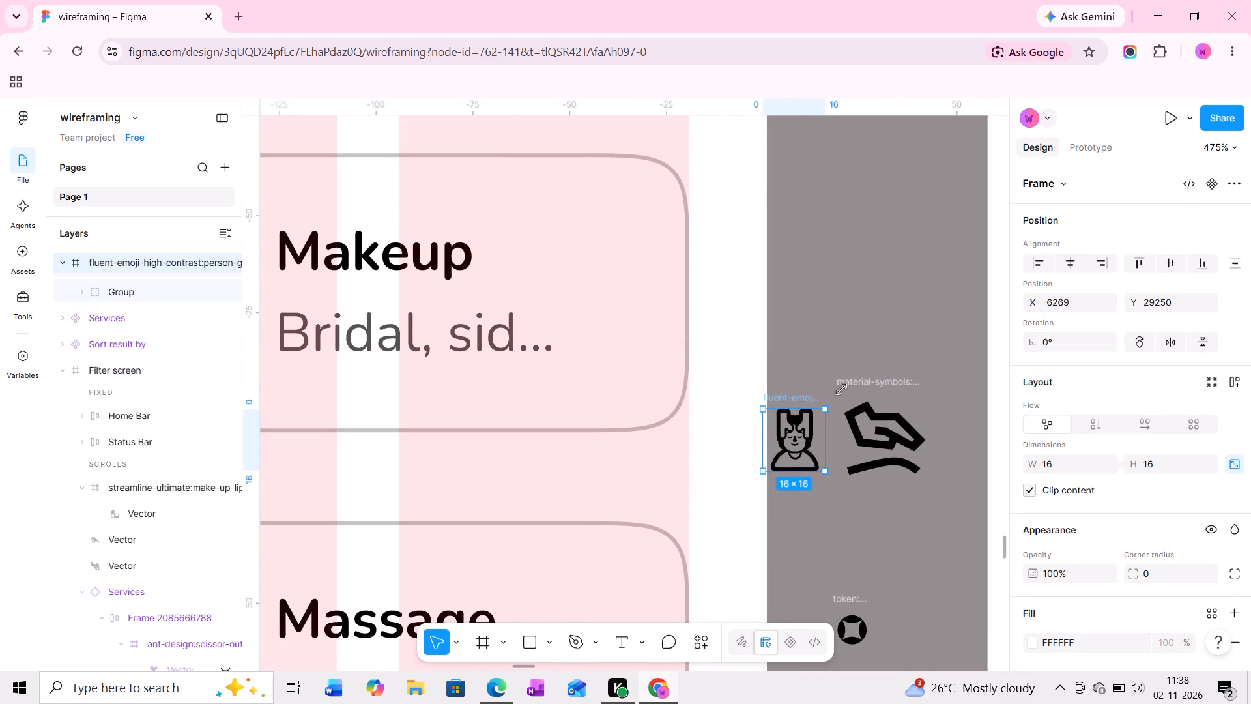
left_click_drag(841, 389, 861, 369)
left_click_drag(832, 413, 809, 449)
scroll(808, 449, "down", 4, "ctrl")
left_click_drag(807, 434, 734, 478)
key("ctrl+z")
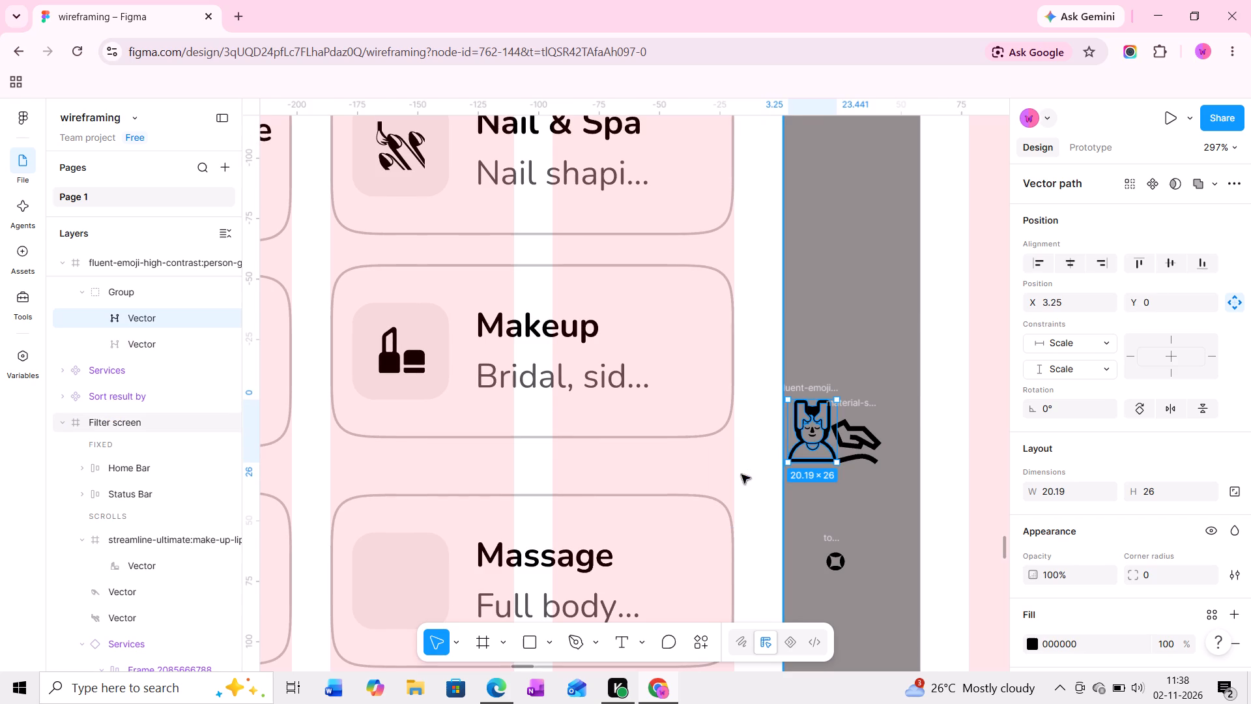
Delete the vector of facial features from the fluent-emoji person icon.
scroll(827, 424, "up", 5, "ctrl")
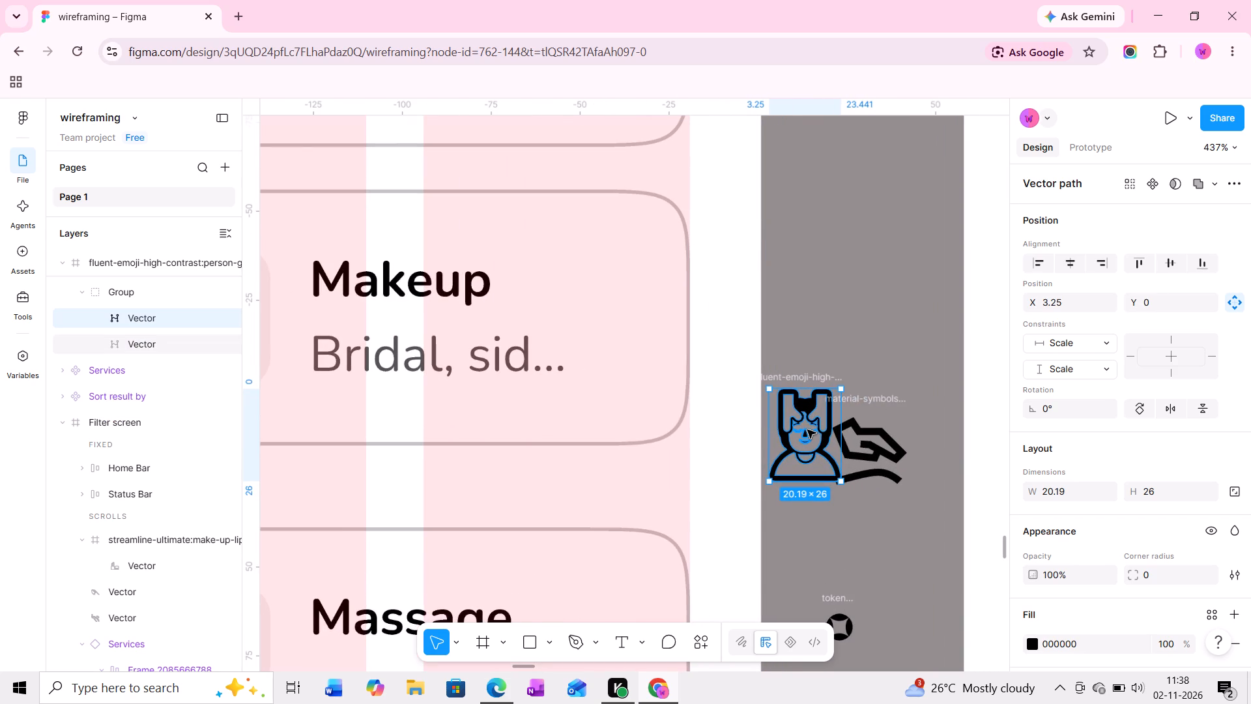
scroll(807, 431, "up", 5, "ctrl")
left_click(802, 434, "ctrl")
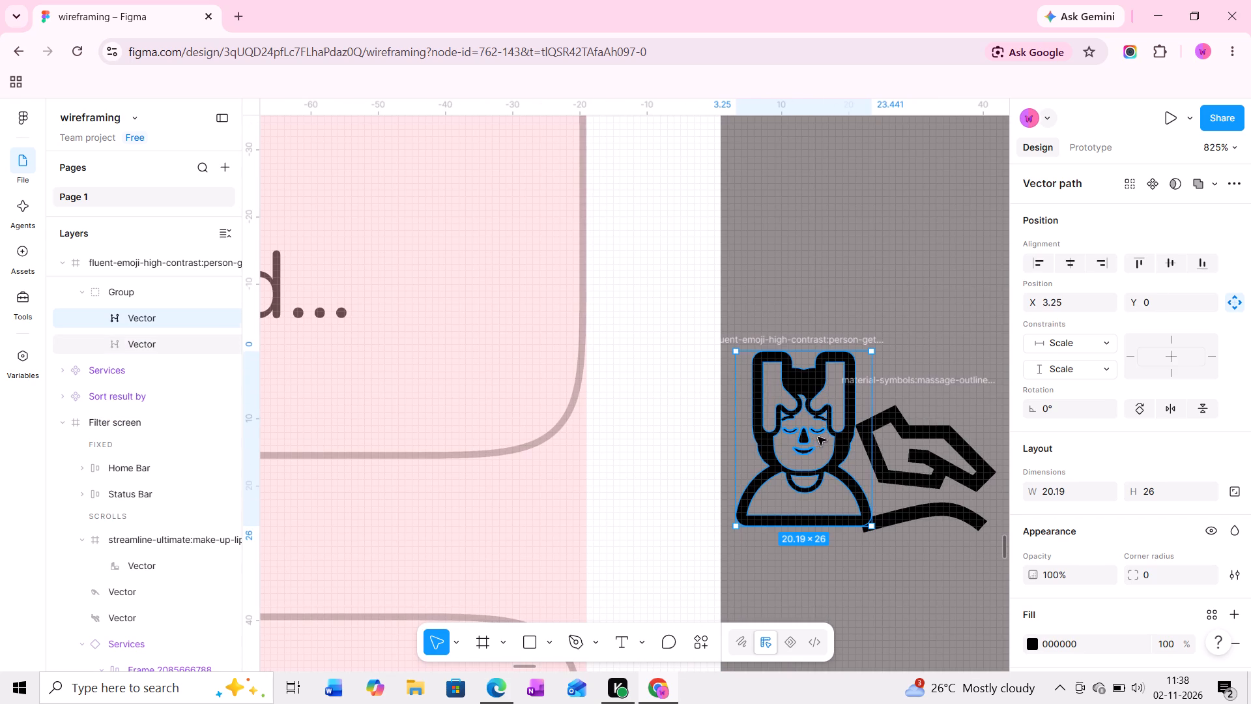
key("Delete")
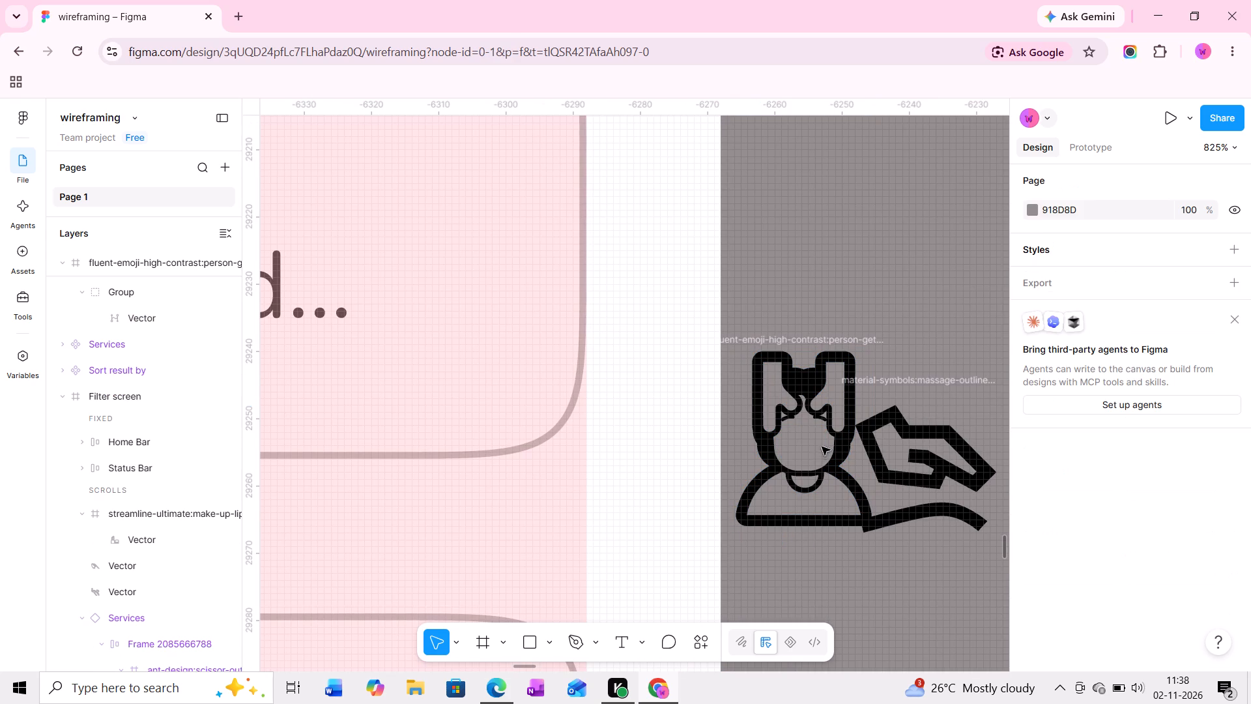
Move the person icon group from the grey area into the middle of the Massage card's icon tile.
scroll(821, 446, "down", 7, "ctrl")
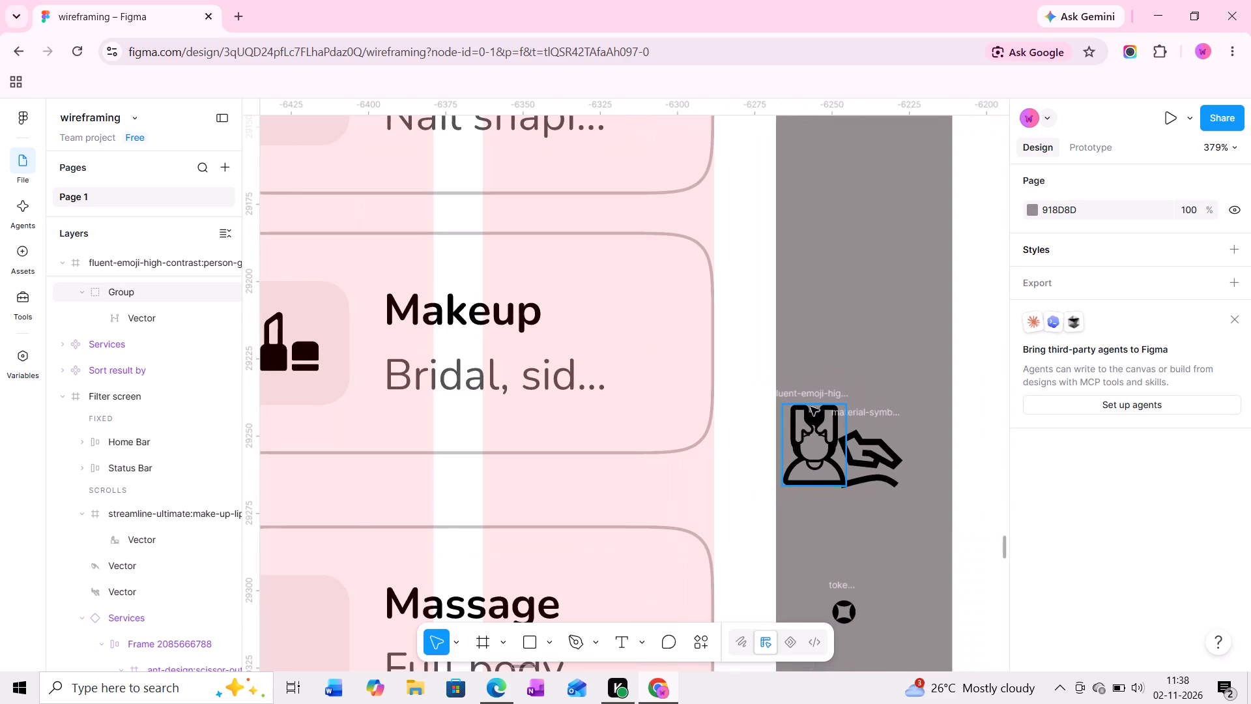
left_click_drag(812, 428, 416, 572)
middle_click_drag(428, 555, 498, 415)
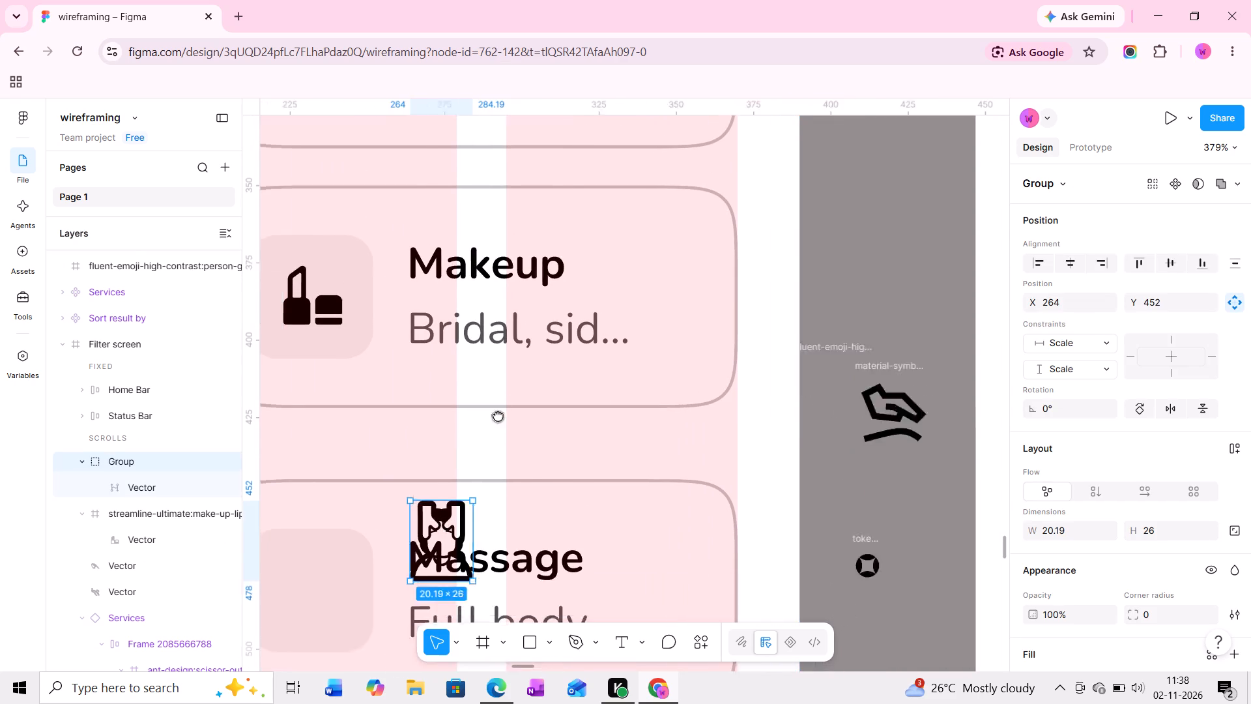
middle_click_drag(498, 415, 523, 367)
left_click_drag(506, 392, 375, 434)
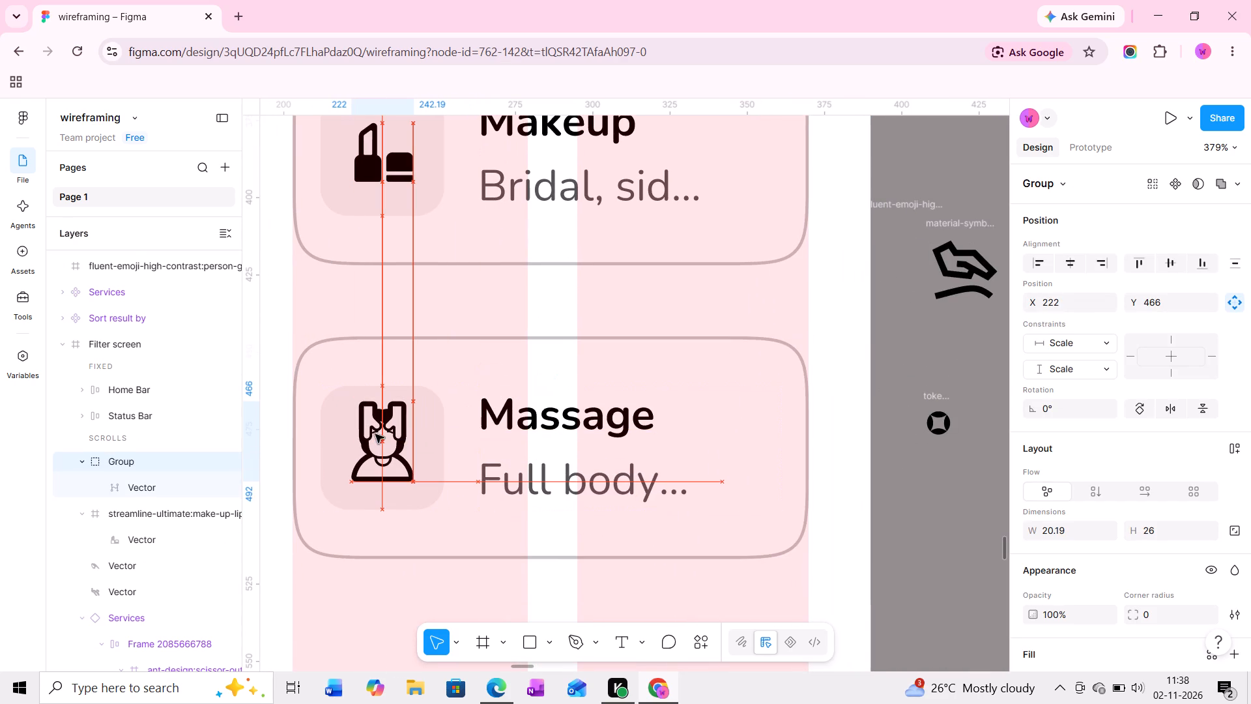
left_click_drag(375, 434, 375, 440)
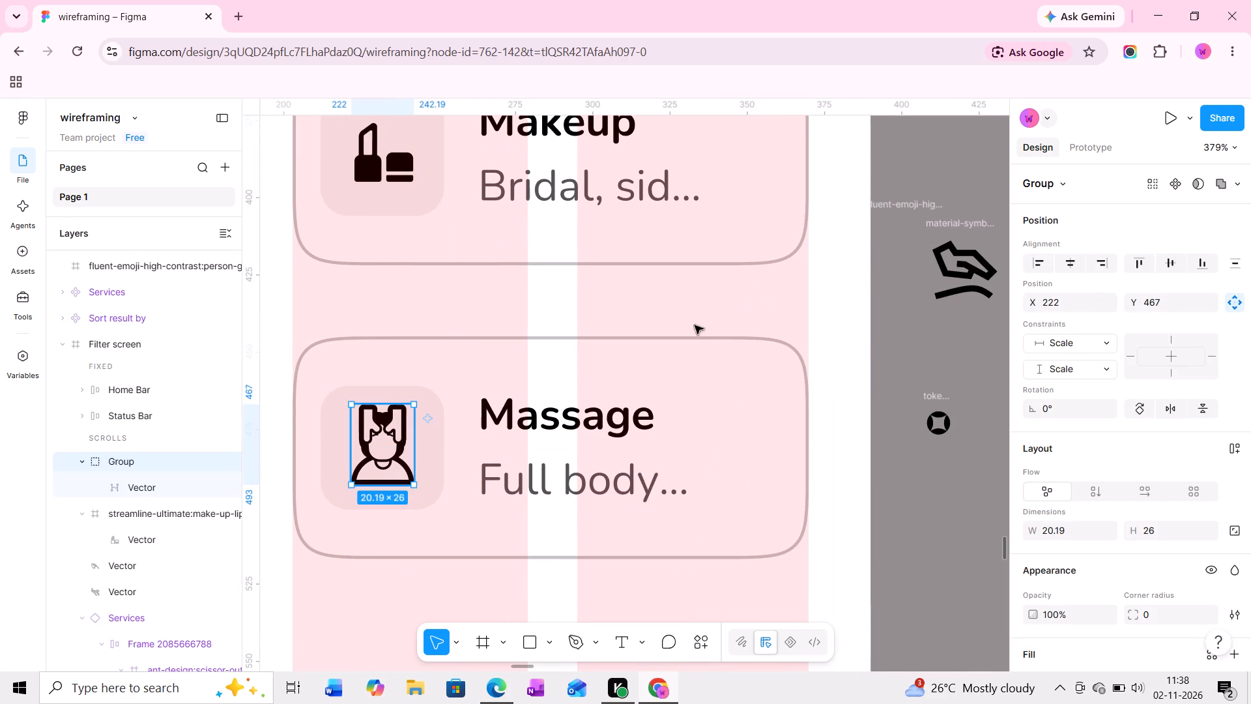
Delete the empty fluent-emoji-high-contrast frame left in the grey area.
middle_click_drag(864, 272, 738, 321)
left_click(782, 263)
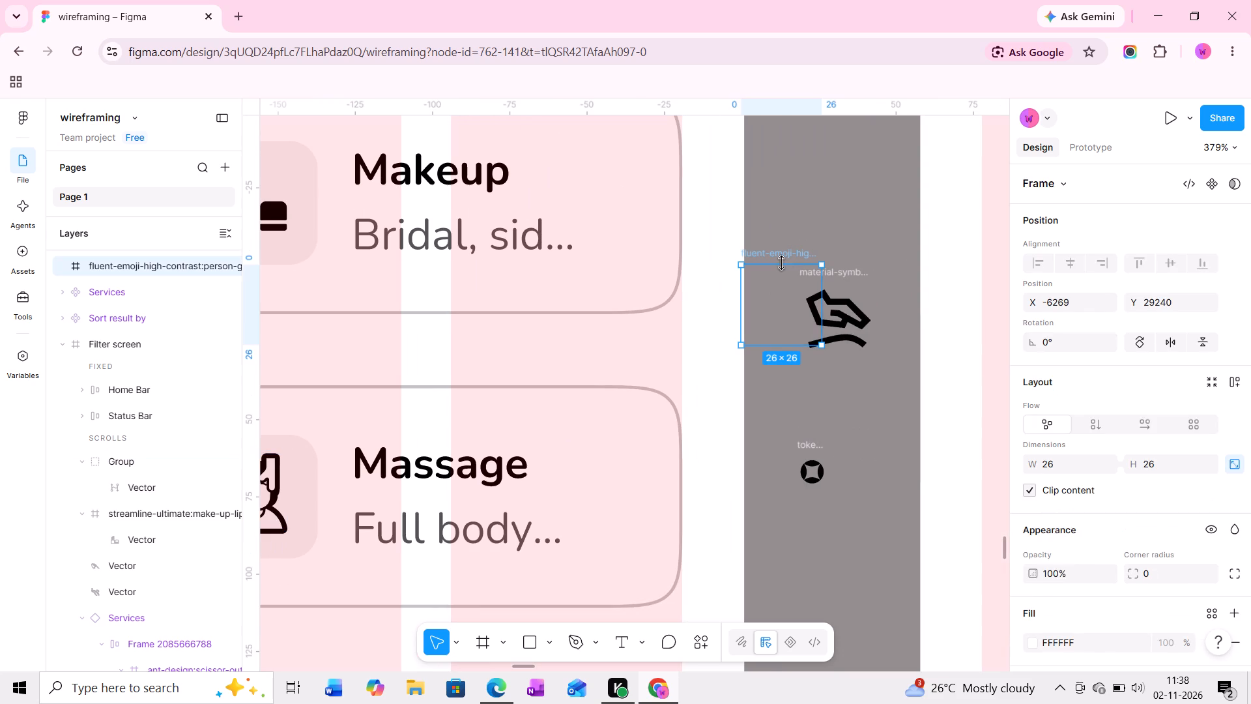
key("Delete")
Enlarge the token:glow icon in the grey area to 16 × 16.
left_click(792, 444)
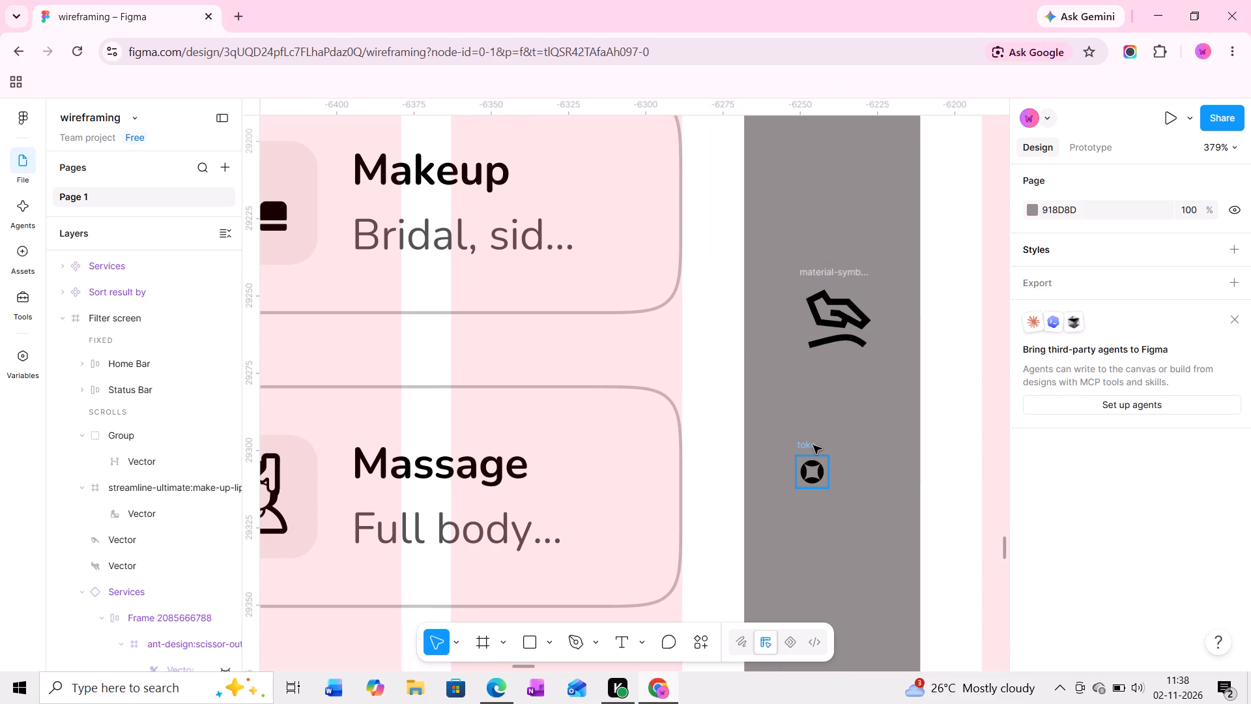
left_click(813, 445)
middle_click_drag(812, 446, 862, 424)
scroll(862, 424, "down", 4, "ctrl")
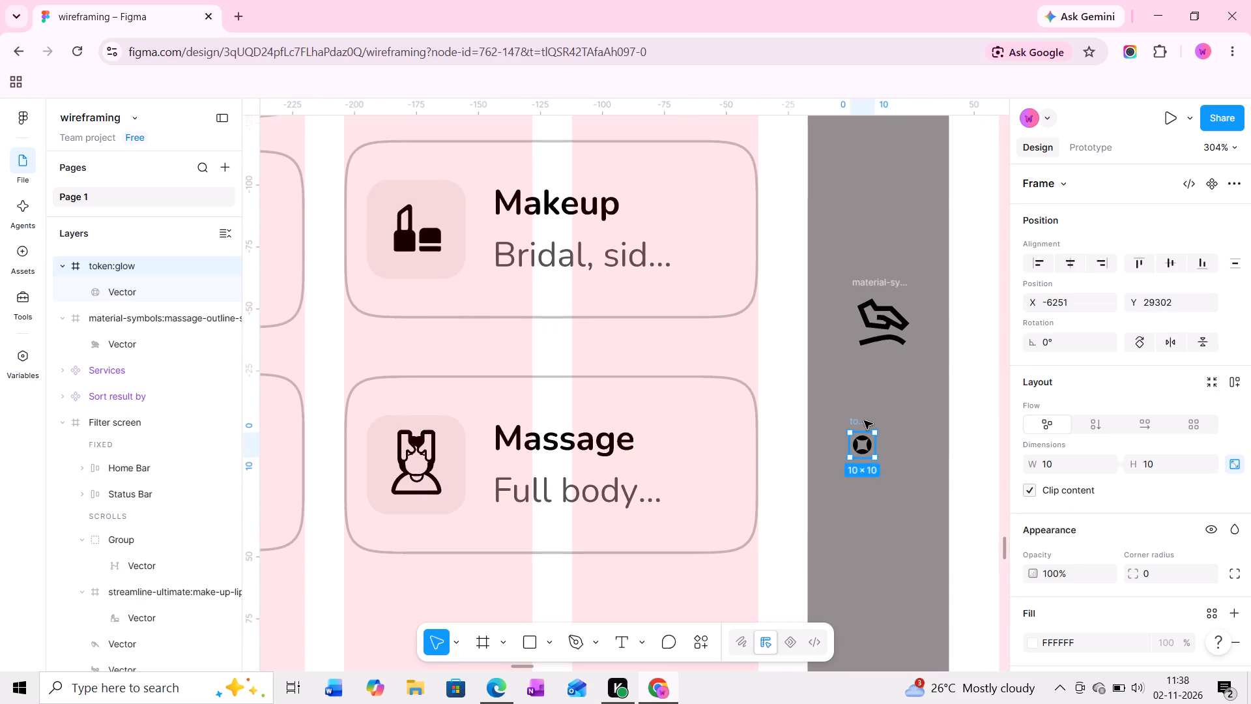
left_click_drag(874, 432, 889, 418)
Move the token:glow icon from the grey area into the middle of the Glow up card's icon tile.
left_click_drag(876, 426, 255, 445)
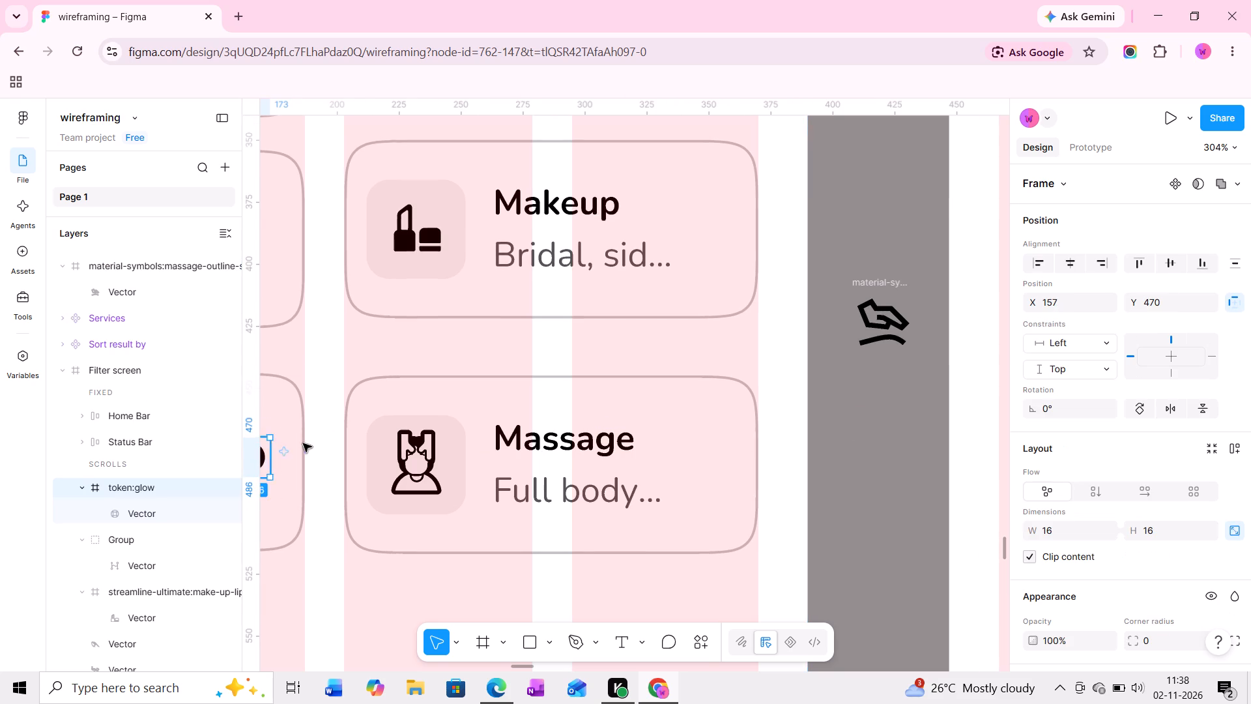
middle_click_drag(304, 443, 758, 401)
left_click_drag(706, 417, 424, 421)
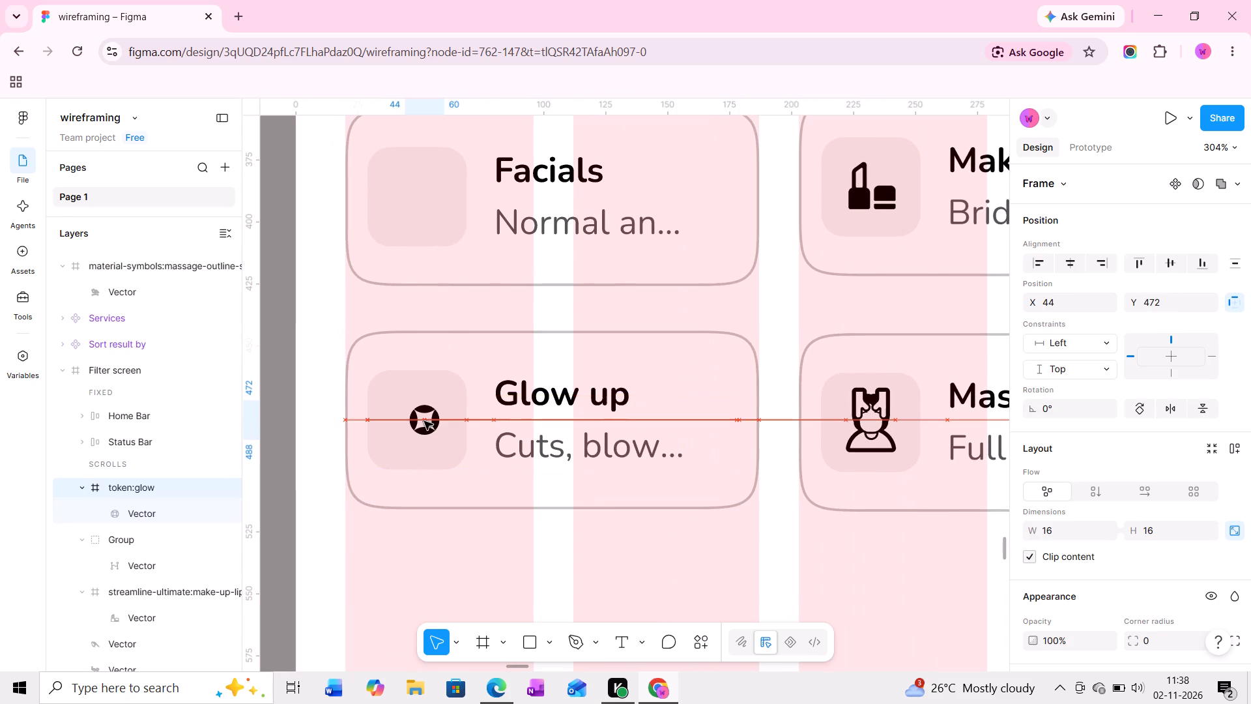
left_click_drag(424, 421, 413, 422)
Enlarge the token:glow icon in the Glow up card to 23 × 23 and re-centre it in the tile.
scroll(412, 422, "up", 6, "ctrl")
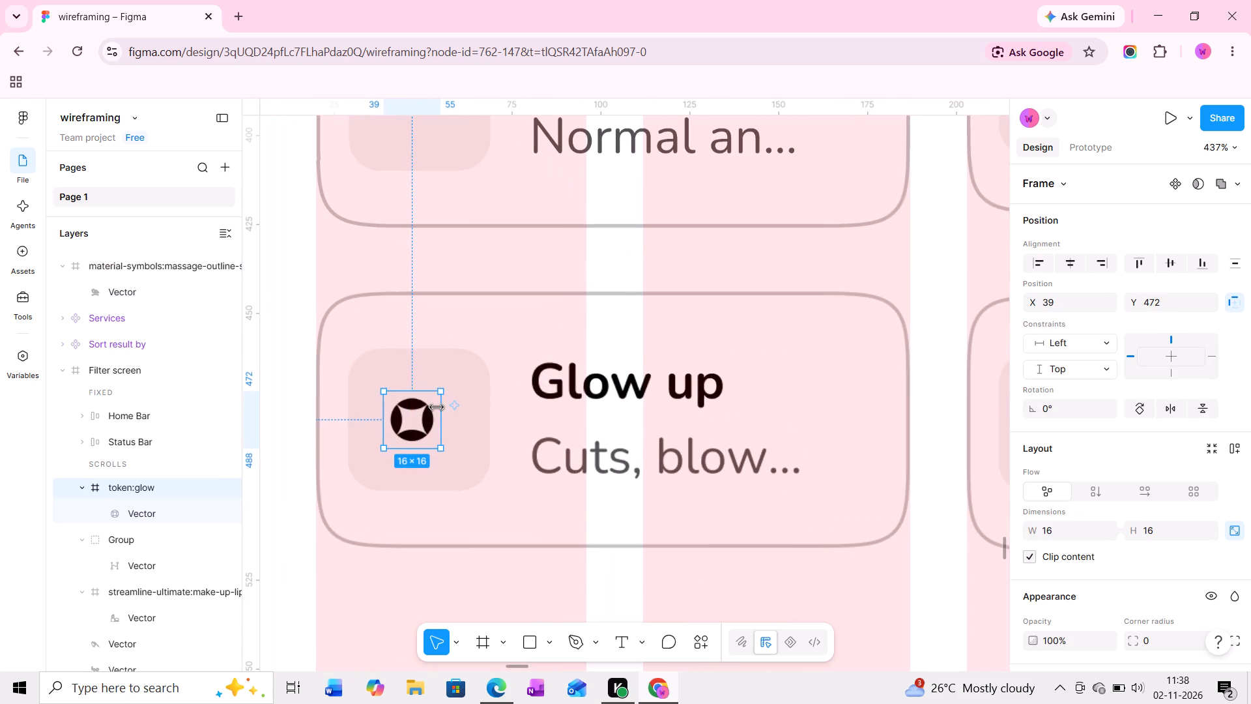
left_click_drag(438, 394, 466, 377)
left_click_drag(431, 393, 427, 409)
Move the material-symbols massage-outline icon from the grey area into the middle of the Facials card's icon tile.
scroll(639, 351, "down", 8, "ctrl")
middle_click_drag(824, 366, 369, 455)
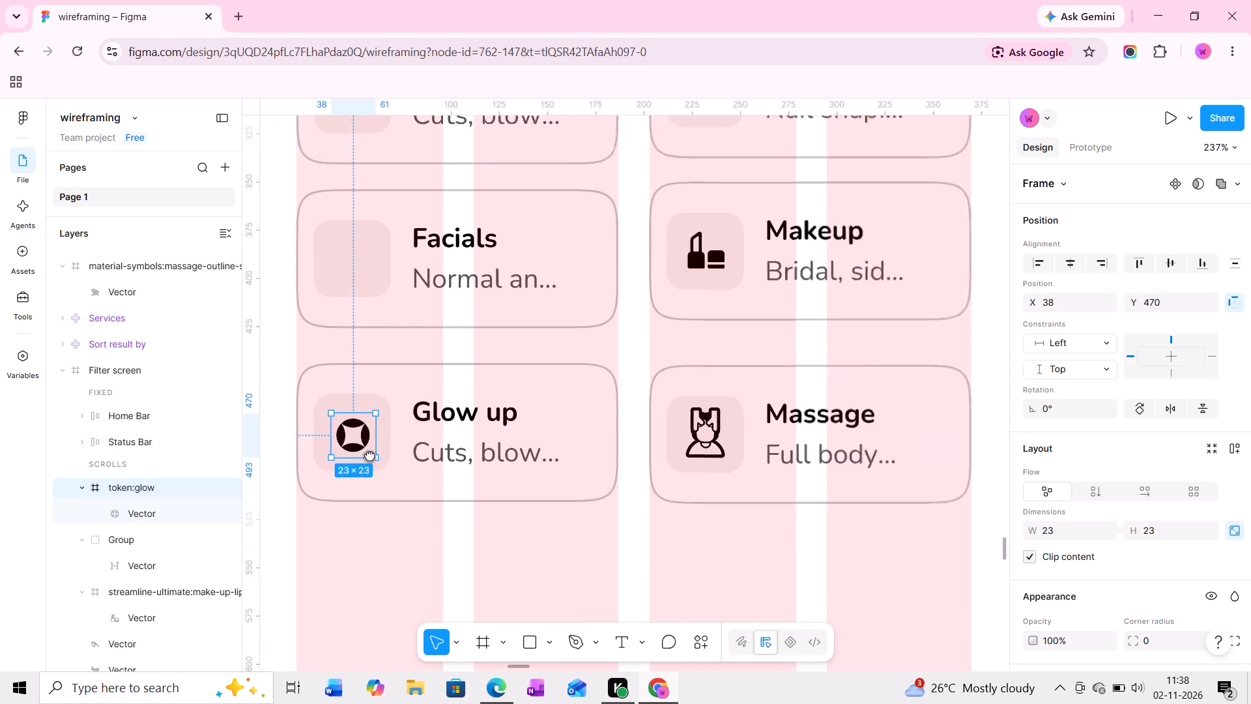
middle_click_drag(369, 455, 367, 455)
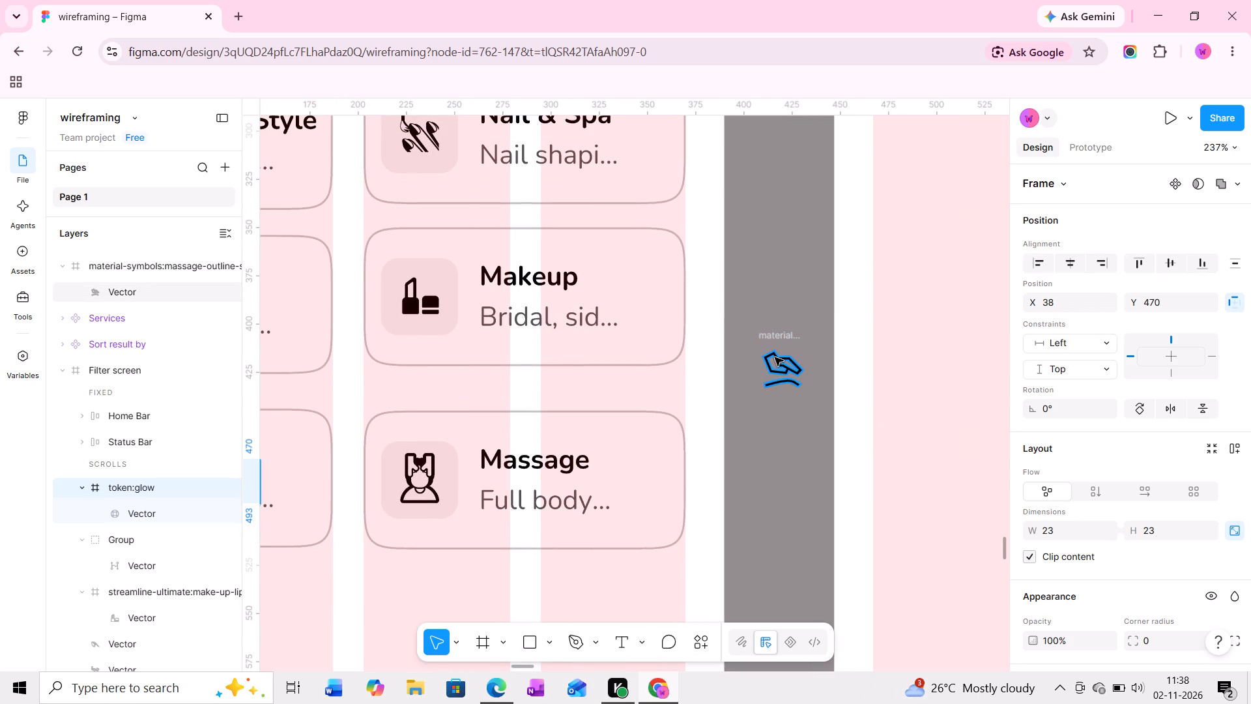
left_click_drag(771, 338, 366, 364)
middle_click_drag(378, 362, 505, 359)
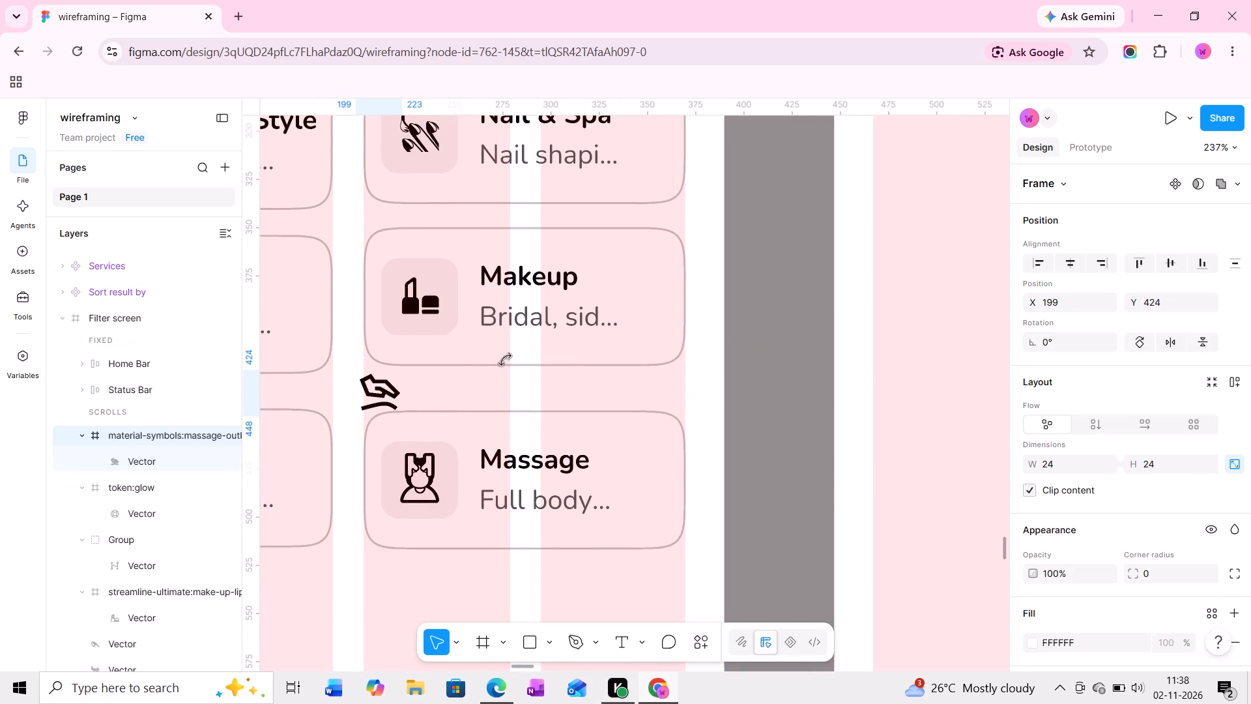
middle_click_drag(505, 359, 590, 360)
scroll(590, 360, "up", 4, "ctrl")
left_click_drag(592, 392, 294, 334)
middle_click_drag(314, 328, 620, 344)
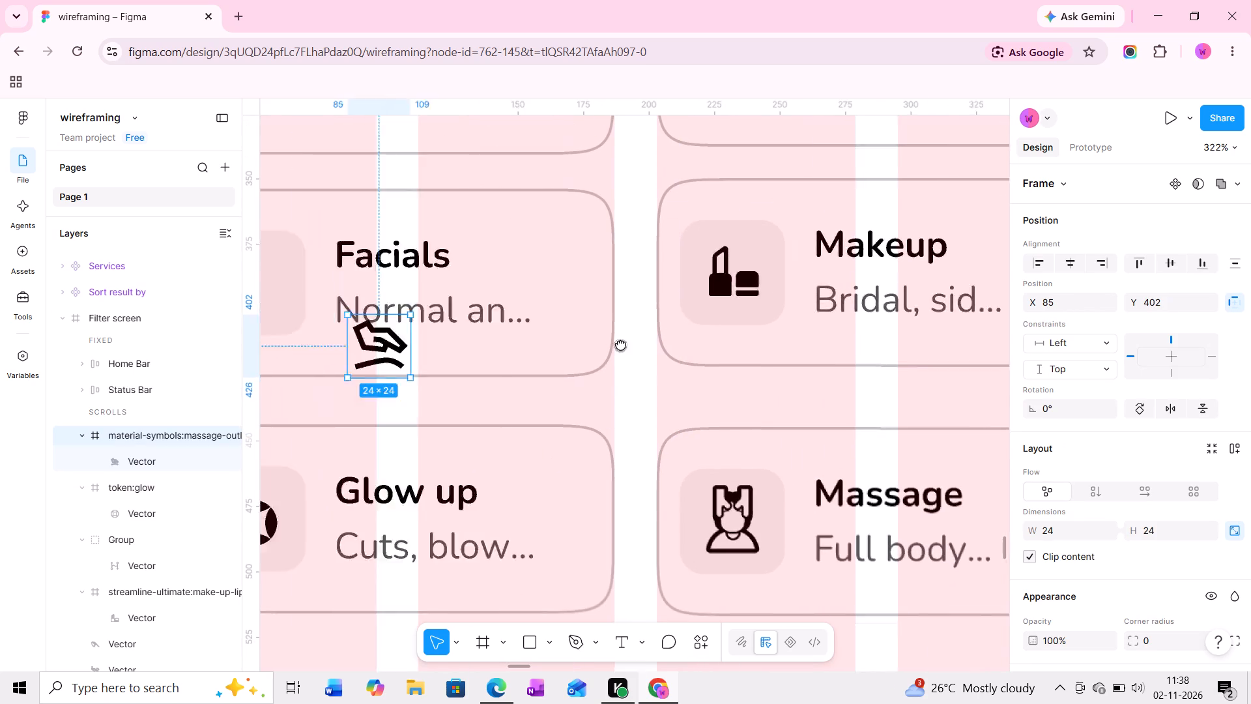
middle_click_drag(620, 344, 726, 353)
left_click_drag(713, 362, 592, 299)
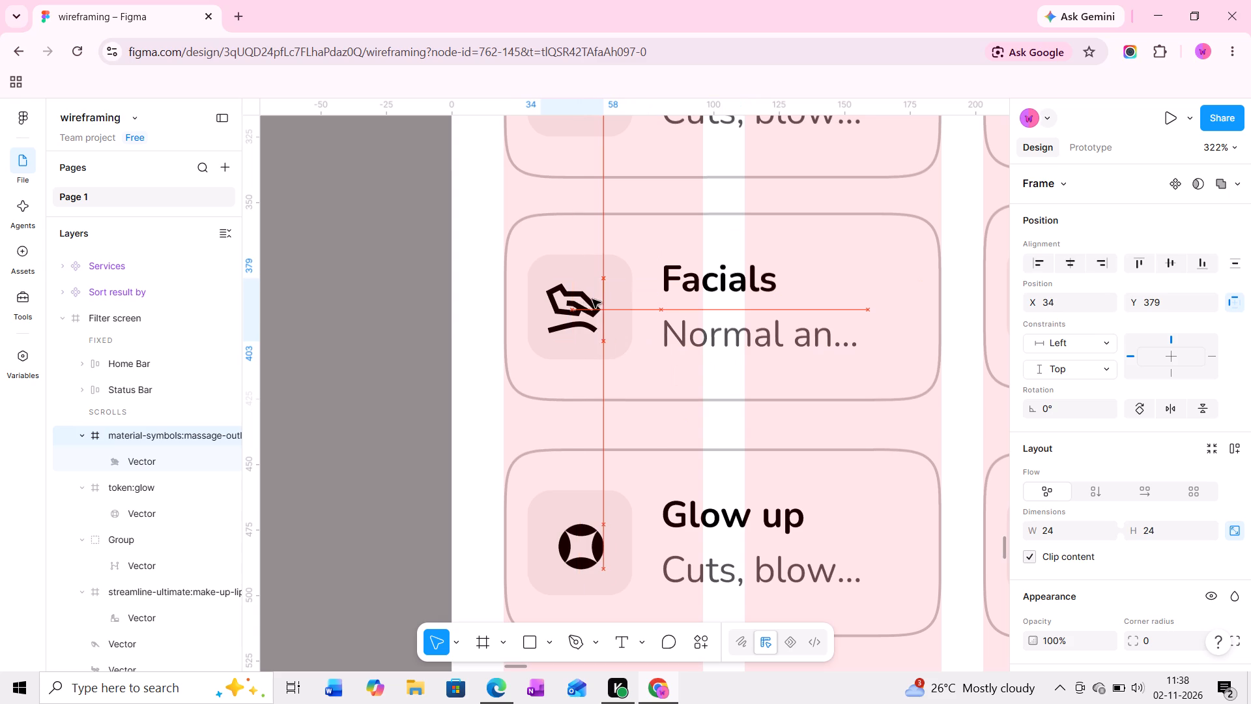
left_click_drag(592, 299, 589, 299)
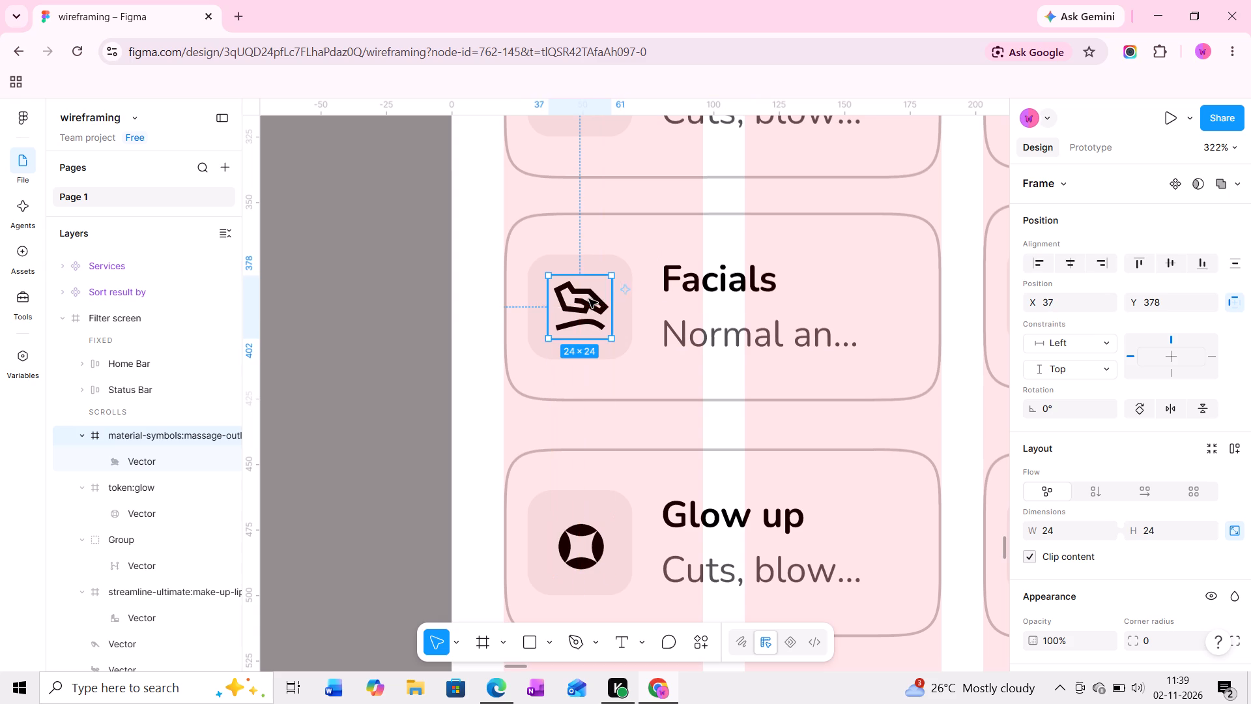
left_click(401, 312)
Enlarge the token:glow icon slightly more and re-centre it in the Glow up card's icon tile.
scroll(409, 336, "down", 3, "ctrl")
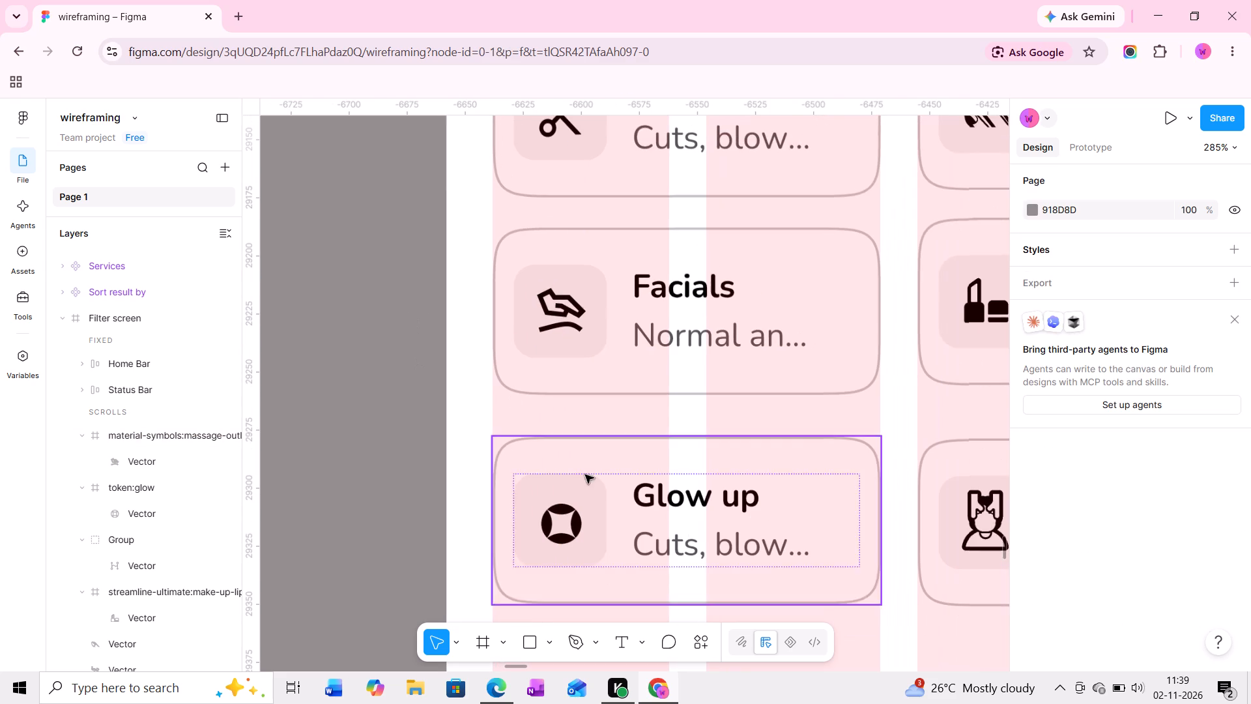
left_click(567, 508)
scroll(567, 508, "up", 5, "ctrl")
left_click_drag(567, 538, 568, 527)
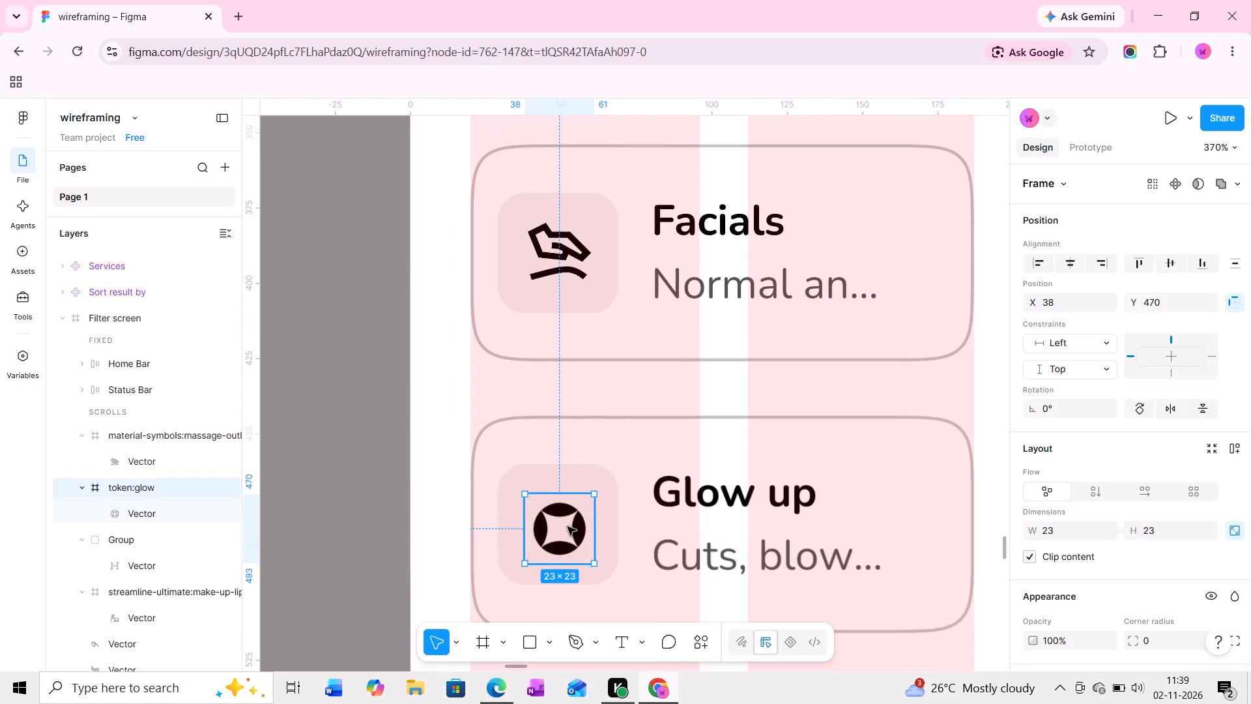
left_click_drag(568, 527, 568, 525)
left_click_drag(596, 553, 599, 562)
left_click_drag(579, 531, 572, 531)
left_click(300, 433)
scroll(307, 435, "down", 5, "ctrl")
middle_click_drag(558, 407, 478, 444)
scroll(478, 444, "down", 2, "ctrl")
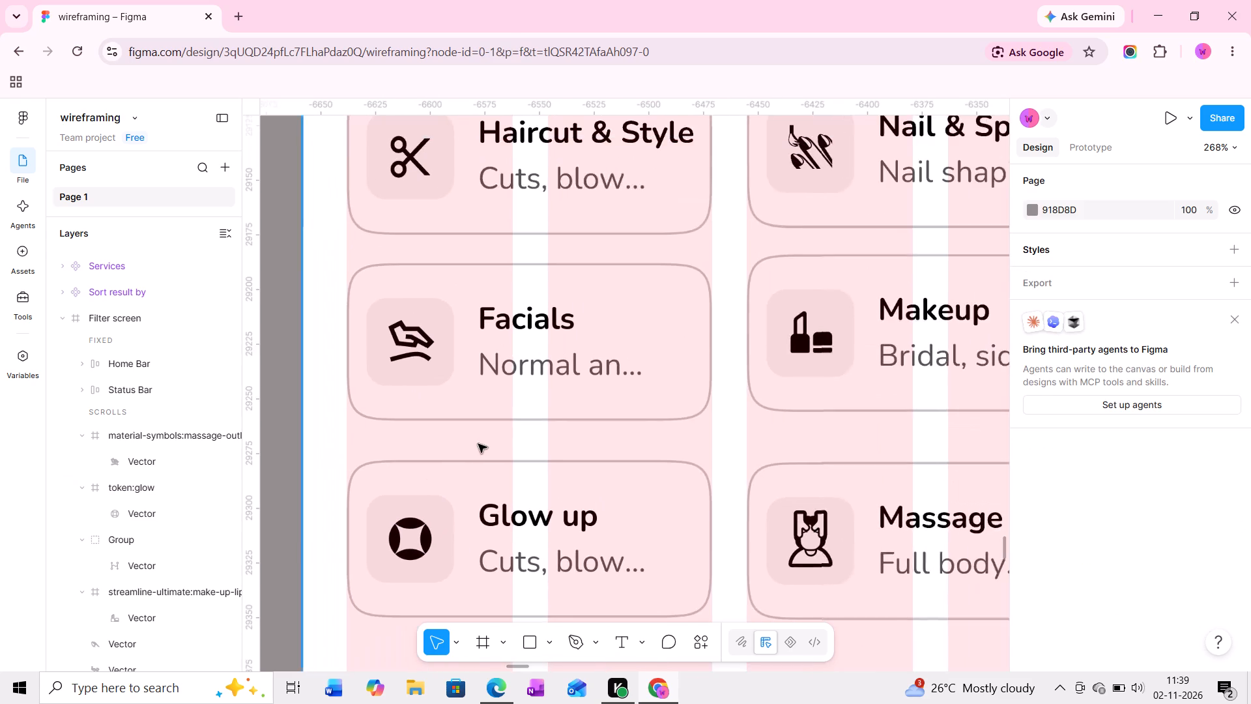
Open a preview of the Filter screen frame alongside the canvas.
scroll(478, 444, "down", 3, "ctrl")
middle_click_drag(564, 417, 491, 465)
left_click(667, 410, "ctrl")
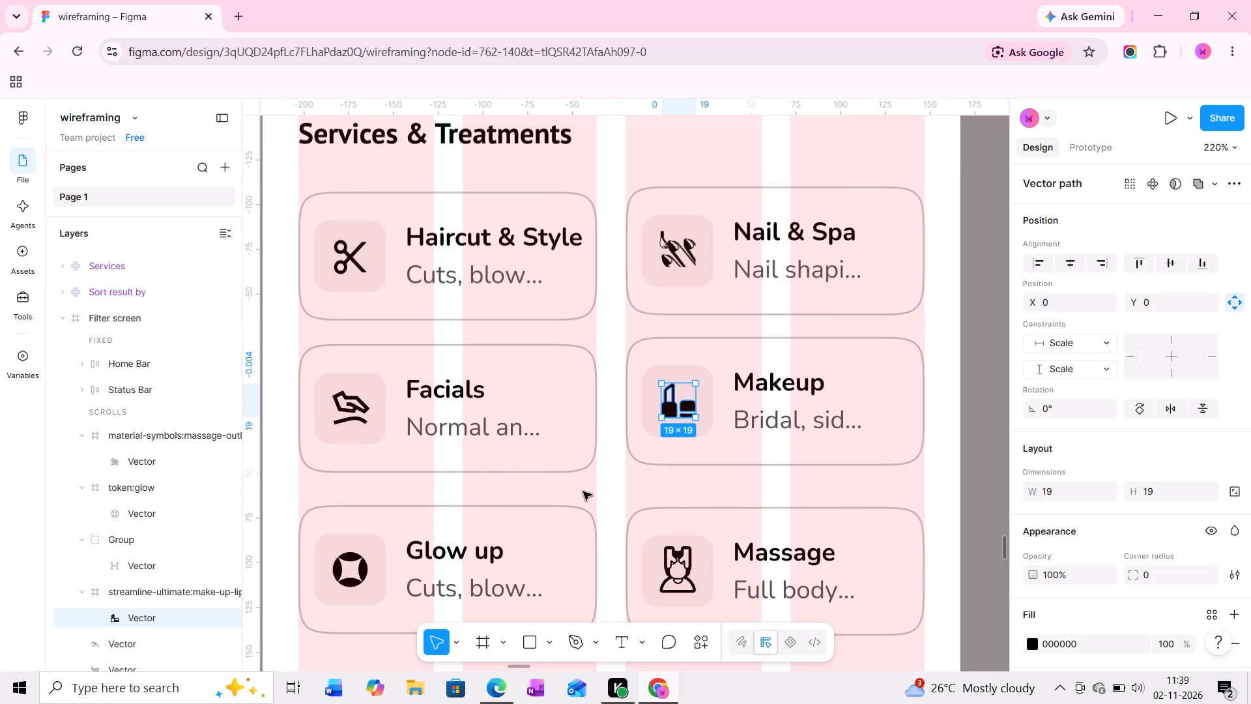
scroll(376, 402, "down", 5, "ctrl")
middle_click_drag(409, 408, 558, 415)
left_click(399, 383)
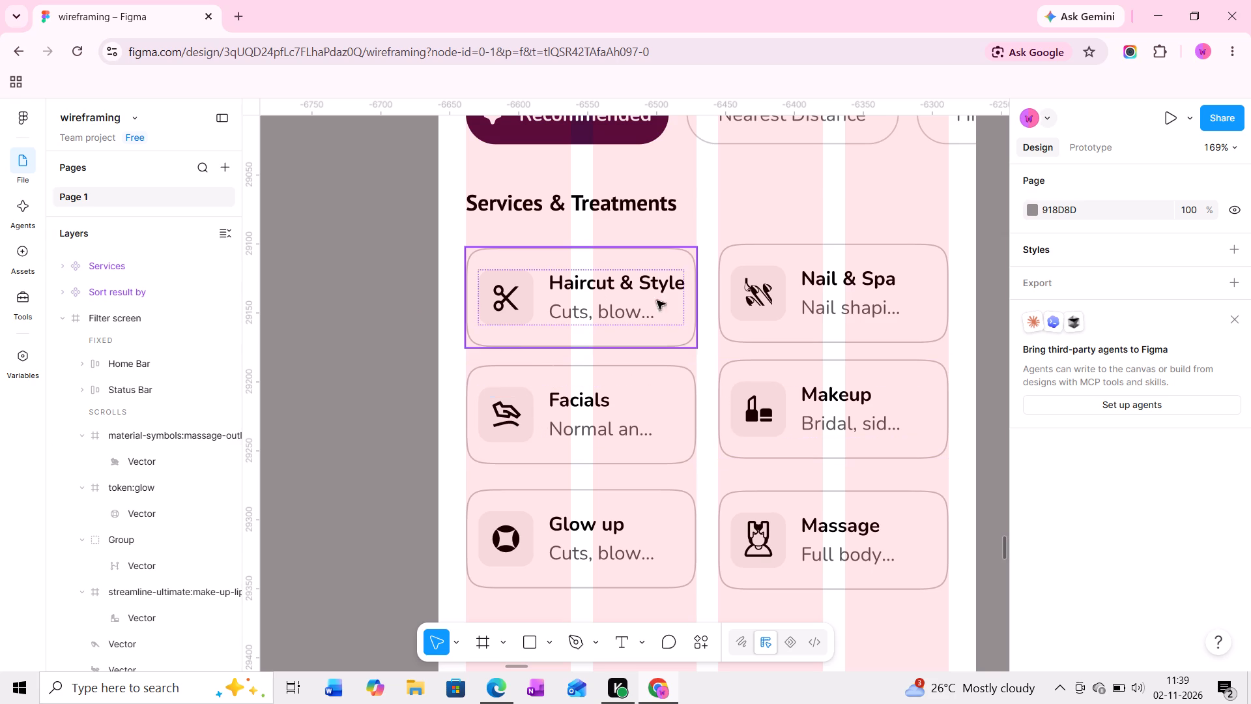
scroll(563, 294, "down", 3, "ctrl")
left_click(723, 212, "ctrl")
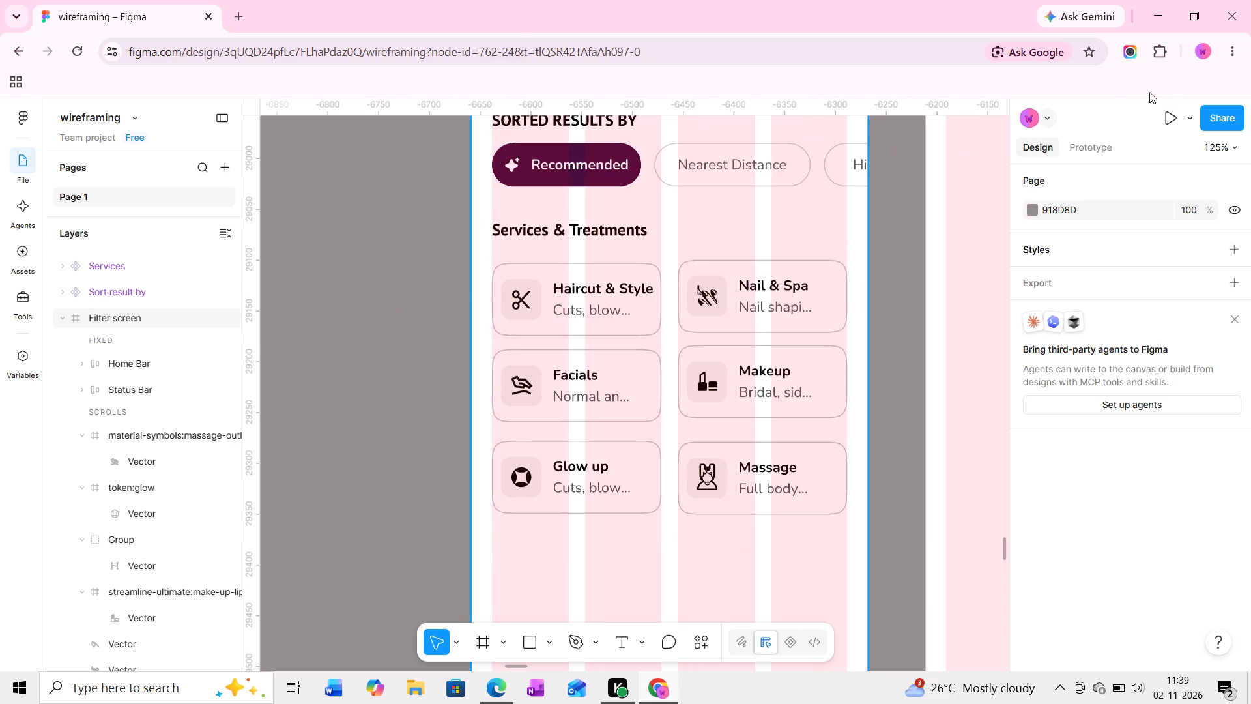
left_click(1191, 113)
left_click(1143, 170)
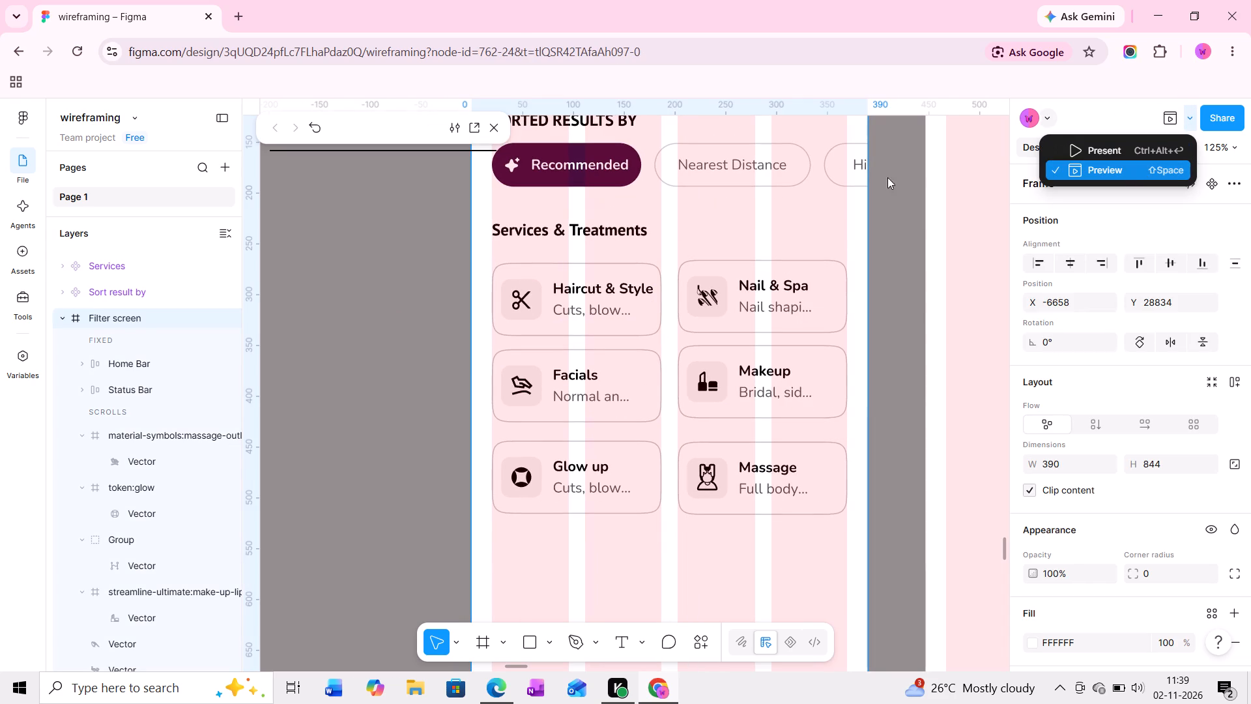
middle_click_drag(698, 272, 736, 268)
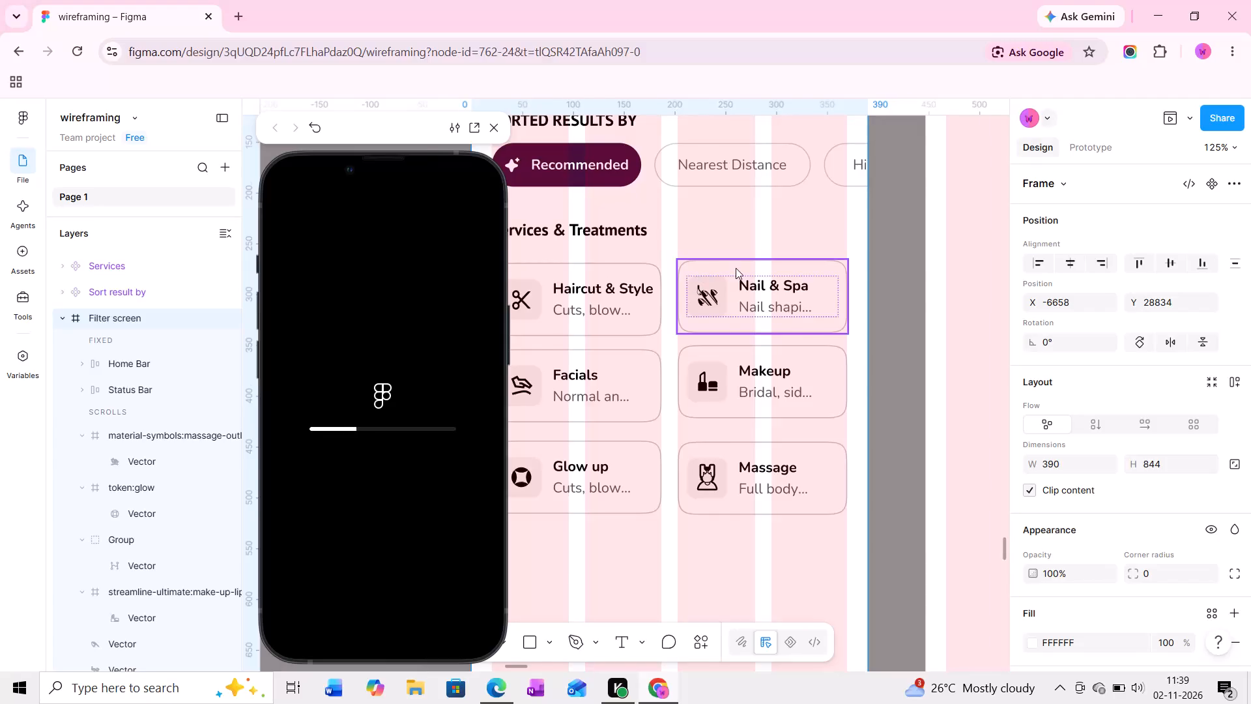
middle_click_drag(736, 268, 773, 268)
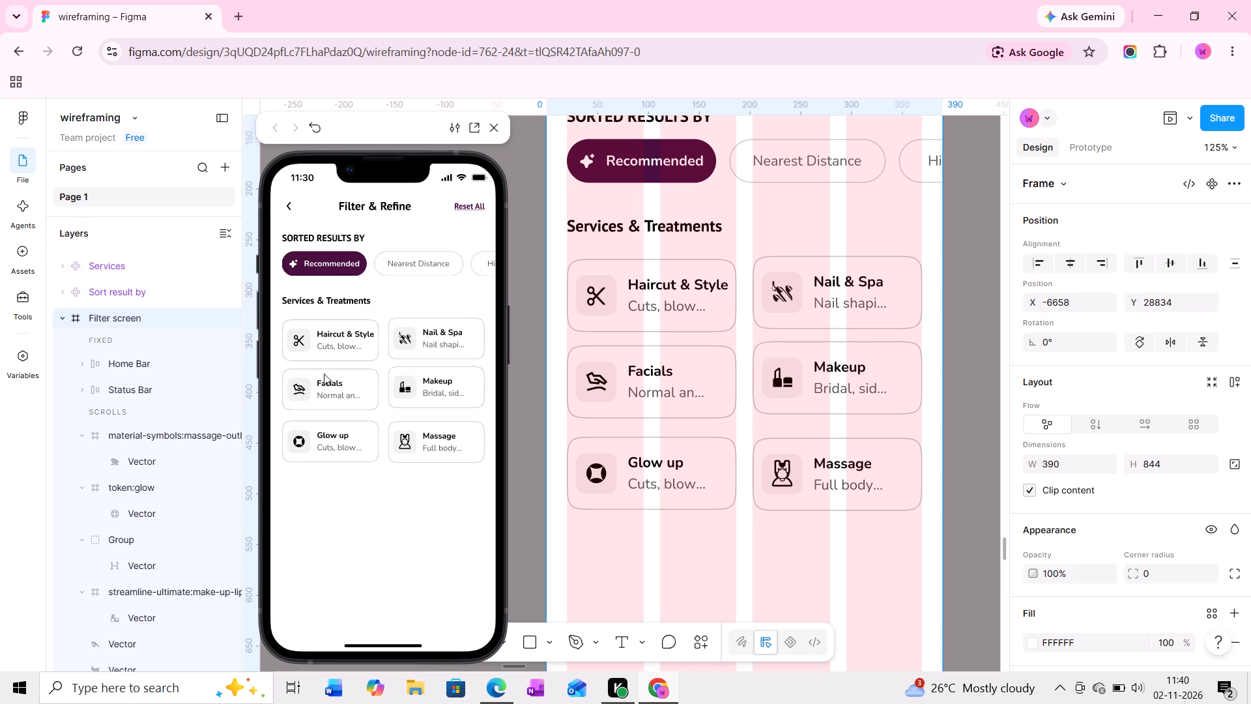
Test the selected state of the Haircut & Style and Nail & Spa cards in the preview by toggling each on and off.
left_click(323, 349)
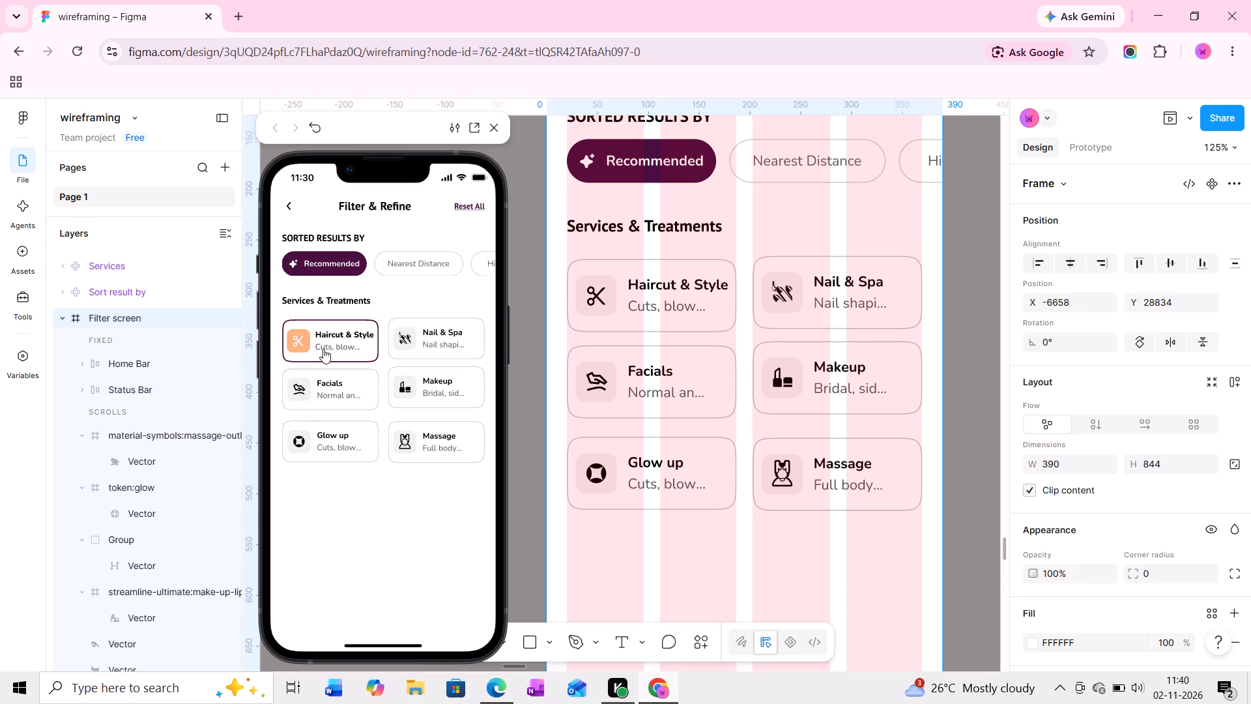
left_click(323, 349)
left_click(425, 338)
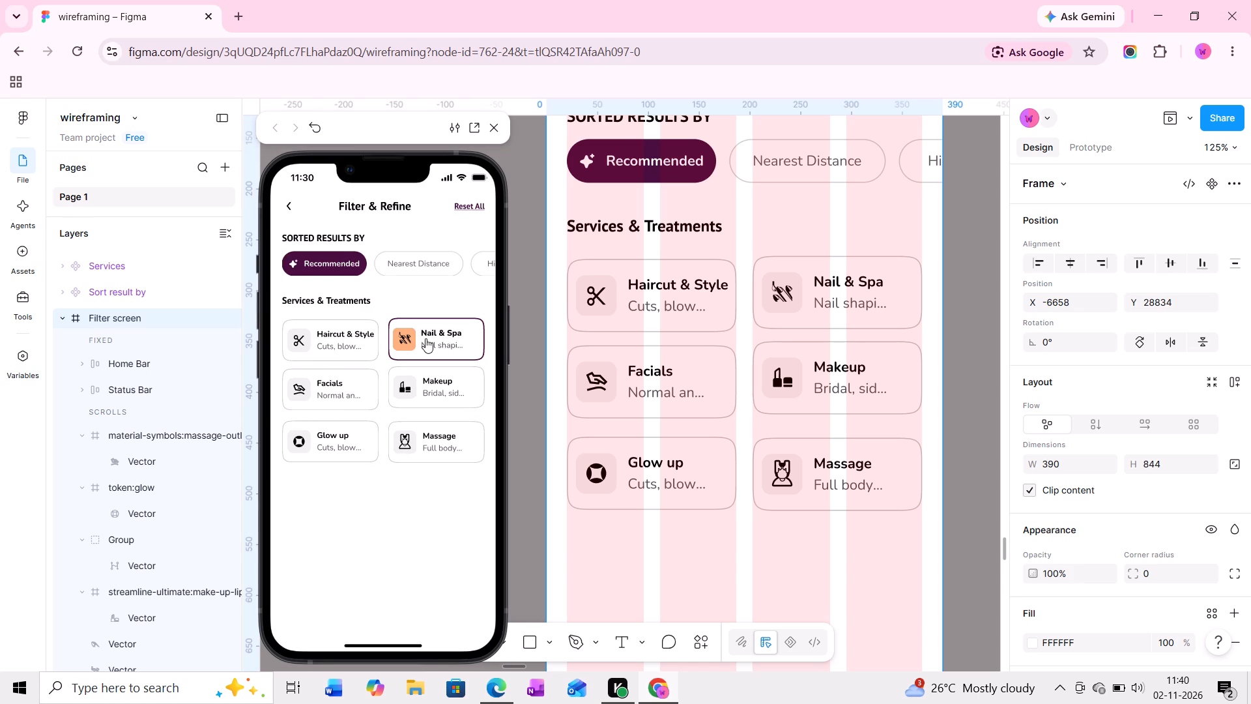
left_click(425, 338)
left_click(338, 342)
left_click(338, 342)
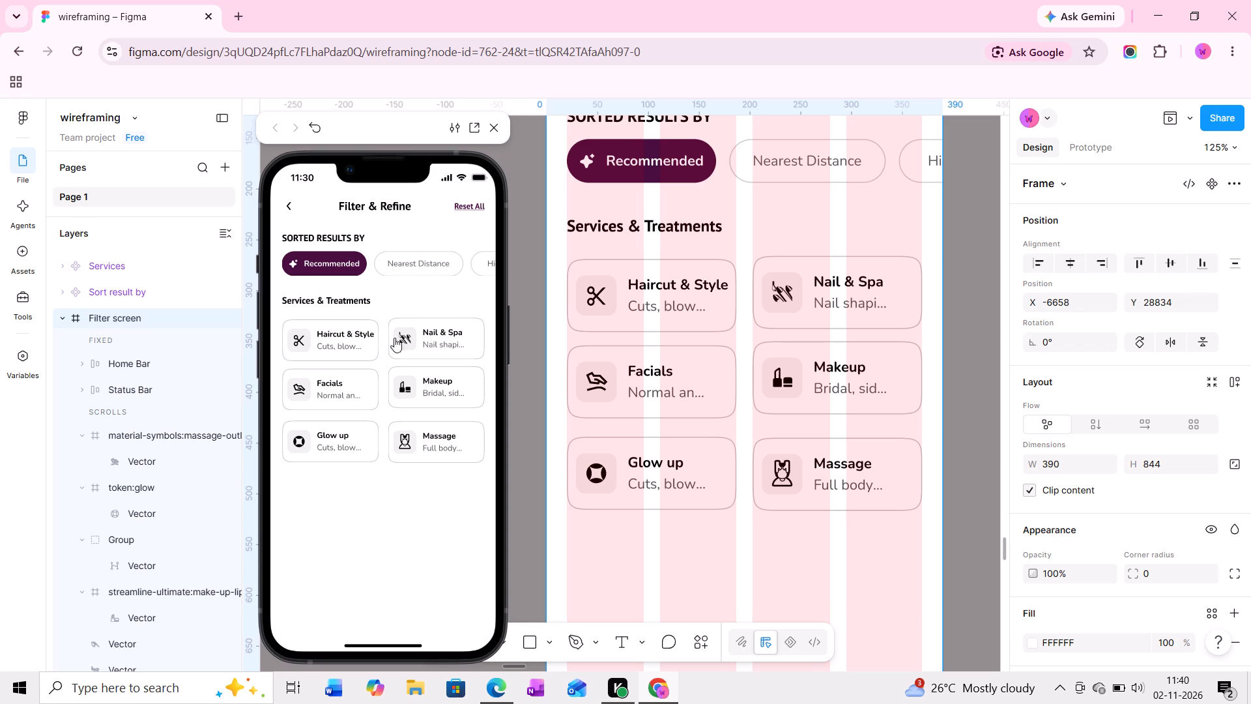
left_click(407, 336)
left_click(407, 336)
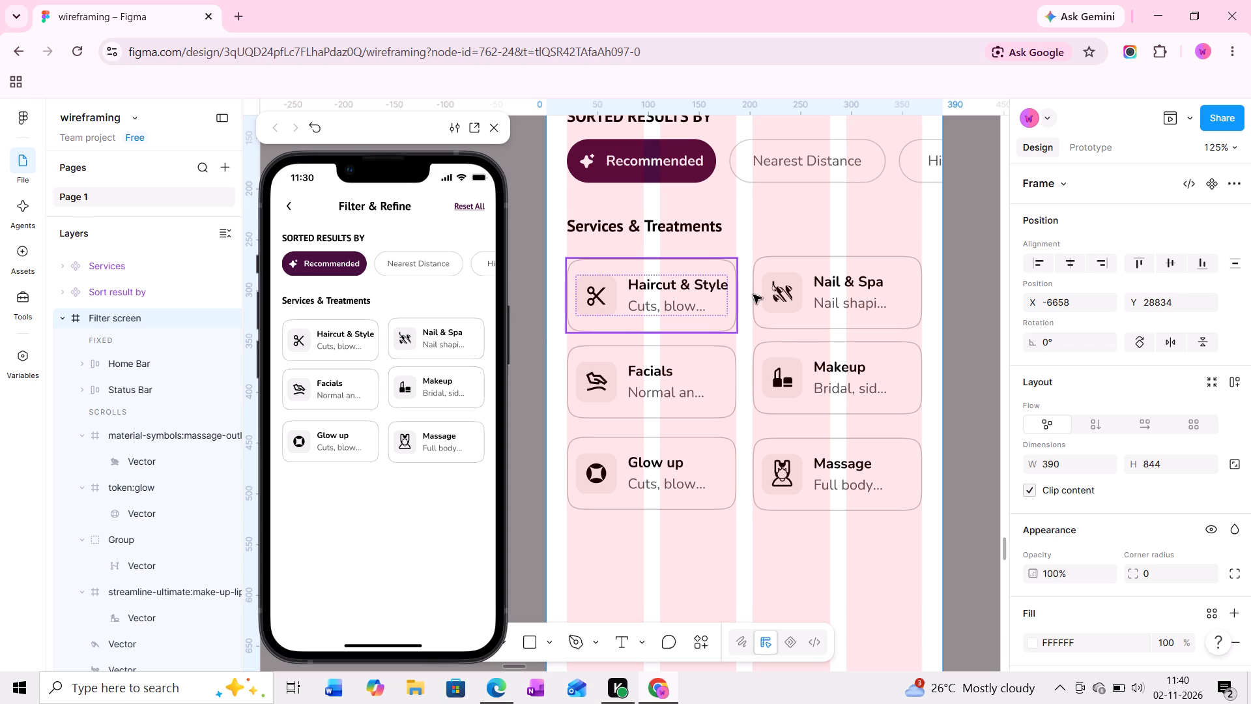
middle_click(699, 294)
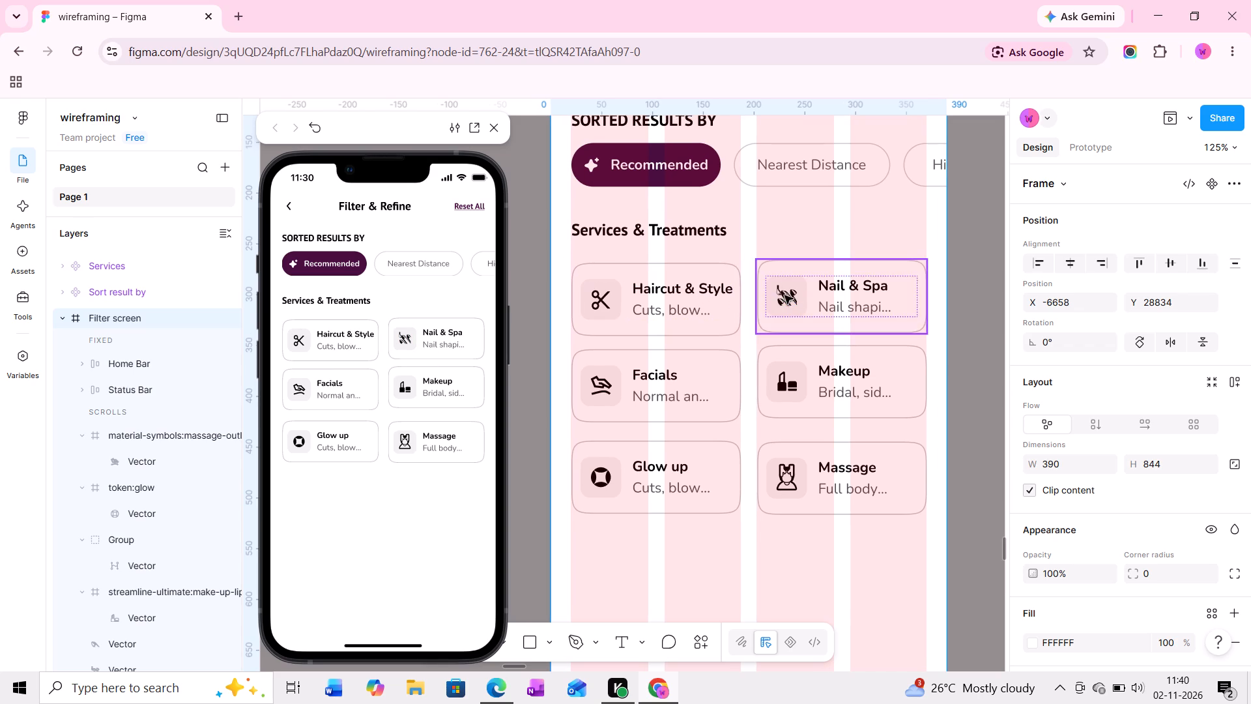
Test selecting and deselecting the Nail & Spa, Makeup, Facials, Glow up and Massage cards in the preview.
left_click(428, 333)
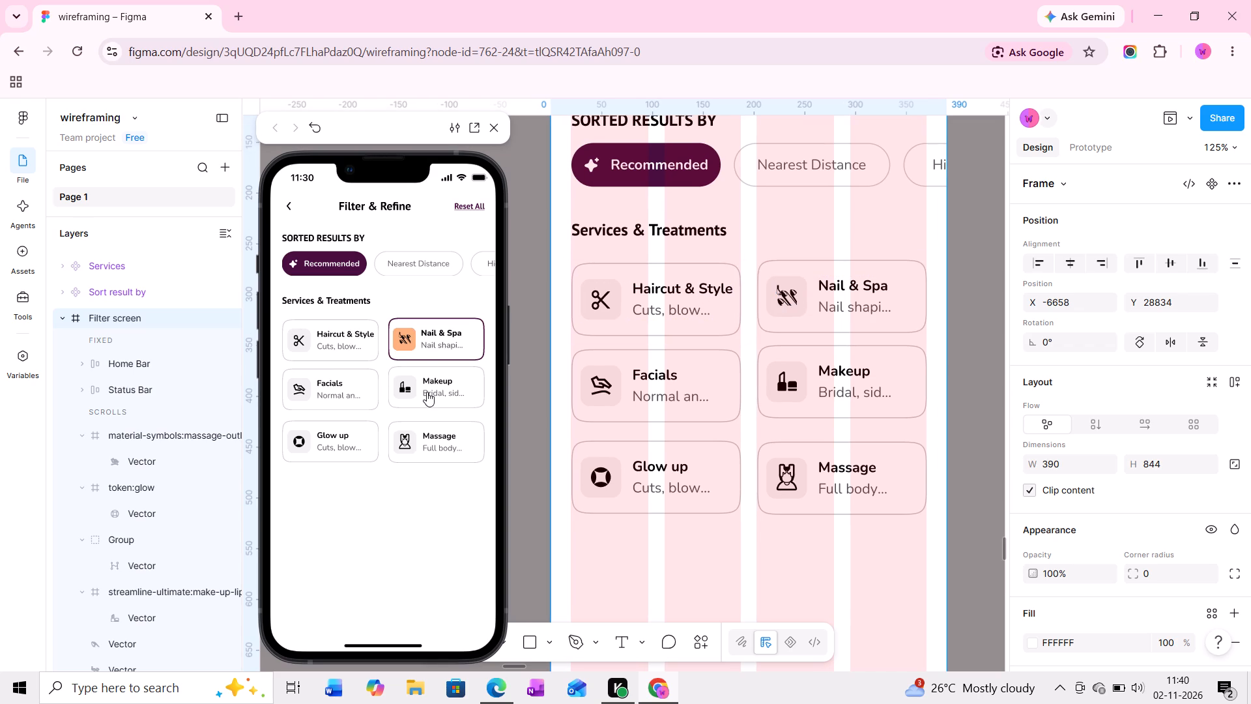
left_click(427, 392)
left_click(325, 381)
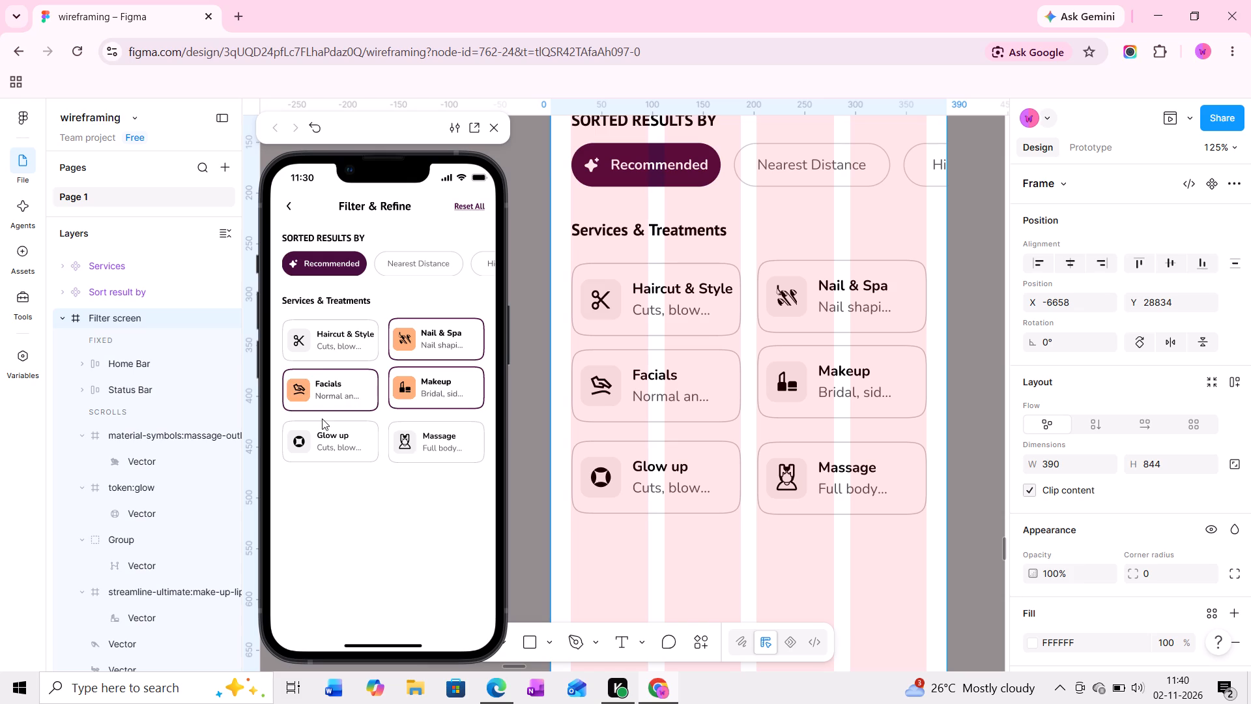
left_click(322, 418)
left_click(339, 443)
left_click(429, 439)
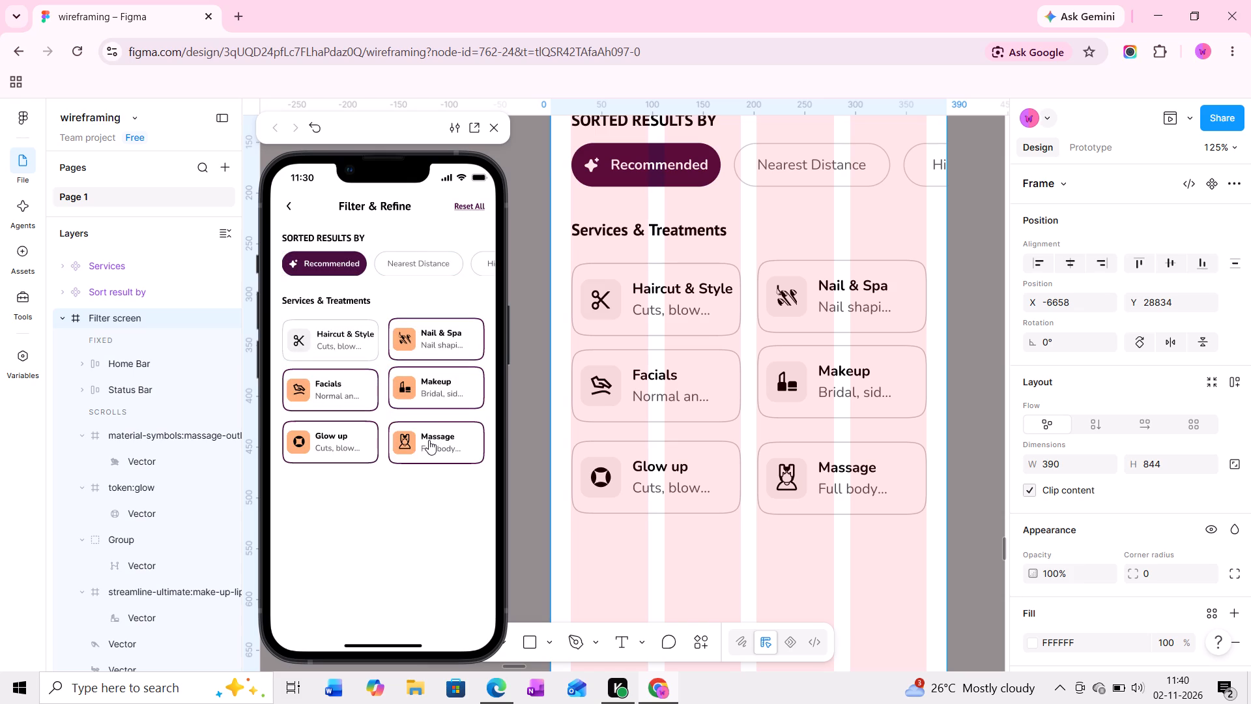
left_click(429, 389)
left_click(429, 389)
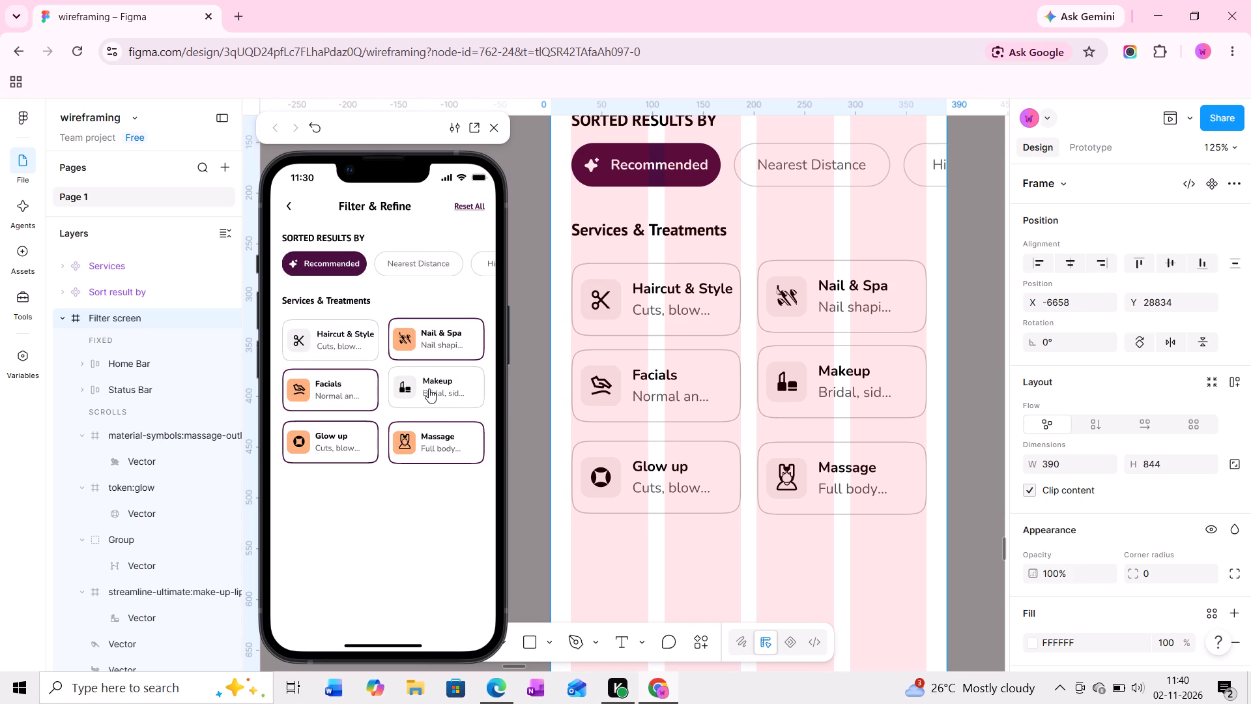
left_click(429, 389)
left_click(467, 343)
left_click(436, 452)
left_click(288, 440)
left_click(309, 376)
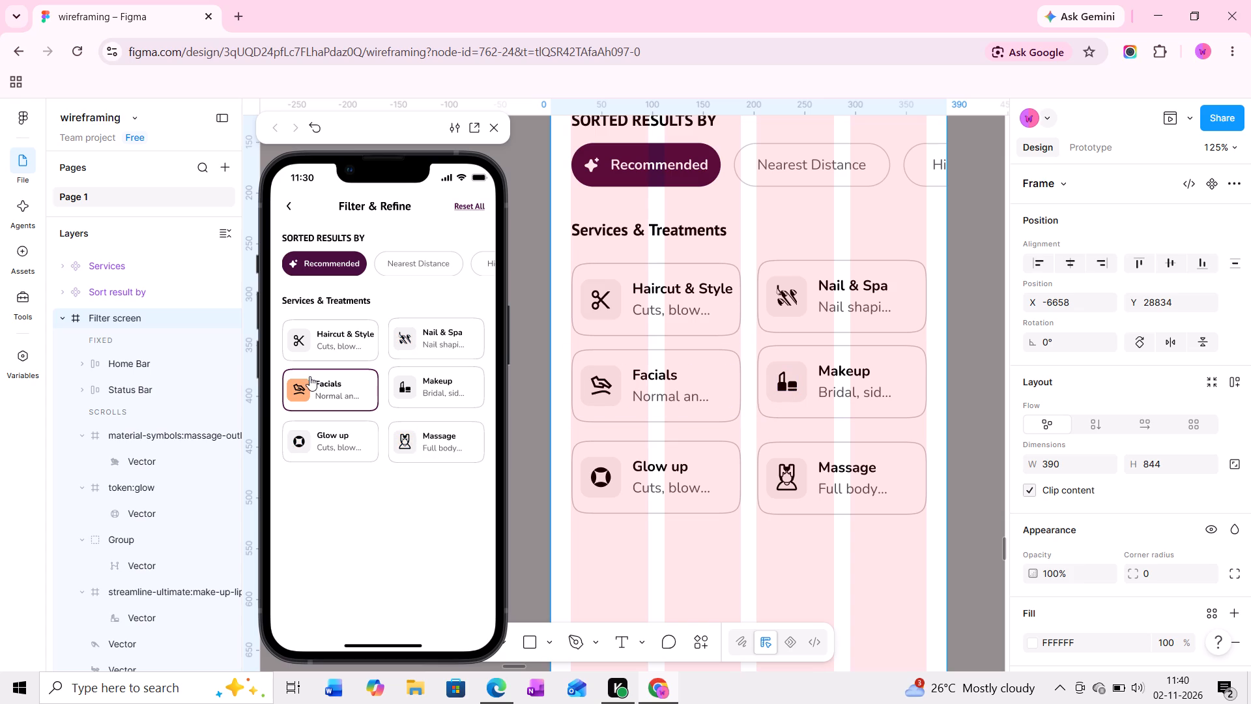
scroll(340, 421, "down", 3, "ctrl")
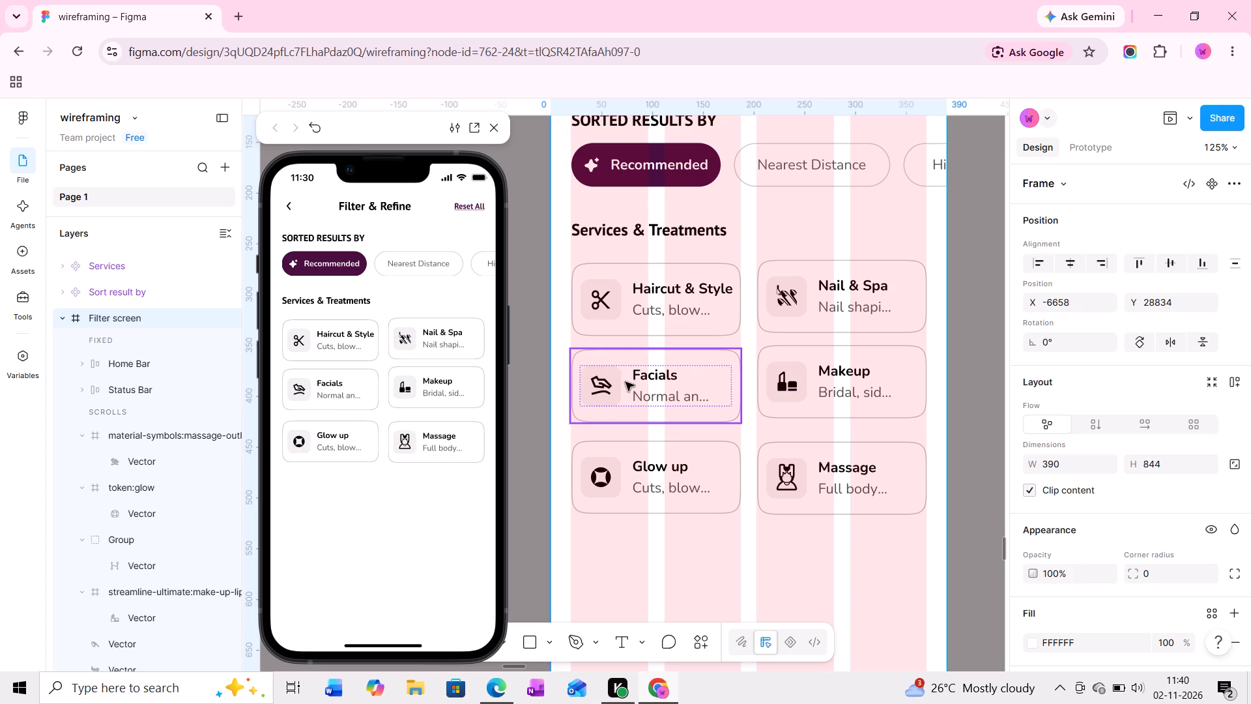
Duplicate the Services & Treatments heading into the empty area below the Glow up card, at about X 25, Y 558.
scroll(652, 372, "down", 4, "ctrl")
middle_click_drag(741, 418, 740, 351)
middle_click_drag(739, 460, 726, 357)
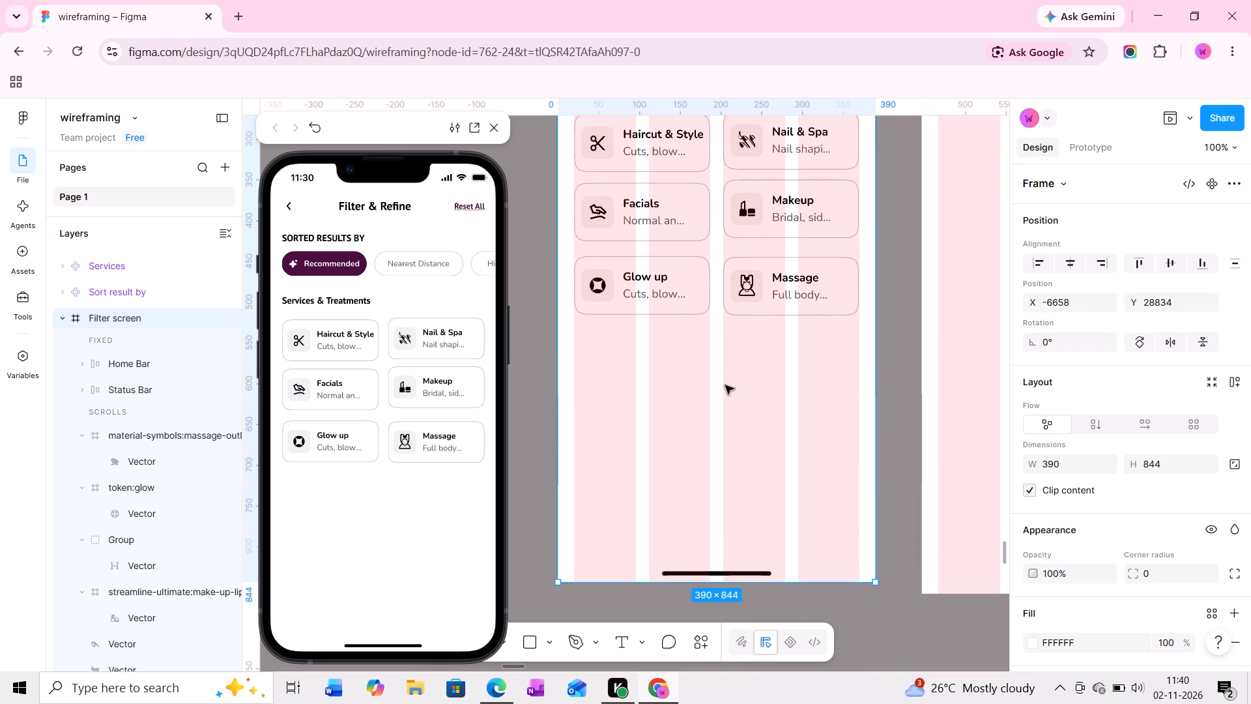
scroll(697, 380, "up", 3, "ctrl")
middle_click_drag(697, 380, 755, 372)
scroll(755, 372, "down", 1, "ctrl")
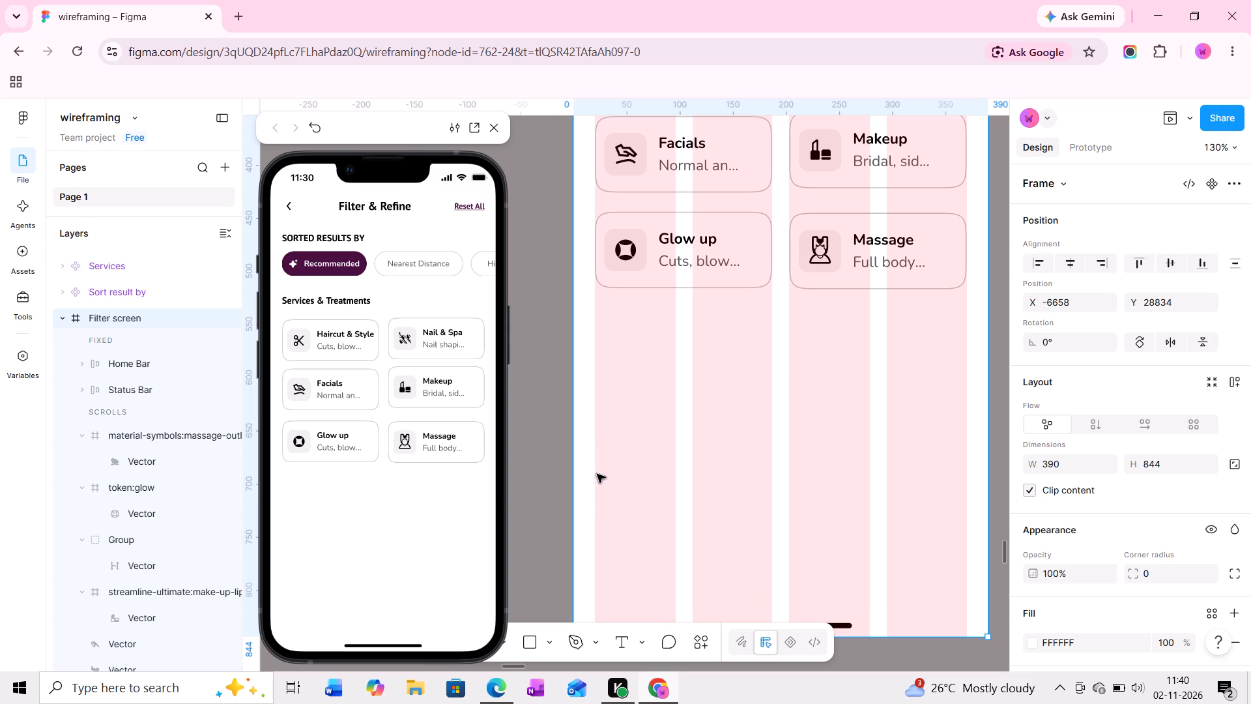
middle_click_drag(639, 339, 632, 452)
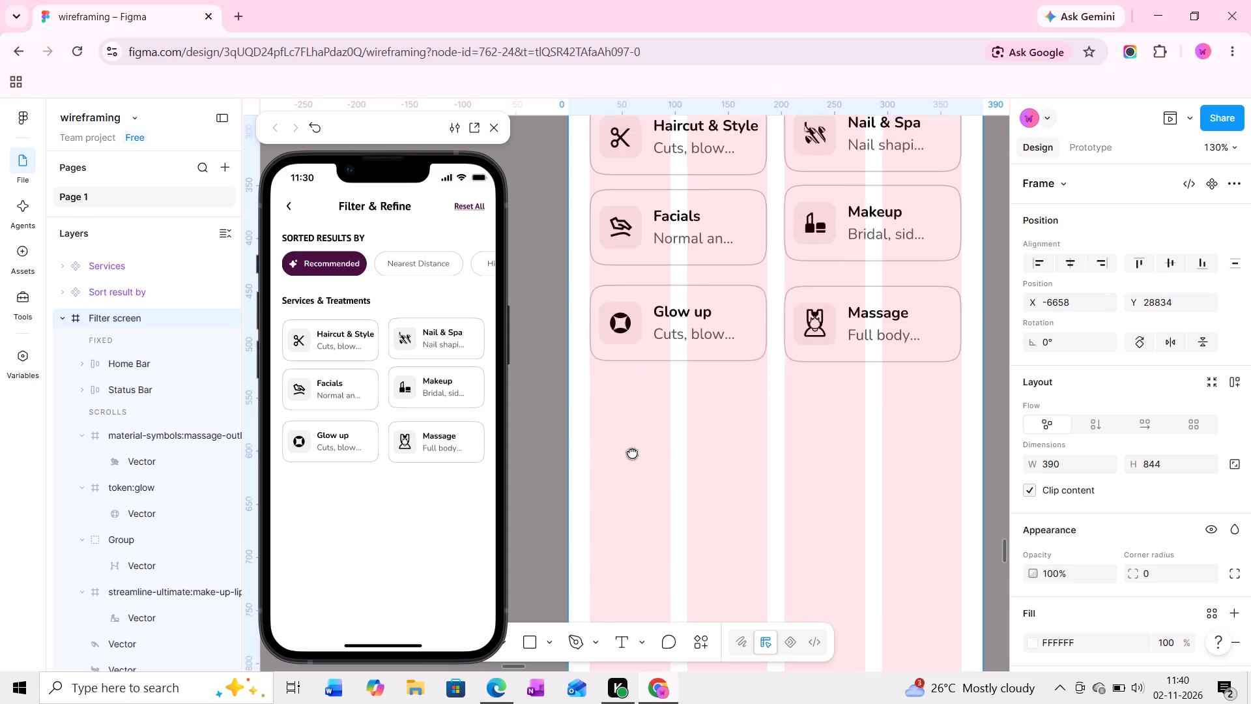
middle_click_drag(632, 452, 632, 457)
middle_click_drag(652, 403, 645, 465)
left_click(631, 183)
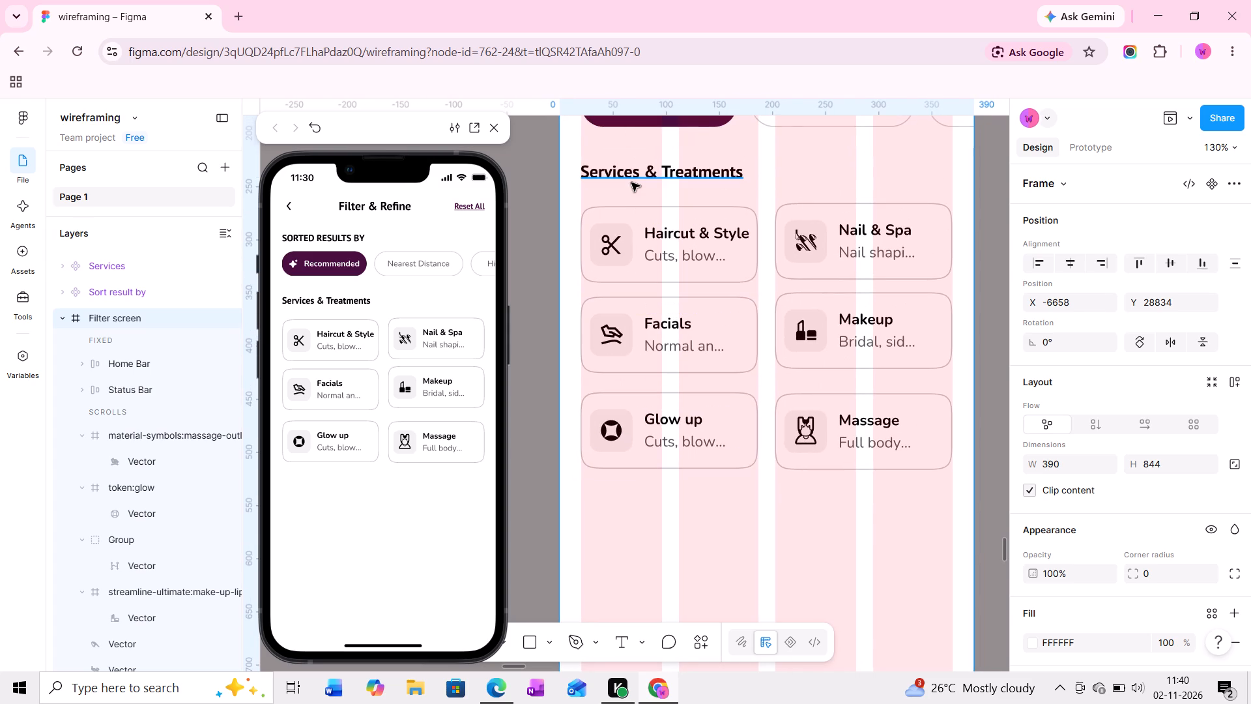
left_click_drag(629, 178, 601, 549, "alt")
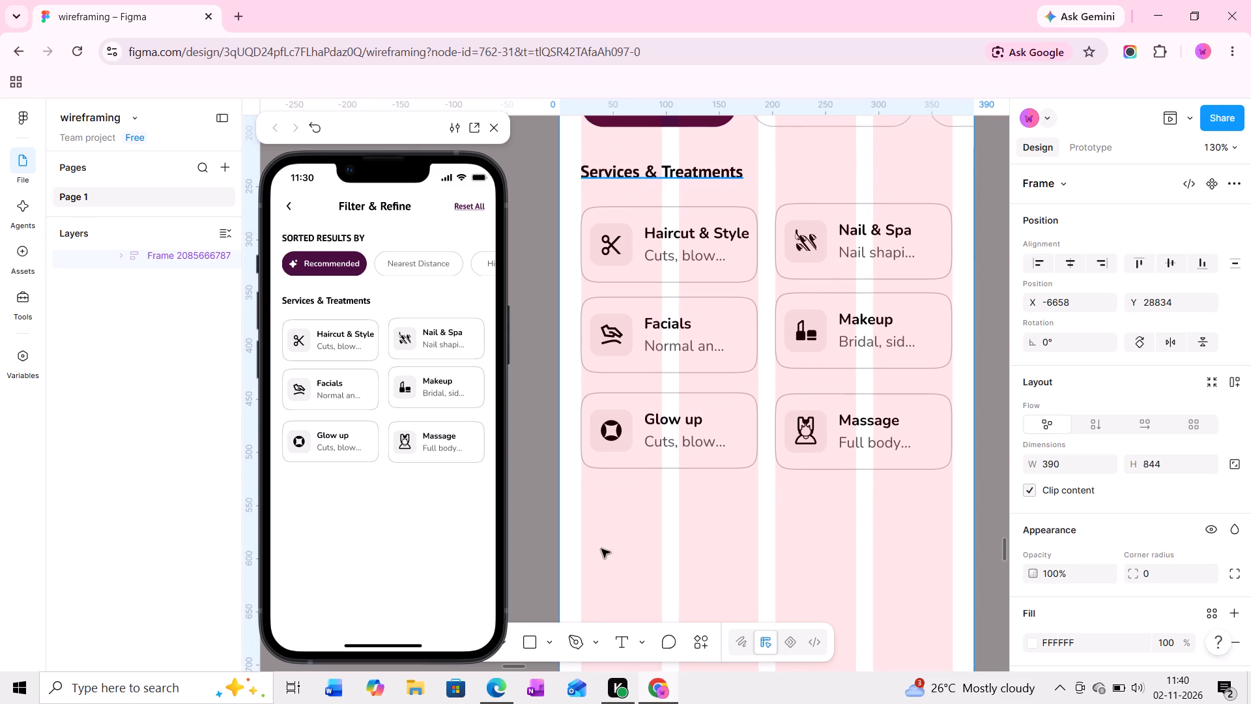
left_click_drag(601, 549, 628, 538, "alt")
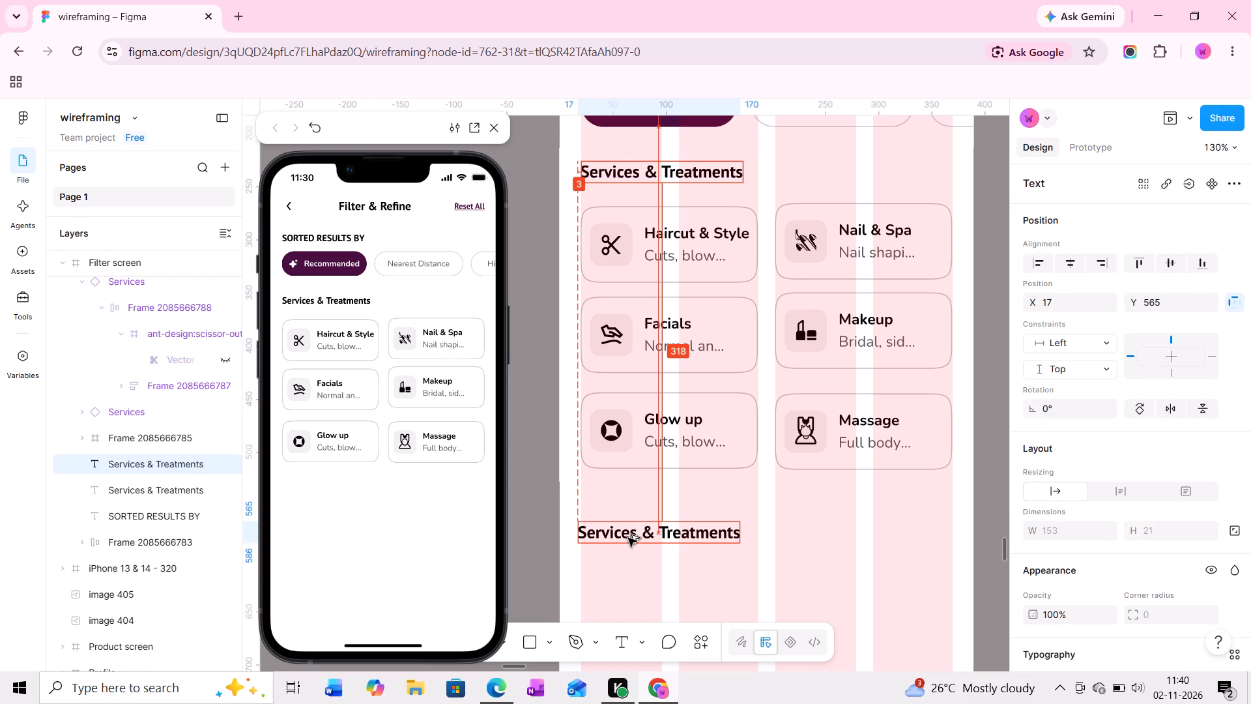
left_click_drag(628, 538, 633, 532, "alt")
Replace the text of the duplicated heading below the service cards with "Date".
double_click(633, 532)
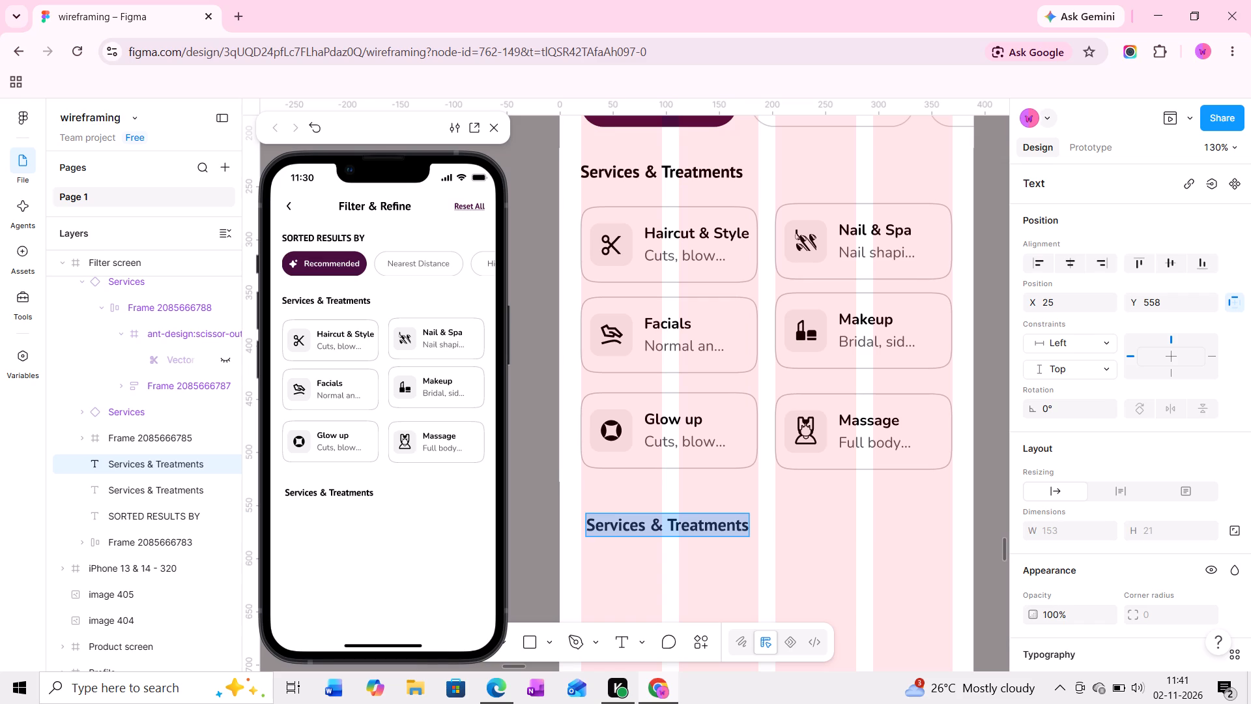
type("Date")
key("space")
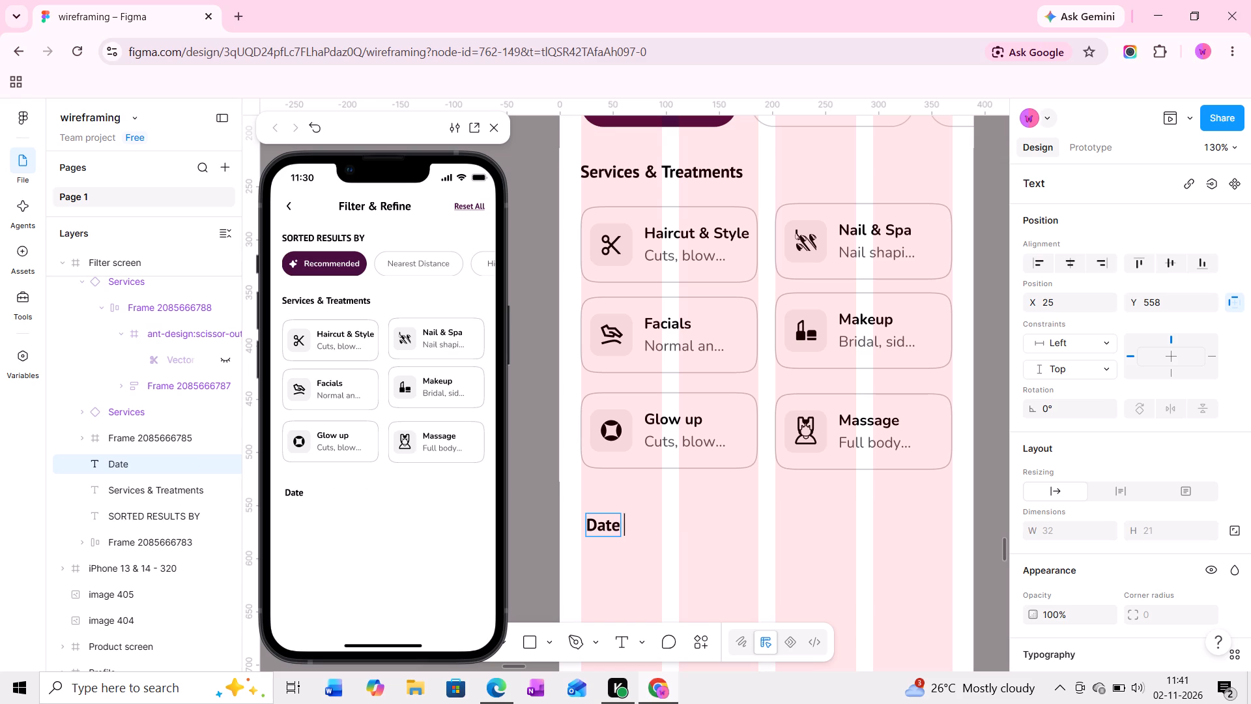
Replace the text of the heading above the service cards with "SERVICES & AVAILABILITY" in all capitals.
triple_click(627, 171)
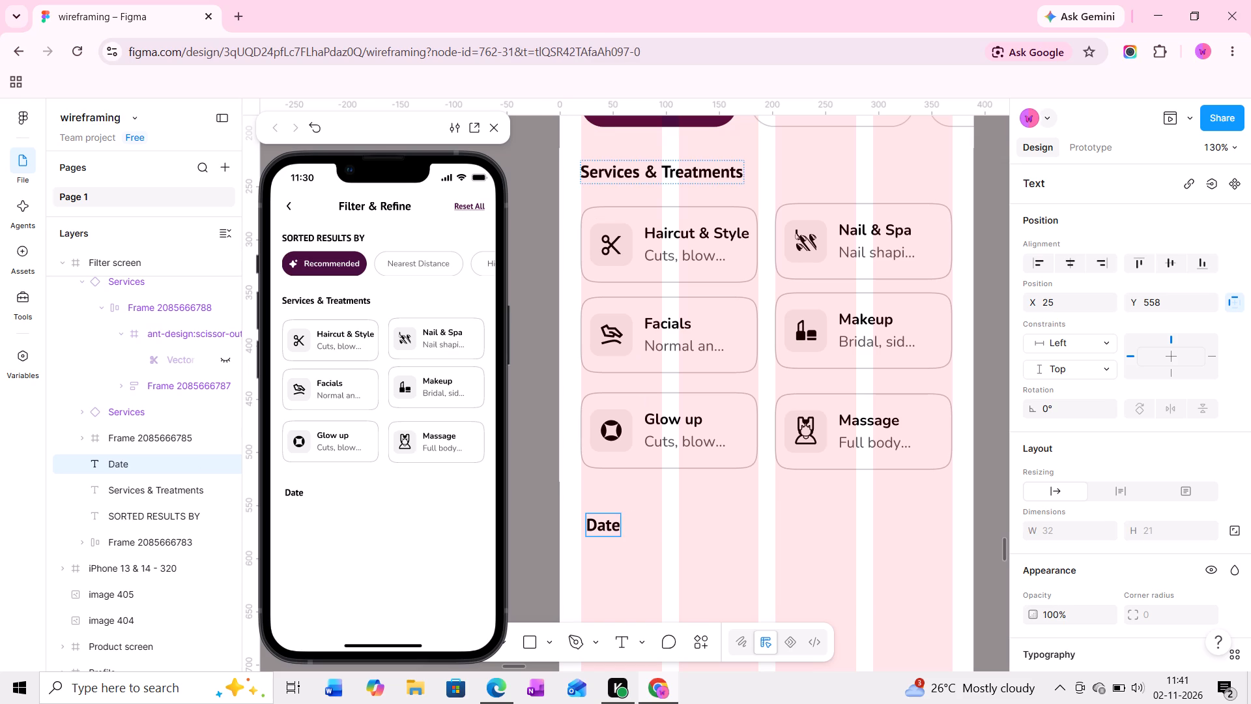
type("Se")
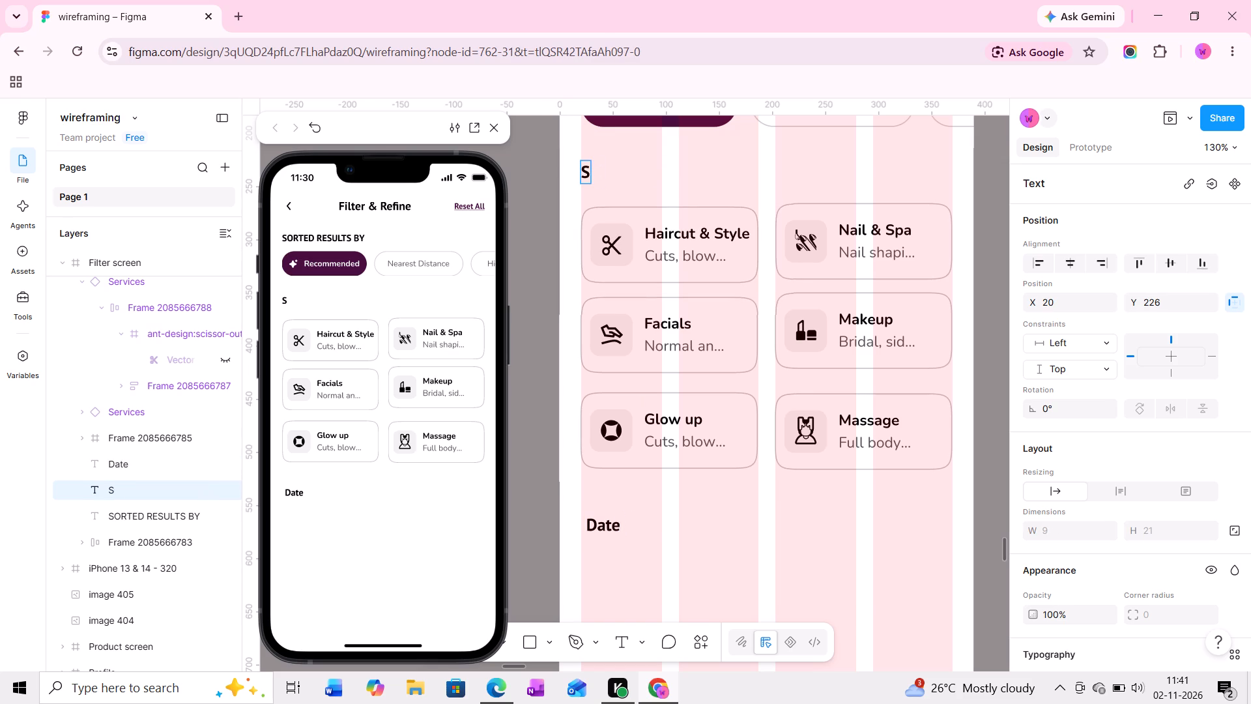
type("ERVI")
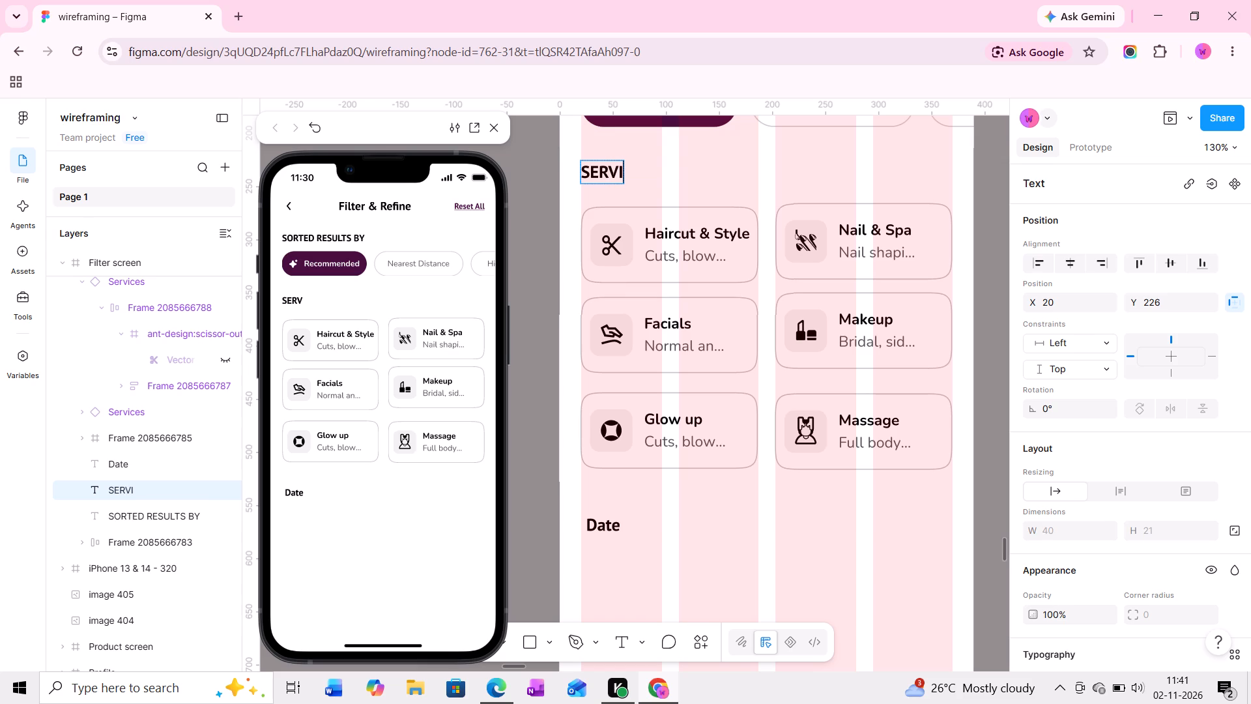
type("CES")
key("space")
key("shift+ampersand")
key("space")
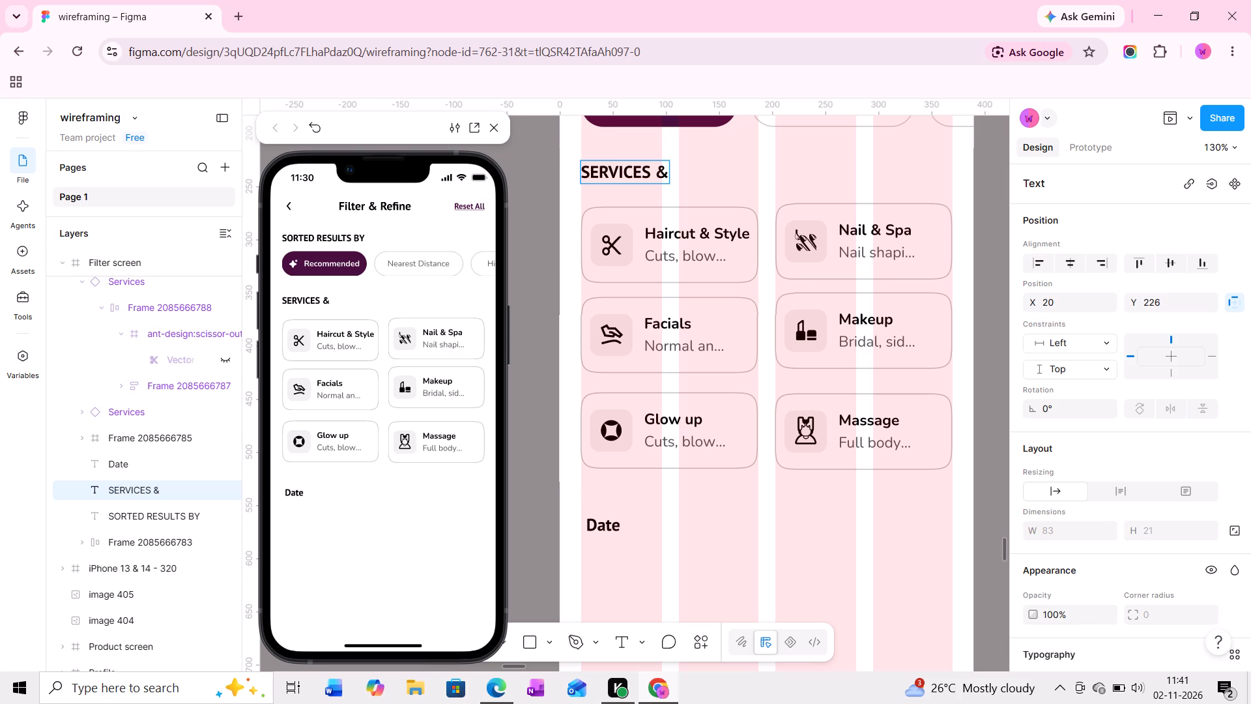
type("aVAILABIL")
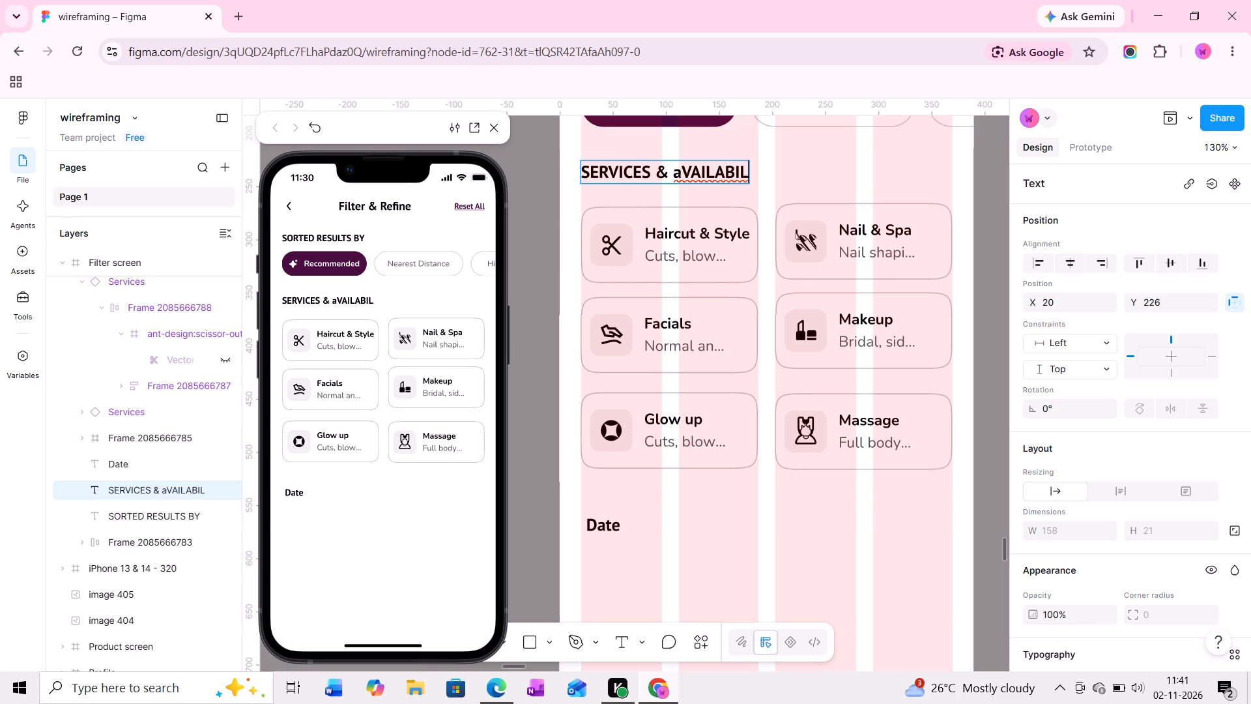
type("ITY")
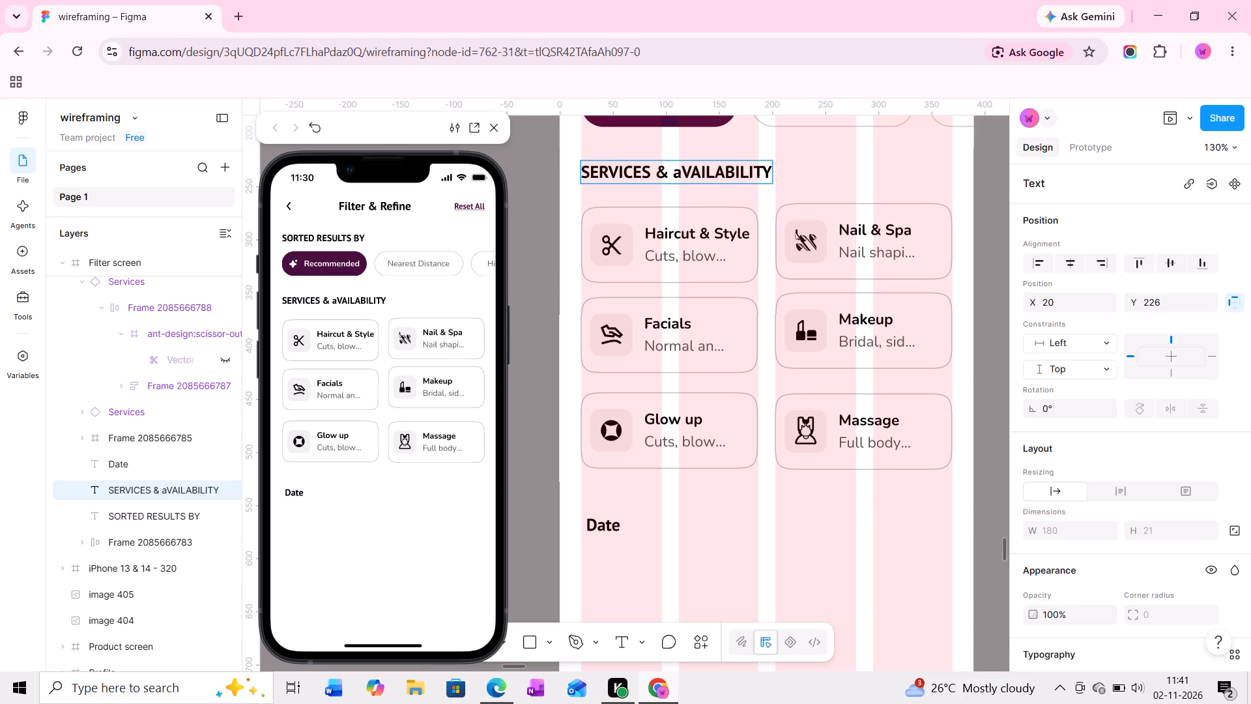
left_click(684, 169)
key("BackSpace")
key("a")
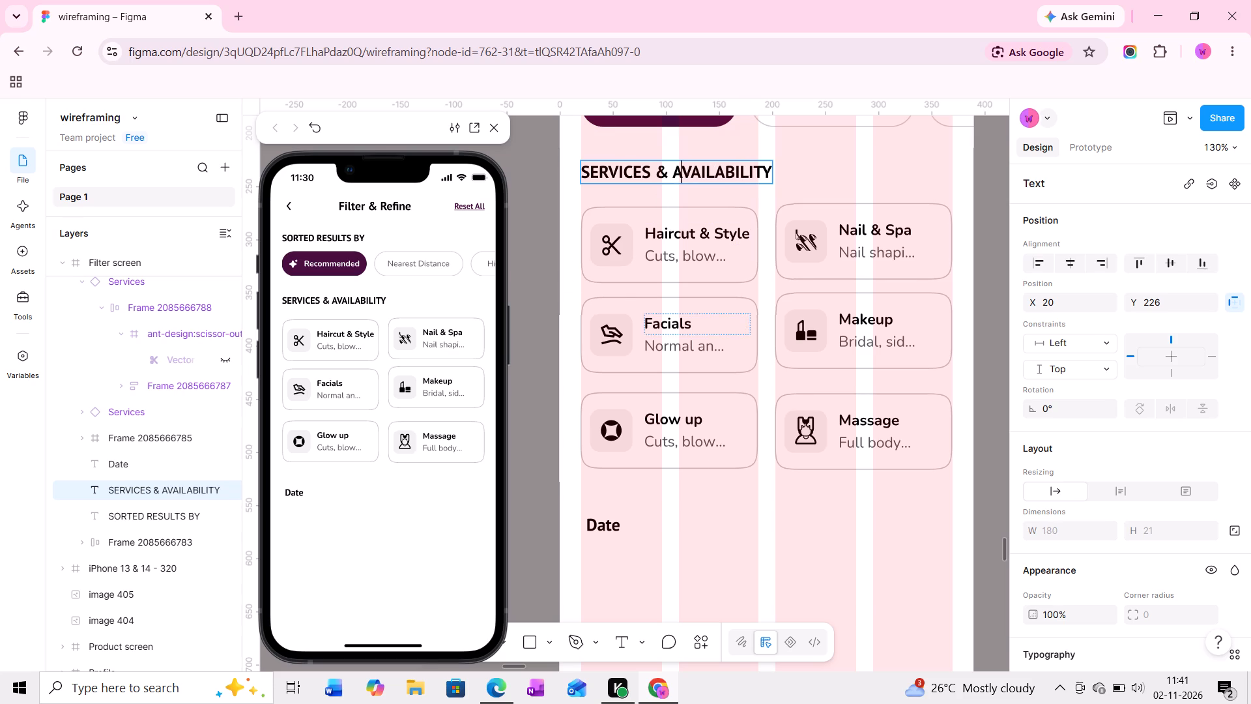
Change the Date heading below the service cards to read "DATE & AVAILABILITY".
middle_click_drag(604, 452, 654, 314)
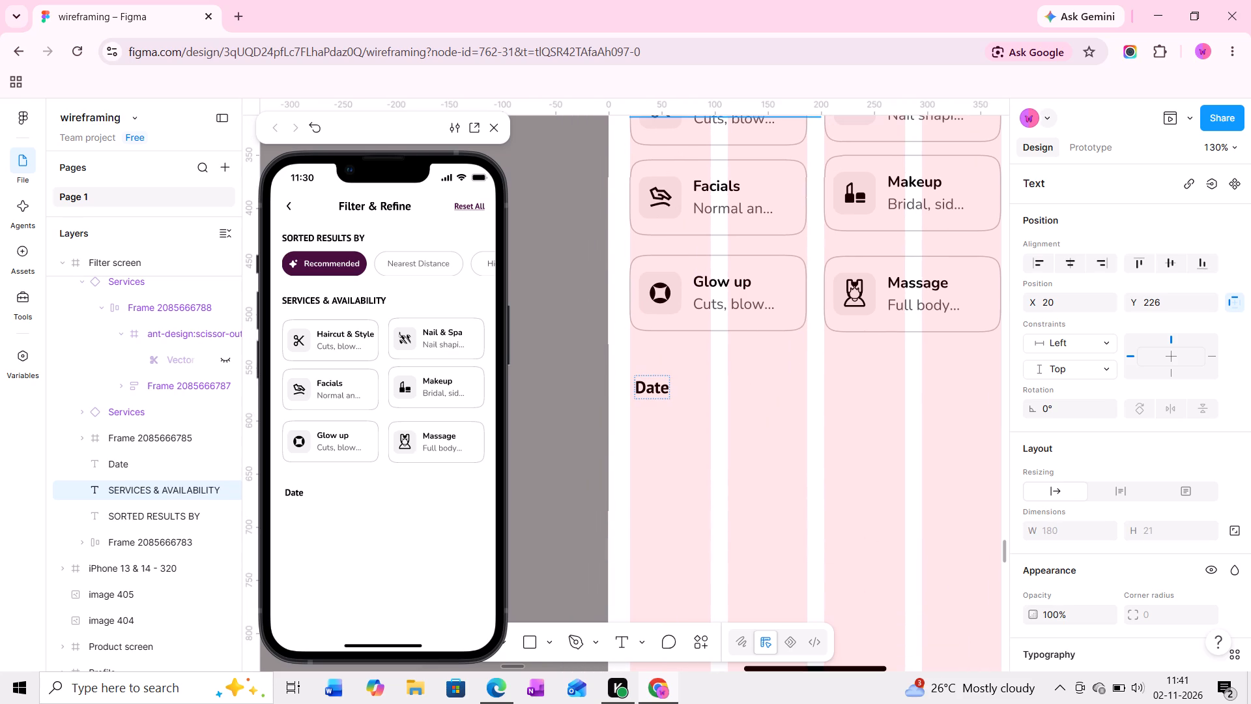
double_click(655, 391)
left_click(660, 390)
triple_click(660, 390)
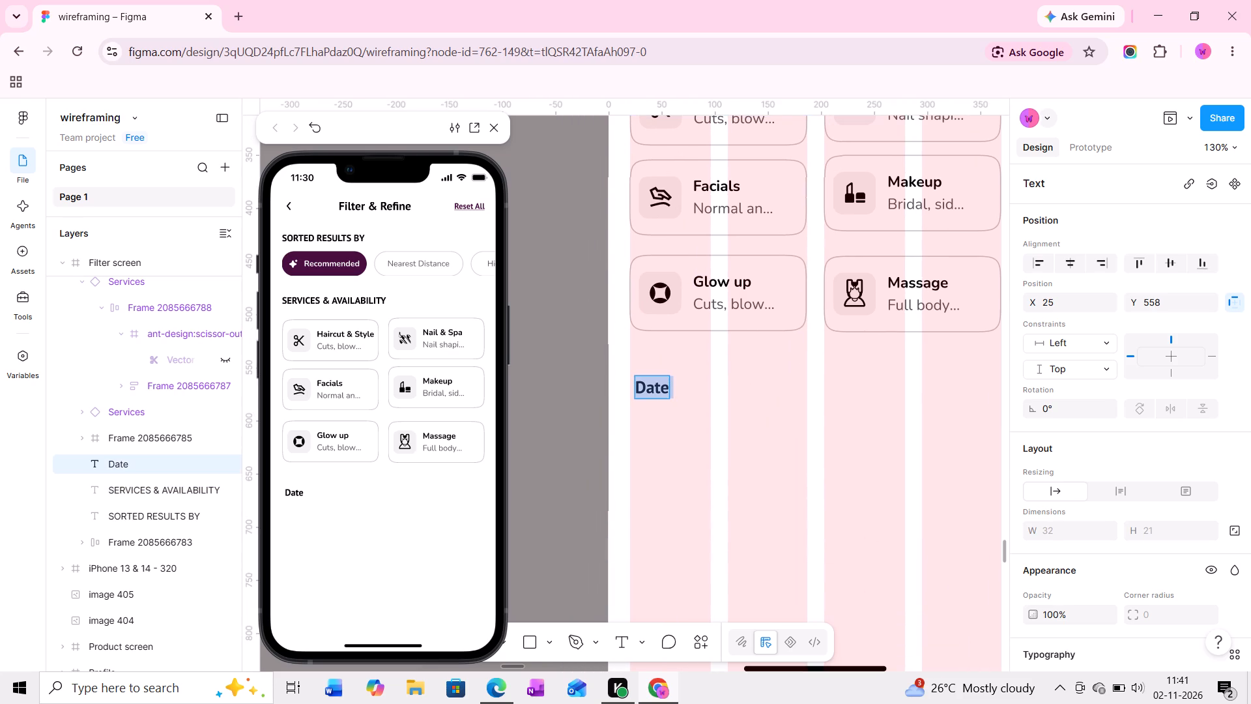
type("DATE")
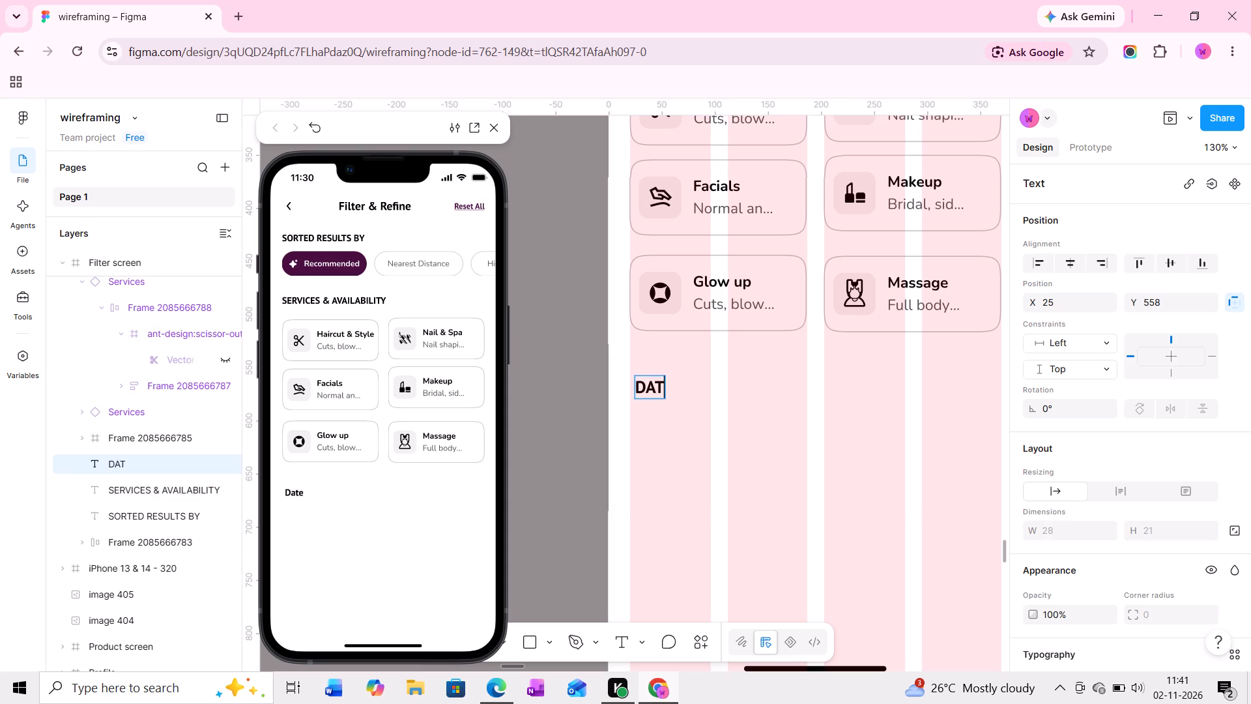
key("space")
key("7")
key("BackSpace")
type("&")
key("space")
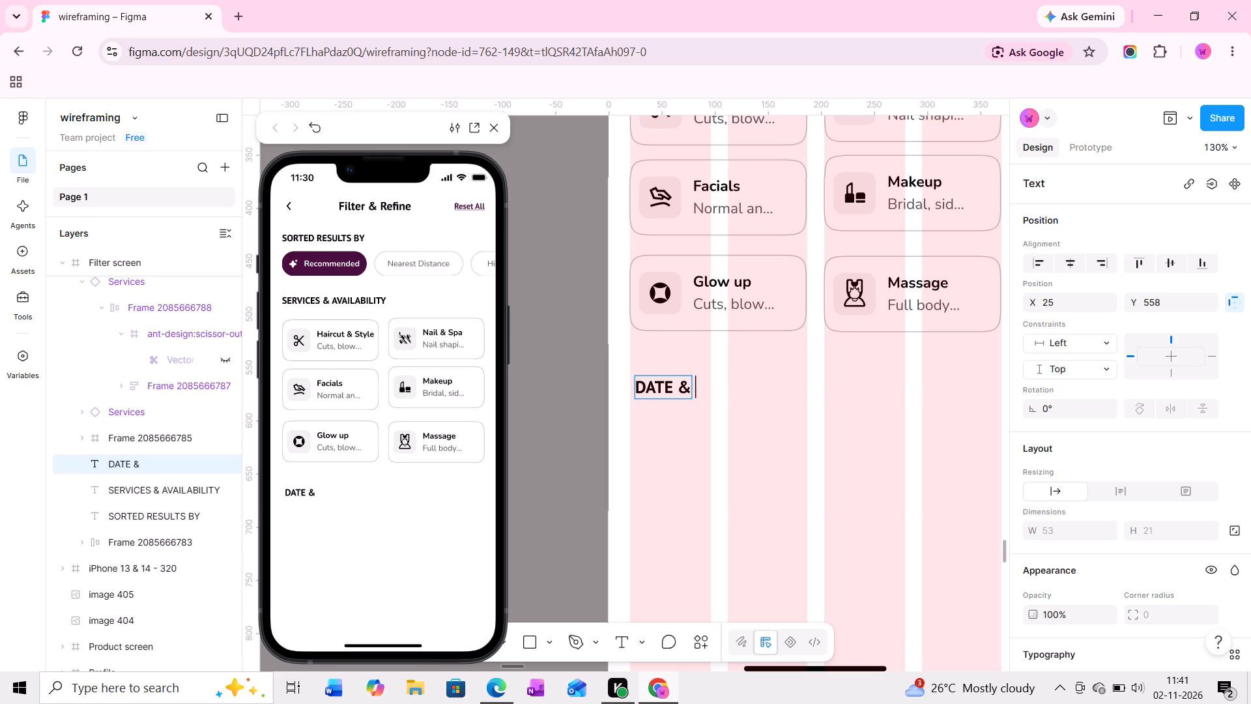
type("AVA")
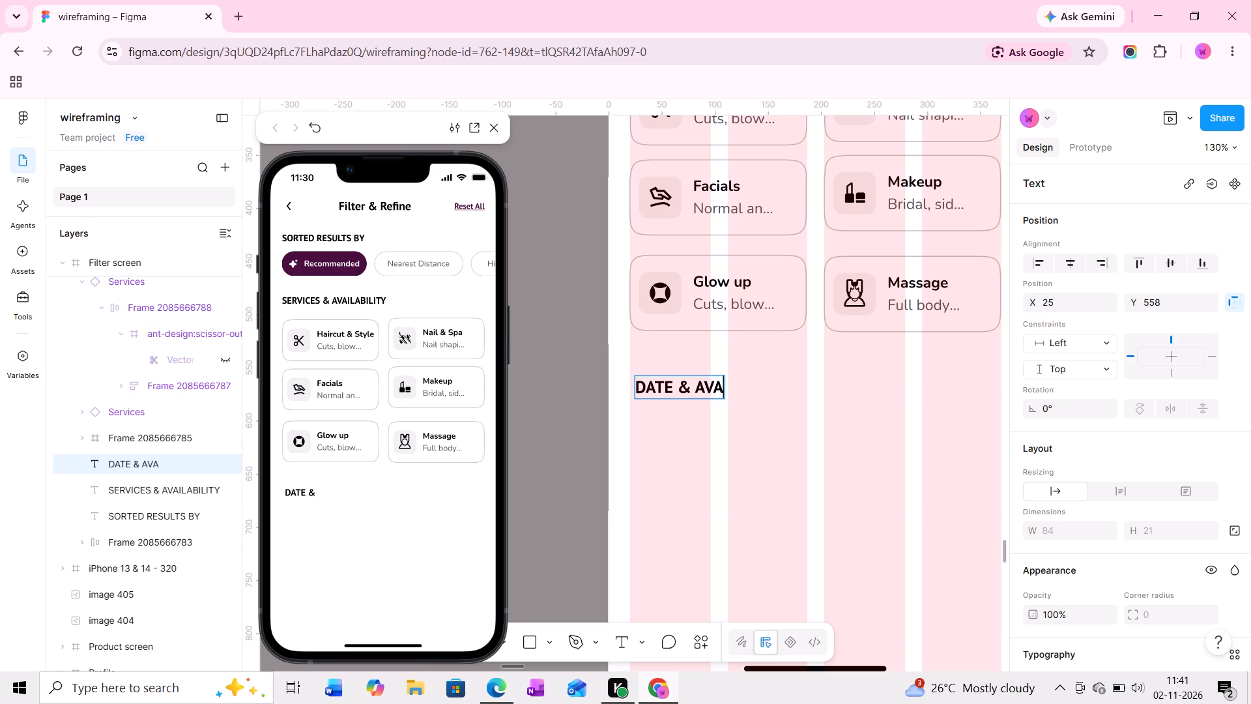
type("ILABILITY")
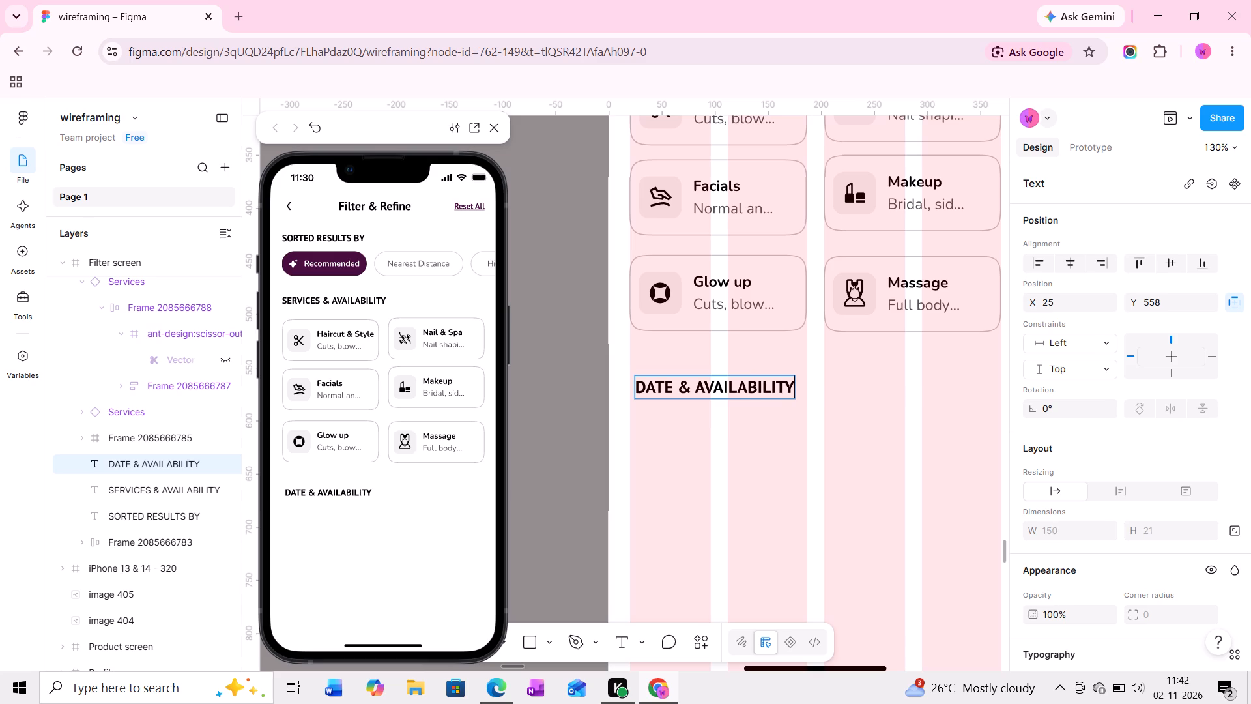
Replace the word AVAILABILITY in the heading above the service cards with "TREATMENTS".
scroll(670, 392, "up", 4)
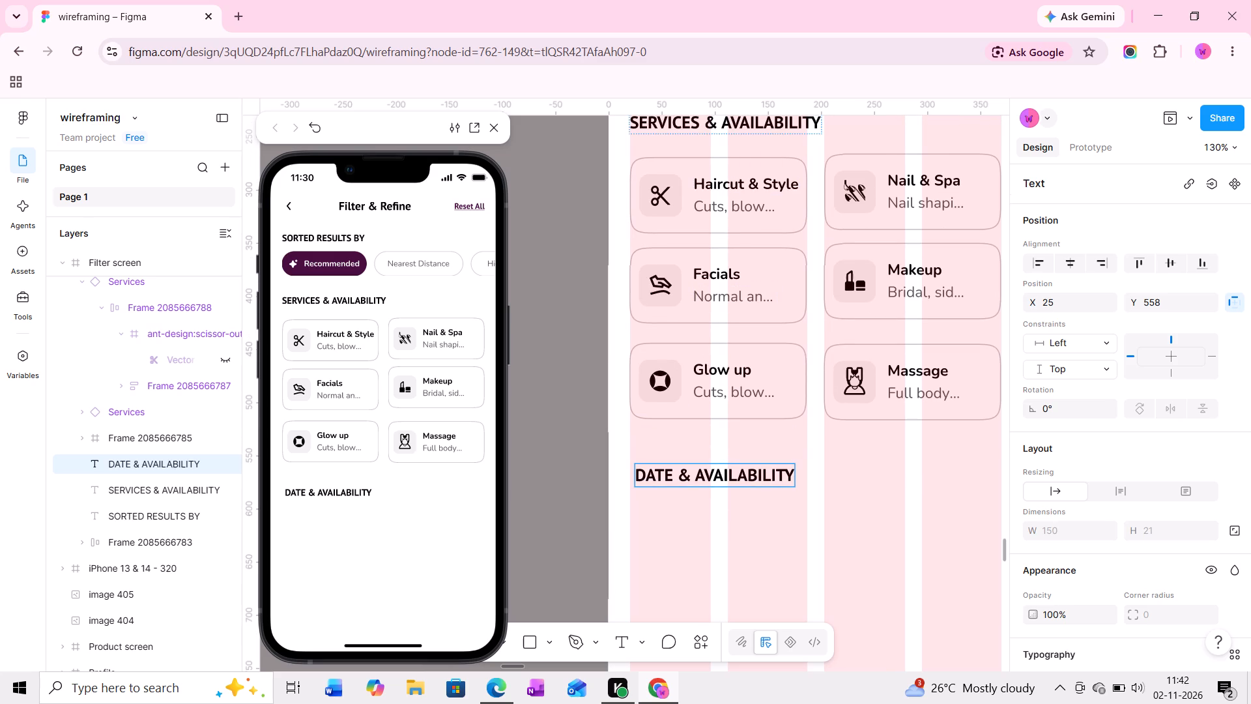
double_click(769, 128)
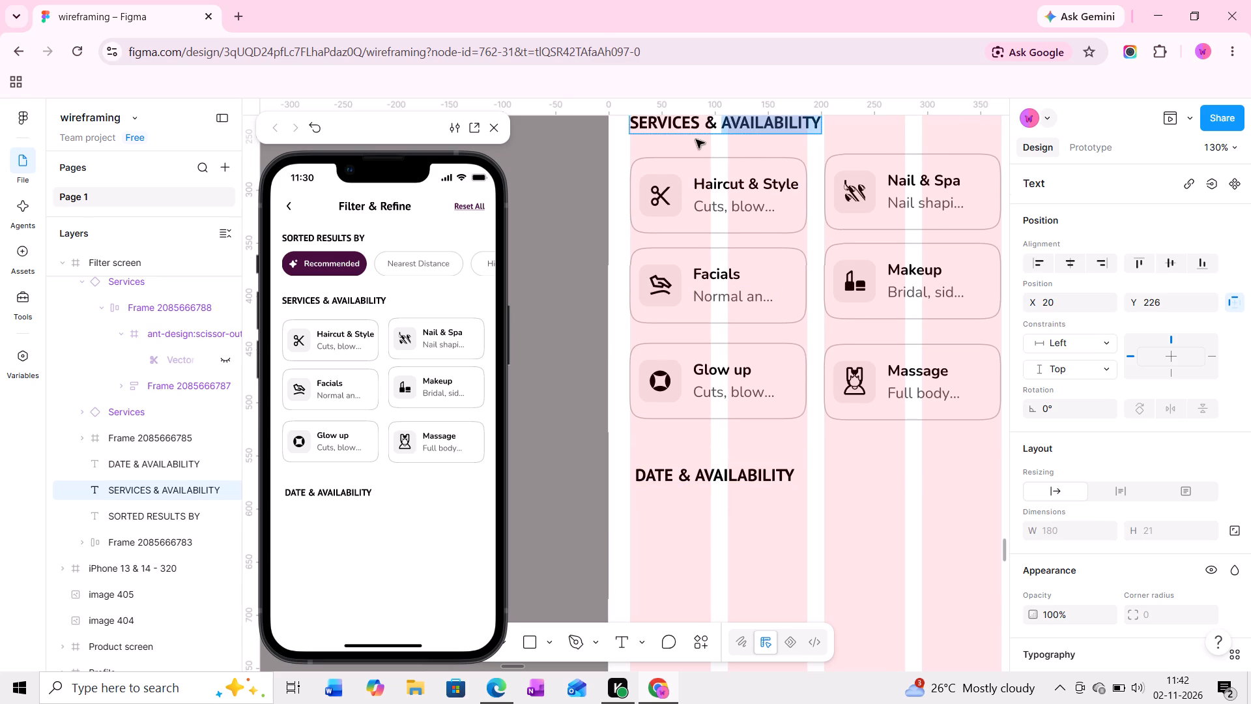
type("TREA")
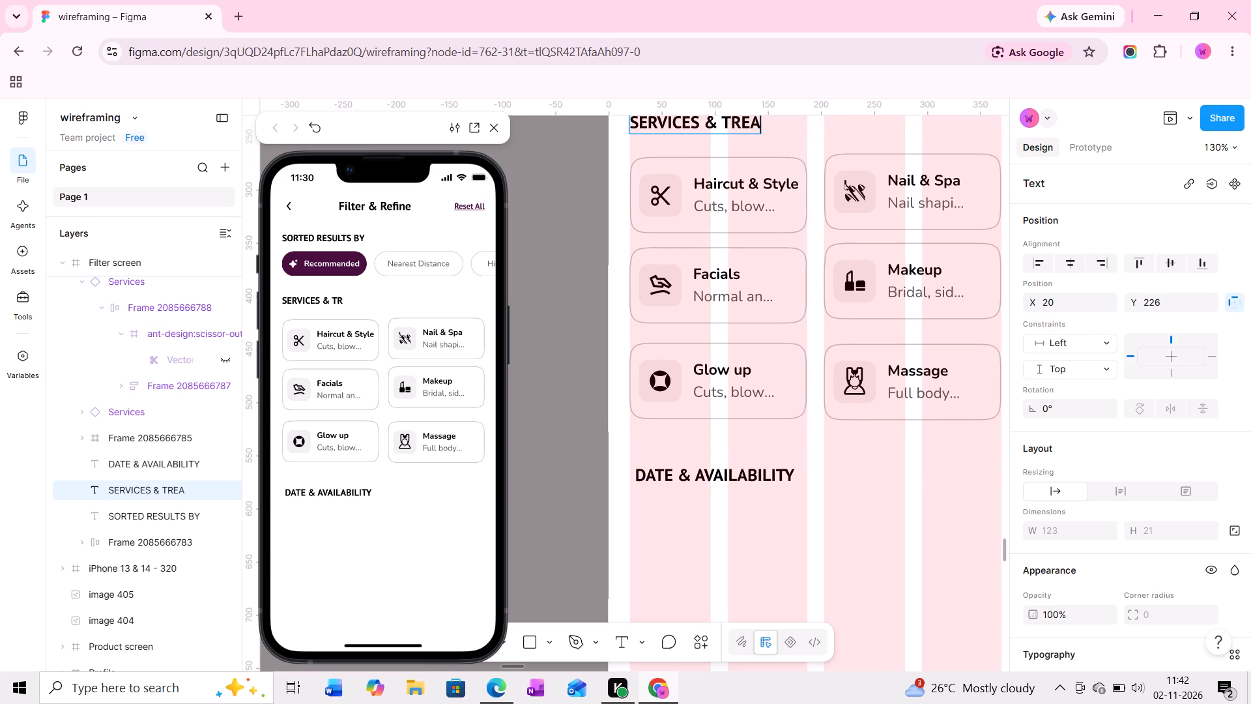
type("TMENTS")
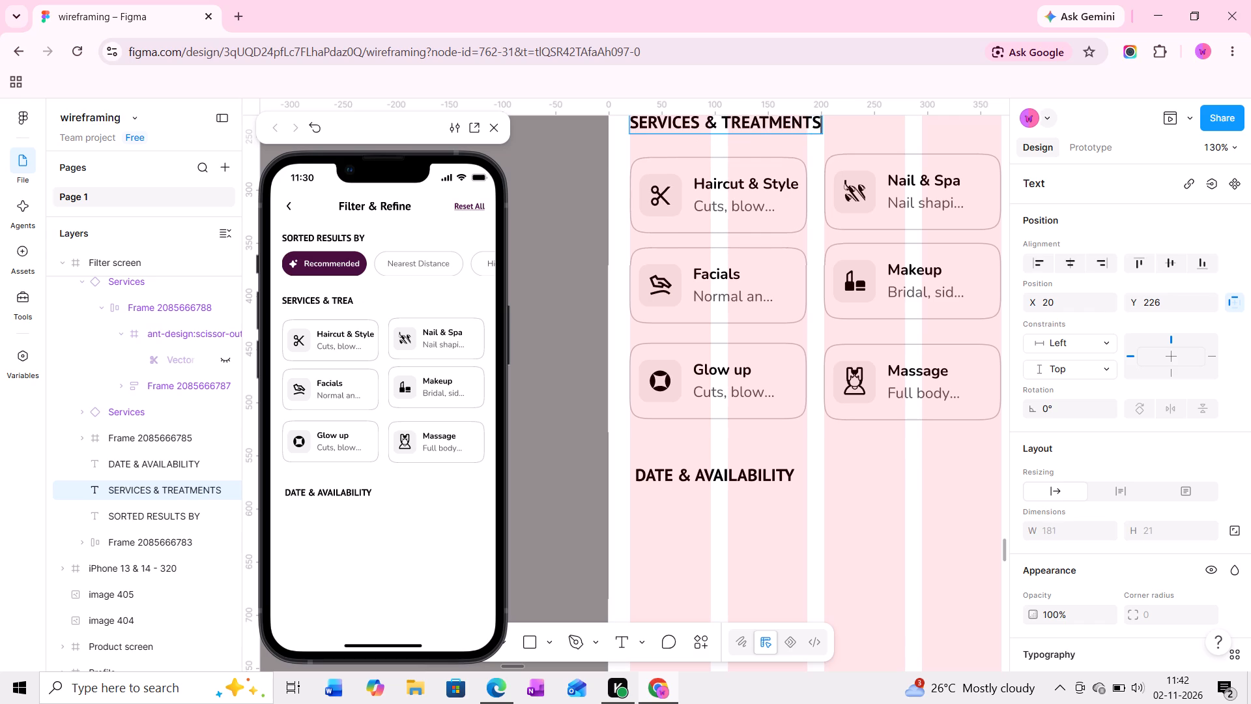
left_click(556, 403)
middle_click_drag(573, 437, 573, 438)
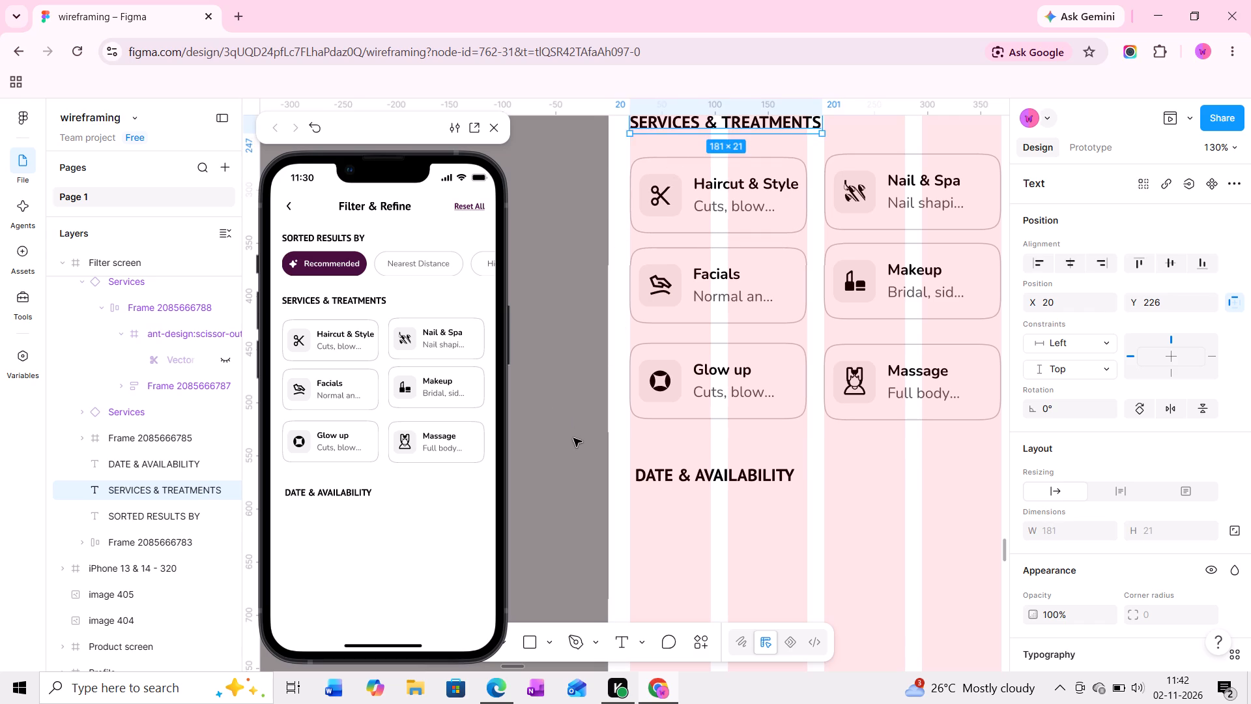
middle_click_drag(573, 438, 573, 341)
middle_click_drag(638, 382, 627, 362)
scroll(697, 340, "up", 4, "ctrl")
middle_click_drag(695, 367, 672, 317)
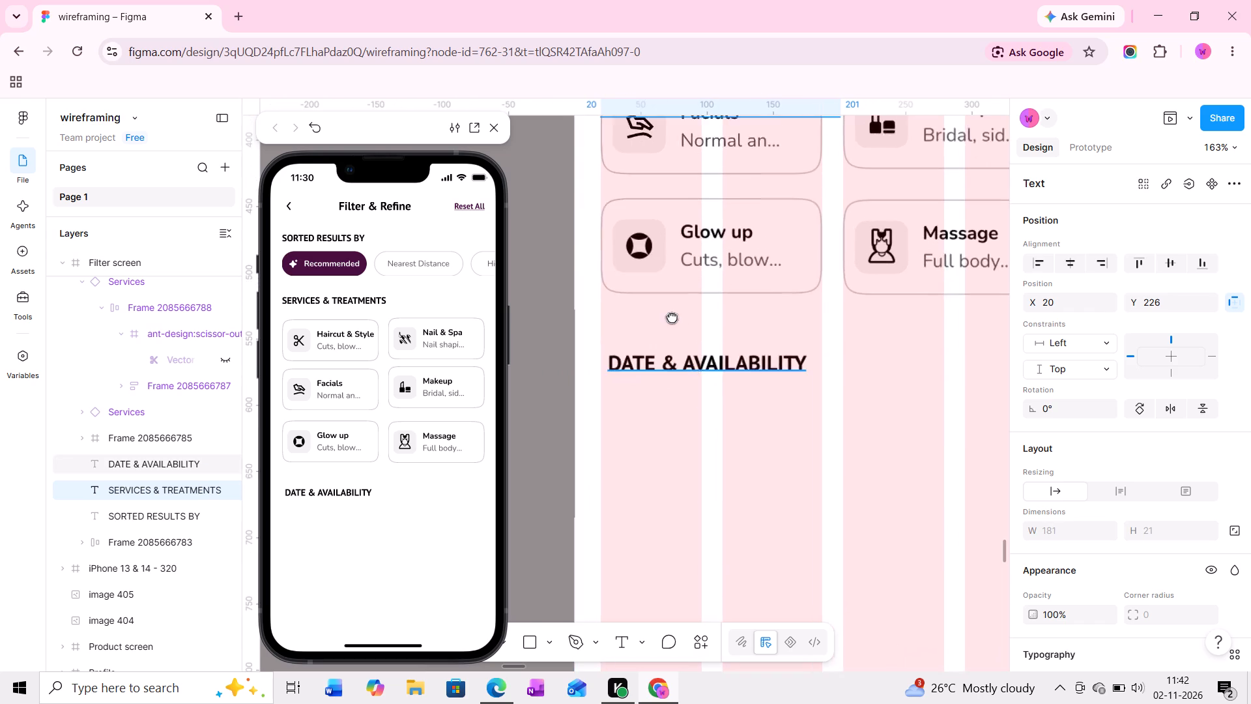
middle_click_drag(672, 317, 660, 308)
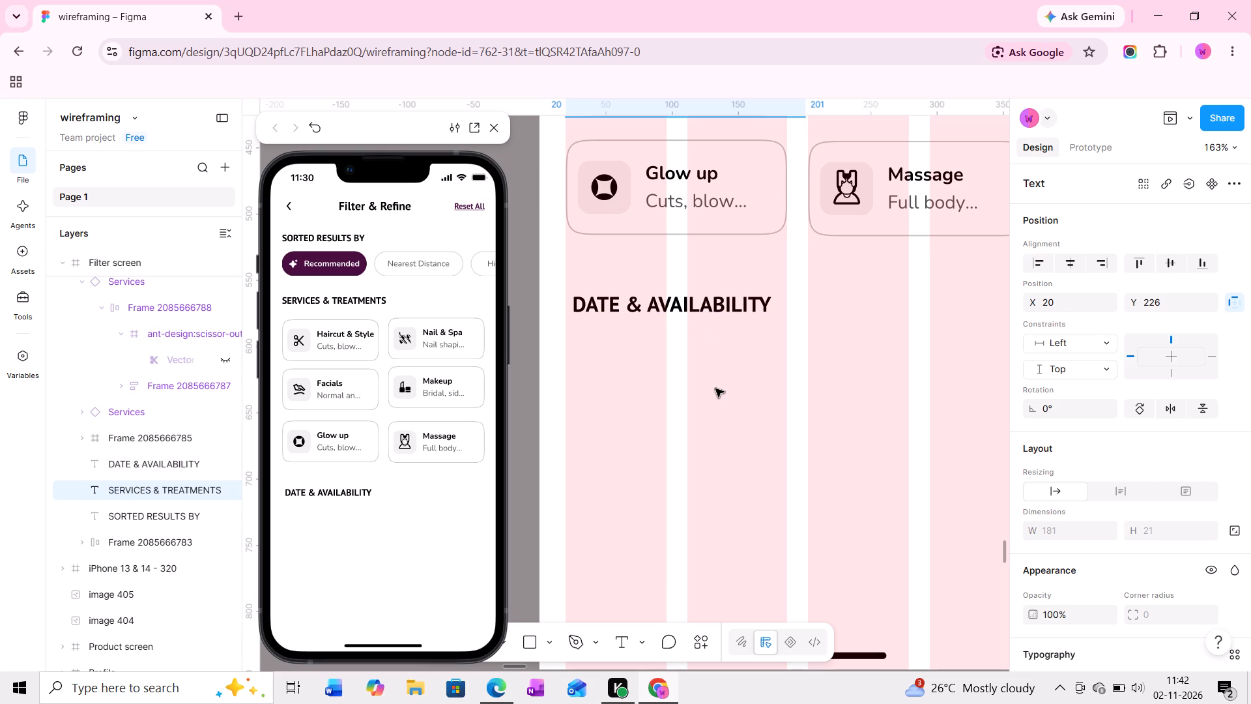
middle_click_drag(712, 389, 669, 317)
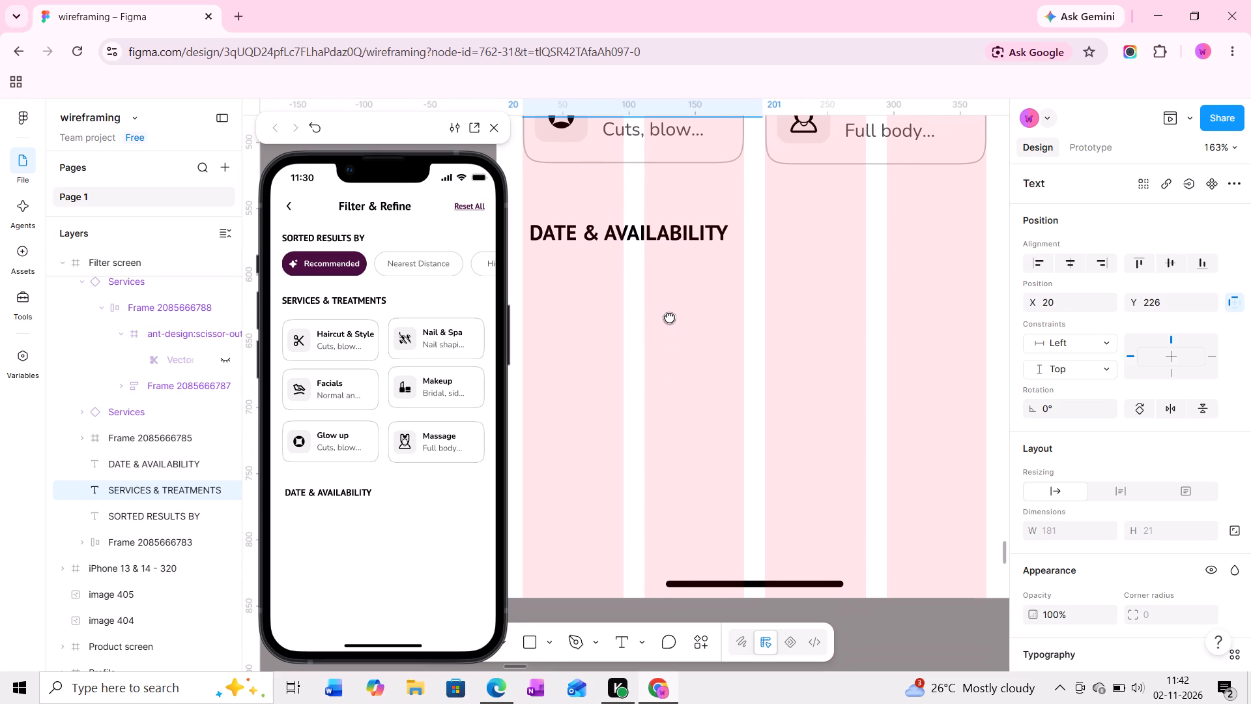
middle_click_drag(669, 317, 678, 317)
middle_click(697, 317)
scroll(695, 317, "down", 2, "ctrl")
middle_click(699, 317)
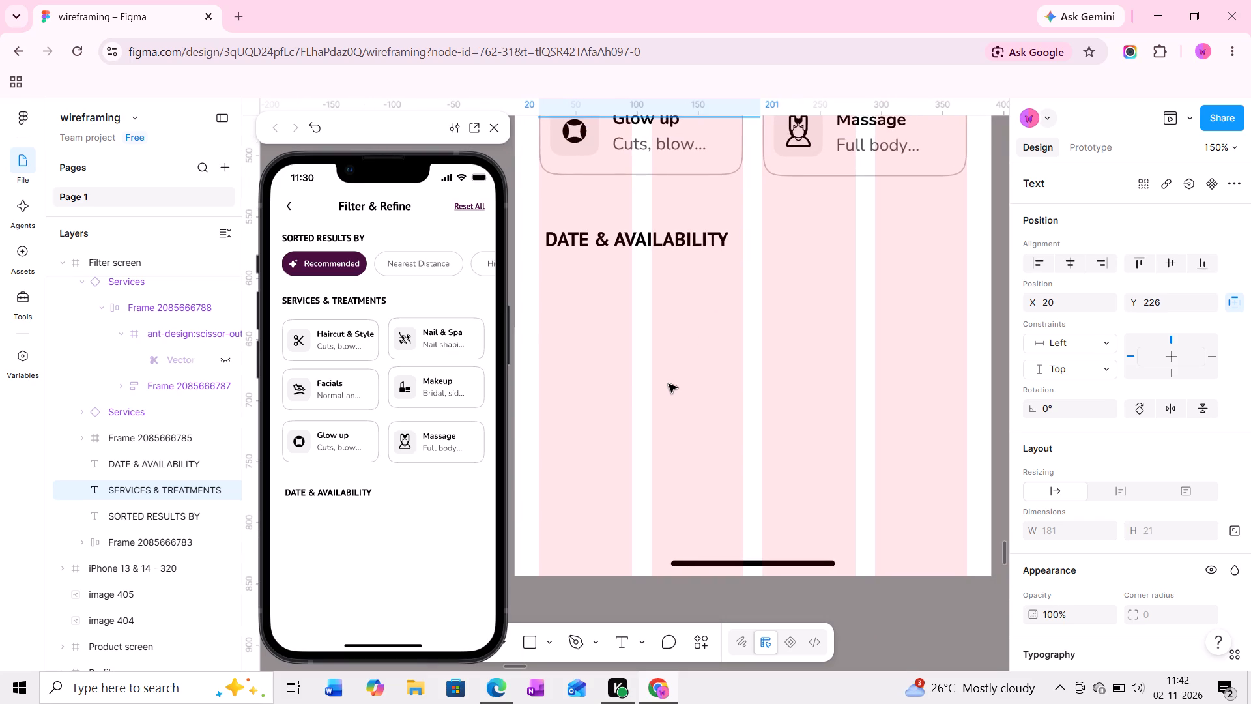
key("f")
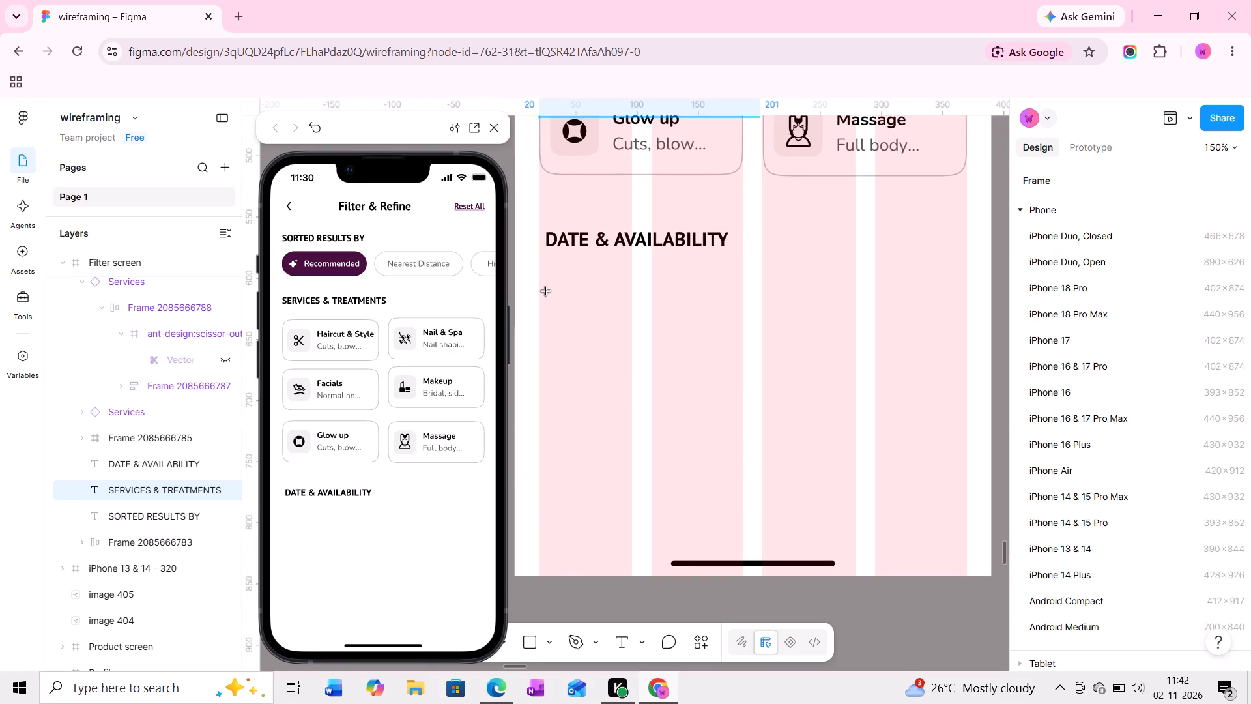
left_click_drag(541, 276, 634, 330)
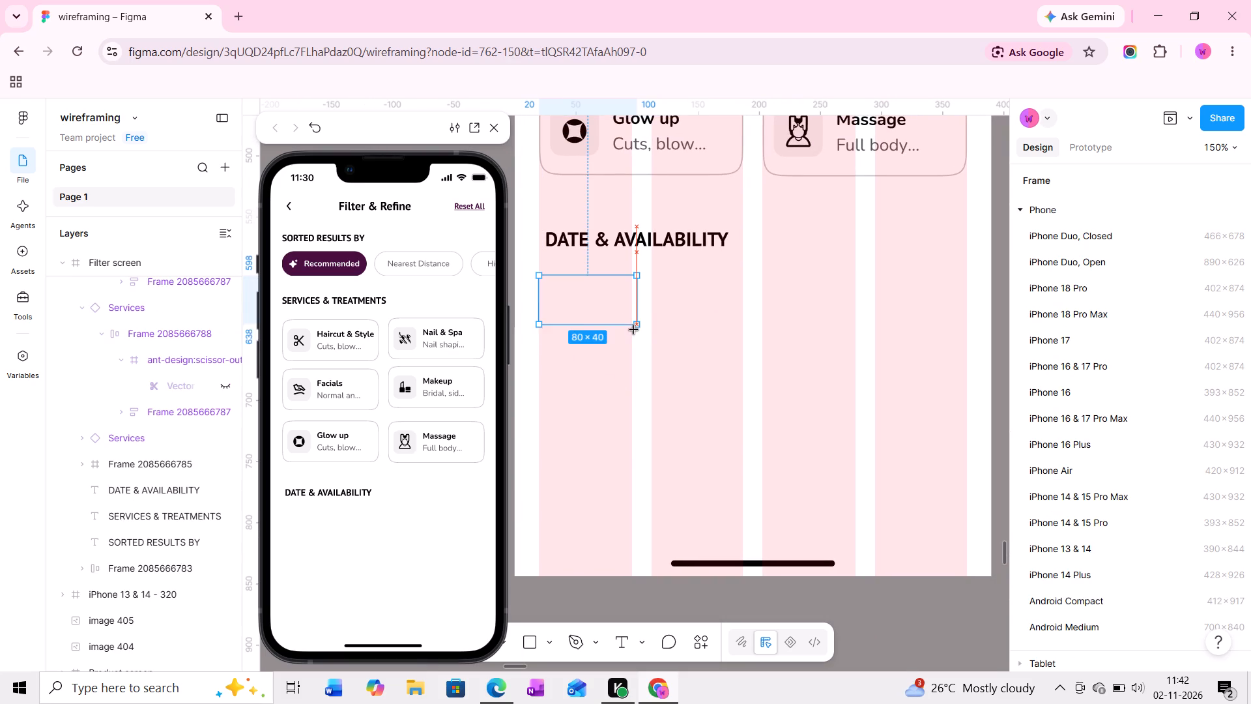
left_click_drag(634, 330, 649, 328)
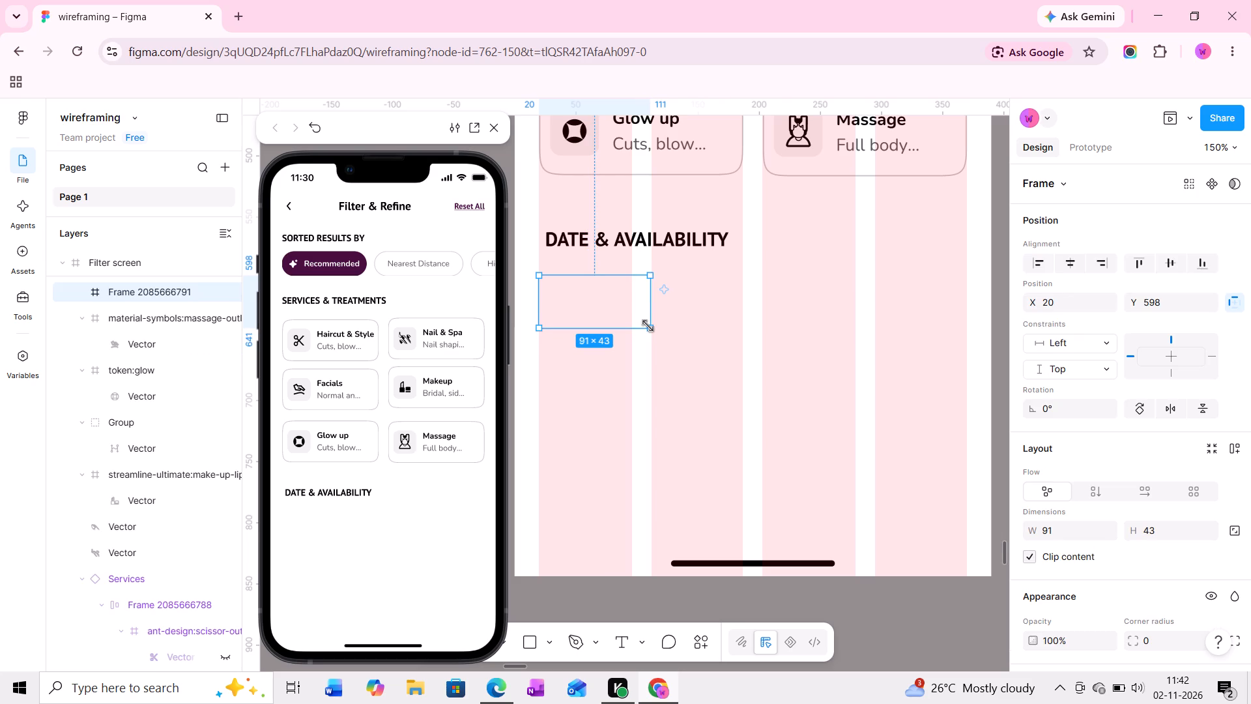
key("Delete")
Add a "Today" text label below the DATE & AVAILABILITY heading, at about X 40, Y 617.
key("t")
left_click(564, 298)
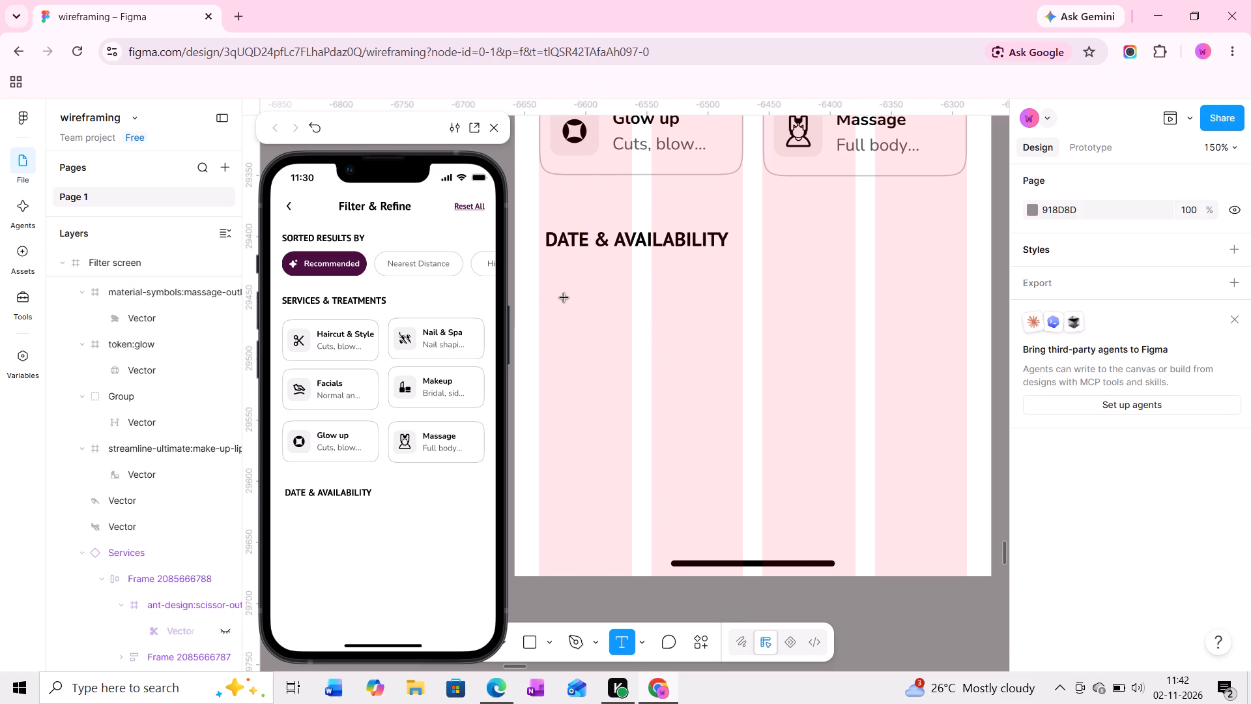
type("Today")
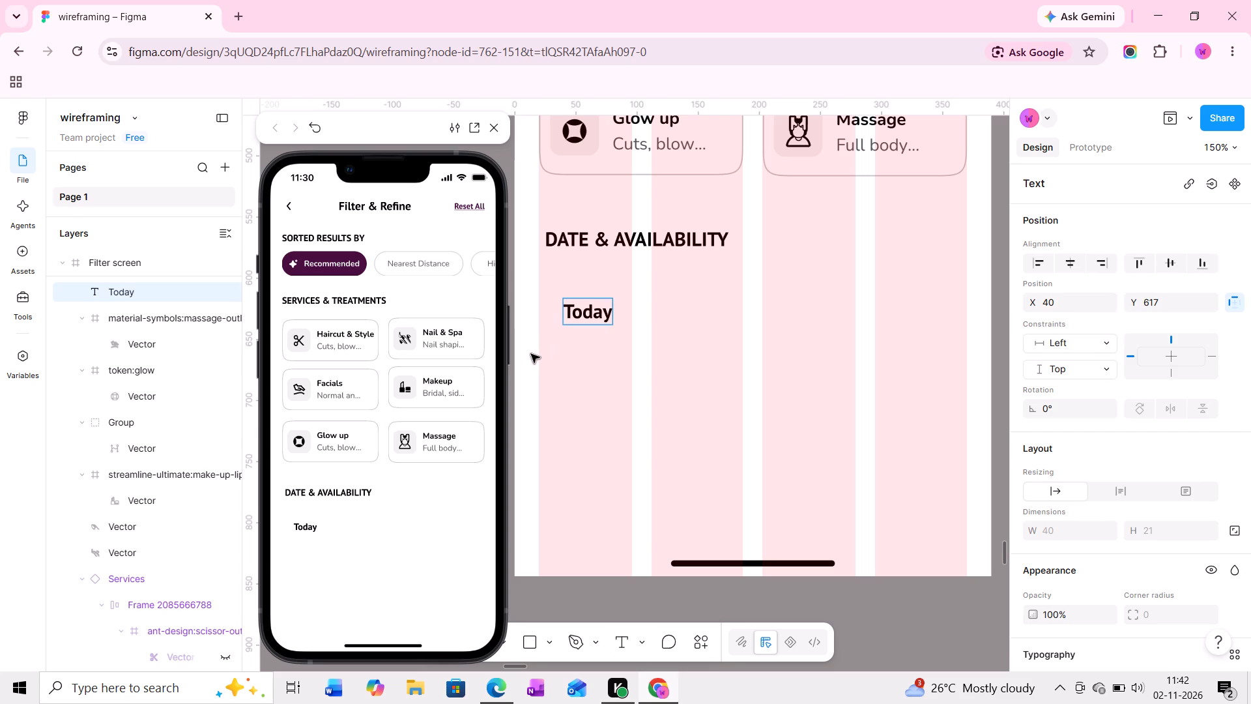
left_click(590, 341)
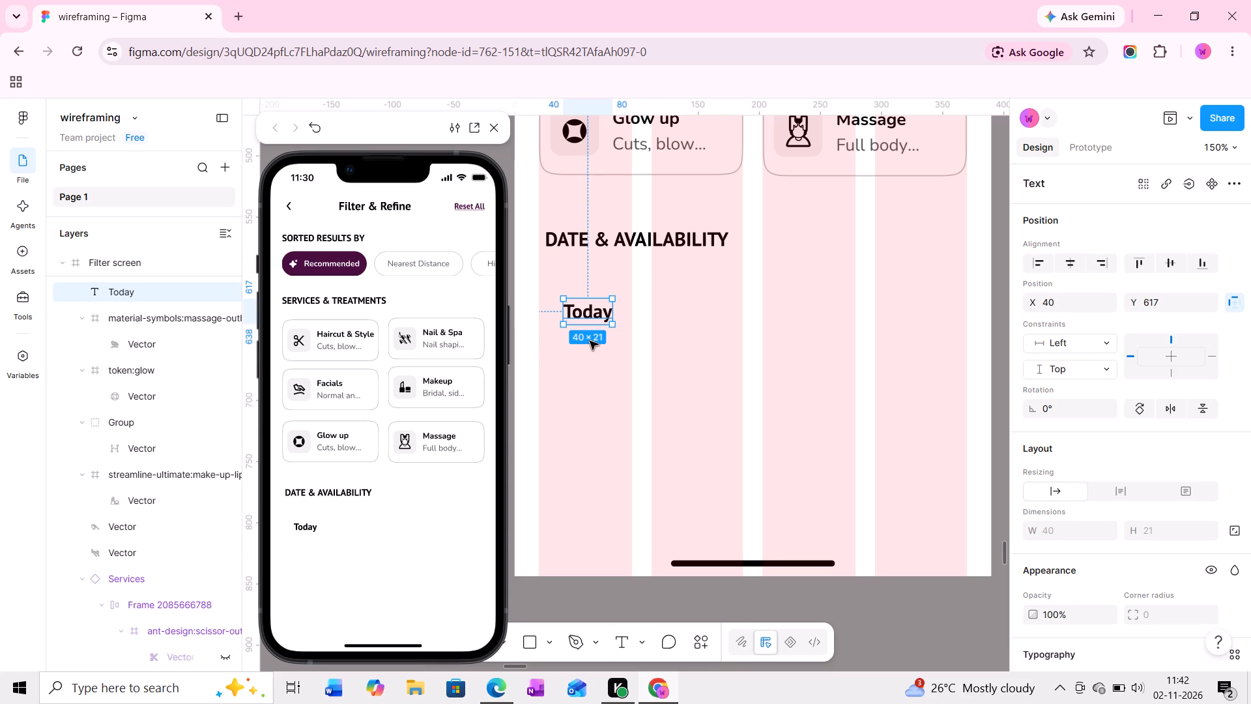
Wrap the Today label in an auto layout frame.
key("shift+a")
scroll(582, 328, "up", 1, "ctrl")
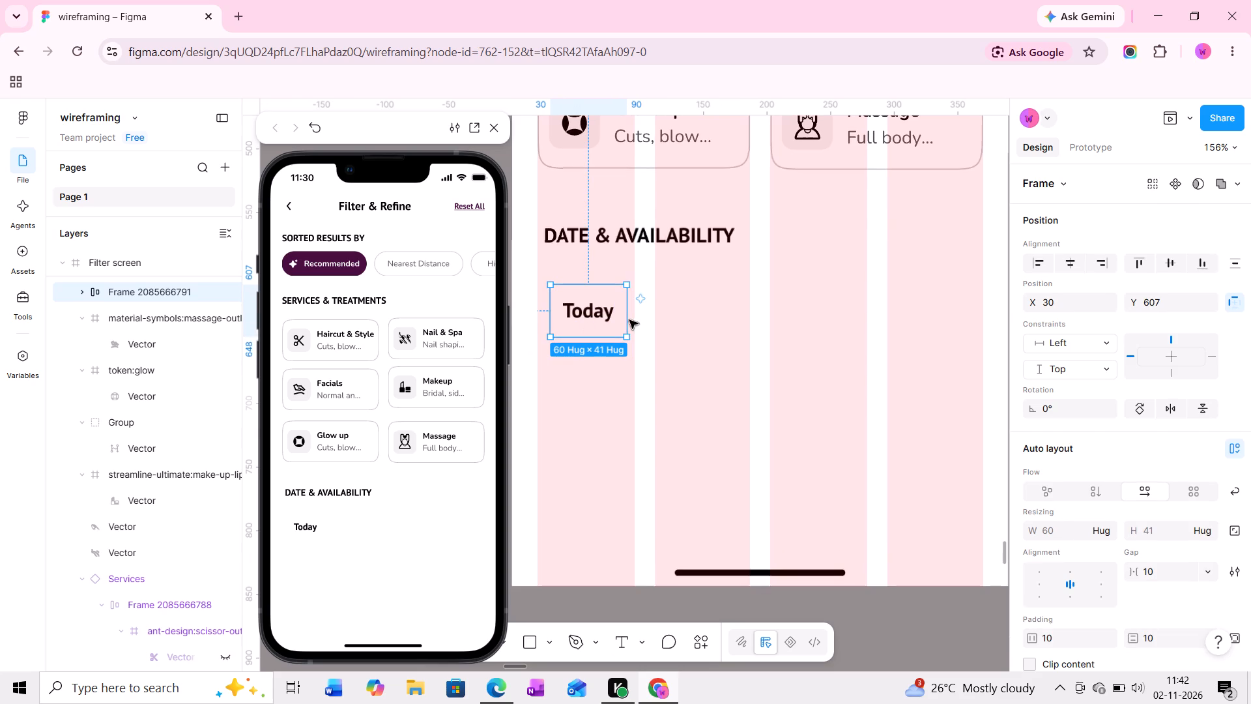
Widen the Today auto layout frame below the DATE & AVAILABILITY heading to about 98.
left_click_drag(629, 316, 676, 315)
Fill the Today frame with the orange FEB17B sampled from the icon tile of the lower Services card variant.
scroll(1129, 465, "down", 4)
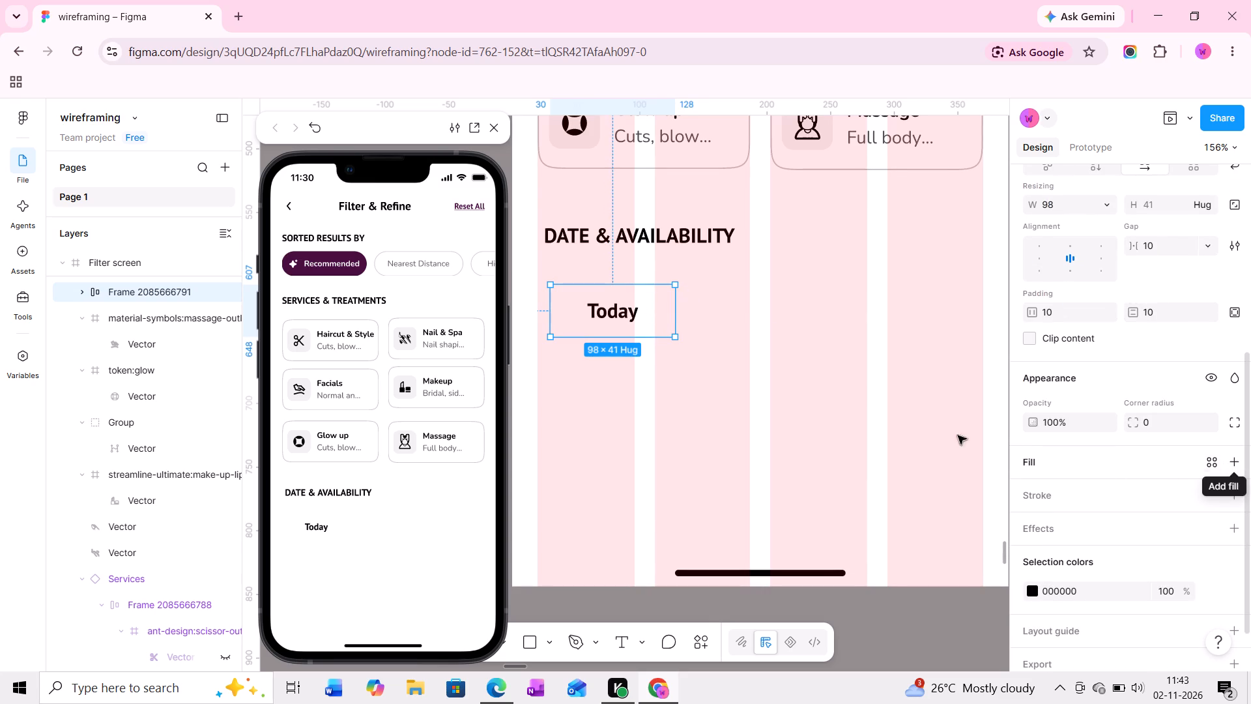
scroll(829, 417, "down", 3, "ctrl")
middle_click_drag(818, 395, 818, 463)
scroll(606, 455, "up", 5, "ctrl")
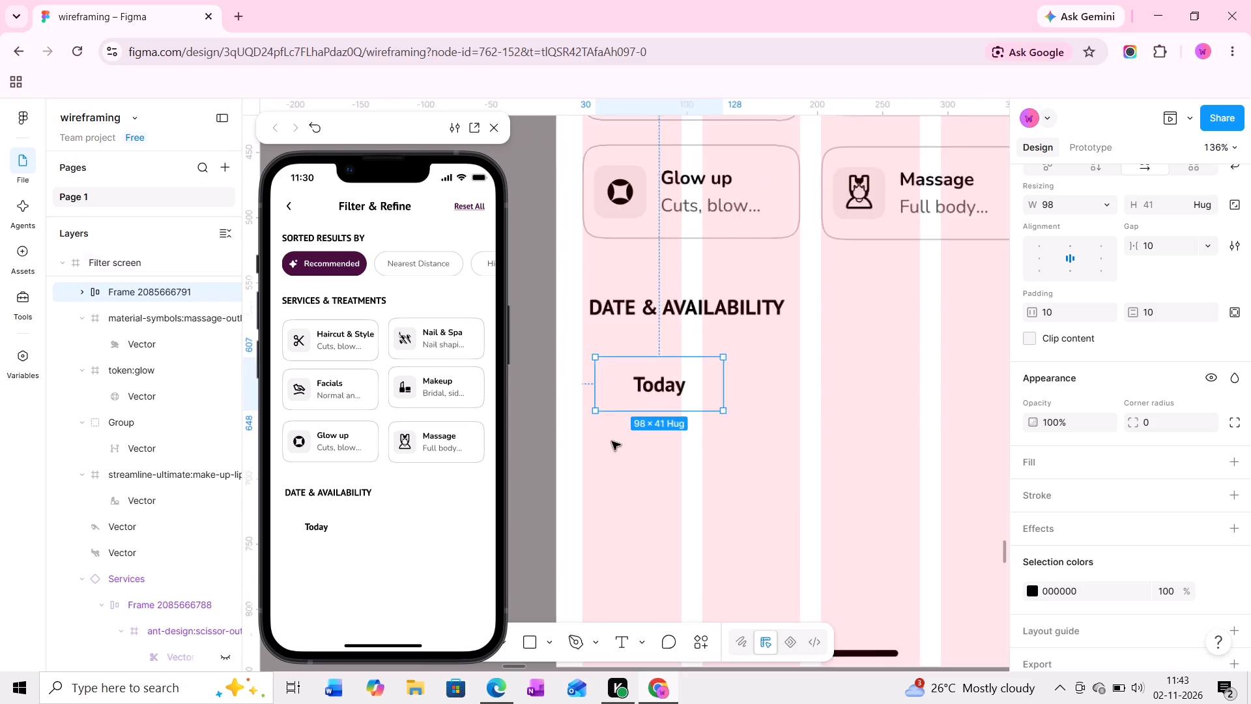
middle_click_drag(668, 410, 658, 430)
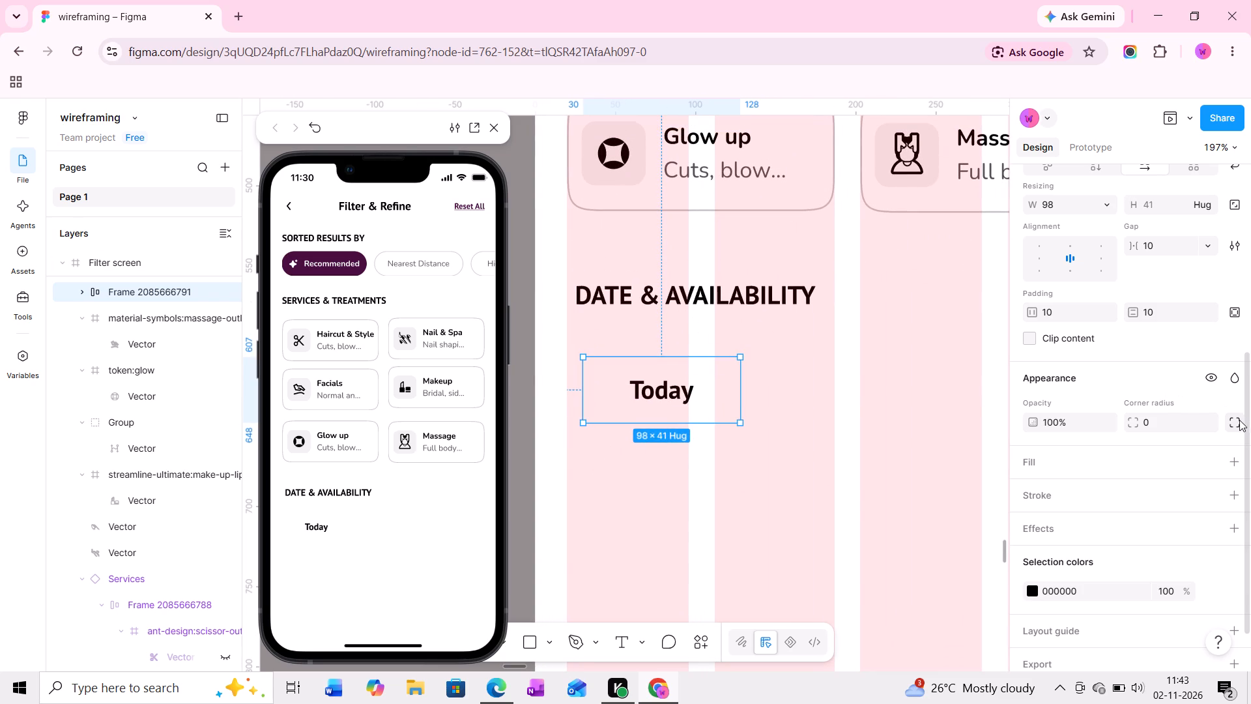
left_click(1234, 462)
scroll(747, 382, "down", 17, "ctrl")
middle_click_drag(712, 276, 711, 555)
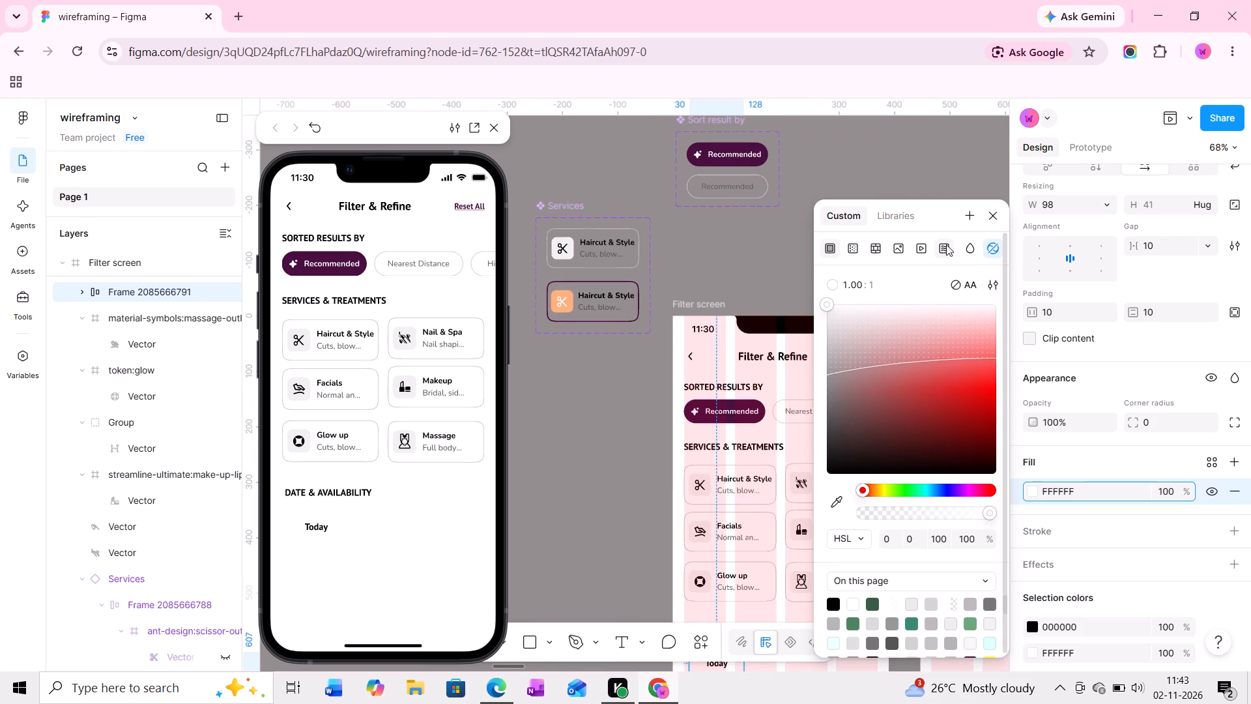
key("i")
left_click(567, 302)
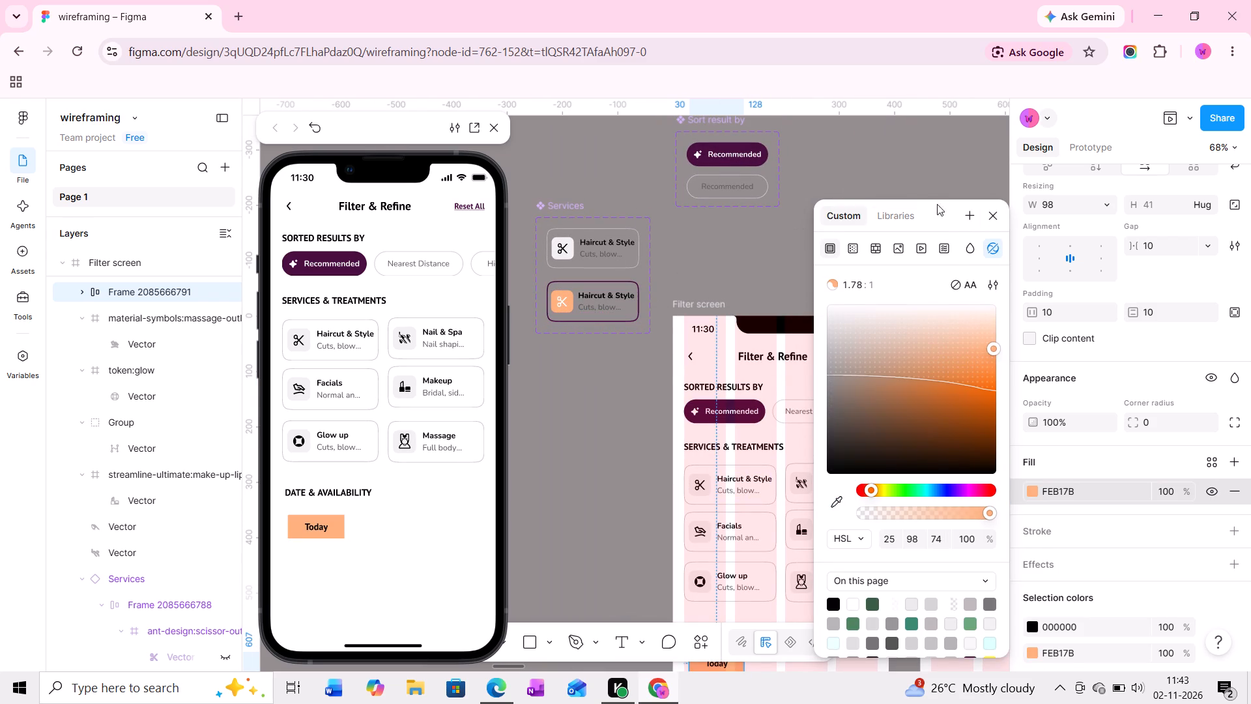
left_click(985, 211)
Widen the Today frame to about 110.
middle_click_drag(713, 567, 718, 489)
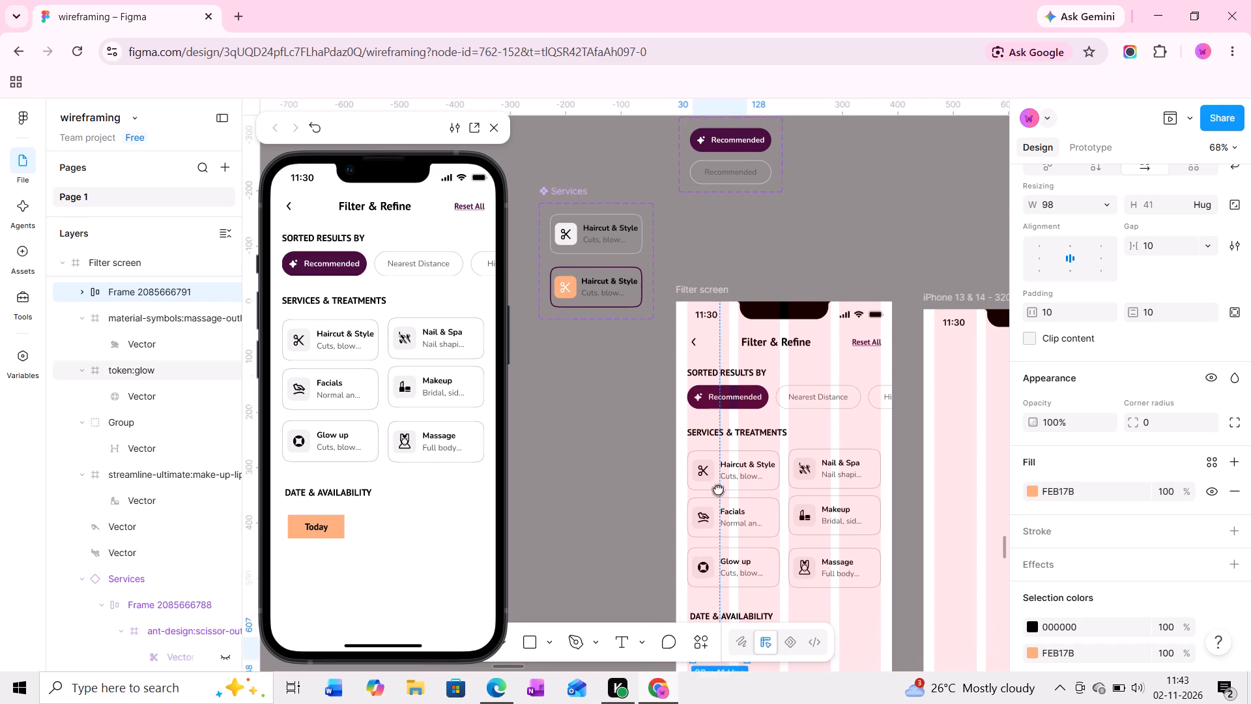
middle_click_drag(718, 489, 718, 460)
scroll(729, 551, "up", 11, "ctrl")
middle_click_drag(737, 553, 740, 468)
scroll(741, 464, "up", 4, "ctrl")
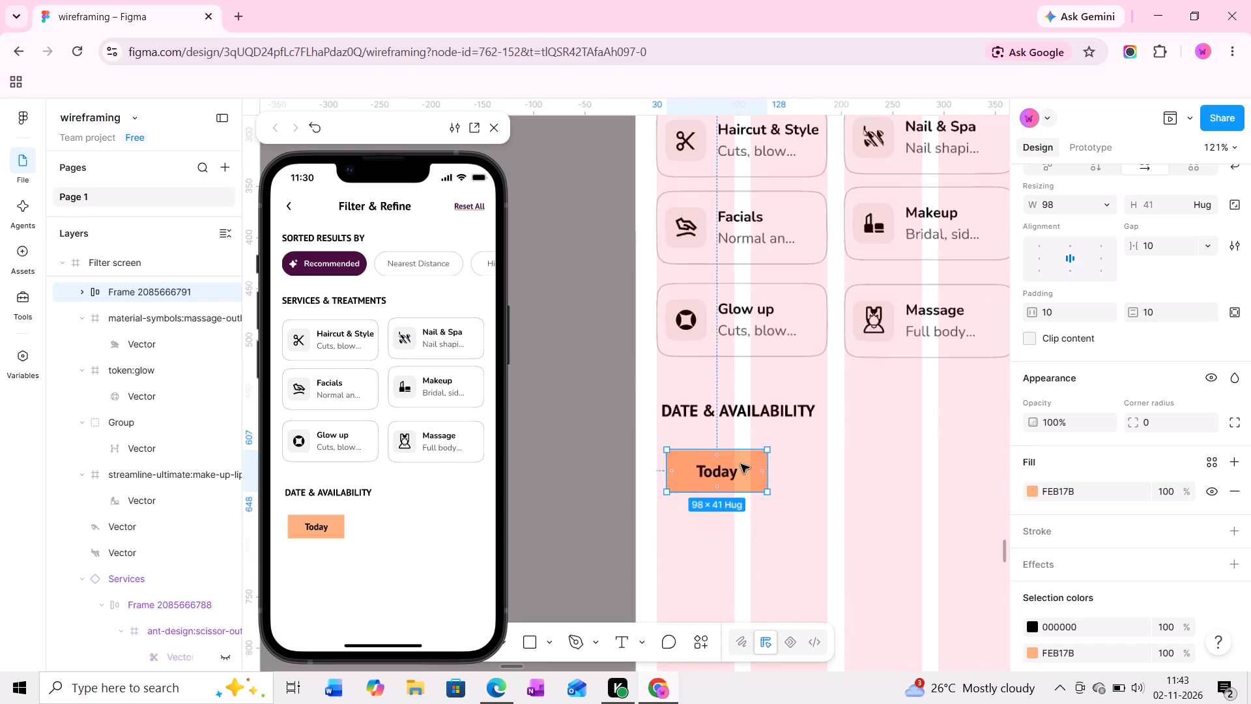
scroll(741, 464, "up", 2, "ctrl")
middle_click_drag(736, 452, 734, 370)
scroll(734, 370, "up", 4, "ctrl")
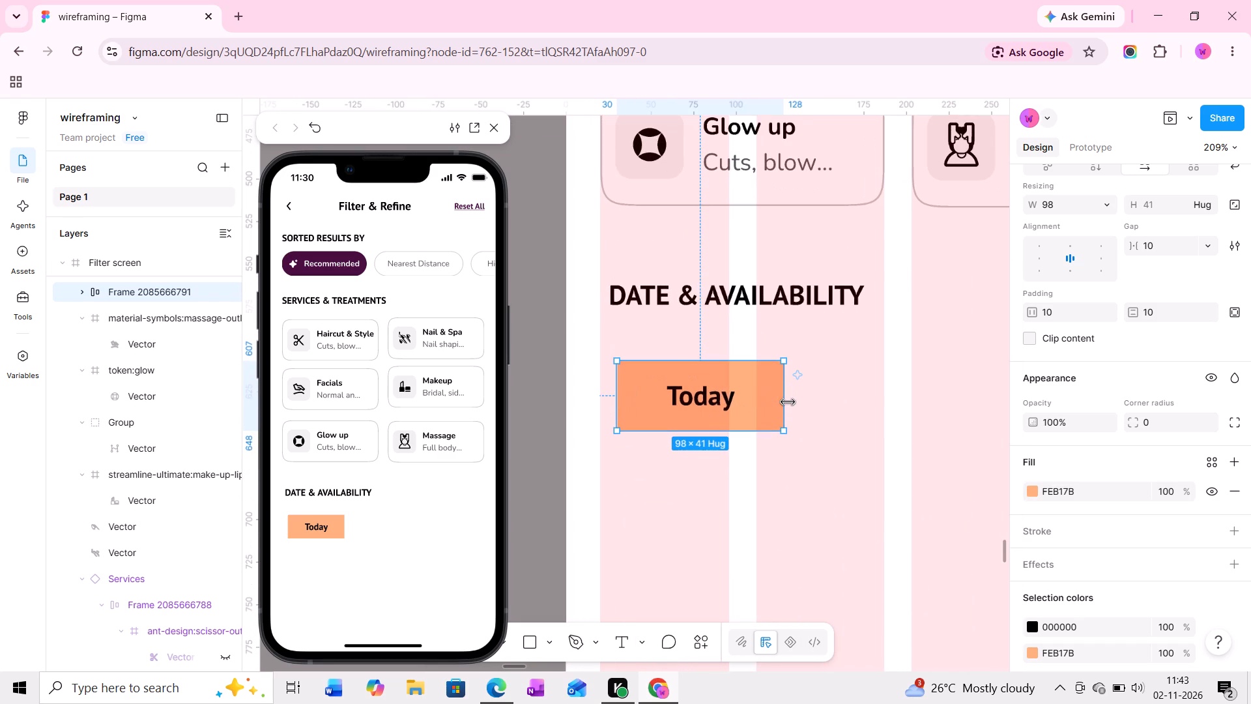
left_click_drag(783, 397, 803, 397)
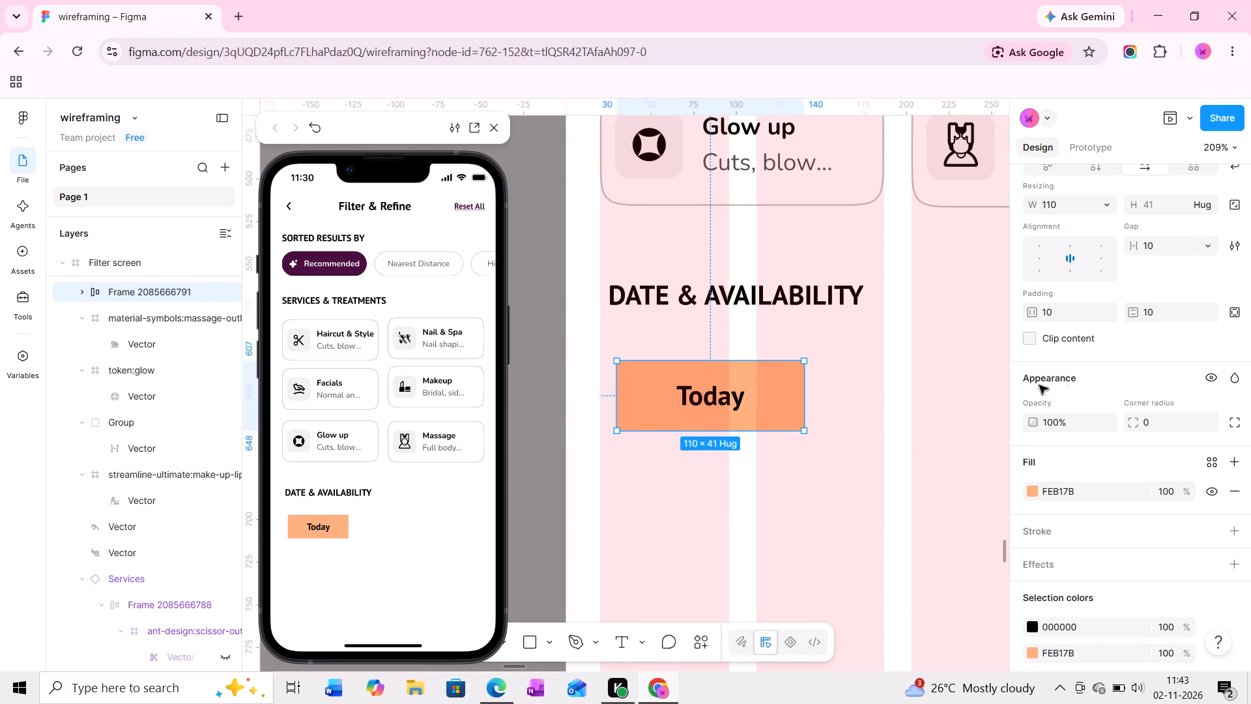
Round the Today frame's corners to a radius of 14 with 100% corner smoothing.
left_click_drag(1136, 422, 755, 387)
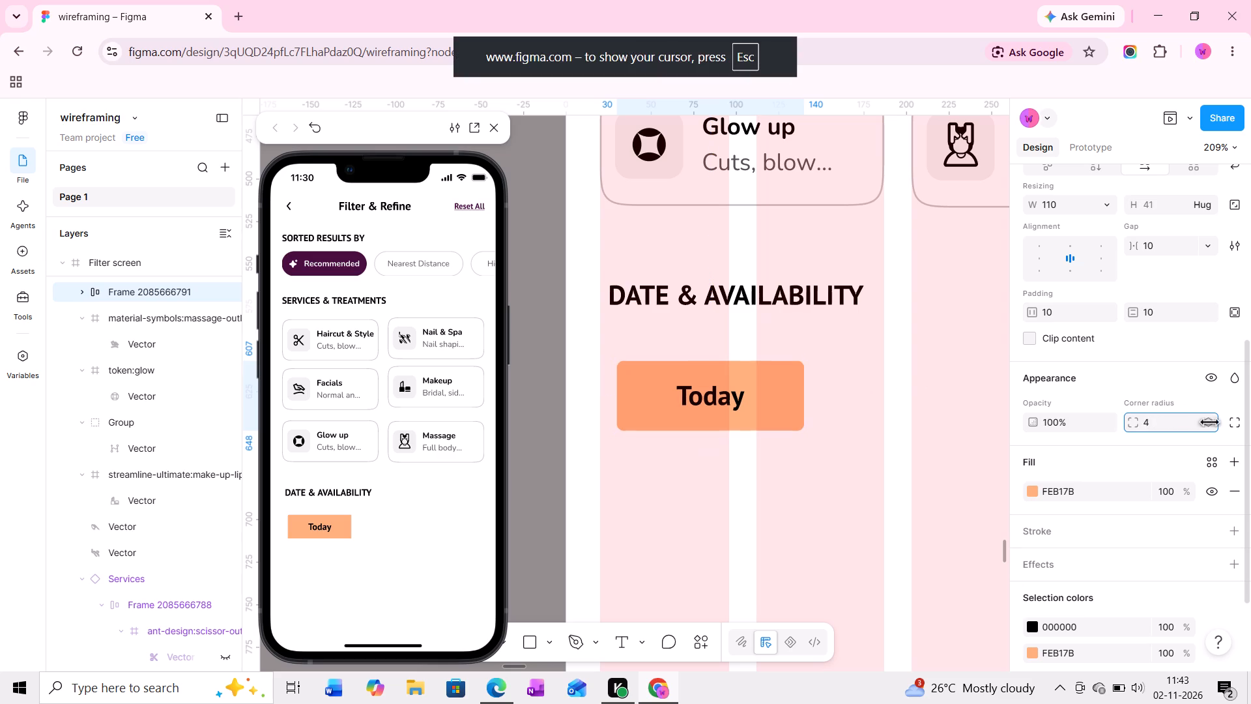
left_click_drag(755, 387, 810, 387)
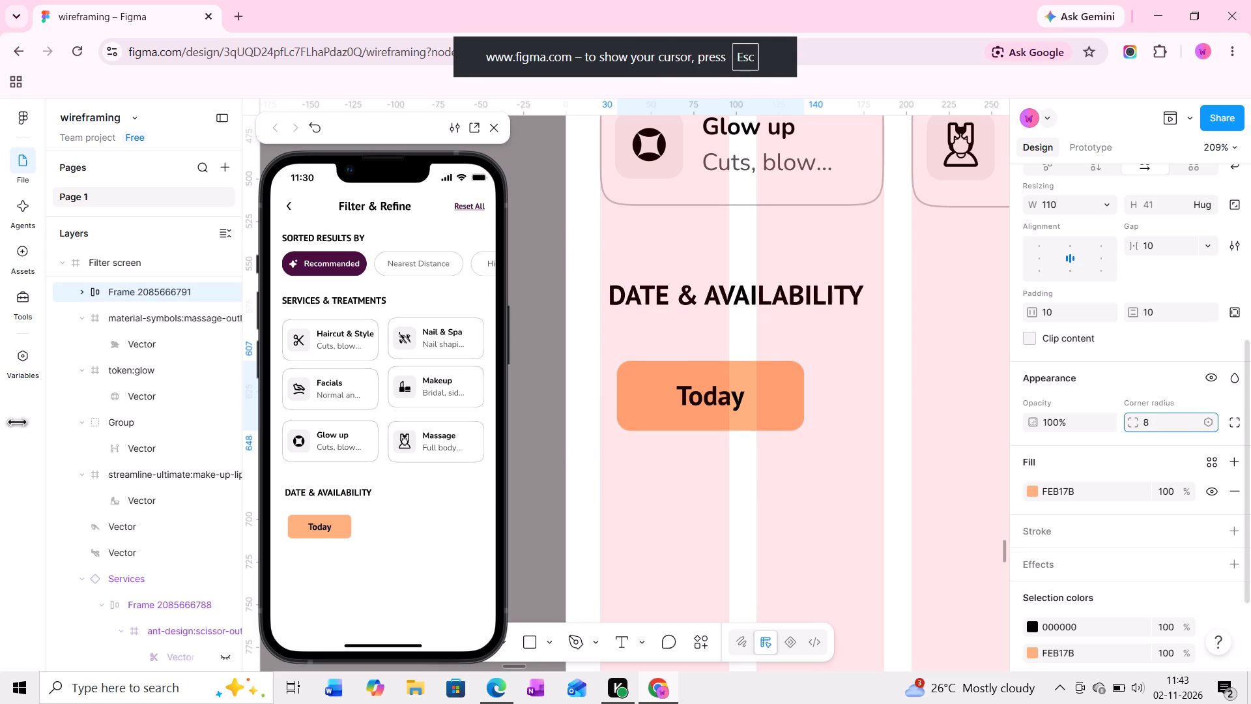
left_click_drag(810, 387, 960, 383)
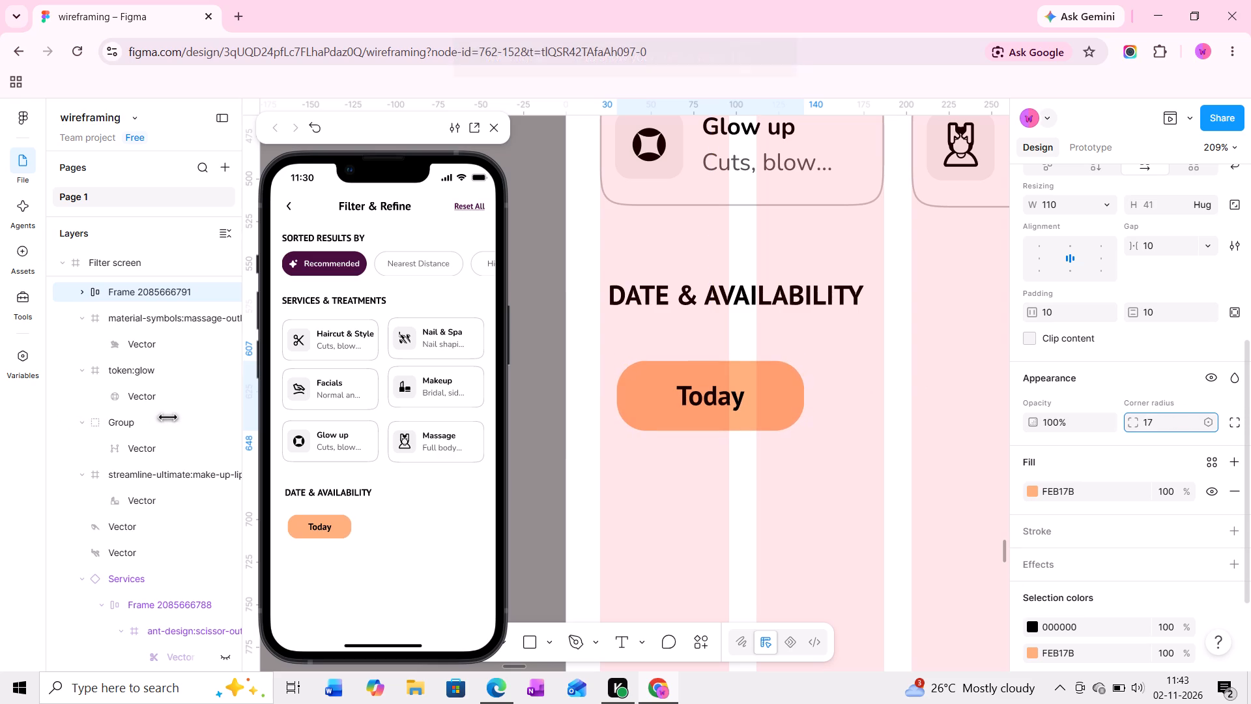
left_click_drag(960, 383, 914, 389)
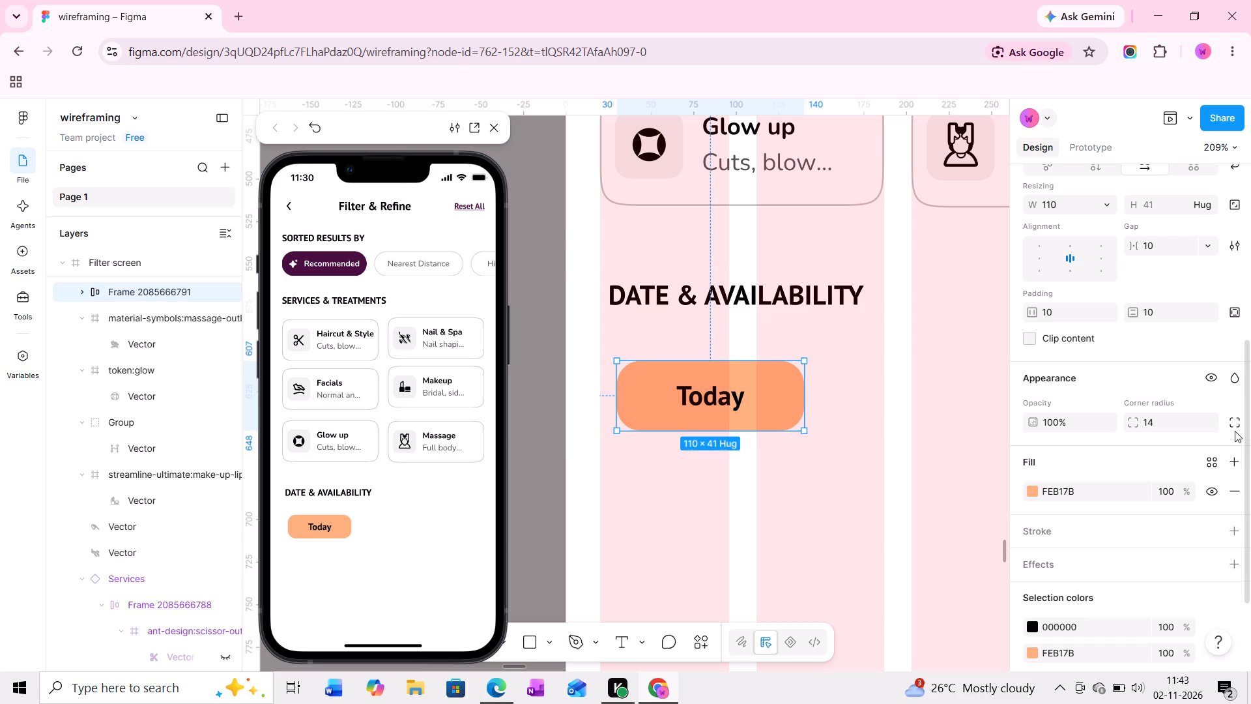
left_click(1231, 421)
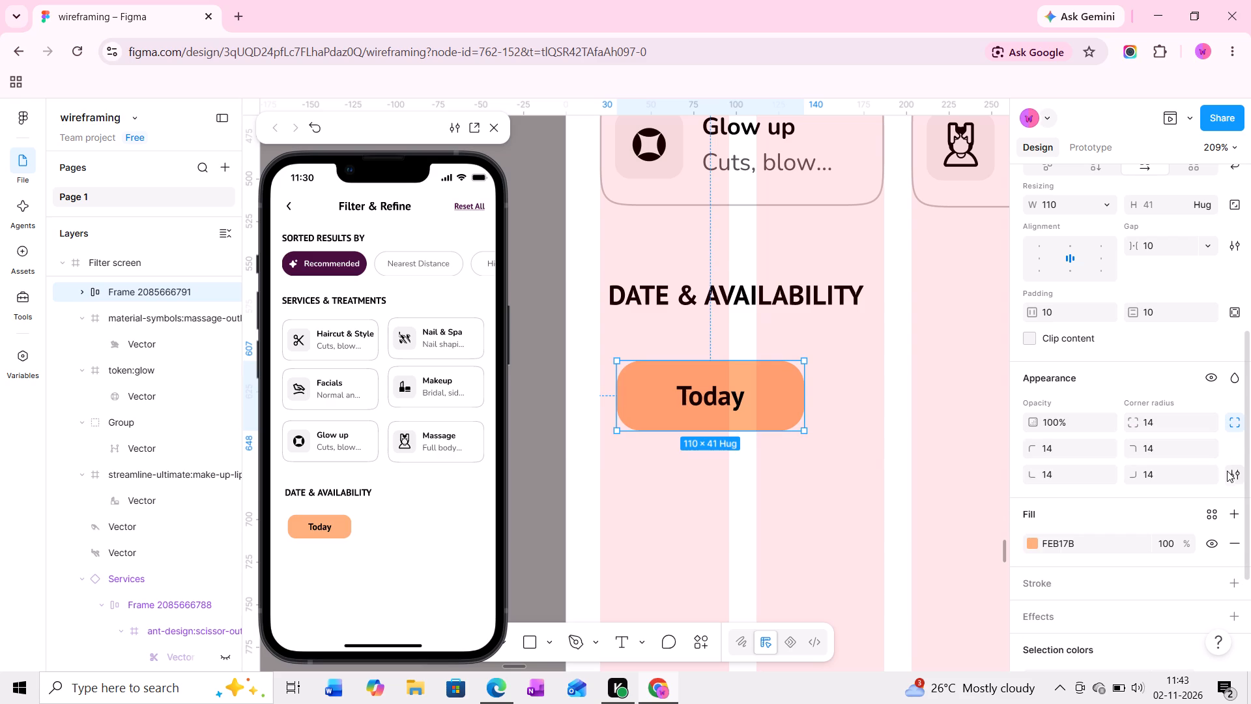
left_click(1227, 474)
left_click_drag(837, 510, 1135, 511)
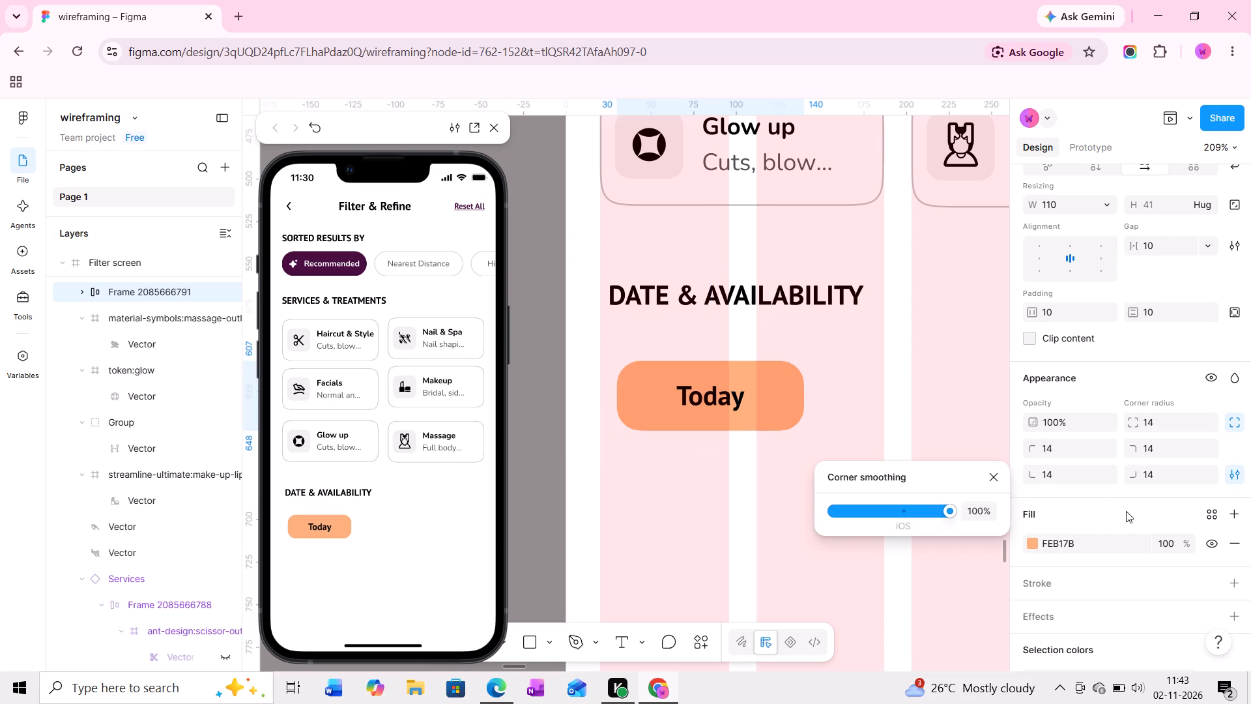
Move the Today frame to about X 20, Y 603, in line with the edge of the service cards.
left_click_drag(765, 402, 757, 390)
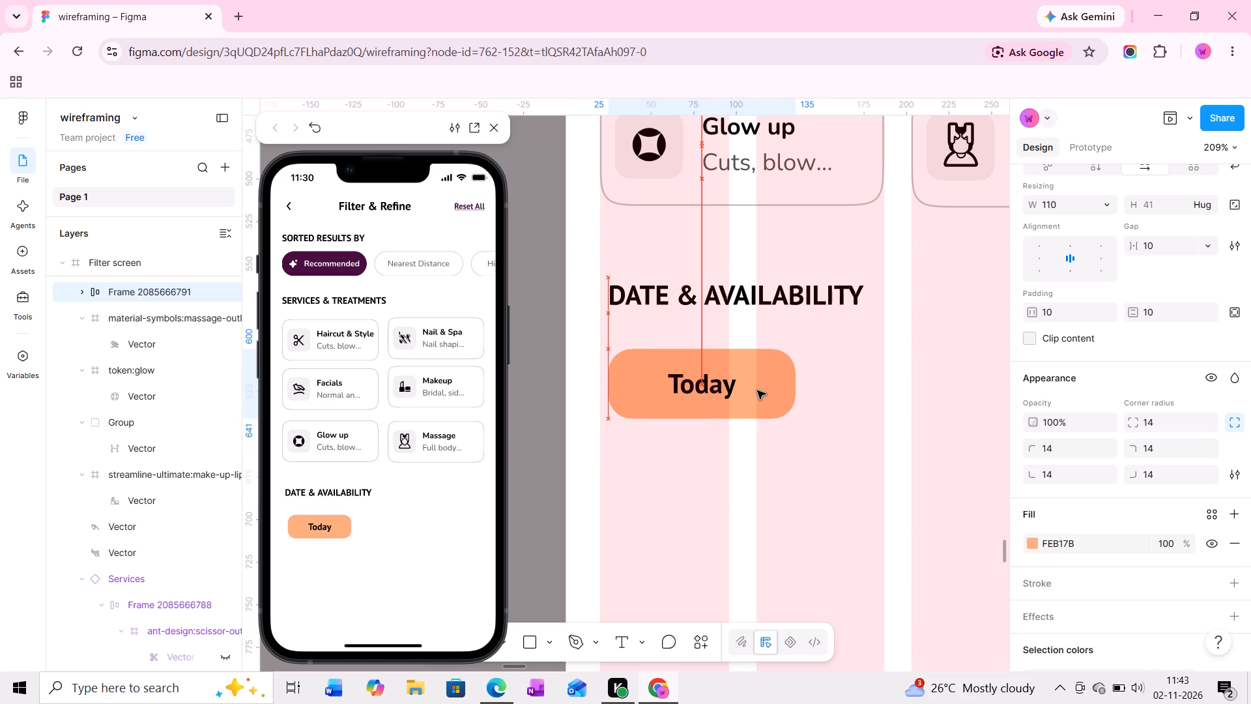
left_click_drag(757, 390, 747, 396)
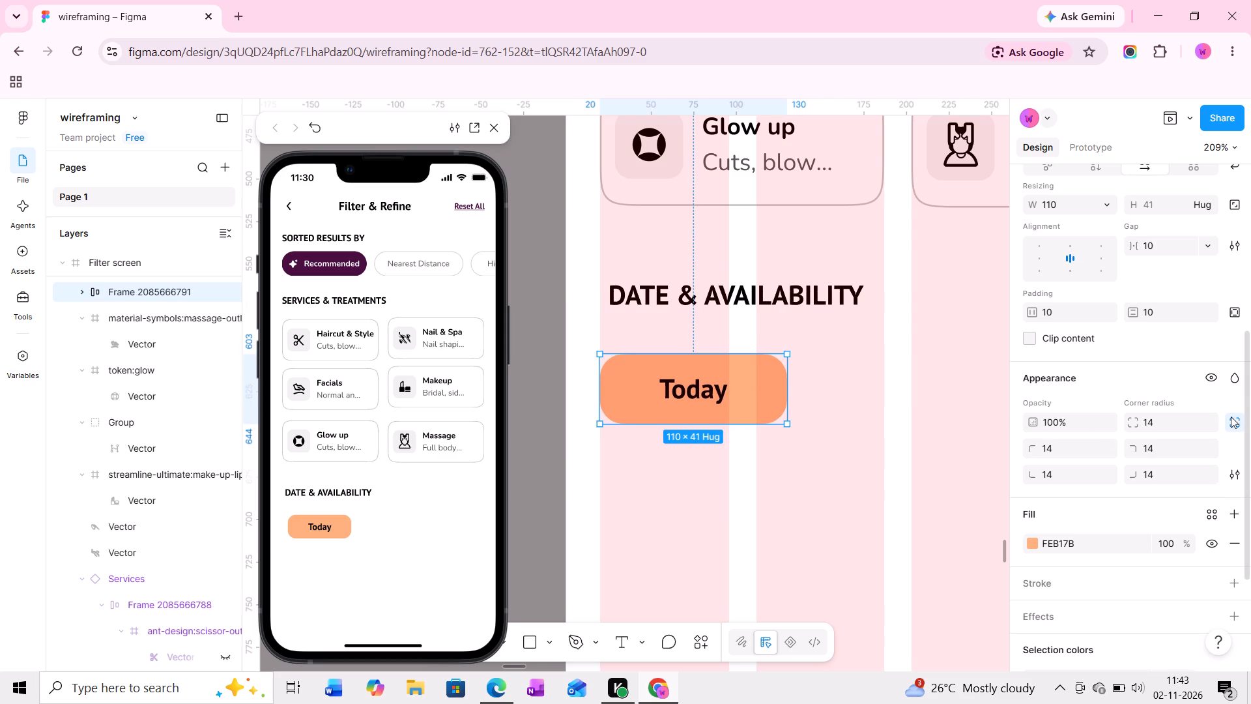
Set the Today frame's corner radius to 37 to make it a pill.
left_click_drag(1133, 423, 769, 385)
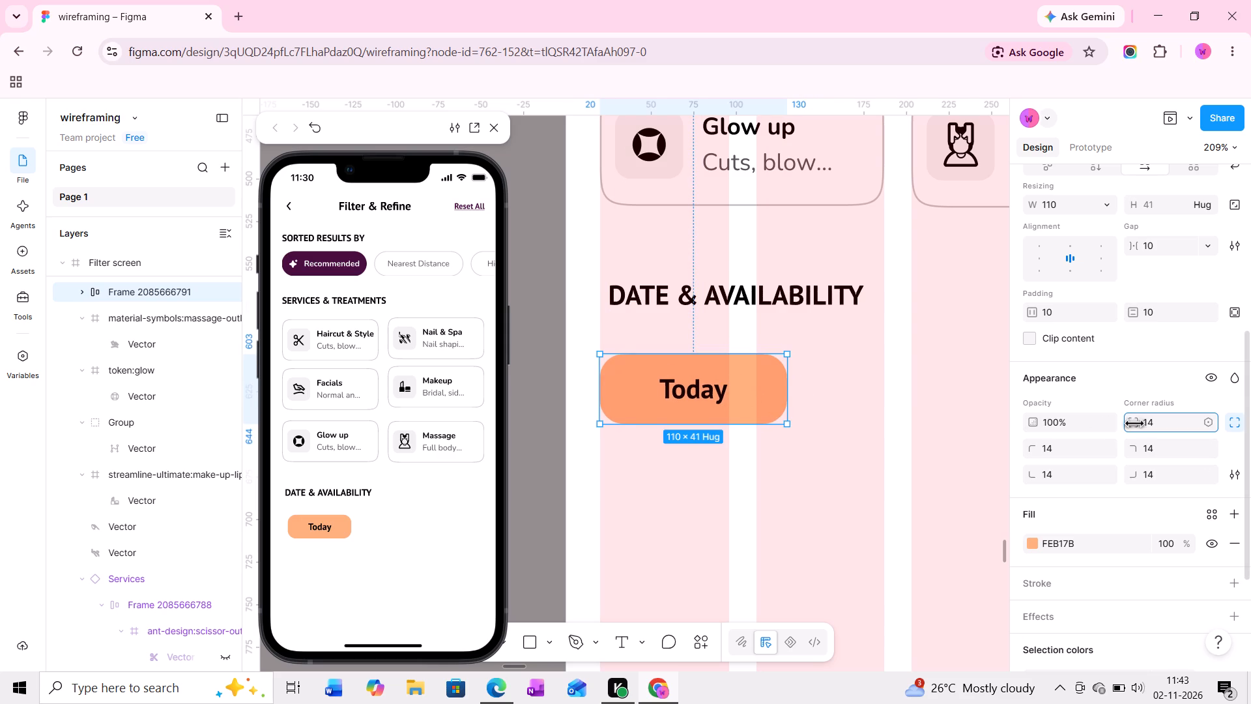
left_click_drag(769, 385, 1054, 385)
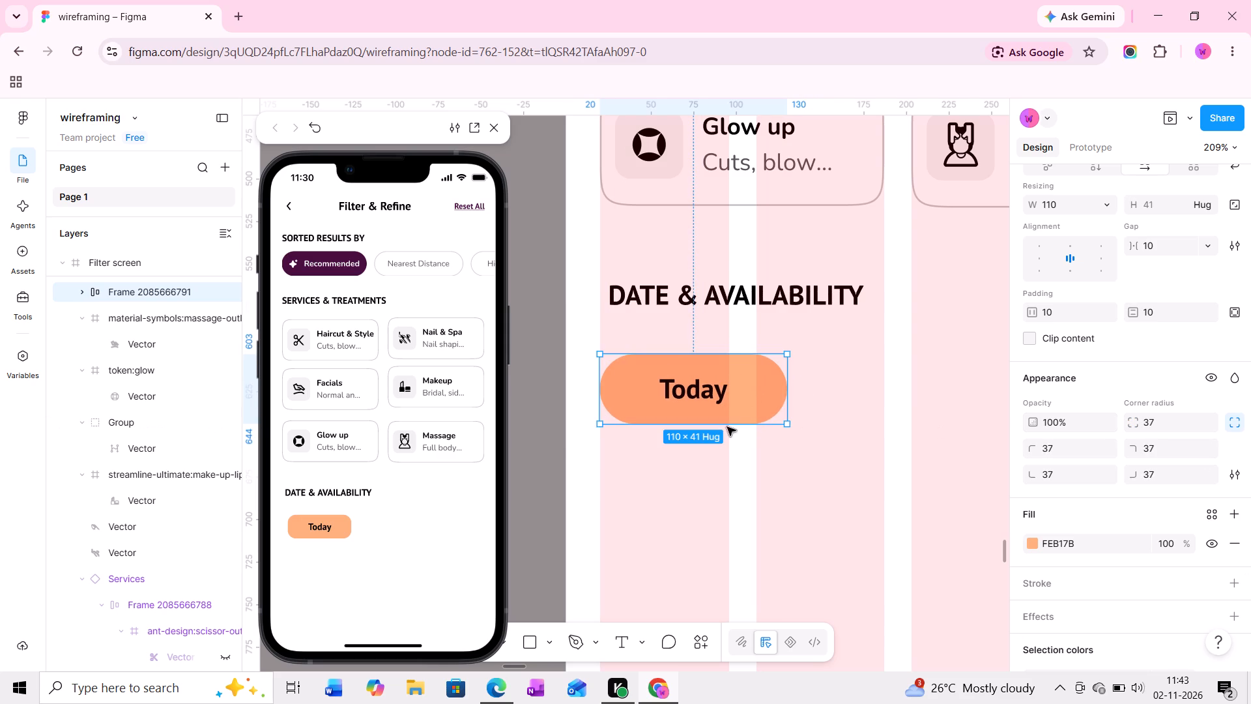
Move the Today pill closer to the DATE & AVAILABILITY heading, to about Y 594.
left_click_drag(729, 374, 728, 384)
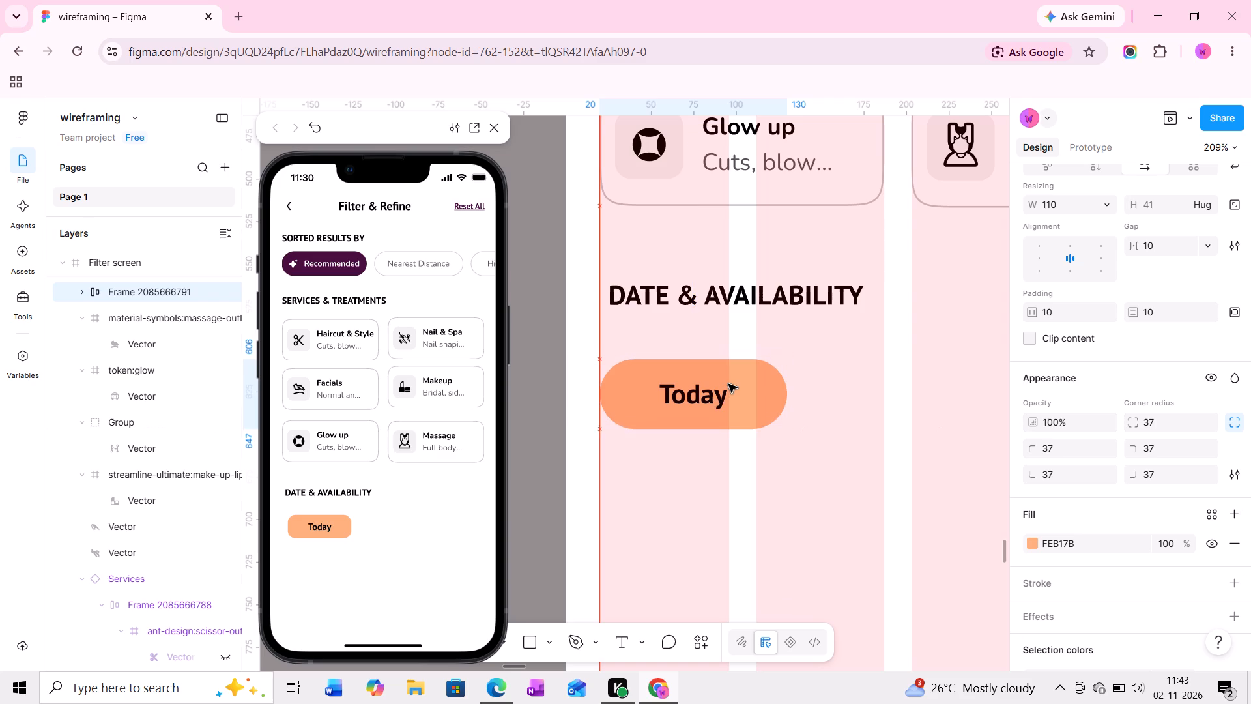
left_click_drag(728, 384, 728, 359)
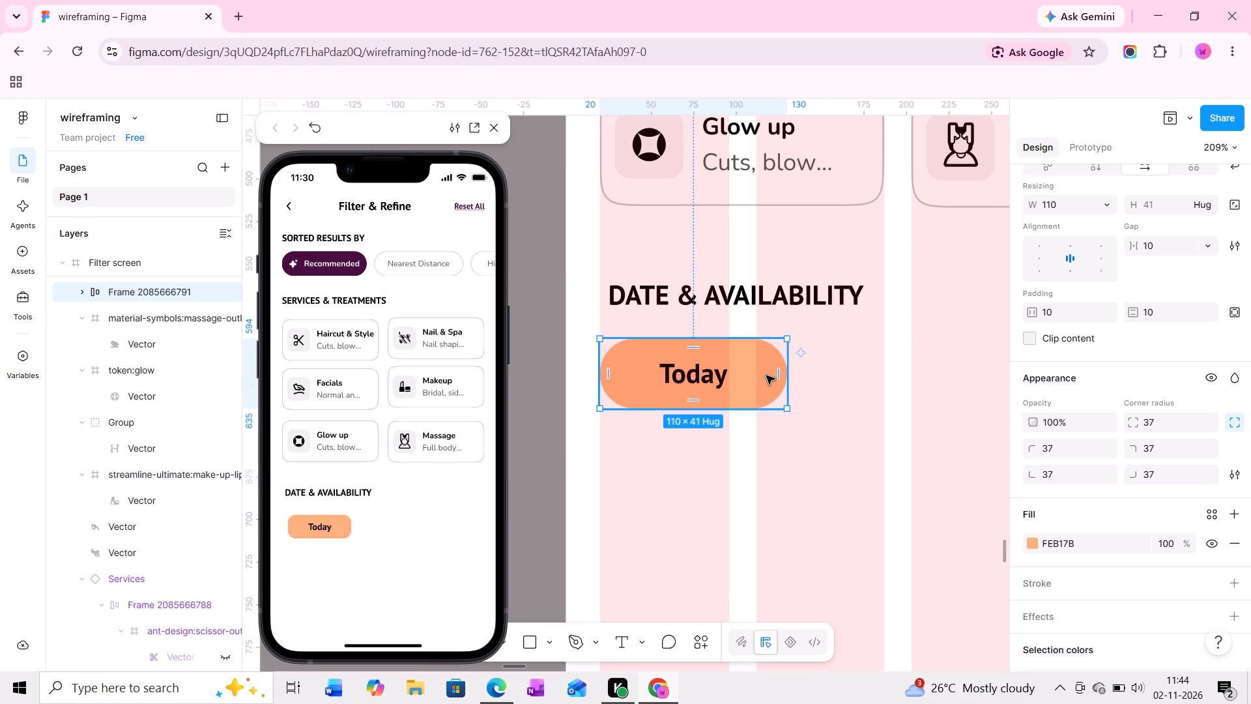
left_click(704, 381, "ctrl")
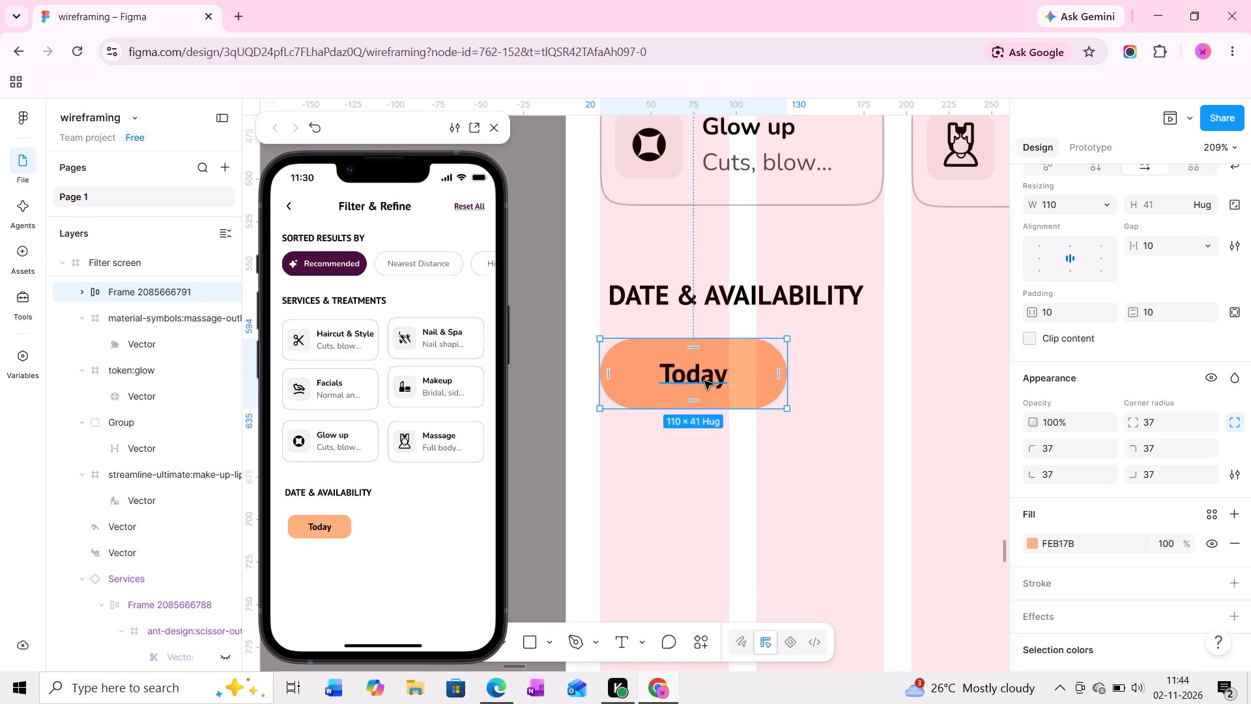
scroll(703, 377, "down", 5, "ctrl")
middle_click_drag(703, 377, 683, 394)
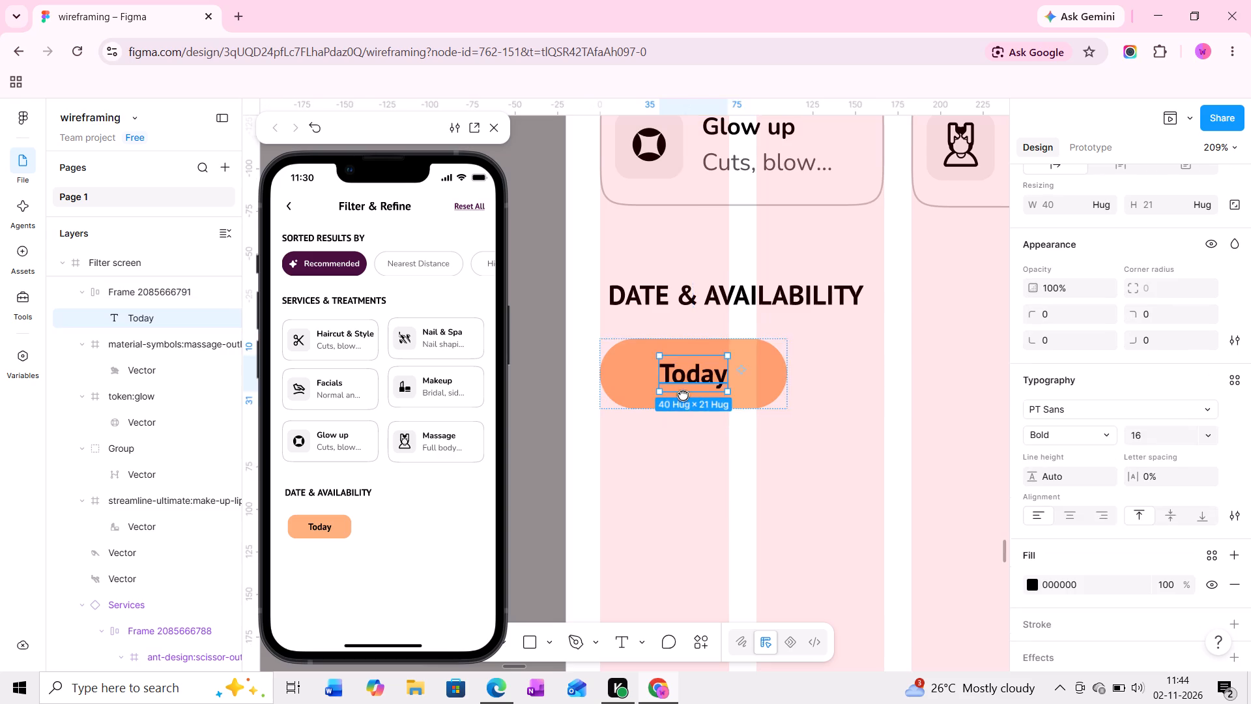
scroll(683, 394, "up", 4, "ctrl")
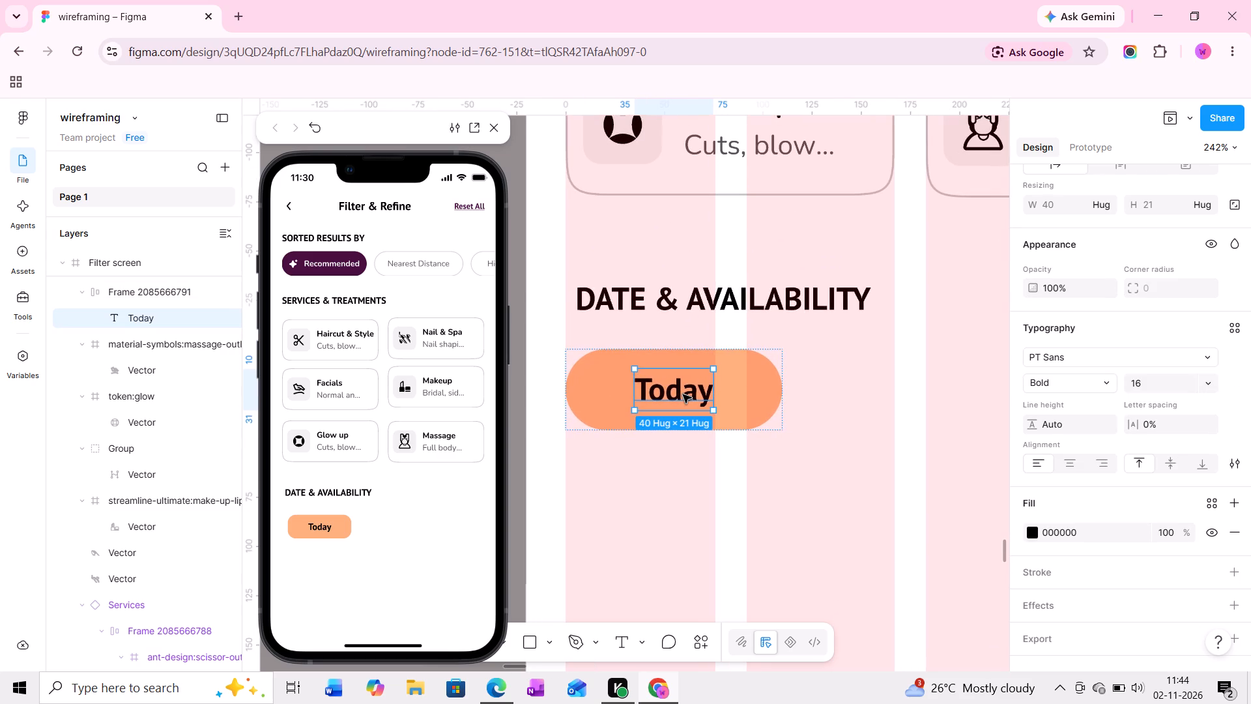
Remove the Today pill's fill and give it an inside stroke of weight 1 in grey 989797.
left_click(755, 389)
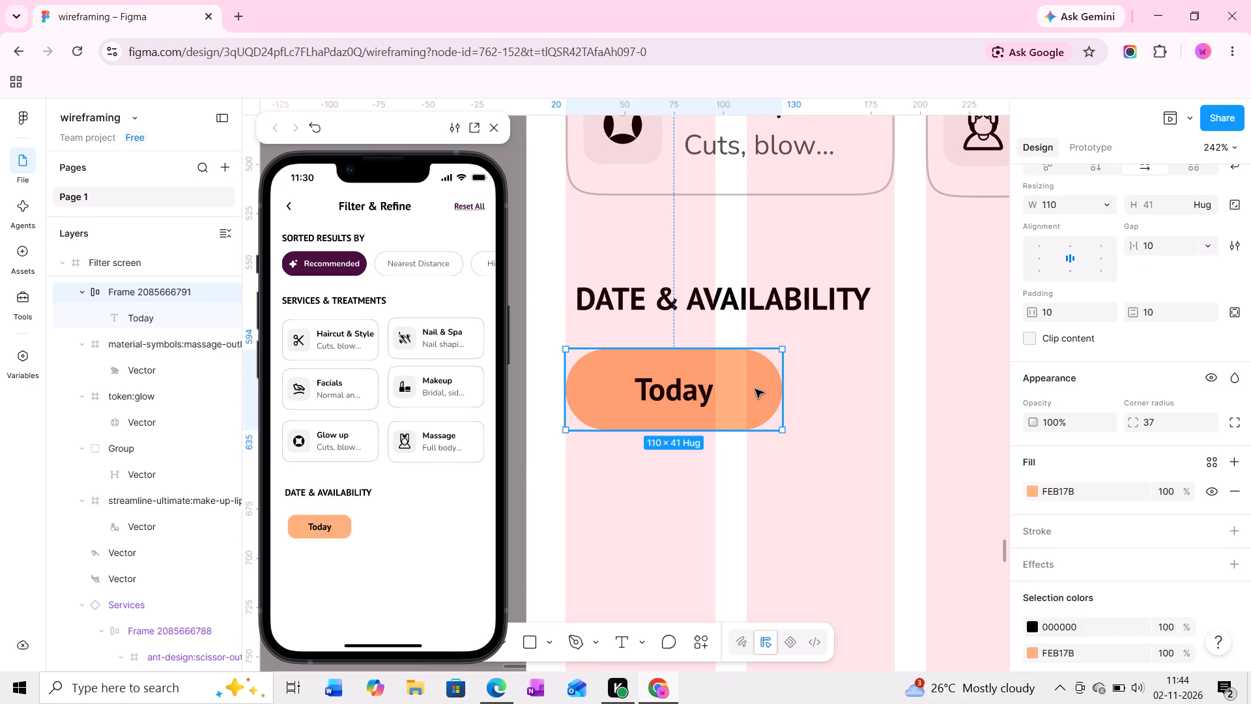
left_click(1235, 535)
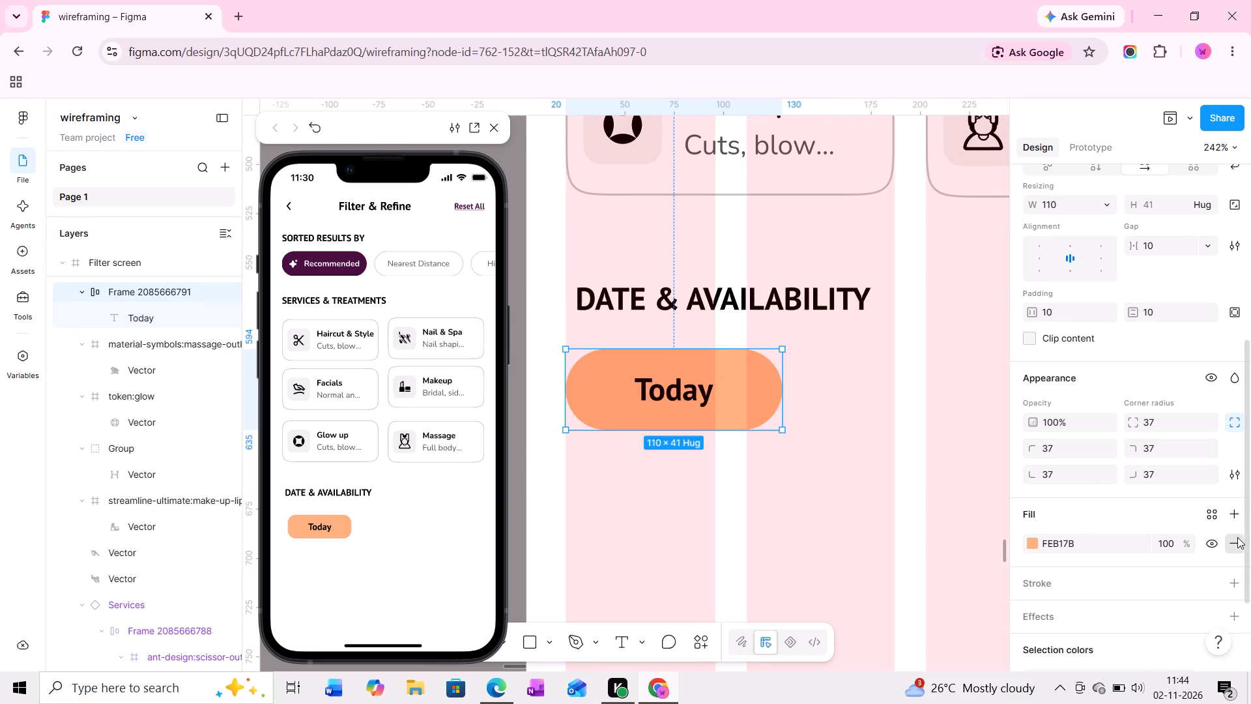
left_click(1235, 544)
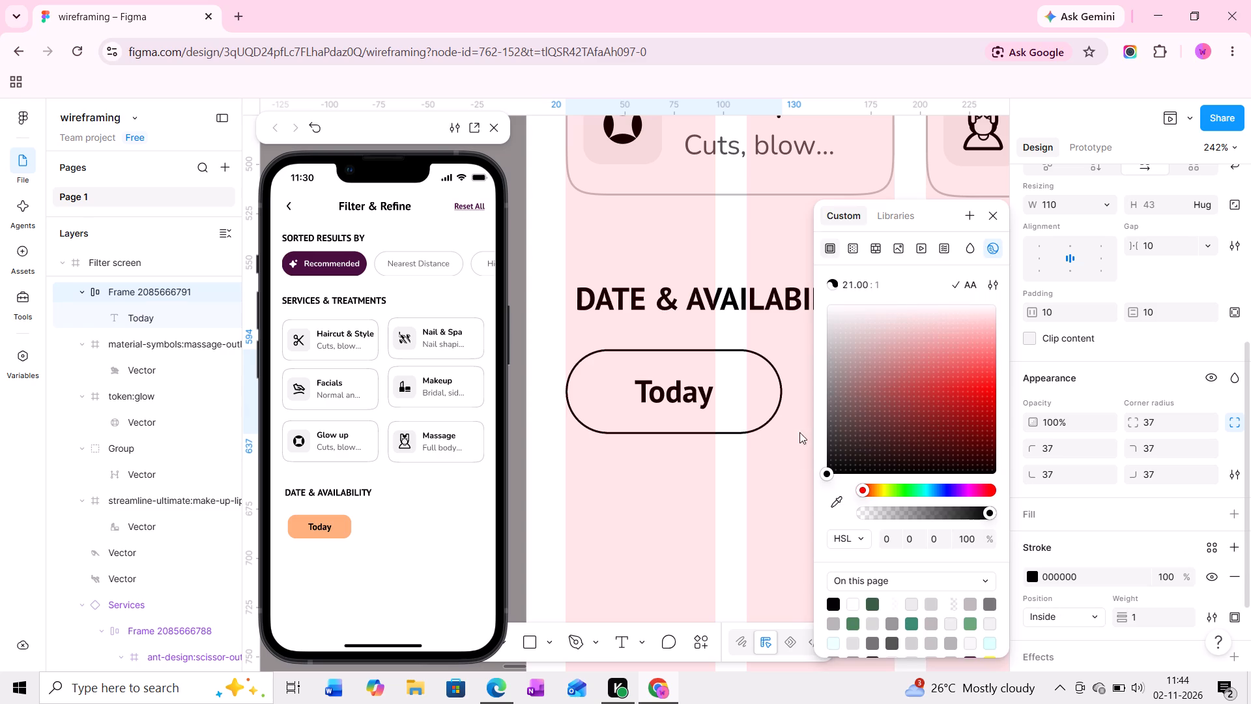
left_click_drag(857, 355, 827, 374)
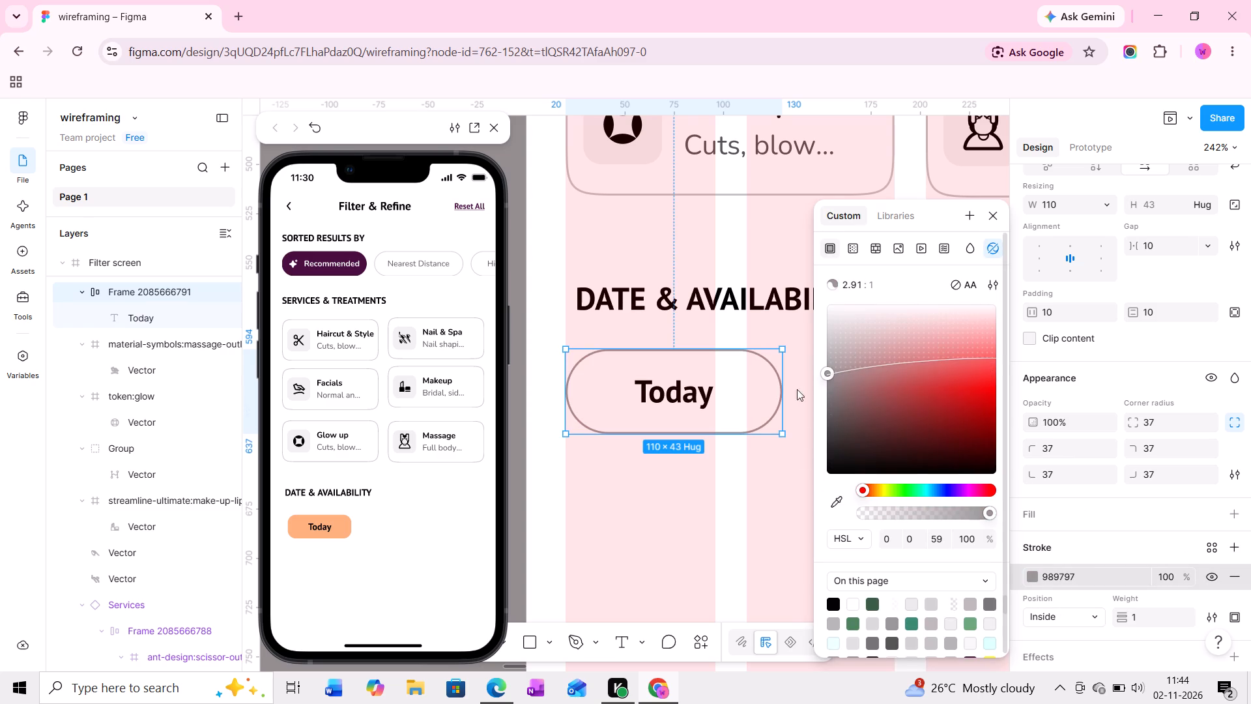
Select the Today text inside the pill under DATE & AVAILABILITY.
left_click(655, 403, "ctrl")
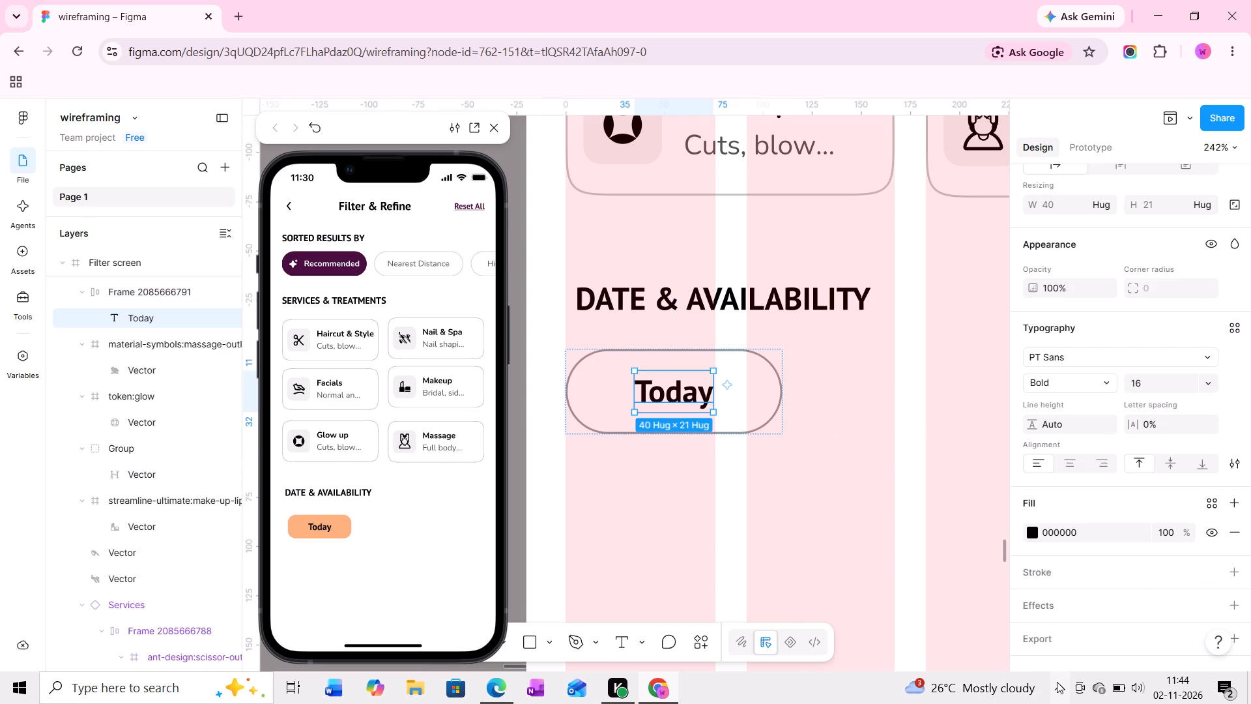
Switch to the Windows network list and connect to the secured Wi-Fi network Zuzuzuzuzu.
left_click(1057, 682)
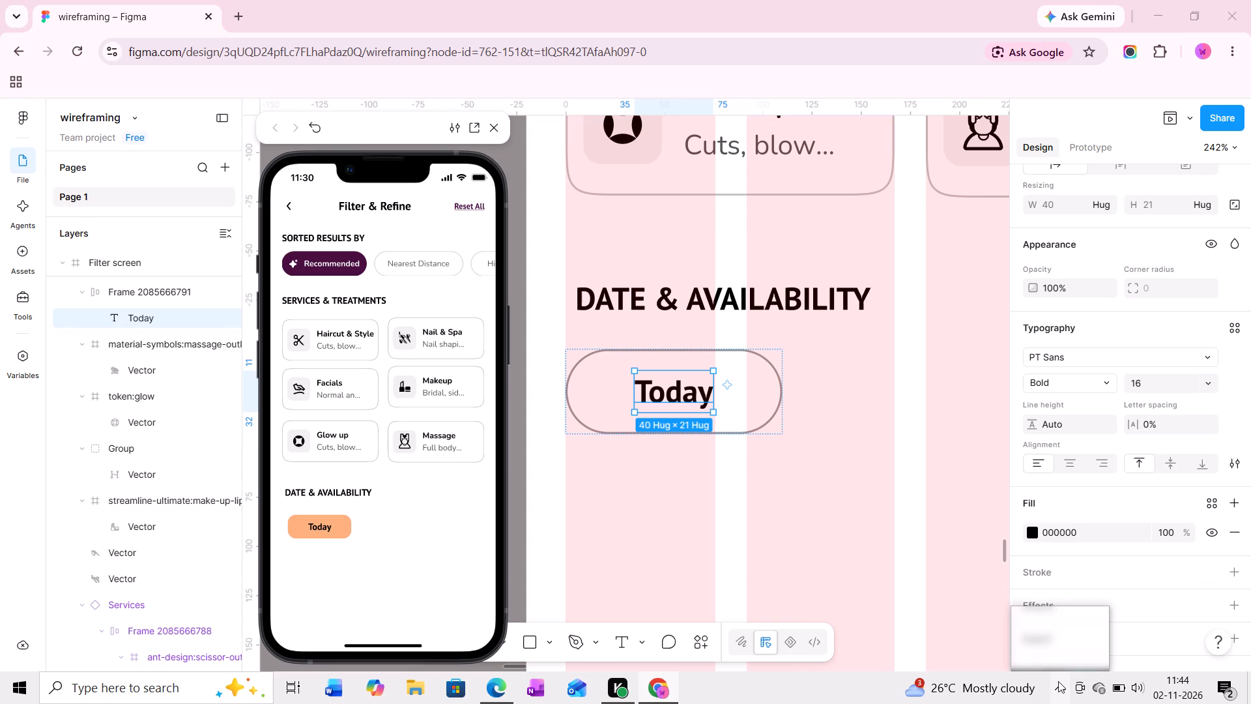
left_click(1057, 658)
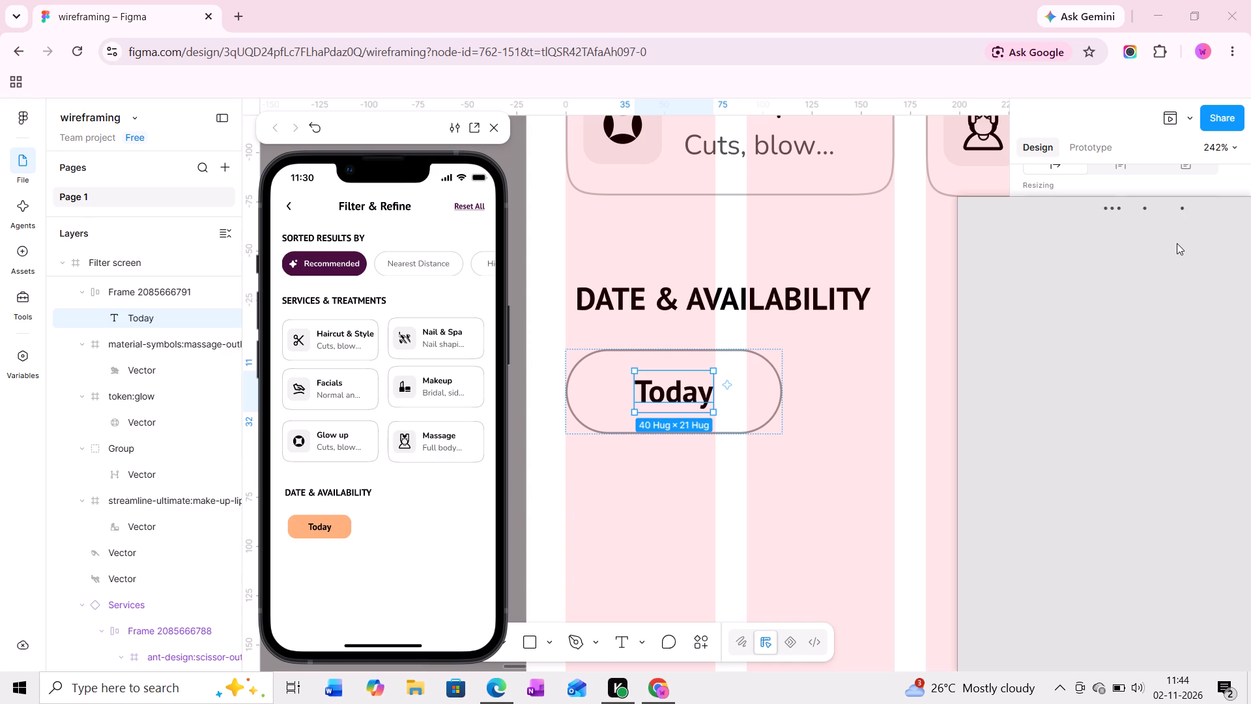
left_click(1177, 243)
left_click(1213, 305)
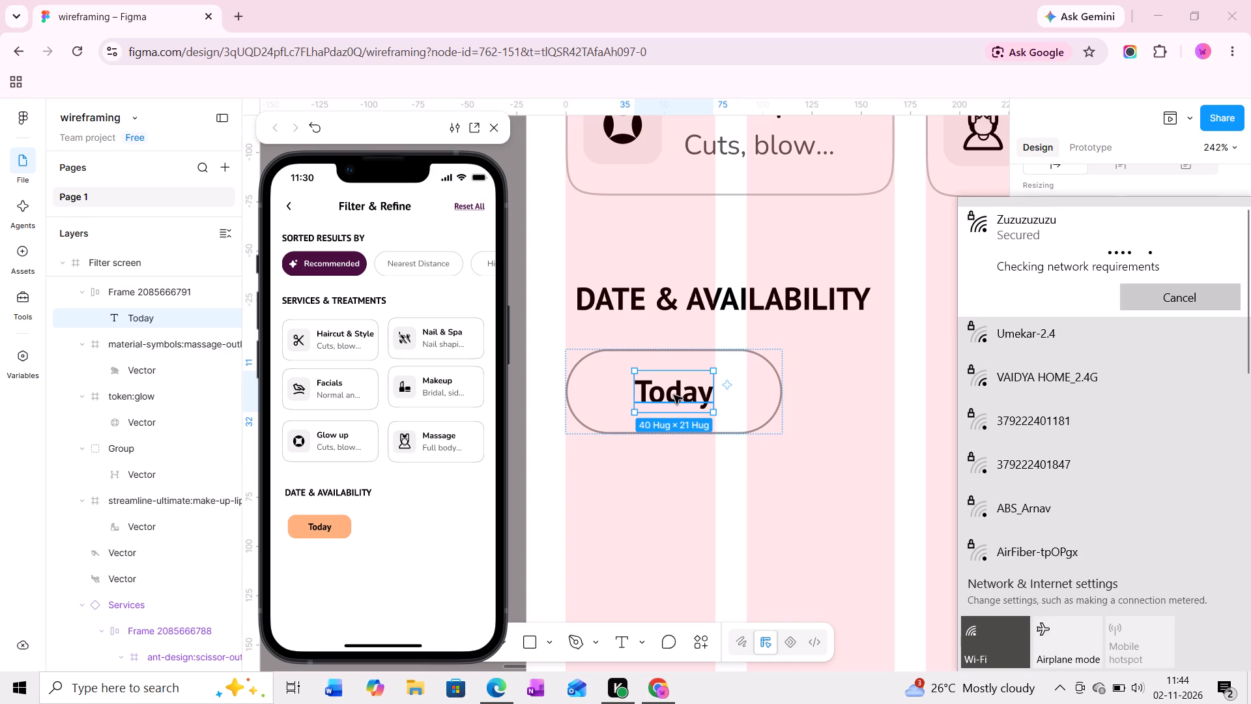
left_click(839, 390)
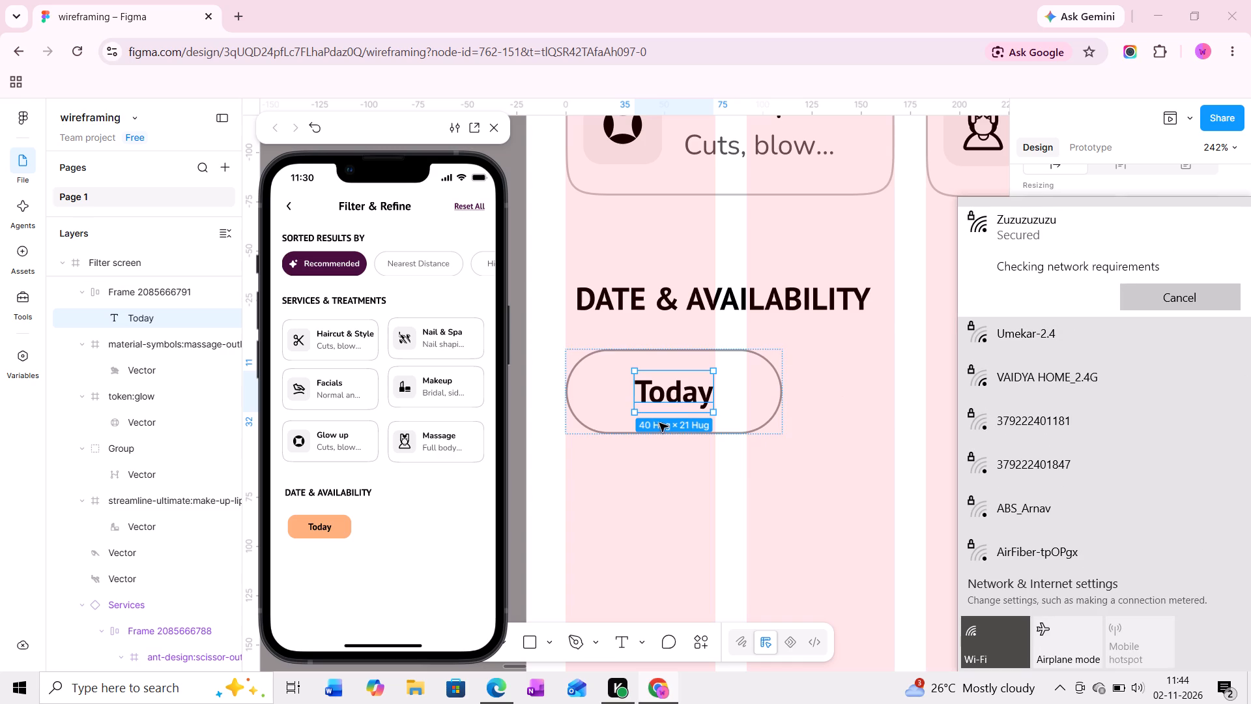
Back in Figma, change the font of the pill's Today text to Nunito.
left_click(1100, 384)
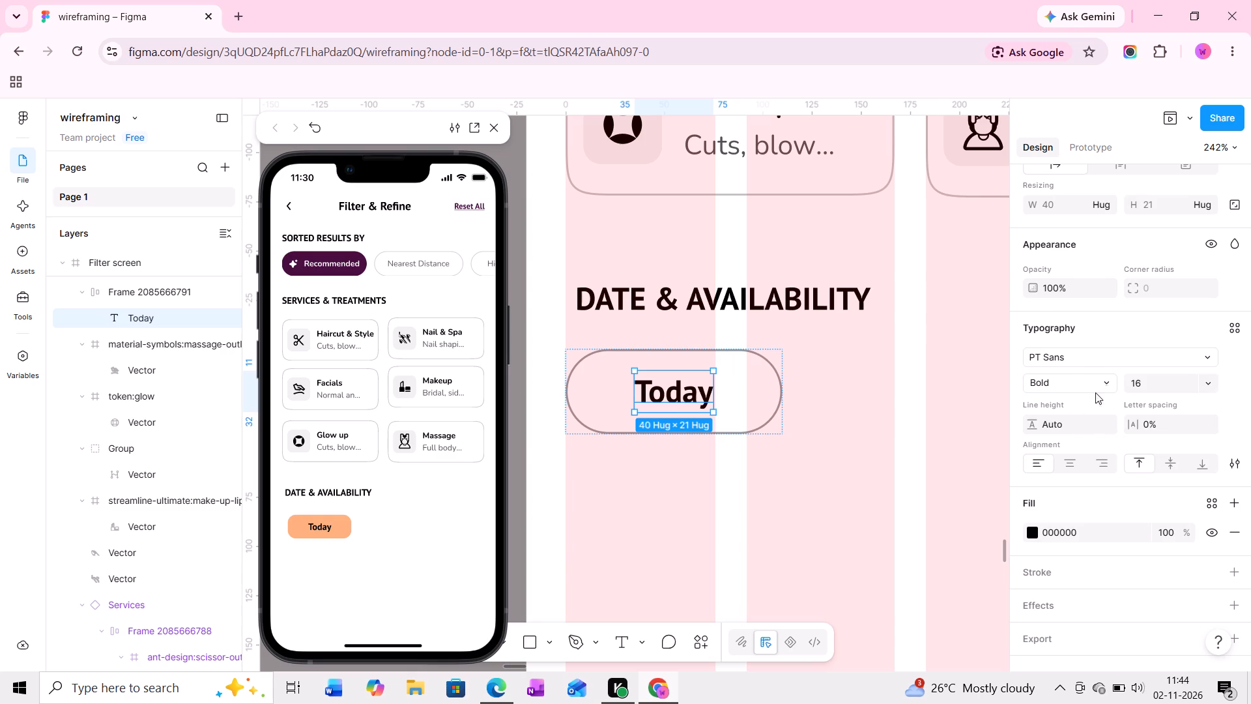
left_click(665, 401, "ctrl")
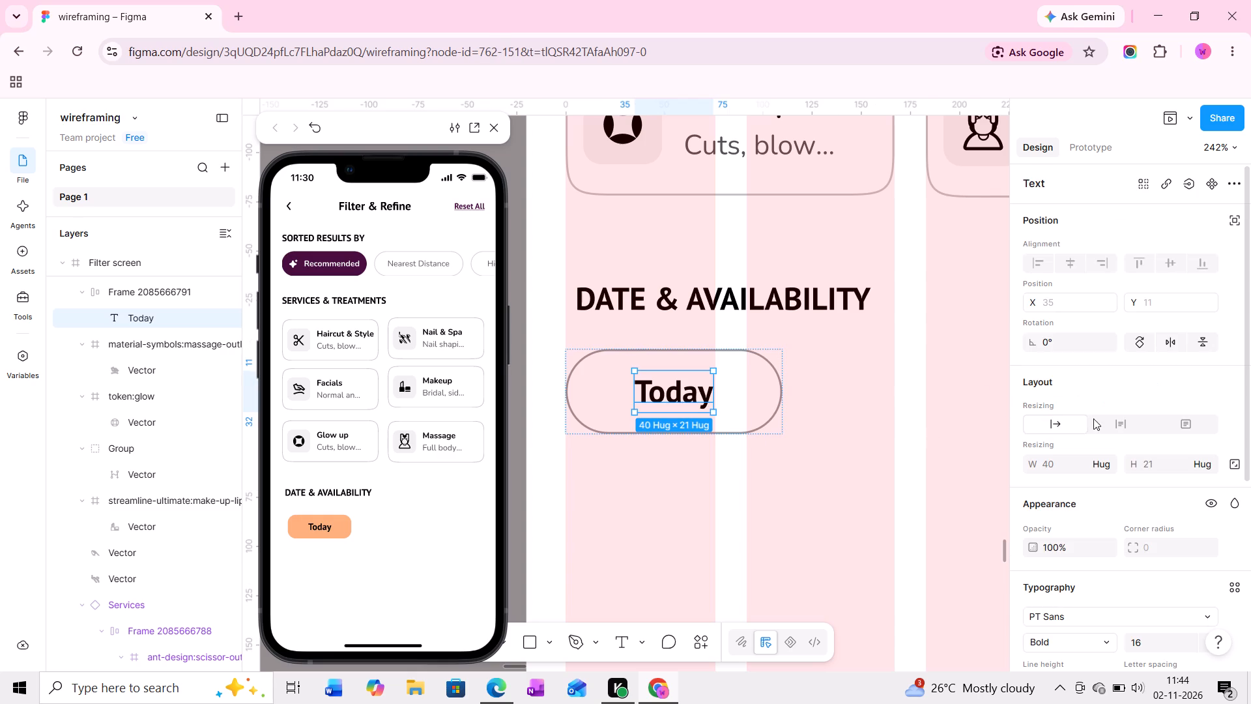
scroll(1081, 612, "down", 2)
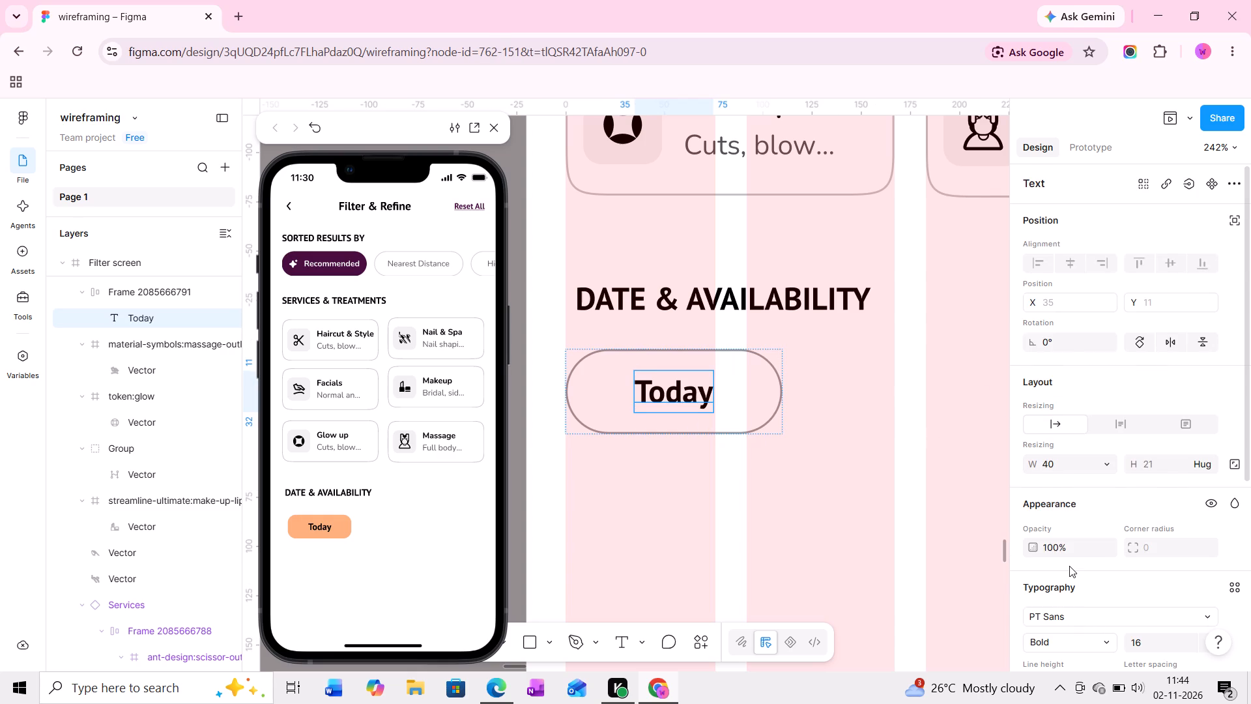
left_click(1100, 480)
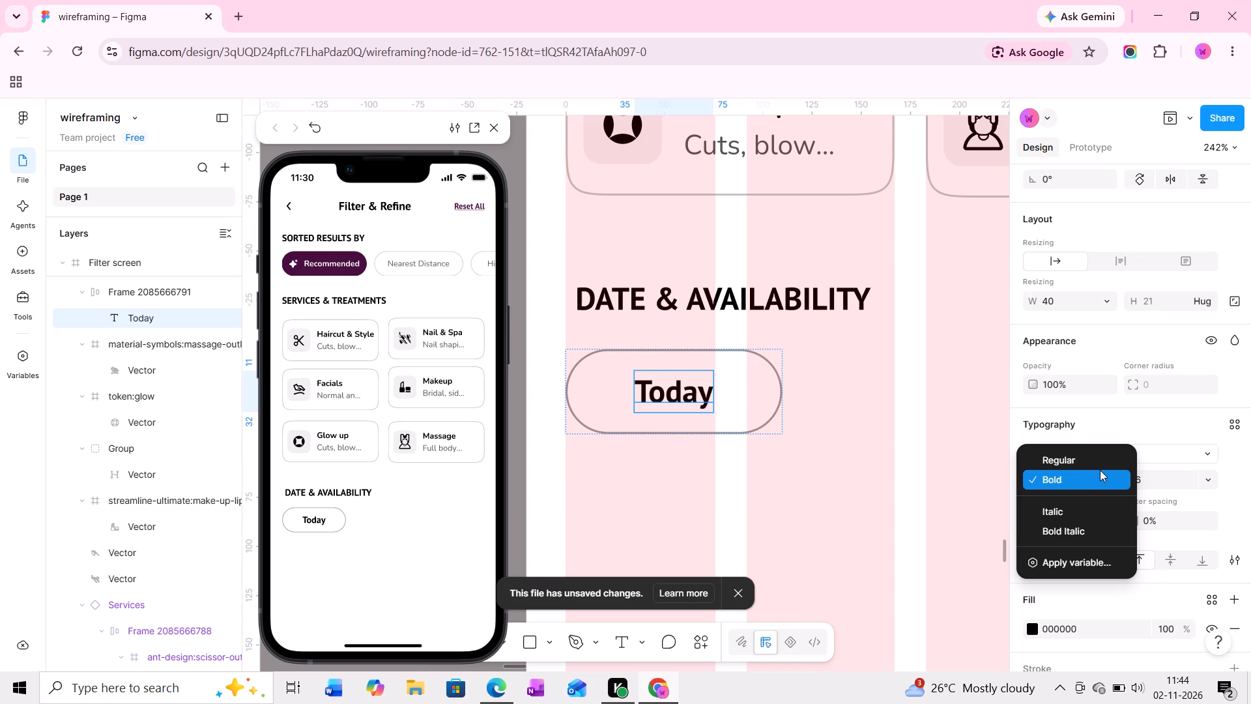
left_click(1099, 478)
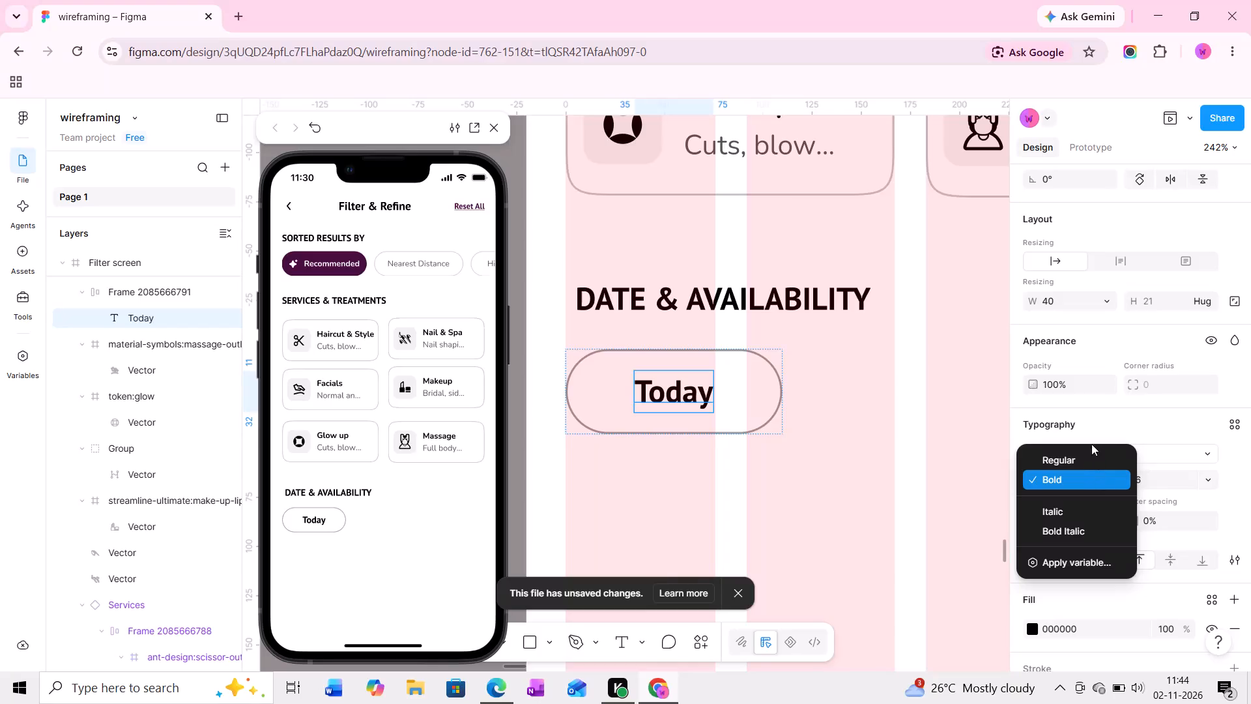
left_click(1085, 448)
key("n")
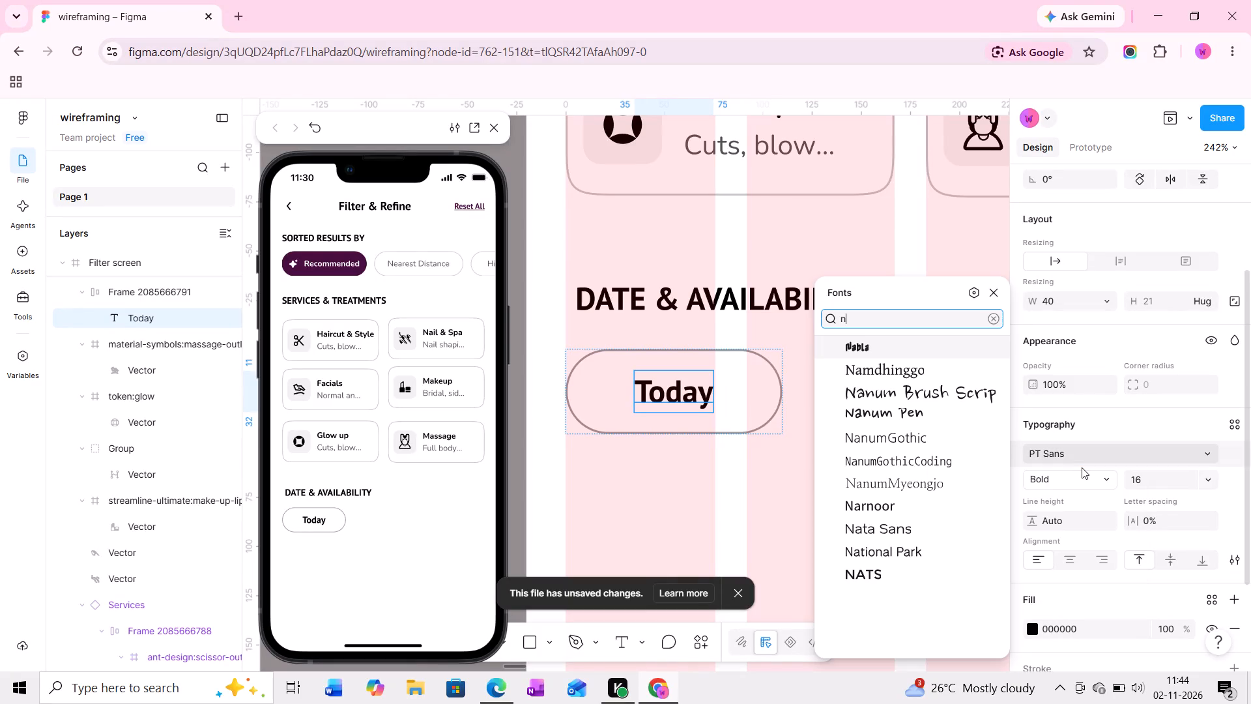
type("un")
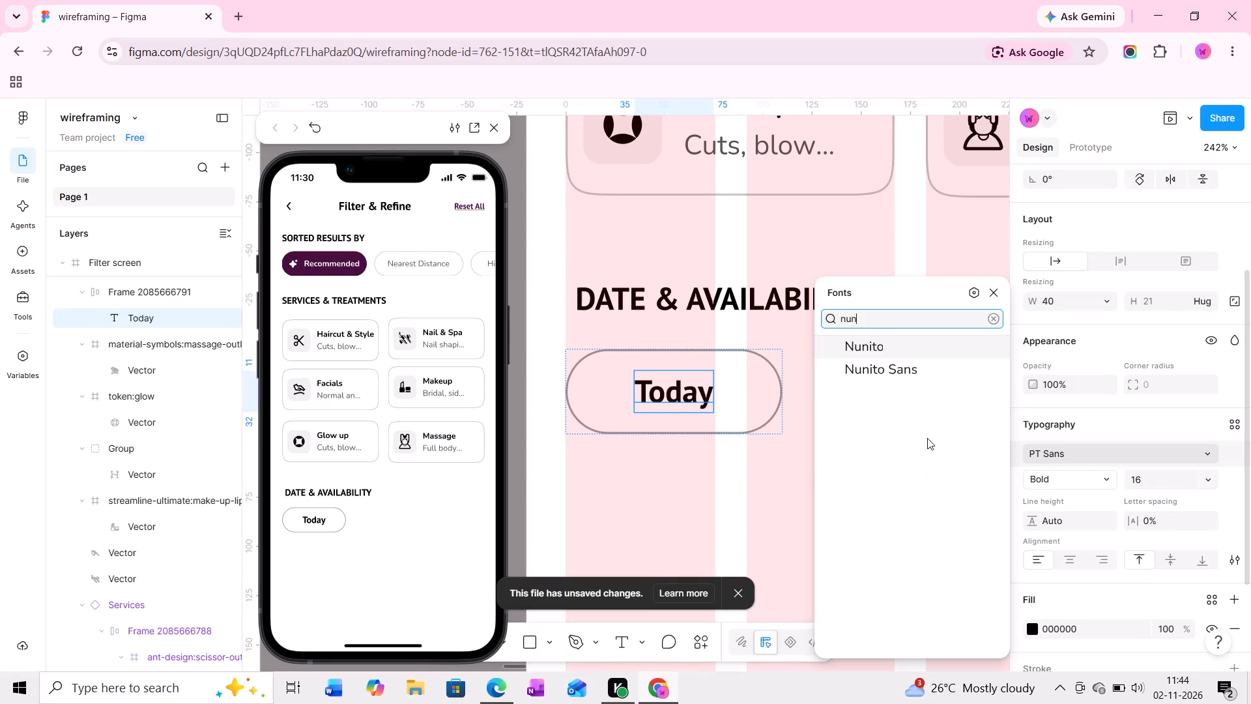
left_click(852, 340)
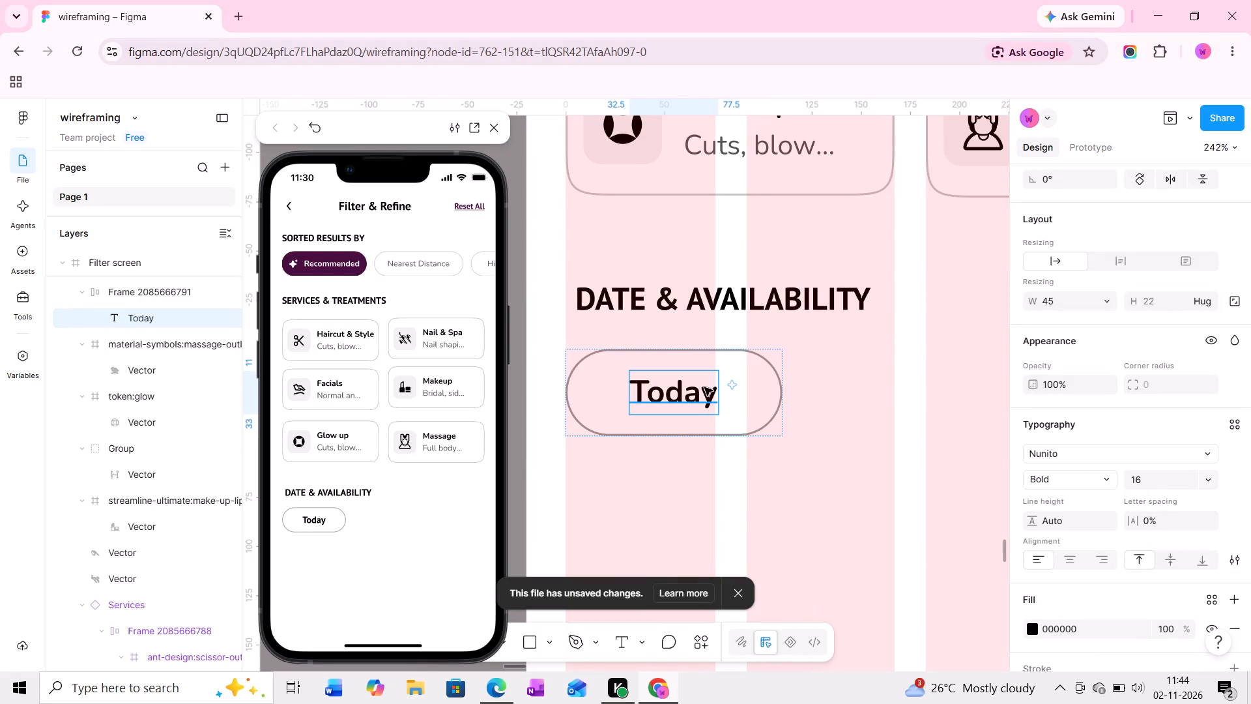
Set the font weight of the Today label inside the pill to Regular.
left_click(1100, 482)
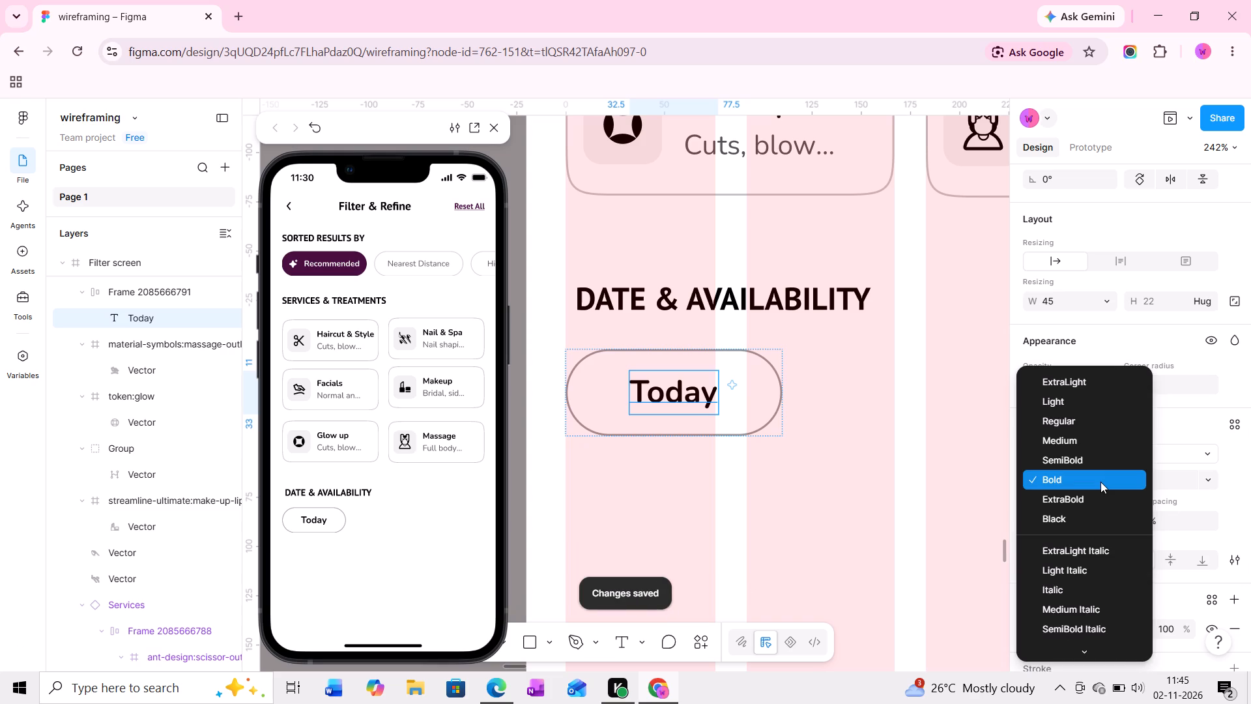
left_click(1092, 417)
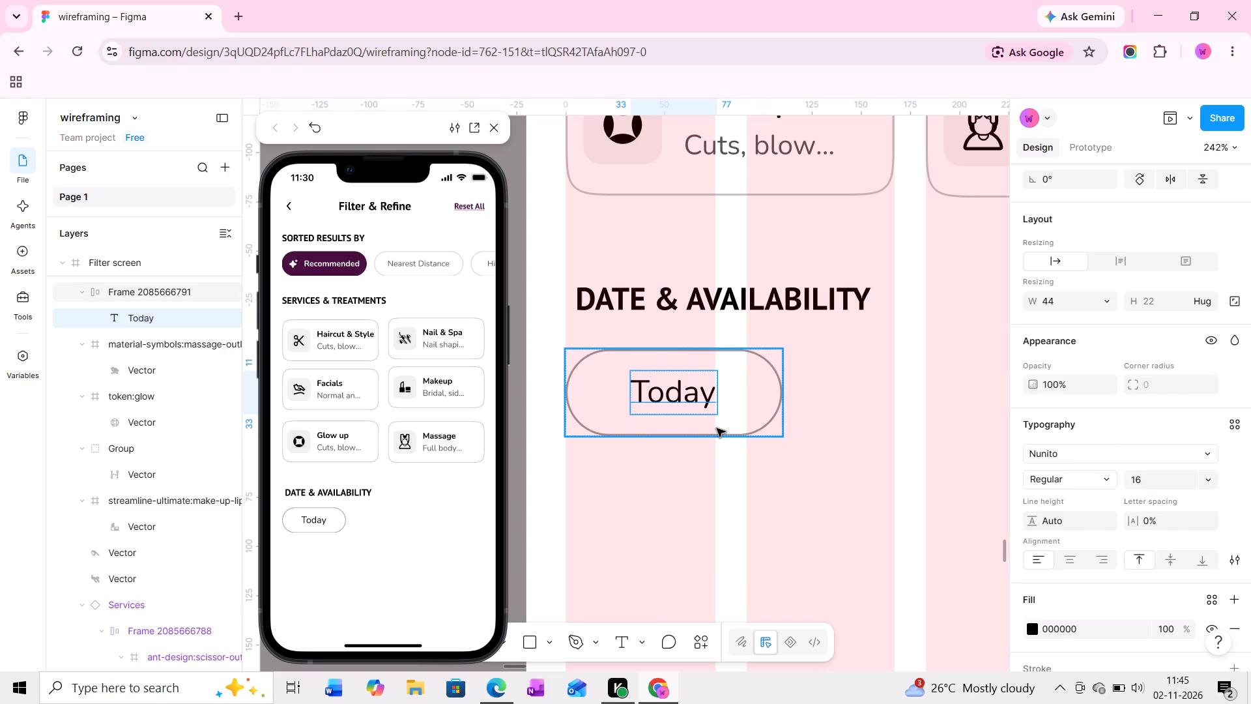
left_click(1033, 631)
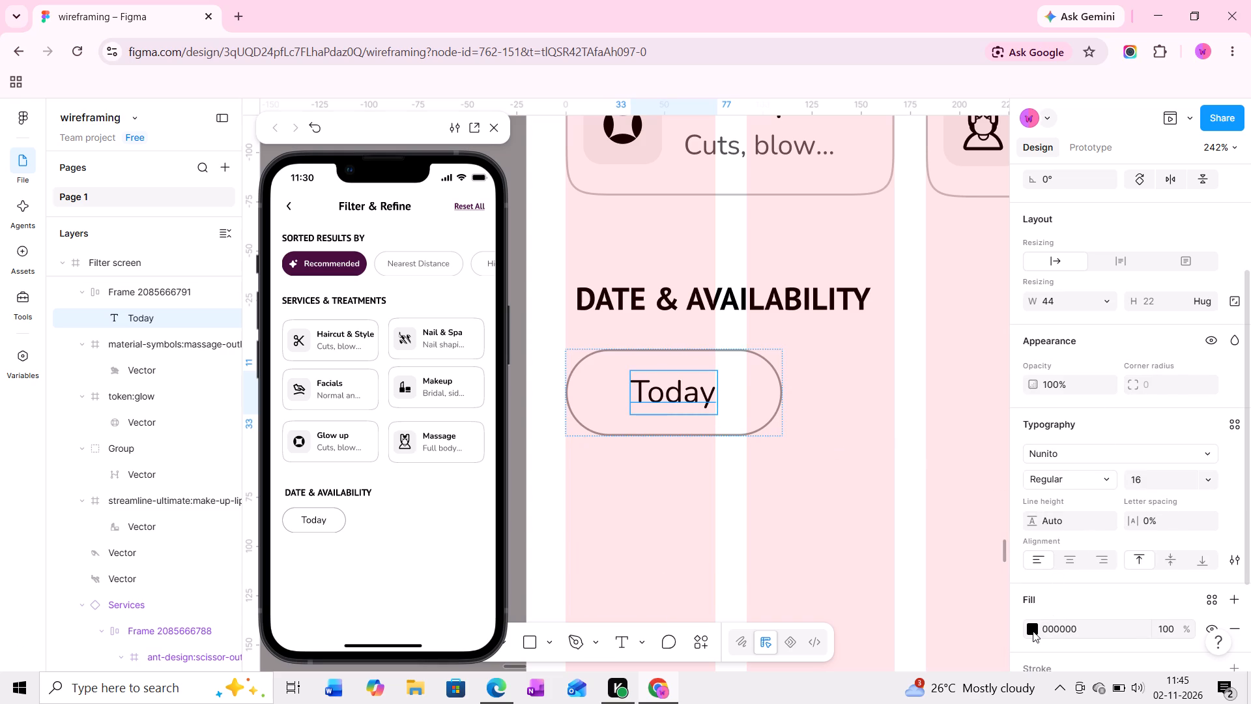
left_click(743, 550)
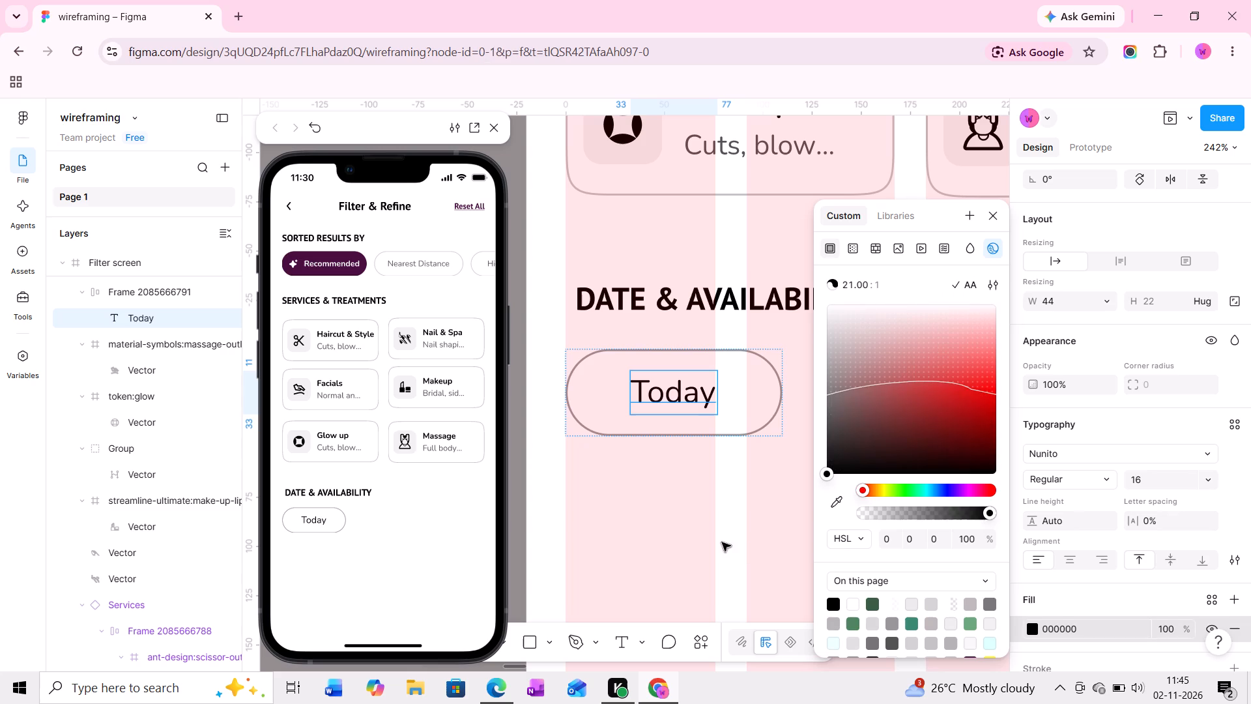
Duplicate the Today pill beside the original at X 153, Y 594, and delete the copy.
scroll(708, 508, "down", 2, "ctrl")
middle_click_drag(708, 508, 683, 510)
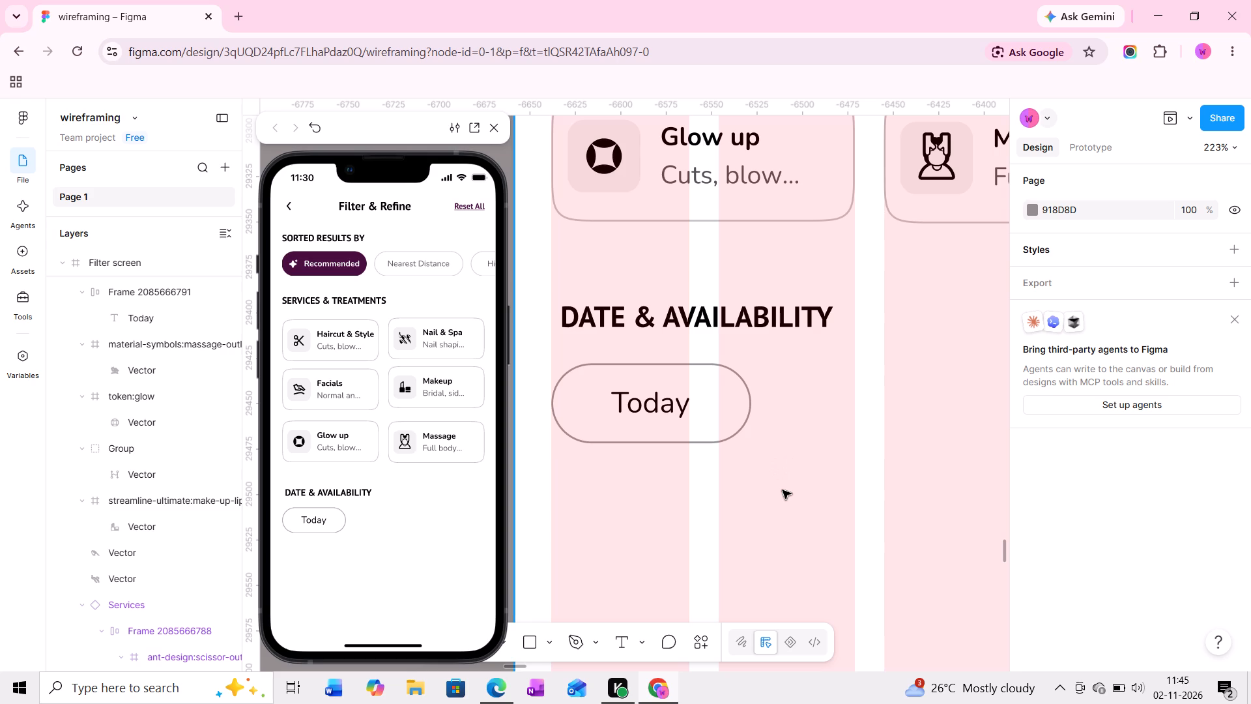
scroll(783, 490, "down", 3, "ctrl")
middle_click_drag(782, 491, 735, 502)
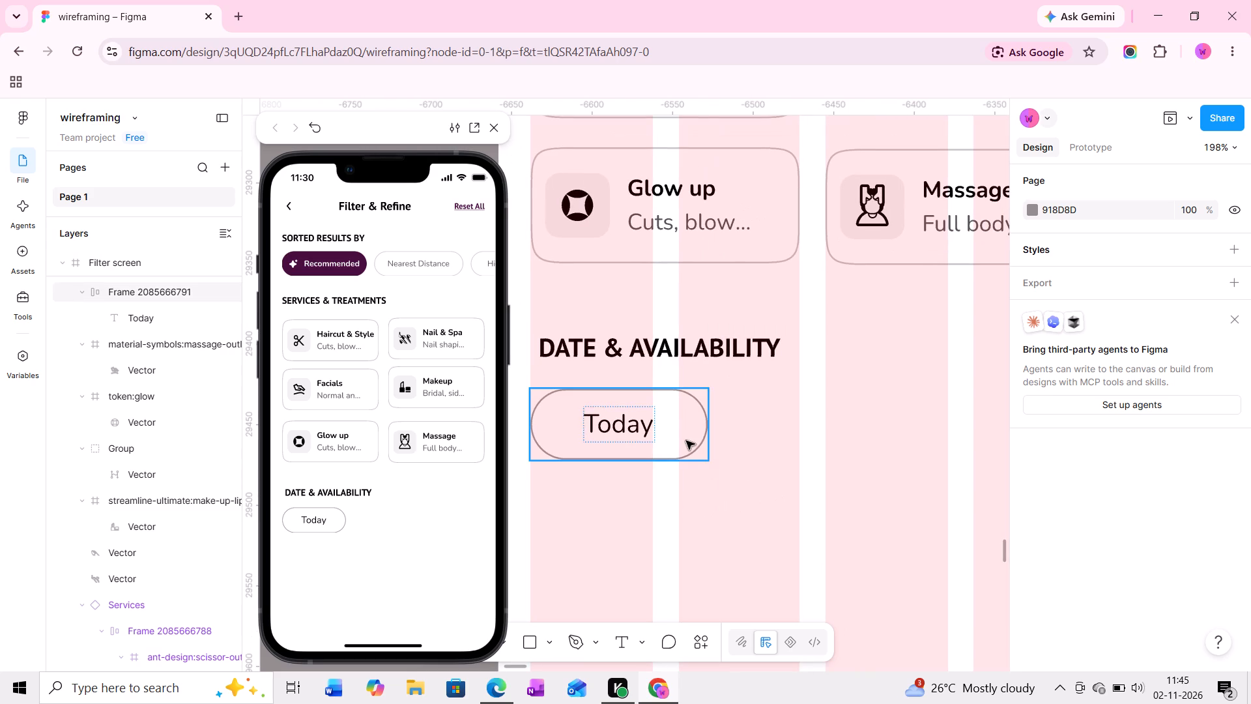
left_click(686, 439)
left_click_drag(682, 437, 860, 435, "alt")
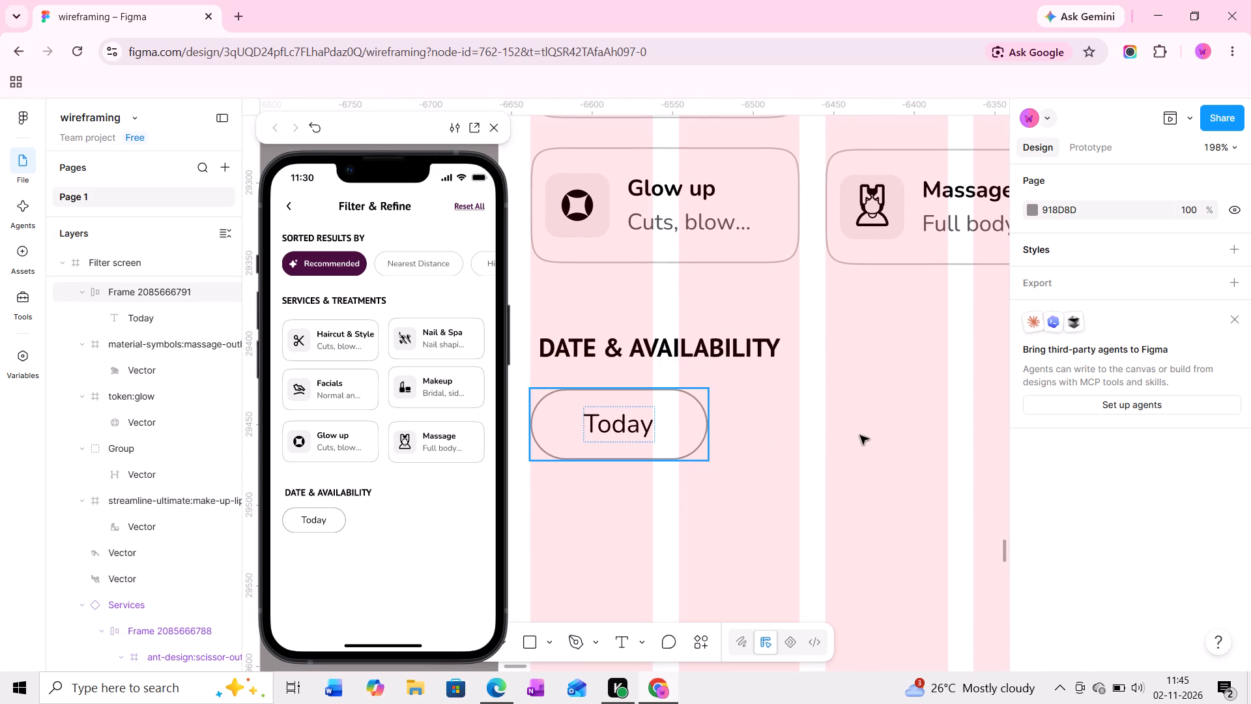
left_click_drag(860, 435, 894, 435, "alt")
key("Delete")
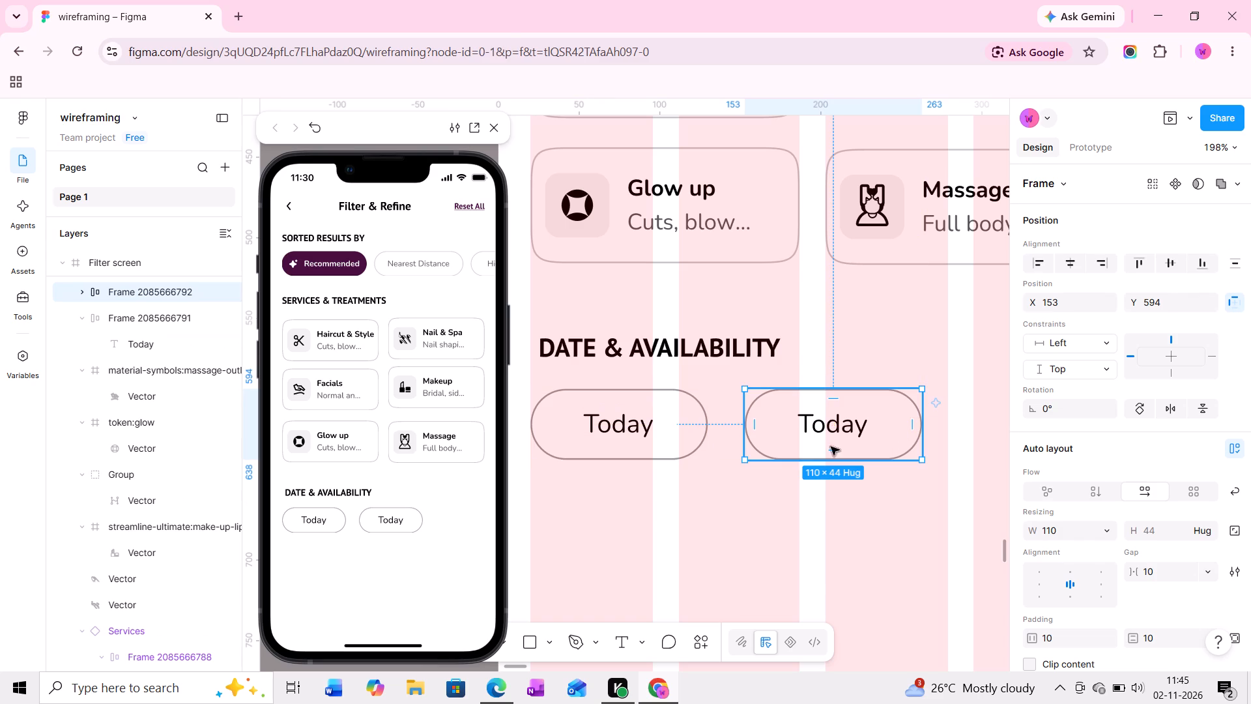
Move the Today pill out of the Filter screen onto the empty canvas beside it and narrow it to 100 wide.
scroll(736, 439, "down", 11, "ctrl")
middle_click_drag(736, 441, 805, 443)
left_click_drag(784, 442, 641, 435)
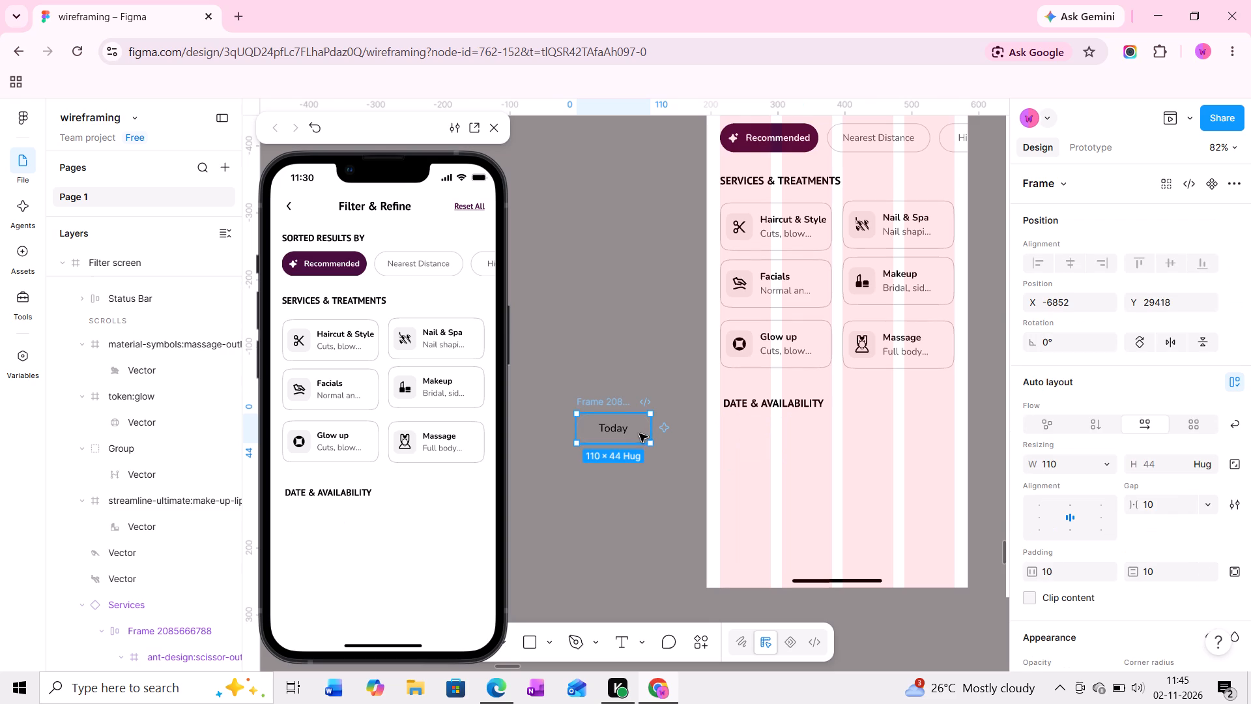
left_click_drag(651, 432, 643, 431)
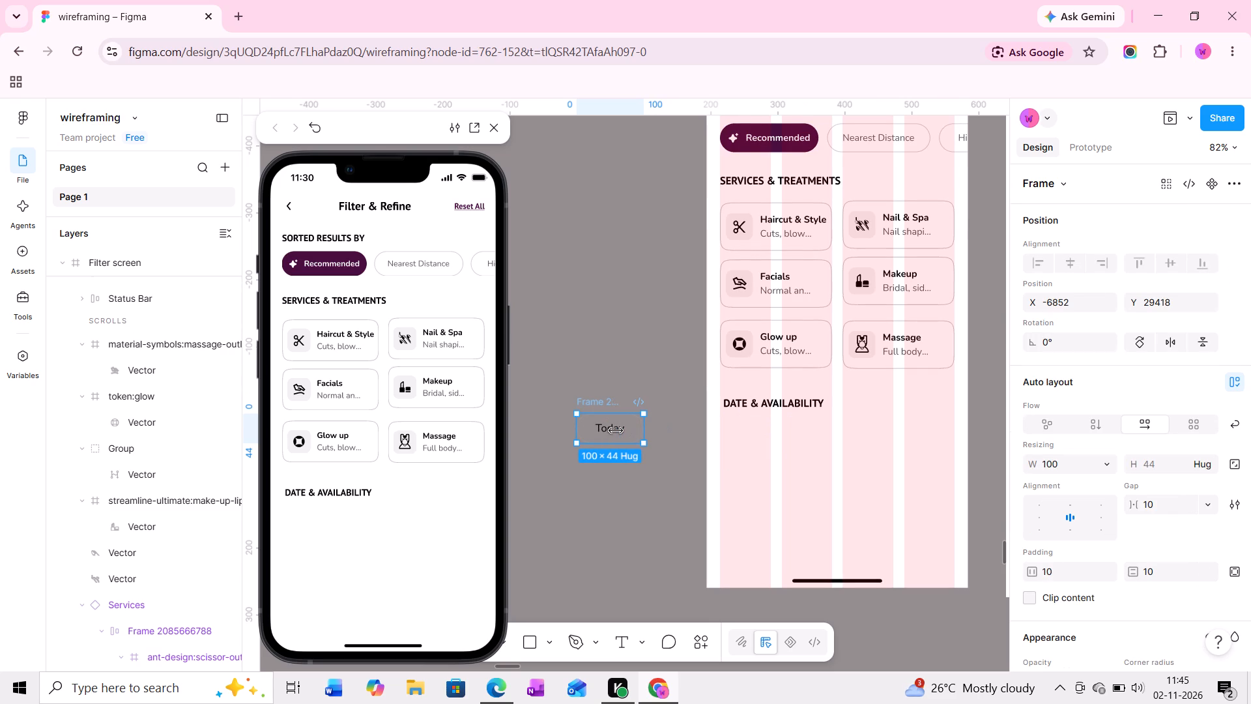
Convert the Today pill frame on the canvas into a component.
scroll(614, 431, "up", 17, "ctrl")
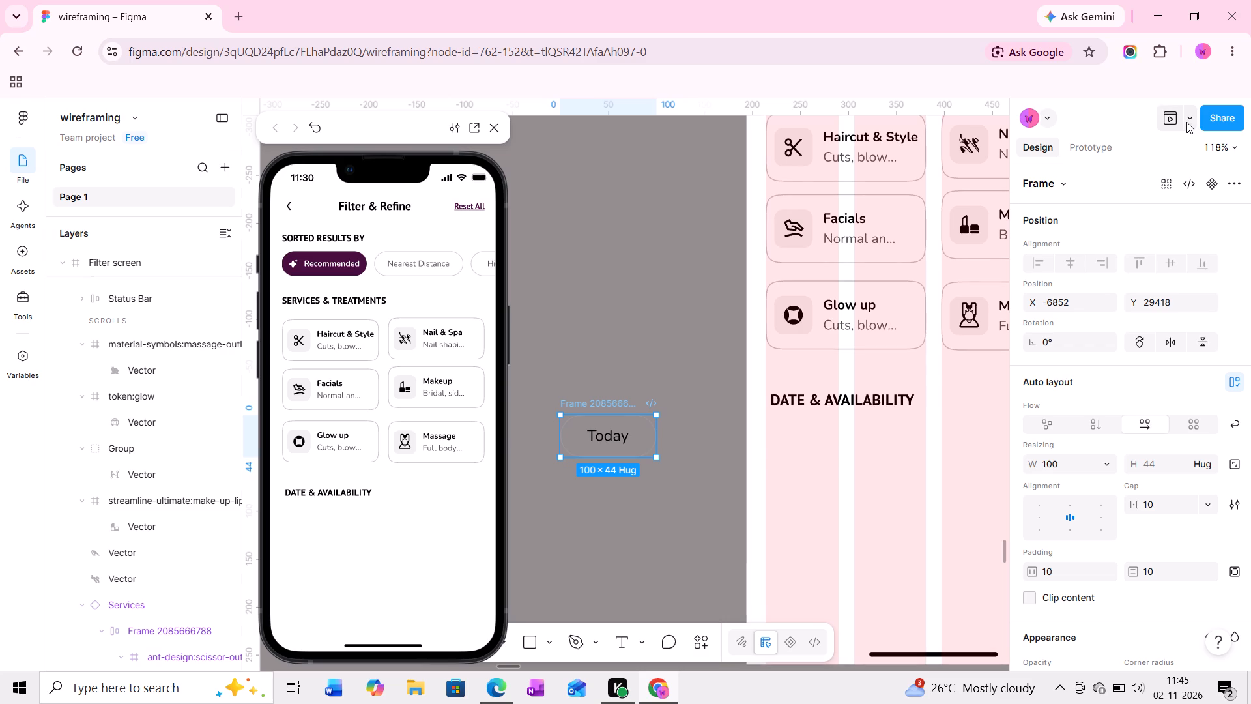
left_click(1207, 182)
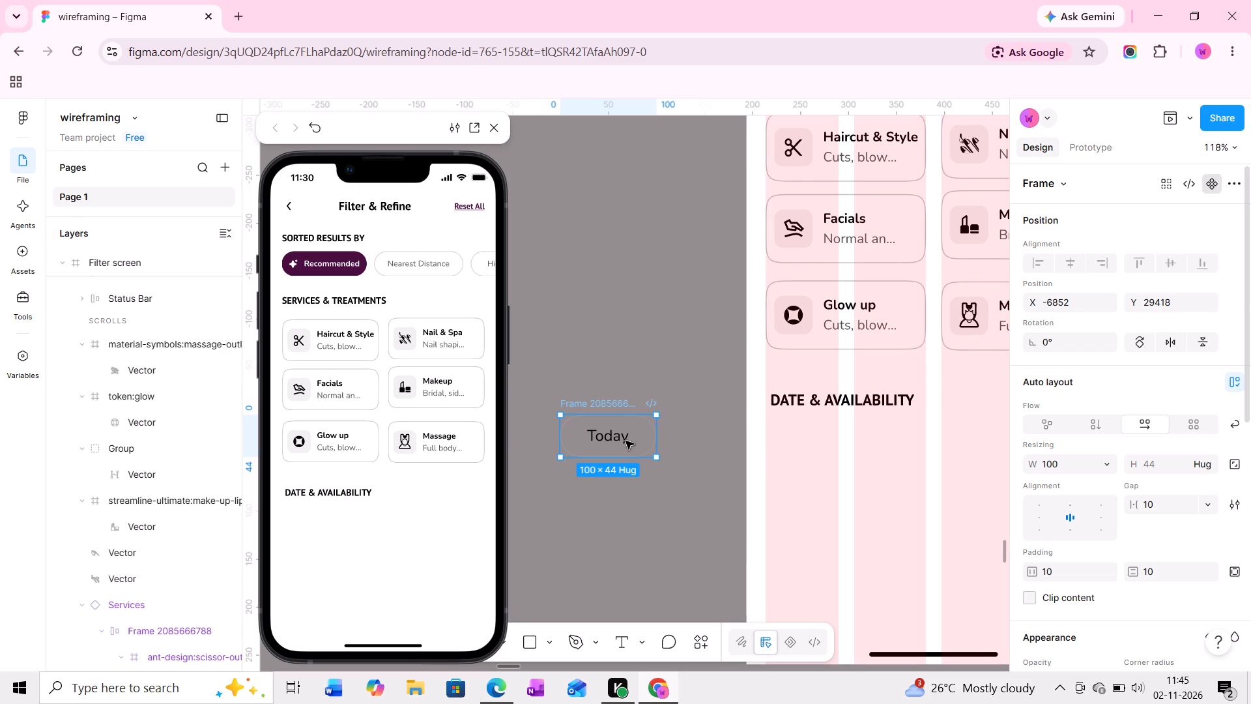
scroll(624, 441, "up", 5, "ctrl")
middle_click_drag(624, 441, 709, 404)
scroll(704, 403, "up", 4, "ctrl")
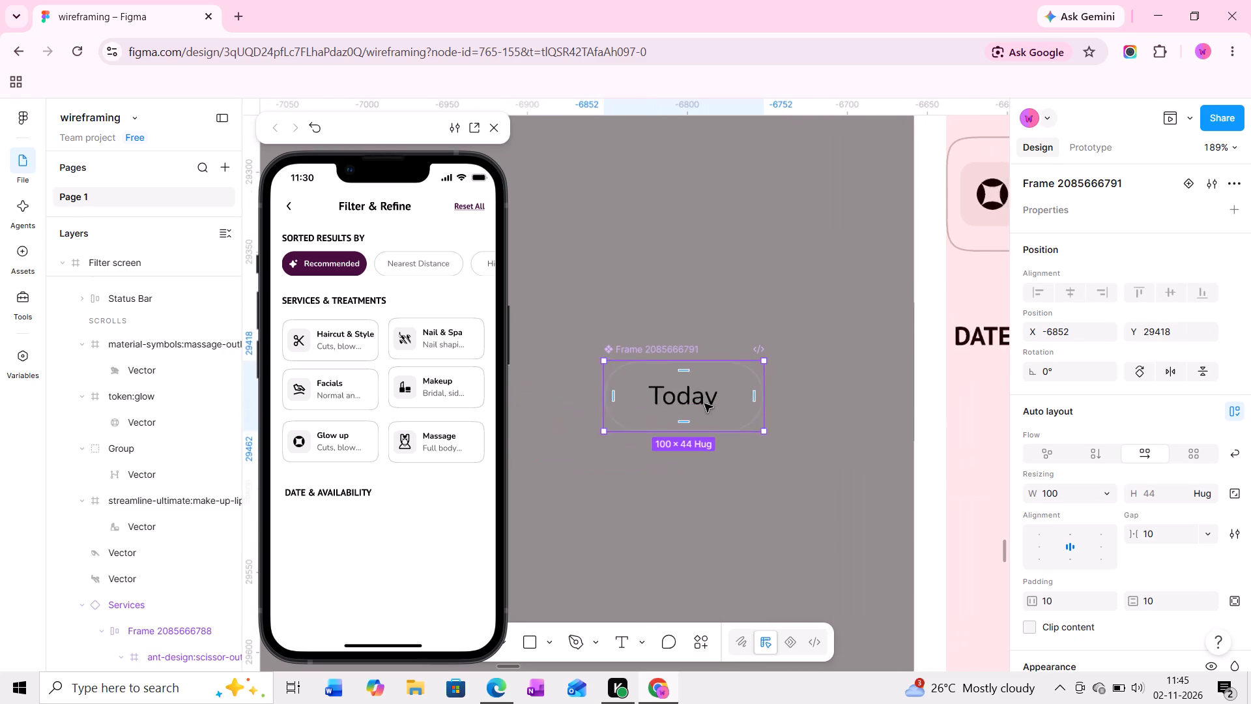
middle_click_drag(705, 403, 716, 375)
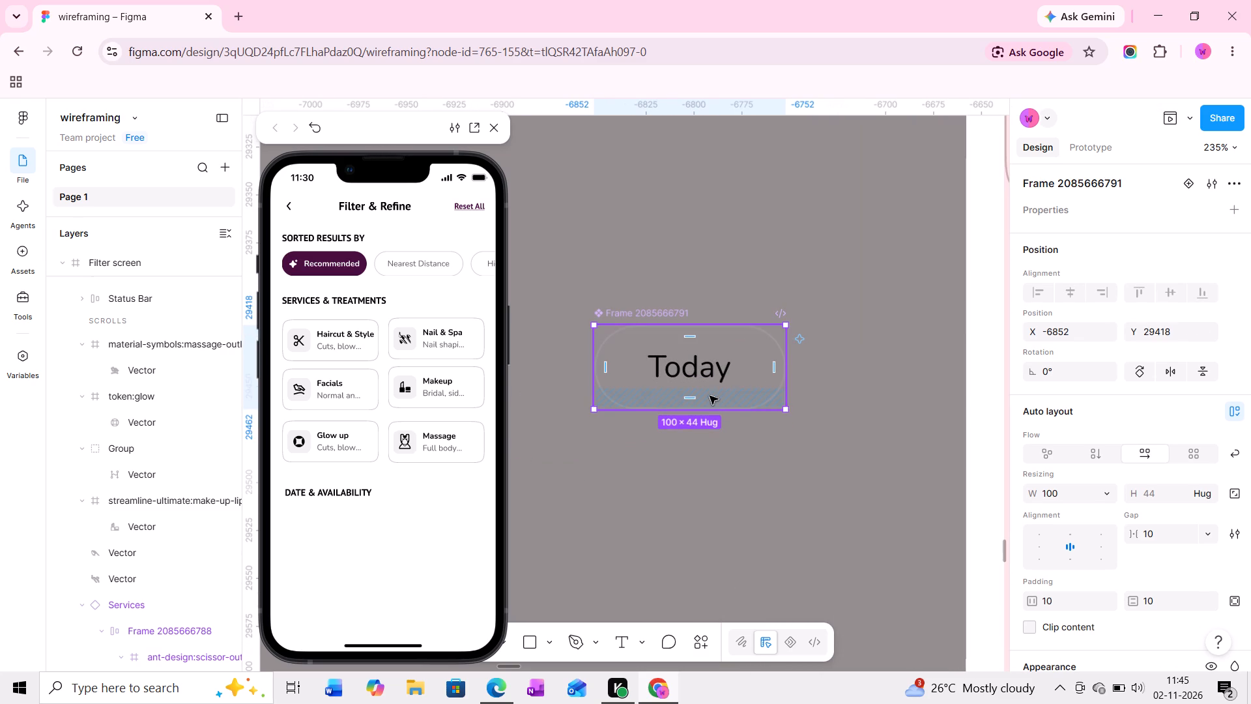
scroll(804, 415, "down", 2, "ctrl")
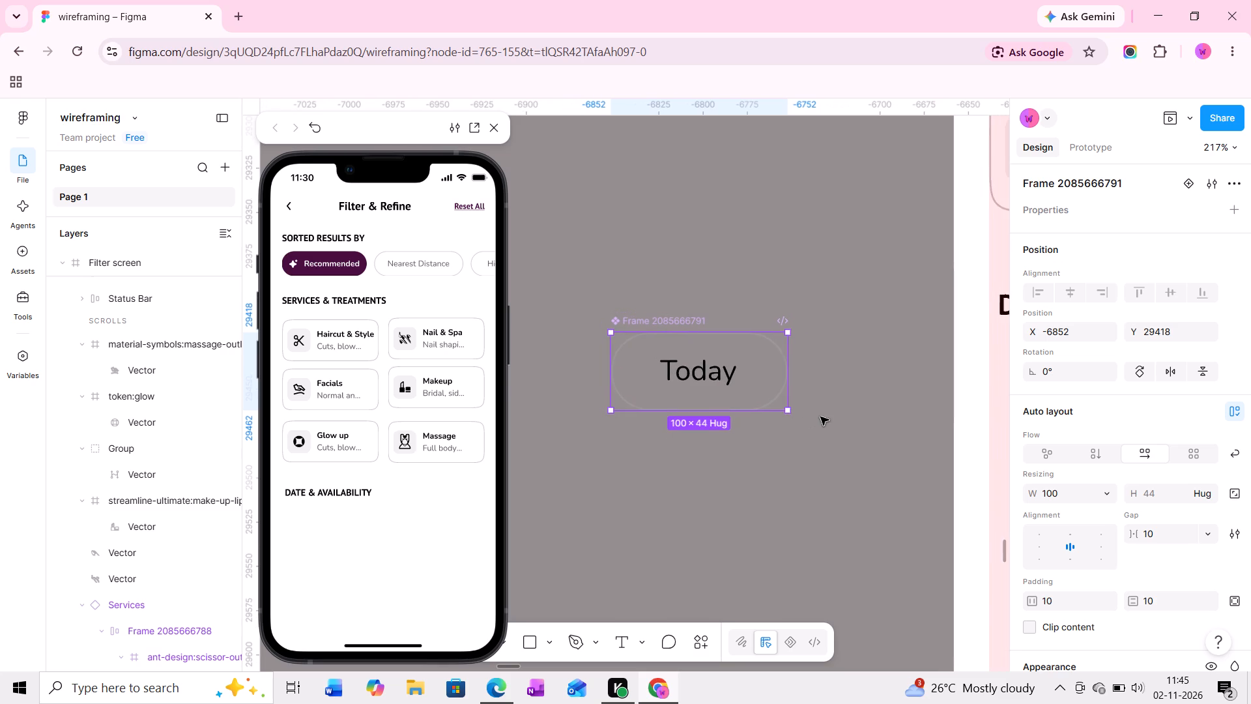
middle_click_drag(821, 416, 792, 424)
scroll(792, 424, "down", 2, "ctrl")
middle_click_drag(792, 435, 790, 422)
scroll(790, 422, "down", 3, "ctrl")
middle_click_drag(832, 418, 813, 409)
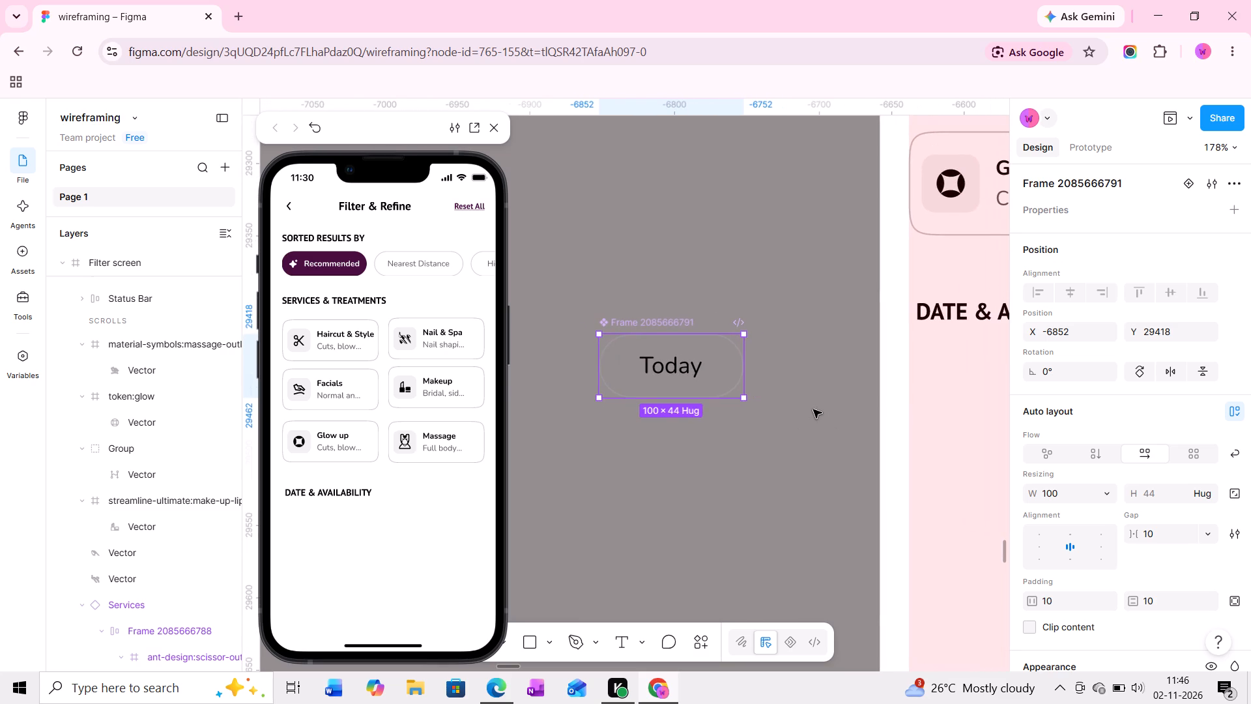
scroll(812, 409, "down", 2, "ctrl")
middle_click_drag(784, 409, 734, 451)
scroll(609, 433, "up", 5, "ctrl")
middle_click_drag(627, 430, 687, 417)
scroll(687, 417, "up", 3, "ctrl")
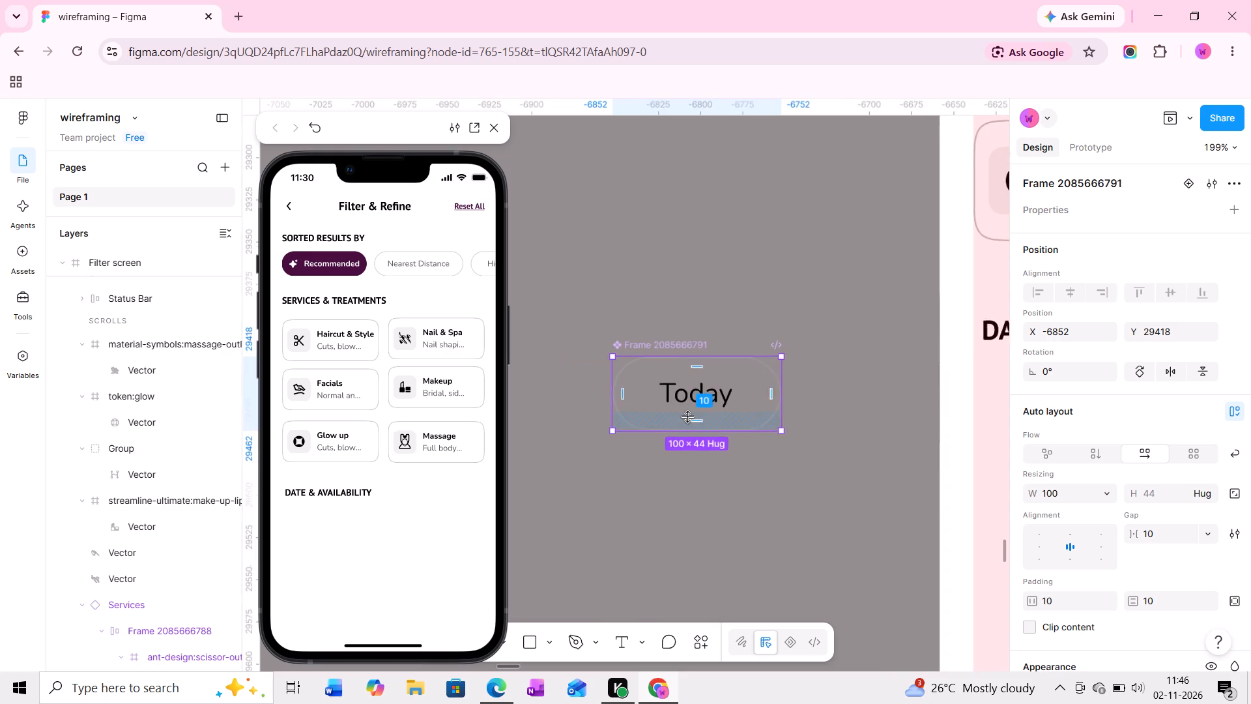
Rename the Today pill component as date.
scroll(687, 417, "up", 2, "ctrl")
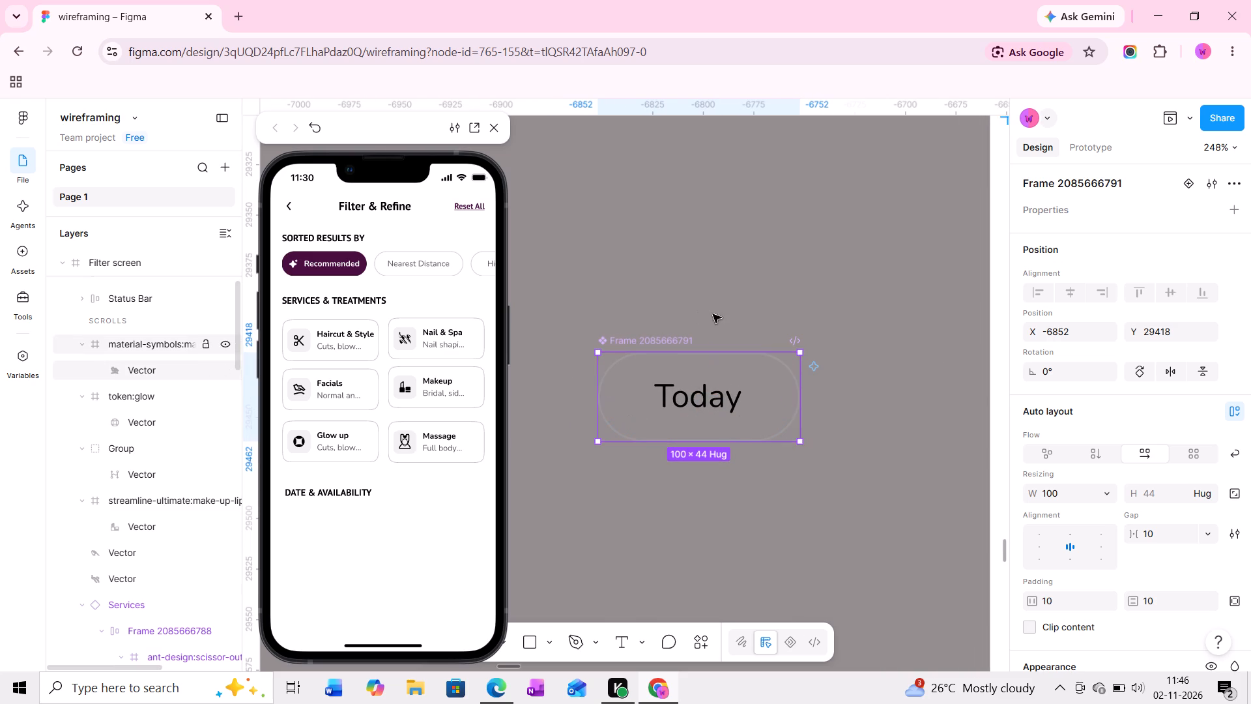
double_click(681, 339)
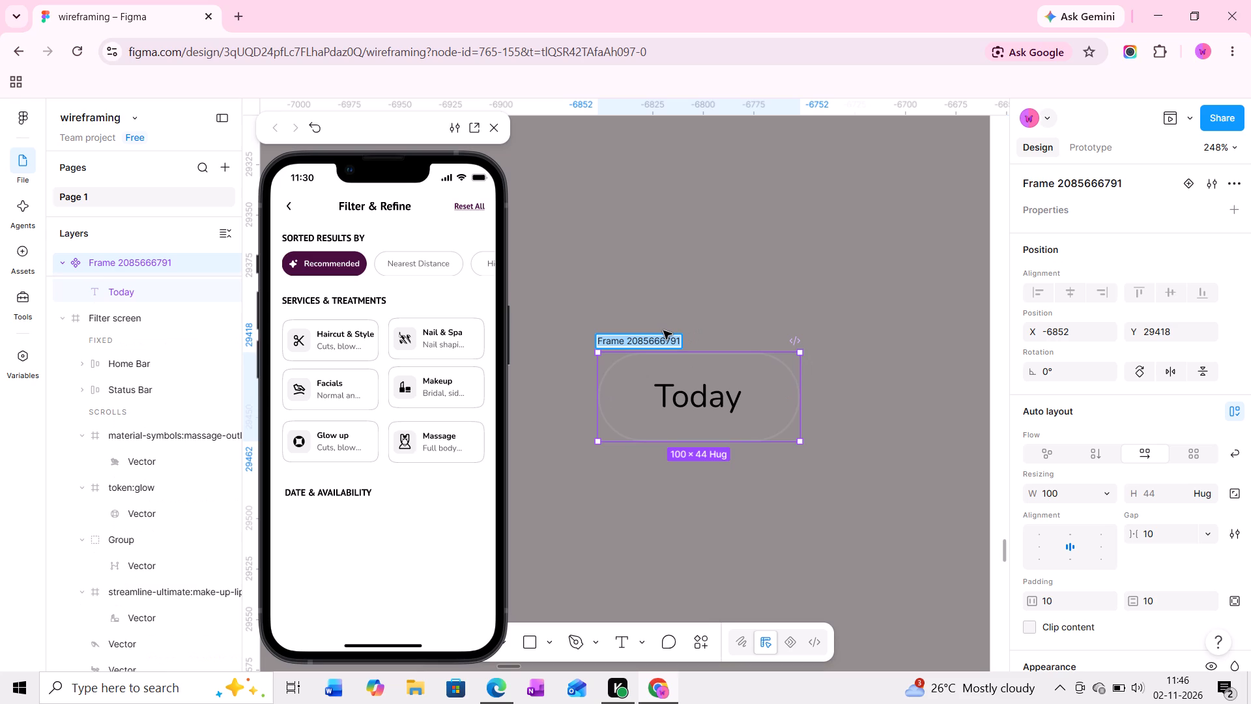
type("date")
key("space")
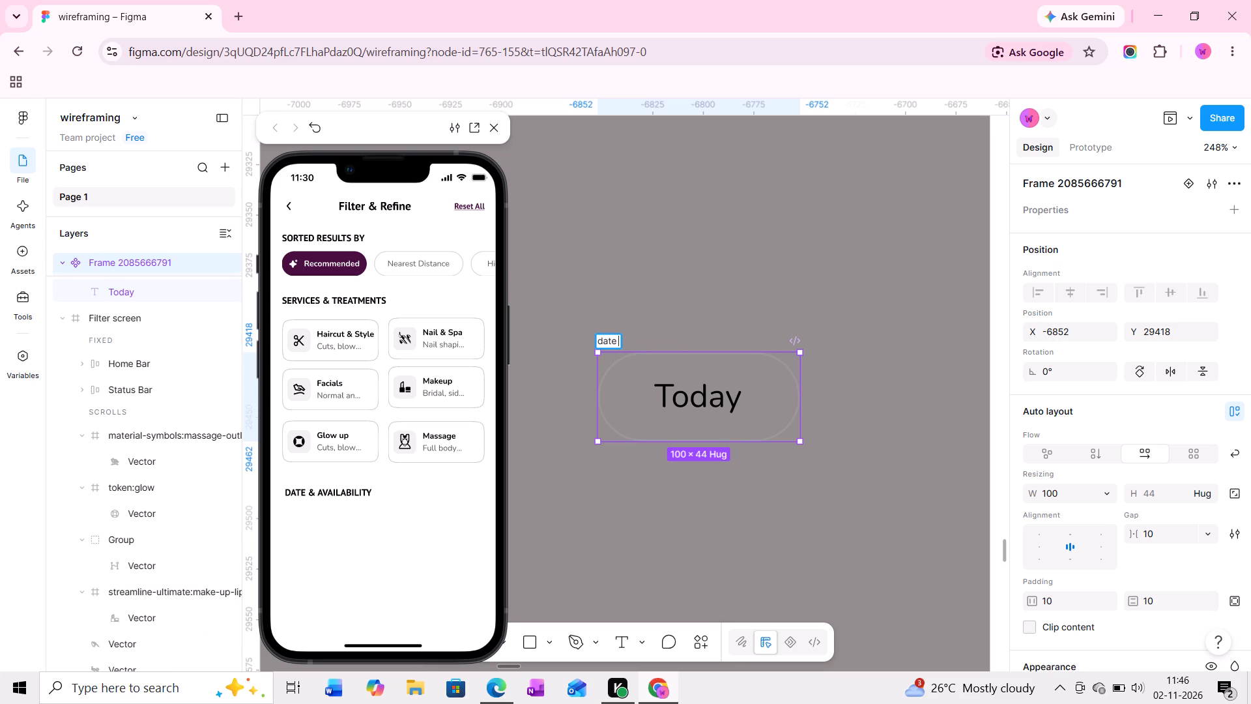
key("Return")
Search the assets for date and place an instance of the date component below its main component, at about X -6804, Y 29508.
left_click(22, 252)
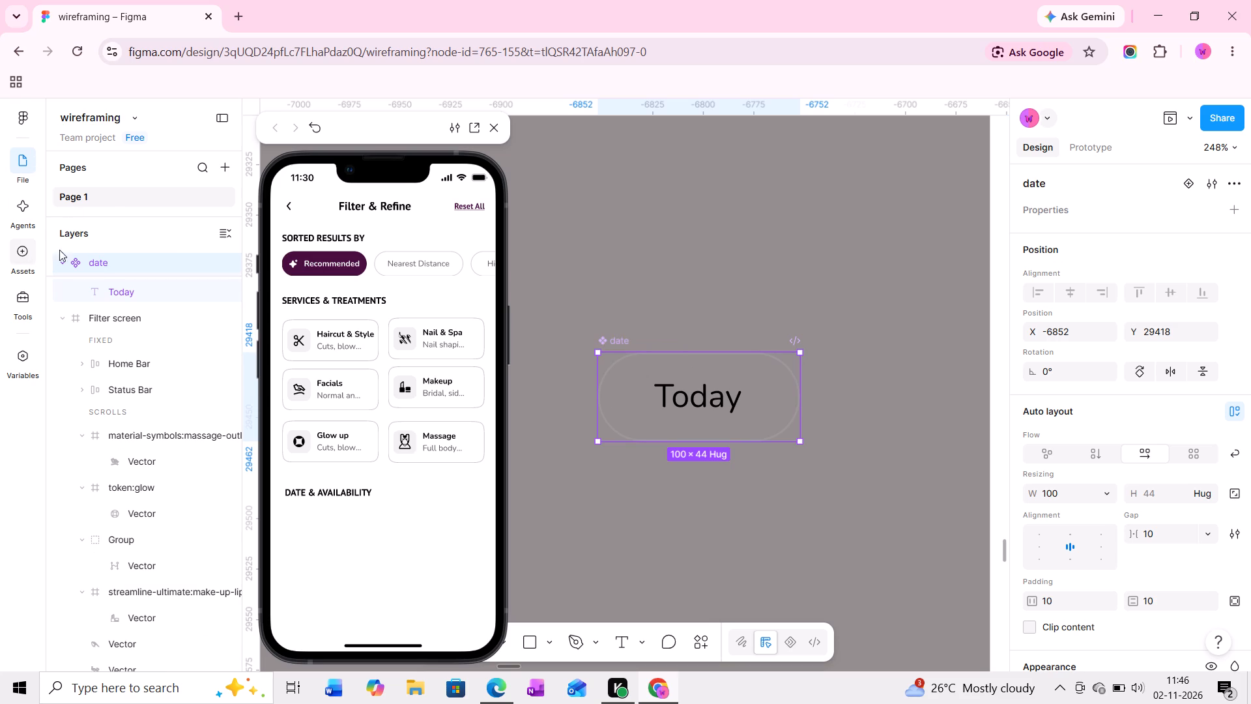
left_click(106, 157)
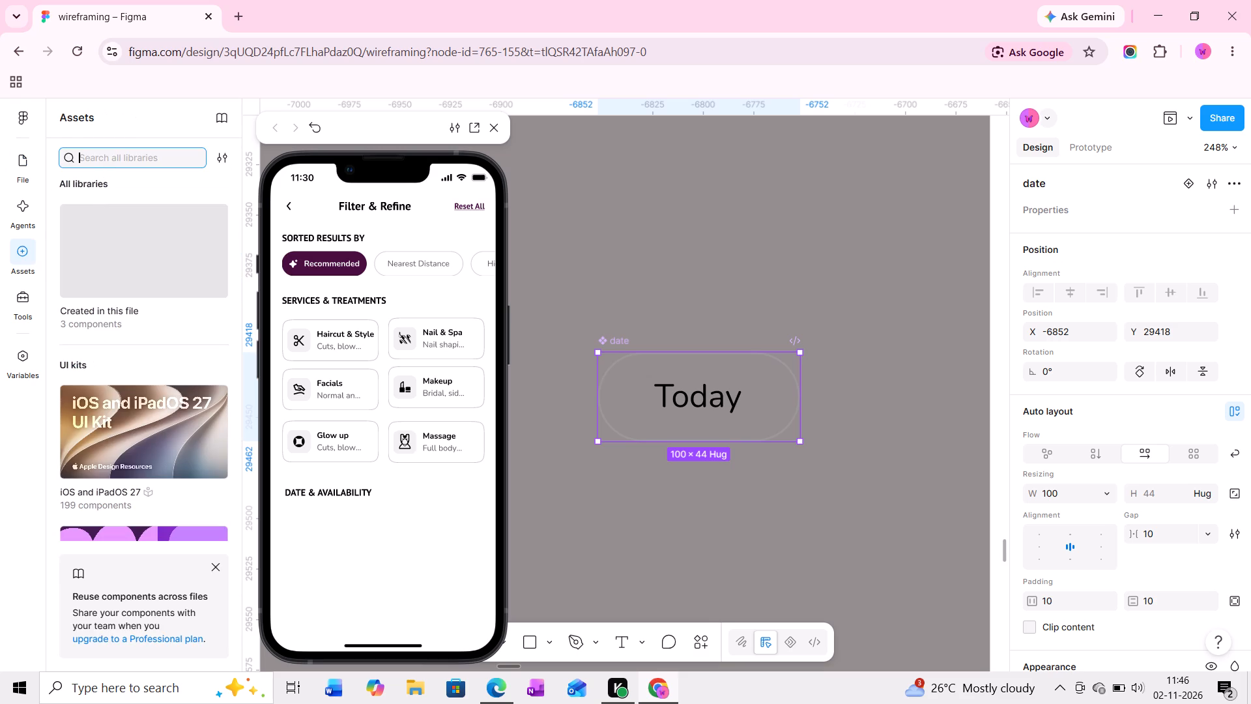
type("date")
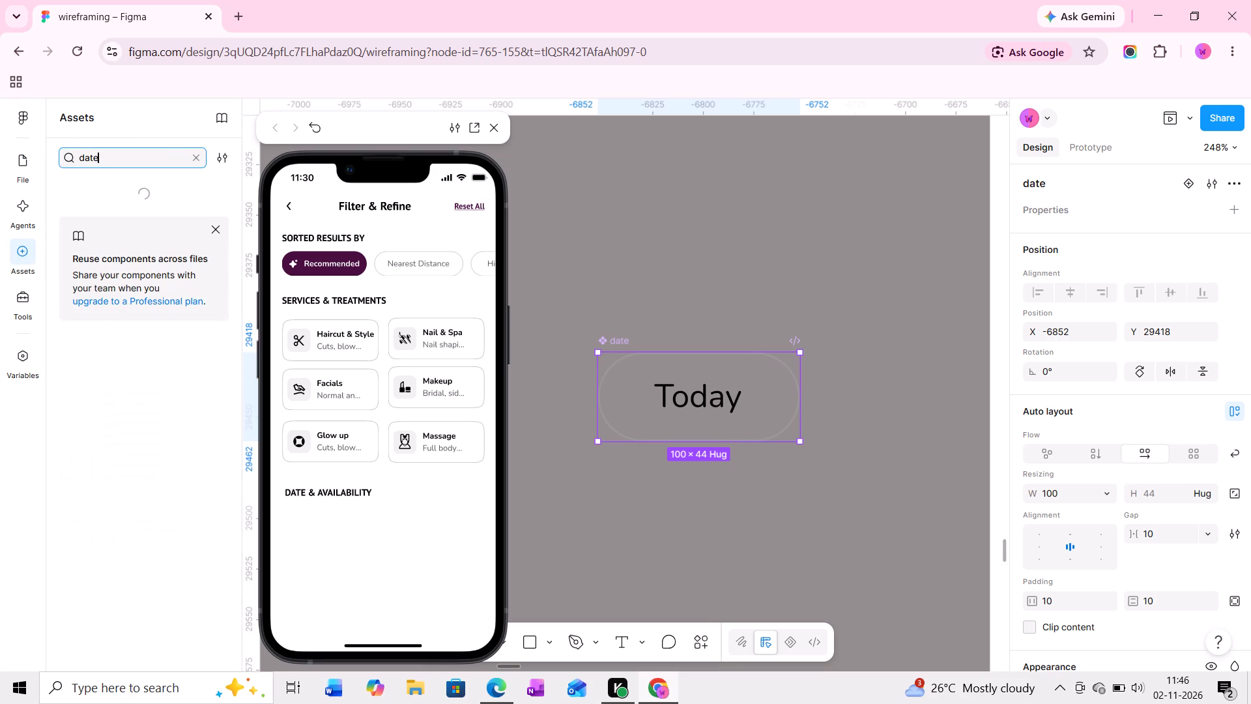
key("Return")
left_click_drag(88, 207, 759, 490)
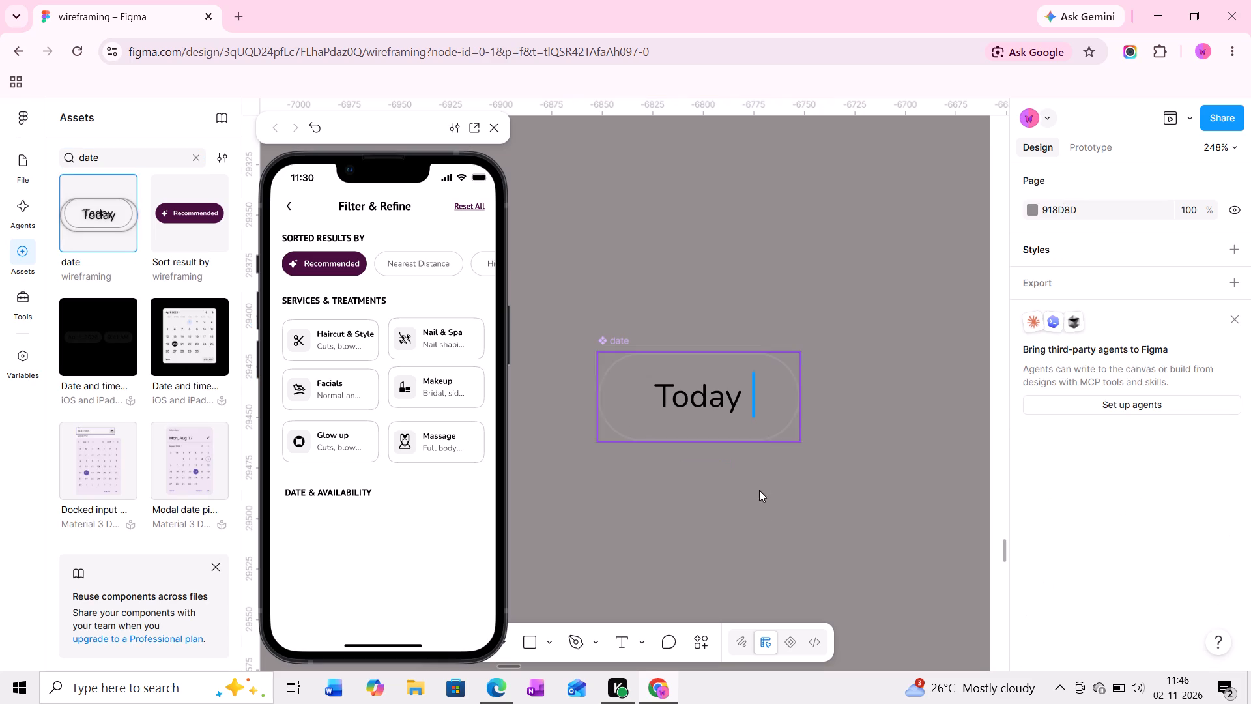
left_click_drag(759, 490, 767, 560)
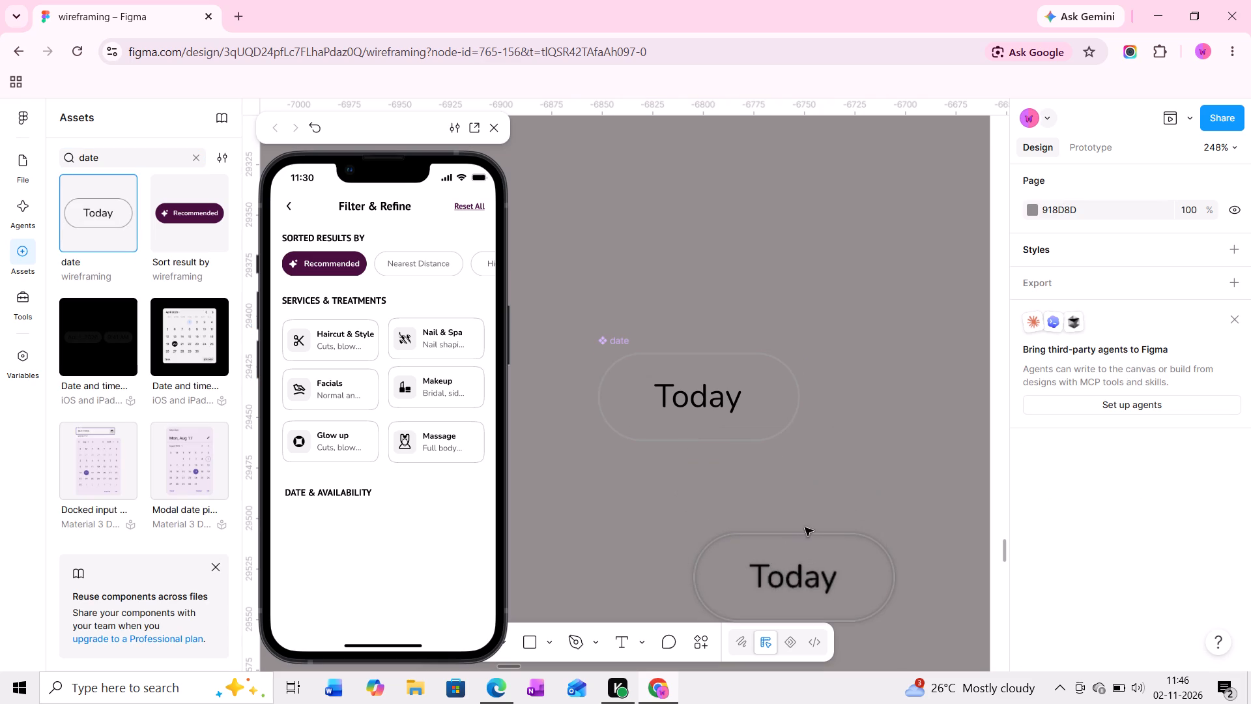
Add a second variant to the main date component.
middle_click_drag(811, 510, 761, 415)
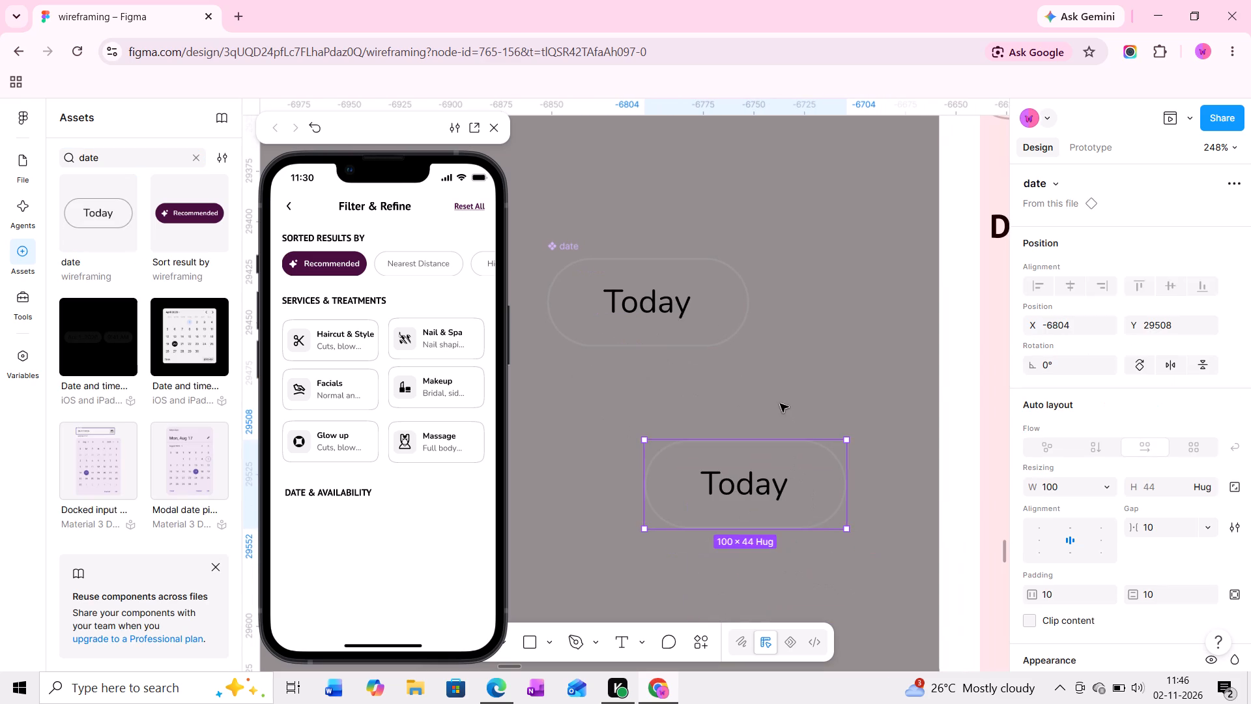
left_click(780, 403)
left_click(556, 242)
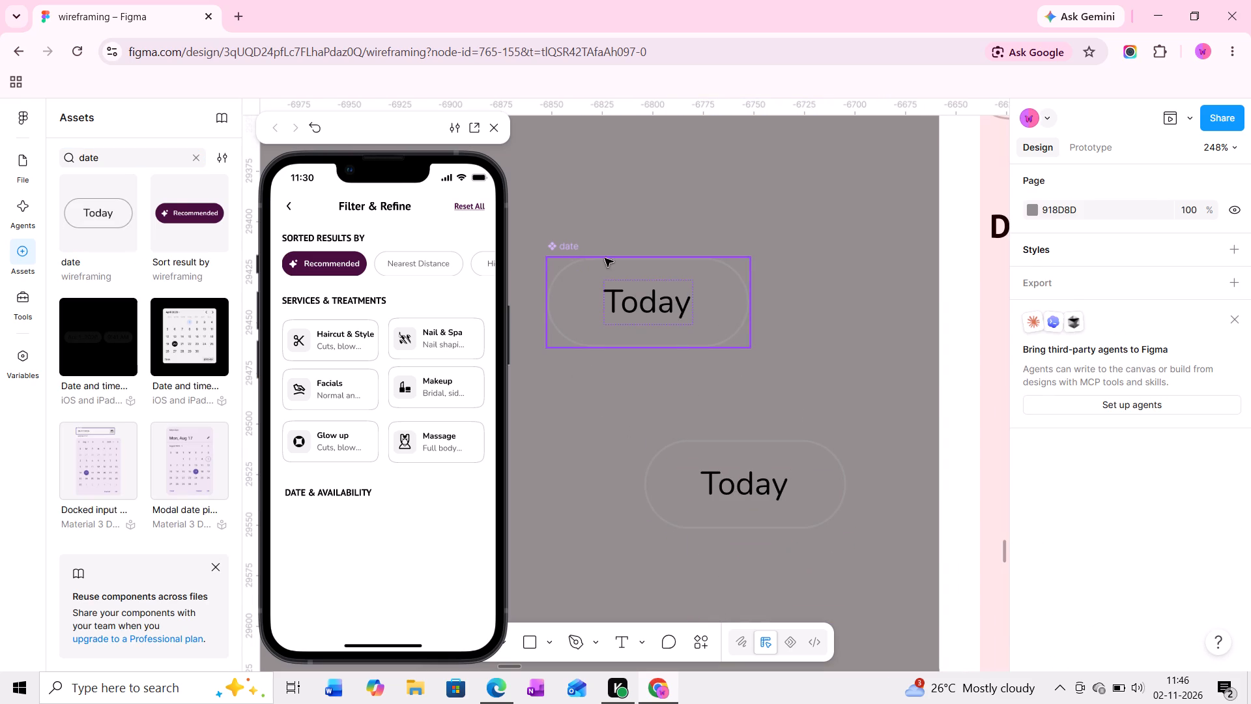
left_click(22, 161)
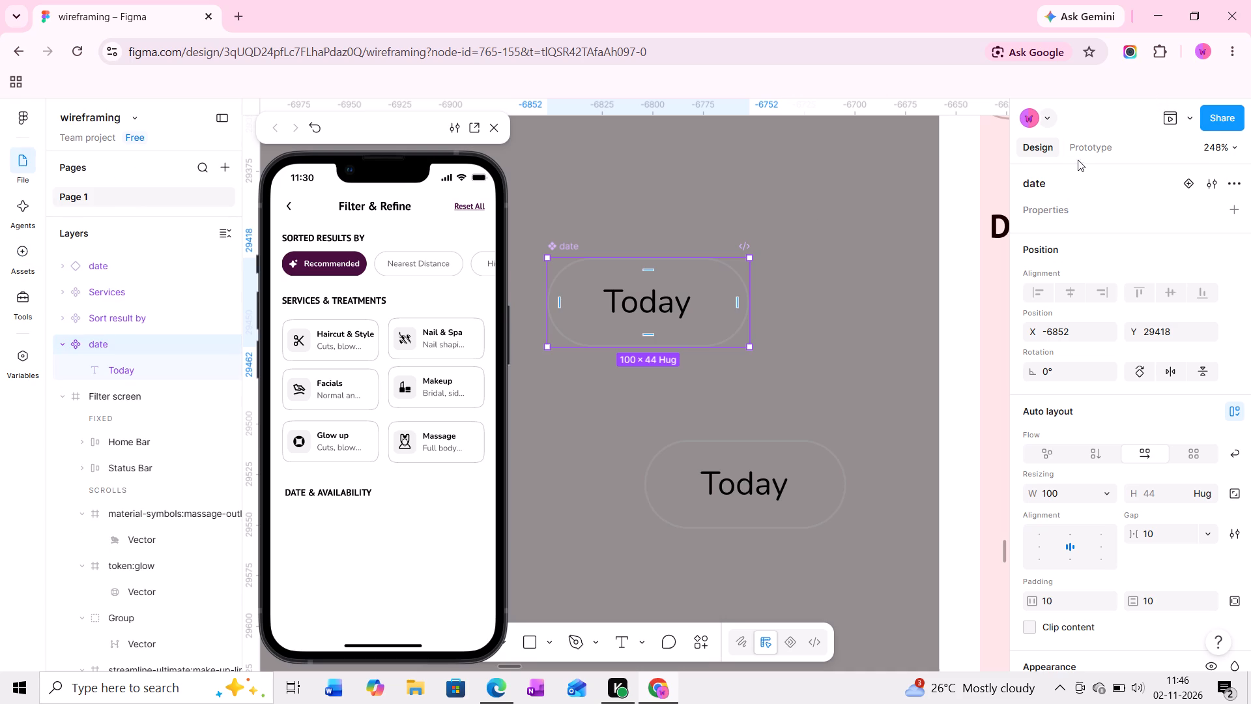
left_click(1190, 187)
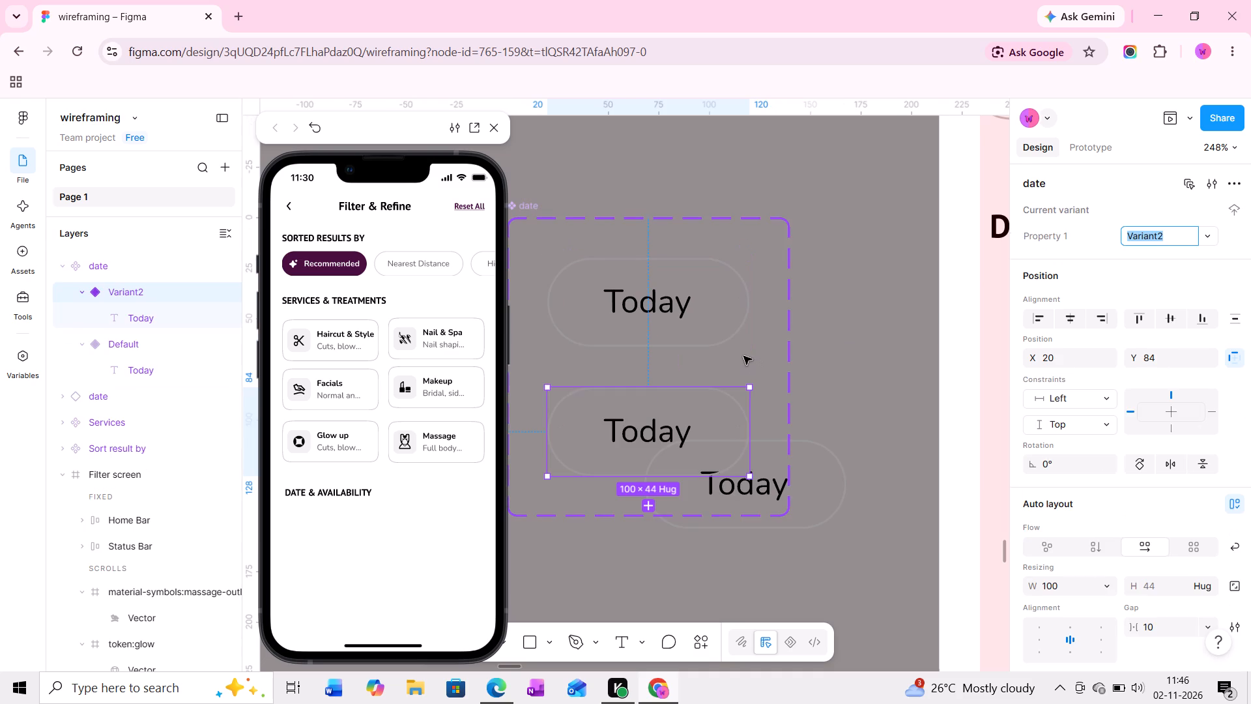
Move the date component set up, clear of the Today instance, to about X -6869, Y 29326.
left_click_drag(743, 356, 741, 249)
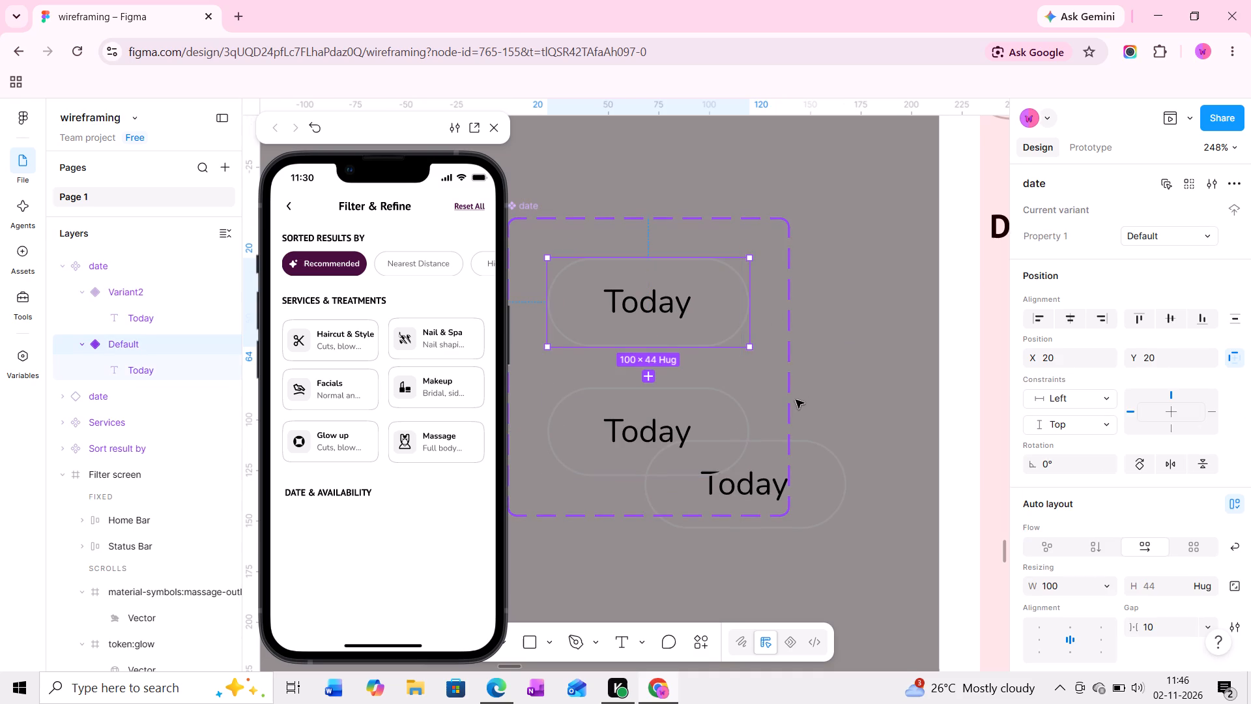
left_click_drag(795, 400, 789, 312)
left_click_drag(777, 366, 774, 274)
left_click(750, 389)
left_click(750, 359)
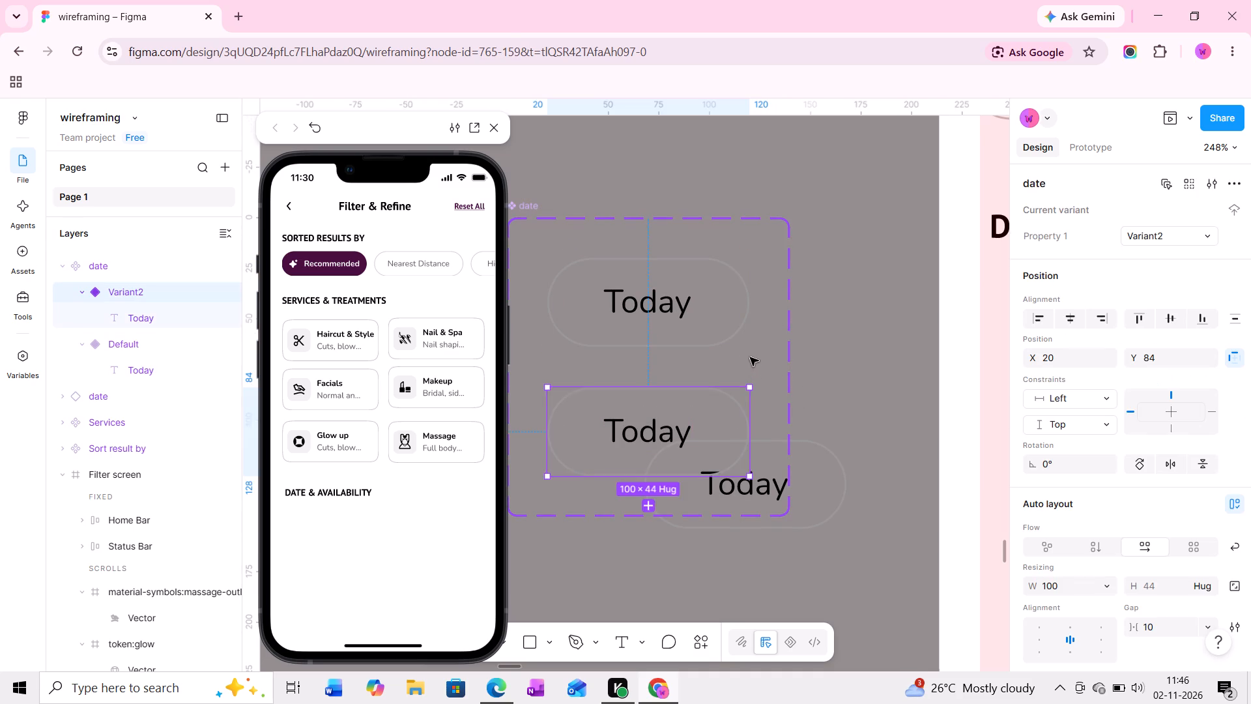
left_click(519, 207)
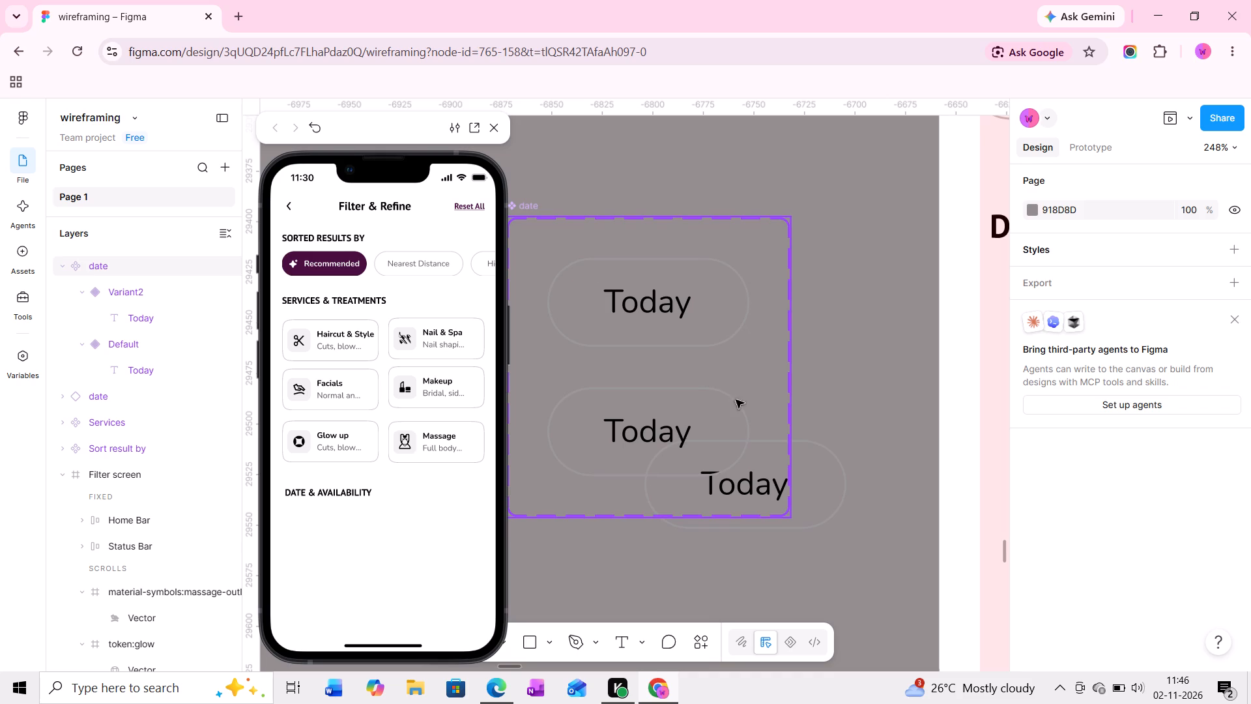
left_click_drag(754, 385, 761, 239)
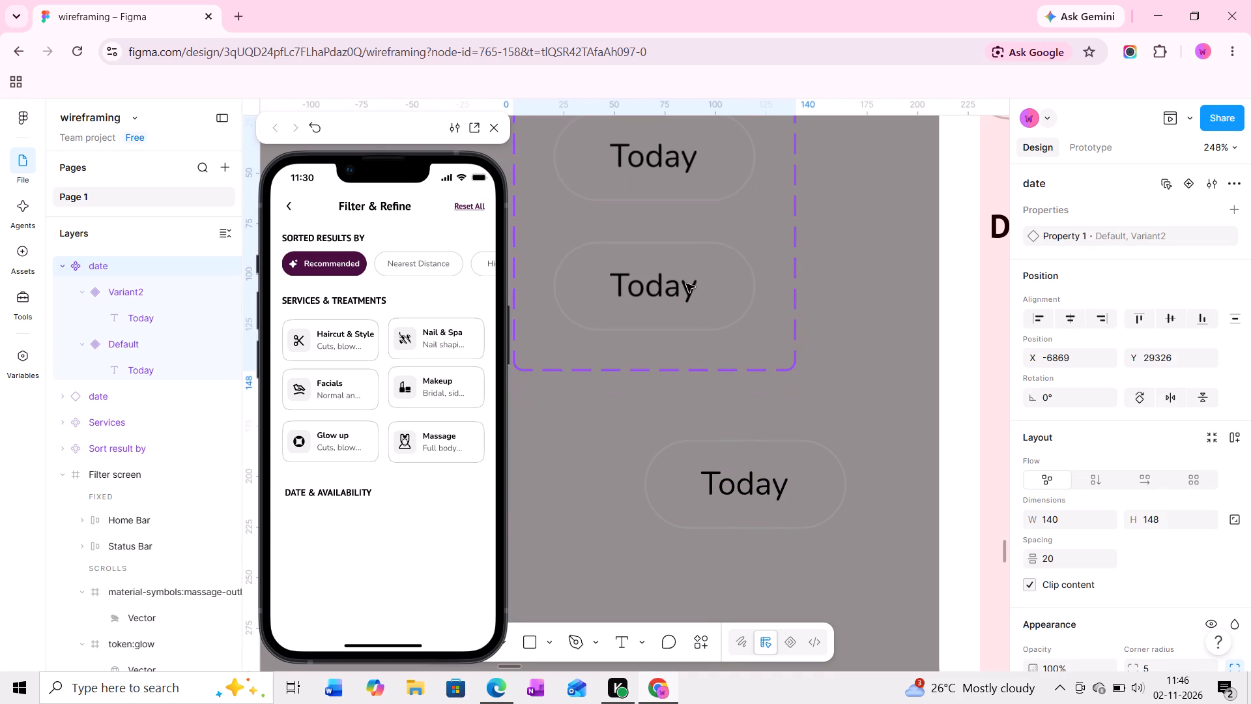
Fill the date component's second variant with orange FEB17B, sampled from the highlighted Haircut & Style icon tile.
left_click(721, 286)
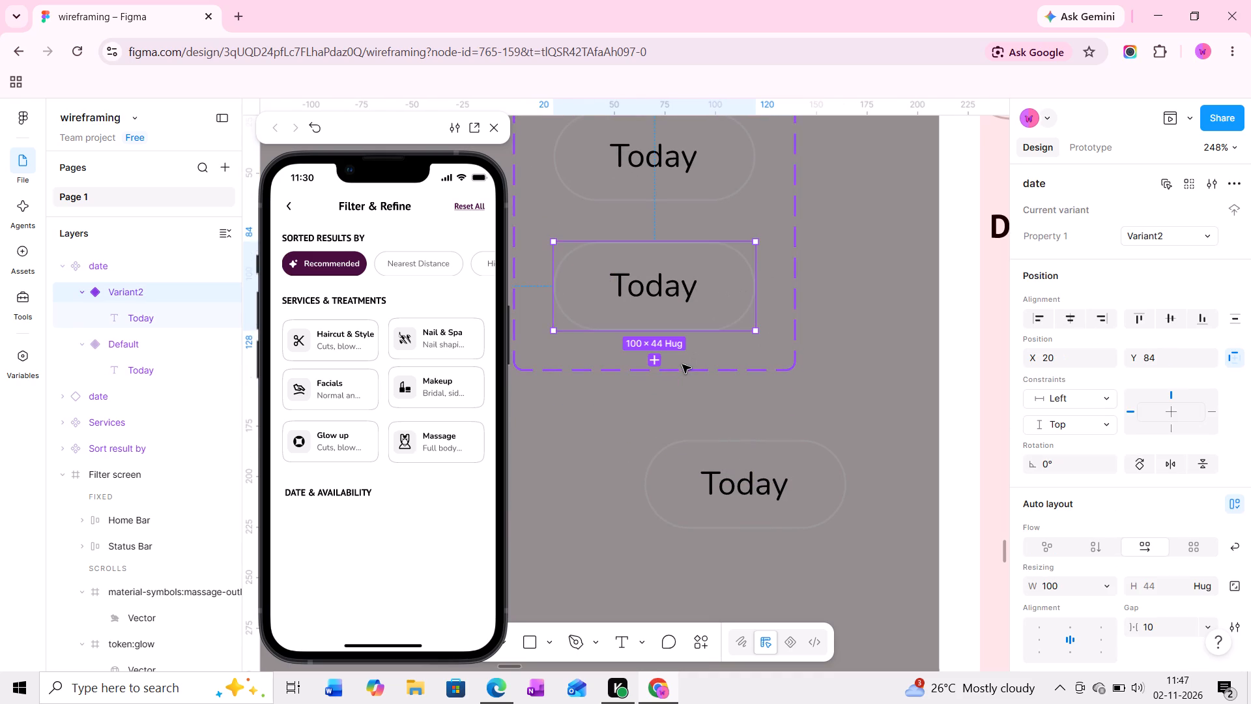
scroll(683, 364, "up", 6, "ctrl")
middle_click_drag(683, 364, 801, 439)
scroll(1093, 501, "down", 6)
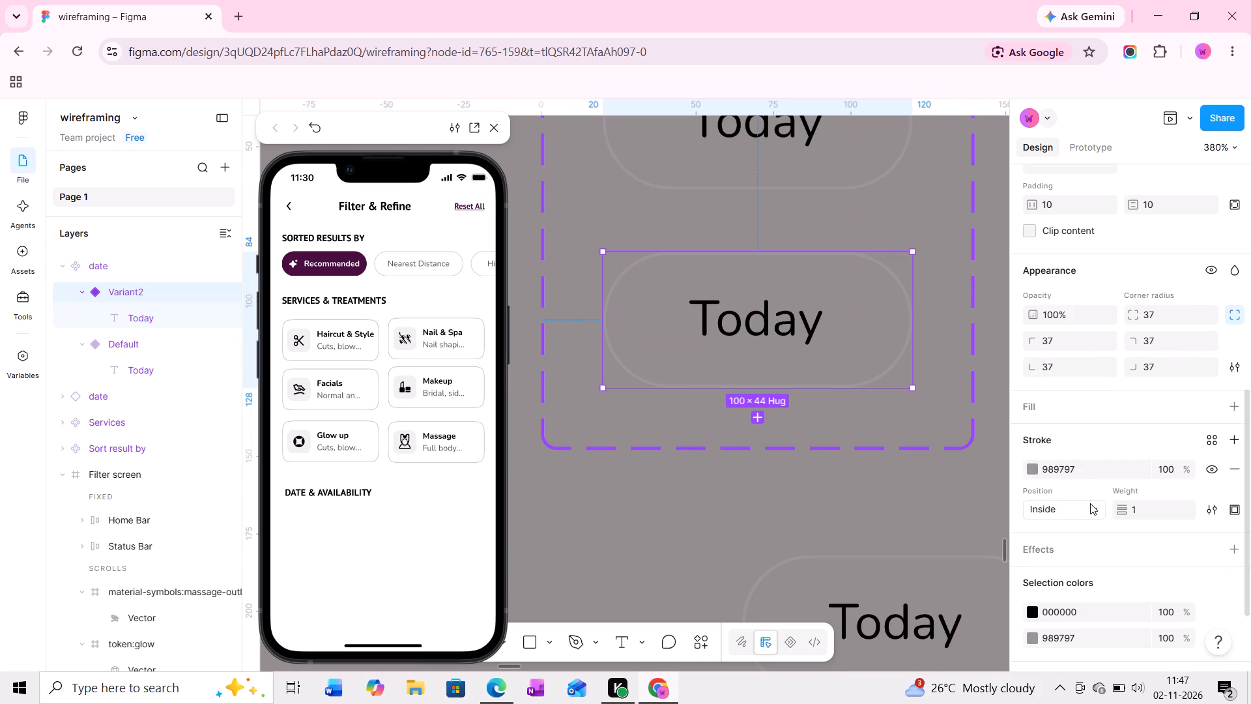
scroll(770, 348, "down", 7, "ctrl")
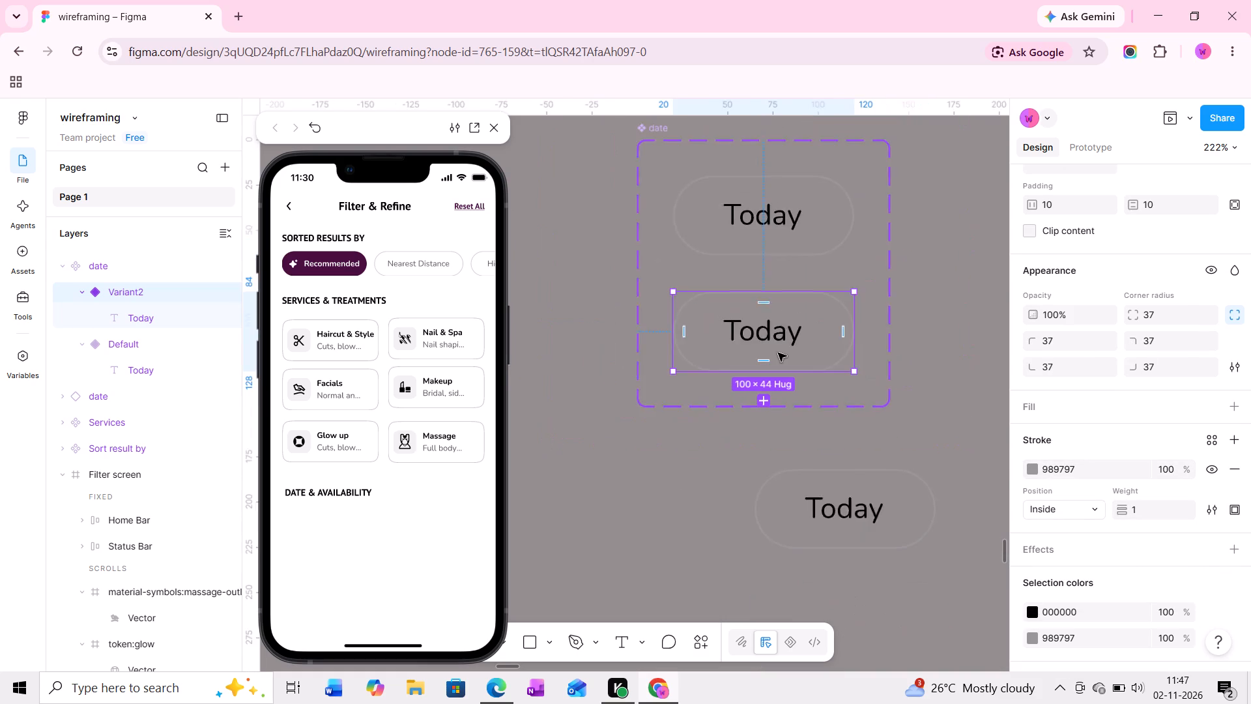
scroll(778, 353, "down", 2, "ctrl")
middle_click_drag(809, 339, 716, 435)
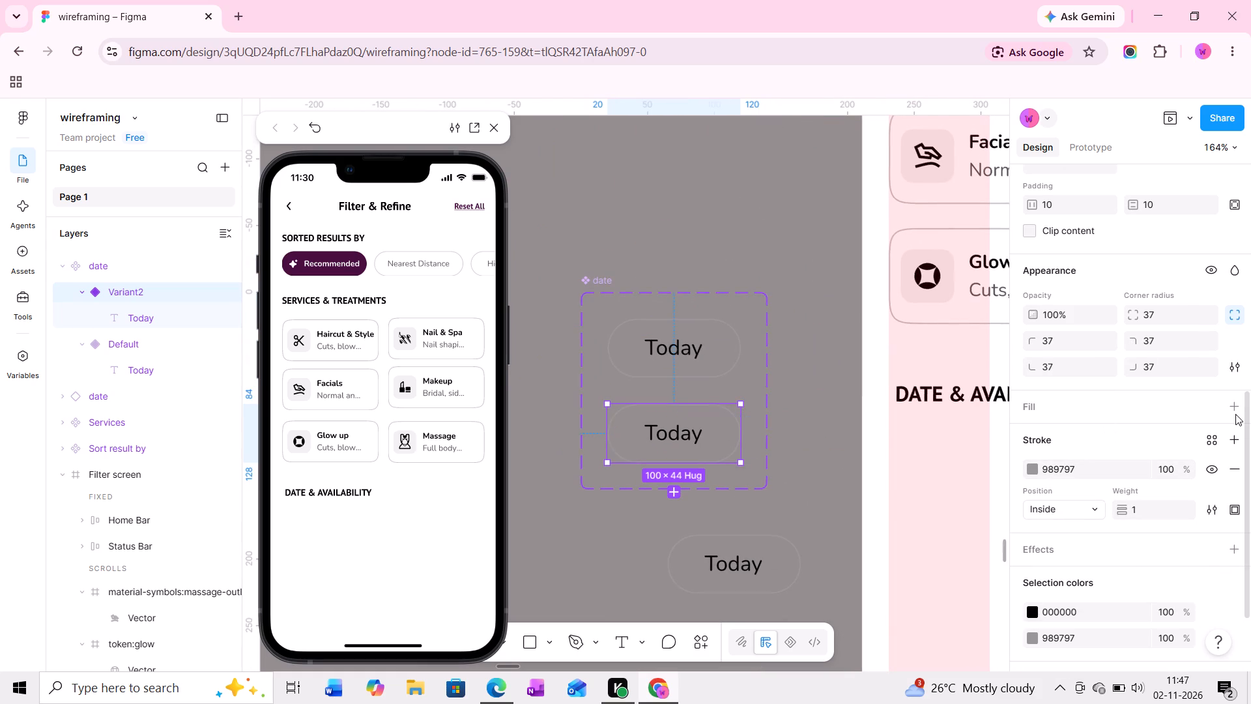
left_click(1235, 407)
scroll(730, 269, "down", 6, "ctrl")
middle_click_drag(726, 277, 669, 418)
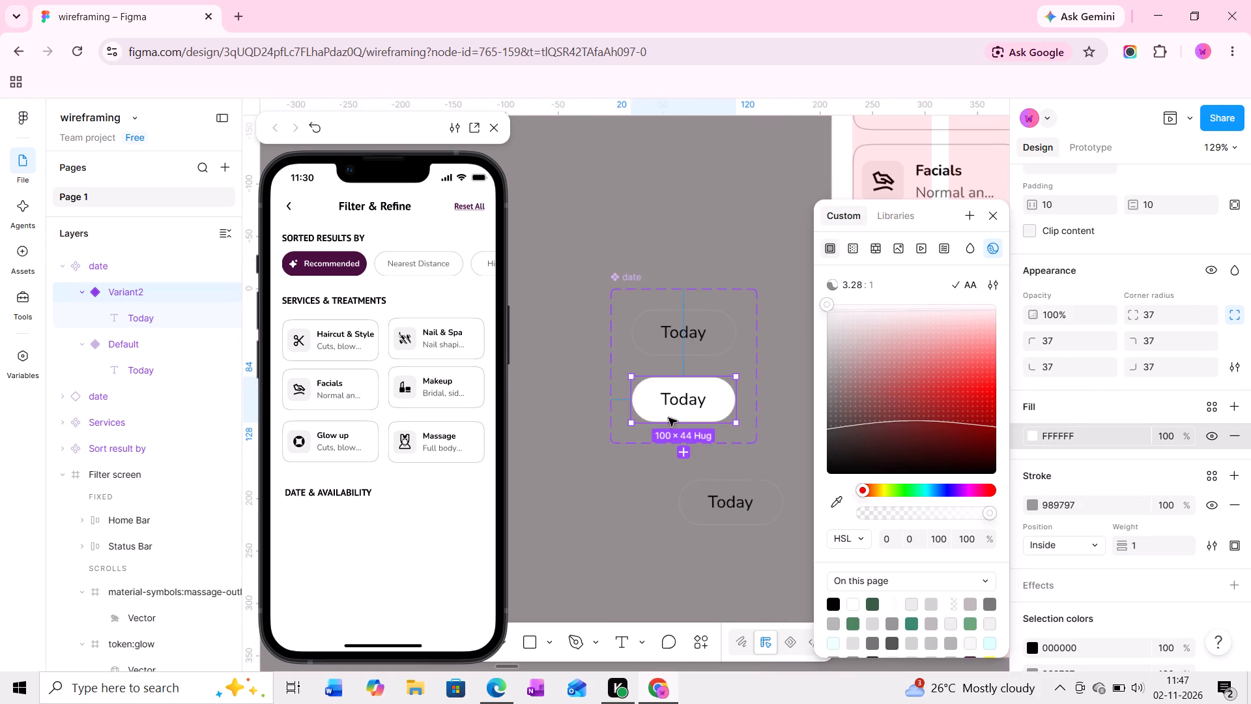
middle_click_drag(669, 418, 665, 431)
middle_click_drag(663, 263, 627, 477)
scroll(644, 284, "down", 5, "ctrl")
middle_click_drag(640, 266, 661, 298)
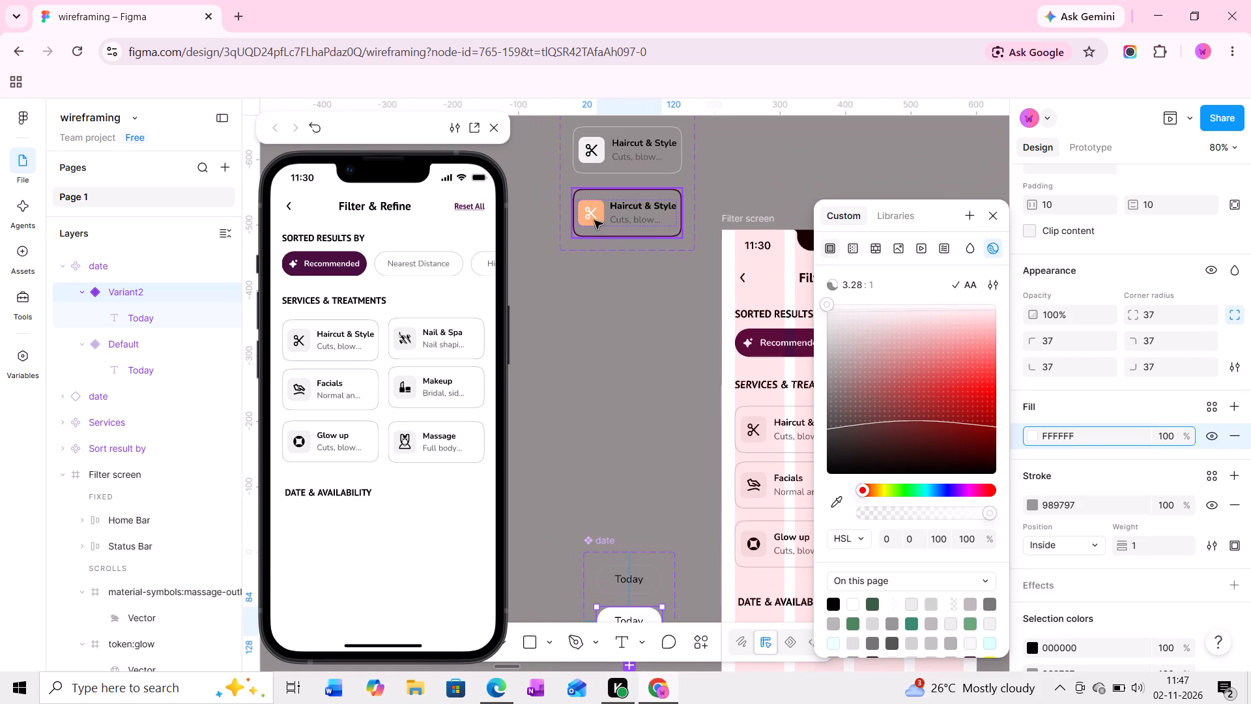
key("i")
left_click(597, 214)
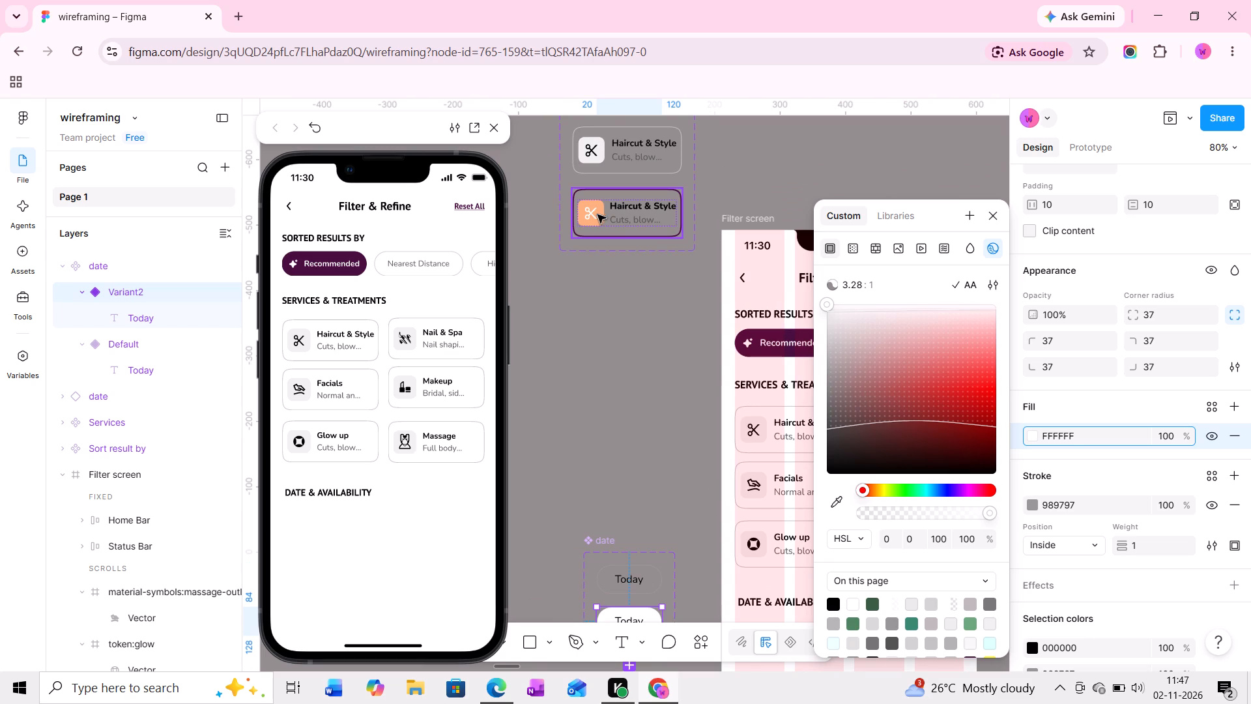
middle_click_drag(674, 487, 674, 332)
middle_click_drag(682, 451, 688, 368)
scroll(658, 450, "up", 5, "ctrl")
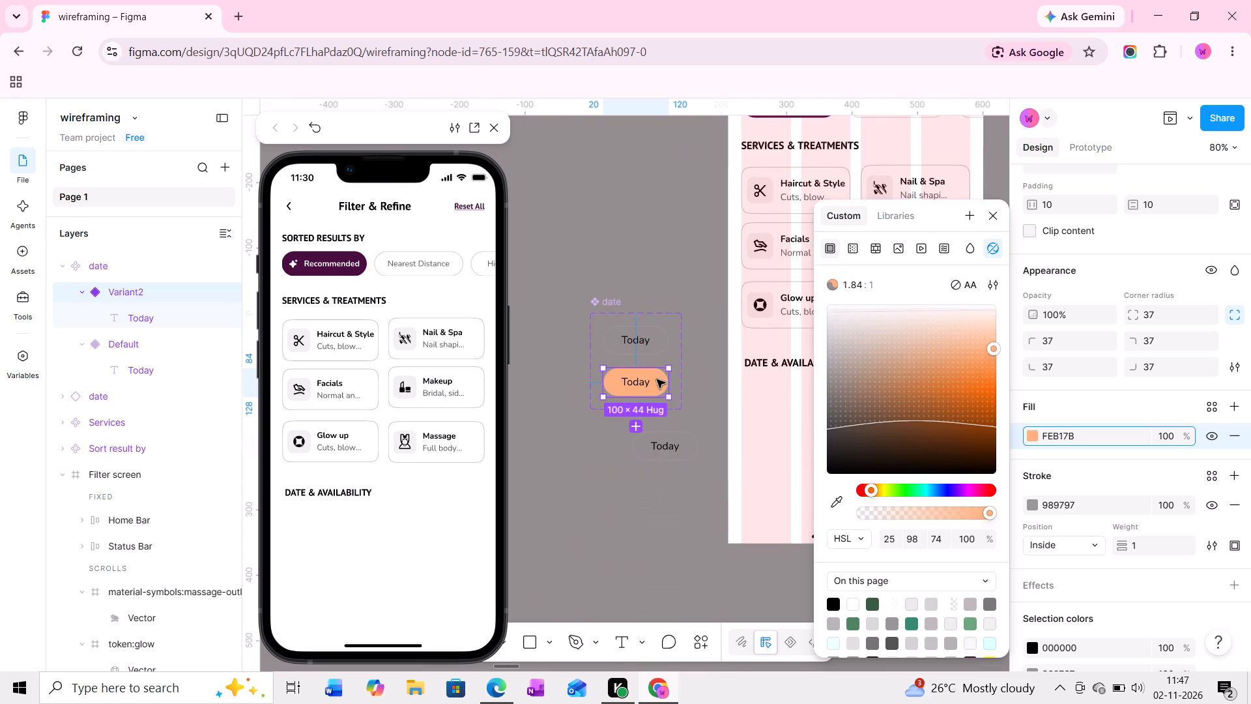
Make the Today text in the orange date variant Bold.
scroll(657, 379, "up", 12, "ctrl")
middle_click_drag(665, 384, 746, 497)
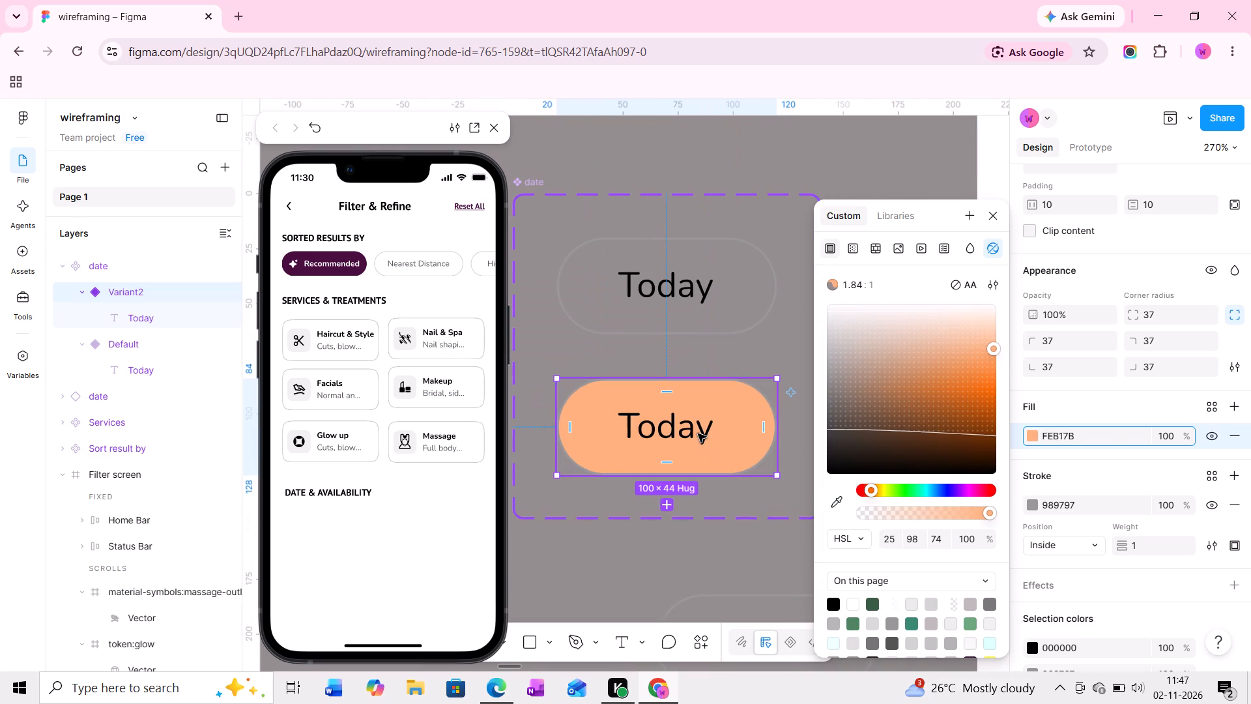
left_click(698, 433, "ctrl")
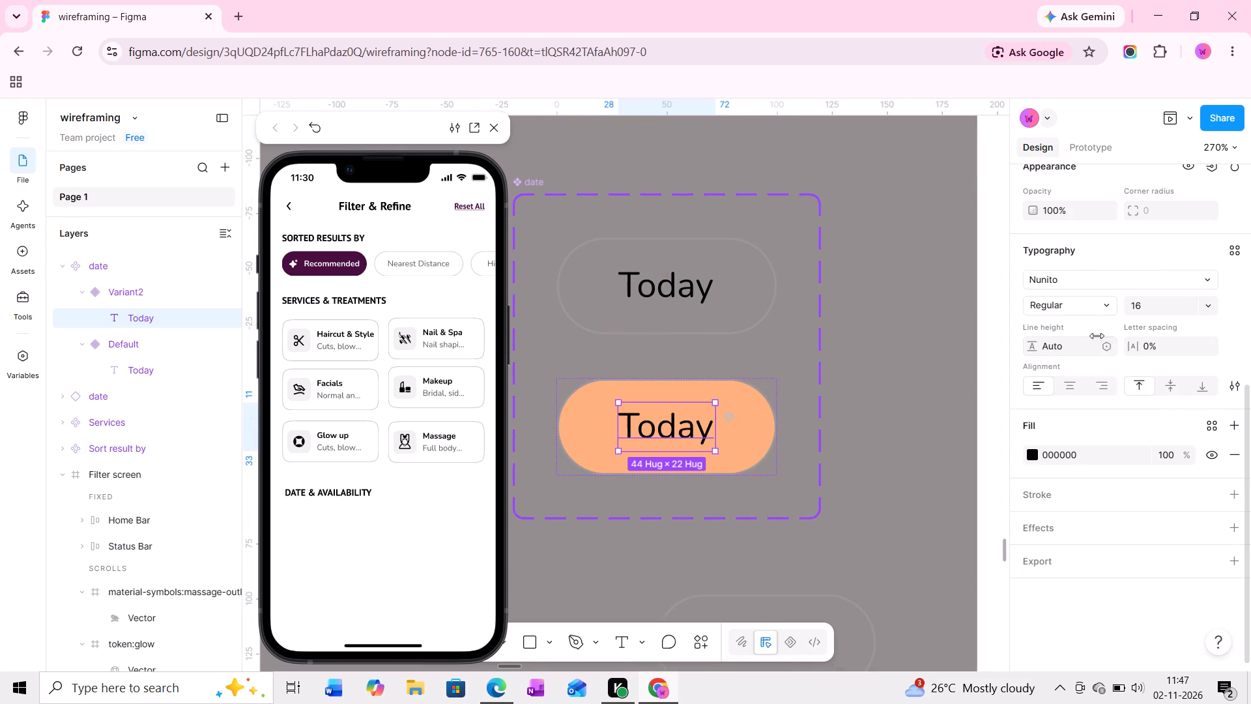
left_click(1104, 304)
left_click(1067, 360)
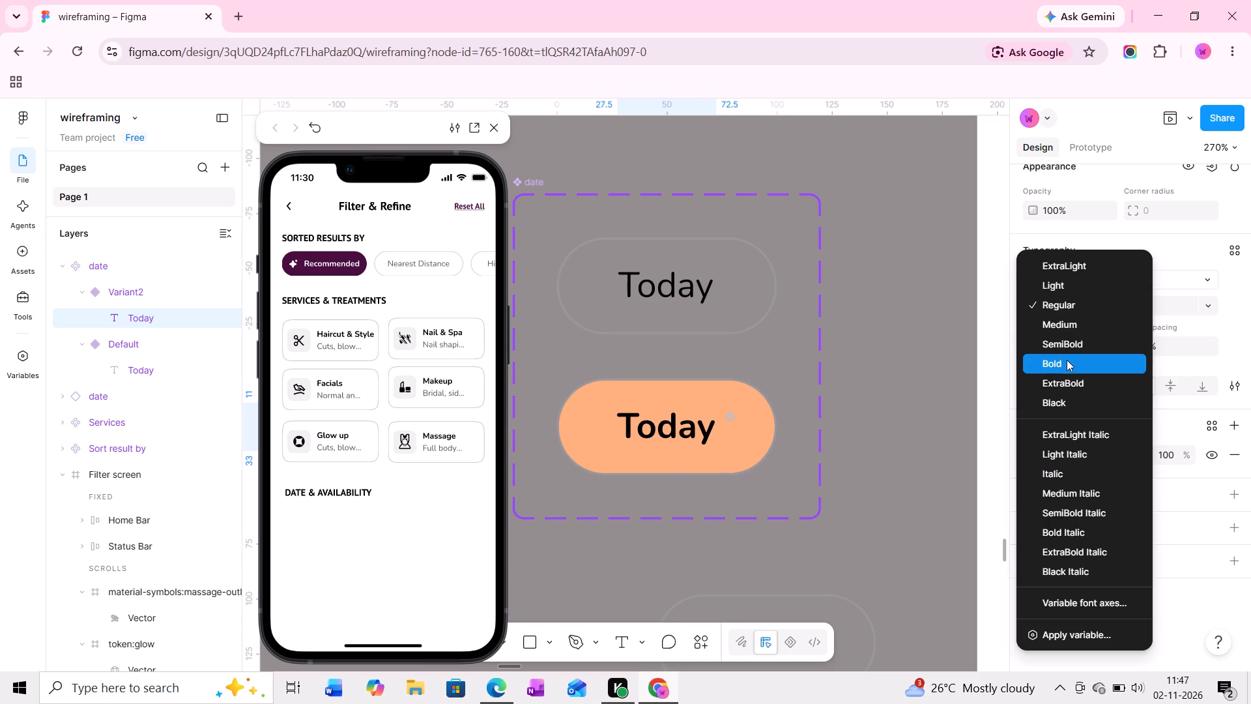
left_click(765, 457)
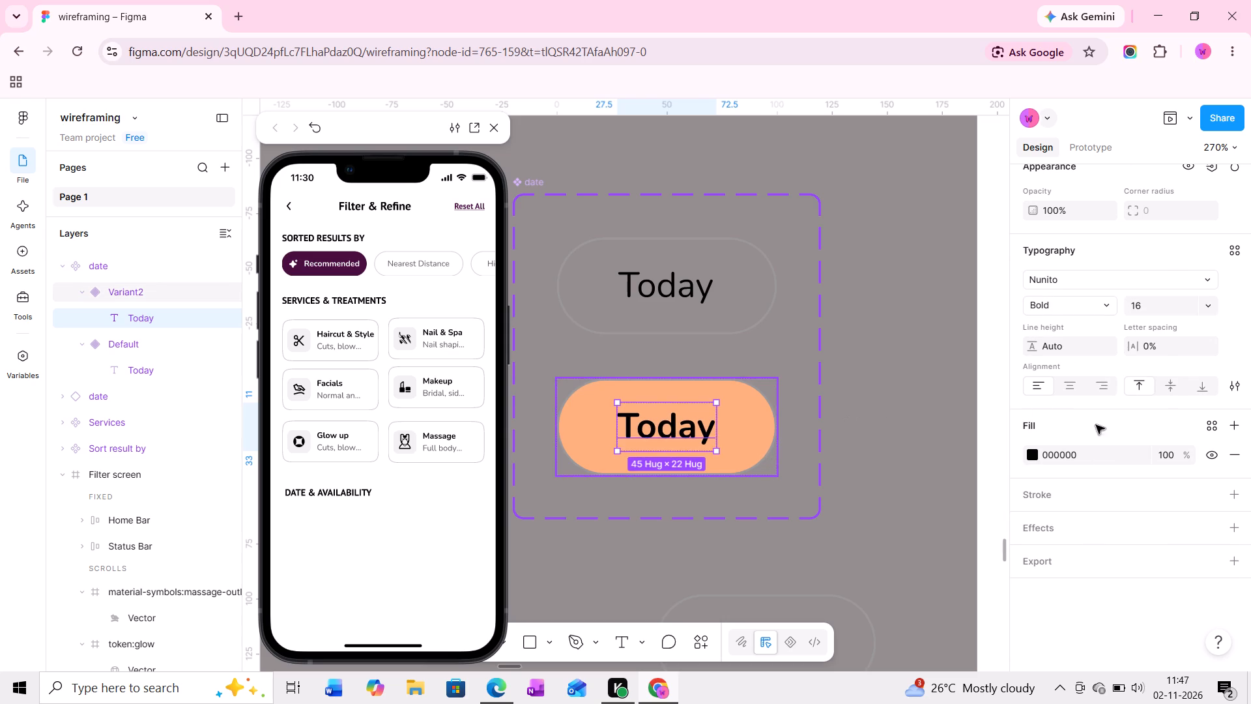
Test the Haircut & Style and Facials cards' selected states in the prototype preview.
scroll(802, 402, "down", 3, "ctrl")
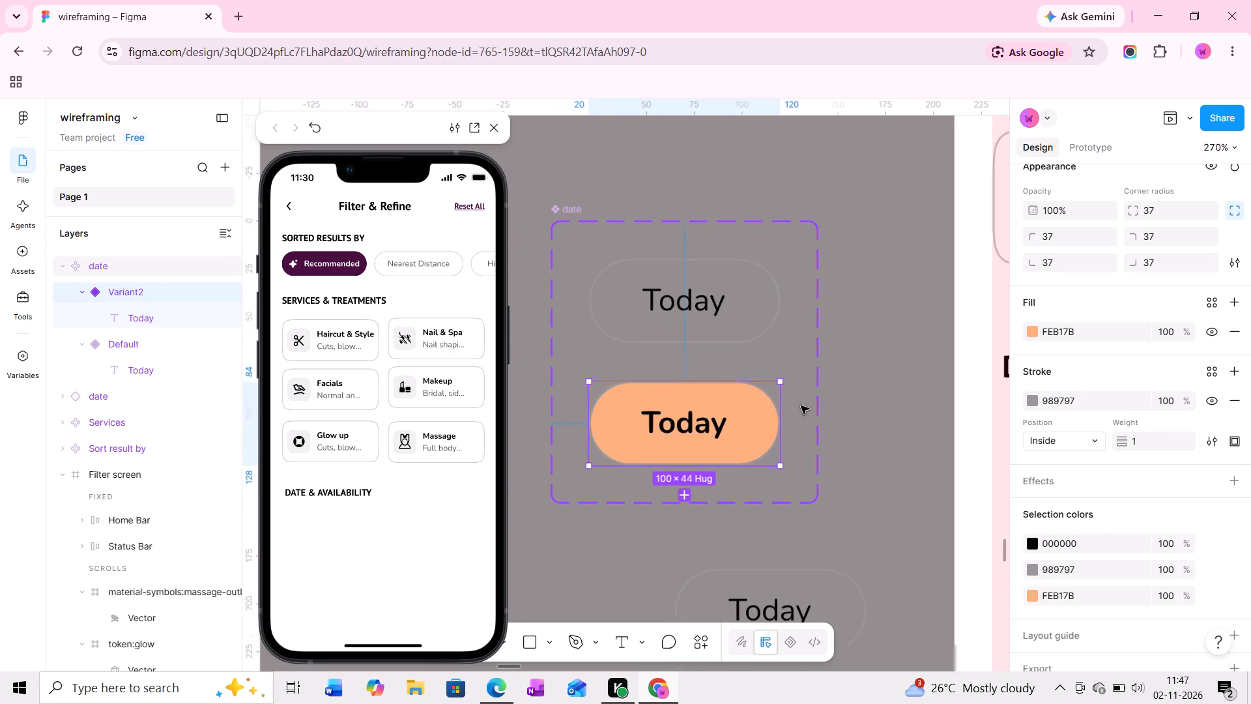
middle_click_drag(824, 411, 771, 403)
scroll(771, 403, "down", 4, "ctrl")
middle_click_drag(792, 405, 738, 418)
scroll(738, 418, "down", 4, "ctrl")
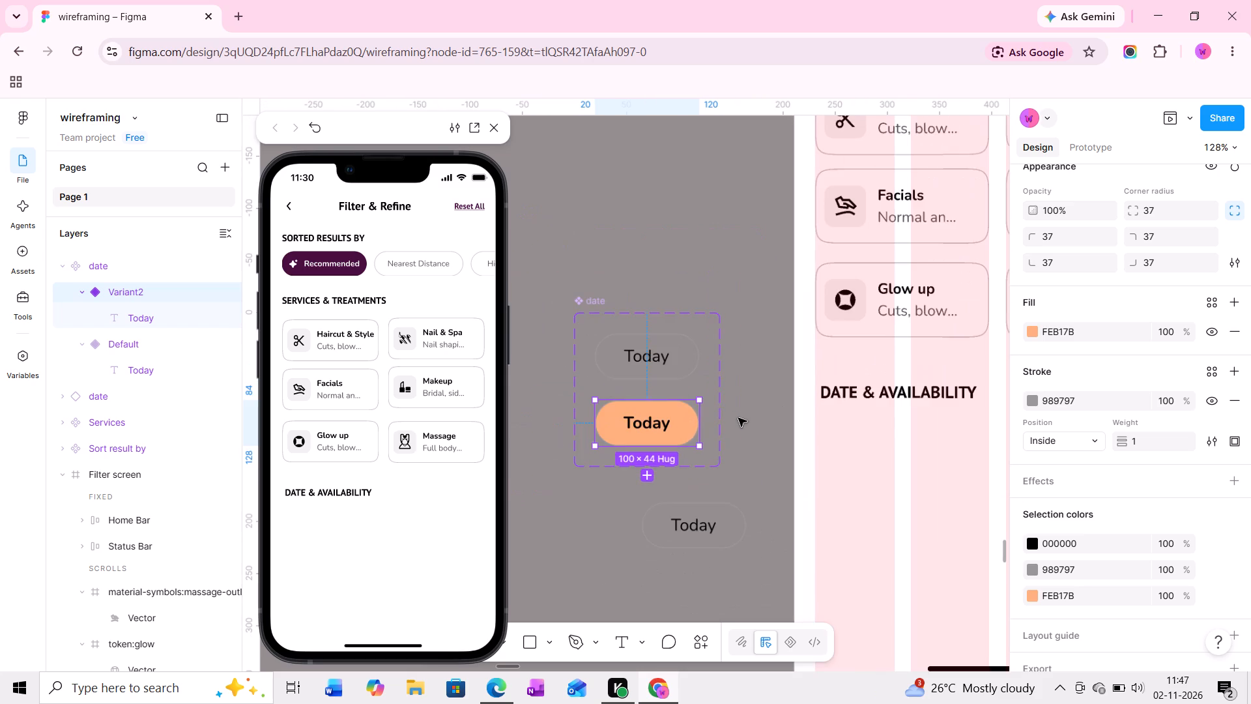
middle_click_drag(738, 418, 755, 421)
scroll(768, 407, "down", 2, "ctrl")
middle_click_drag(742, 441, 705, 486)
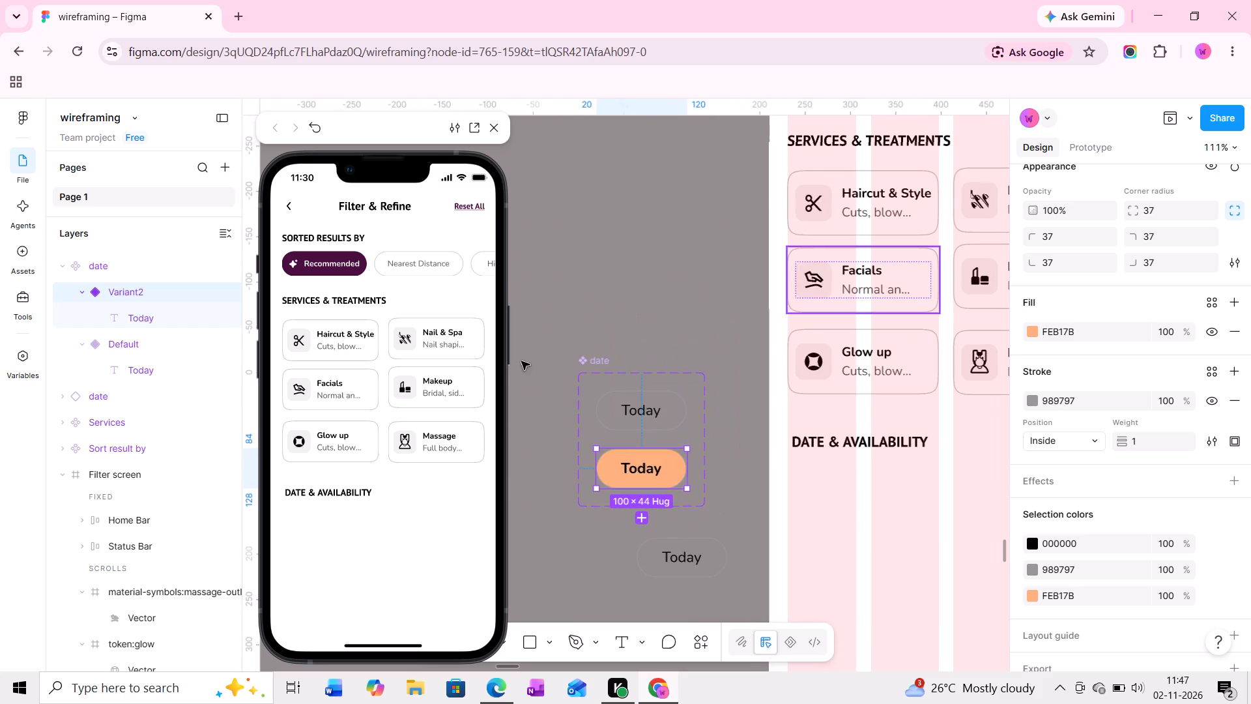
left_click(365, 353)
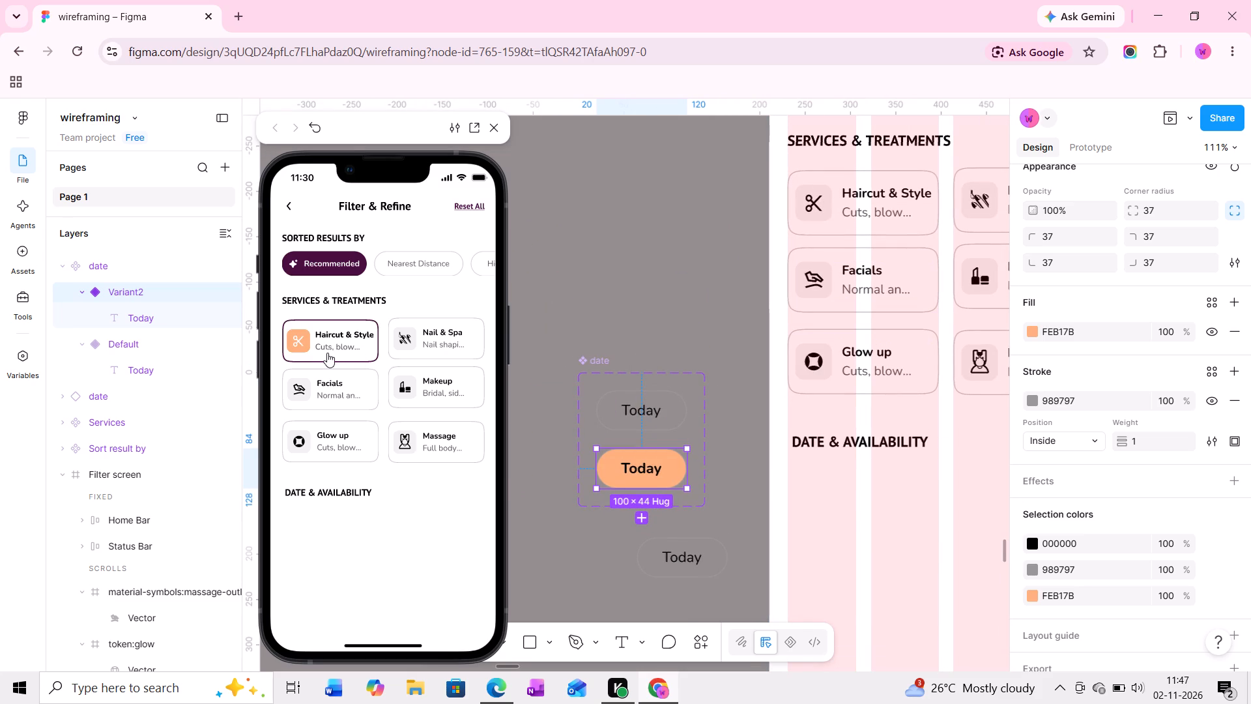
left_click(309, 390)
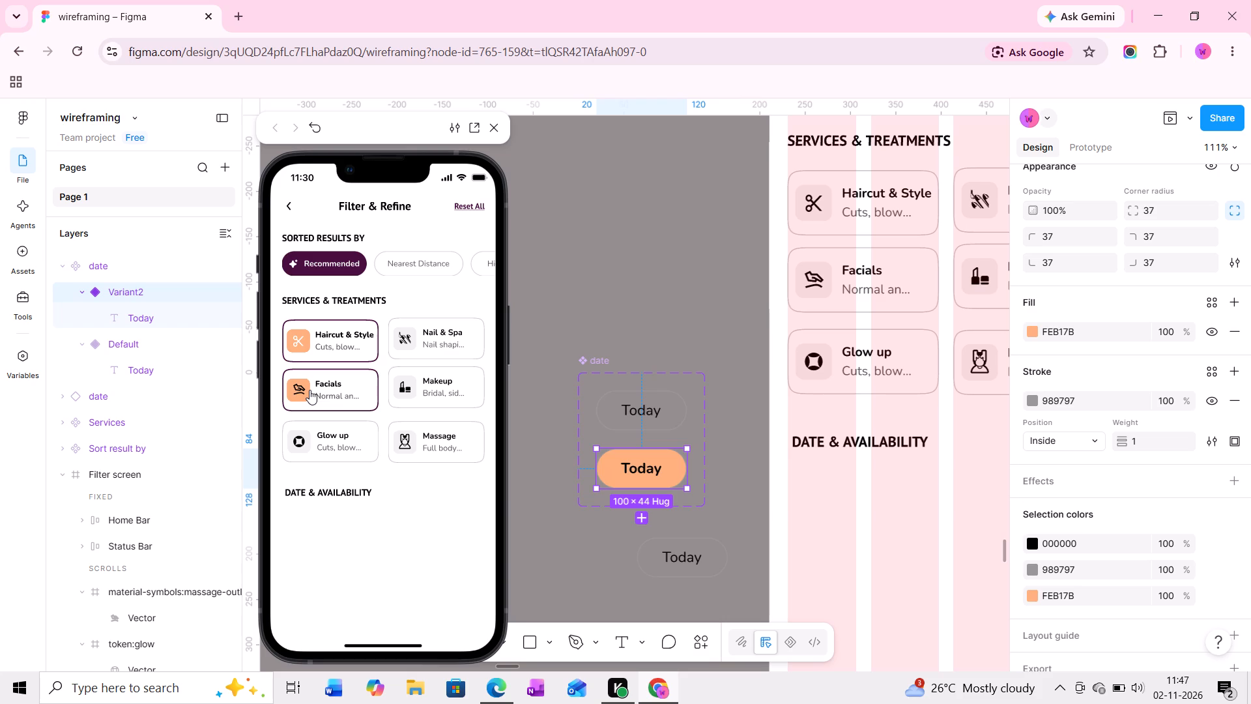
Move the Today instance of the date component into the Filter screen, just below the DATE & AVAILABILITY heading.
scroll(672, 465, "up", 4, "ctrl")
middle_click_drag(676, 456, 693, 359)
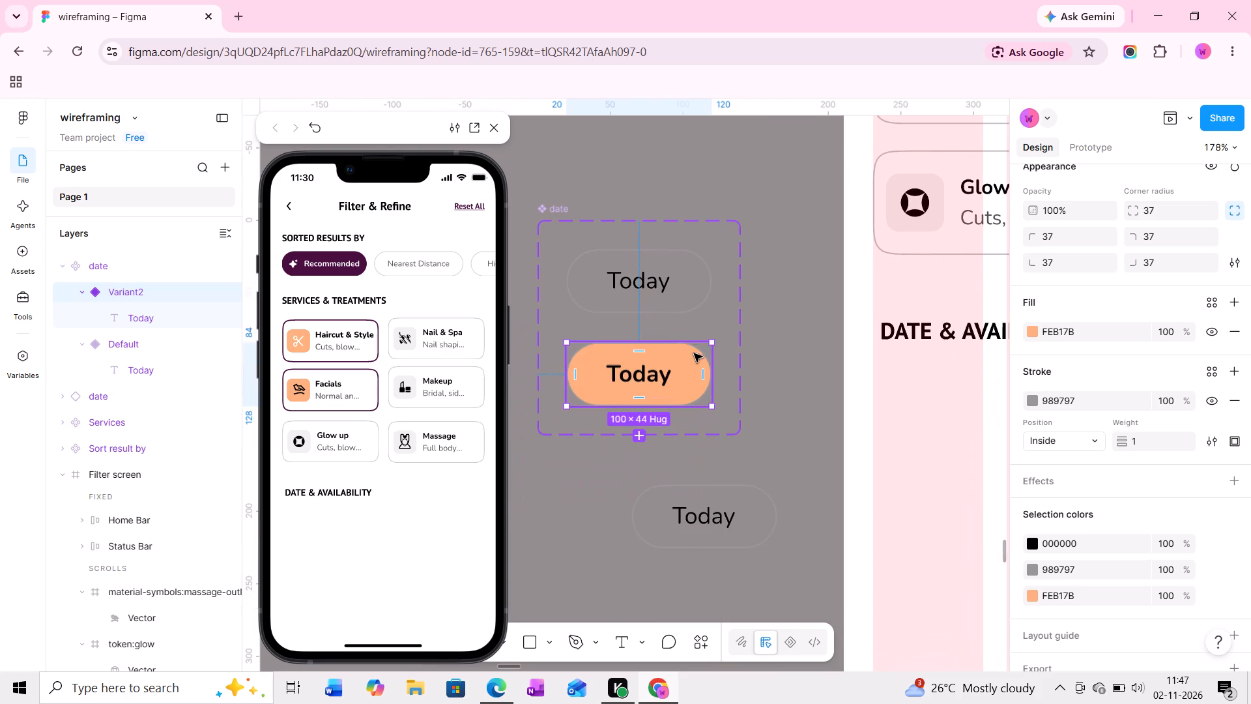
scroll(705, 405, "down", 3, "ctrl")
left_click_drag(748, 513, 1015, 469)
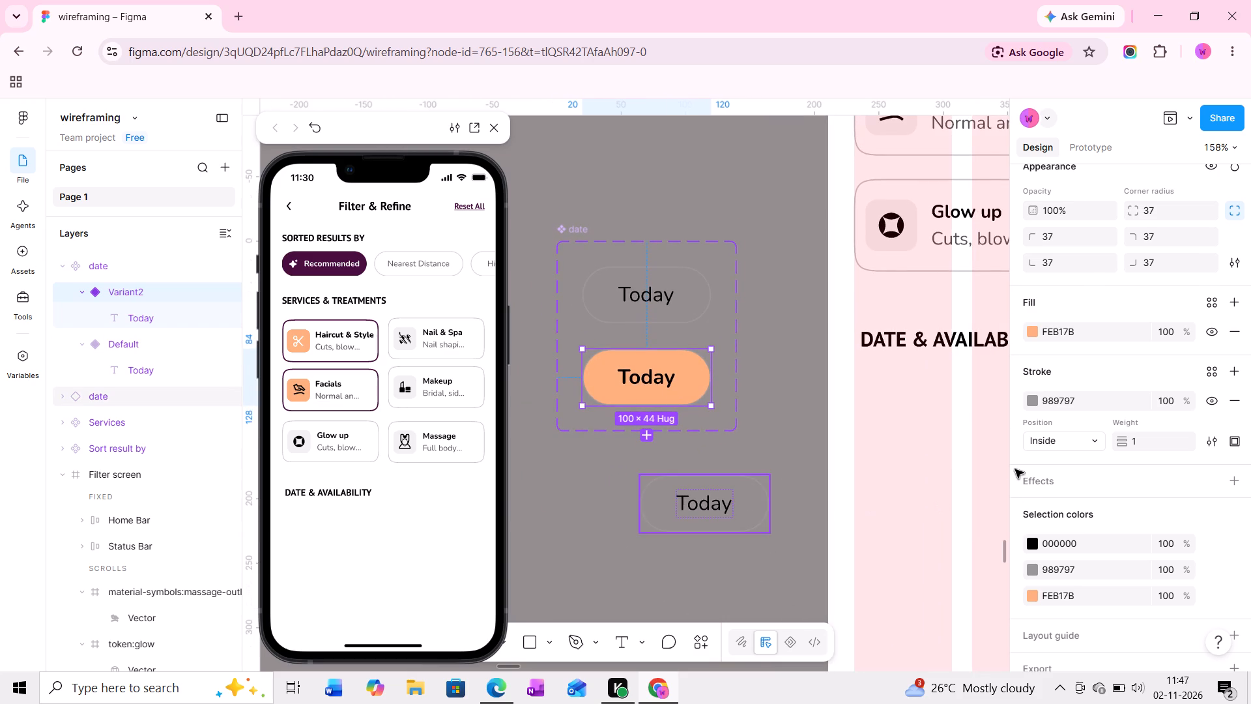
left_click_drag(1015, 469, 889, 437)
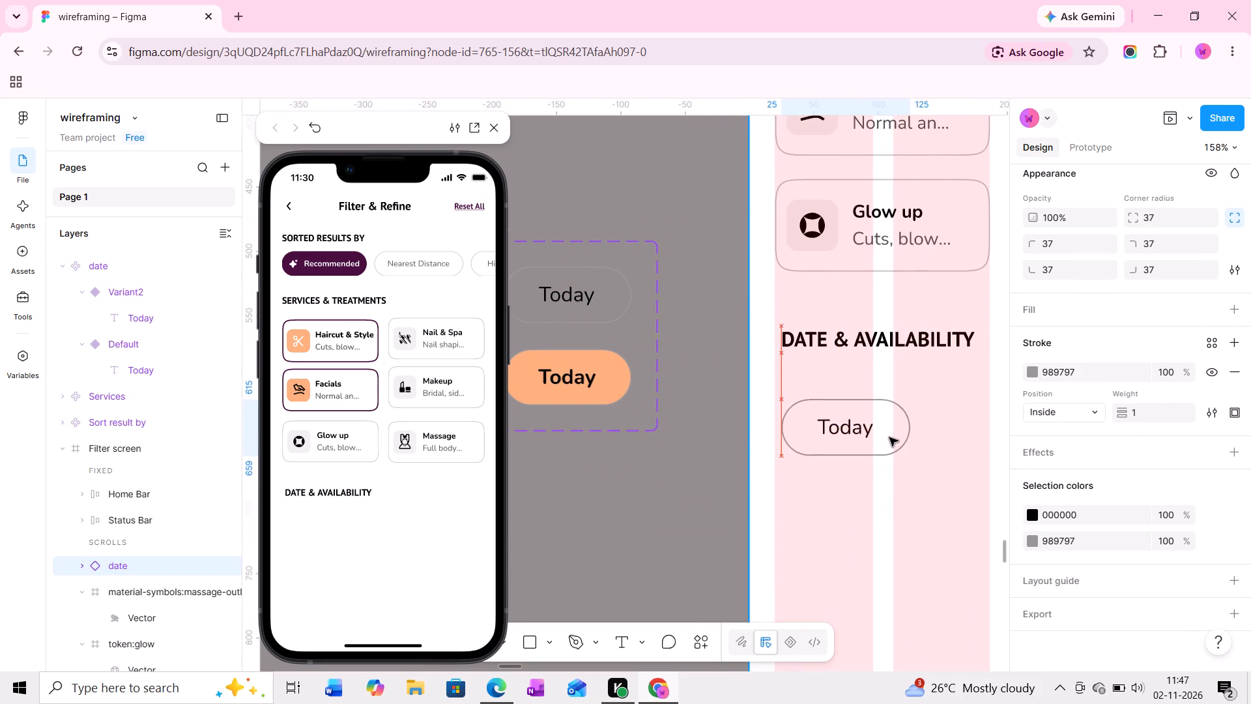
left_click_drag(889, 437, 884, 435)
middle_click_drag(844, 413, 940, 416)
Add an on-click prototype interaction from the Default date variant that changes to Variant2 with Instant animation.
left_click(661, 305)
scroll(659, 305, "up", 6, "ctrl")
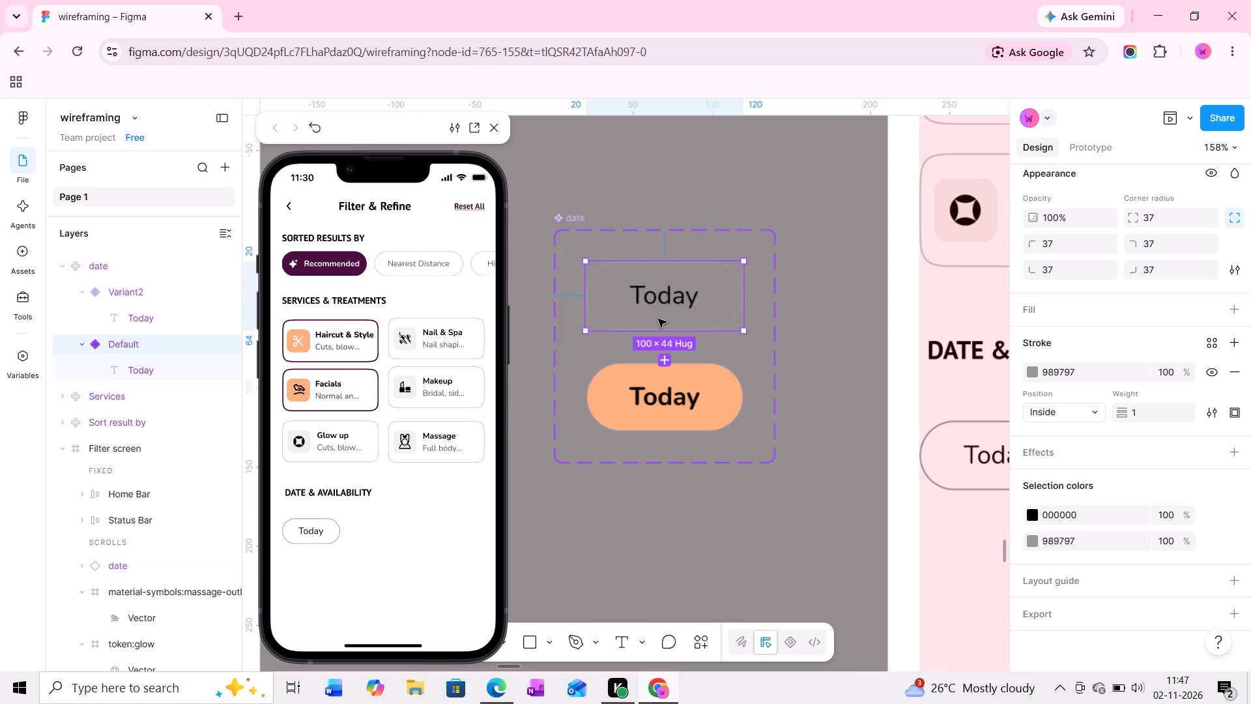
left_click(1088, 145)
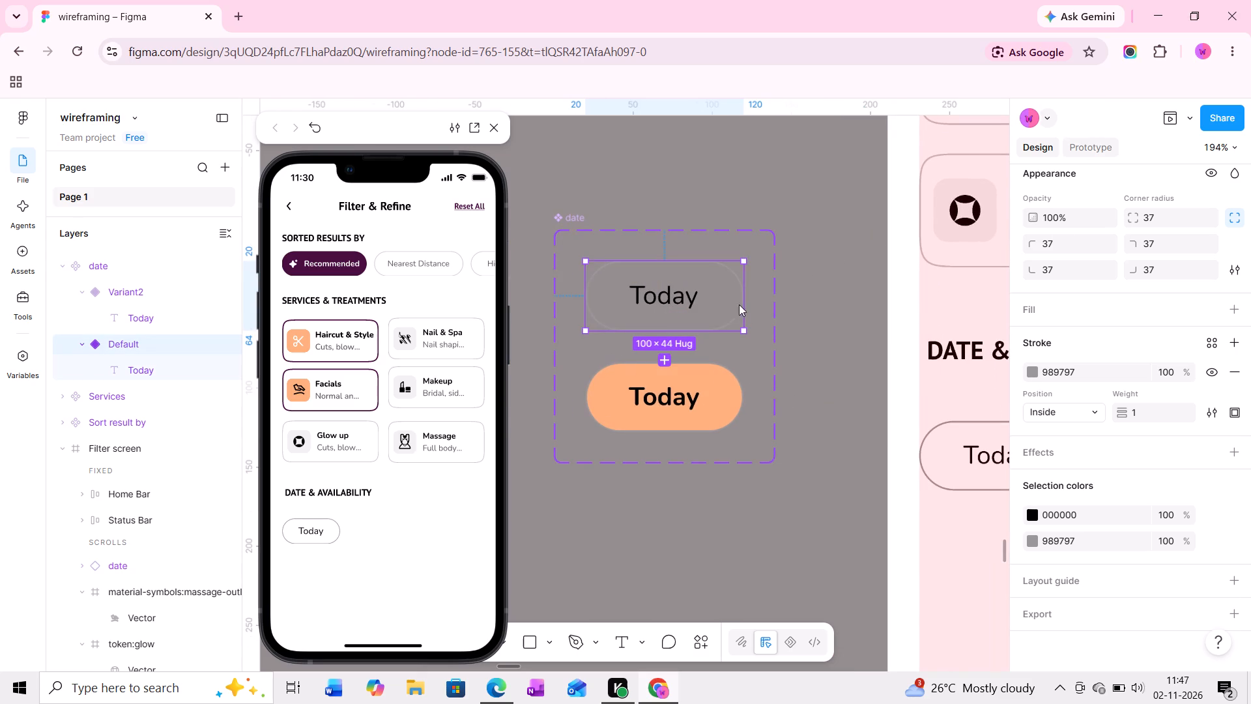
left_click_drag(665, 333, 665, 382)
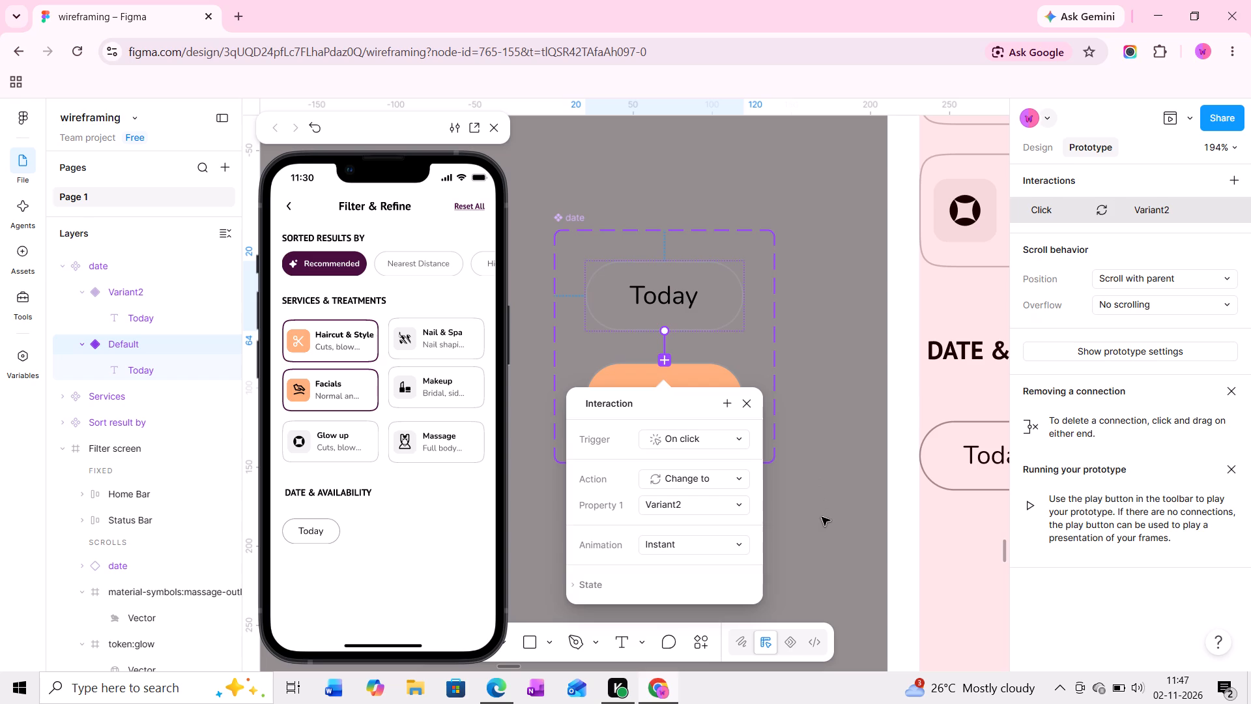
left_click(822, 517)
Add a return prototype connection from the orange Variant2 pill back to the Default date variant.
left_click(687, 369)
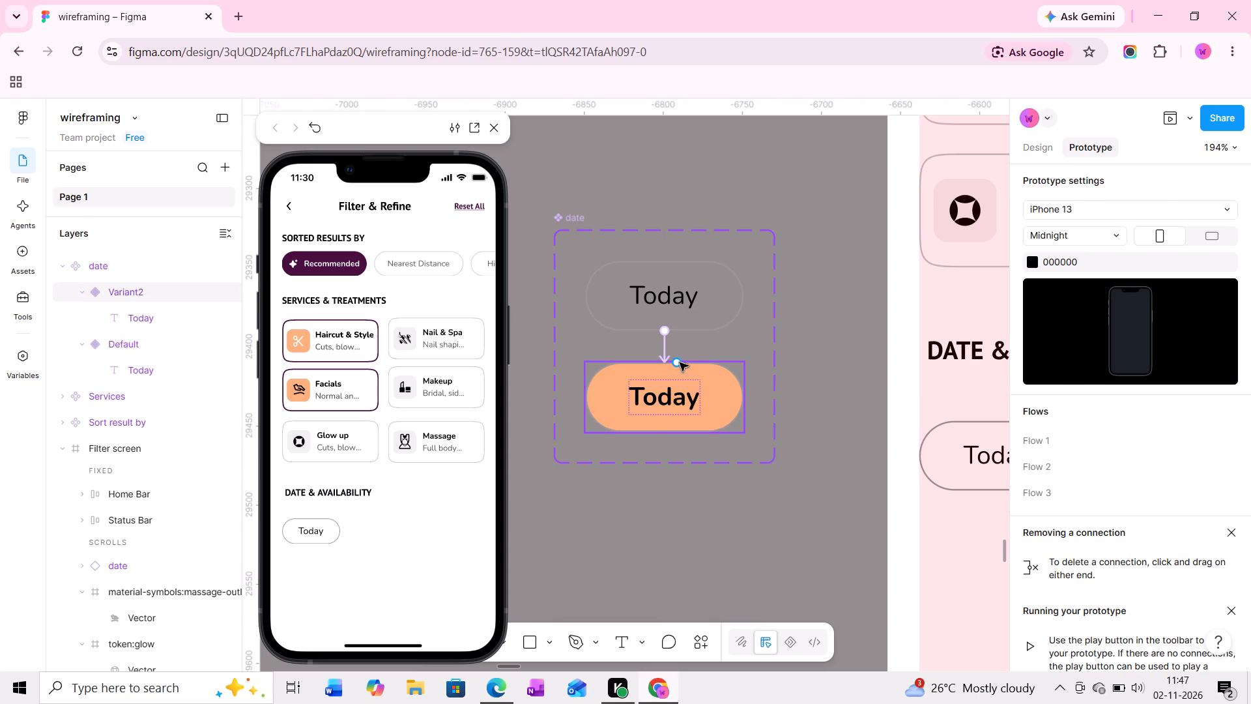
left_click_drag(676, 359, 678, 306)
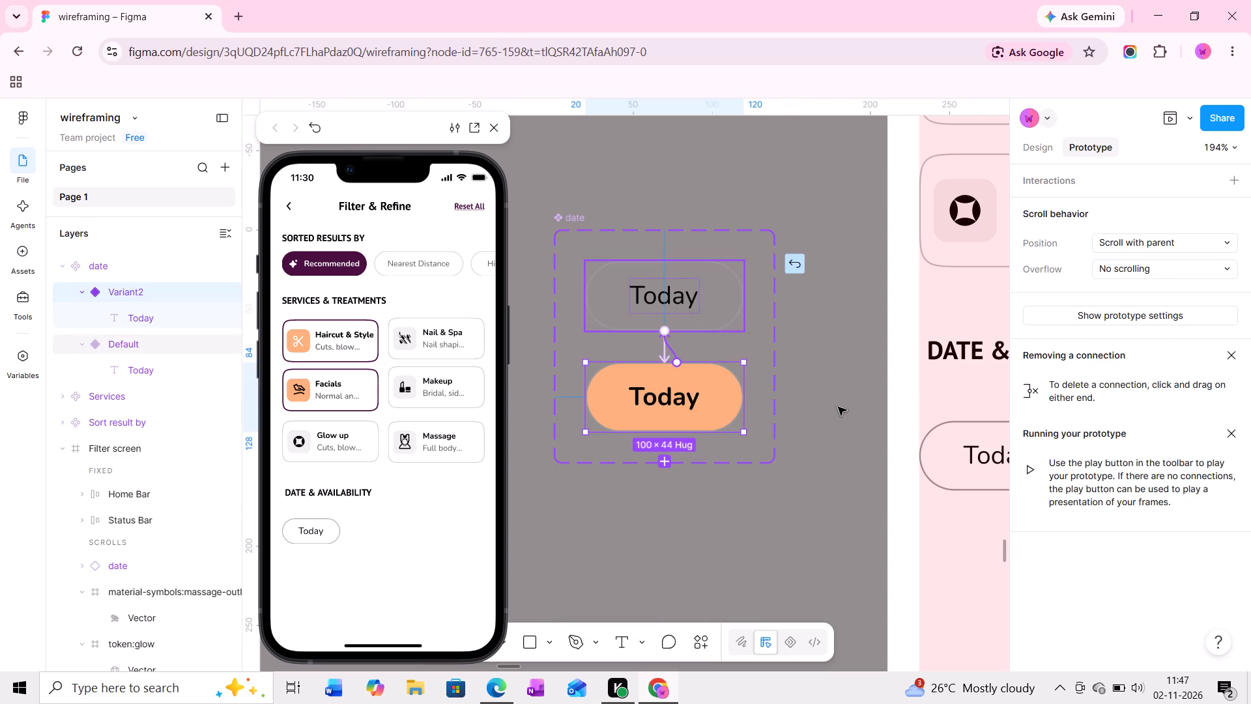
left_click(818, 411)
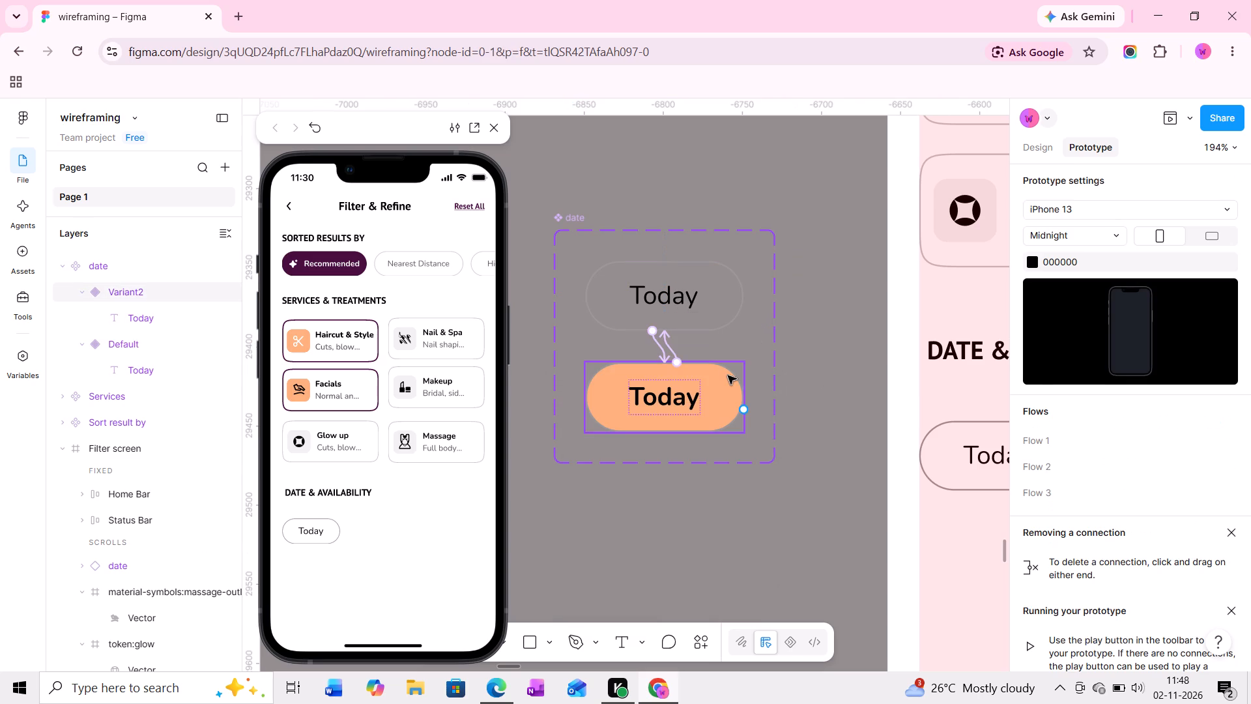
Rename the date component's variant property as state.
left_click(728, 375)
left_click(1048, 147)
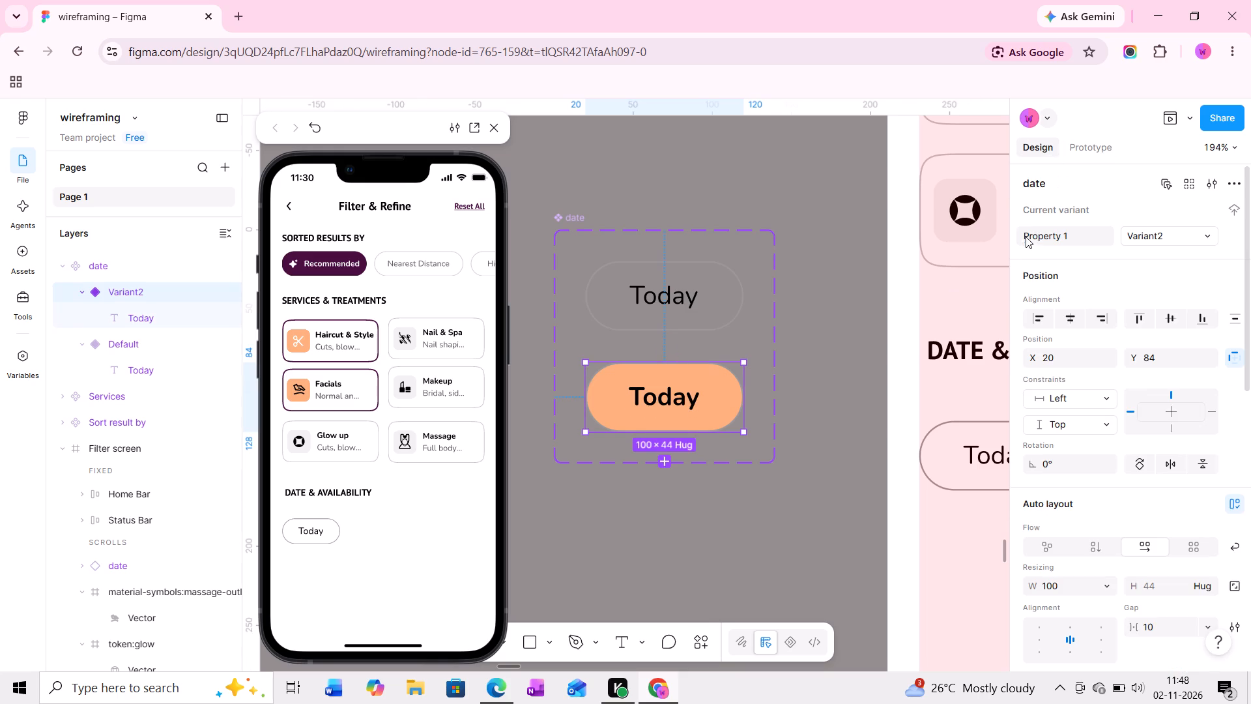
double_click(1062, 239)
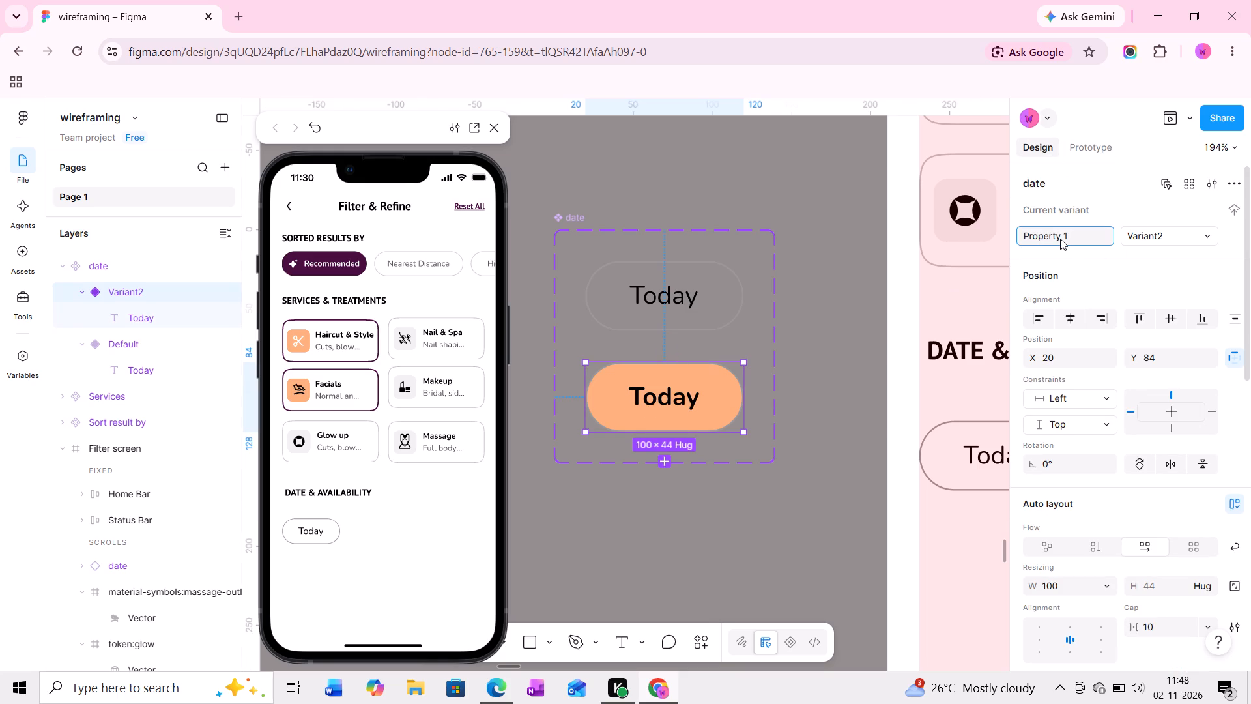
double_click(1060, 231)
triple_click(1059, 230)
type("state")
Set the orange date variant's state value to clicked.
left_click(1173, 229)
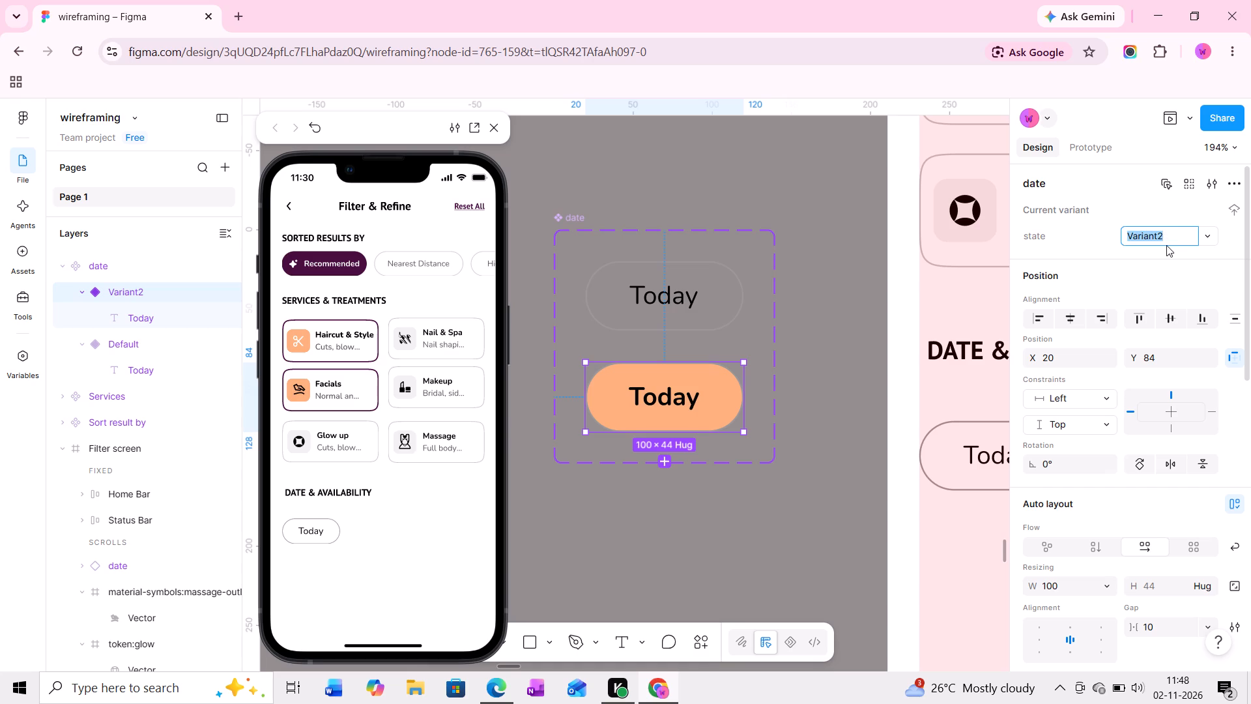
type("cli")
type("cked")
left_click(786, 329)
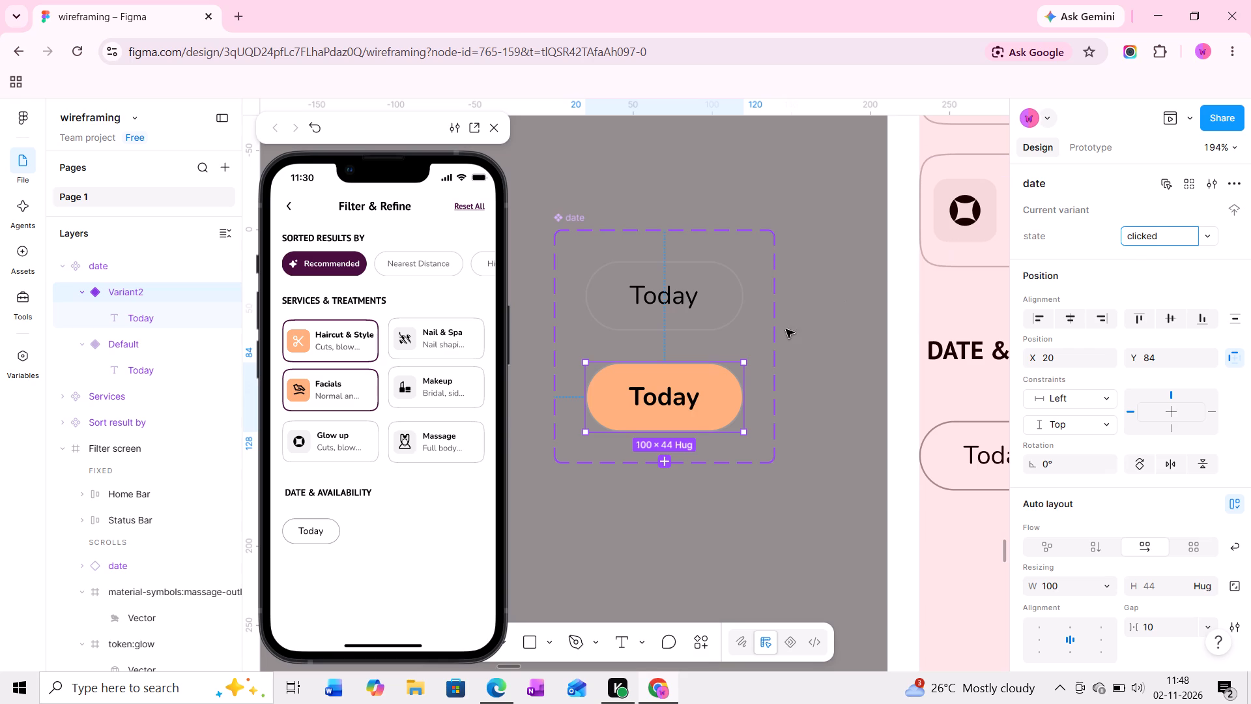
Check the state values of the orange and Default variants in the date component.
middle_click_drag(732, 379, 771, 360)
scroll(728, 349, "up", 3, "ctrl")
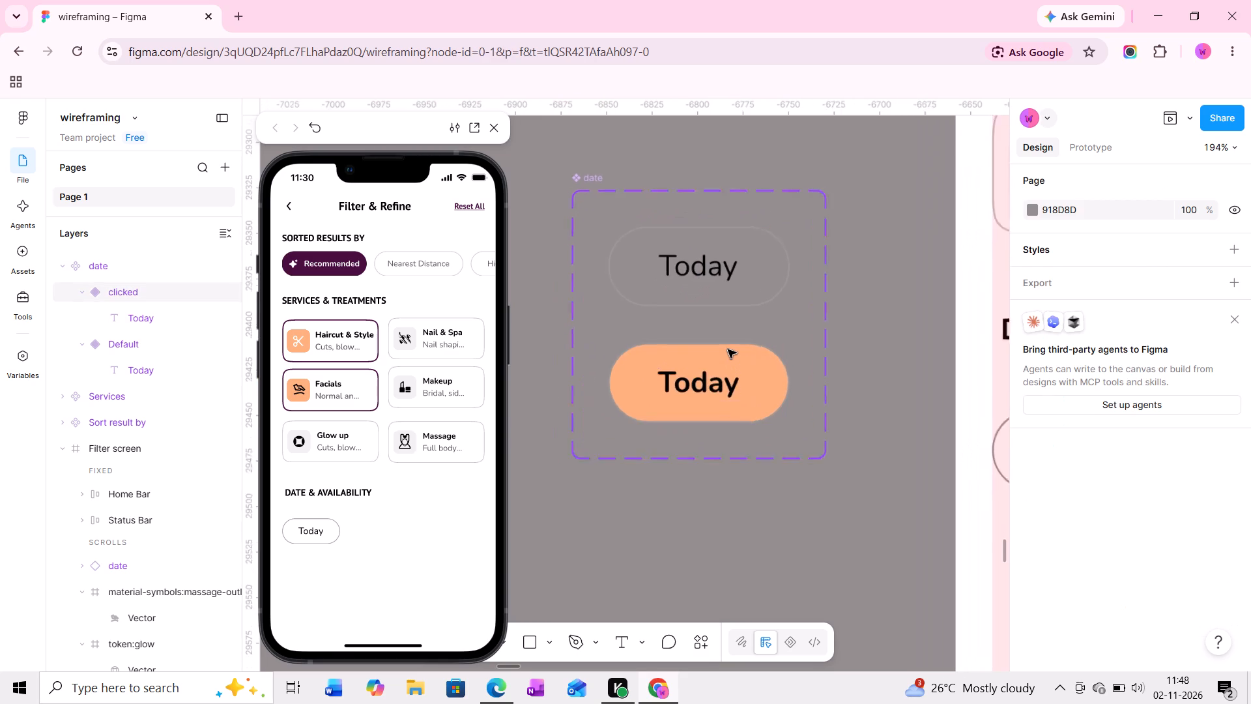
left_click(724, 370)
scroll(709, 329, "down", 3, "ctrl")
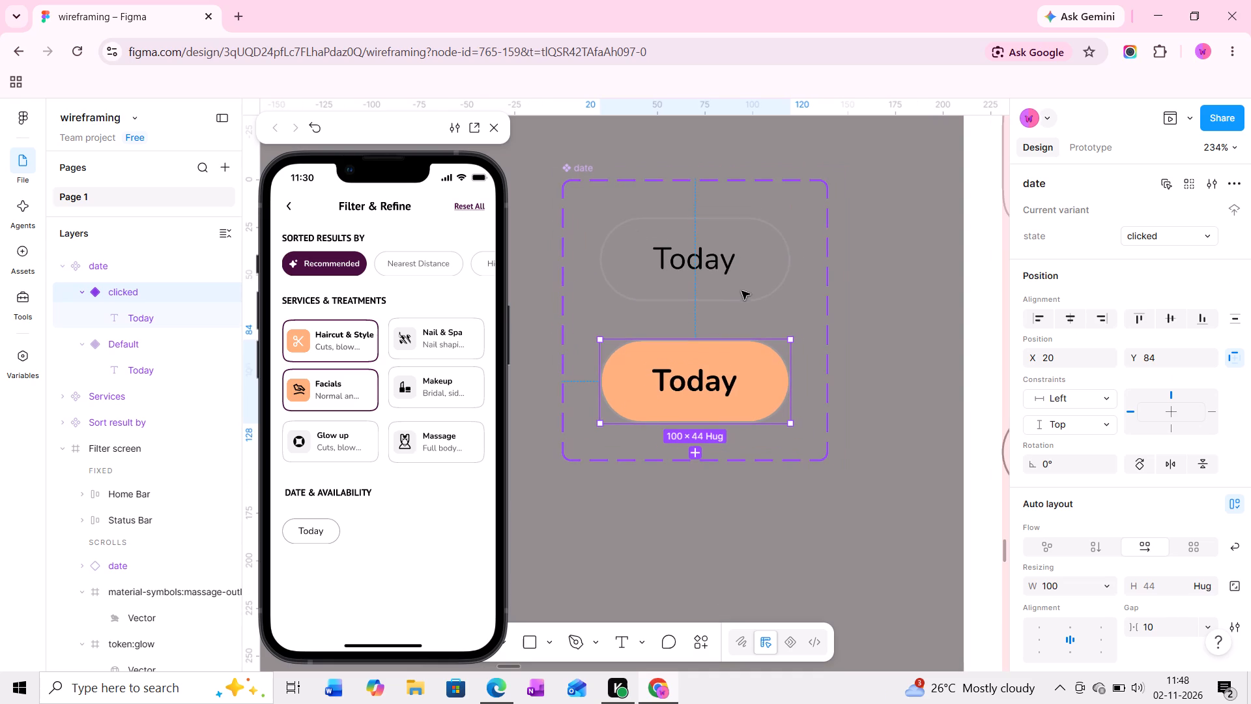
left_click(742, 286)
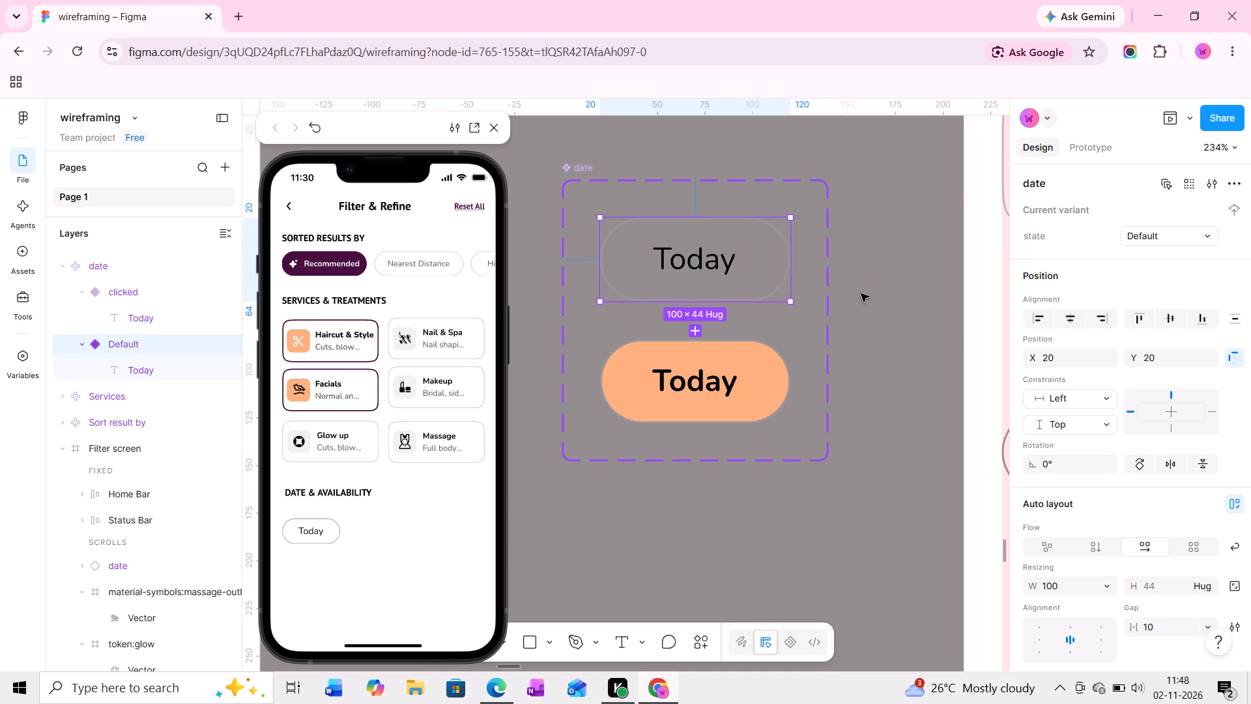
Test the Today pill's switching between its default and clicked states in the prototype preview.
scroll(859, 295, "down", 3, "ctrl")
middle_click_drag(863, 306, 852, 296)
scroll(852, 296, "down", 3, "ctrl")
middle_click_drag(854, 334, 782, 269)
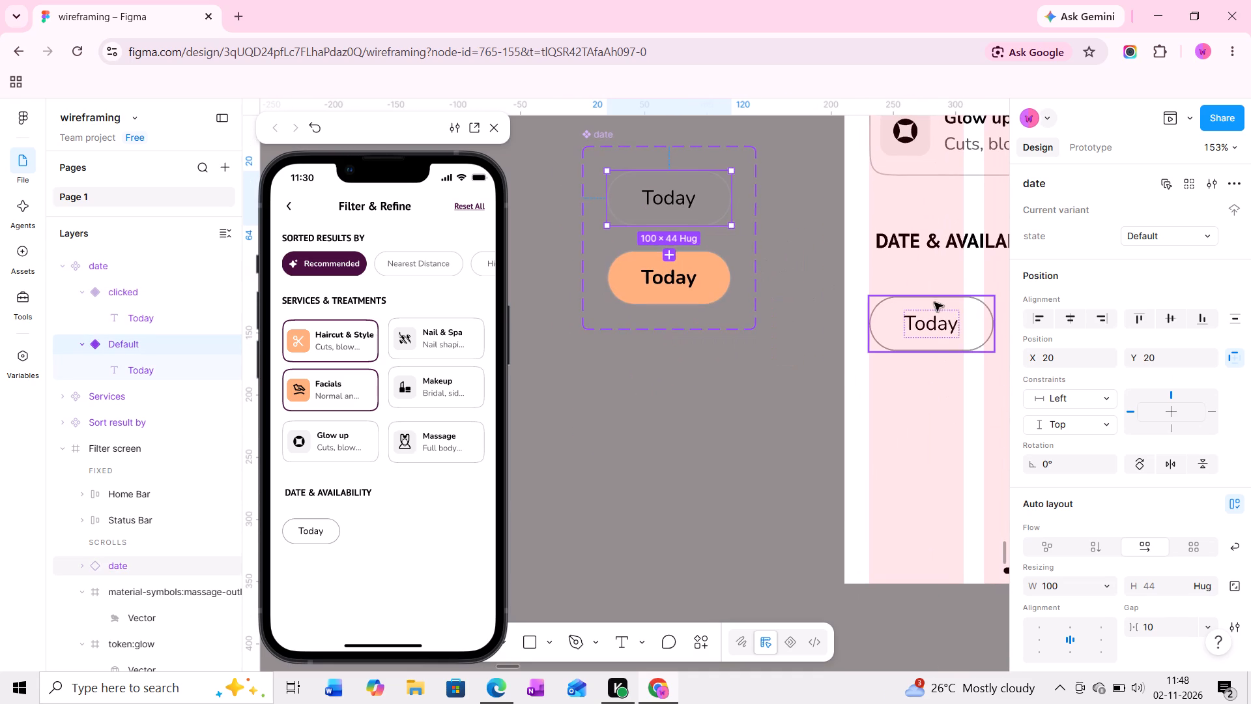
left_click(313, 525)
left_click(313, 525)
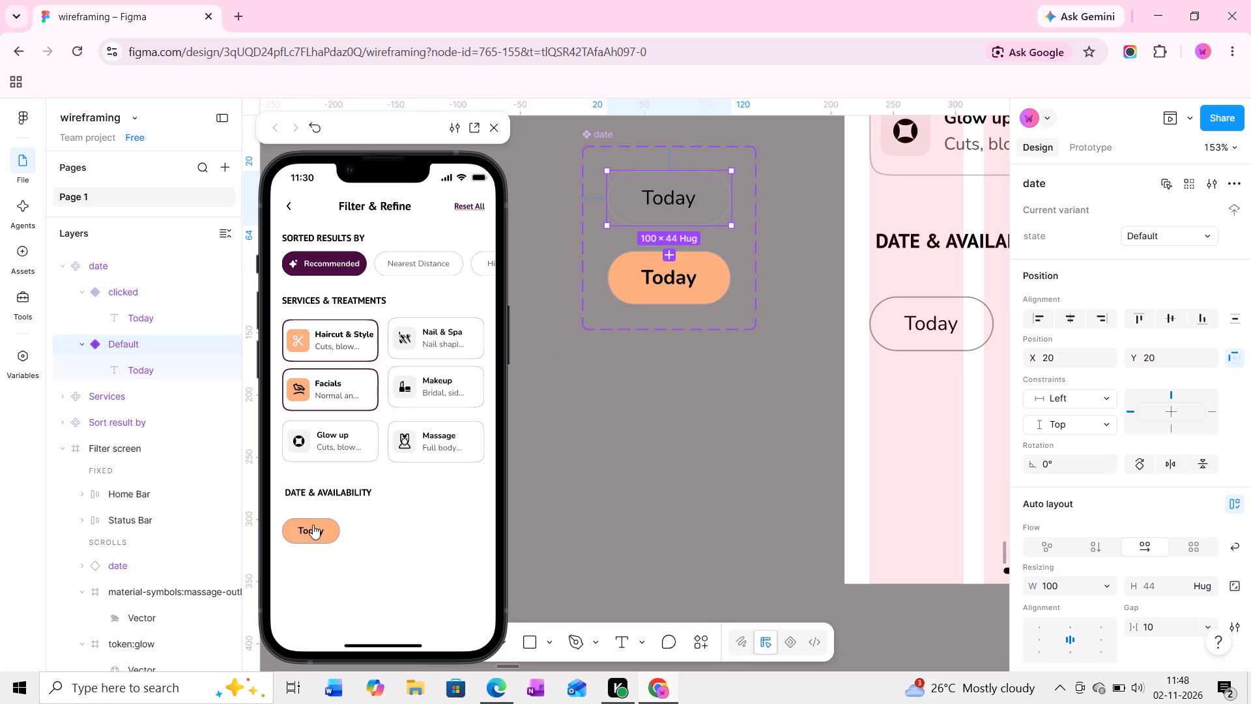
Recolour the clicked date variant's stroke to 480E40, sampled from the Recommended pill, and test it in the preview.
left_click(705, 279)
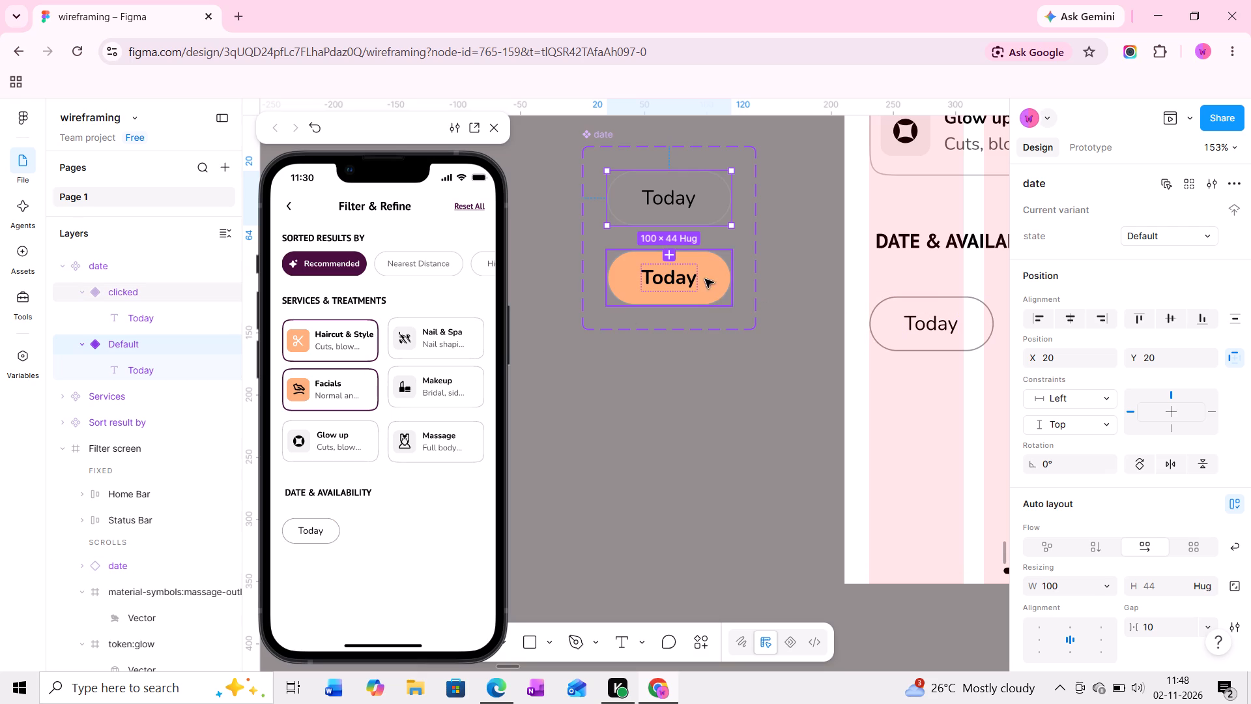
scroll(1161, 366, "down", 3)
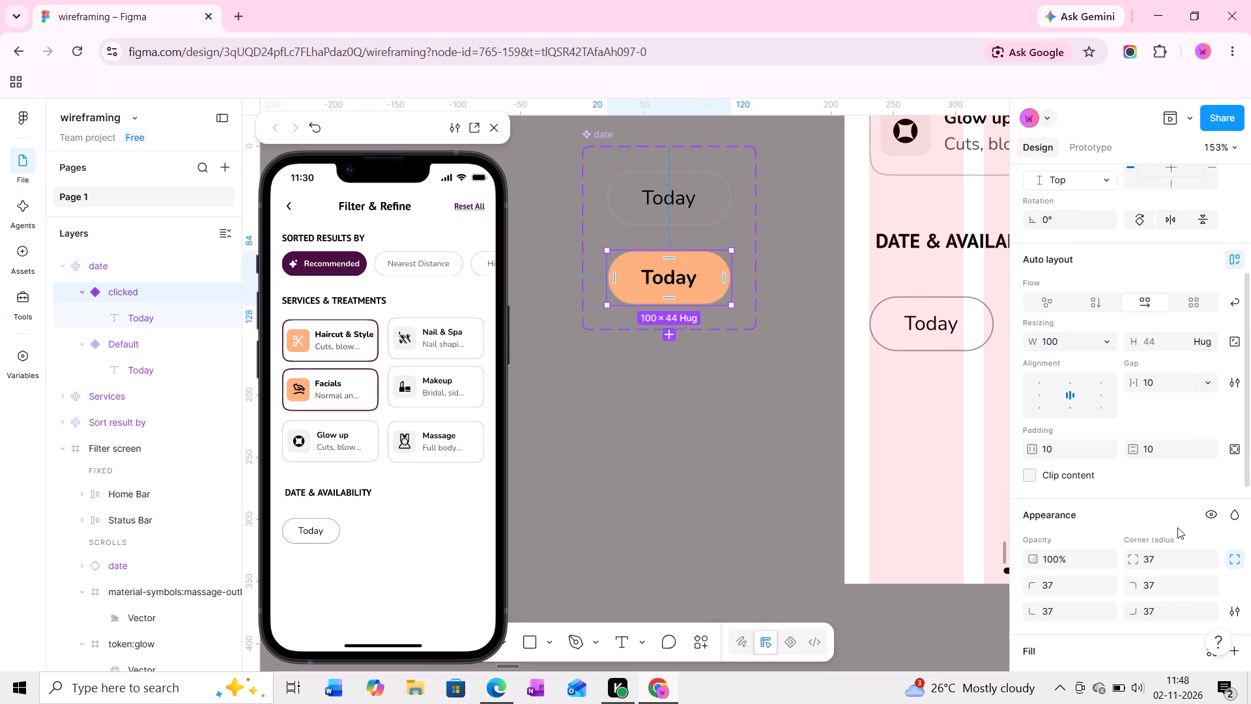
scroll(1178, 527, "down", 5)
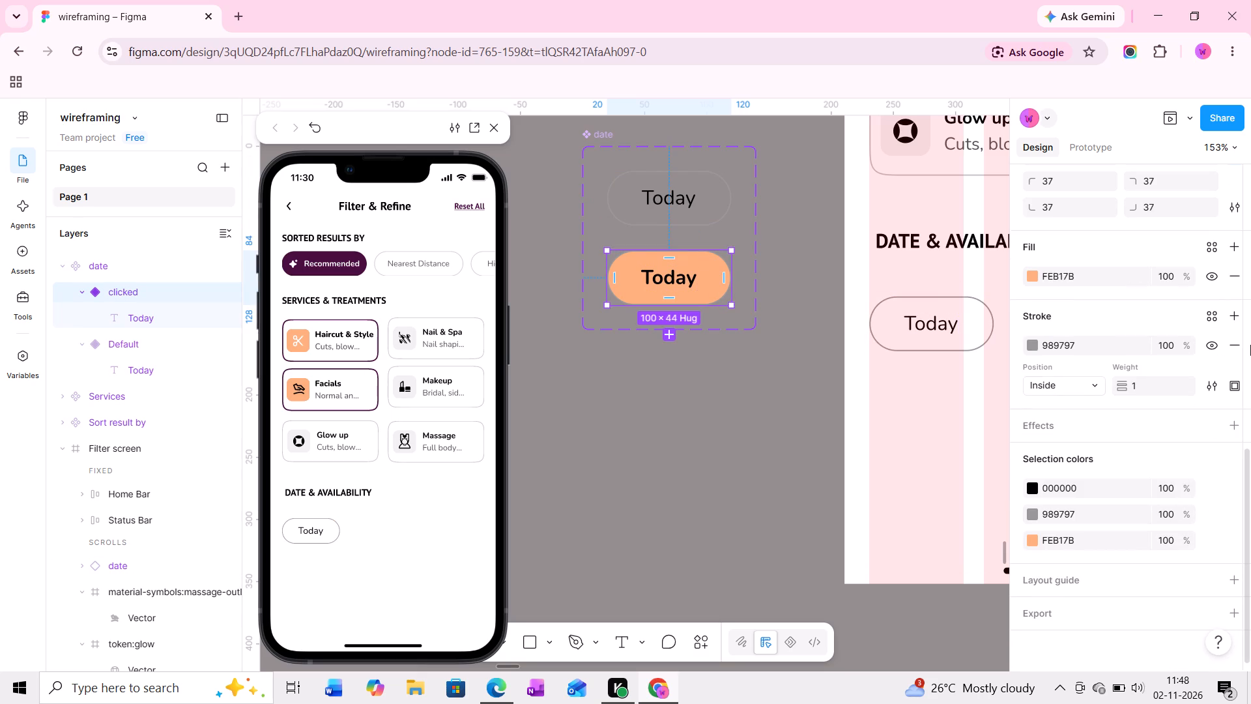
left_click(1031, 348)
scroll(796, 300, "down", 4, "ctrl")
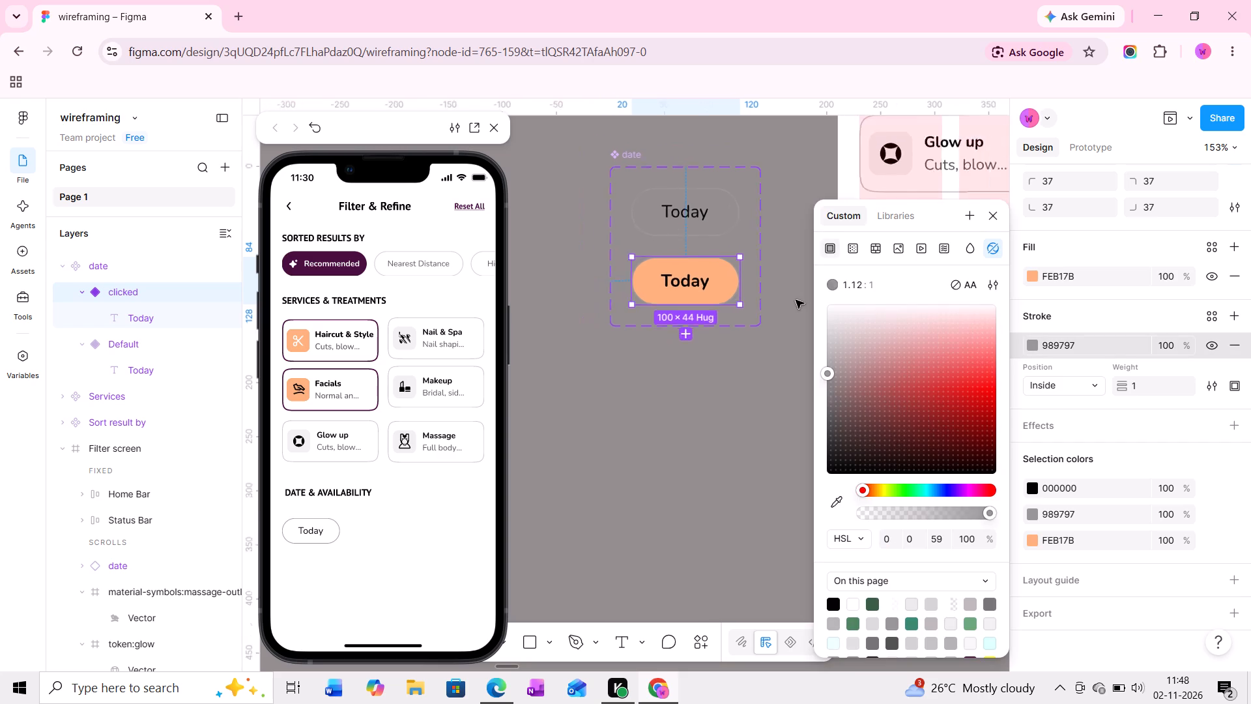
scroll(796, 300, "down", 2, "ctrl")
middle_click_drag(784, 267, 652, 468)
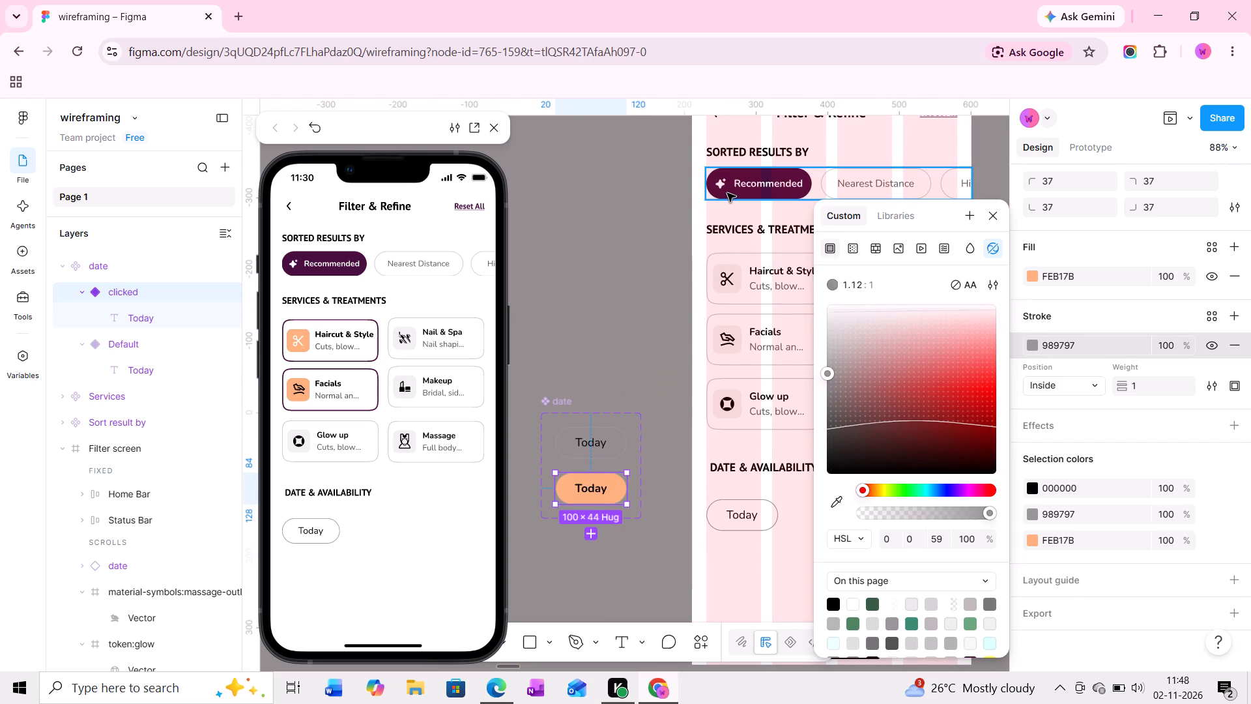
key("i")
left_click(727, 193)
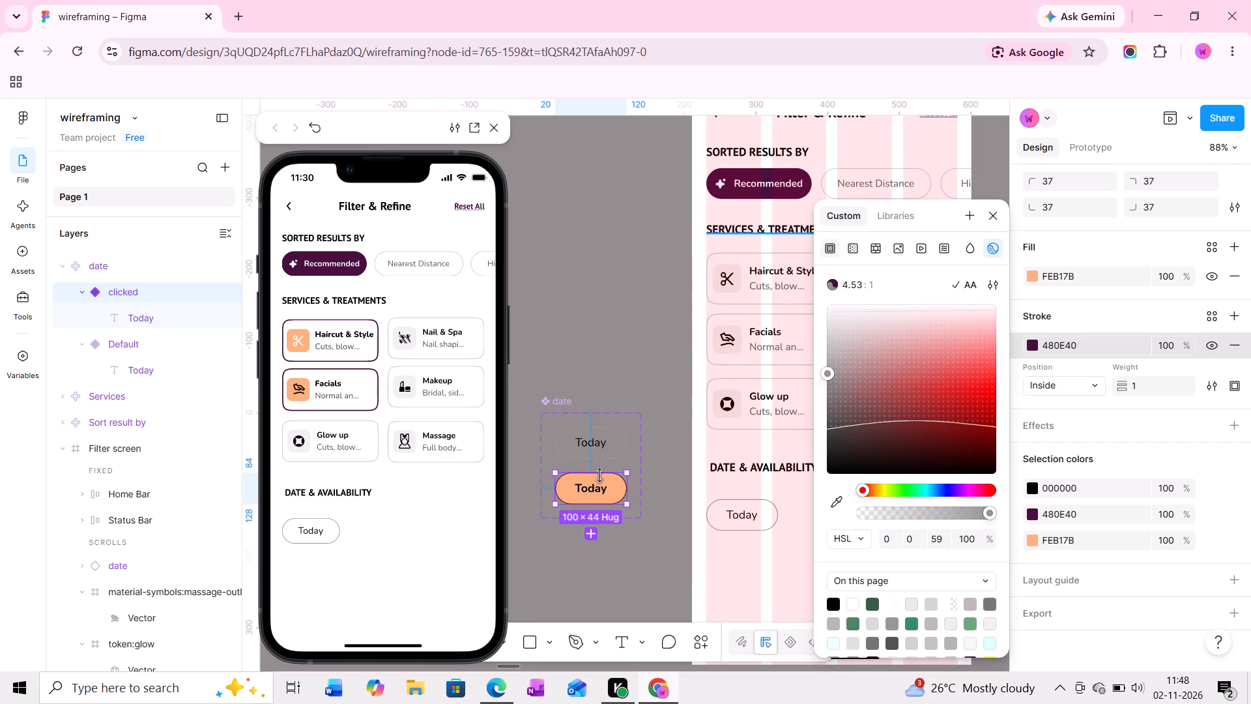
middle_click_drag(604, 471, 644, 339)
scroll(644, 353, "up", 5, "ctrl")
left_click(311, 531)
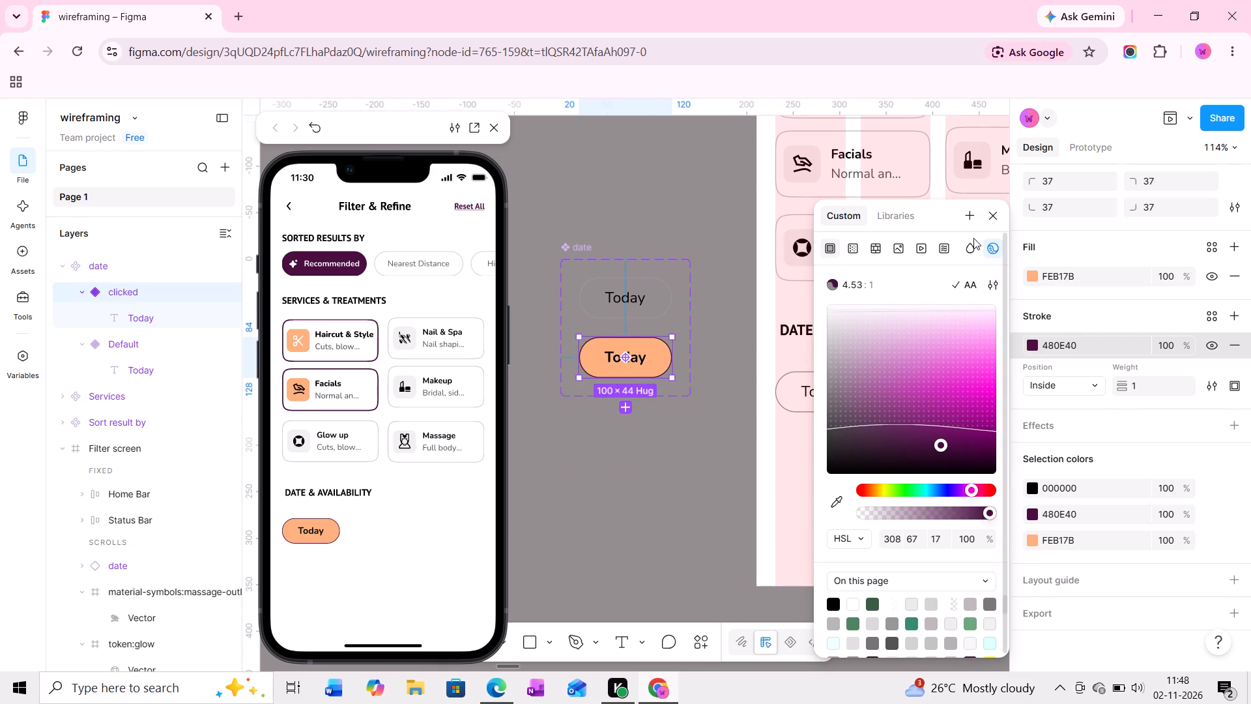
left_click(989, 214)
Move the Today pill up closer to the Date & Availability heading, to about Y 603 on the Filter screen.
middle_click_drag(668, 428, 683, 376)
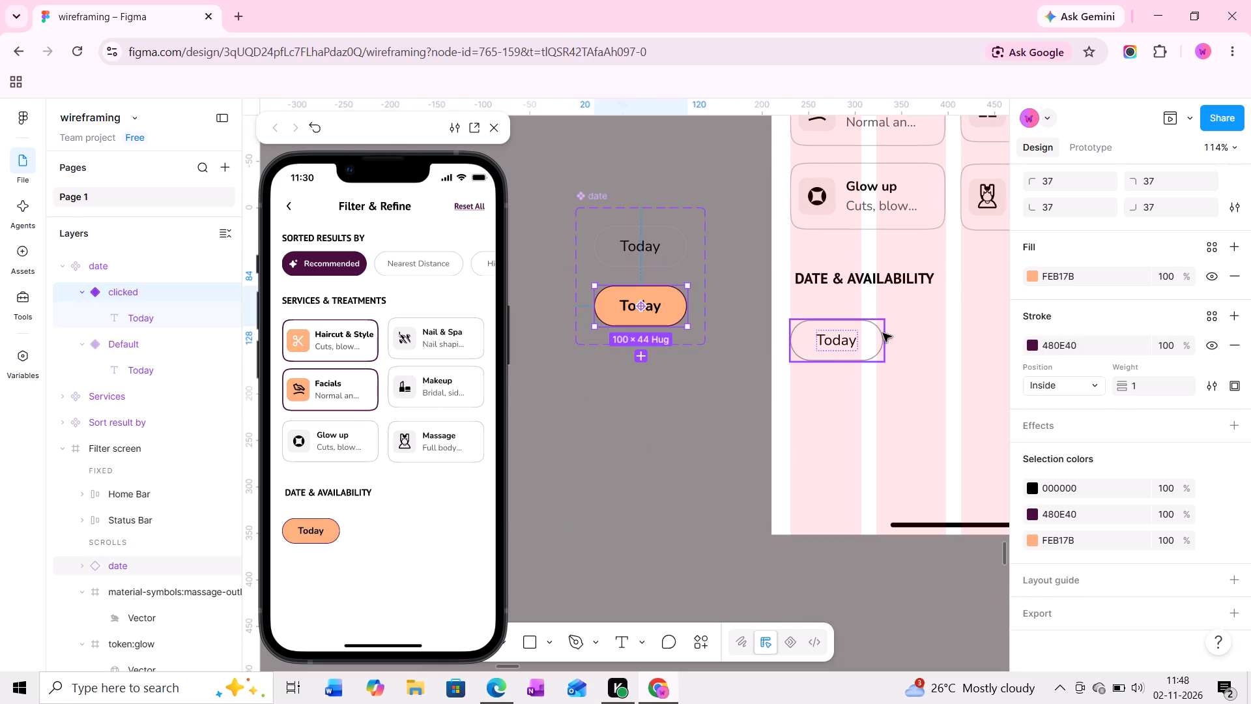
left_click(867, 333)
scroll(861, 334, "up", 10, "ctrl")
left_click_drag(881, 355, 884, 318)
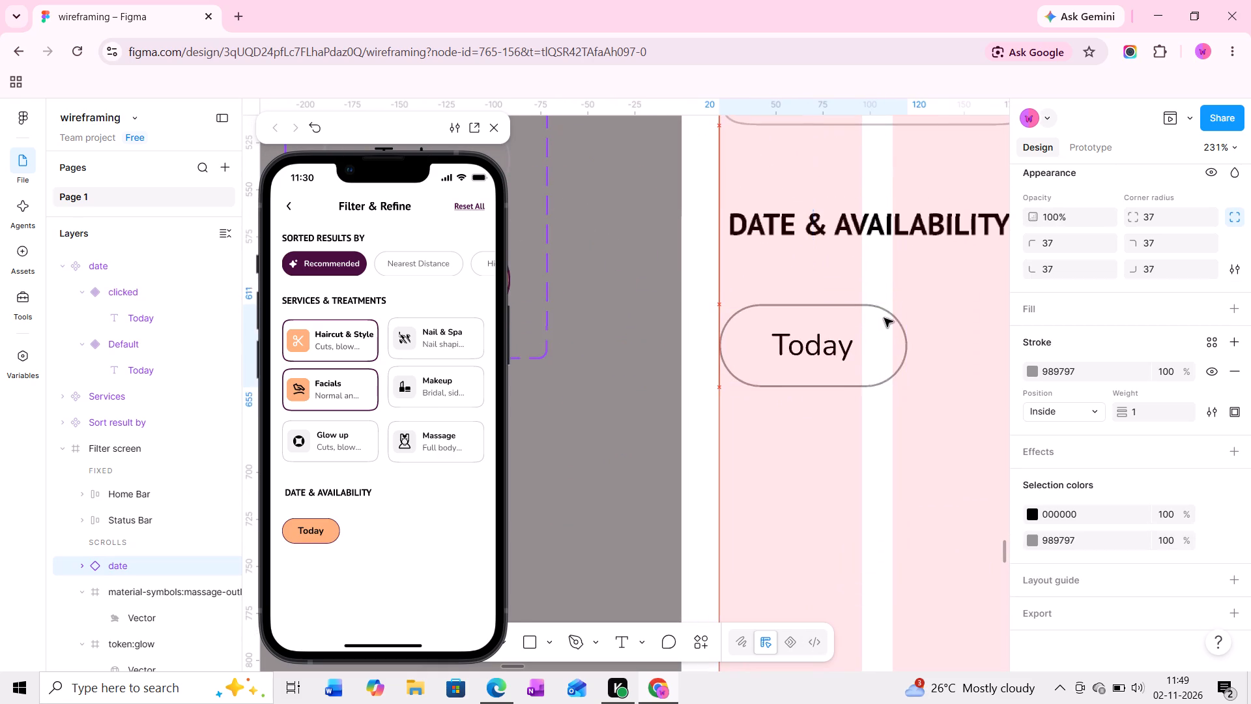
left_click_drag(884, 318, 884, 338)
scroll(882, 344, "down", 3, "ctrl")
middle_click_drag(893, 342, 824, 375)
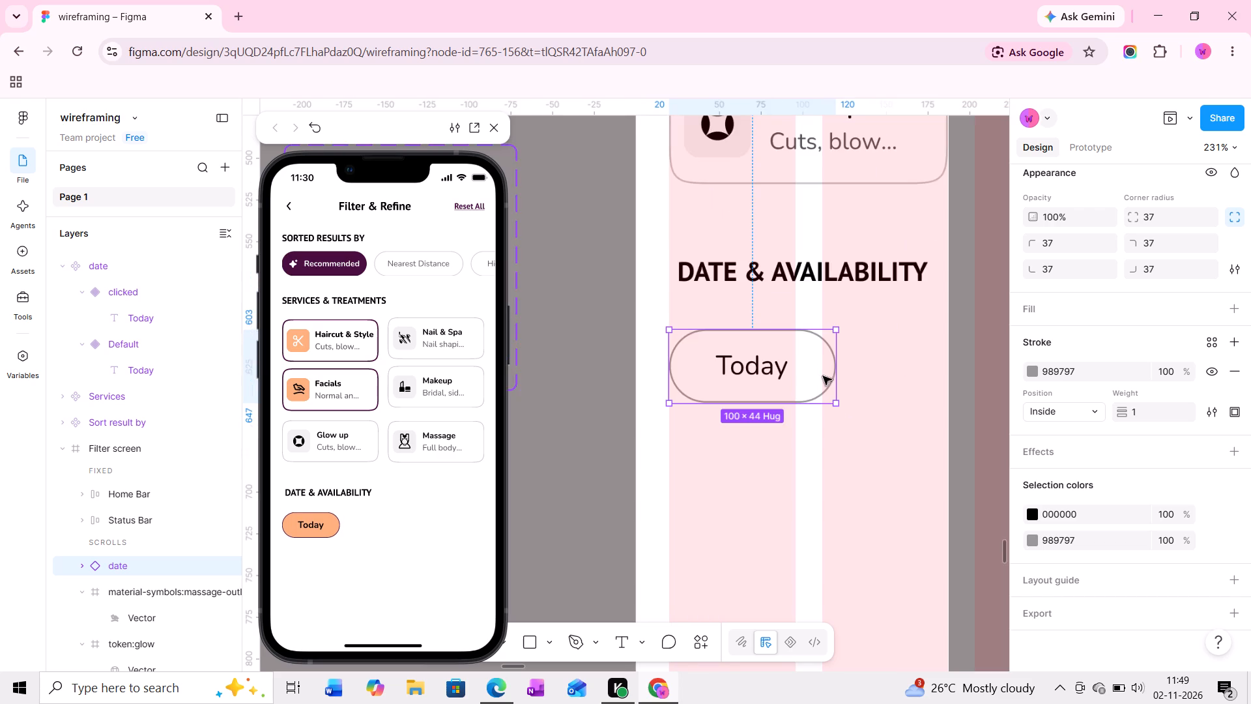
scroll(822, 376, "down", 4, "ctrl")
middle_click_drag(837, 377, 766, 378)
middle_click_drag(796, 378, 760, 377)
middle_click_drag(781, 376, 770, 376)
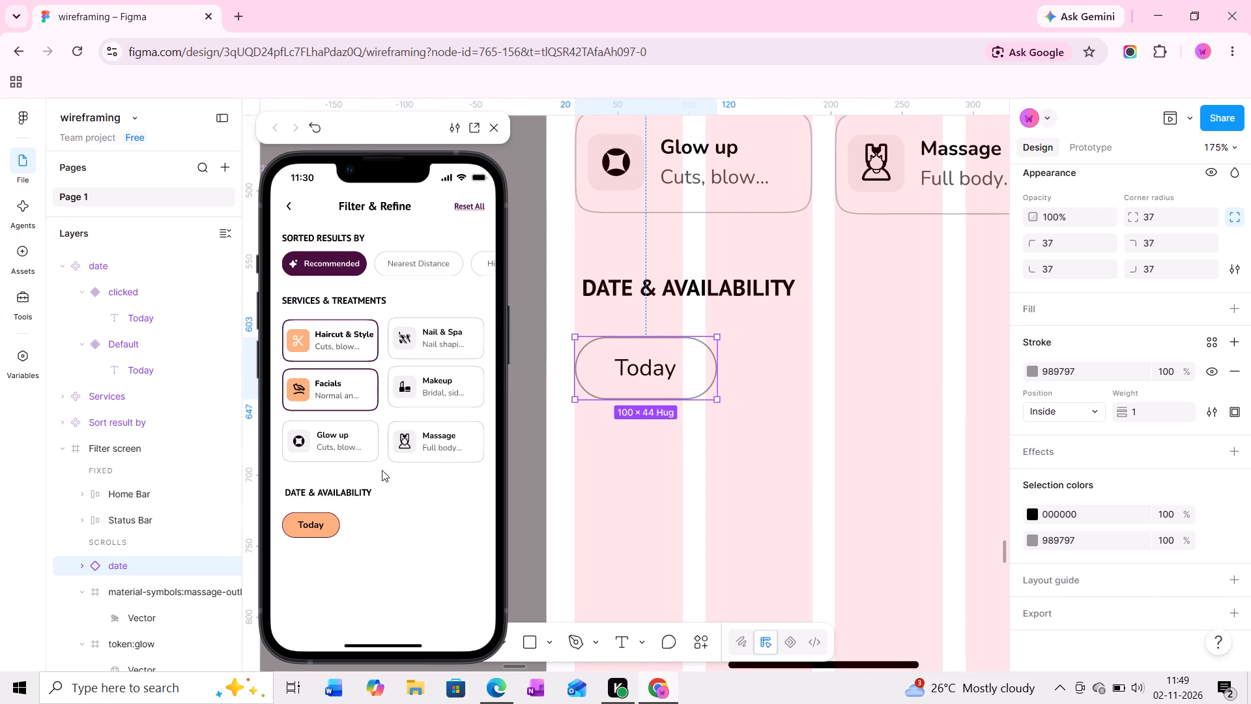
Test the repositioned Today pill's state toggle in the prototype preview.
left_click(317, 525)
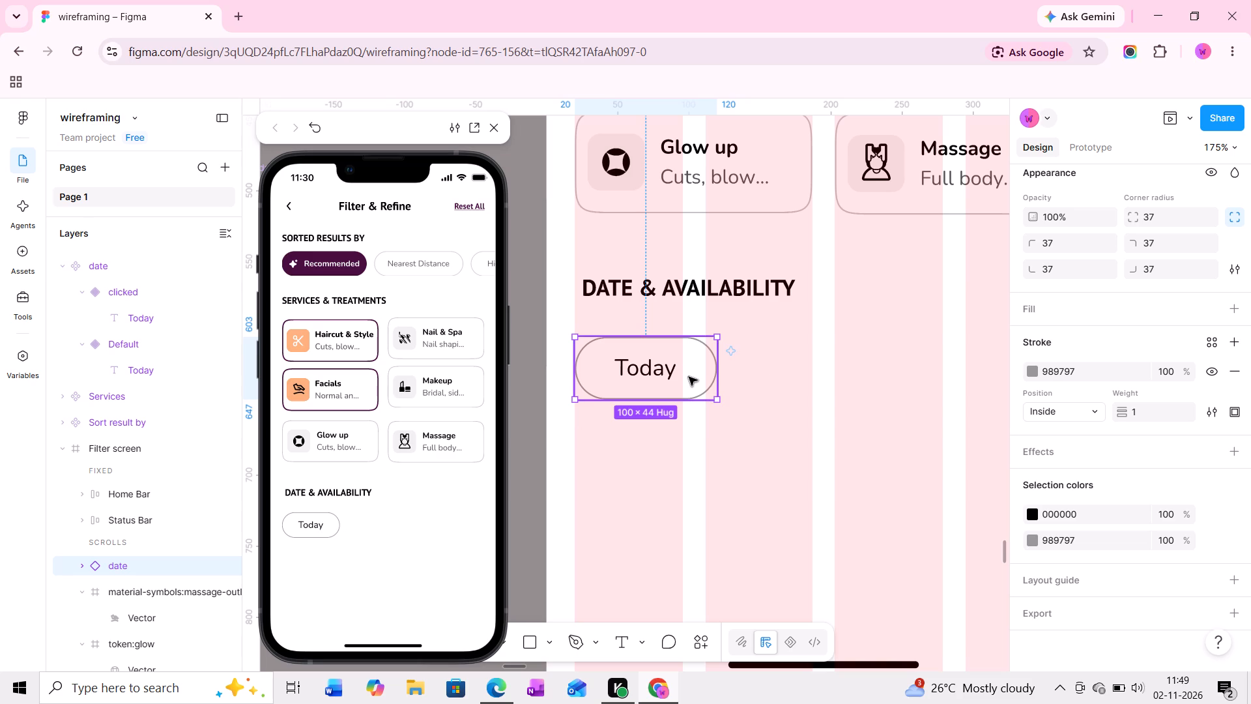
scroll(689, 377, "up", 2, "ctrl")
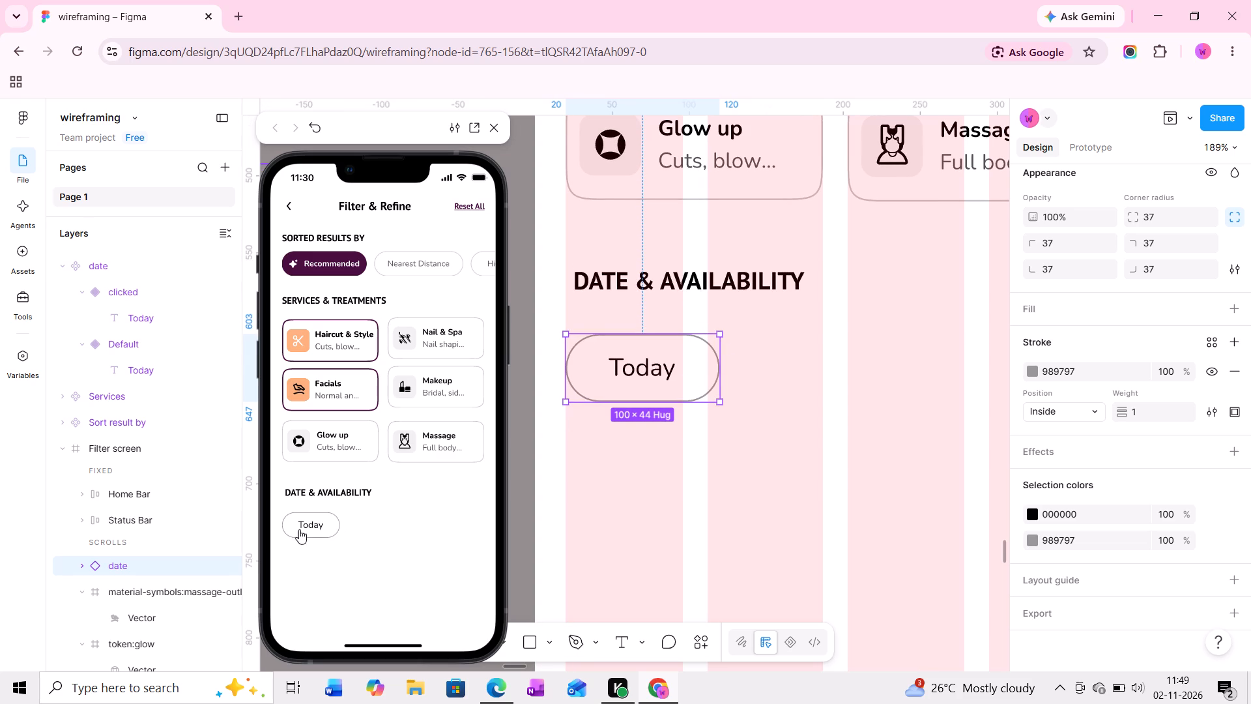
left_click(306, 525)
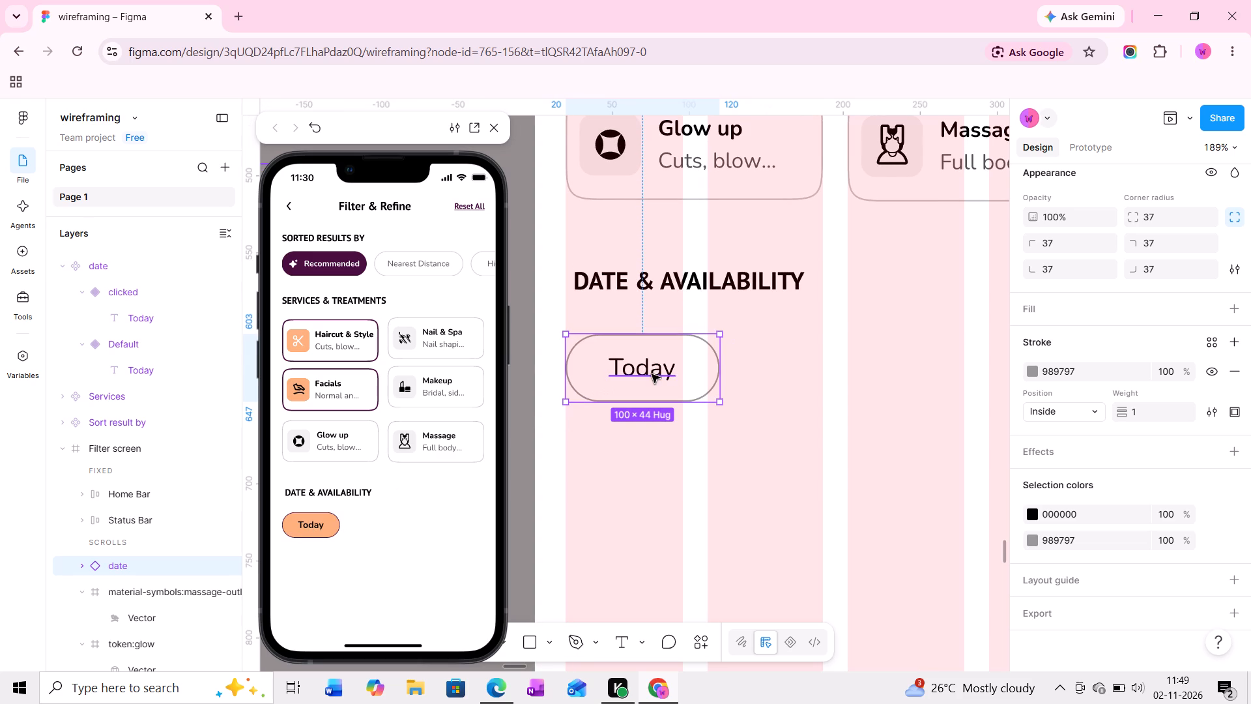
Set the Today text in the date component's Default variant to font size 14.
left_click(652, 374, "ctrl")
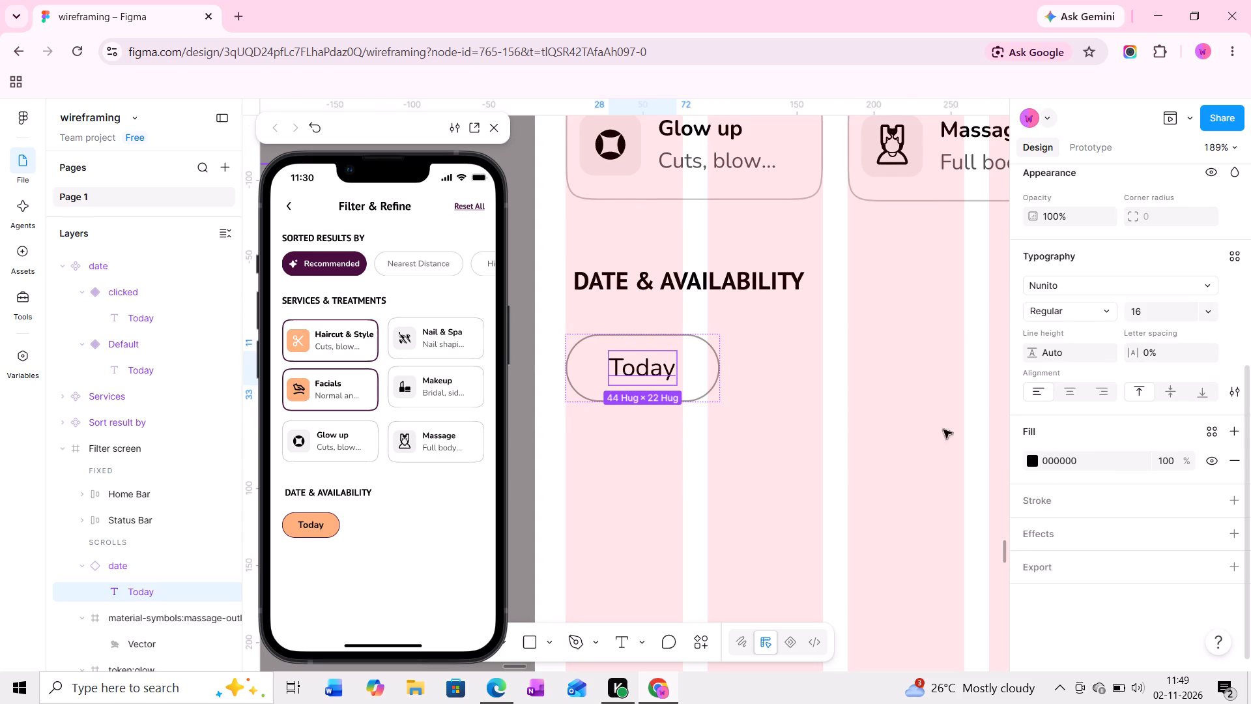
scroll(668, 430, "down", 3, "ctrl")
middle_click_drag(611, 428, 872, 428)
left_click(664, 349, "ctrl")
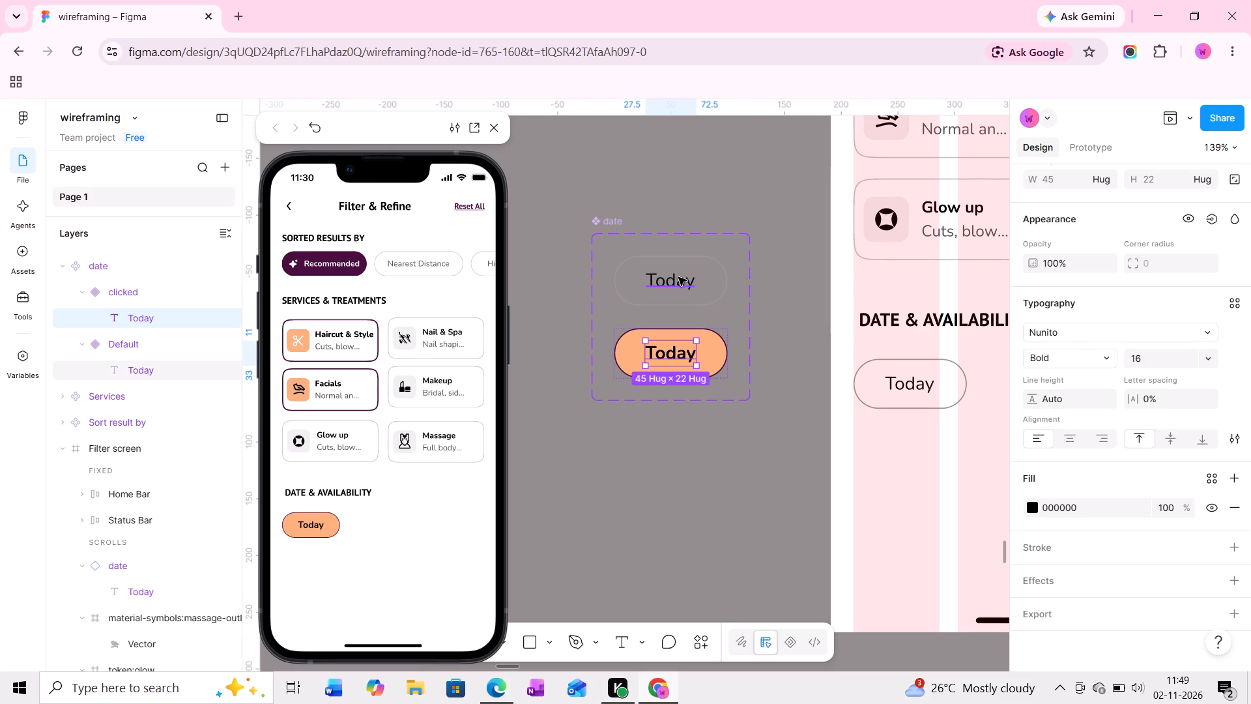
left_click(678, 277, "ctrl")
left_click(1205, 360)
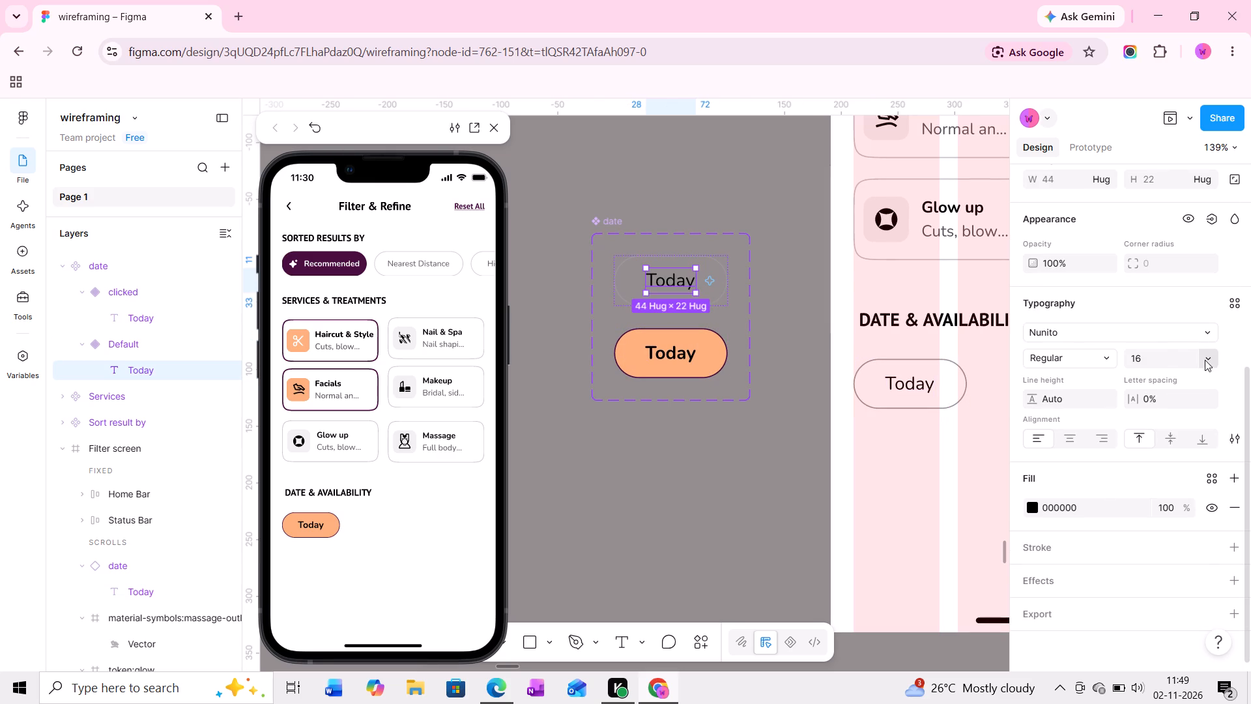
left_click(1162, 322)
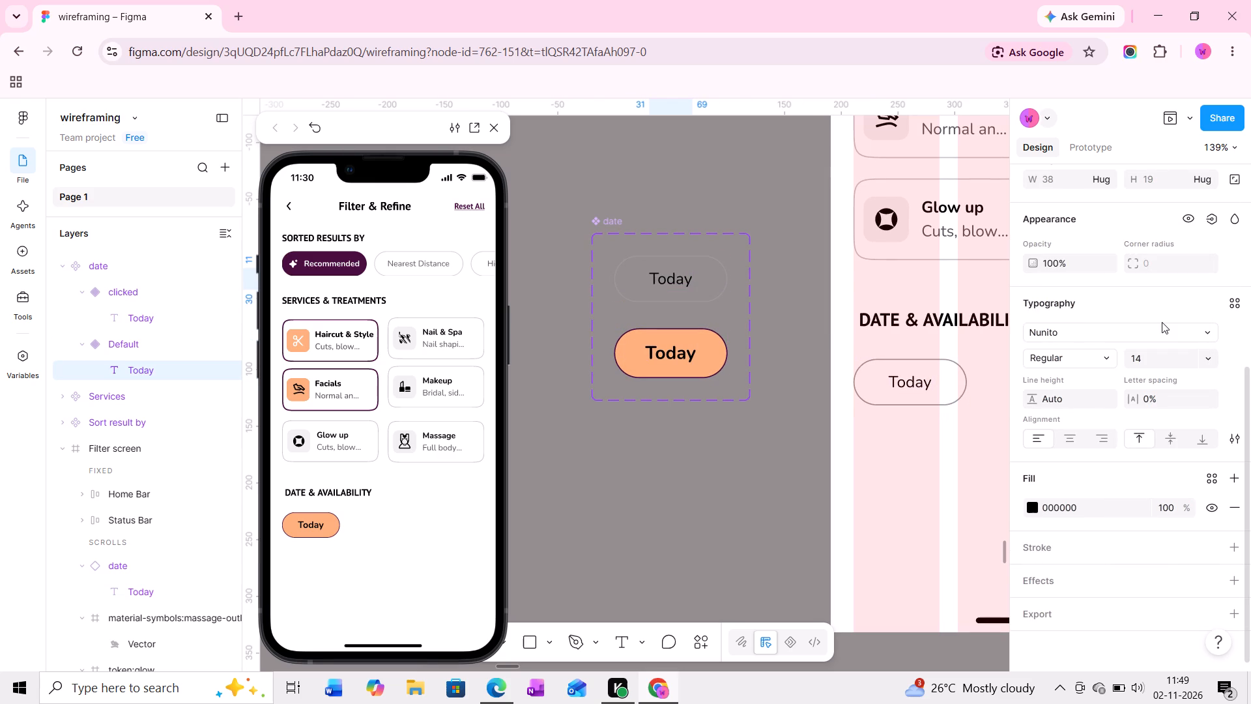
Compare the Today pill's default and clicked states in the prototype preview with the new text size.
left_click(954, 374)
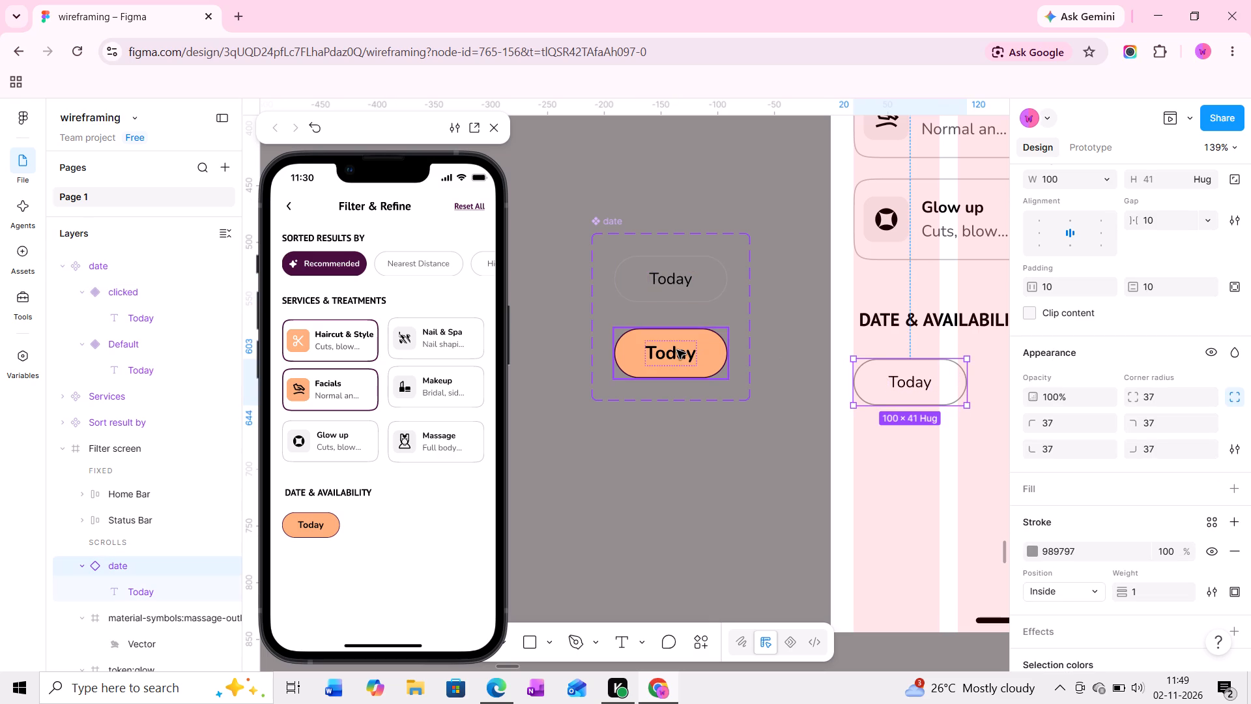
left_click(326, 524)
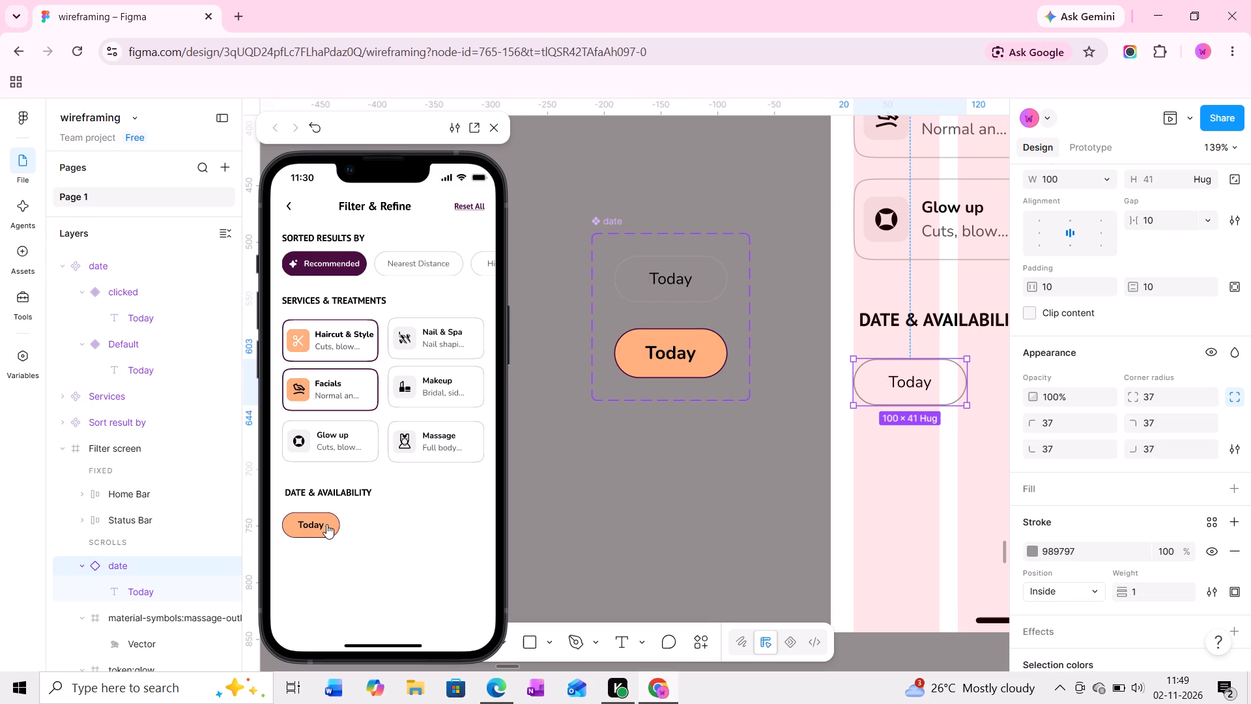
left_click(326, 524)
left_click(326, 524)
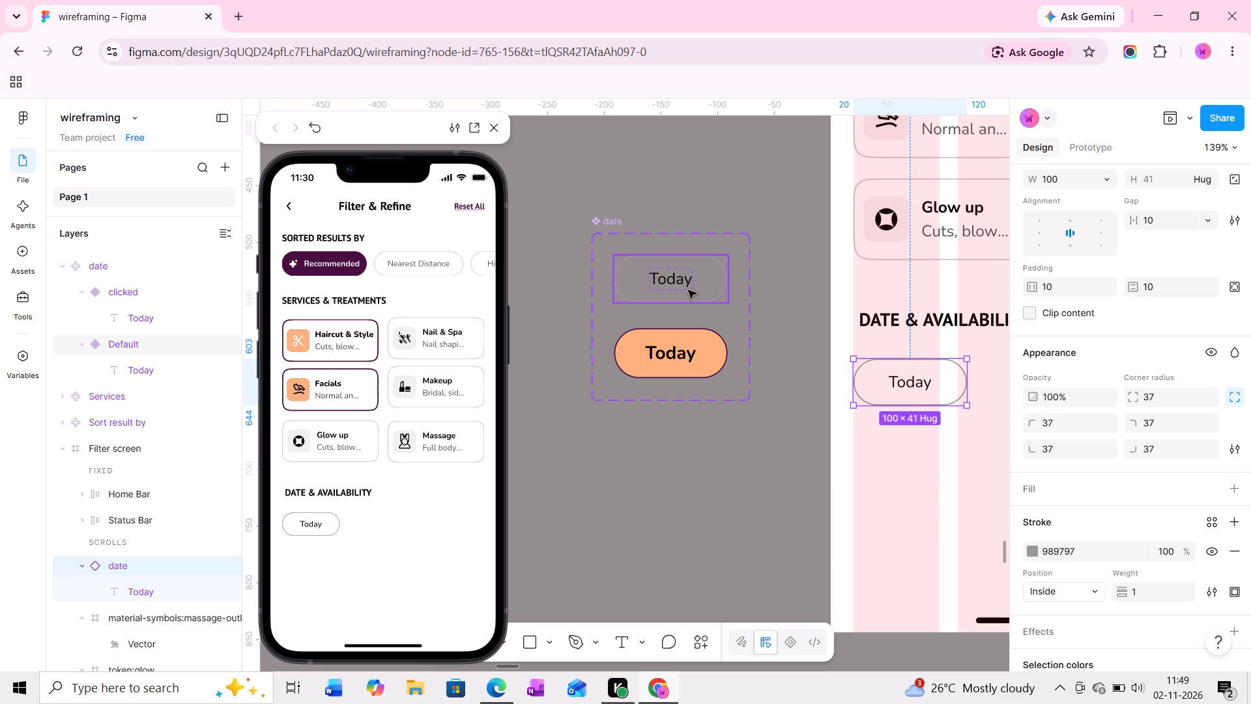
Set the Today text in the date component's Default variant to font size 15.
left_click(675, 280, "ctrl")
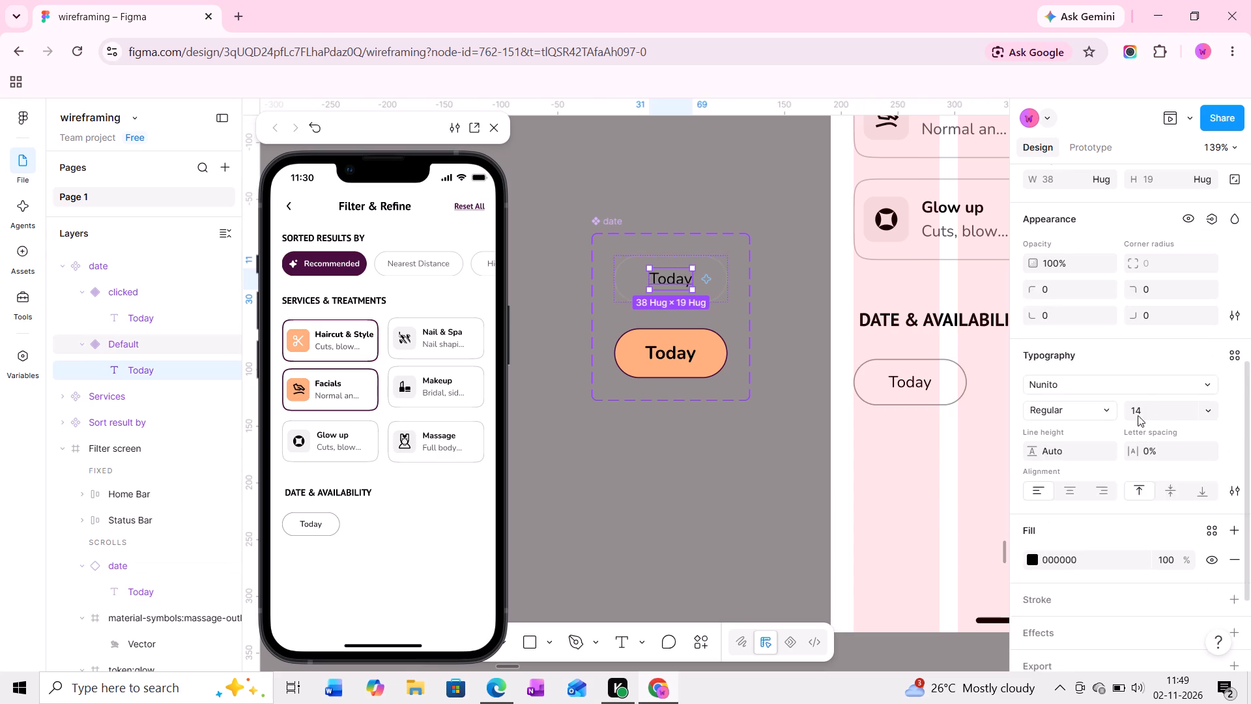
left_click(1199, 360)
left_click(1149, 377)
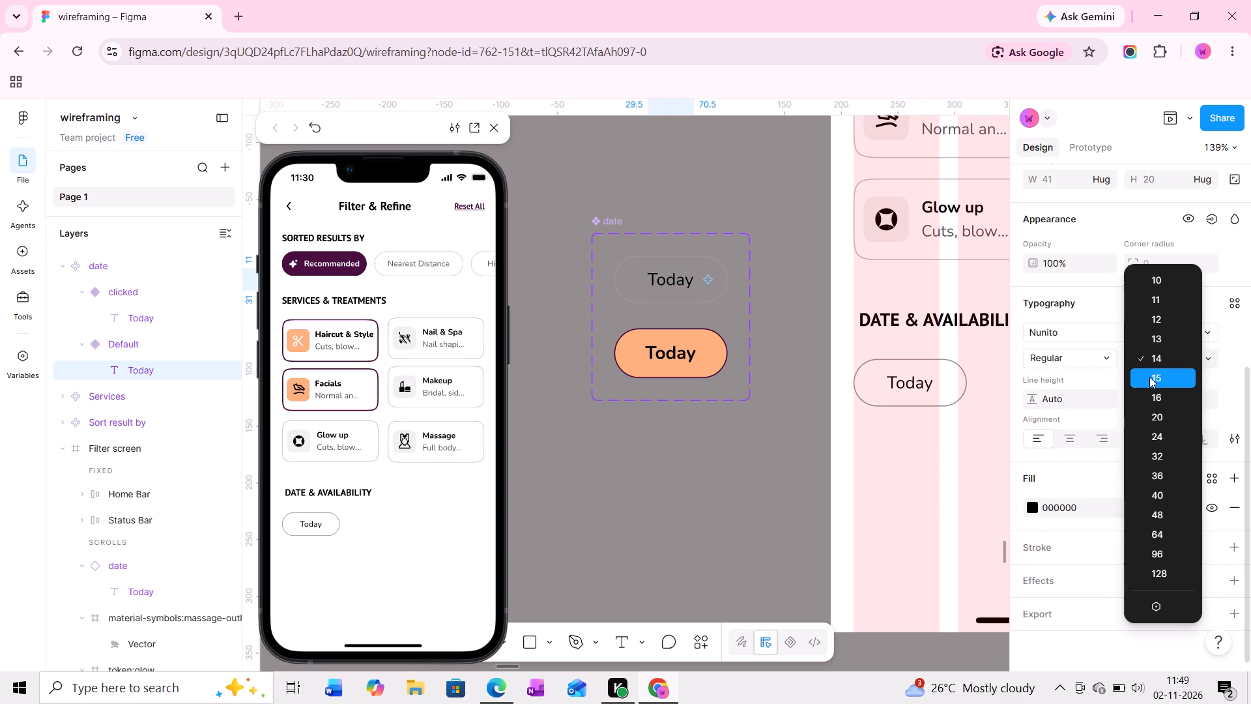
left_click(1203, 355)
left_click(1154, 377)
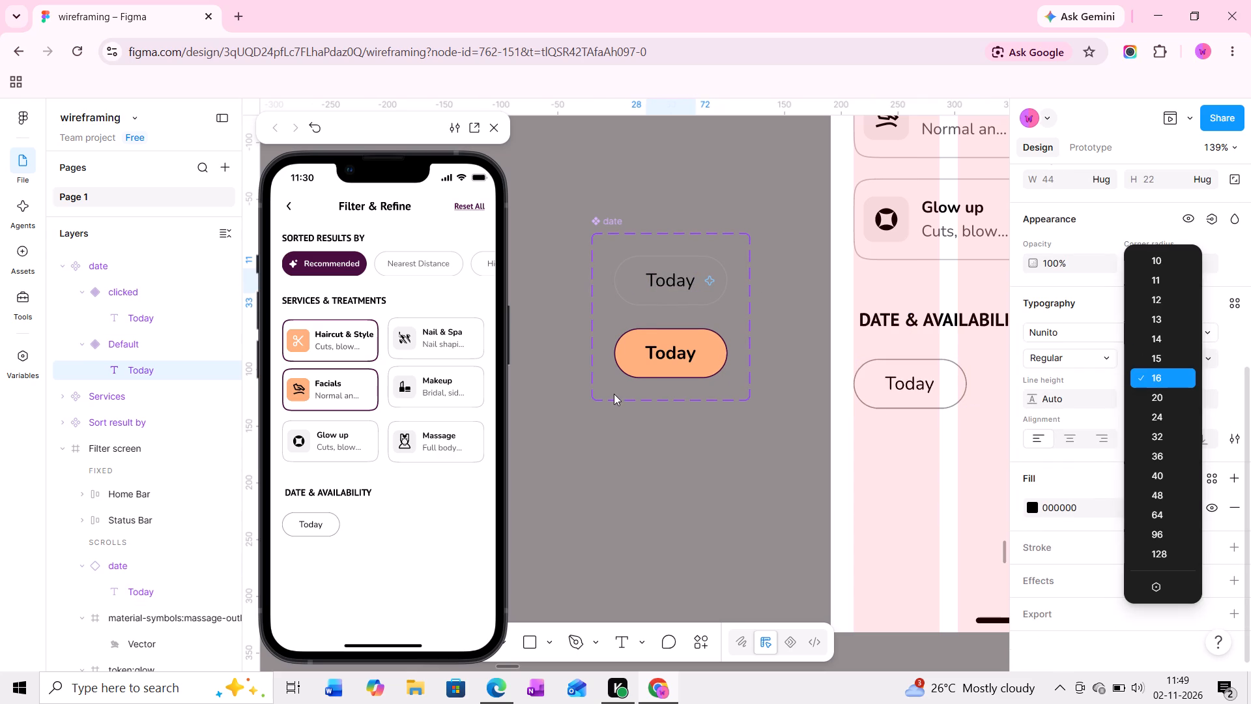
Duplicate the Today pill under Date & Availability and place the copy to its right with a 12 px gap.
middle_click_drag(927, 398, 819, 402)
left_click(833, 391)
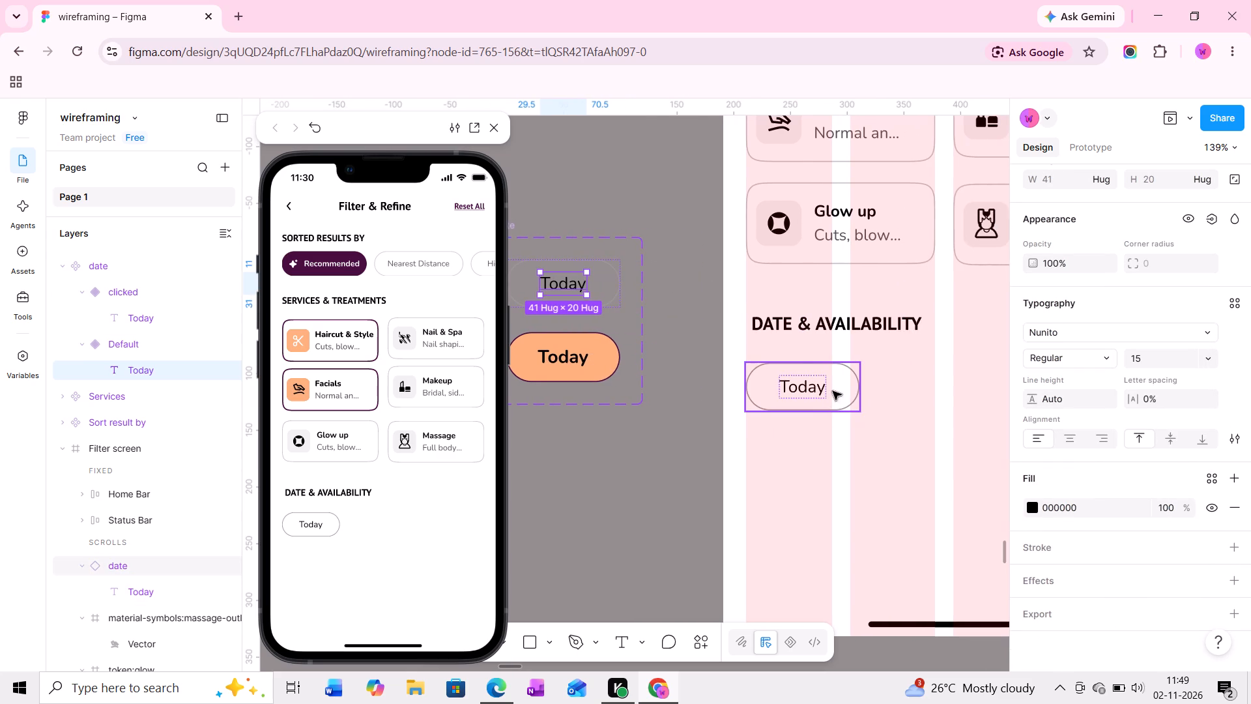
middle_click_drag(844, 392, 784, 392)
scroll(776, 390, "up", 4, "ctrl")
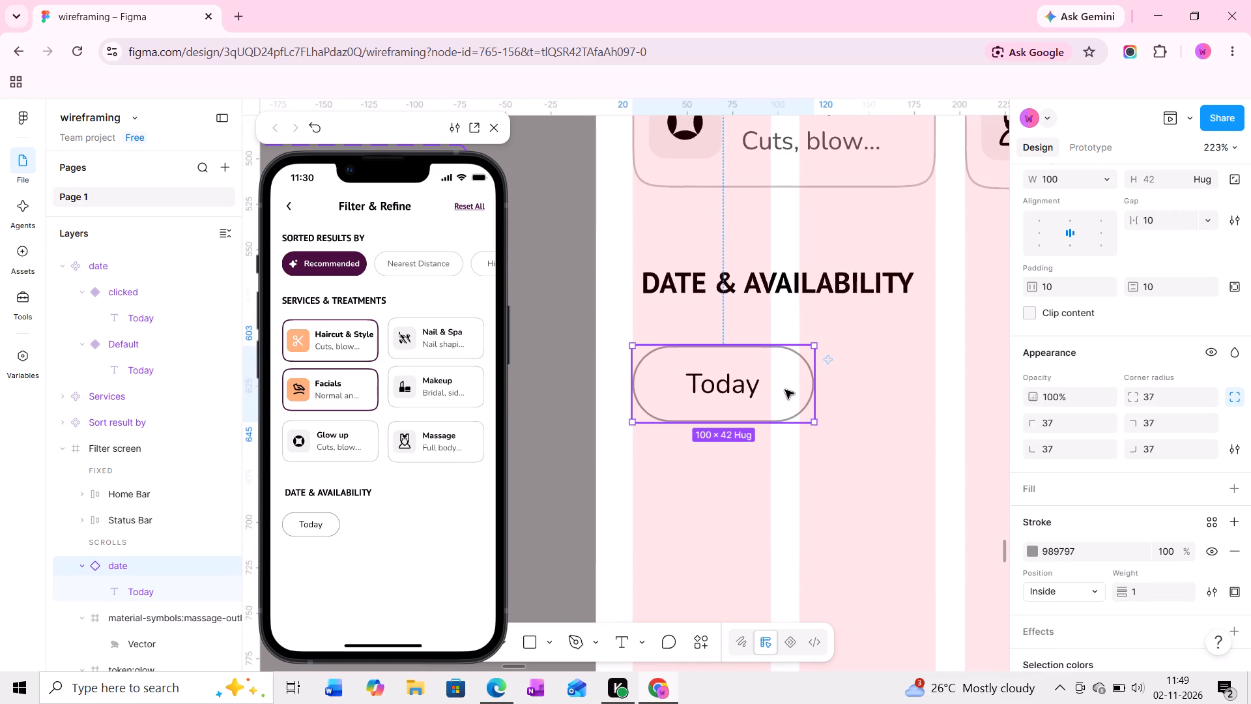
scroll(784, 390, "down", 4, "ctrl")
middle_click_drag(794, 383, 624, 384)
left_click_drag(612, 383, 739, 391, "alt")
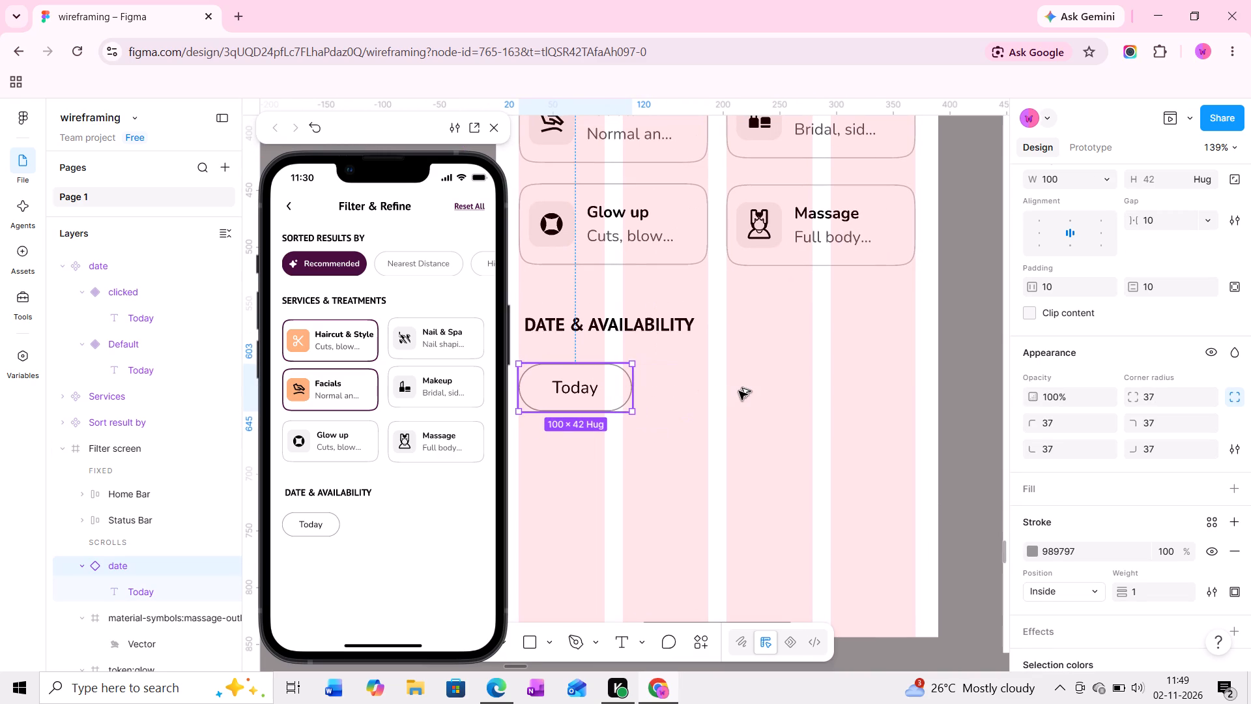
left_click_drag(739, 391, 739, 384, "alt")
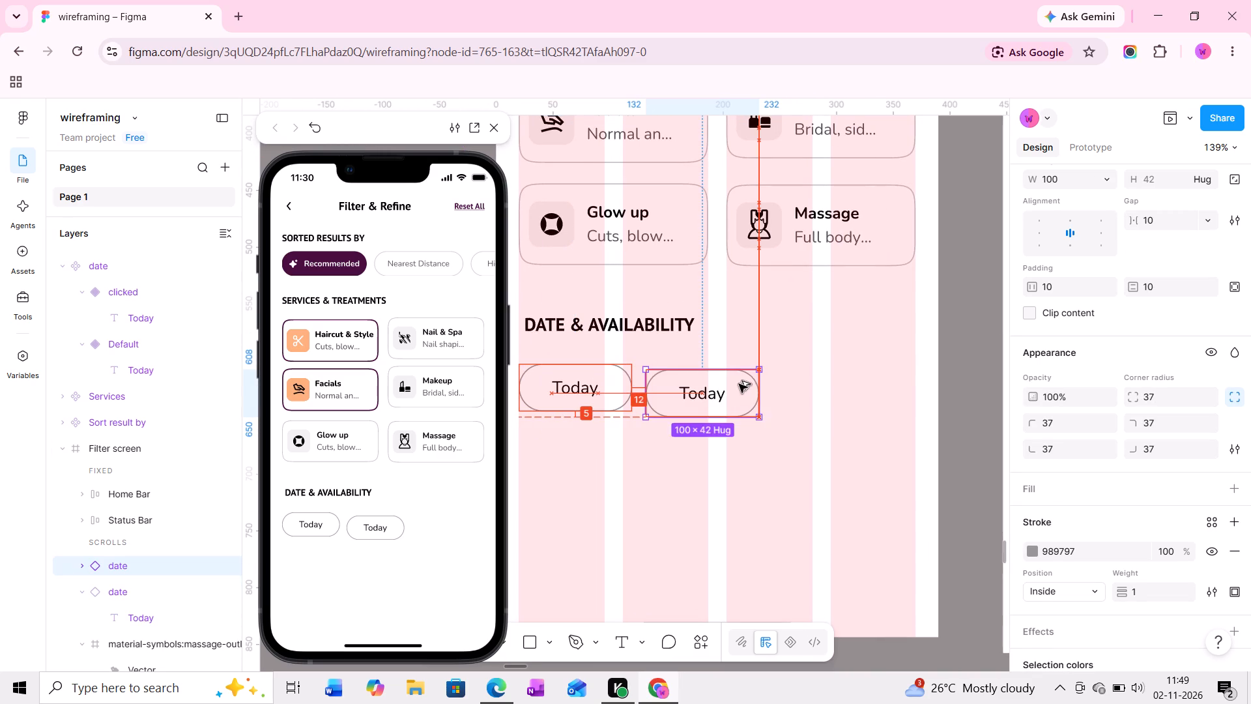
left_click_drag(739, 384, 739, 381, "alt")
Change the duplicated date pill's text to Tomorrow.
double_click(712, 384, "ctrl")
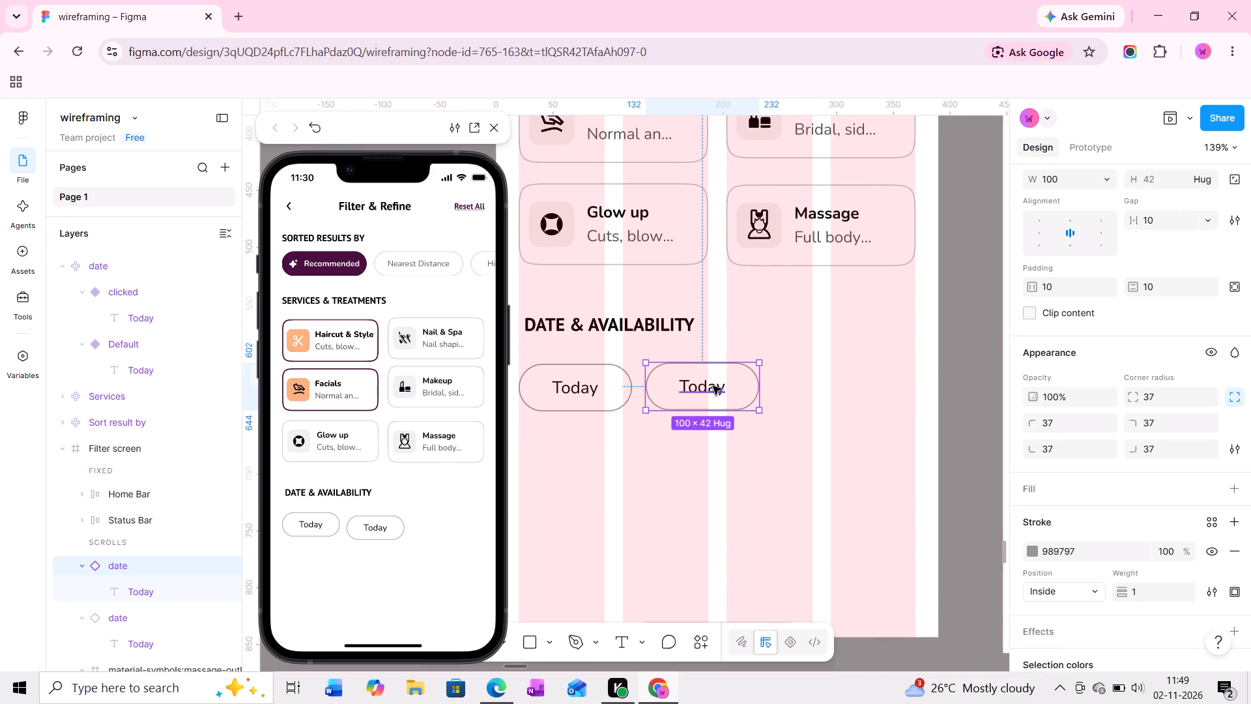
type("Tommor")
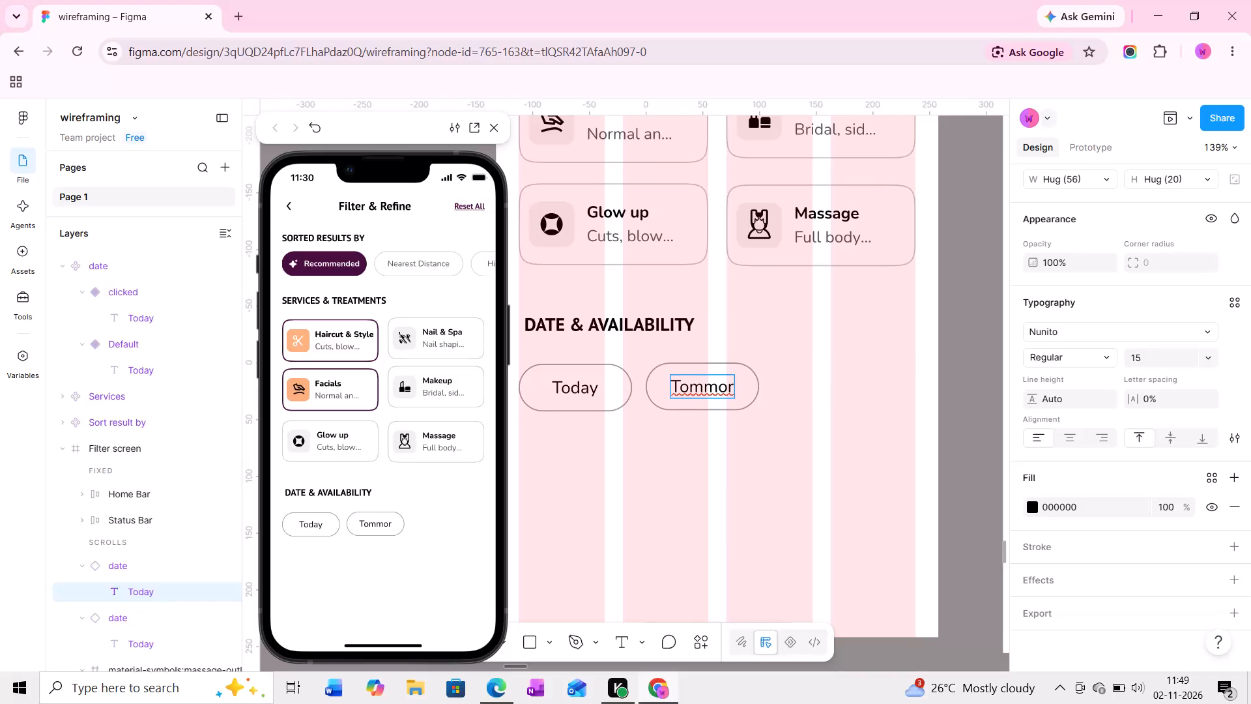
key("BackSpace")
key("BackSpace")
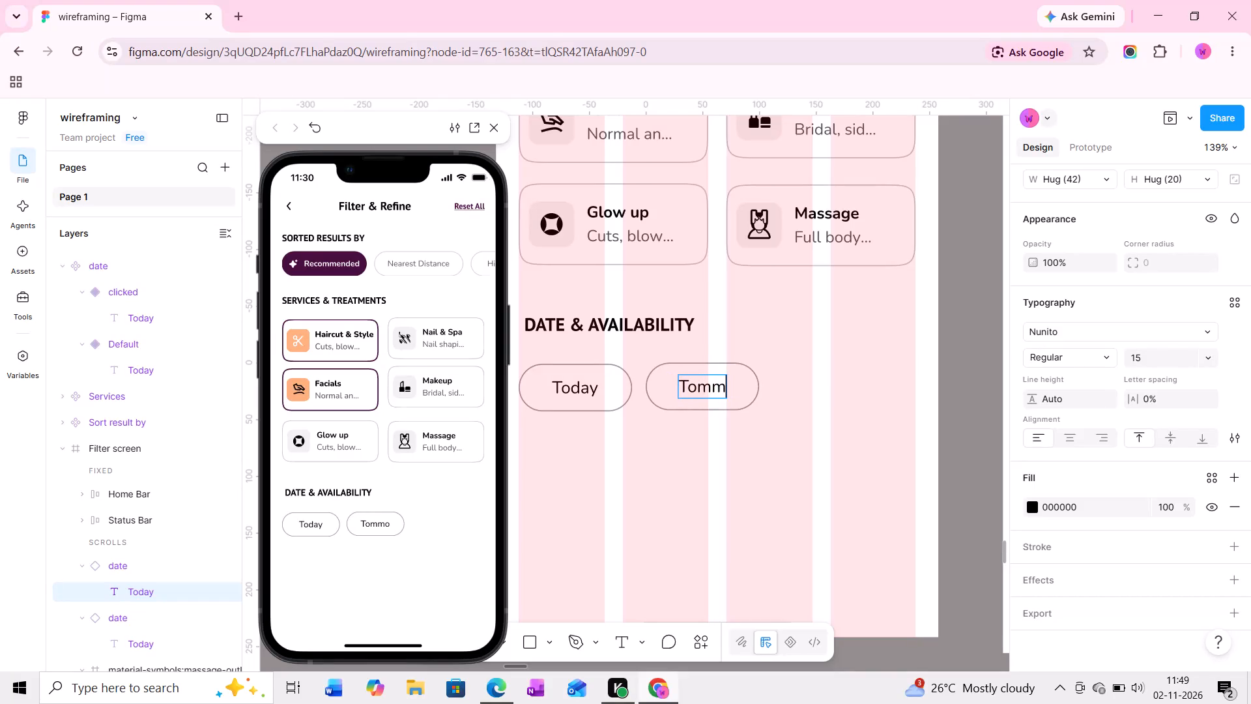
key("BackSpace")
type("orrow")
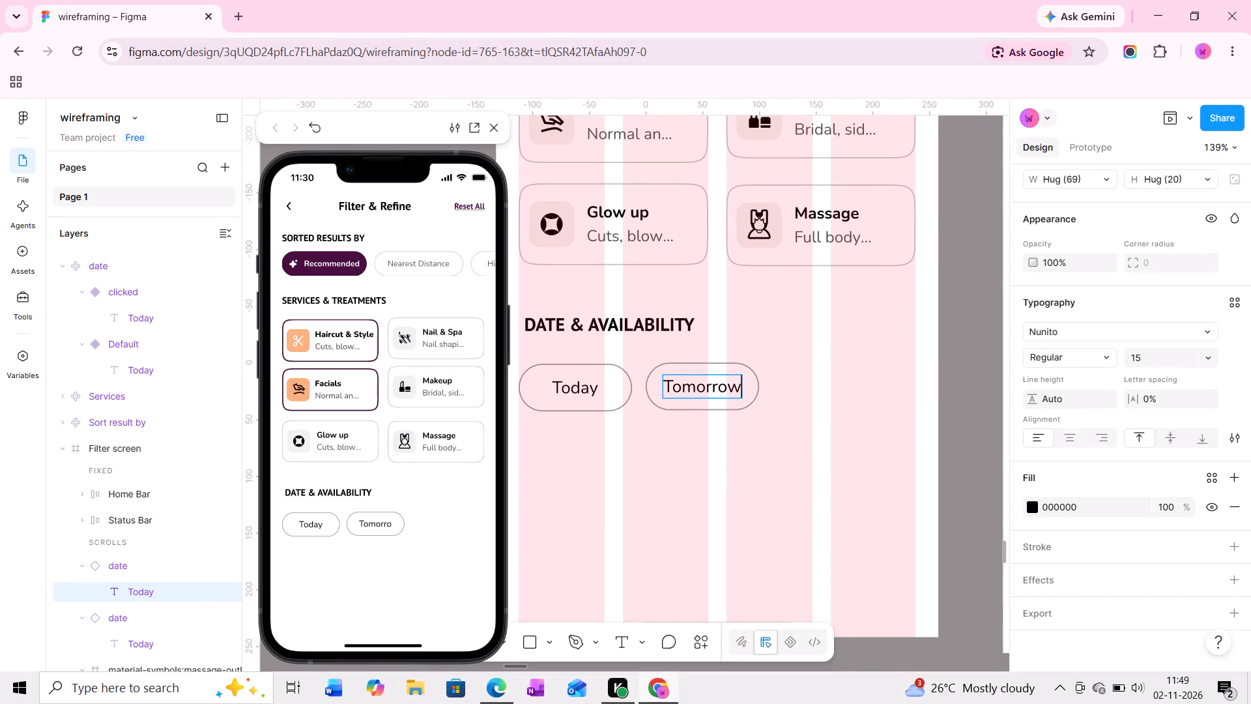
left_click(714, 445)
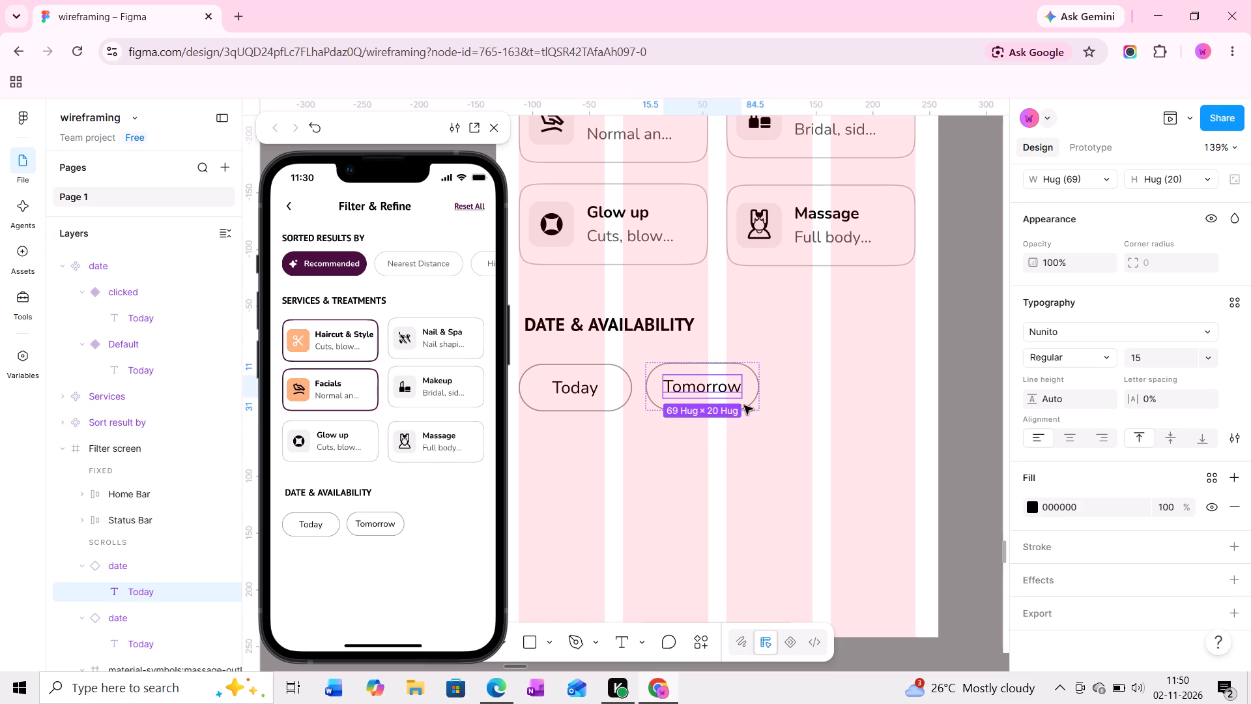
Duplicate the Tomorrow pill, place the copy to its right in the same row, and widen it to about 128 px.
scroll(739, 395, "up", 2, "ctrl")
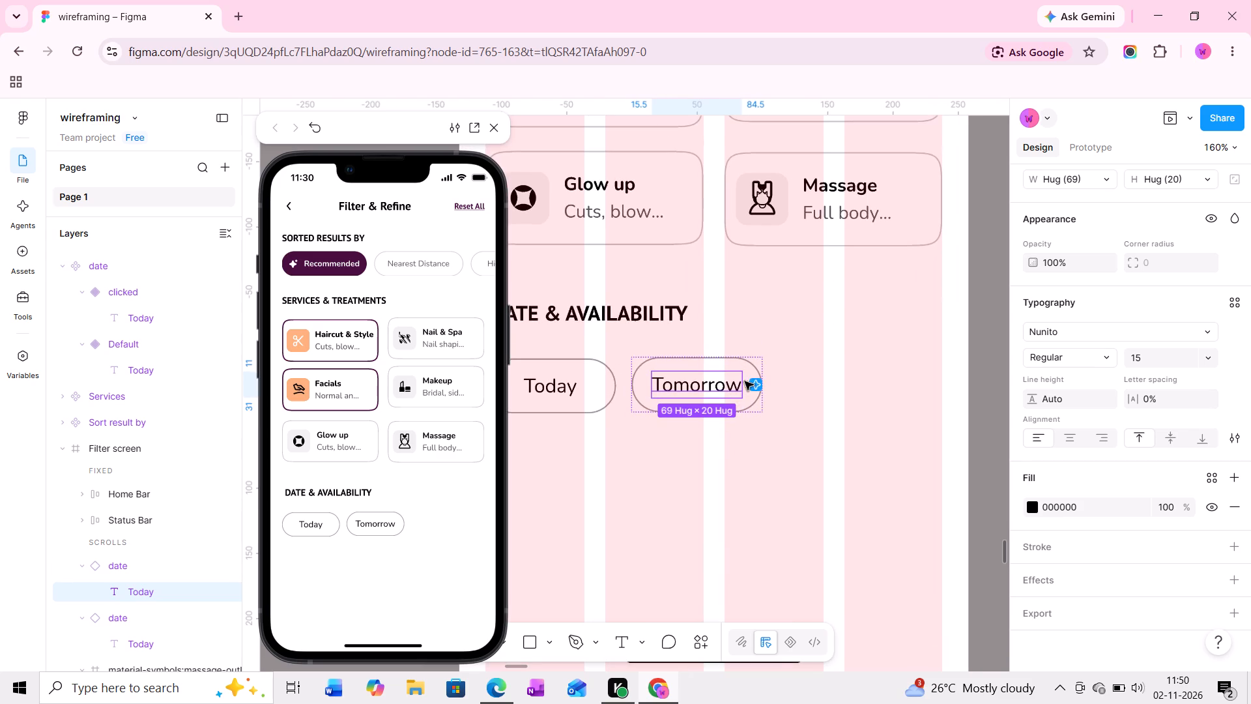
left_click_drag(711, 361, 860, 357, "alt")
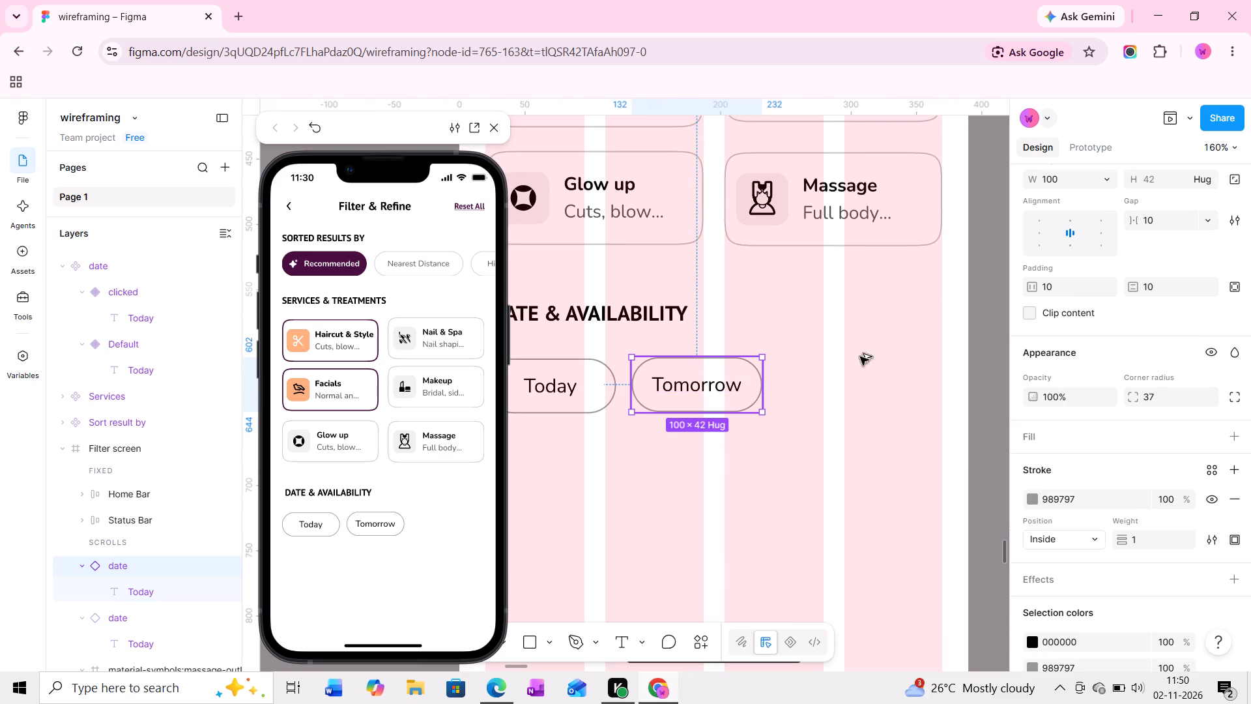
left_click_drag(860, 357, 869, 372, "alt")
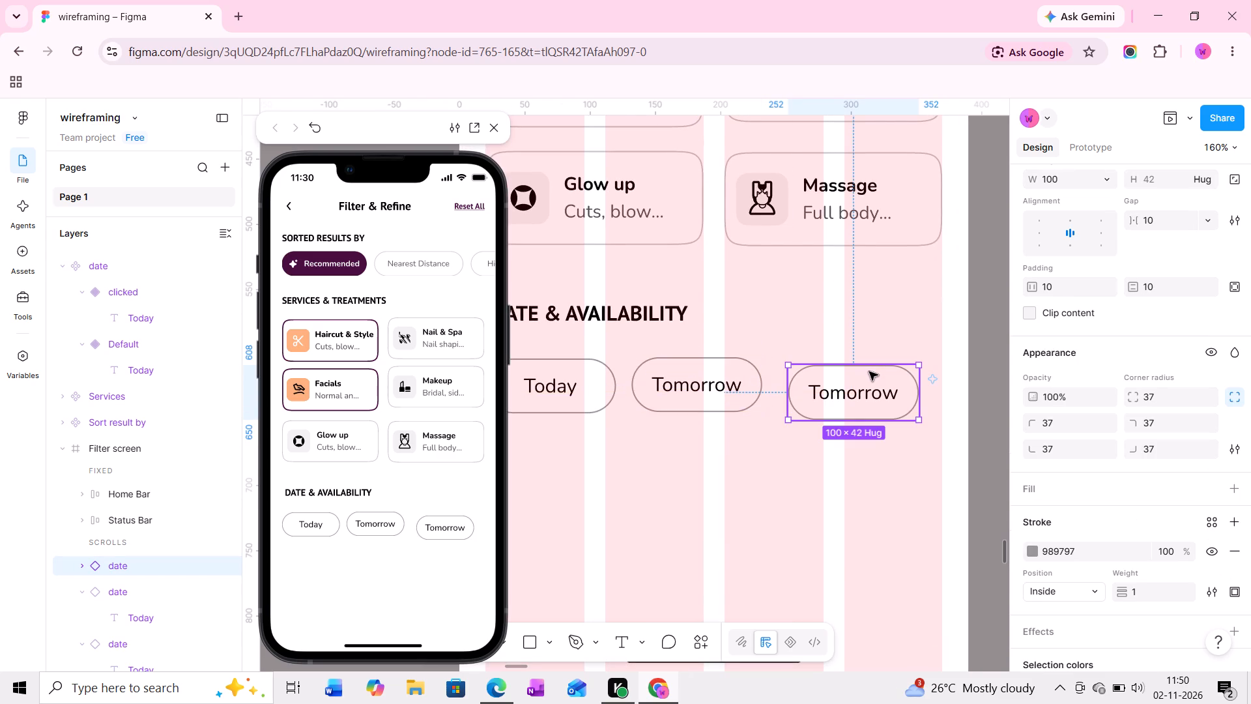
scroll(870, 375, "up", 4)
scroll(857, 422, "up", 4, "ctrl")
middle_click_drag(859, 431, 857, 367)
left_click_drag(858, 365, 843, 354)
left_click_drag(912, 364, 954, 364)
Change the third date pill's text to Custom Date.
double_click(857, 372, "ctrl")
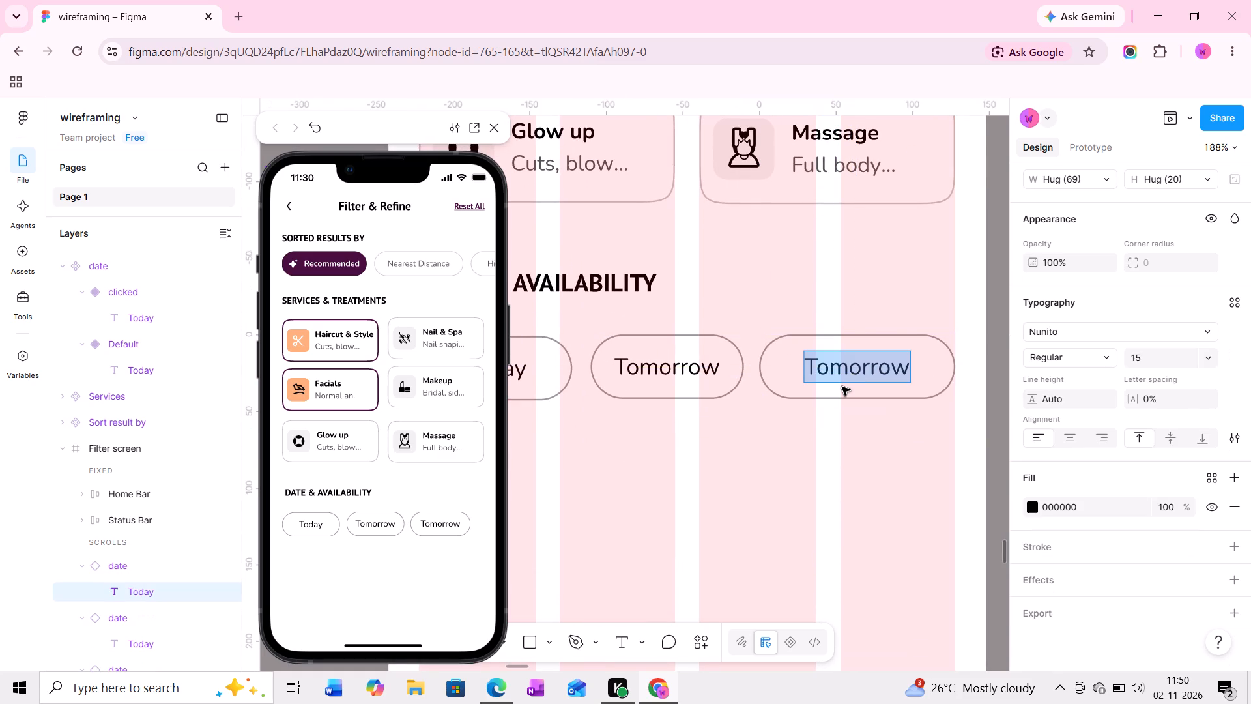
key("shift+c")
type("ustomi")
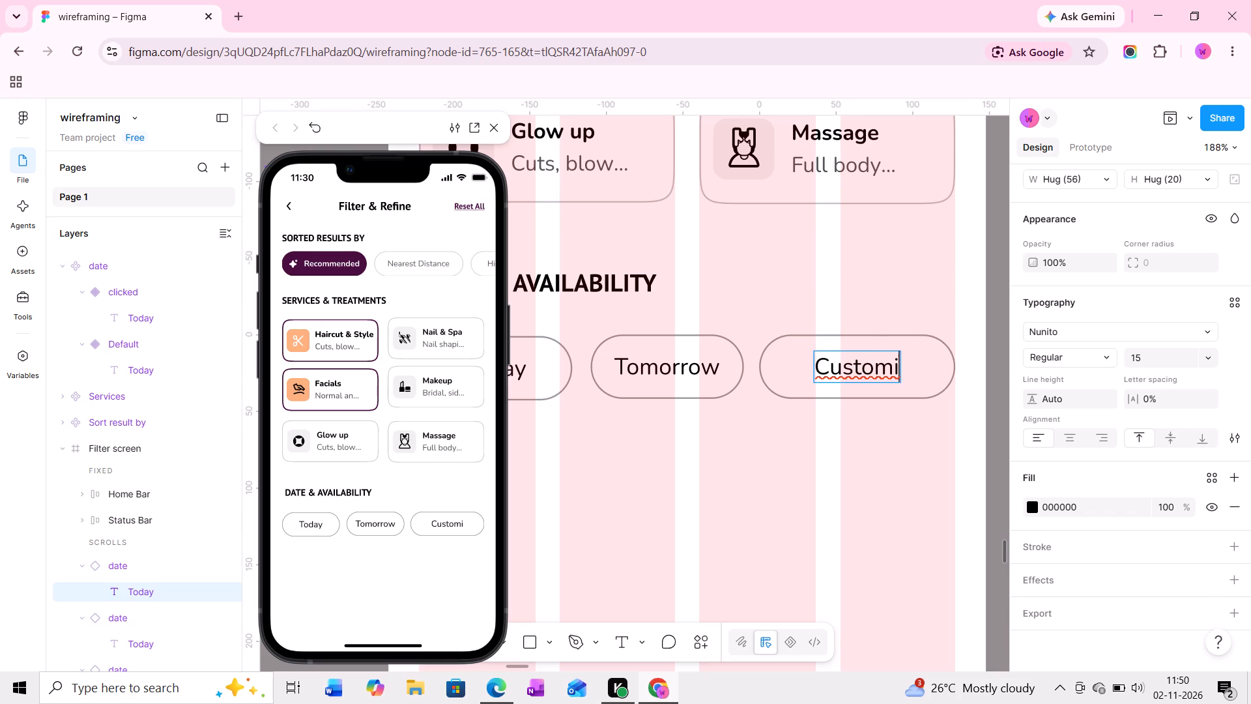
key("BackSpace")
key("space")
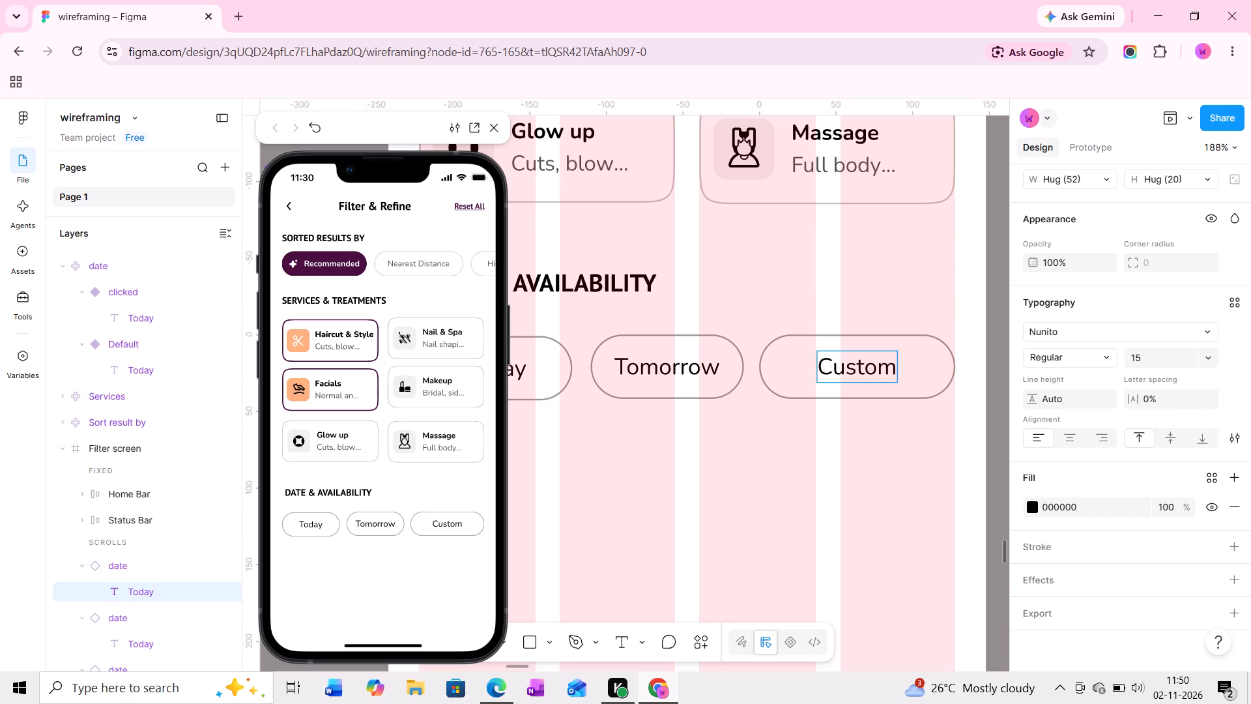
type("Date")
left_click(832, 413)
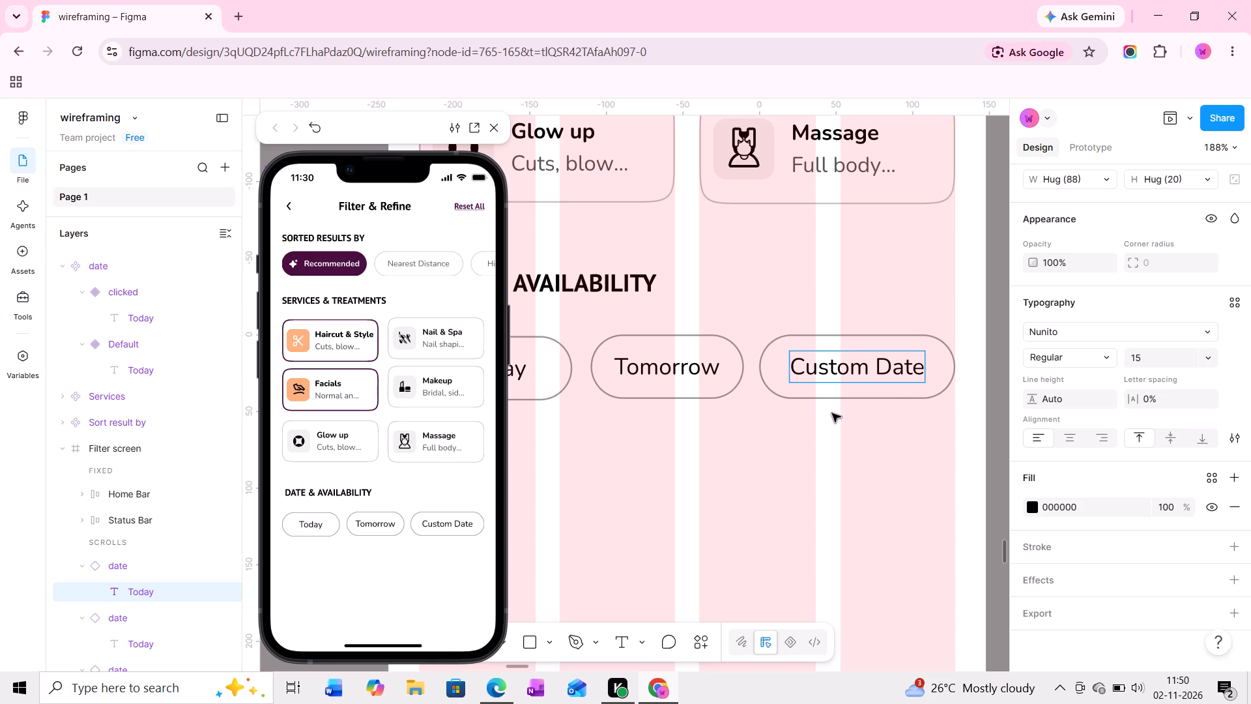
Test the Custom Date and Tomorrow pills' default and clicked states in the prototype preview.
scroll(823, 424, "down", 3, "ctrl")
middle_click_drag(820, 437, 902, 420)
left_click(465, 525)
left_click(464, 525)
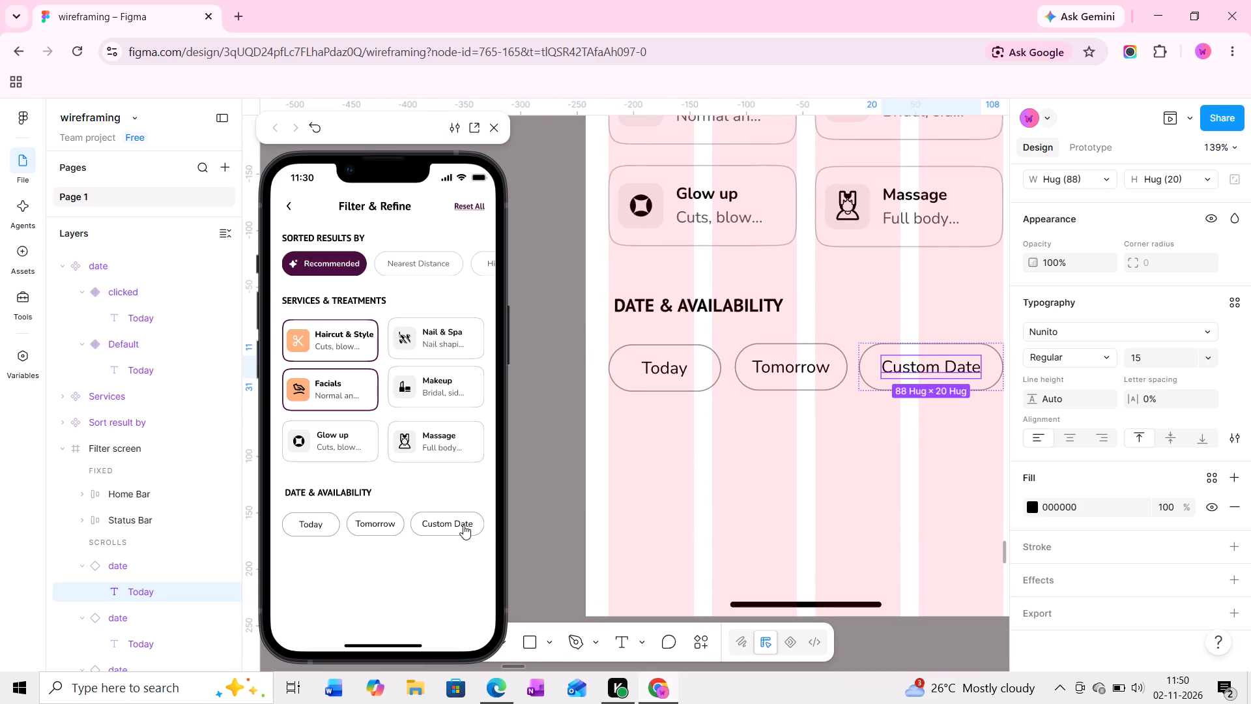
left_click(377, 522)
left_click(377, 522)
Set the Today text in the date component's Default variant to font size 16.
middle_click_drag(573, 499, 738, 491)
middle_click_drag(723, 467, 737, 497)
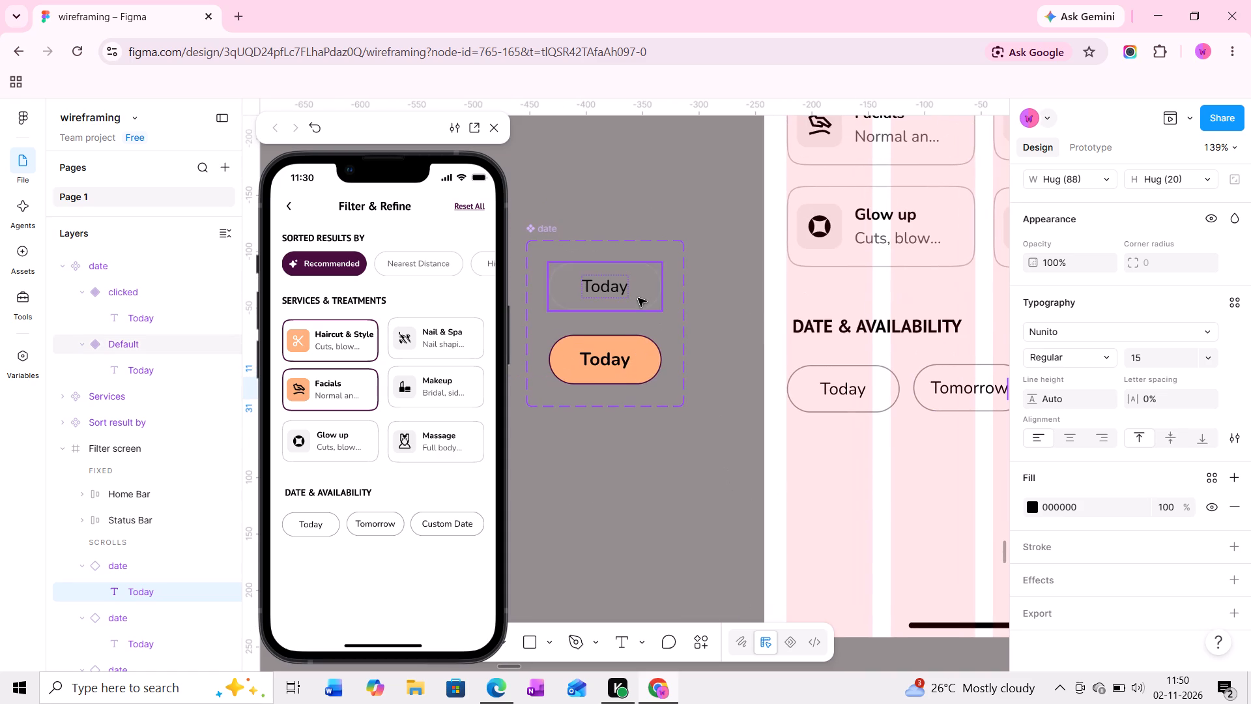
left_click(829, 396, "ctrl")
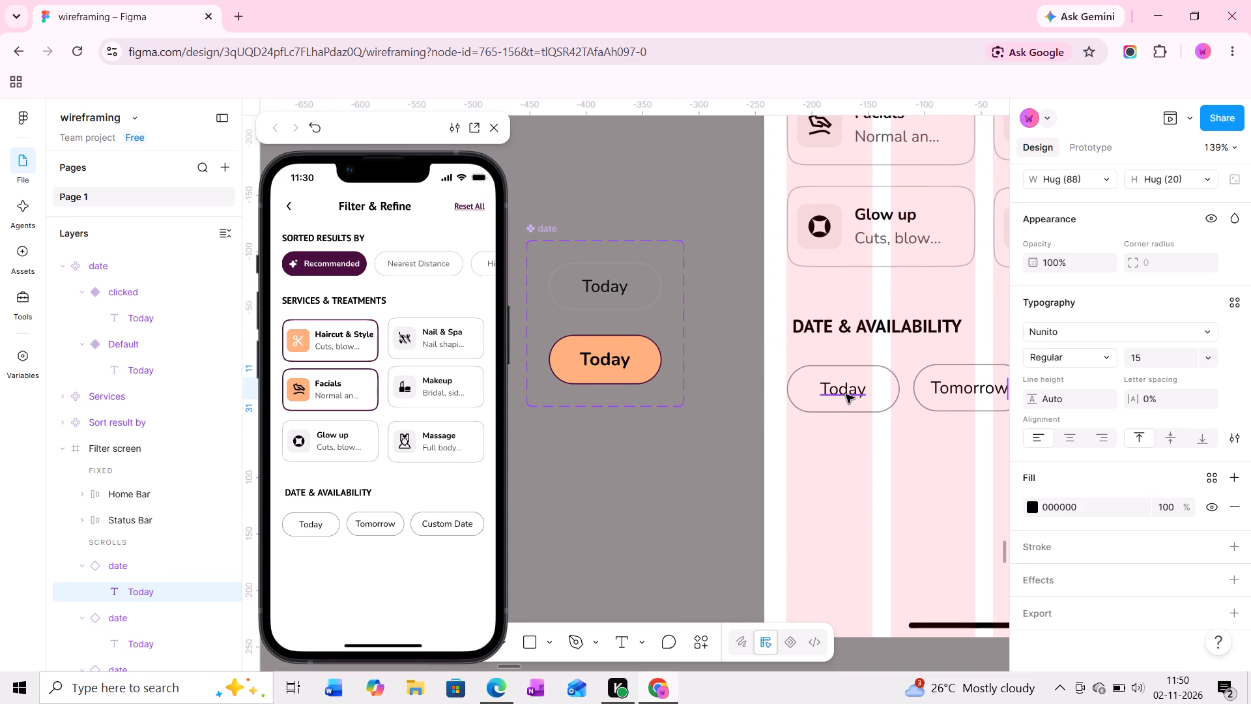
middle_click_drag(843, 394, 805, 395)
middle_click_drag(835, 396, 814, 396)
middle_click_drag(783, 391, 783, 391)
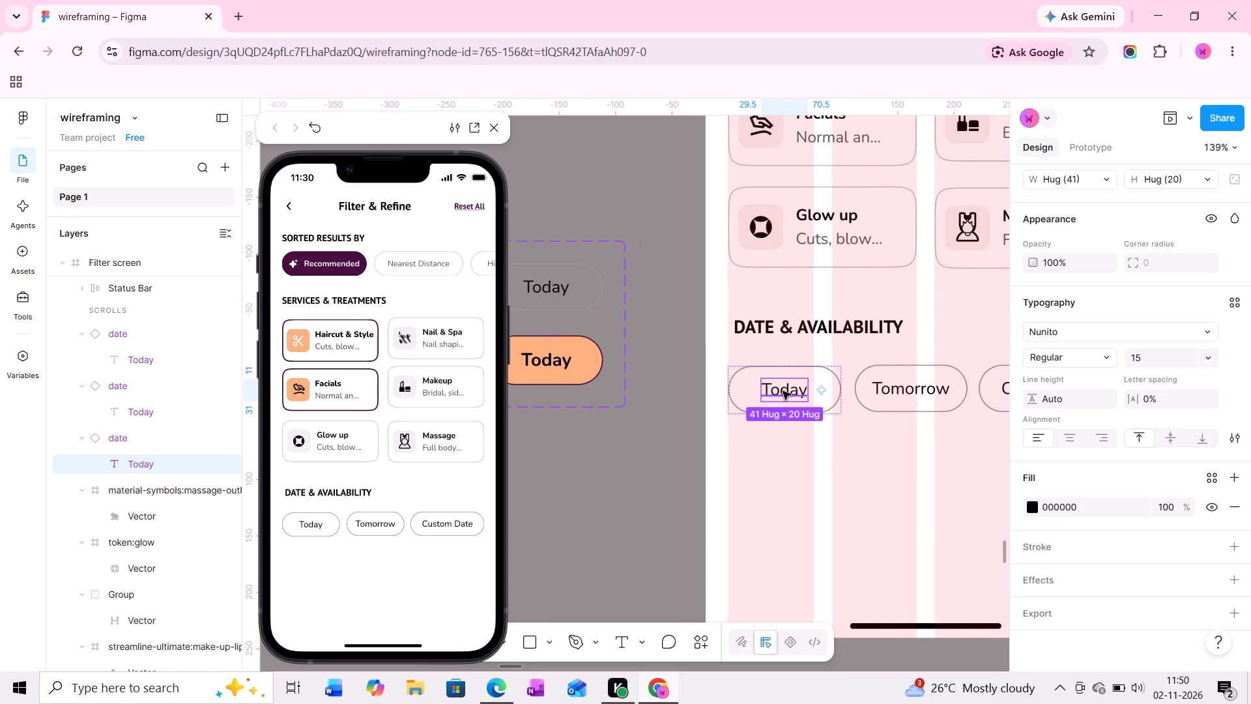
middle_click_drag(783, 391, 843, 392)
left_click(615, 286, "ctrl")
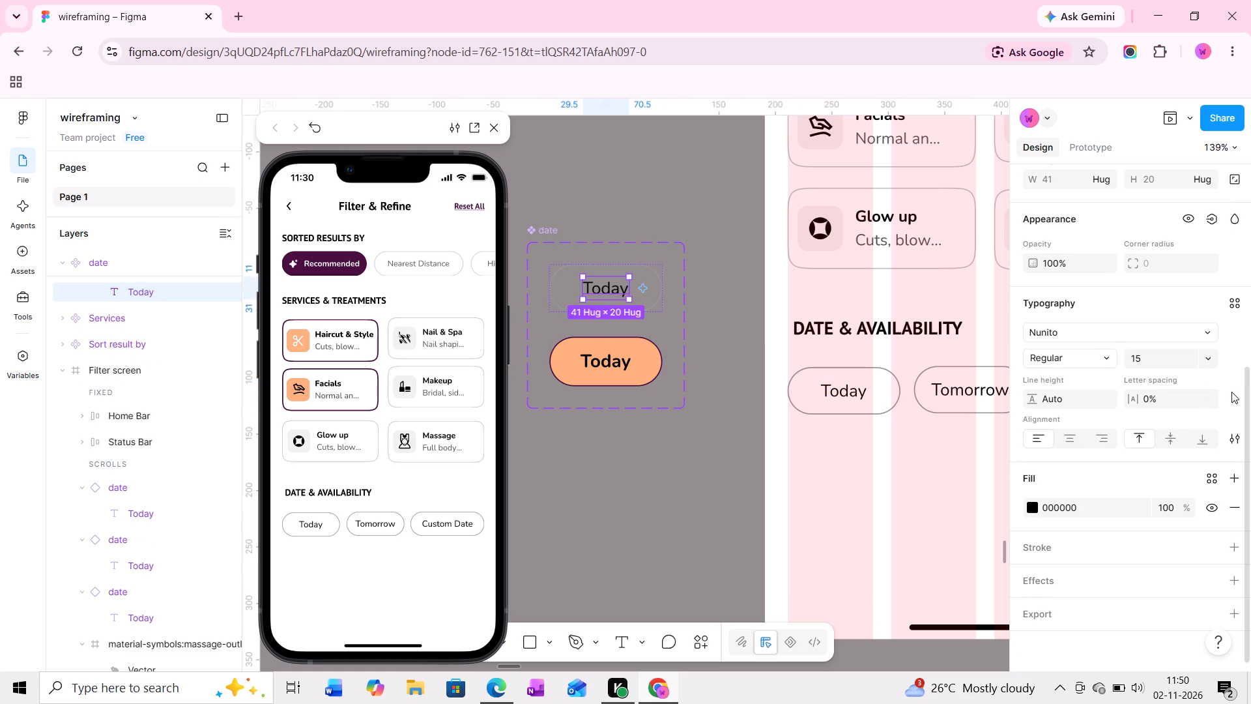
left_click(1212, 362)
left_click(1162, 379)
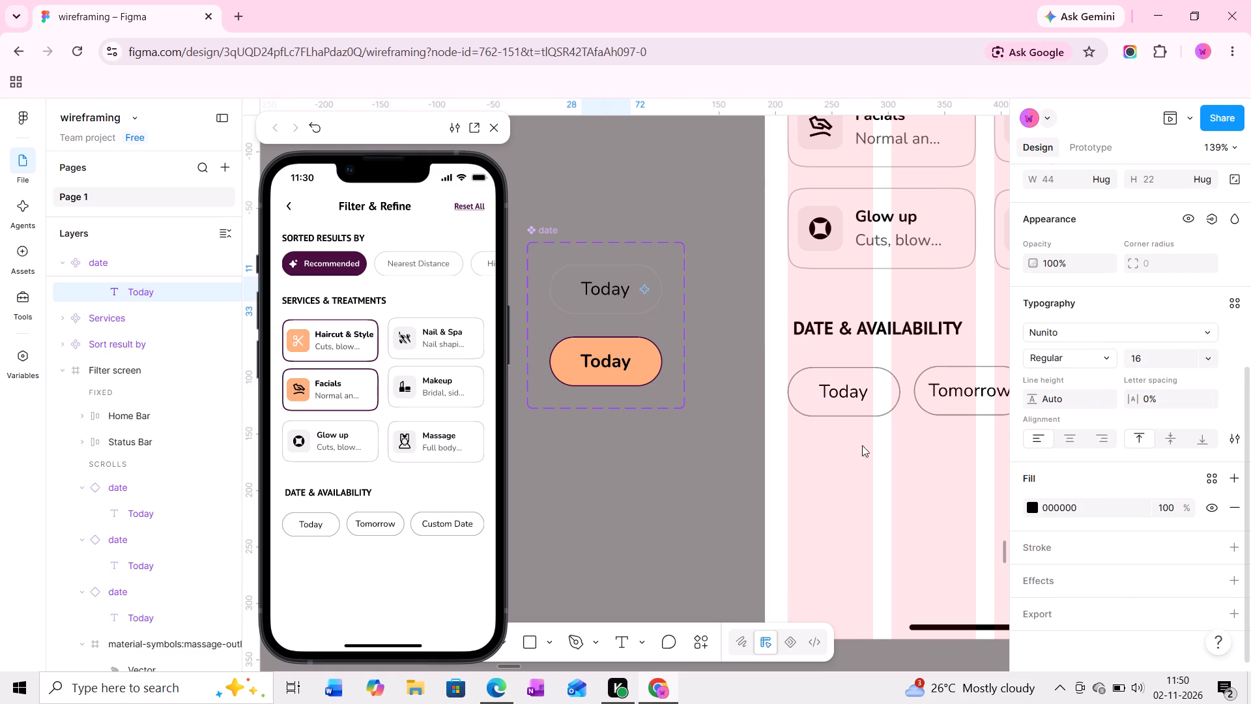
Compare the default and clicked states of all three date pills in the preview with the new text size.
middle_click_drag(871, 446, 773, 444)
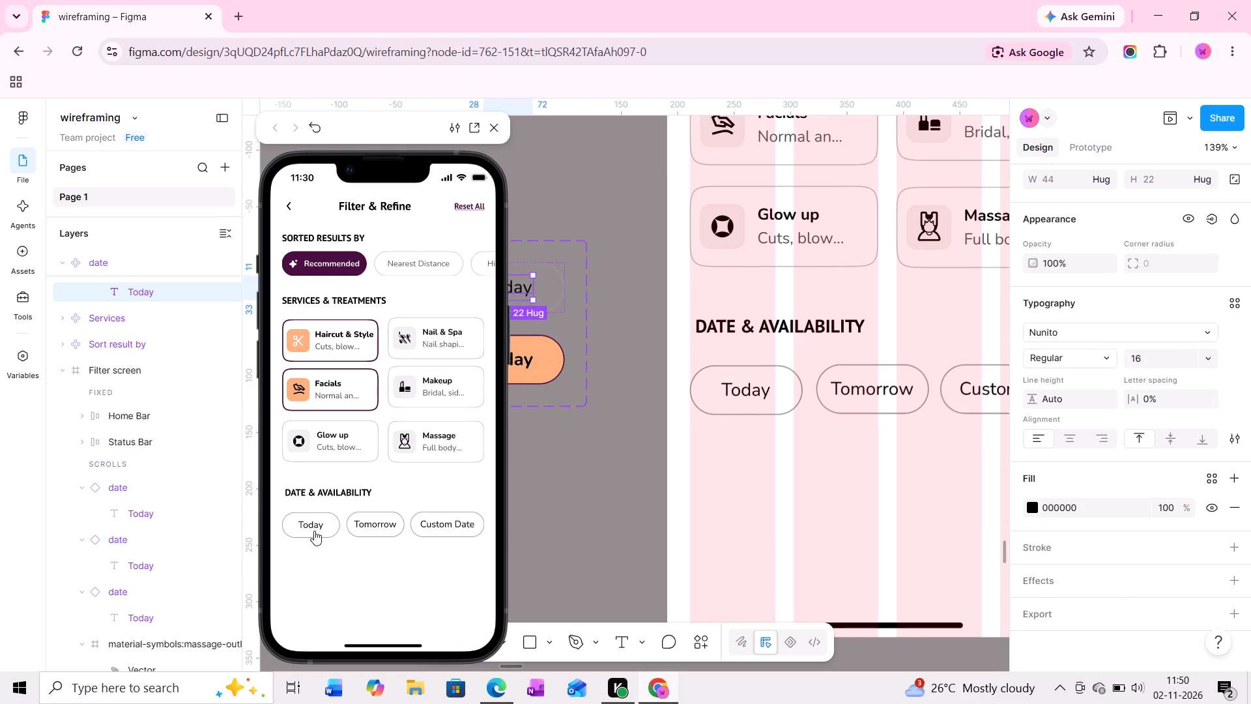
left_click(314, 528)
left_click(314, 528)
left_click(378, 526)
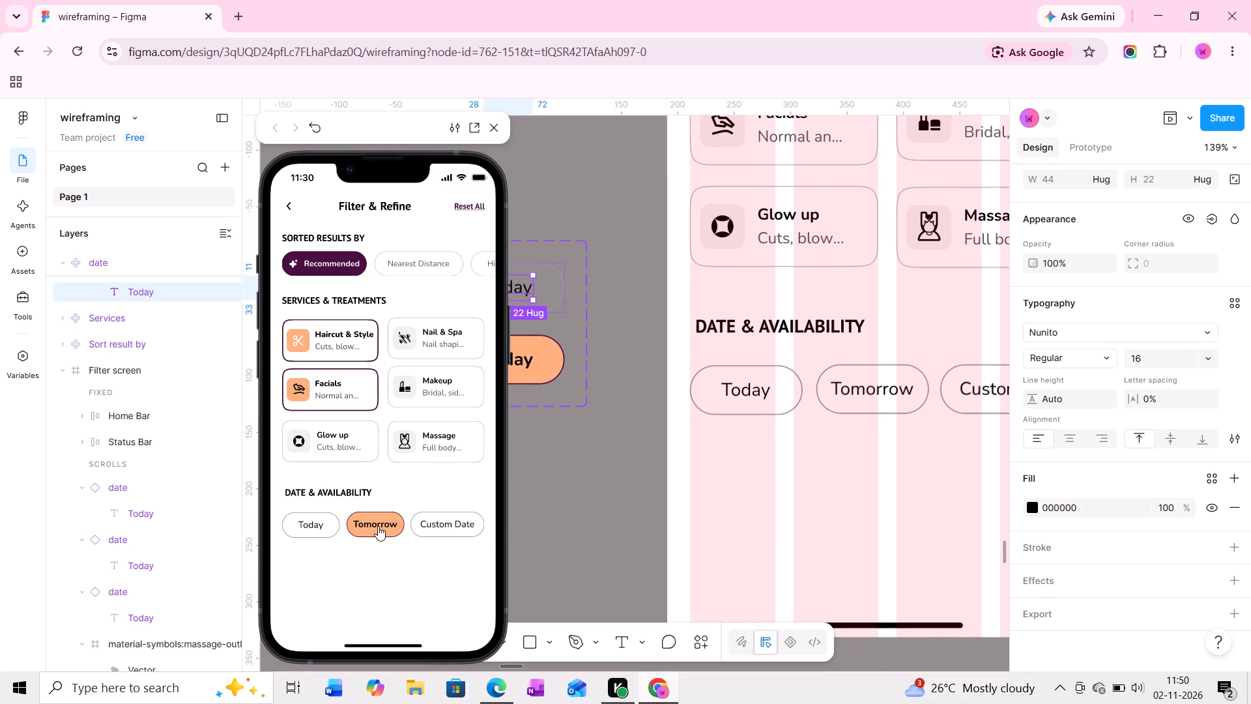
left_click(378, 526)
left_click(490, 533)
left_click(463, 530)
left_click(462, 530)
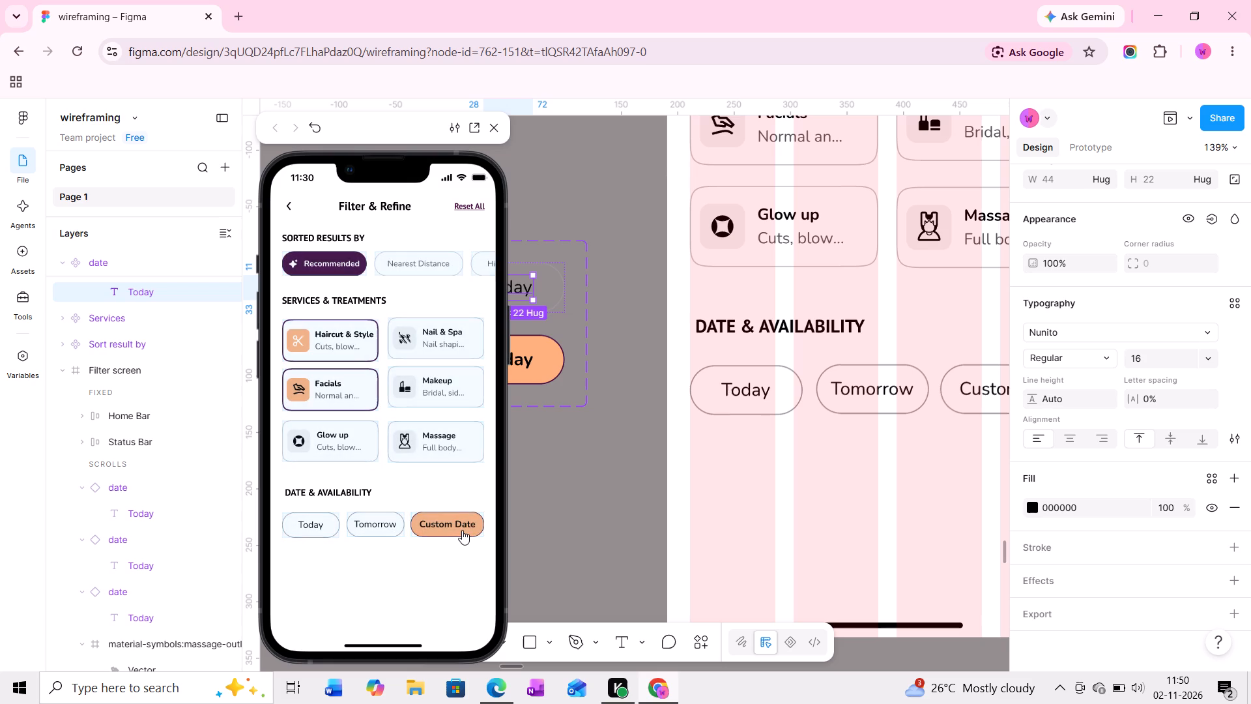
Enlarge the date component's clicked variant to 110 × 48 px and shift it slightly left within the component set.
middle_click_drag(698, 457, 625, 469)
scroll(696, 349, "up", 5, "ctrl")
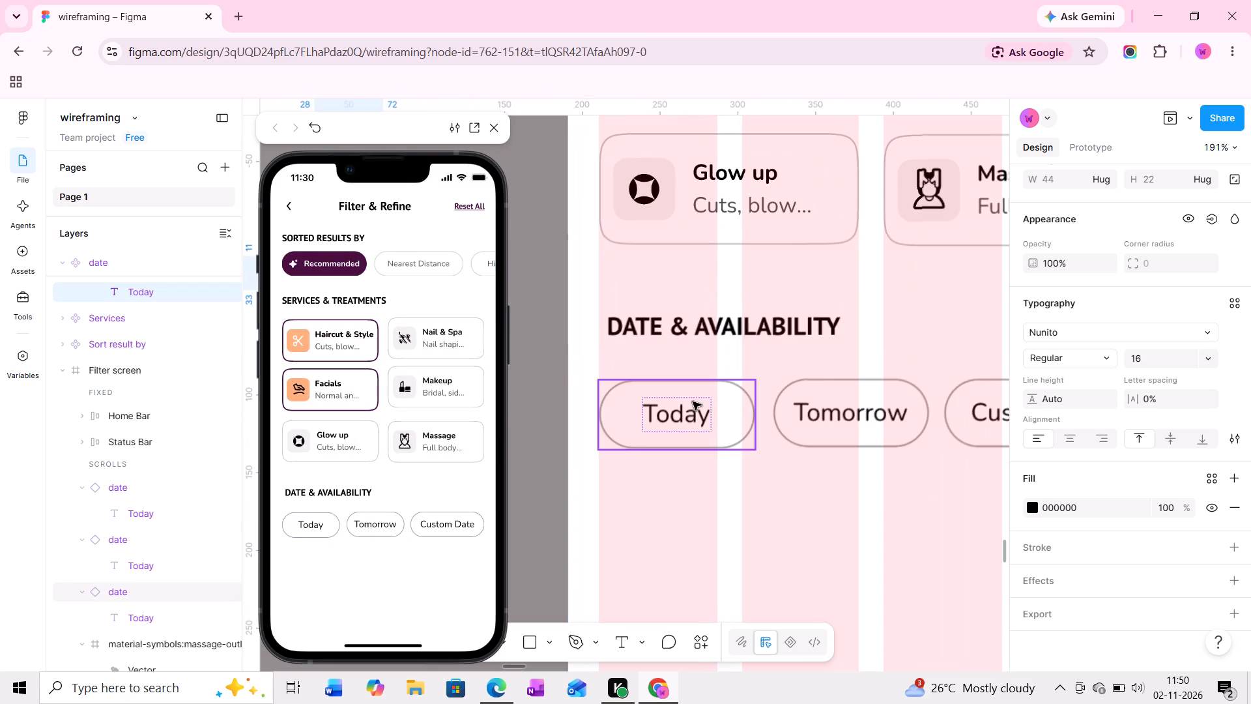
left_click(693, 402)
scroll(712, 403, "up", 3, "ctrl")
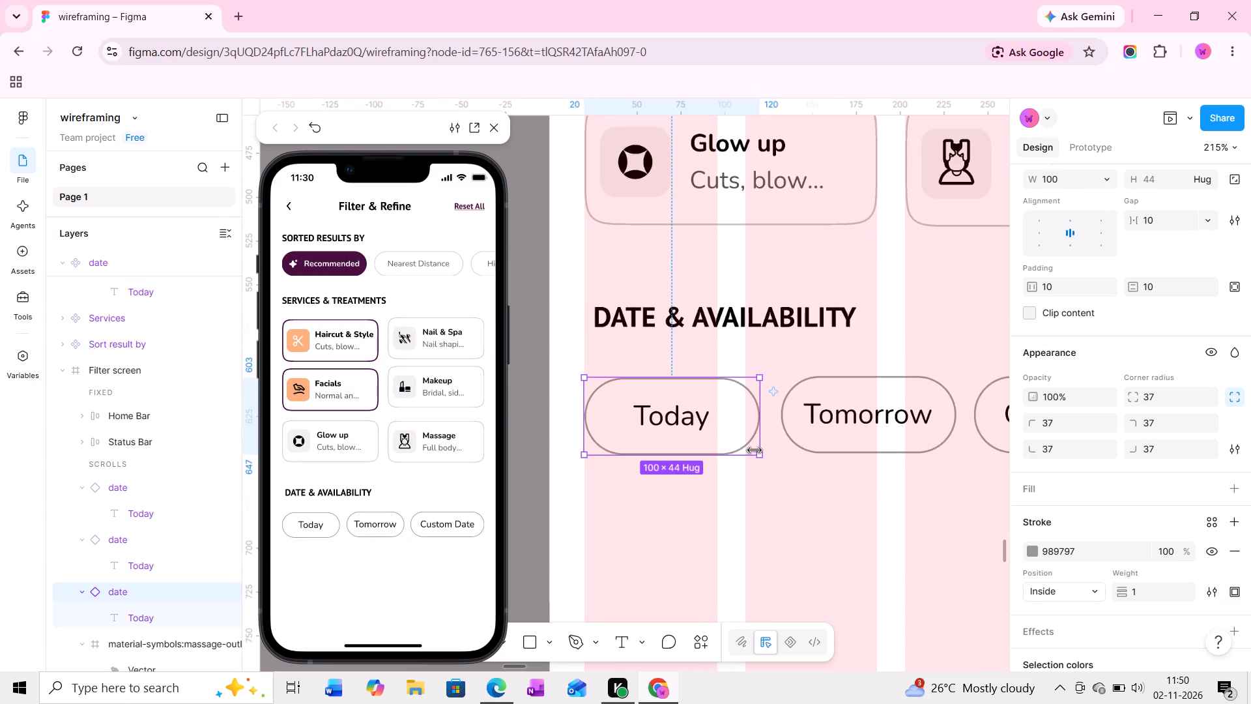
middle_click_drag(612, 304, 835, 355)
middle_click_drag(696, 345, 877, 374)
left_click(734, 443)
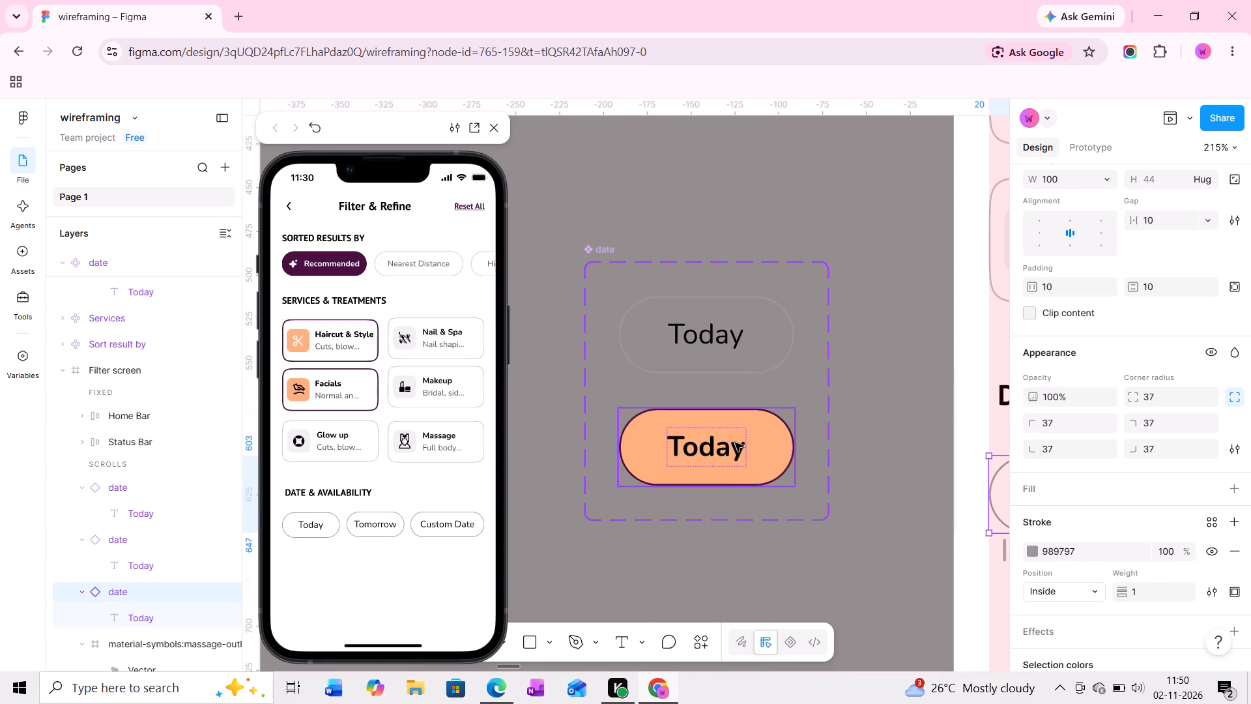
scroll(735, 443, "up", 4, "ctrl")
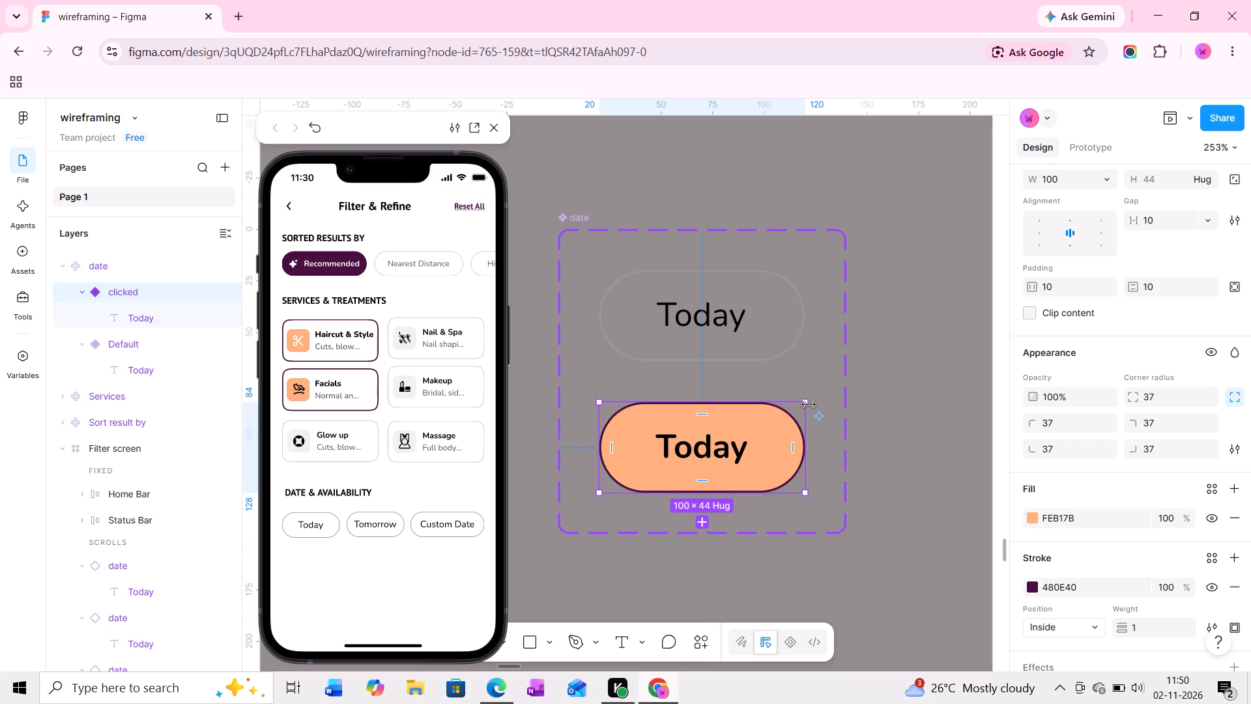
left_click_drag(807, 403, 826, 394)
left_click_drag(783, 418, 765, 421)
Check how the Today, Tomorrow and Custom Date pills switch to the enlarged clicked variant in the prototype preview.
left_click(333, 516)
left_click(330, 517)
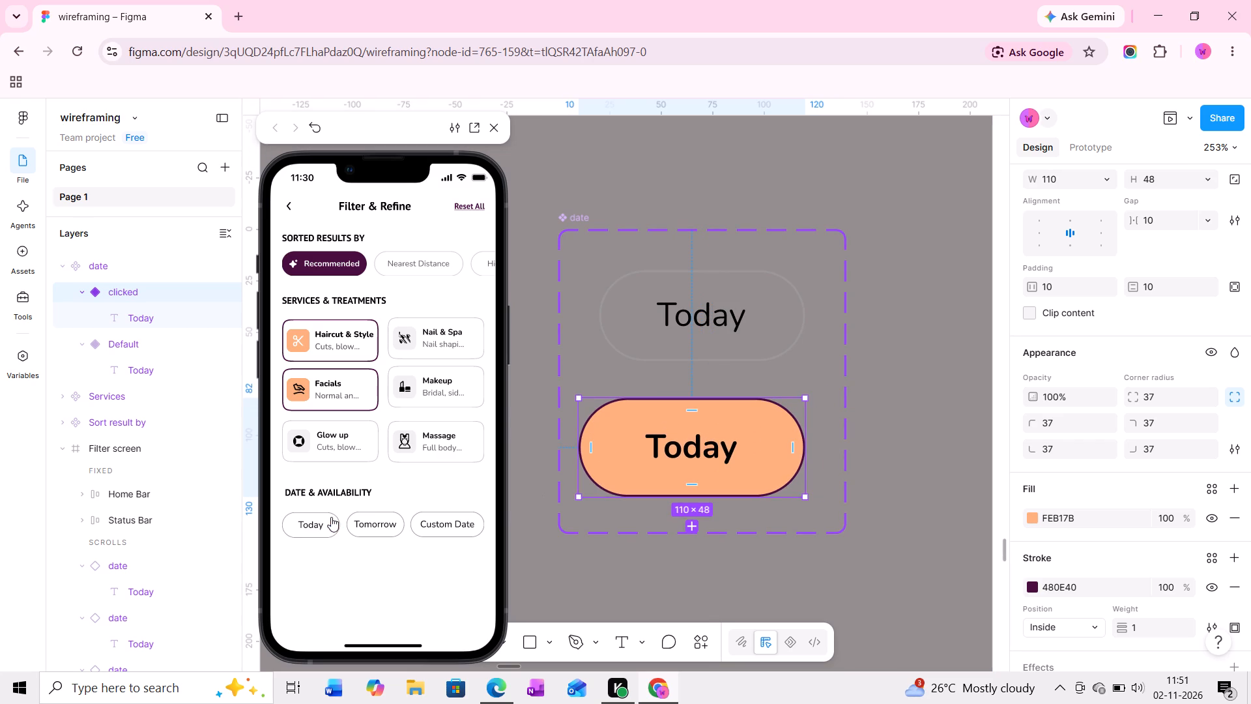
left_click(721, 414)
left_click(876, 386)
scroll(846, 405, "down", 4, "ctrl")
middle_click_drag(859, 419, 818, 419)
scroll(818, 419, "down", 4, "ctrl")
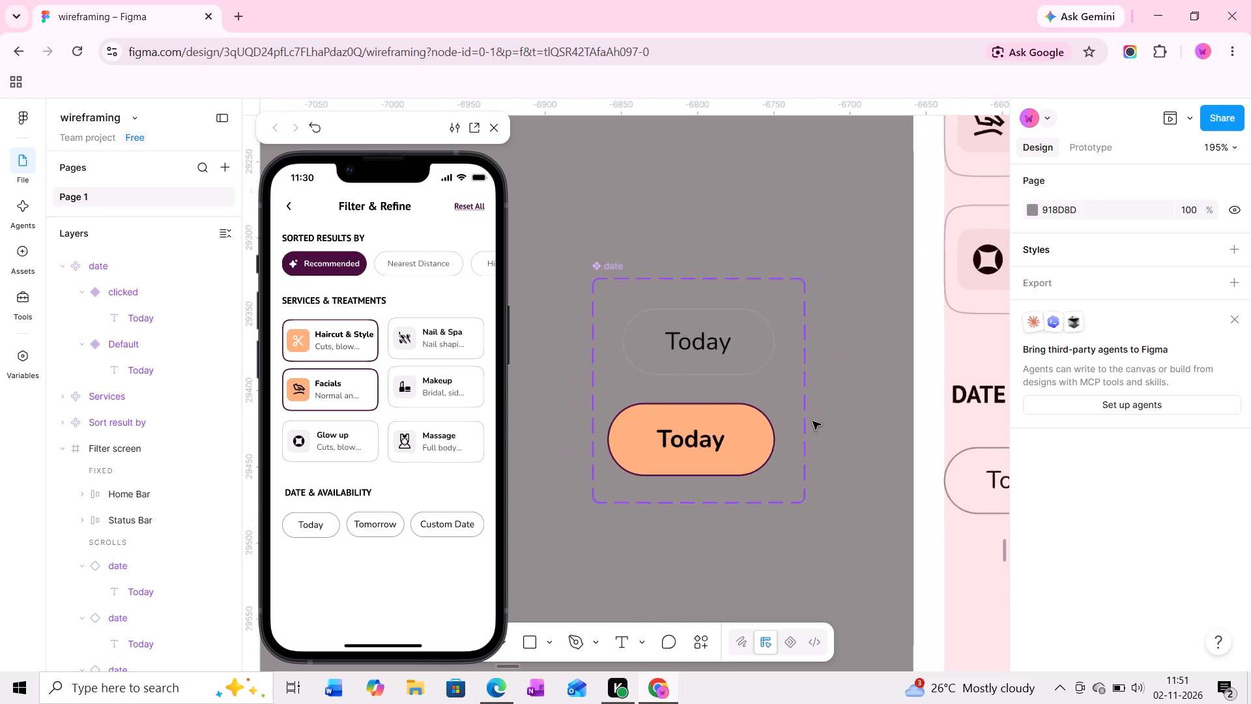
middle_click_drag(827, 421, 721, 420)
middle_click_drag(848, 426, 811, 428)
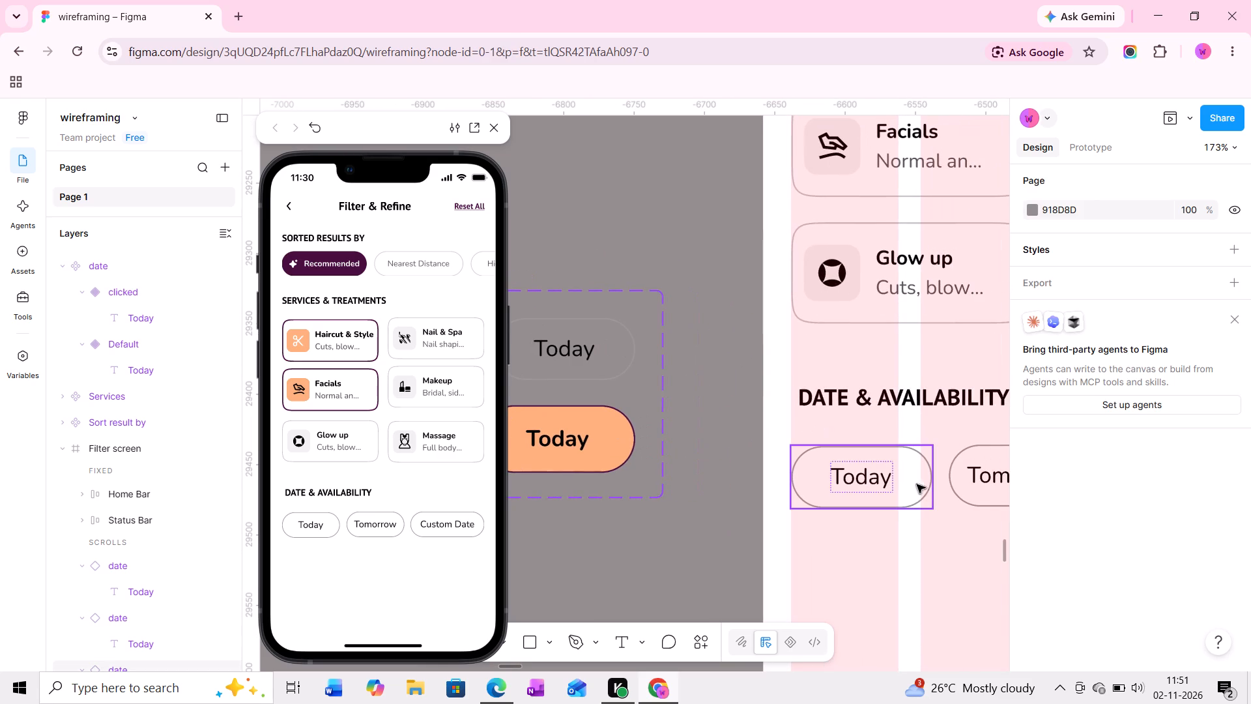
left_click(913, 478)
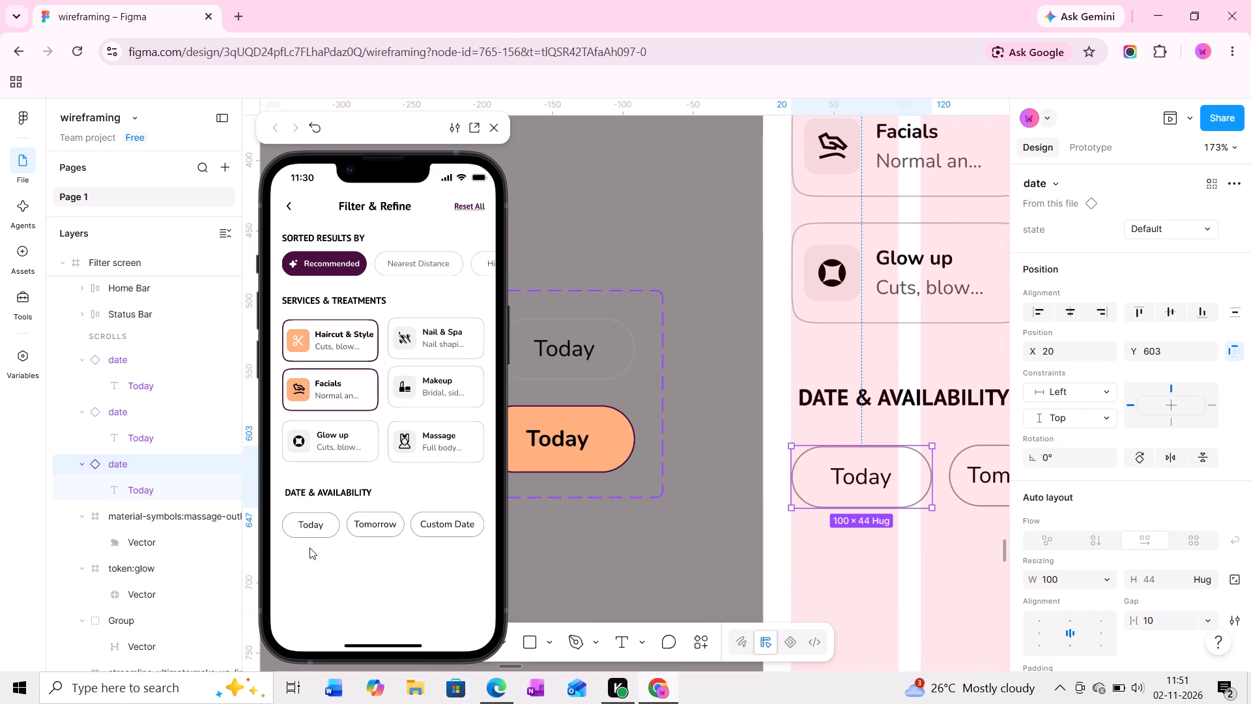
left_click(308, 533)
left_click(307, 532)
left_click(360, 524)
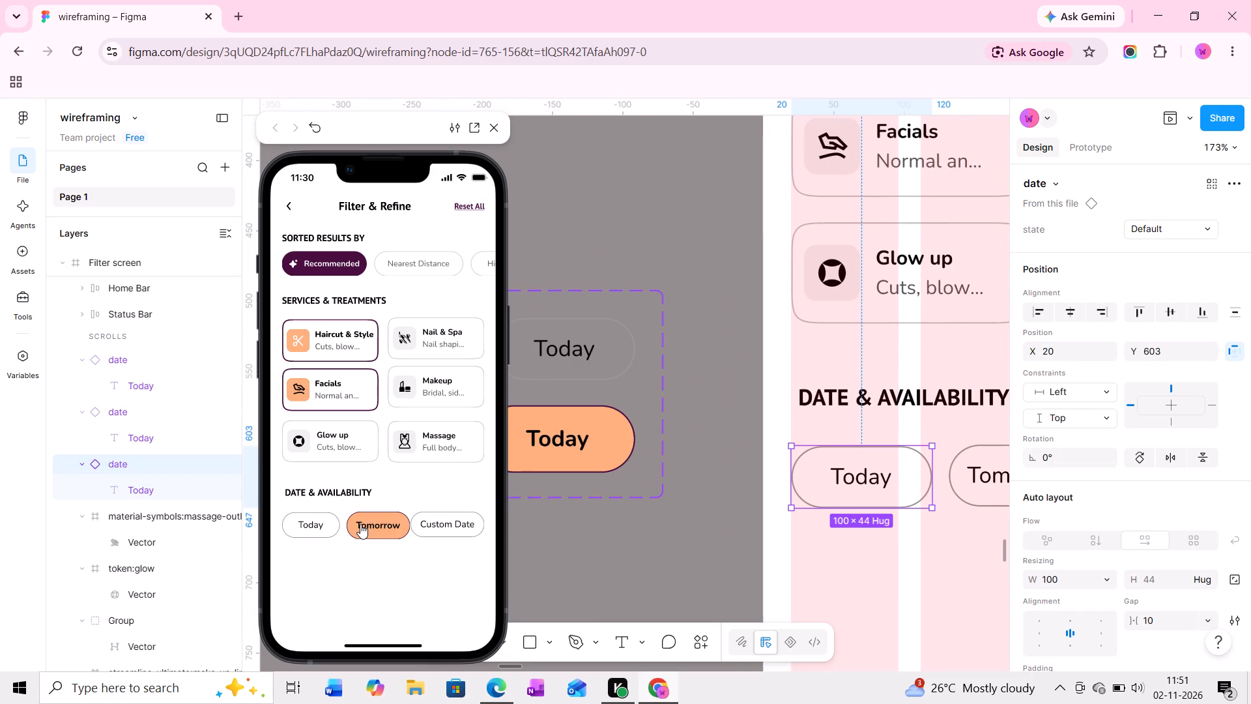
left_click(360, 524)
left_click(448, 533)
left_click(450, 528)
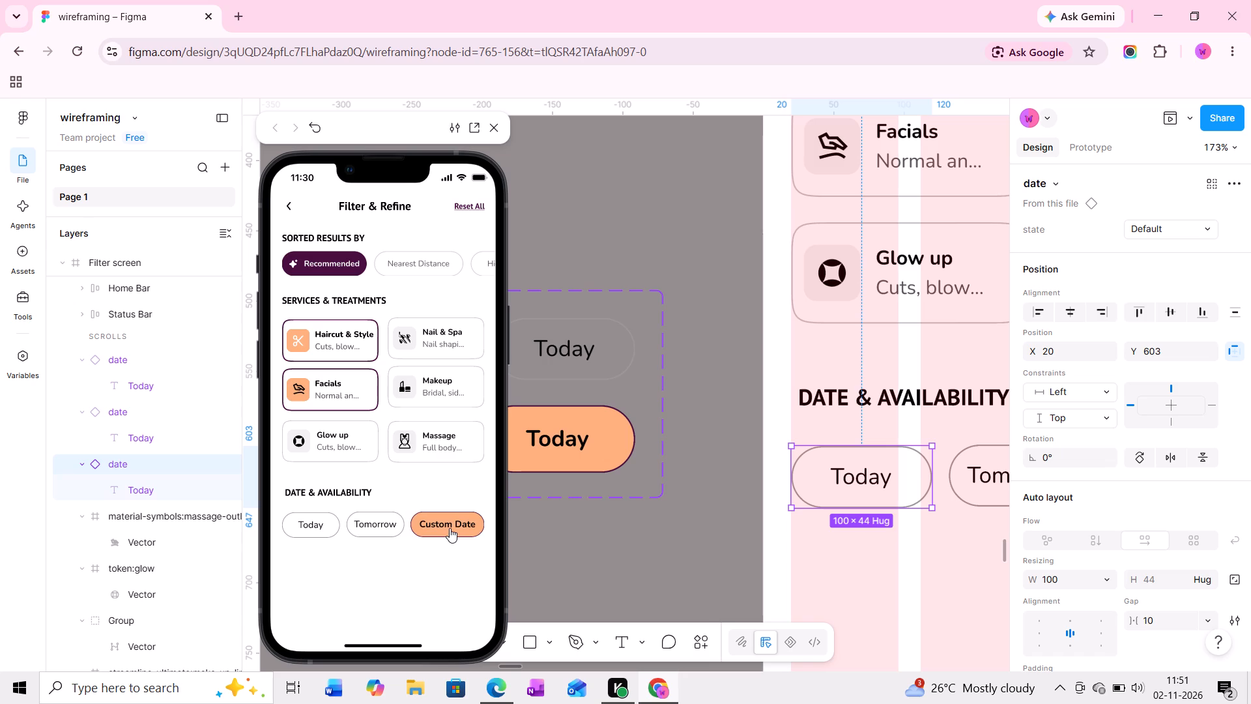
left_click(390, 526)
left_click(390, 526)
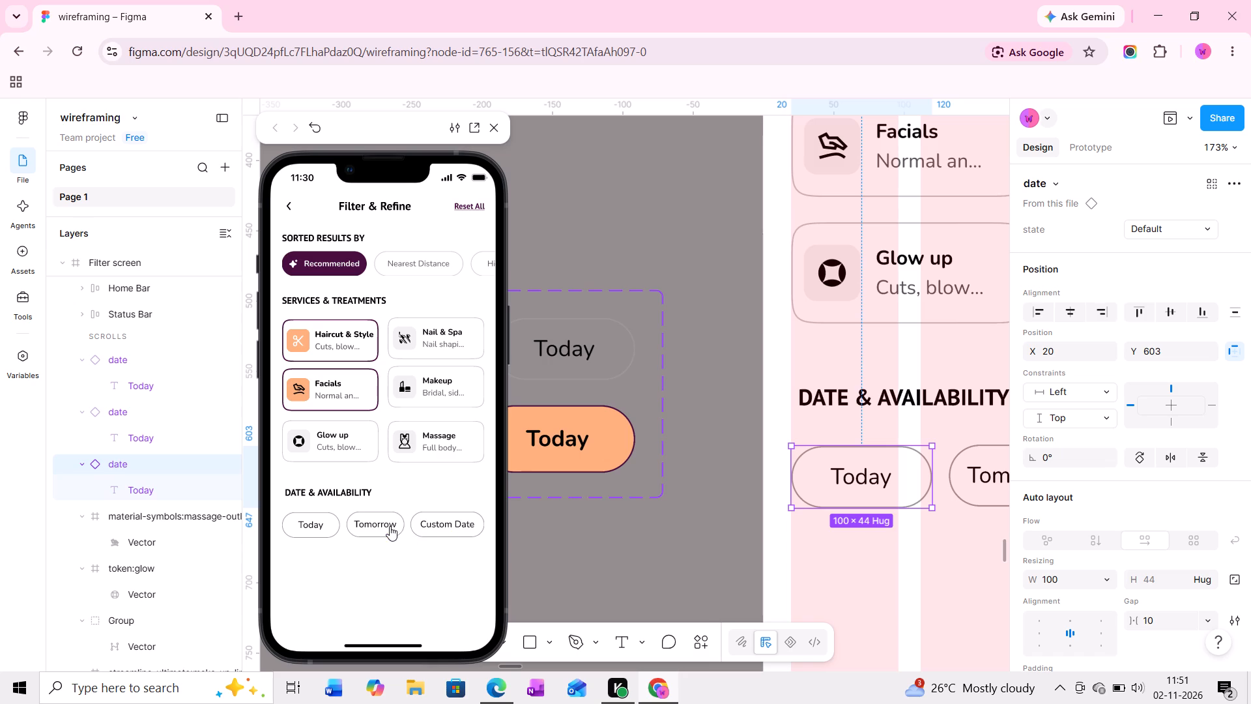
Move the Today pill out of the Filter screen onto the canvas below the date component set.
scroll(596, 508, "down", 3, "ctrl")
middle_click_drag(731, 511, 627, 515)
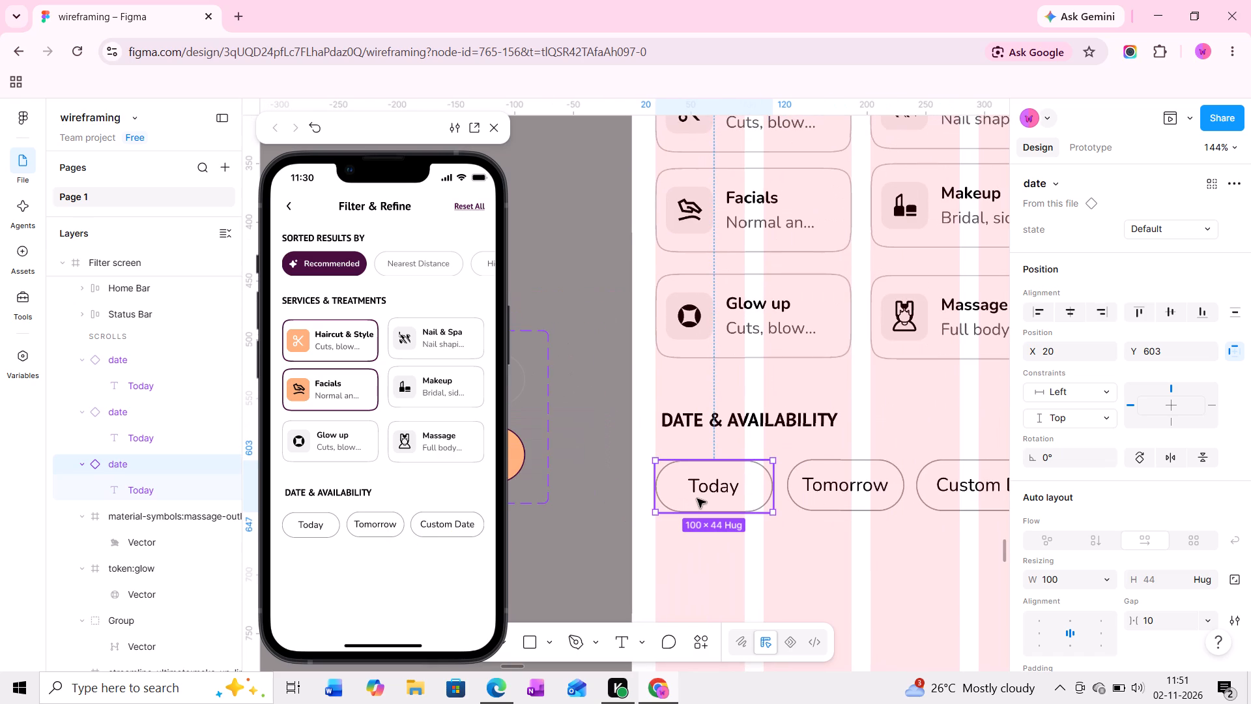
scroll(697, 499, "down", 3, "ctrl")
middle_click_drag(698, 499, 749, 475)
left_click_drag(751, 474, 553, 561)
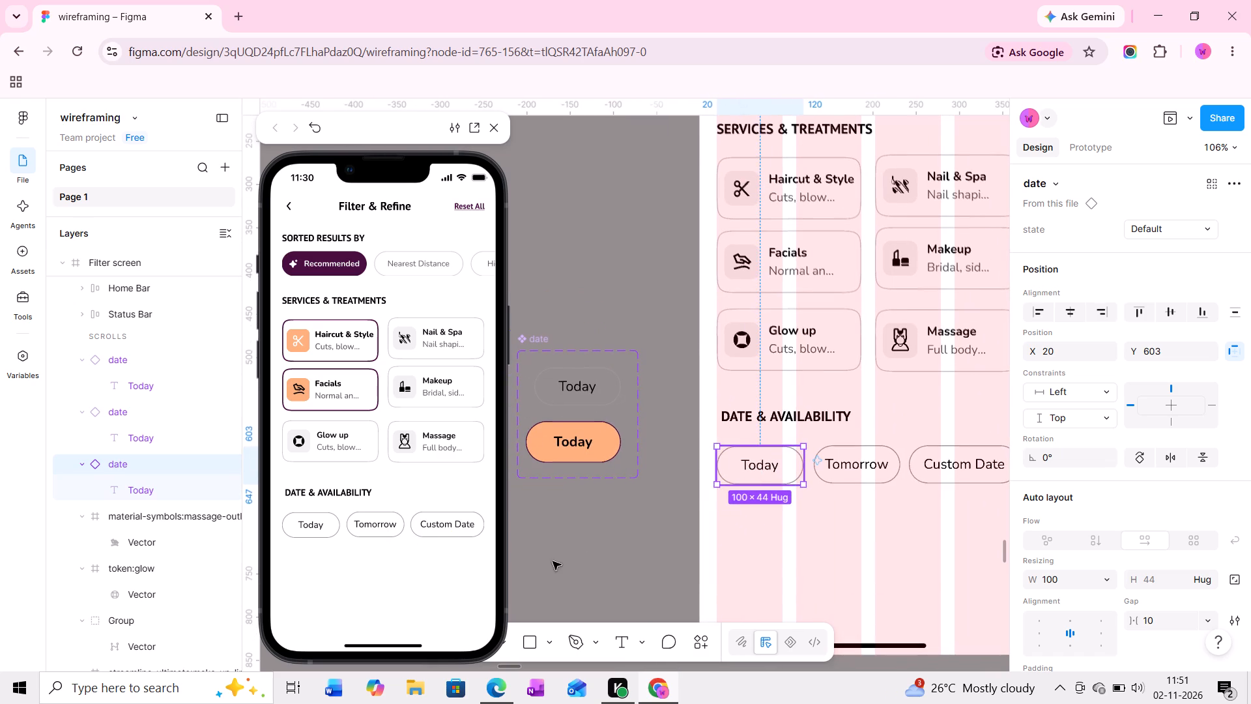
left_click_drag(553, 561, 582, 545)
Move the Tomorrow pill to the vacated first spot under Date & Availability, at X 12, Y 597.
left_click_drag(869, 473, 779, 475)
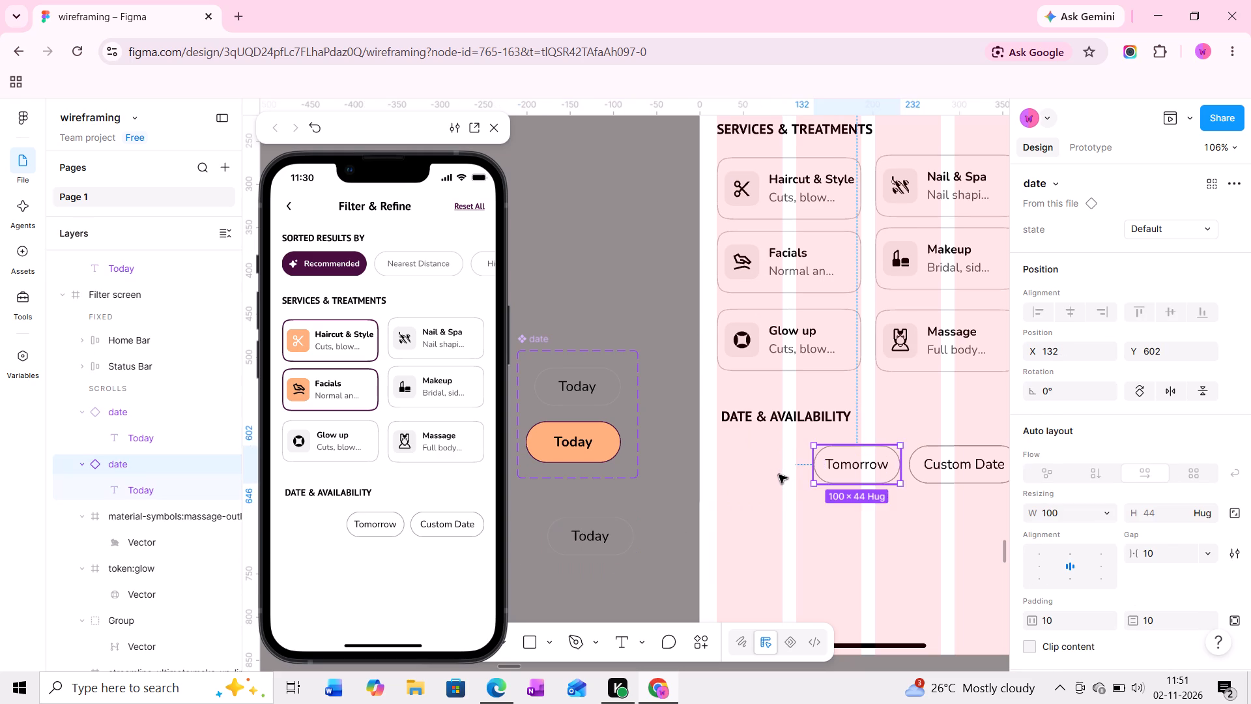
left_click_drag(779, 475, 768, 469)
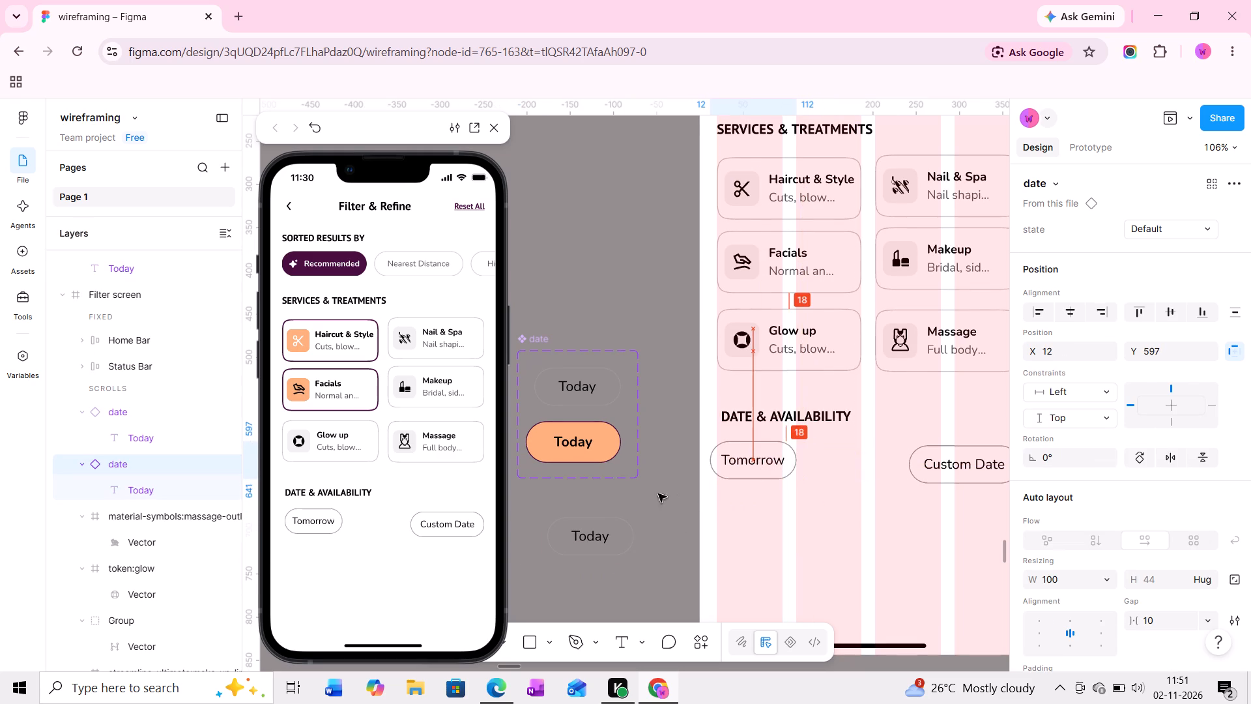
Test the moved Tomorrow pill's clicked and default states in the prototype preview.
left_click(319, 527)
left_click(319, 527)
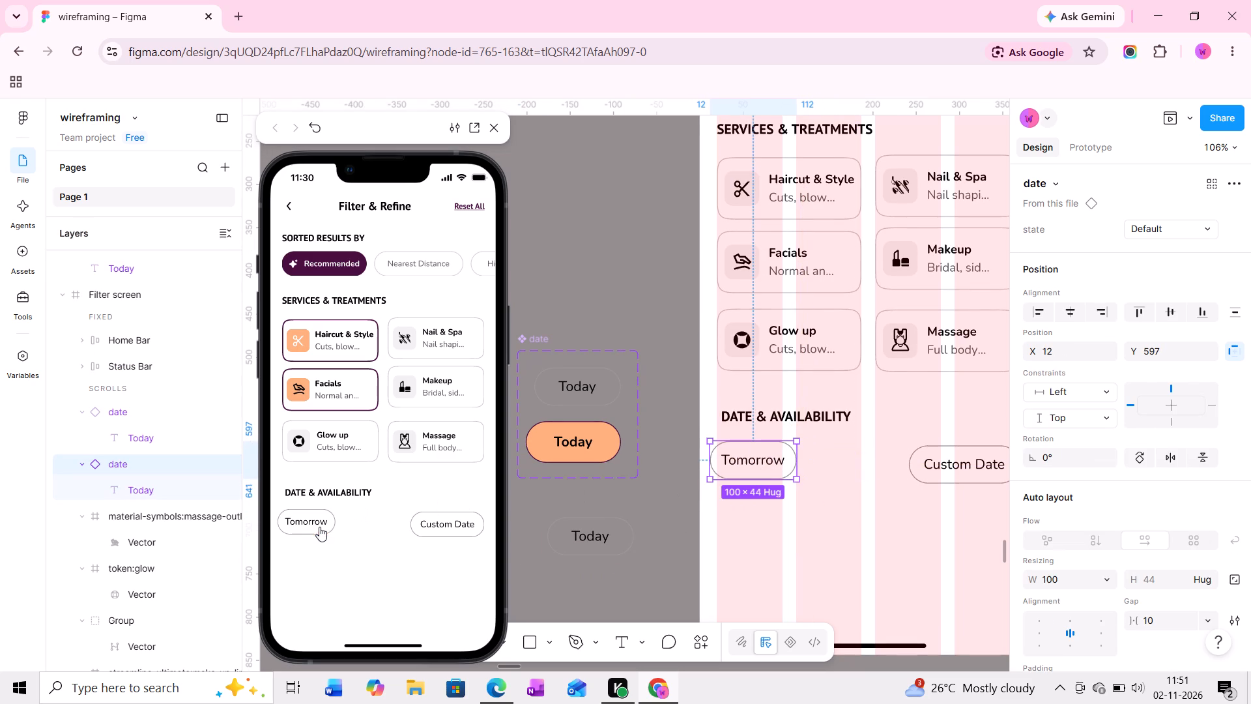
left_click(323, 520)
left_click(323, 520)
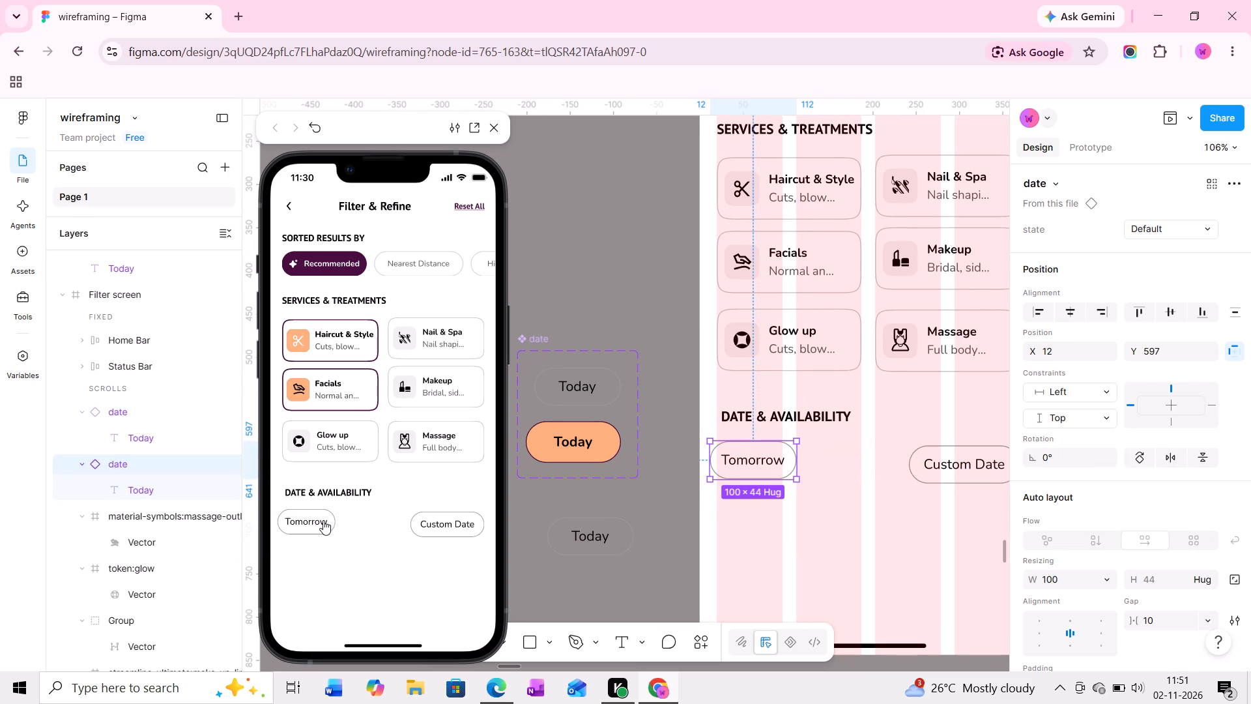
Test the Tomorrow pill's clicked and default states once more in the prototype preview.
left_click(323, 520)
left_click(323, 520)
Move the Tomorrow pill under Date & Availability to X 19, Y 597.
scroll(771, 476, "up", 5, "ctrl")
left_click_drag(747, 465, 757, 464)
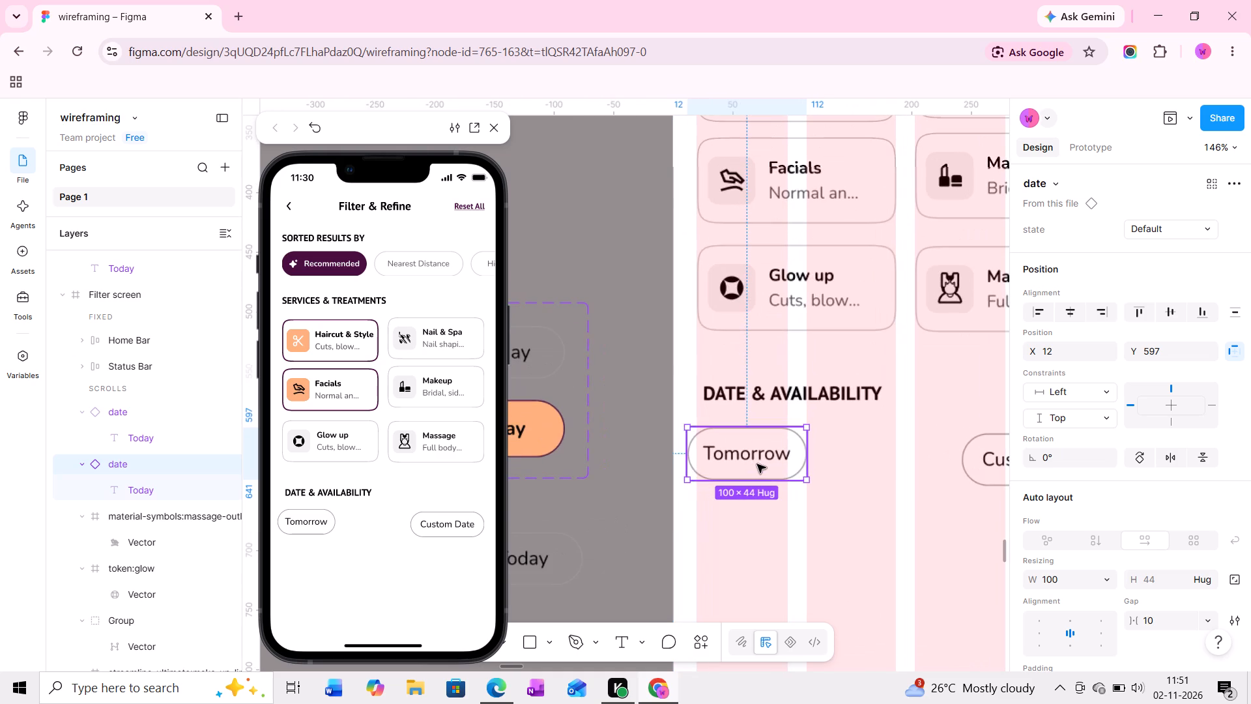
left_click_drag(757, 464, 755, 462)
Fill the row with two copies of the Tomorrow pill at X 153, Y 598 and X 270, Y 597, moving the old Custom Date pill below.
middle_click_drag(820, 454, 796, 456)
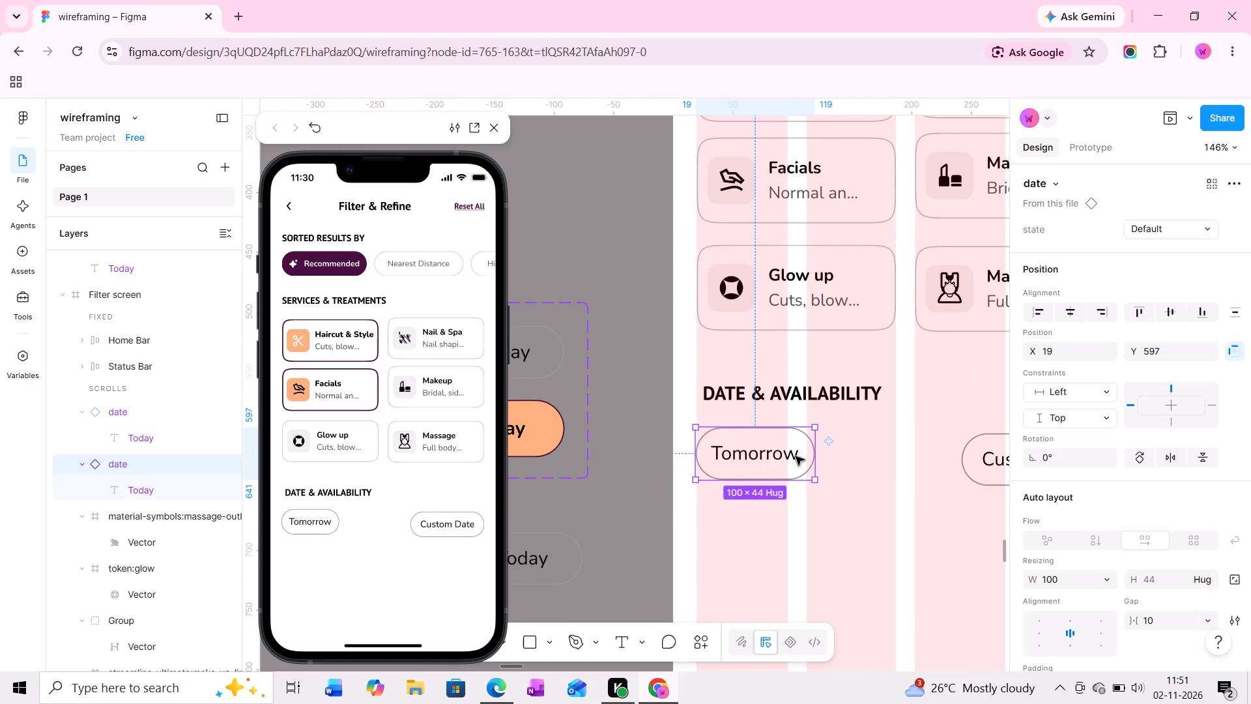
middle_click_drag(796, 456, 667, 469)
left_click_drag(625, 467, 736, 468, "alt")
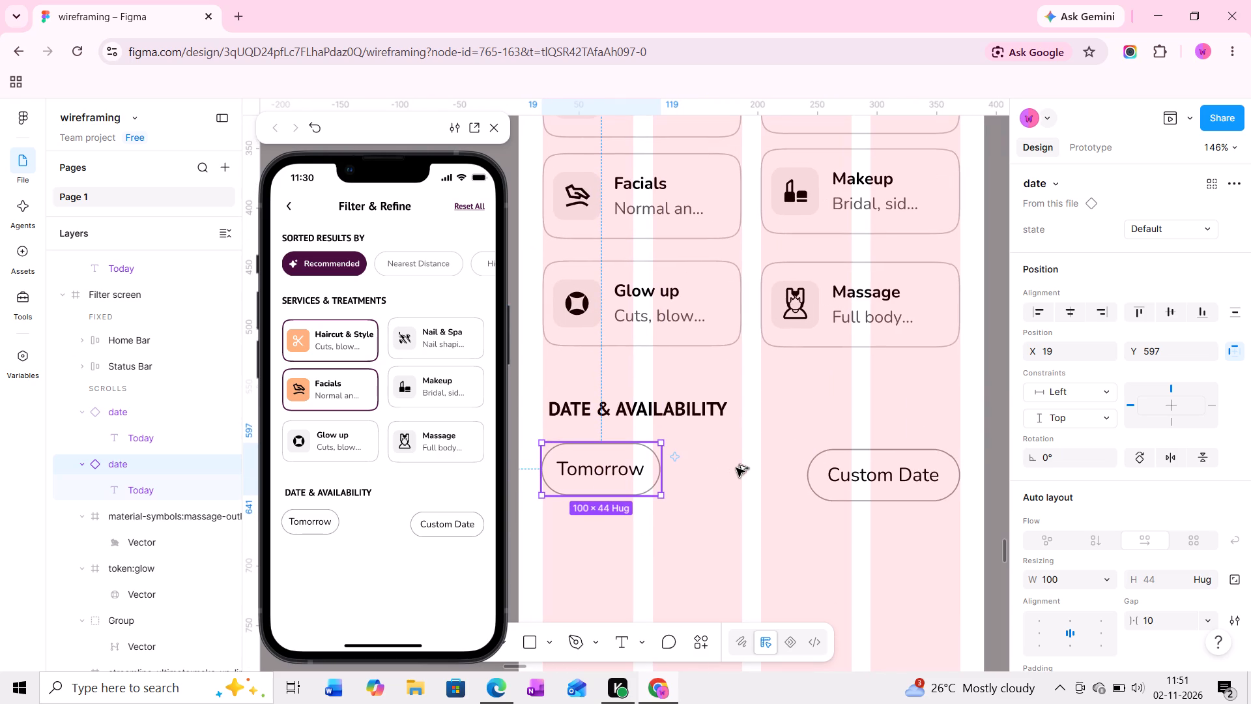
left_click_drag(736, 468, 747, 468, "alt")
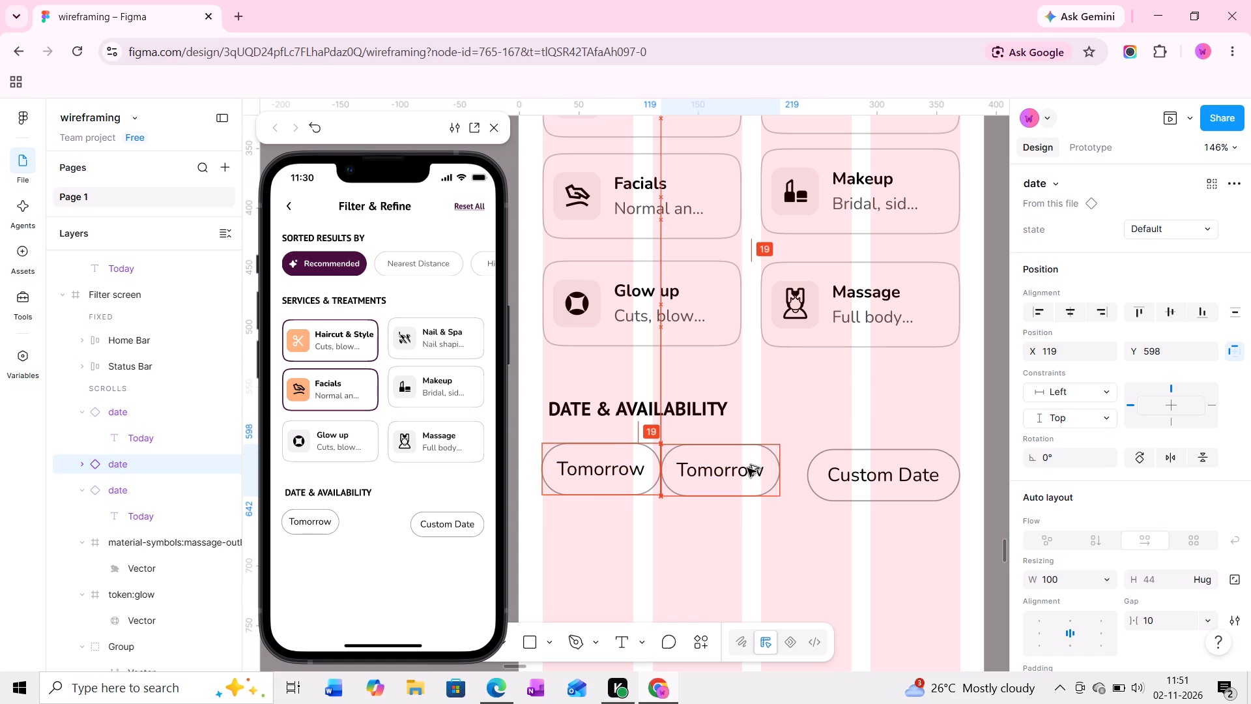
left_click_drag(747, 468, 750, 469, "alt")
left_click_drag(843, 481, 813, 563)
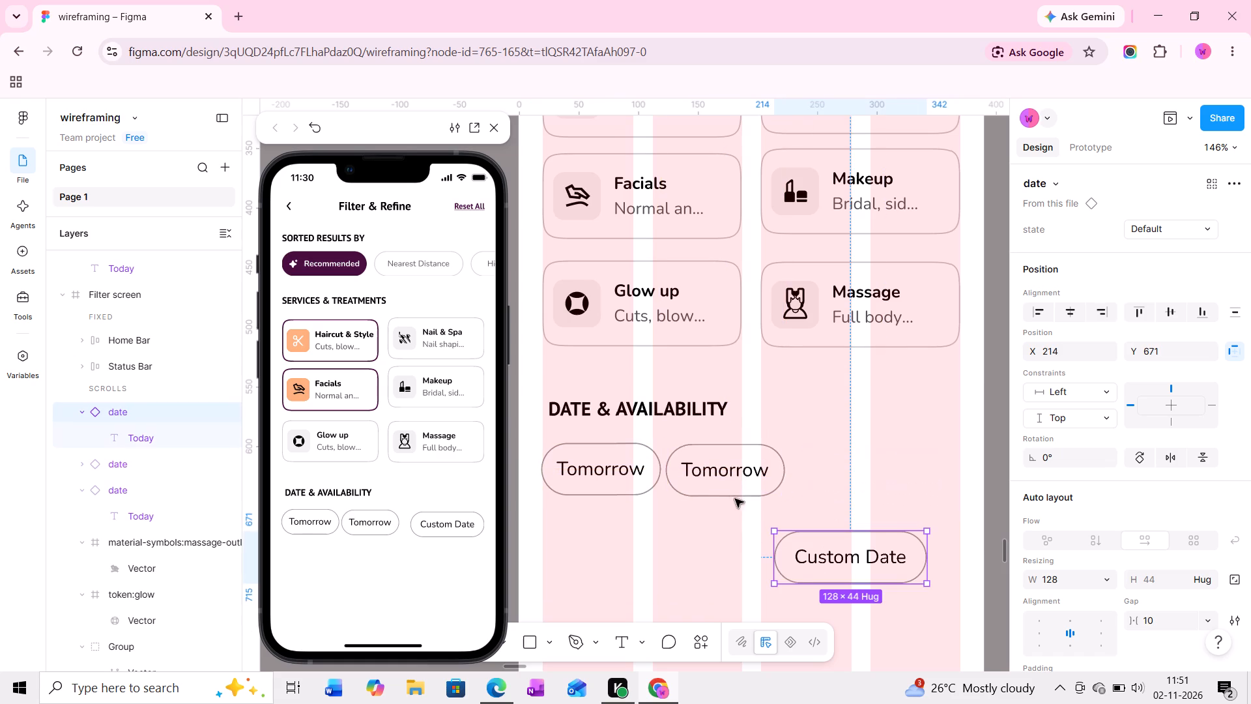
left_click_drag(726, 491, 874, 484, "alt")
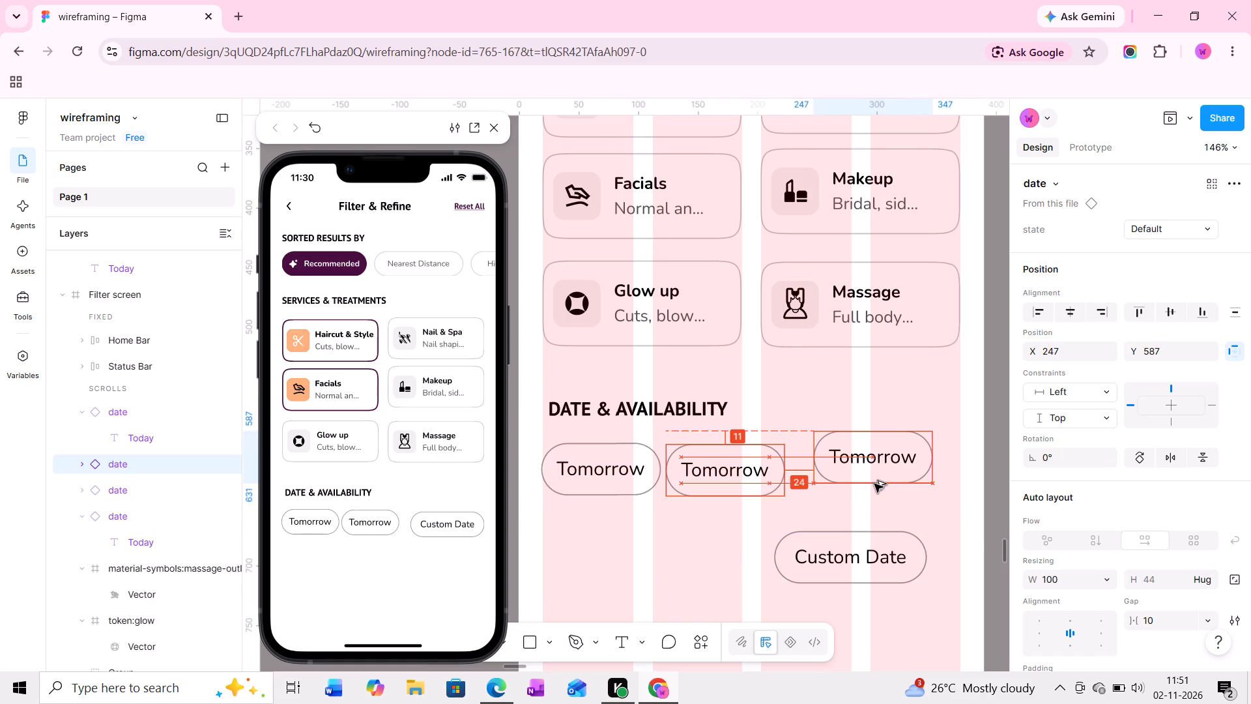
left_click_drag(874, 484, 904, 491, "alt")
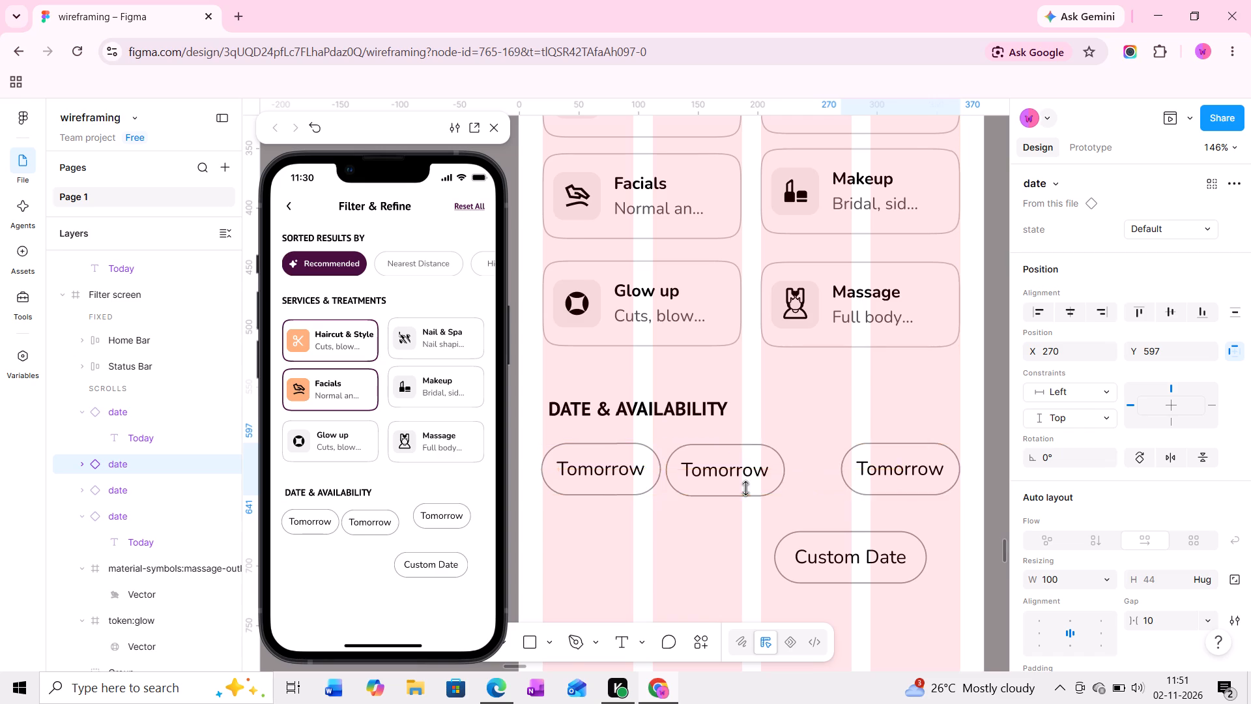
middle_click_drag(745, 488, 814, 483)
left_click_drag(784, 477, 822, 475)
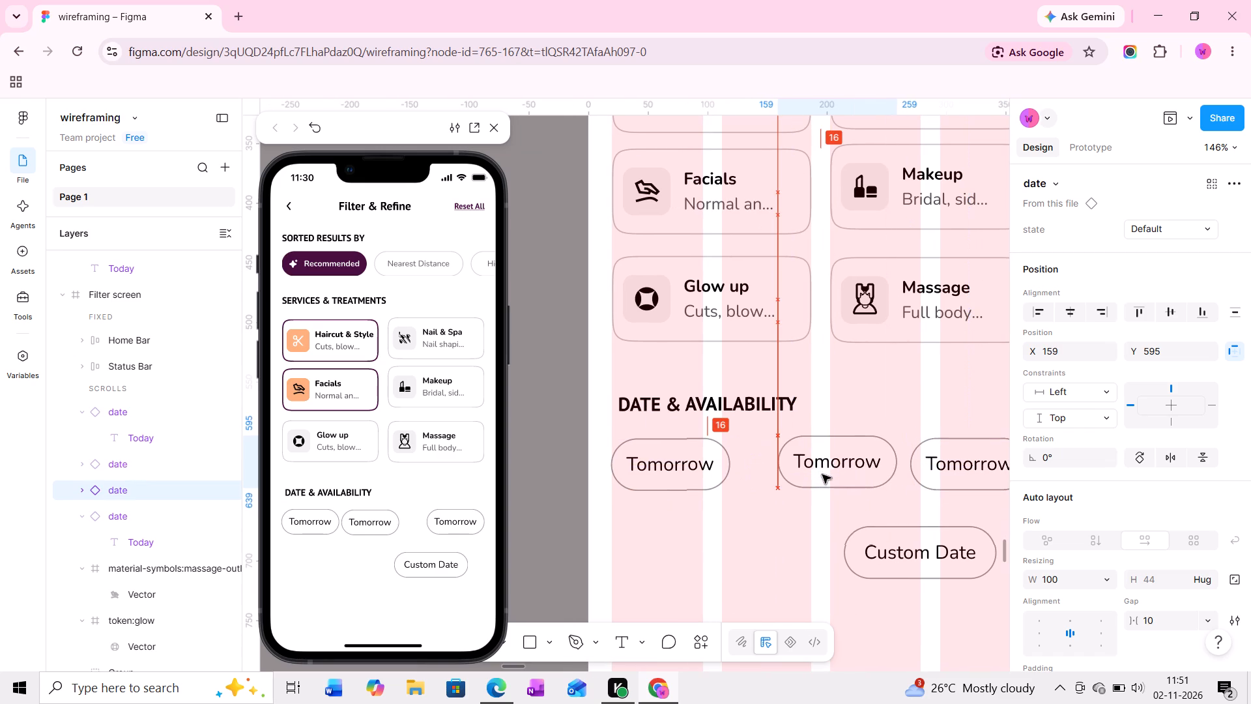
left_click_drag(822, 475, 821, 477)
Change the label of the first pill in the date row to Today.
double_click(683, 470, "ctrl")
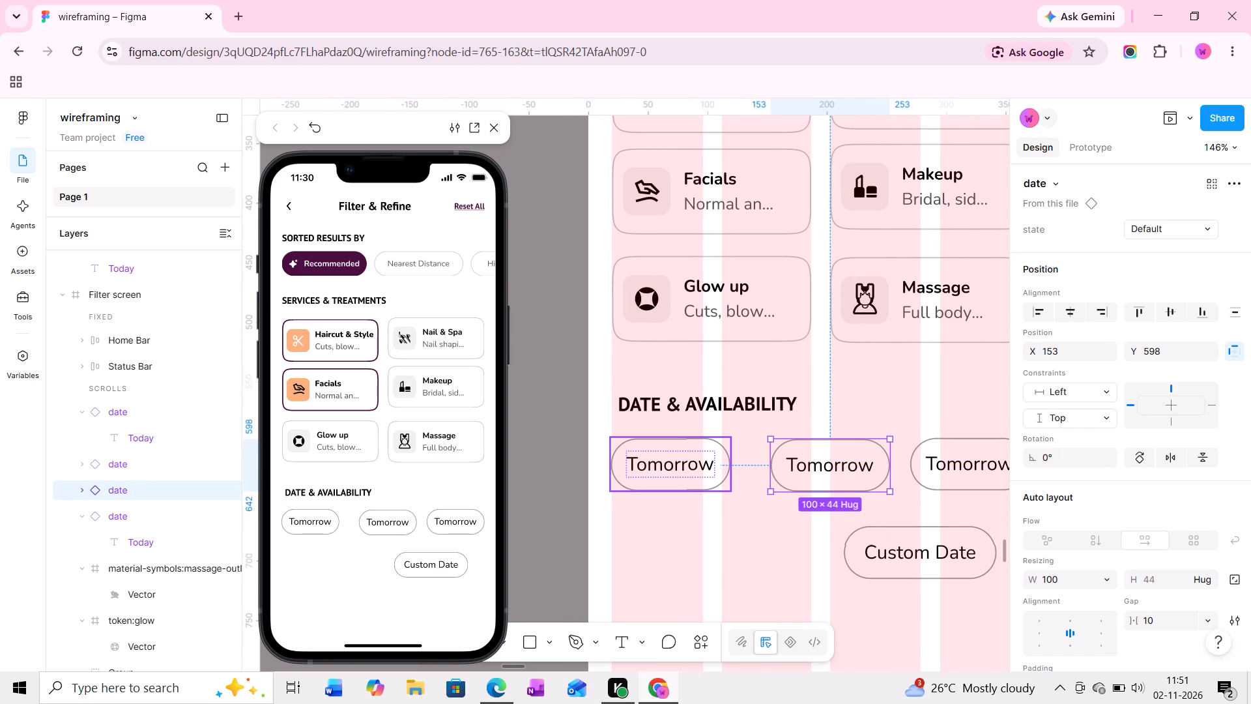
double_click(679, 467)
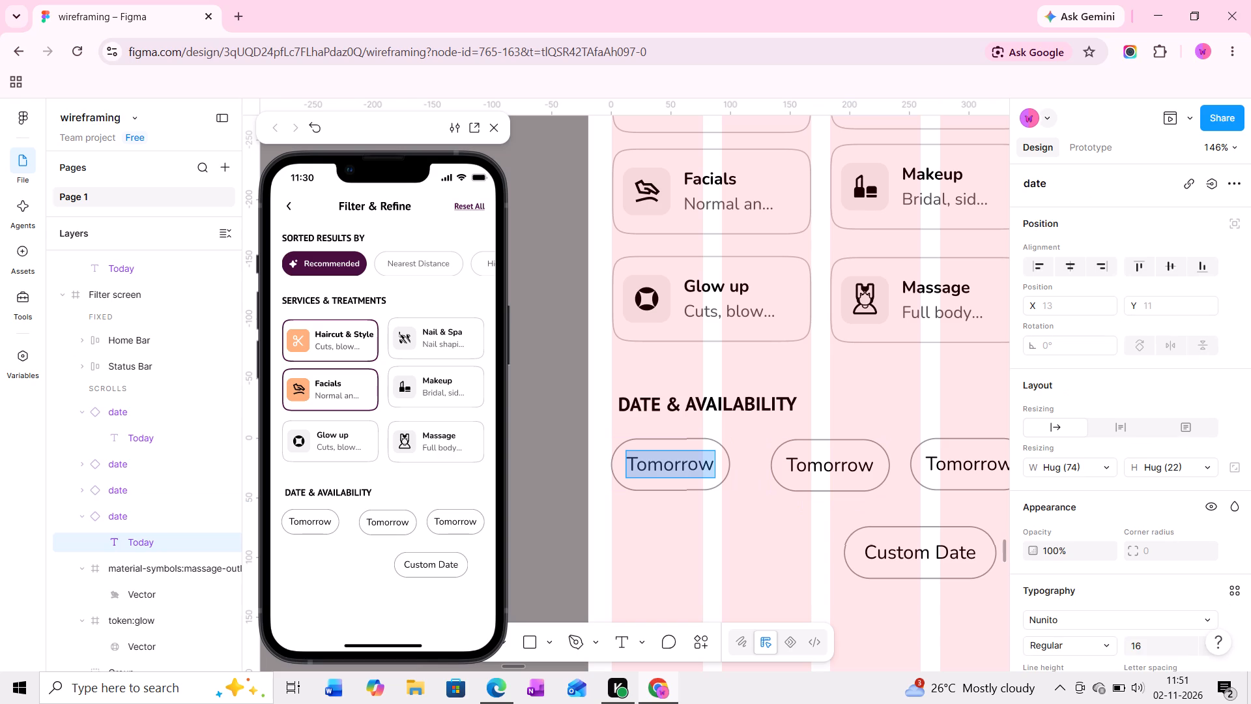
type("Today")
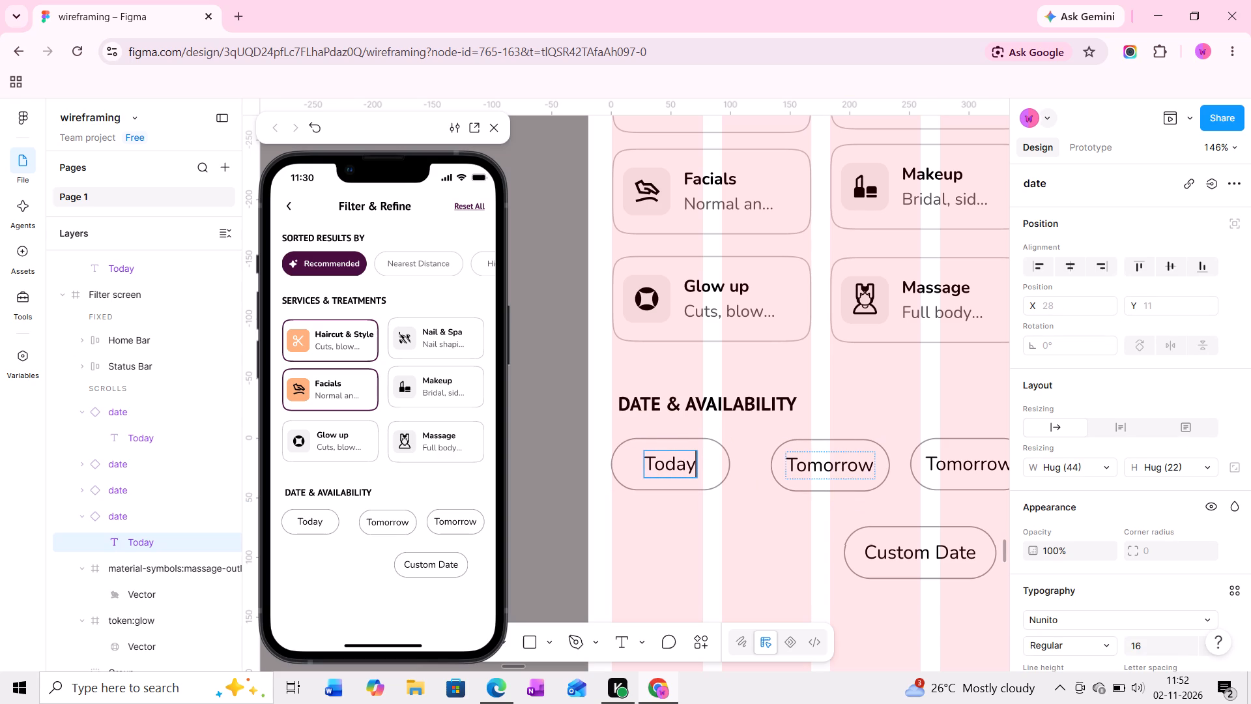
Change the label of the third pill in the date row to Custome Date.
double_click(843, 470)
scroll(870, 469, "up", 1)
middle_click_drag(861, 469, 780, 473)
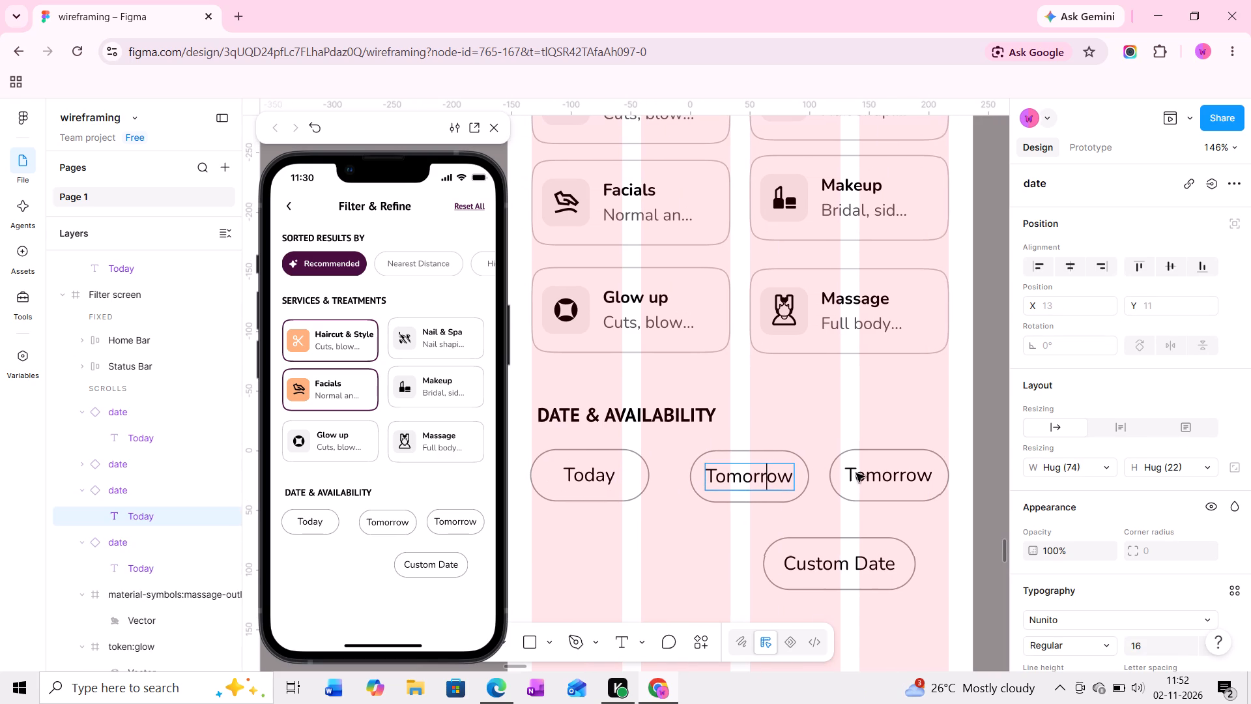
double_click(856, 473)
type("Custome date")
key("Left")
key("Left")
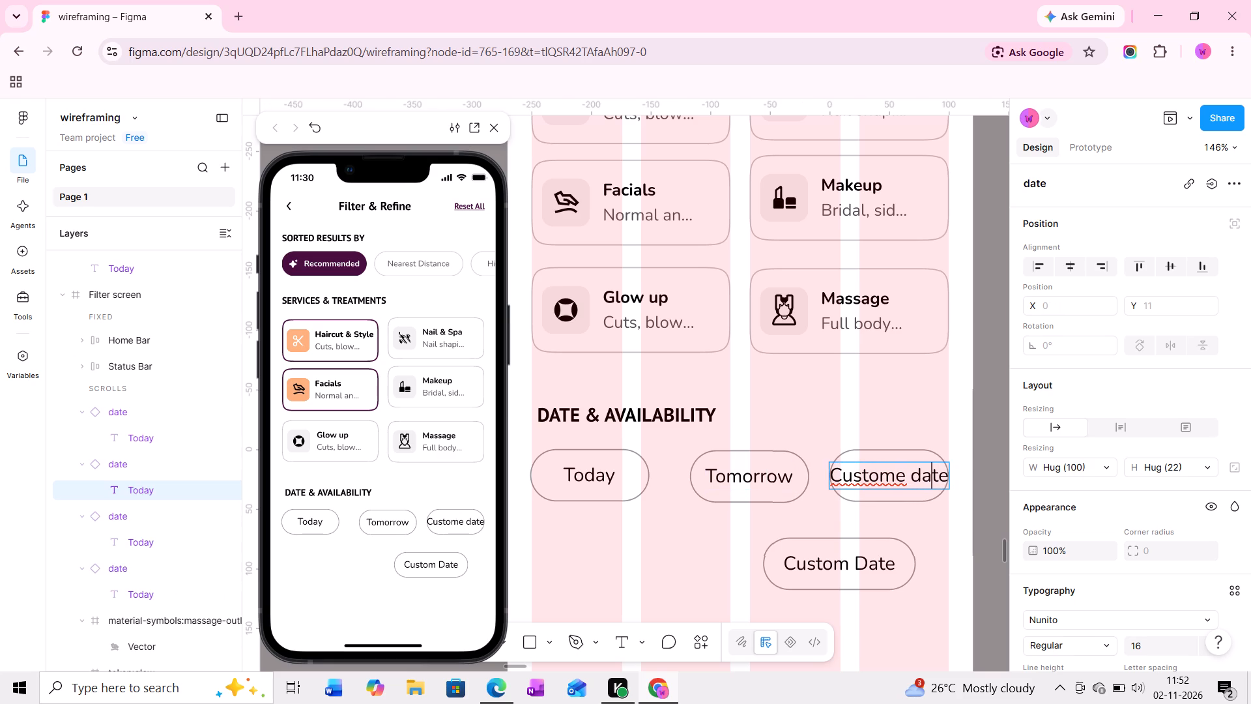
key("Left")
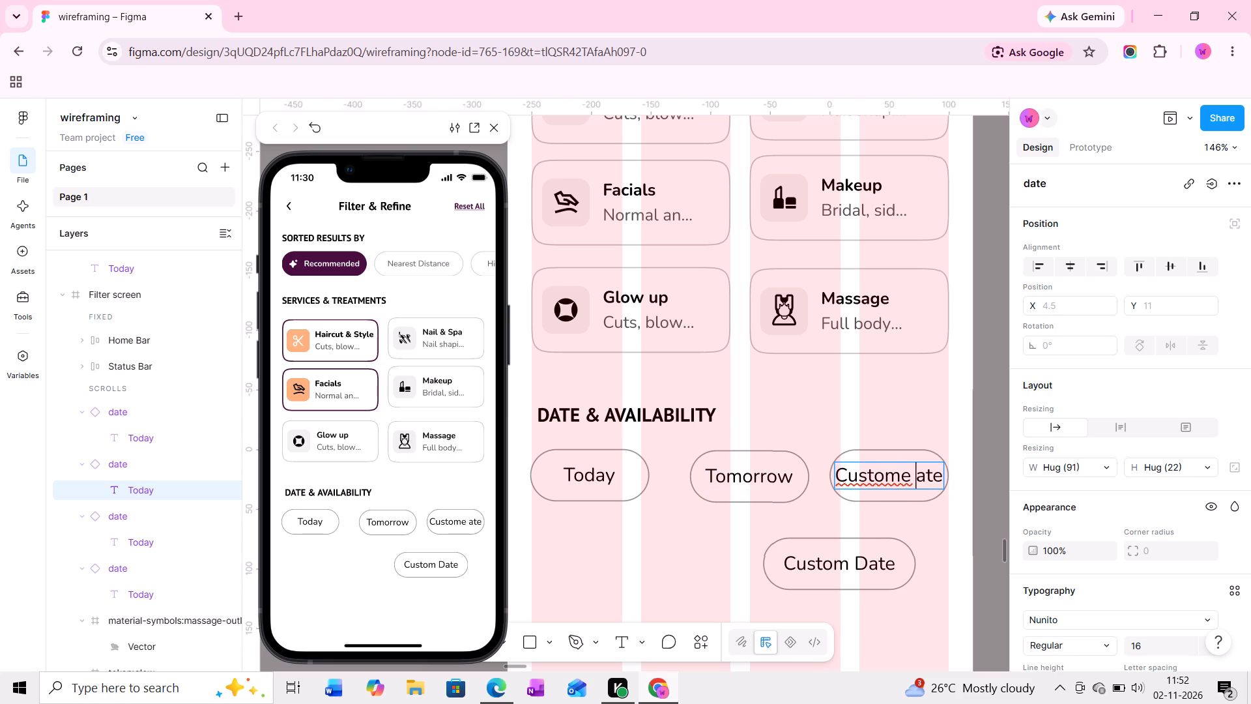
key("shift+d")
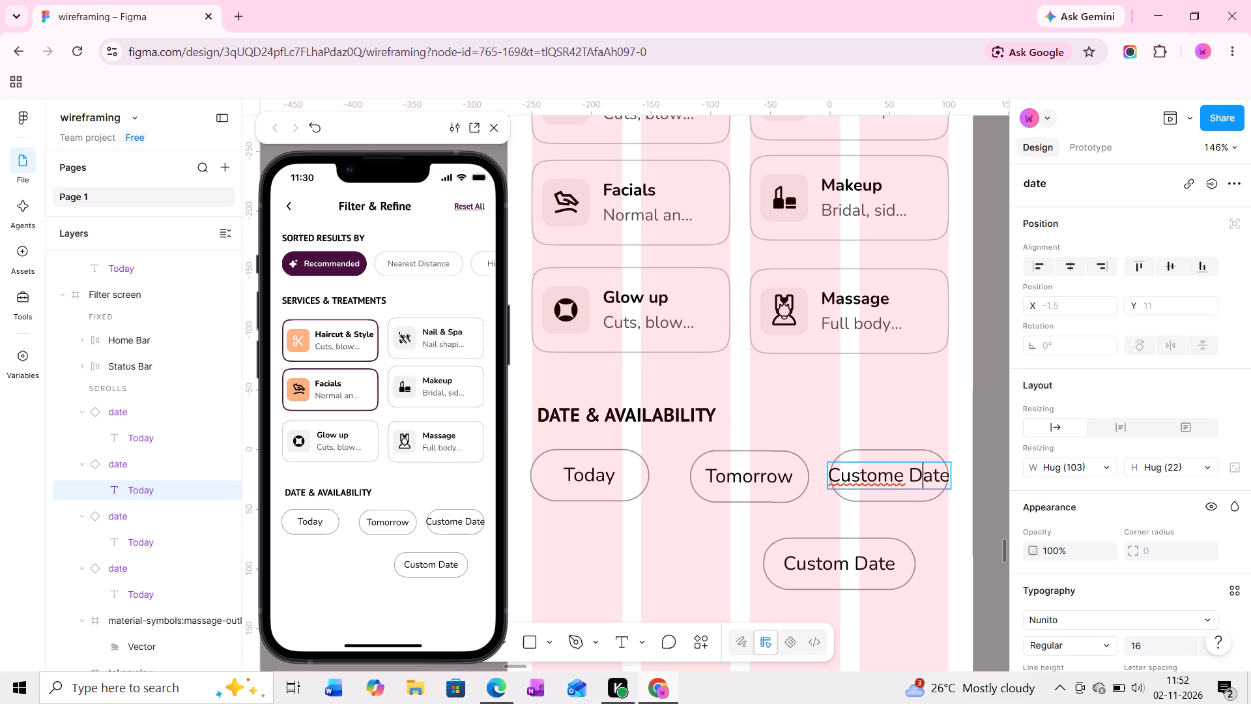
left_click(917, 504)
Widen the Custome Date pill leftward to 121 at X 249, and shift the Tomorrow pill to X 136, Y 597.
left_click(902, 452)
scroll(882, 460, "up", 11, "ctrl")
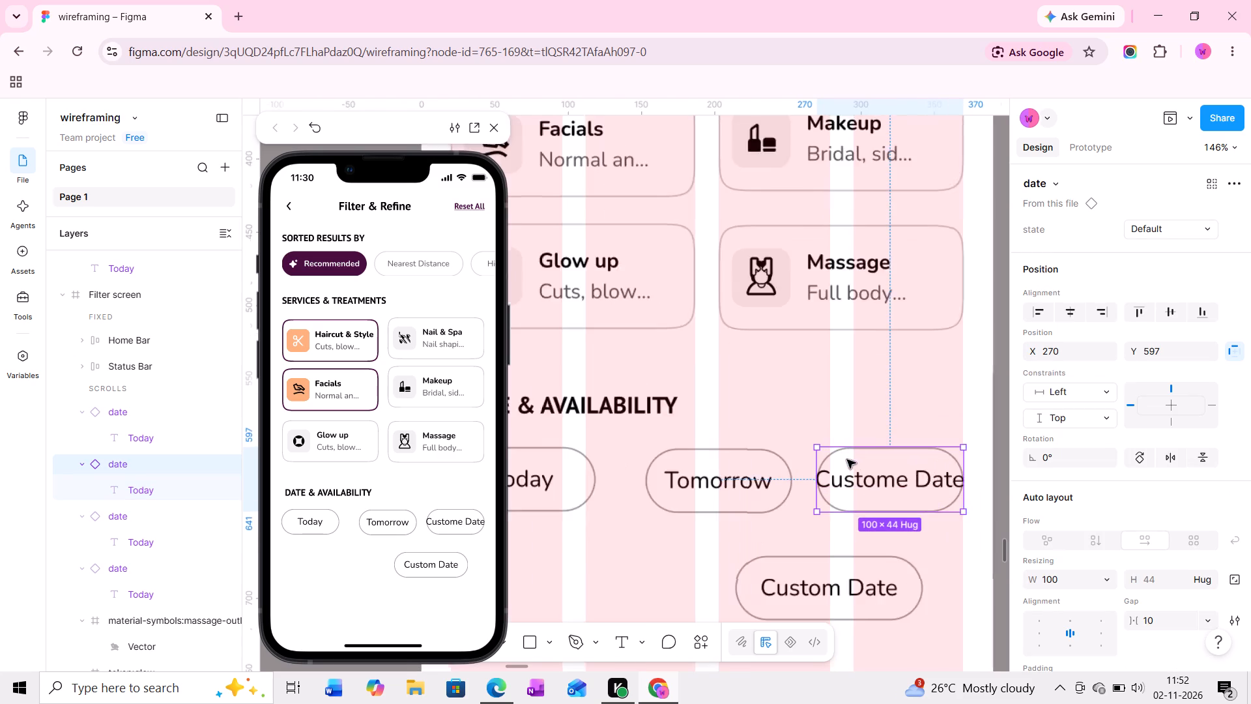
left_click_drag(807, 468, 788, 467)
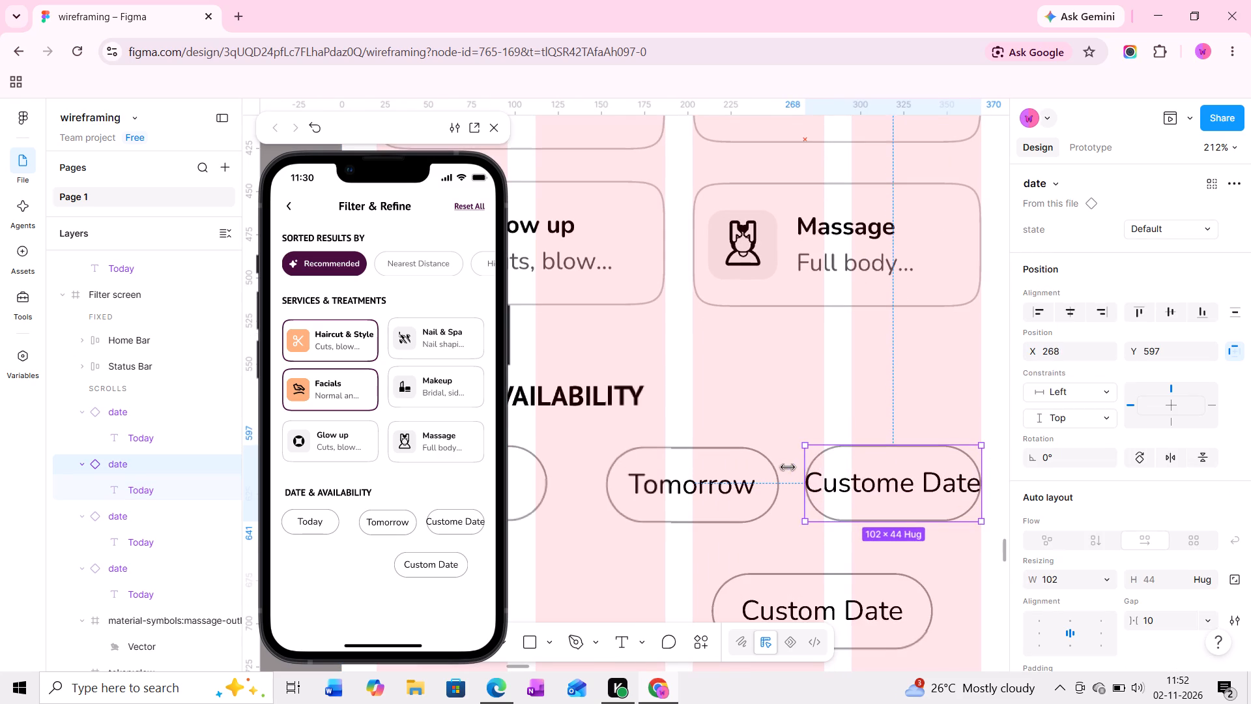
left_click_drag(788, 467, 782, 465)
scroll(792, 477, "down", 3, "ctrl")
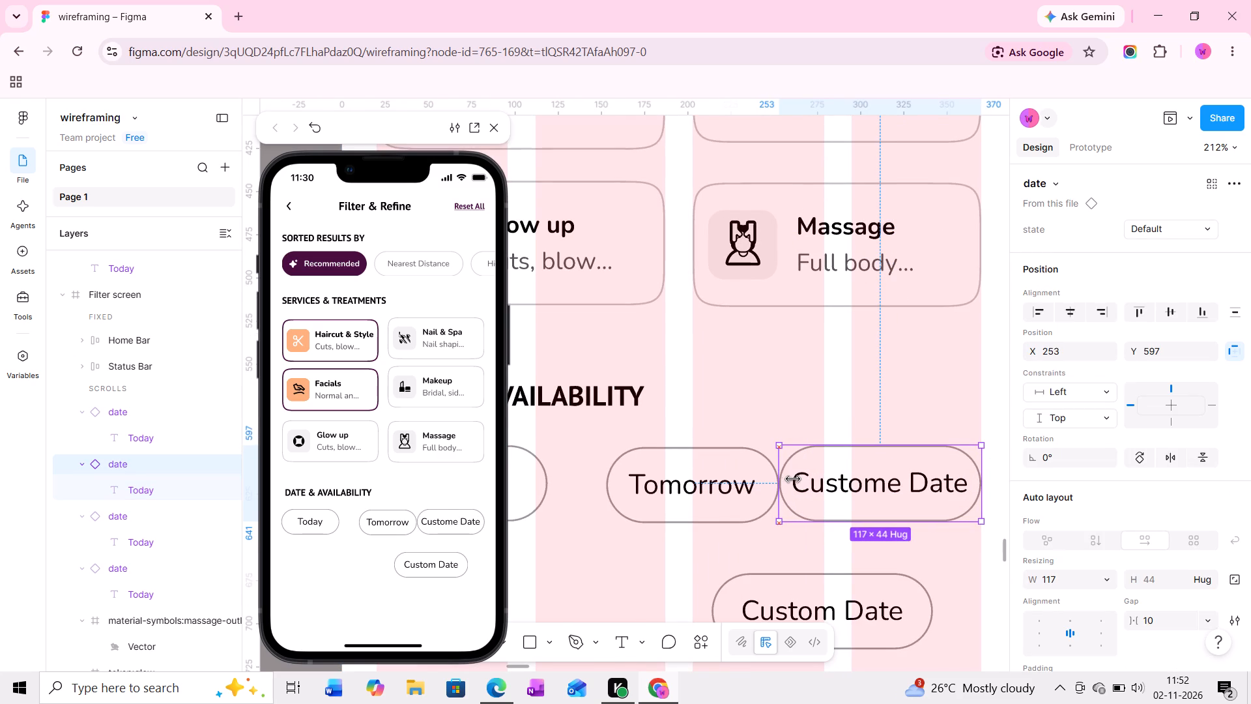
middle_click_drag(794, 479, 859, 480)
left_click_drag(788, 482, 760, 480)
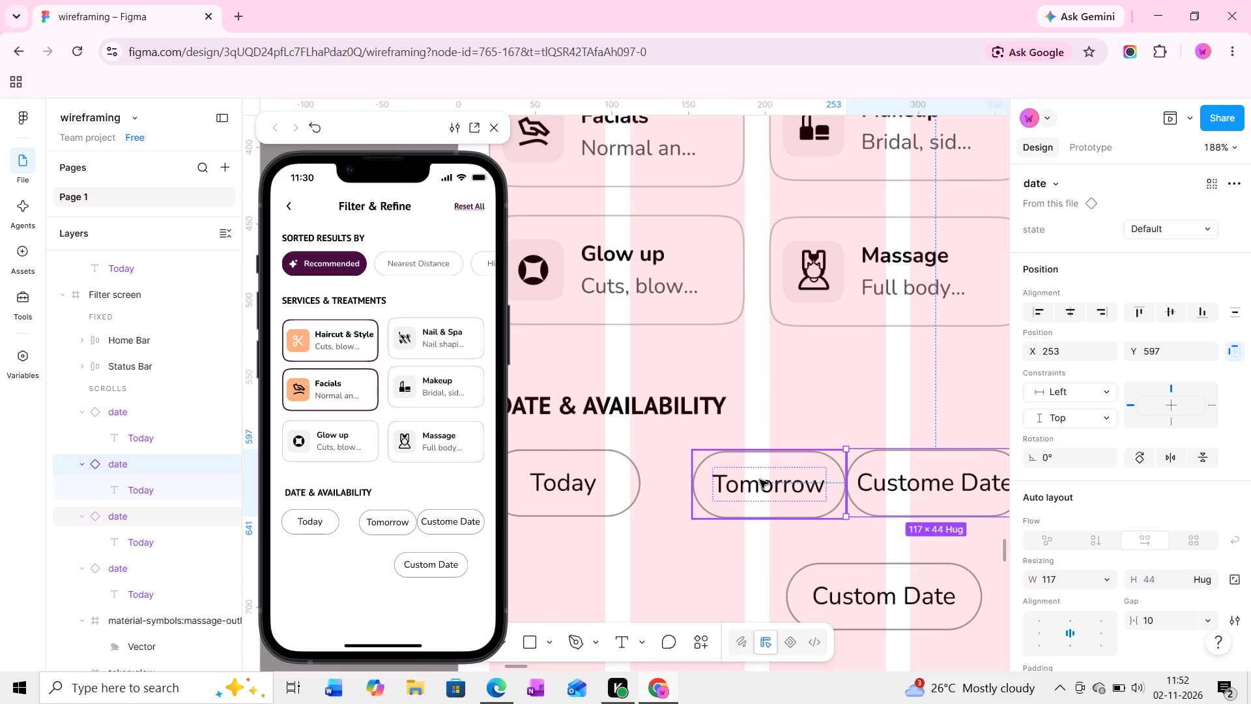
left_click_drag(760, 480, 760, 479)
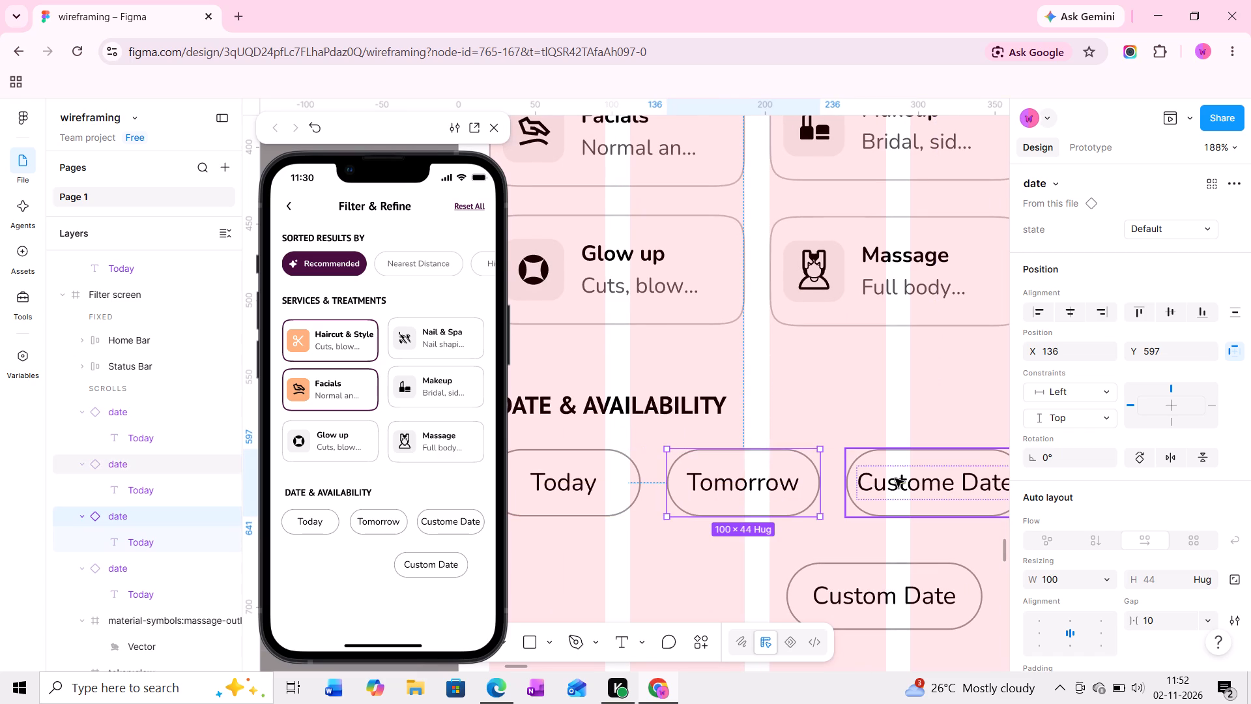
left_click(895, 478)
left_click_drag(846, 480, 840, 480)
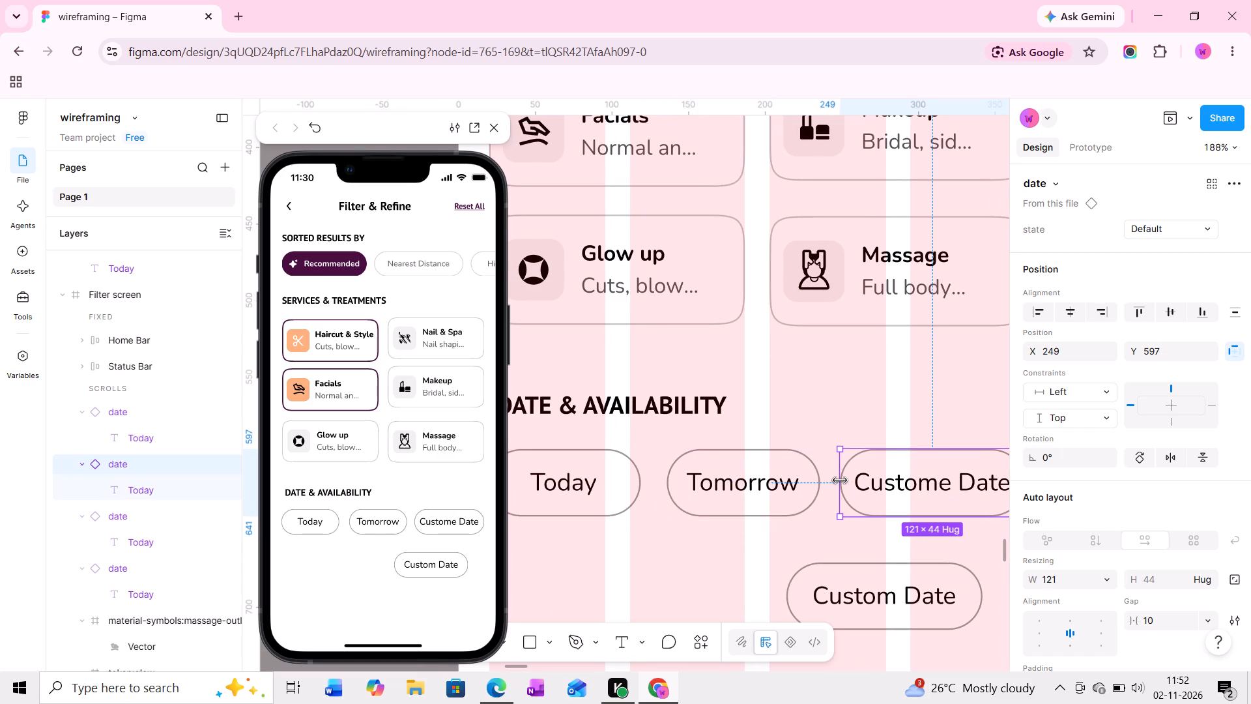
left_click_drag(840, 480, 839, 480)
Delete the old Custom Date pill below the date row.
scroll(834, 479, "down", 3, "ctrl")
left_click(833, 555)
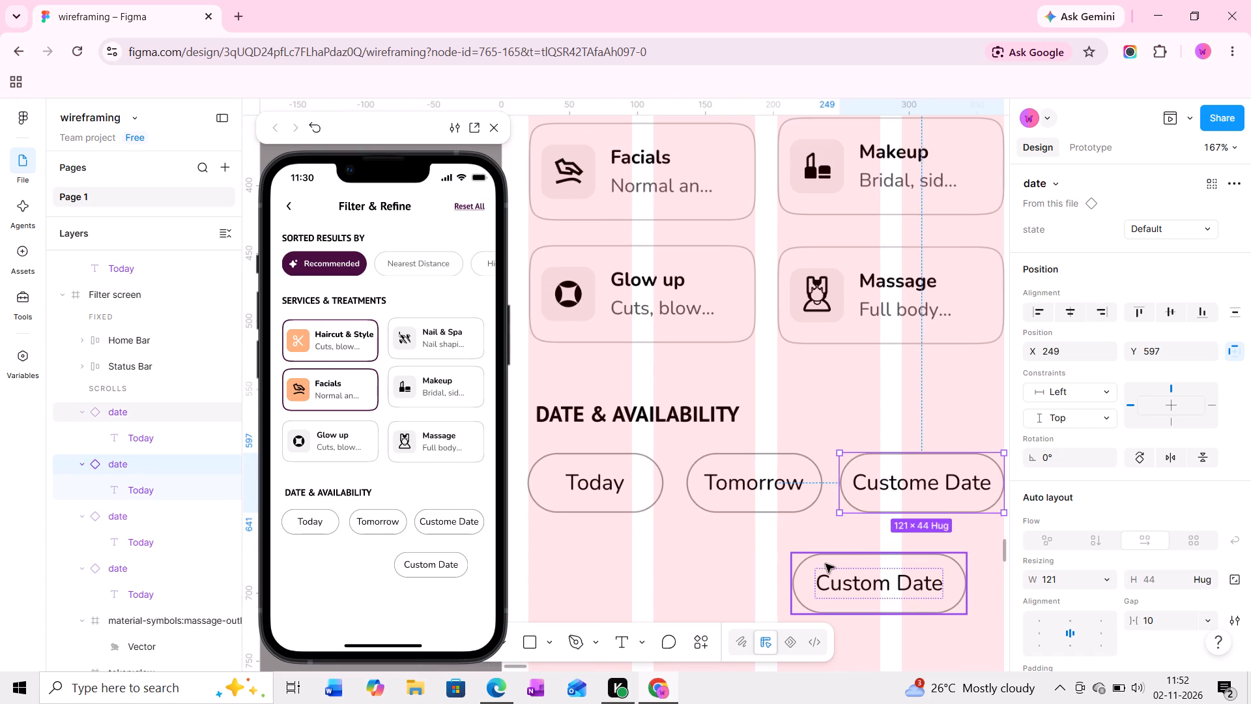
key("Delete")
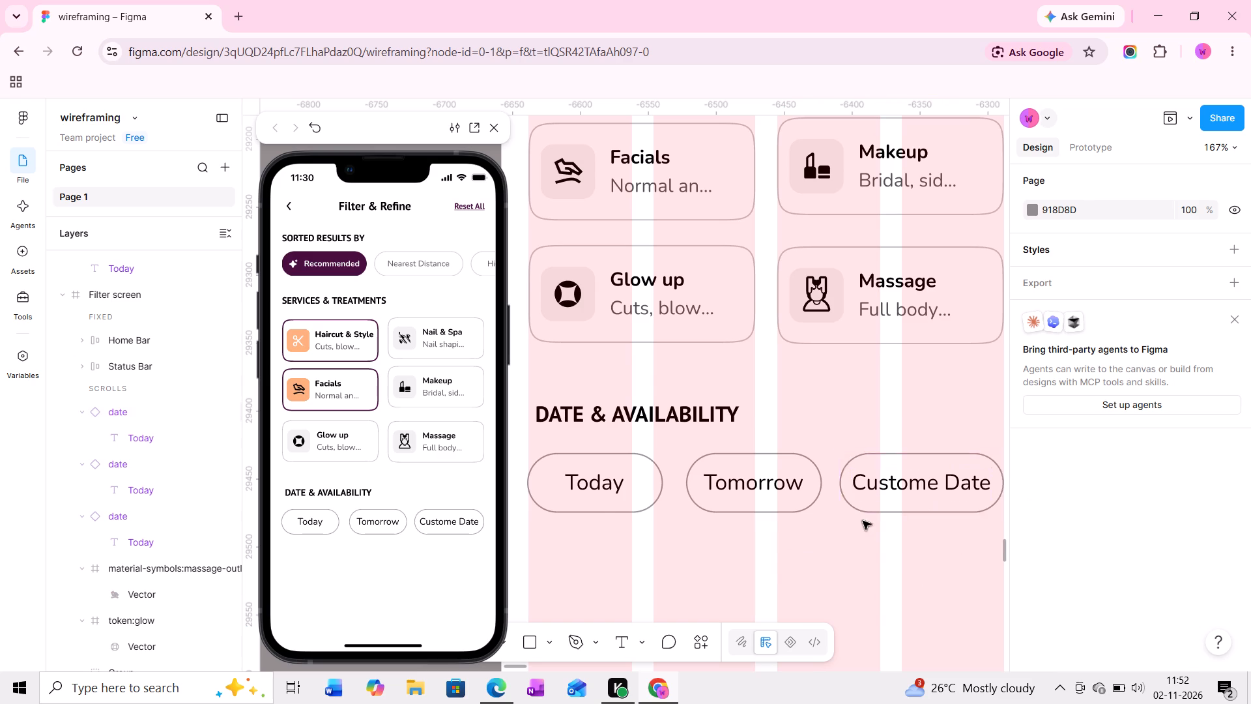
Test the Custome Date pill's clicked and default states in the prototype preview.
left_click(429, 527)
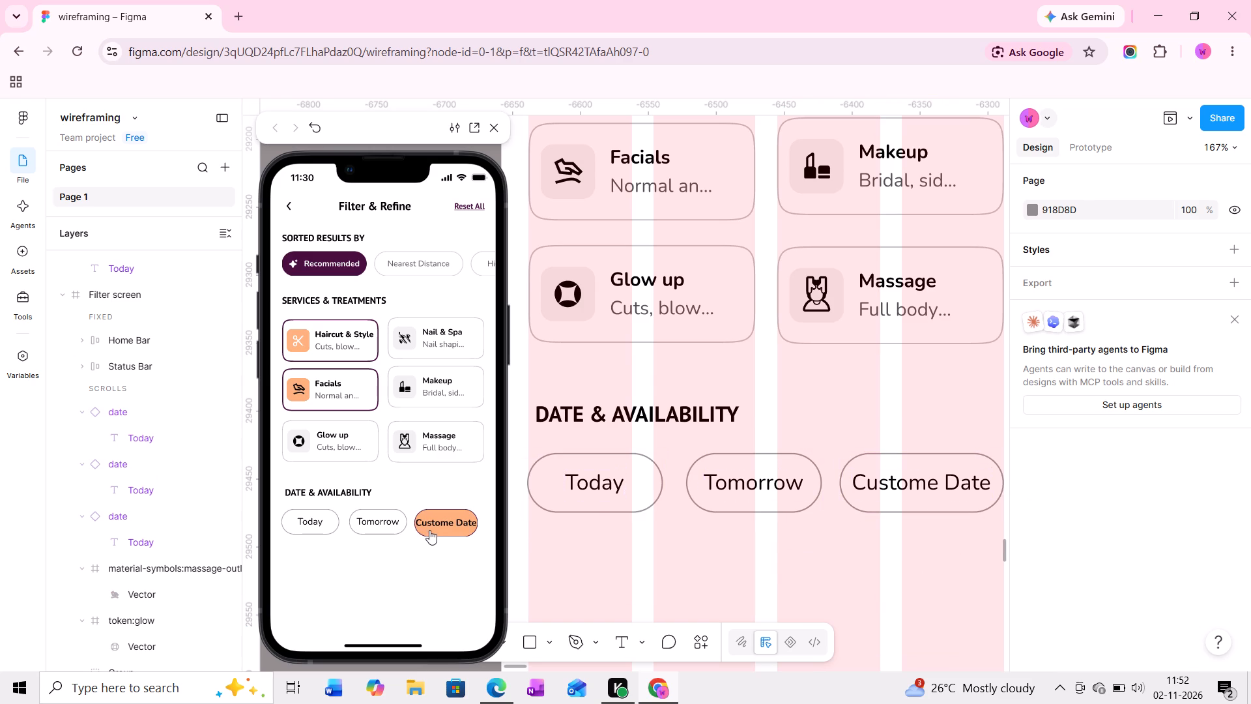
left_click(429, 530)
Switch the Custome Date pill in the Filter screen to the clicked state.
middle_click_drag(833, 490, 766, 495)
middle_click_drag(763, 494, 883, 494)
middle_click_drag(695, 499, 902, 502)
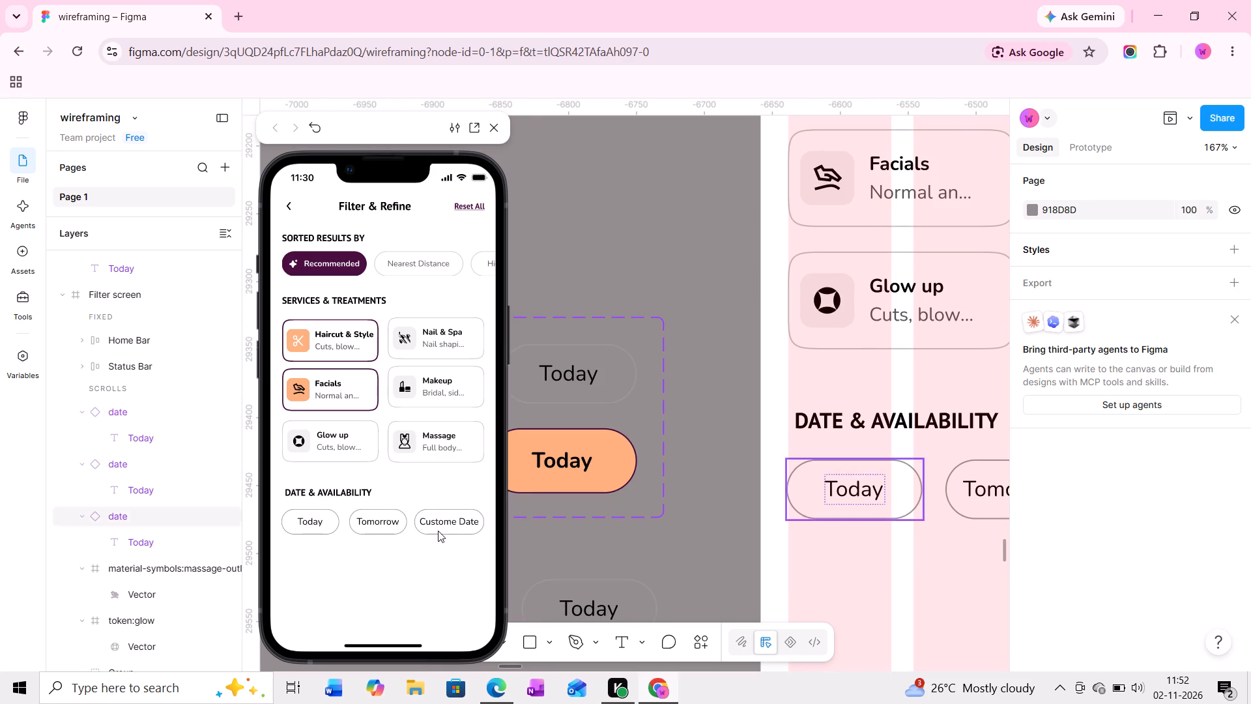
middle_click_drag(887, 500, 656, 500)
middle_click_drag(970, 483, 837, 477)
left_click(866, 477)
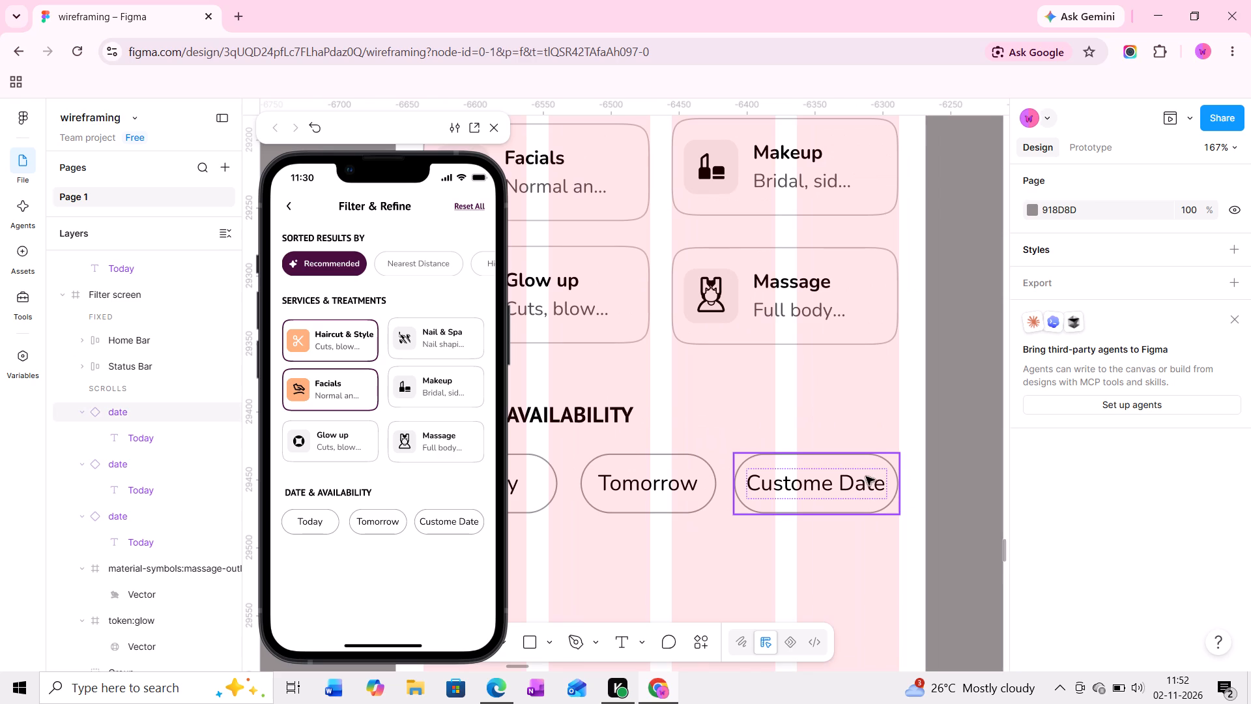
left_click(1211, 229)
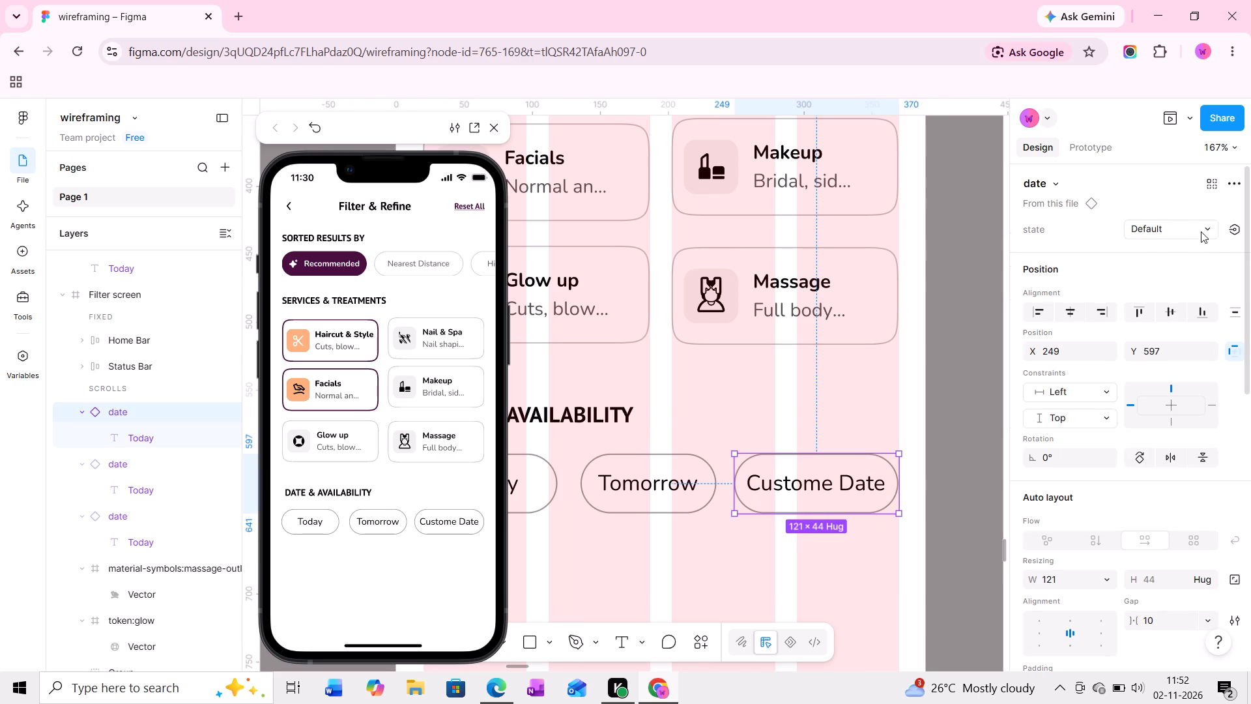
left_click(1162, 246)
Reposition the clicked Custome Date pill to X 245, Y 593 and widen it to 125.
scroll(756, 495, "up", 5, "ctrl")
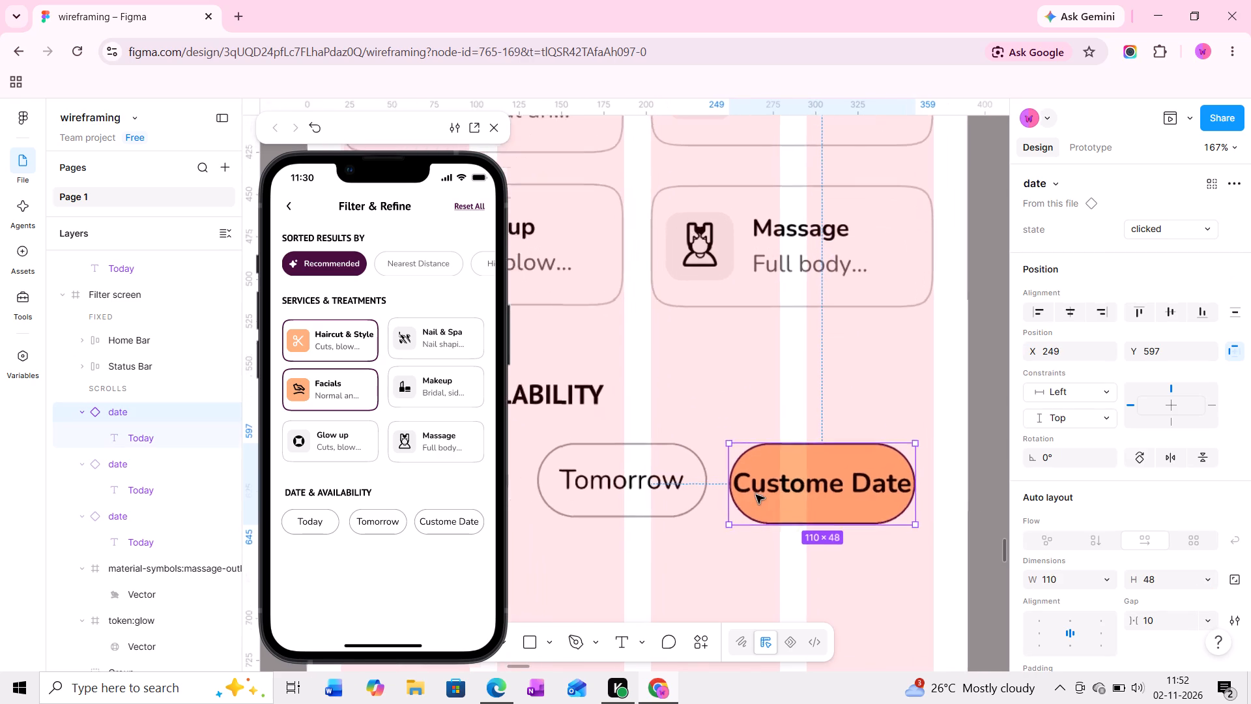
left_click_drag(736, 485, 723, 479)
left_click_drag(728, 478, 743, 478)
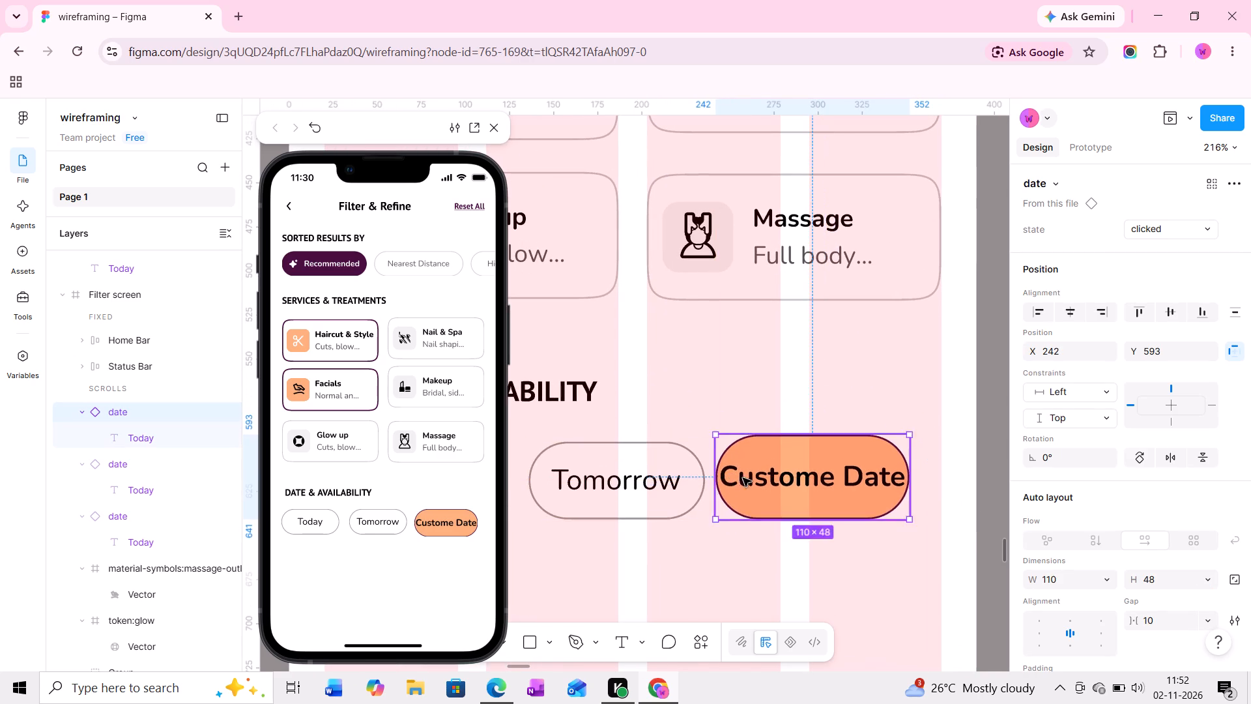
left_click_drag(743, 478, 757, 478)
left_click_drag(745, 481, 721, 482)
Move the Tomorrow pill to X 132, Y 597, between the Today and Custome Date pills.
middle_click_drag(721, 481, 876, 480)
left_click_drag(833, 482, 826, 480)
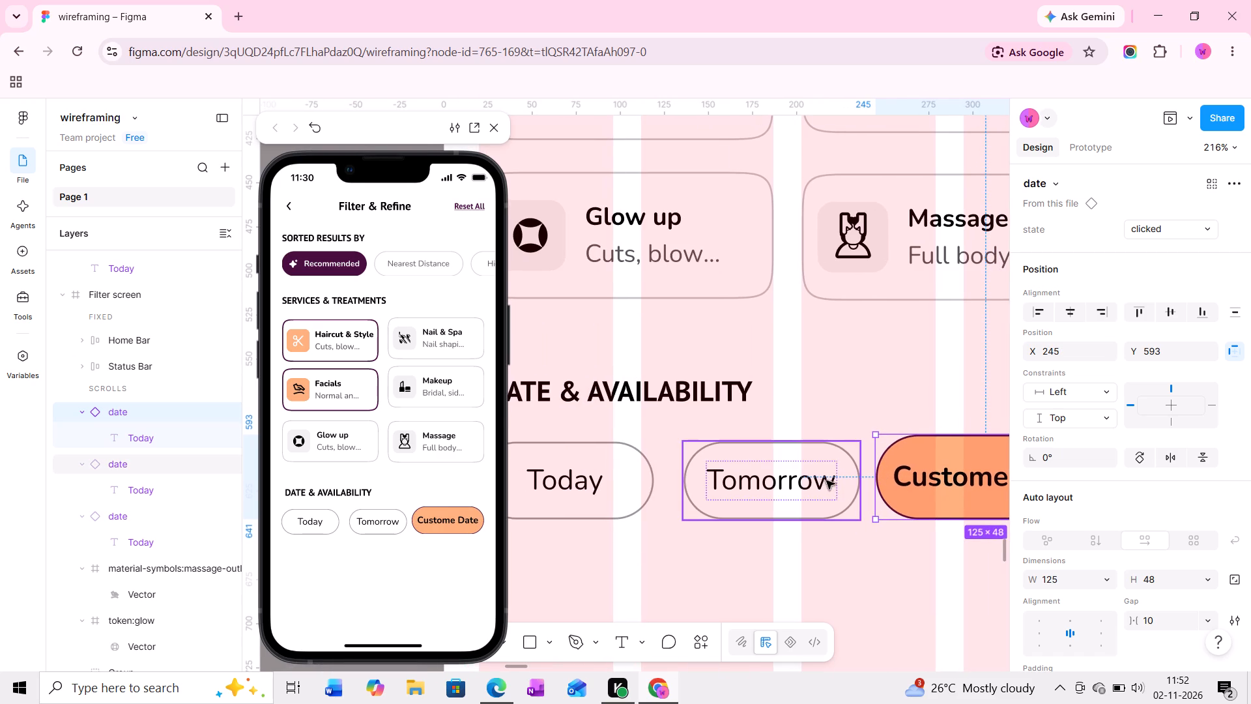
left_click_drag(826, 480, 822, 480)
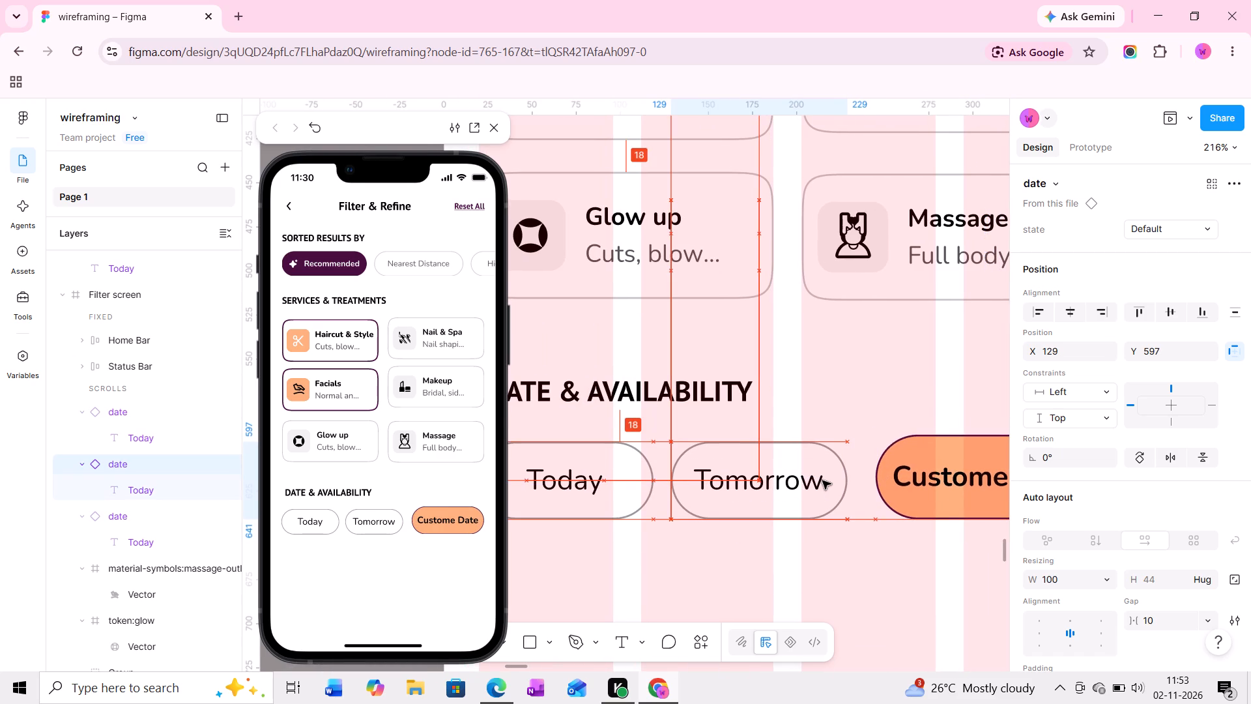
left_click_drag(822, 480, 825, 480)
Test how the Custome Date and Tomorrow pills switch states in the prototype preview.
left_click(452, 515)
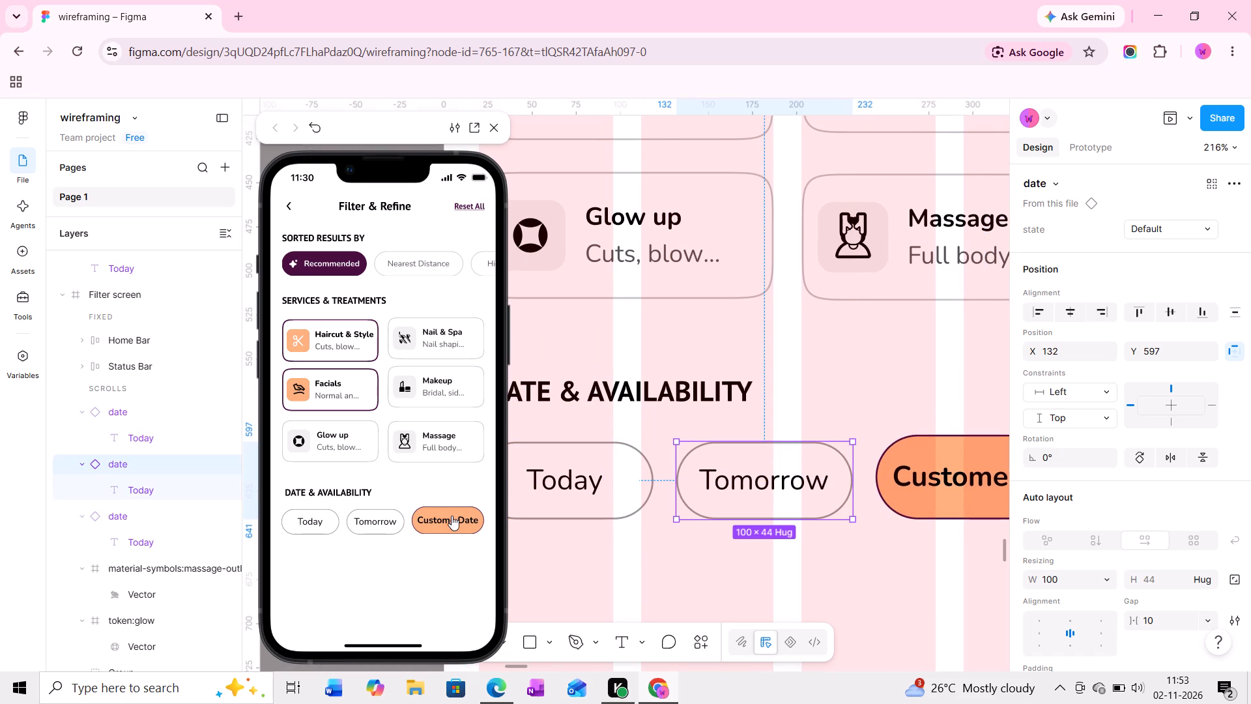
left_click(386, 523)
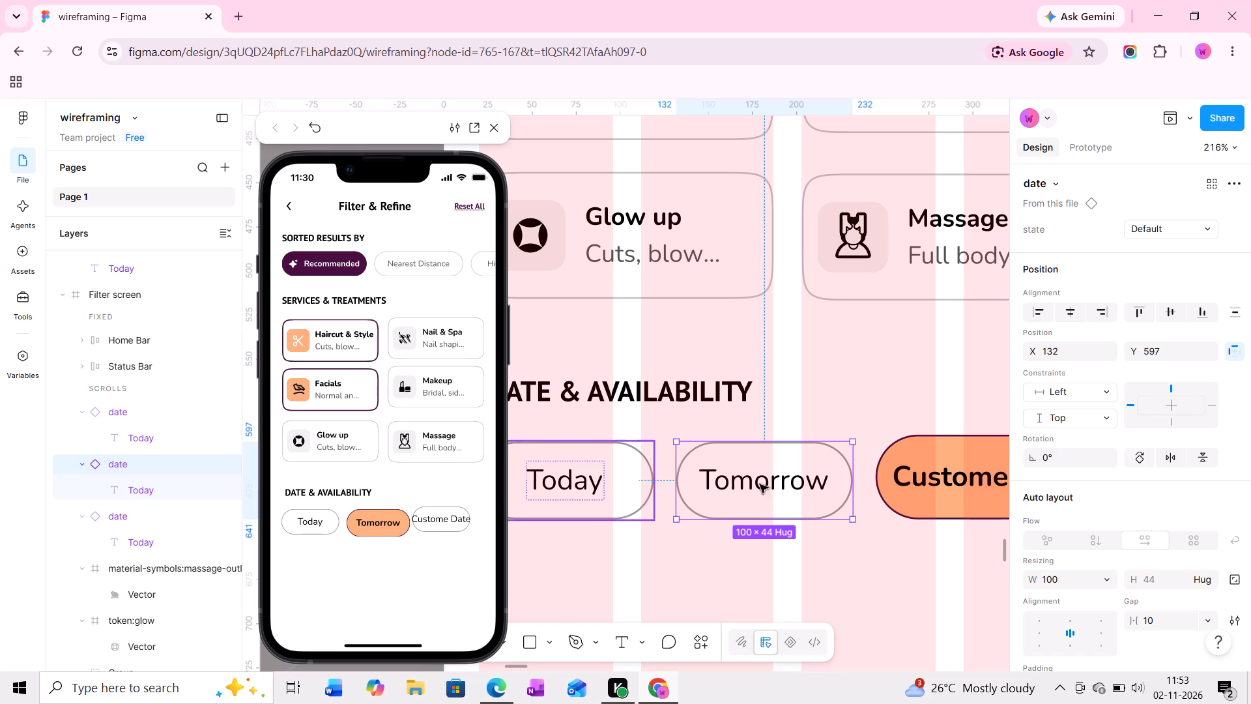
Switch the Custome Date pill in the Filter screen to the Default state.
left_click(937, 465)
left_click(1179, 225)
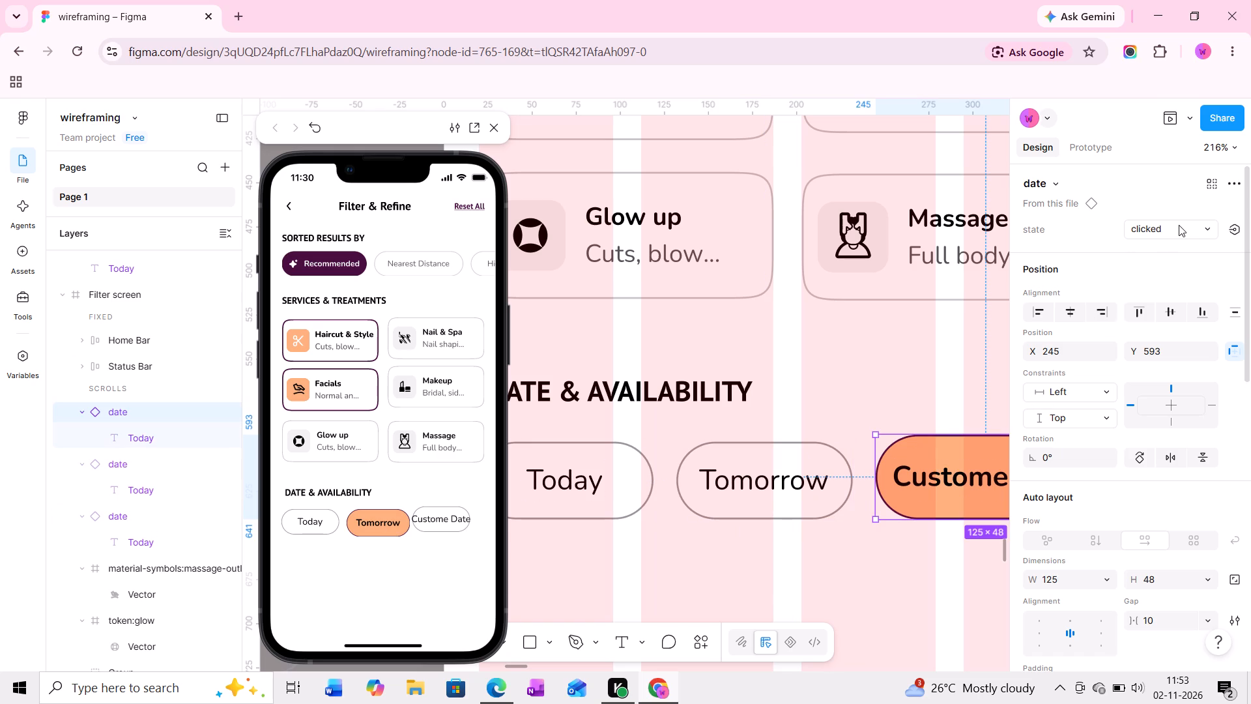
left_click(1179, 216)
middle_click_drag(917, 418, 759, 413)
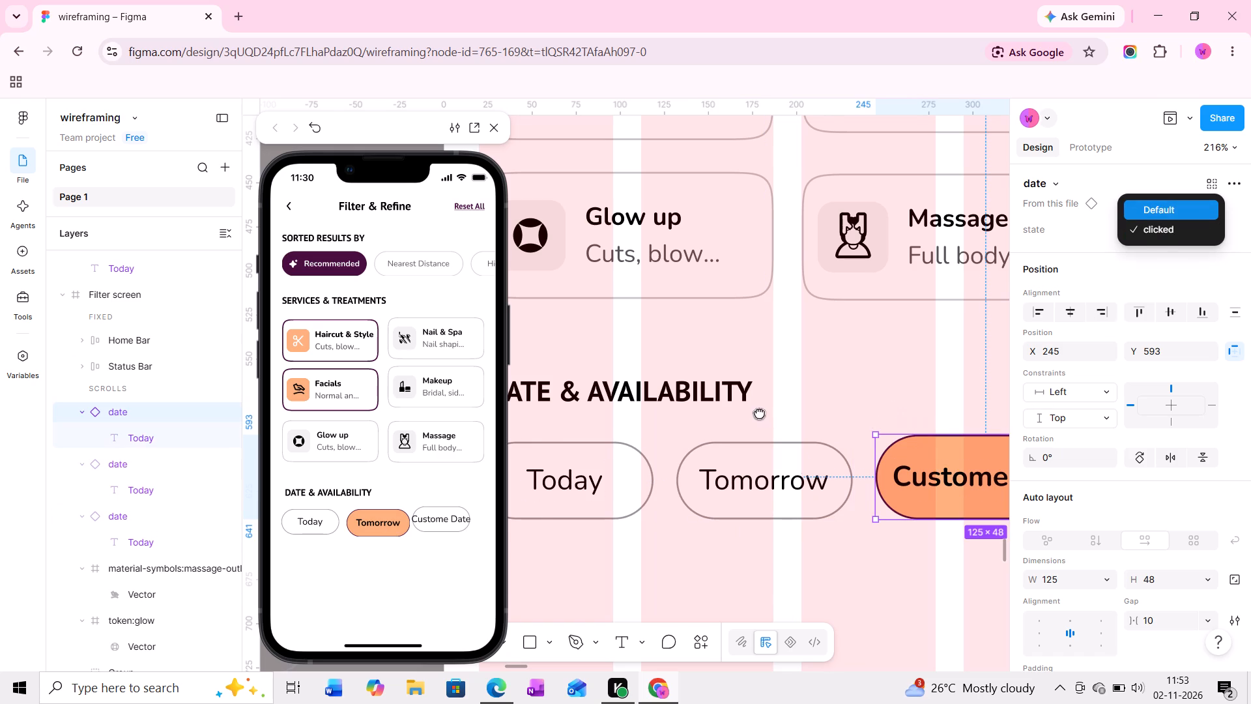
middle_click_drag(759, 413, 757, 413)
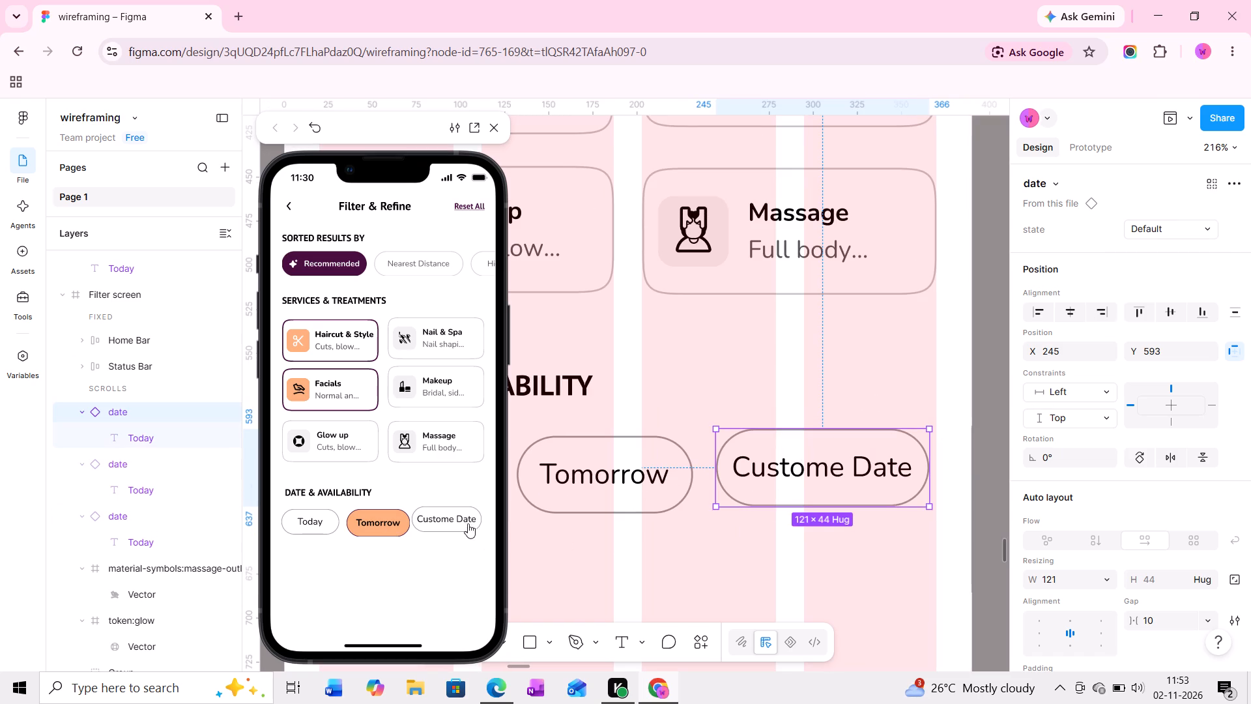
Toggle the highlighted Tomorrow pill in the prototype preview to check its state change.
left_click(399, 523)
Move the Custome Date pill to X 249, Y 597, in line with the Tomorrow pill.
middle_click_drag(627, 501, 793, 492)
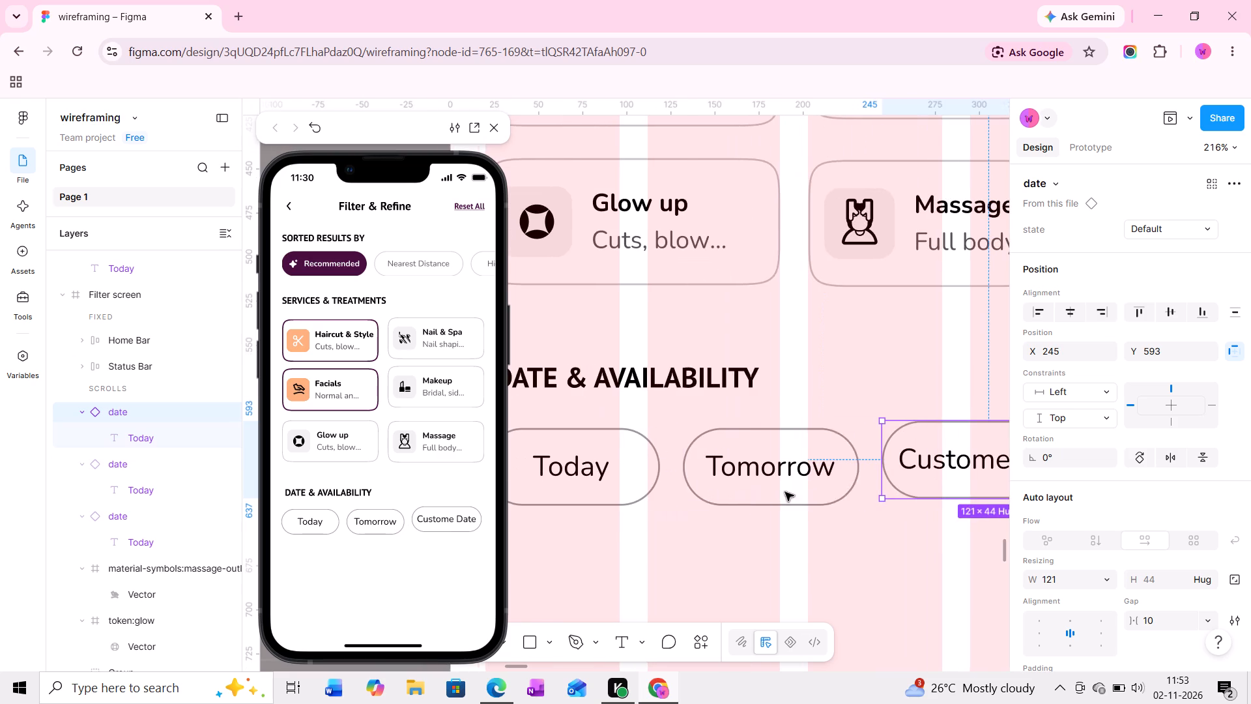
middle_click_drag(866, 470, 744, 477)
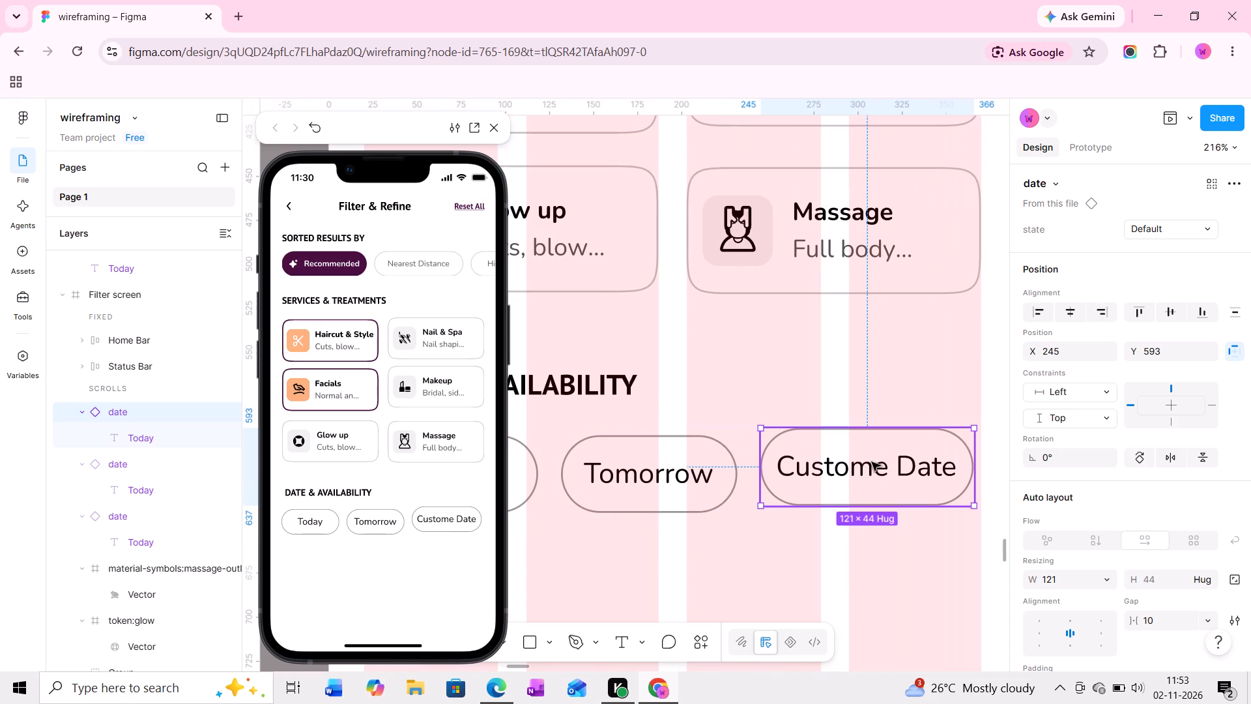
left_click_drag(872, 462, 875, 475)
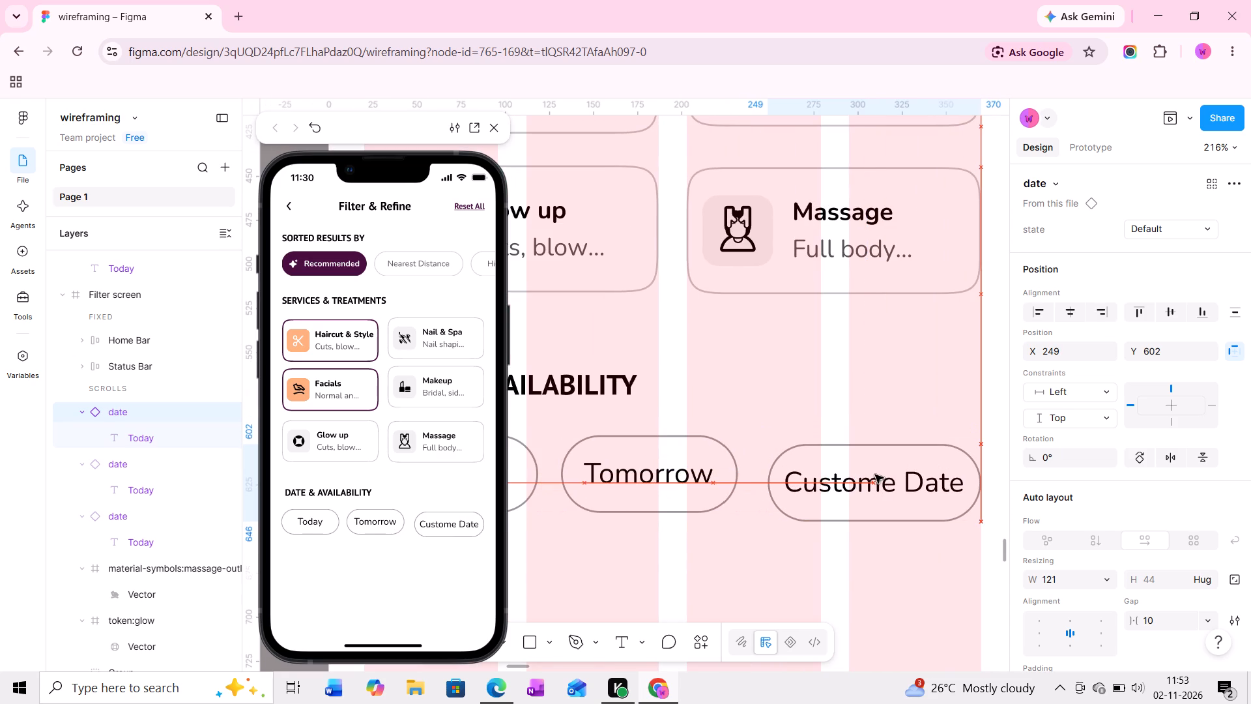
left_click_drag(875, 475, 875, 473)
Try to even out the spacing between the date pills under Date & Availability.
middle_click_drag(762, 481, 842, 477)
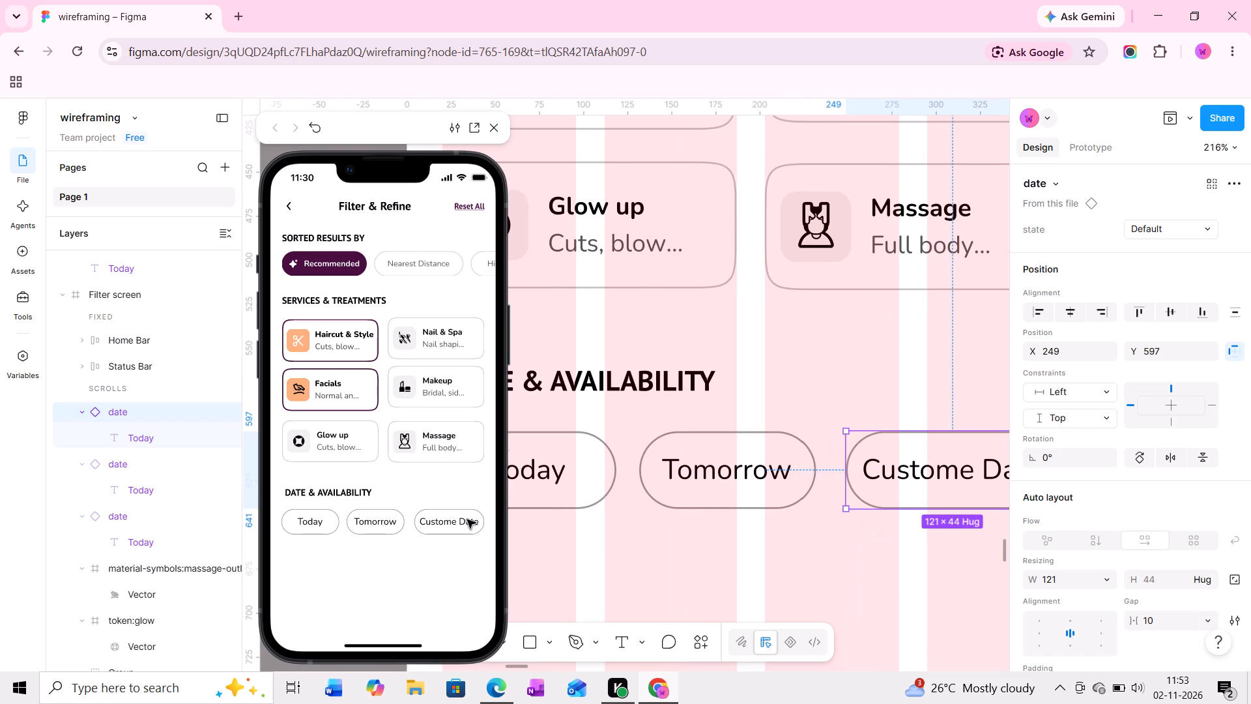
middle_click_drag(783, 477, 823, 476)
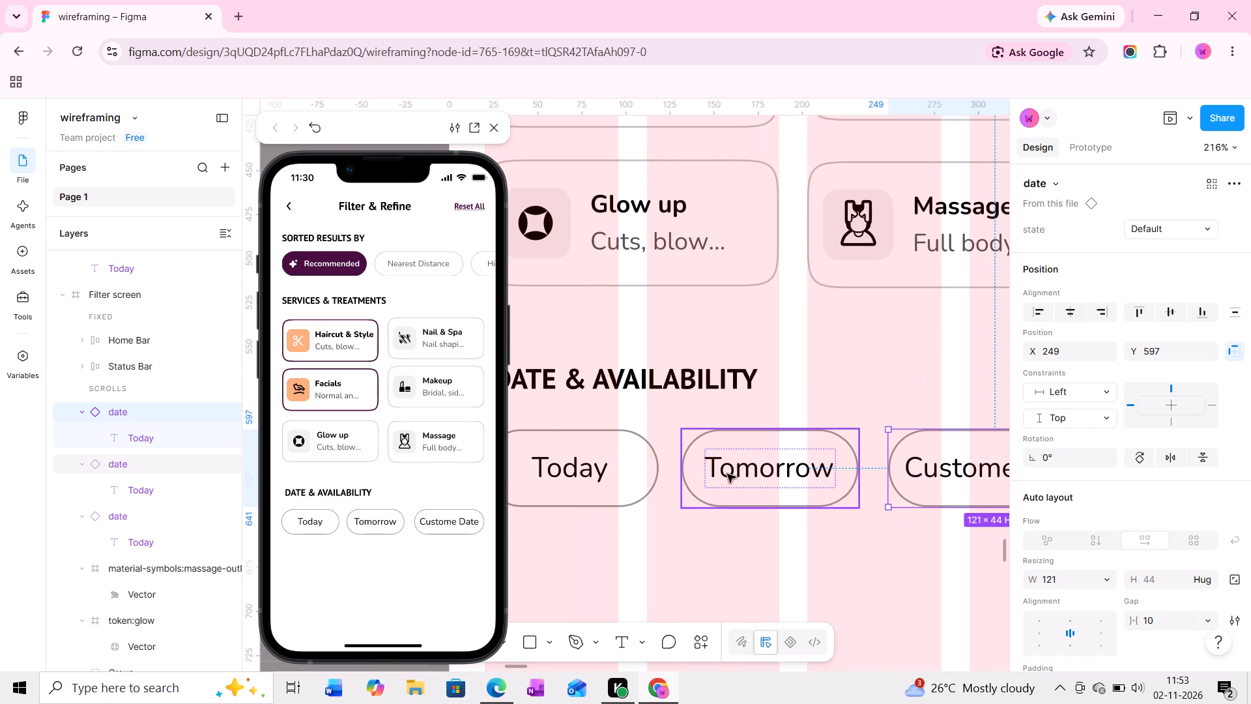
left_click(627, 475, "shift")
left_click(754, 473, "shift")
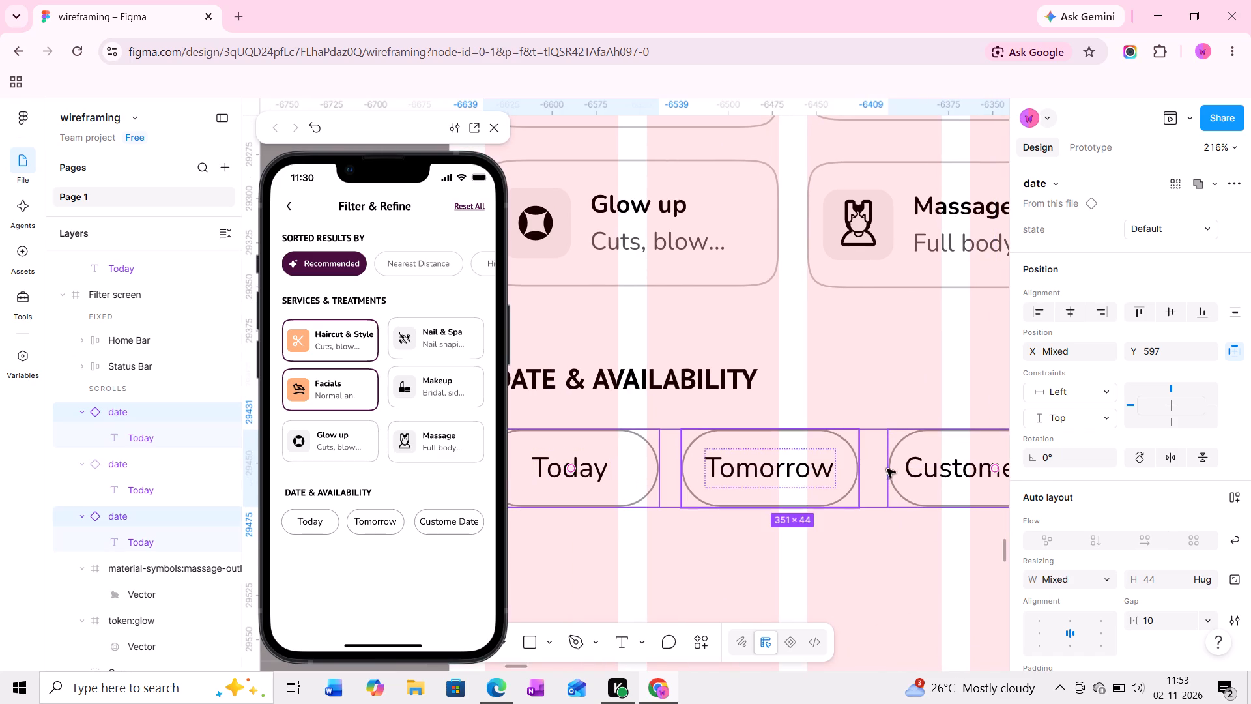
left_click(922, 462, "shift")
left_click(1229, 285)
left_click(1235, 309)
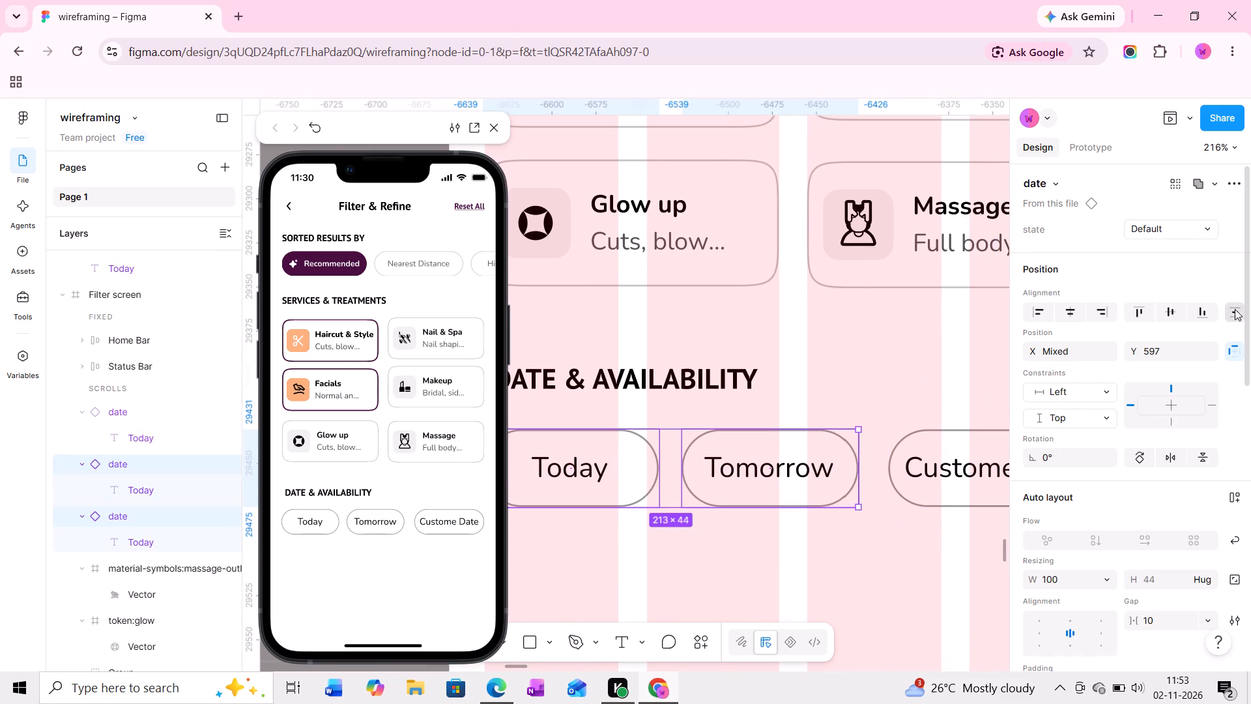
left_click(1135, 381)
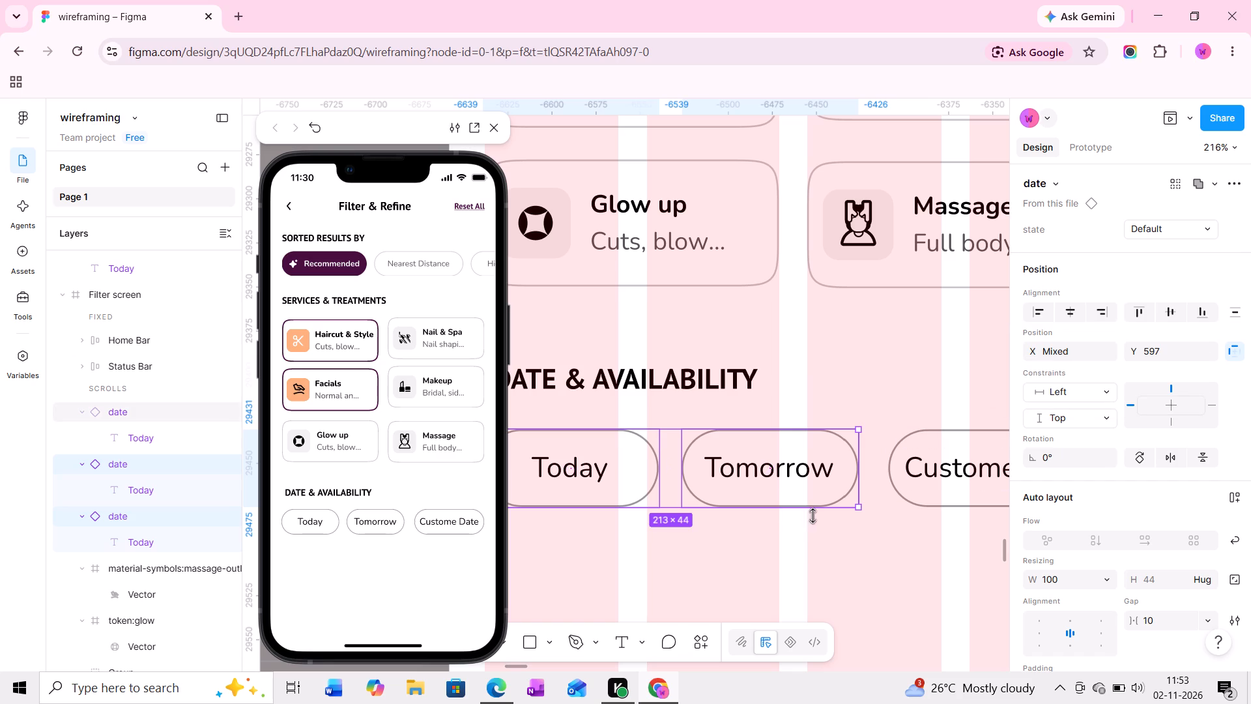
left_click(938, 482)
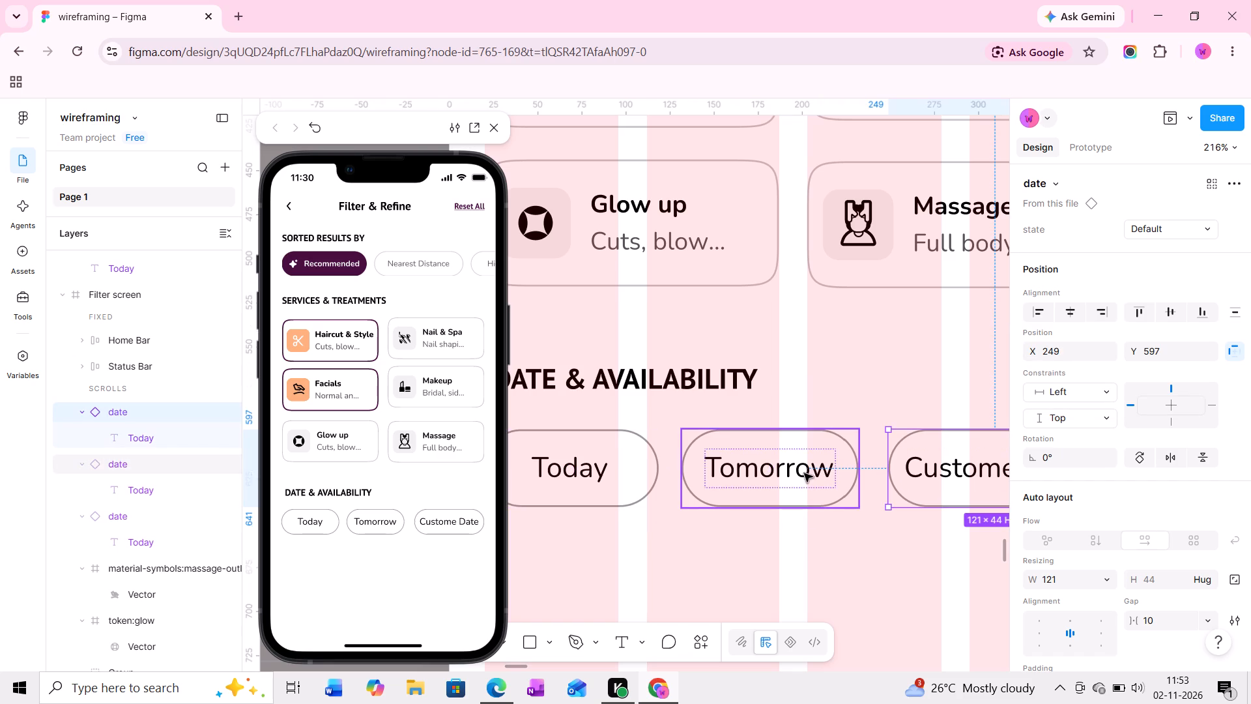
Toggle the Custome Date pill in the prototype preview to compare its two states.
left_click(439, 527)
left_click(439, 527)
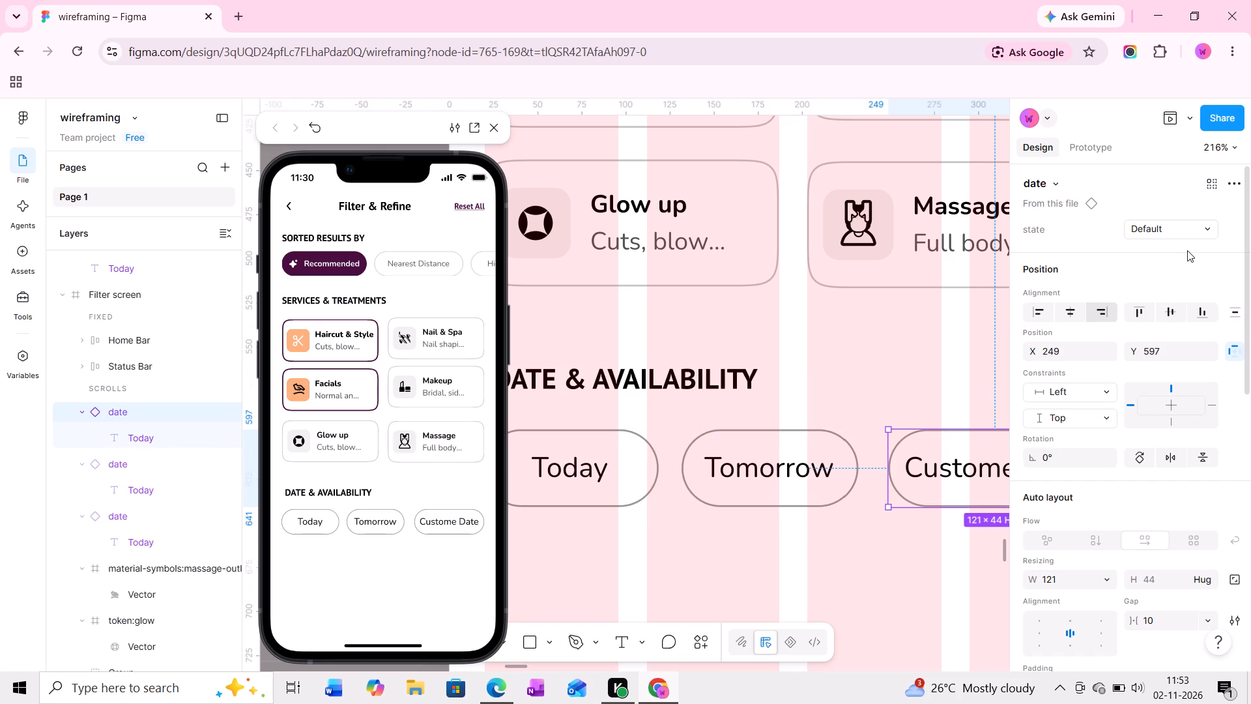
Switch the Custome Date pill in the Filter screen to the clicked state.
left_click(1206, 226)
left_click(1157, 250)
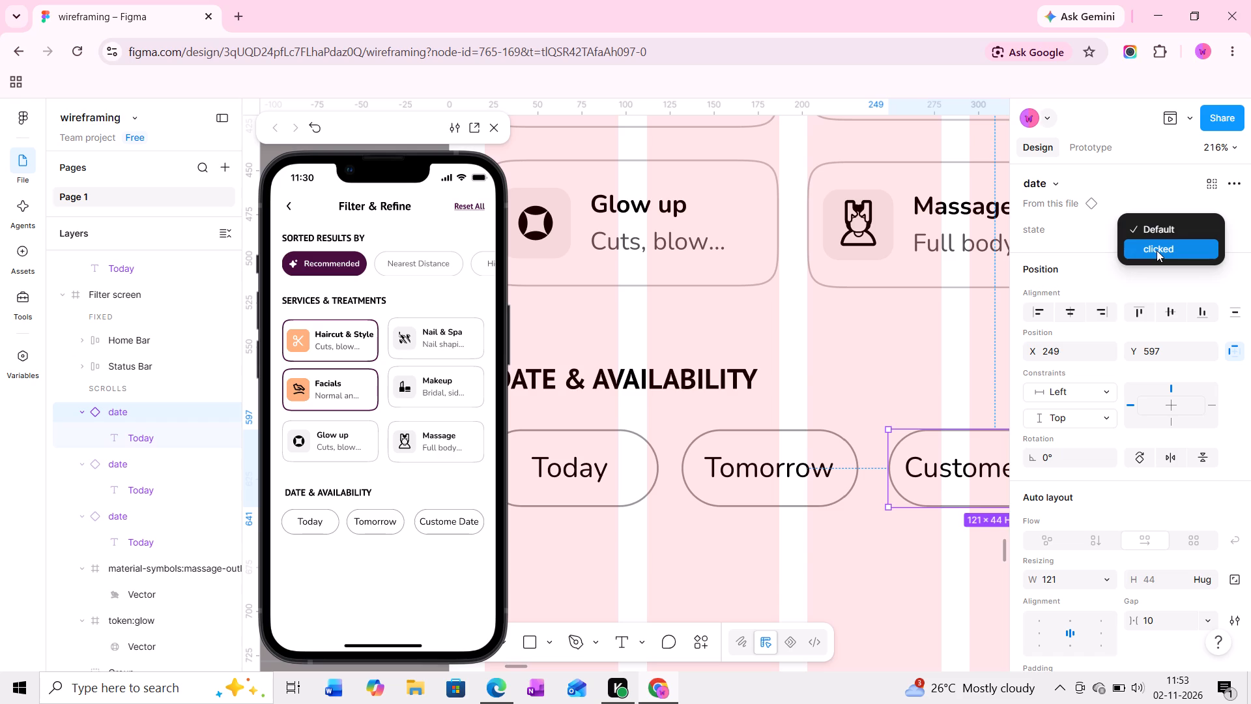
Resize the clicked variant in the date component set to 100 wide and 44 high.
middle_click_drag(910, 443, 908, 443)
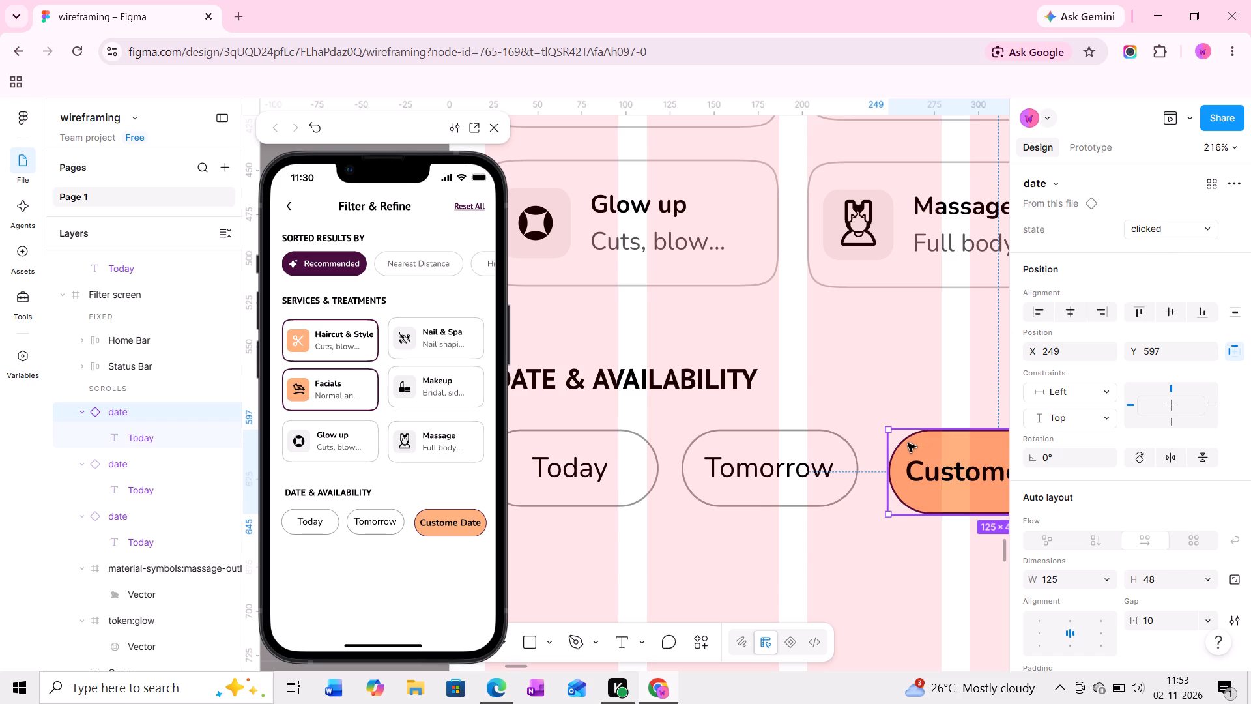
middle_click_drag(908, 443, 774, 428)
middle_click_drag(777, 443, 997, 429)
middle_click_drag(737, 427, 986, 433)
middle_click_drag(741, 402, 982, 411)
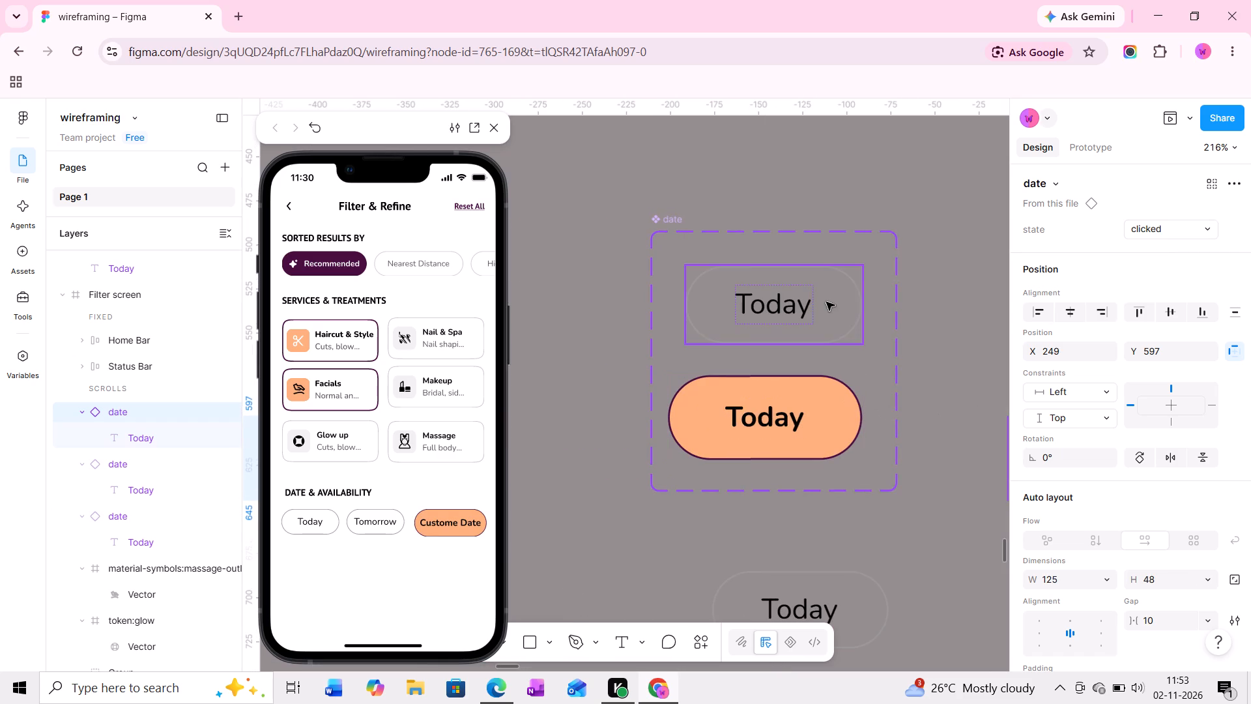
left_click(826, 302)
scroll(813, 366, "up", 4, "ctrl")
middle_click_drag(824, 420, 839, 348)
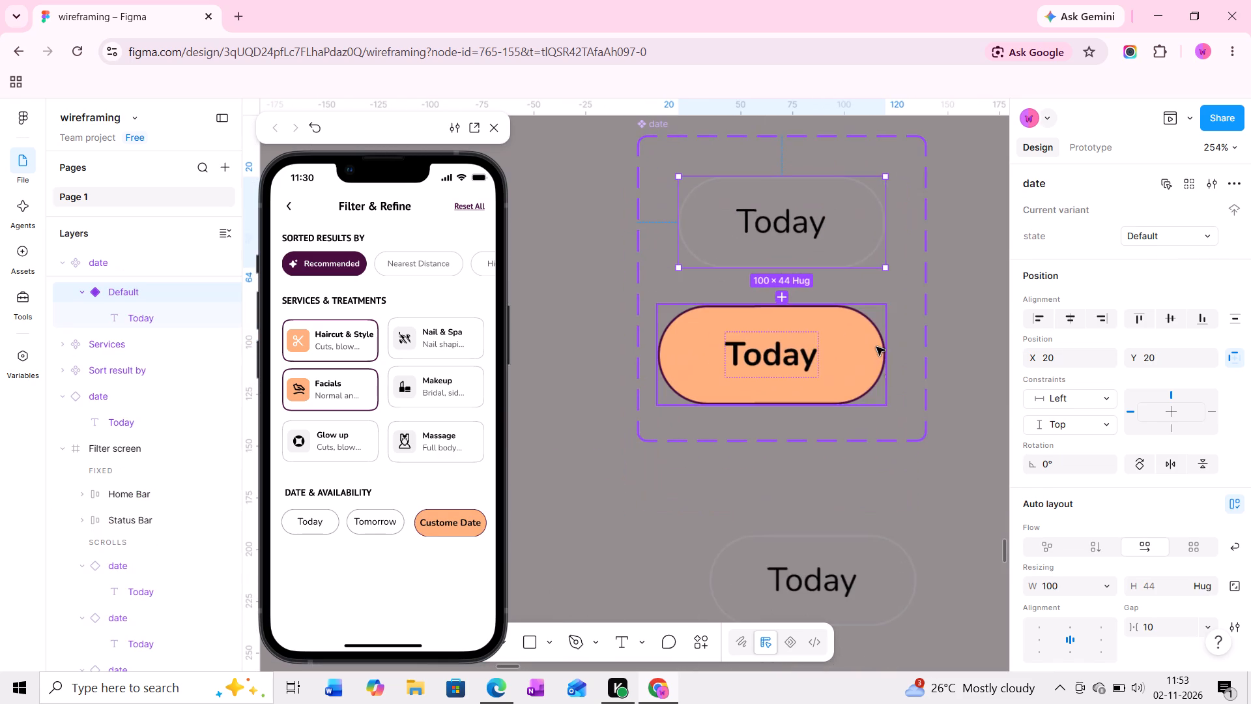
left_click(875, 358)
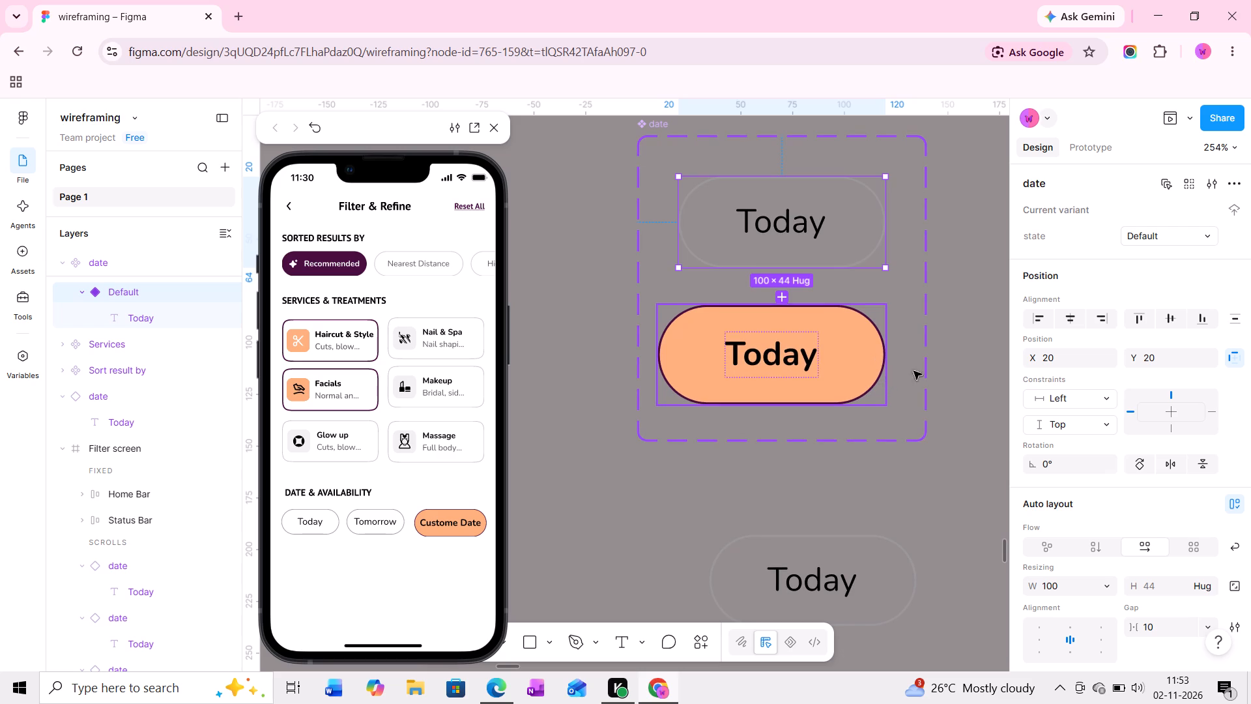
left_click(1087, 587)
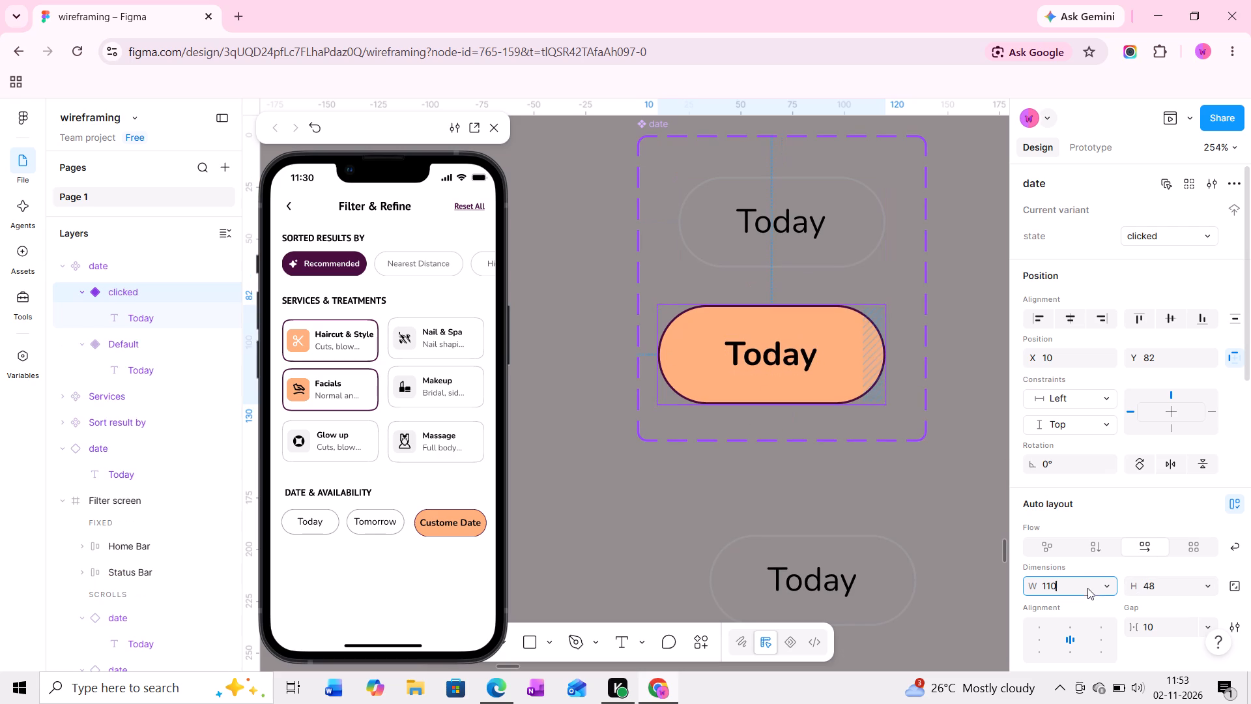
key("1")
type("00")
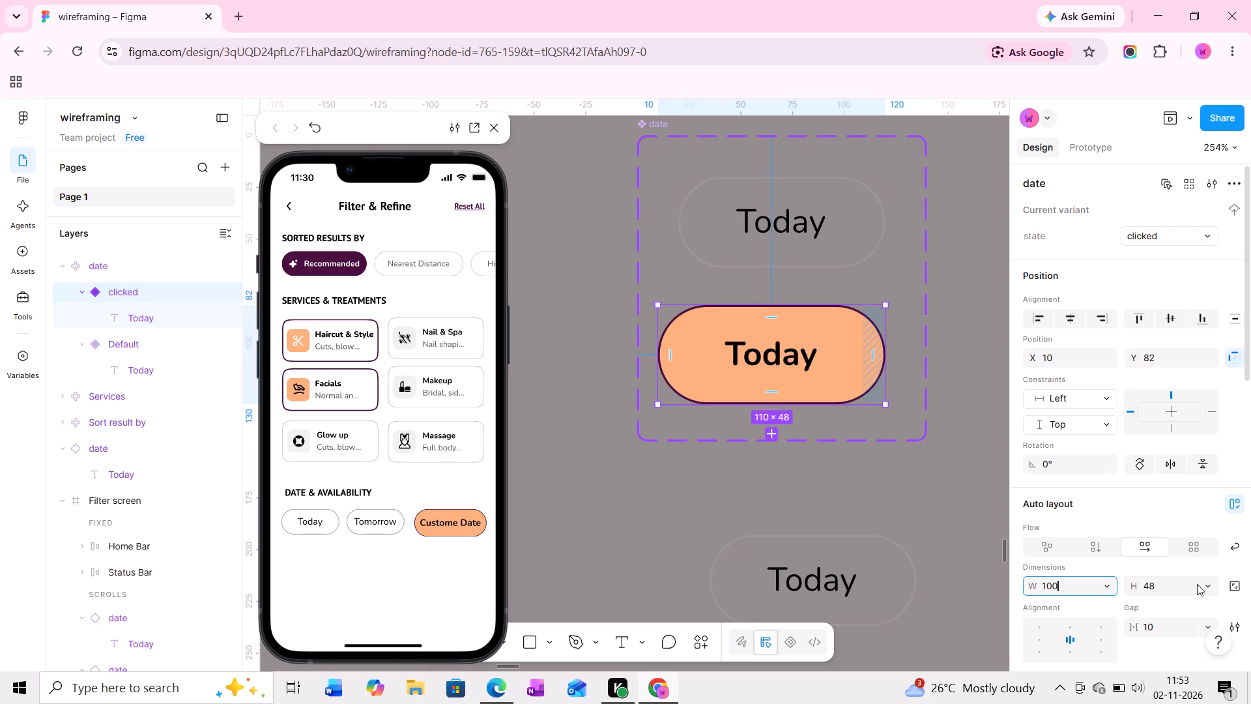
left_click(1157, 578)
type("44")
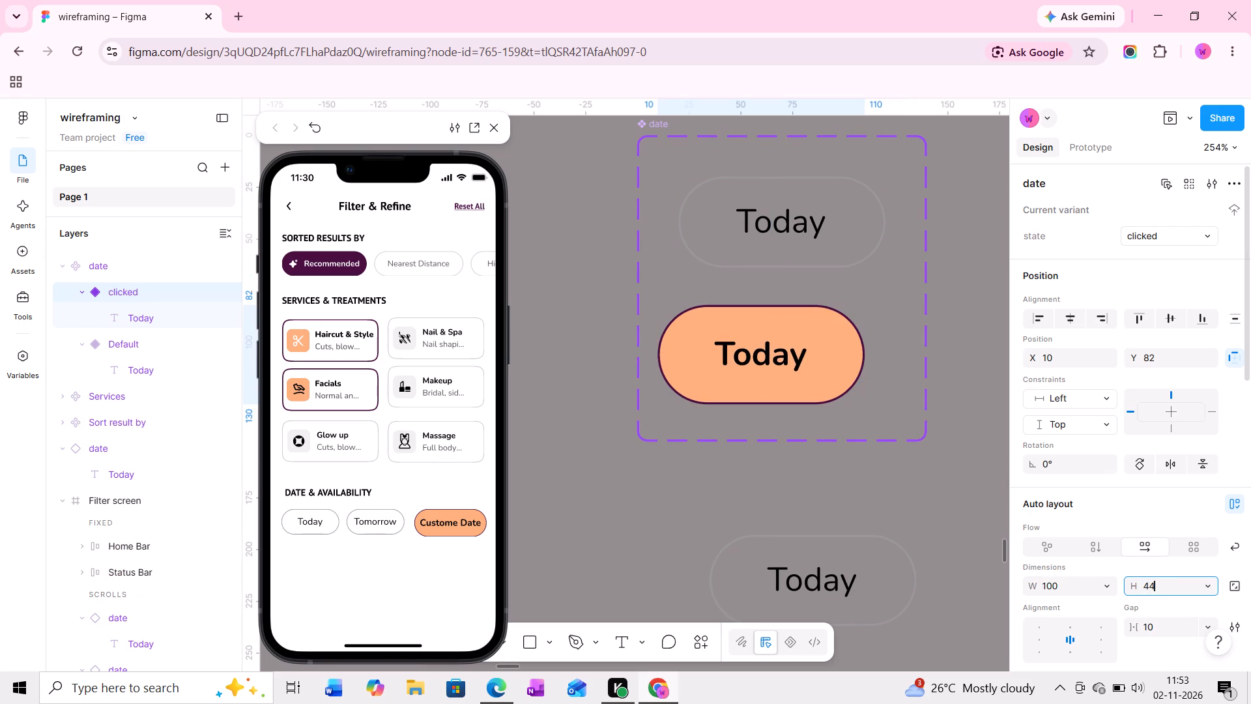
key("Return")
Move the clicked variant to X 20, aligned directly below the Default variant.
left_click_drag(824, 353, 839, 352)
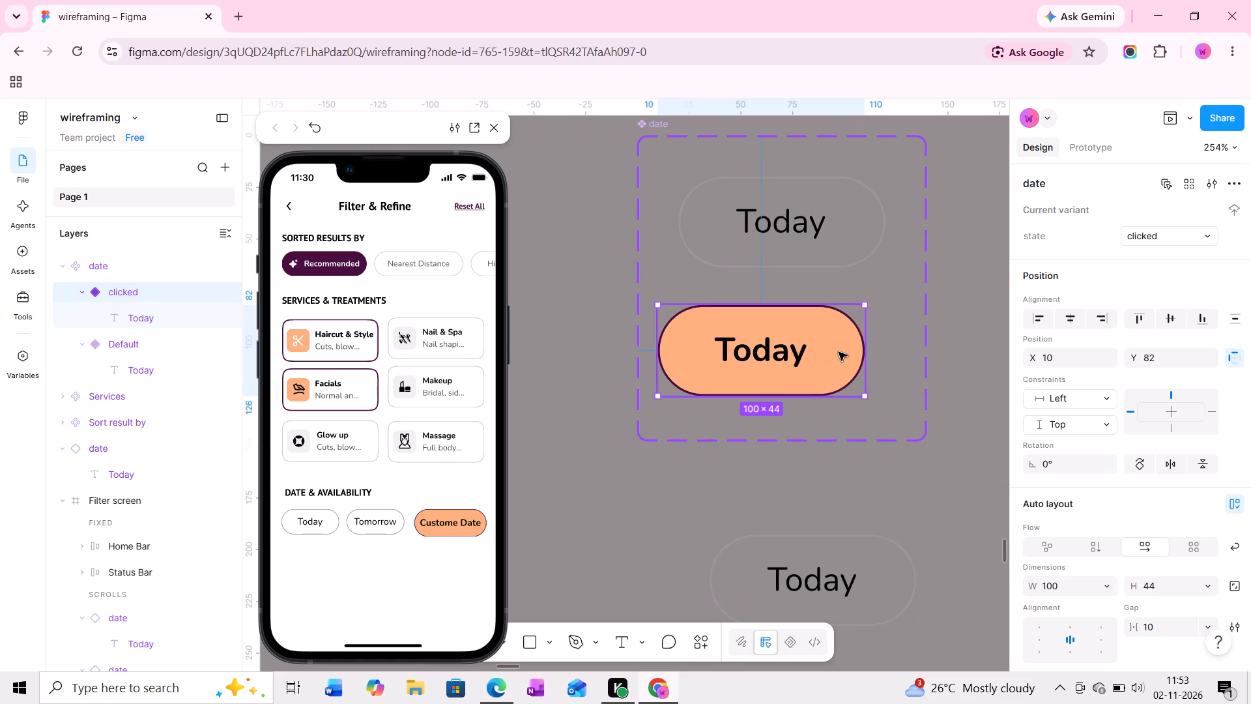
left_click_drag(839, 352, 846, 352)
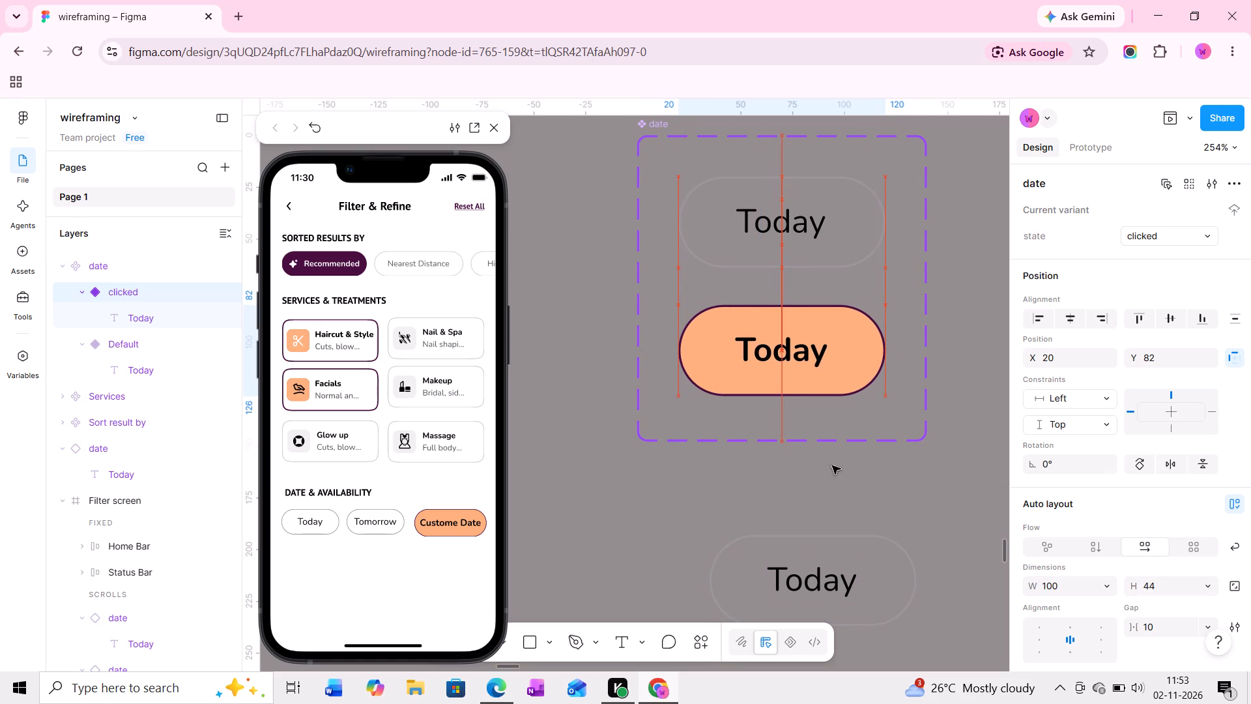
left_click(828, 473)
Test how the Custome Date, Tomorrow and Today pills switch states in the prototype preview.
scroll(821, 469, "down", 5, "ctrl")
middle_click_drag(870, 452, 734, 450)
middle_click_drag(867, 452, 723, 442)
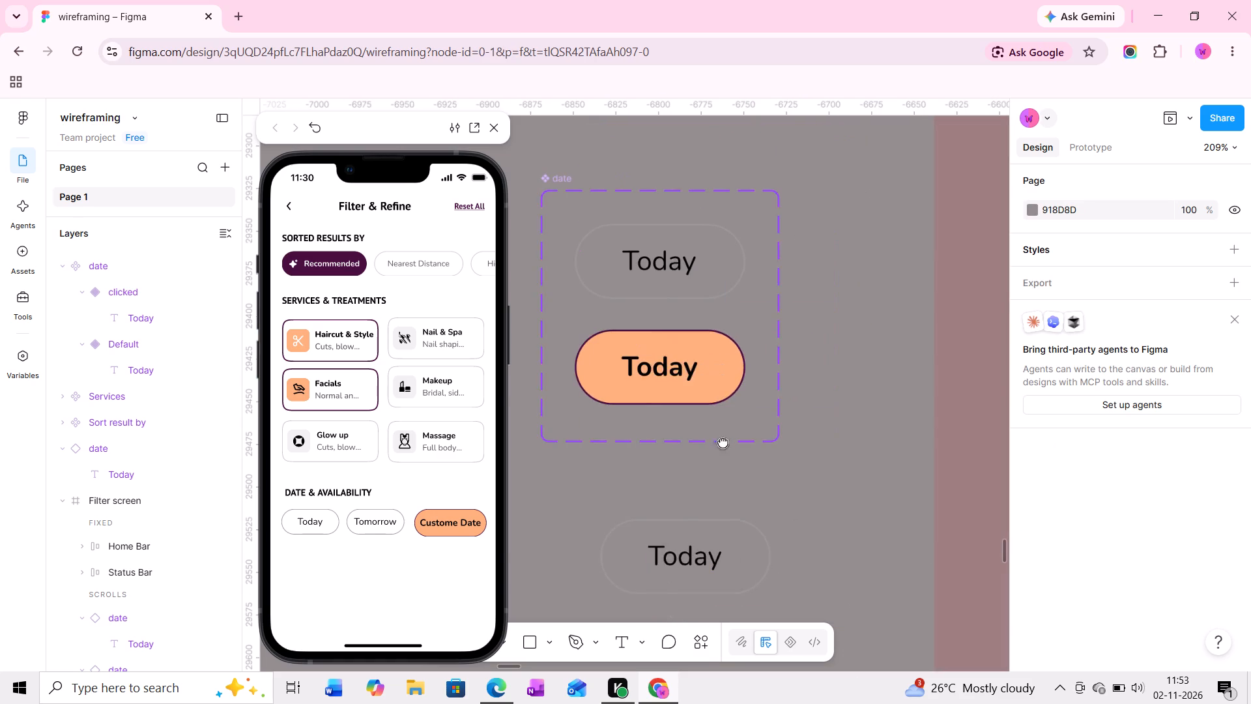
middle_click_drag(723, 442, 700, 441)
middle_click_drag(831, 439, 703, 409)
middle_click_drag(816, 414, 748, 409)
scroll(762, 409, "down", 3, "ctrl")
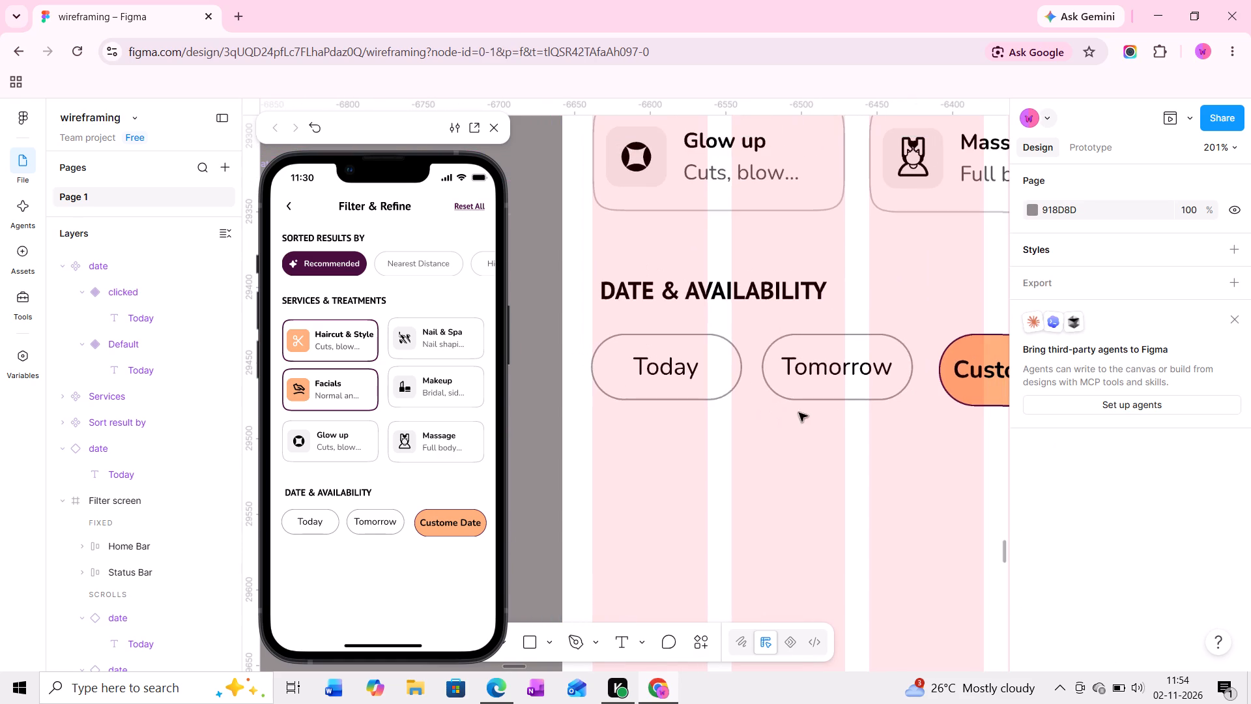
middle_click_drag(799, 413, 736, 413)
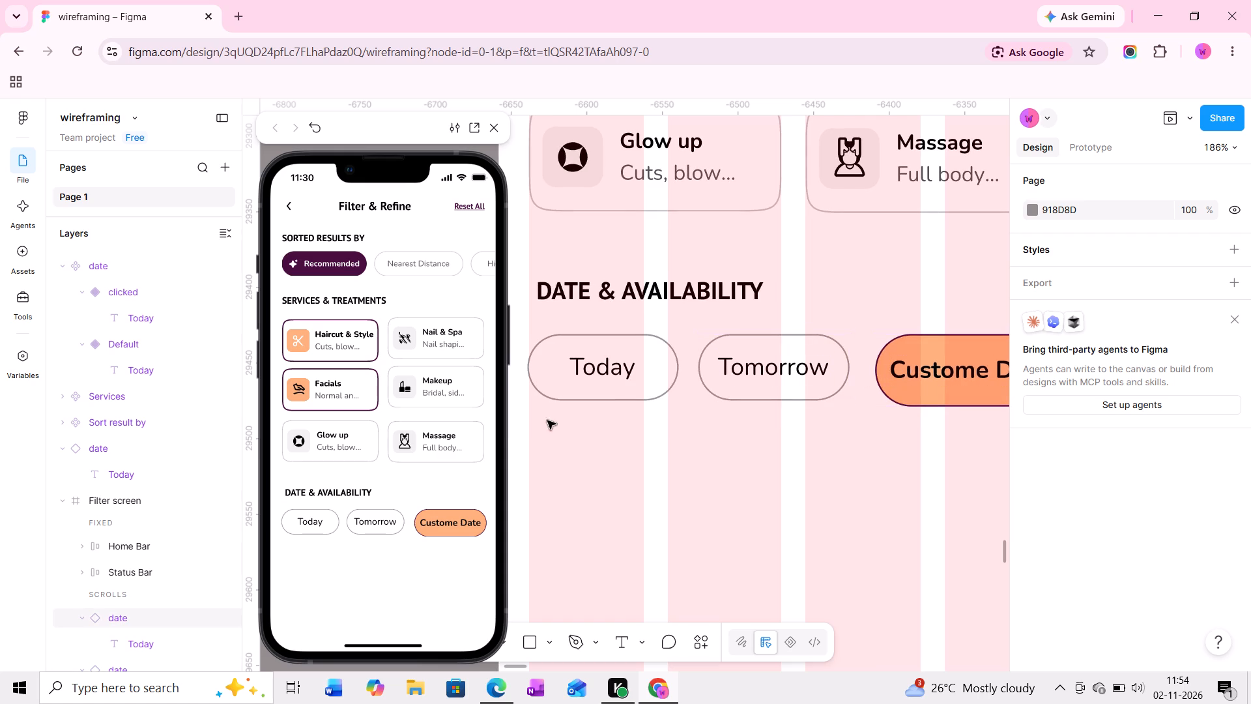
left_click(455, 516)
left_click(455, 516)
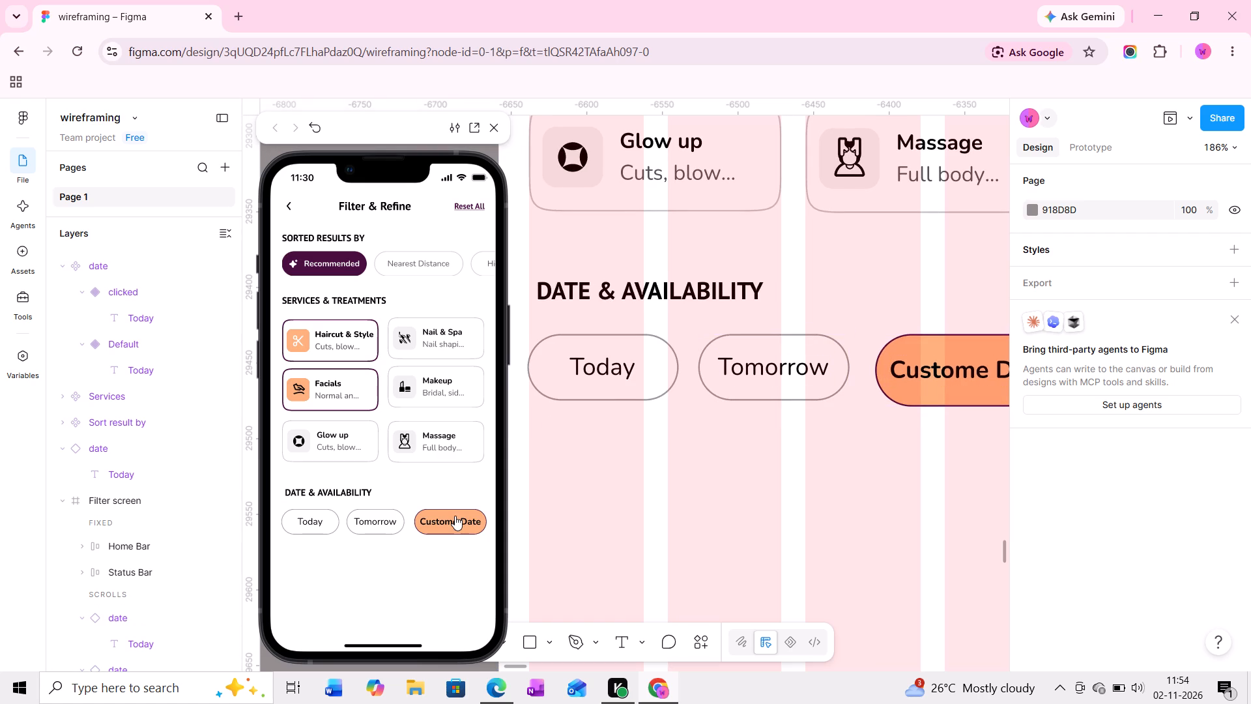
left_click(455, 516)
left_click(378, 518)
left_click(378, 518)
left_click(317, 518)
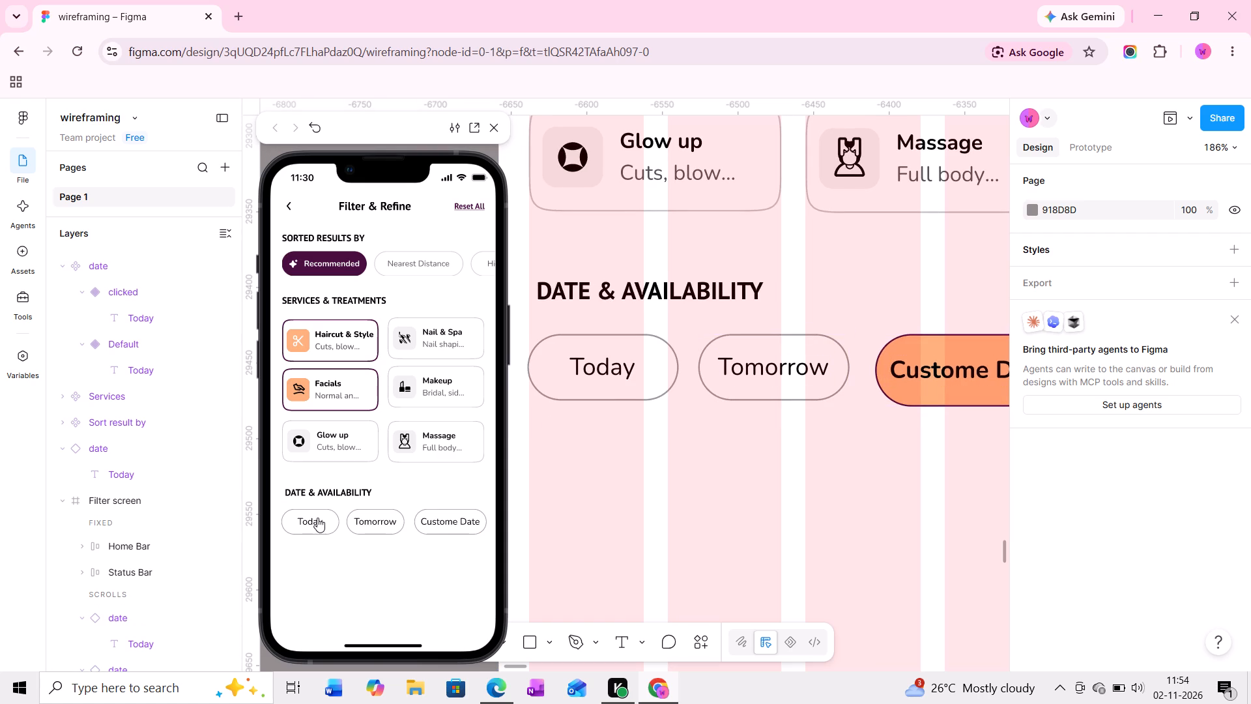
left_click(317, 518)
Set the Custome Date pill in the Filter screen to the Default state.
scroll(675, 490, "down", 3, "ctrl")
middle_click_drag(738, 472, 660, 475)
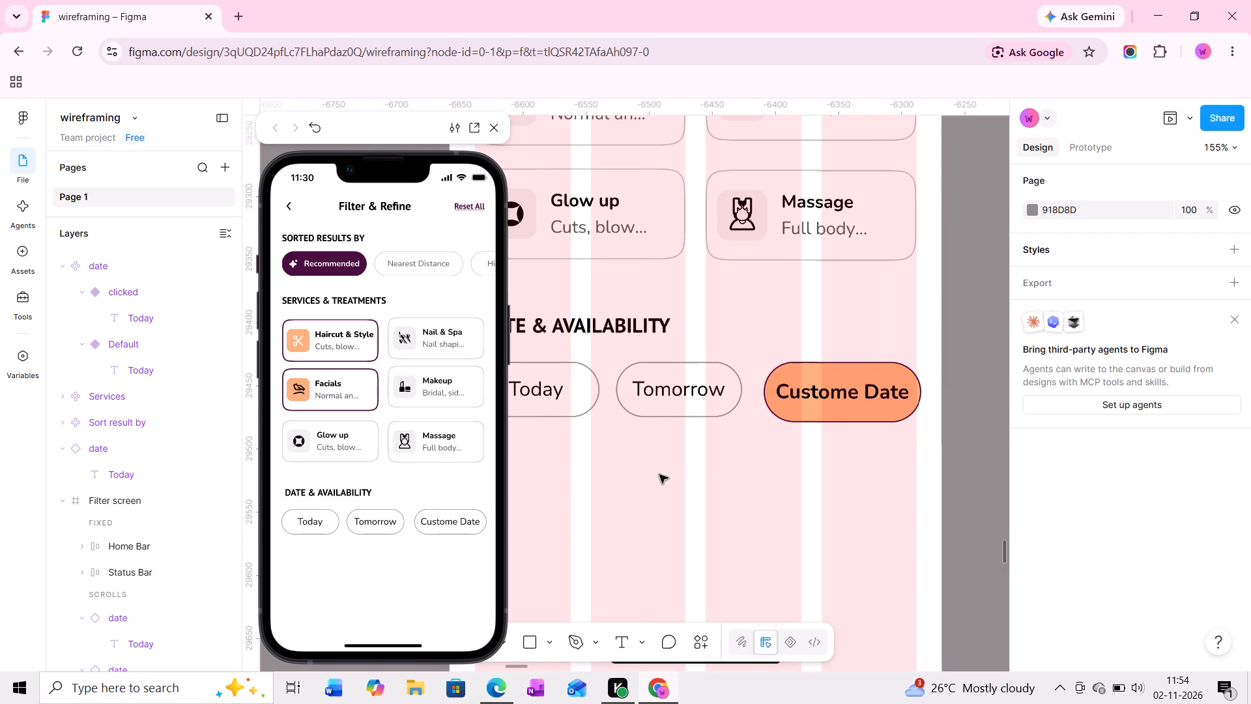
left_click(792, 399)
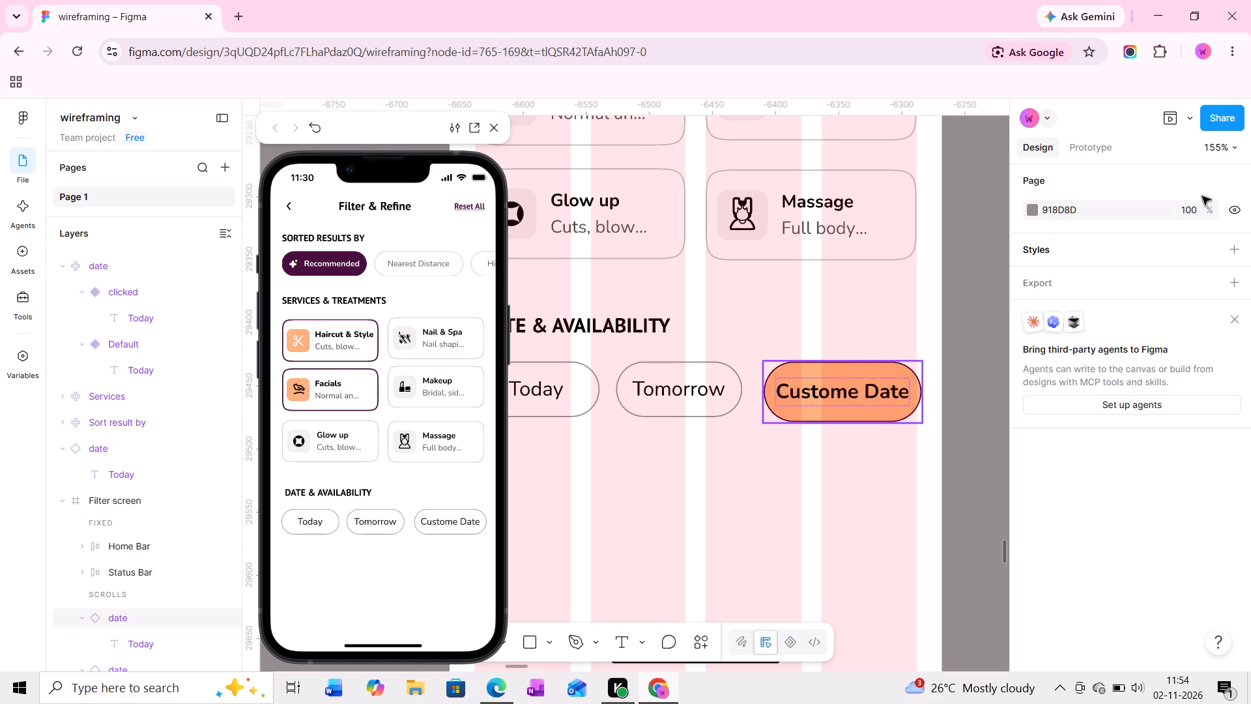
left_click(1207, 222)
left_click(1190, 208)
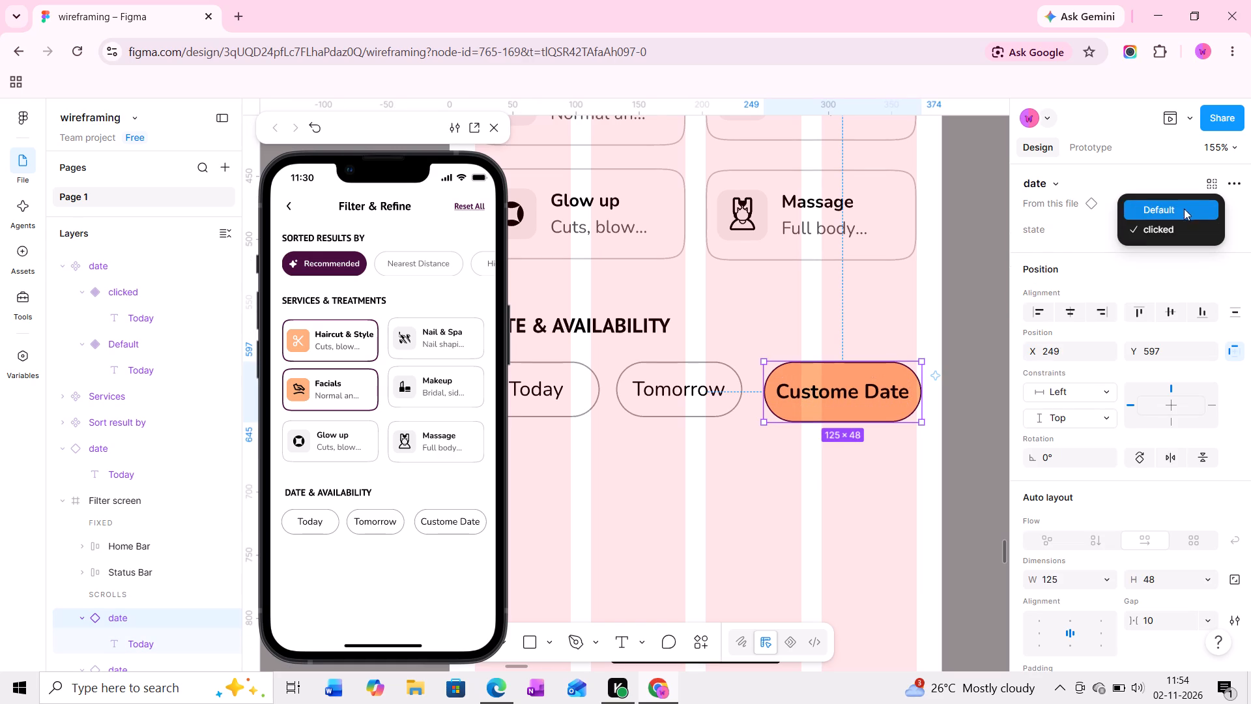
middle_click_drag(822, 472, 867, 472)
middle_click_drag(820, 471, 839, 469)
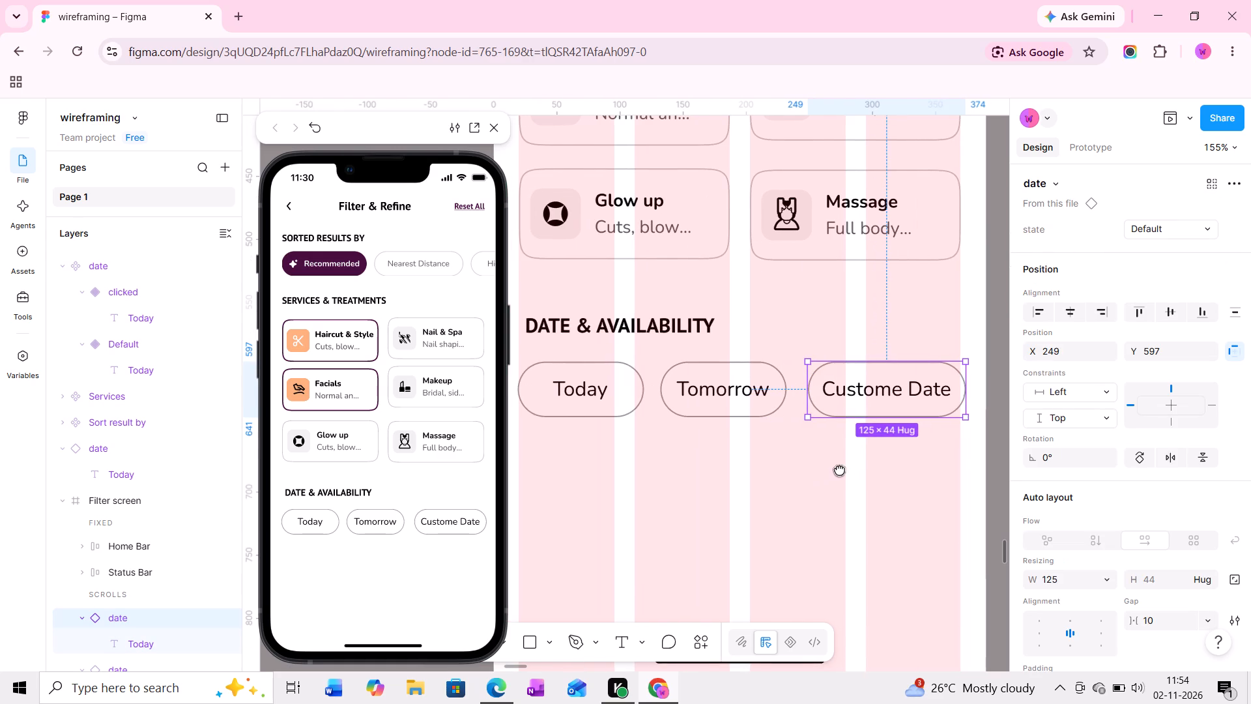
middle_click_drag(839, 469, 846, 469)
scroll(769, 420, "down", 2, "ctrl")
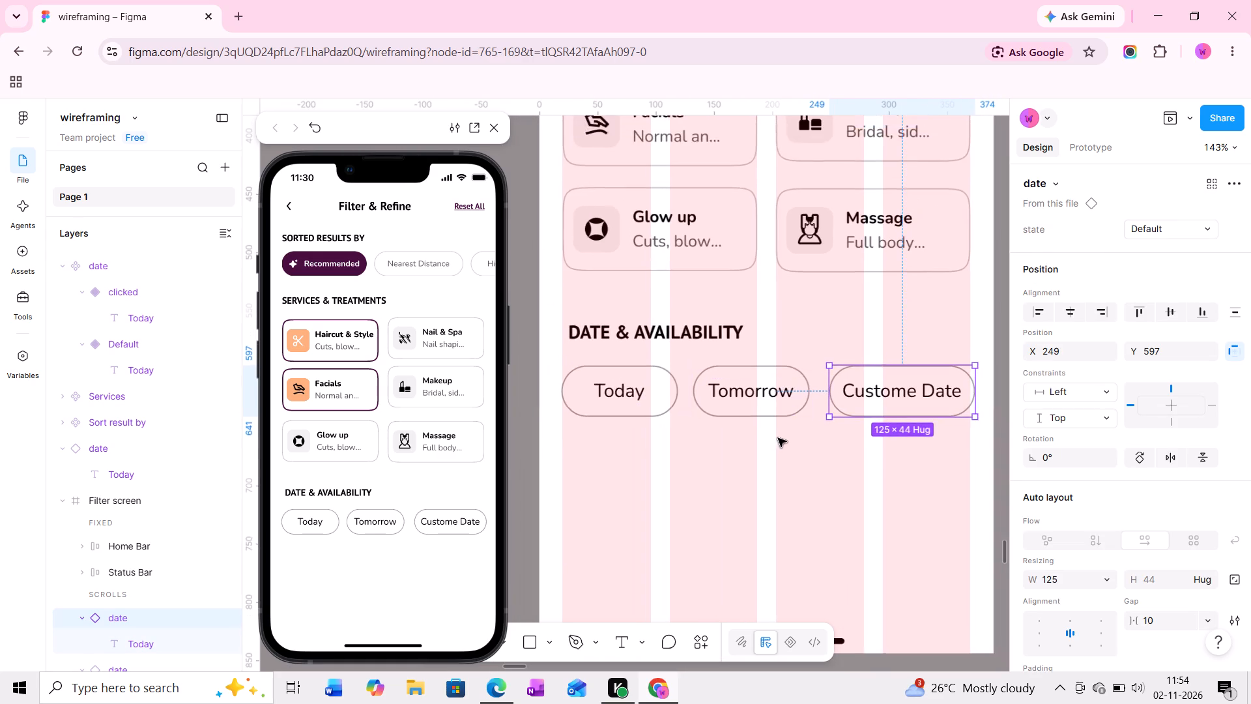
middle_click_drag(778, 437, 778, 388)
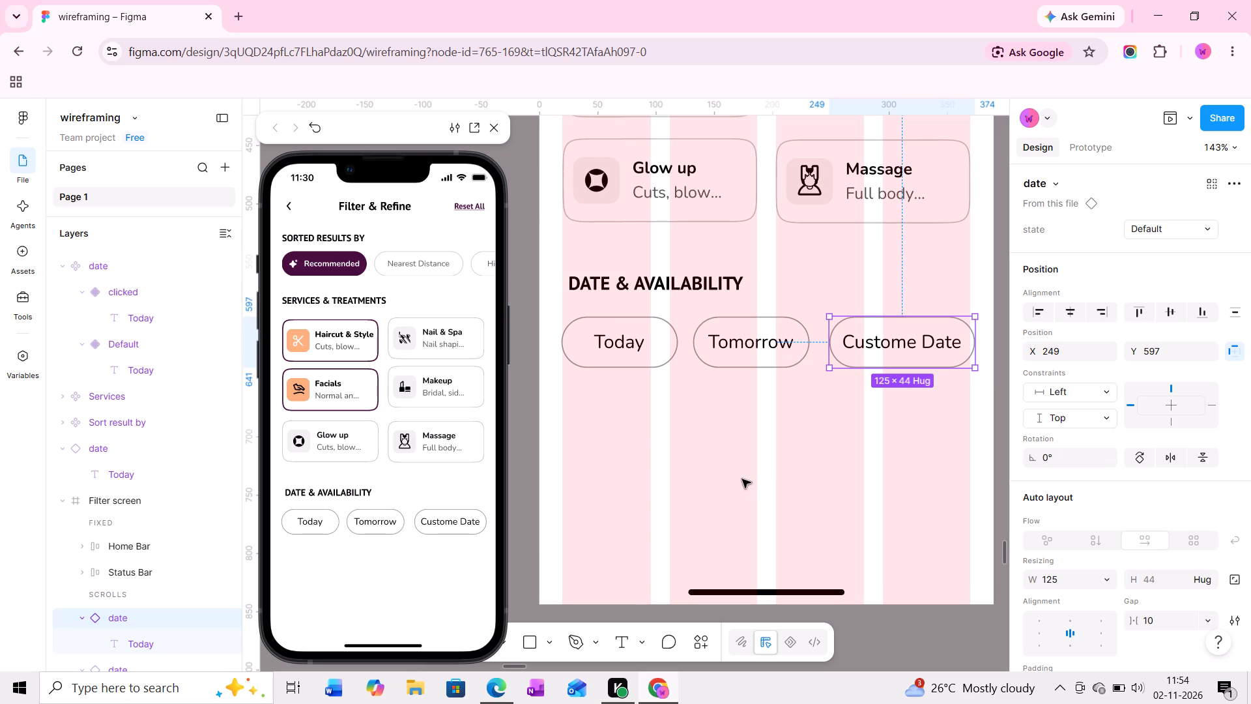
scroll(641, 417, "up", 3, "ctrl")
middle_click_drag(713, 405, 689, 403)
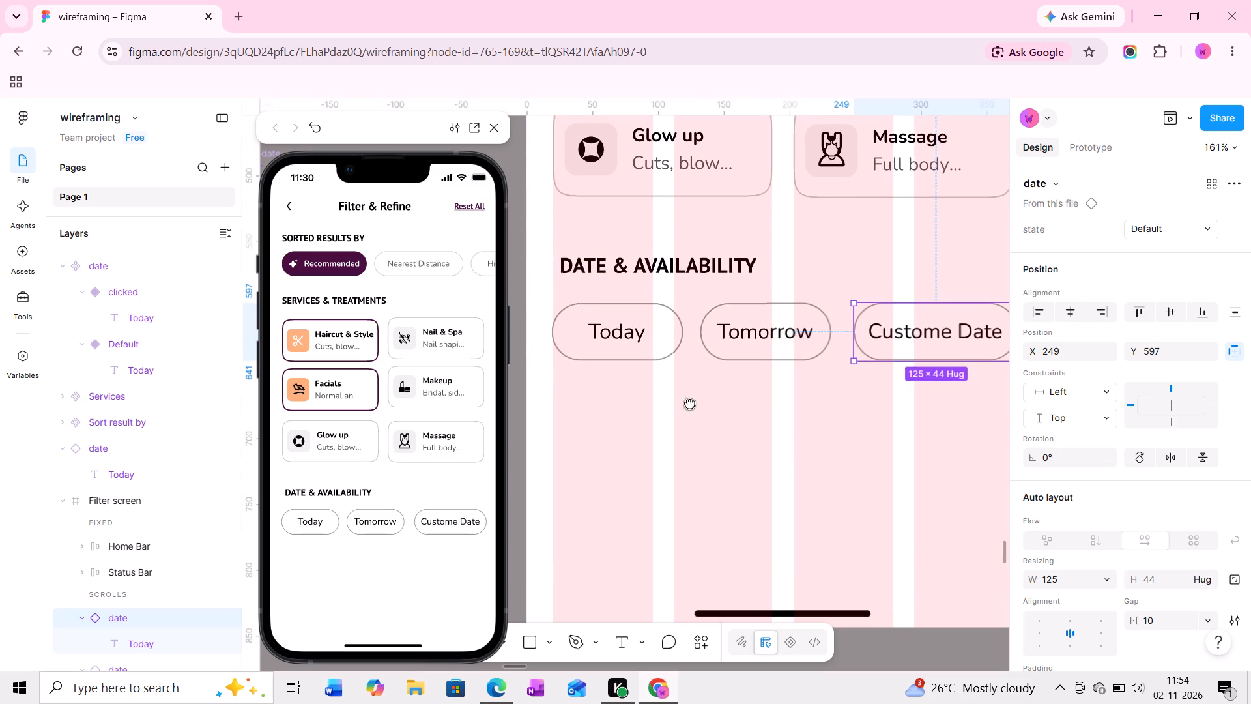
Extend the Filter screen frame downward below the date pills to a height of 913.
middle_click_drag(689, 403, 637, 391)
scroll(636, 387, "down", 5, "ctrl")
left_click(716, 428, "ctrl")
middle_click_drag(717, 447, 777, 433)
left_click_drag(801, 565, 804, 606)
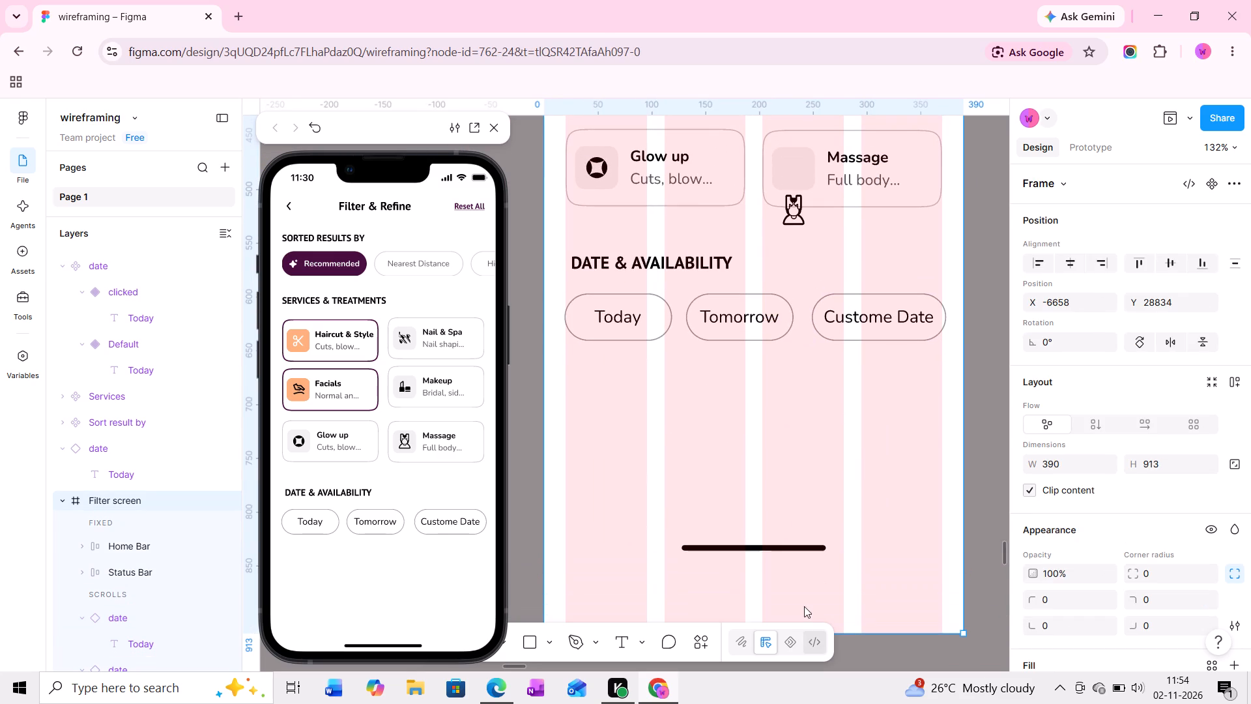
left_click_drag(804, 606, 804, 634)
Reposition the Filter screen frame on the canvas to X -6704, Y 28842.
middle_click_drag(792, 214, 746, 357)
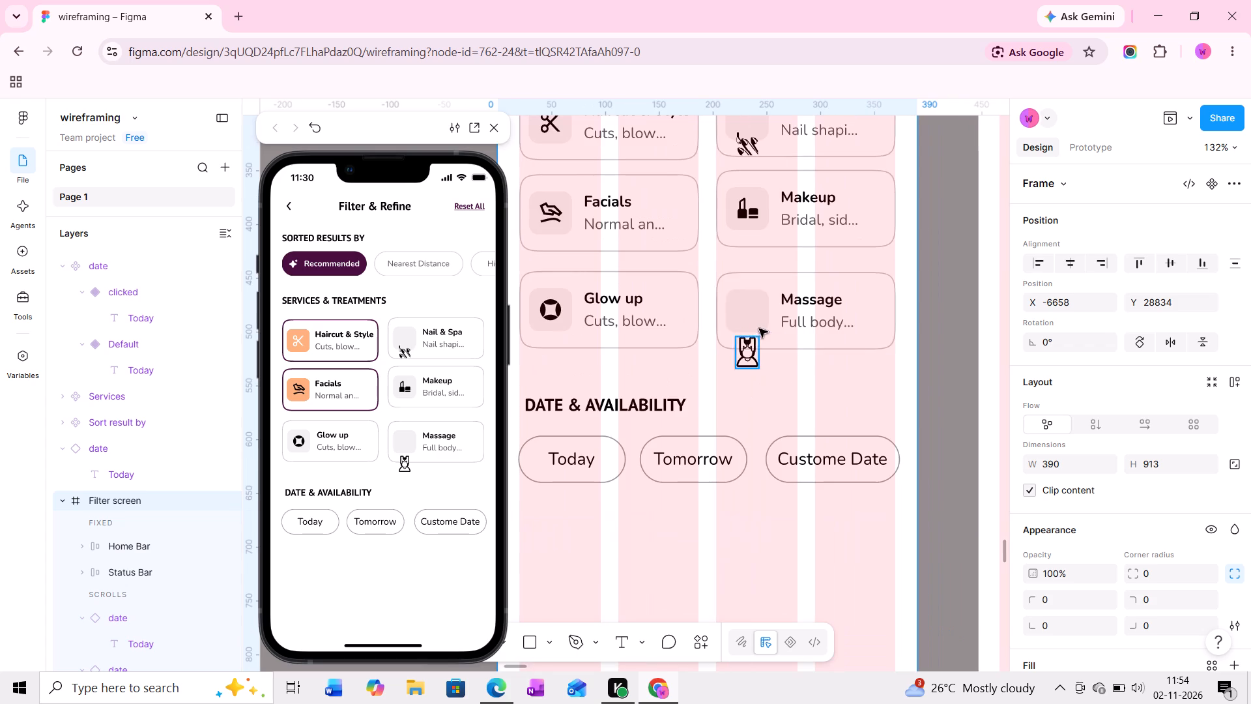
middle_click_drag(766, 323, 761, 354)
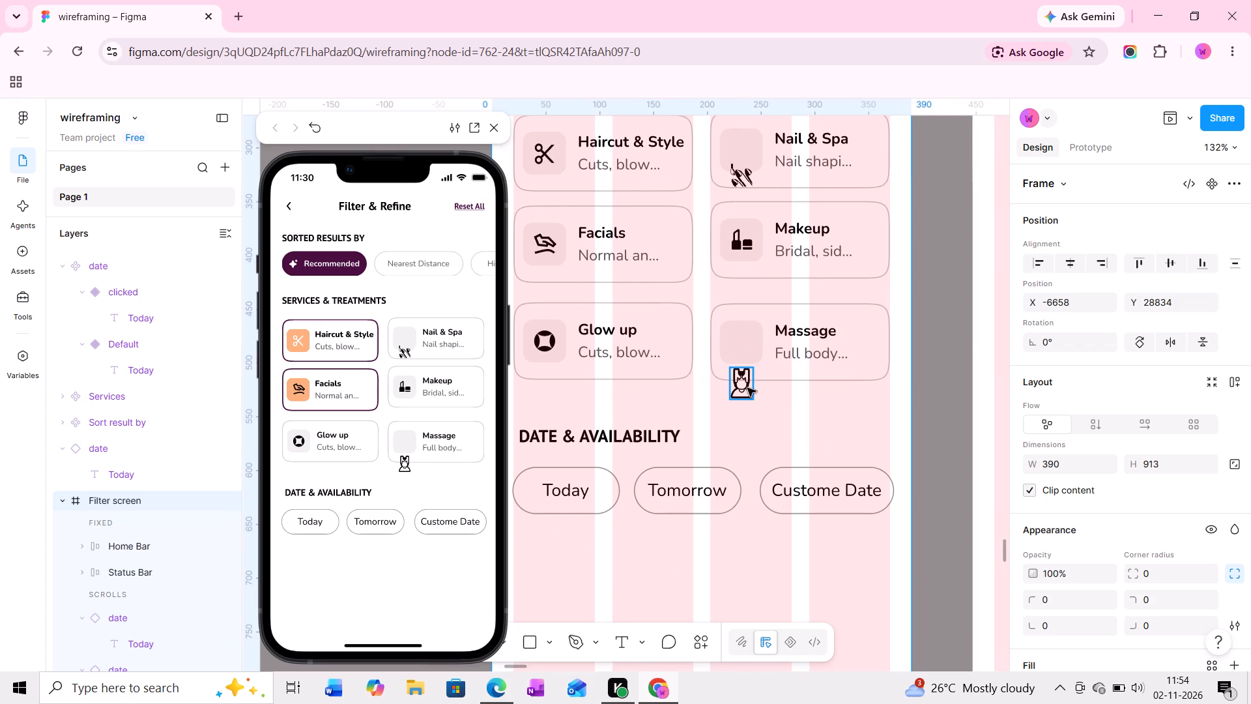
left_click_drag(740, 385, 897, 398)
middle_click_drag(844, 388, 771, 381)
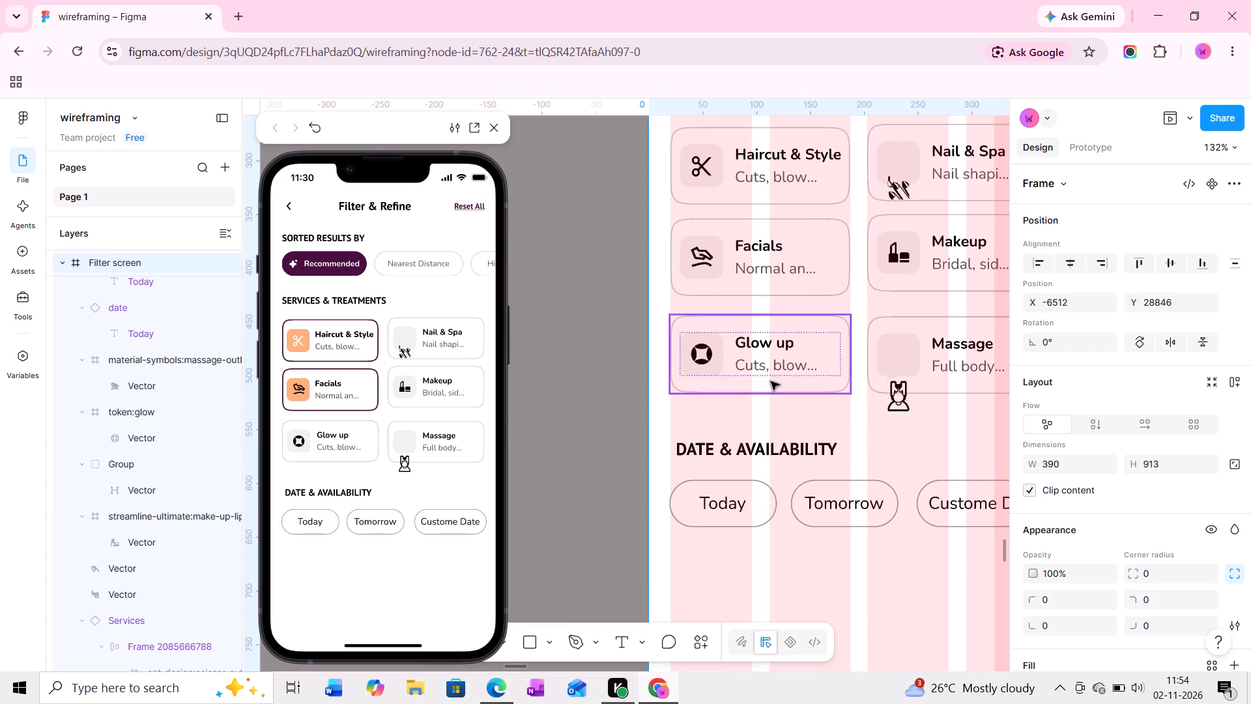
middle_click_drag(771, 381, 654, 375)
left_click_drag(807, 427, 692, 424)
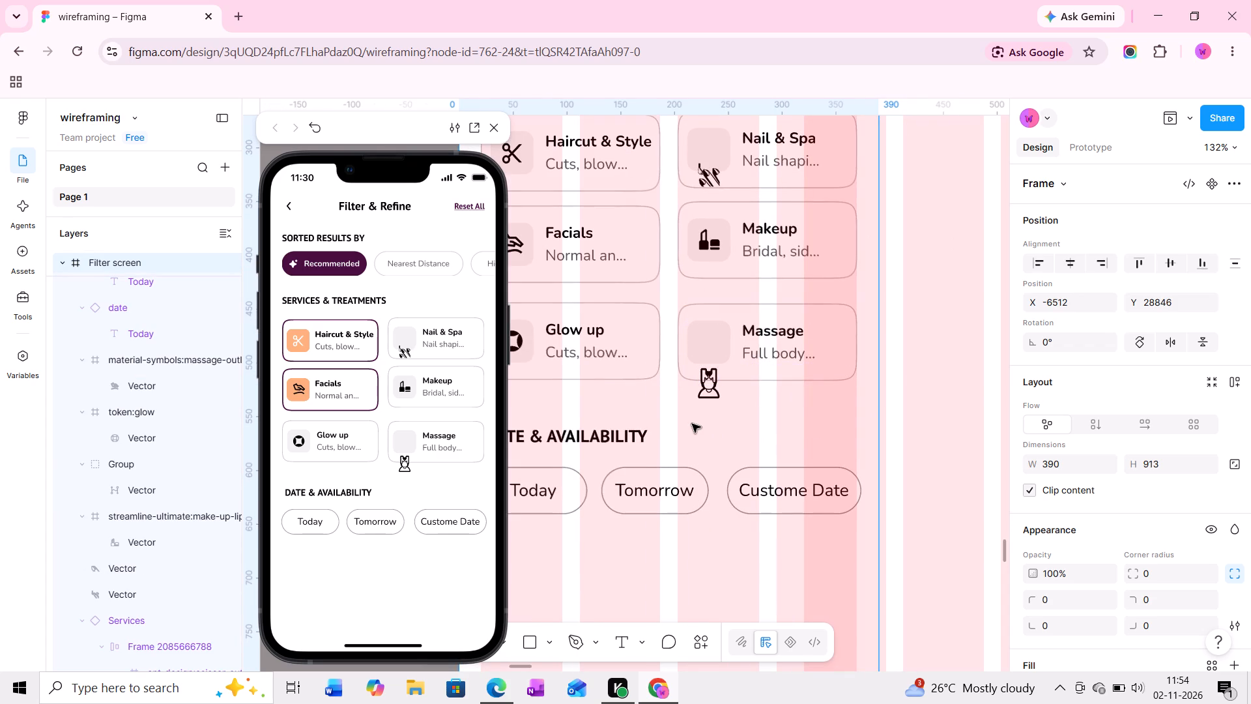
left_click_drag(692, 424, 691, 423)
middle_click_drag(694, 418, 776, 413)
left_click_drag(763, 407, 762, 407)
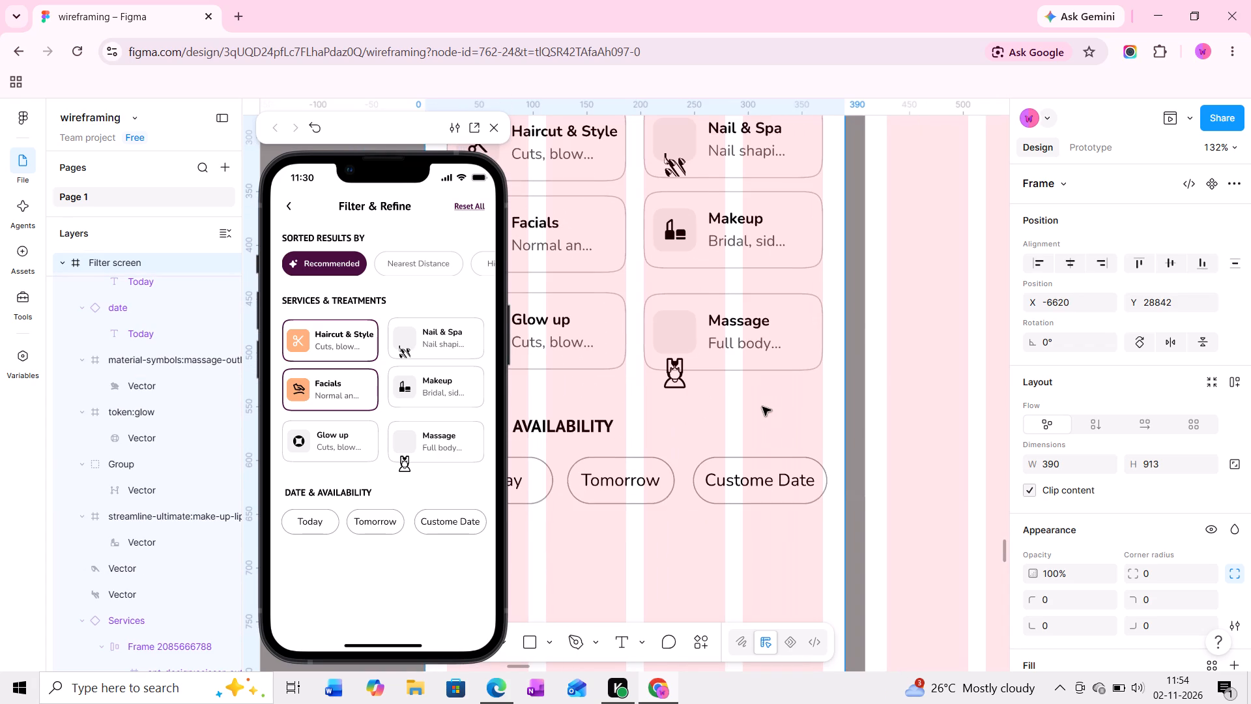
left_click_drag(762, 407, 670, 405)
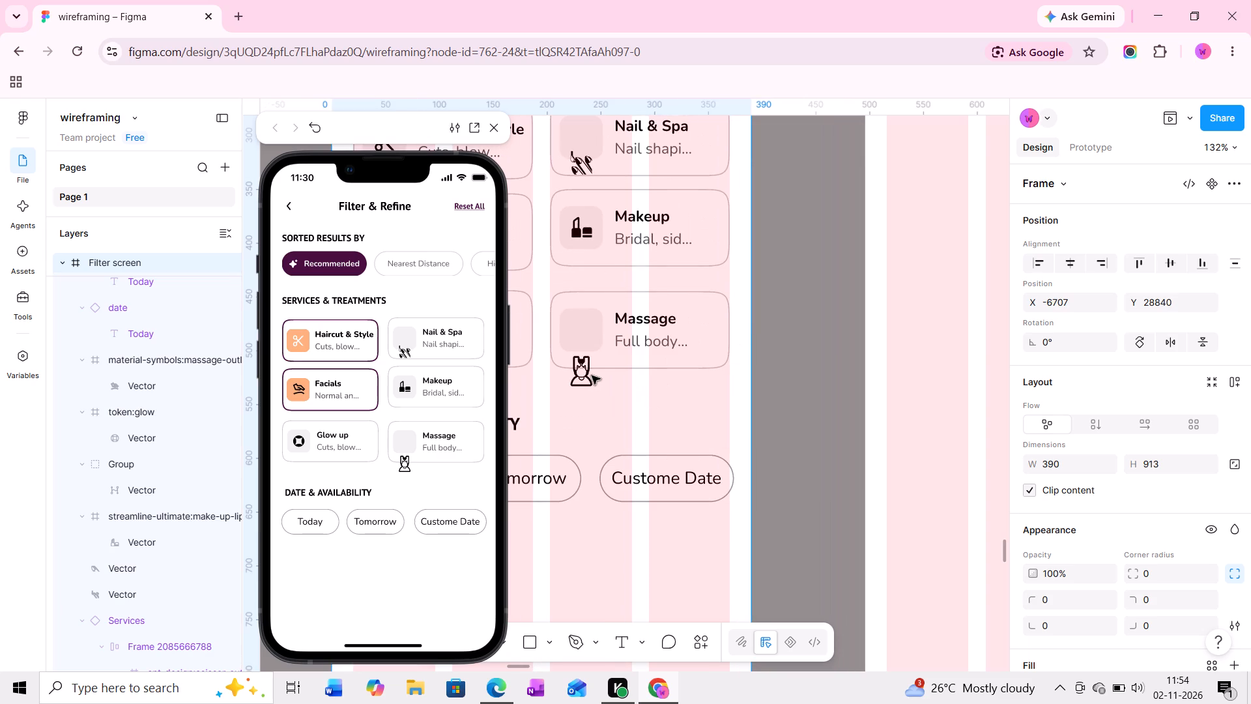
left_click(588, 374)
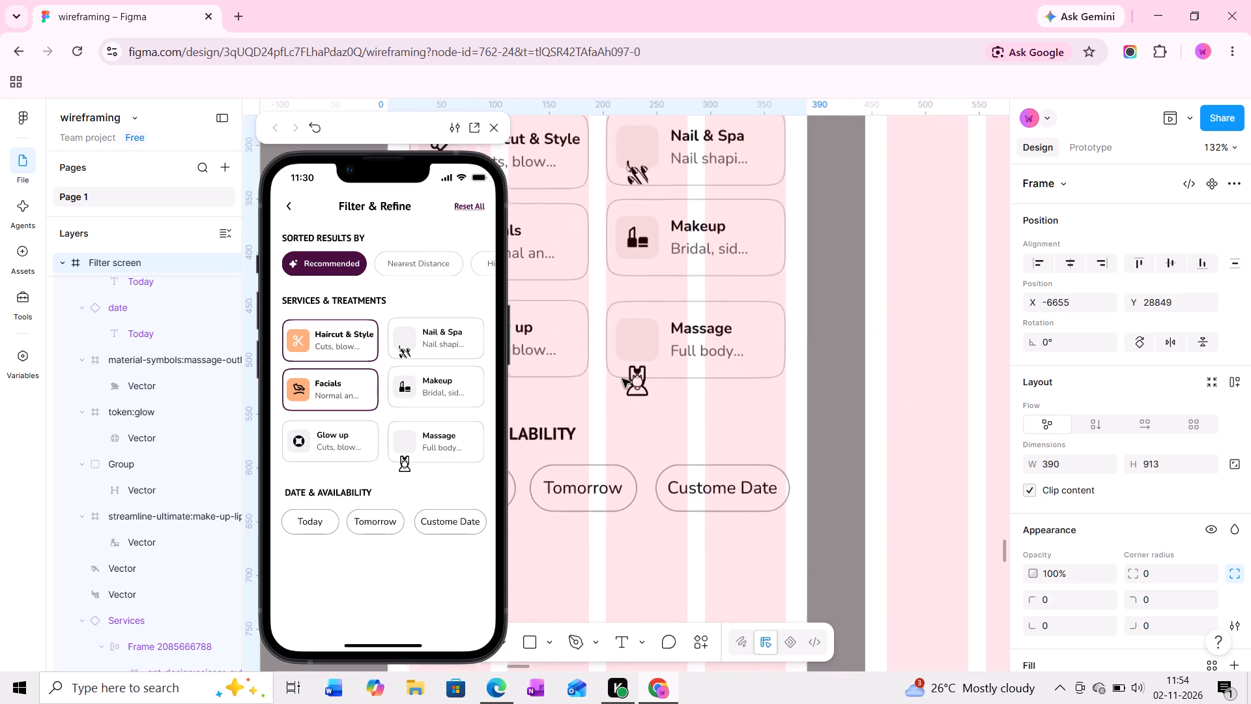
left_click(583, 377)
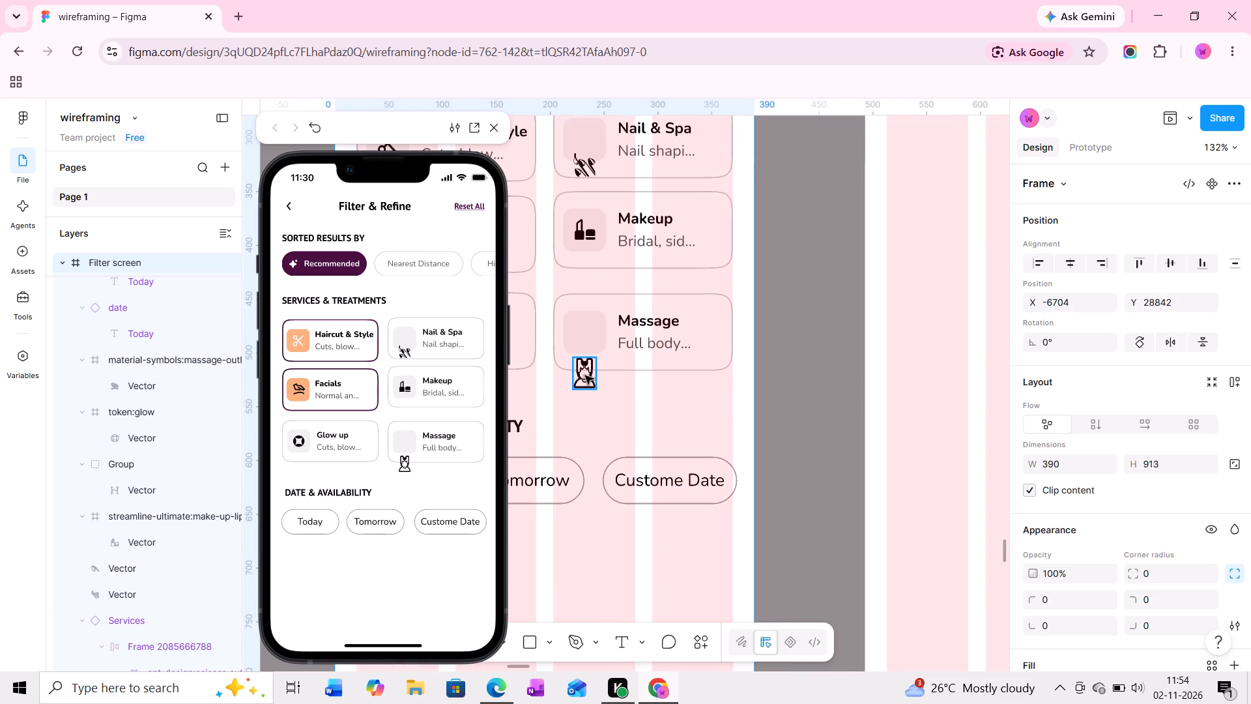
Move the massage icon group back inside the Massage card's icon square at X 224, Y 465.
left_click_drag(581, 374, 742, 375)
left_click_drag(742, 375, 773, 374)
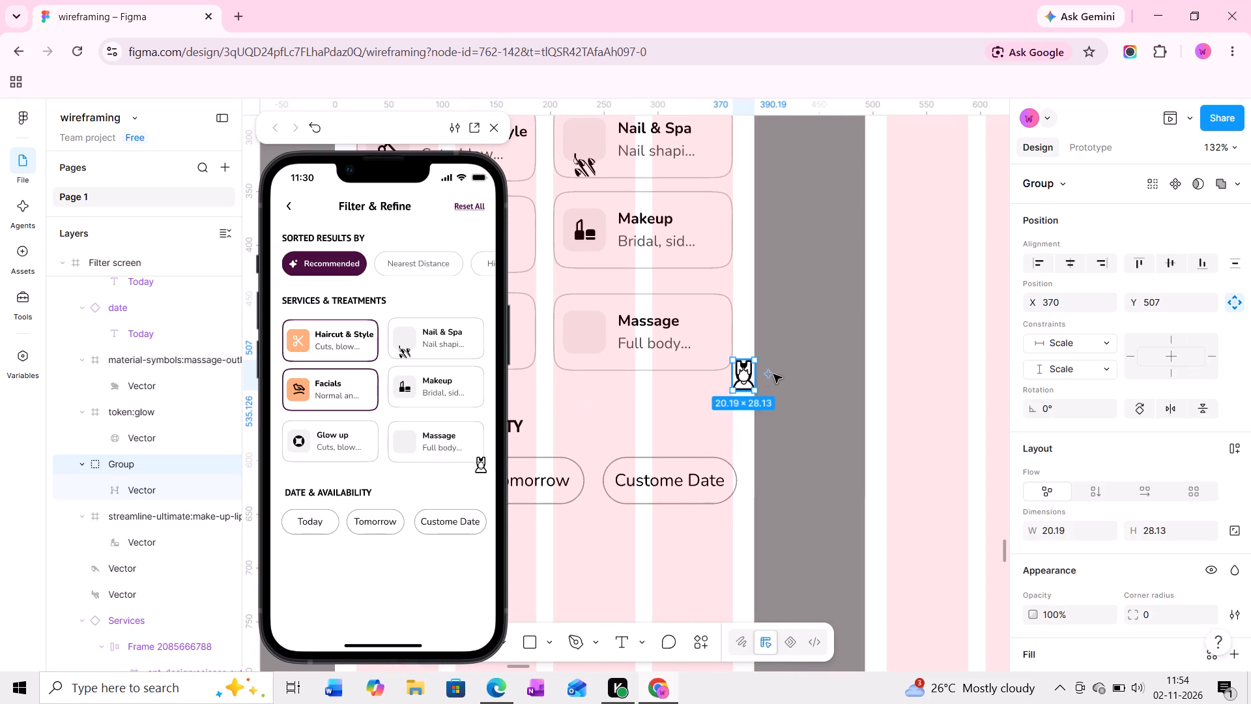
left_click_drag(773, 374, 781, 372)
left_click_drag(781, 372, 584, 324)
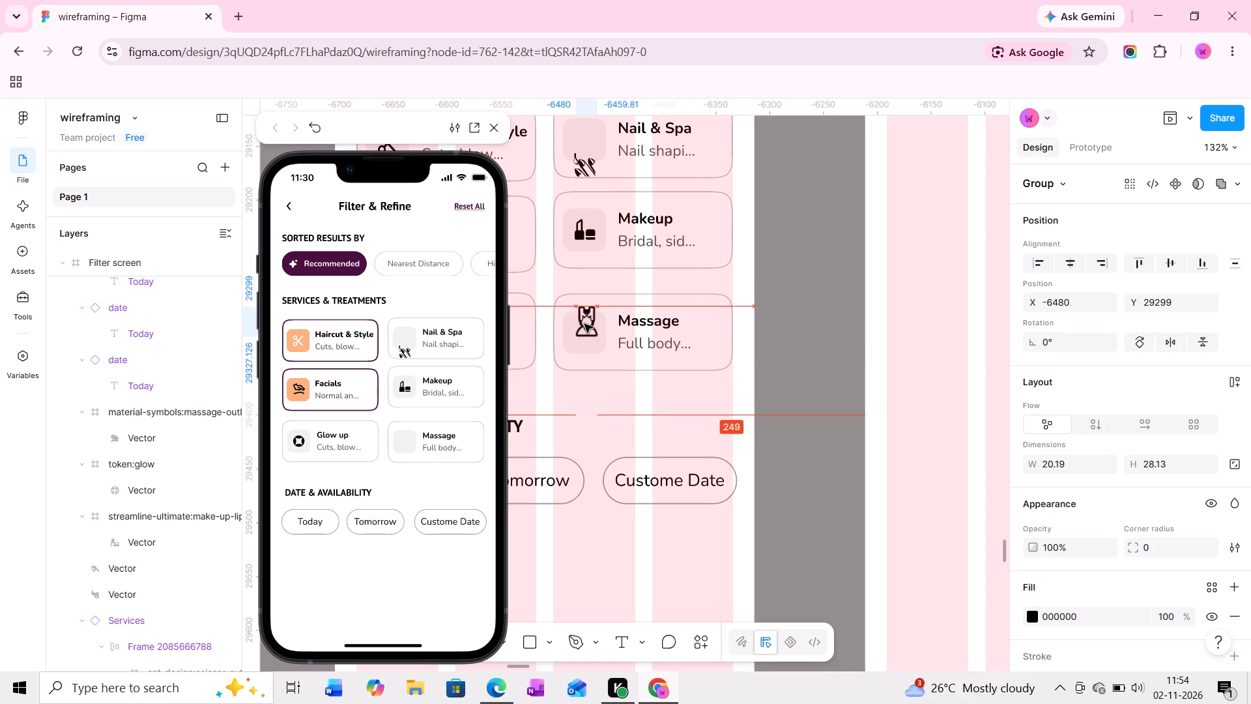
left_click_drag(584, 324, 586, 332)
left_click(586, 332, "ctrl")
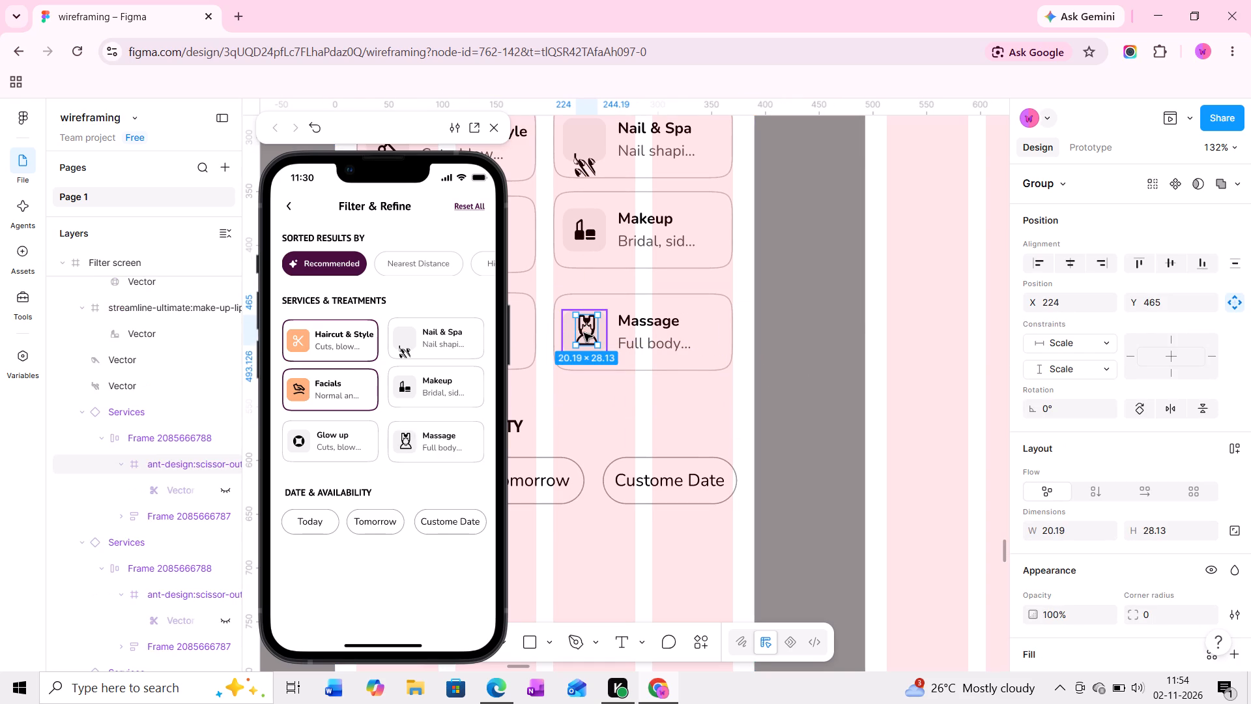
scroll(582, 334, "up", 10, "ctrl")
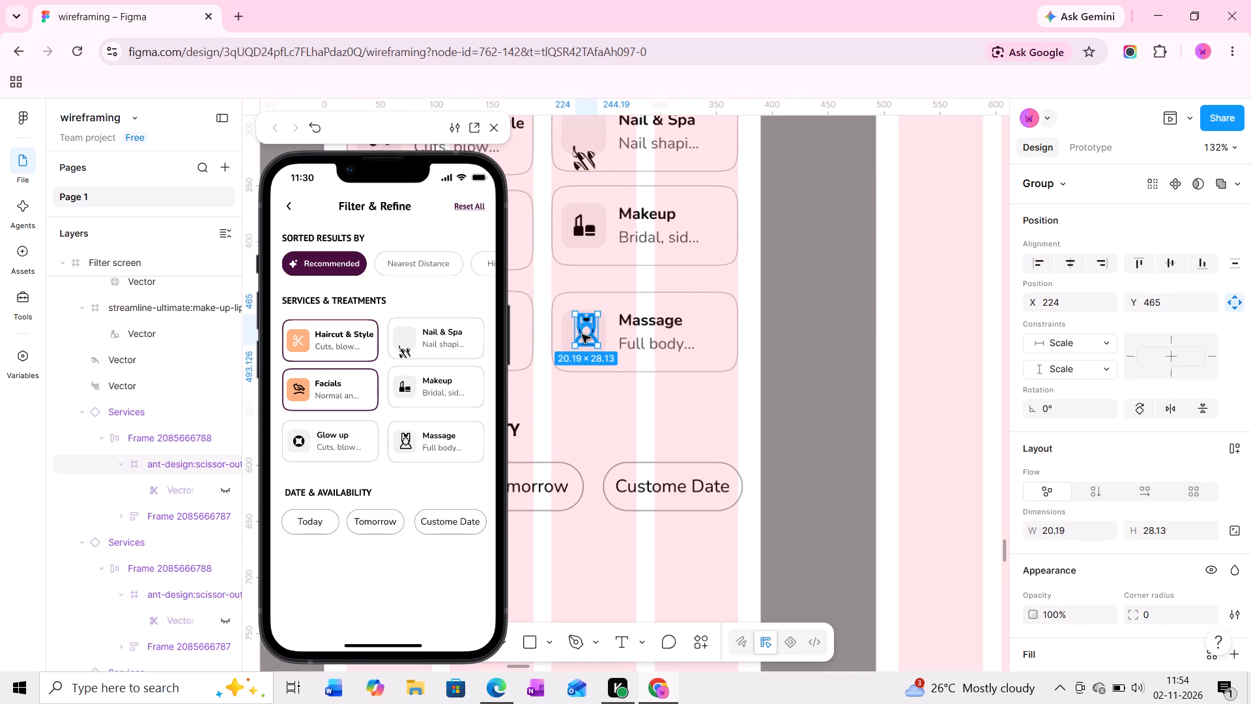
scroll(584, 334, "up", 5, "ctrl")
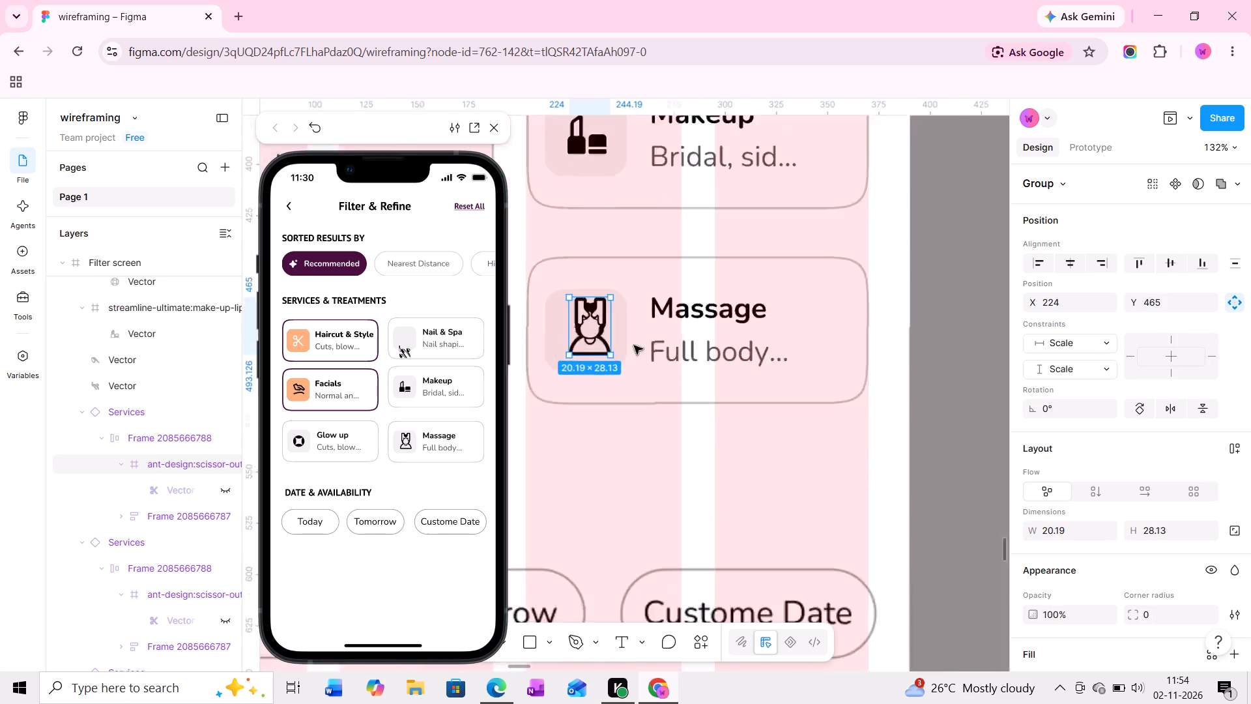
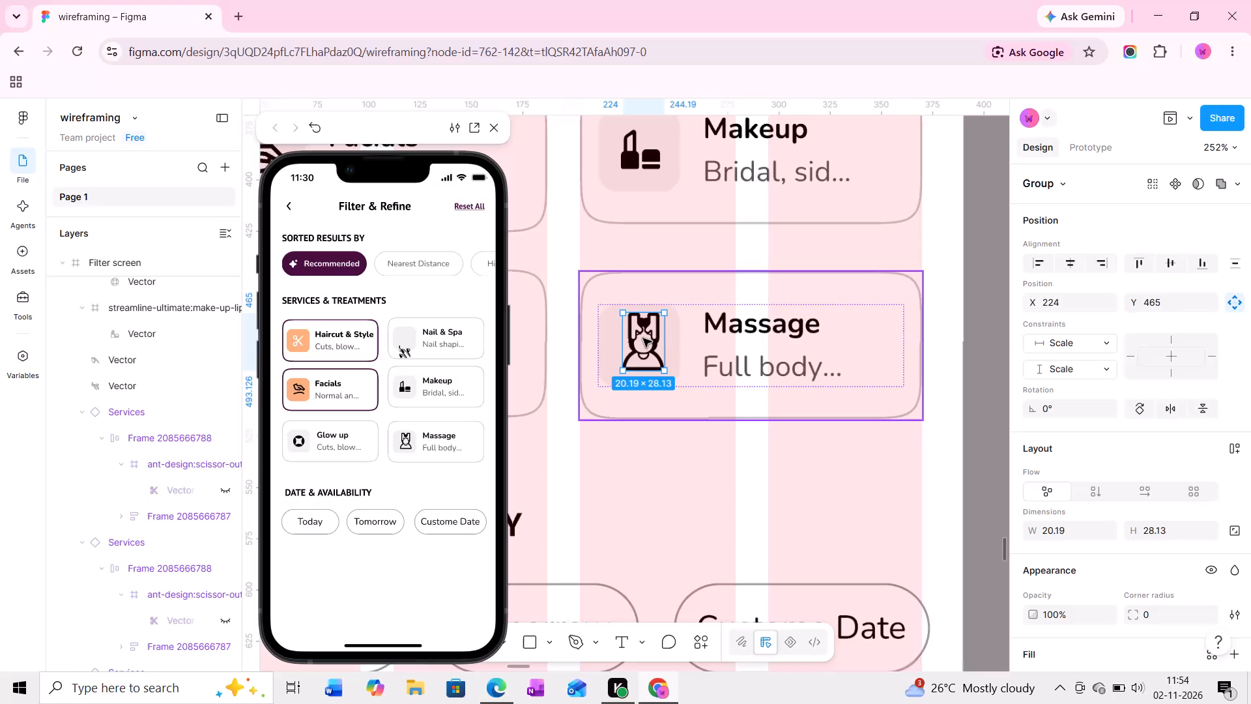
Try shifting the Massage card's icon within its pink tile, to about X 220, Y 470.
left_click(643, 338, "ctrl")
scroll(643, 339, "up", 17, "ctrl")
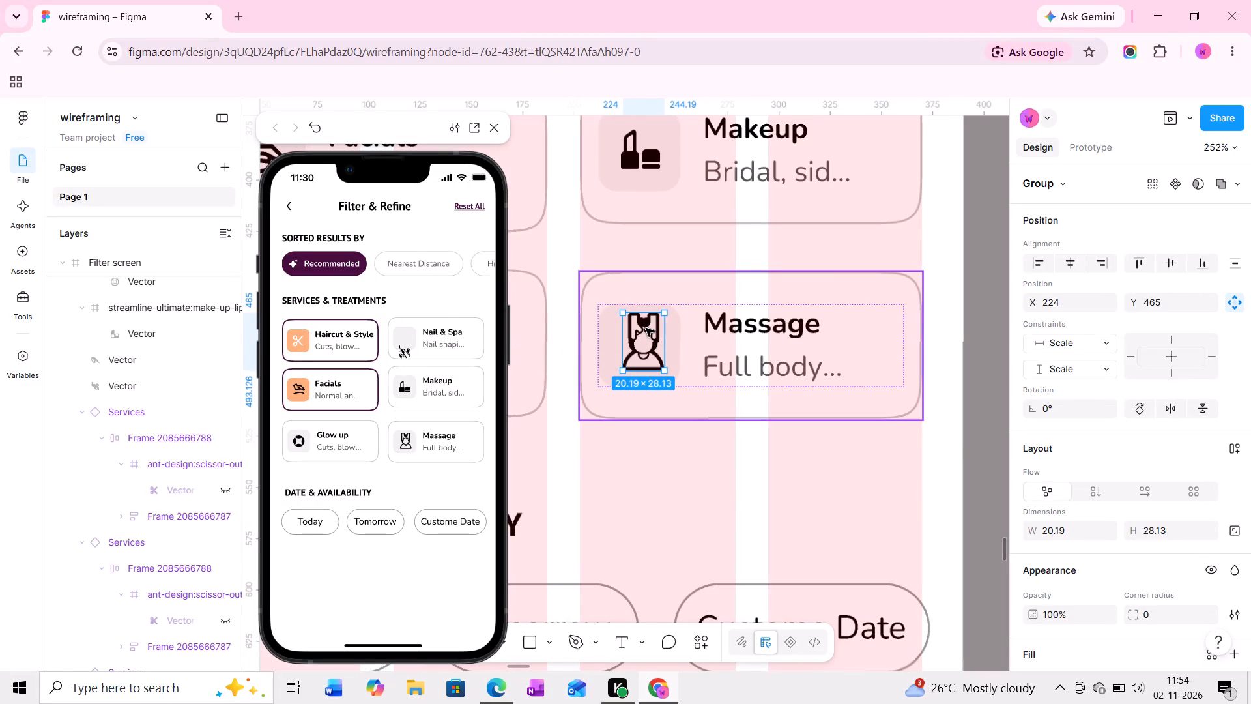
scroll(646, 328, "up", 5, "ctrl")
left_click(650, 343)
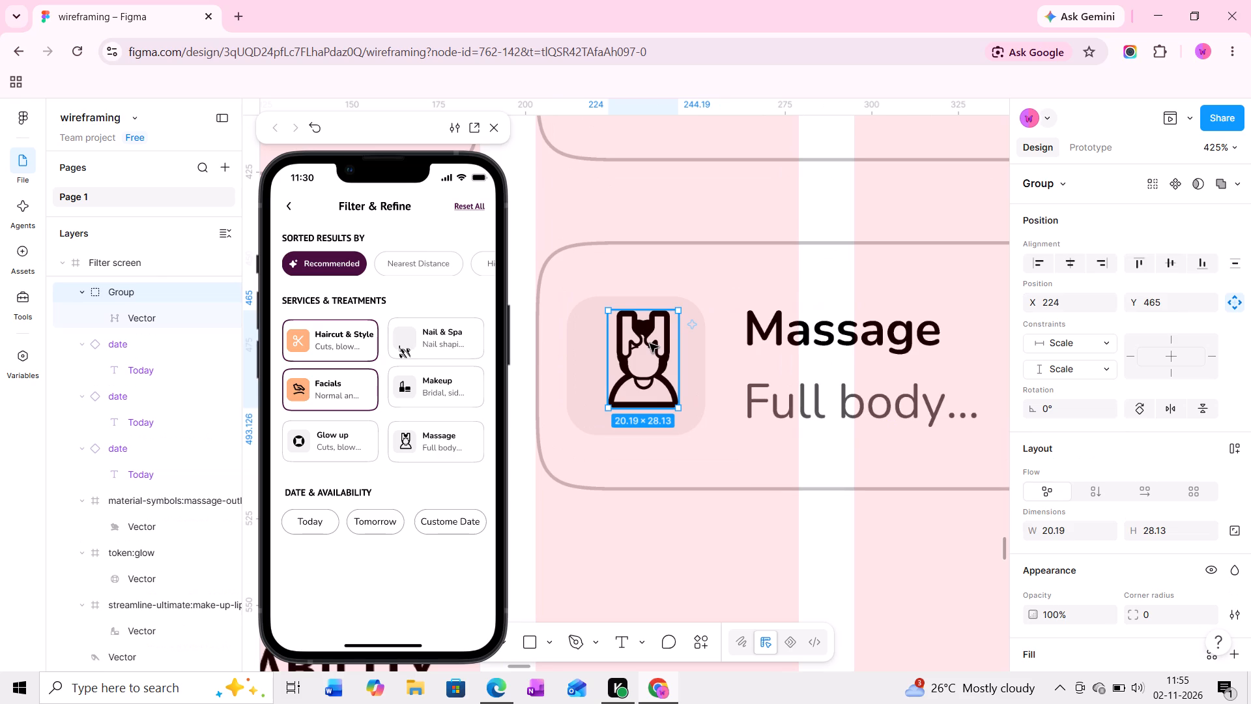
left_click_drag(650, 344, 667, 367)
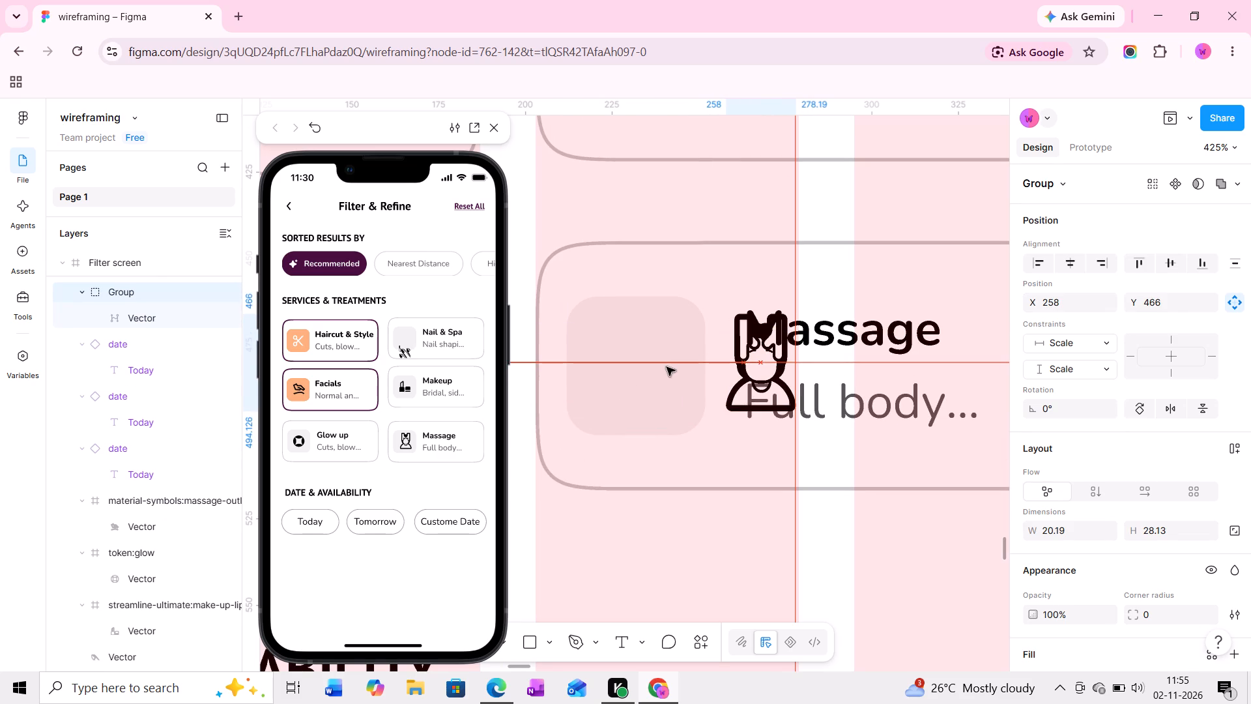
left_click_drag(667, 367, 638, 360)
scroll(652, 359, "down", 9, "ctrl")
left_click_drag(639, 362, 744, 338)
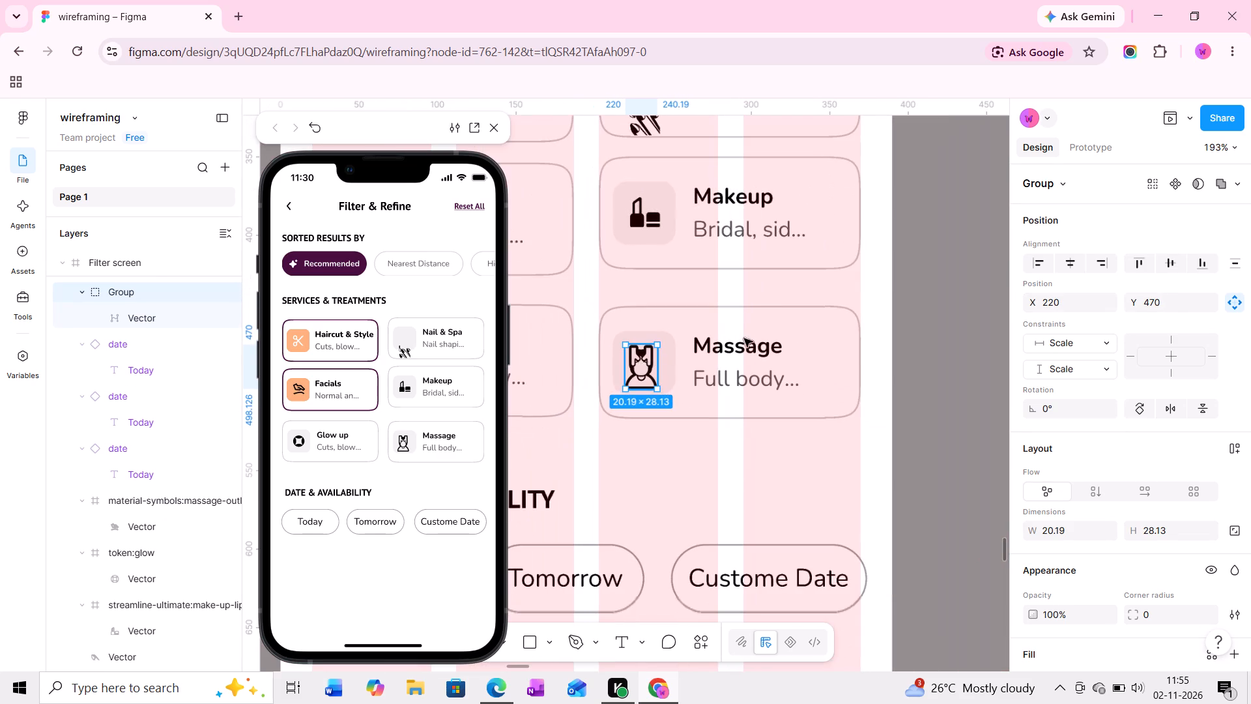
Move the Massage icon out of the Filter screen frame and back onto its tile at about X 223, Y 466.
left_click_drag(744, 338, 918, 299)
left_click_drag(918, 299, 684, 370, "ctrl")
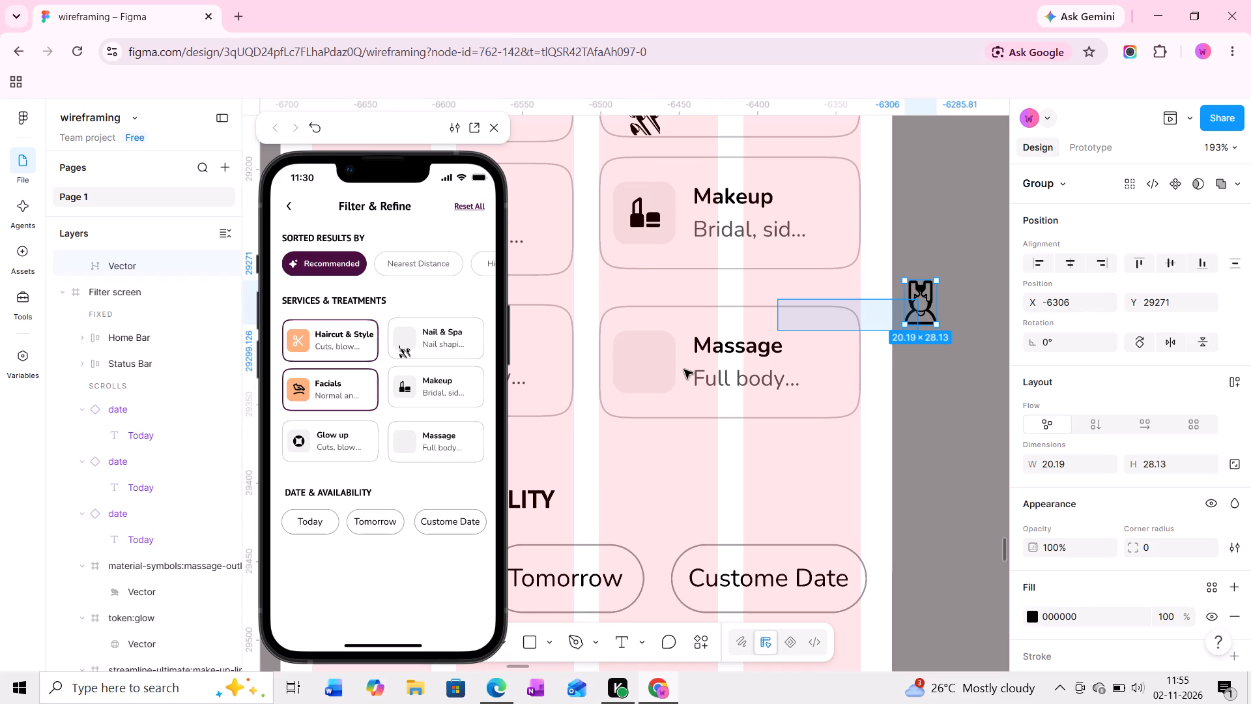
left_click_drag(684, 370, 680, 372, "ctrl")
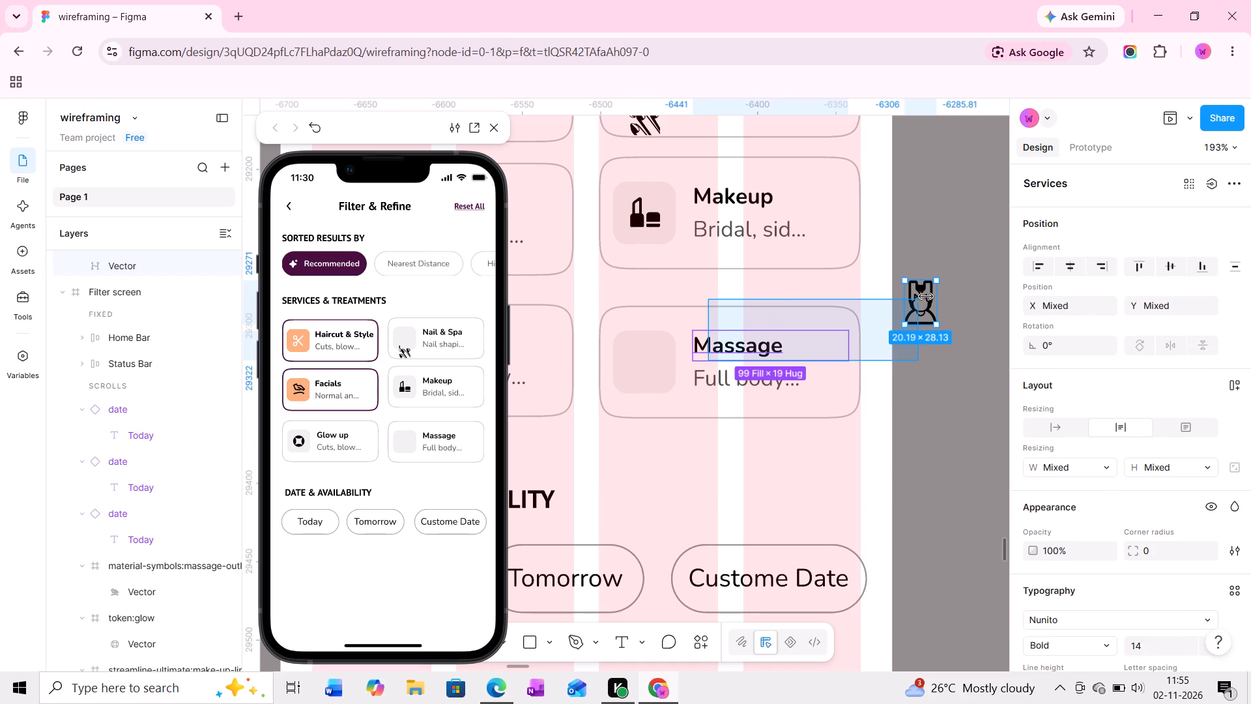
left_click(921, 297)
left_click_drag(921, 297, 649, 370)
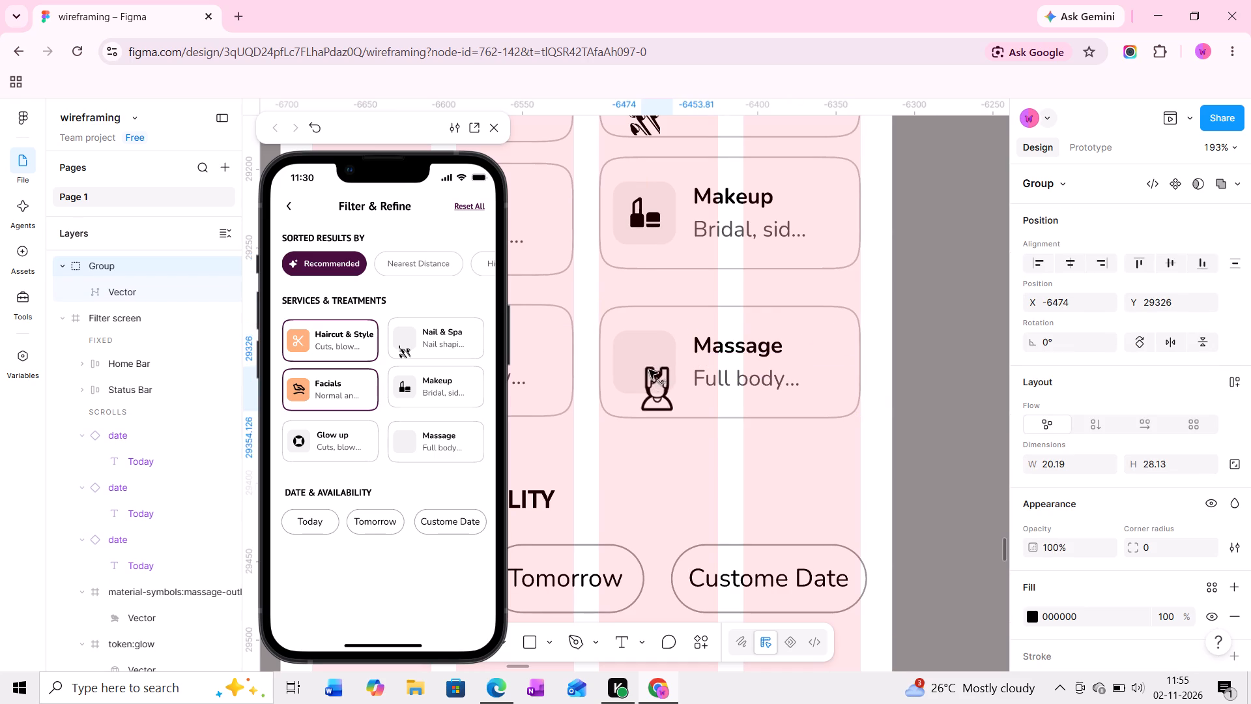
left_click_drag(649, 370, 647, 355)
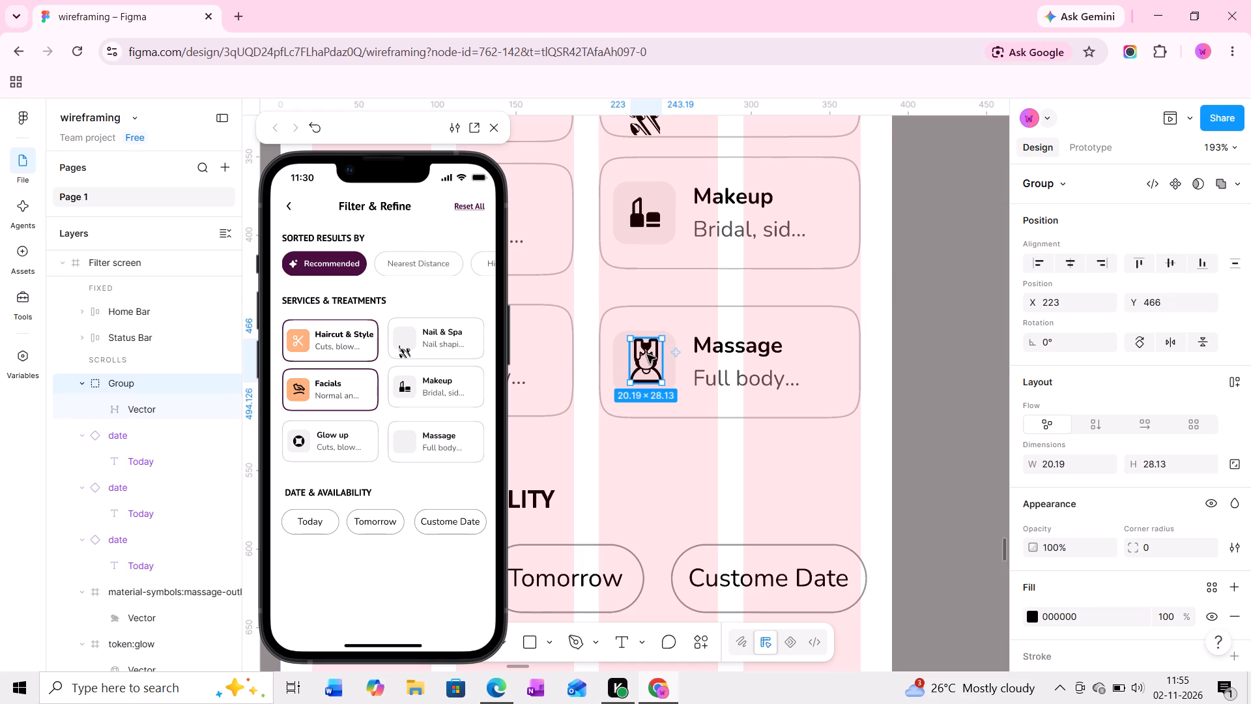
Select the vector path of the Massage icon and centre it on its tile at about X 222, Y 467.
left_click(785, 324)
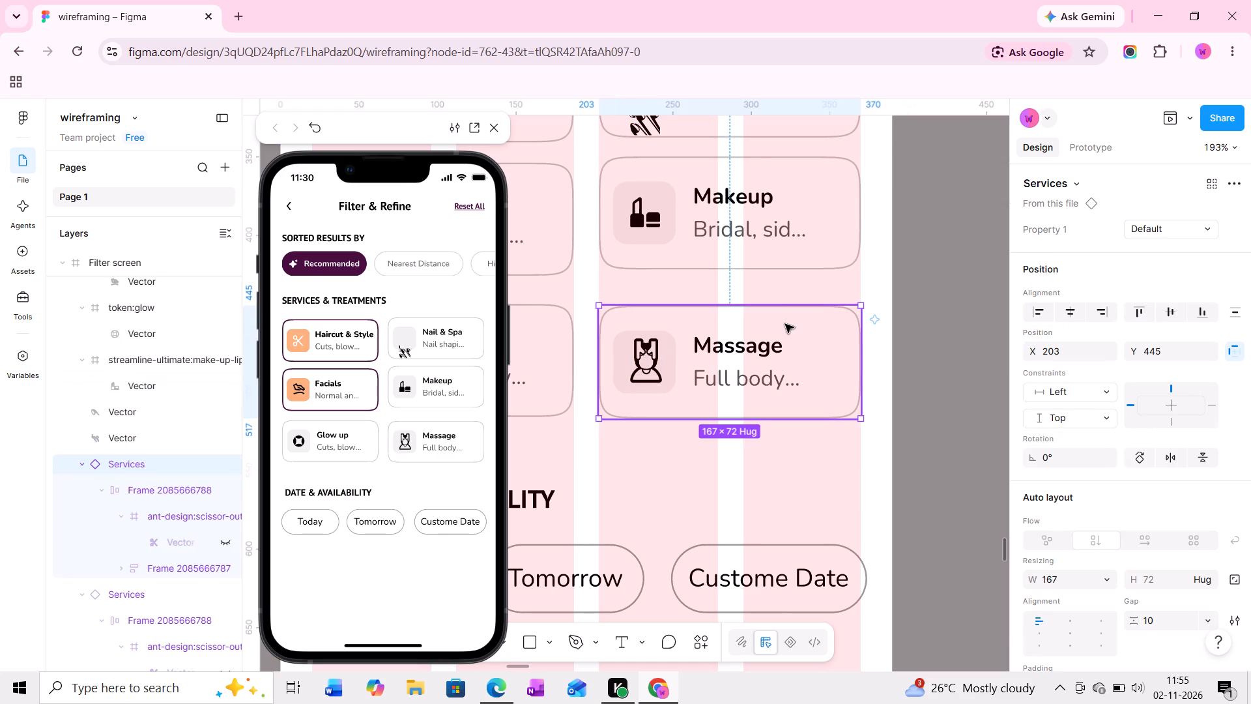
left_click(652, 364, "ctrl")
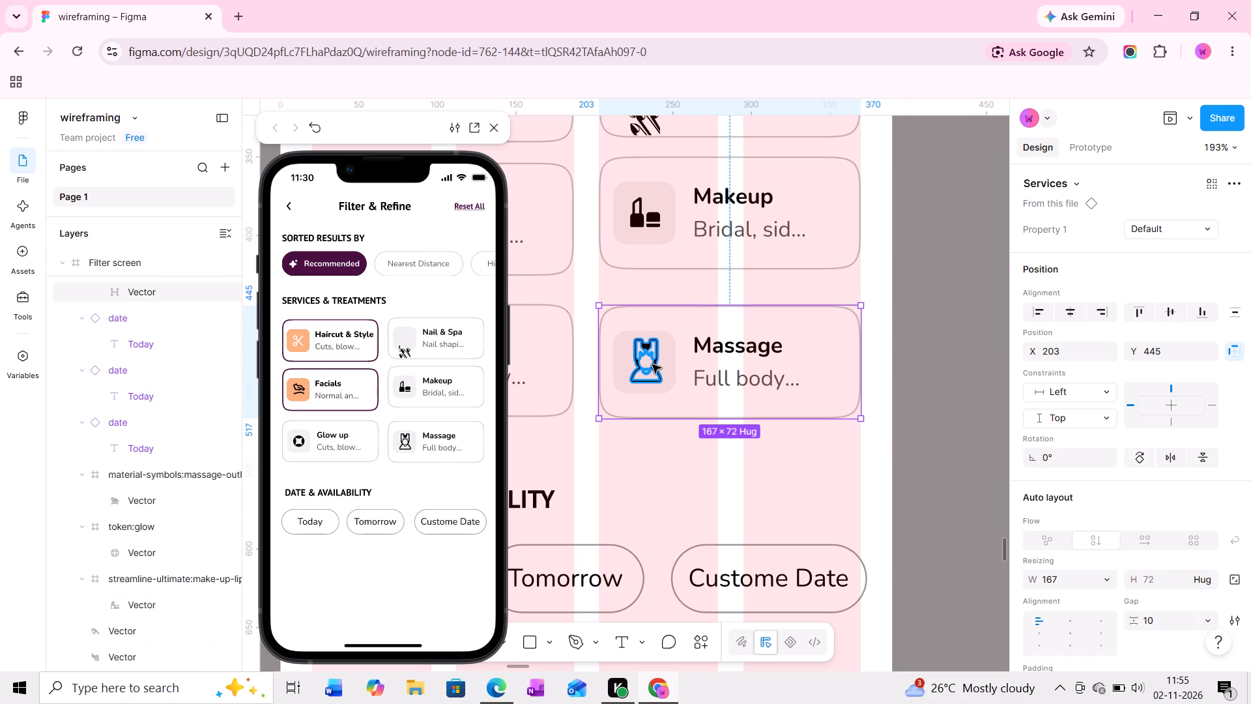
scroll(647, 364, "up", 10, "ctrl")
left_click_drag(647, 364, 656, 365)
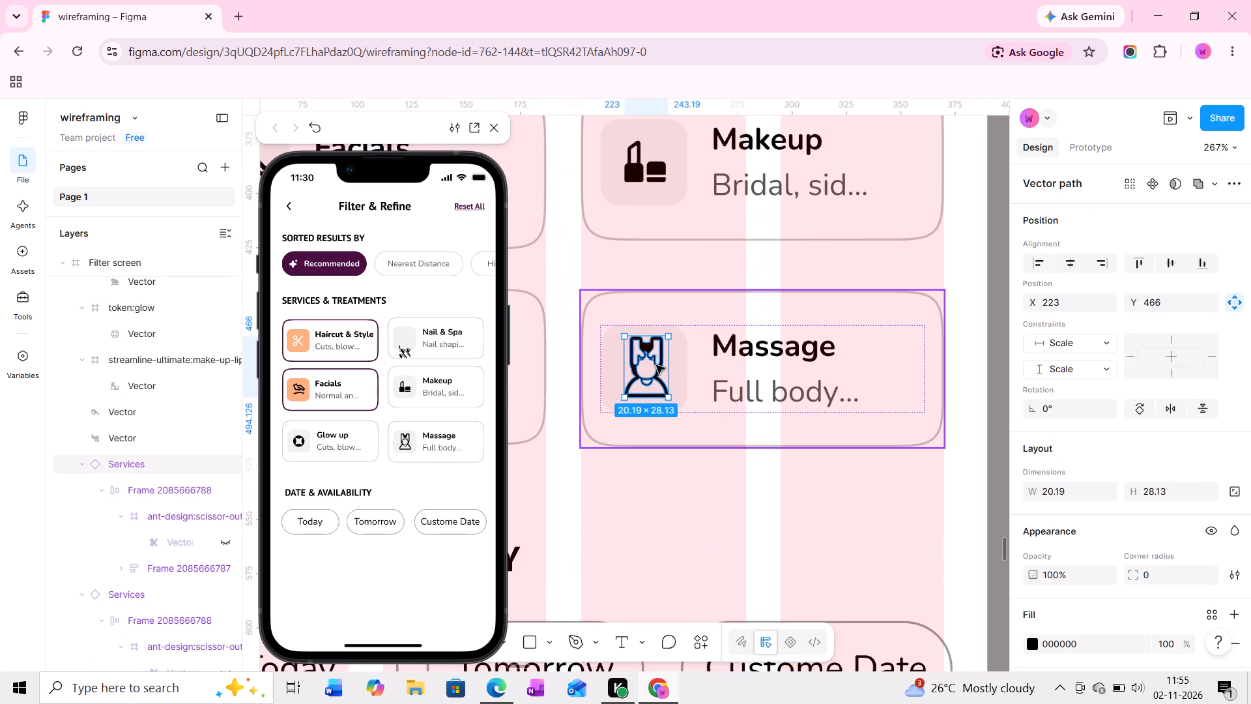
left_click_drag(656, 365, 643, 361)
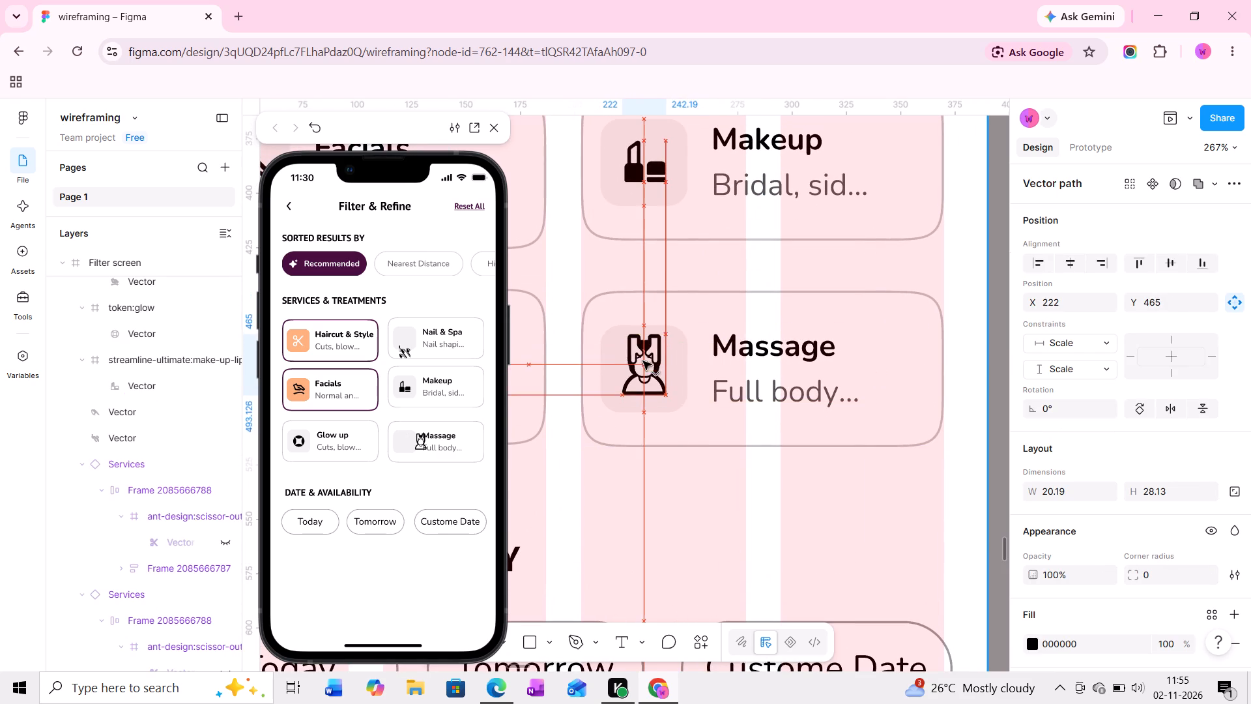
left_click_drag(643, 361, 972, 365)
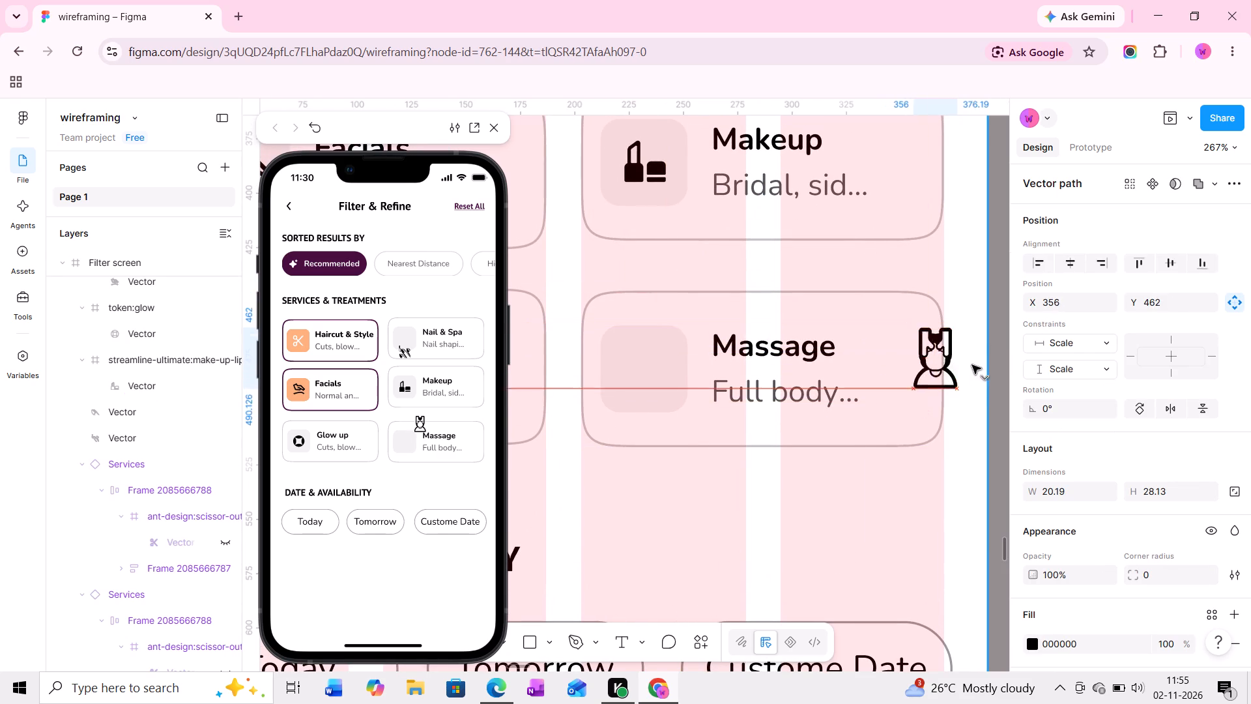
left_click_drag(972, 365, 974, 364)
left_click_drag(975, 364, 801, 376)
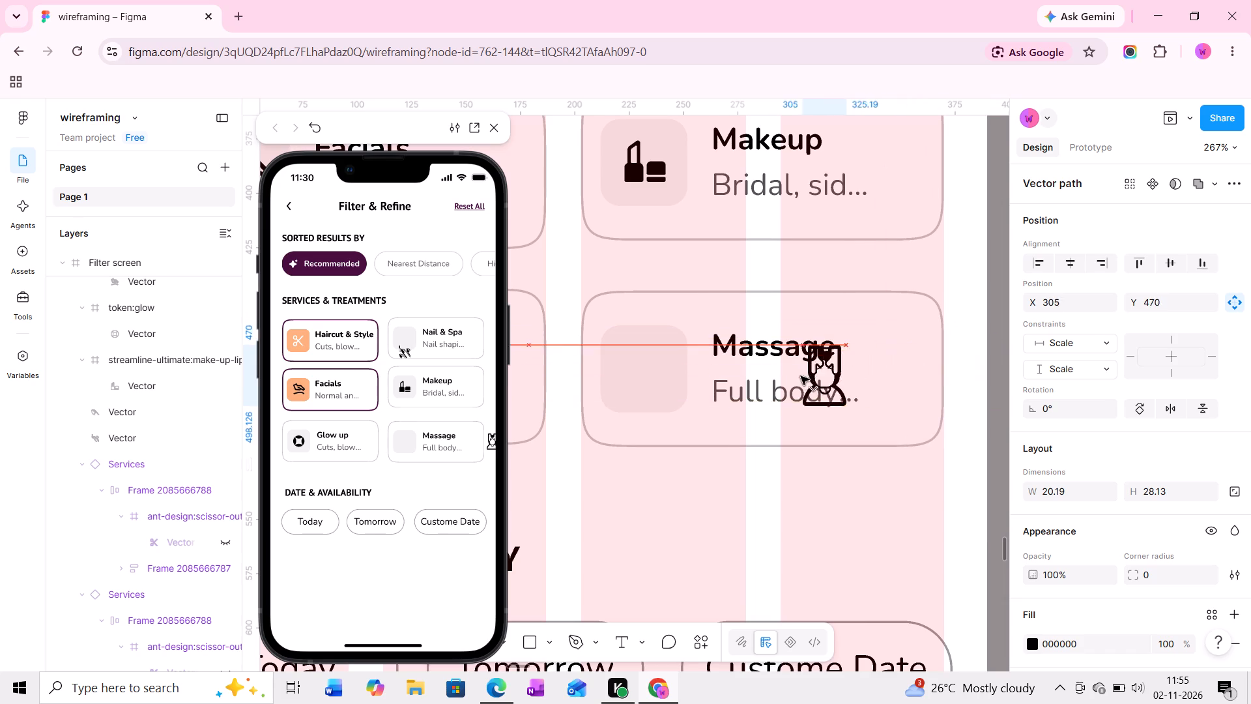
left_click_drag(801, 376, 641, 367)
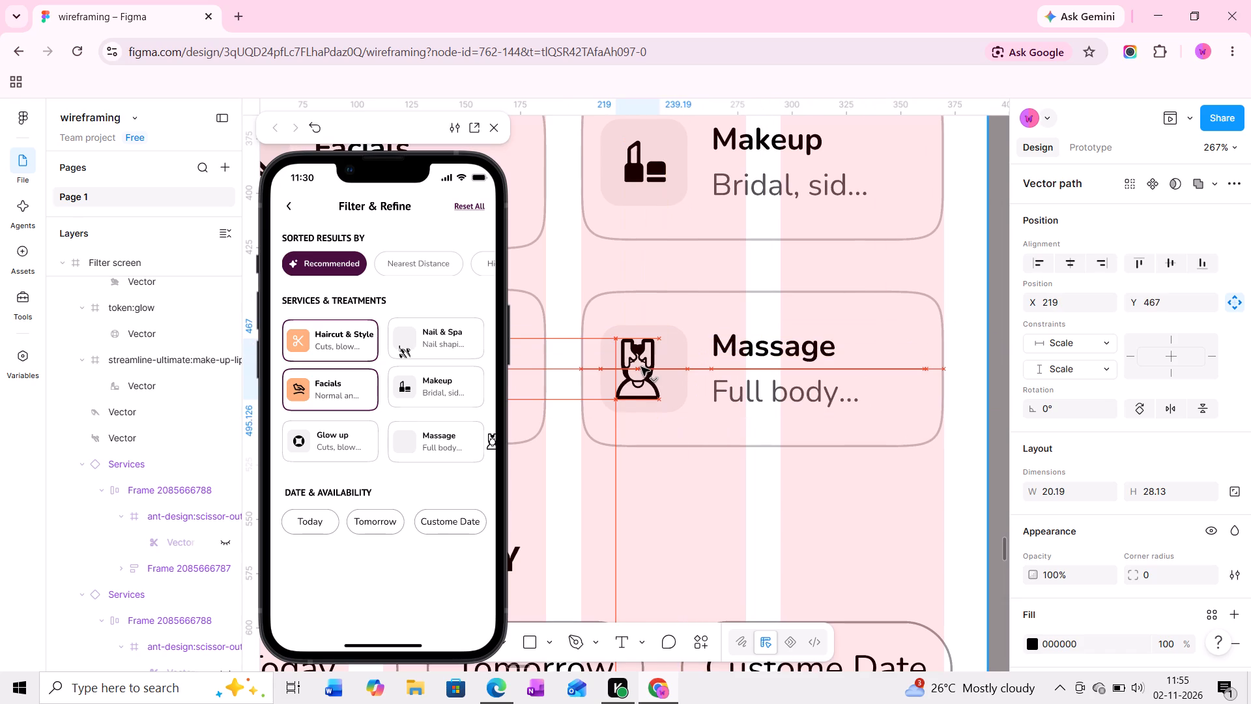
left_click_drag(641, 367, 644, 366)
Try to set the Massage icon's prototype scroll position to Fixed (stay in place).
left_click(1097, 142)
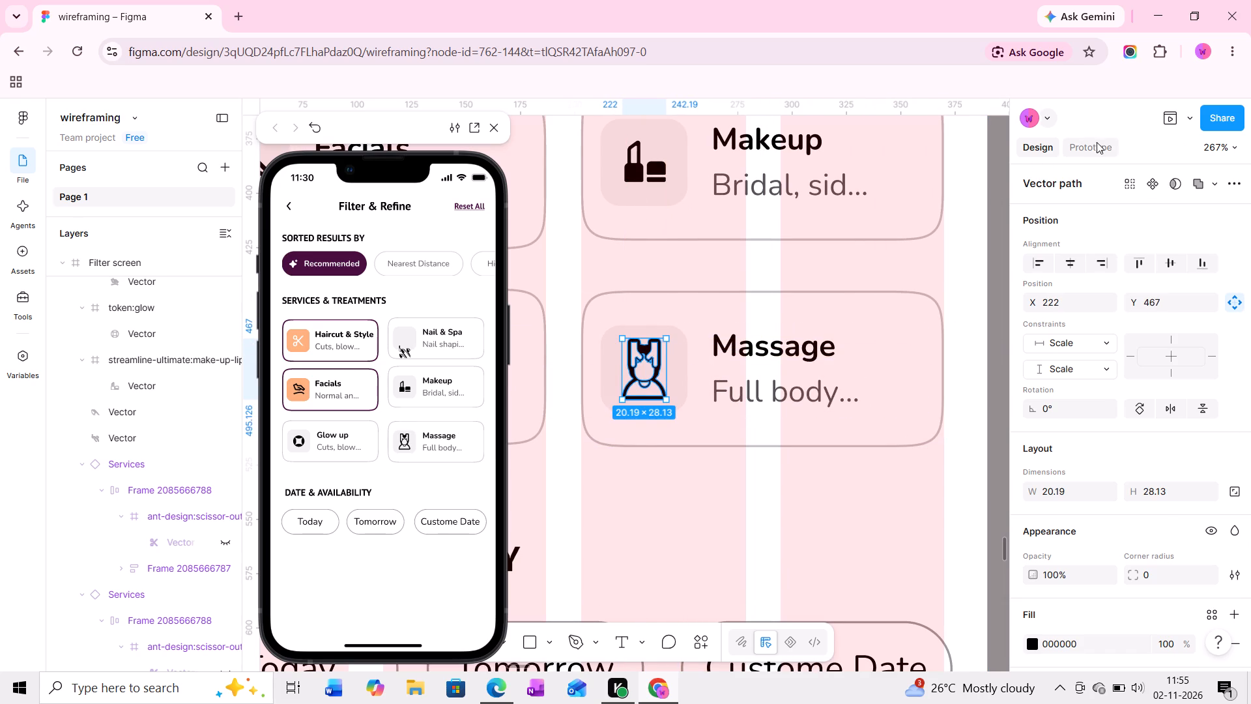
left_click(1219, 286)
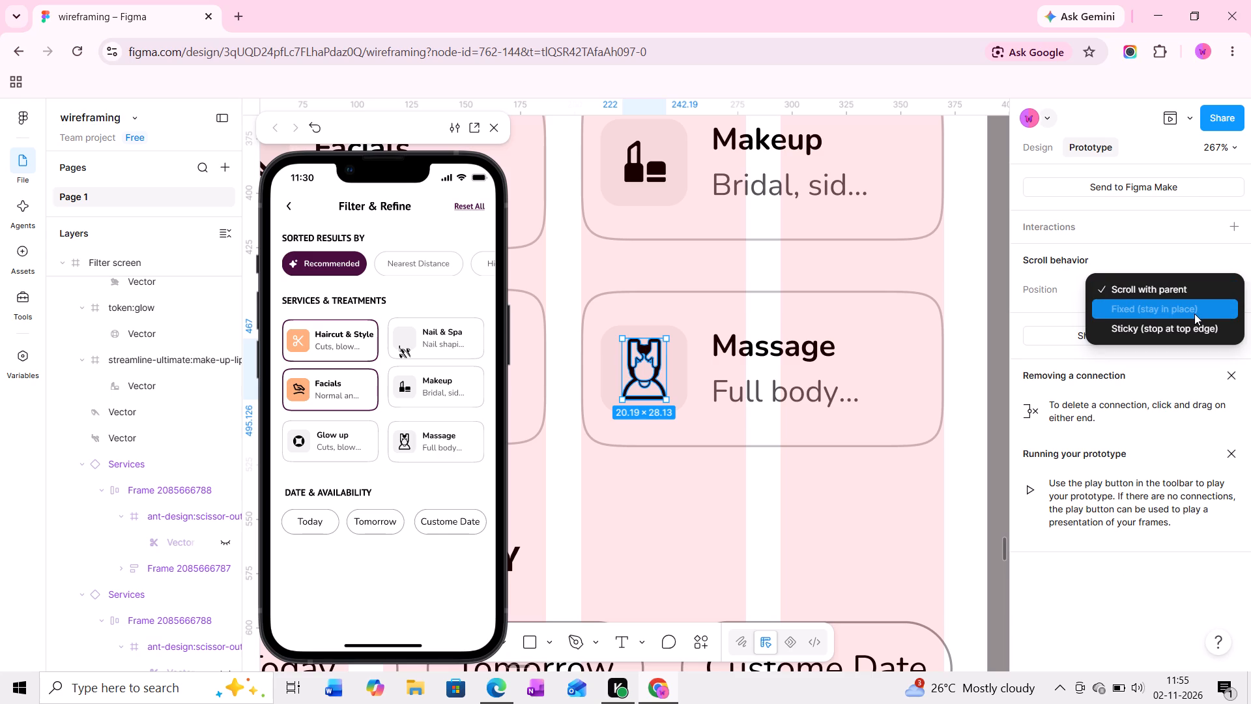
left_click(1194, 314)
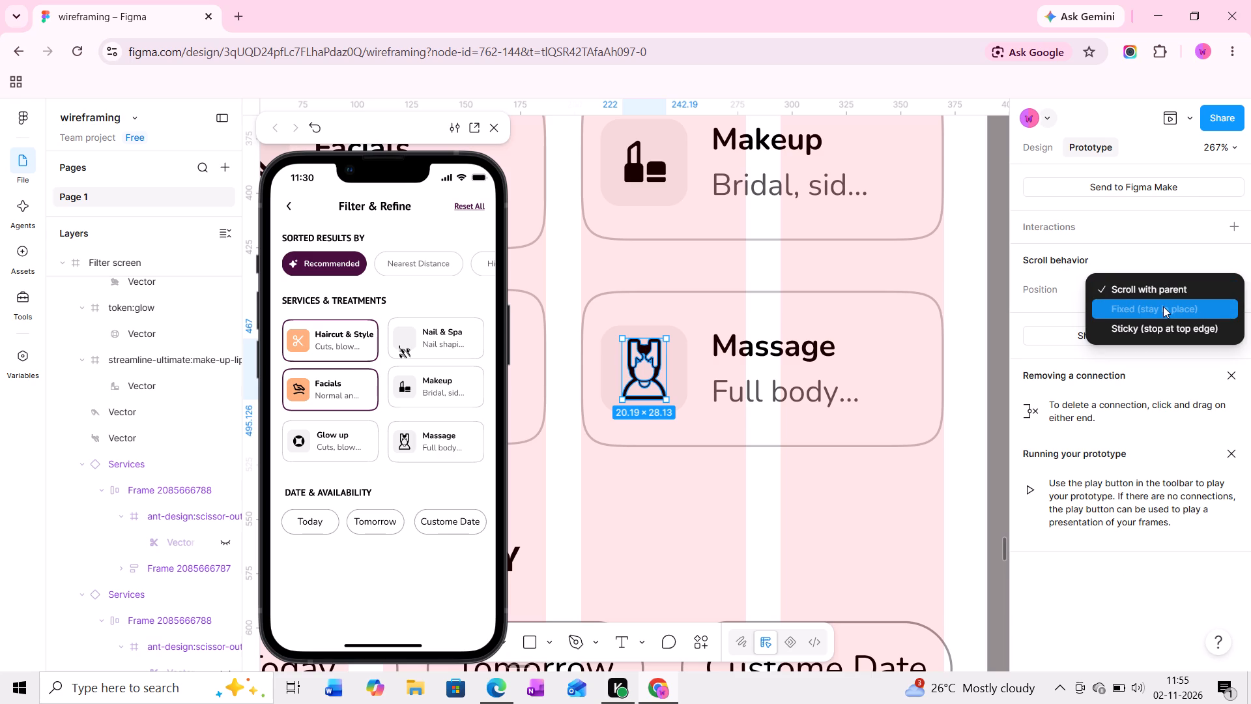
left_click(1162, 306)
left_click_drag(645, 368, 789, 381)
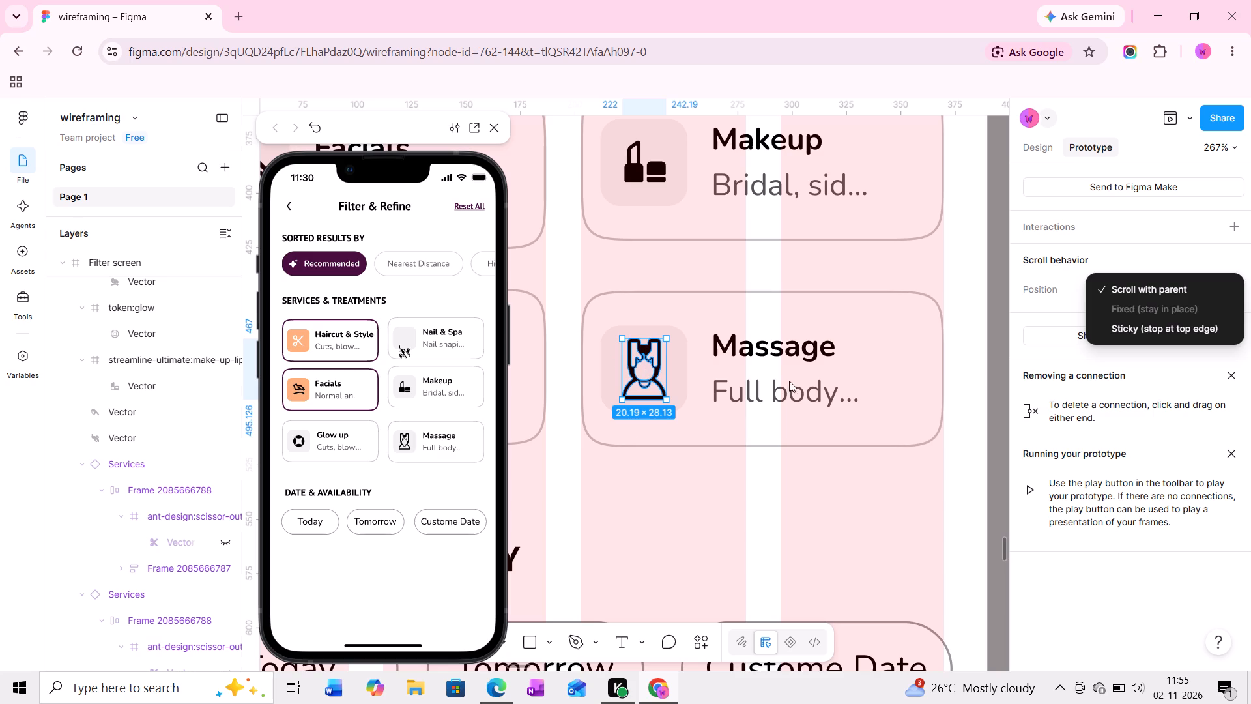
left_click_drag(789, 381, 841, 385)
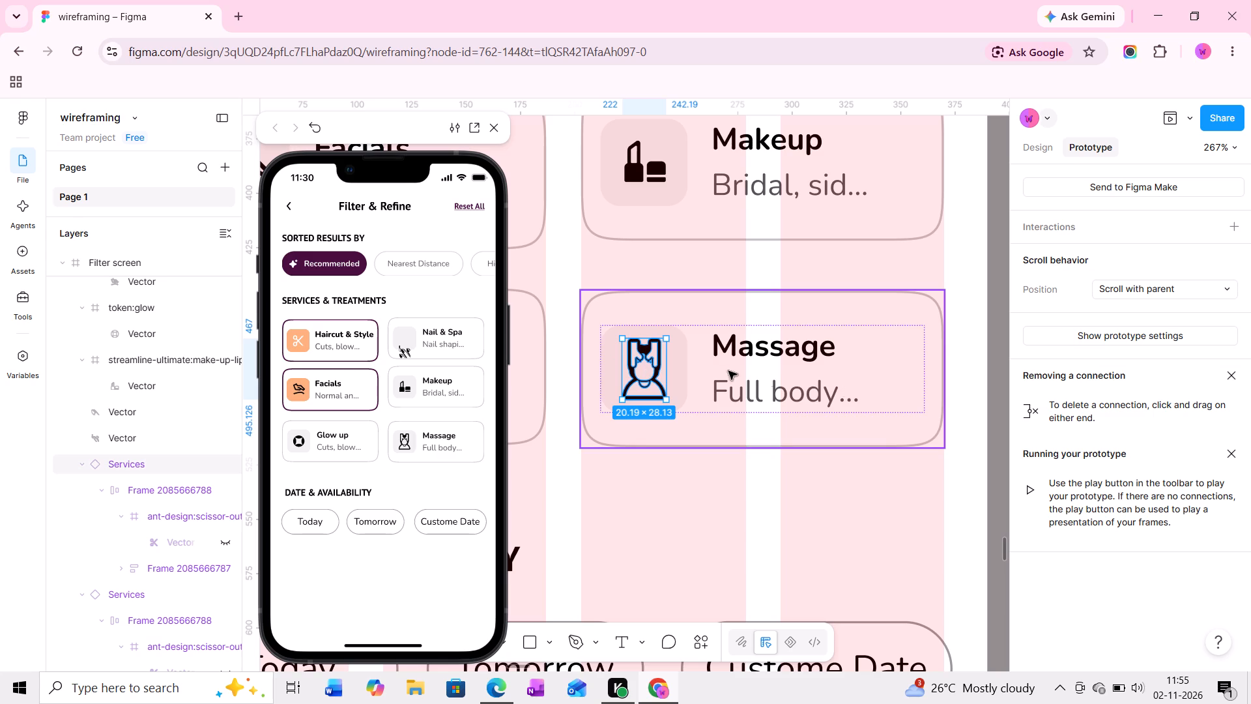
Move the lipstick icon from the Makeup card onto the empty canvas outside the Filter screen frame.
middle_click_drag(666, 322, 745, 353)
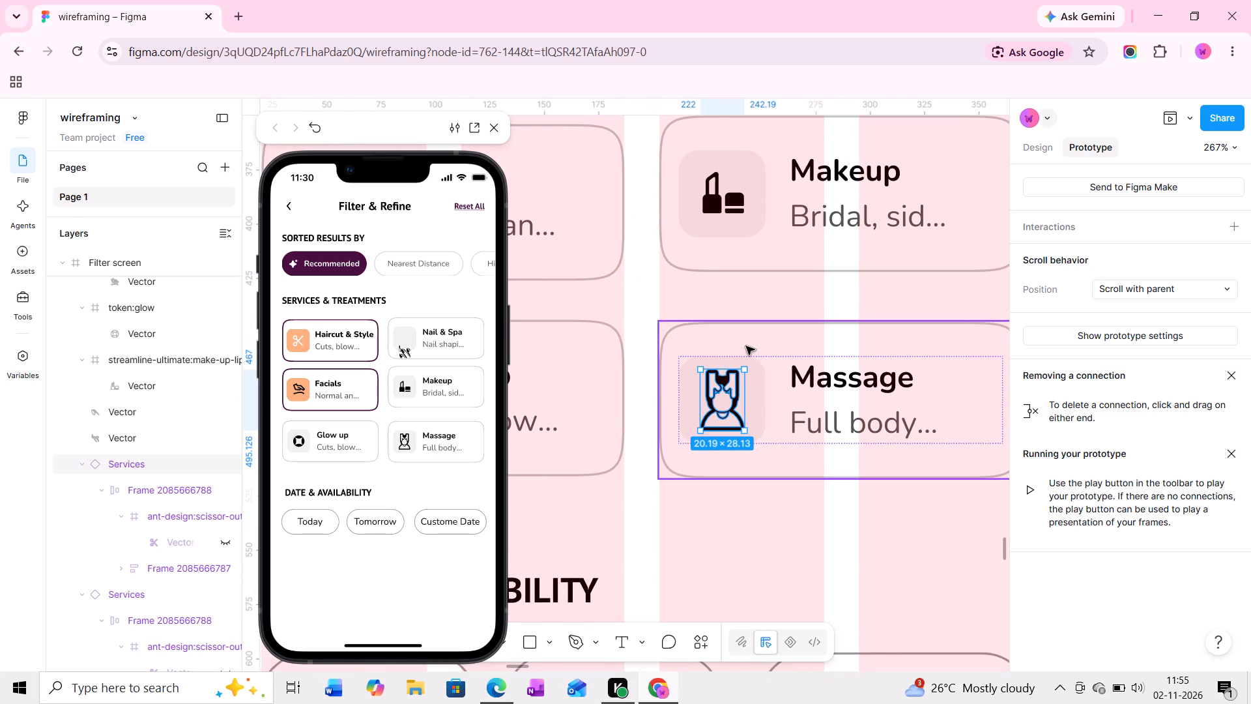
middle_click_drag(741, 289, 743, 363)
scroll(759, 265, "down", 4, "ctrl")
middle_click_drag(762, 271, 737, 372)
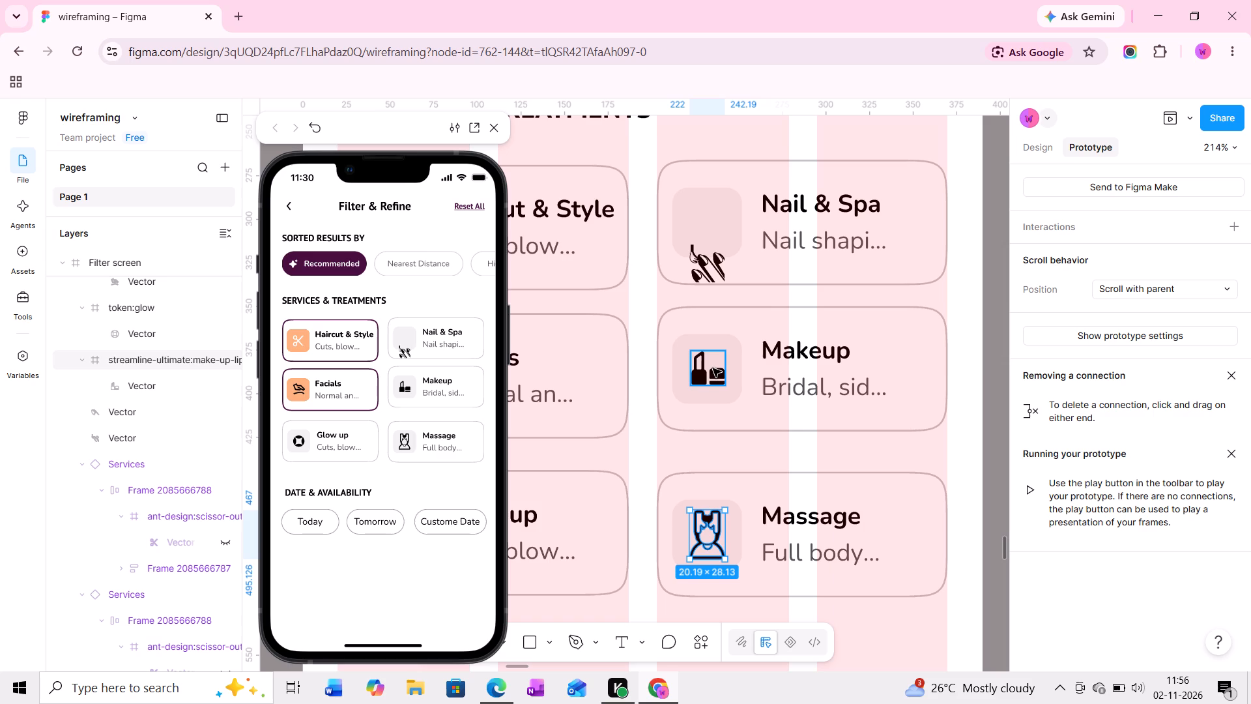
left_click_drag(713, 368, 988, 373)
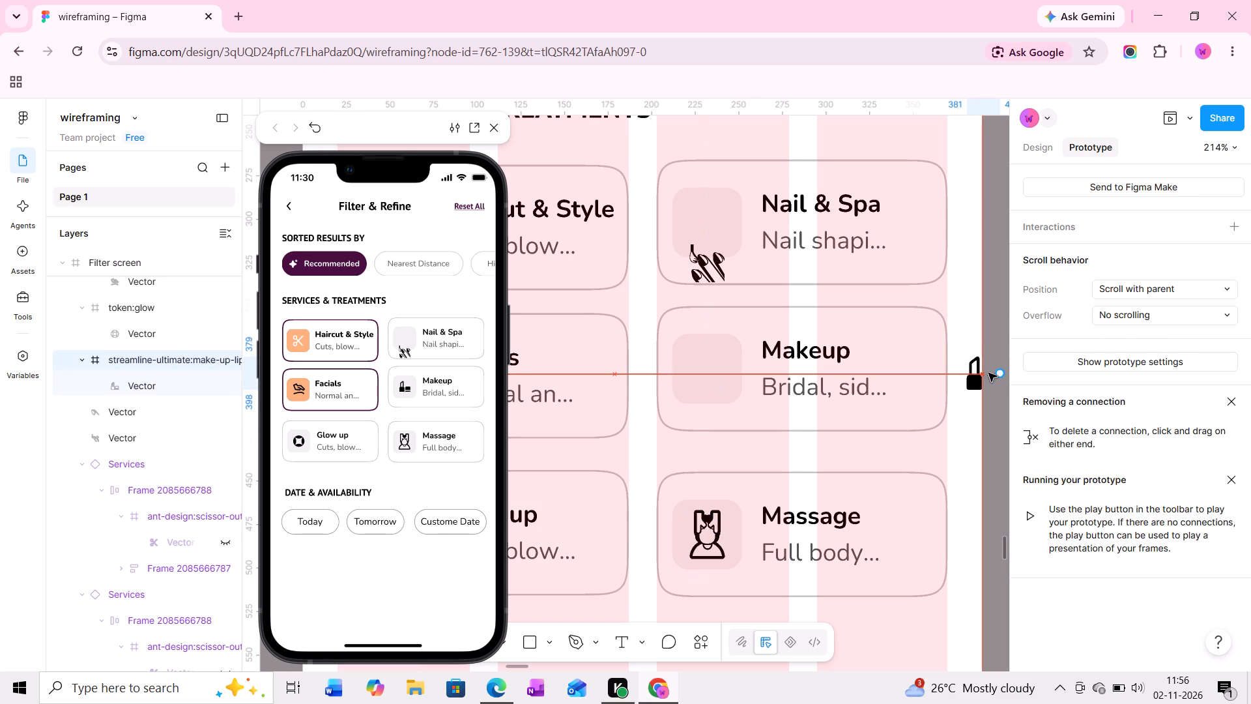
left_click_drag(988, 373, 1001, 373)
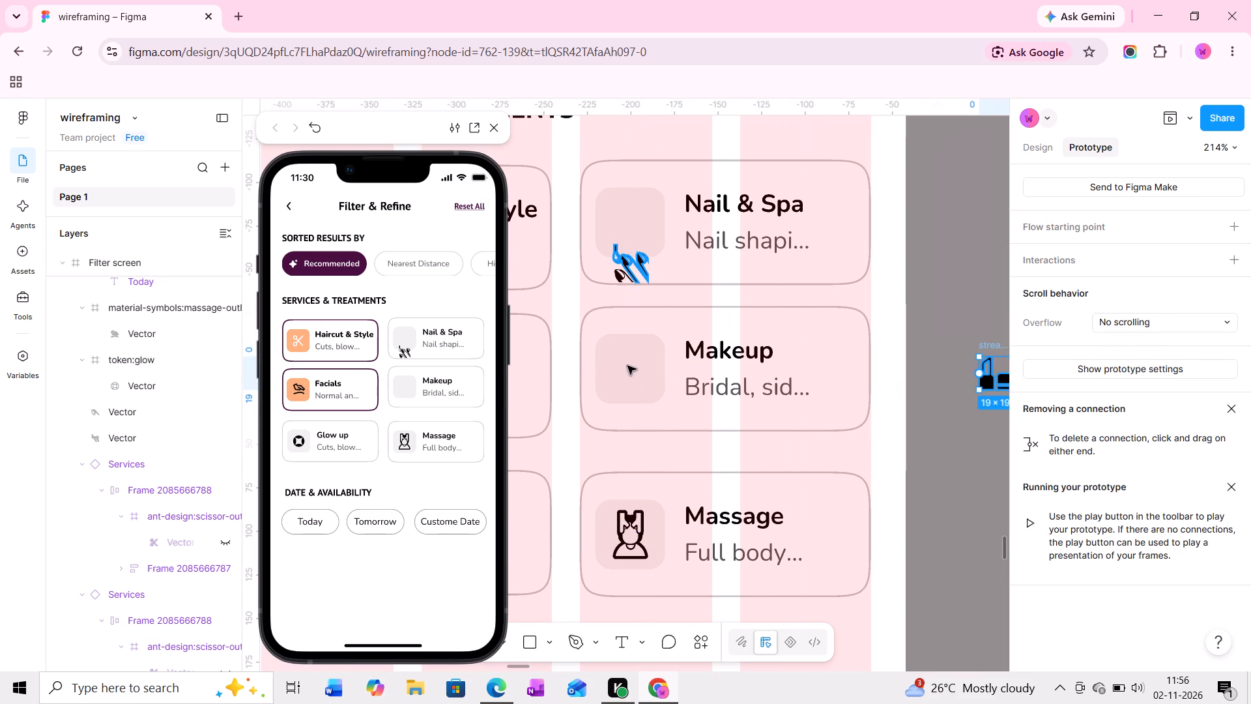
Move the Makeup card down between the Nail & Spa and Massage cards, to about Y 359.
left_click(639, 364, "ctrl")
left_click(640, 364)
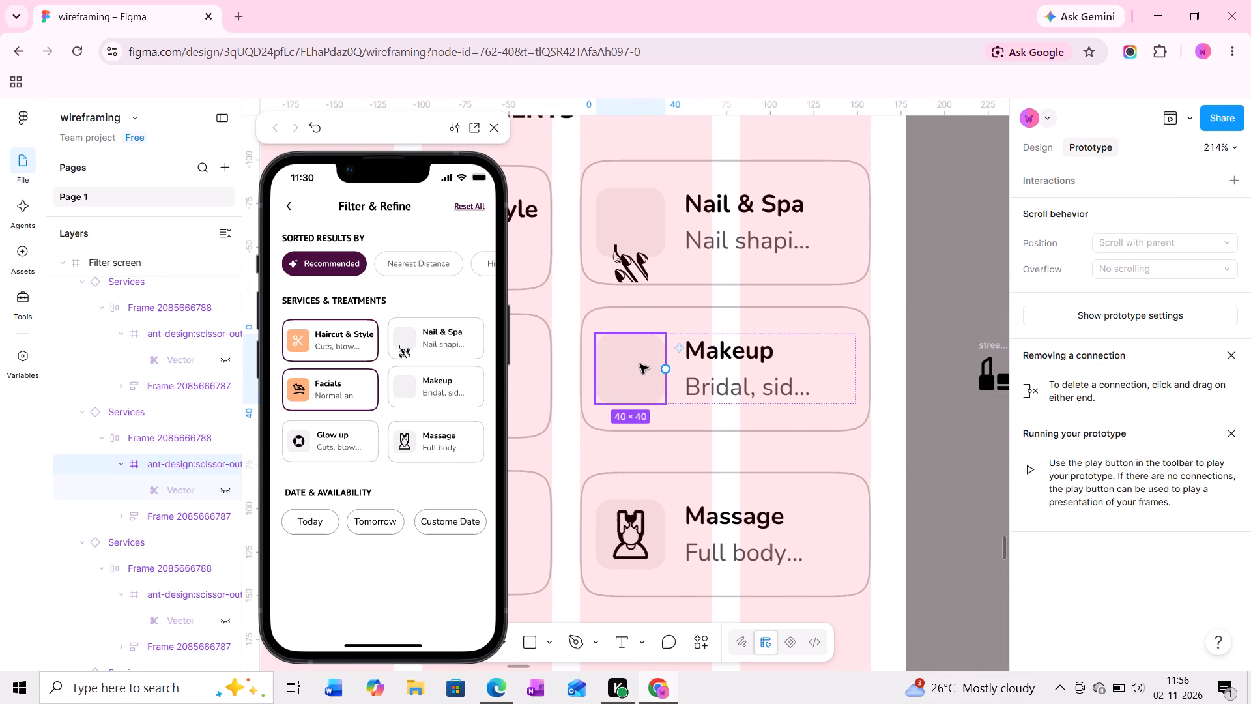
scroll(640, 364, "up", 3, "ctrl")
scroll(640, 364, "up", 1)
middle_click_drag(640, 364, 660, 366)
left_click_drag(660, 366, 660, 418)
left_click_drag(660, 418, 659, 389)
Delete the empty 40 × 40 icon tile from the Makeup card.
left_click(659, 389, "ctrl")
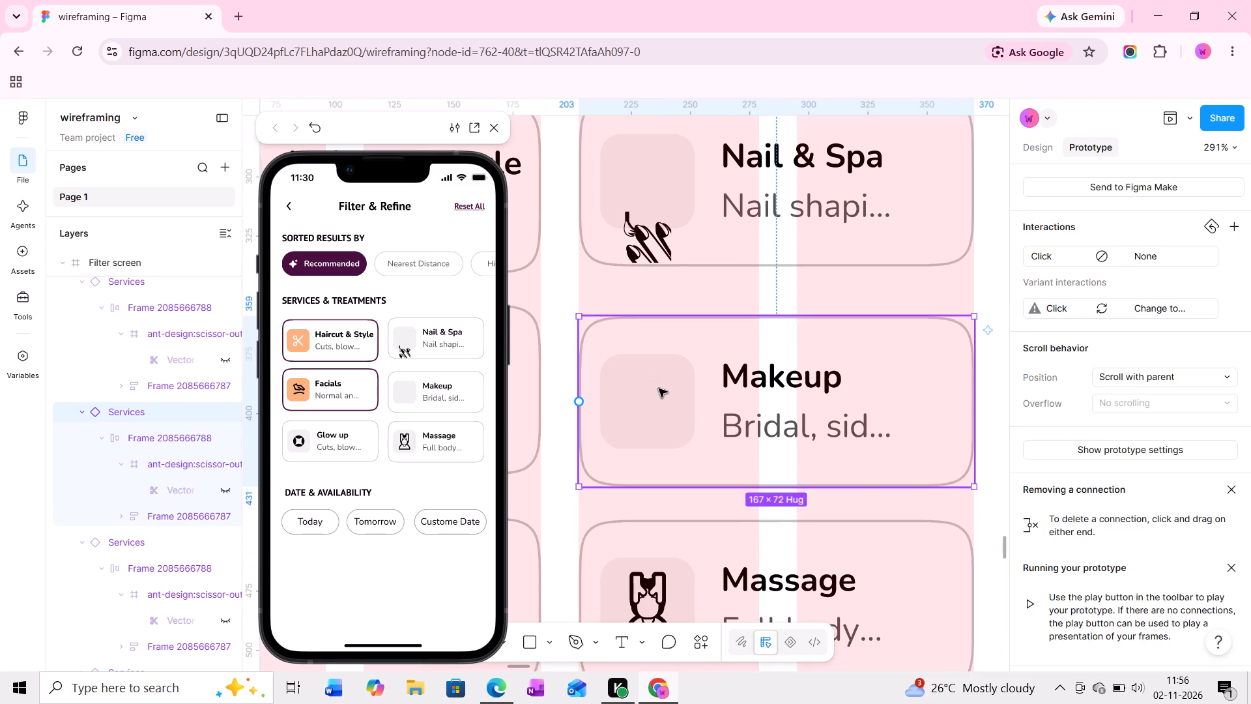
key("Delete")
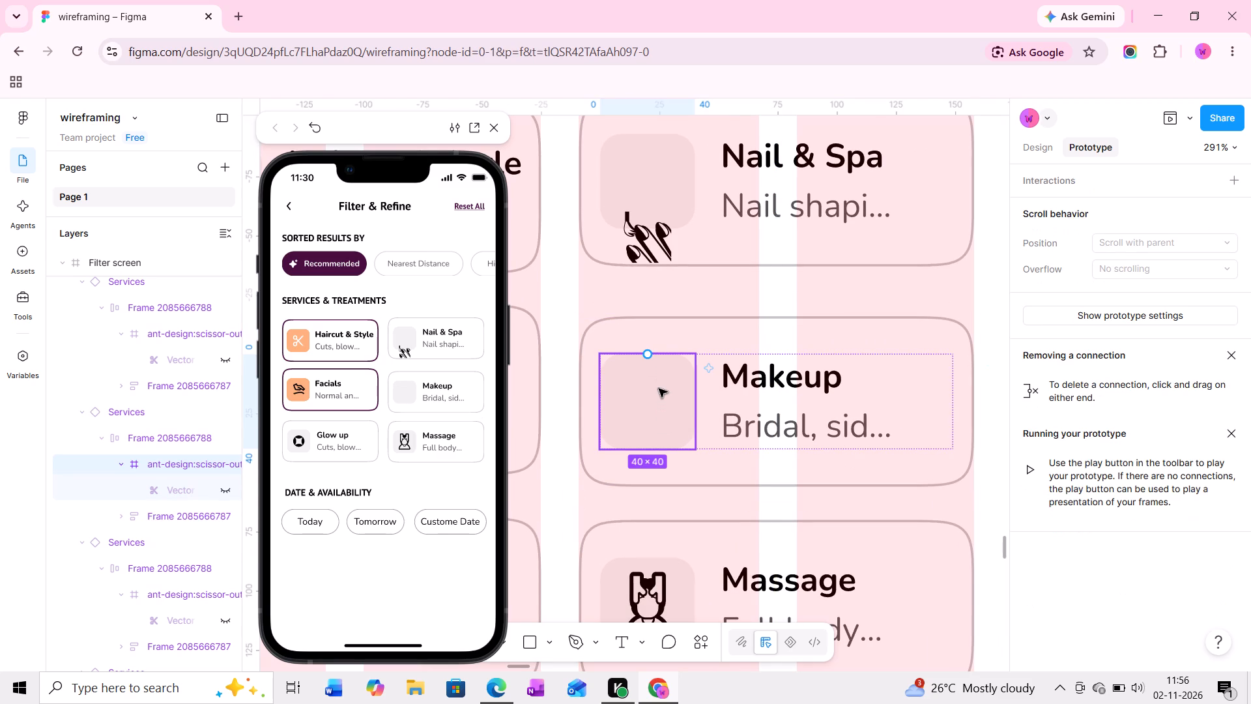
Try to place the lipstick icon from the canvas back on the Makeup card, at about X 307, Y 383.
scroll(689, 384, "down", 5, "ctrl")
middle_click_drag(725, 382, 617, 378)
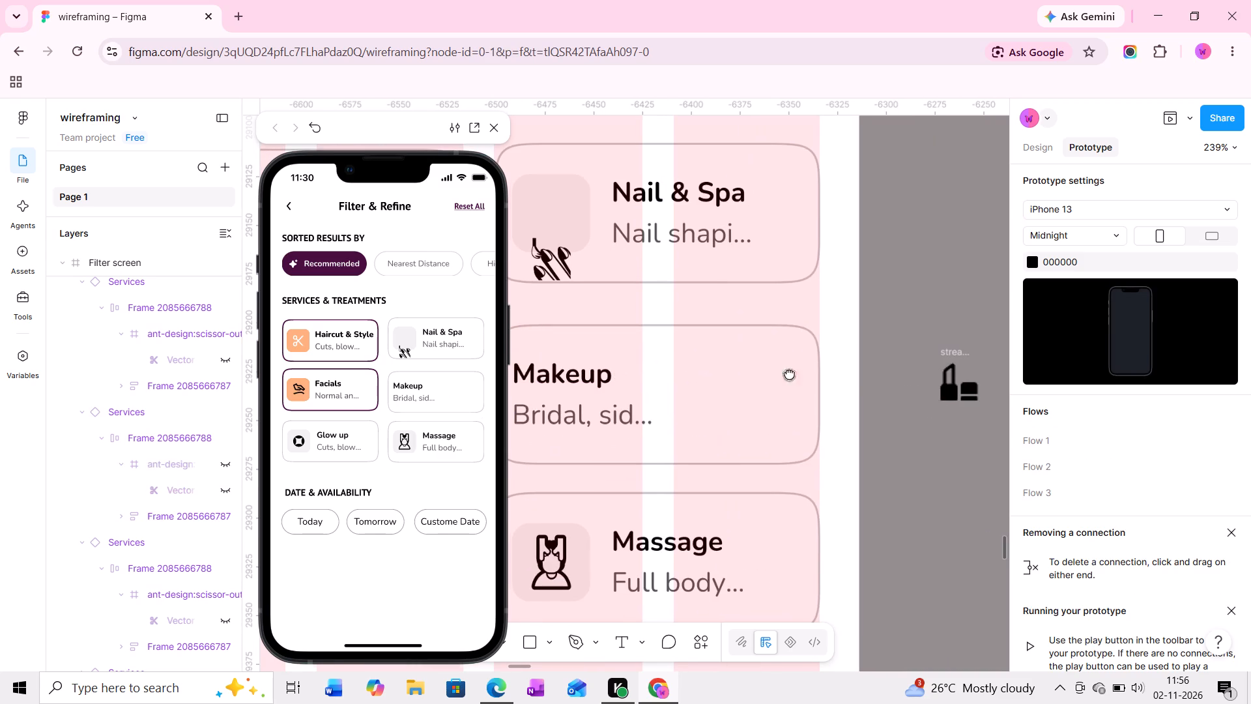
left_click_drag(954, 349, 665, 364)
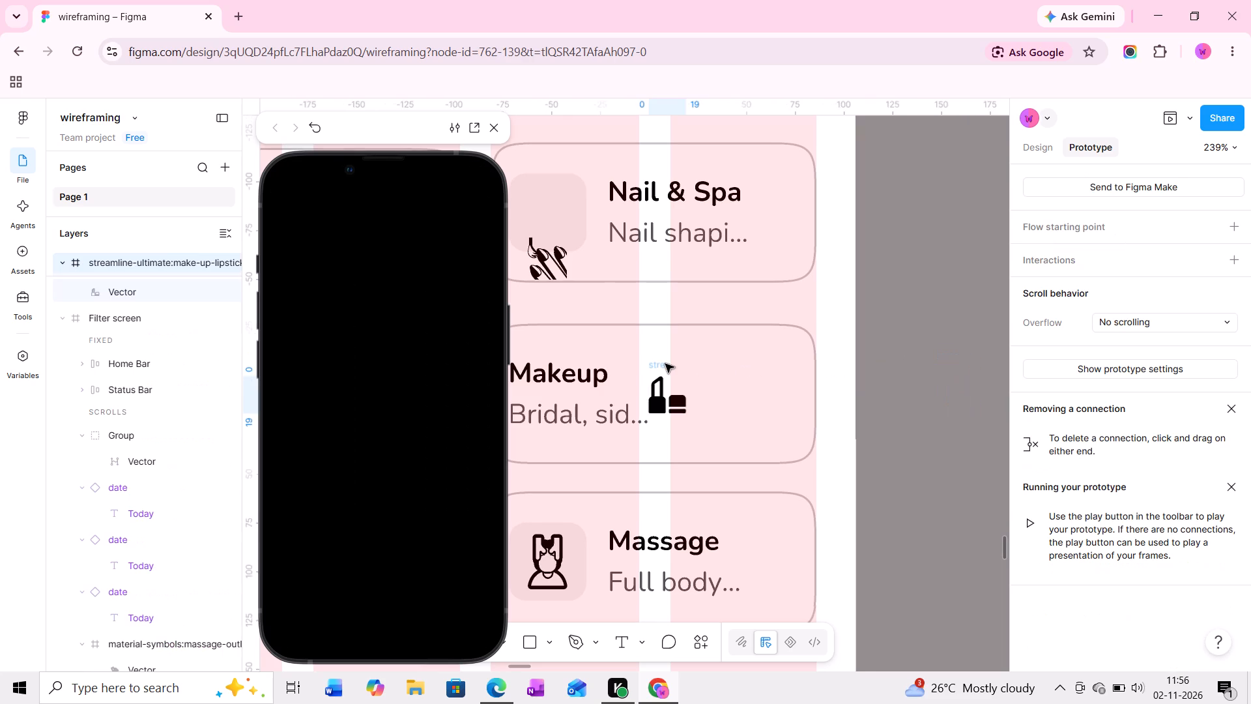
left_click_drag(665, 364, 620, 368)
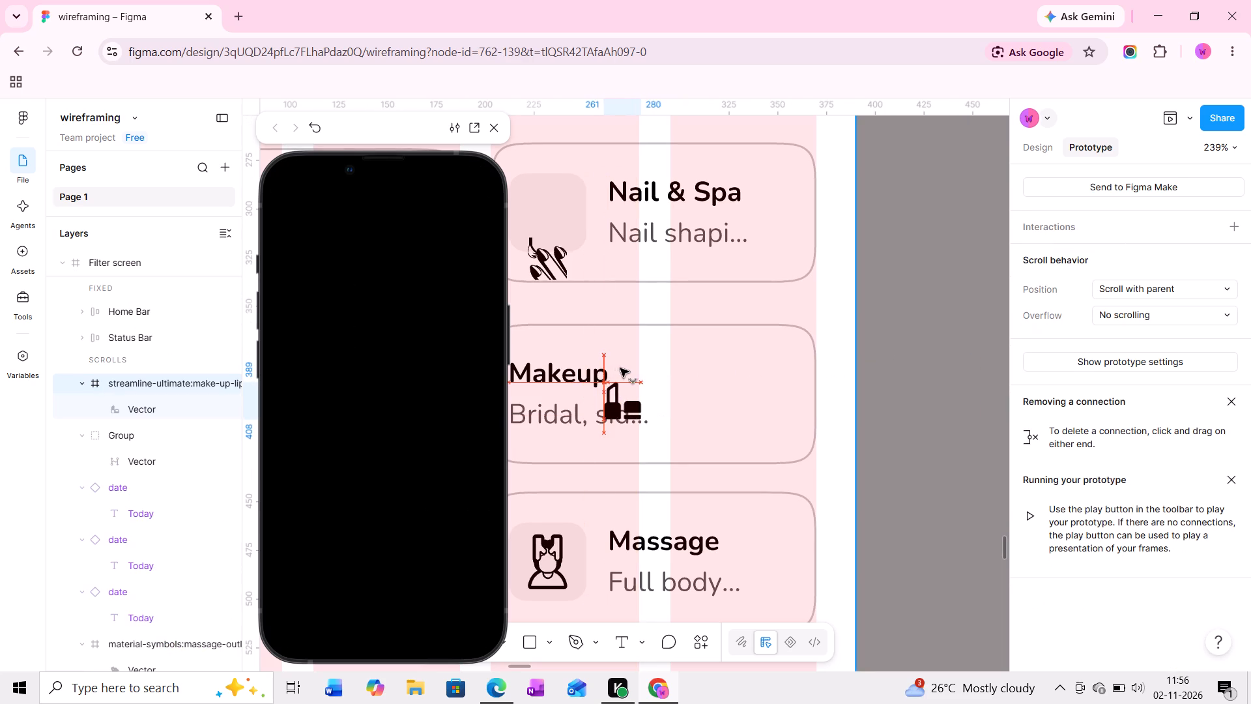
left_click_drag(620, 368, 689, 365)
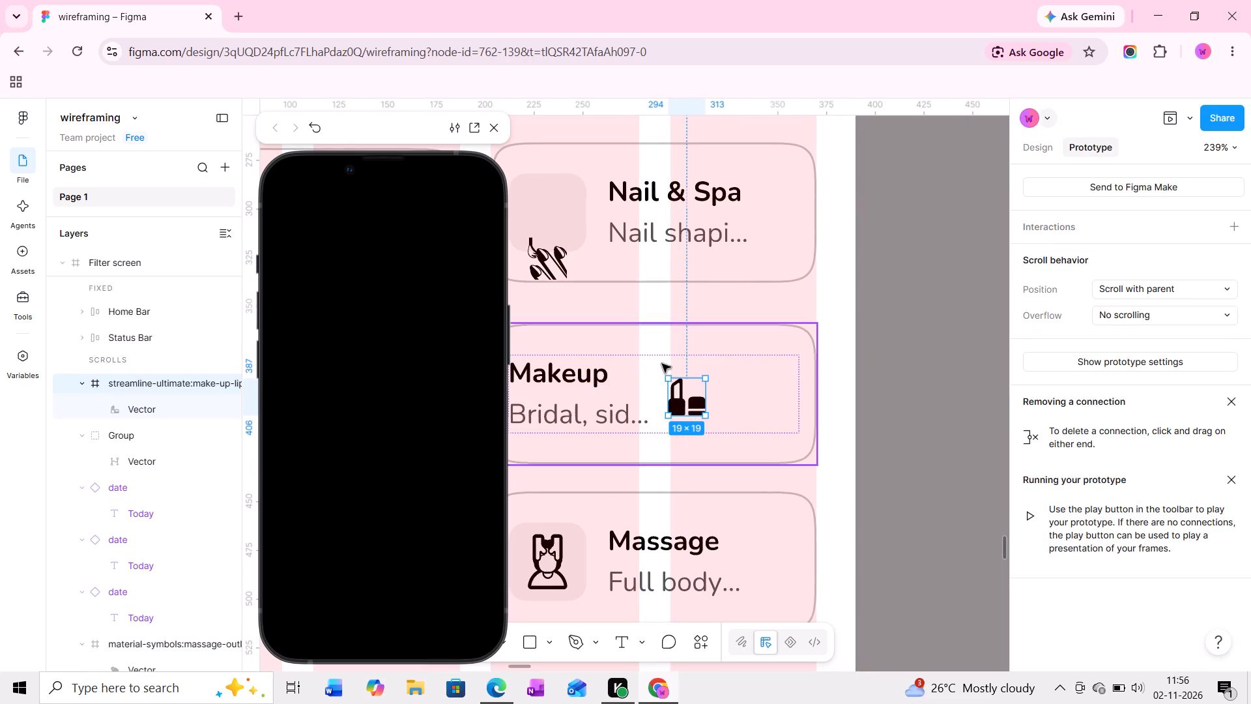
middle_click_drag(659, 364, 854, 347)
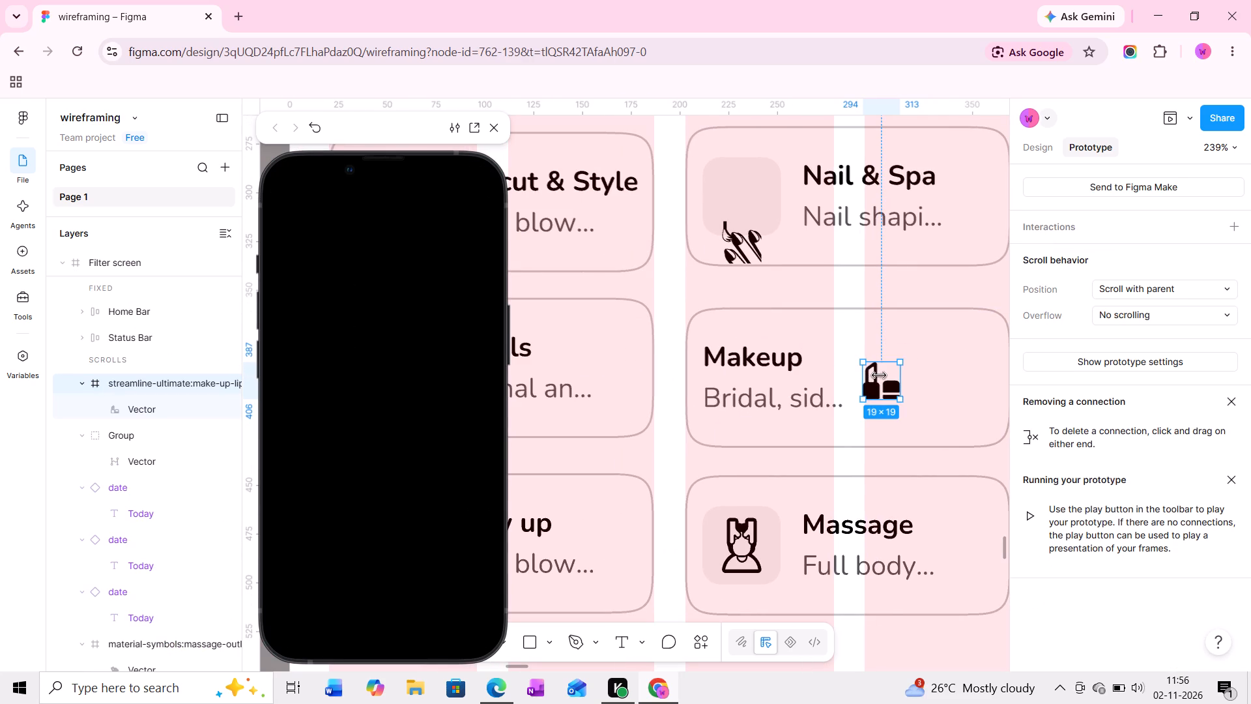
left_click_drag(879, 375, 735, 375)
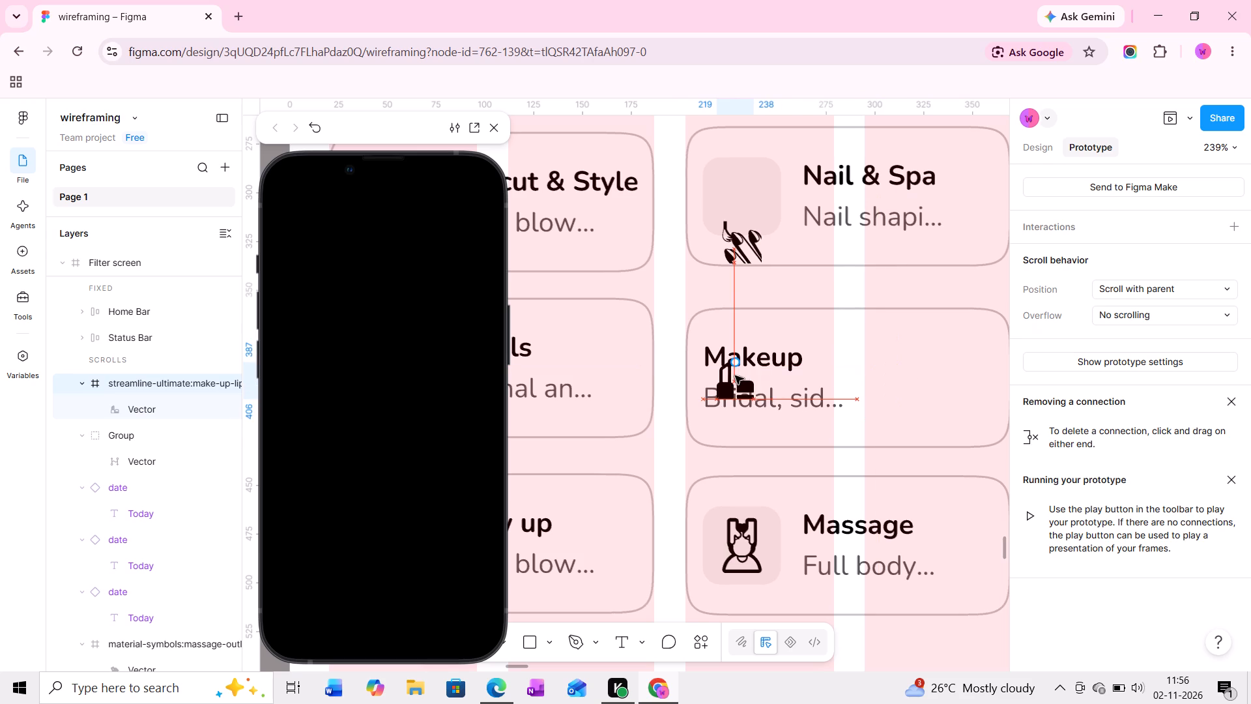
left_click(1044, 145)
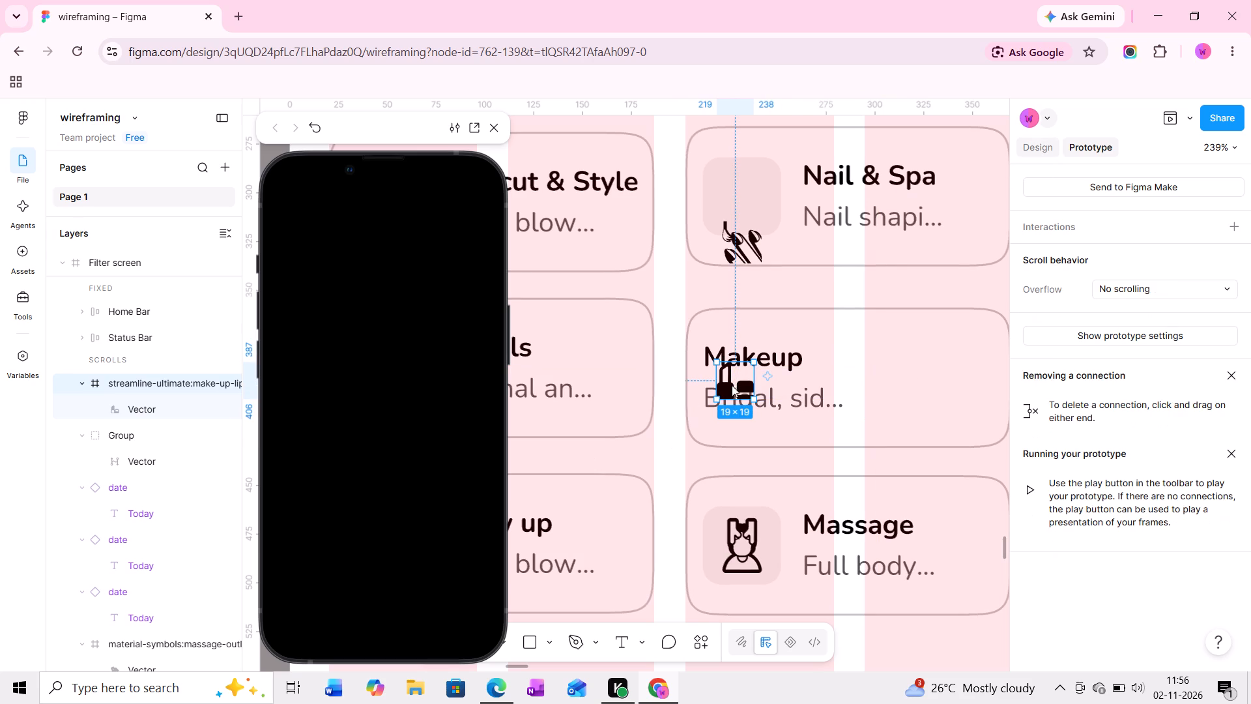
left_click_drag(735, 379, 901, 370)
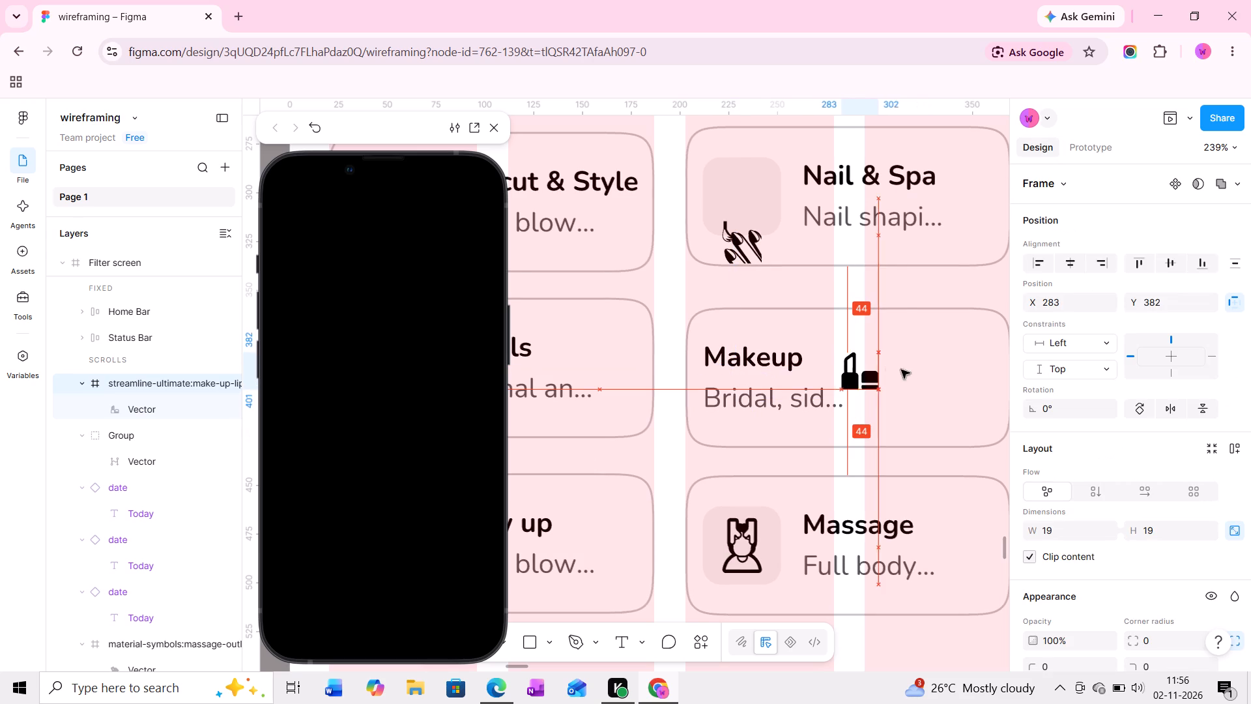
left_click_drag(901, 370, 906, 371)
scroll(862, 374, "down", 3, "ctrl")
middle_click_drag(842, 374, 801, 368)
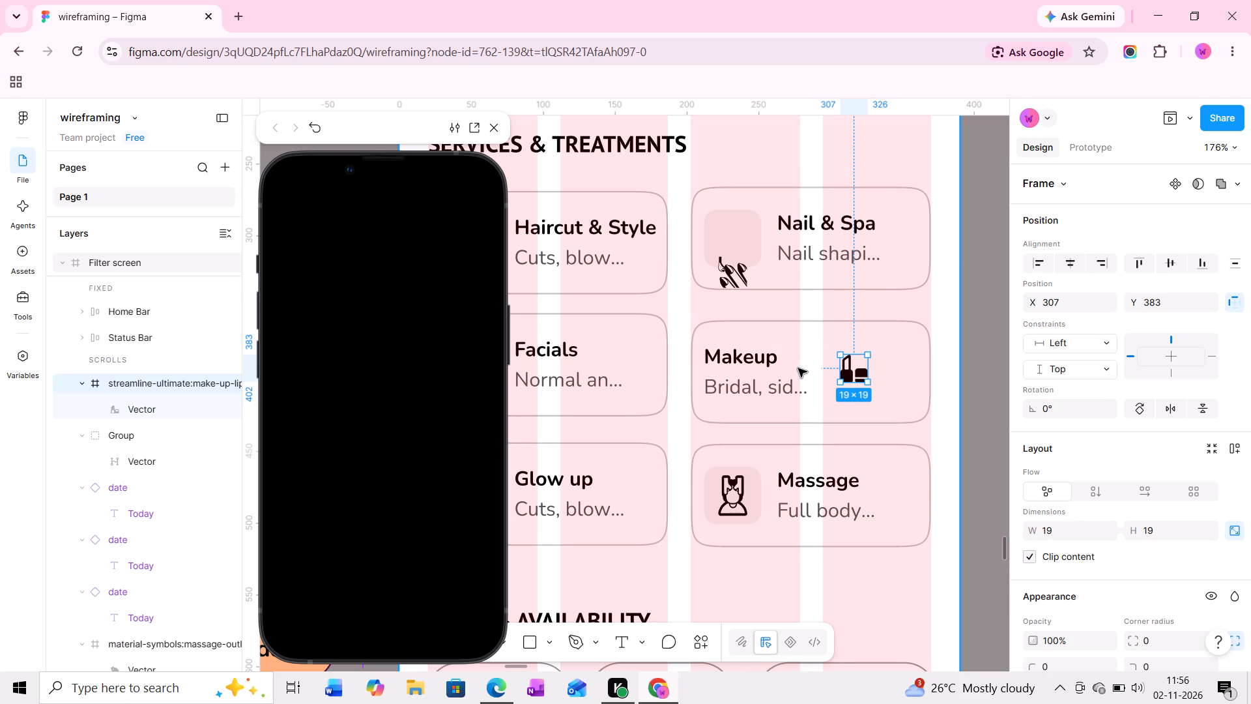
Undo the lipstick icon moves, the icon tile deletion and the Makeup card move, back to the icon sitting in its tile.
key("ctrl+z")
key("ctrl+z")
key("ctrl+z")
key("ctrl+z")
key("ctrl+z")
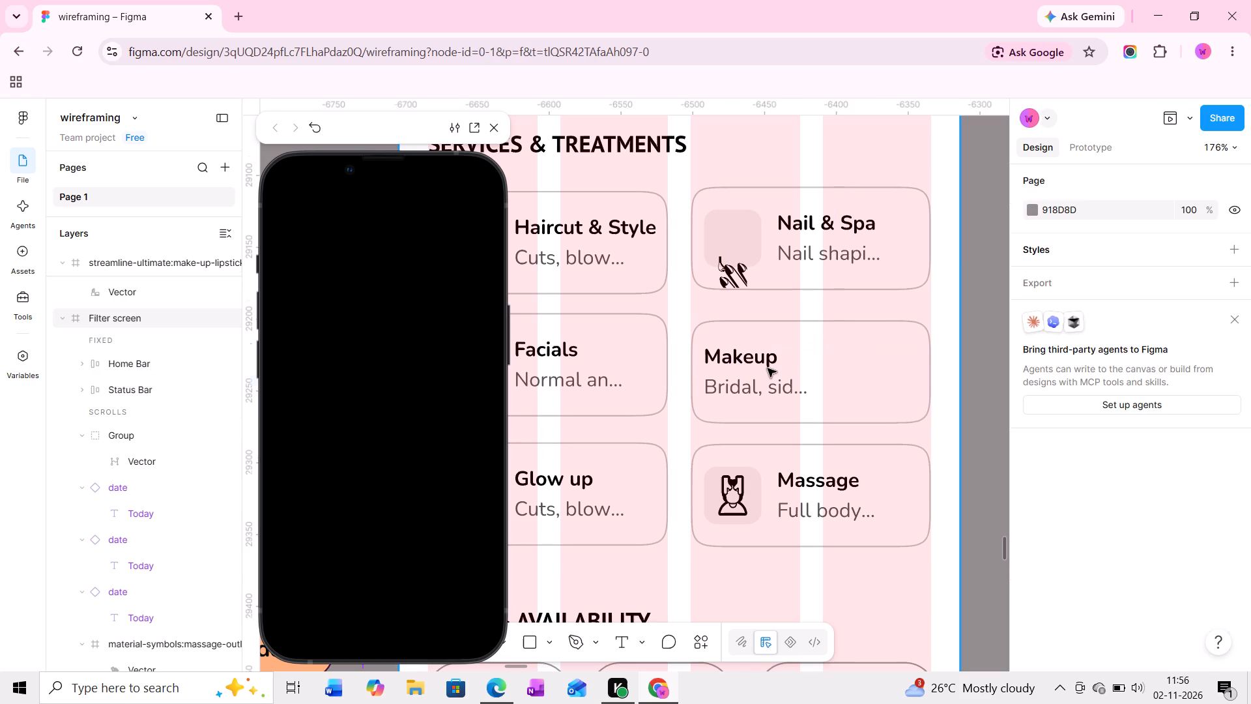
key("ctrl+z")
key("ctrl+z")
key("ctrl+z")
key("ctrl+z")
key("ctrl+z")
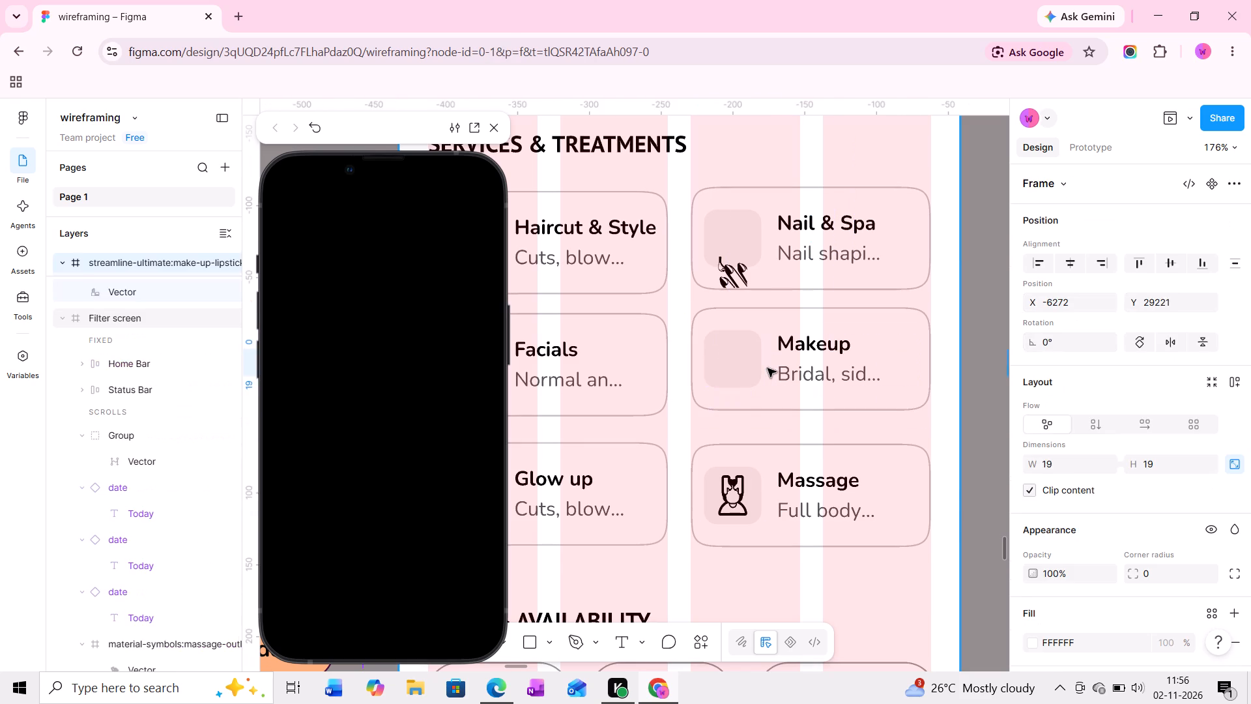
key("ctrl+z")
key("ctrl+z")
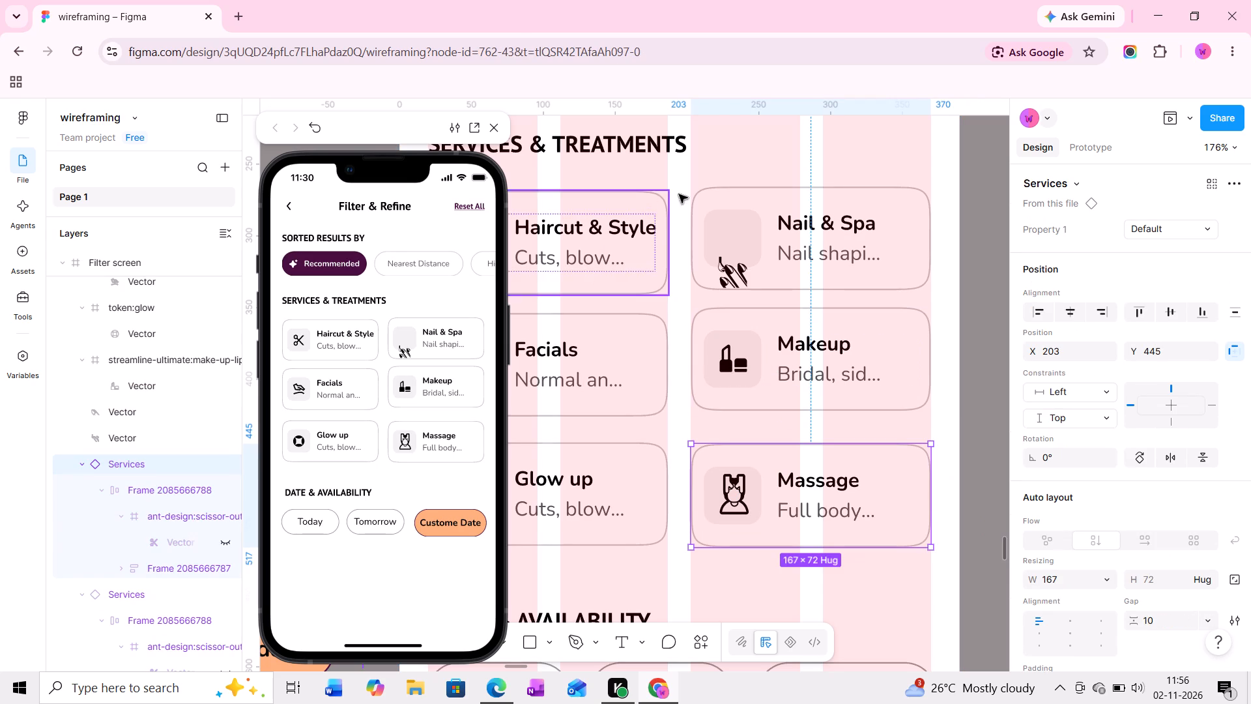
Move both vector parts of the nail icon together up onto the Nail & Spa card's icon tile.
left_click(740, 274)
scroll(736, 275, "up", 18, "ctrl")
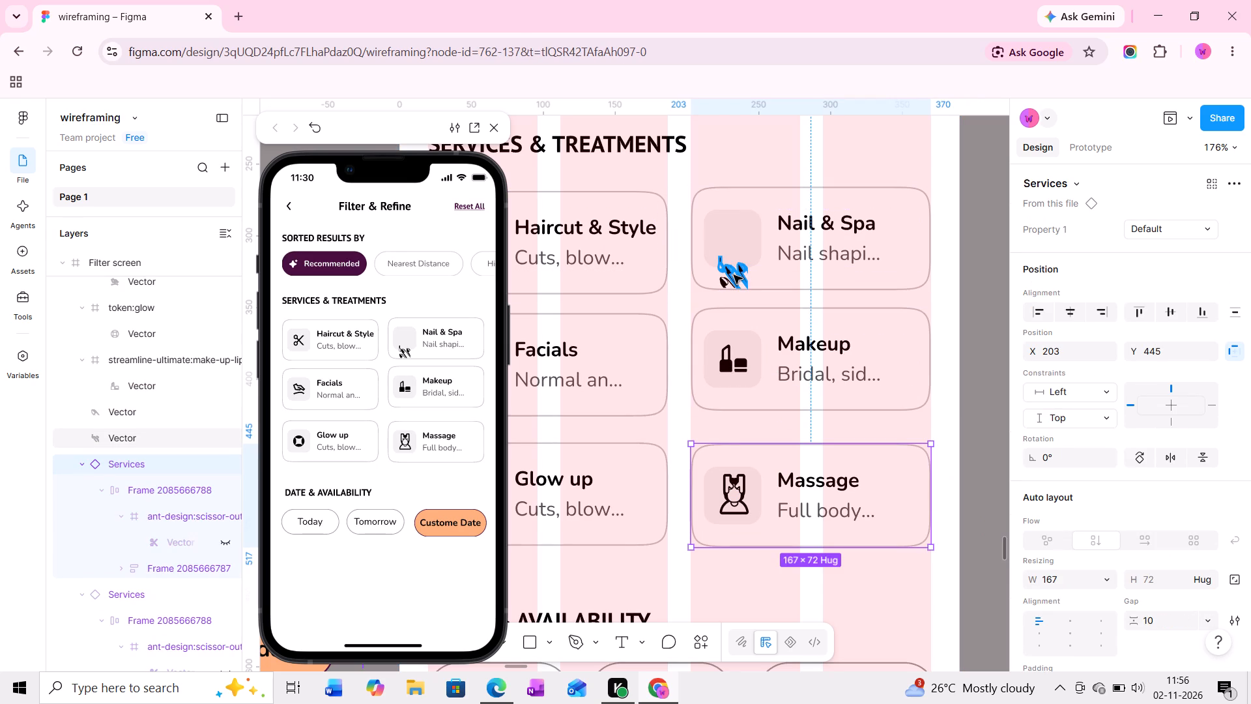
scroll(734, 275, "up", 18, "ctrl")
scroll(740, 282, "up", 13, "ctrl")
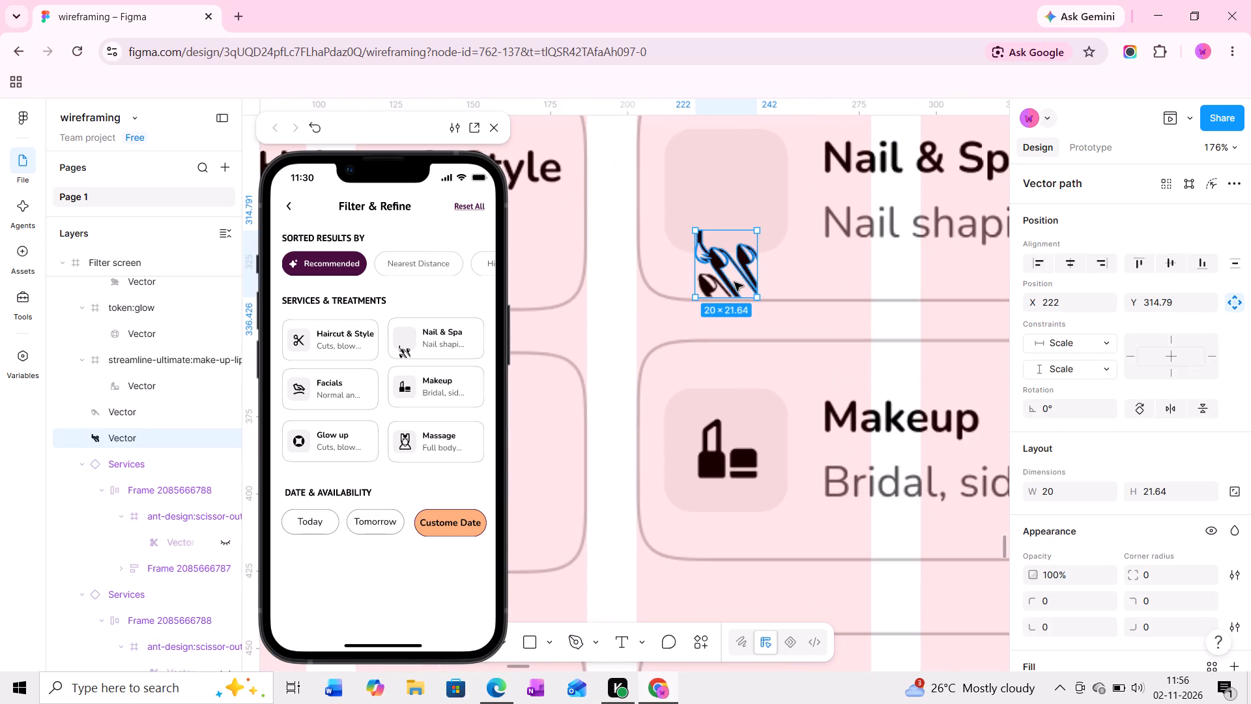
left_click(712, 288)
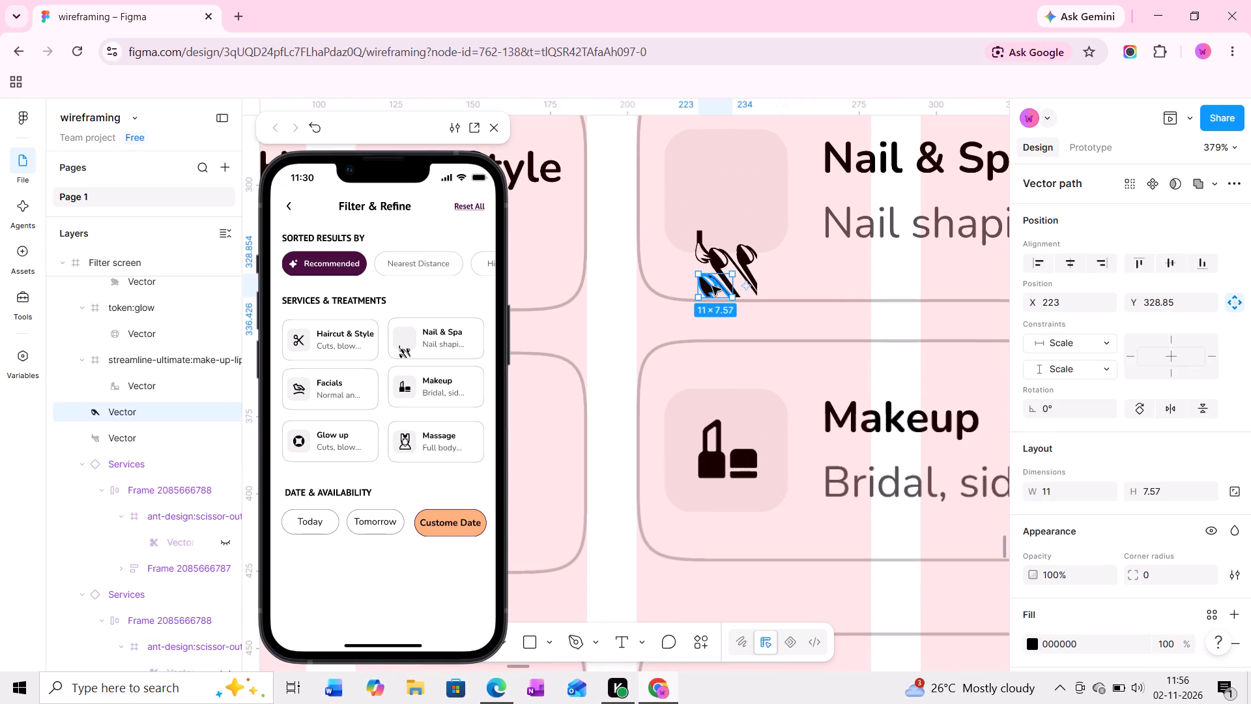
left_click(728, 257, "shift")
left_click_drag(729, 279, 723, 224)
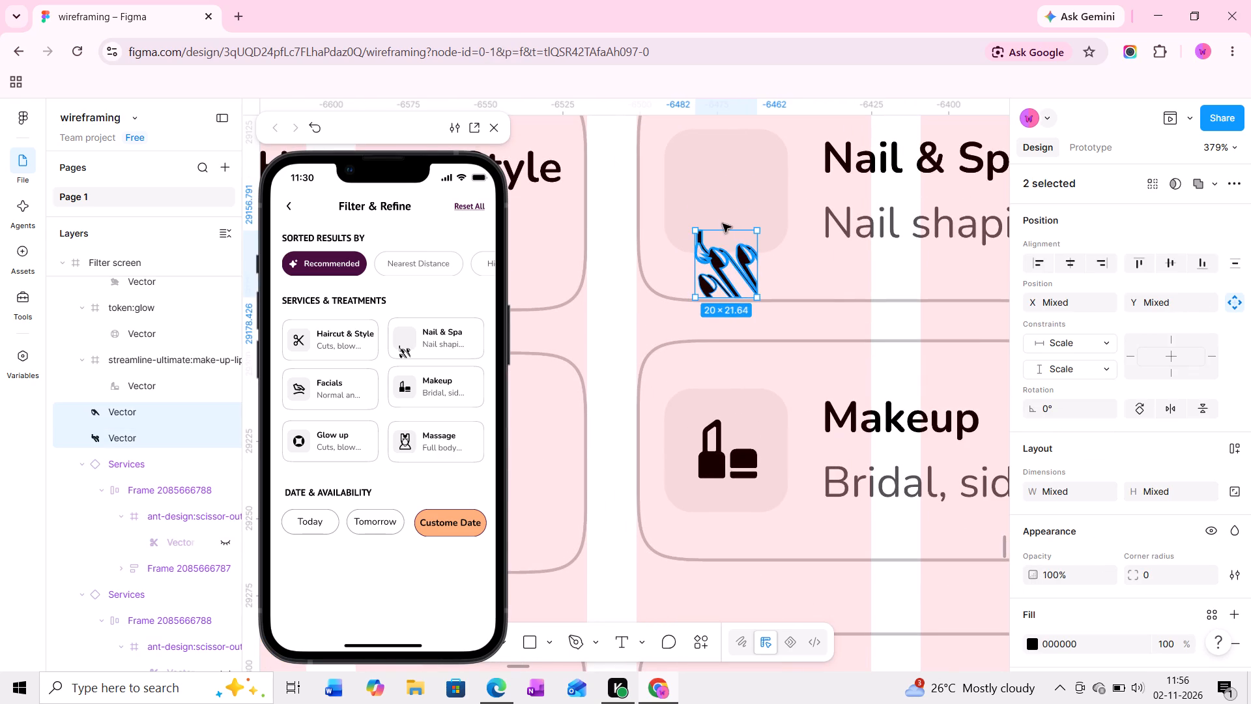
left_click_drag(723, 224, 725, 206)
scroll(730, 237, "down", 18, "ctrl")
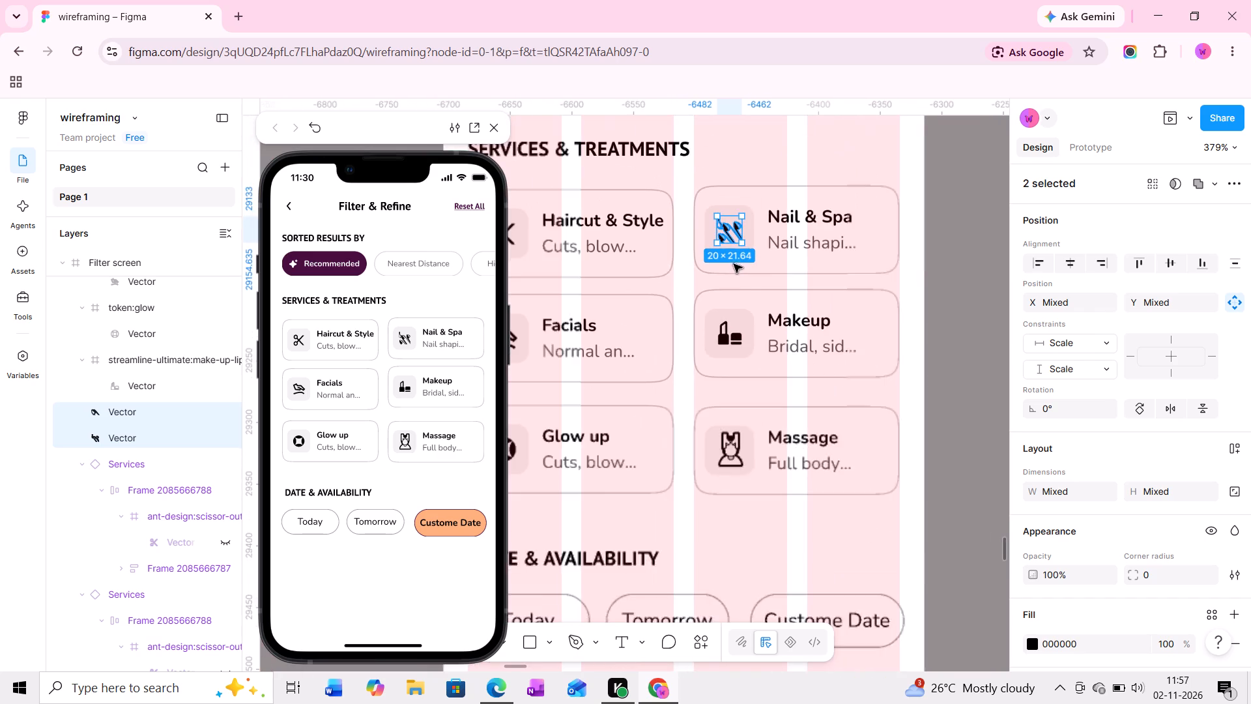
Move the Home Bar out of the Filter screen frame onto the empty canvas, to about X -6035, Y 29806.
middle_click_drag(765, 349, 778, 258)
middle_click_drag(766, 338, 765, 242)
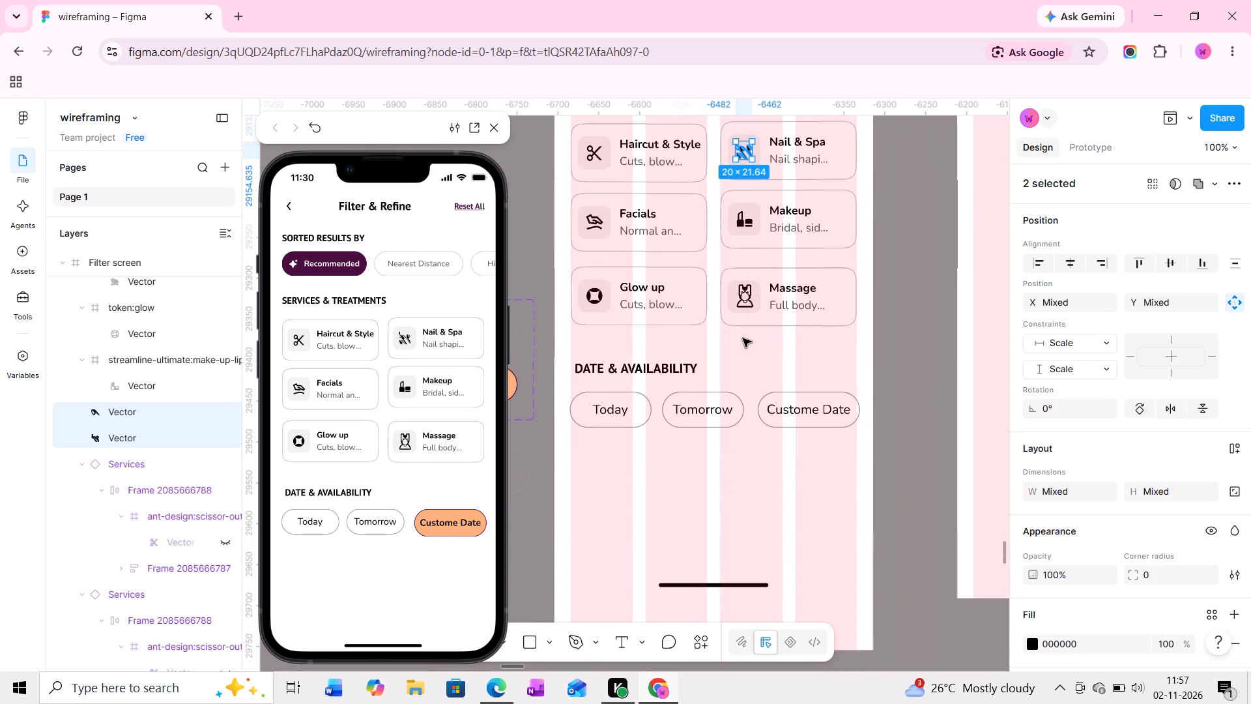
middle_click_drag(718, 397, 703, 328)
left_click_drag(724, 414, 773, 580)
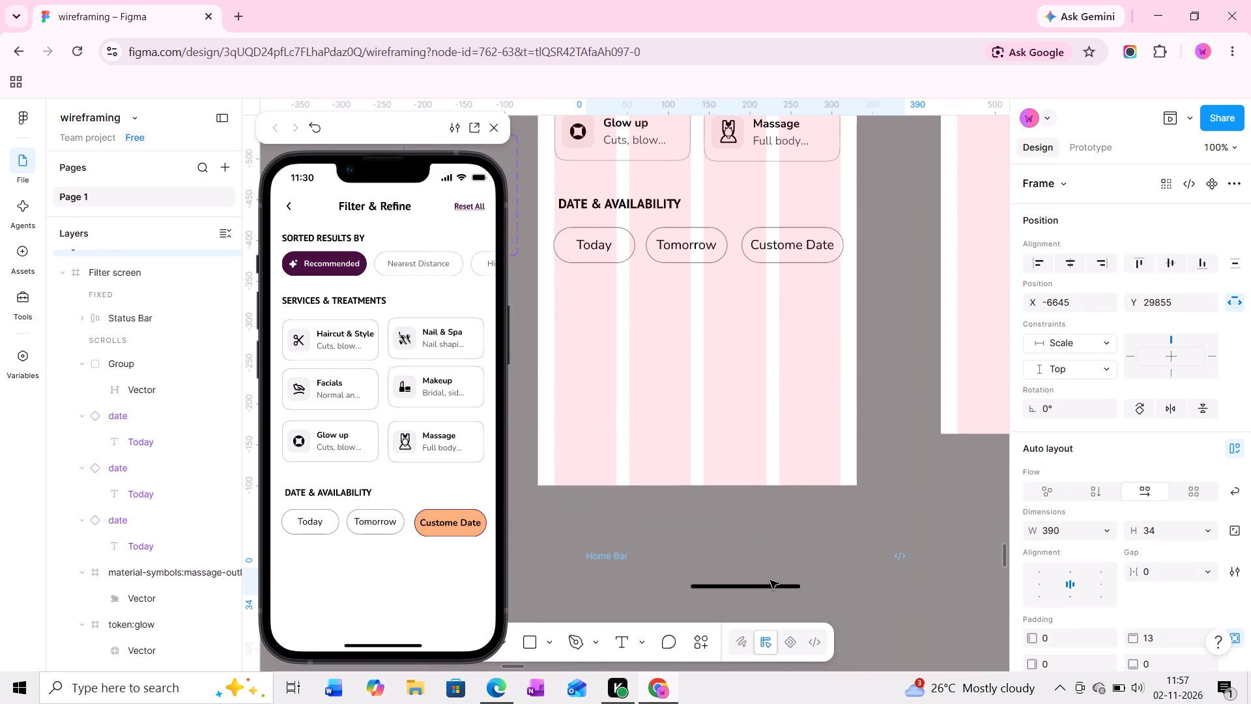
left_click_drag(714, 579, 891, 578)
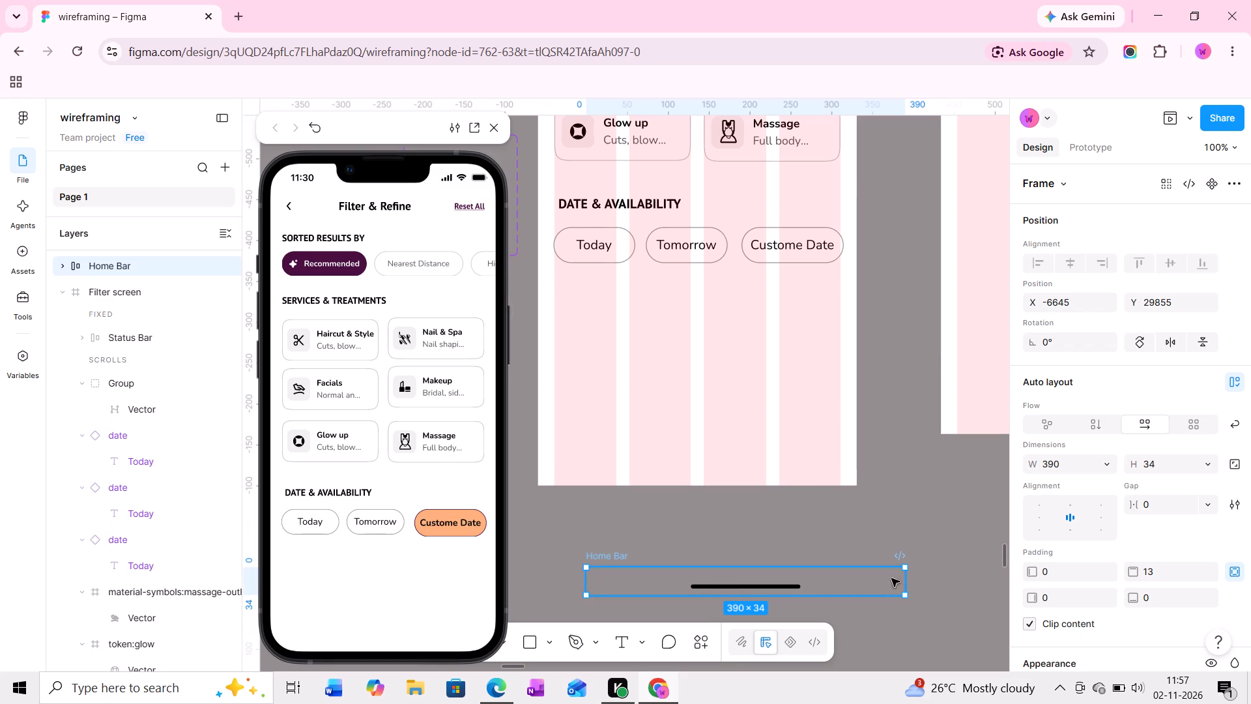
left_click_drag(891, 578, 1022, 540)
Delete the stray Today date chip on the canvas below the date component set.
middle_click_drag(565, 448, 839, 412)
middle_click_drag(721, 406, 760, 494)
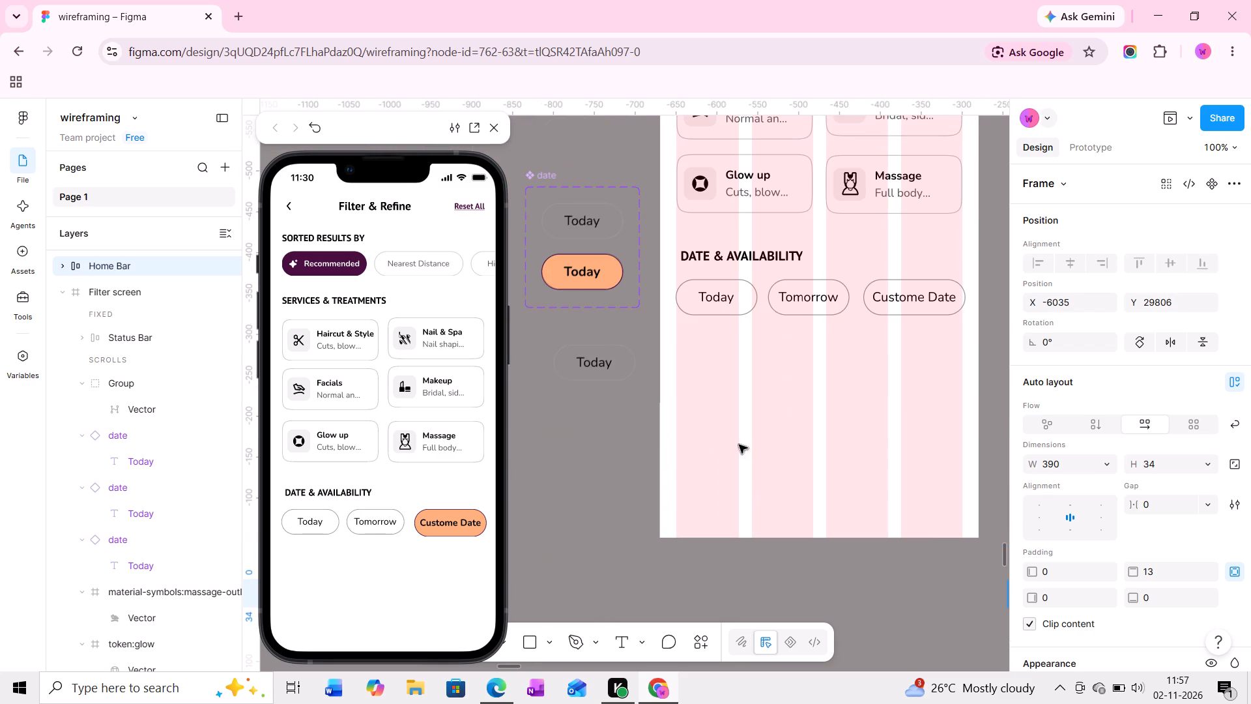
left_click(584, 359)
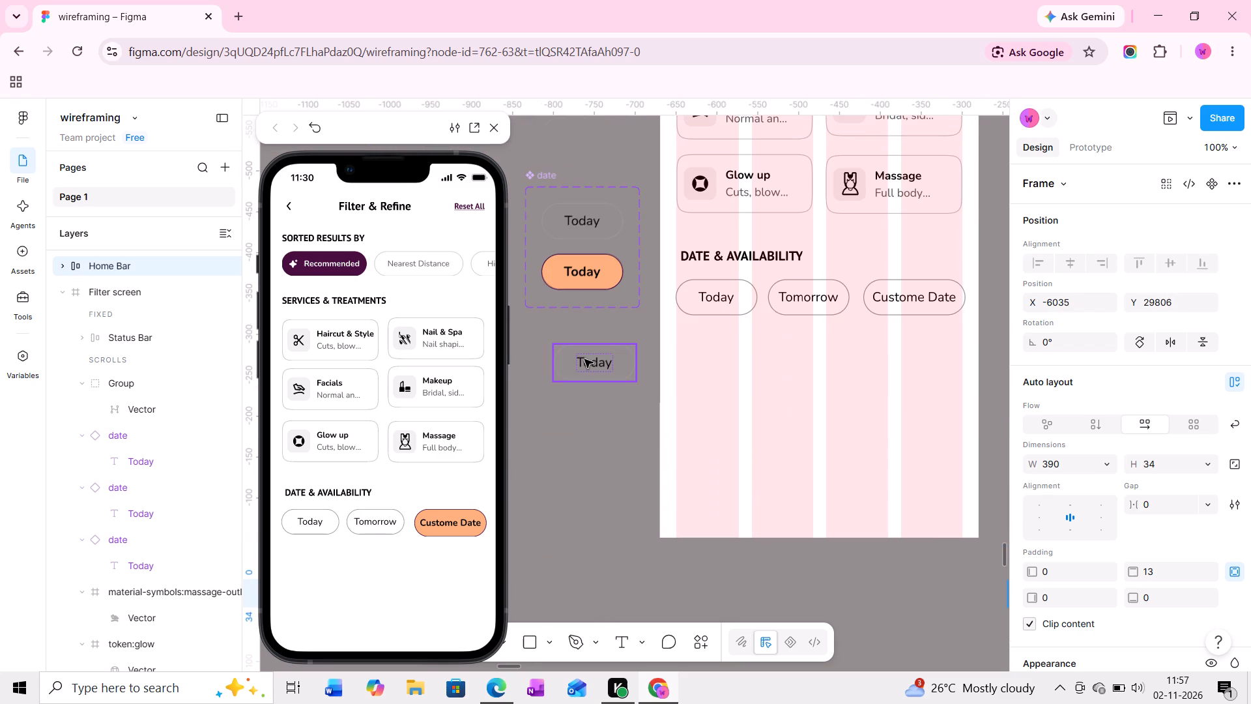
key("Delete")
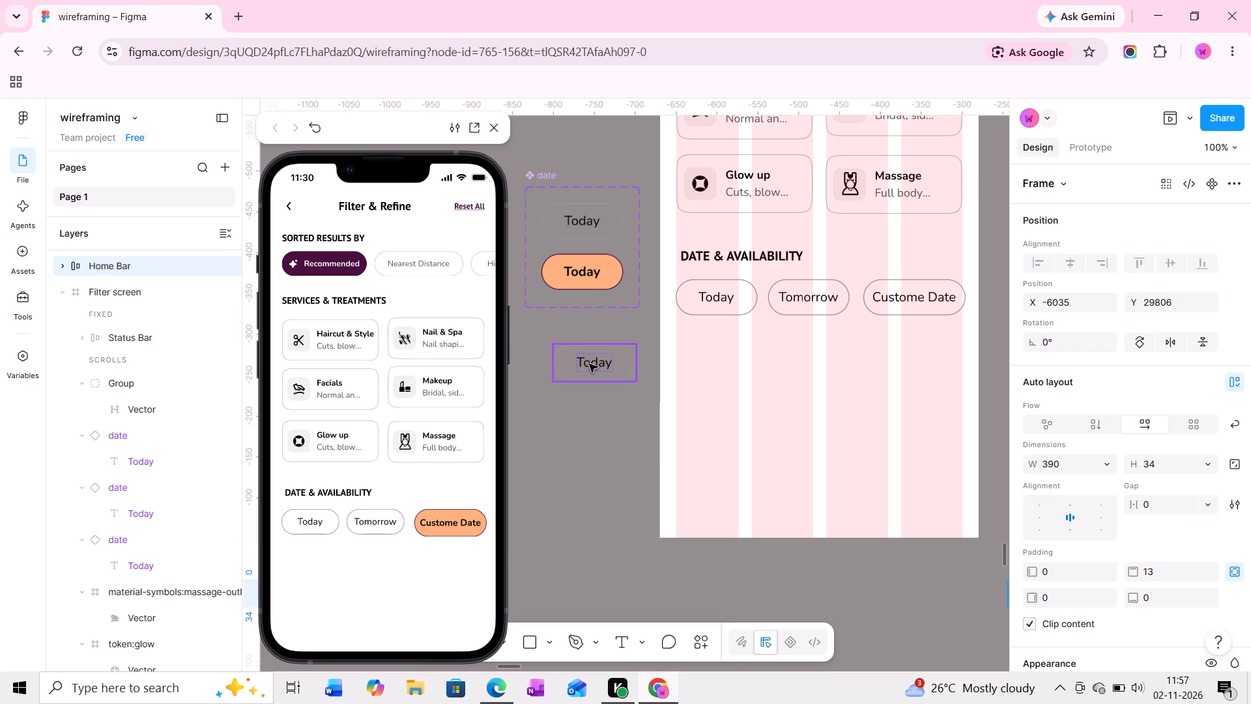
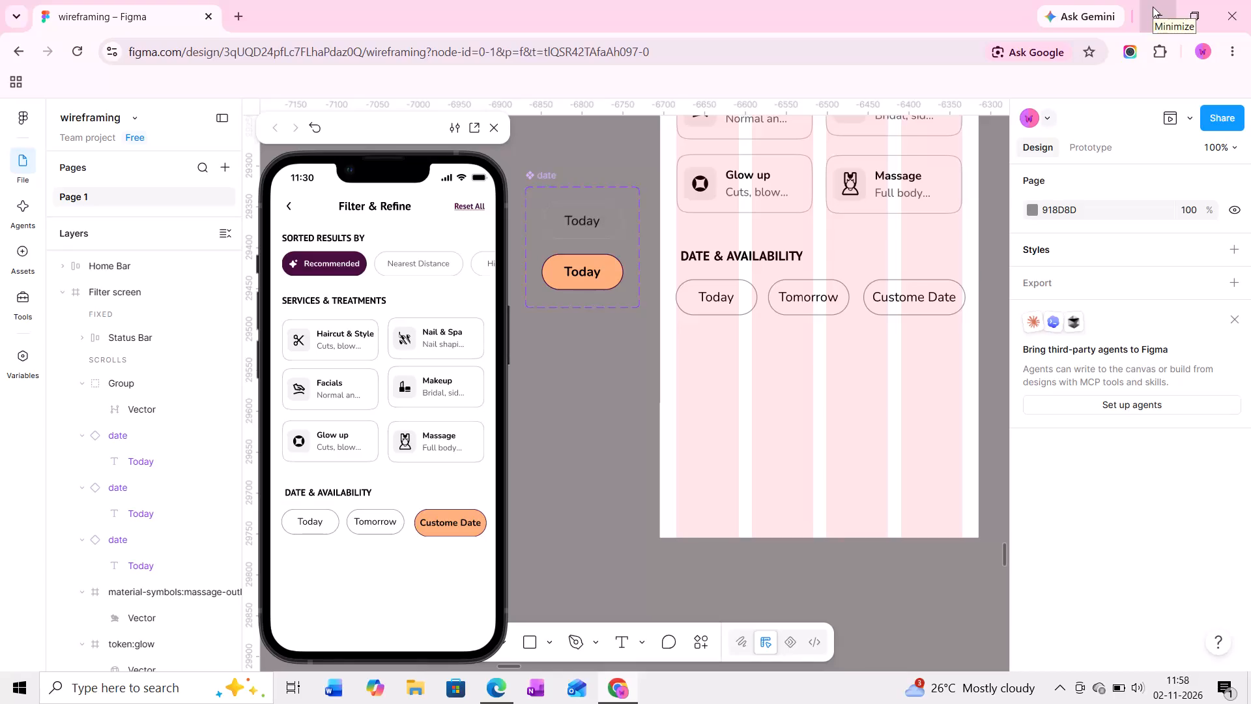
Minimize the browser window holding the wireframing file to get to the desktop.
left_click(1153, 7)
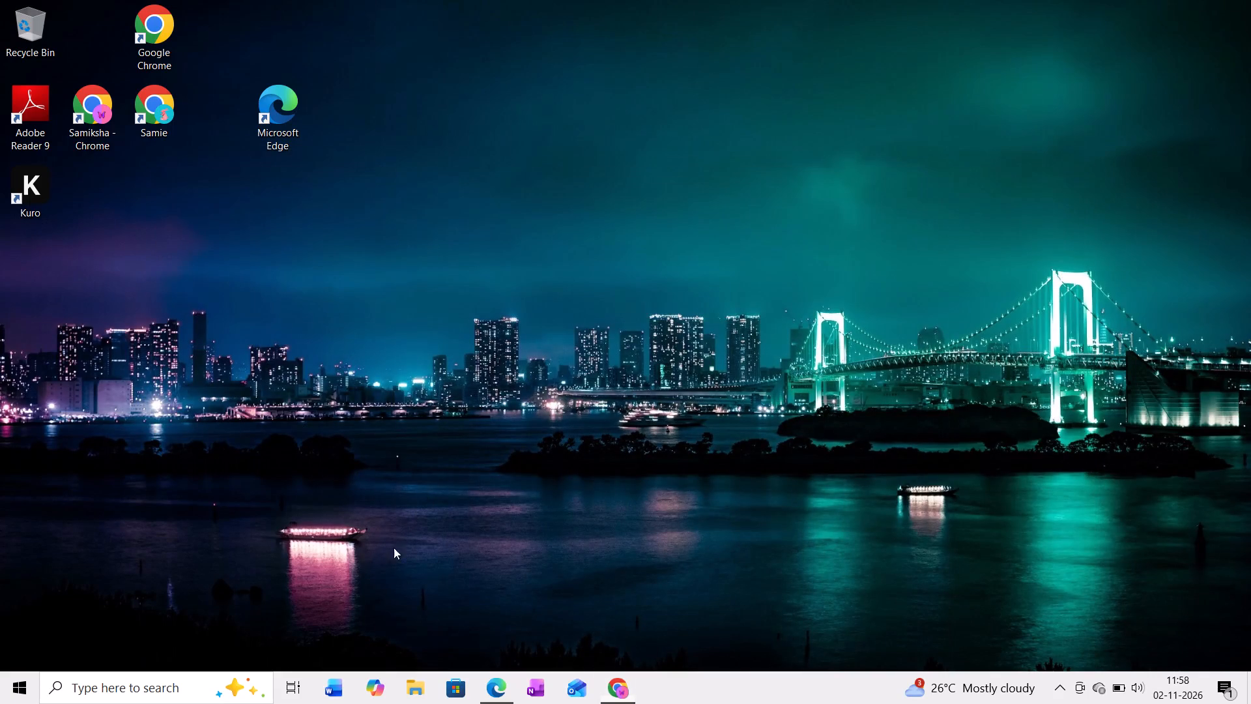
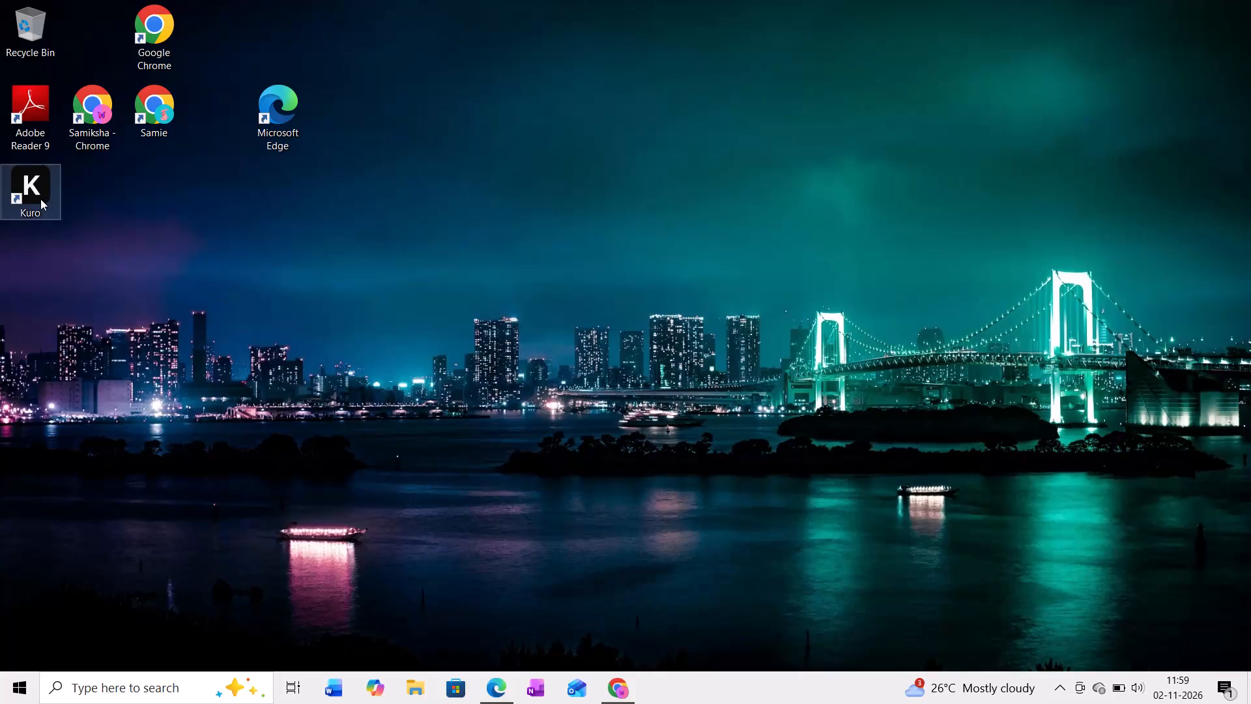
Put the computer to sleep, leaving the open apps running.
left_click(13, 686)
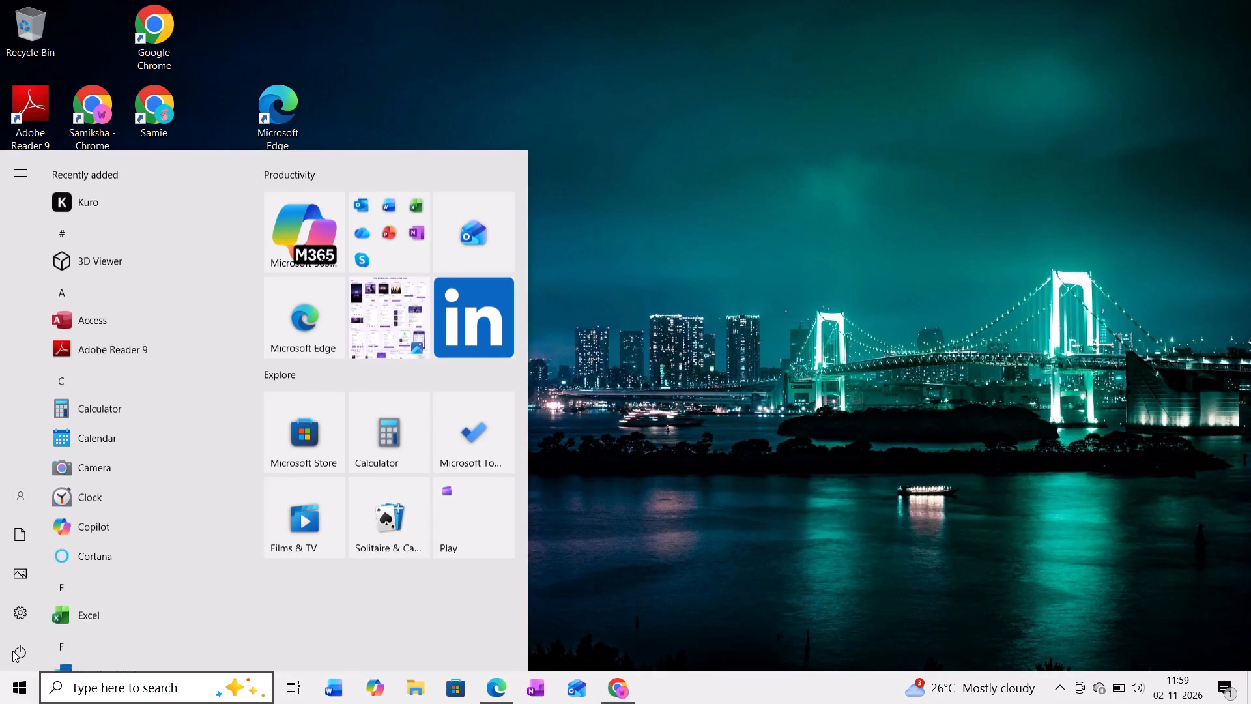
left_click(12, 651)
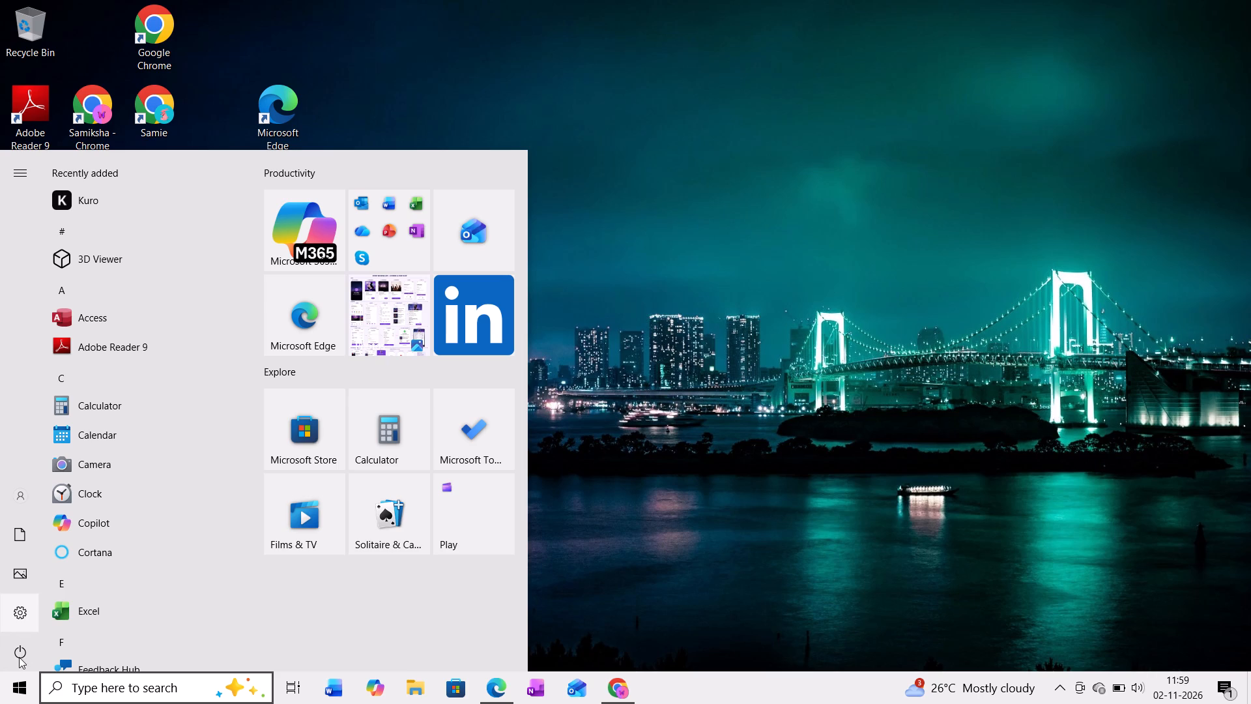
left_click(19, 657)
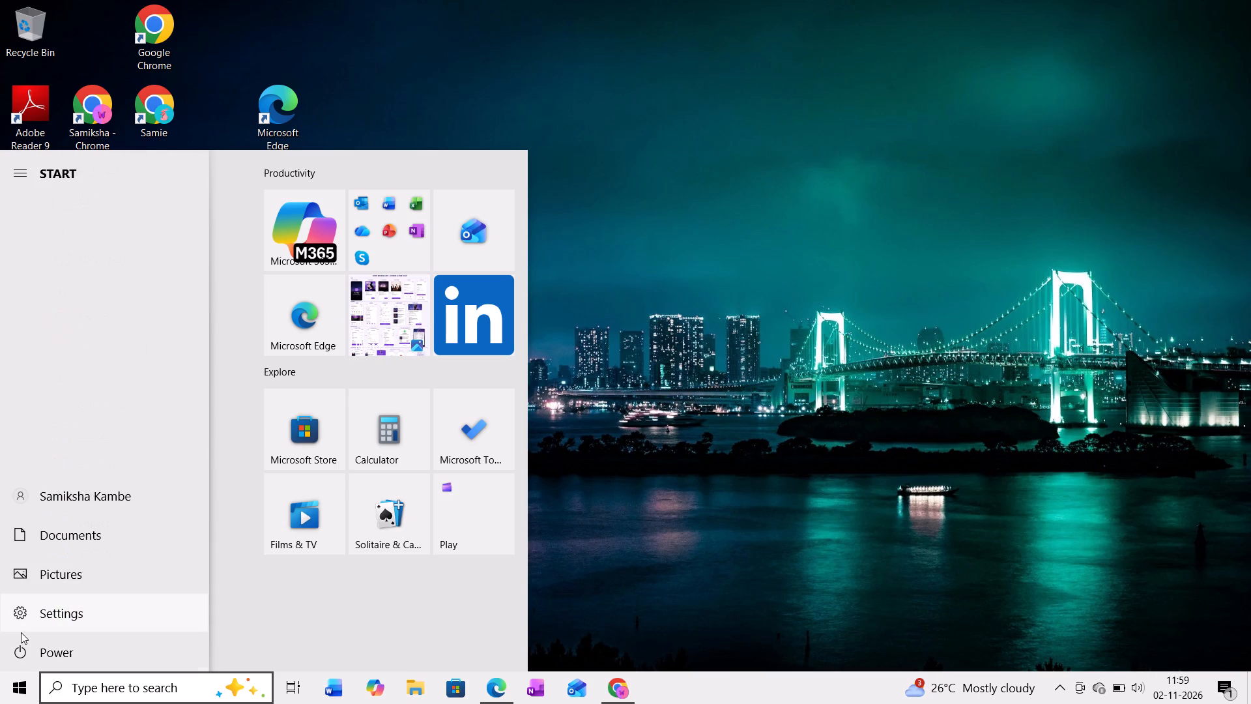
left_click(21, 652)
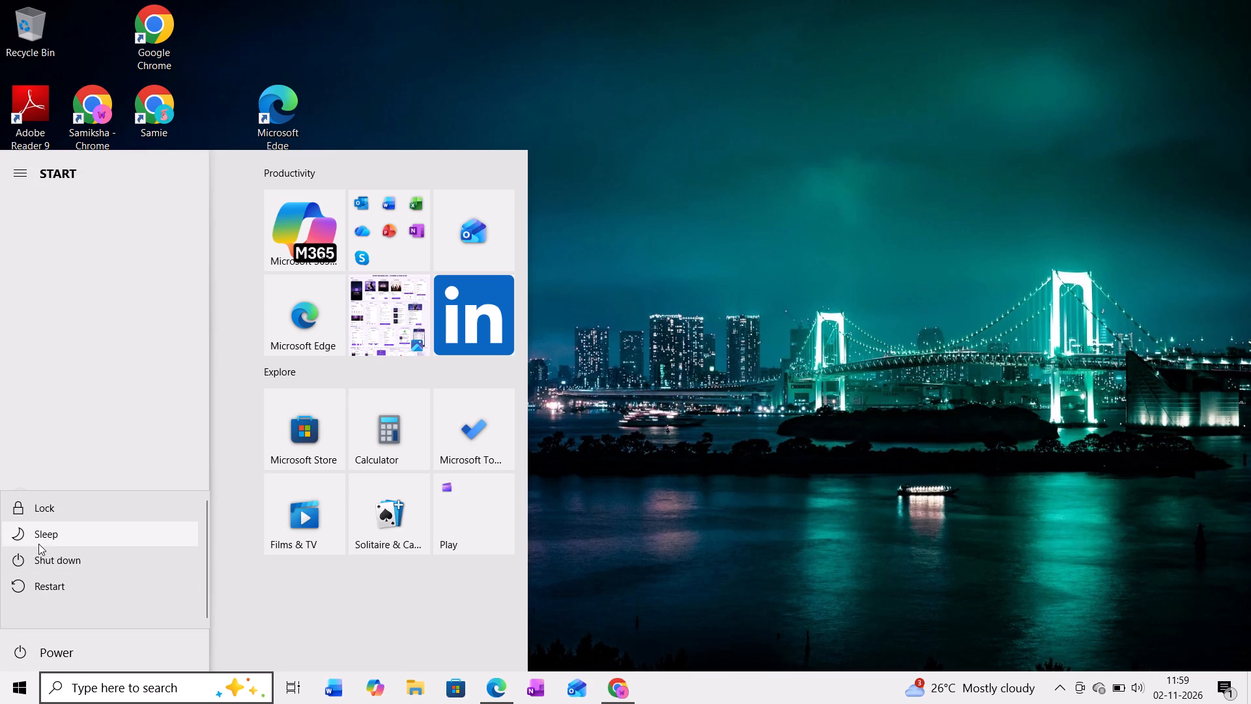
left_click(38, 542)
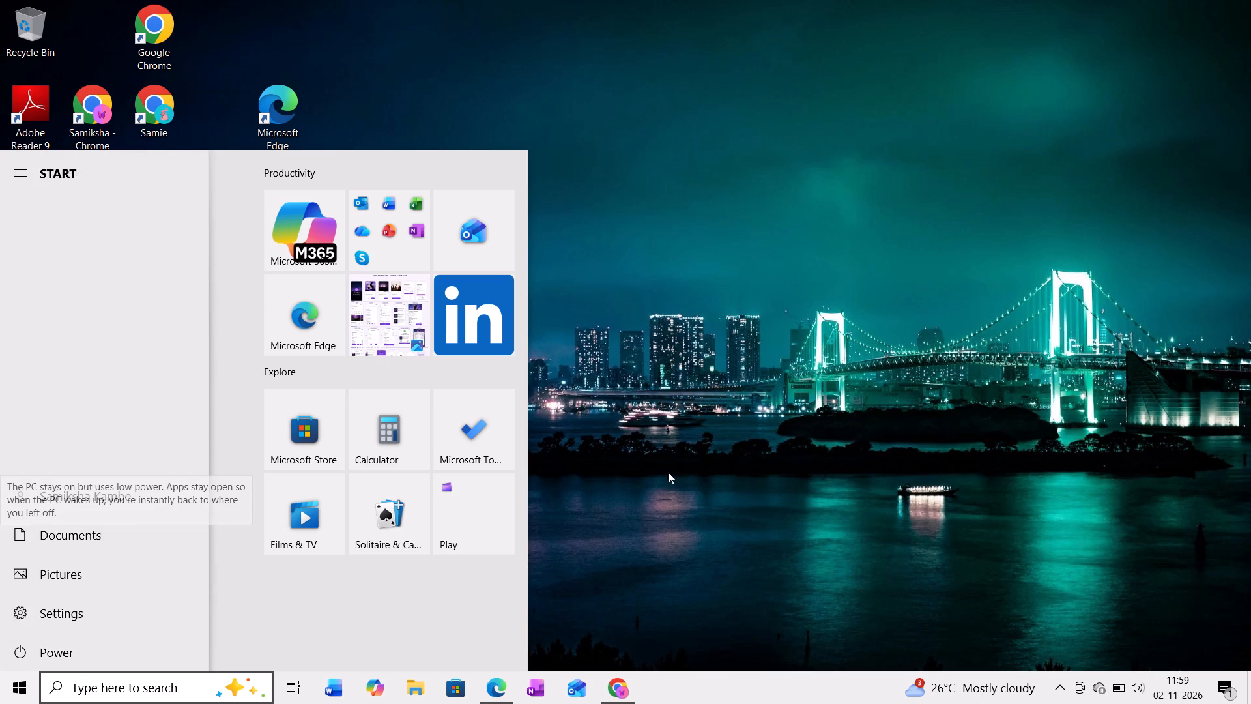